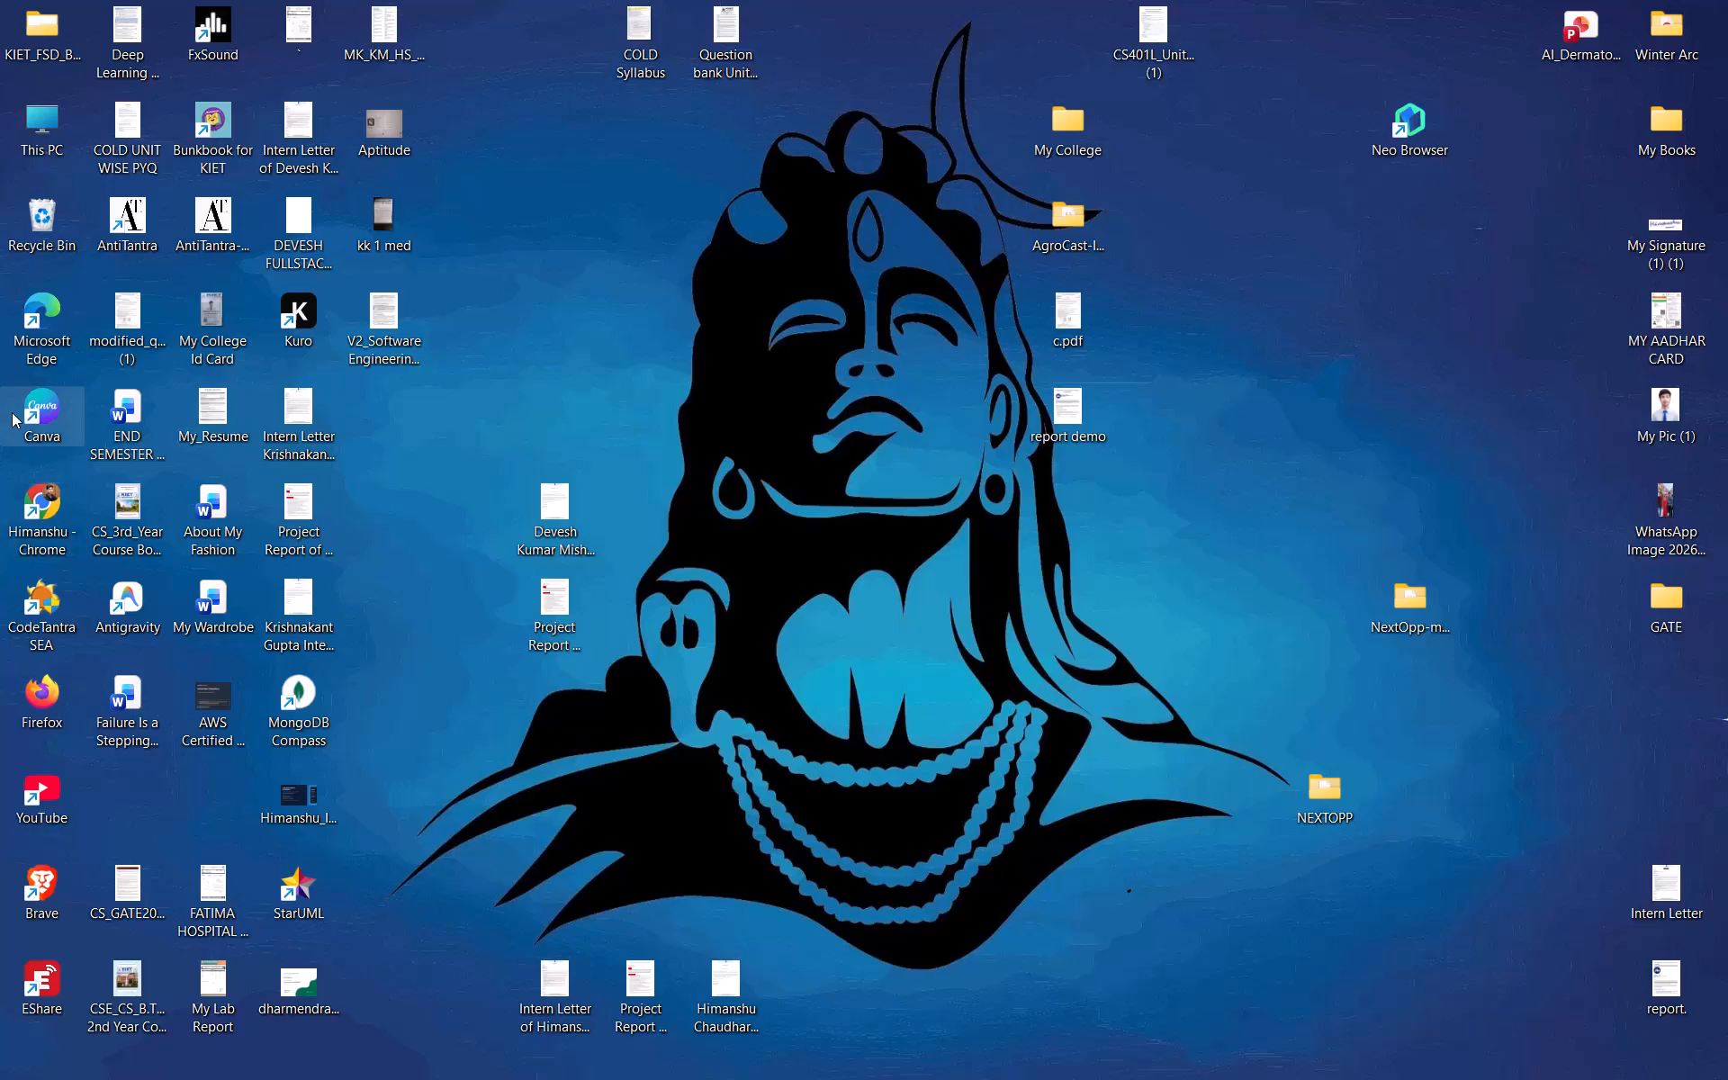
# Open Canva and create a blank Flyer (US) design, 8.5 × 11 in, by searching the design types for flyers.
pyautogui.doubleClick(26, 415)
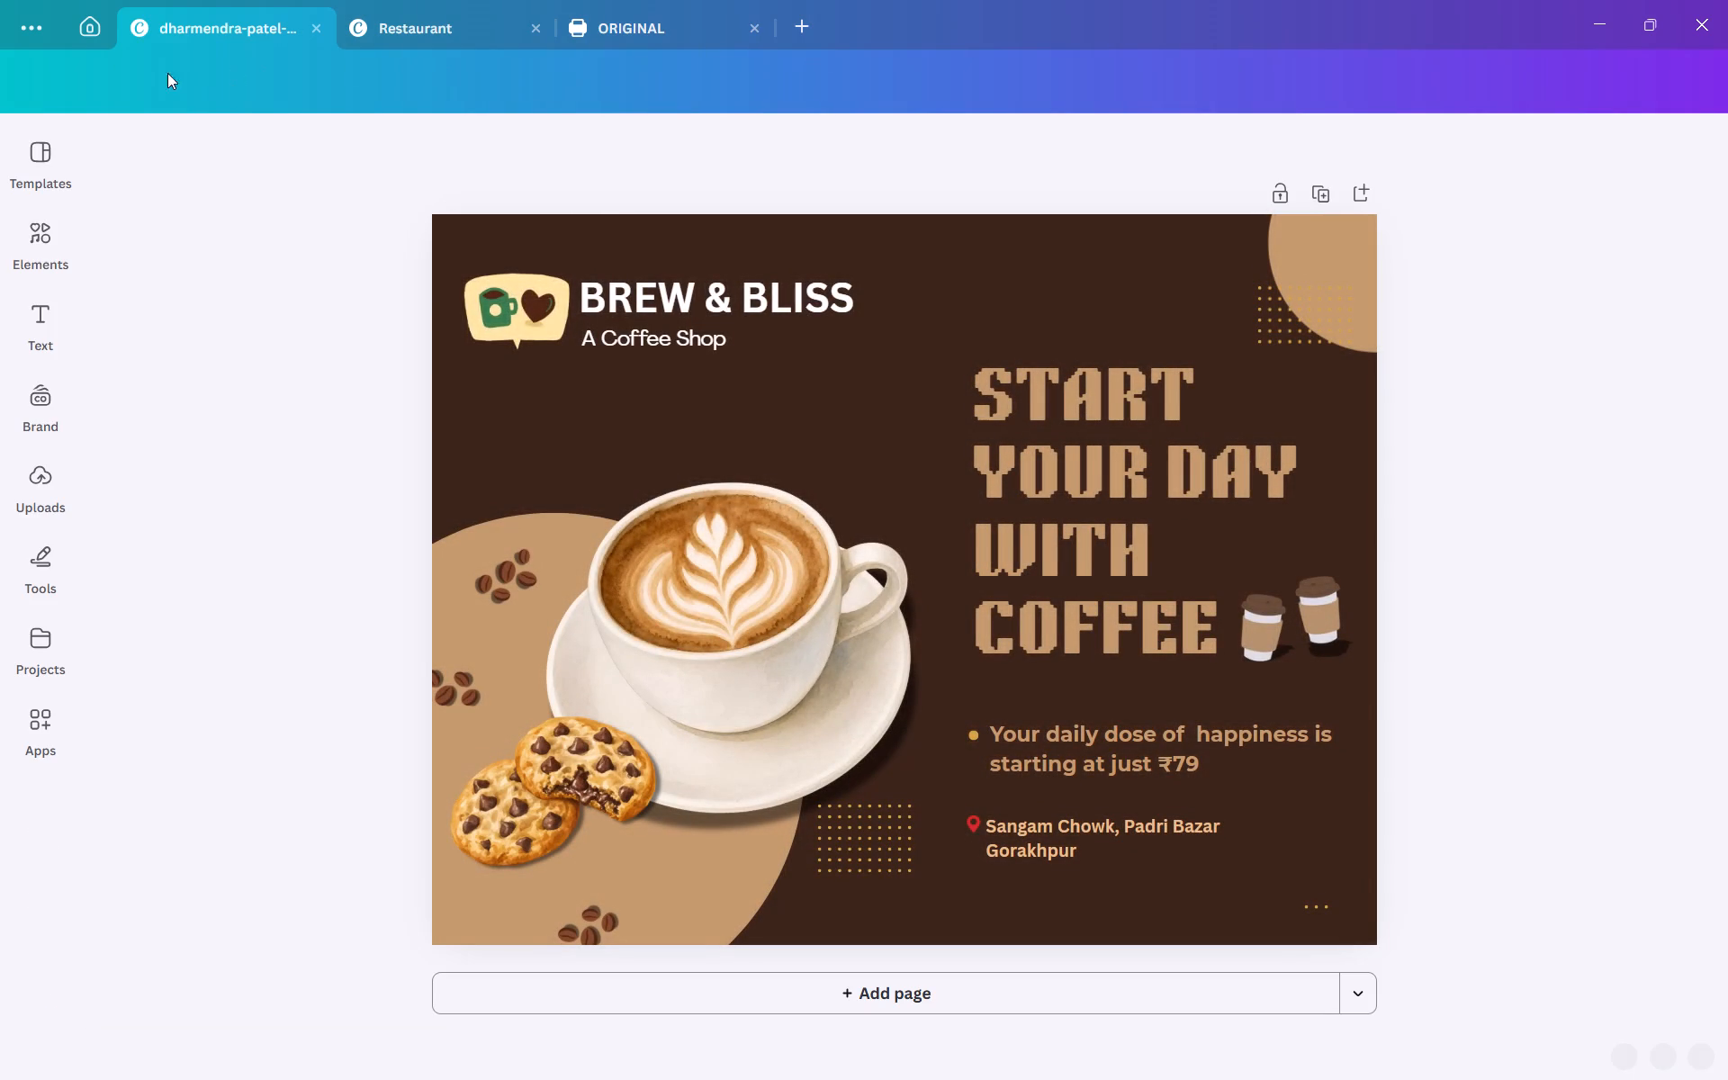
pyautogui.click(85, 29)
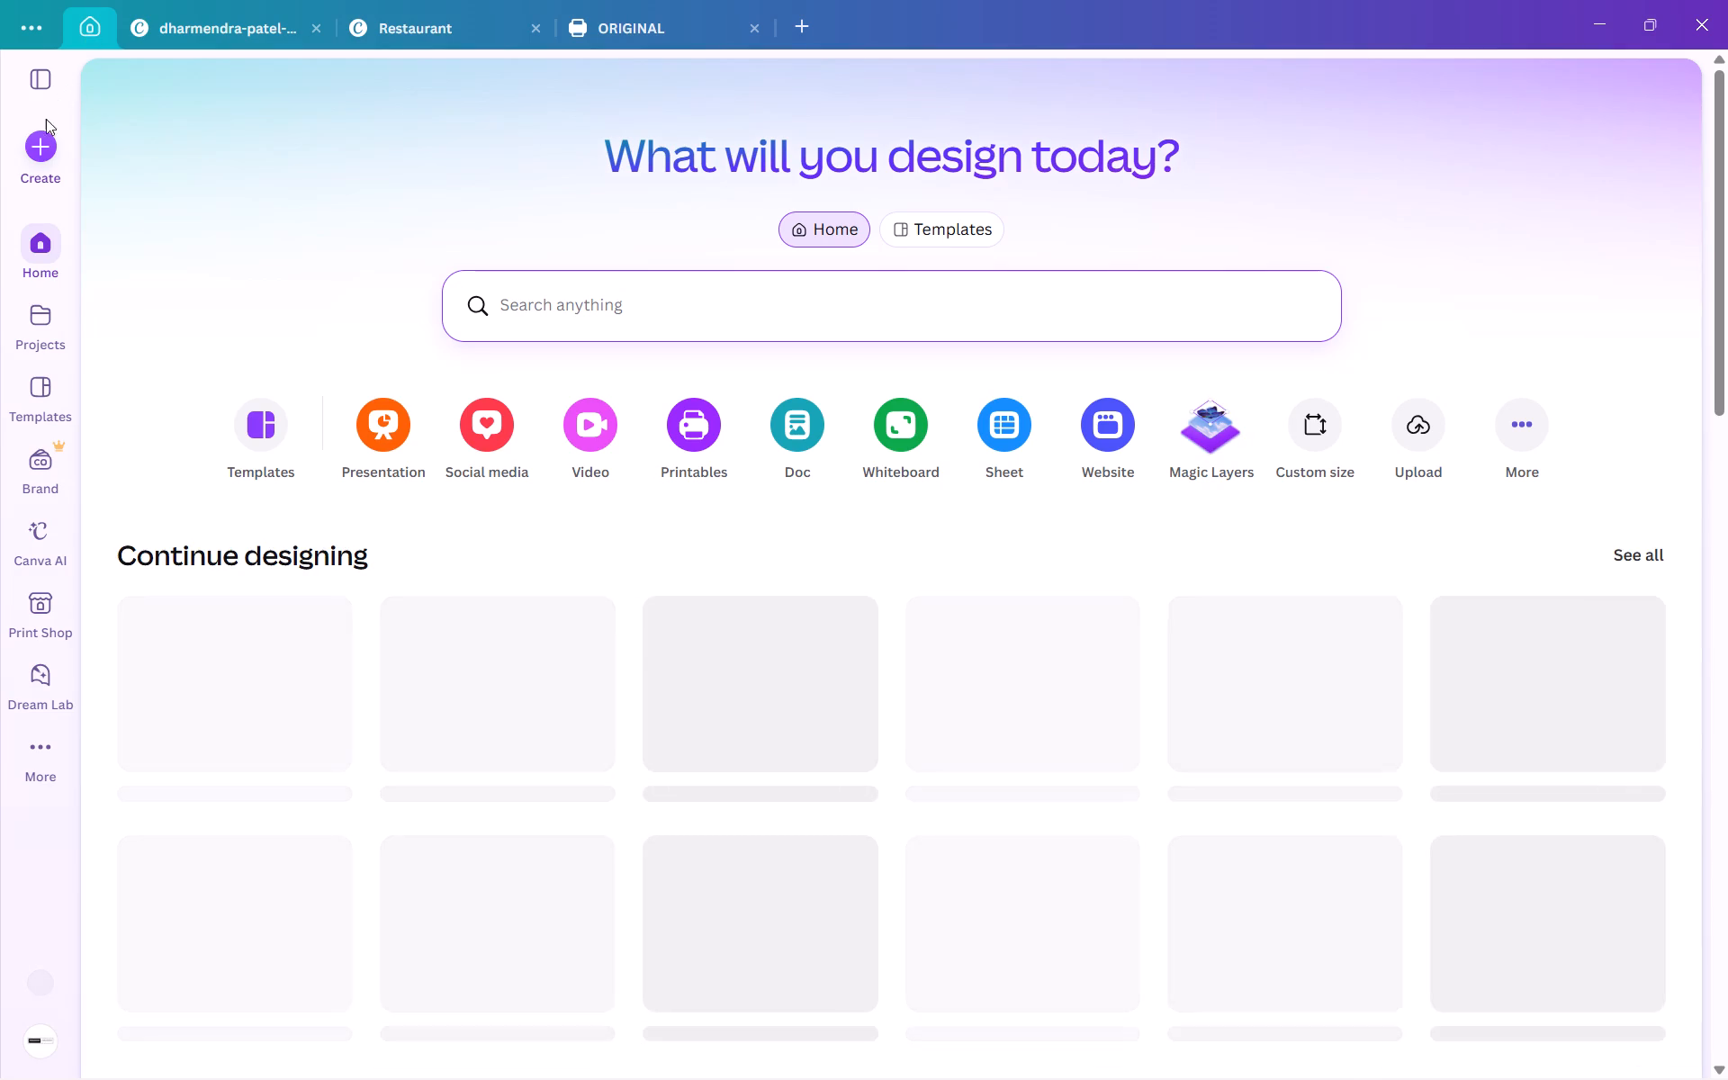
pyautogui.click(34, 156)
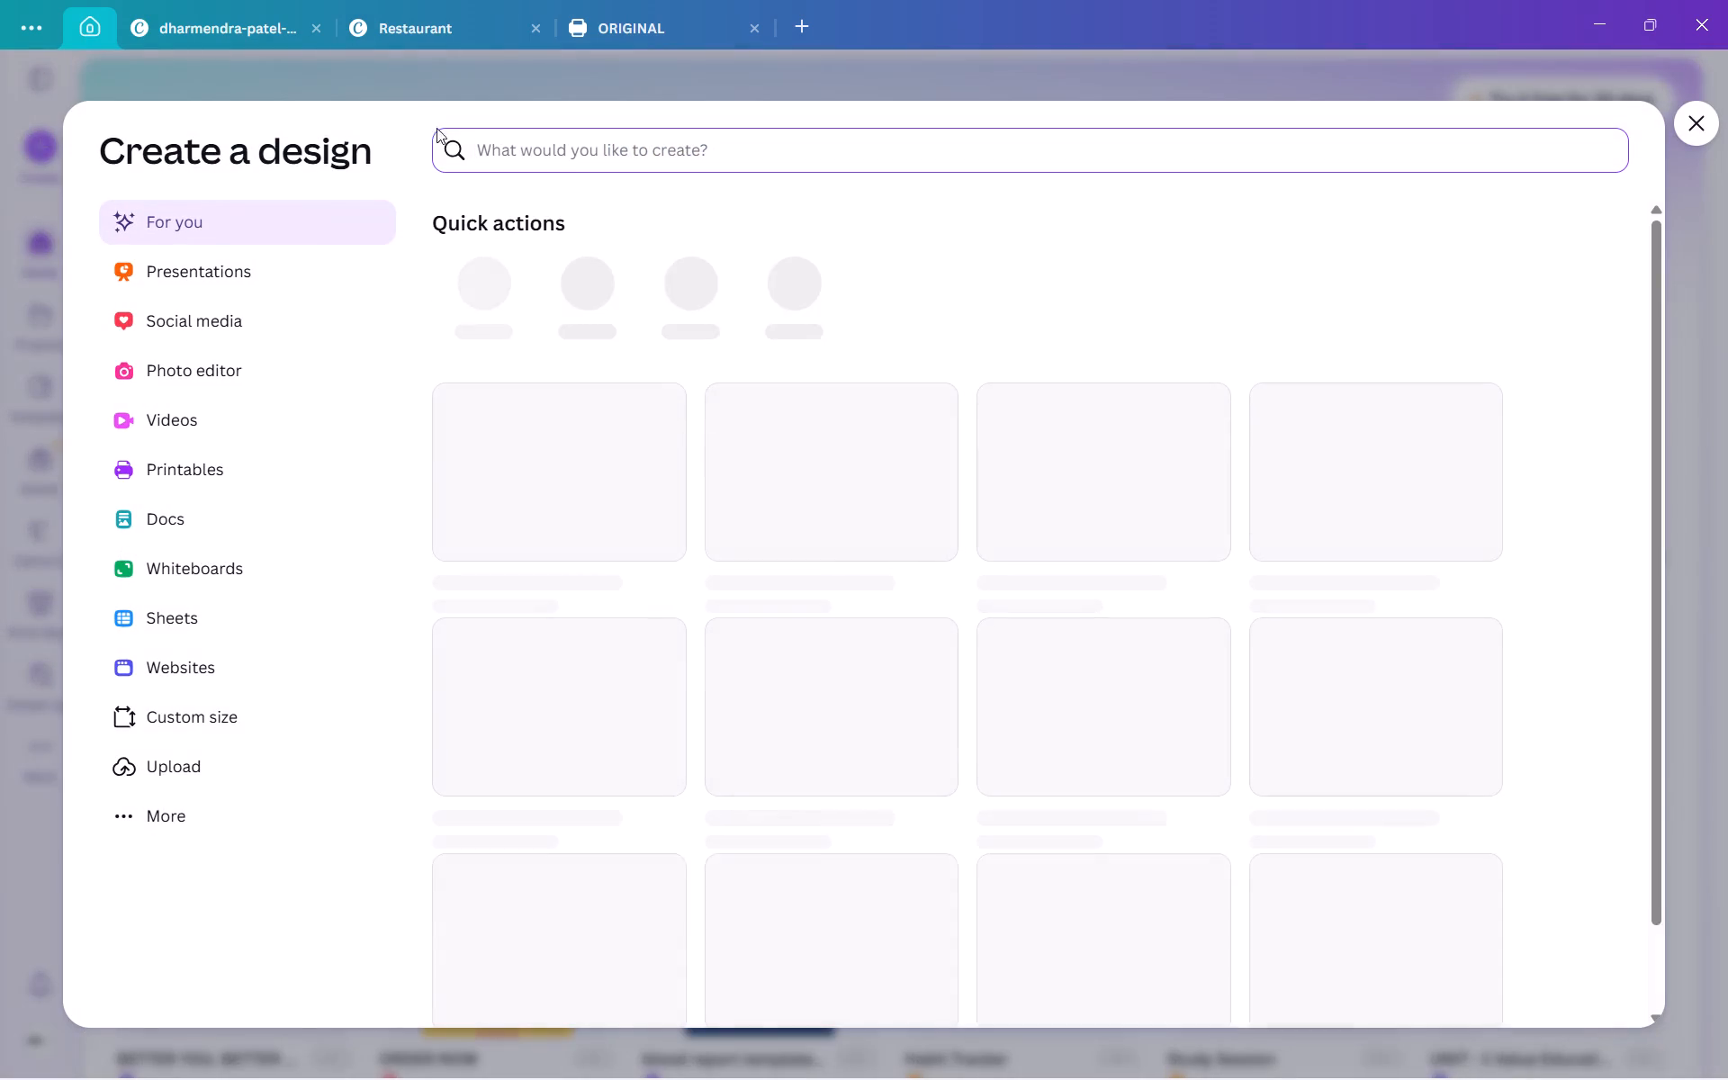
pyautogui.click(603, 139)
pyautogui.write('flyers')
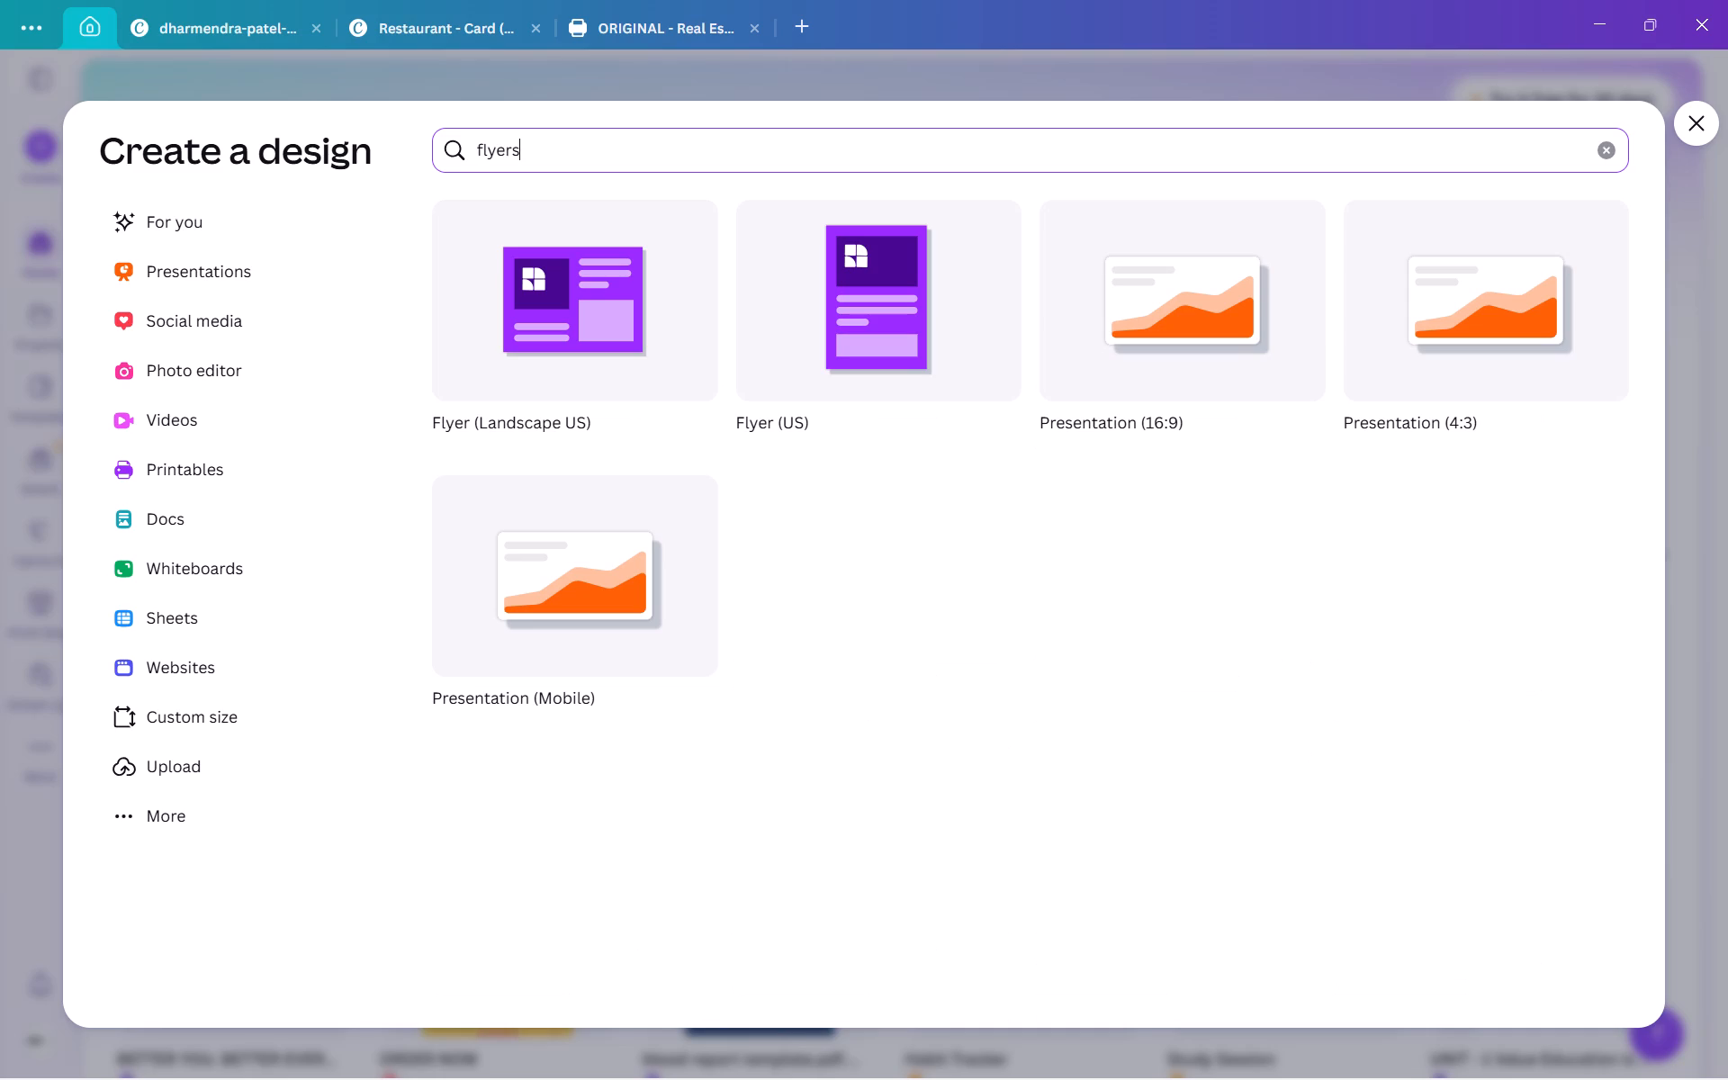
pyautogui.click(895, 318)
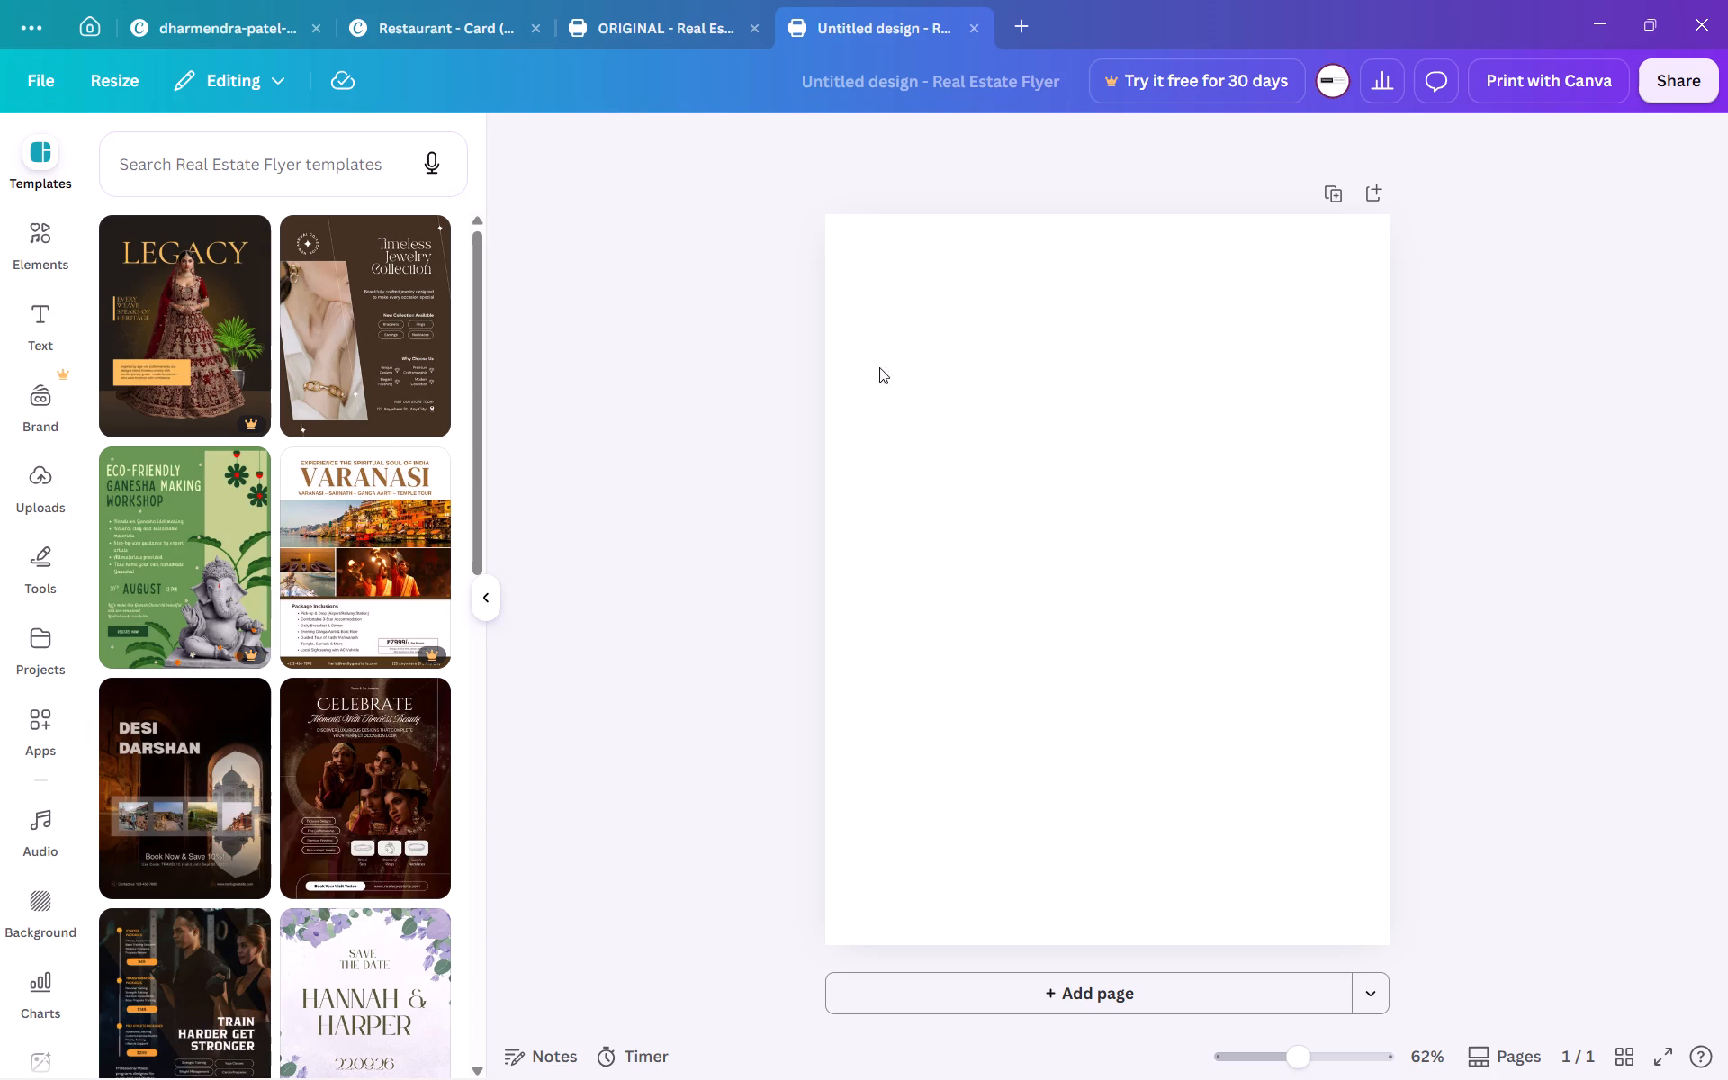
# Set the blank flyer page's background color to dark purple #3e1756.
pyautogui.click(1111, 457)
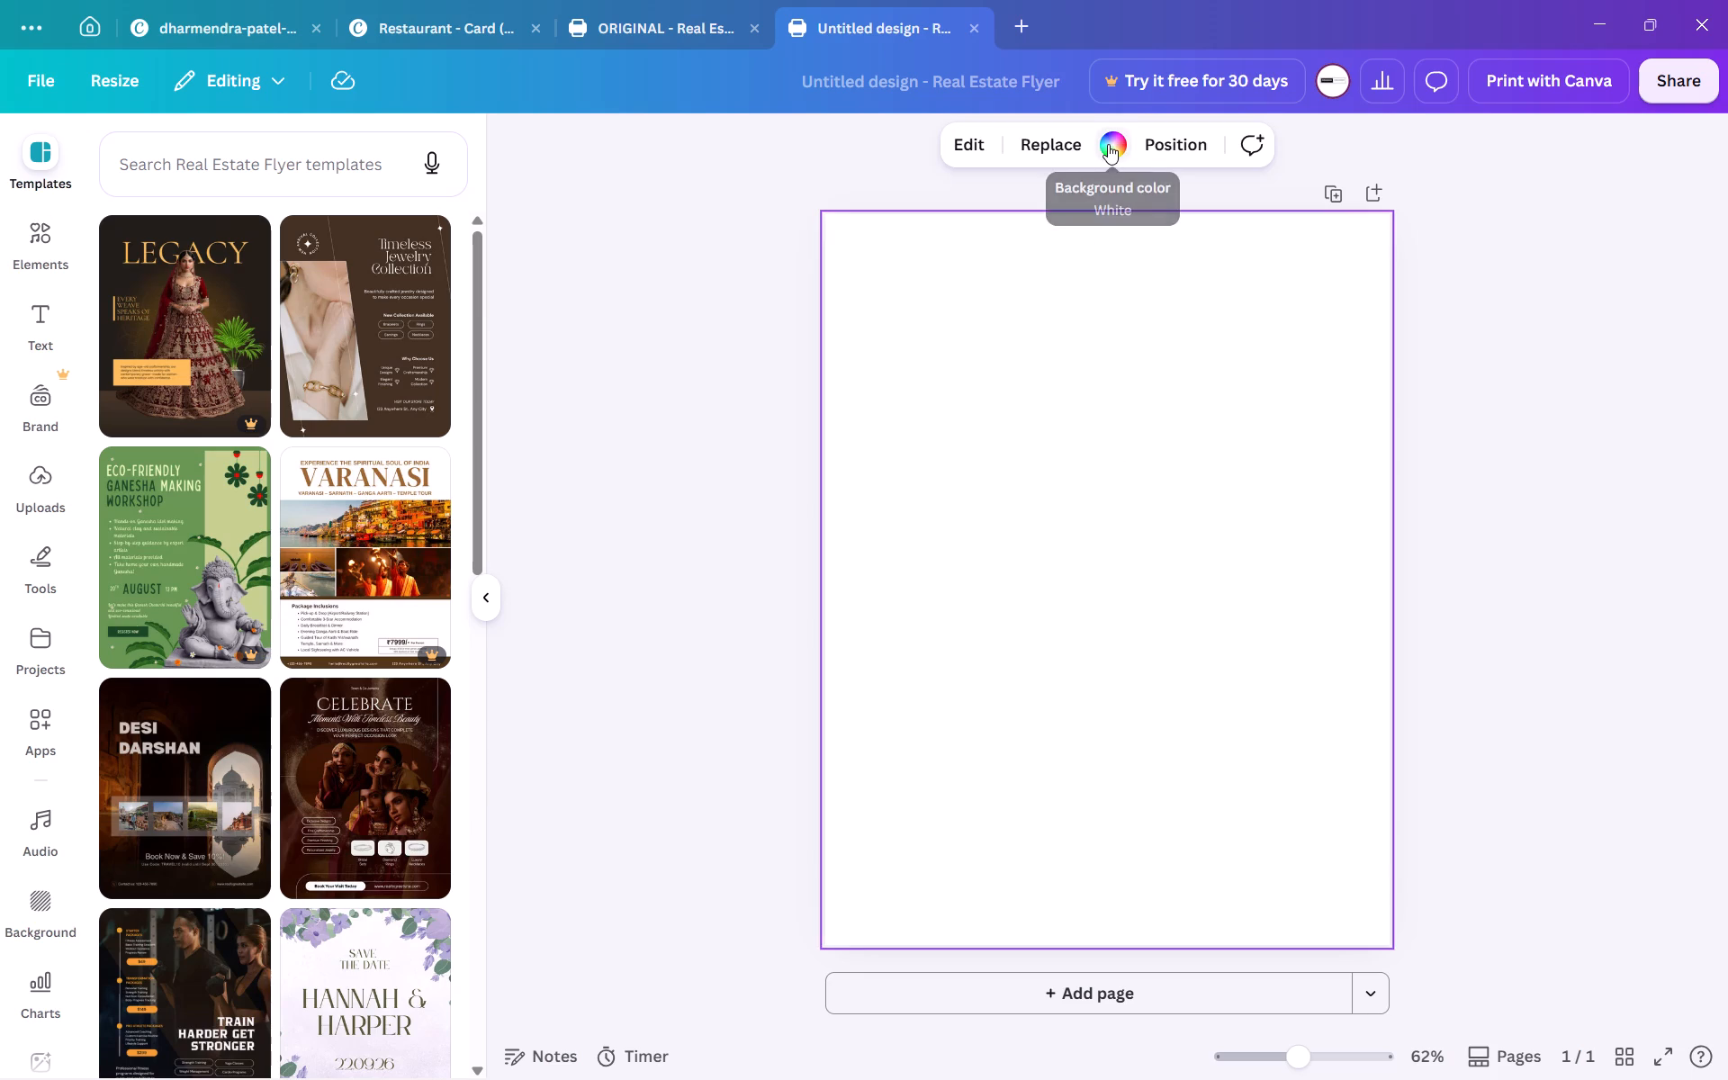
pyautogui.click(1108, 144)
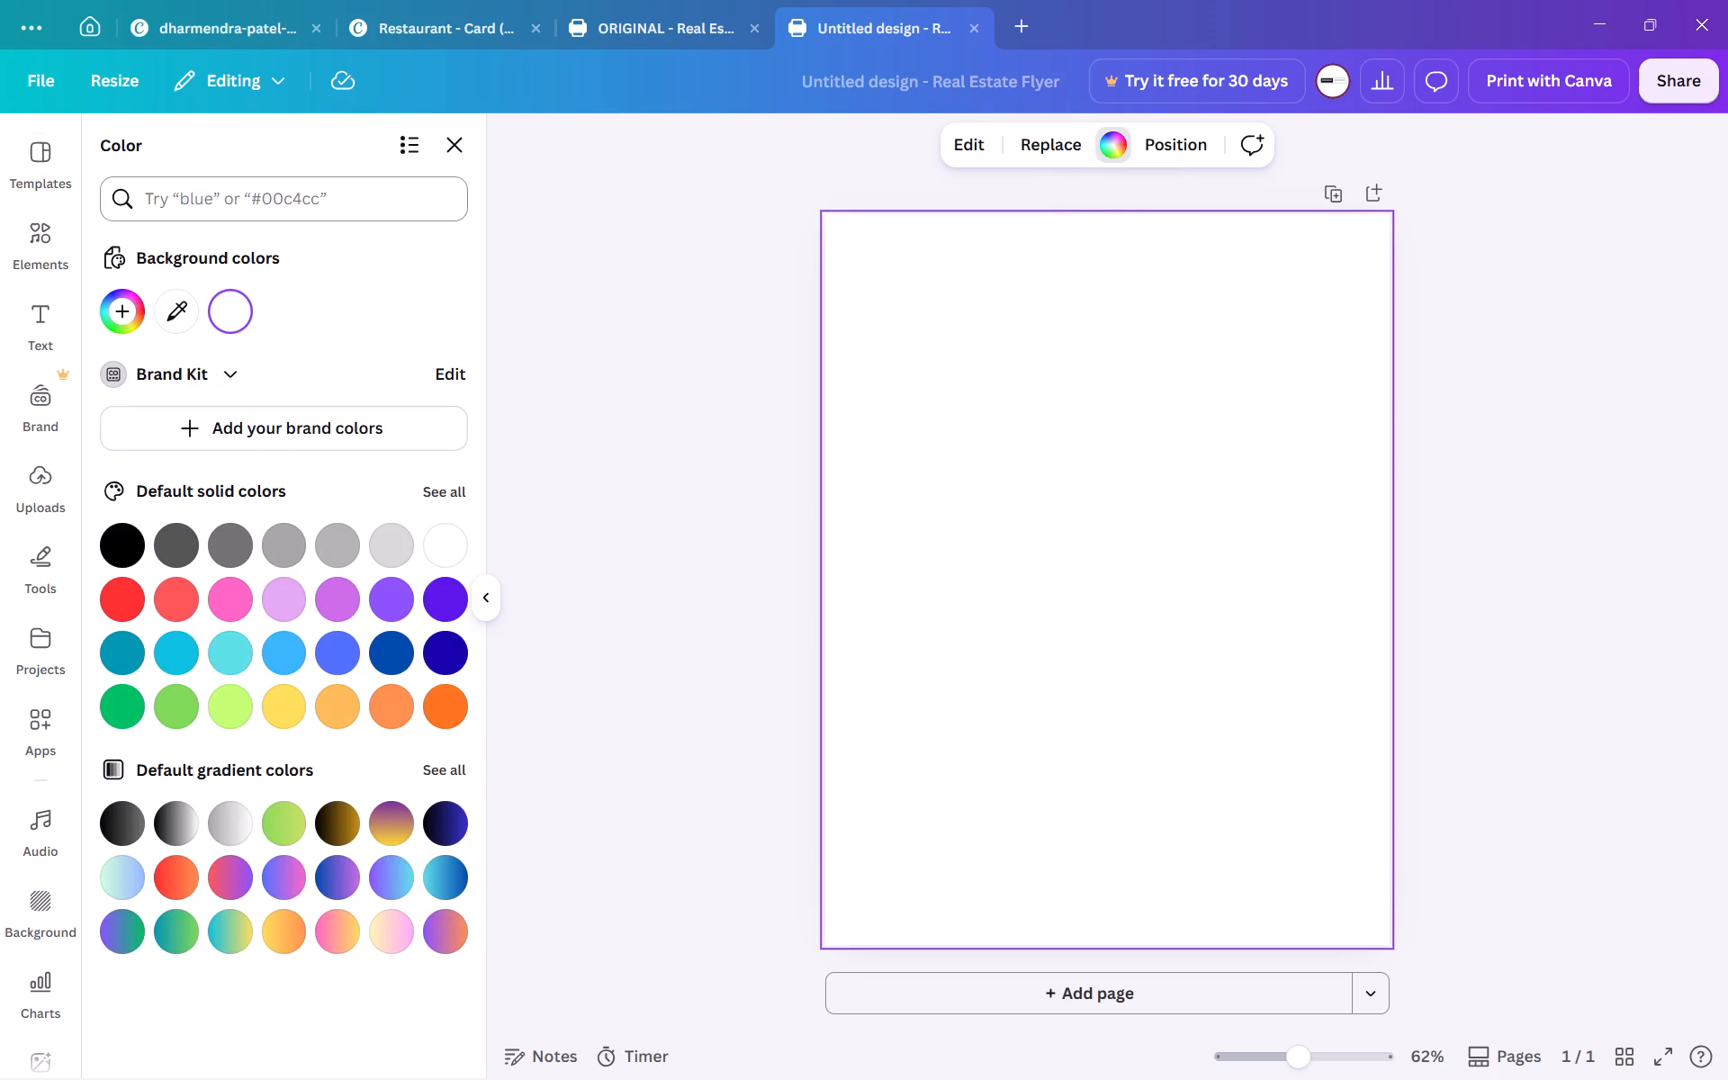
pyautogui.click(256, 190)
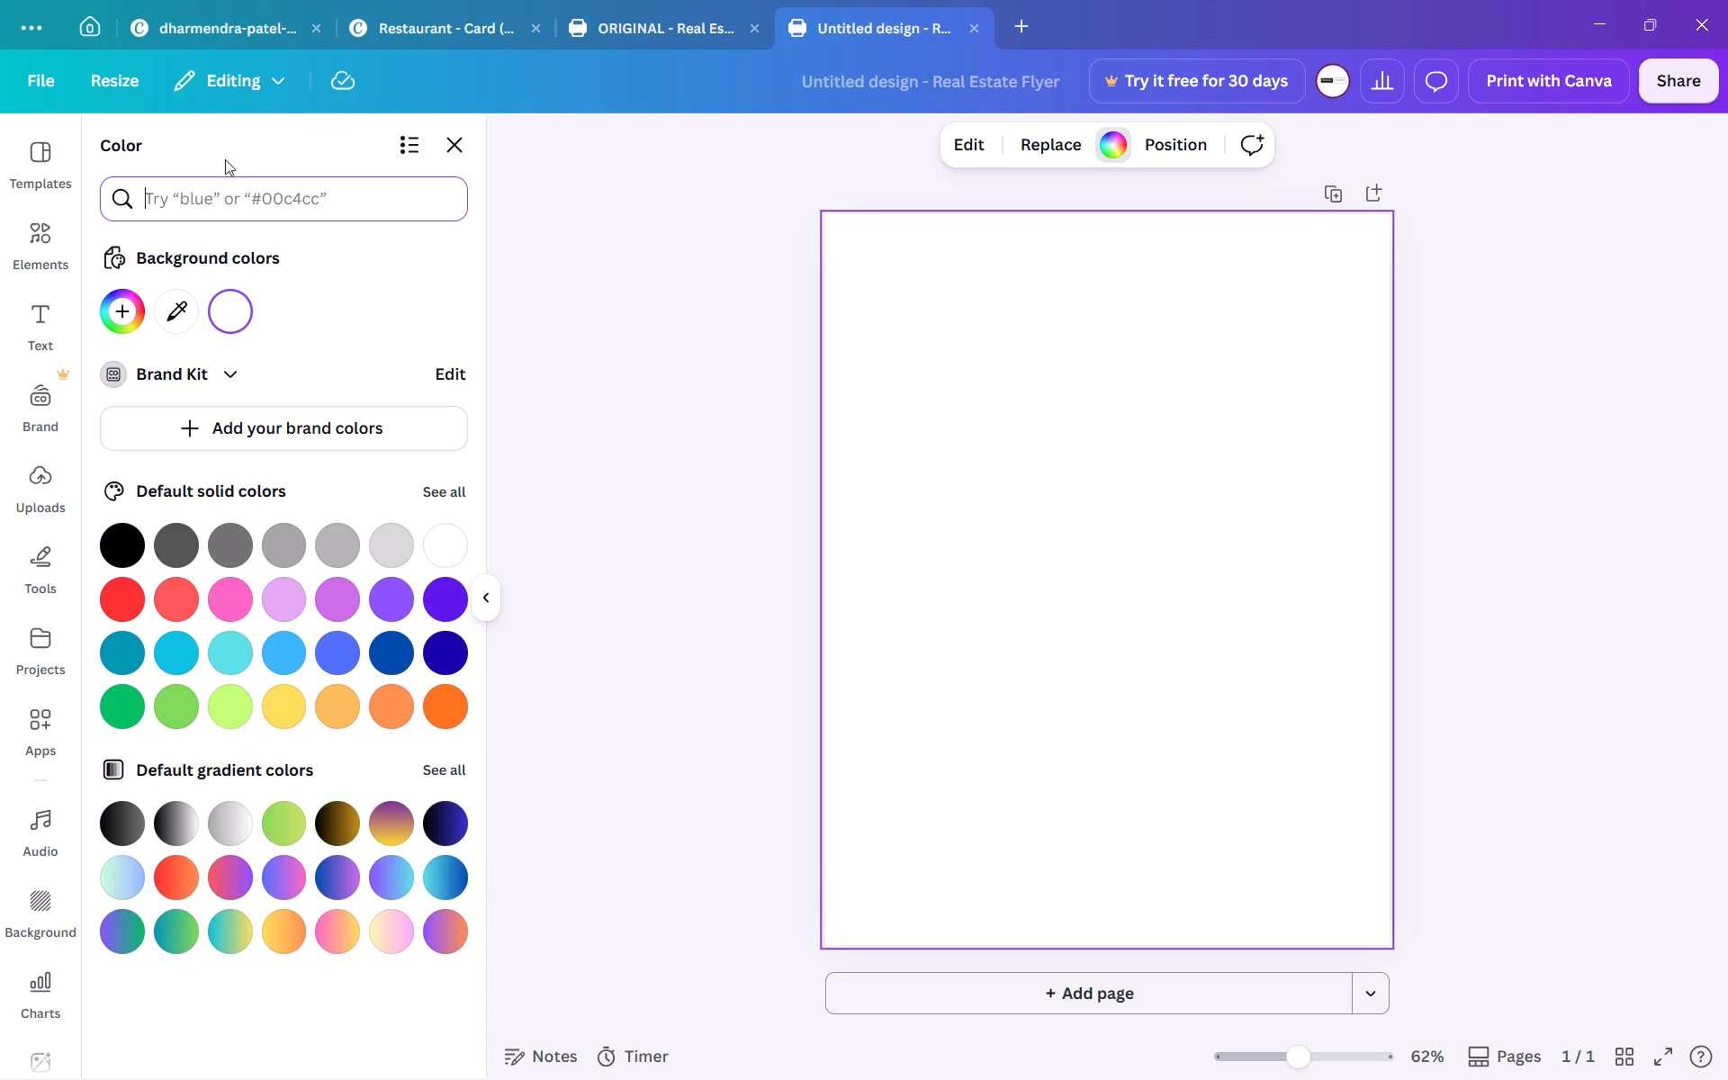
pyautogui.hotkey('shift', '#')
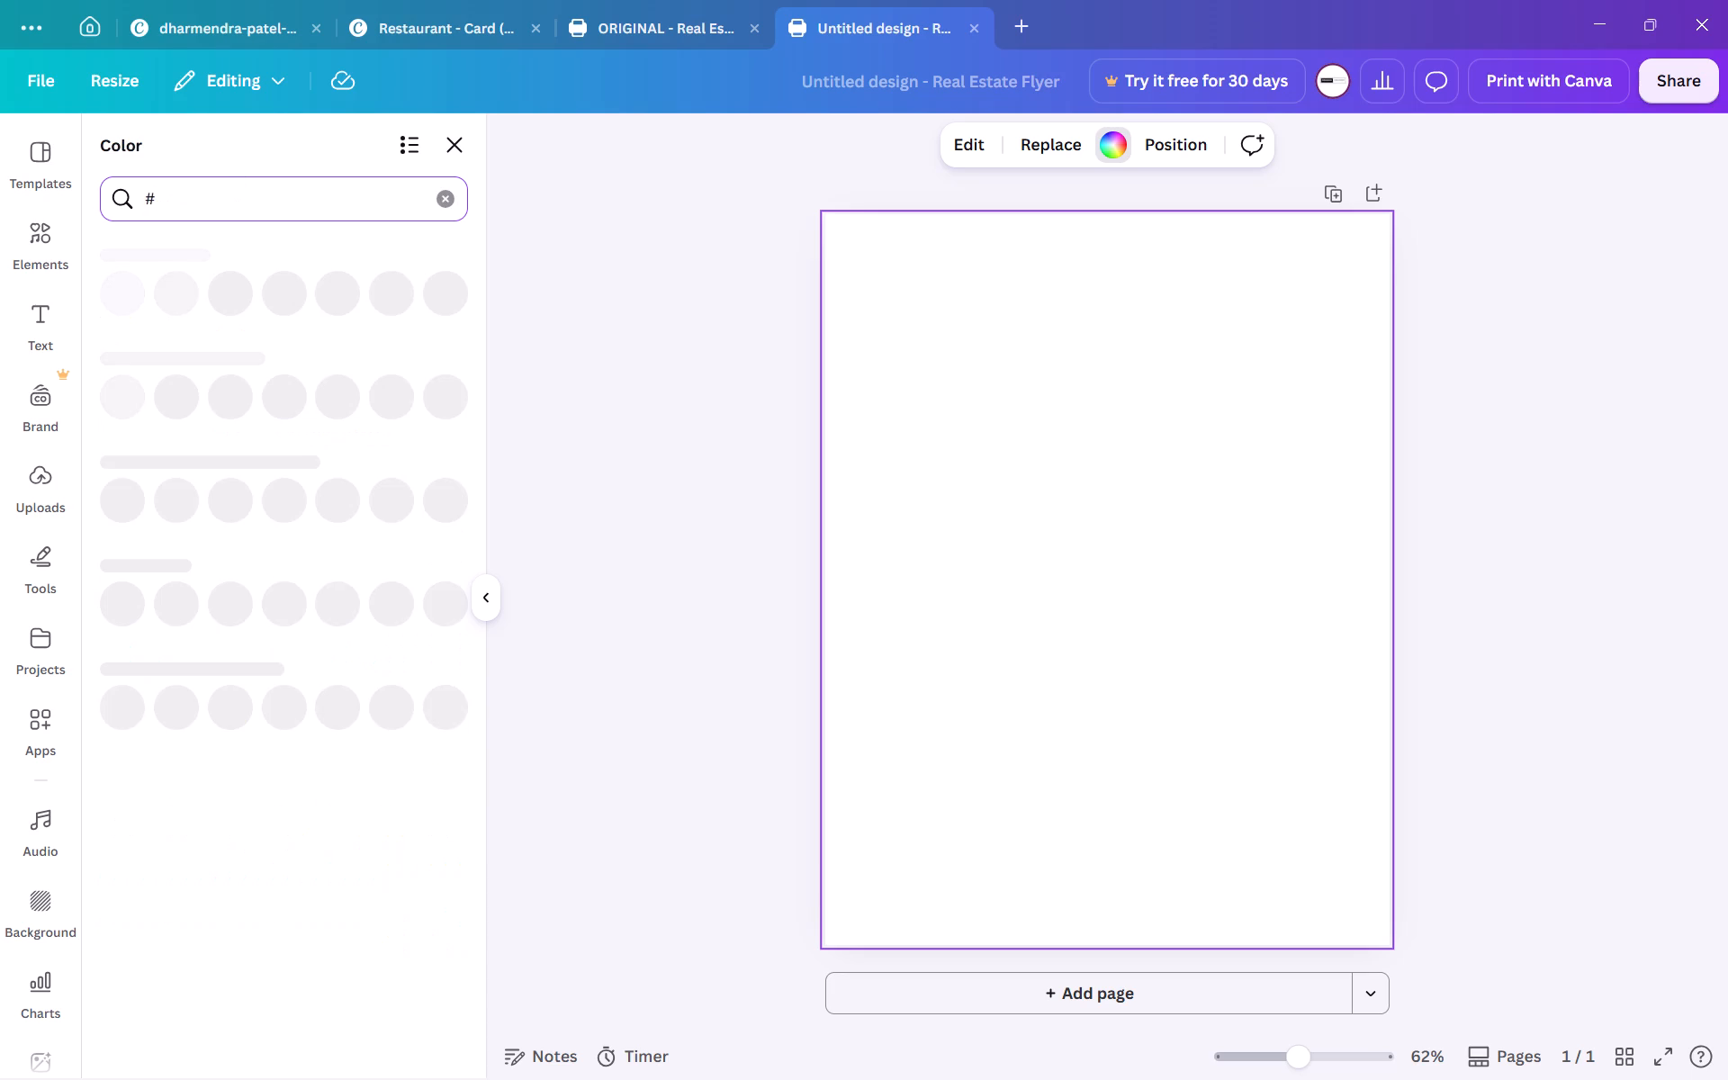
pyautogui.press('e')
pyautogui.press('BackSpace')
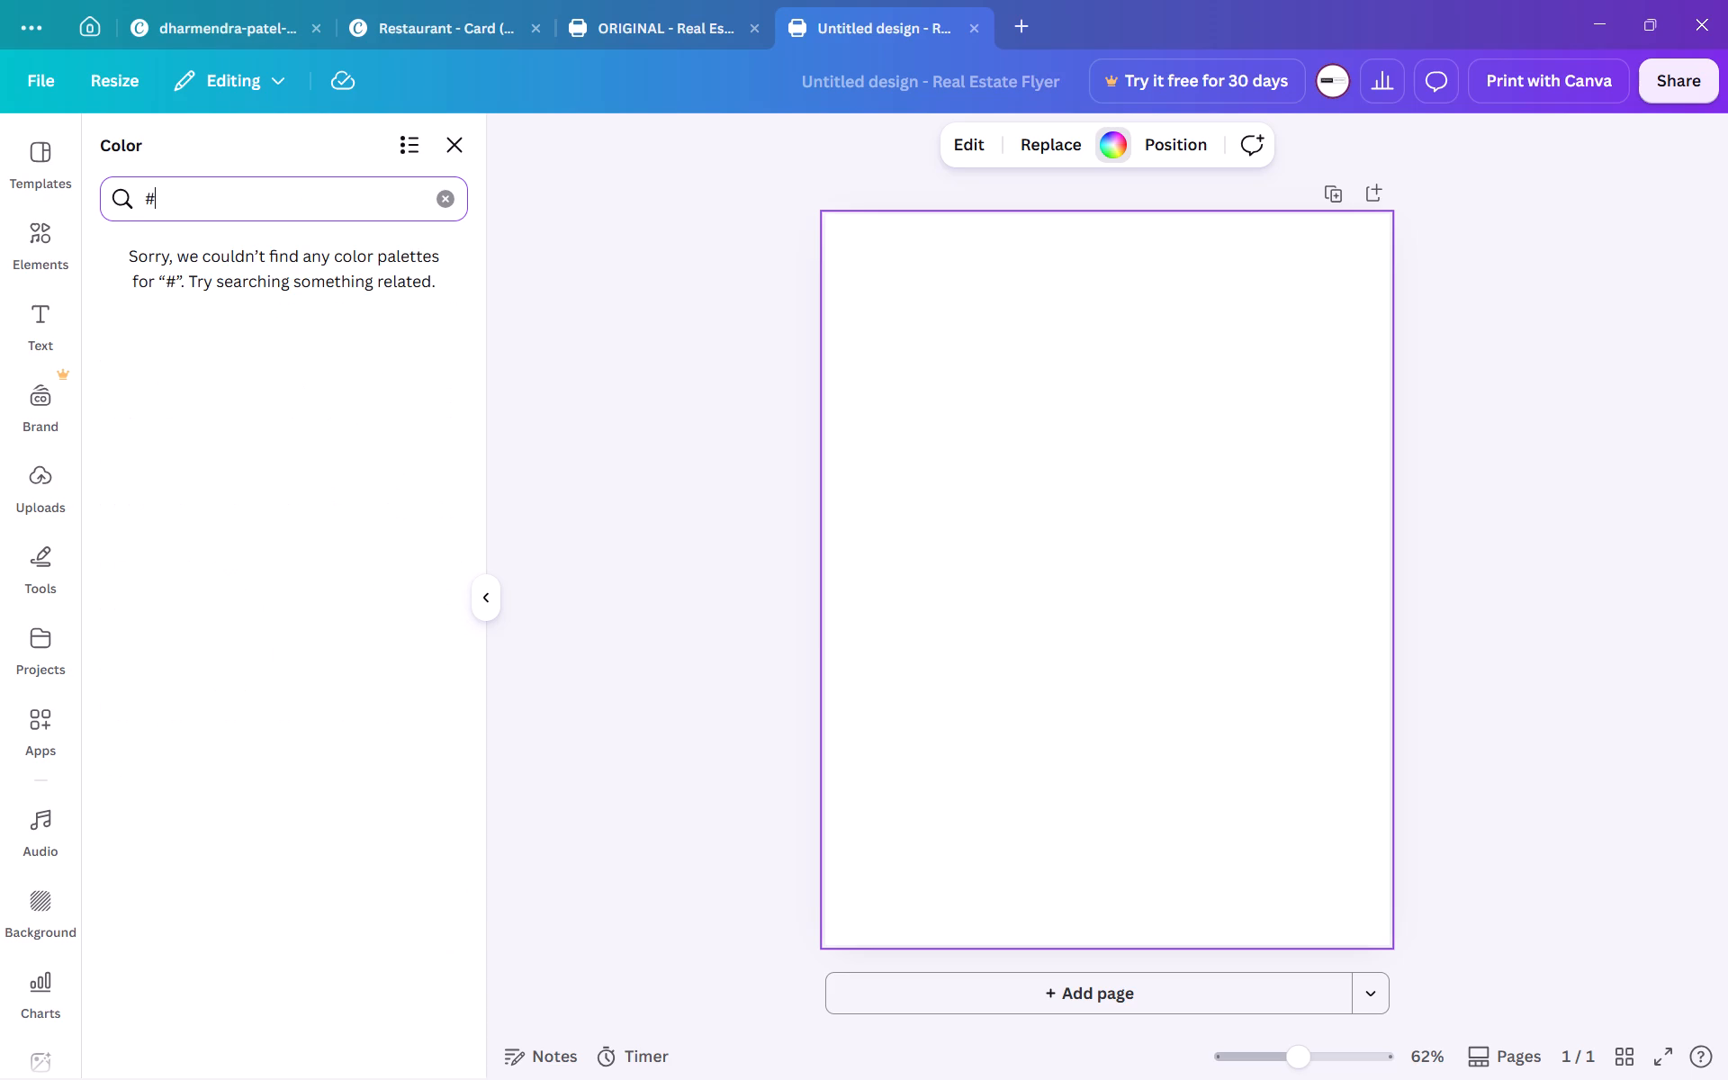
pyautogui.write('e1')
pyautogui.press('BackSpace')
pyautogui.press('BackSpace')
pyautogui.write('3e1')
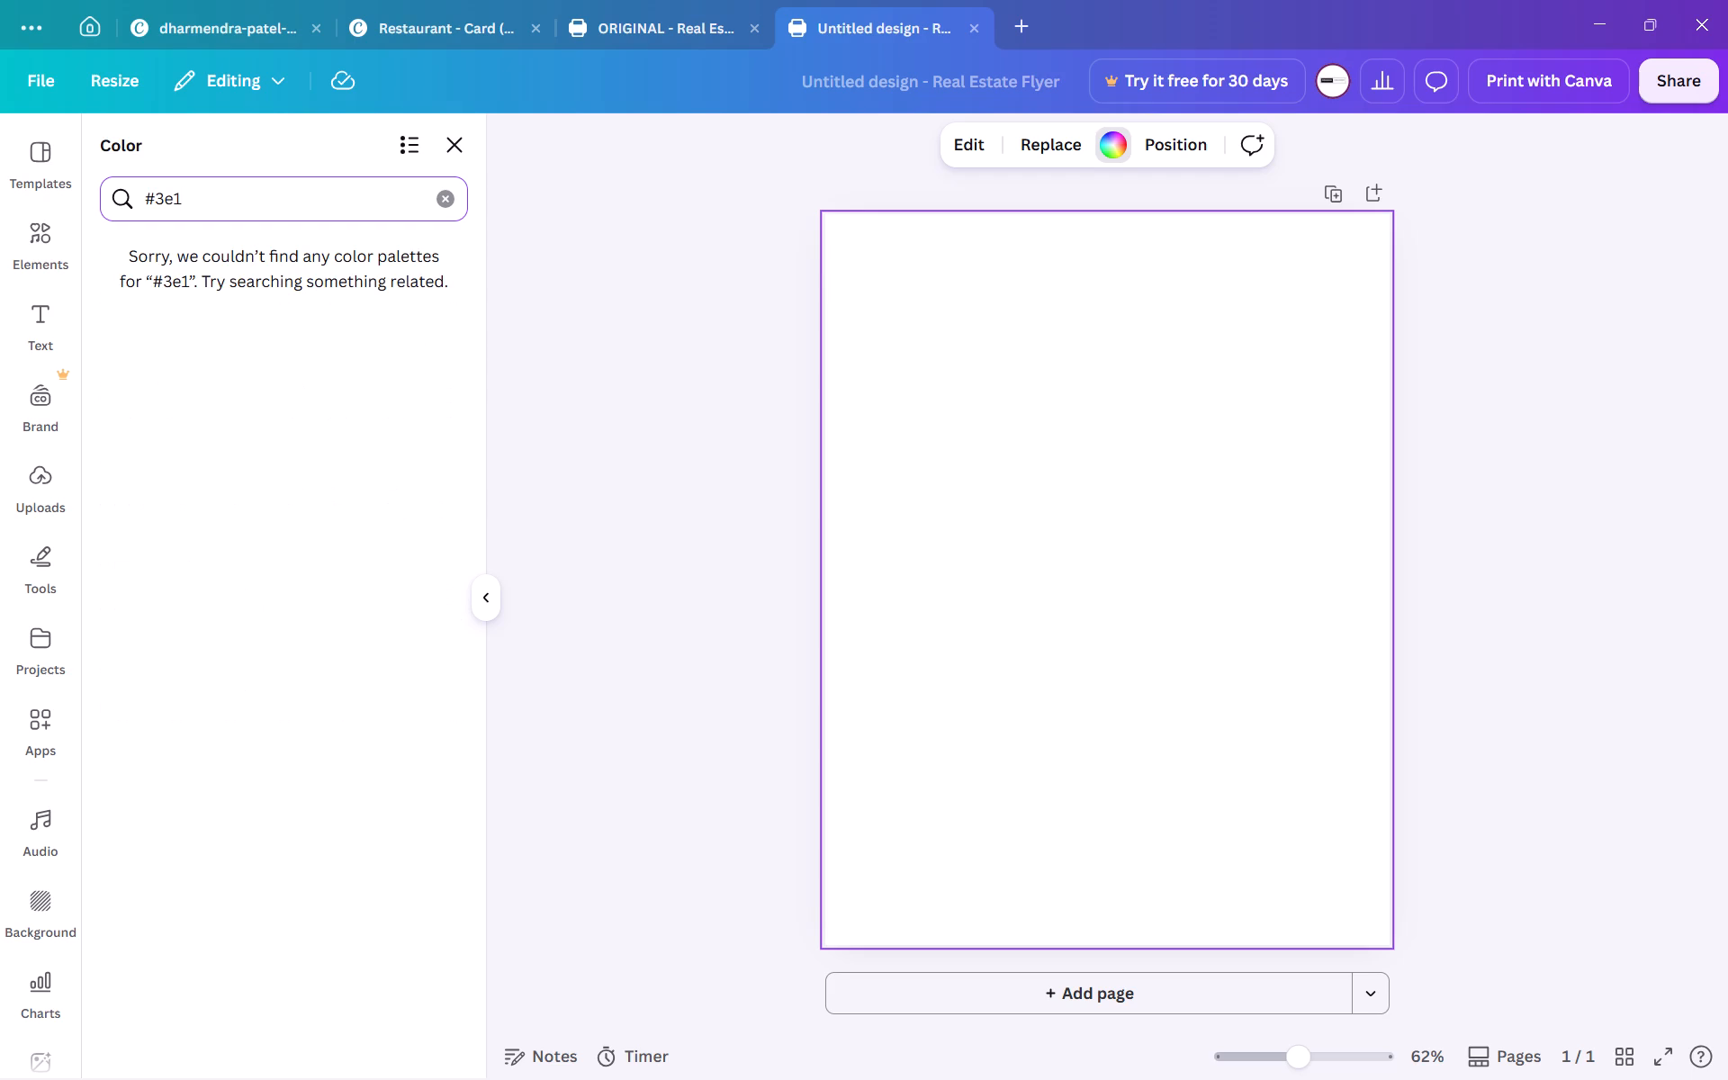
pyautogui.press('Home')
pyautogui.press('Clear')
pyautogui.press('Right')
pyautogui.press('Right')
pyautogui.press('Right')
pyautogui.press('Right')
pyautogui.press('Right')
pyautogui.write('756')
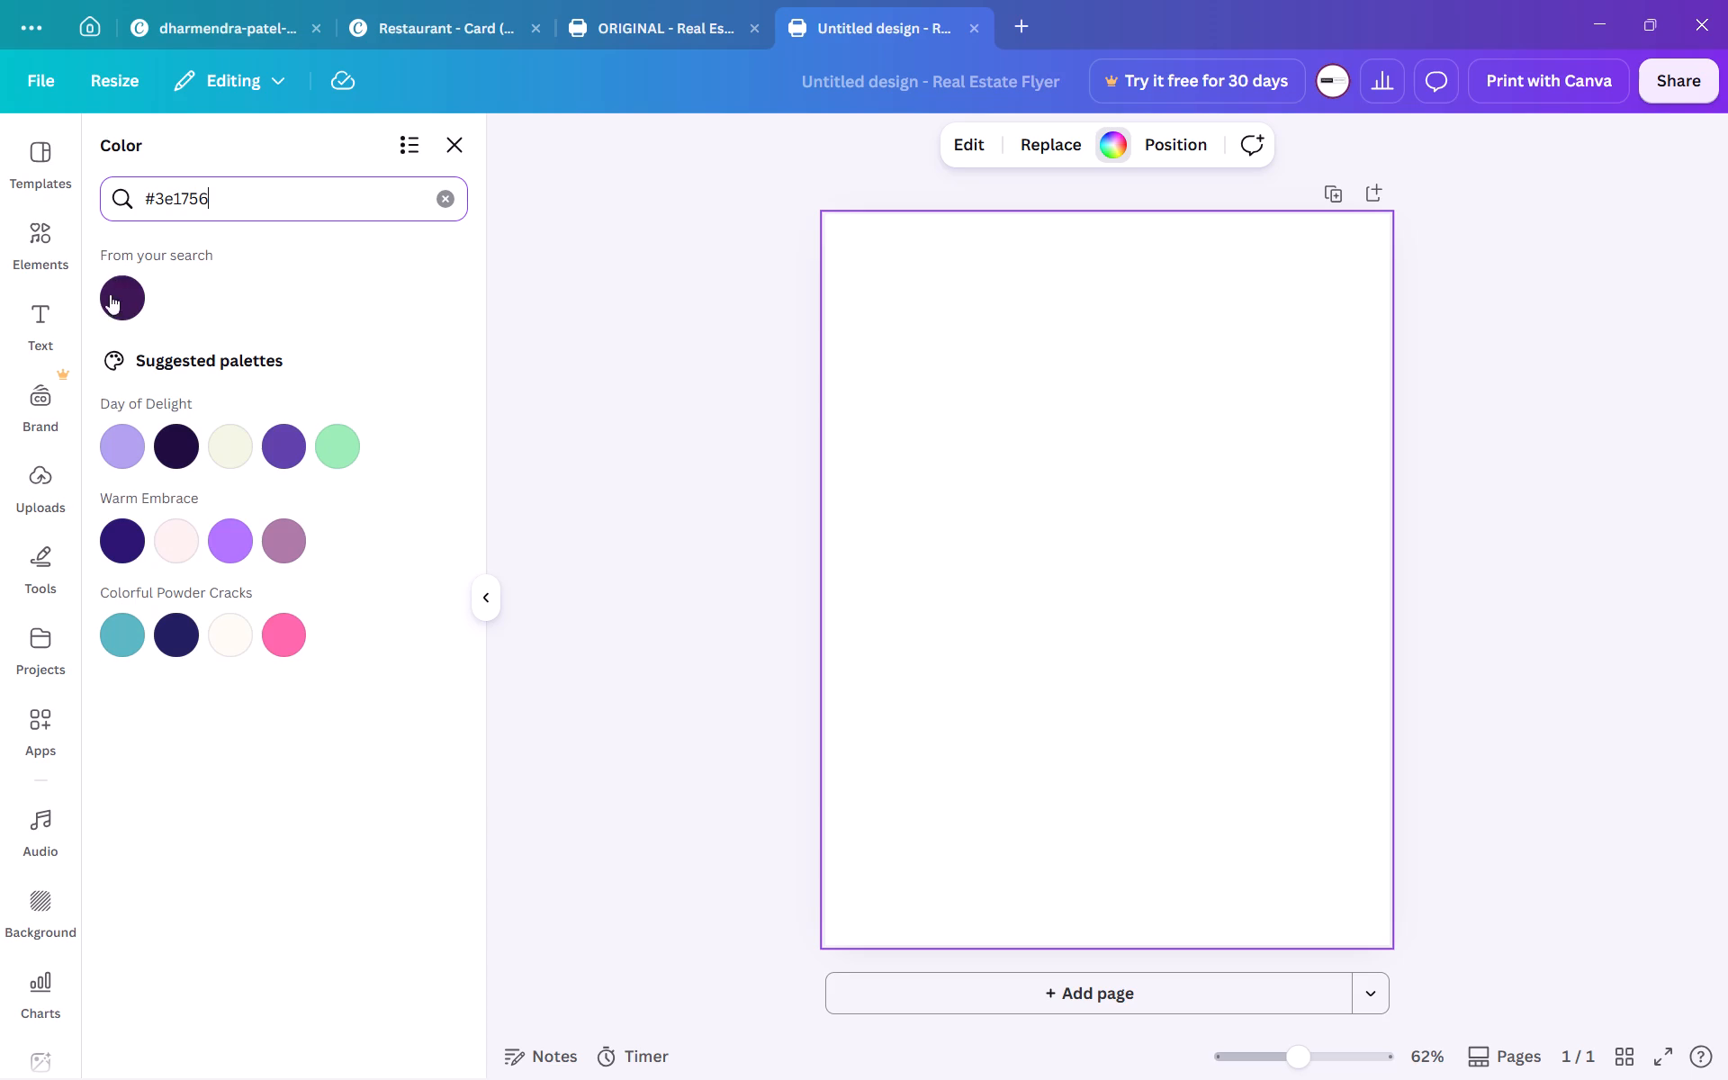
pyautogui.click(112, 305)
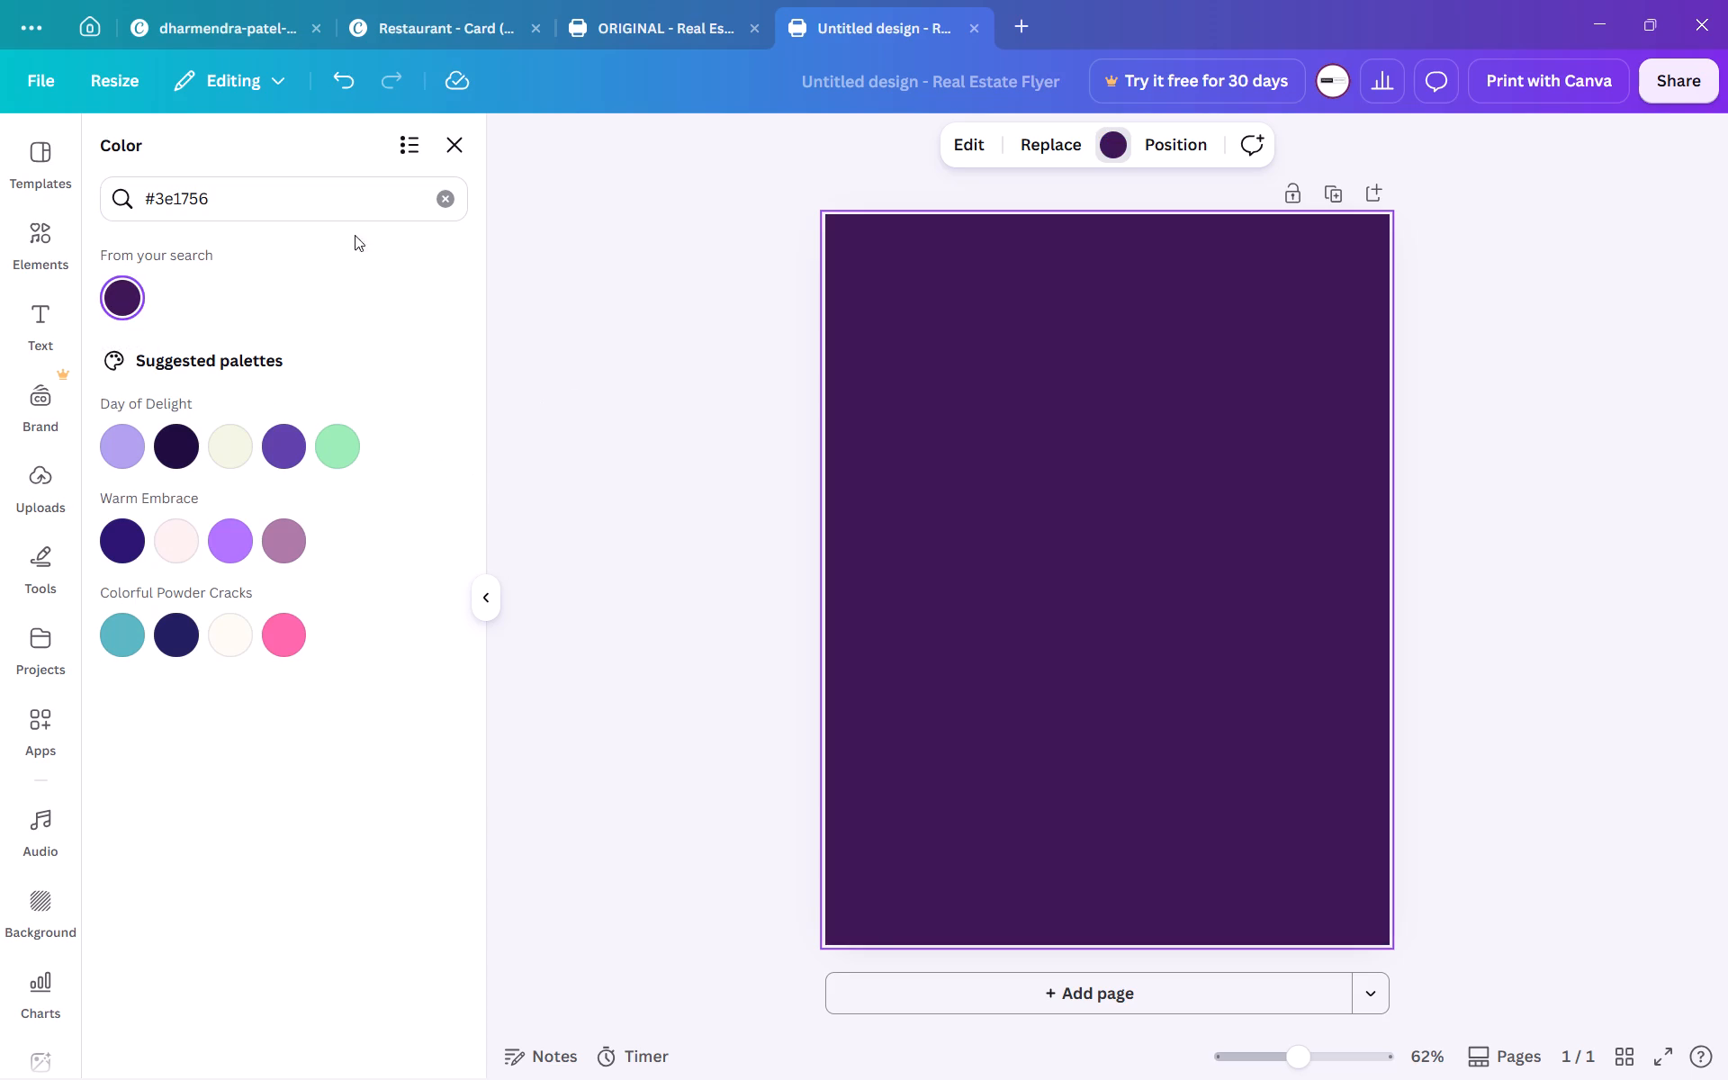
pyautogui.click(451, 200)
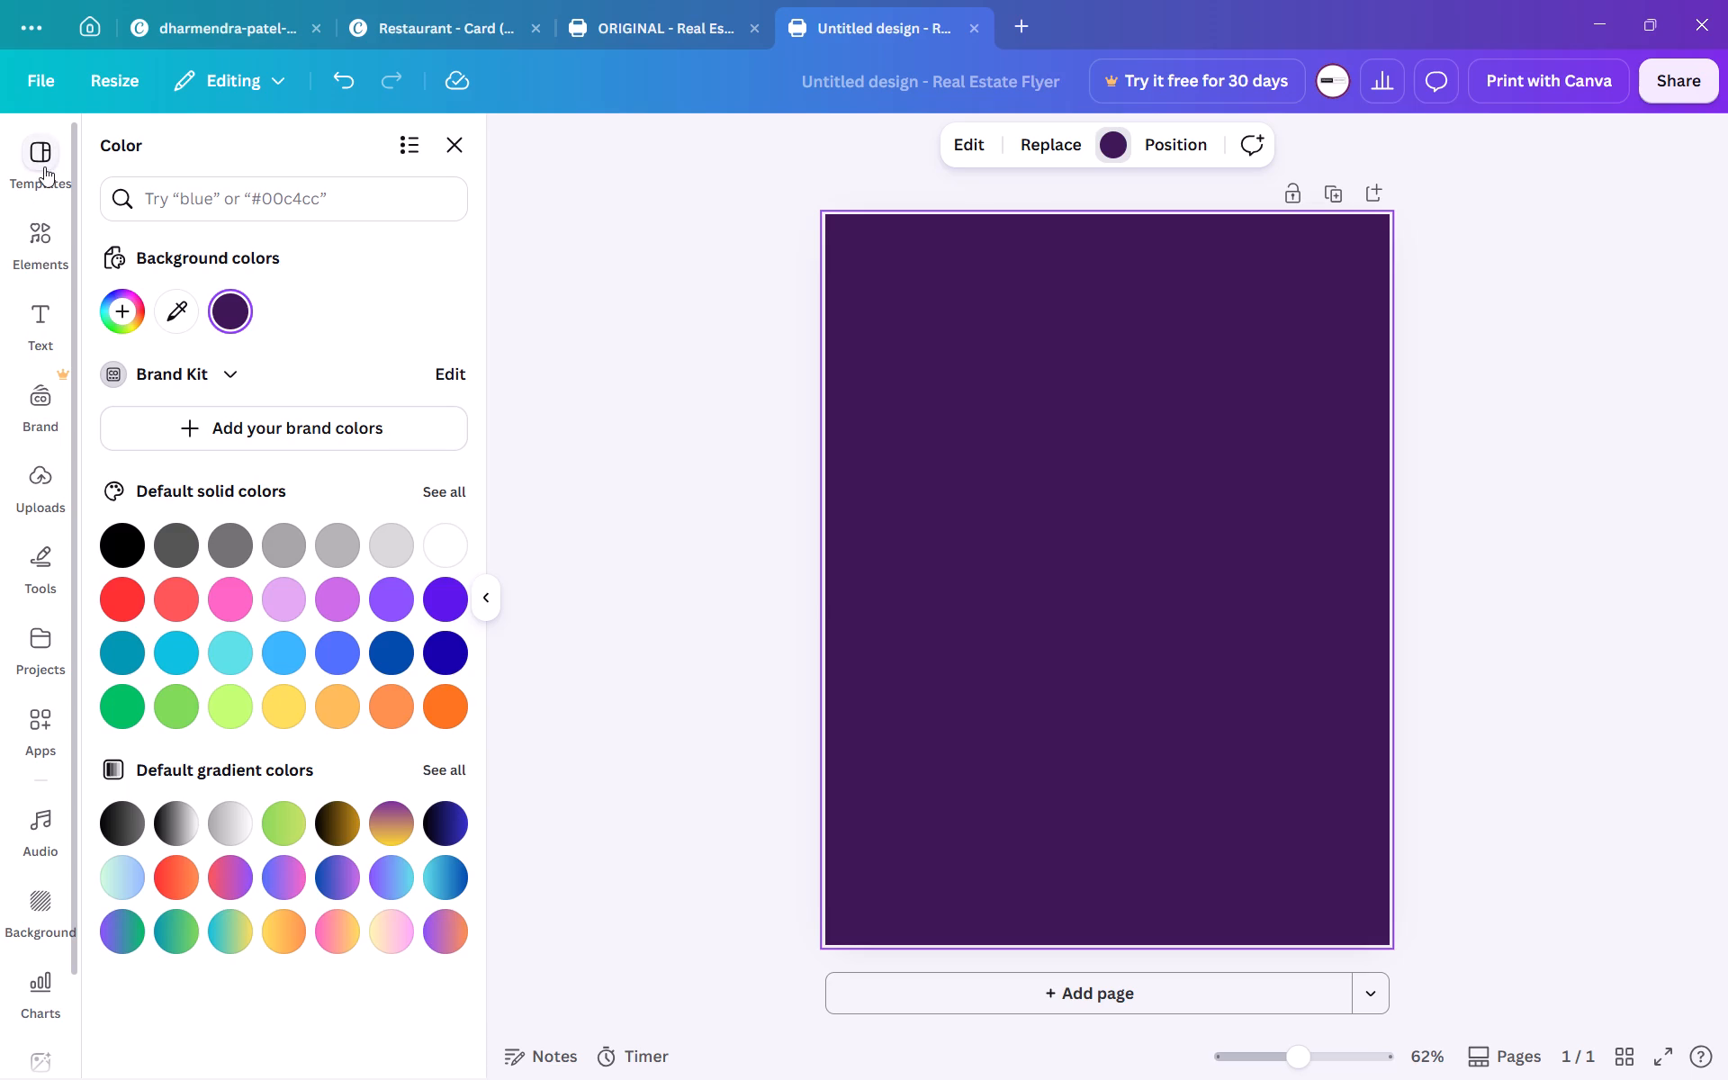
# Search the design elements for gym and filter the results to vertical orientation.
pyautogui.click(44, 240)
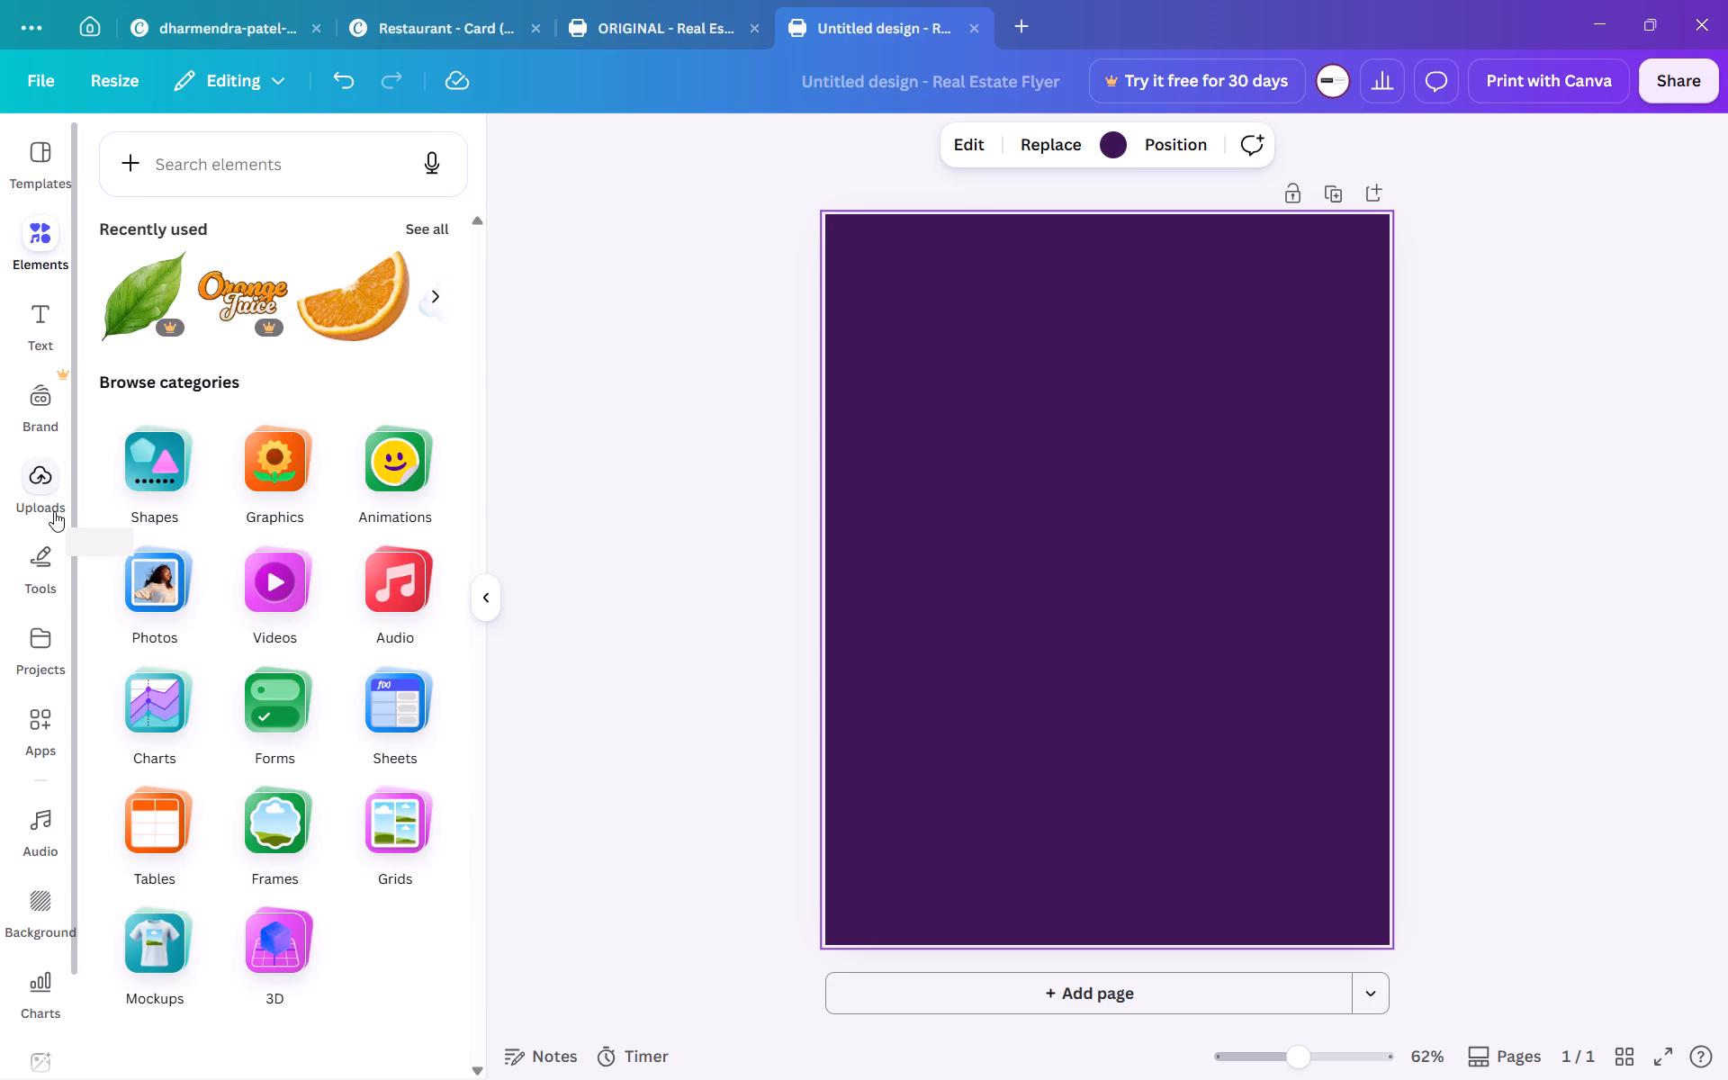
pyautogui.scroll(-3, 57, 583)
pyautogui.scroll(3, 57, 583)
pyautogui.click(191, 184)
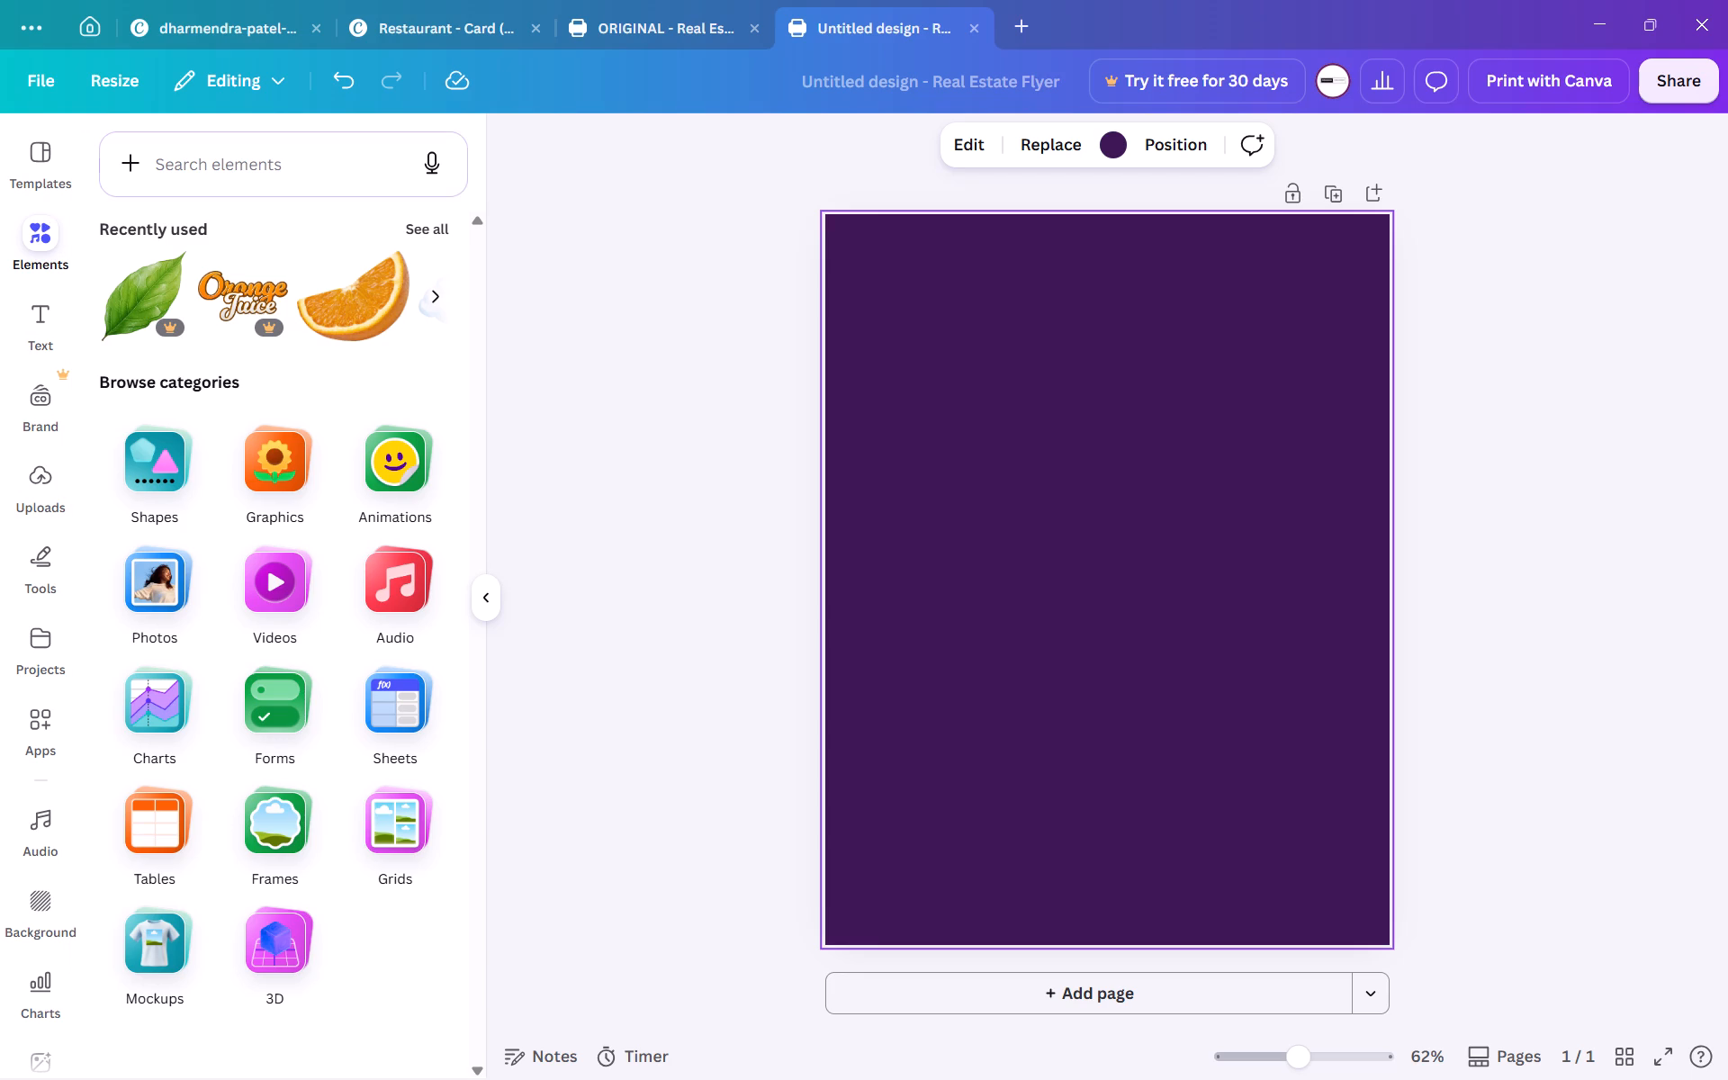
pyautogui.click(191, 184)
pyautogui.click(227, 165)
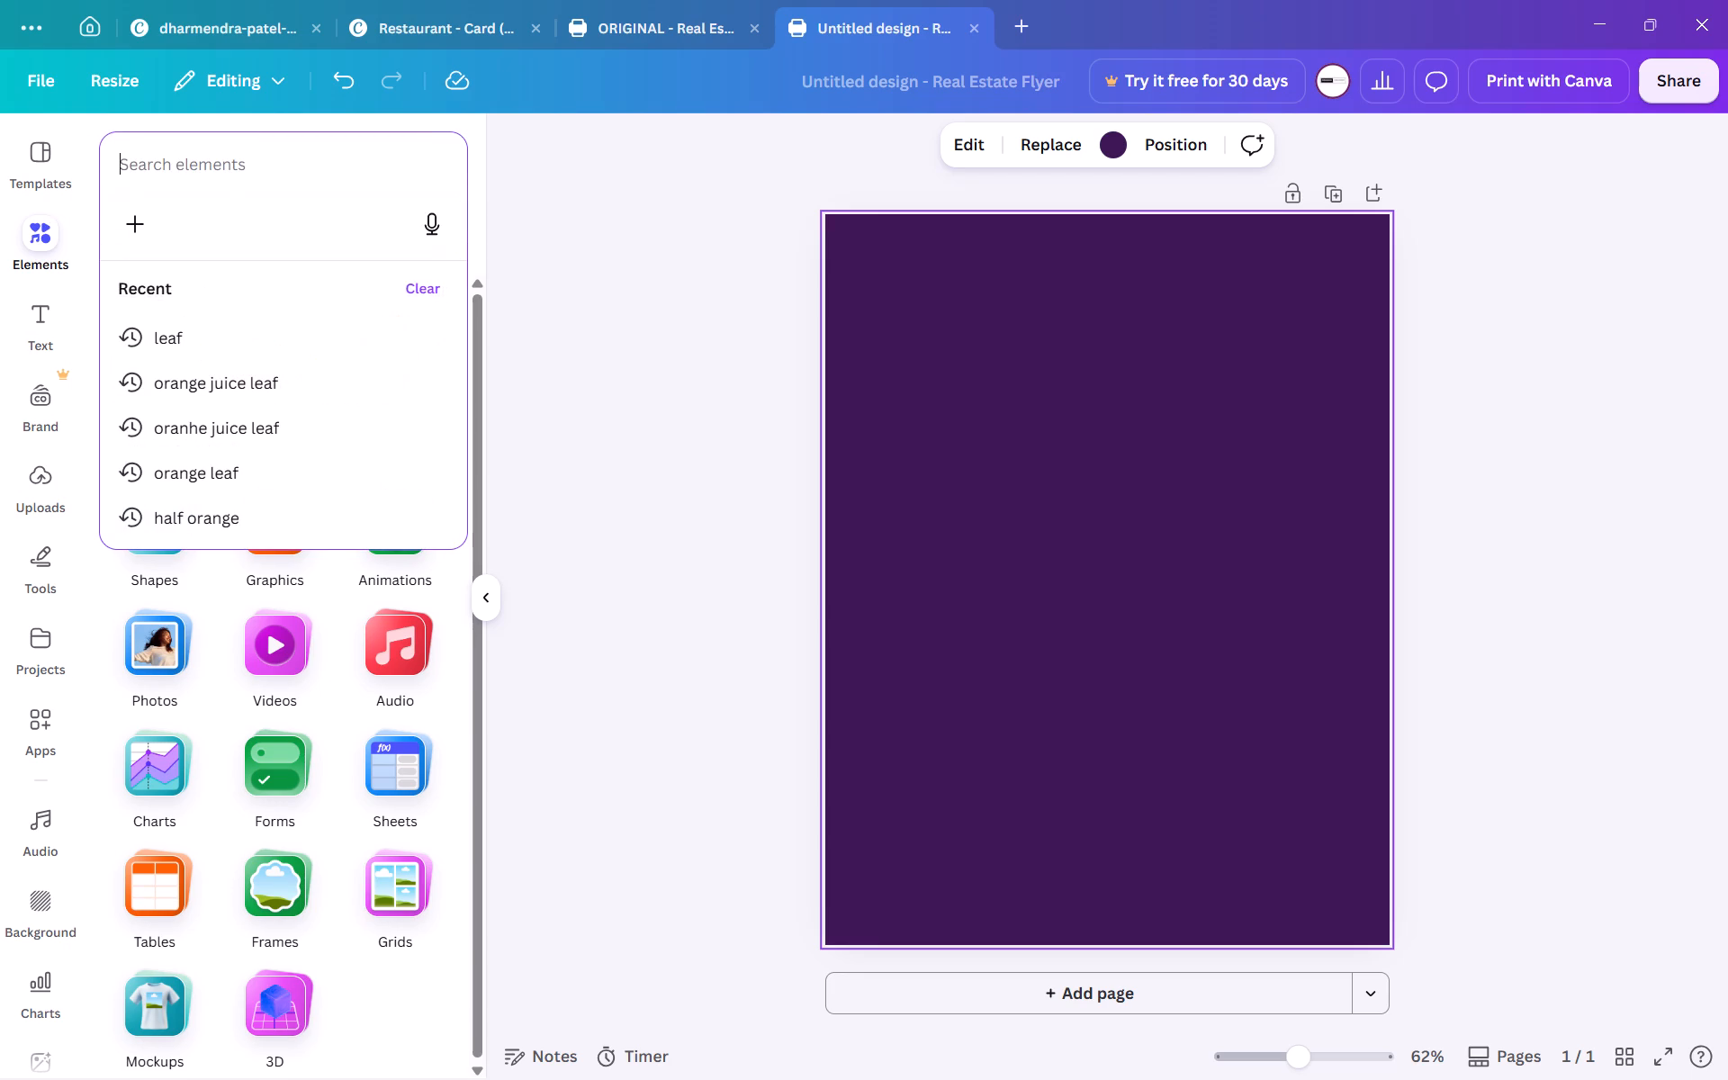
pyautogui.write('gym')
pyautogui.press('Return')
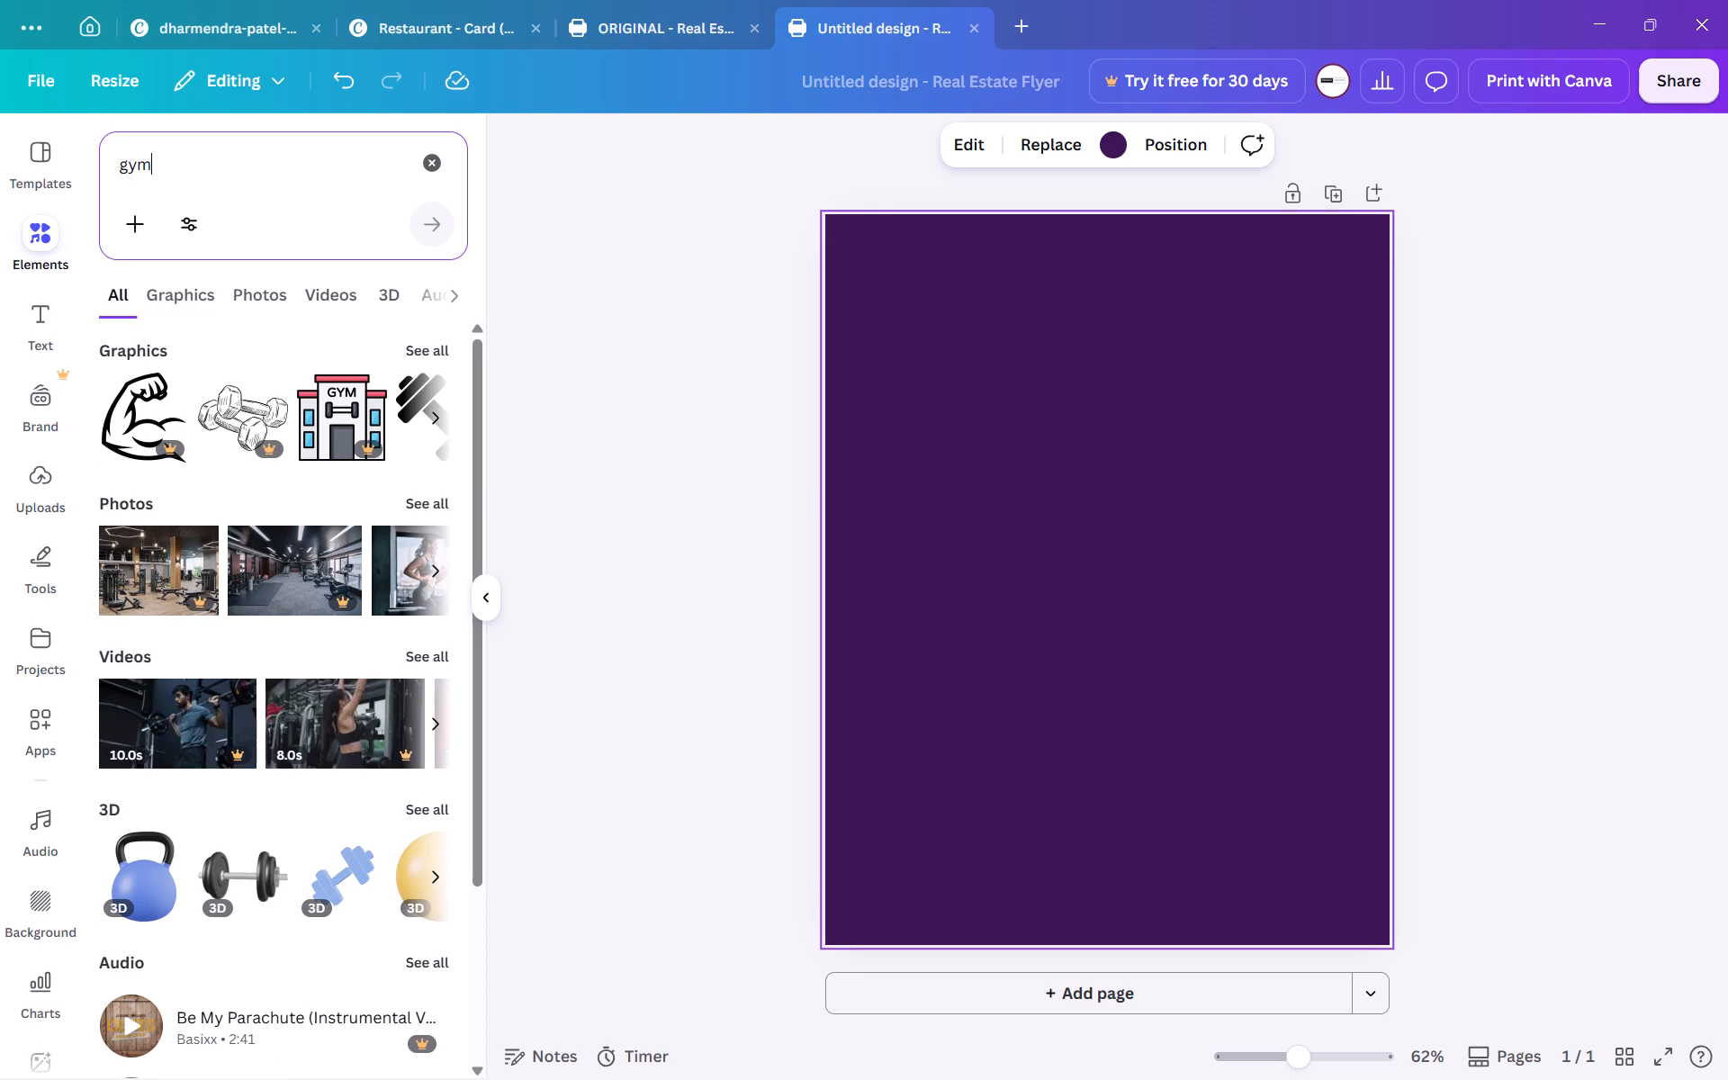
pyautogui.click(193, 236)
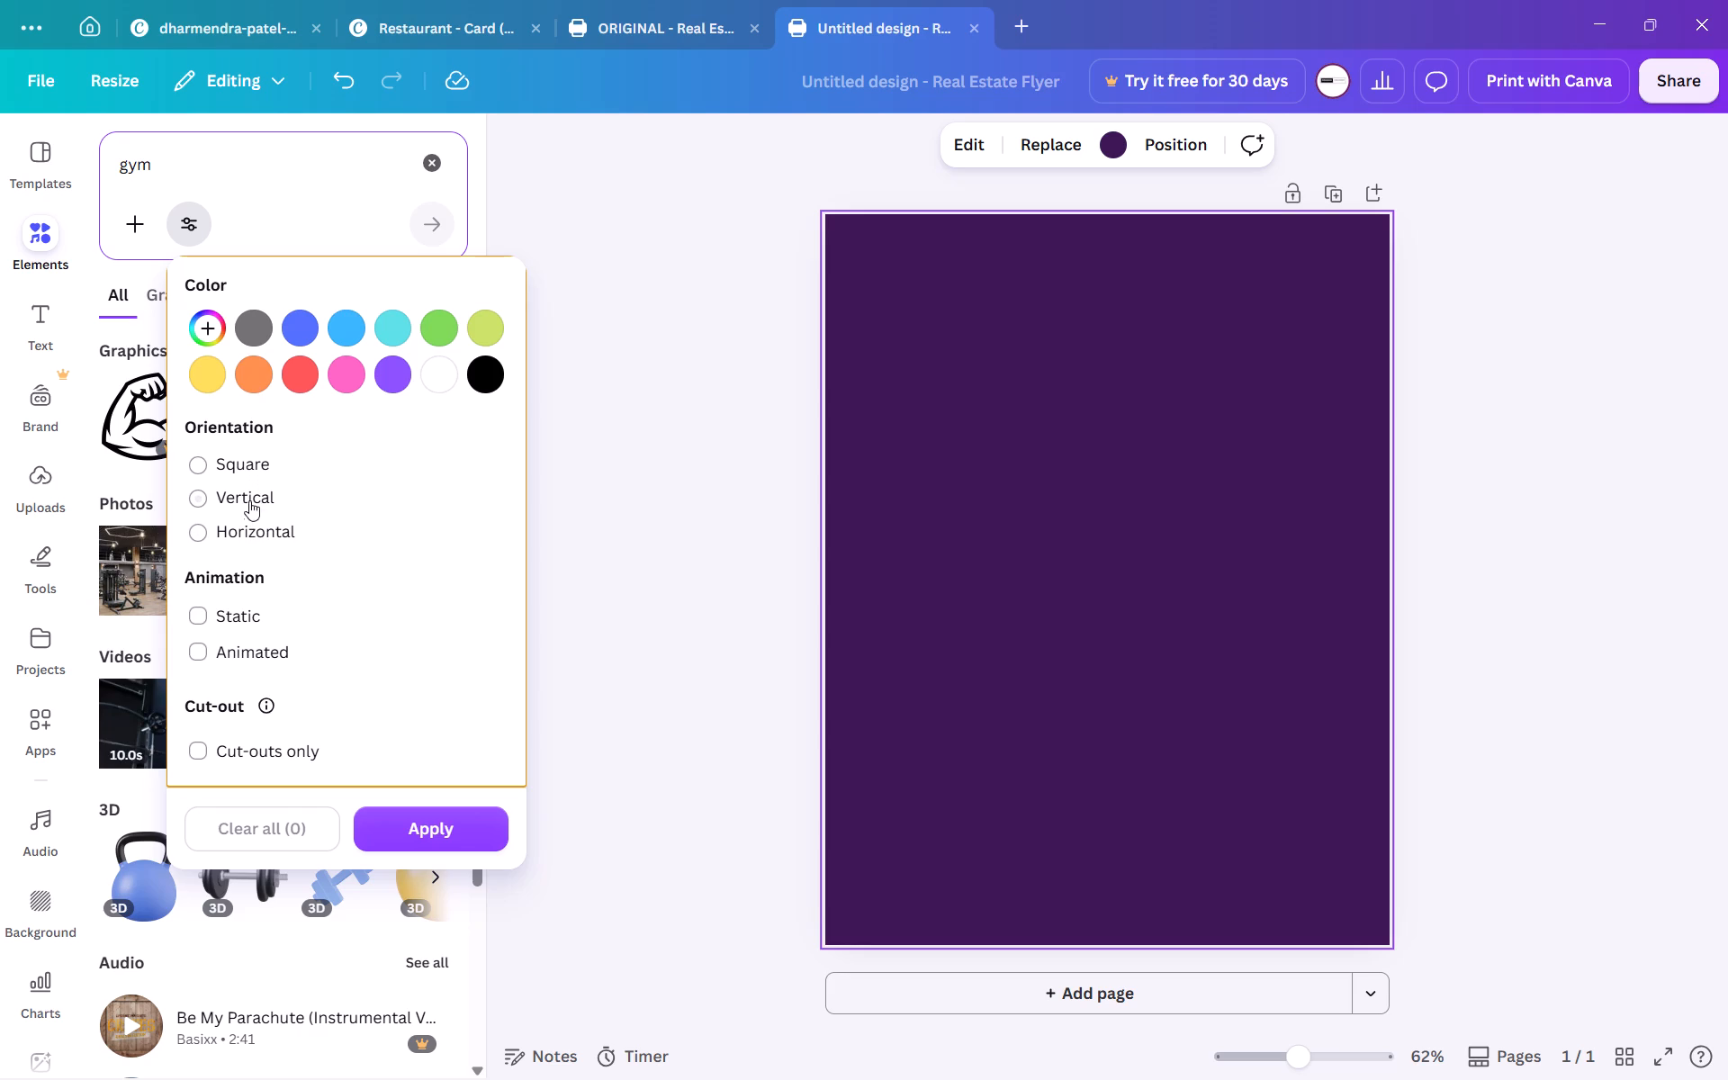
pyautogui.click(247, 489)
pyautogui.click(411, 845)
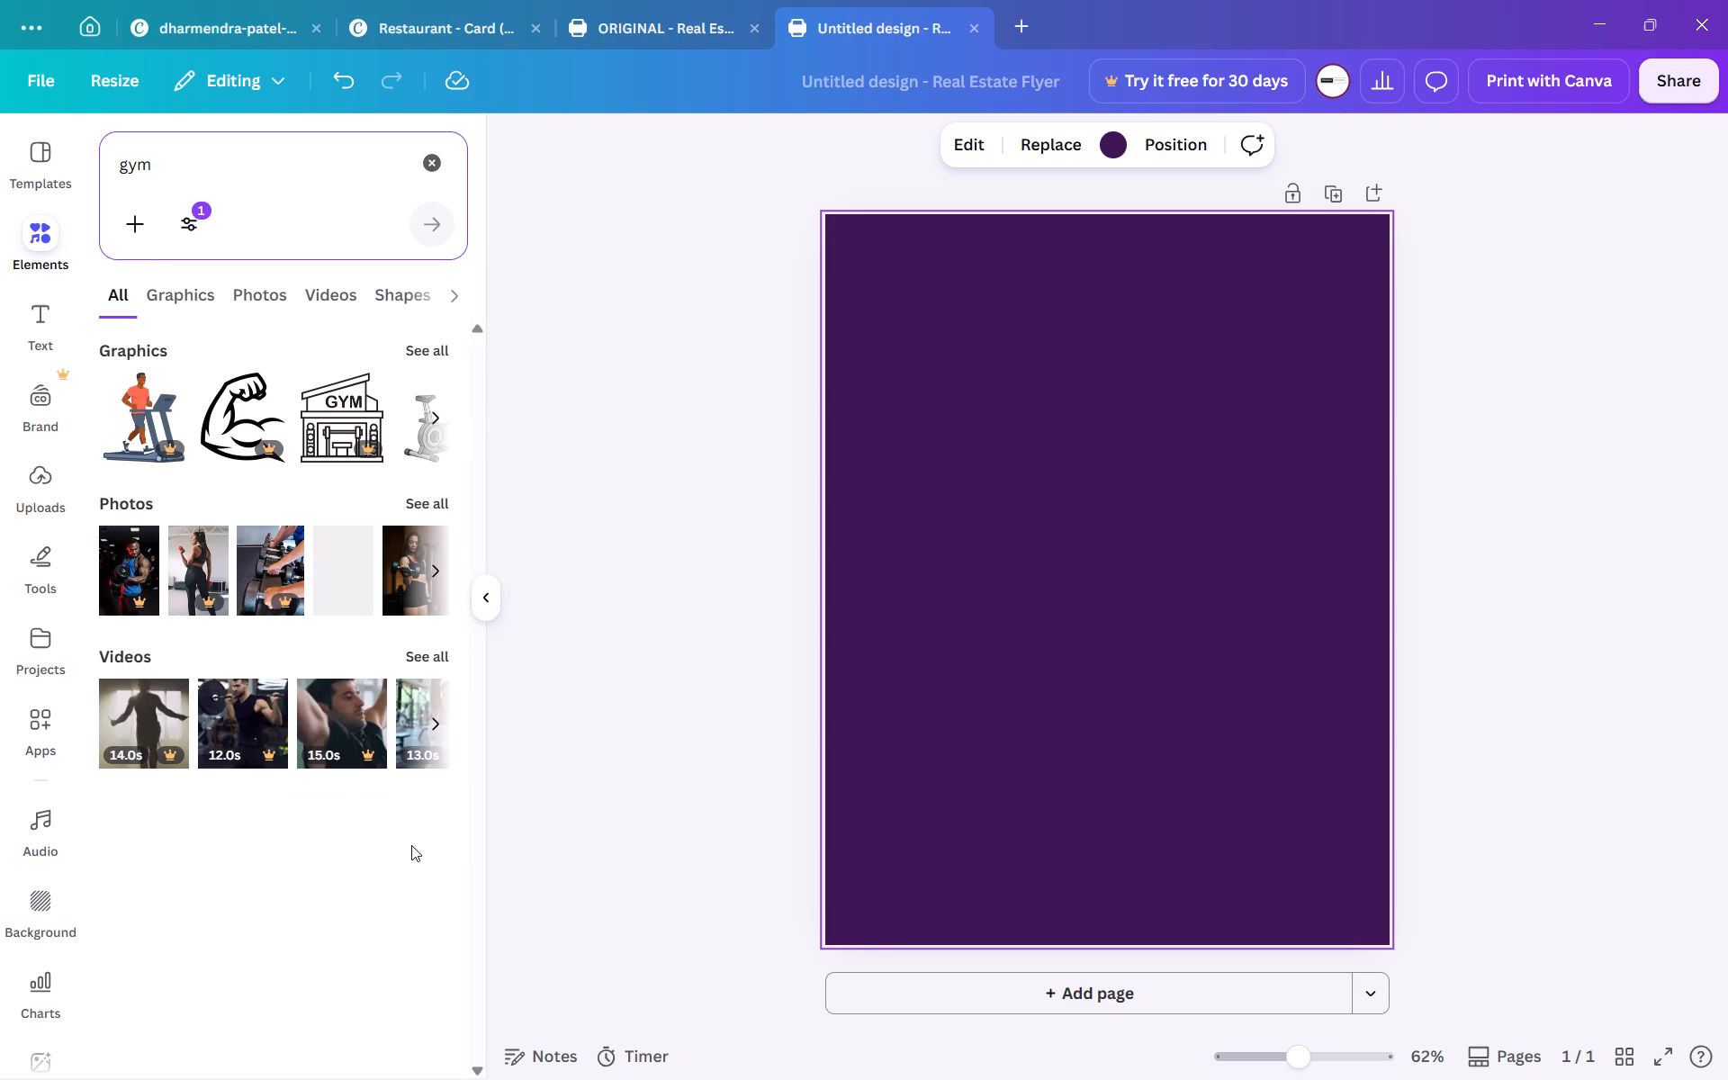
pyautogui.scroll(-2, 414, 796)
# Limit the gym search results to photos and look through them for an image suited to the poster.
pyautogui.click(254, 293)
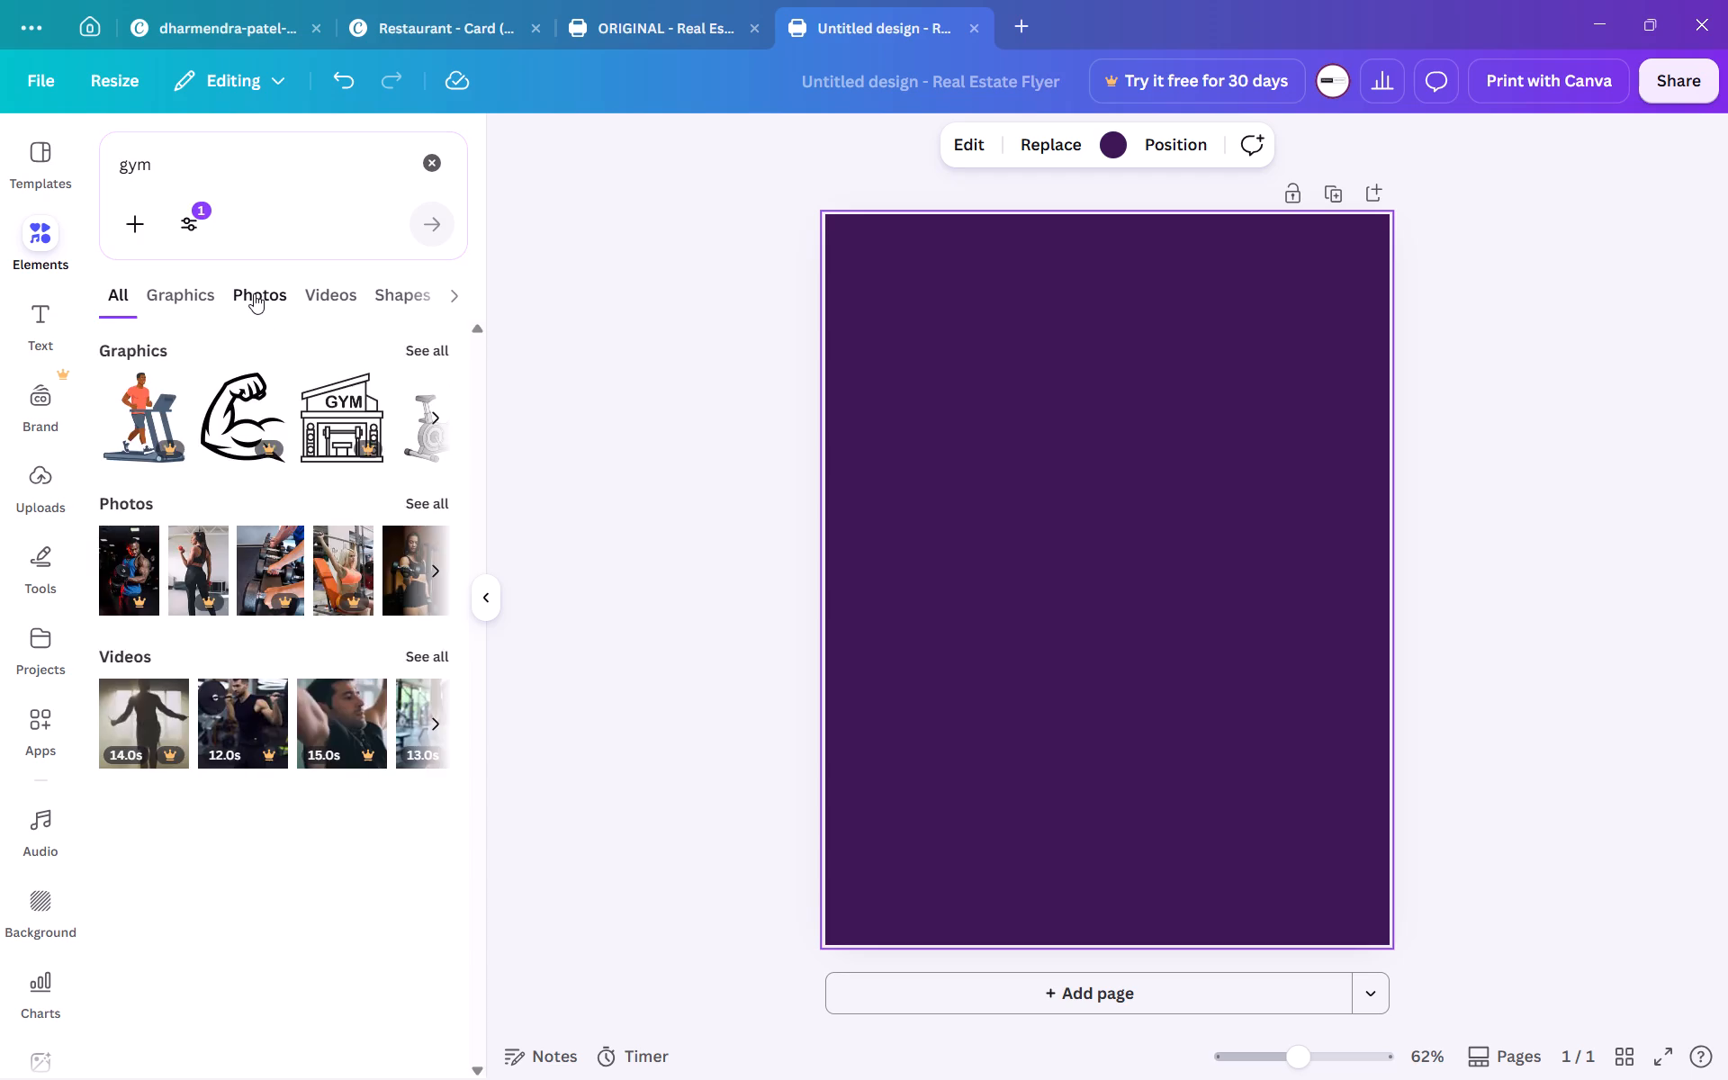
pyautogui.scroll(-1, 252, 585)
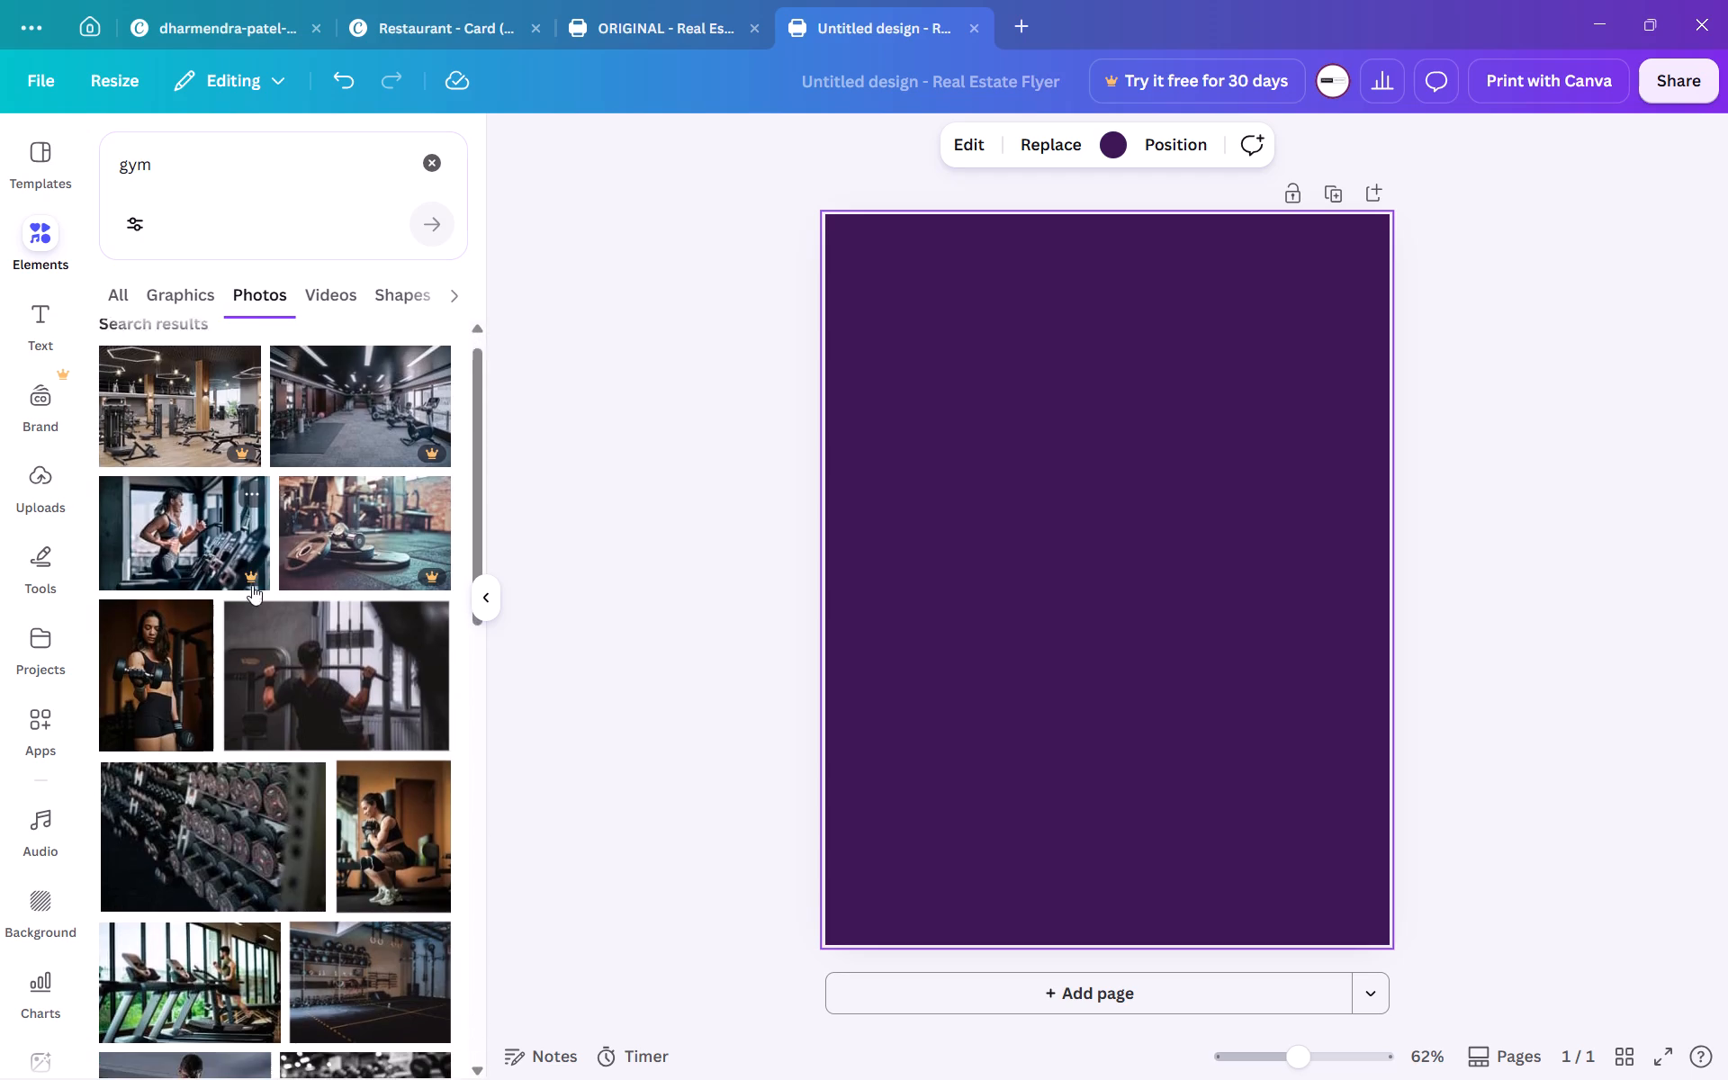
pyautogui.scroll(-3, 252, 585)
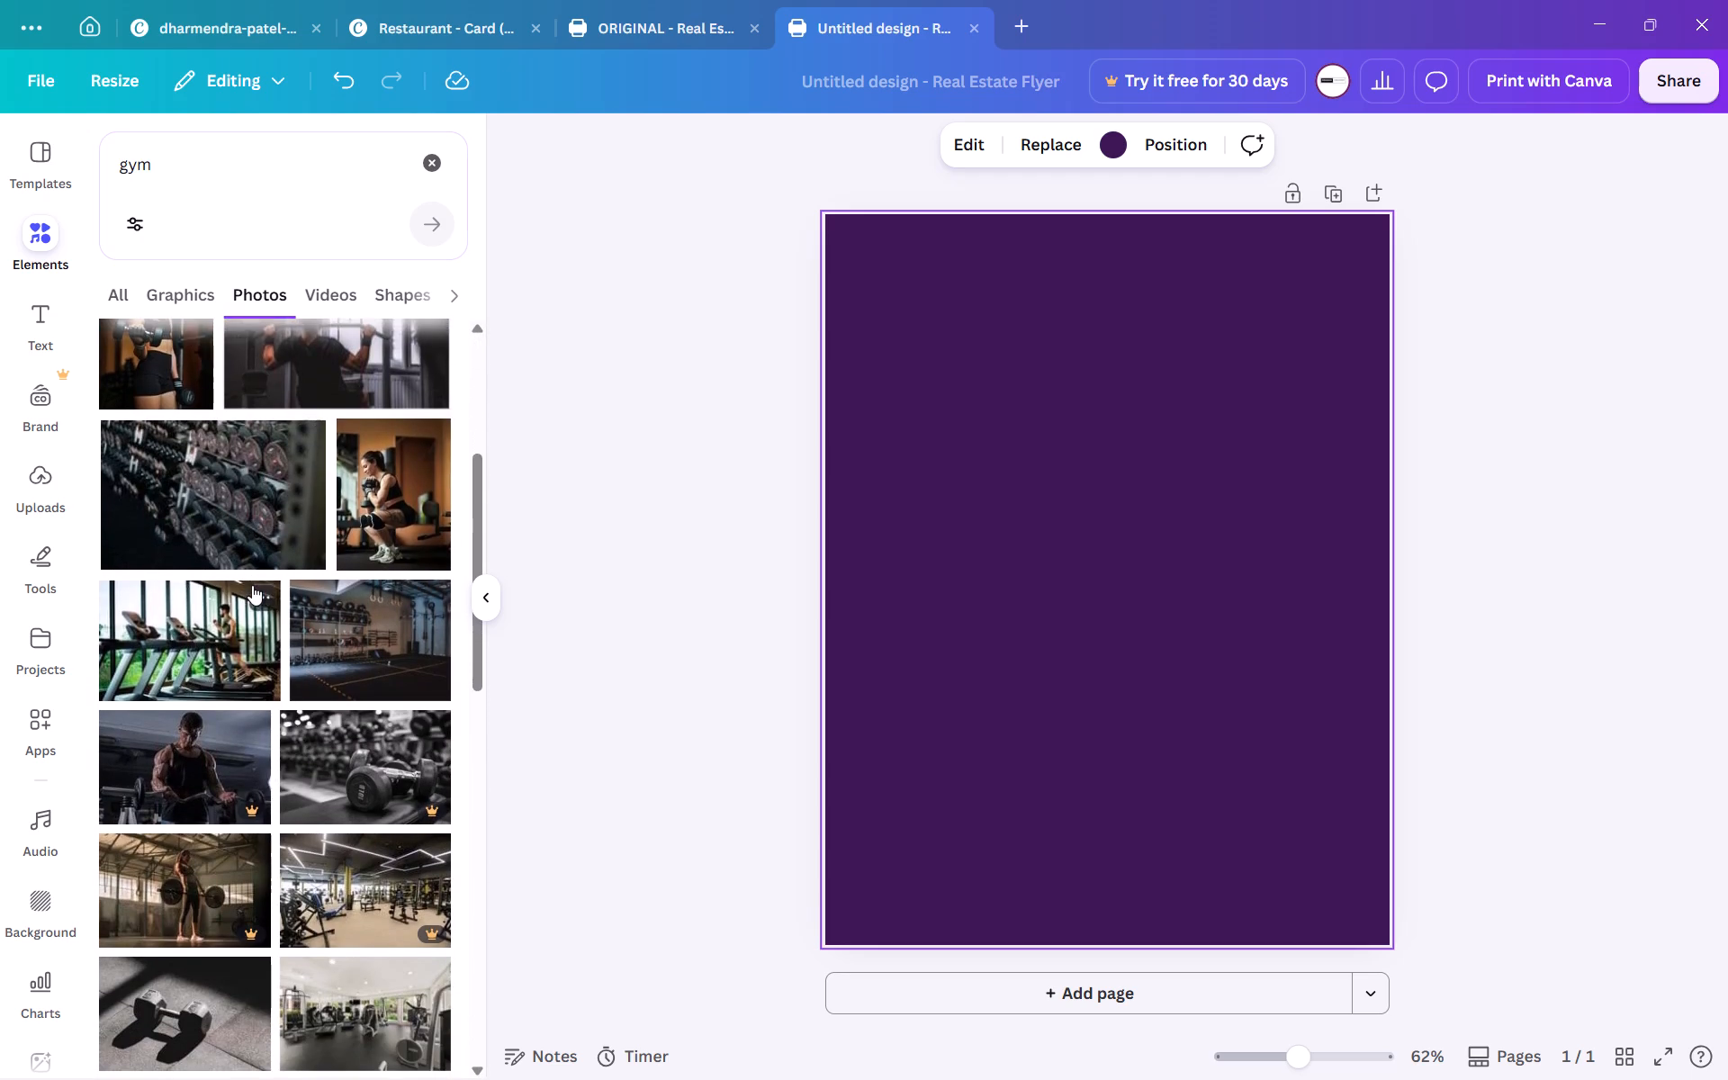
pyautogui.scroll(-3, 252, 585)
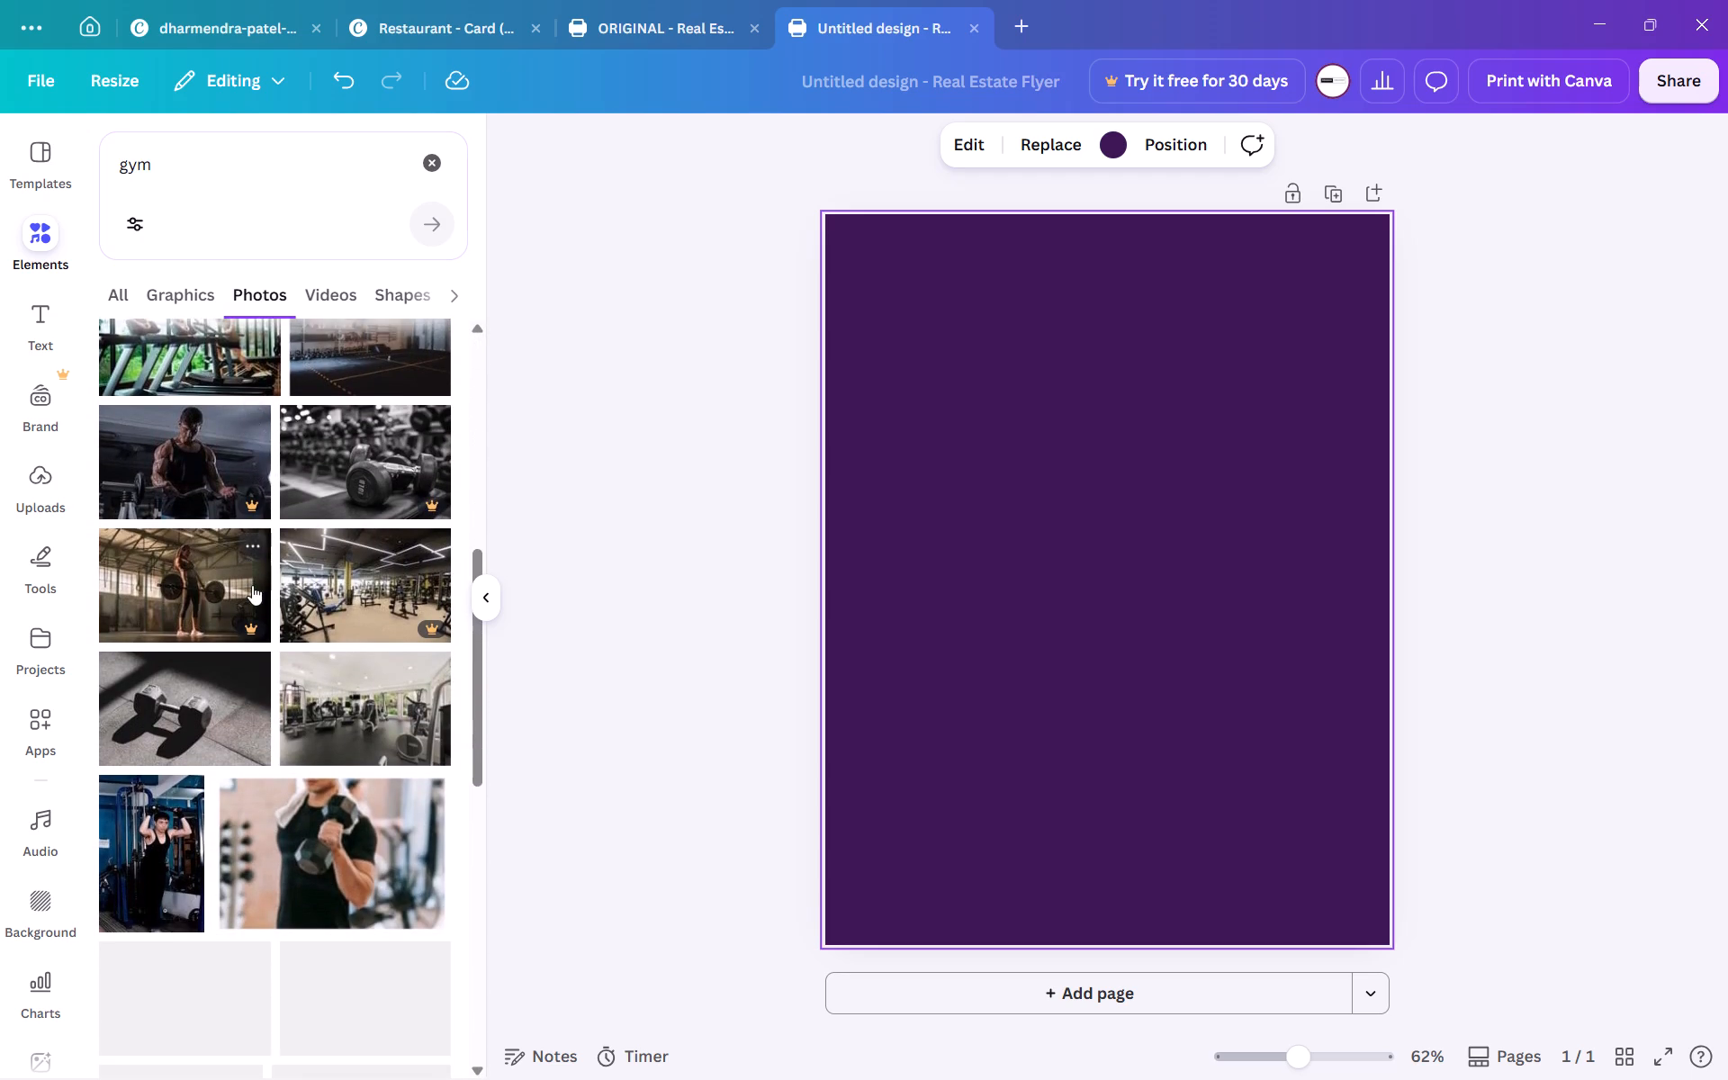
pyautogui.scroll(-2, 252, 585)
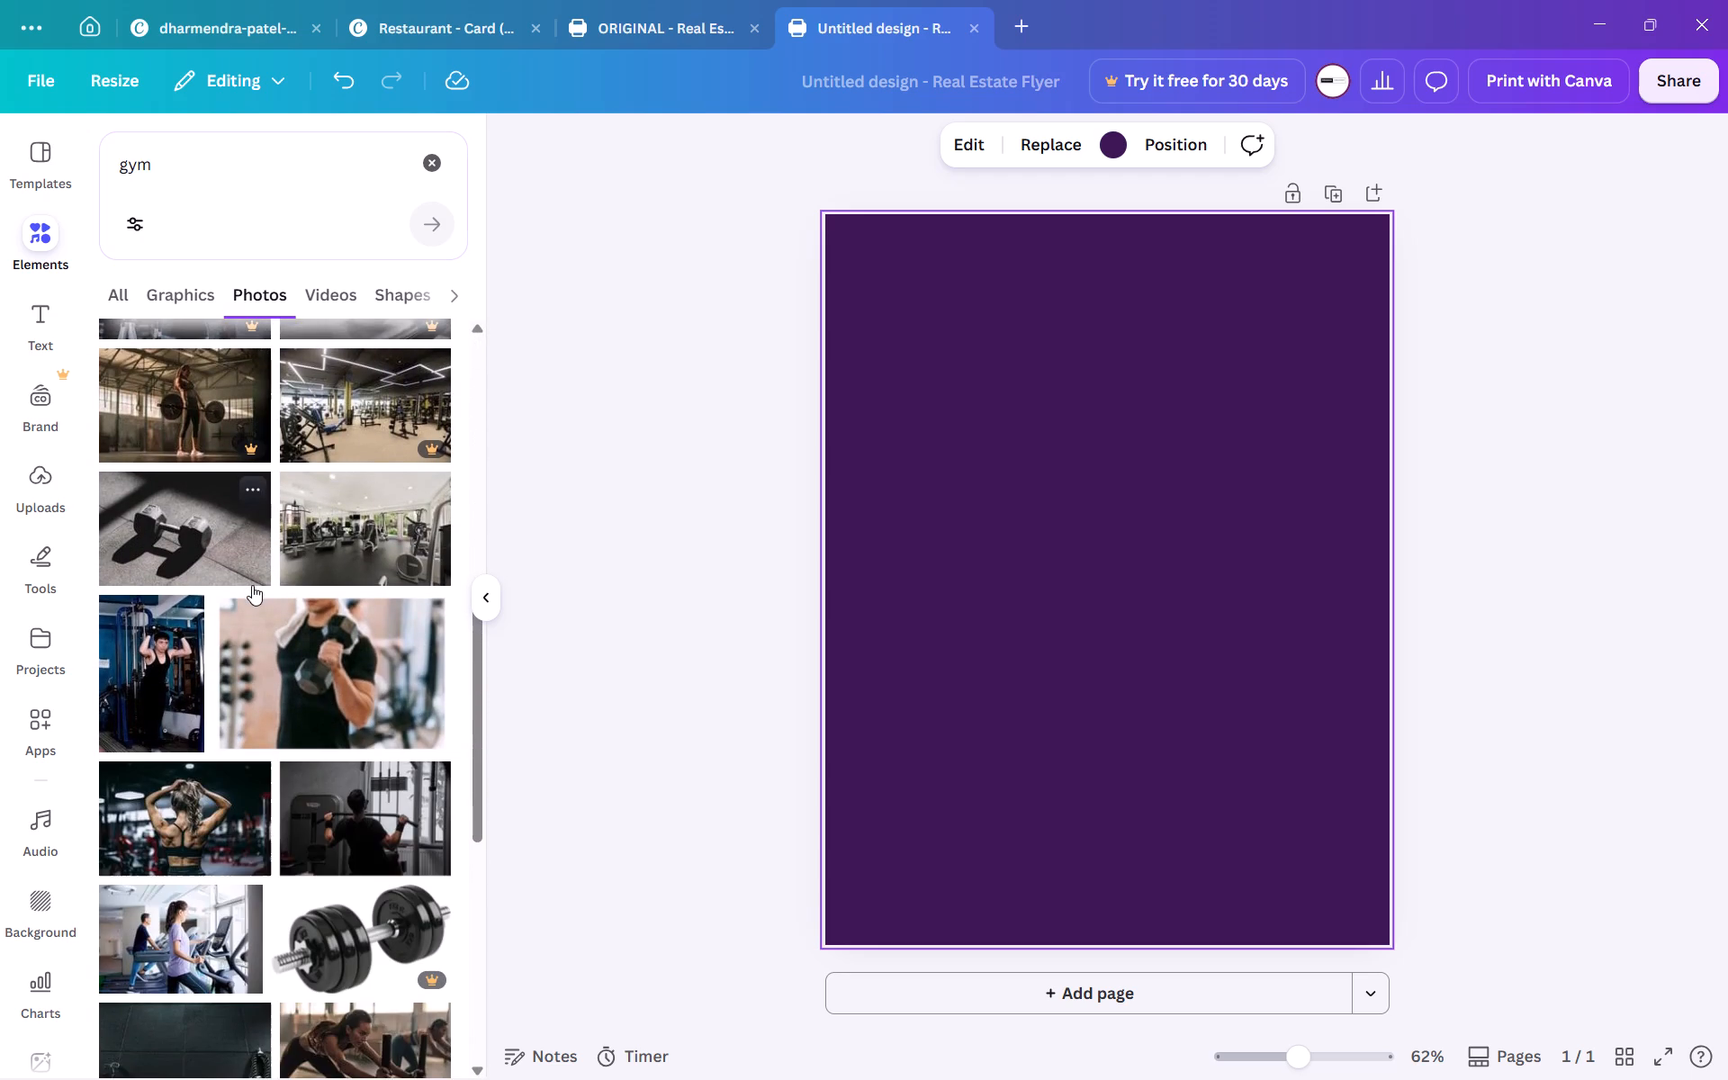
pyautogui.scroll(-1, 252, 585)
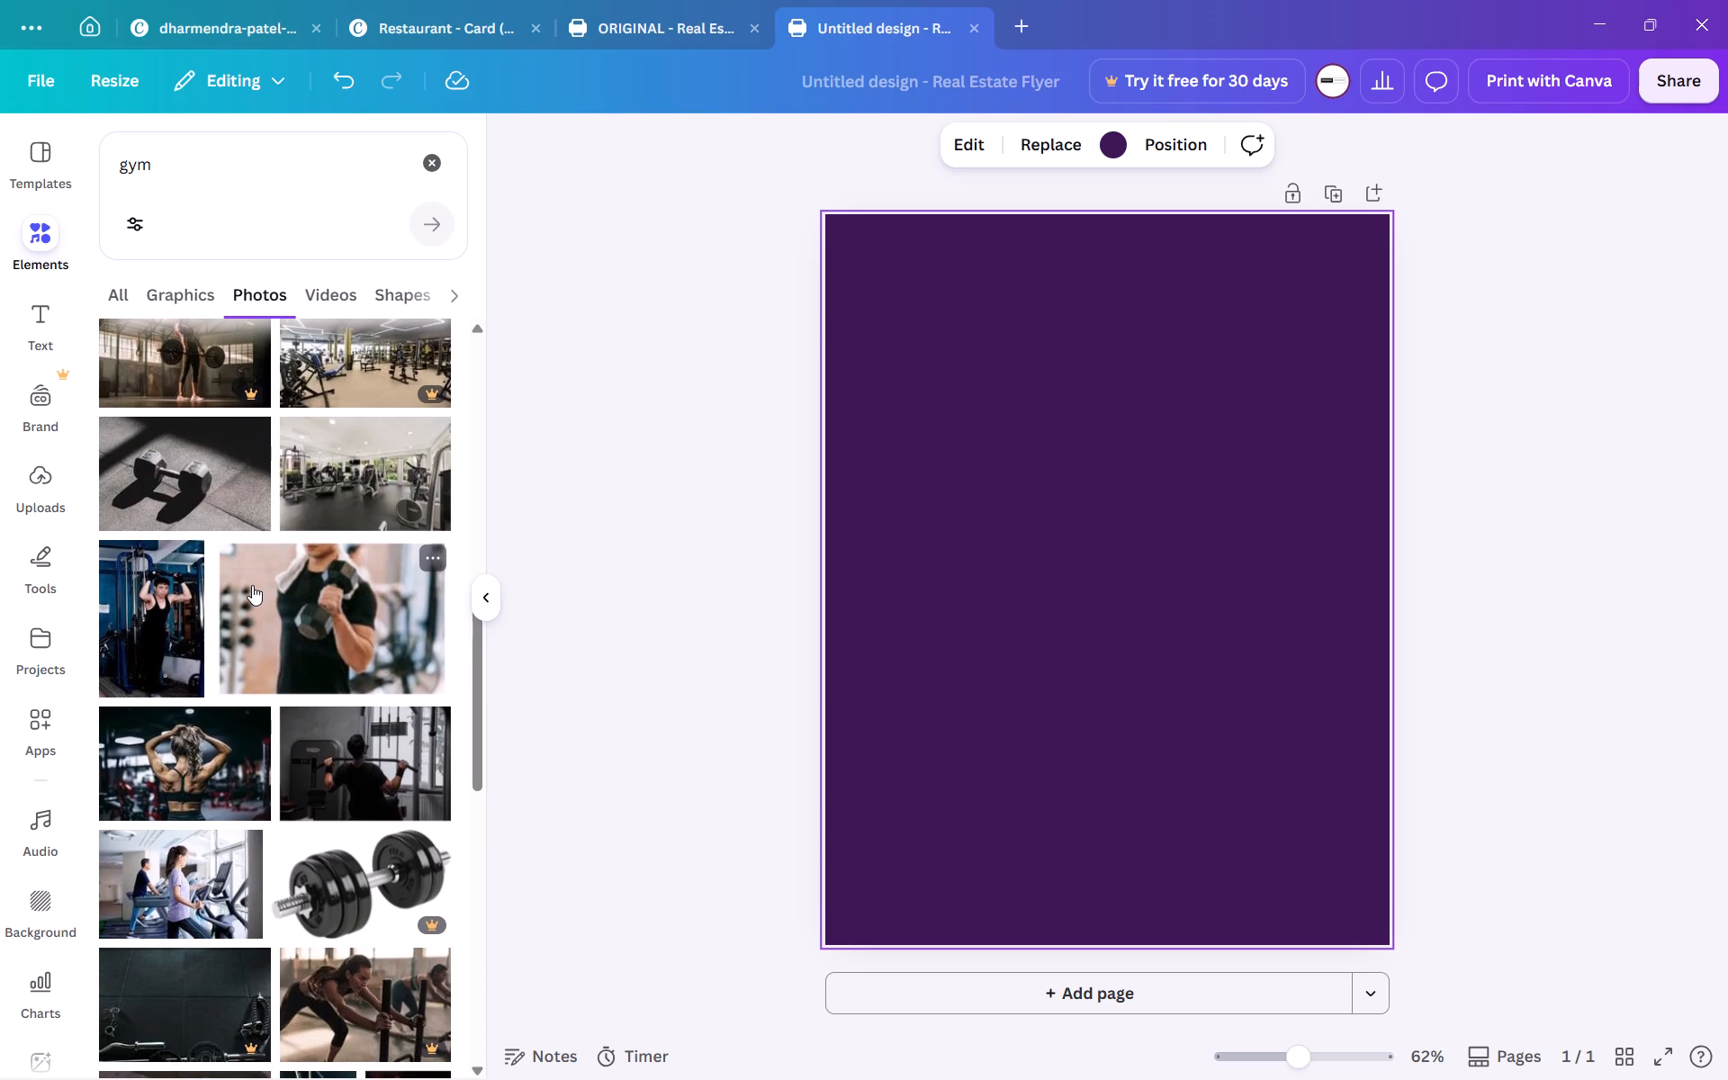
pyautogui.scroll(-3, 252, 585)
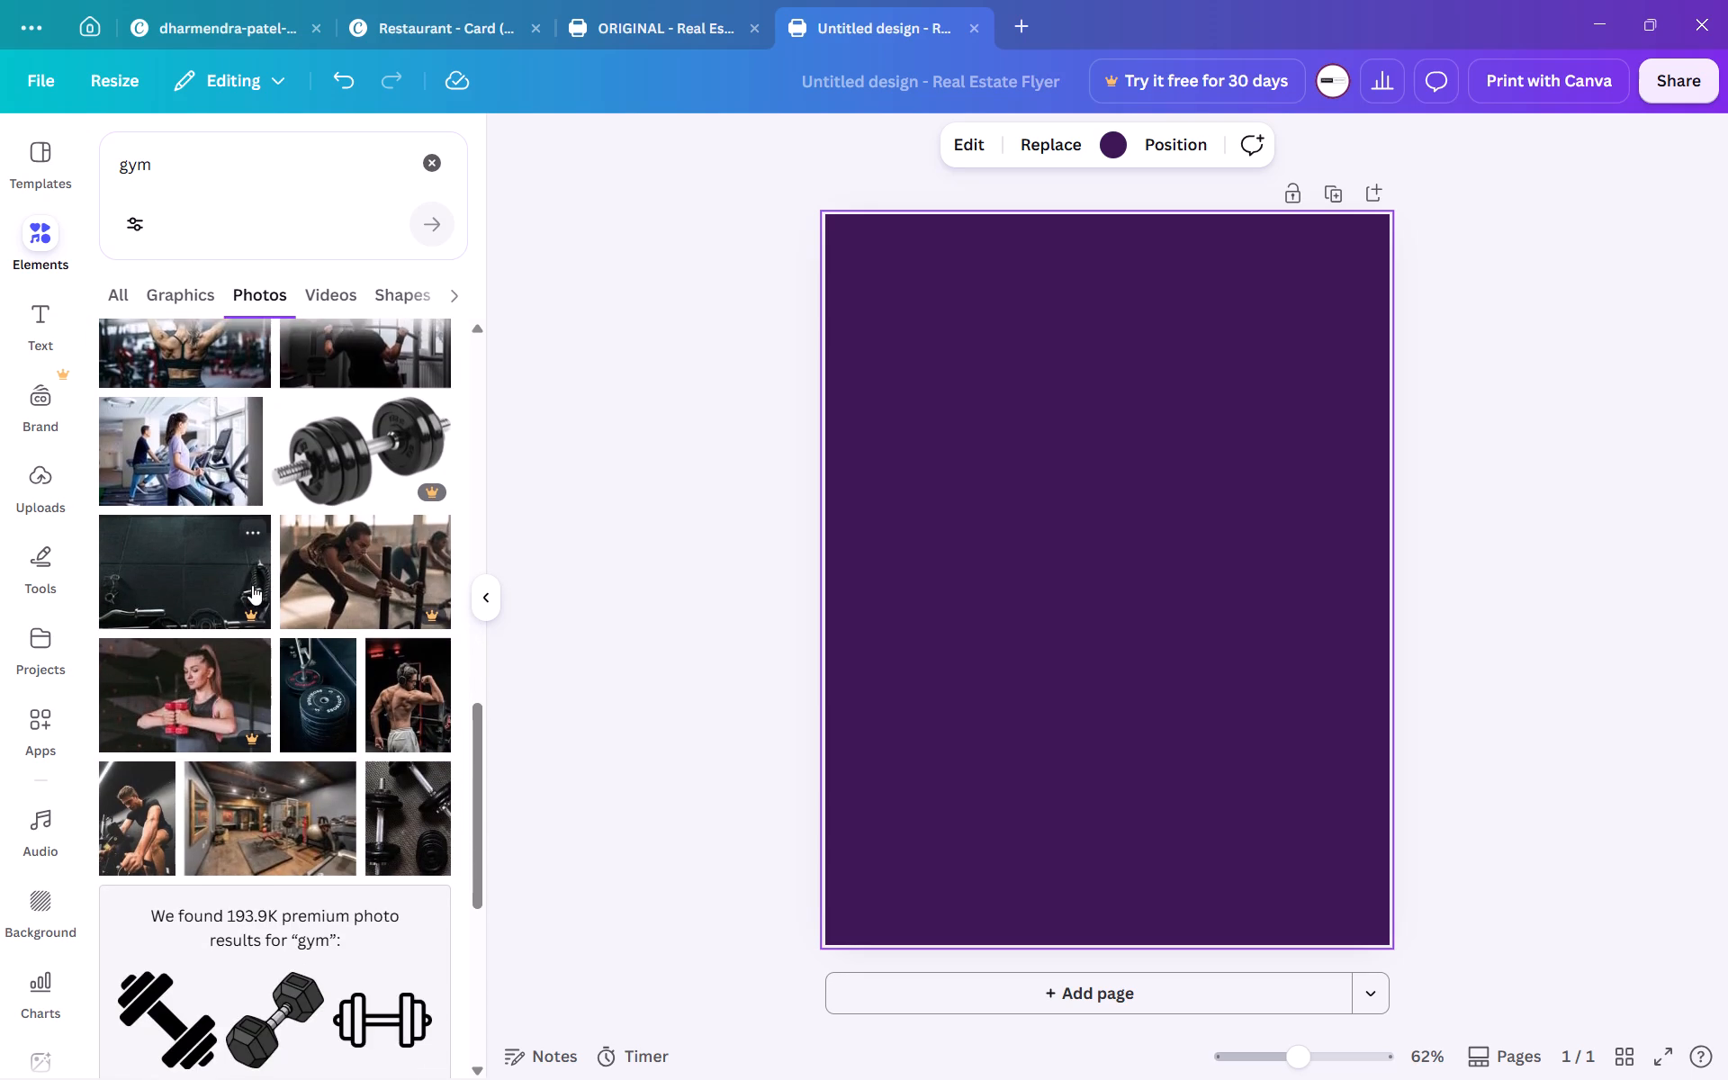
pyautogui.scroll(-4, 252, 585)
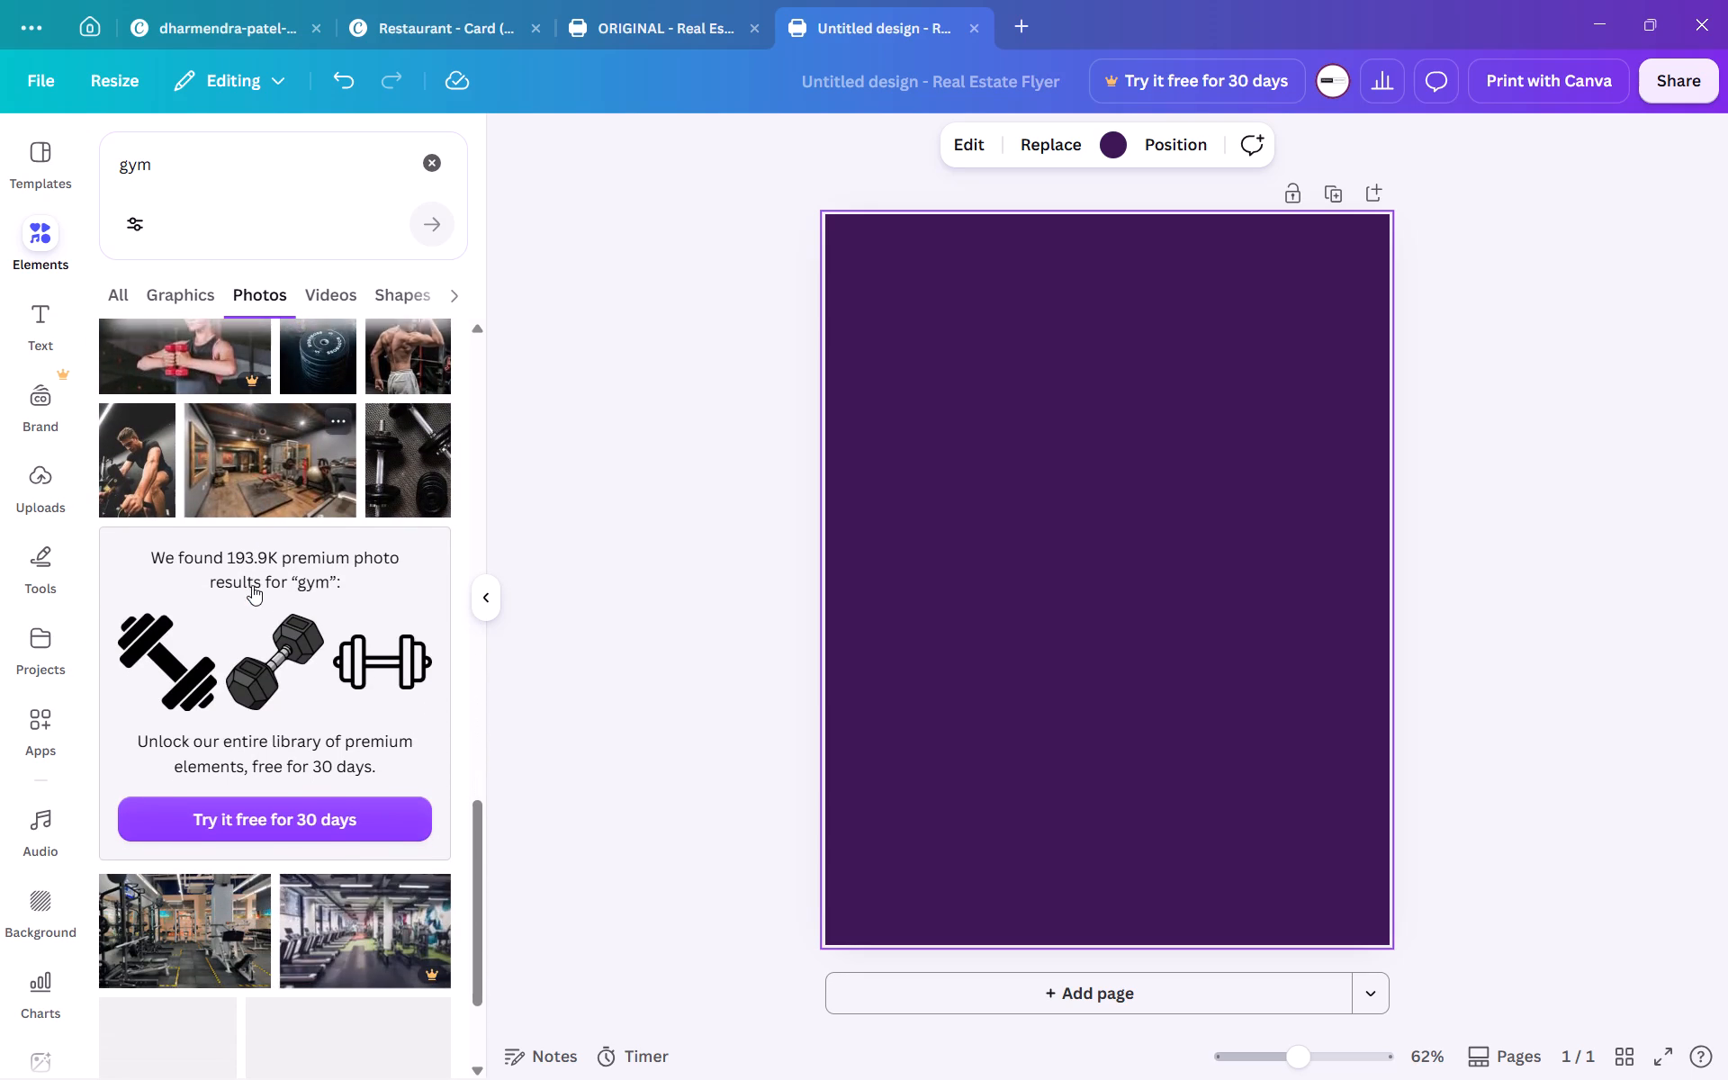
pyautogui.scroll(-5, 252, 585)
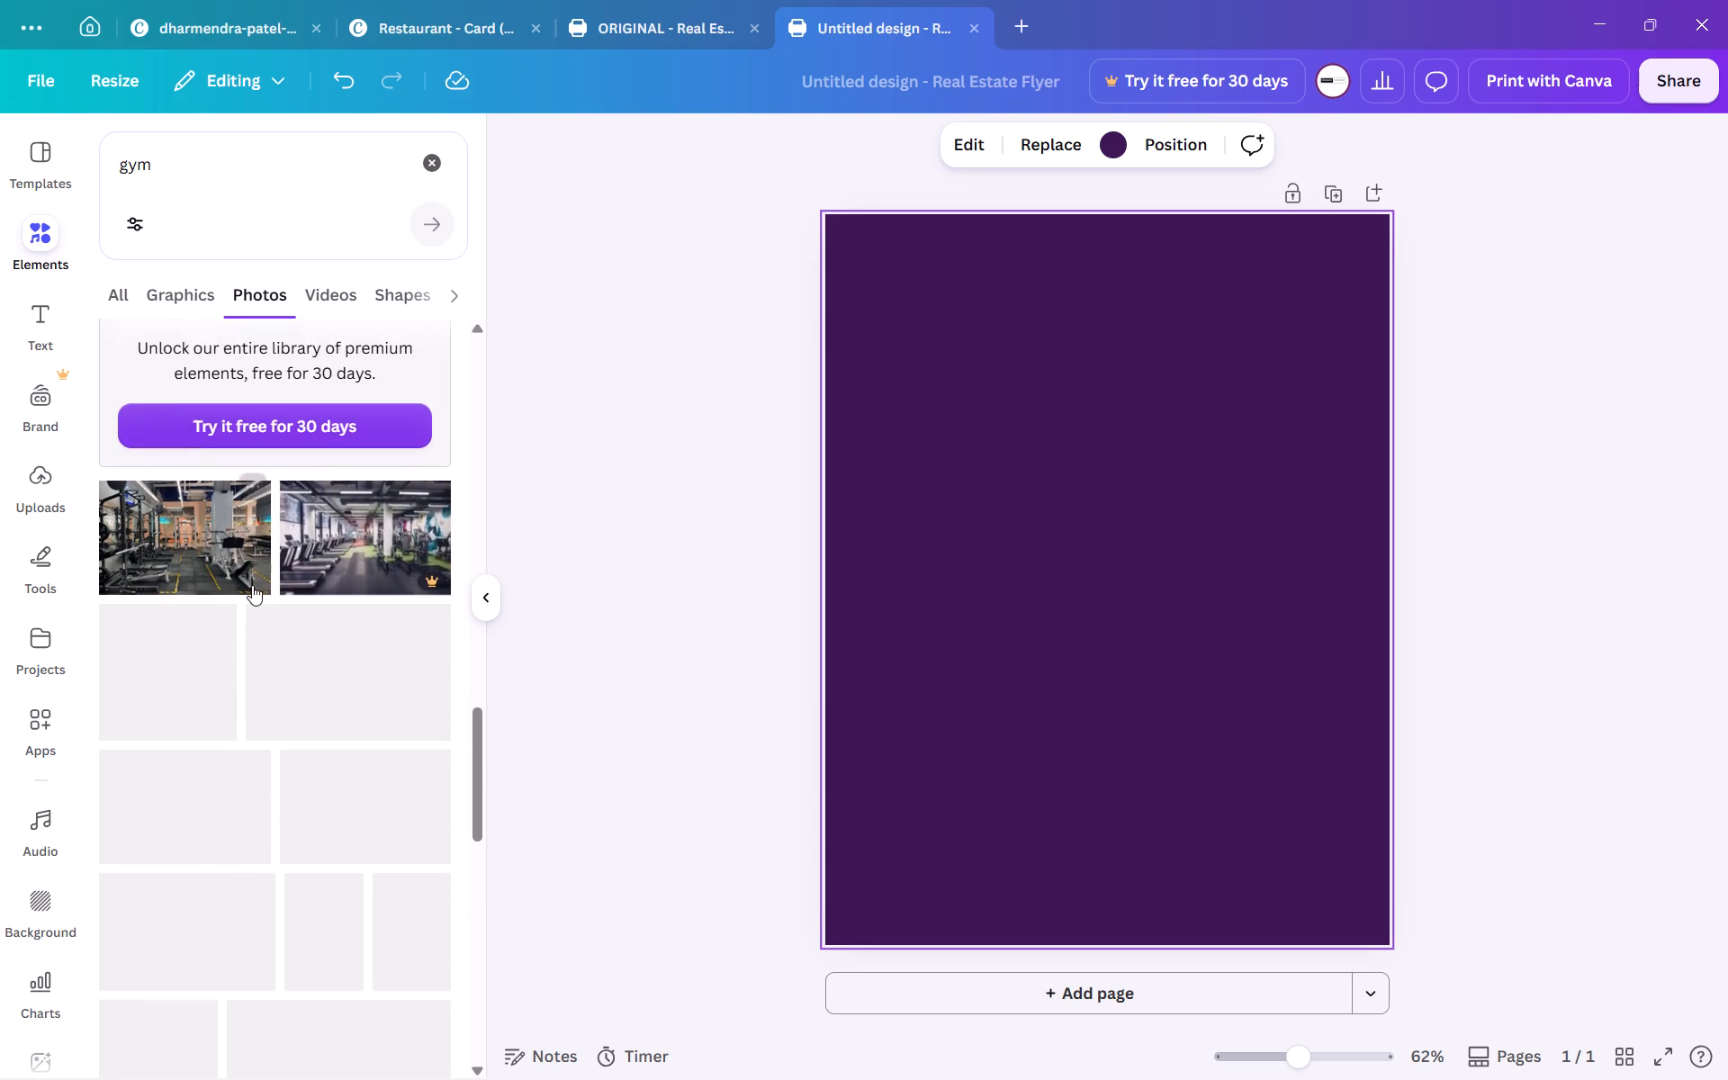
pyautogui.scroll(-1, 252, 585)
pyautogui.scroll(12, 252, 585)
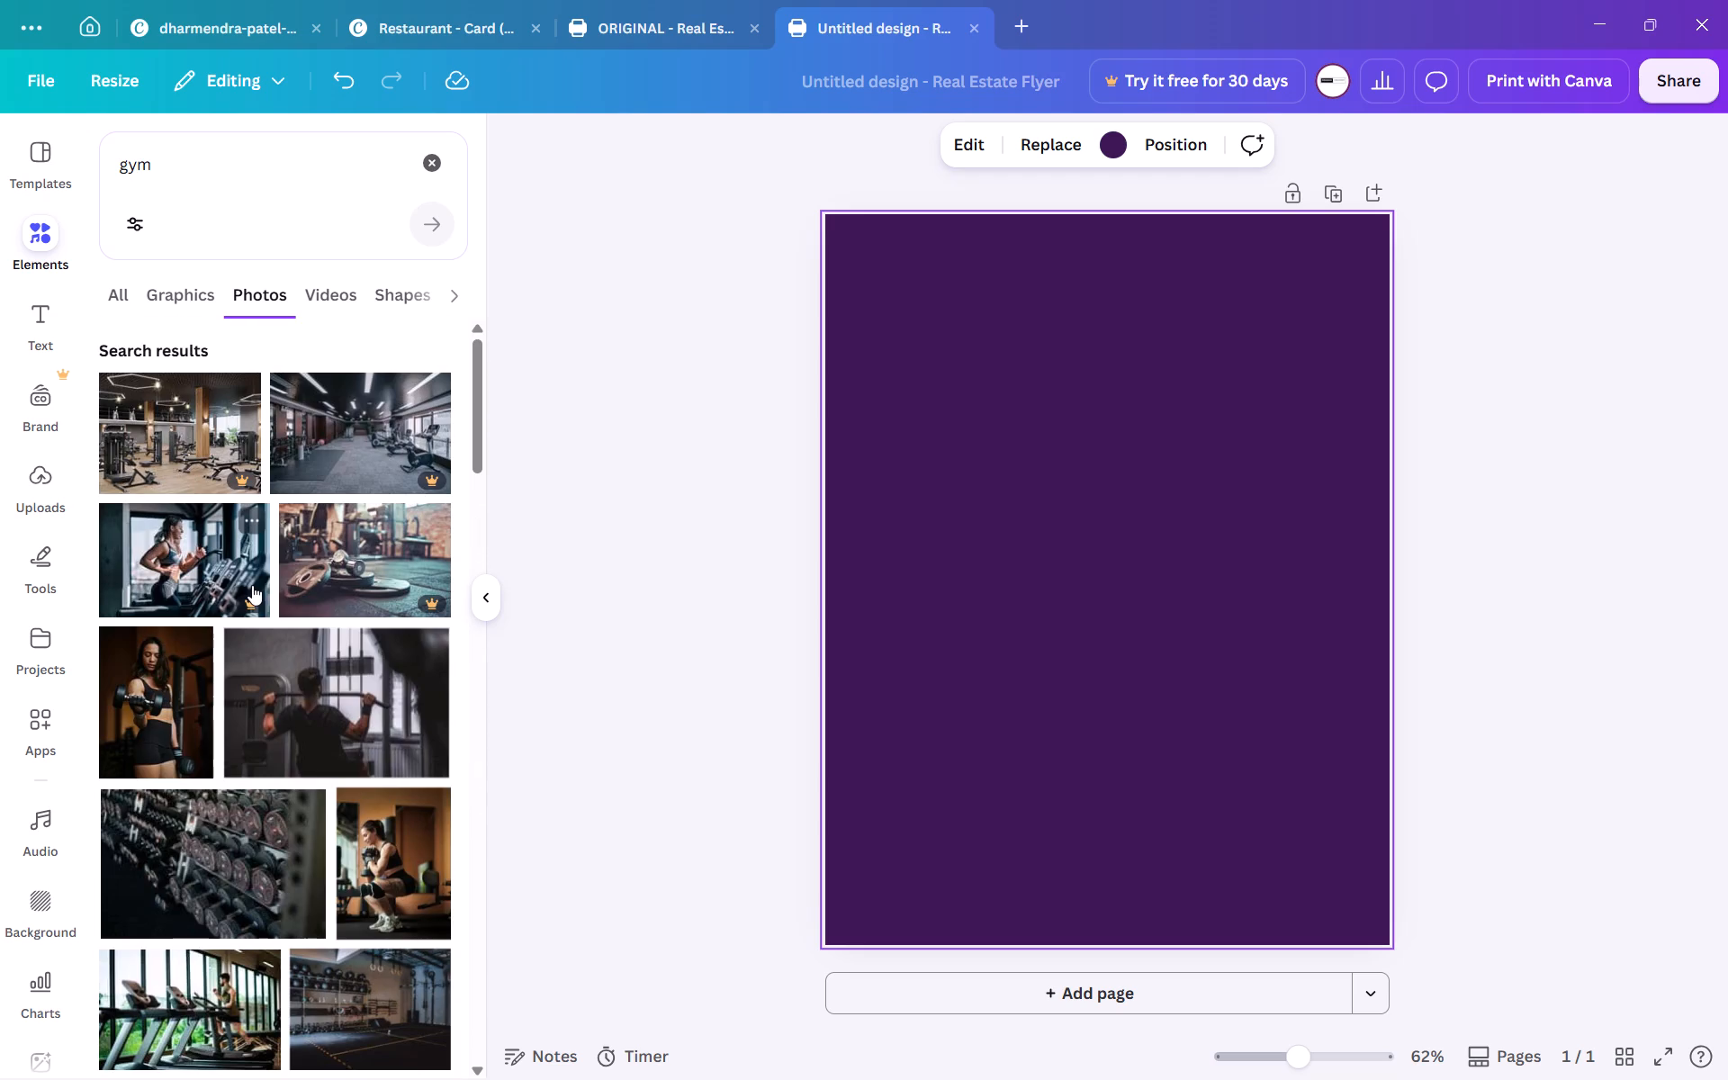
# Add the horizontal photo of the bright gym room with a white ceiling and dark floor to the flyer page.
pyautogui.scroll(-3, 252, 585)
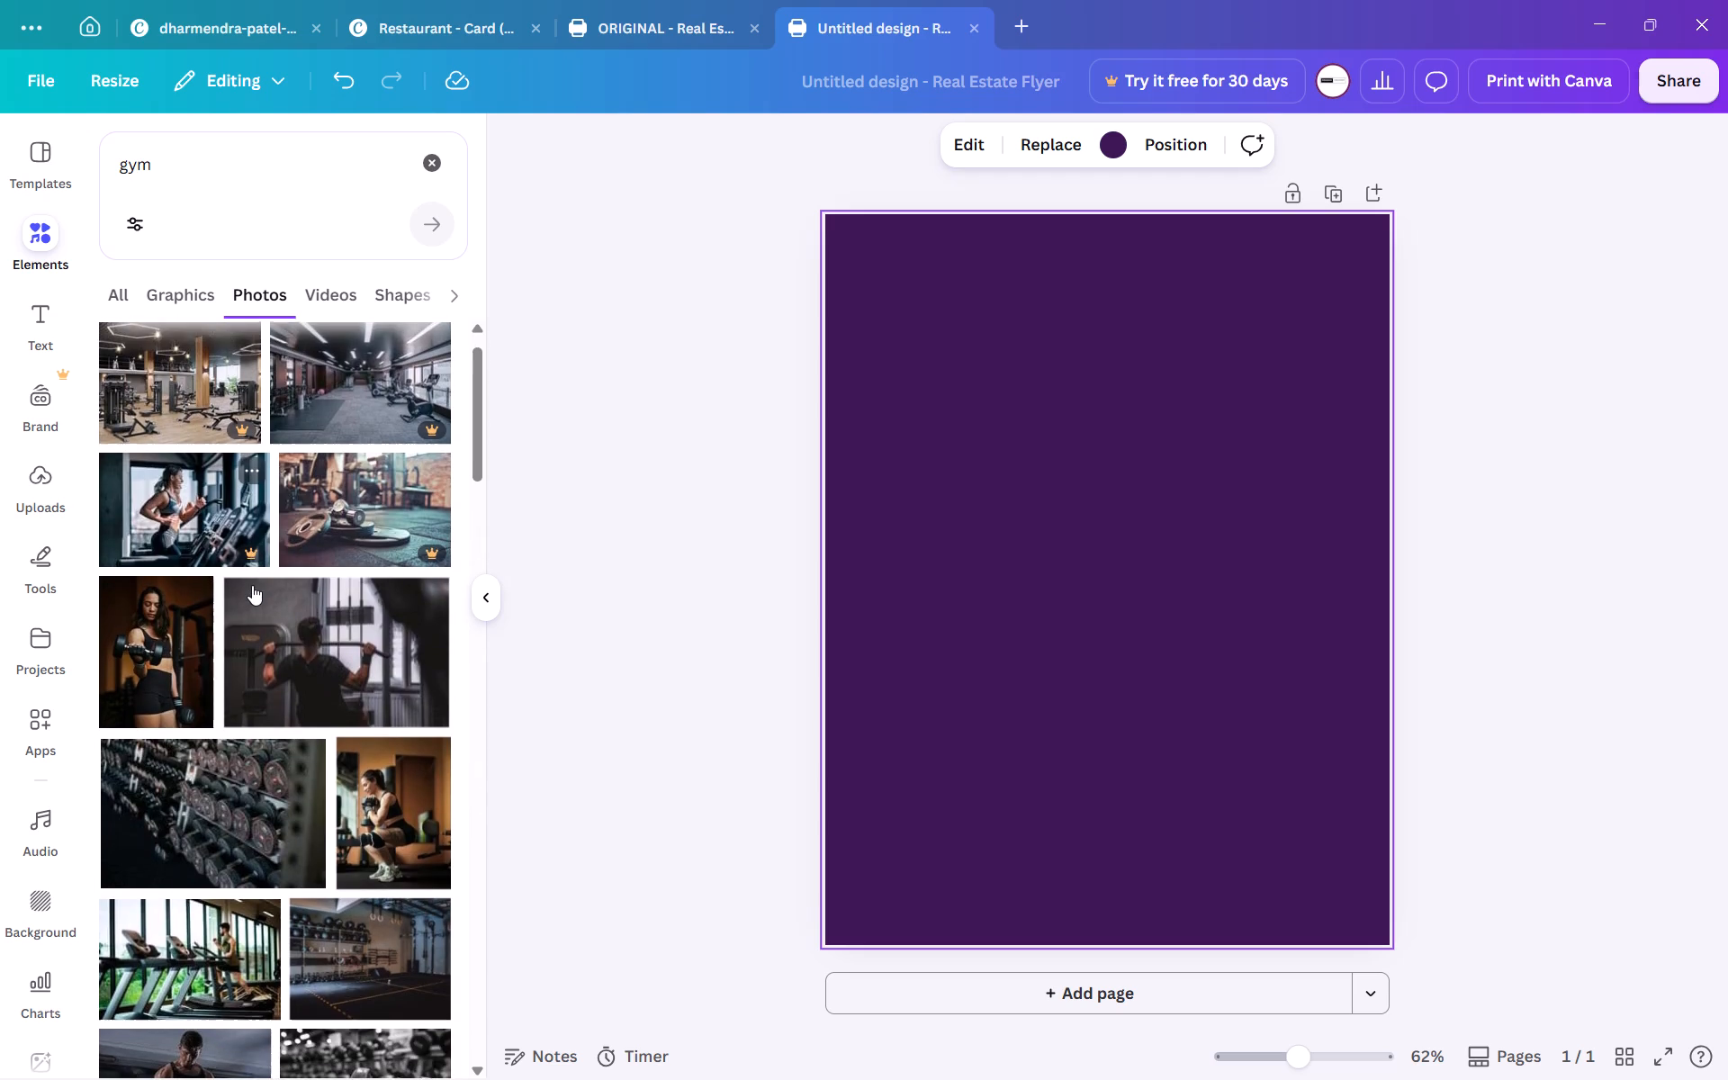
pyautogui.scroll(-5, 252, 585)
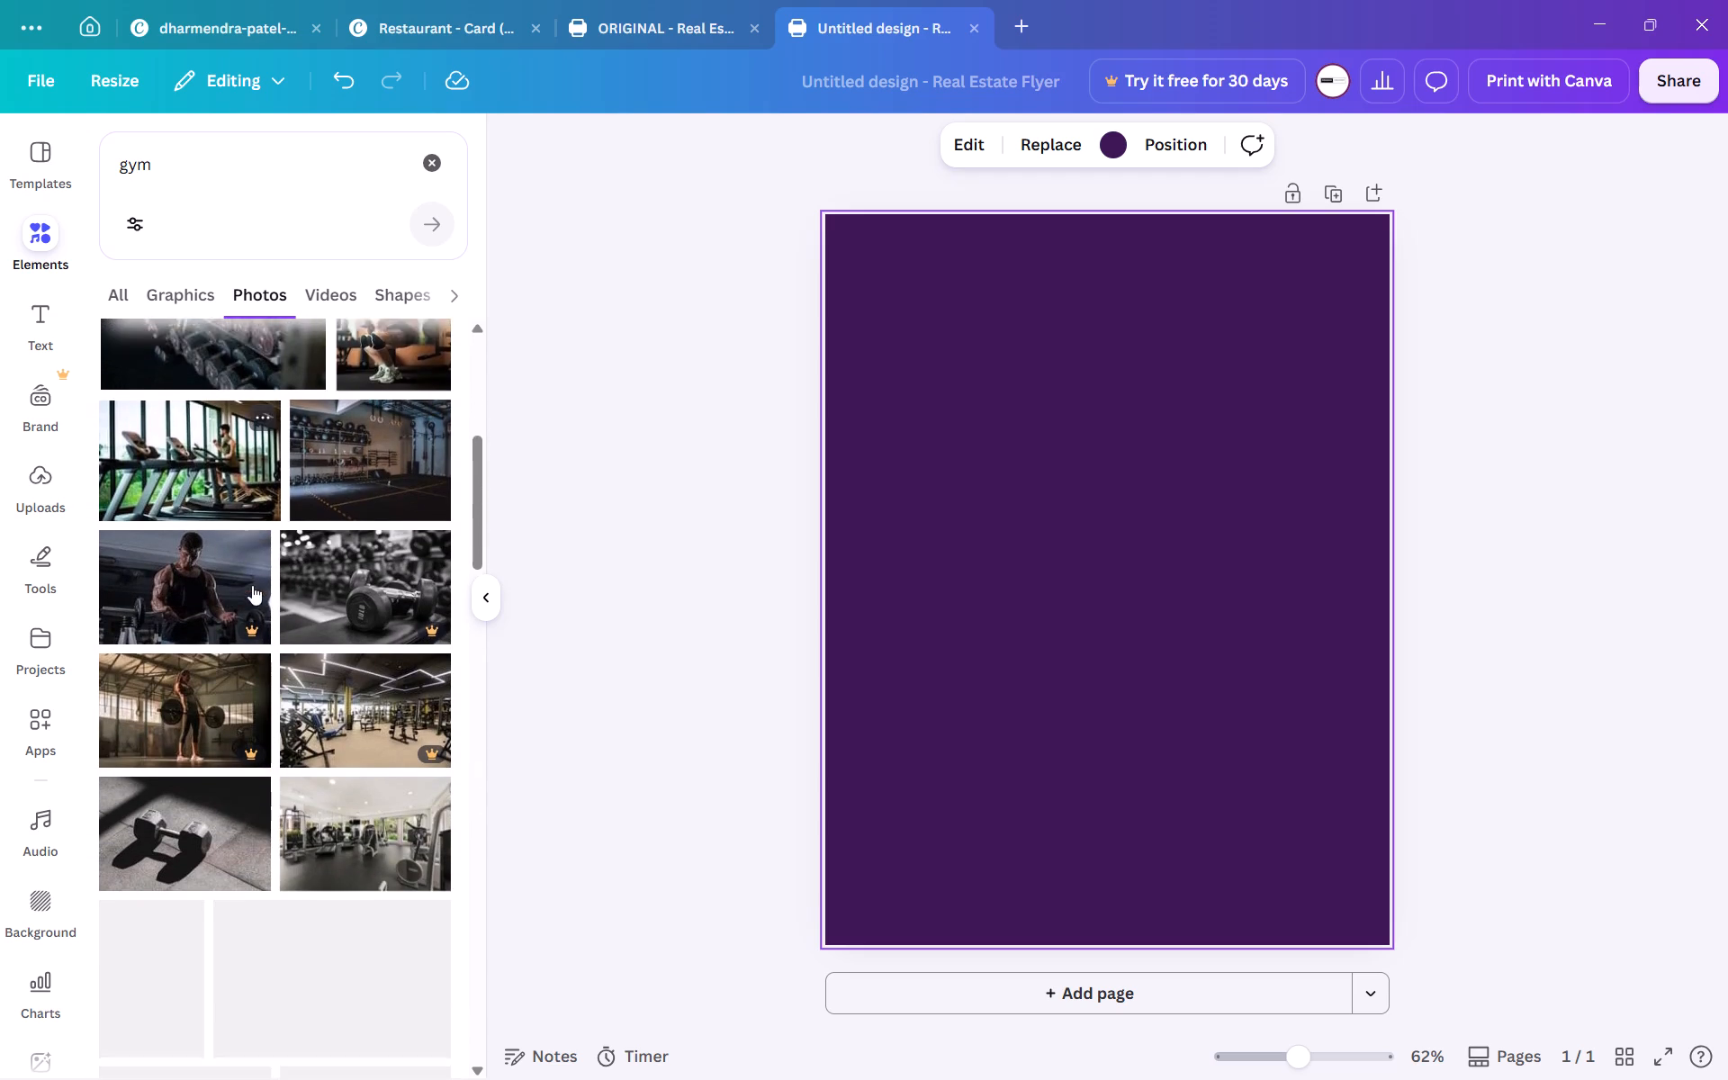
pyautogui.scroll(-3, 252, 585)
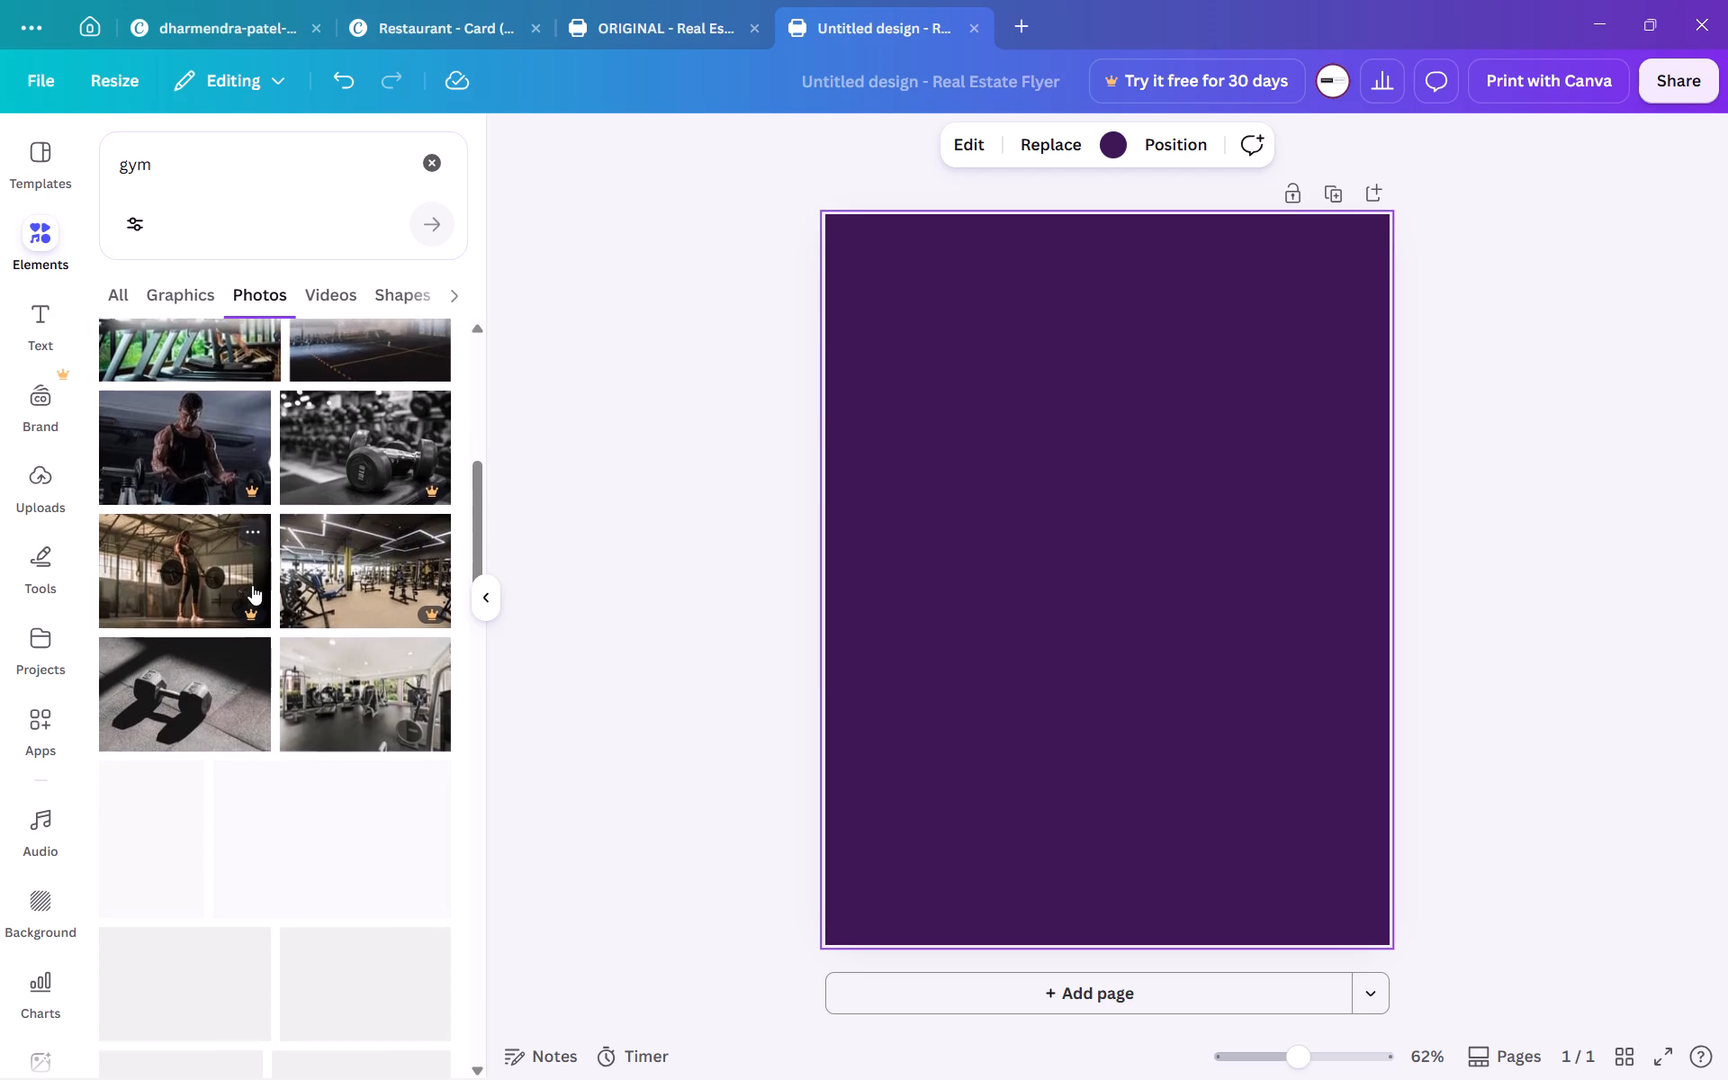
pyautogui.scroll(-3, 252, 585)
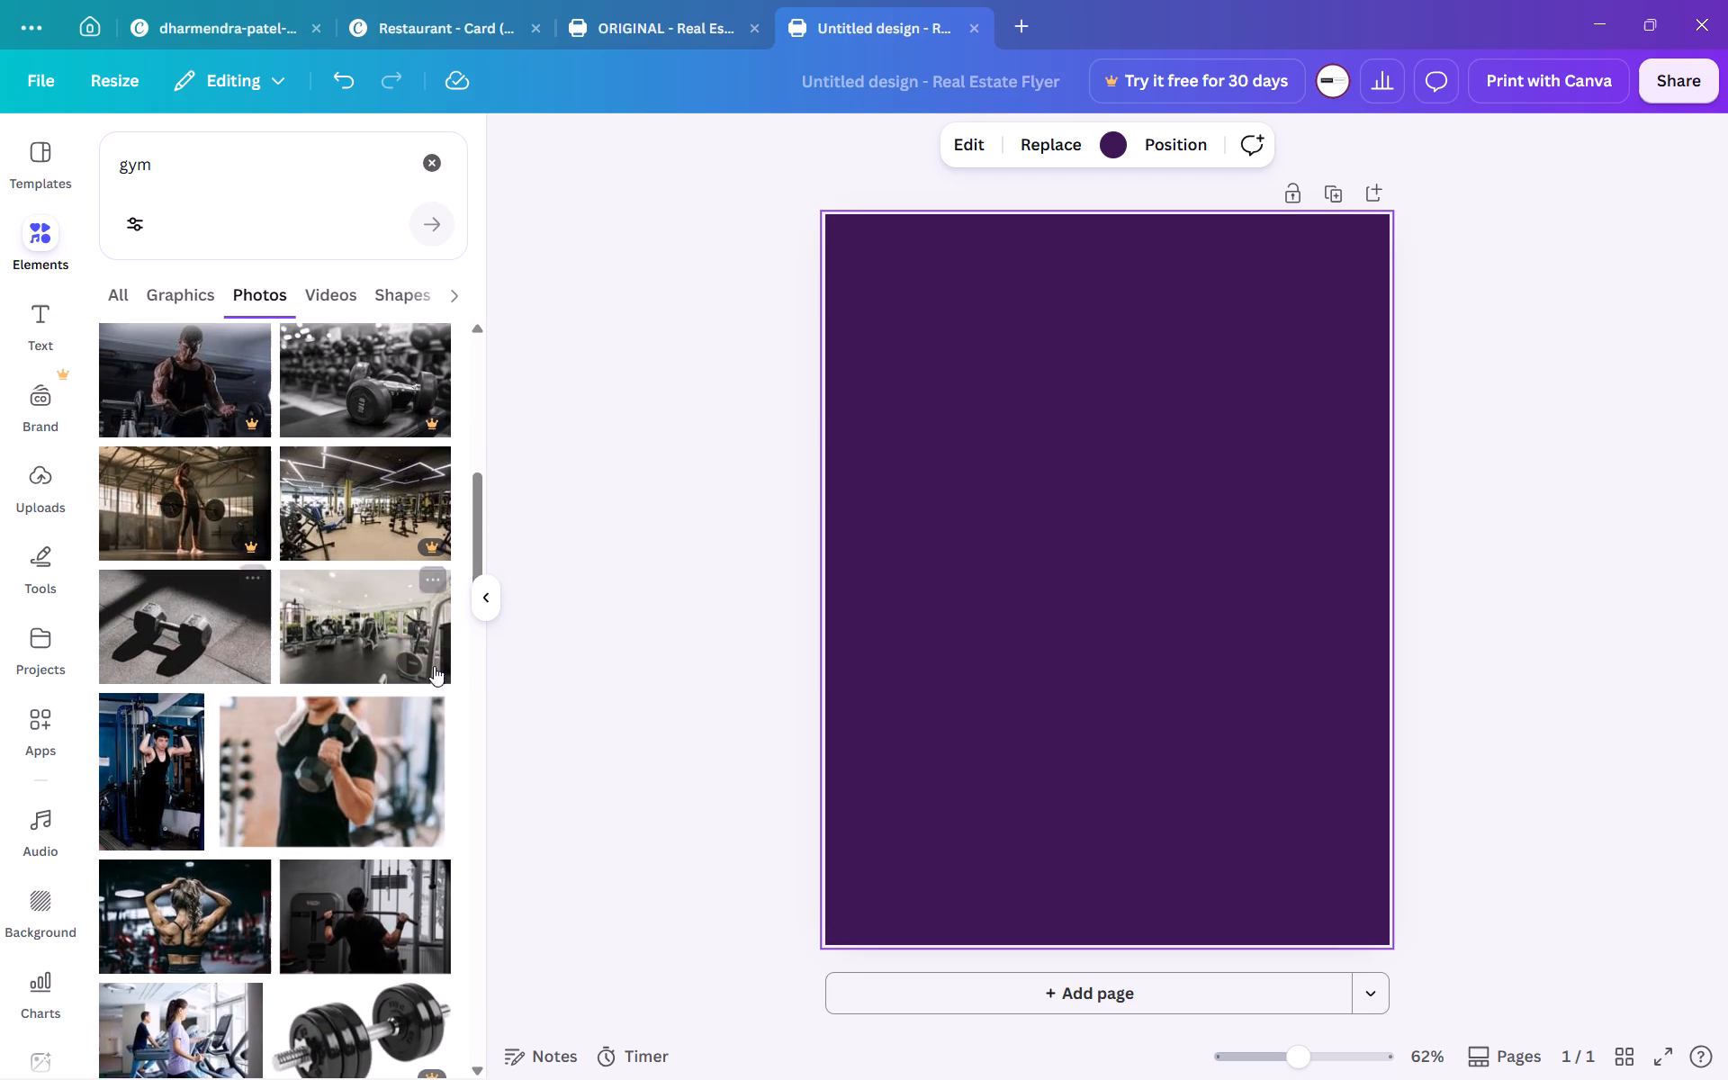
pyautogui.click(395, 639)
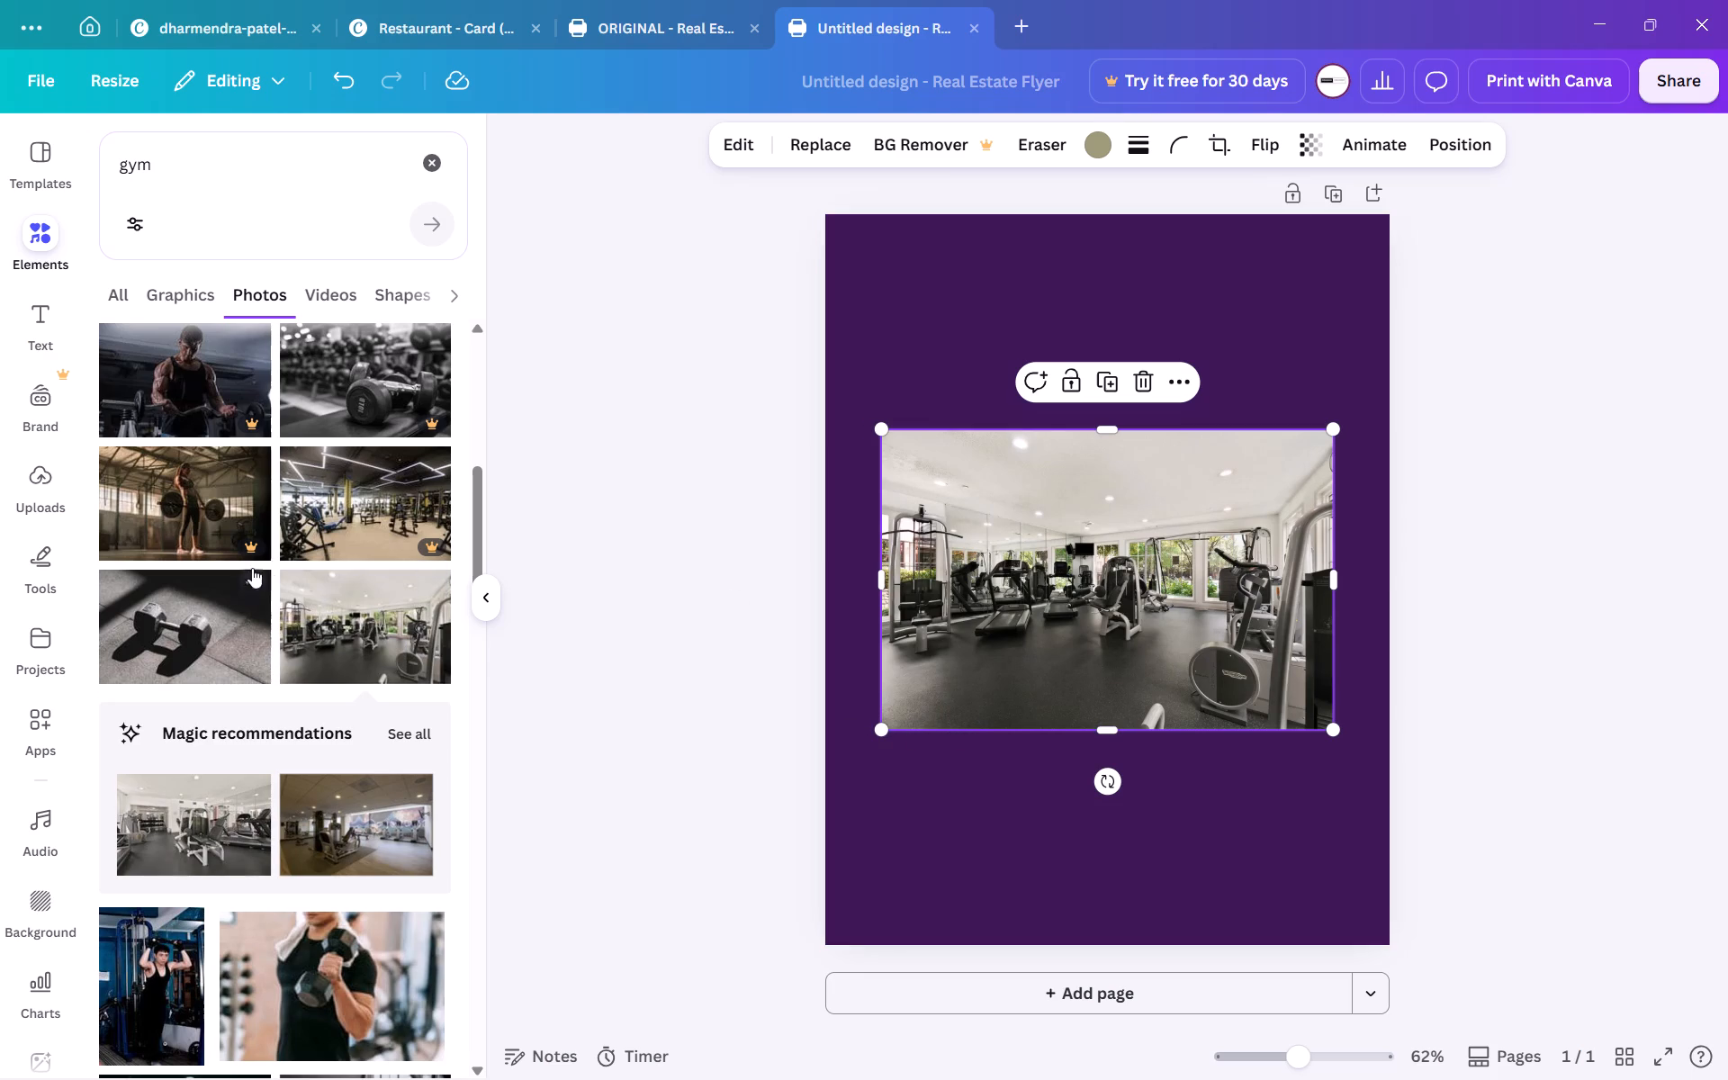
# Filter the gym photo results to vertical orientation.
pyautogui.scroll(7, 252, 568)
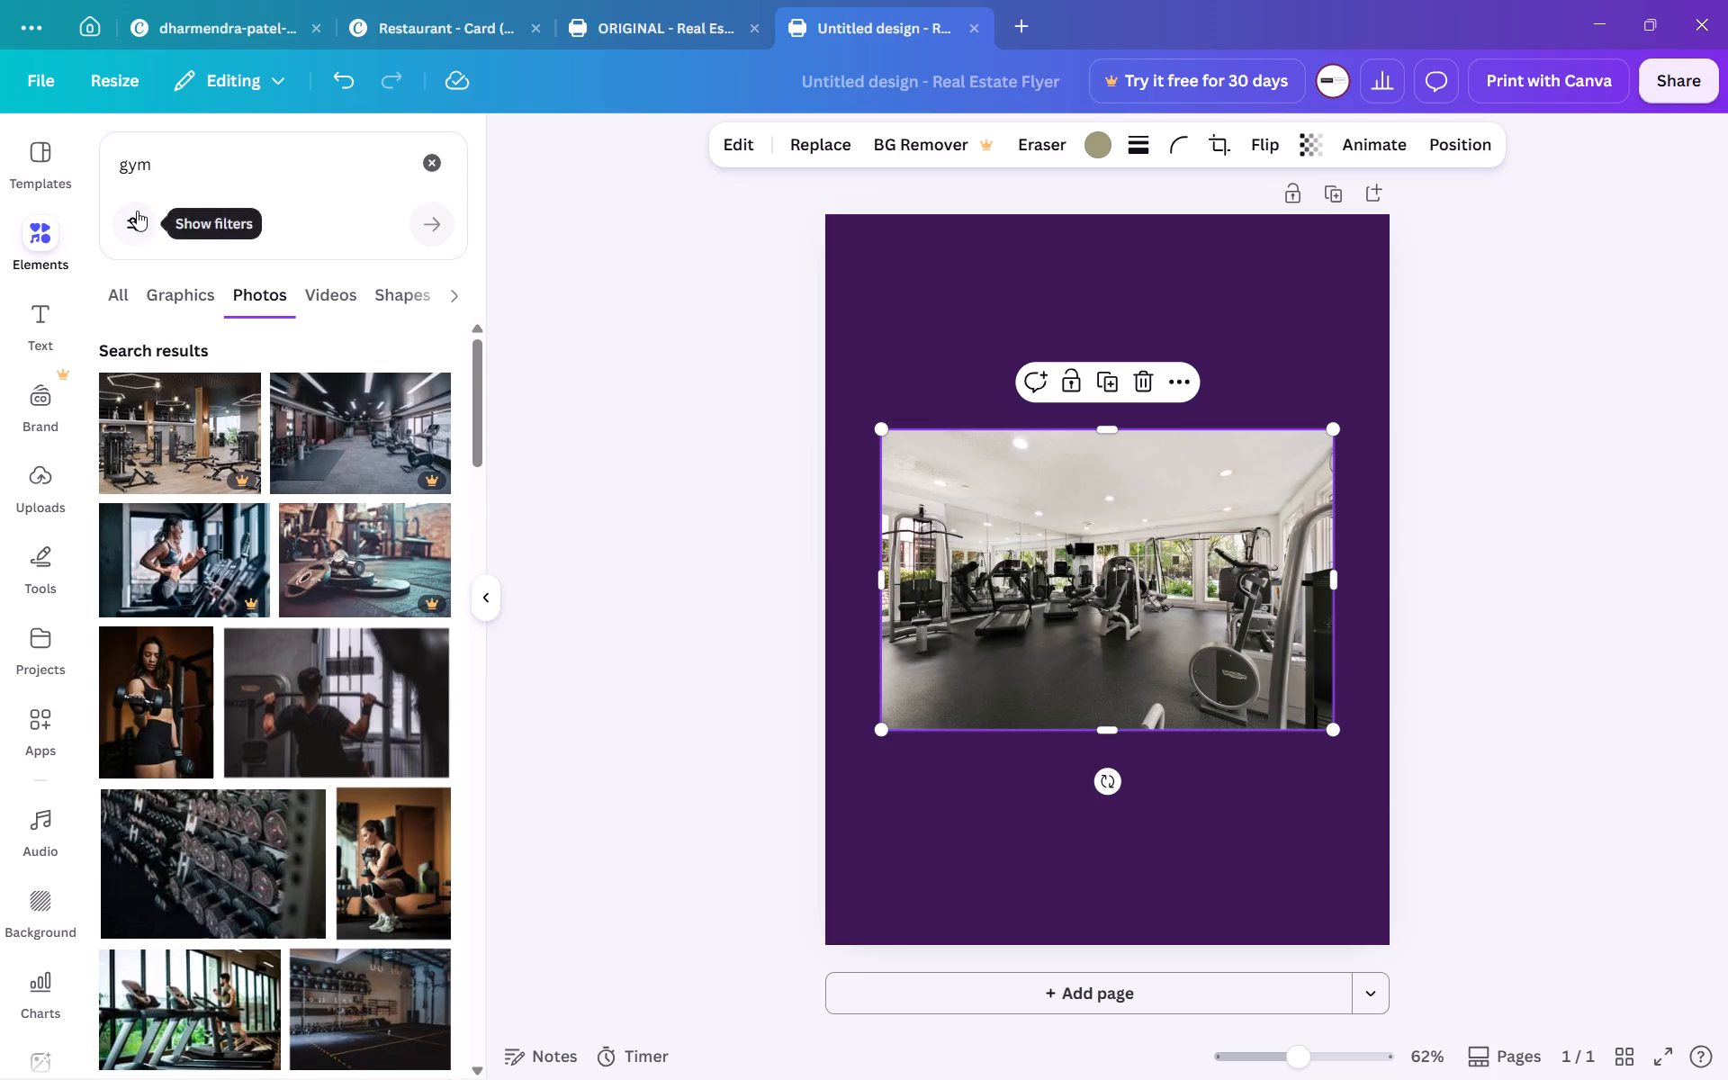
pyautogui.doubleClick(137, 211)
pyautogui.click(137, 211)
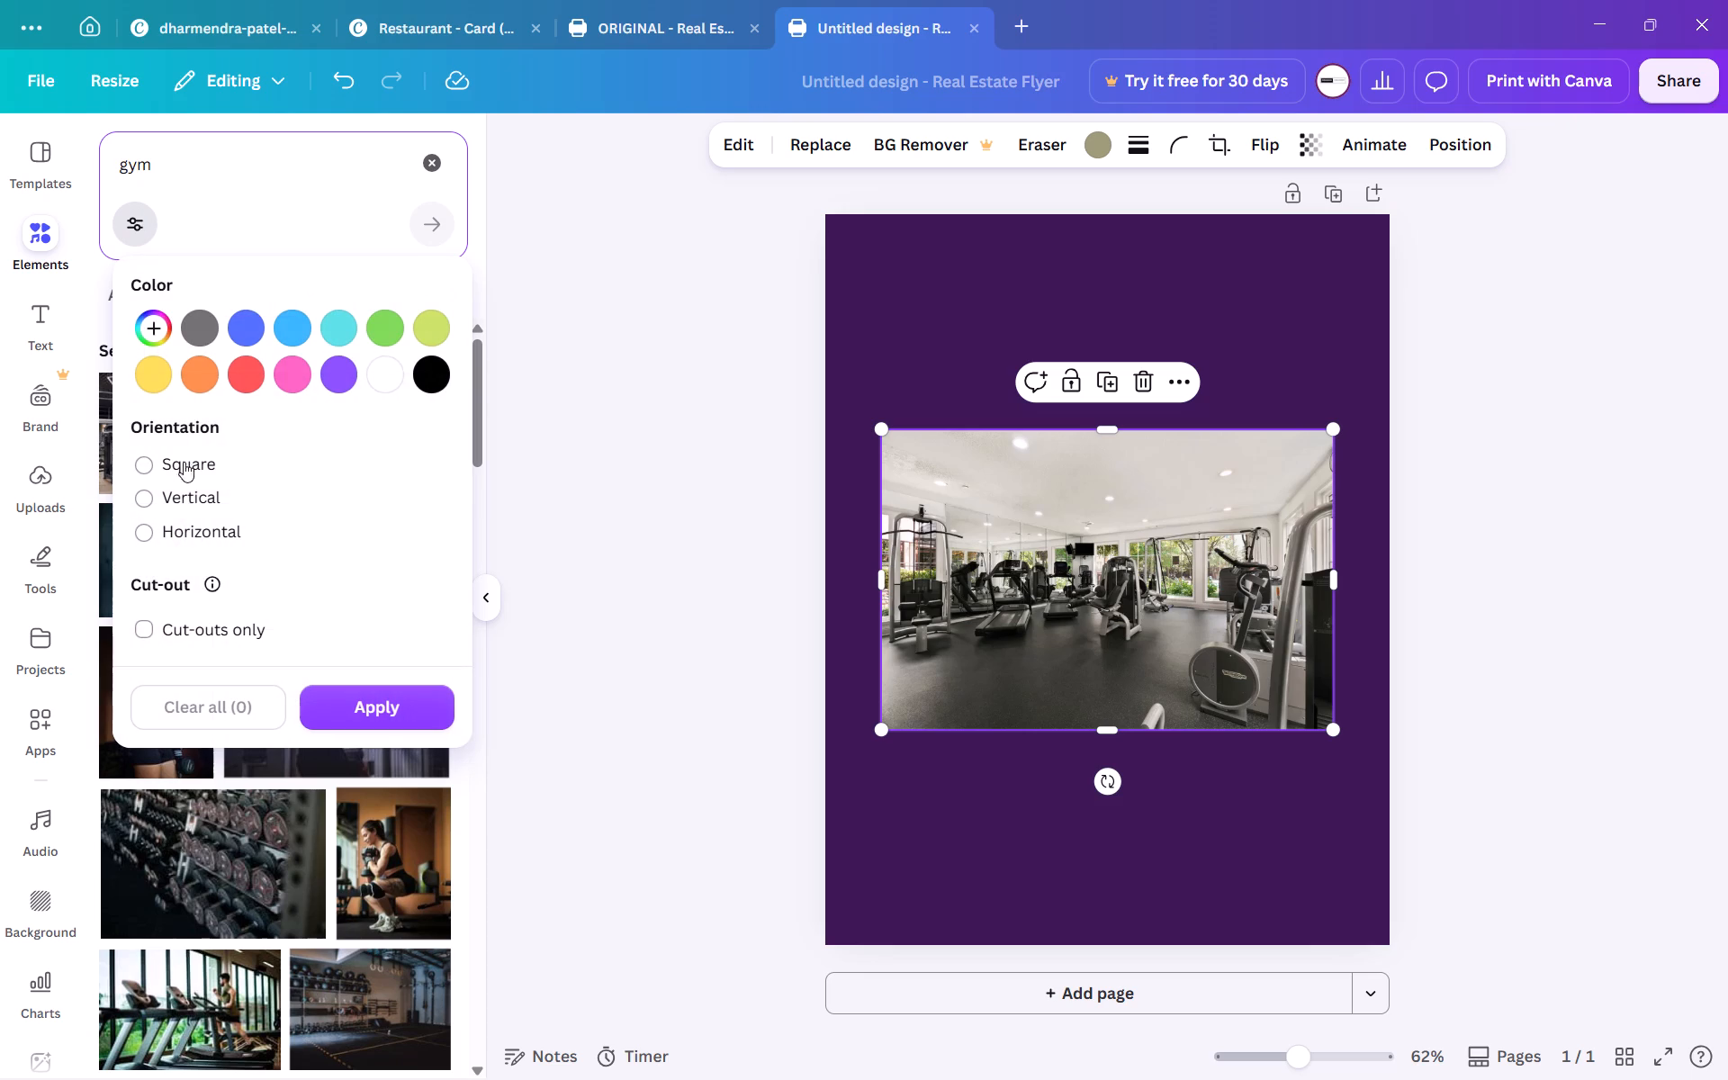
pyautogui.click(184, 499)
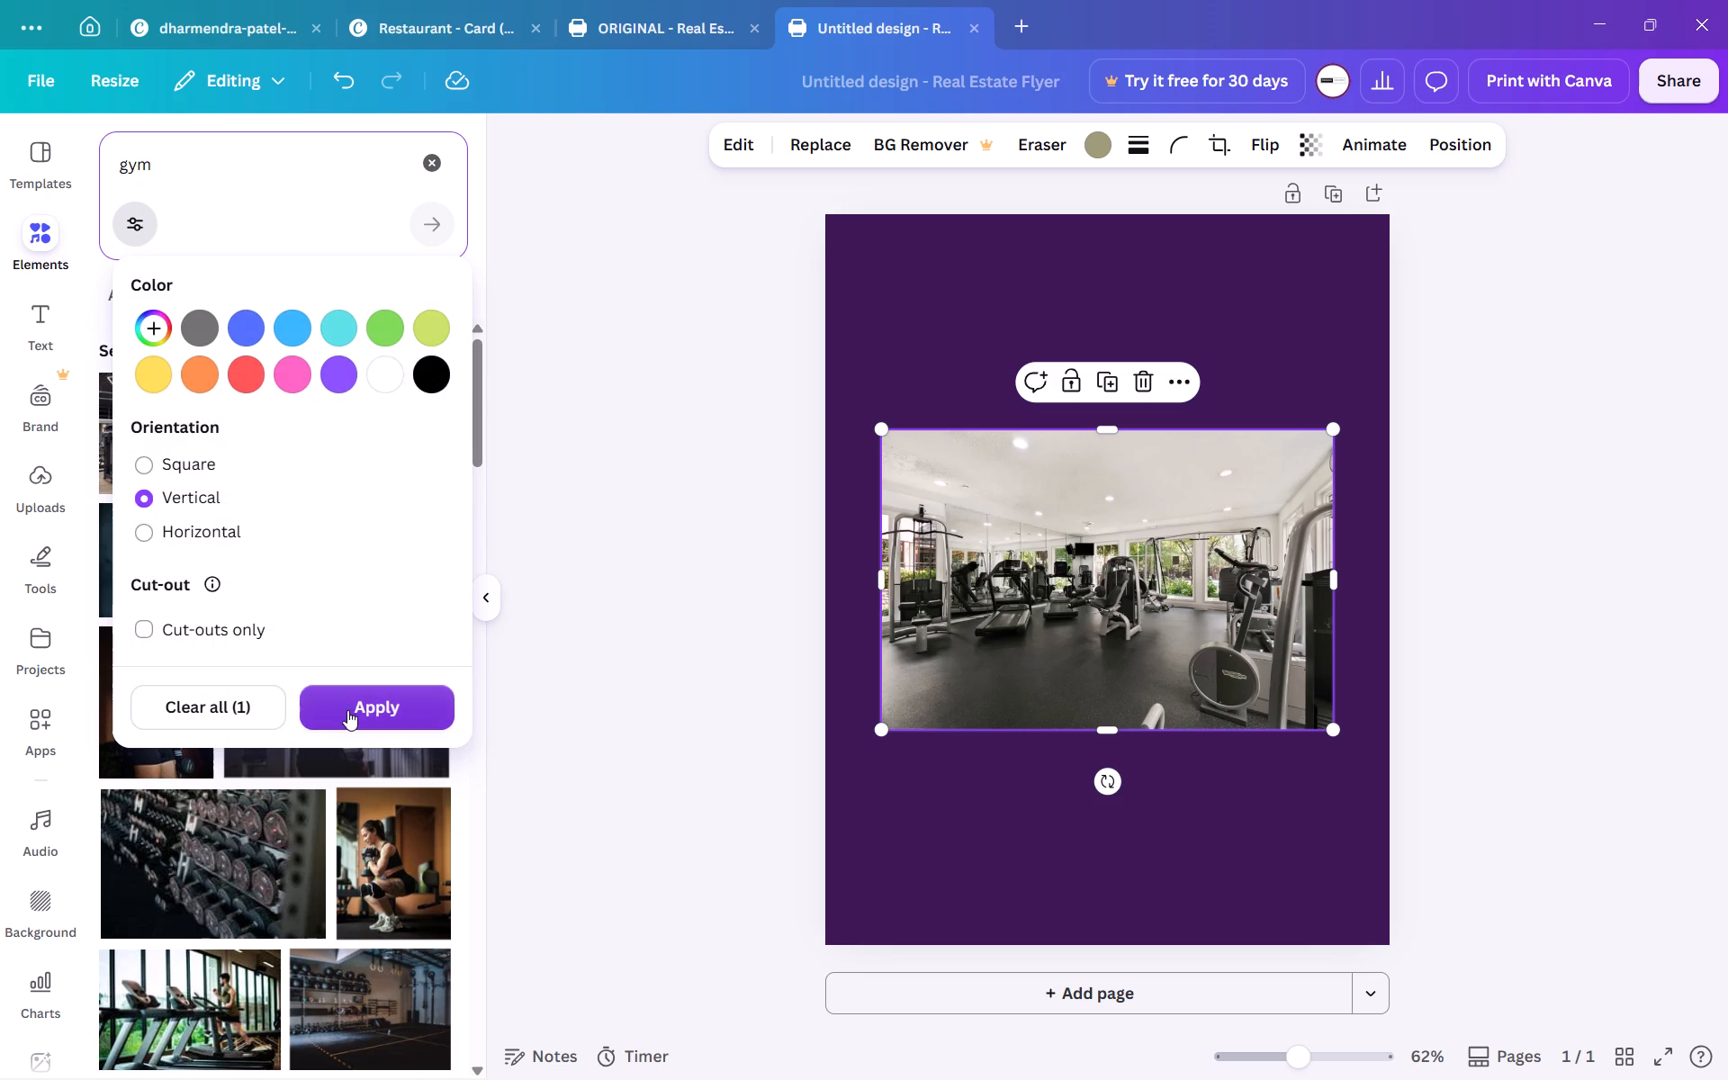
pyautogui.click(347, 710)
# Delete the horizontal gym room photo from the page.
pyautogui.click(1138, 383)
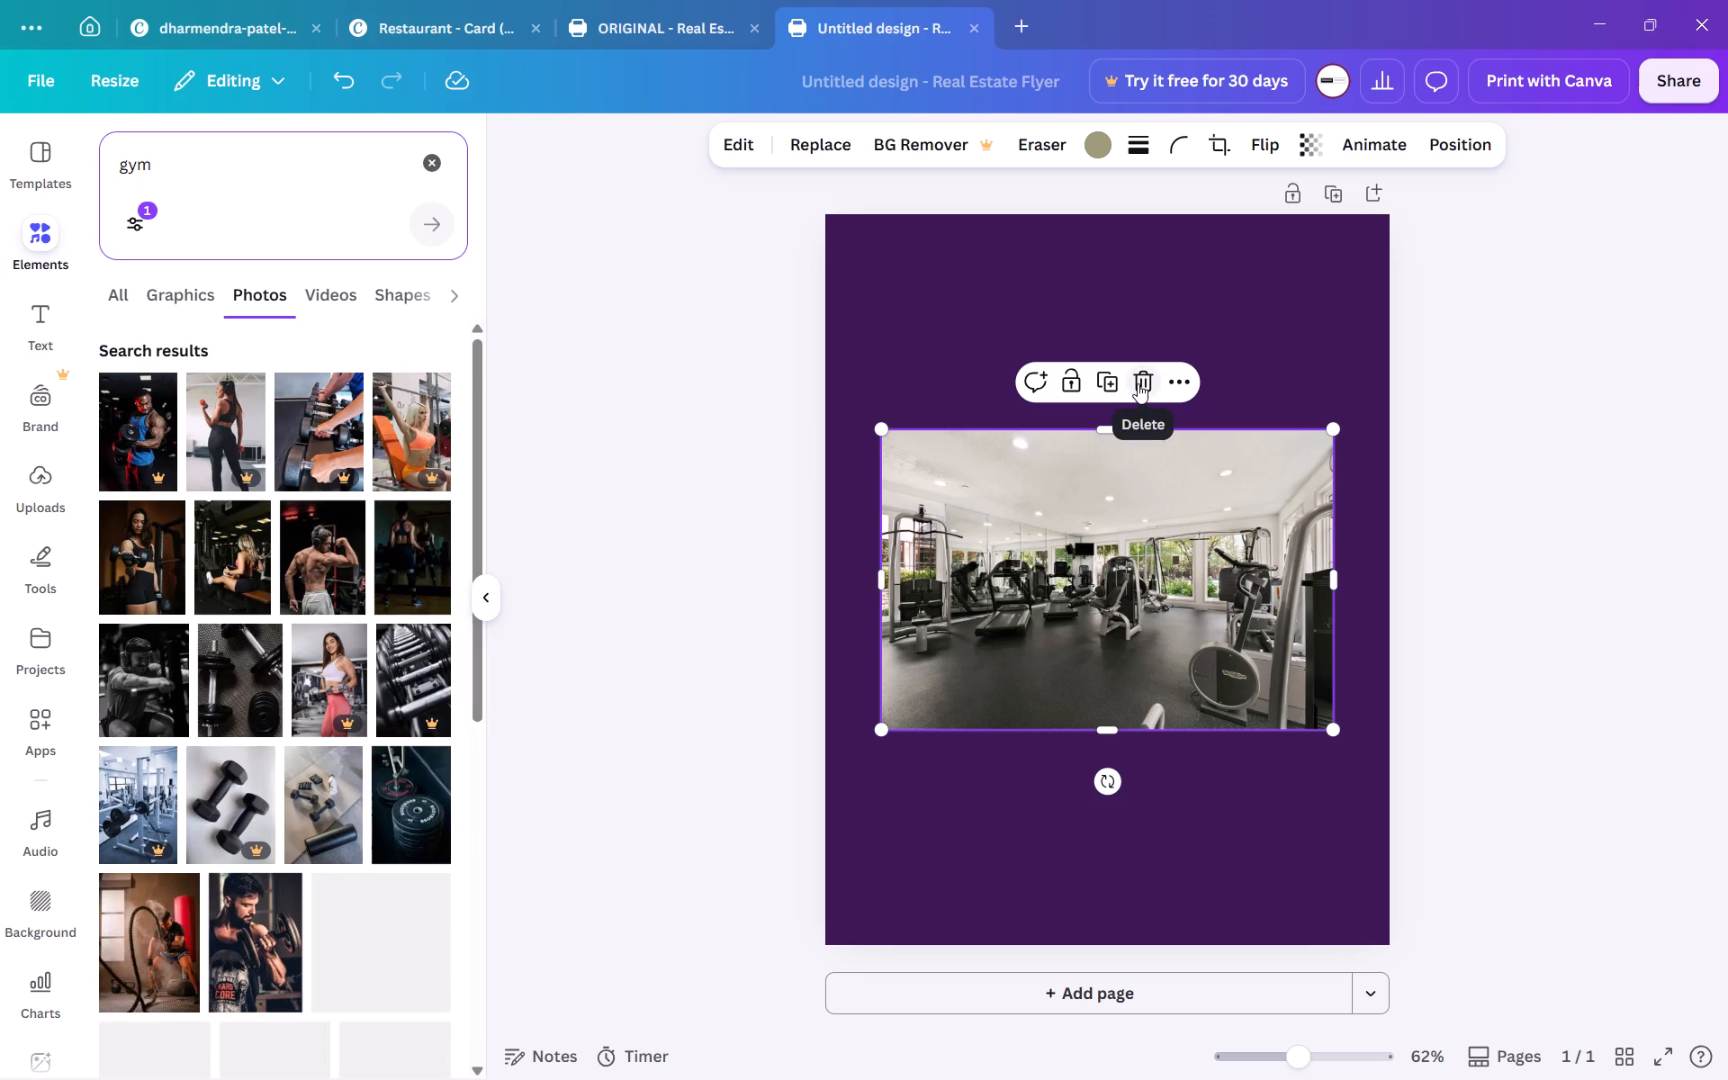
# Add the vertical gym photo with the white cable machine and red bench to the flyer page.
pyautogui.scroll(-2, 301, 678)
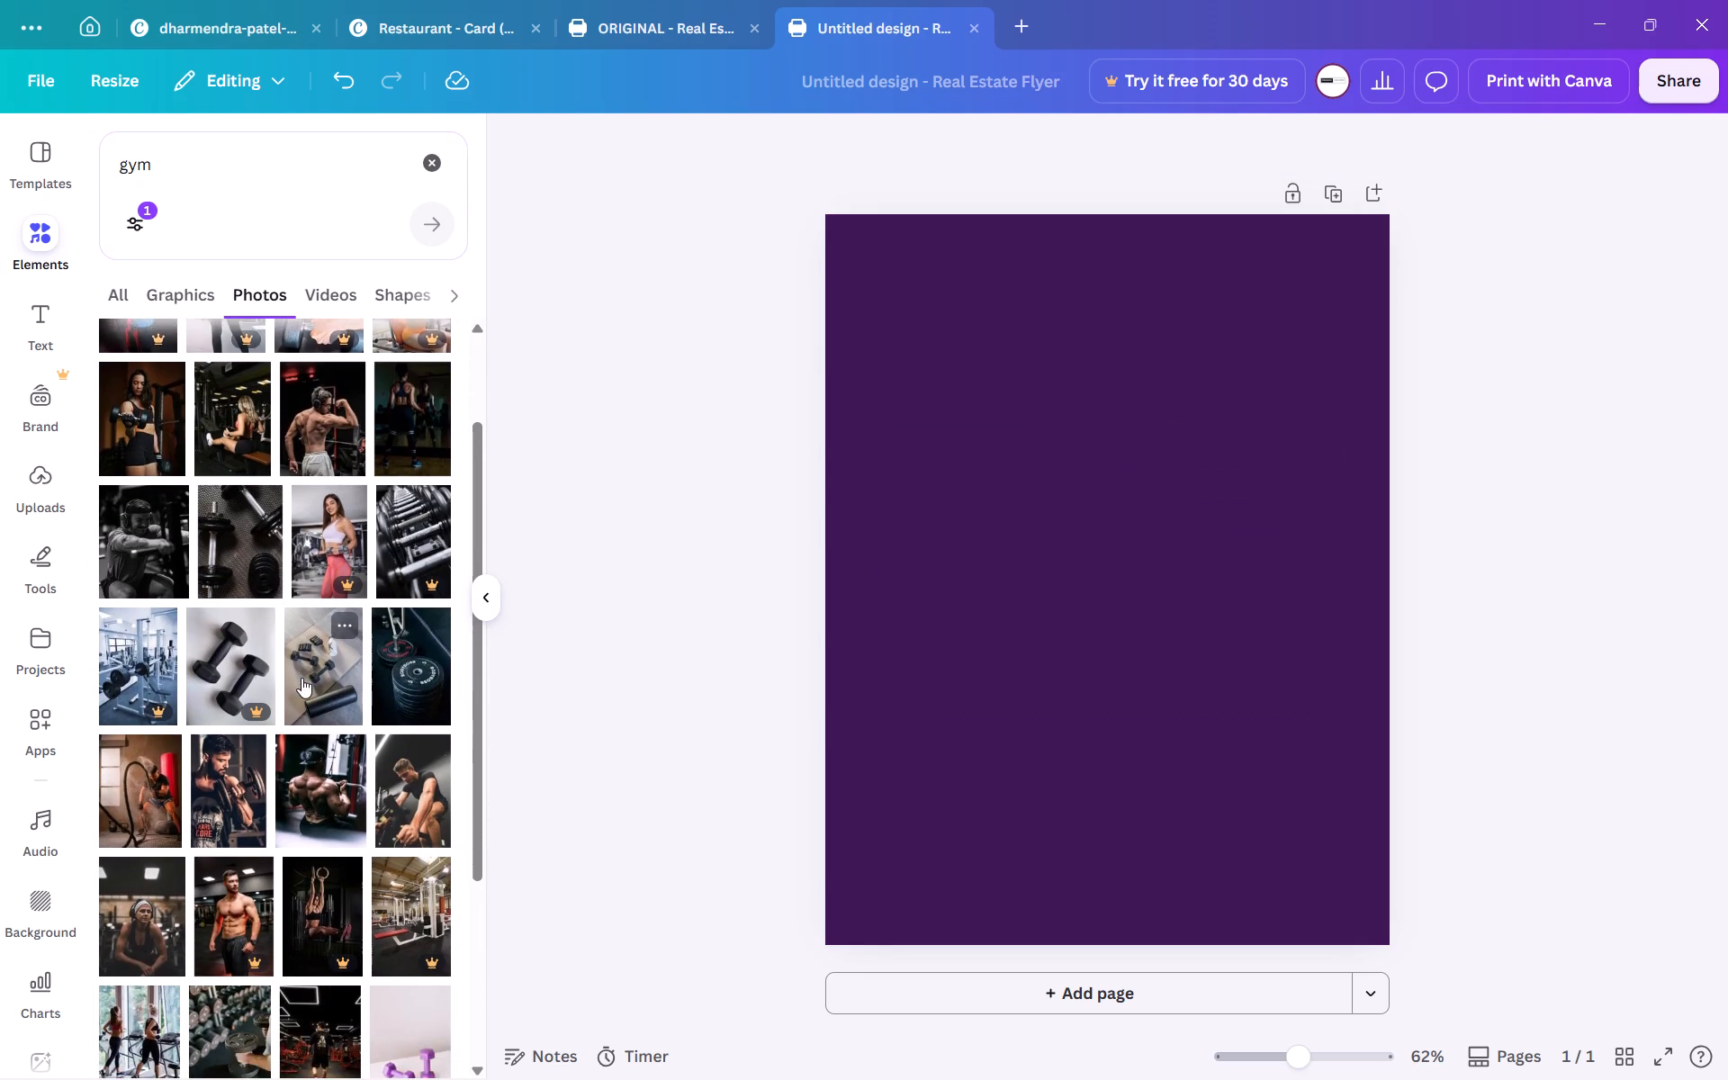
pyautogui.scroll(-2, 301, 678)
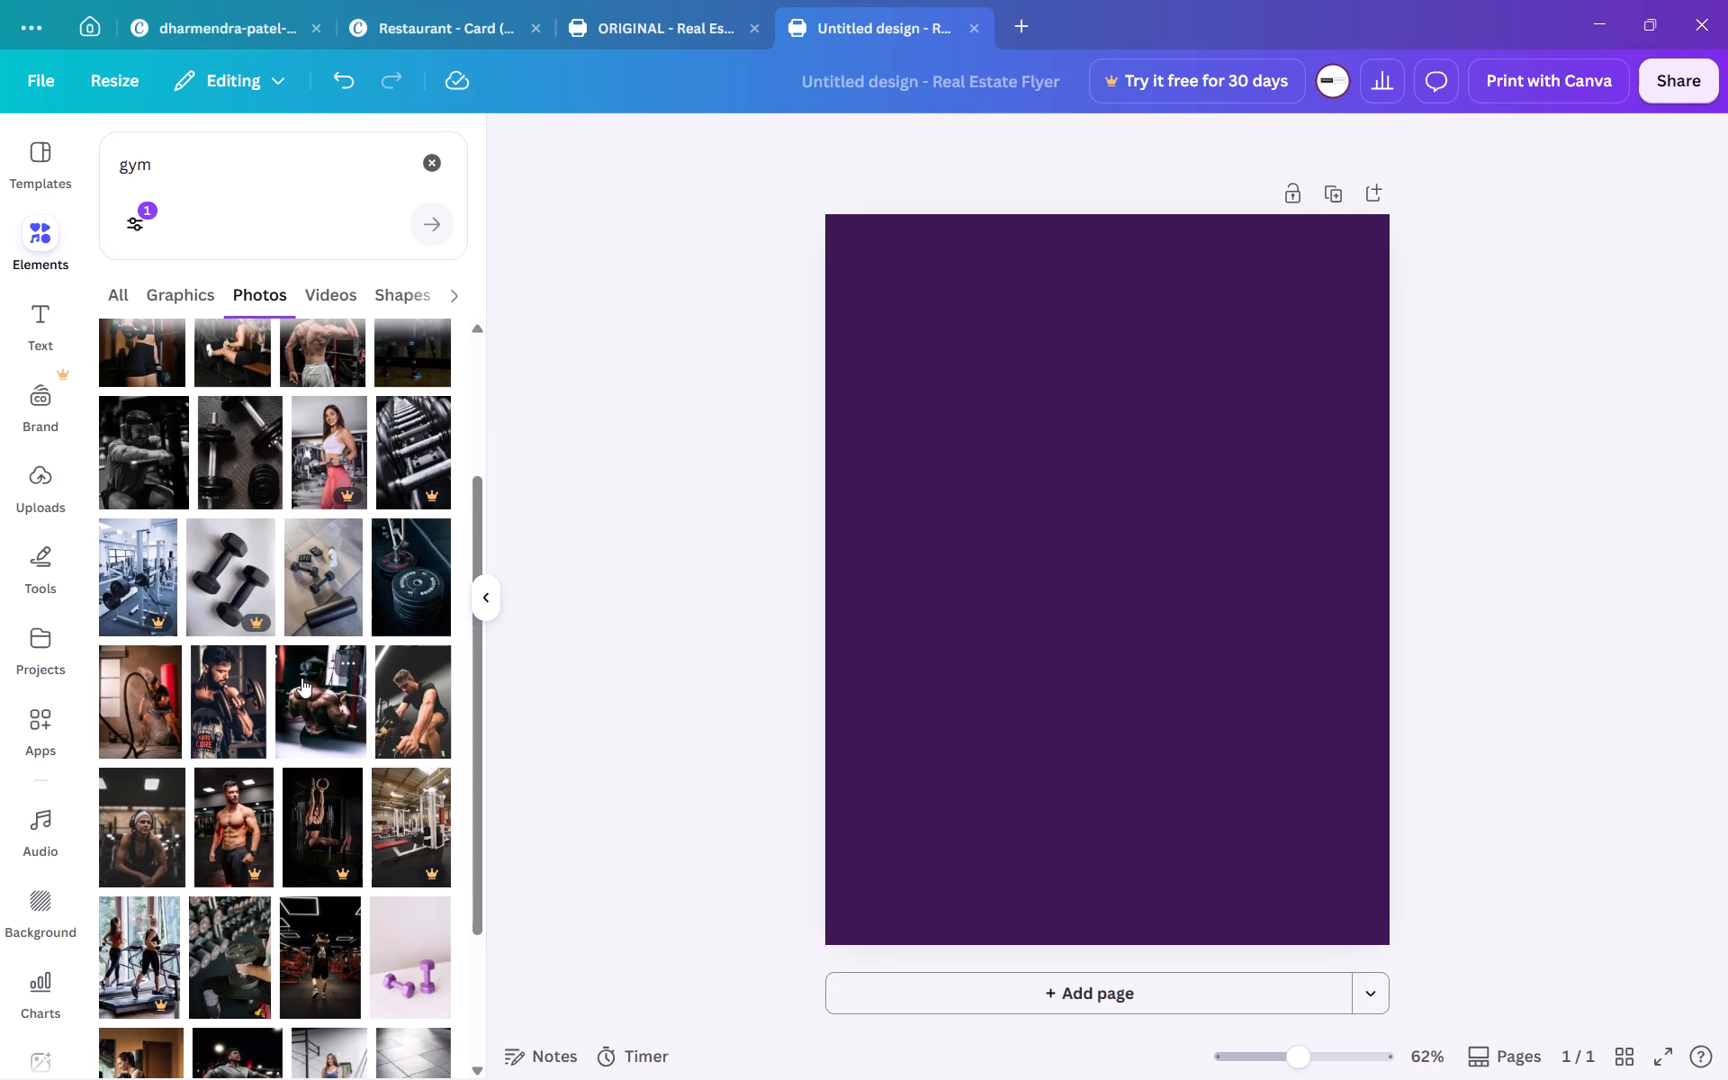
pyautogui.scroll(-1, 301, 678)
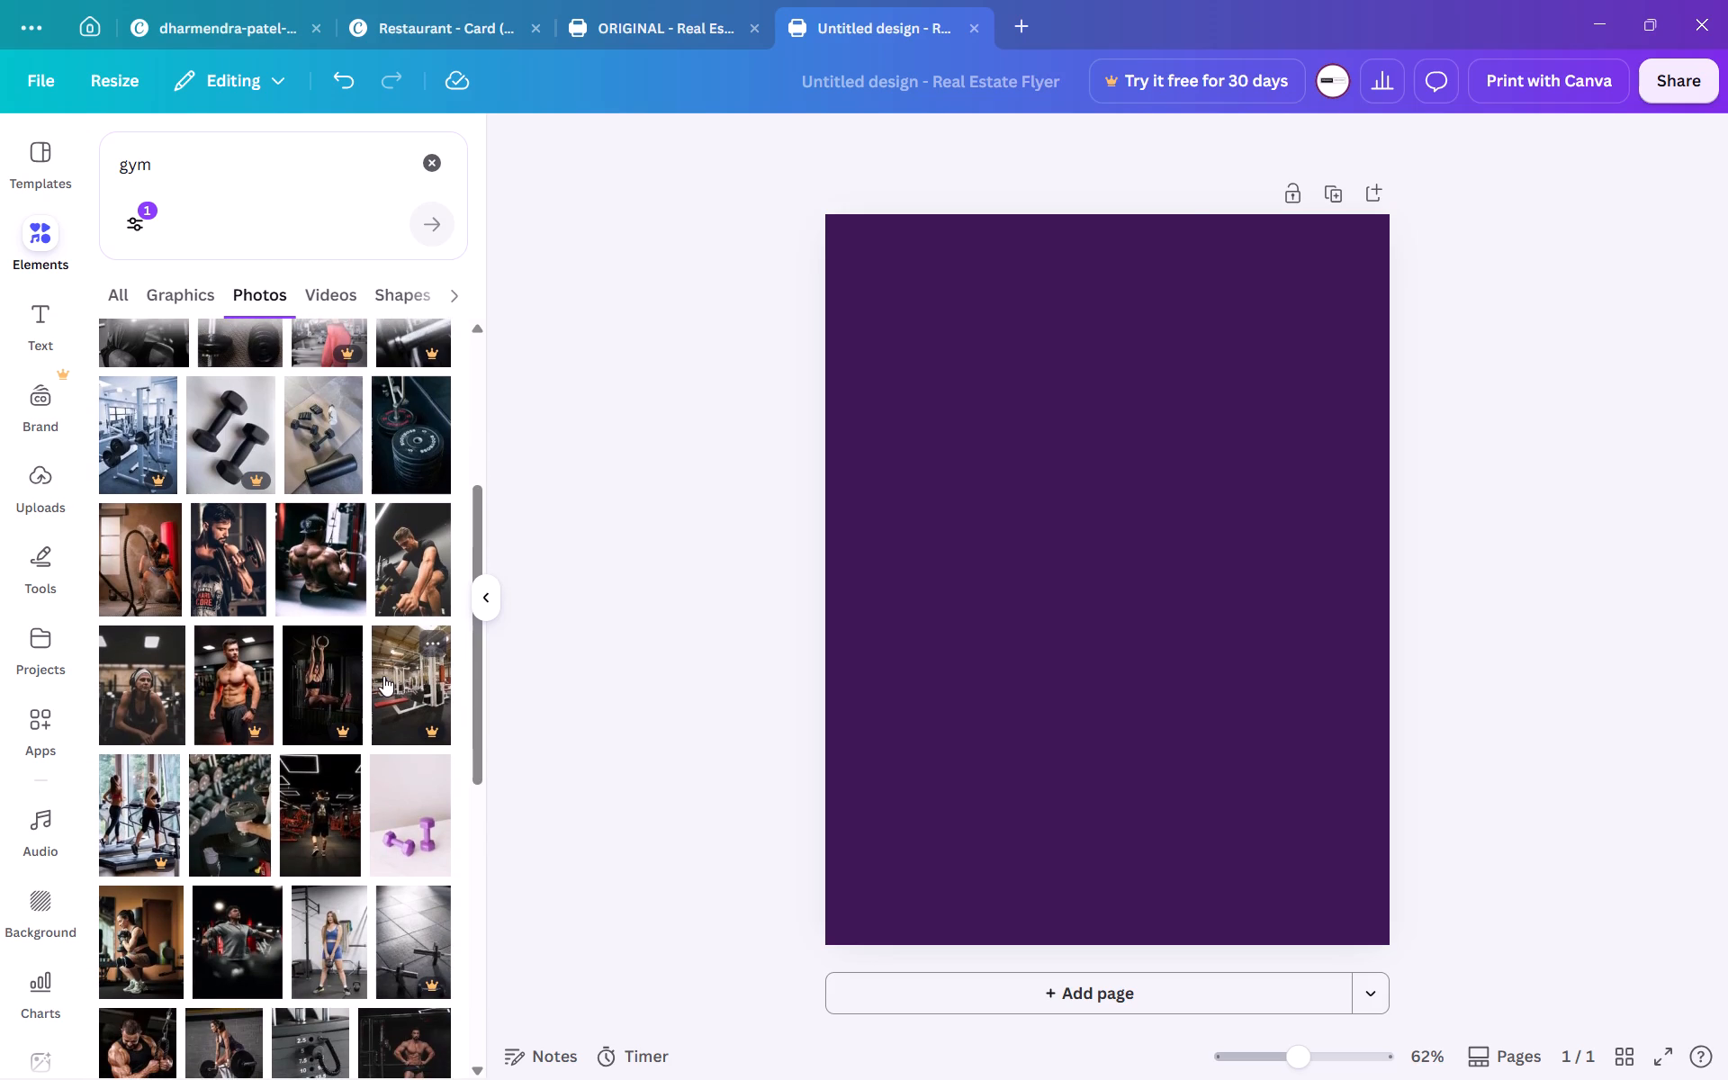
pyautogui.click(383, 676)
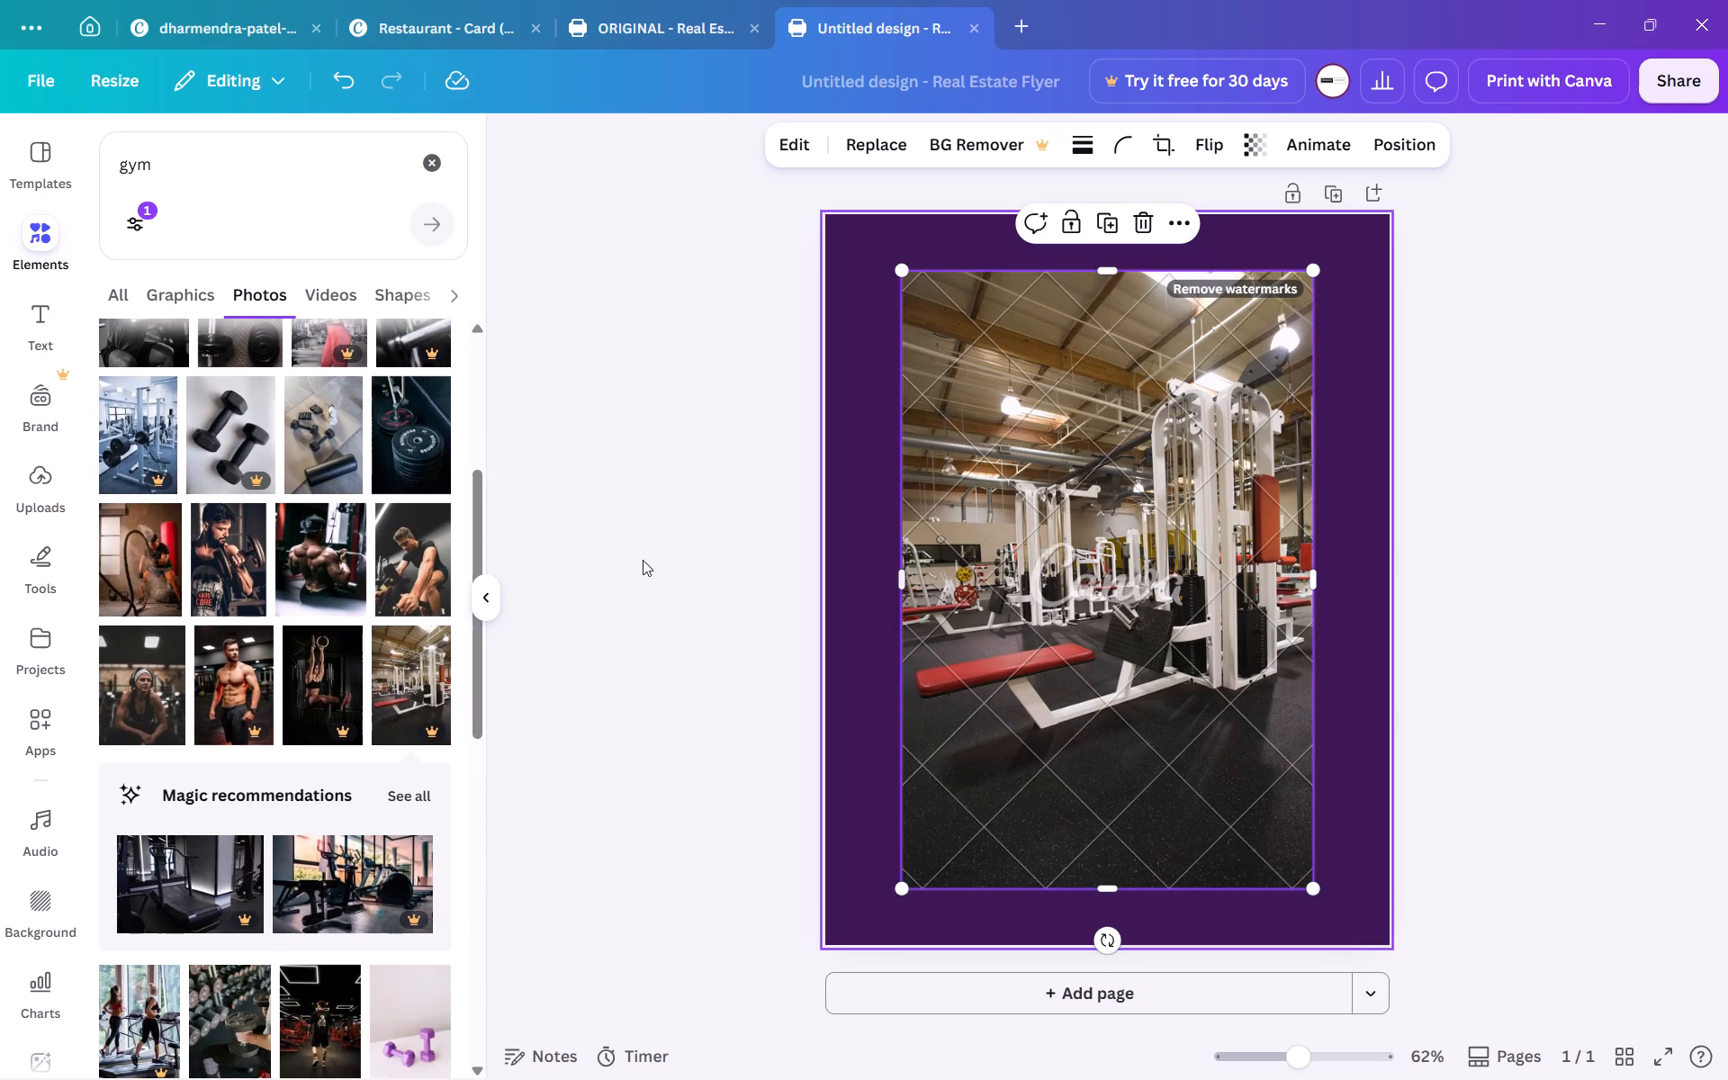
# Enlarge the cable machine photo to the full height of the page, with its left side on the page's left edge.
pyautogui.scroll(-5, 321, 712)
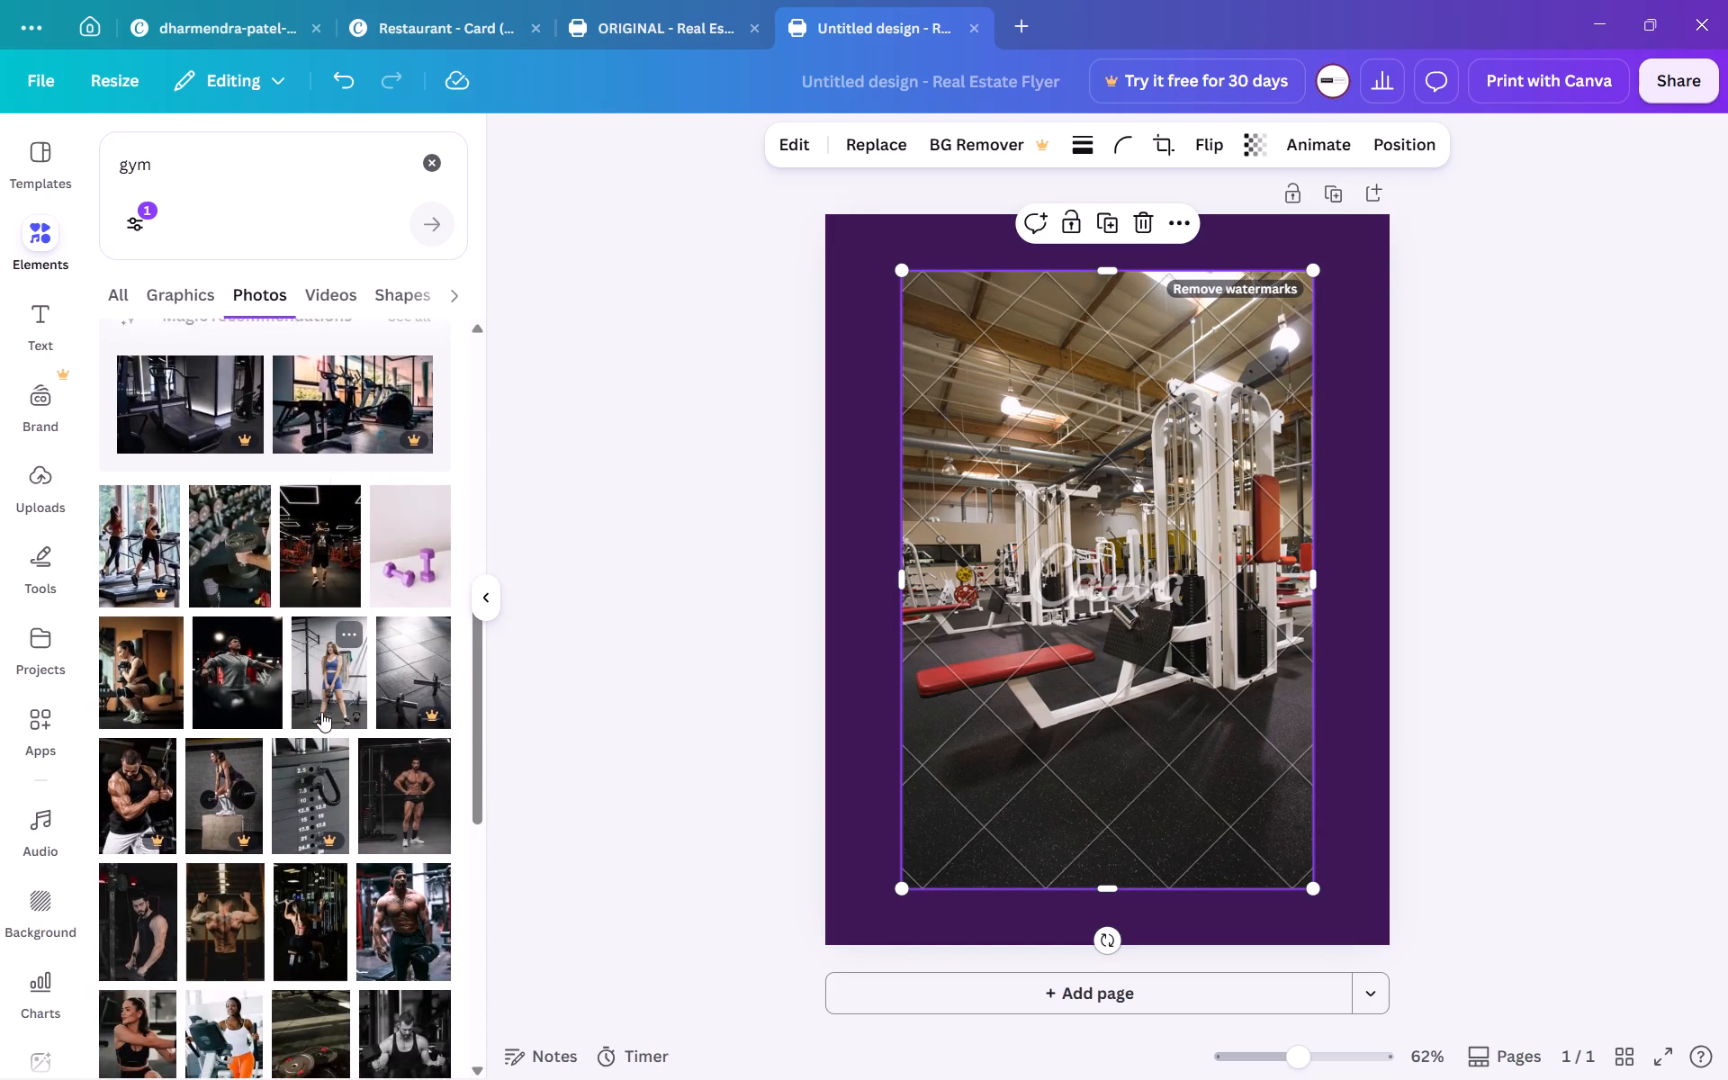
pyautogui.scroll(5, 321, 712)
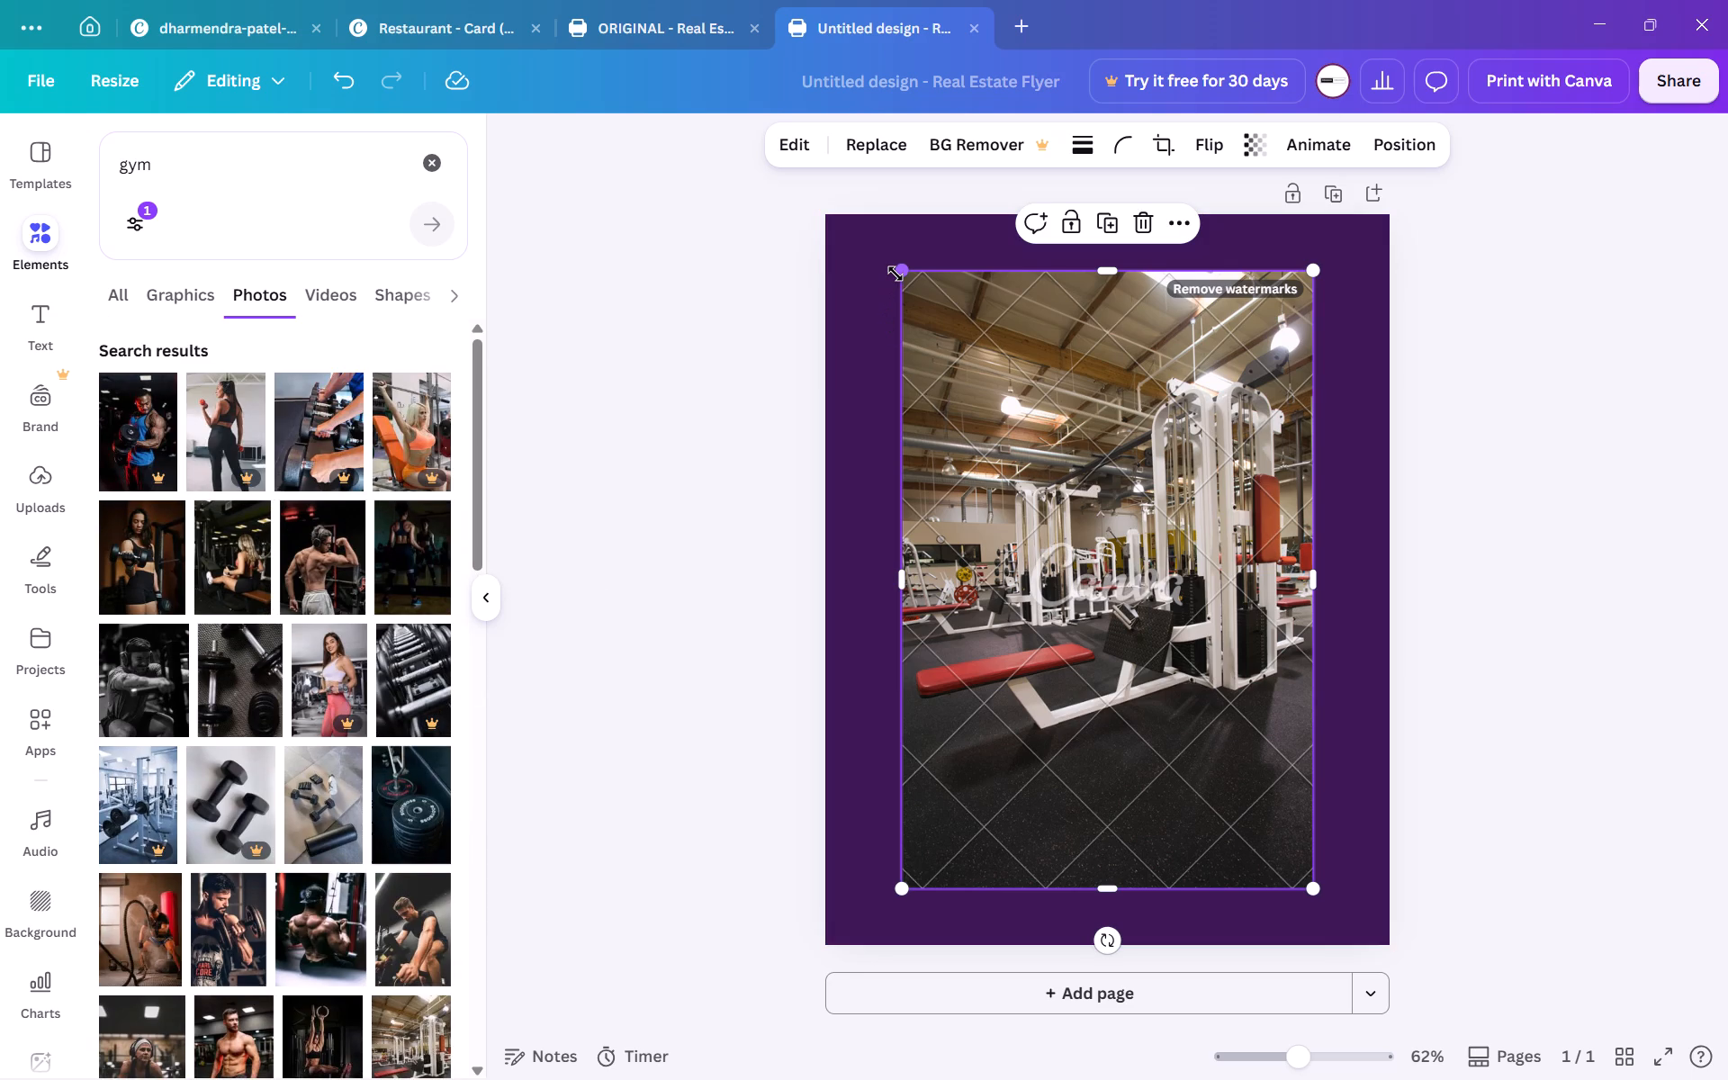
pyautogui.moveTo(895, 274); pyautogui.dragTo(839, 234)
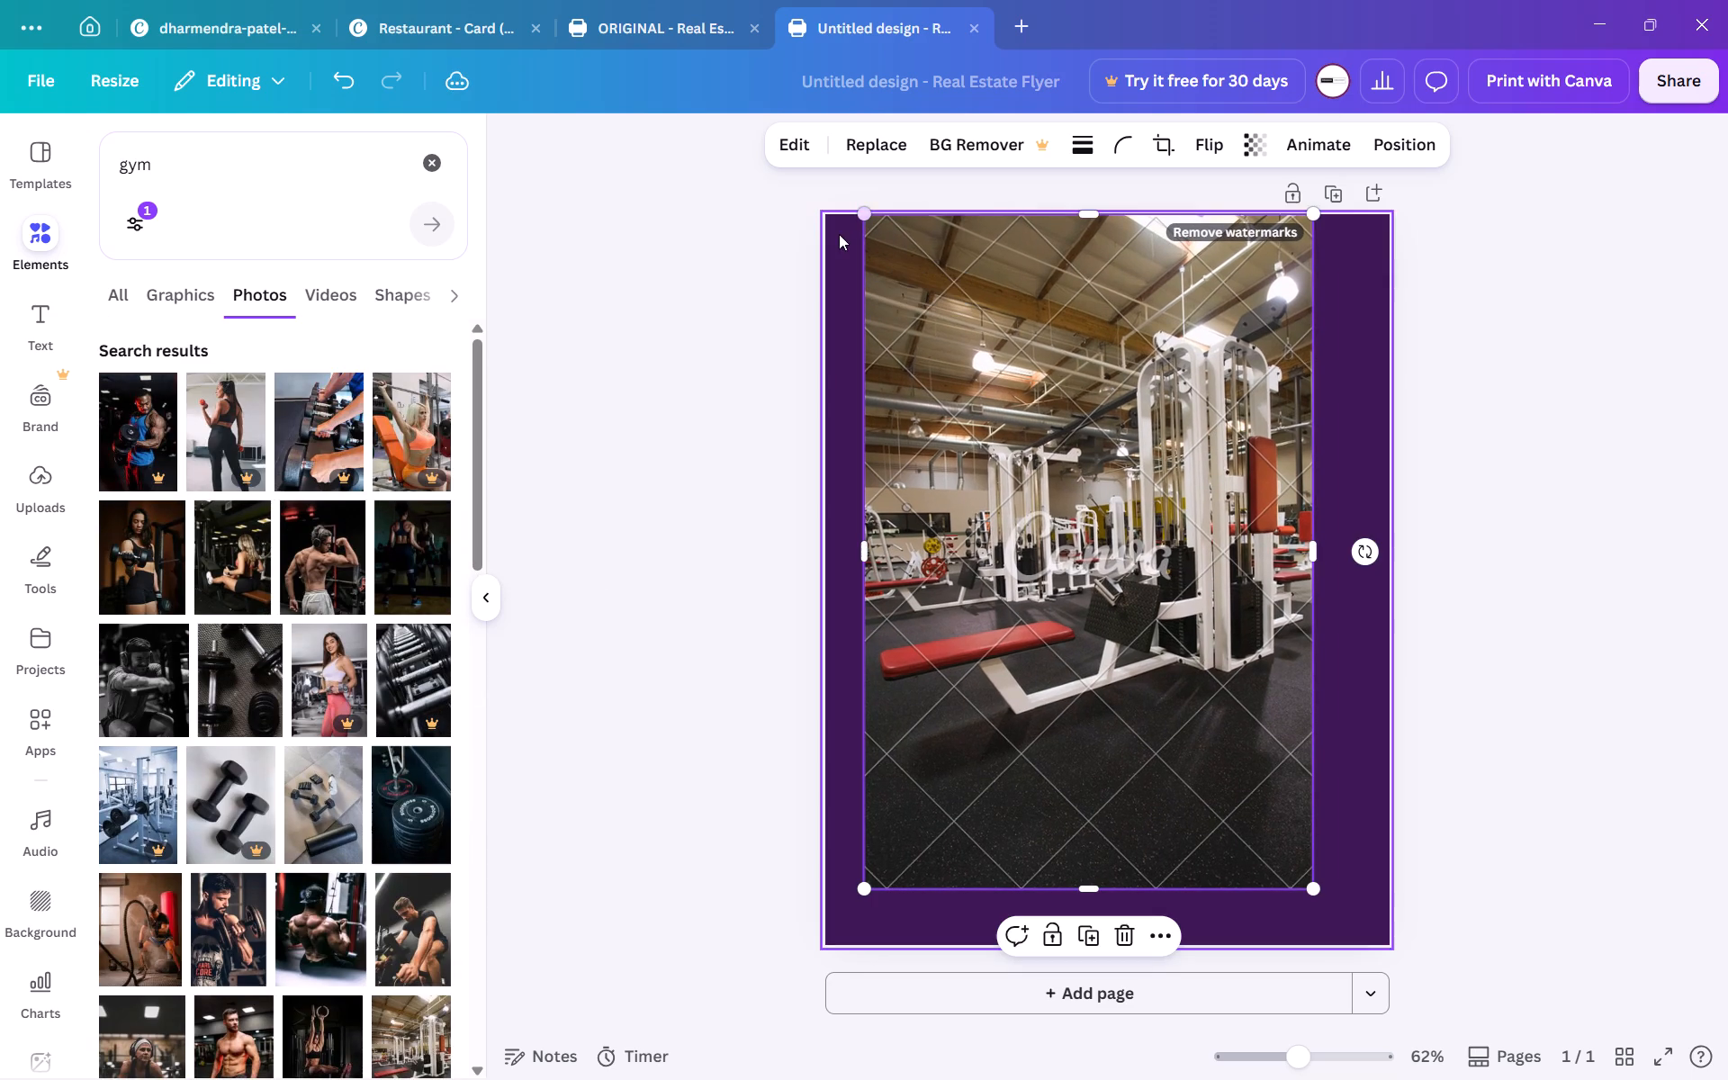
pyautogui.moveTo(863, 890); pyautogui.dragTo(858, 947)
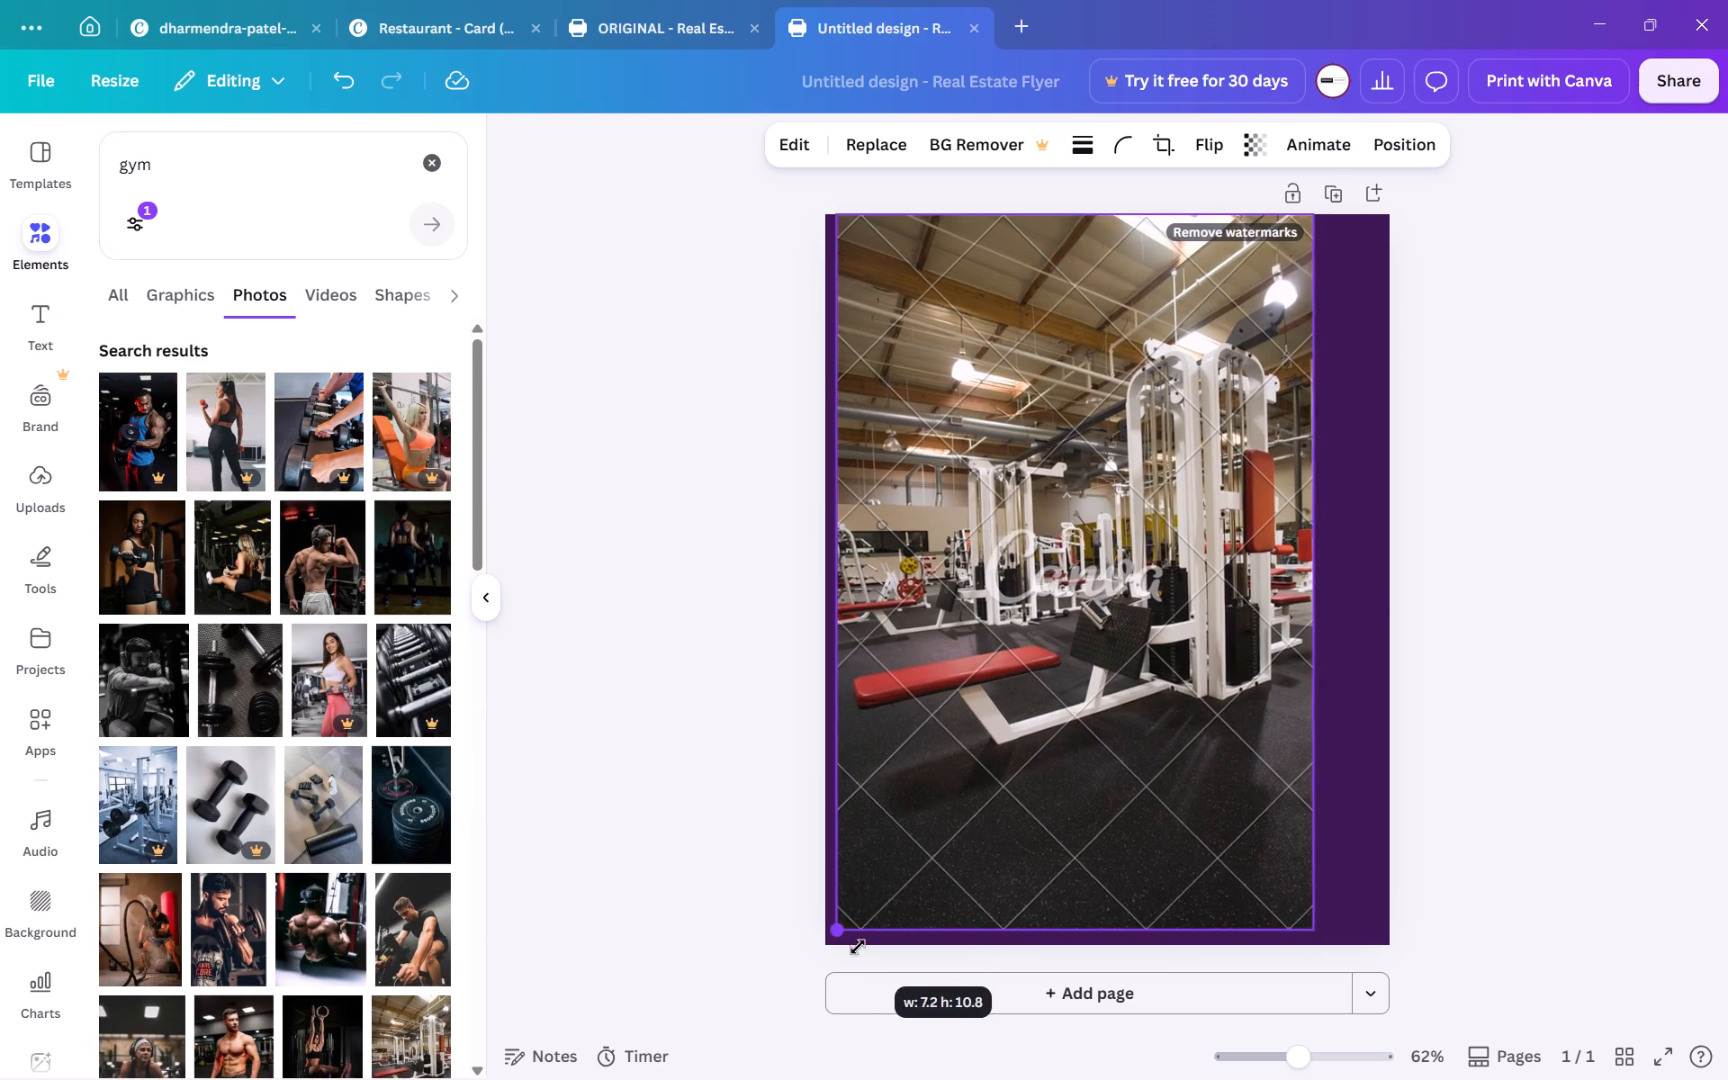
pyautogui.moveTo(858, 947); pyautogui.dragTo(847, 965)
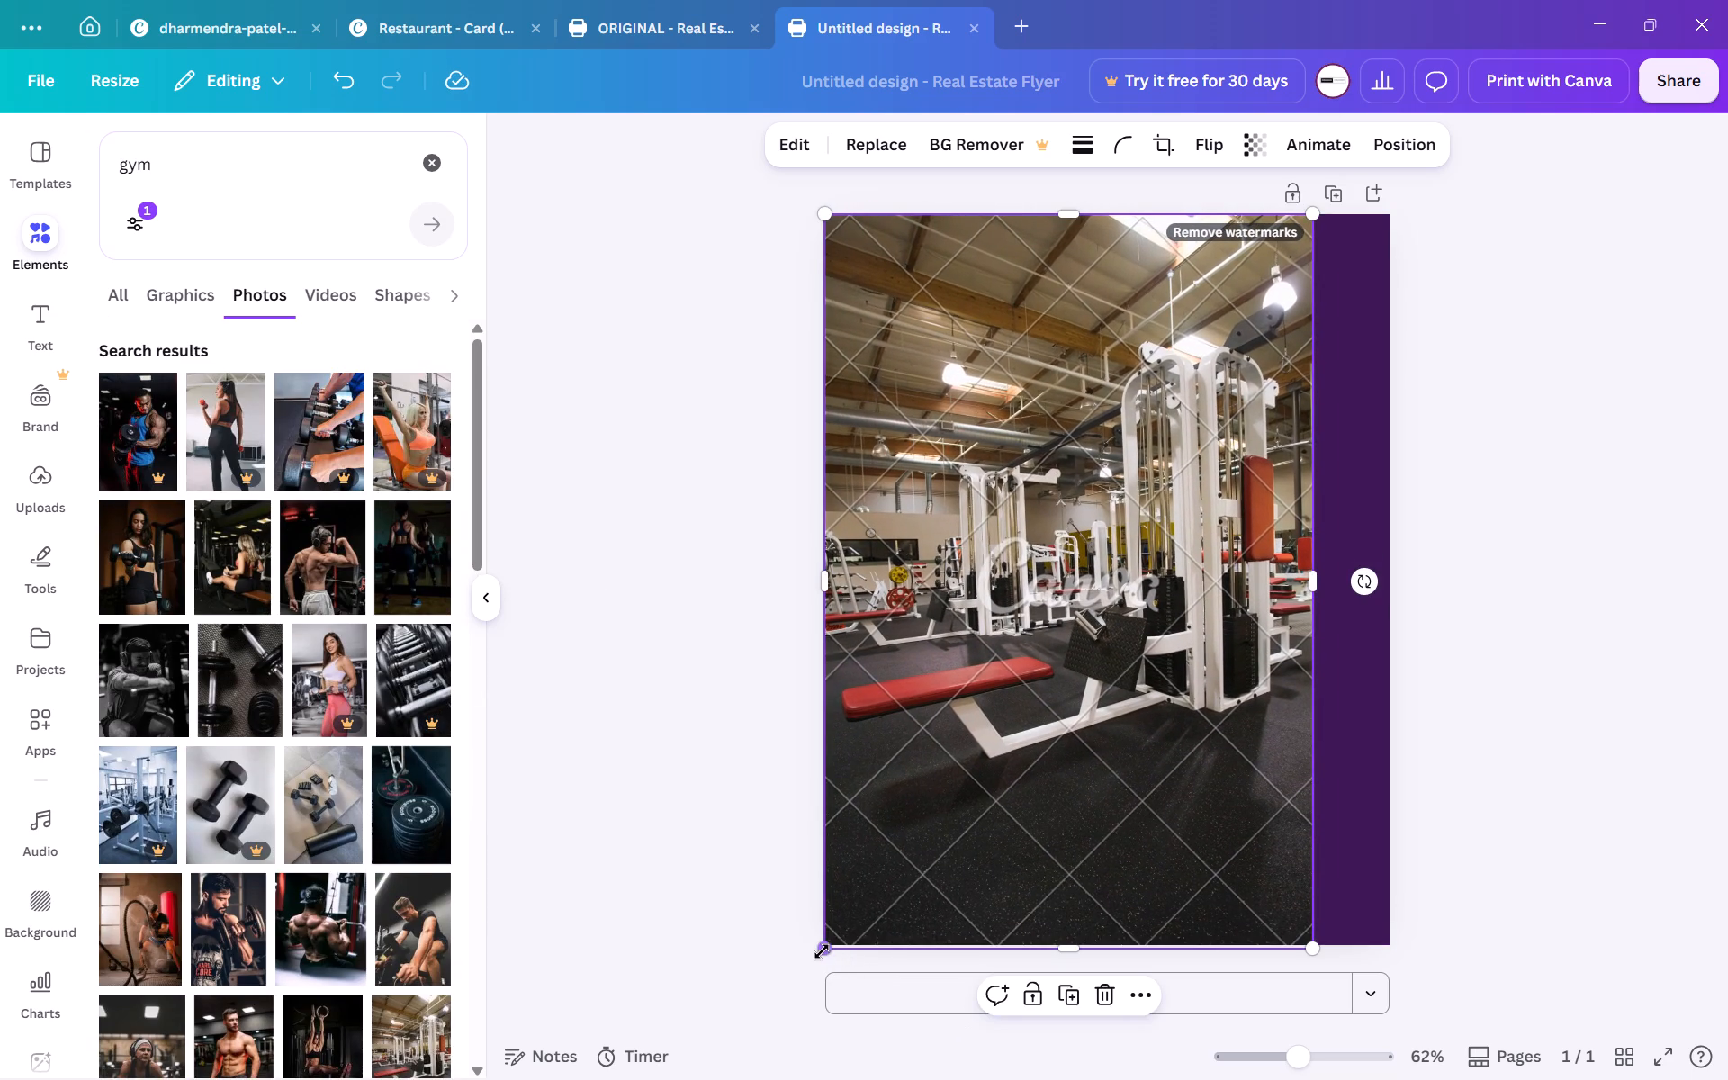
pyautogui.moveTo(822, 951); pyautogui.dragTo(837, 949)
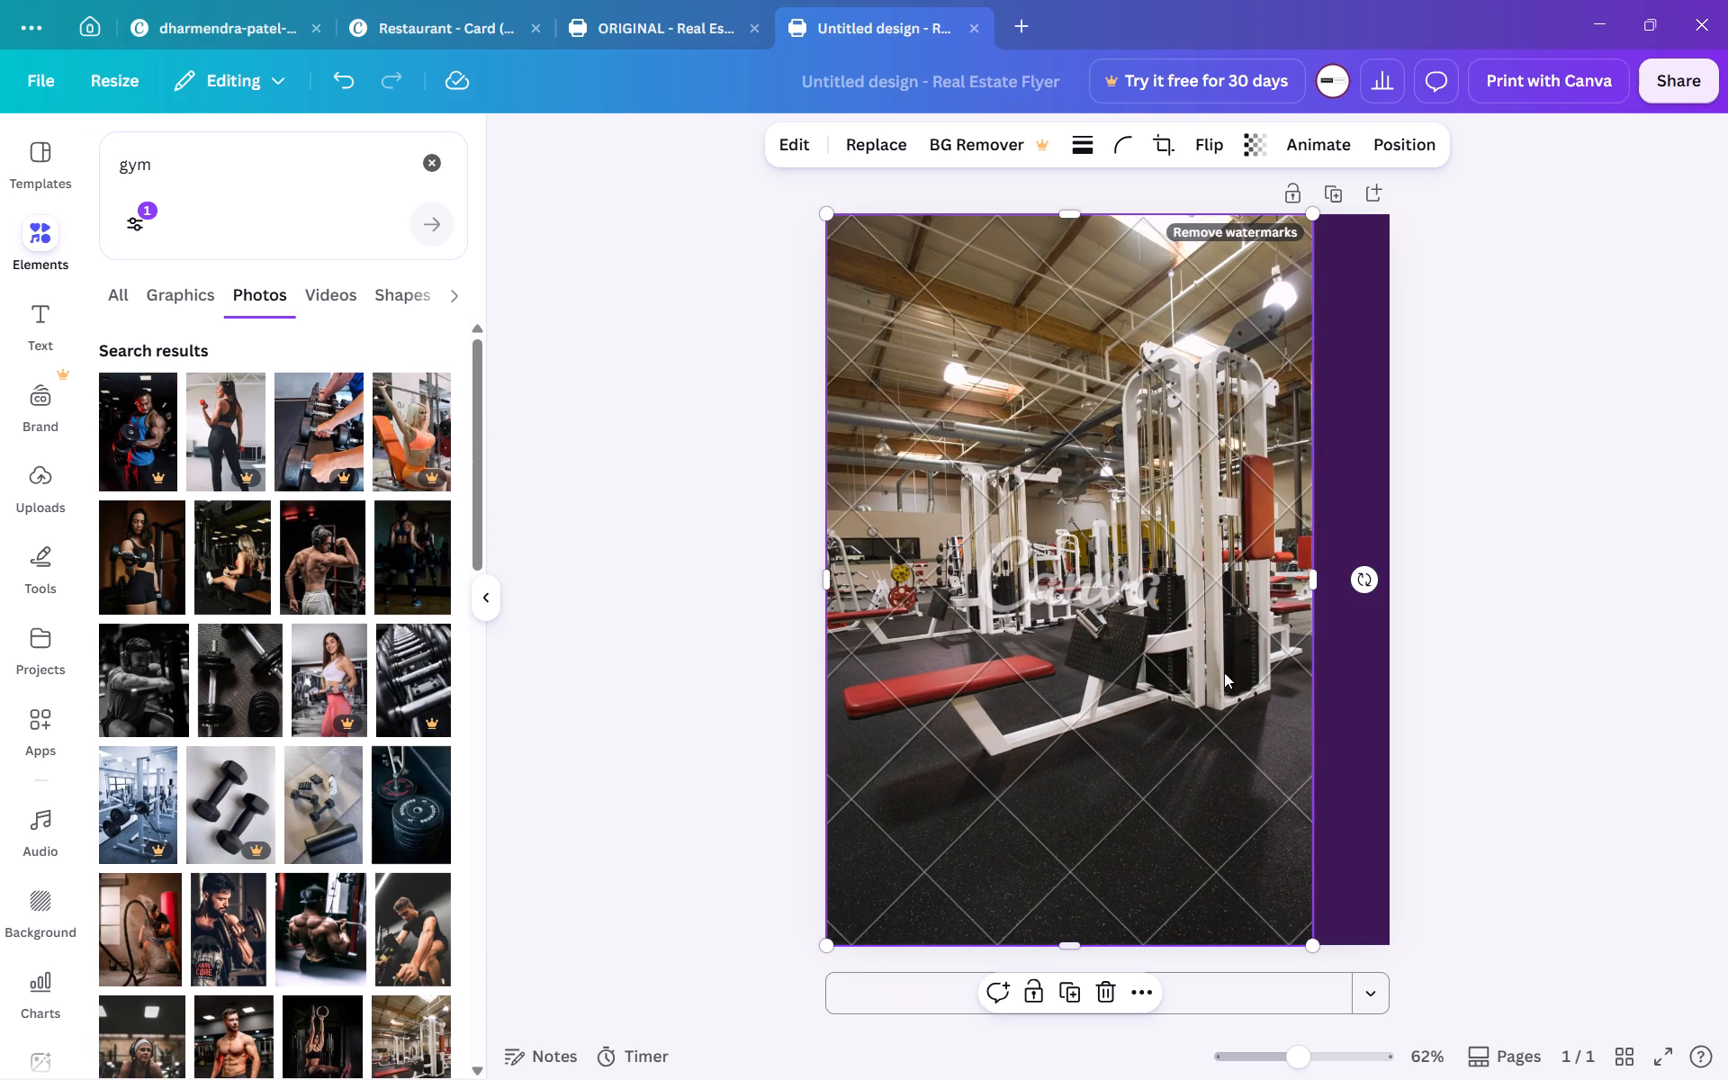
# Shift the cable machine photo sideways and widen it on both sides so it covers the whole flyer page.
pyautogui.moveTo(1255, 589); pyautogui.dragTo(1310, 589)
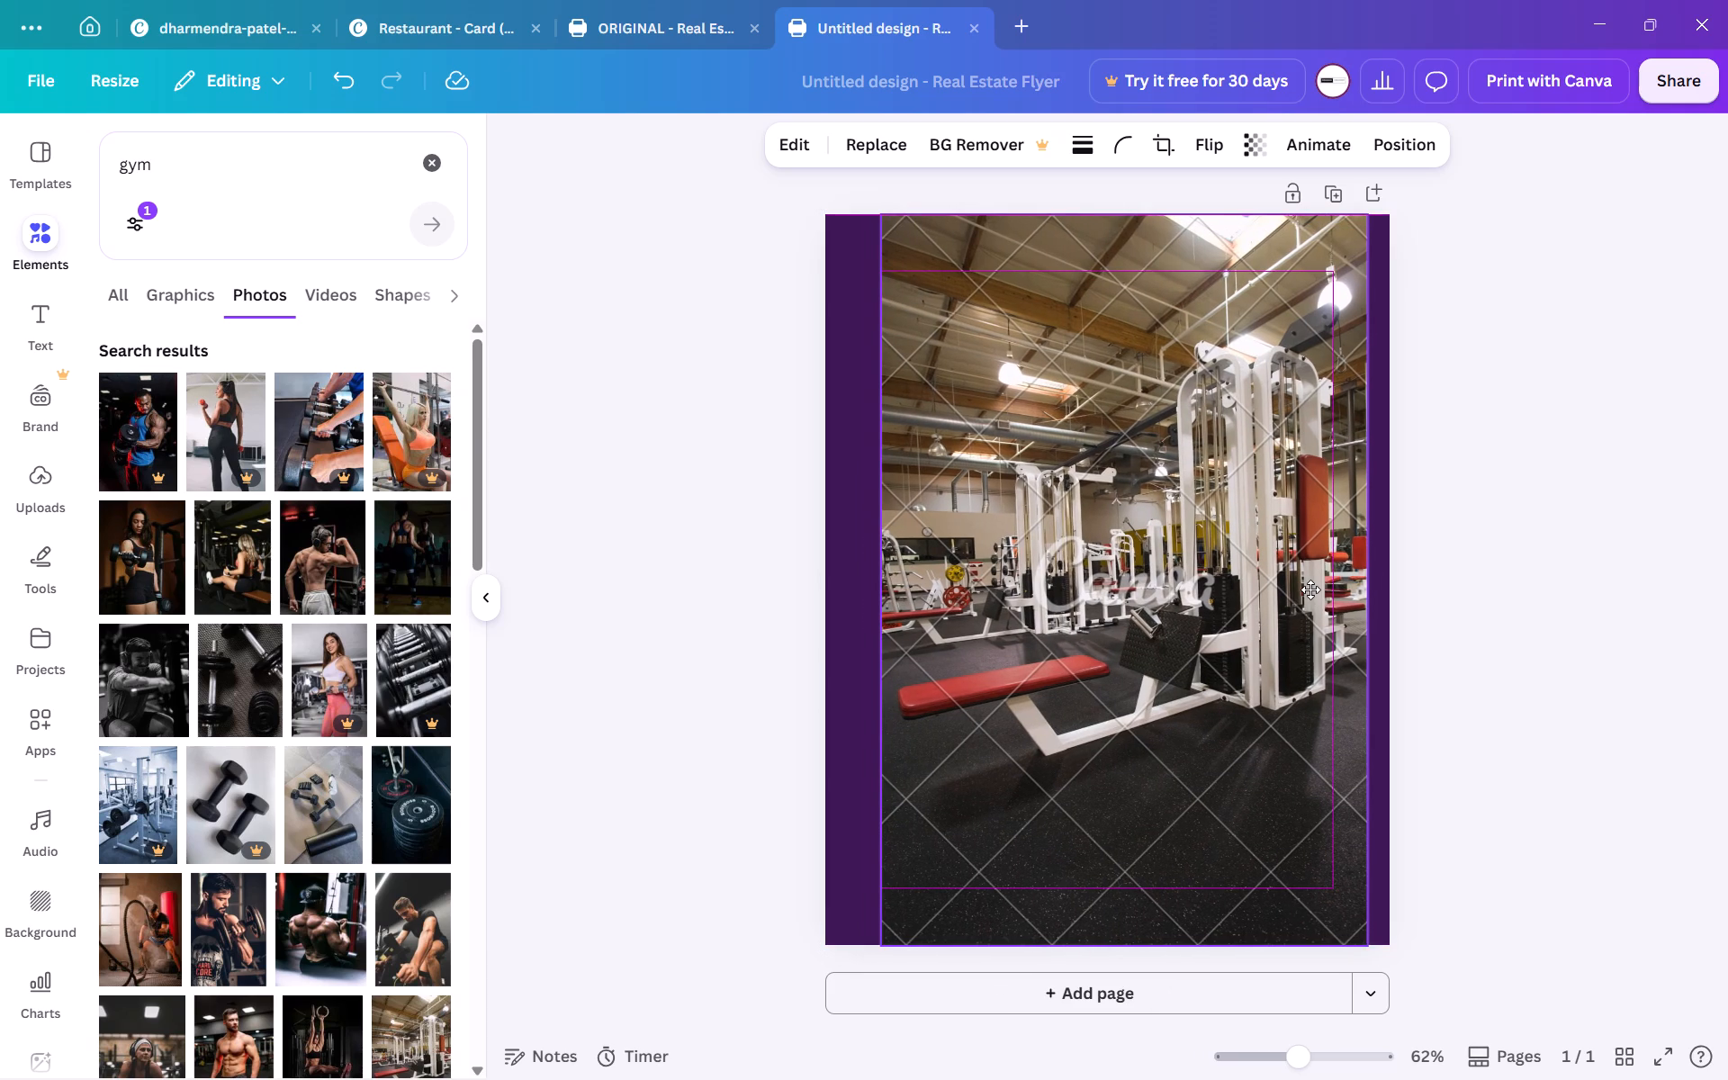
pyautogui.moveTo(1310, 589); pyautogui.dragTo(1302, 589)
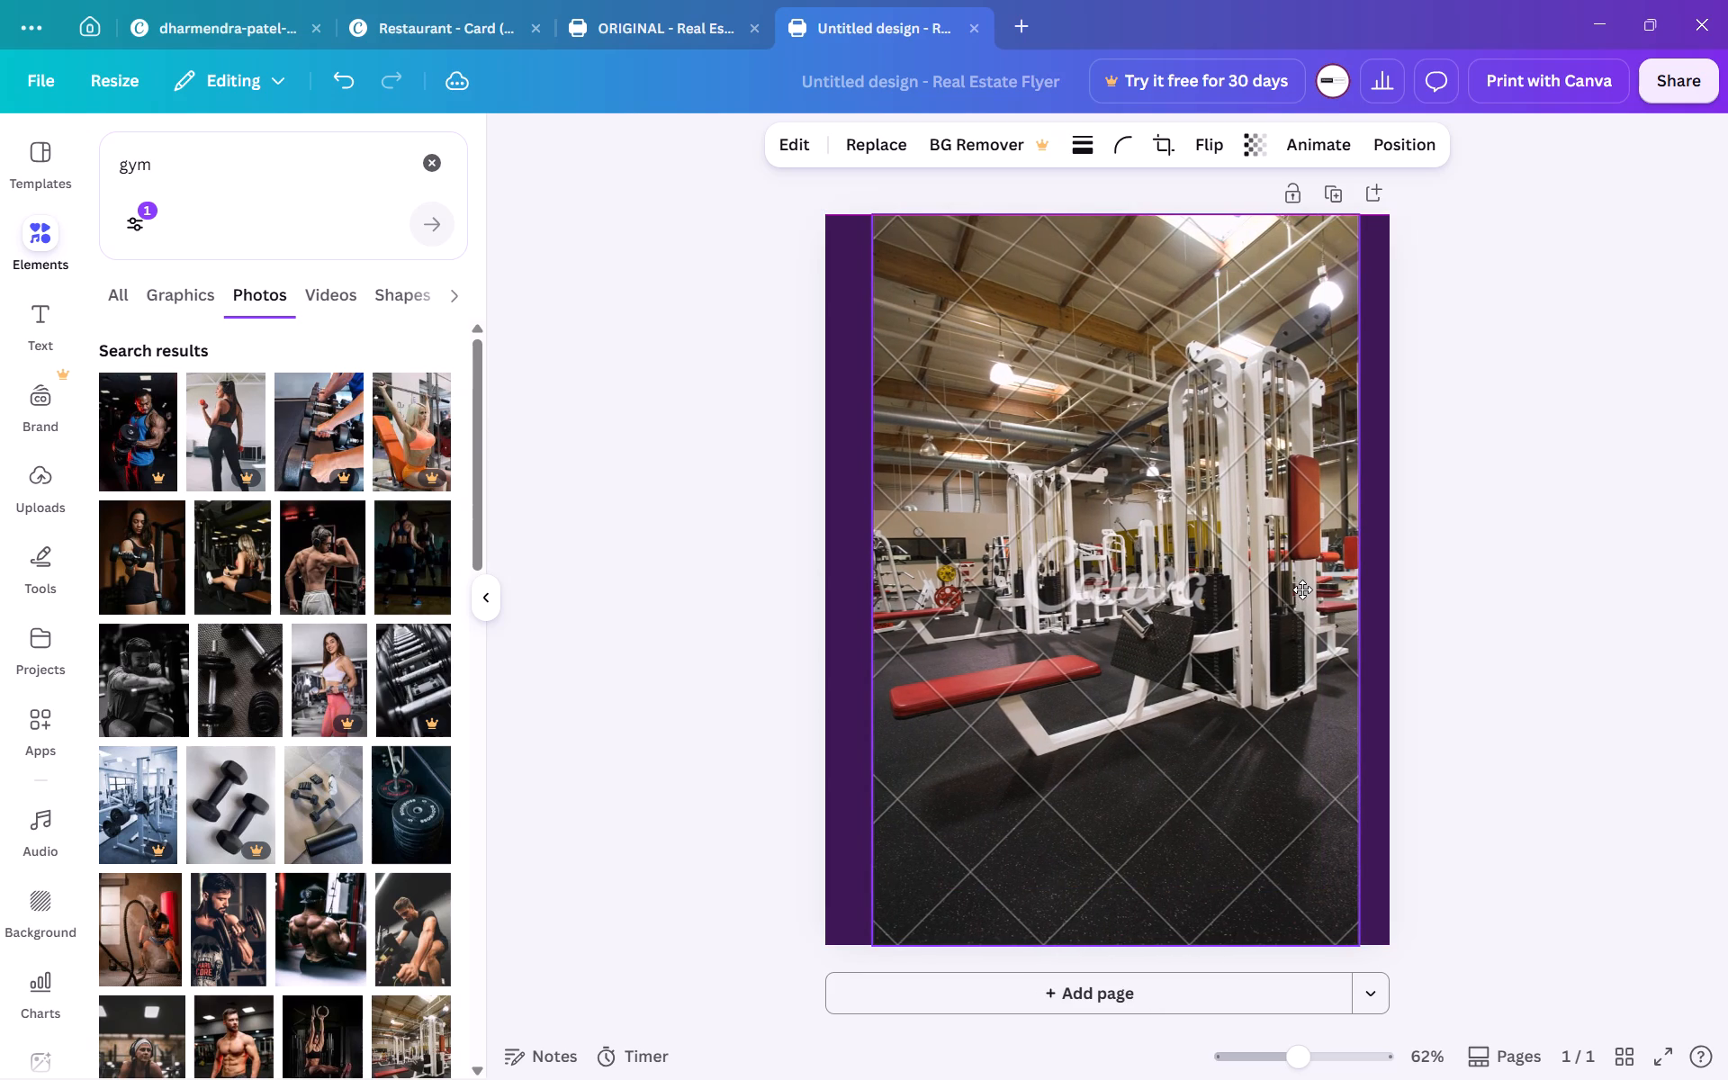
pyautogui.moveTo(1302, 589); pyautogui.dragTo(1310, 589)
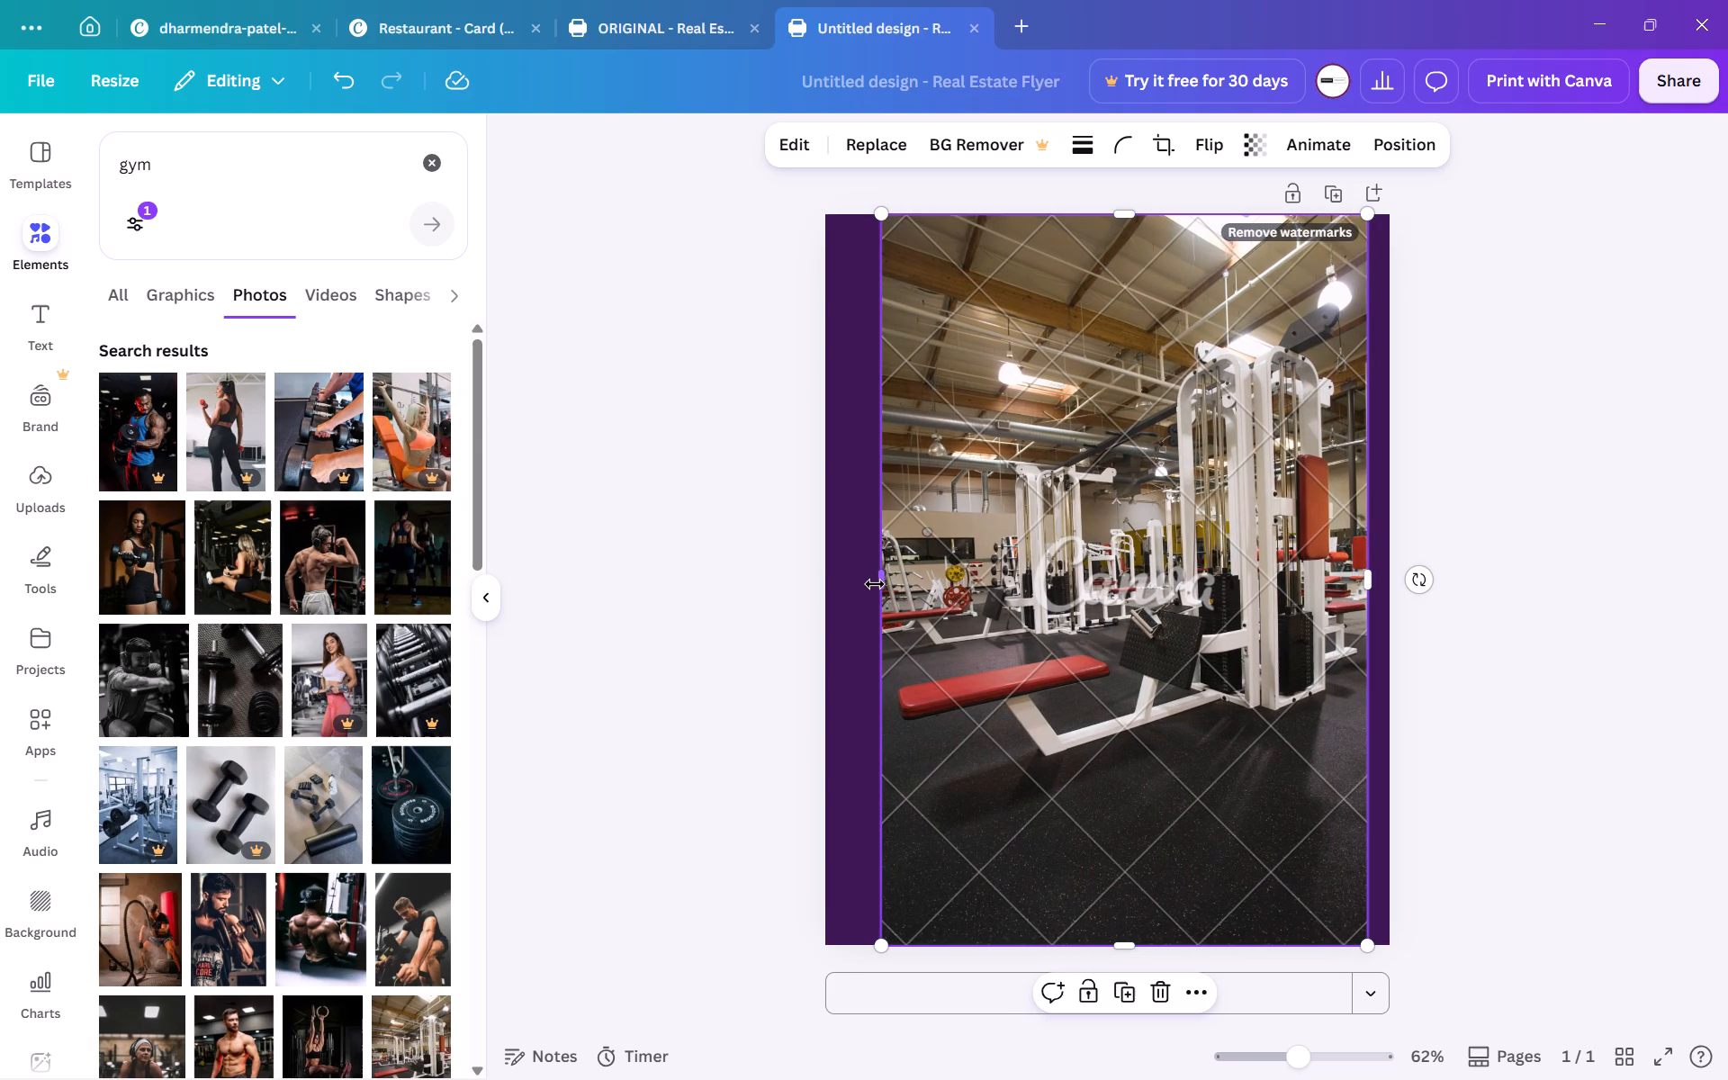
pyautogui.click(875, 584)
pyautogui.moveTo(875, 584); pyautogui.dragTo(818, 600)
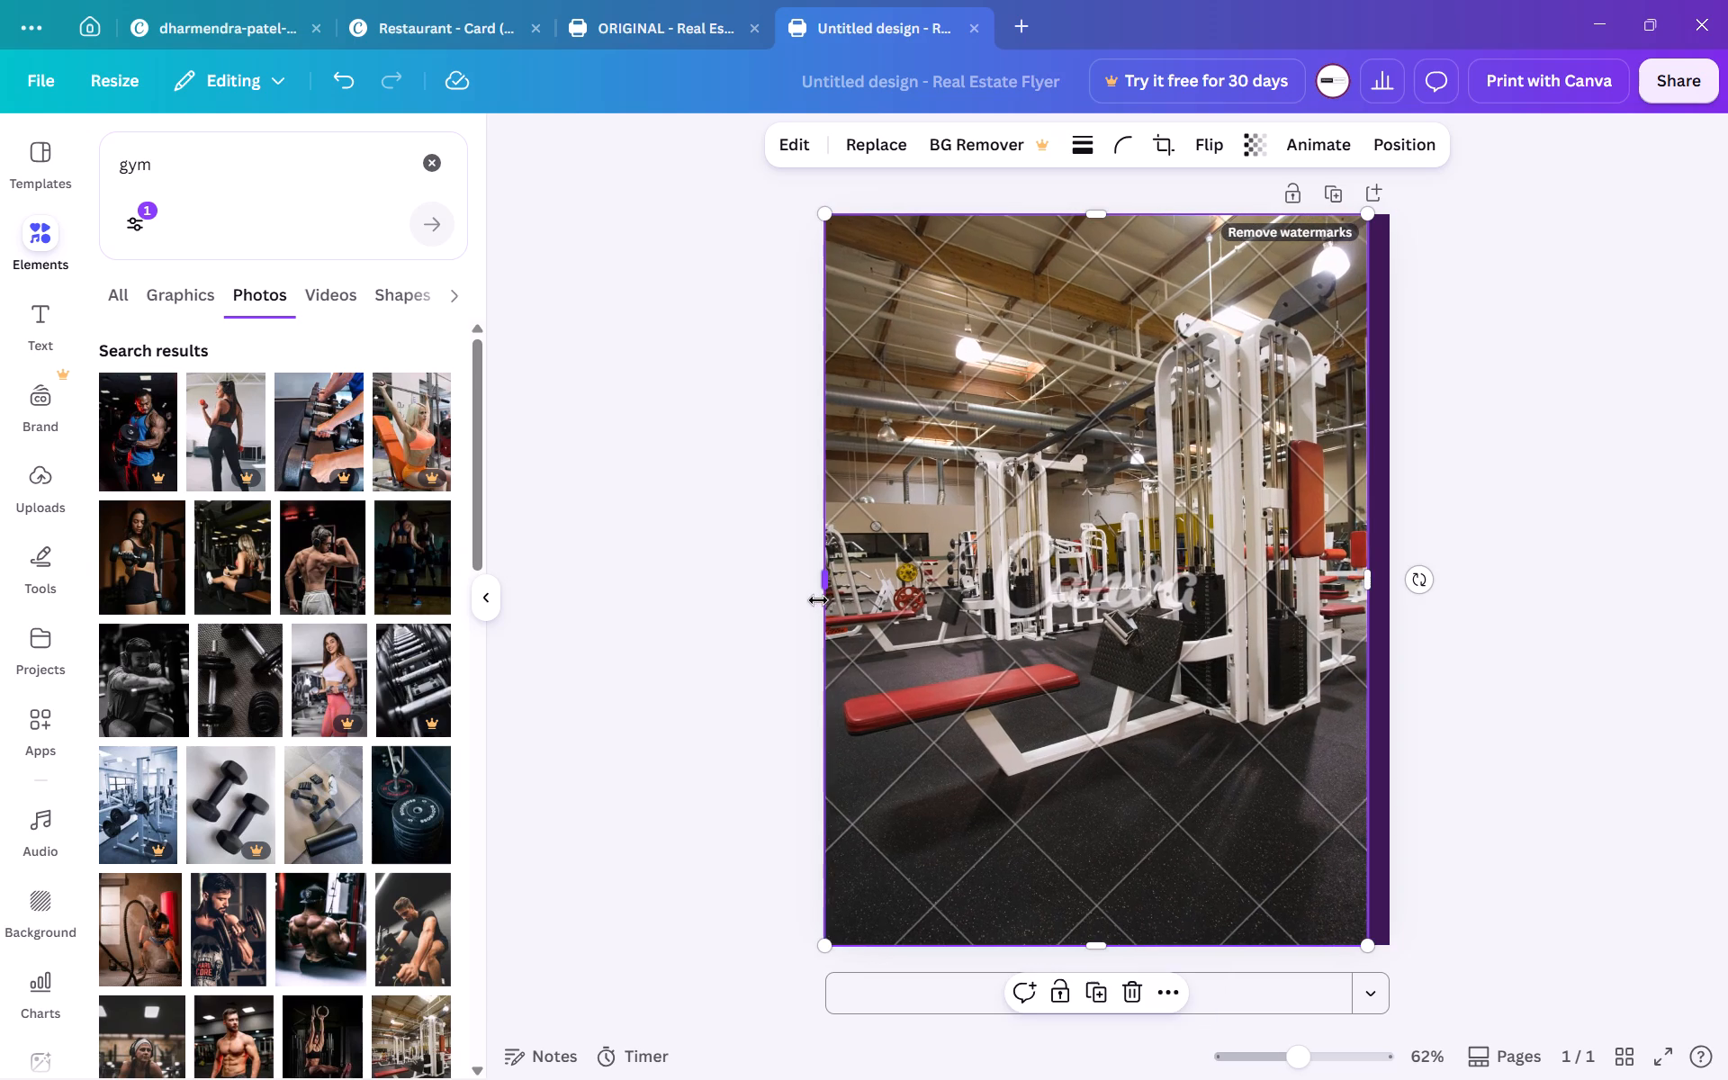
pyautogui.moveTo(1372, 572); pyautogui.dragTo(1393, 572)
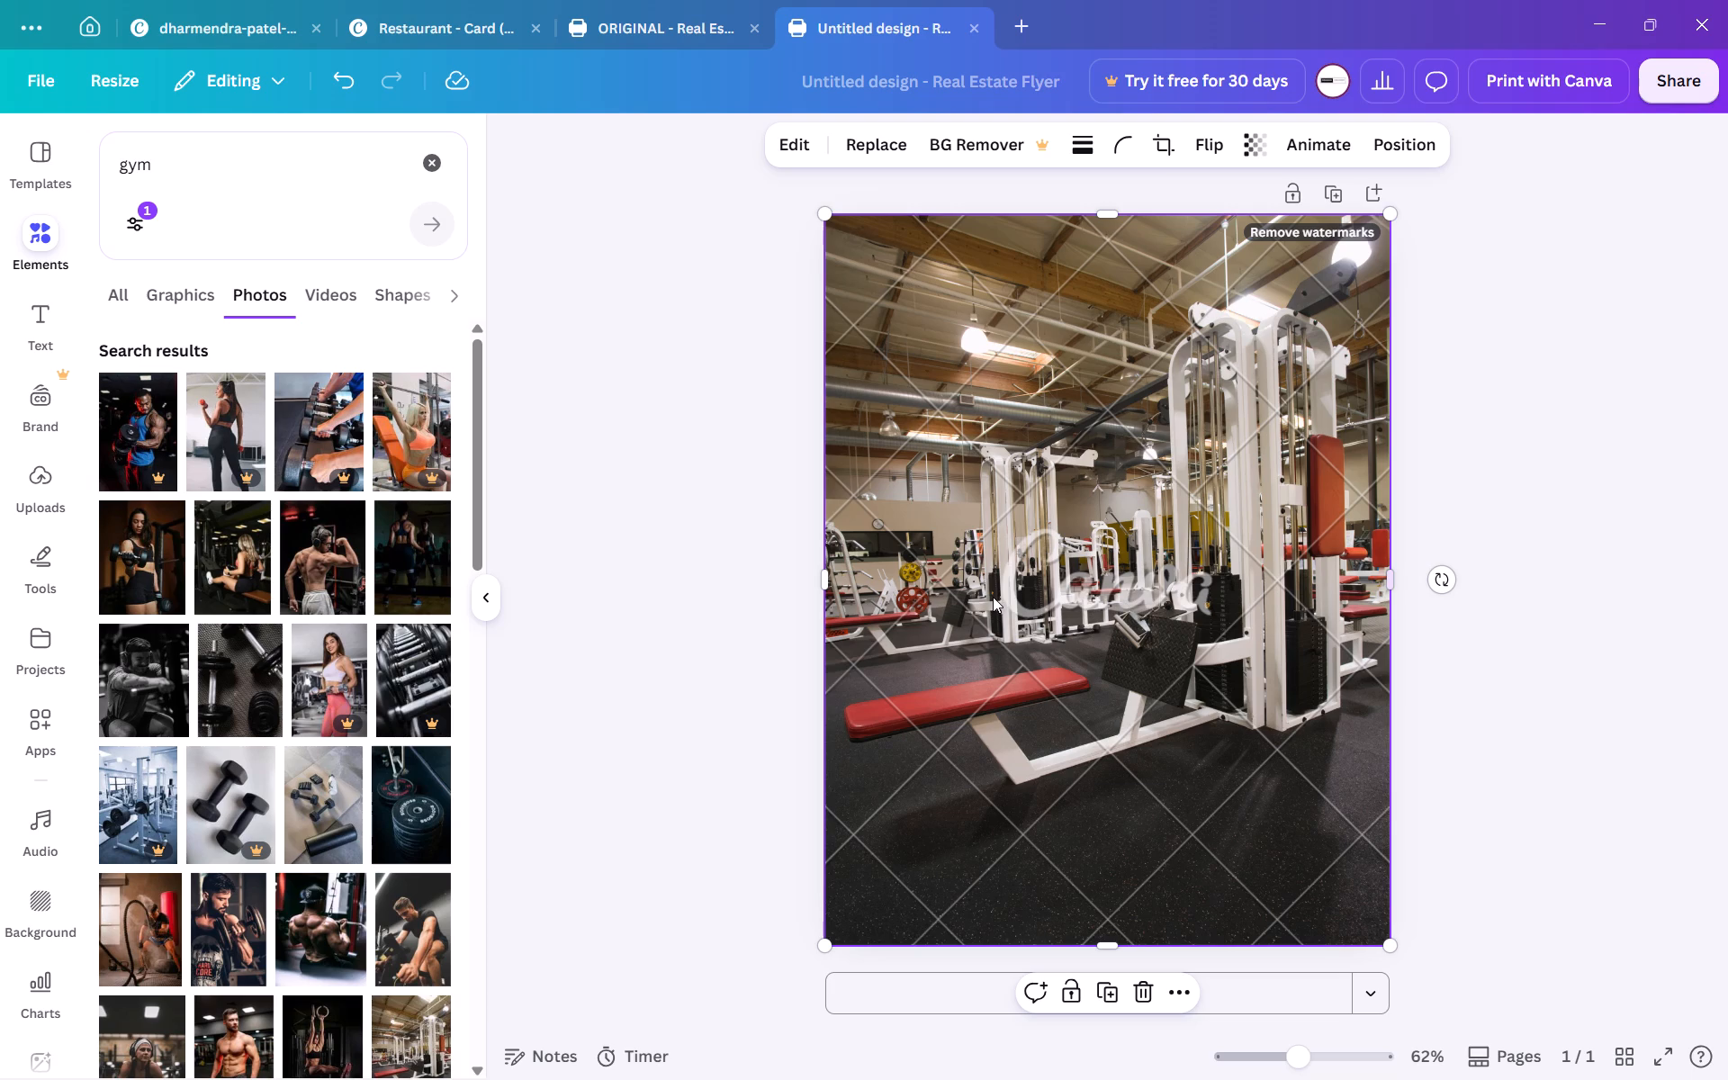
# Undo the resizing and moving of the cable machine photo, back to its originally inserted size and centred position.
pyautogui.click(471, 595)
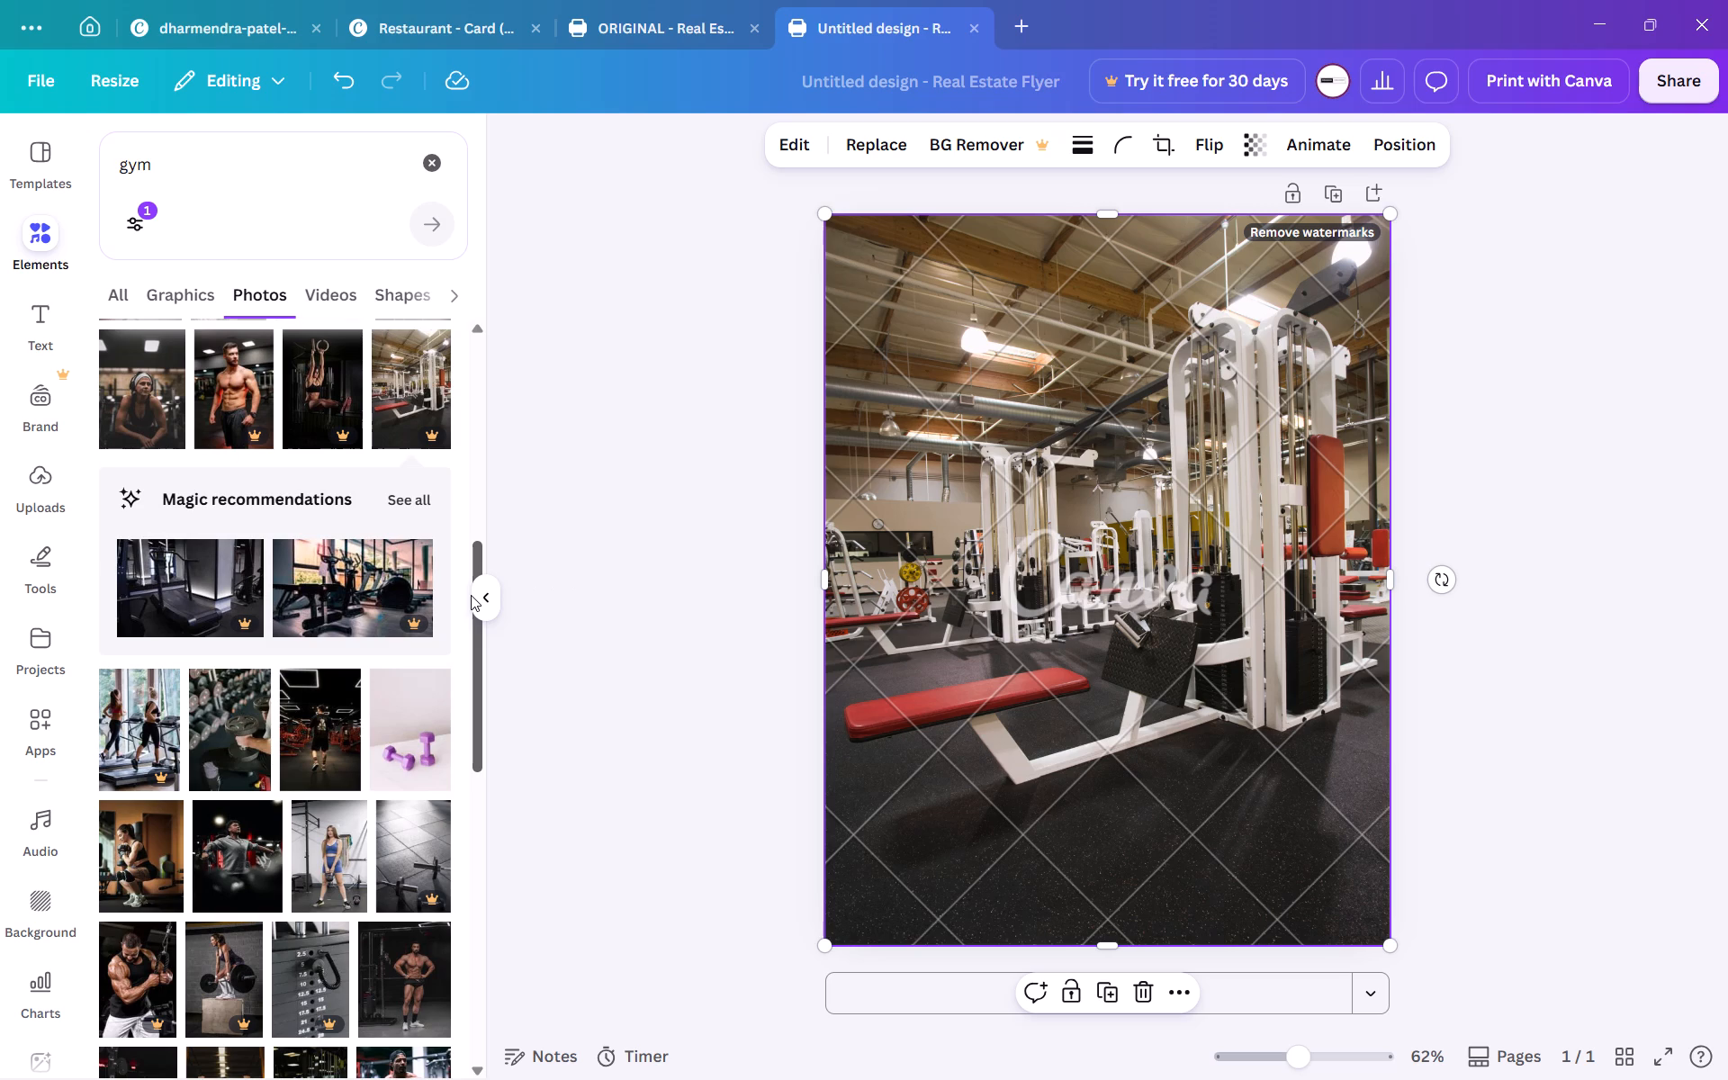
pyautogui.hotkey('ctrl', 'z')
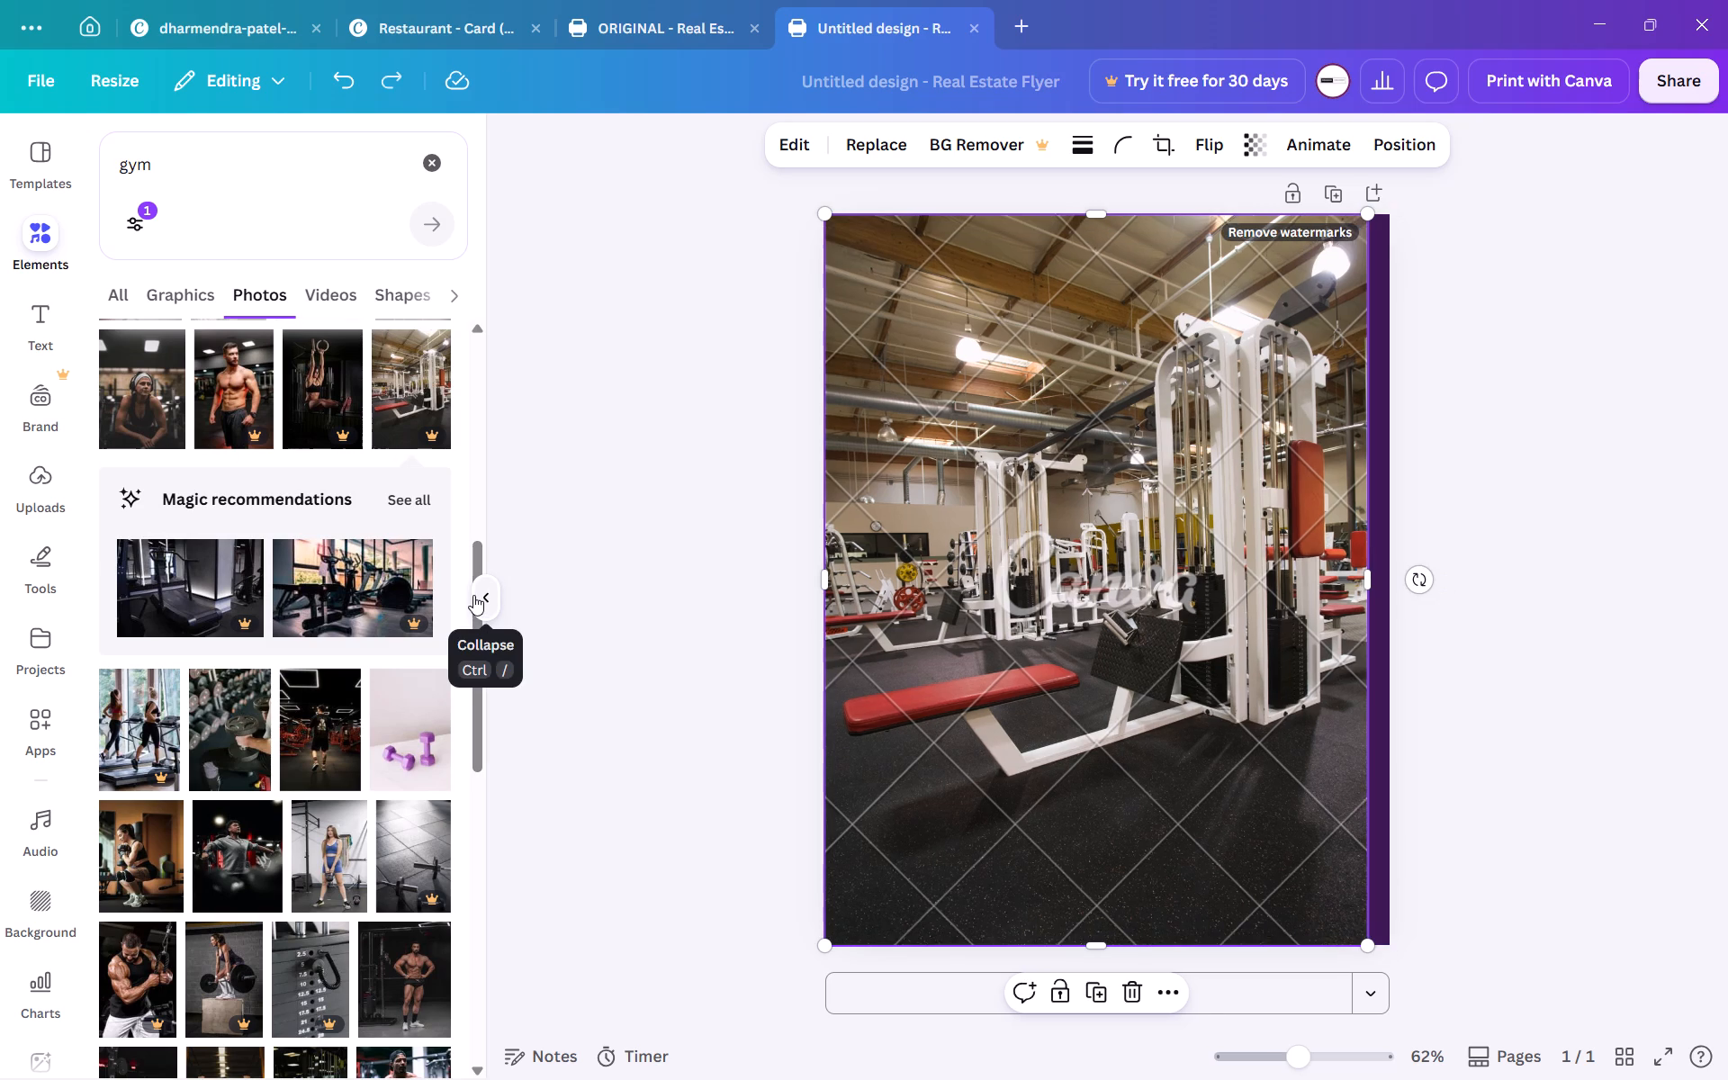
pyautogui.hotkey('ctrl', 'z')
pyautogui.hotkey('ctrl', 'z')
pyautogui.hotkey('ctrl', 'z')
pyautogui.hotkey('ctrl', 'z')
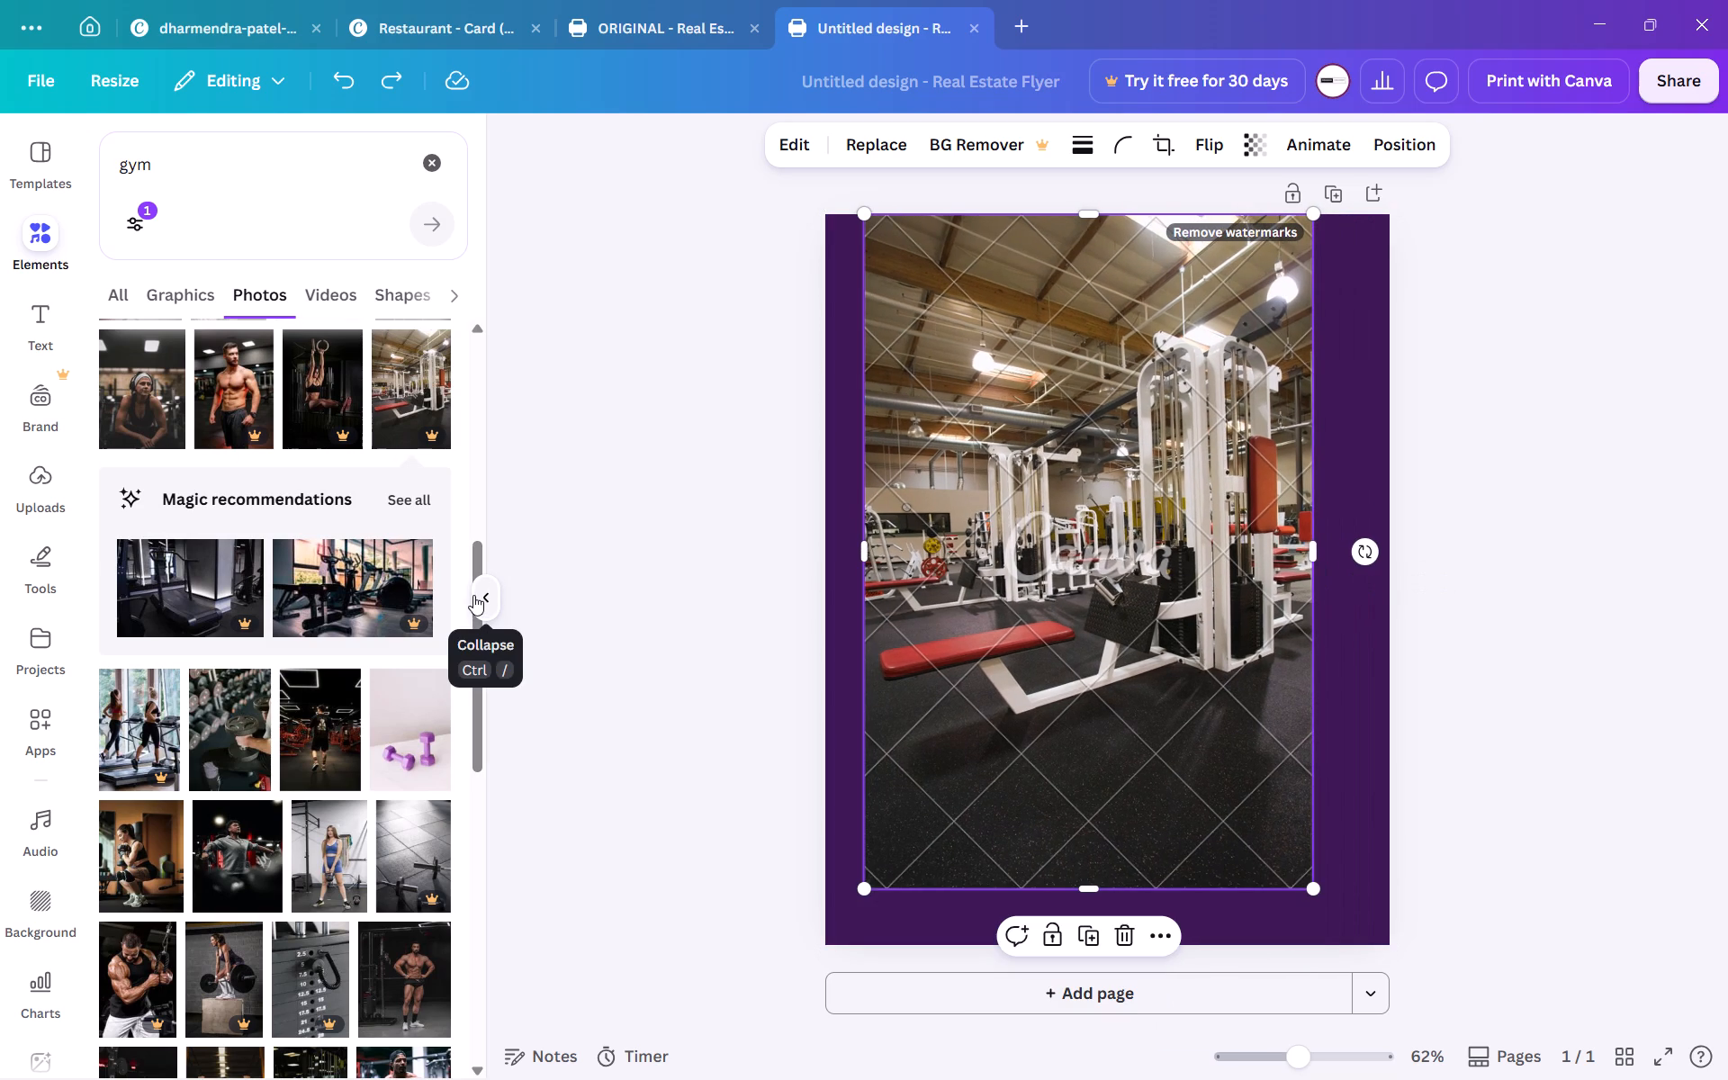
pyautogui.hotkey('ctrl', 'z')
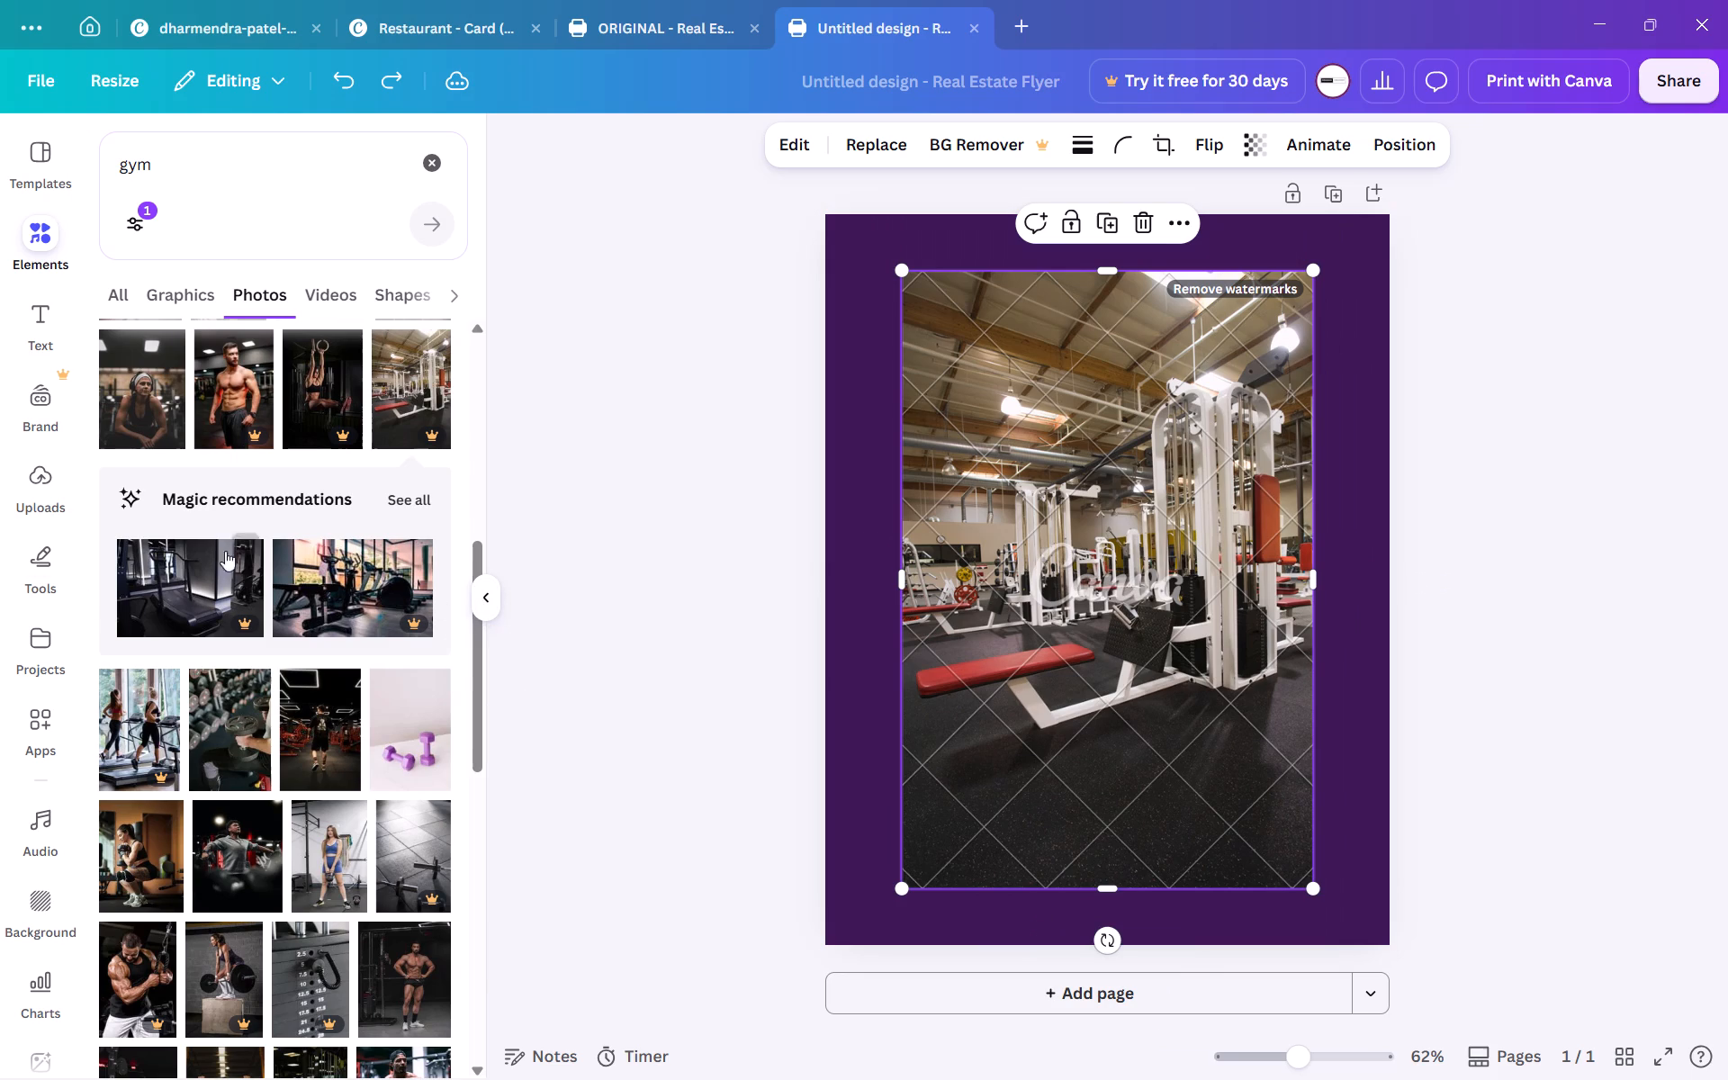
# Browse the gym photo results for other background candidates.
pyautogui.scroll(-2, 187, 693)
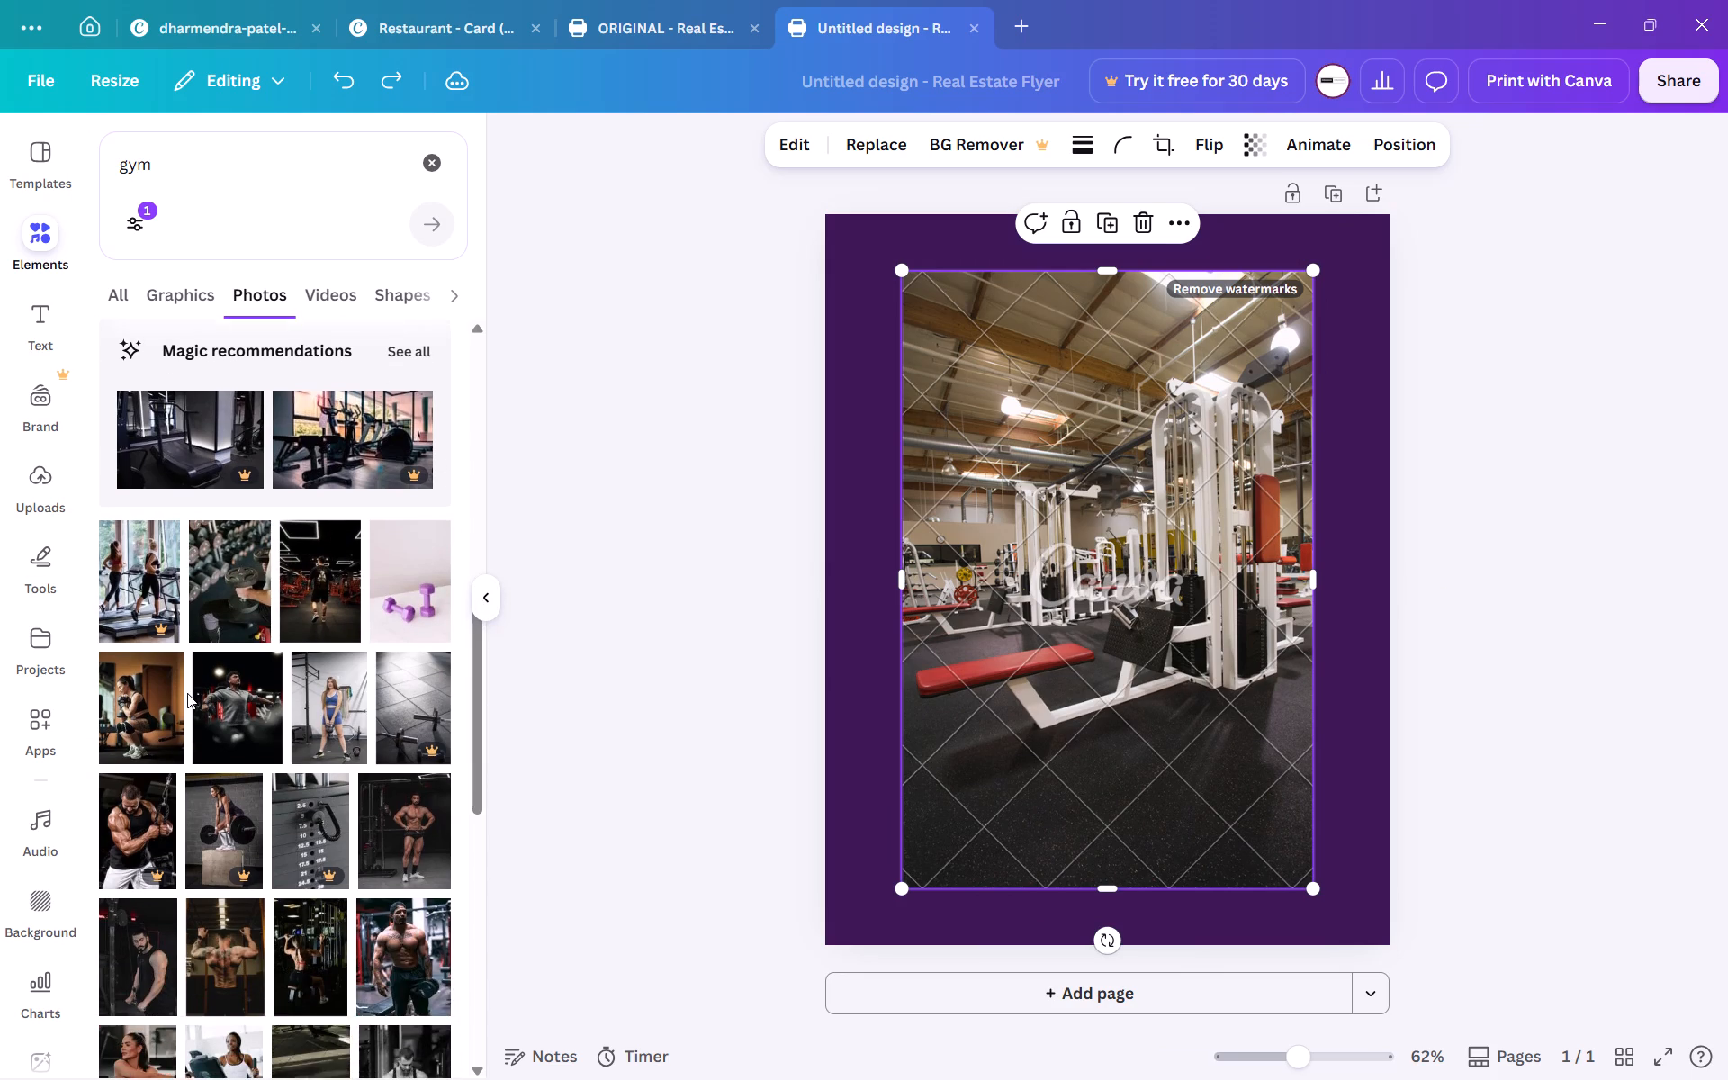
pyautogui.scroll(-3, 187, 693)
pyautogui.scroll(4, 187, 693)
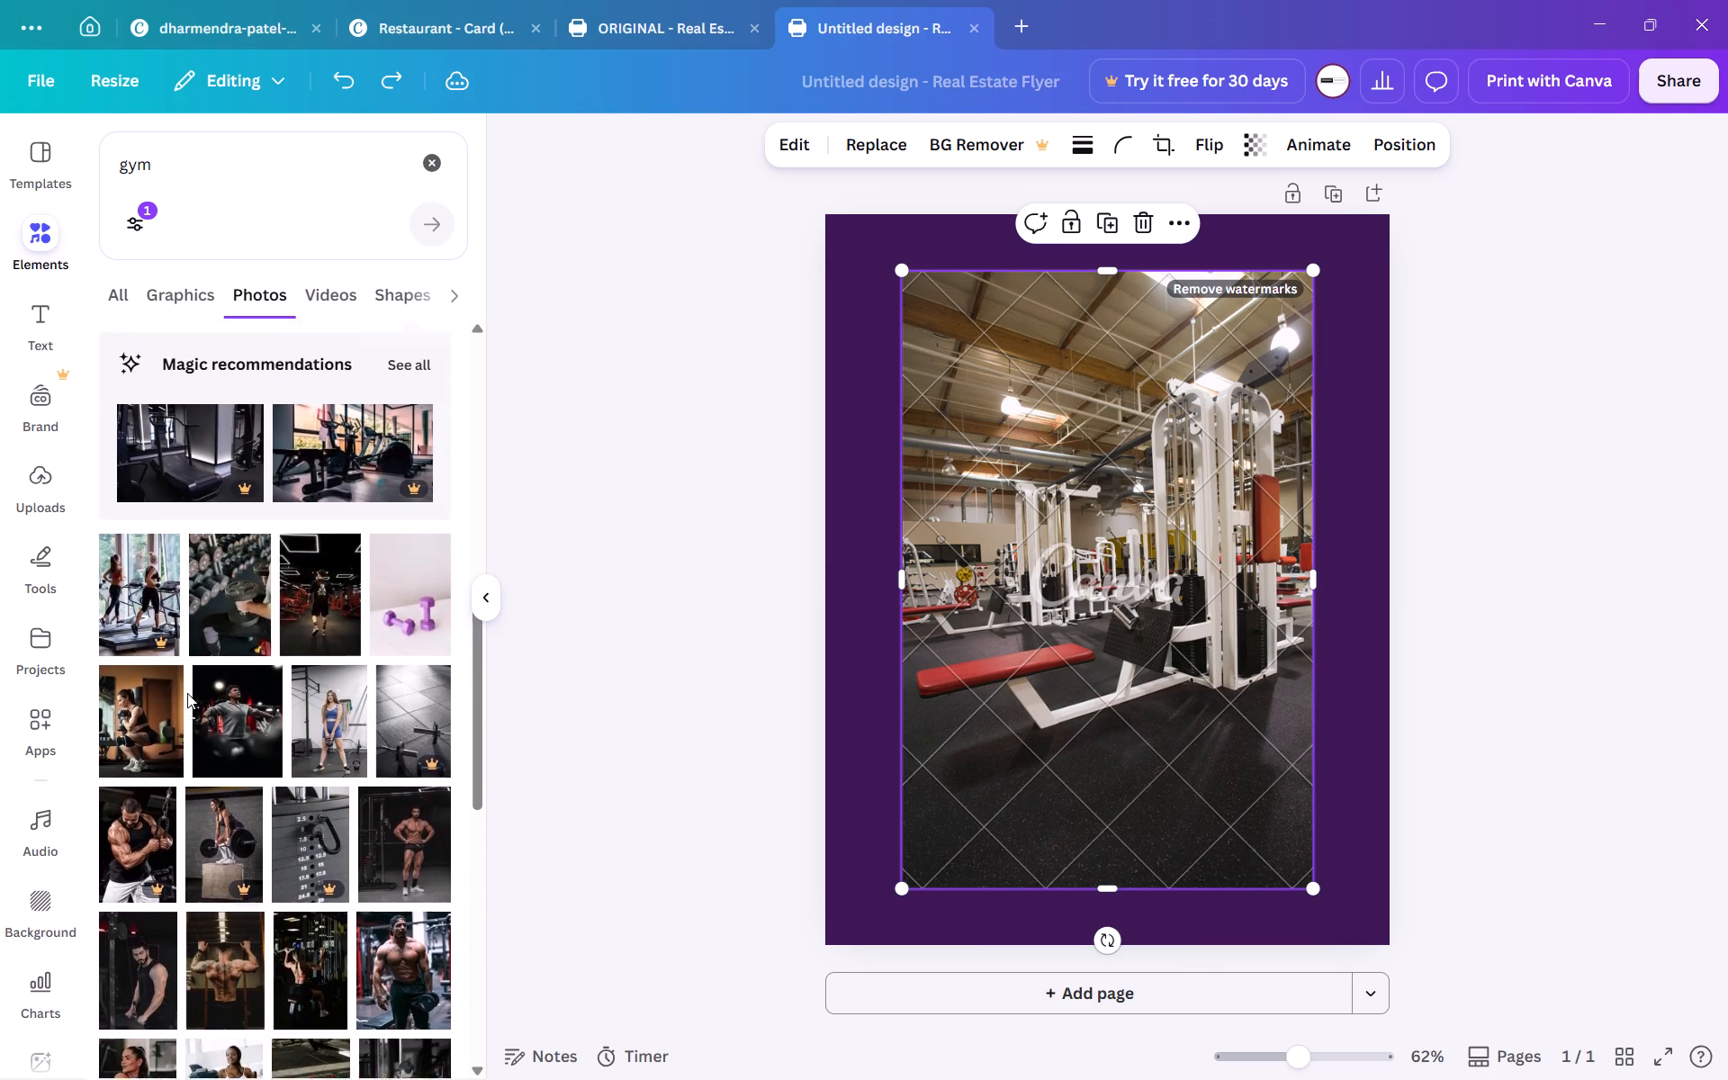
pyautogui.scroll(3, 187, 693)
pyautogui.scroll(-2, 187, 693)
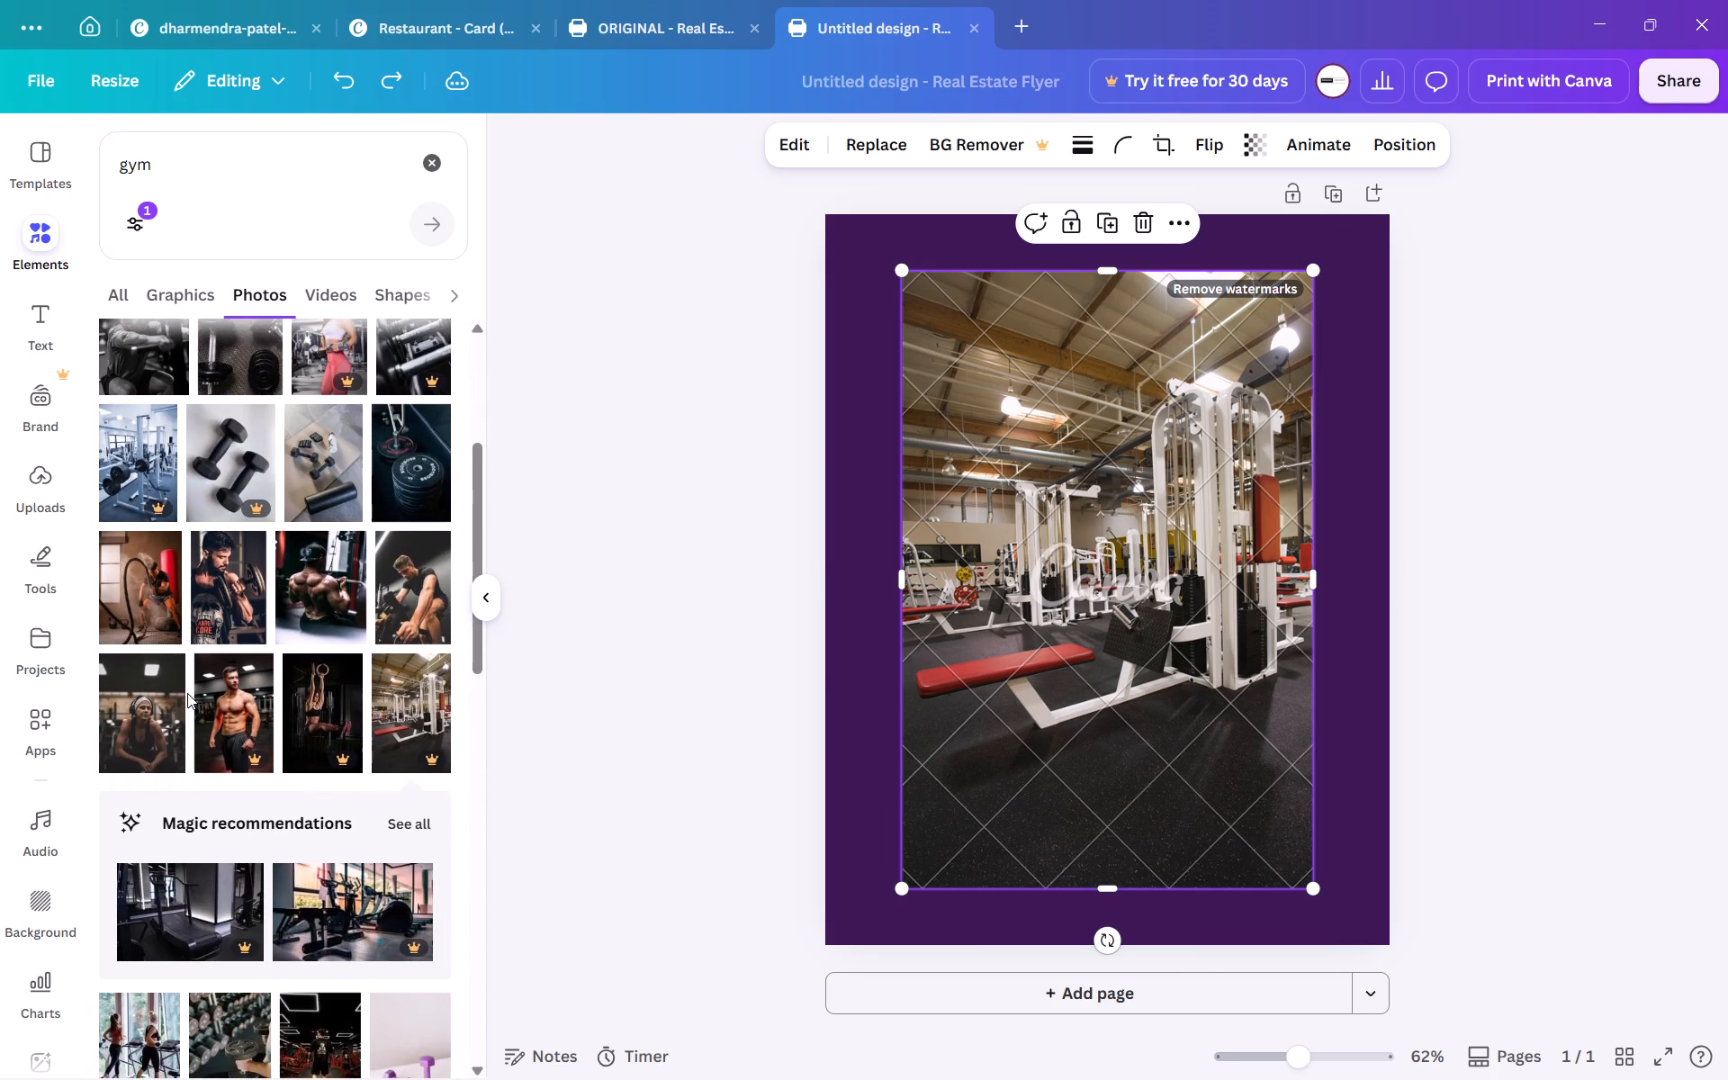
pyautogui.scroll(-1, 187, 693)
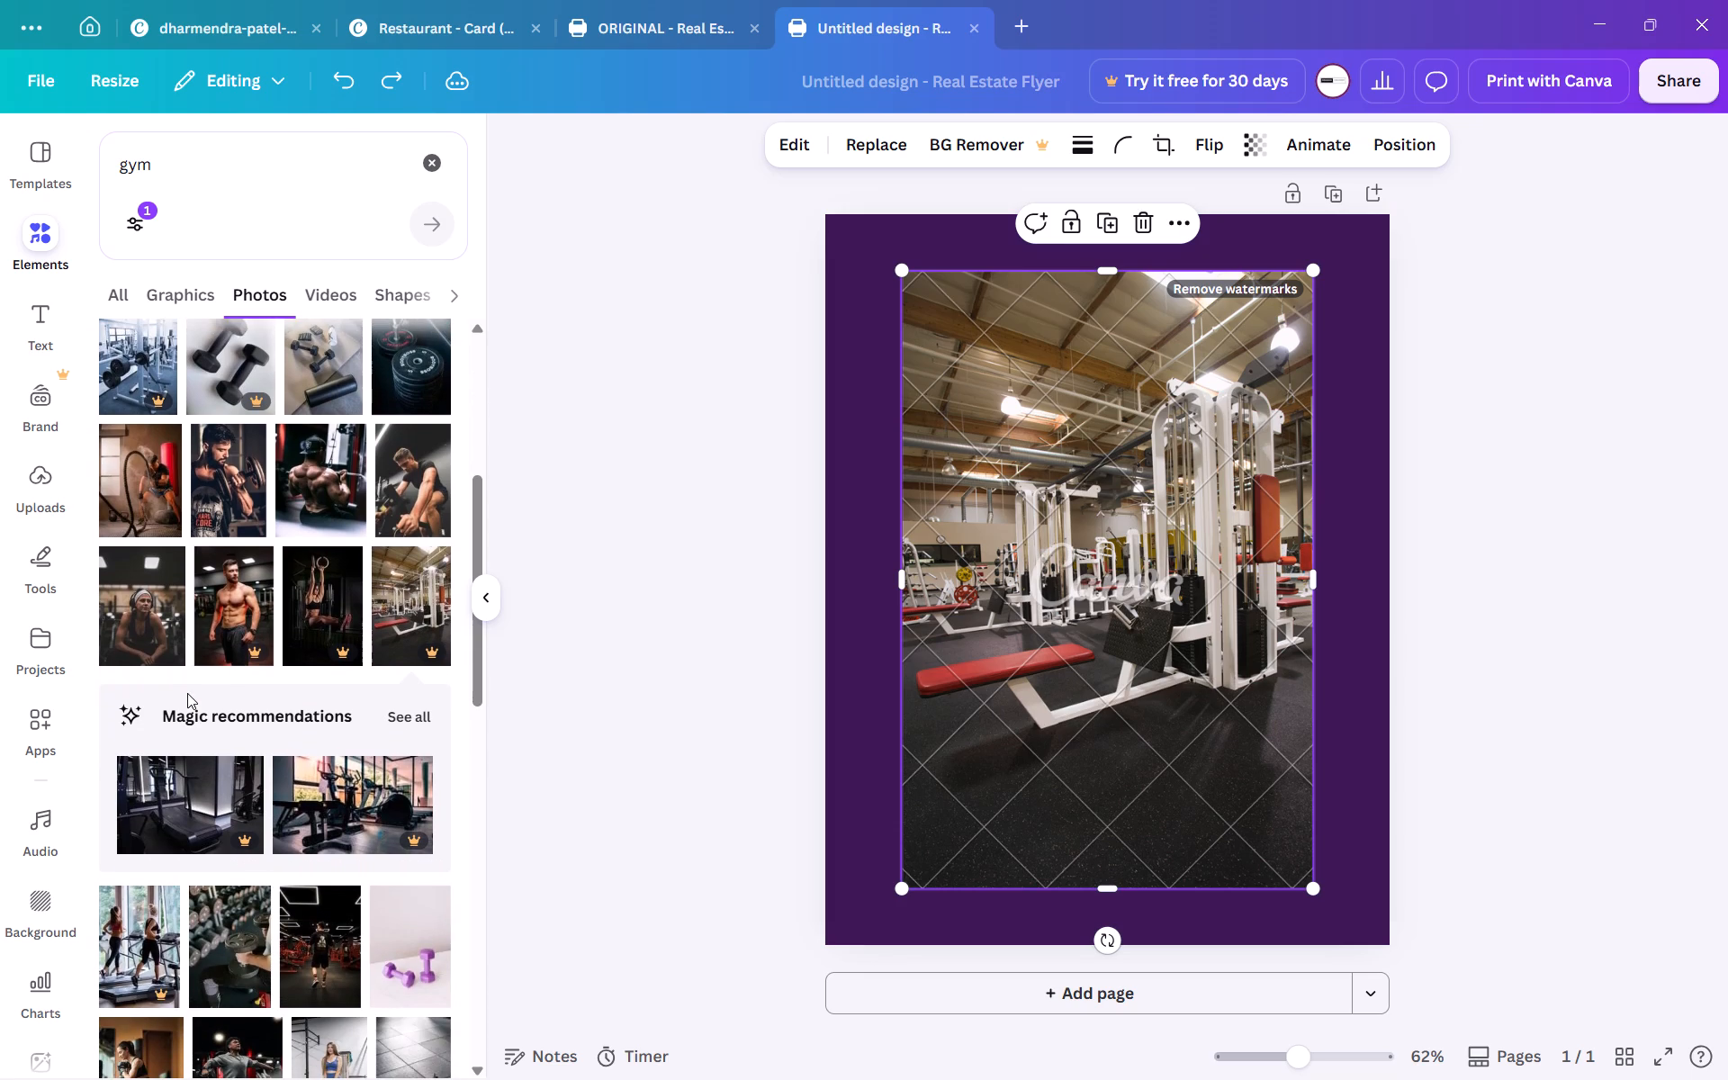
pyautogui.scroll(-1, 187, 693)
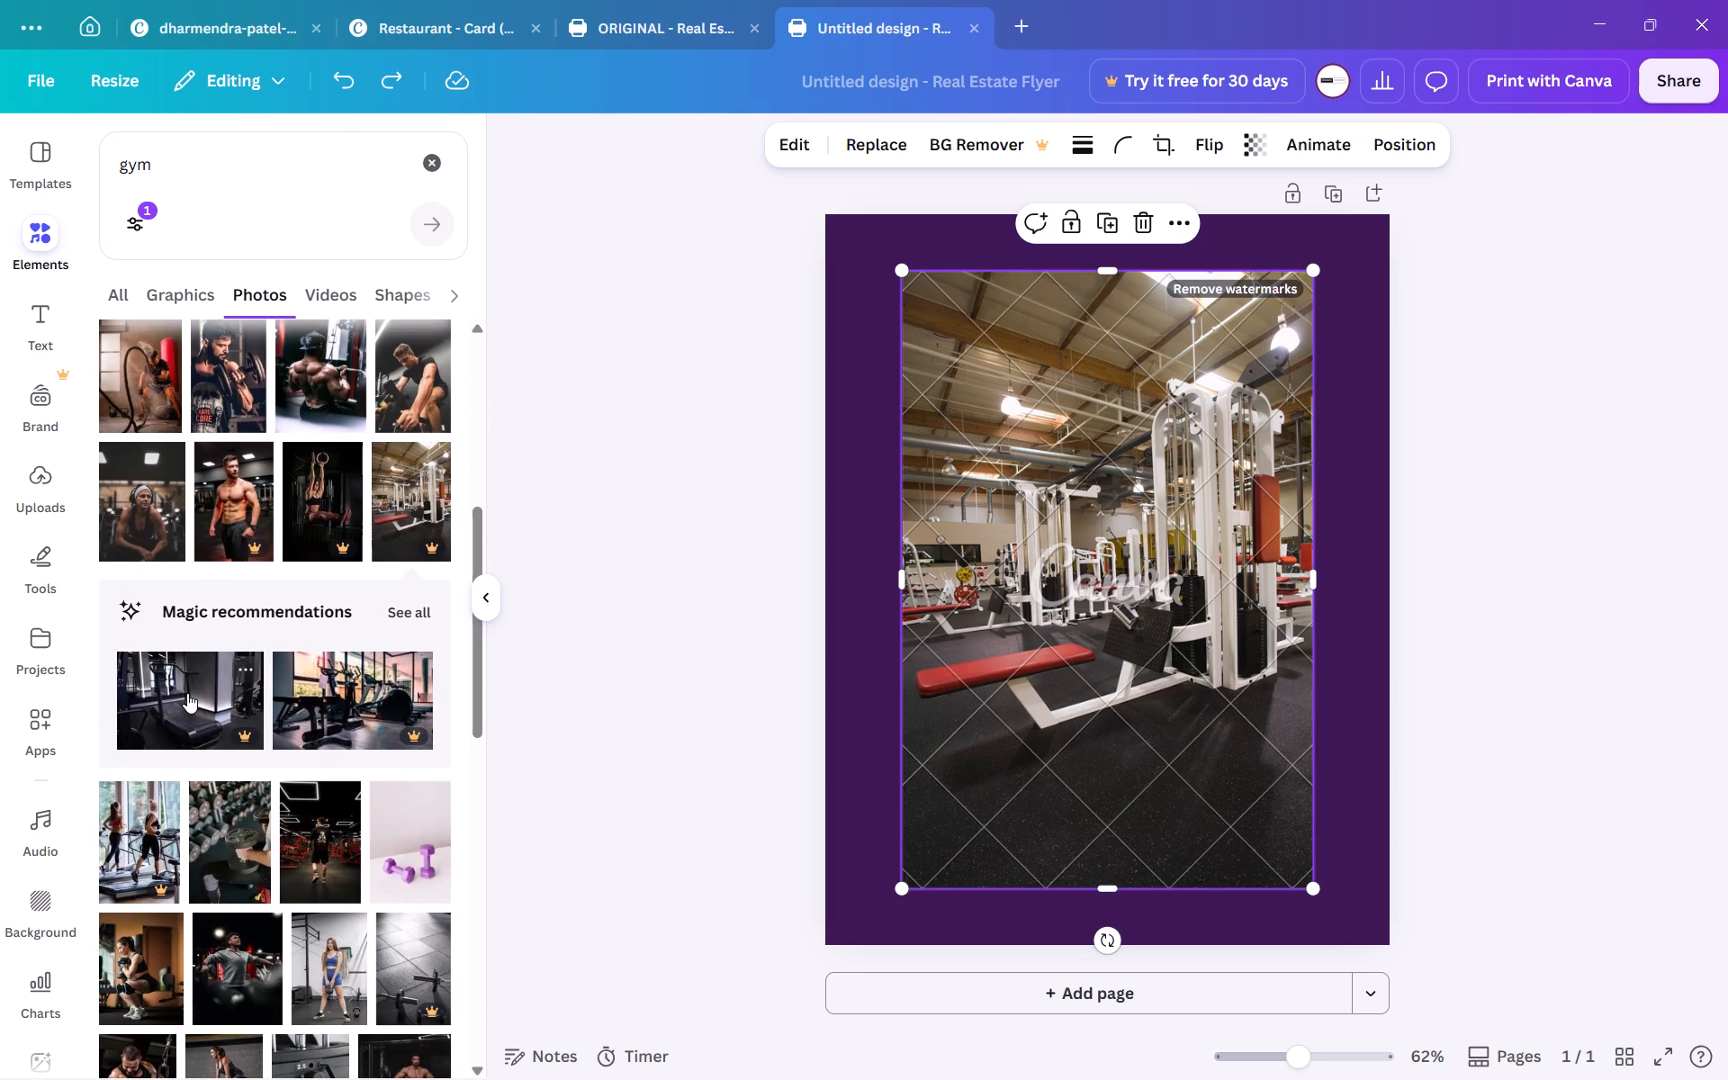
pyautogui.scroll(-1, 187, 693)
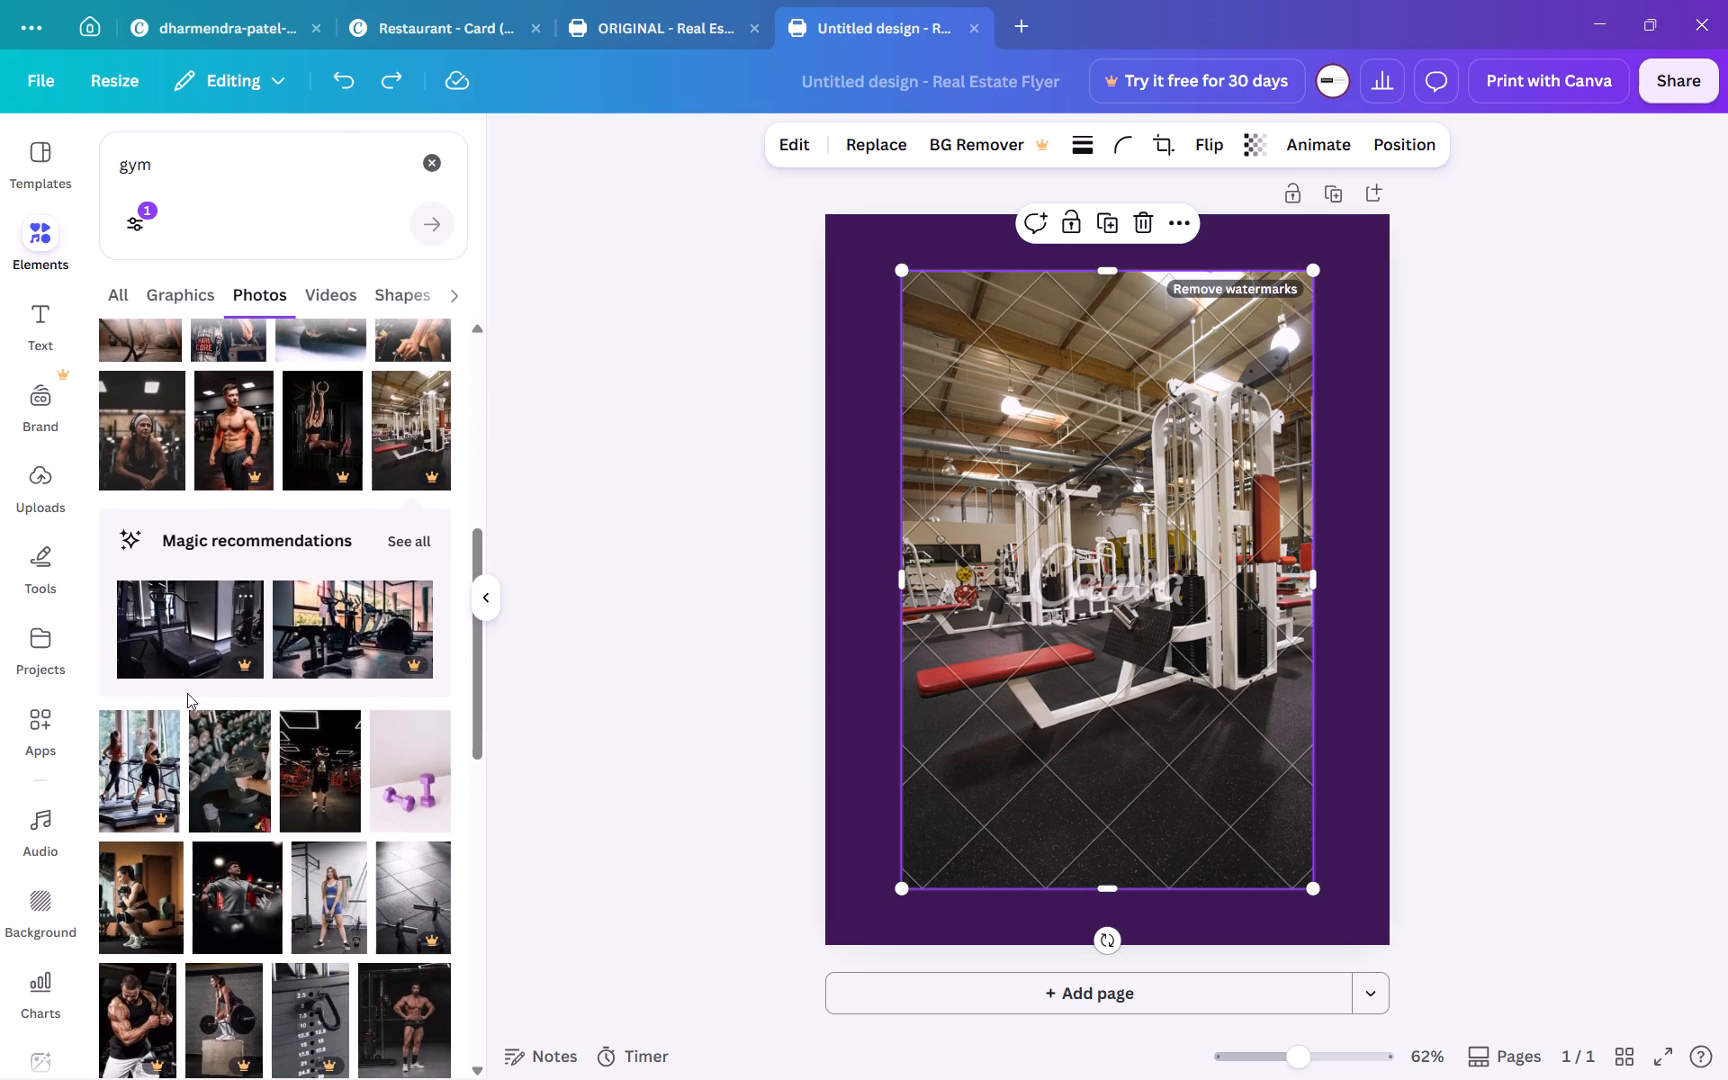
pyautogui.scroll(-2, 187, 693)
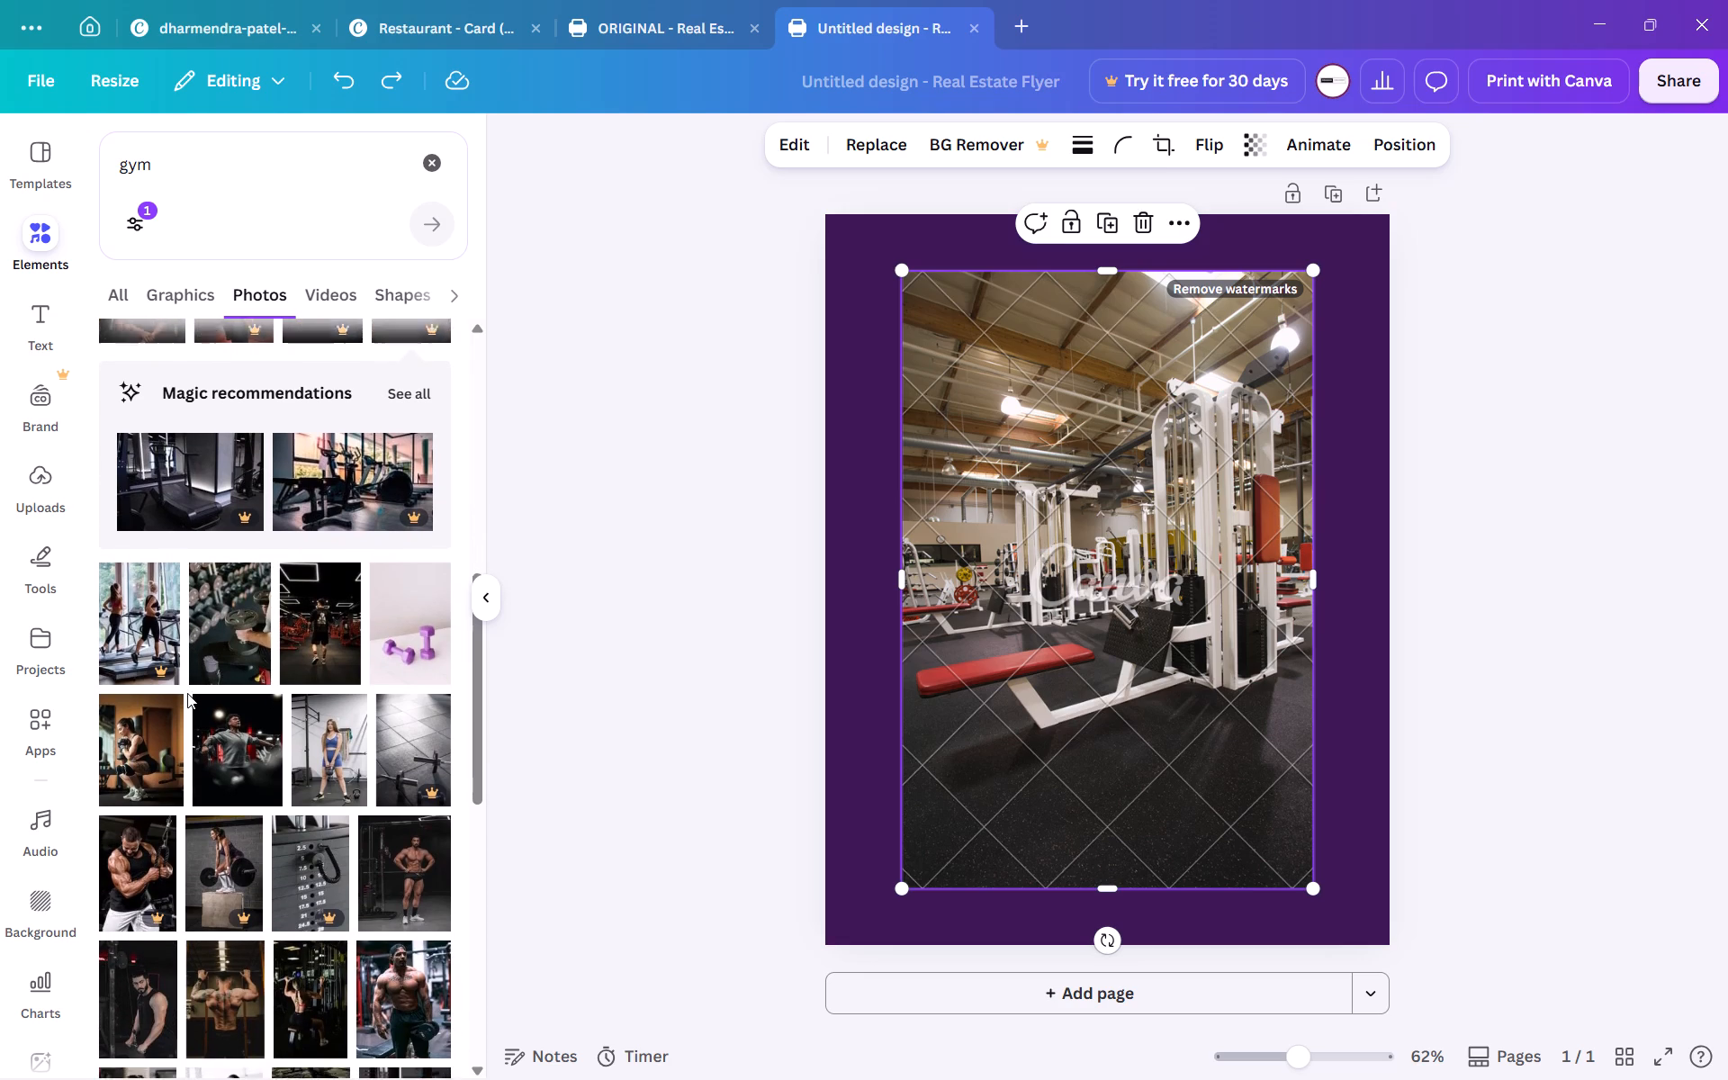
pyautogui.scroll(-2, 187, 693)
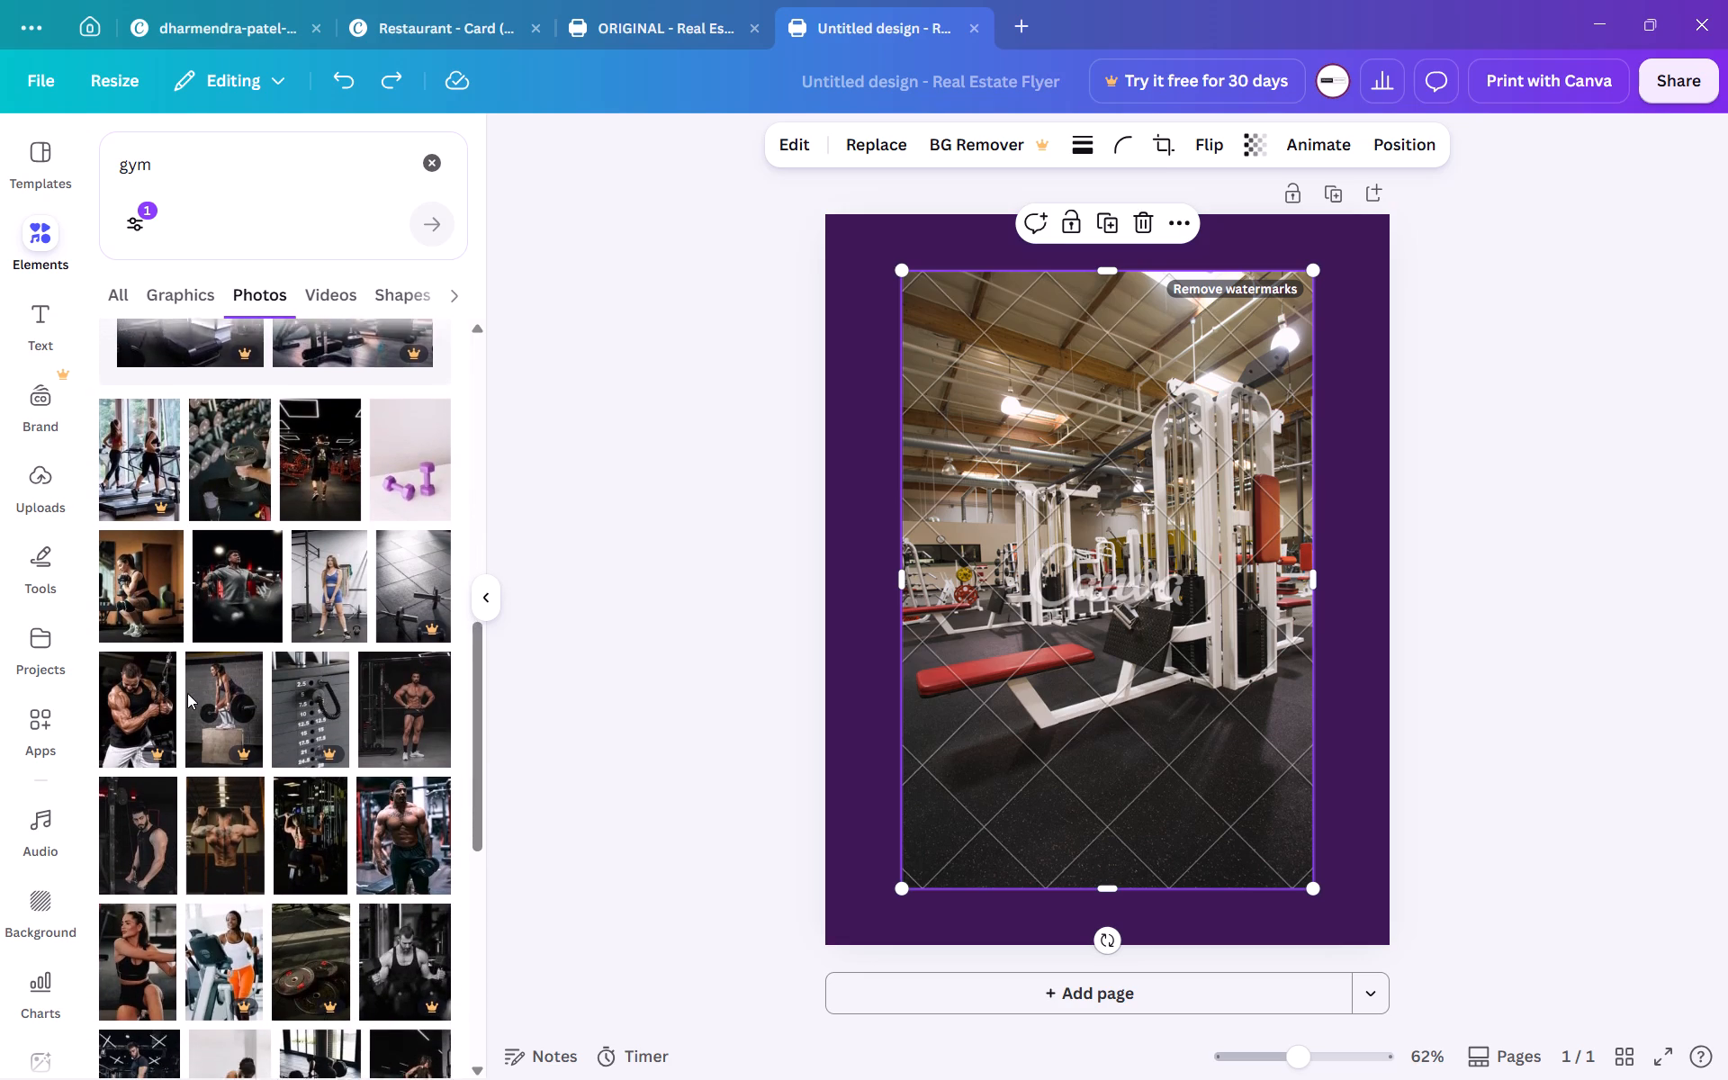
pyautogui.scroll(-2, 187, 693)
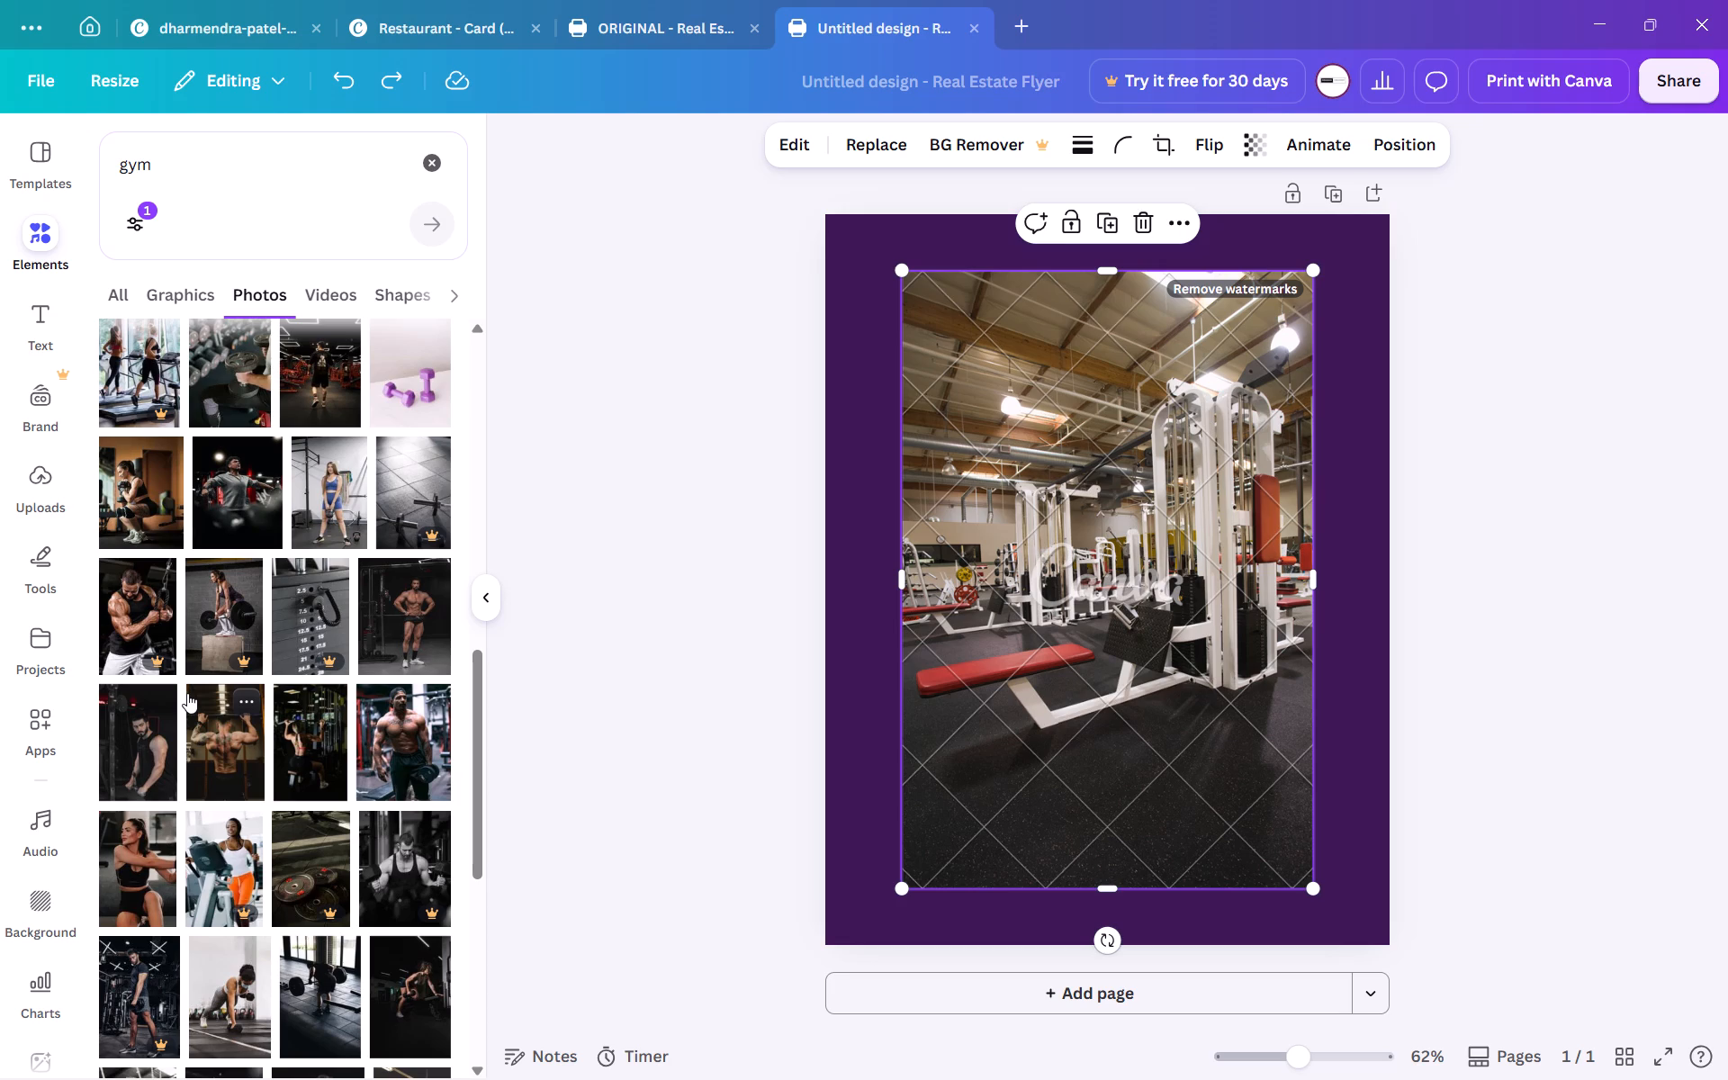
pyautogui.scroll(-1, 187, 693)
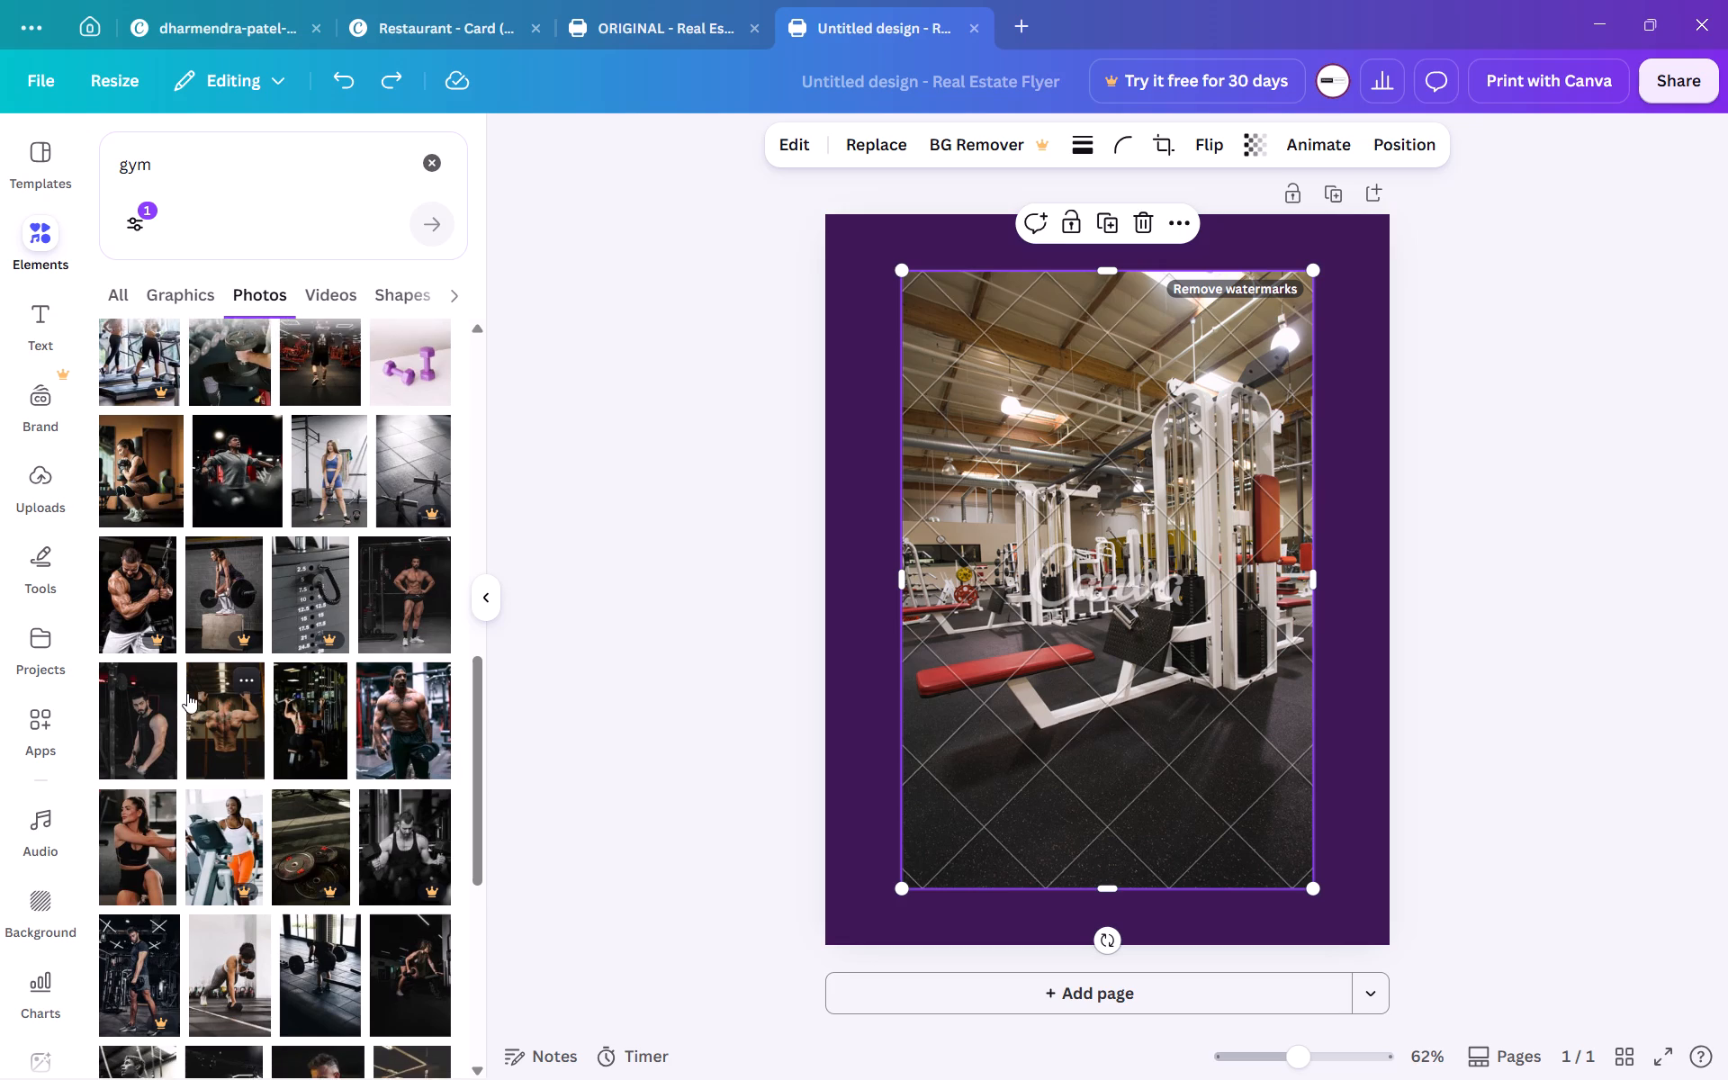
pyautogui.scroll(-1, 187, 693)
# Set the cable machine photo as the flyer page's background, replacing the plain purple one.
pyautogui.rightClick(1000, 680)
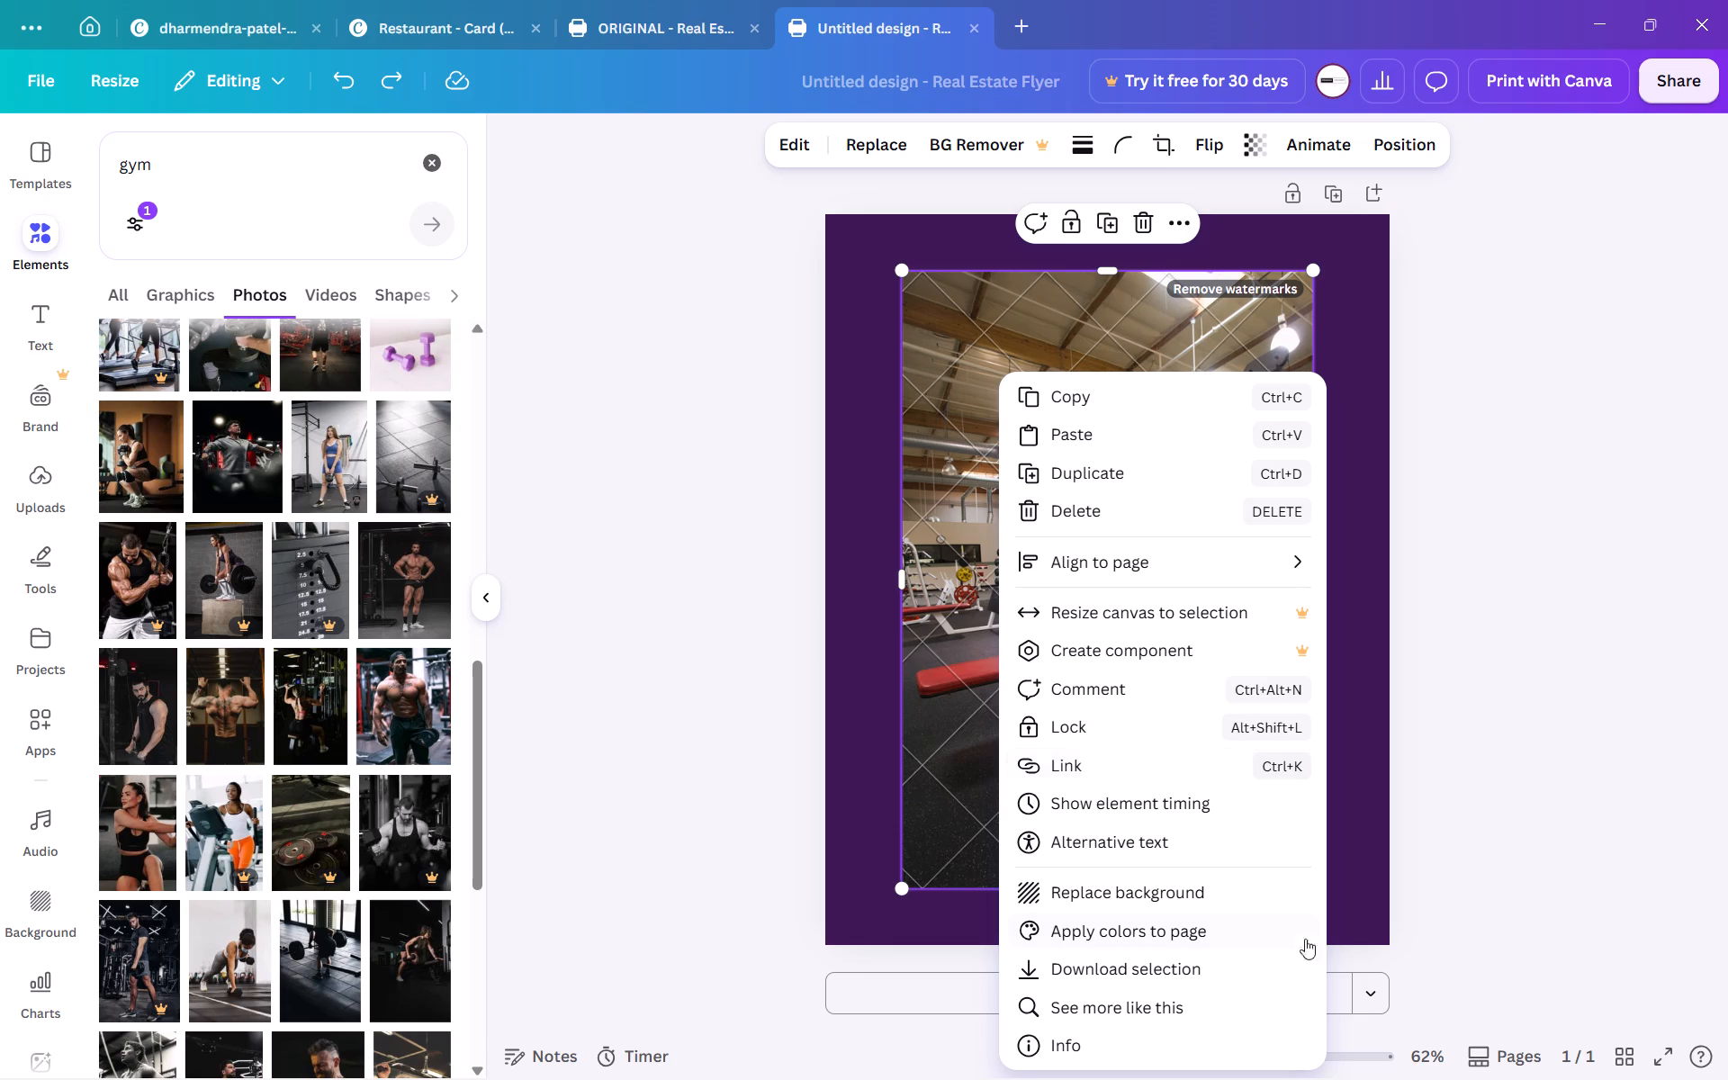
pyautogui.click(1159, 892)
pyautogui.click(736, 721)
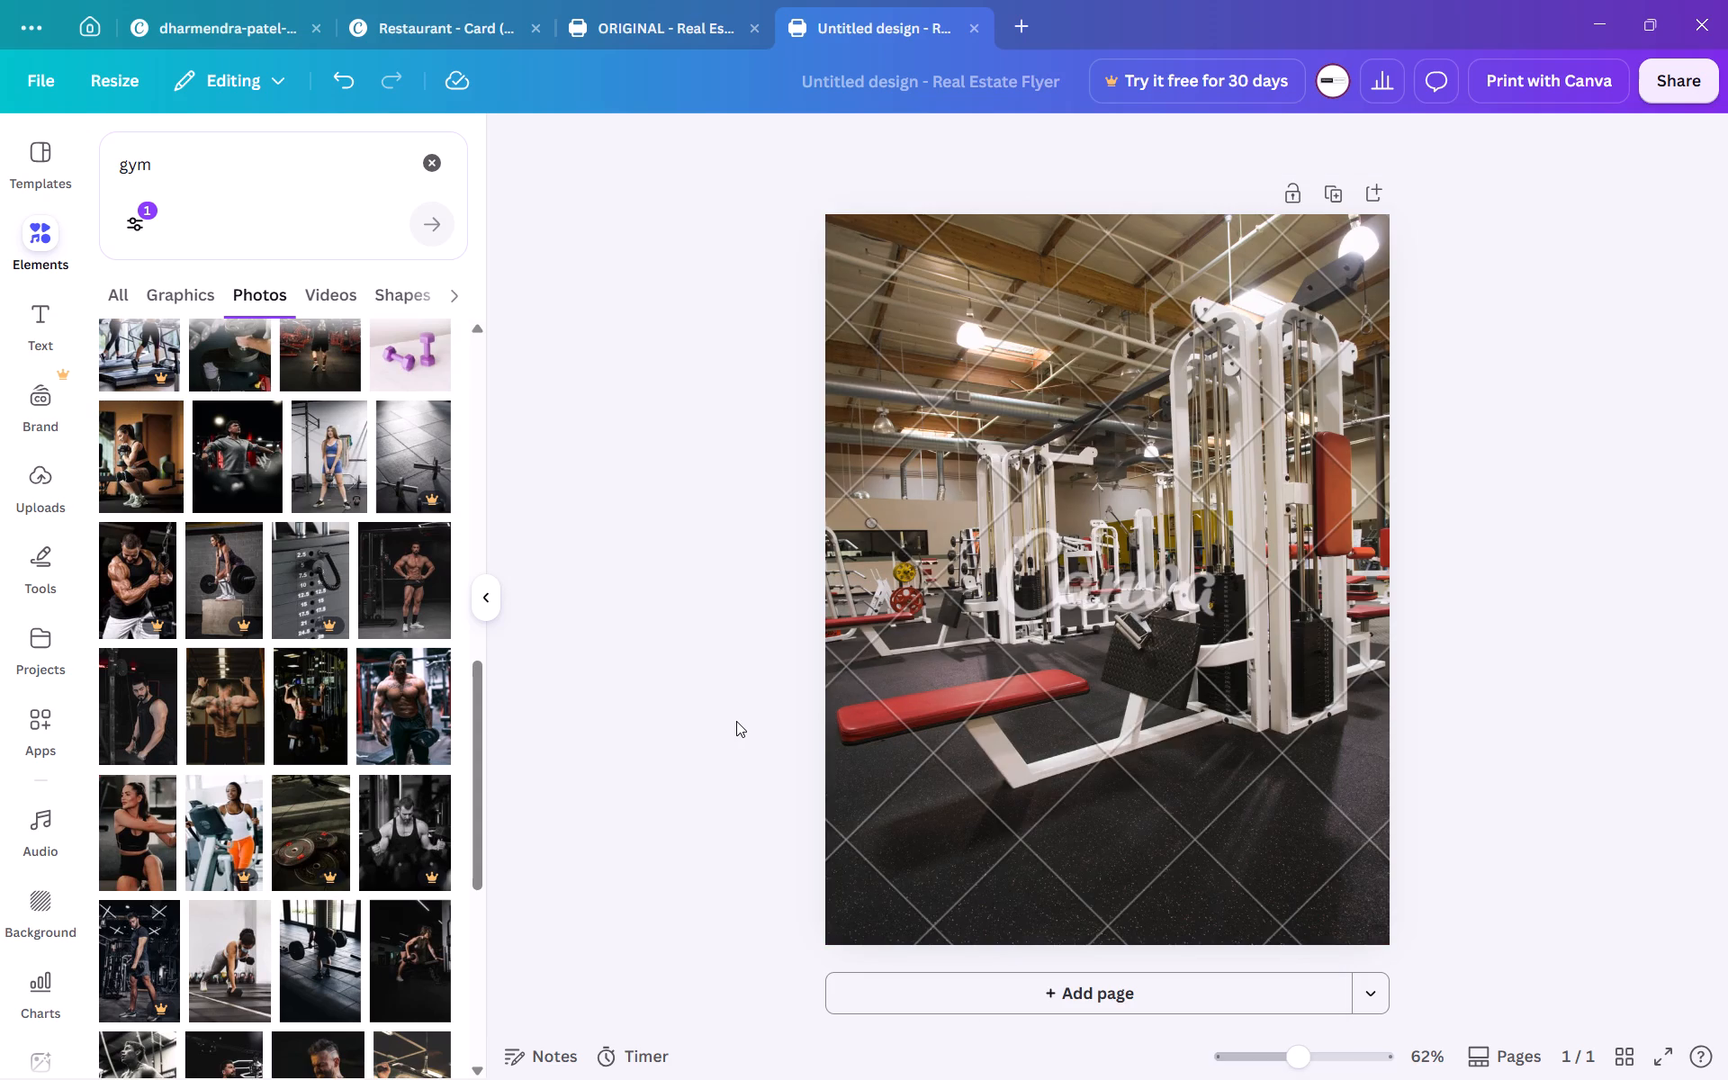
# Set the gym background photo's transparency to 10 so that it fades into the dark purple page colour.
pyautogui.click(939, 704)
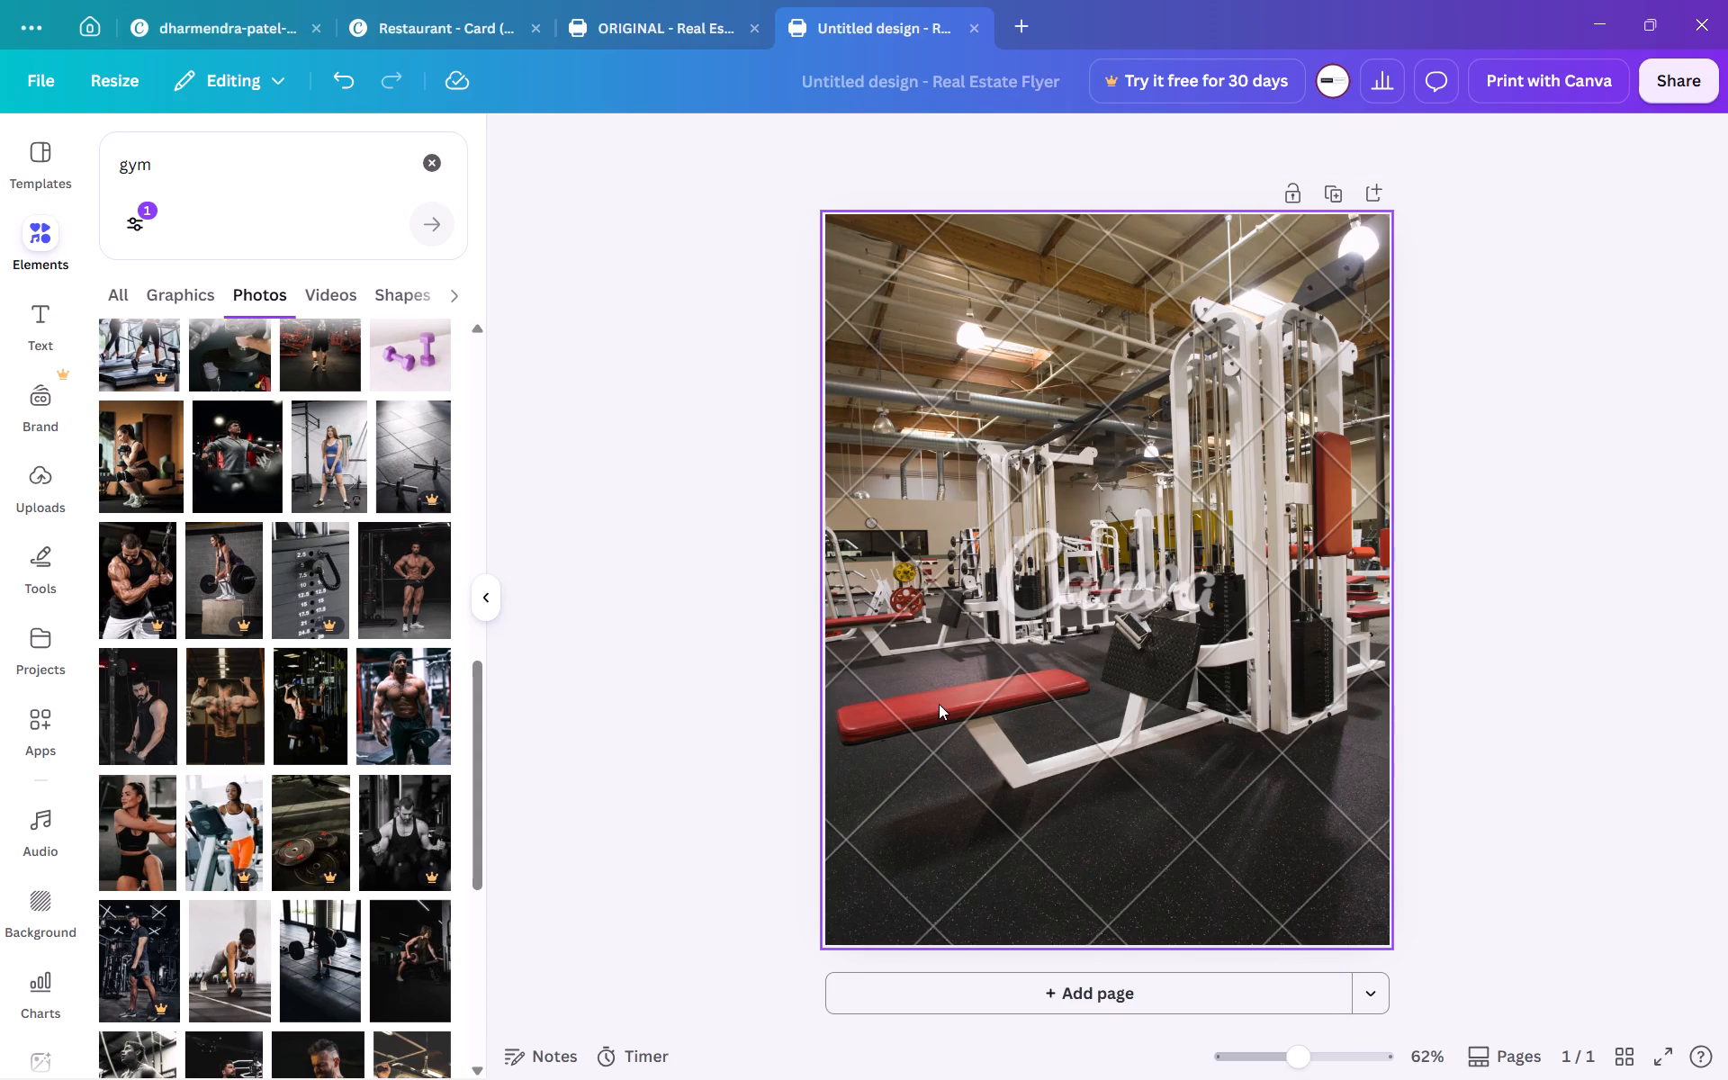
pyautogui.rightClick(939, 704)
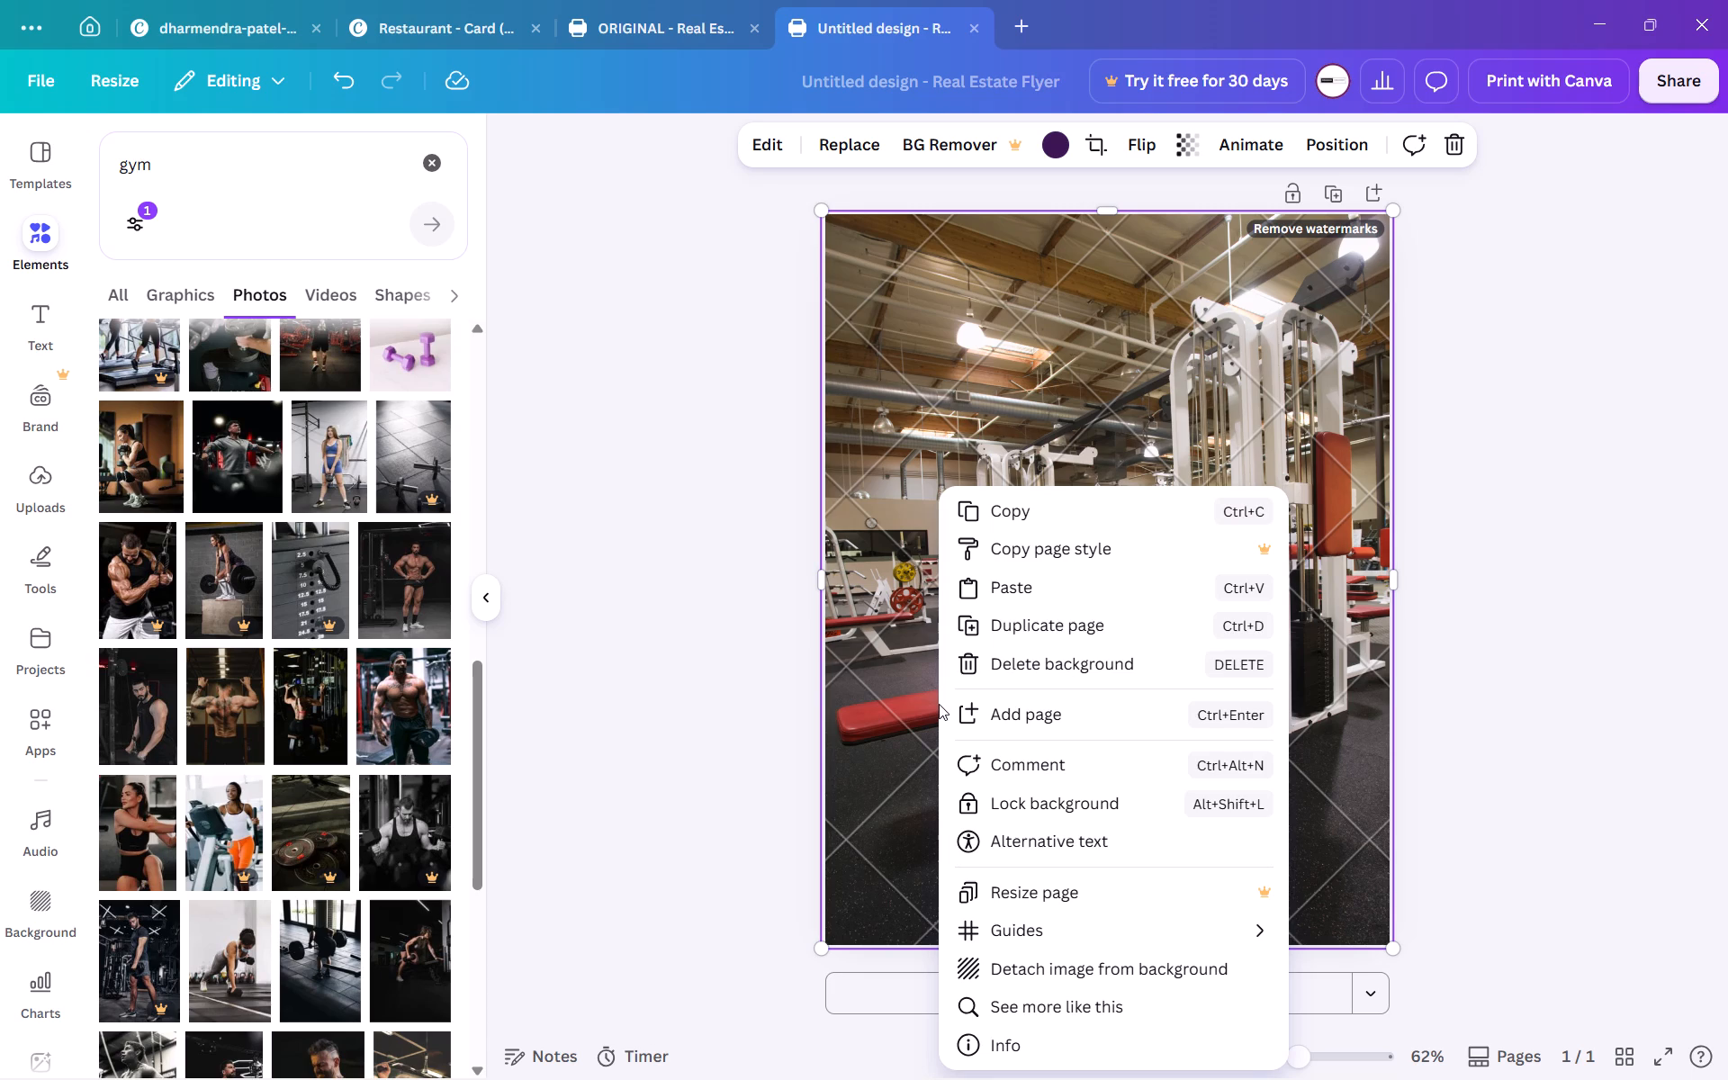
pyautogui.click(1202, 141)
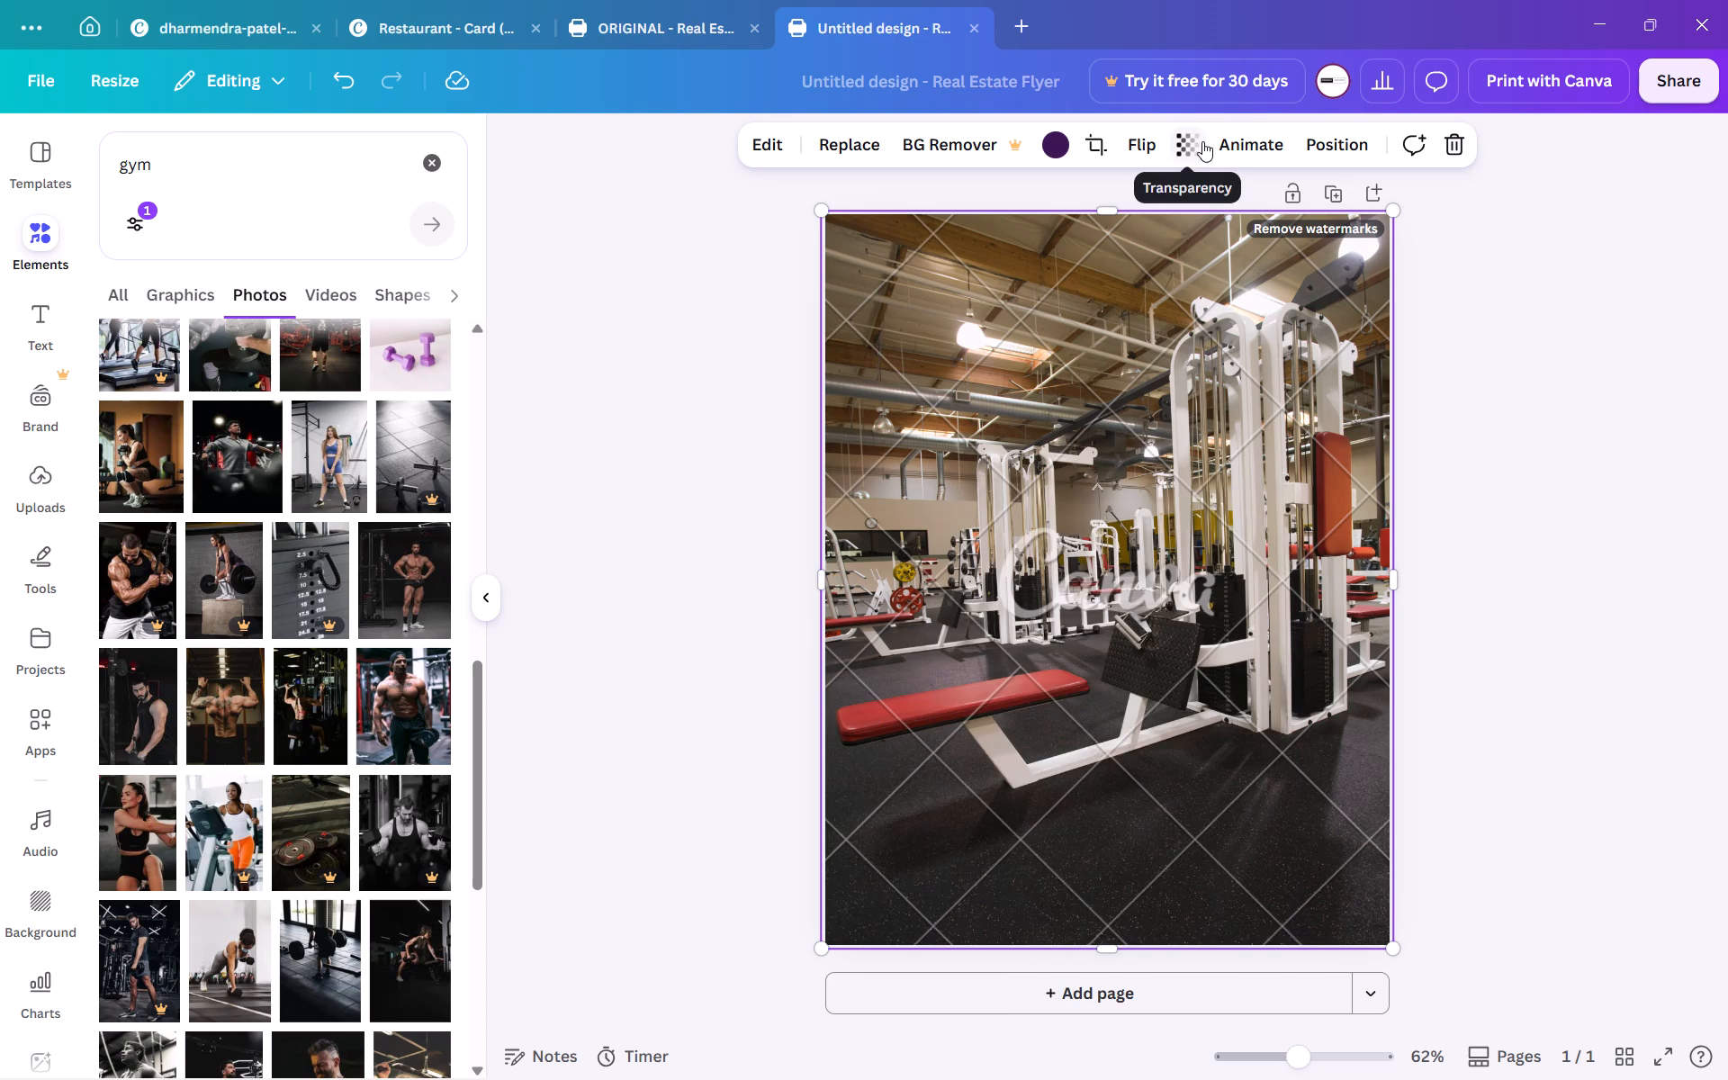
pyautogui.click(1202, 141)
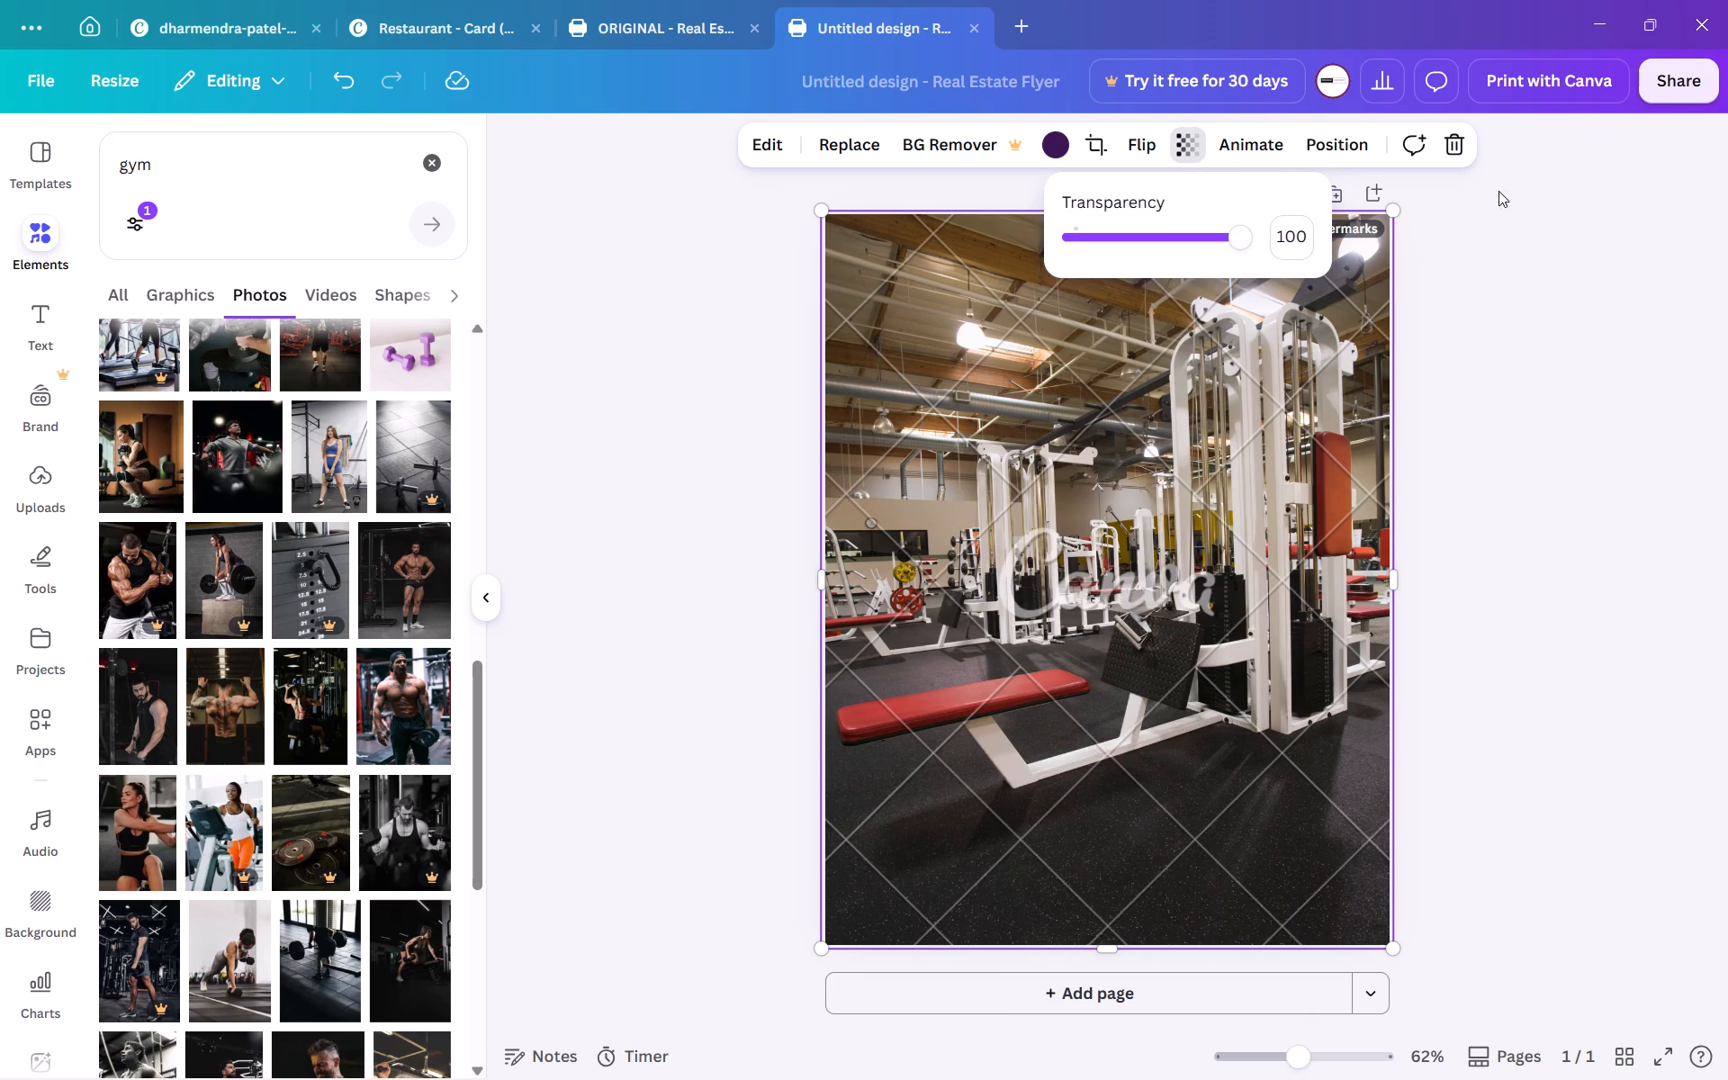
pyautogui.moveTo(1237, 239); pyautogui.dragTo(1137, 253)
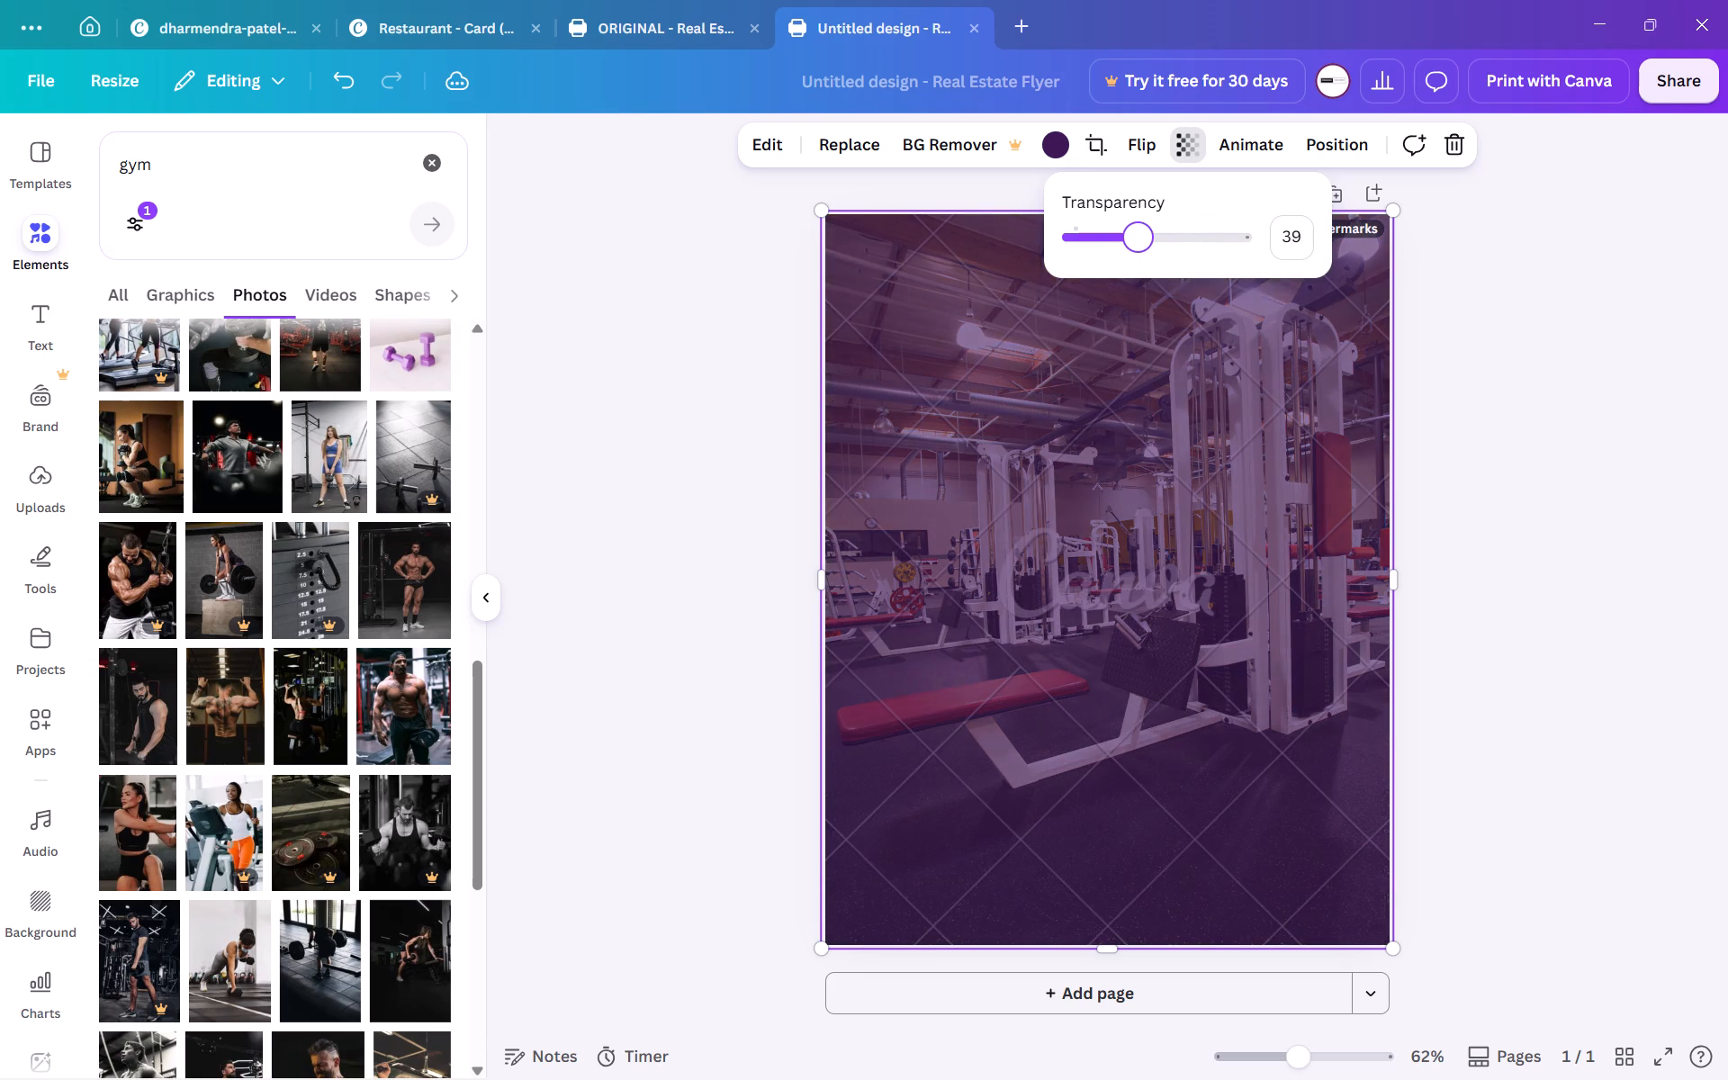
pyautogui.moveTo(1137, 253); pyautogui.dragTo(1106, 256)
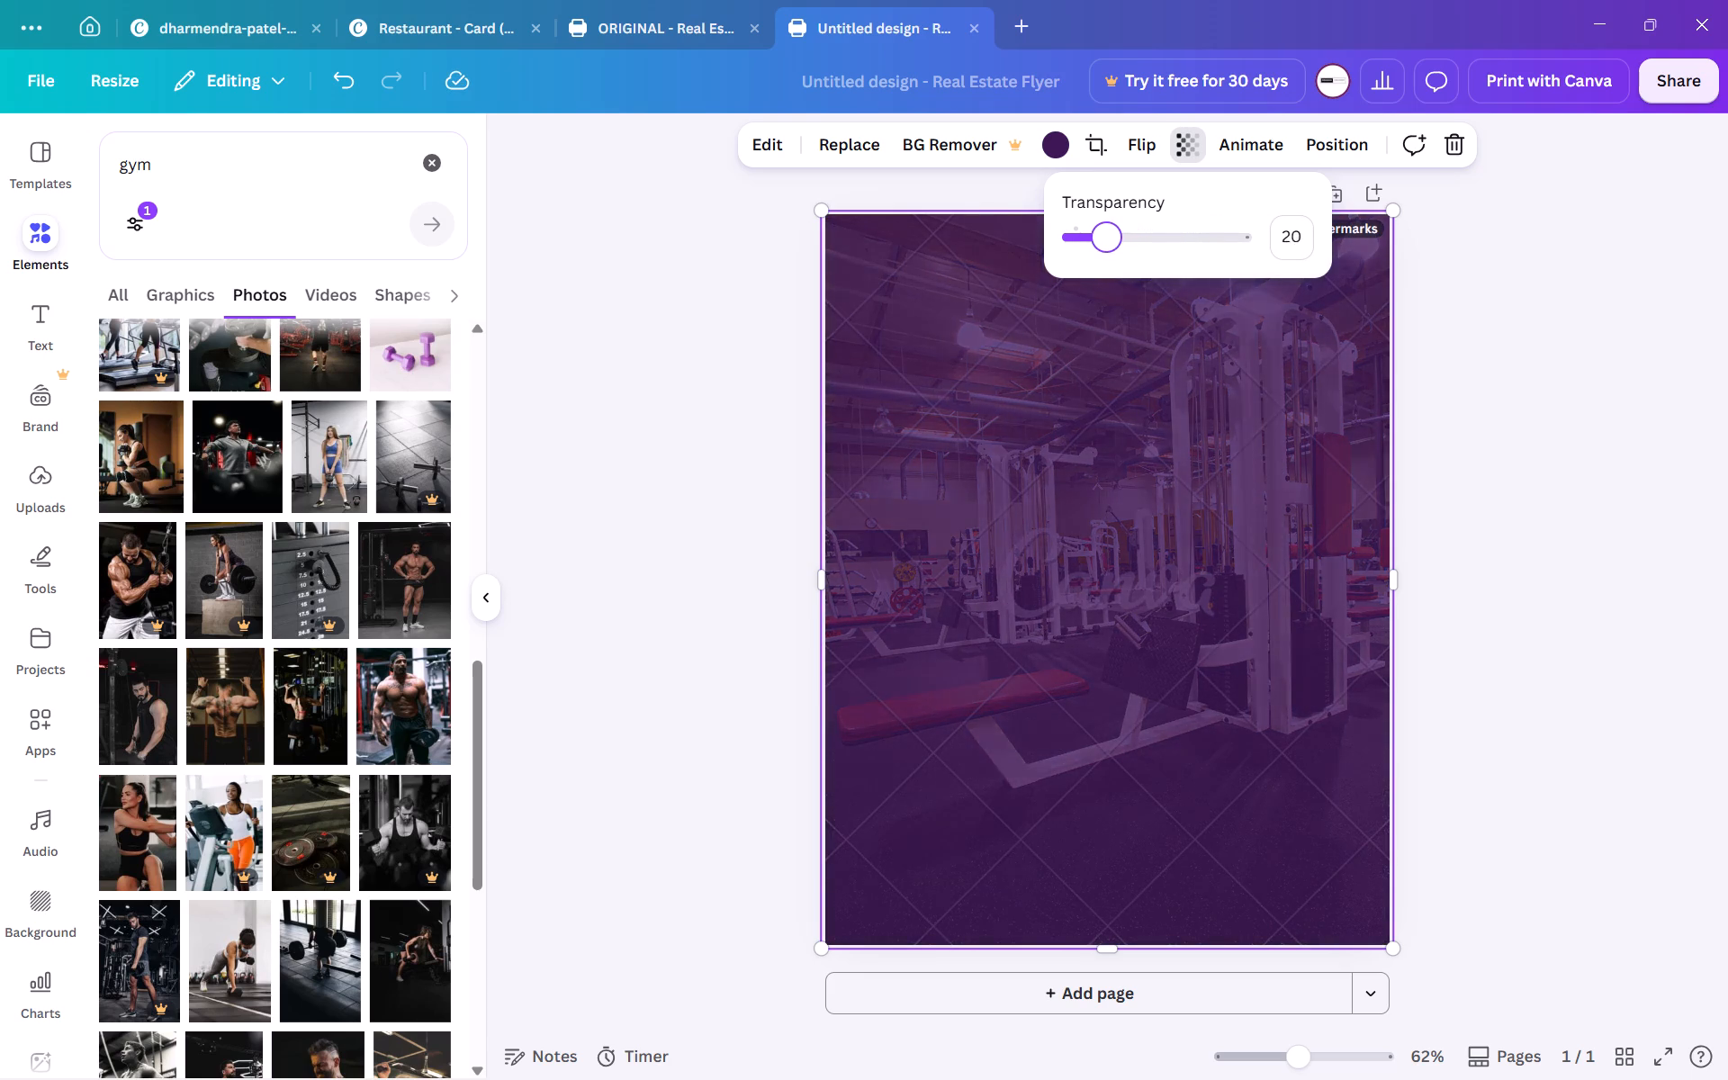
pyautogui.moveTo(1106, 256); pyautogui.dragTo(1083, 256)
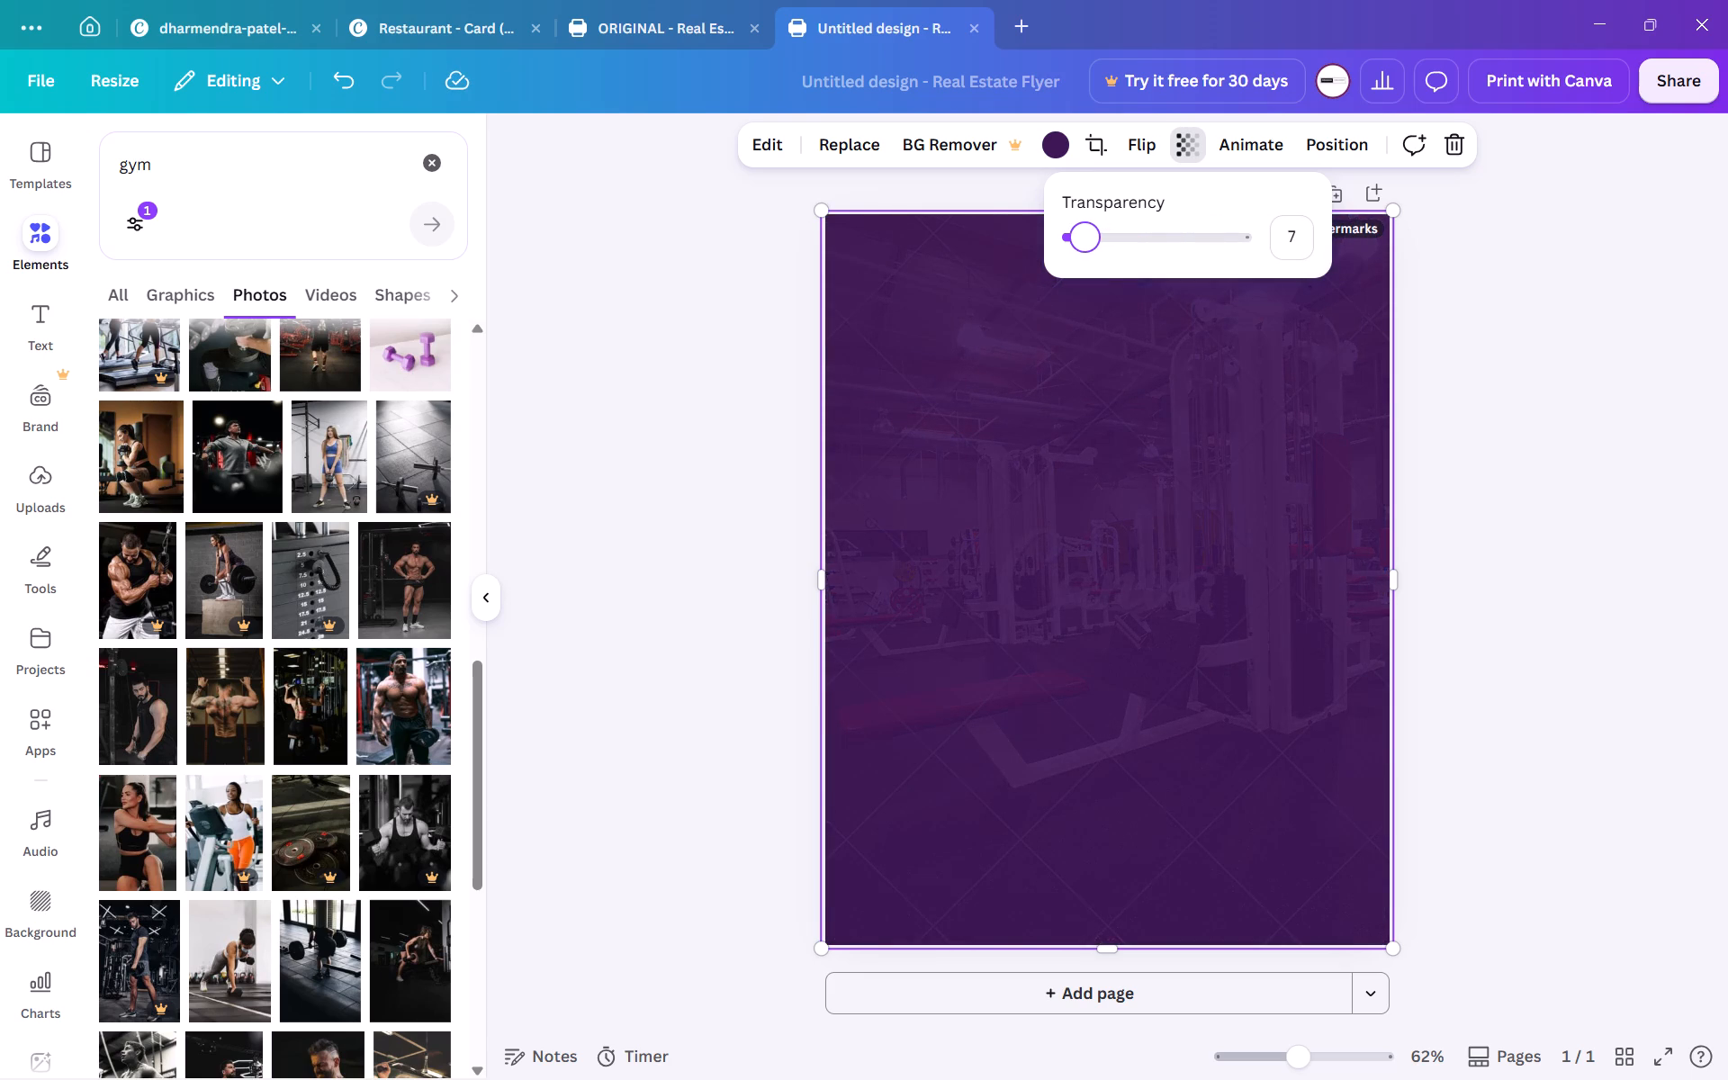
pyautogui.moveTo(1083, 256); pyautogui.dragTo(1089, 256)
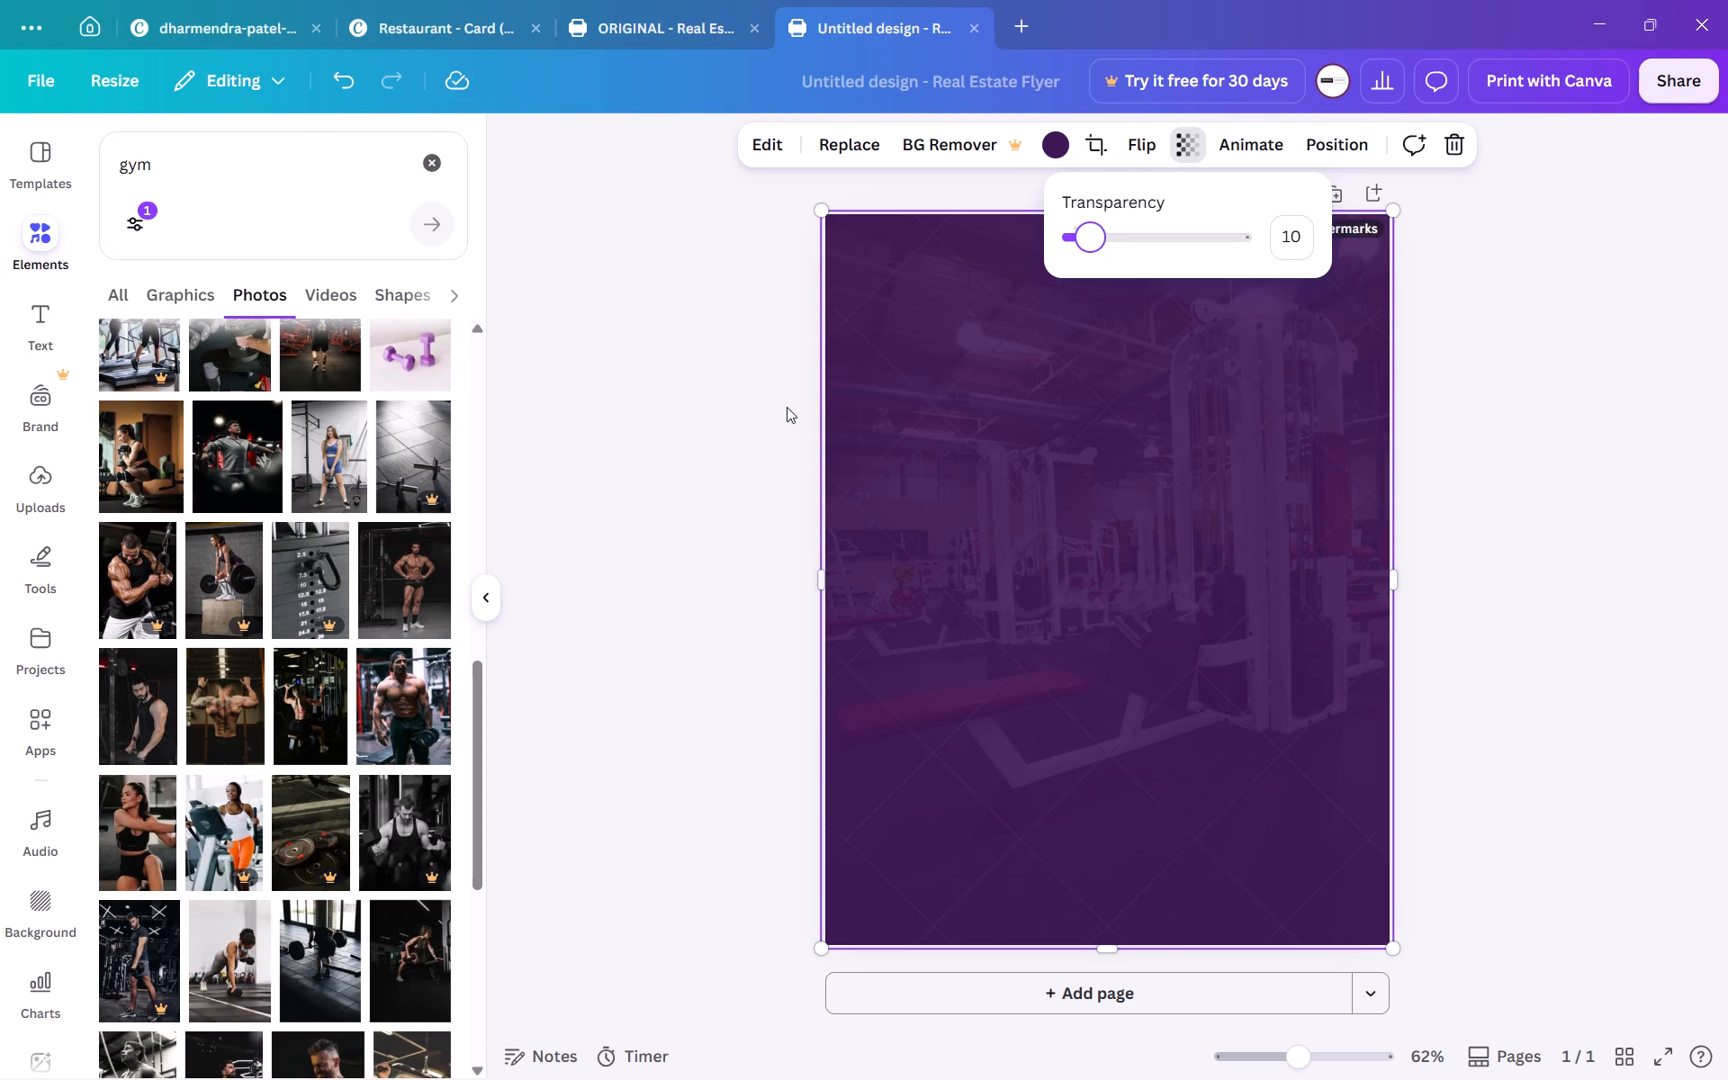
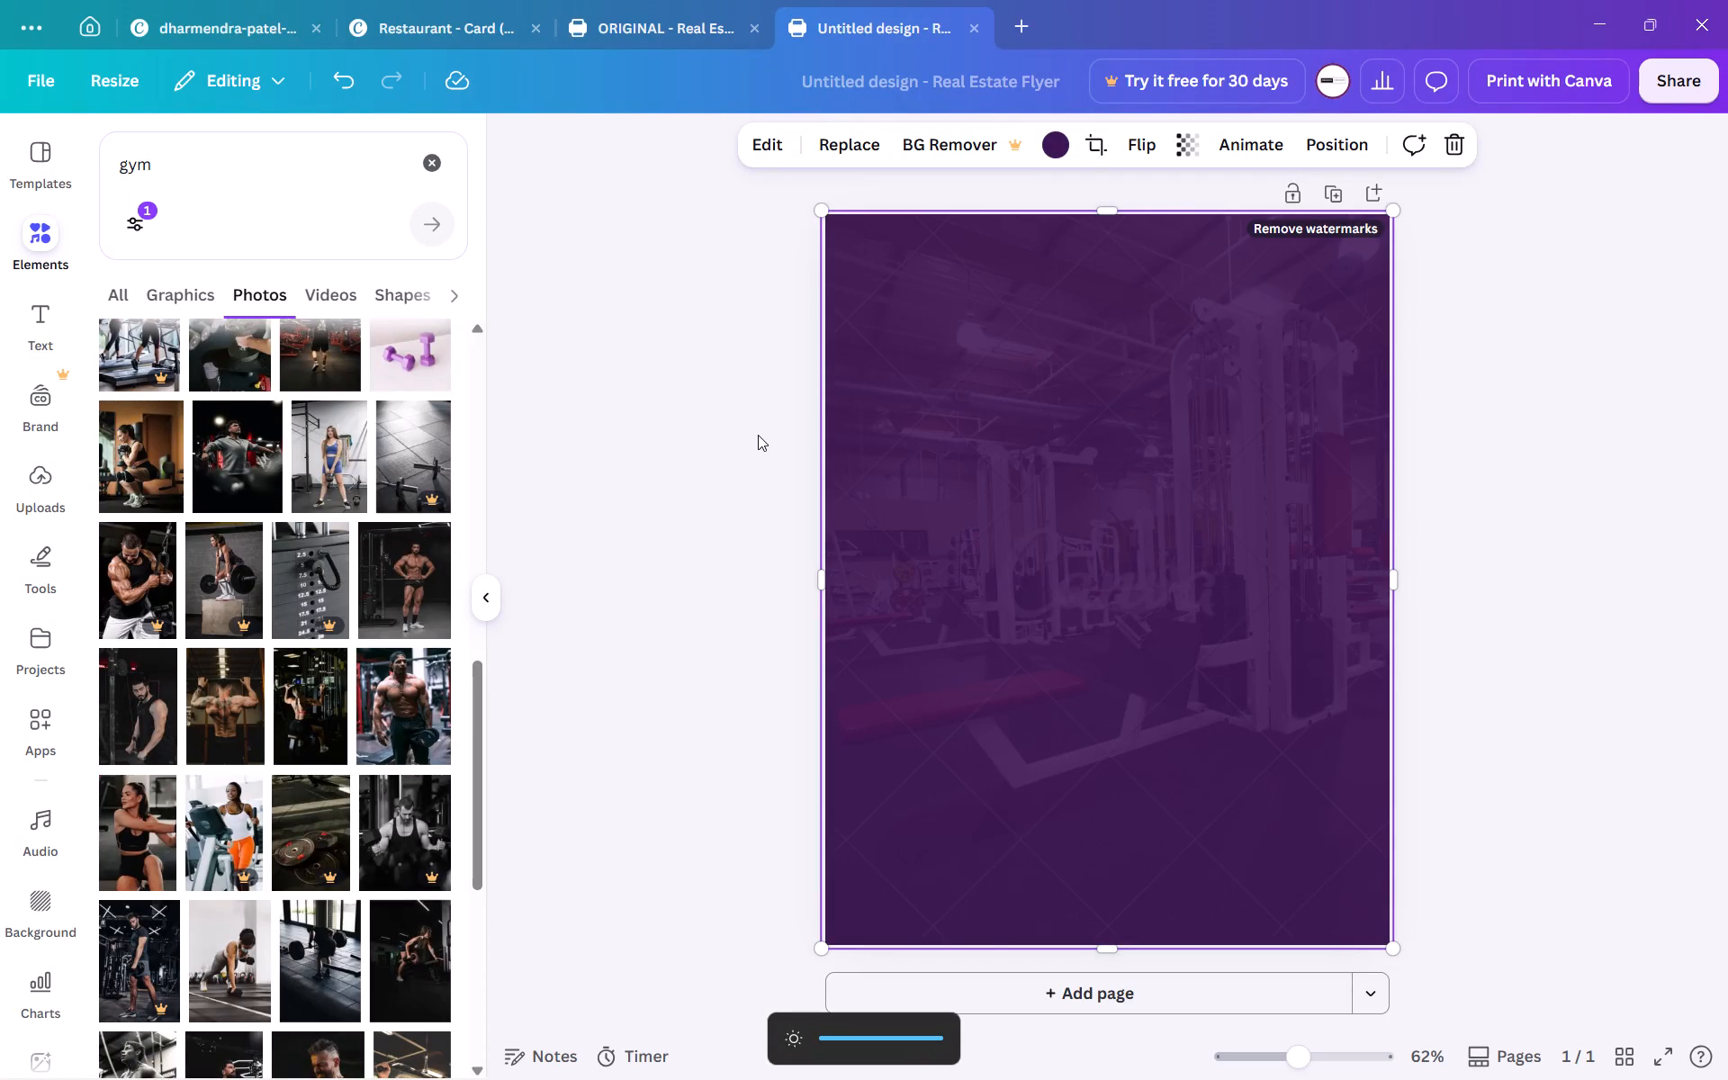
# Clear the gym search from the elements library.
pyautogui.click(635, 586)
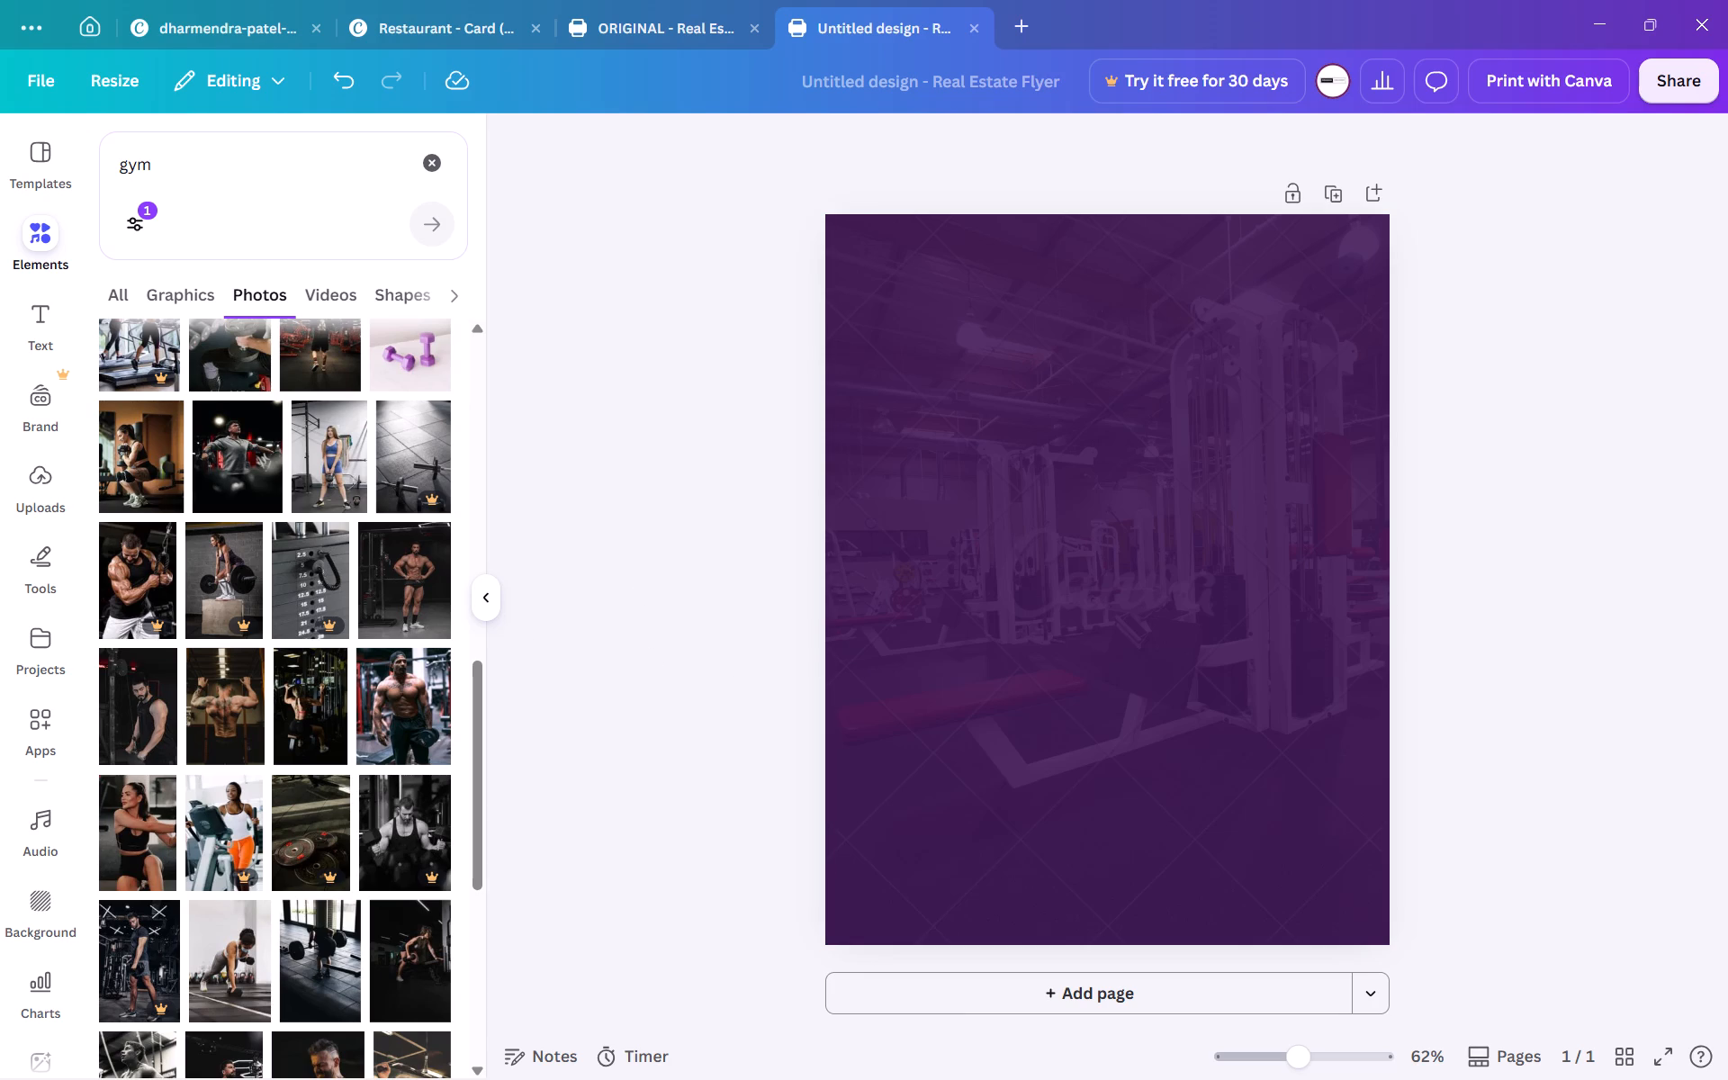
pyautogui.click(425, 166)
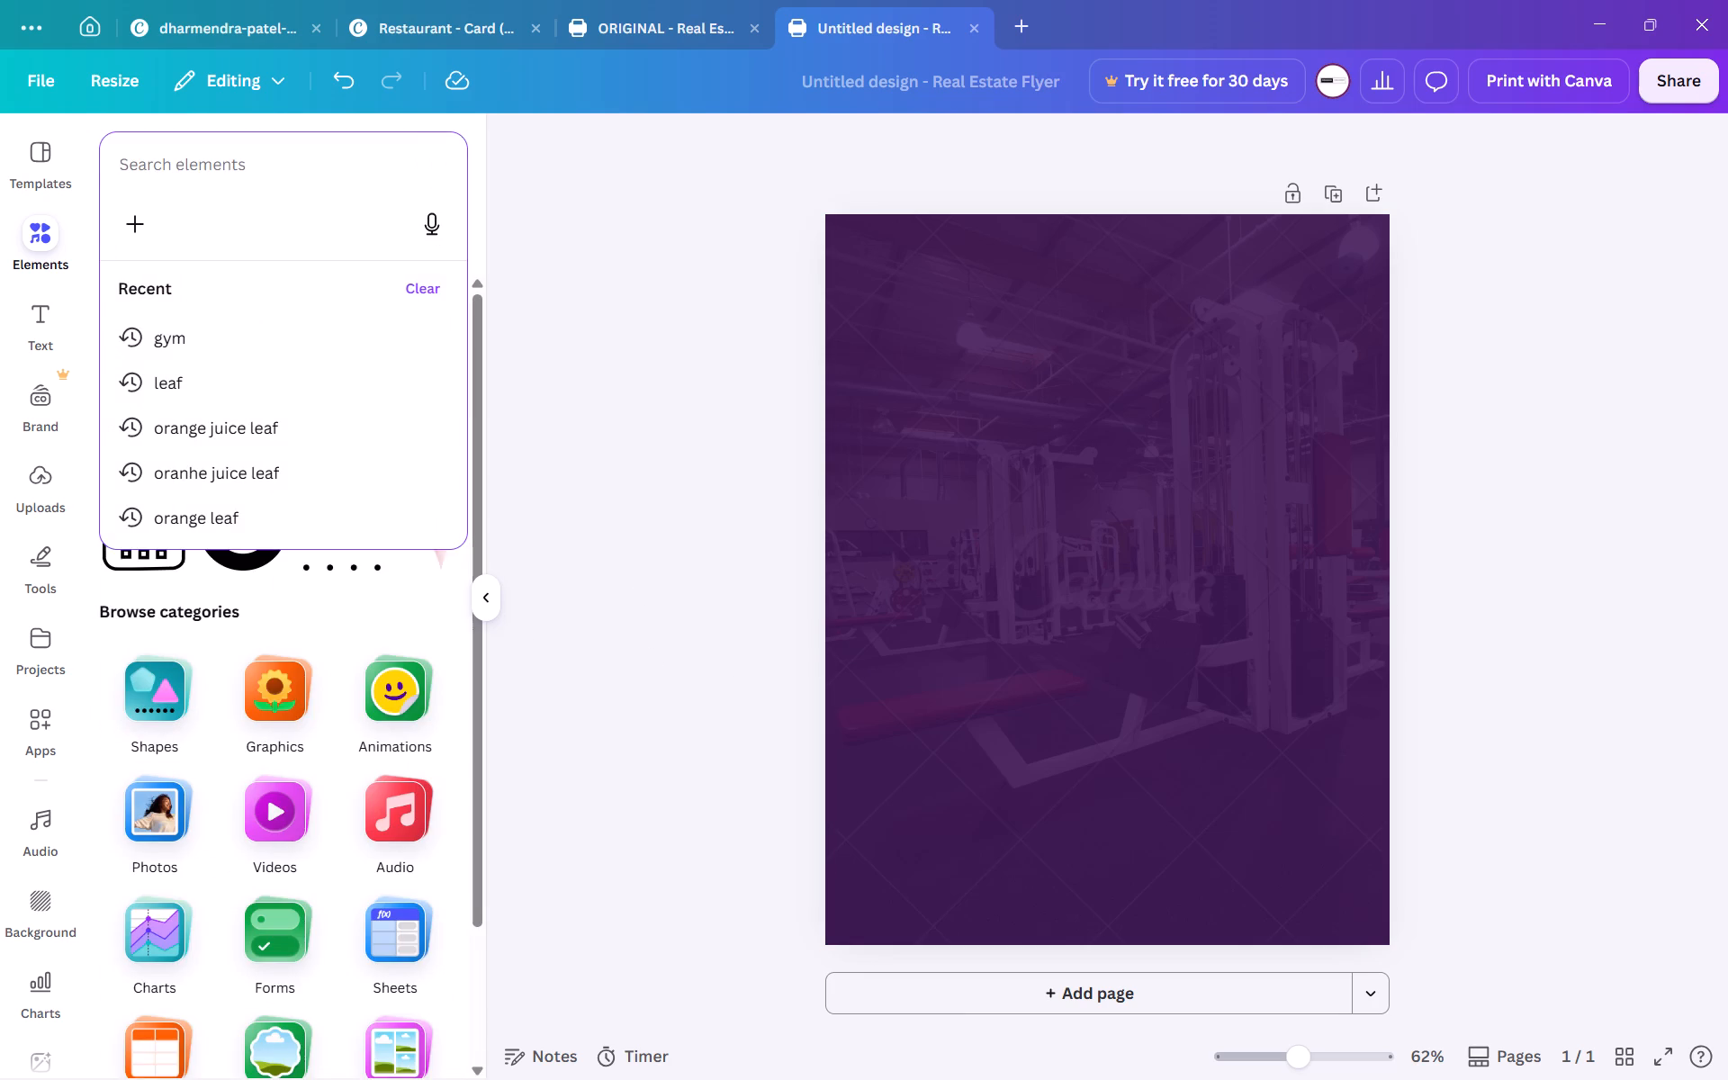
pyautogui.click(301, 166)
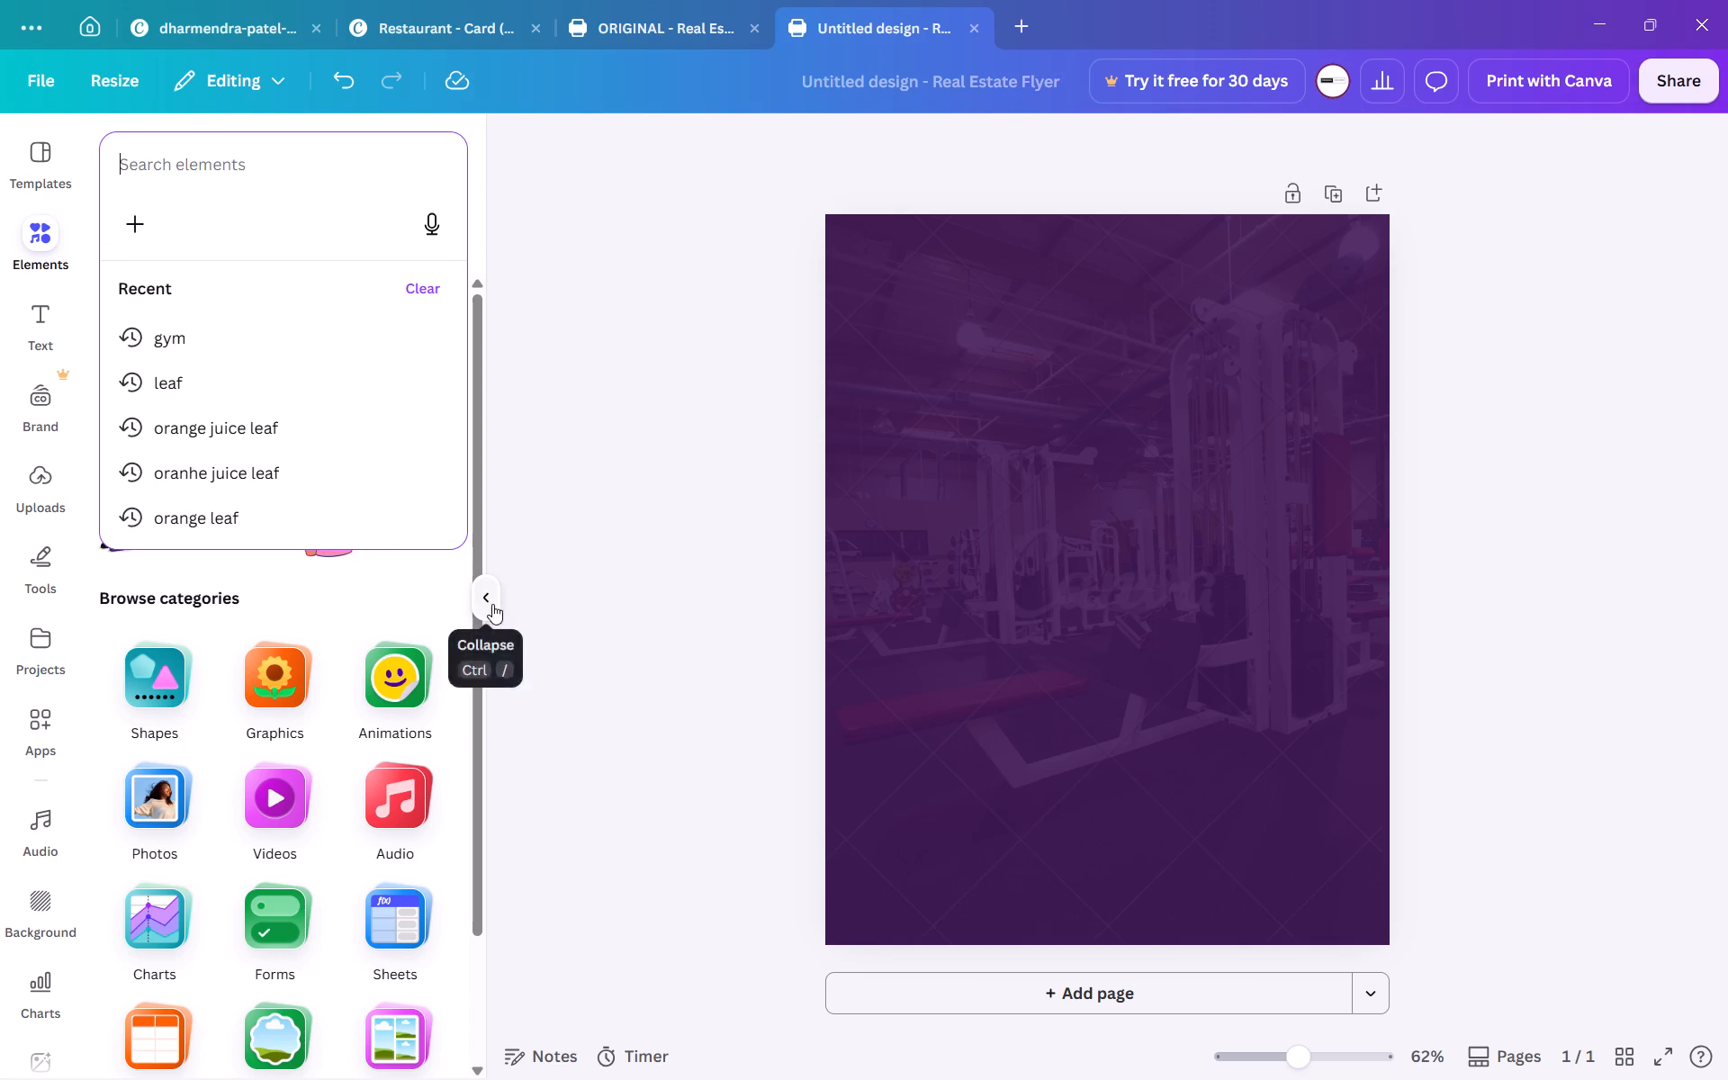
pyautogui.click(492, 604)
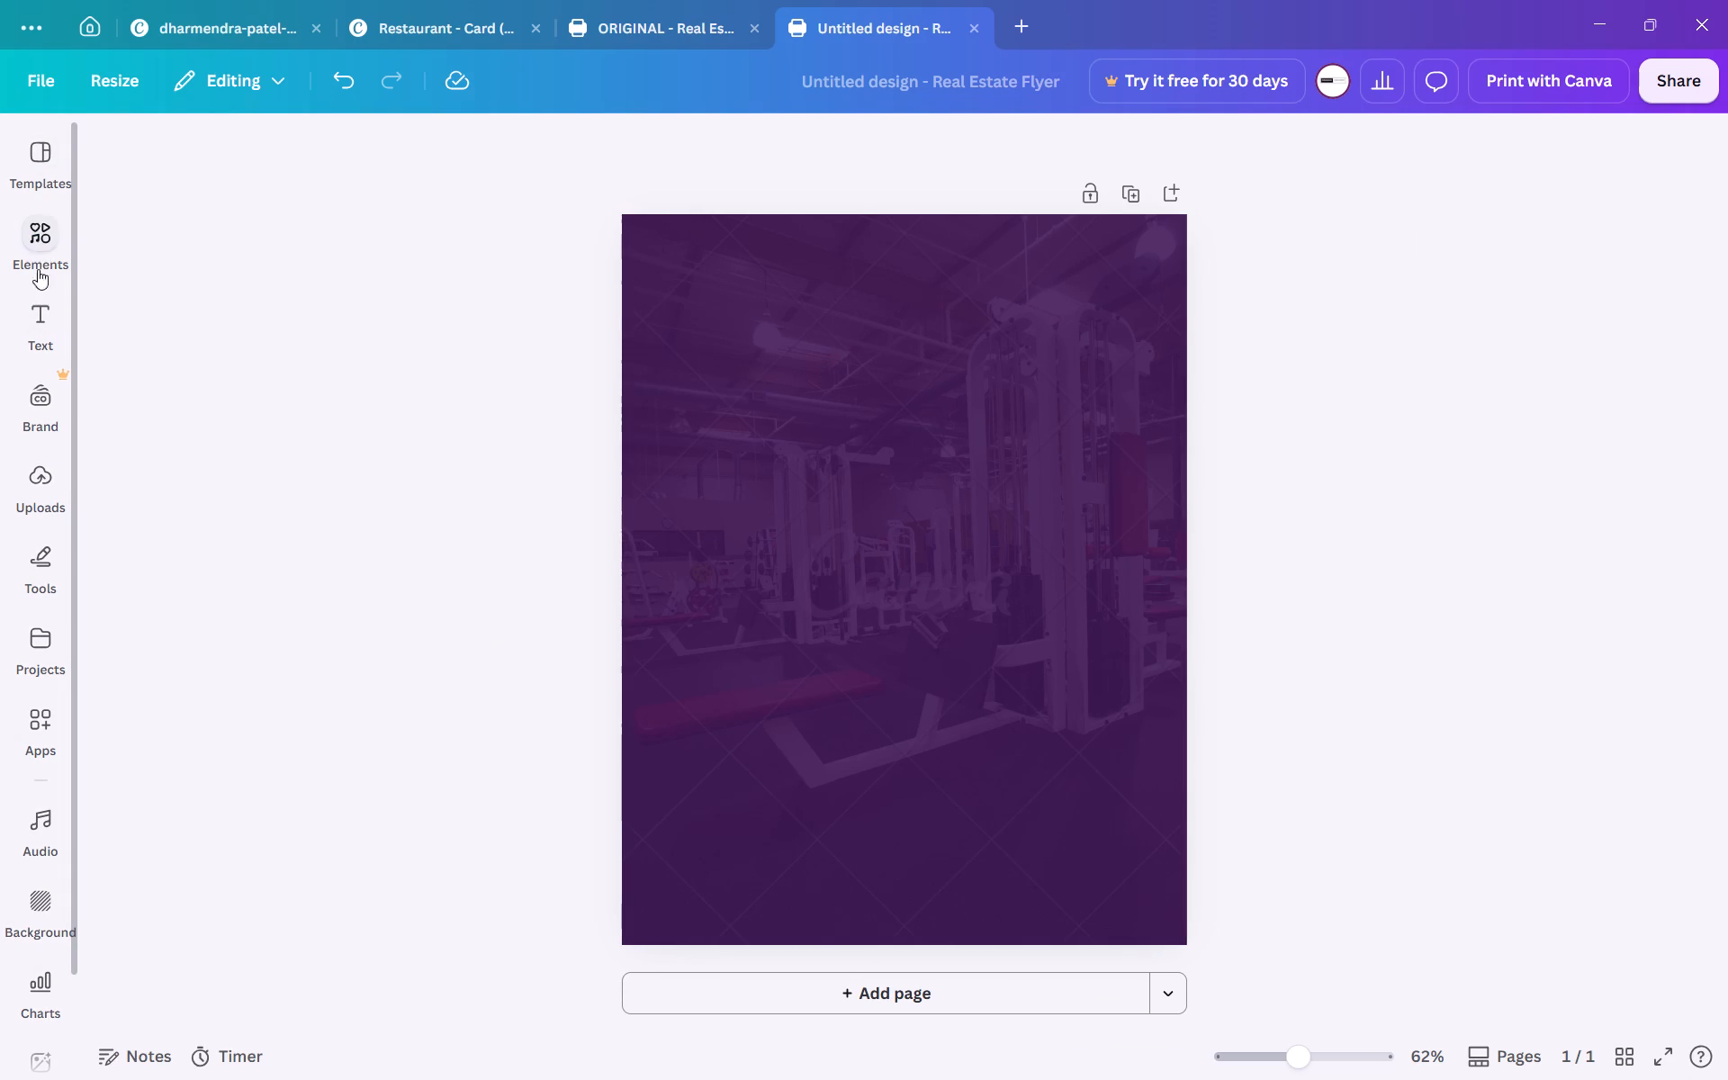
pyautogui.click(40, 244)
pyautogui.click(231, 174)
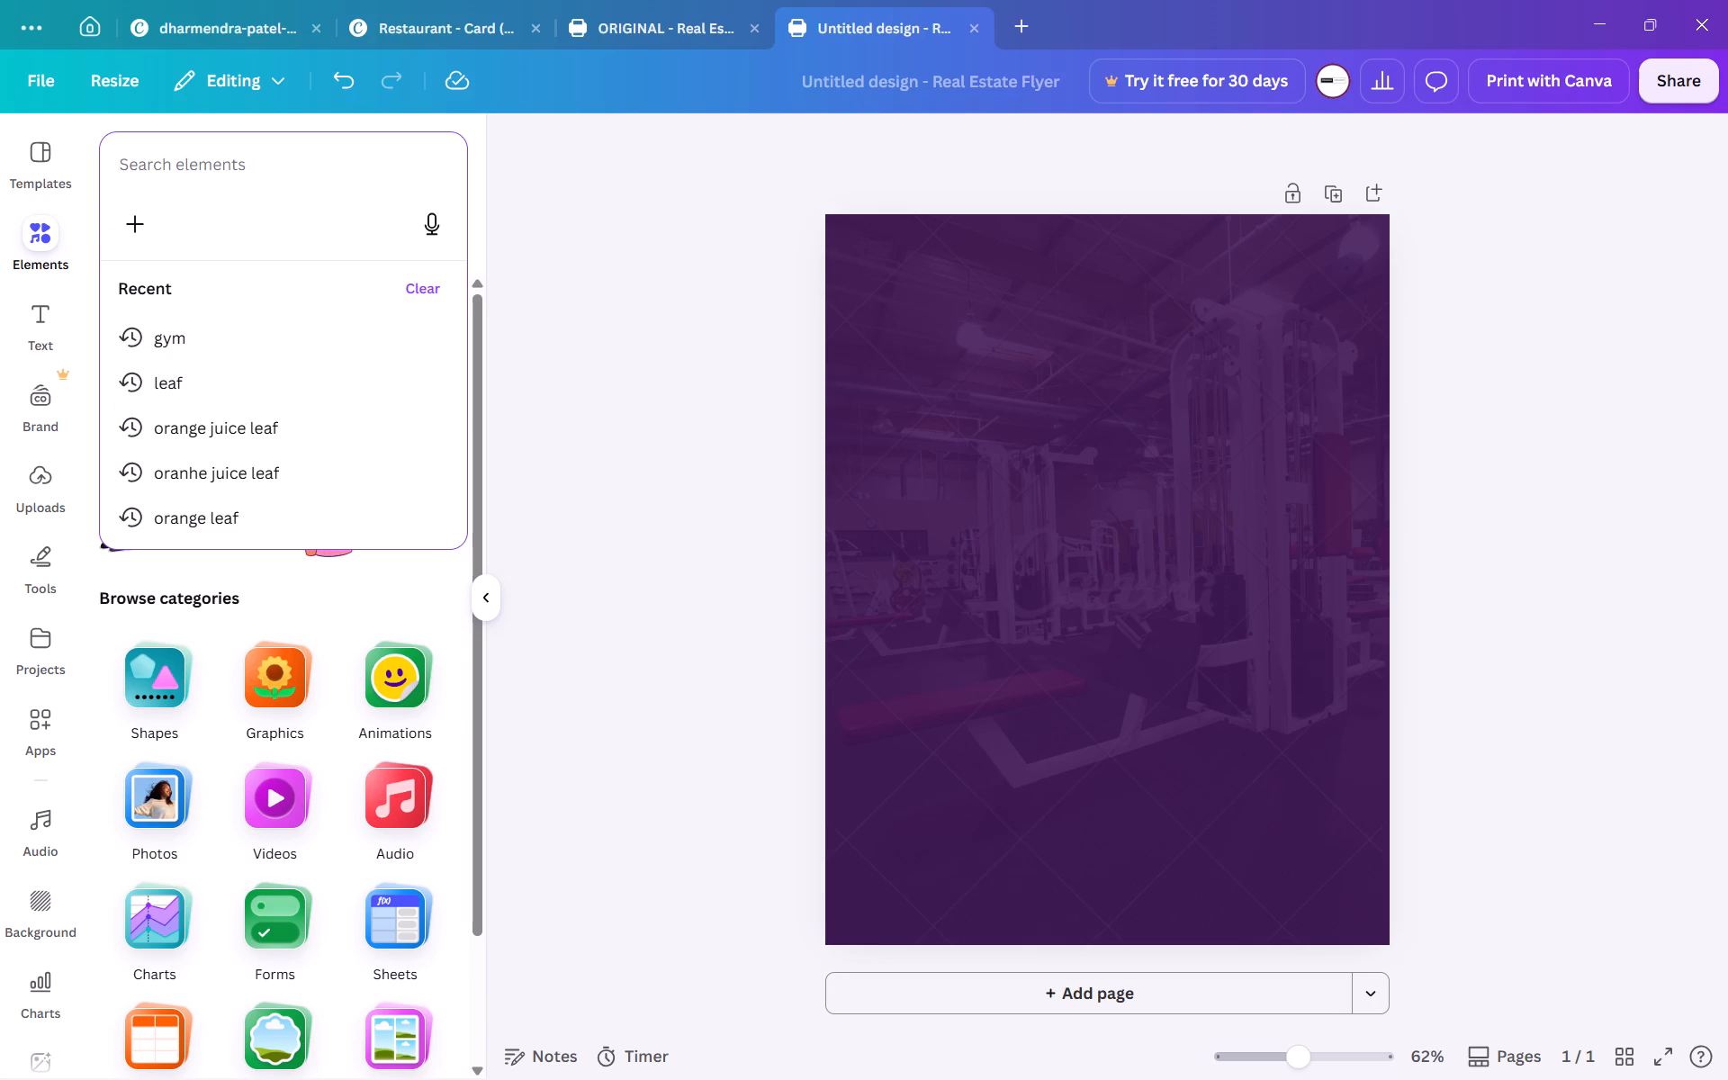
# Apply Smart Crop to the gym background photo.
pyautogui.doubleClick(1298, 451)
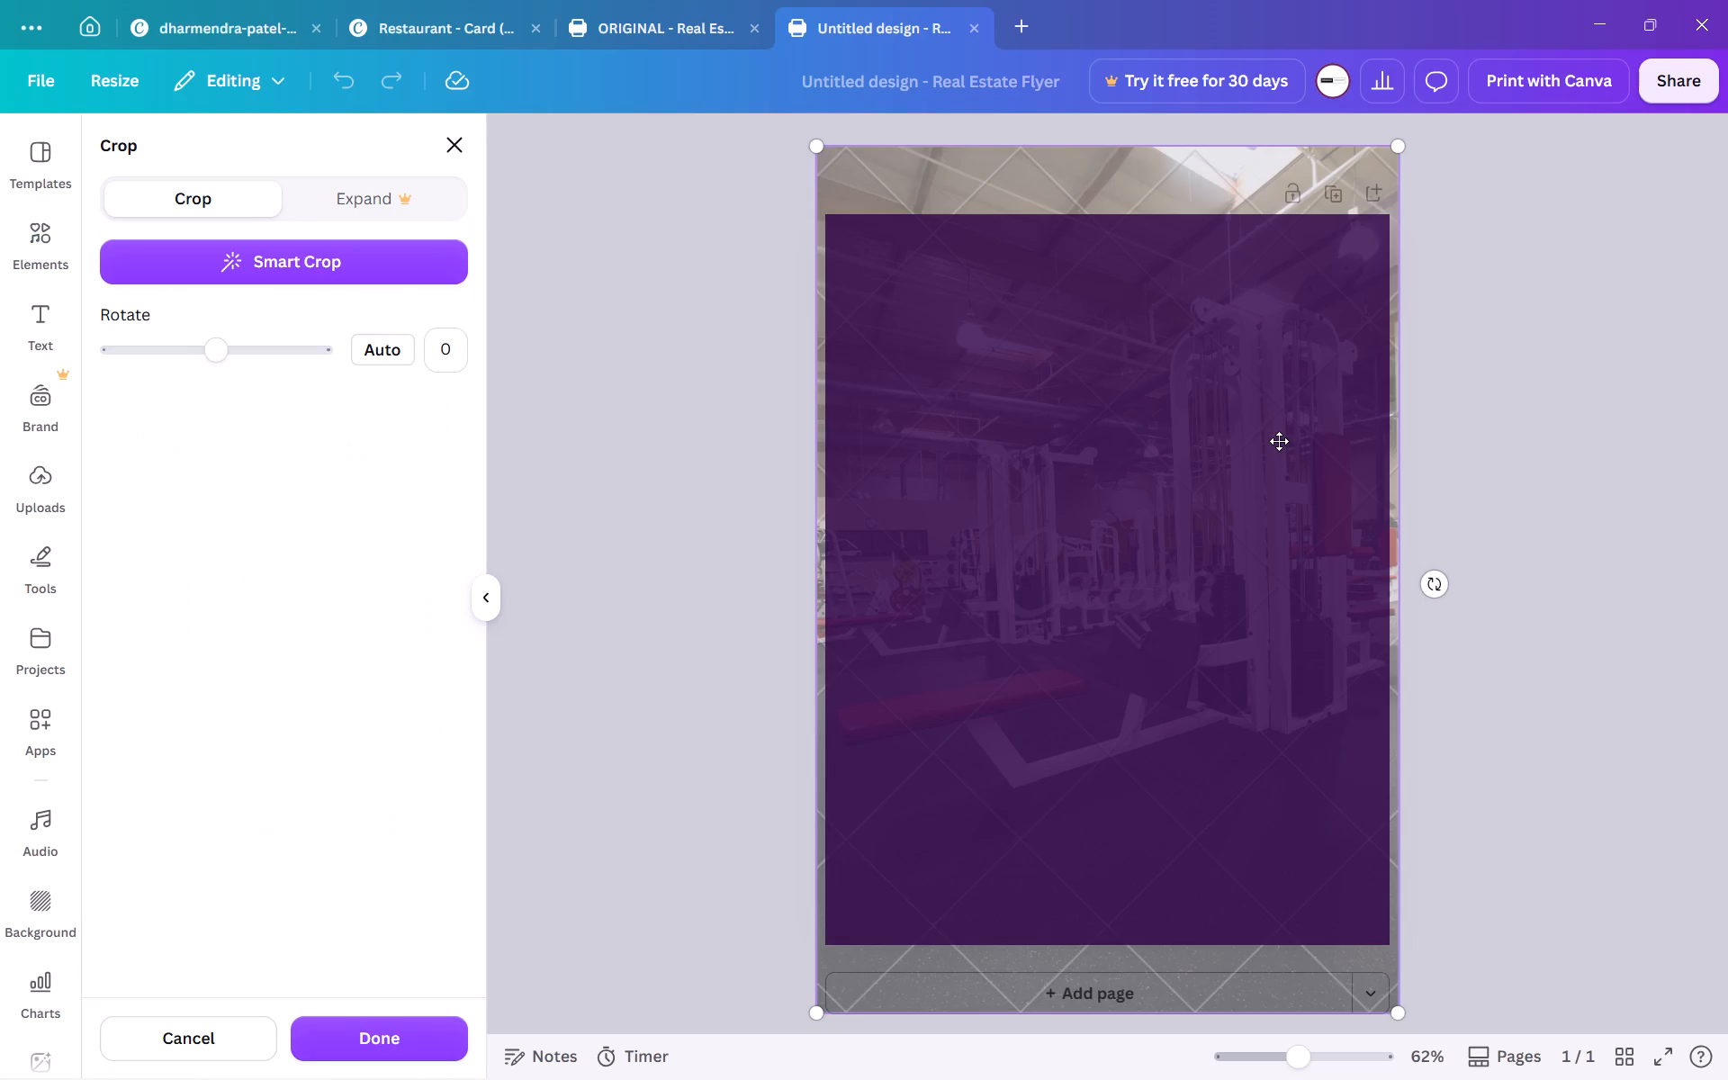
pyautogui.click(384, 256)
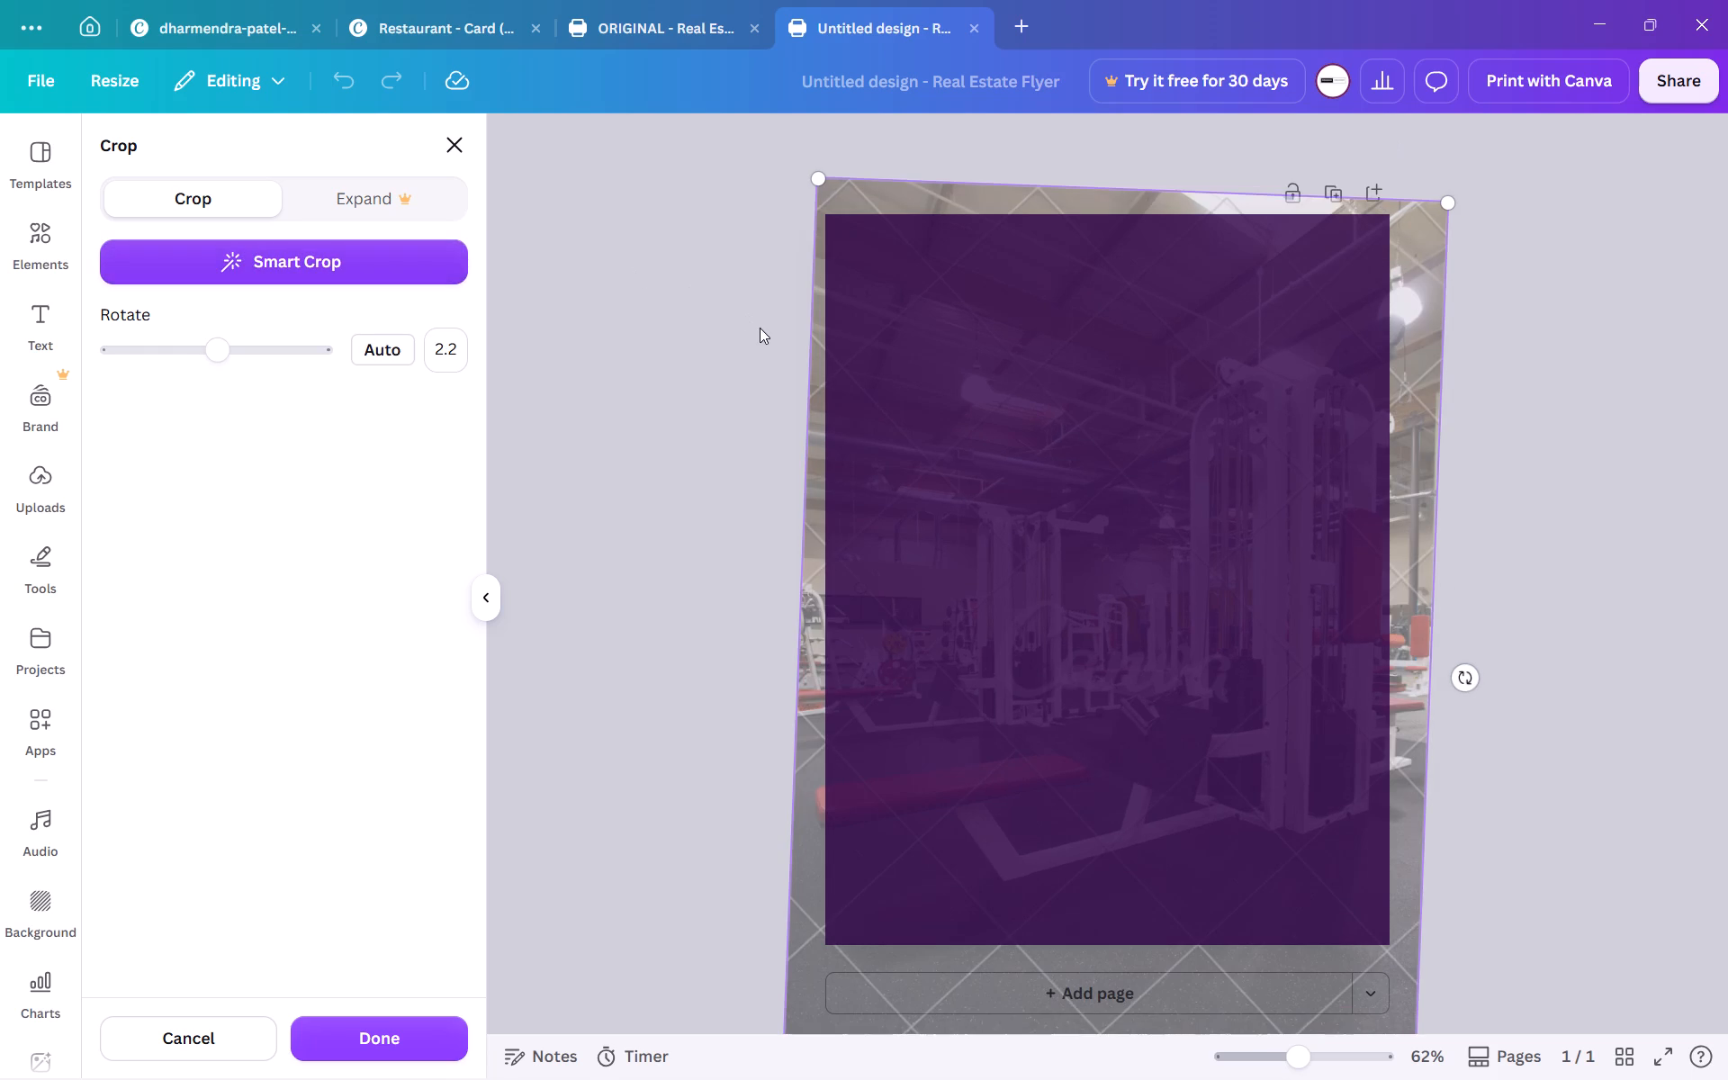
pyautogui.click(395, 1039)
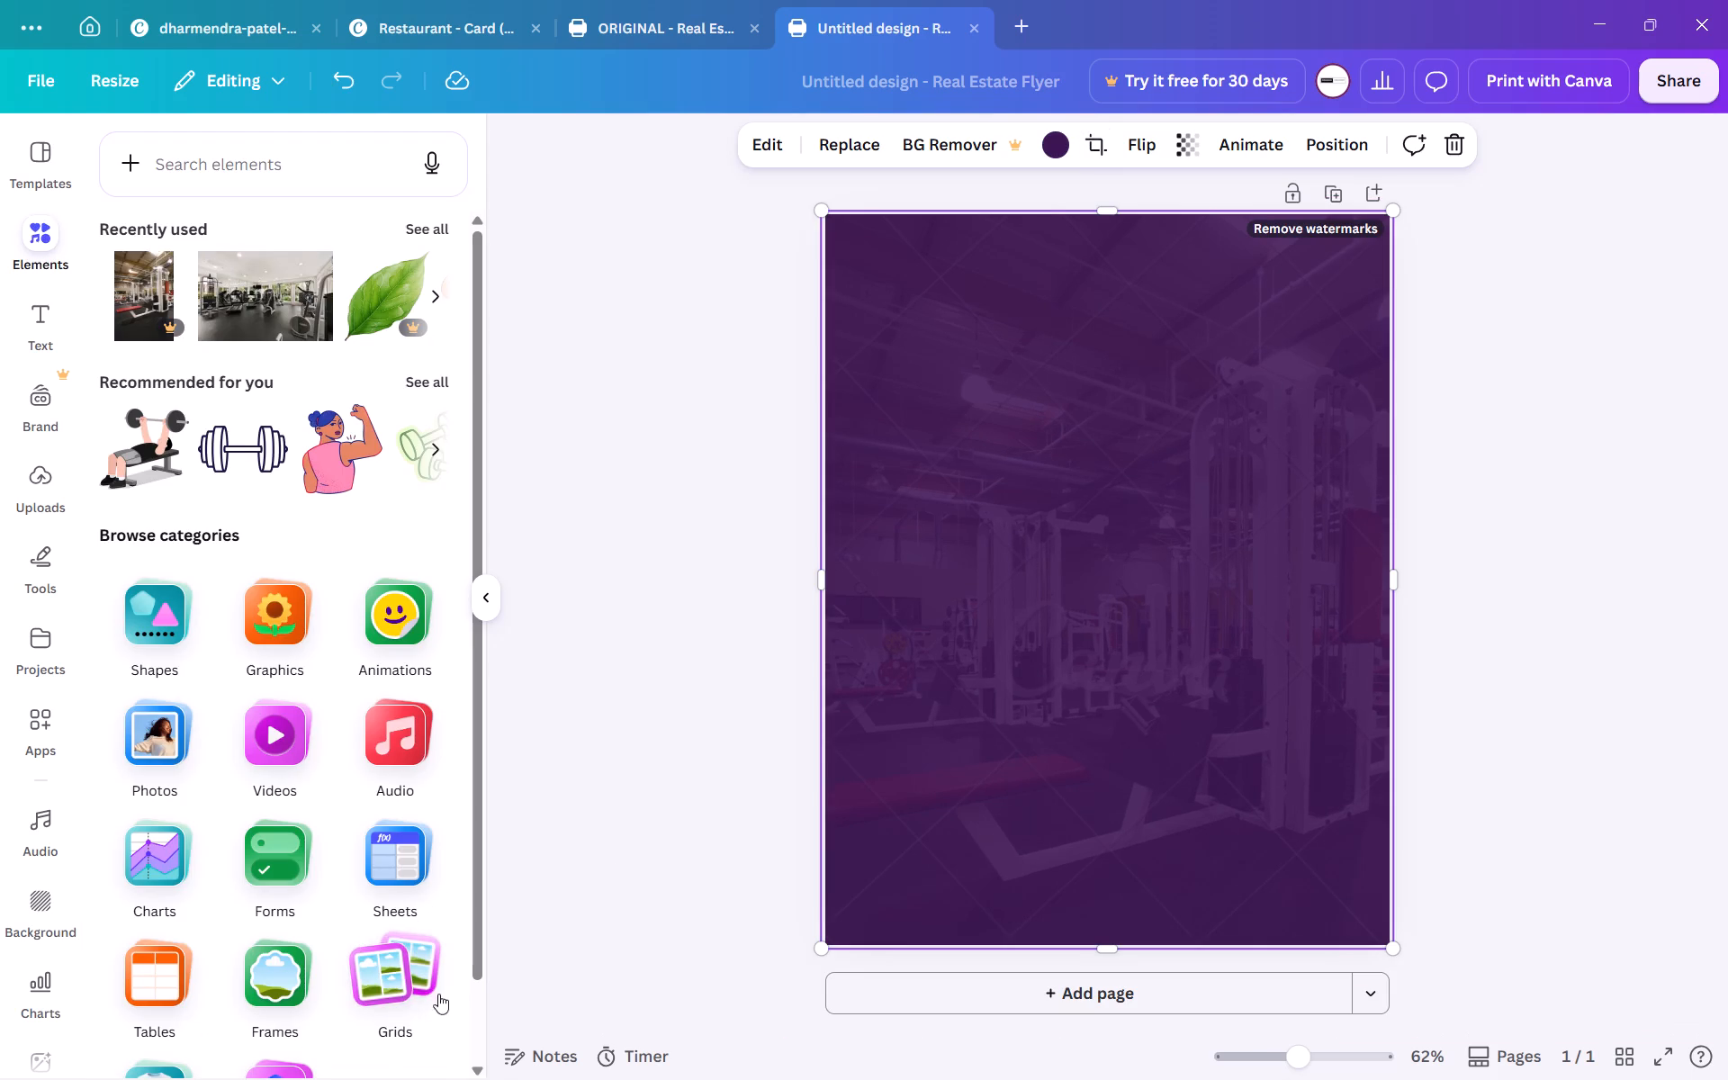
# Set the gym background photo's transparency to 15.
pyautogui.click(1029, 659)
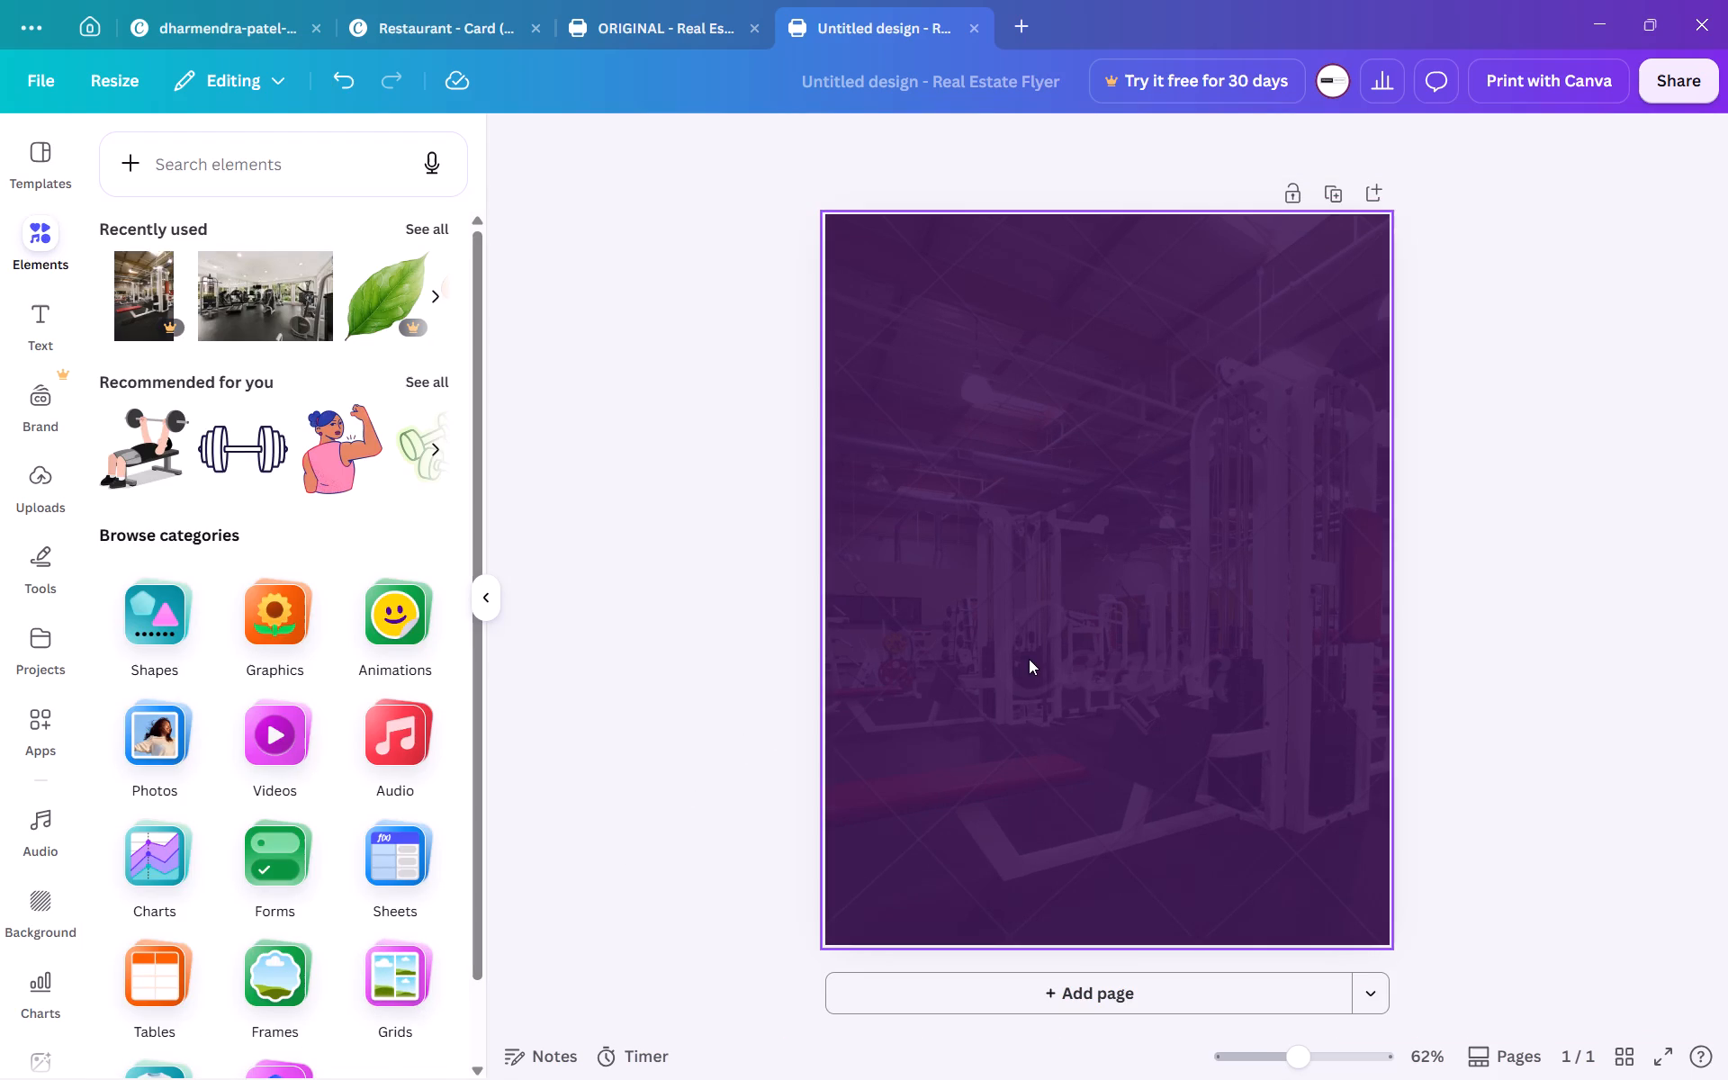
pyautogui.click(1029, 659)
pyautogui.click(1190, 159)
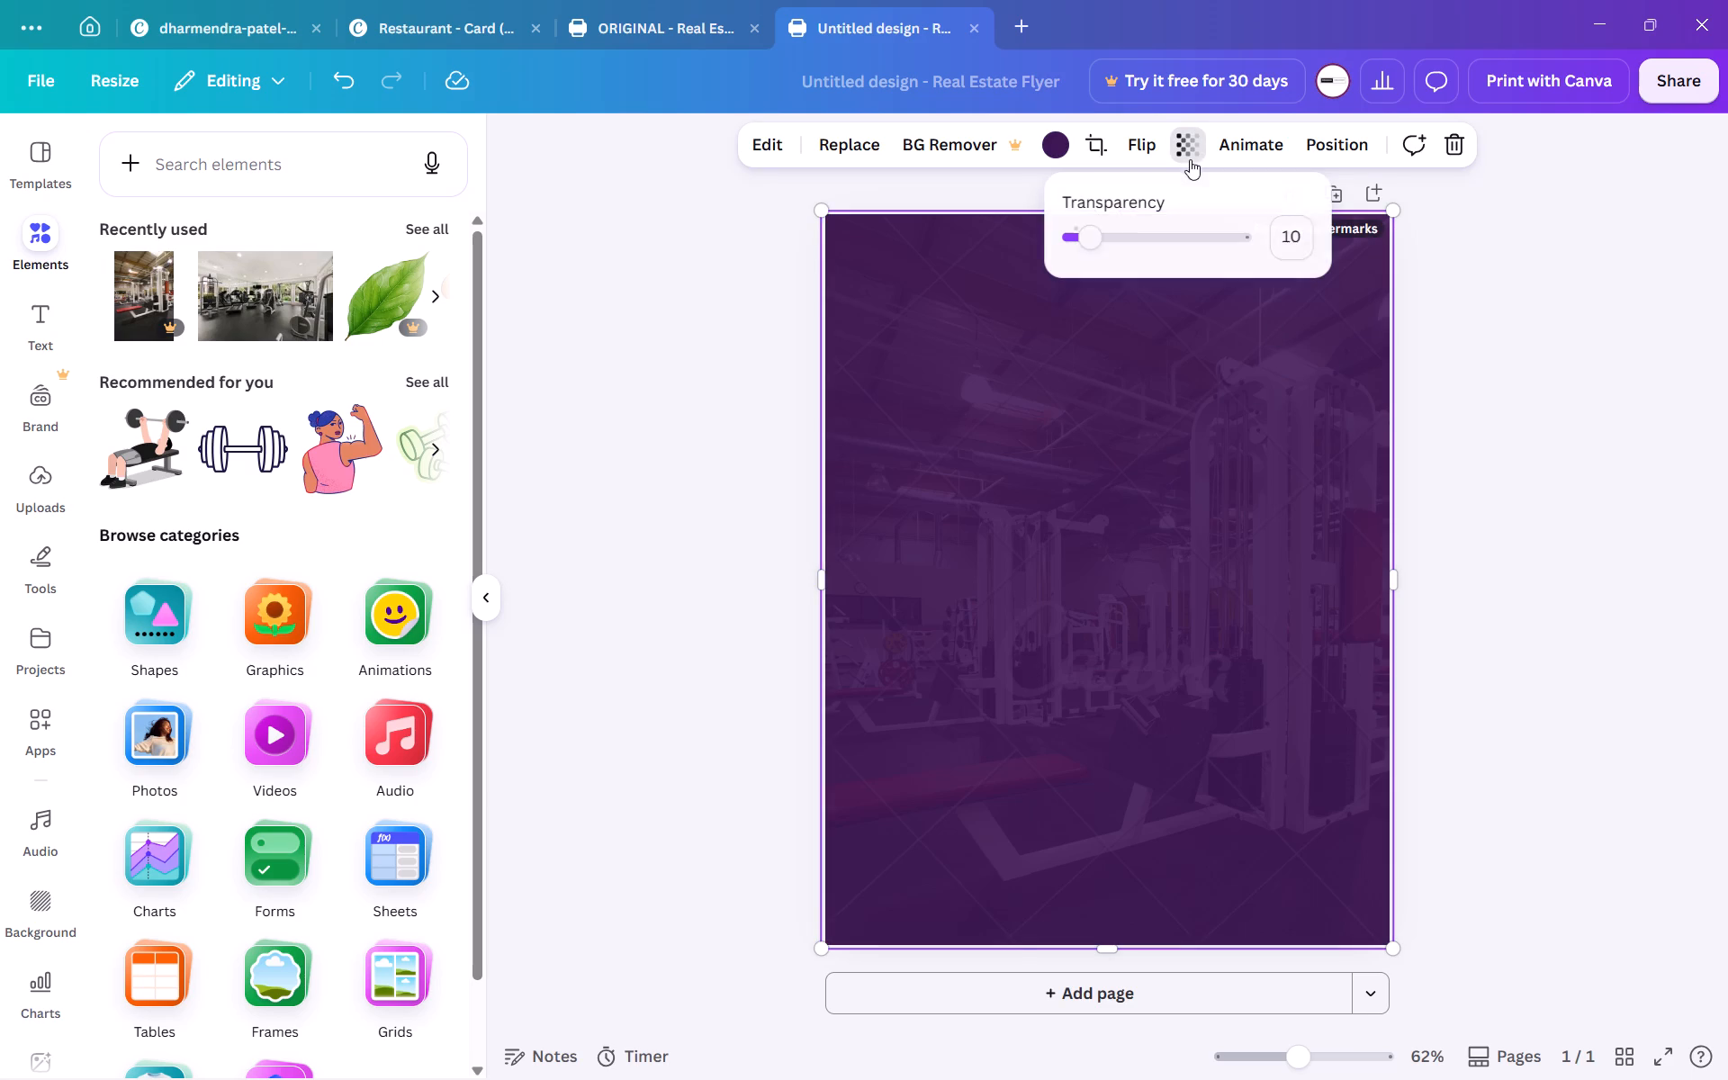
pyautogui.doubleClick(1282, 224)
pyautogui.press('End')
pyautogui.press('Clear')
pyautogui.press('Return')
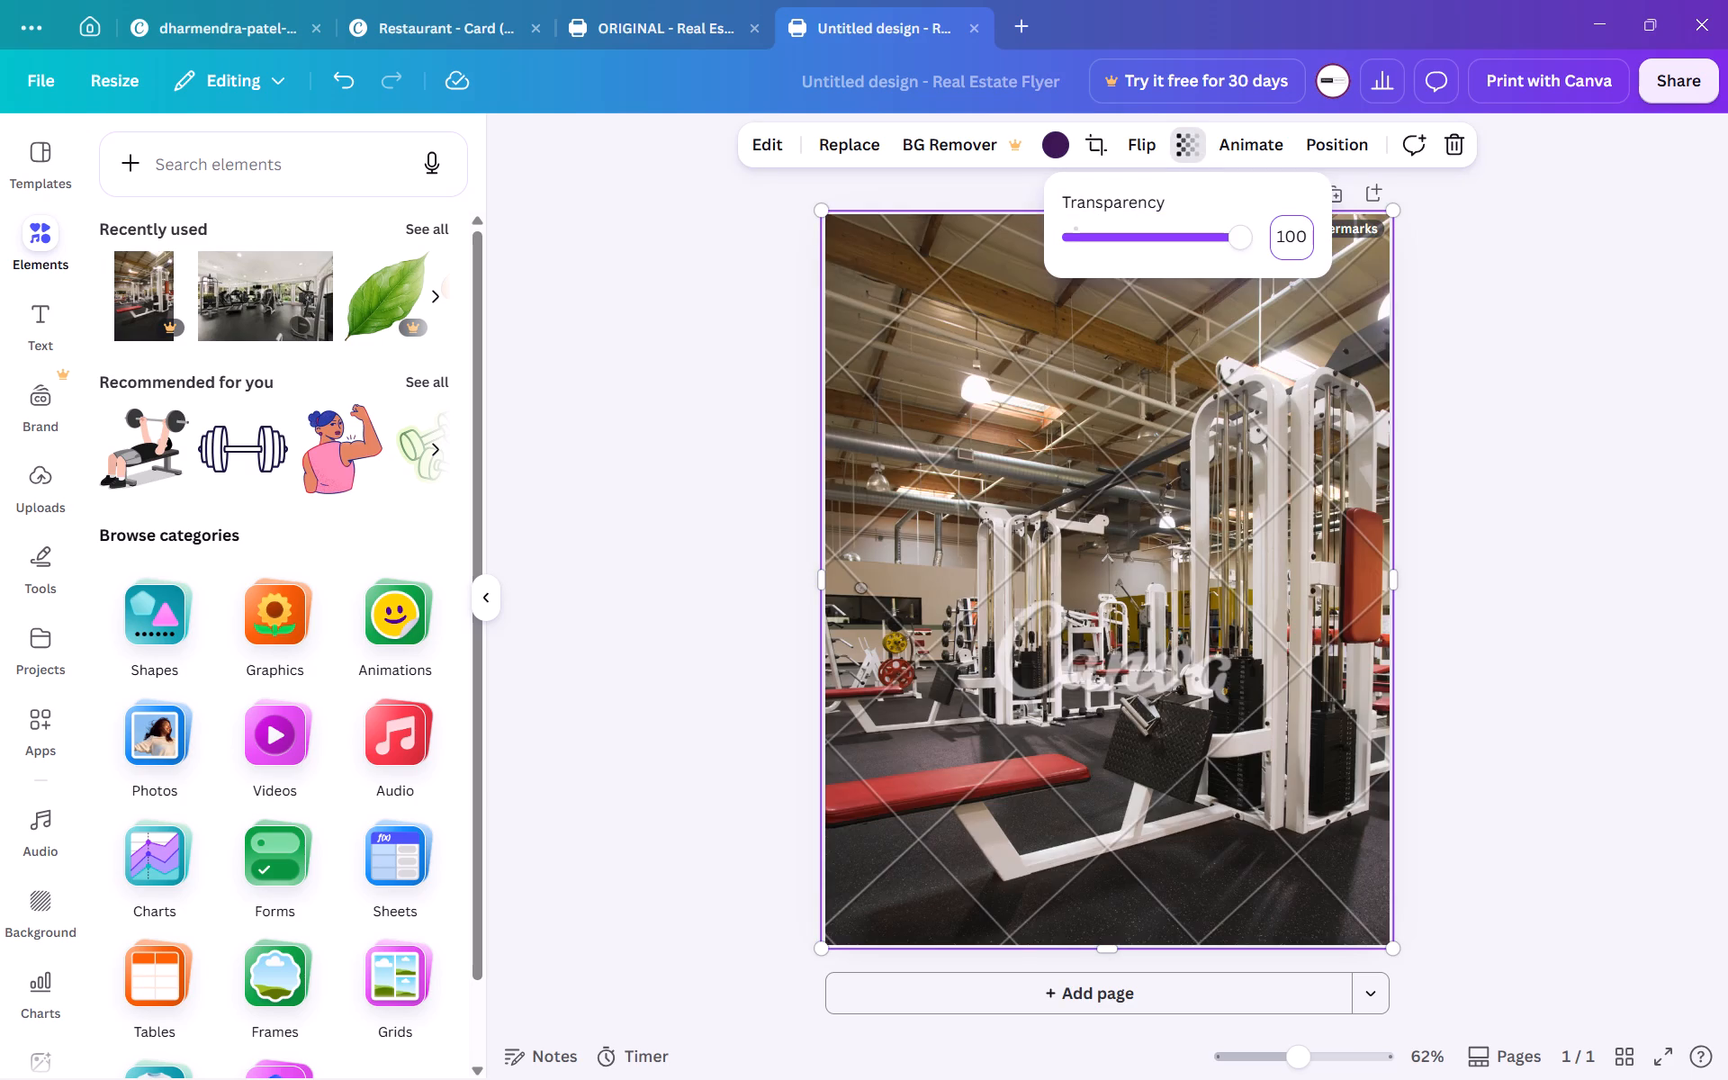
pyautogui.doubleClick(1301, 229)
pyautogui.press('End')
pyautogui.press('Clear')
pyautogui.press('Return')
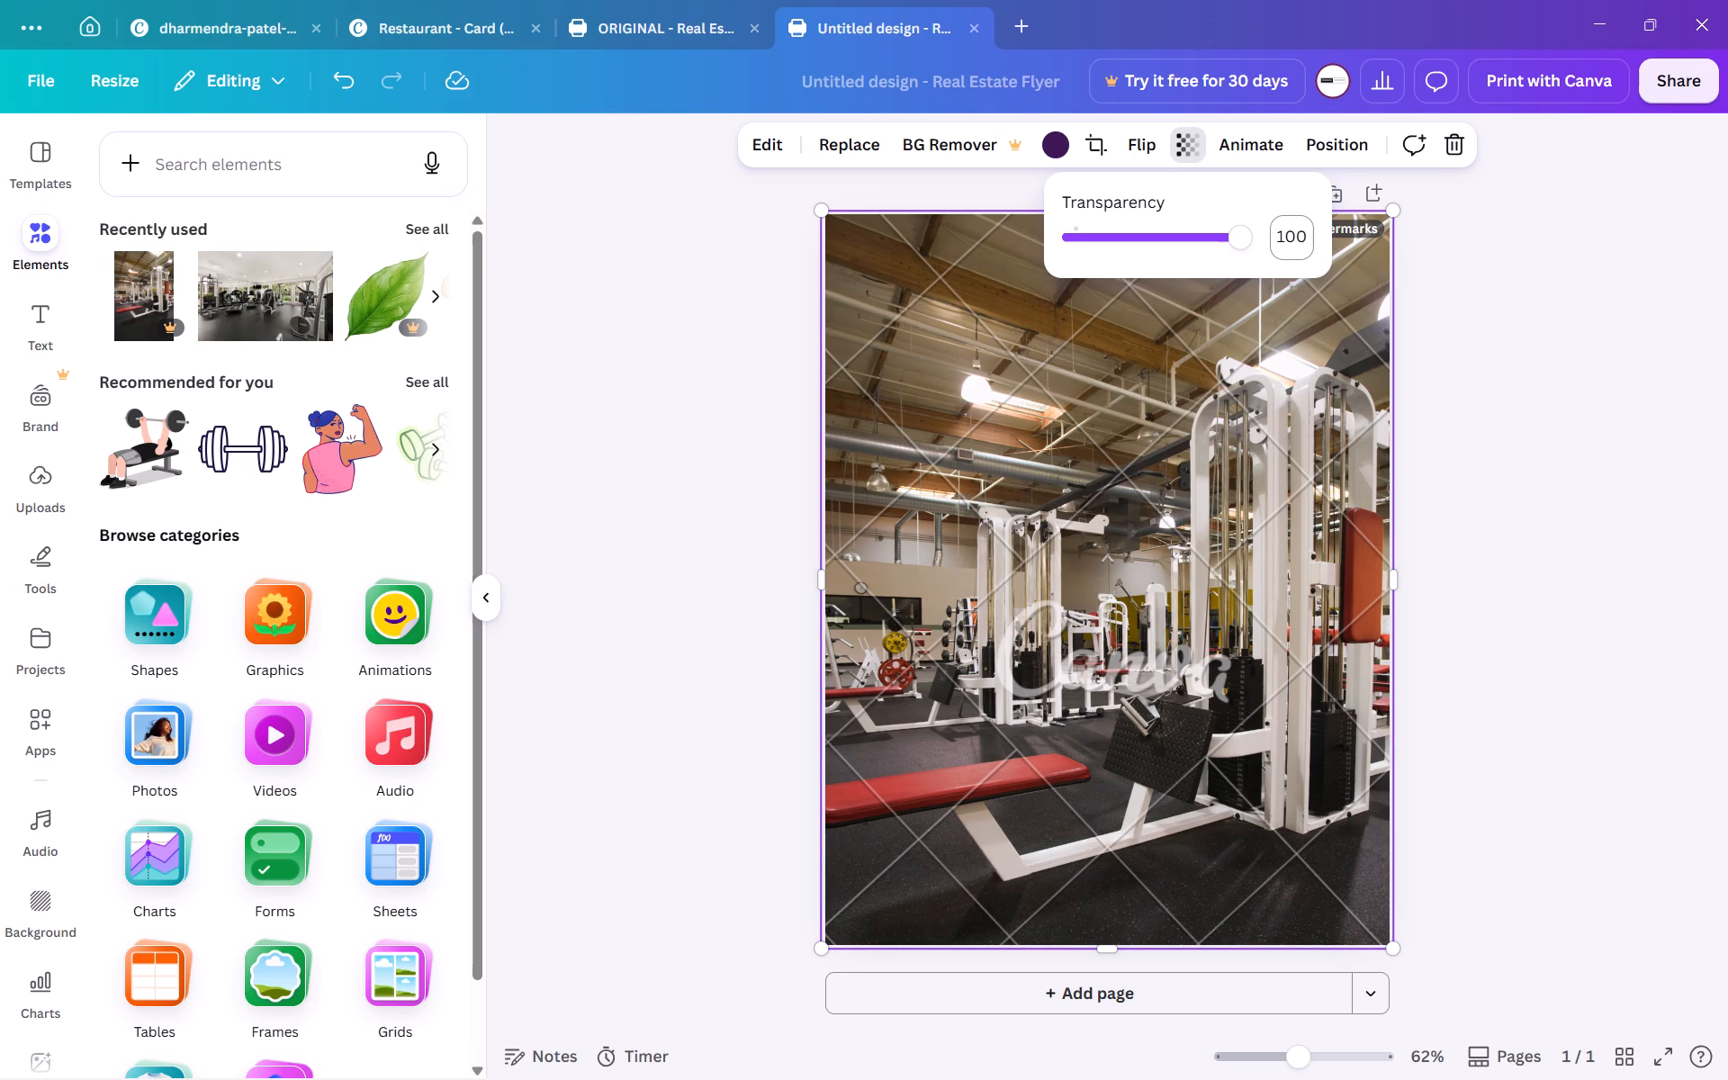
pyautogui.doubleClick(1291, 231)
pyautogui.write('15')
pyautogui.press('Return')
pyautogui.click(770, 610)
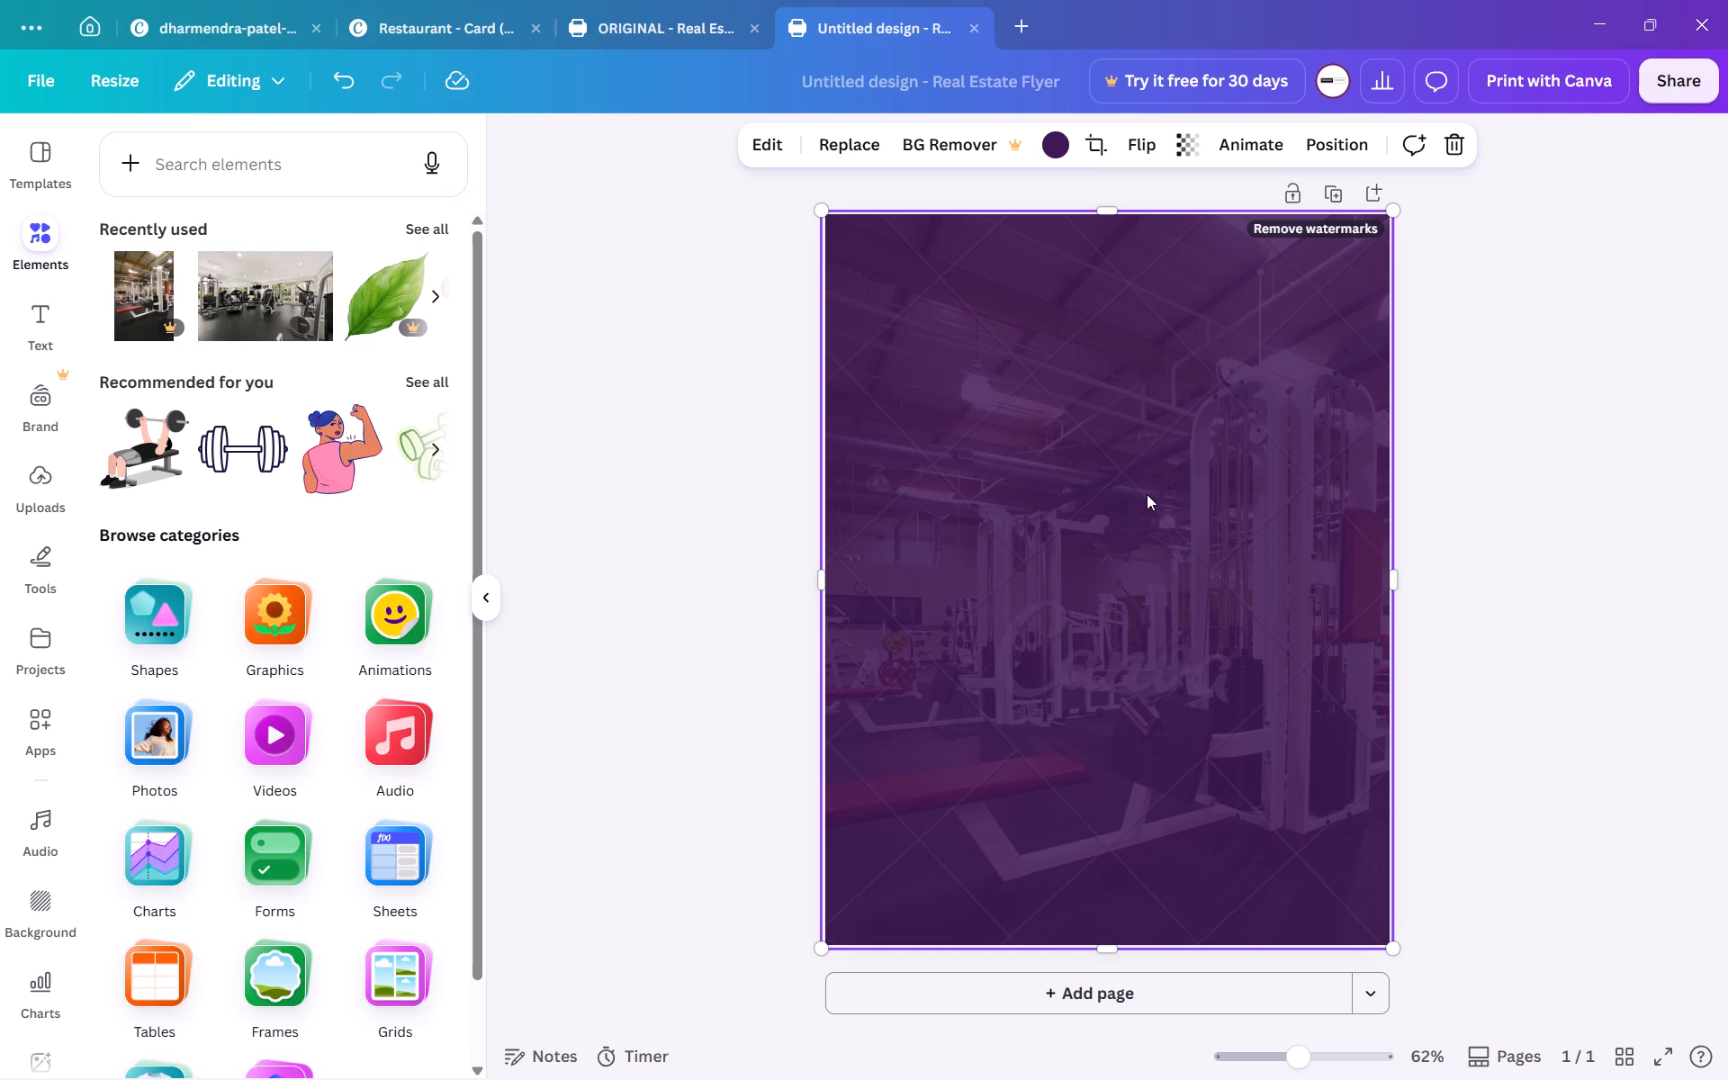
# Set the gym background photo's transparency to 10.
pyautogui.click(1250, 427)
pyautogui.click(1219, 328)
pyautogui.click(1186, 154)
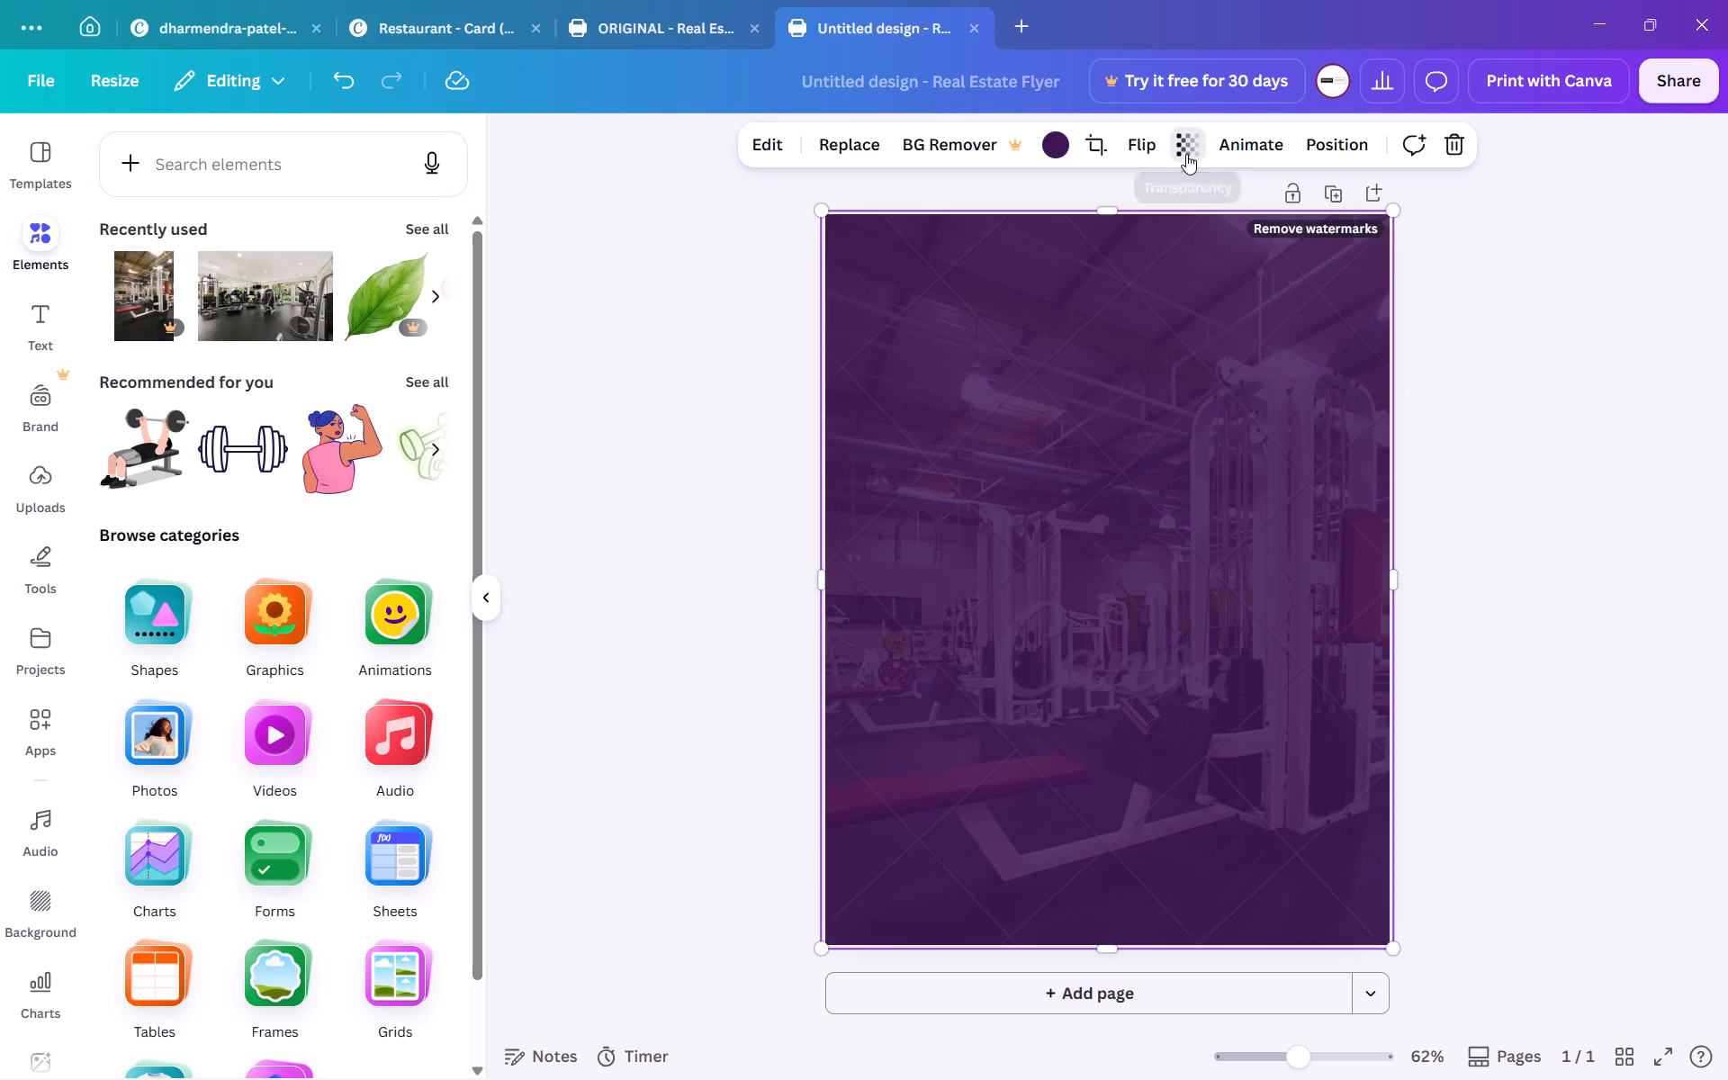
pyautogui.click(1285, 234)
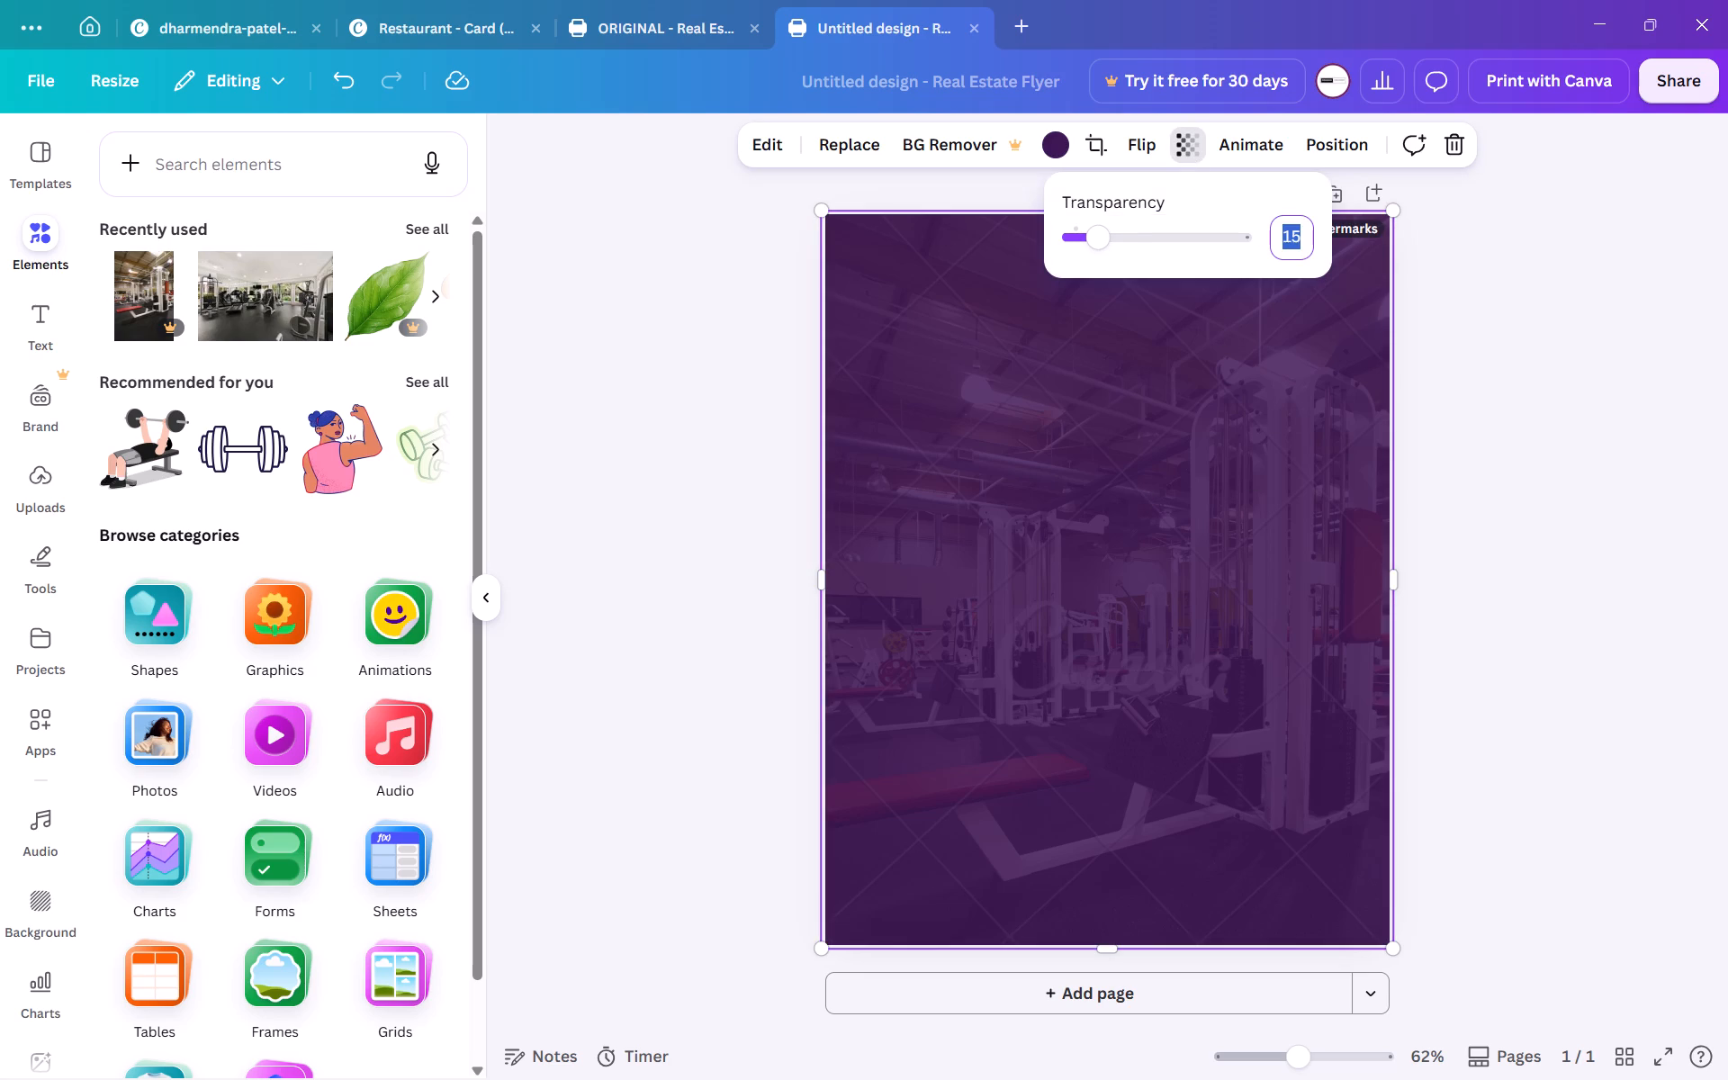
pyautogui.write('10')
pyautogui.press('Return')
pyautogui.click(707, 526)
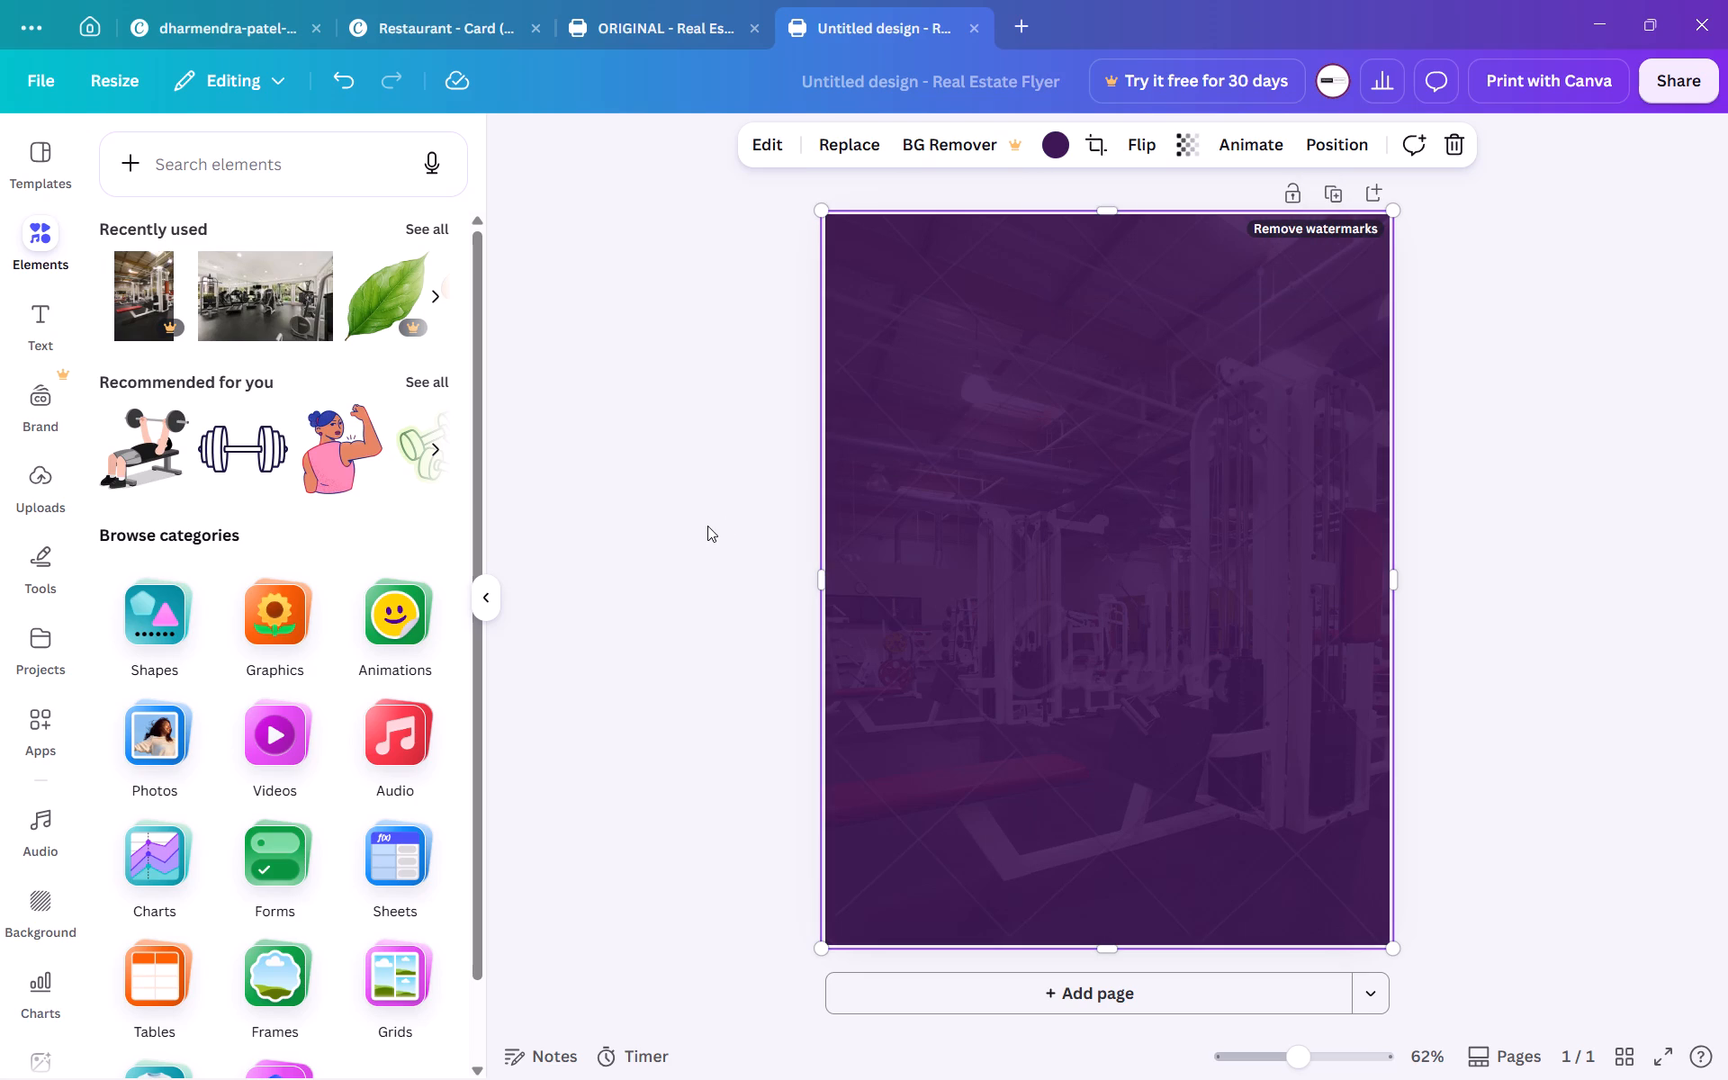
# Search the element library's photos for "body builder", filtered to vertical orientation.
pyautogui.click(217, 175)
pyautogui.write('body builder')
pyautogui.press('Return')
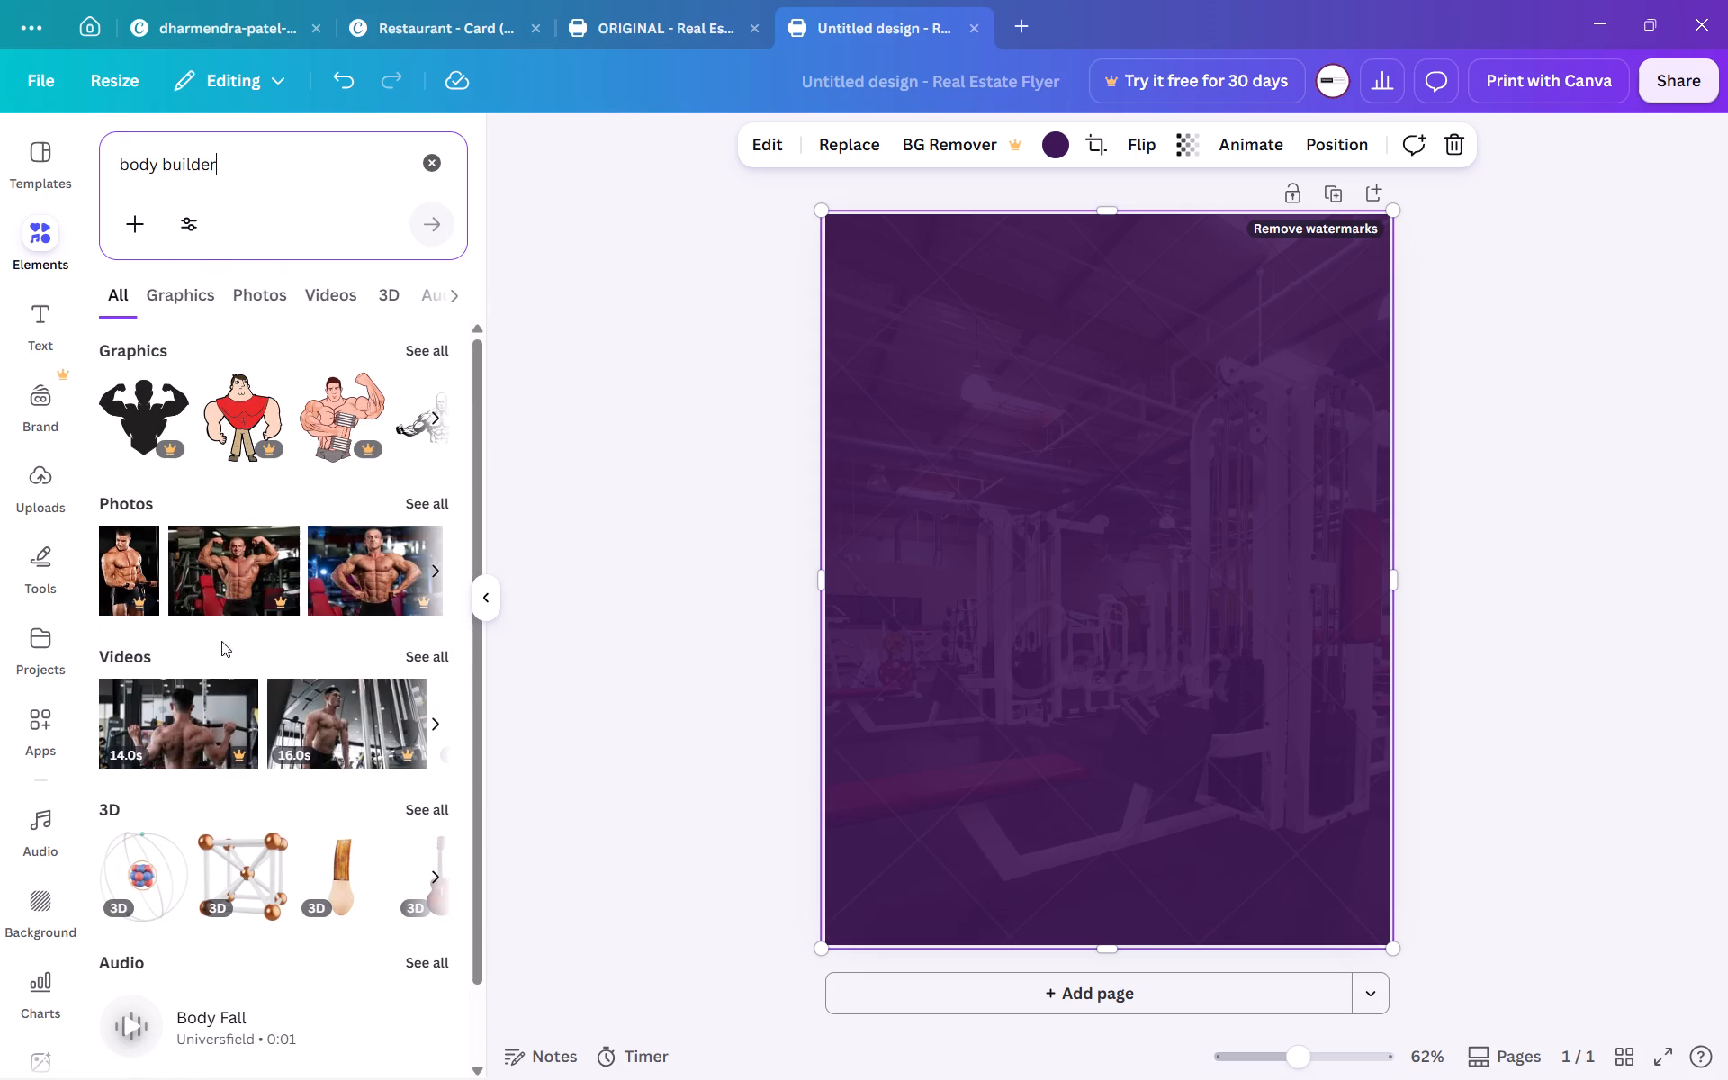
pyautogui.scroll(-1, 233, 600)
pyautogui.click(271, 299)
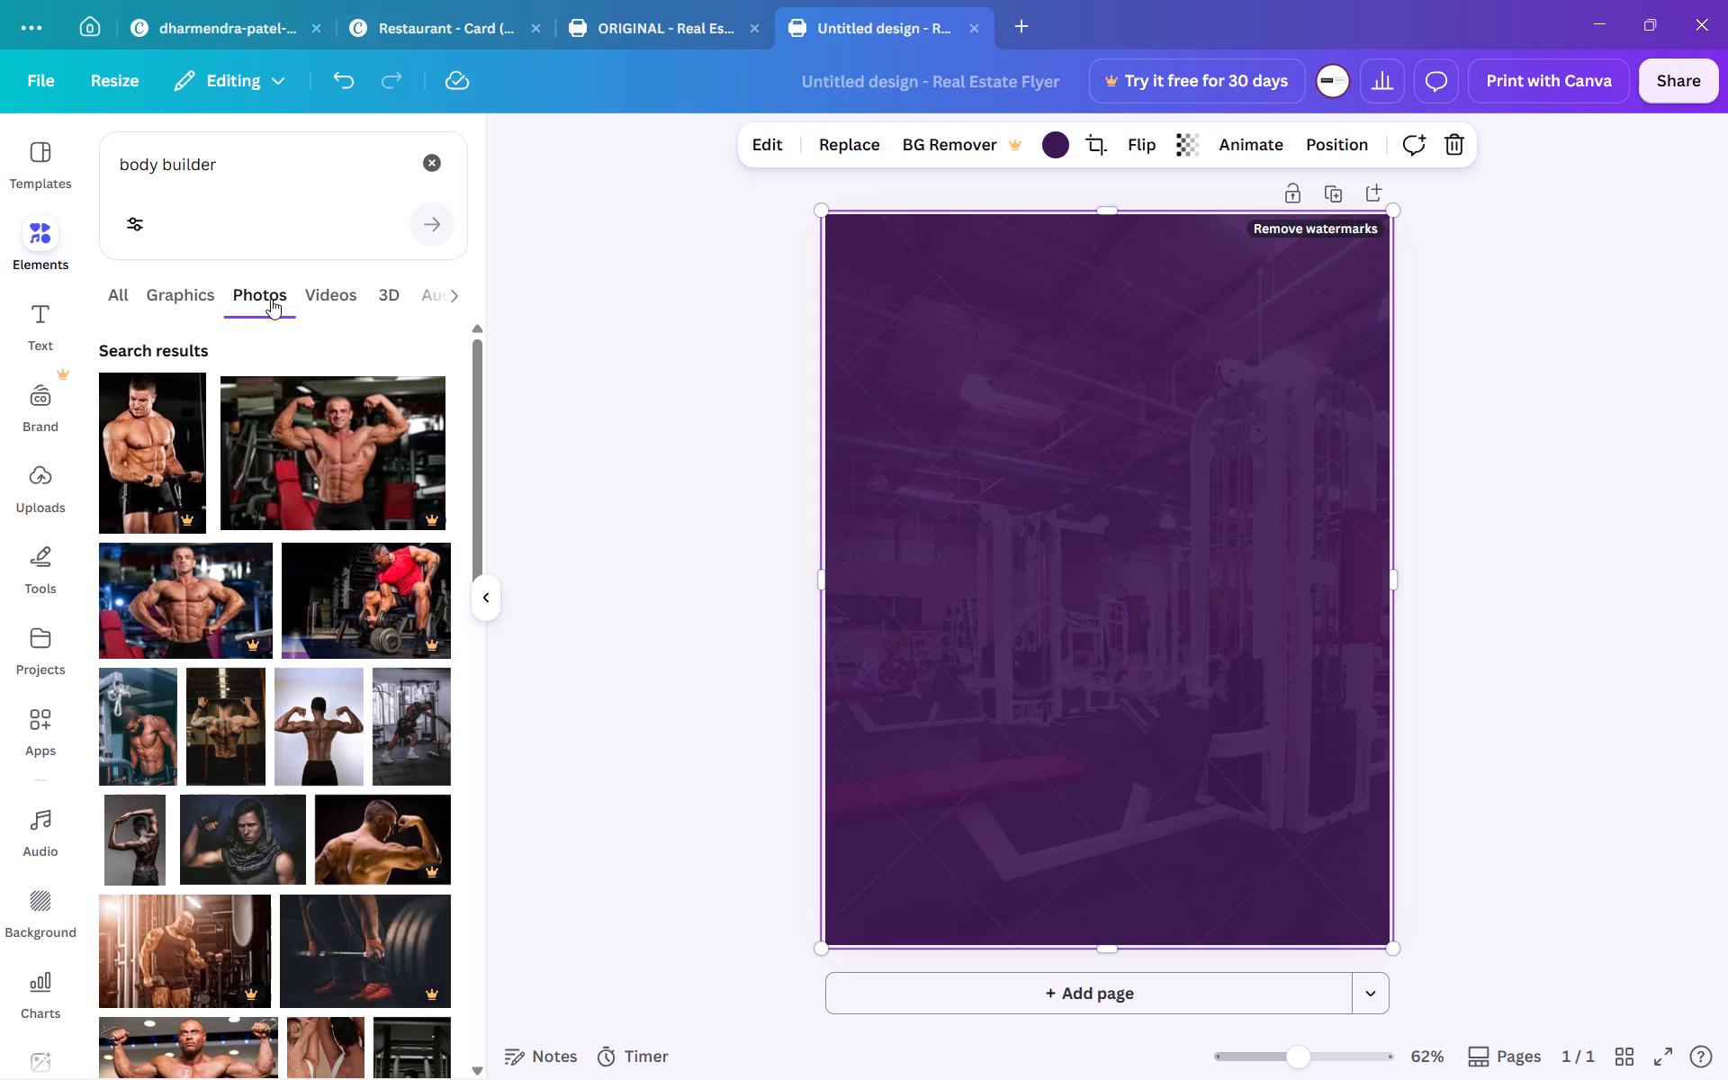
pyautogui.click(119, 230)
pyautogui.click(163, 499)
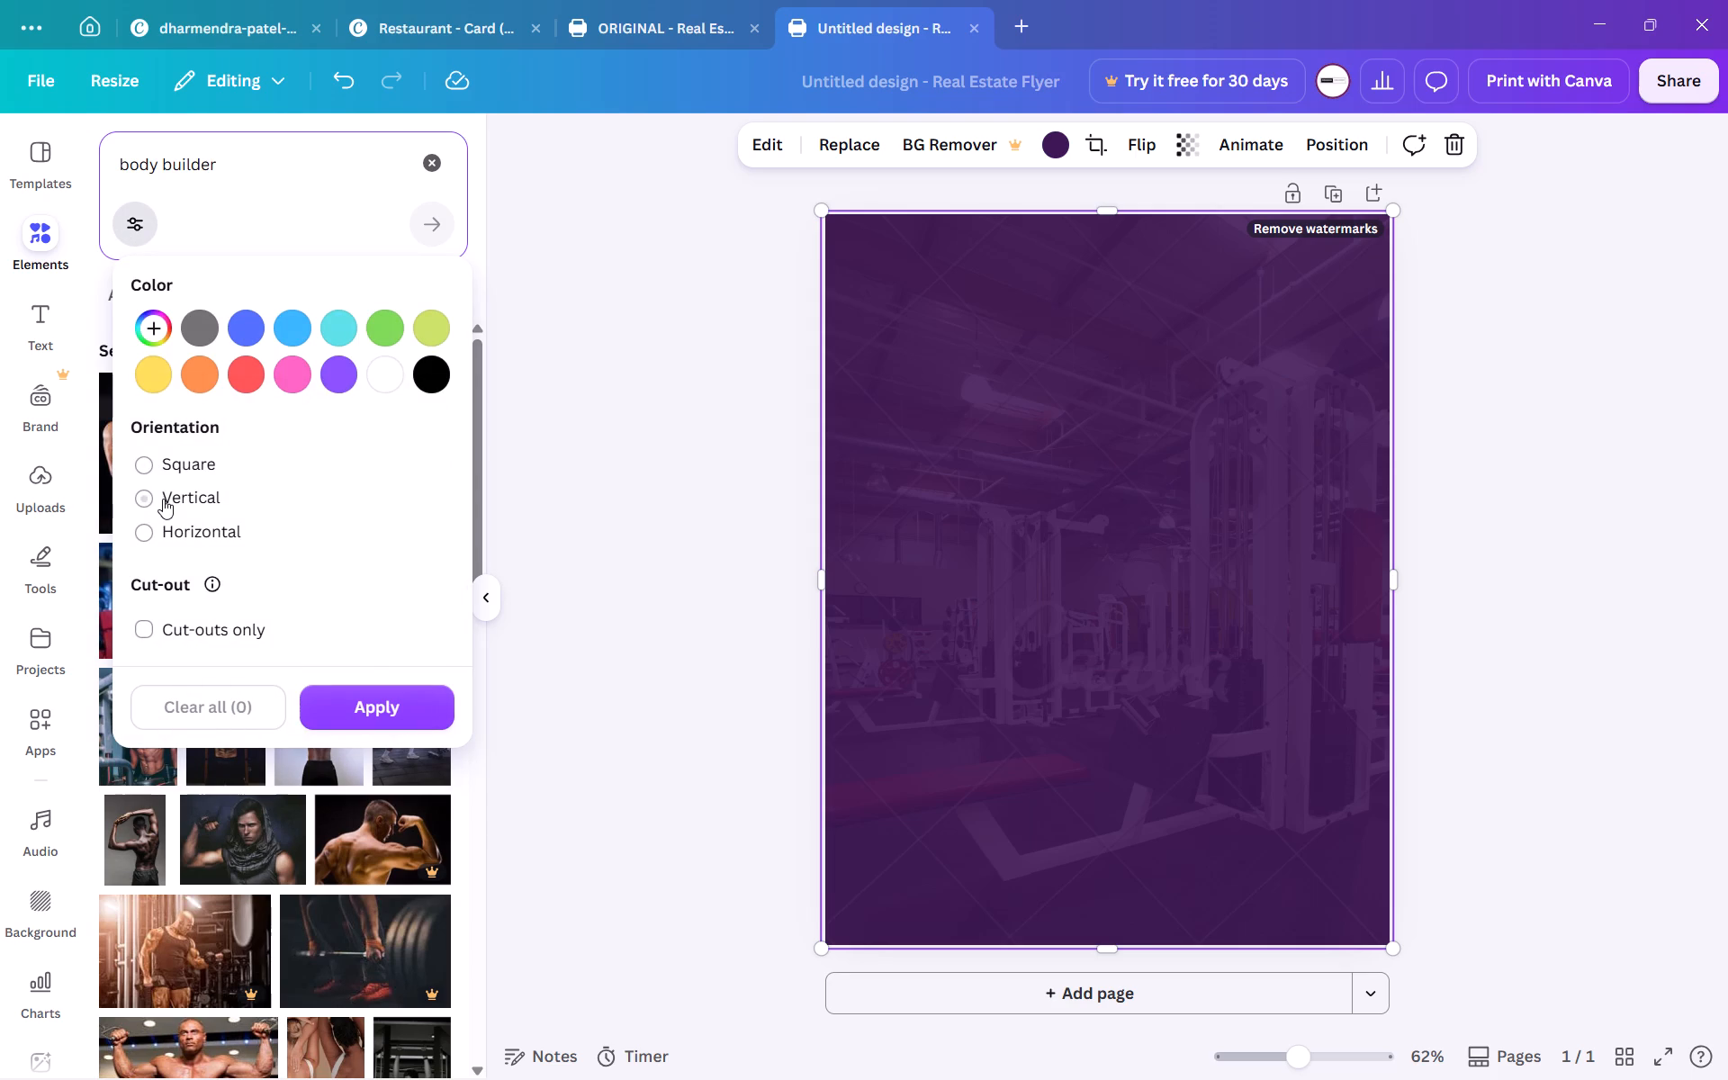
pyautogui.click(357, 703)
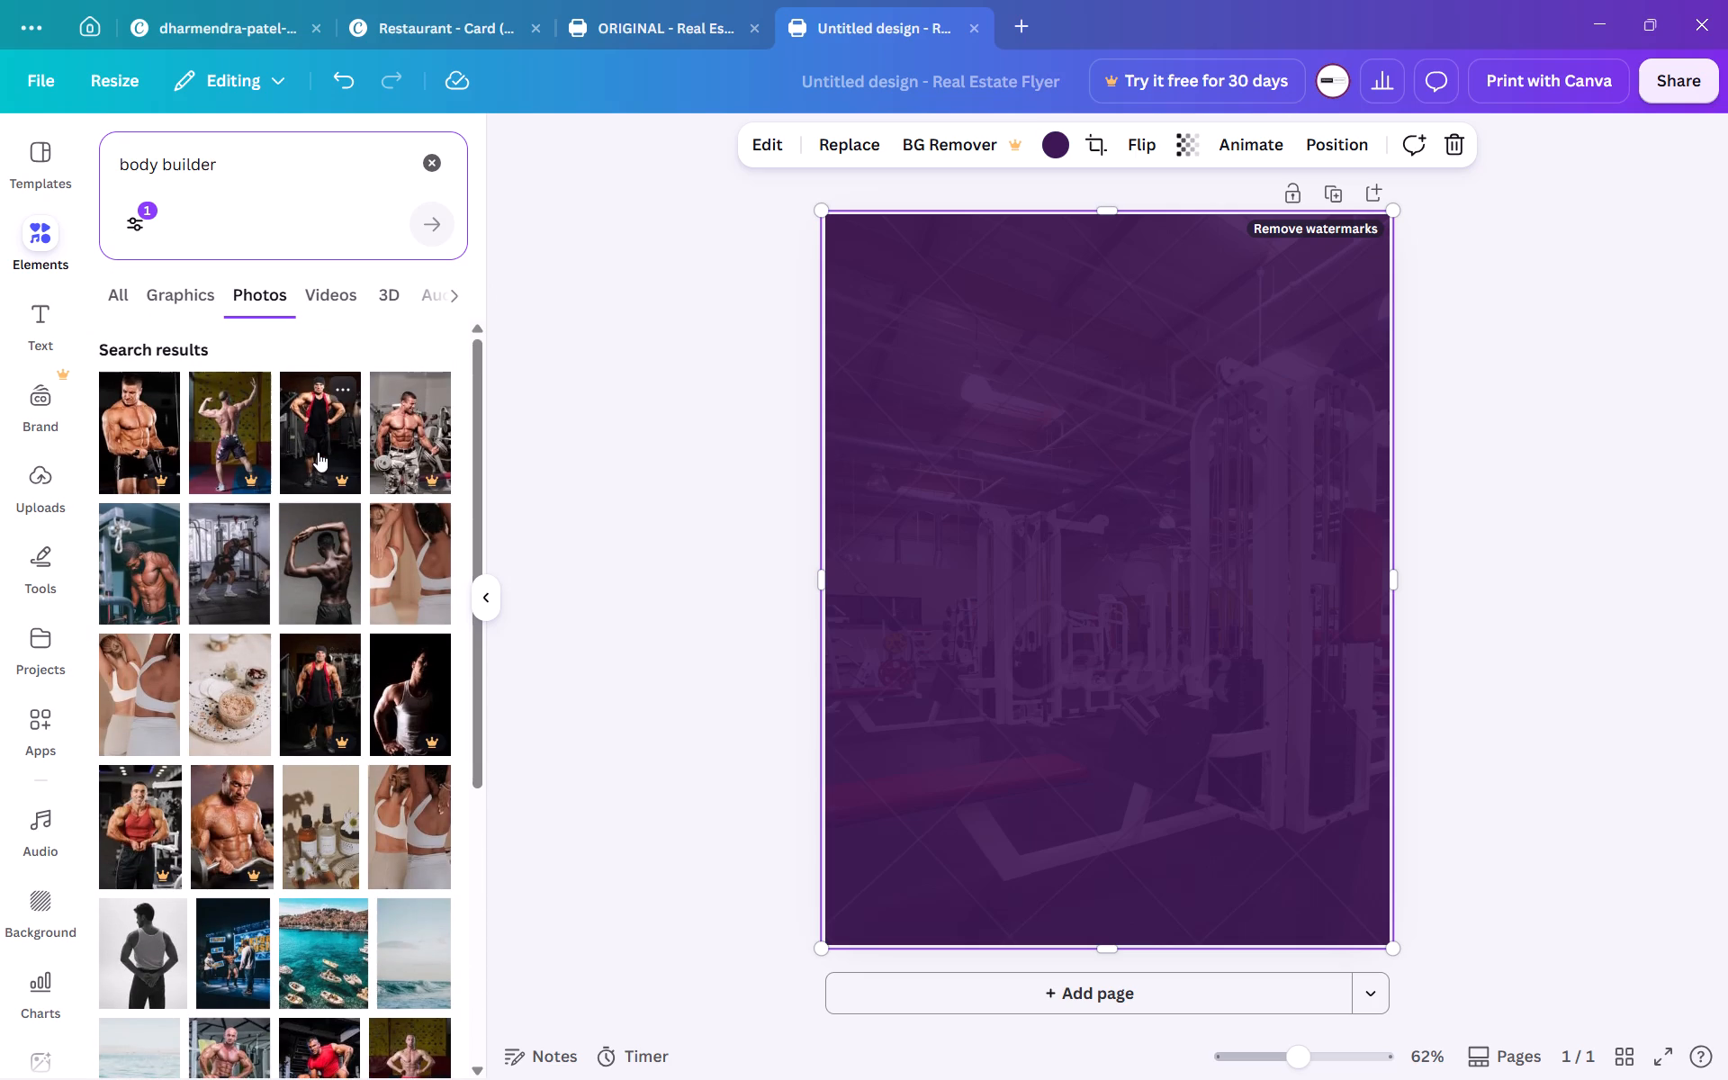
# Look through the vertical "body builder" photo results for a suitable bodybuilder picture for the poster.
pyautogui.scroll(-1, 318, 452)
pyautogui.scroll(1, 318, 452)
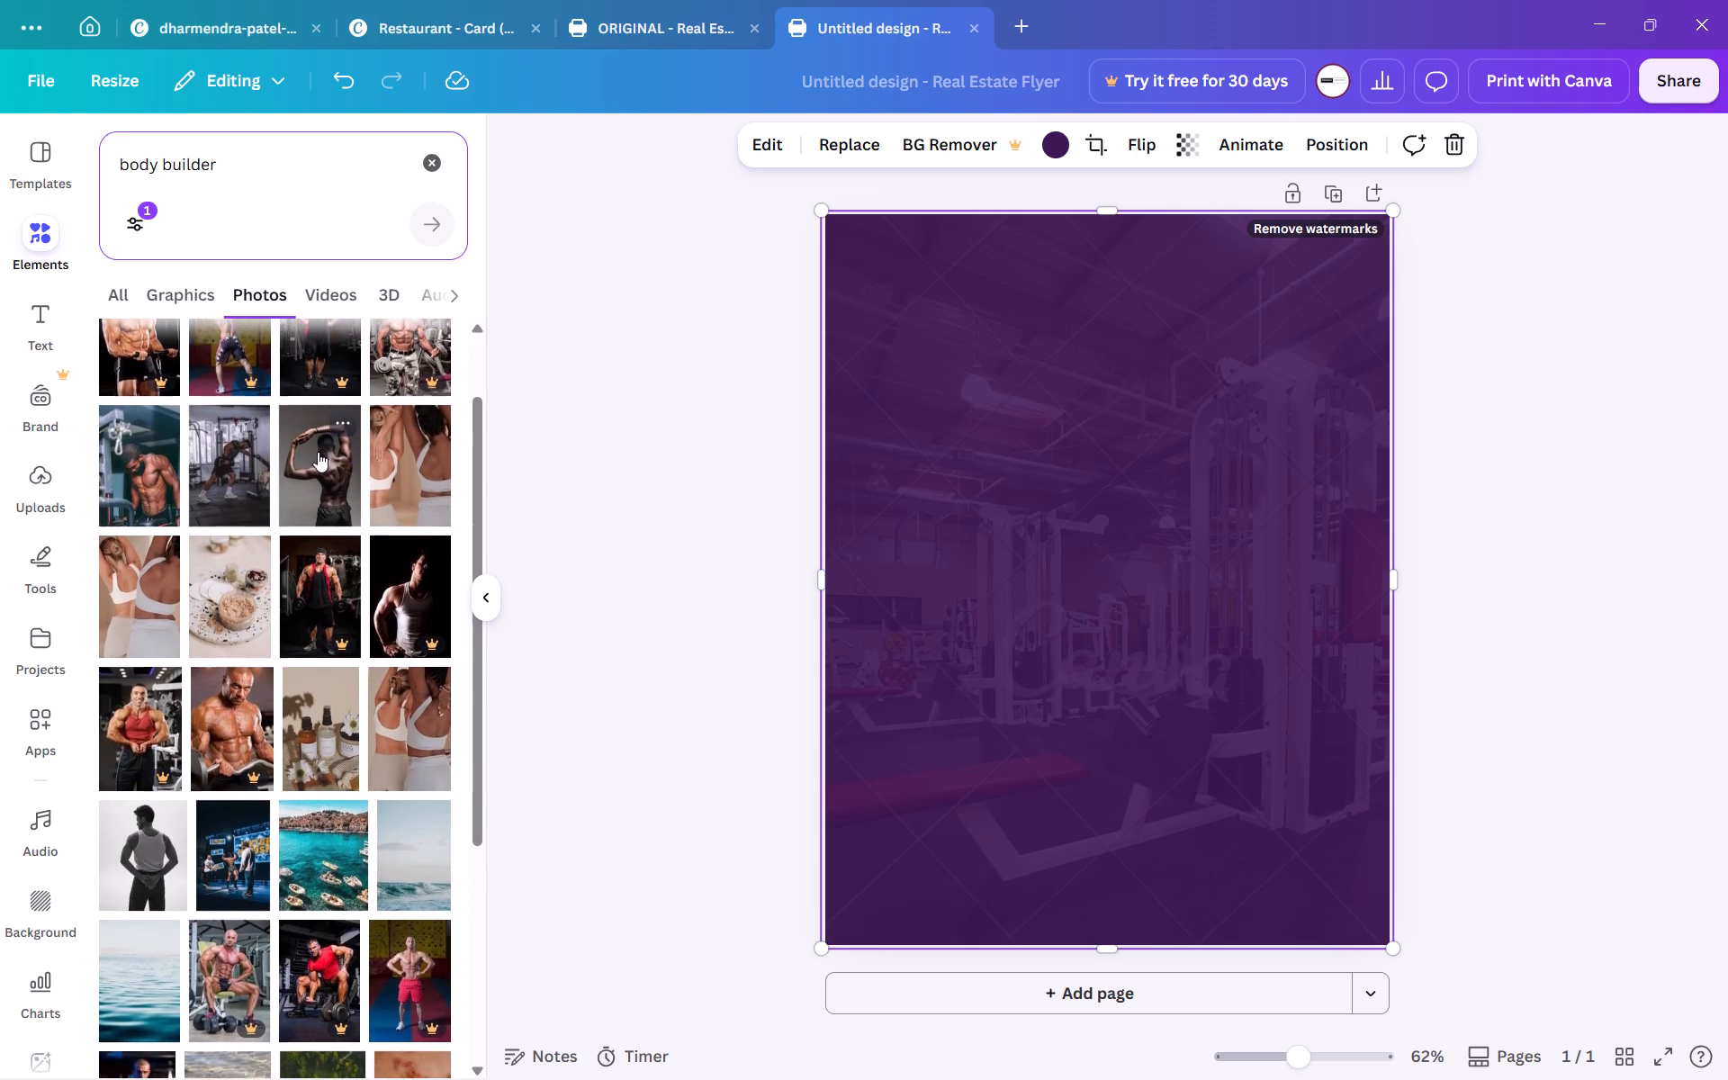
pyautogui.scroll(1, 318, 452)
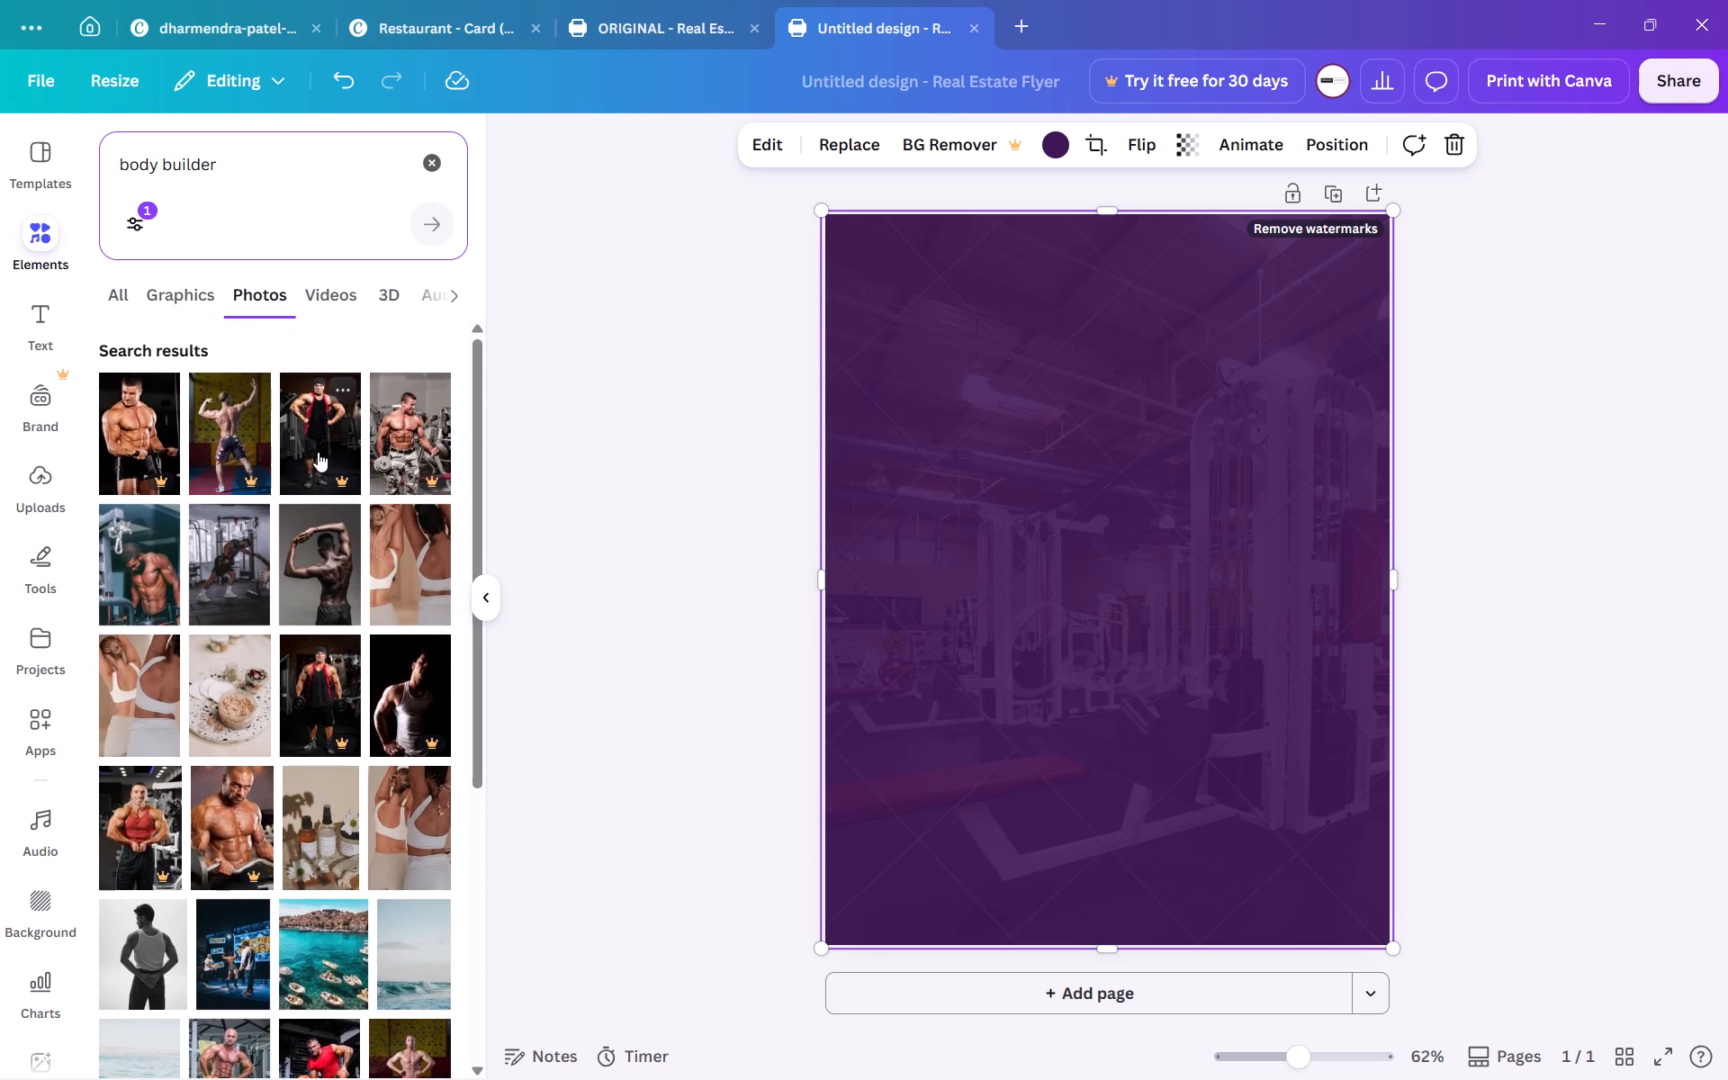
pyautogui.scroll(1, 301, 498)
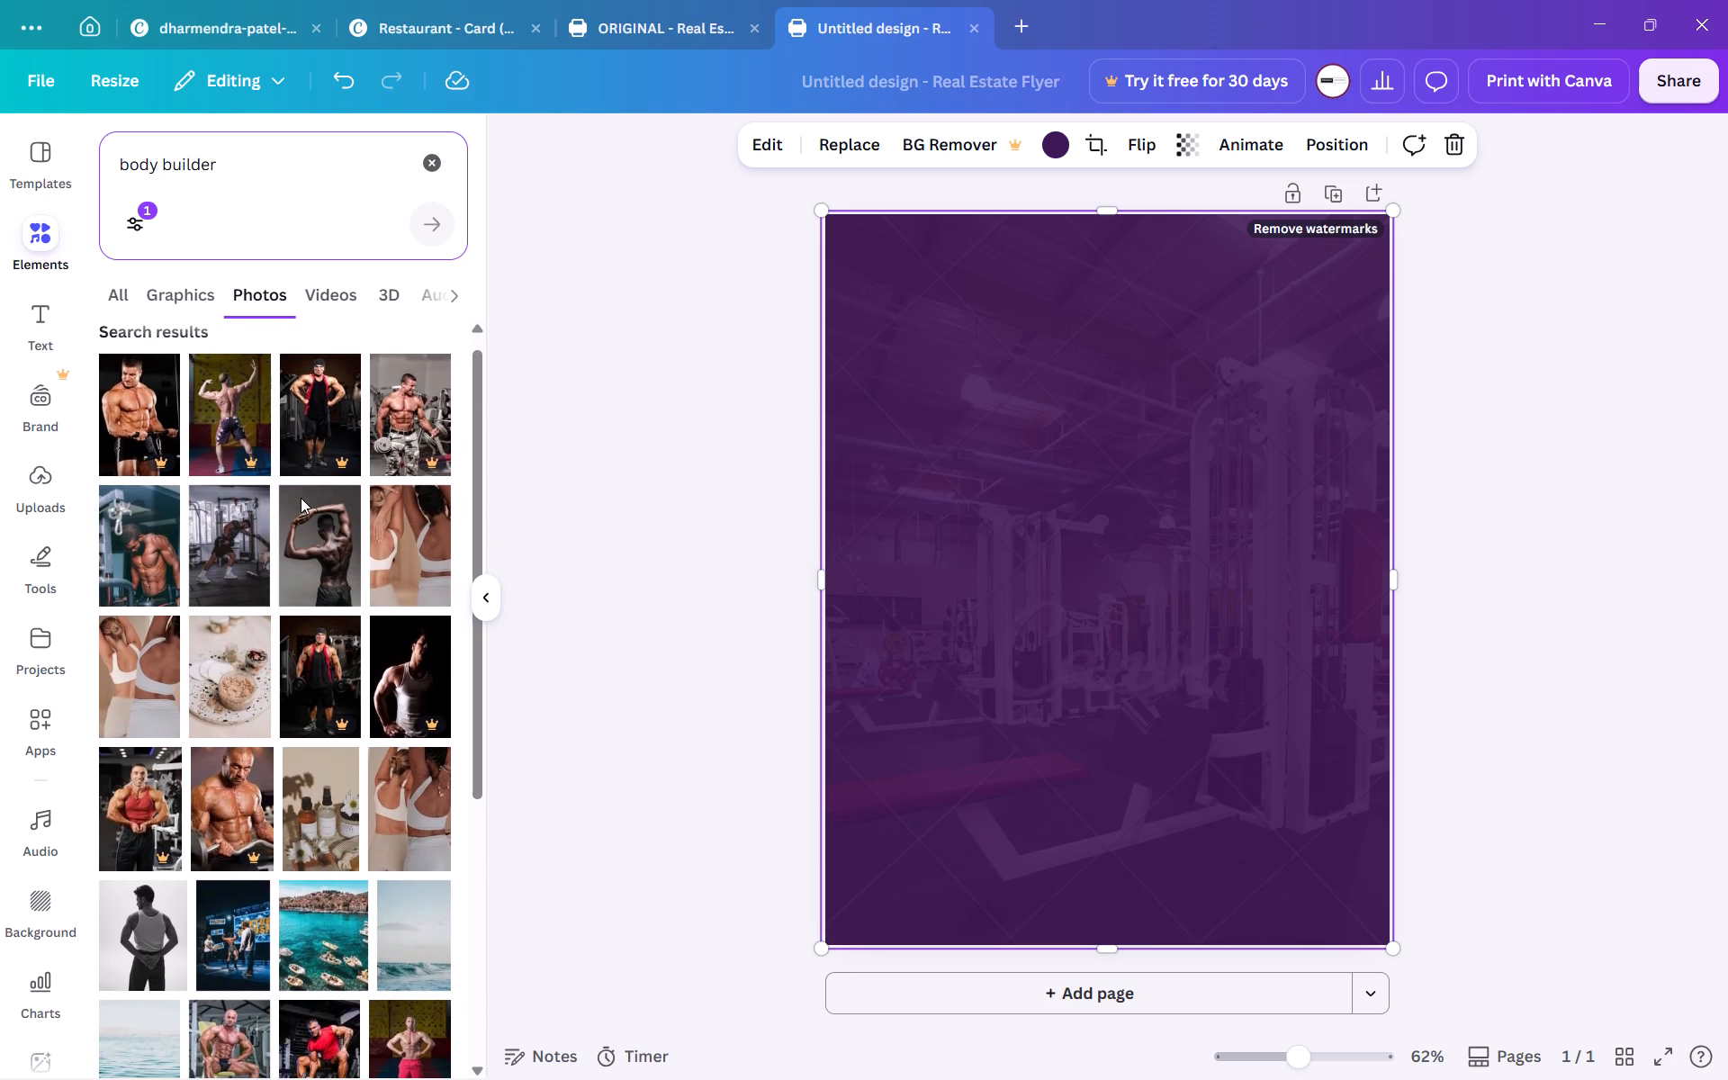
pyautogui.scroll(-1, 301, 498)
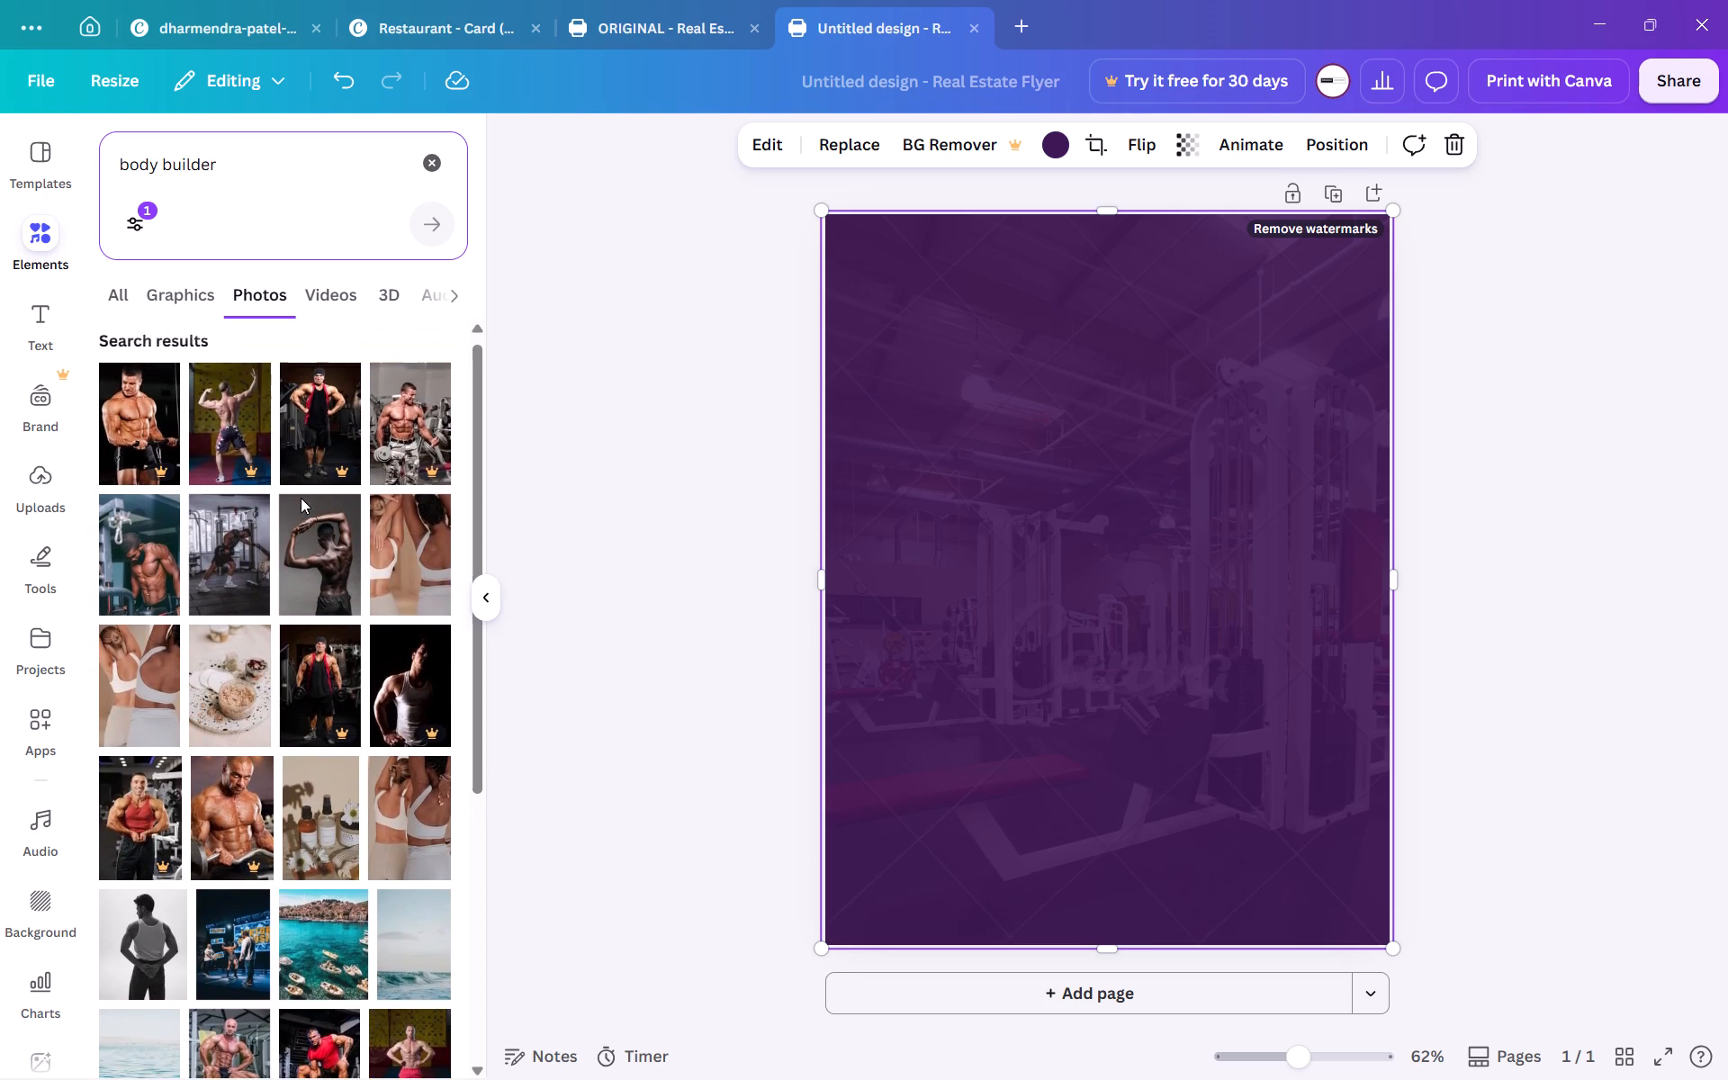
pyautogui.scroll(-1, 301, 498)
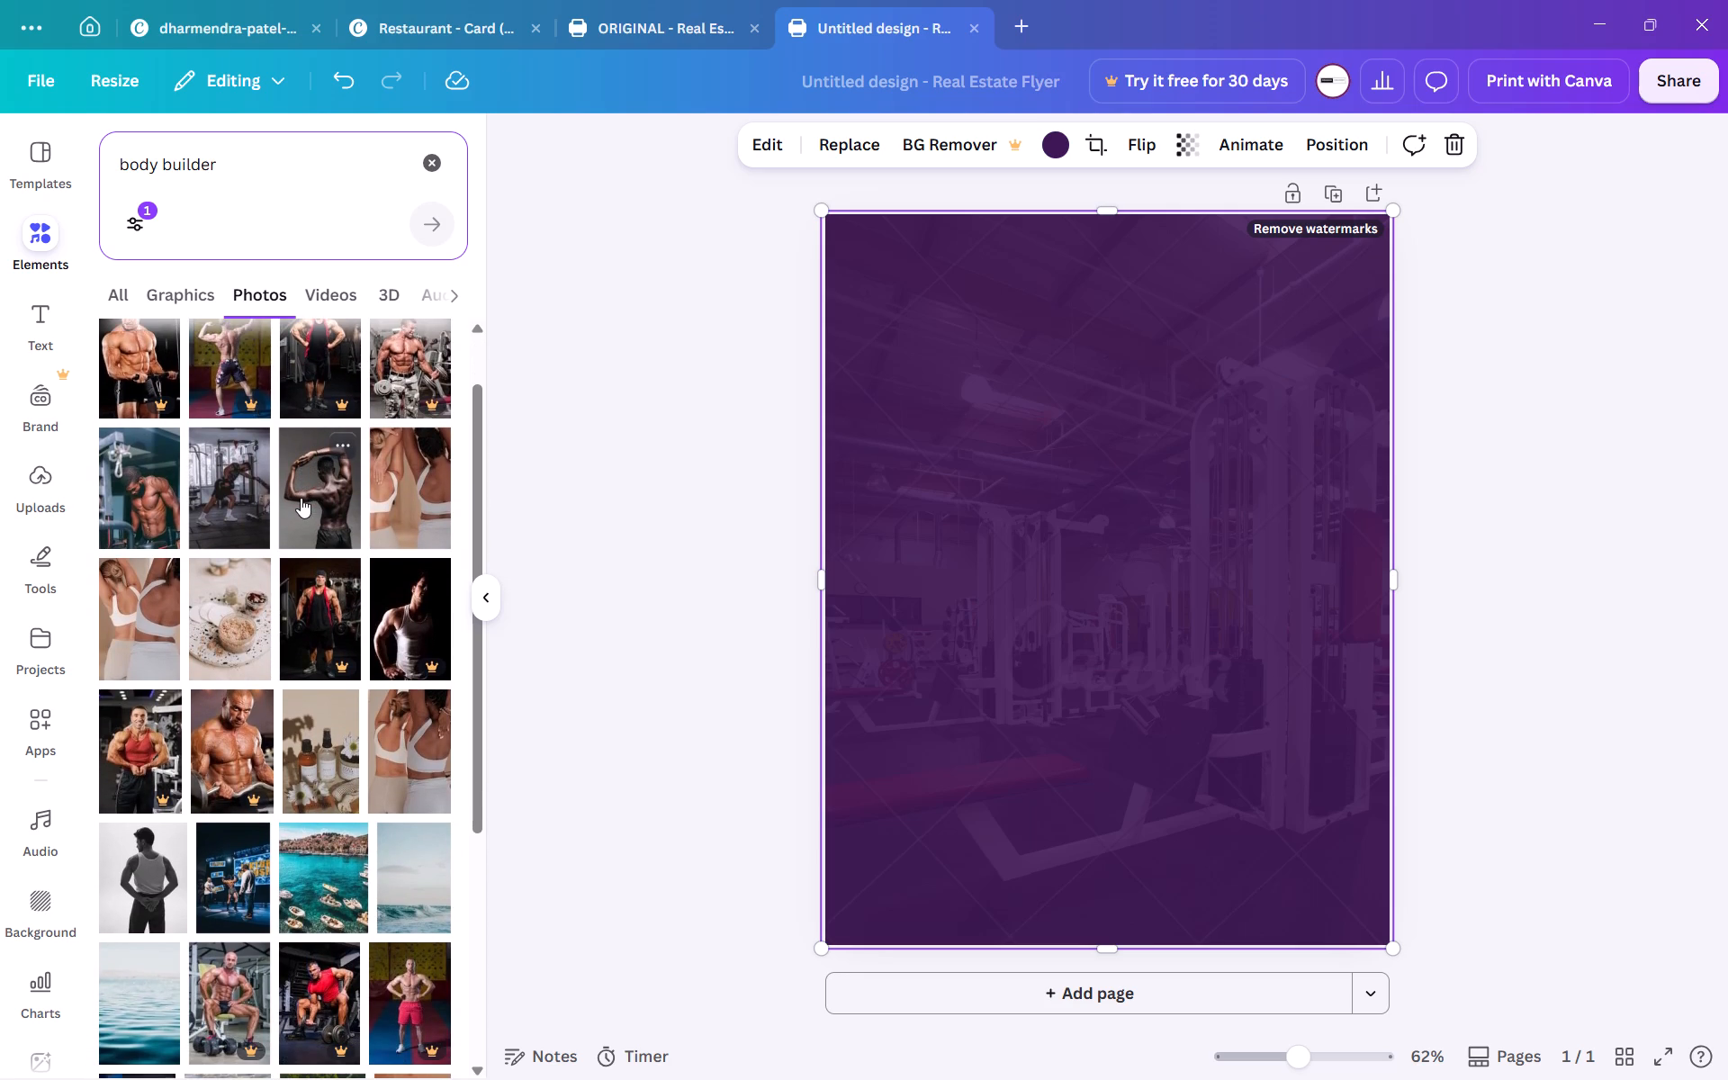
pyautogui.scroll(-1, 301, 498)
pyautogui.scroll(1, 301, 498)
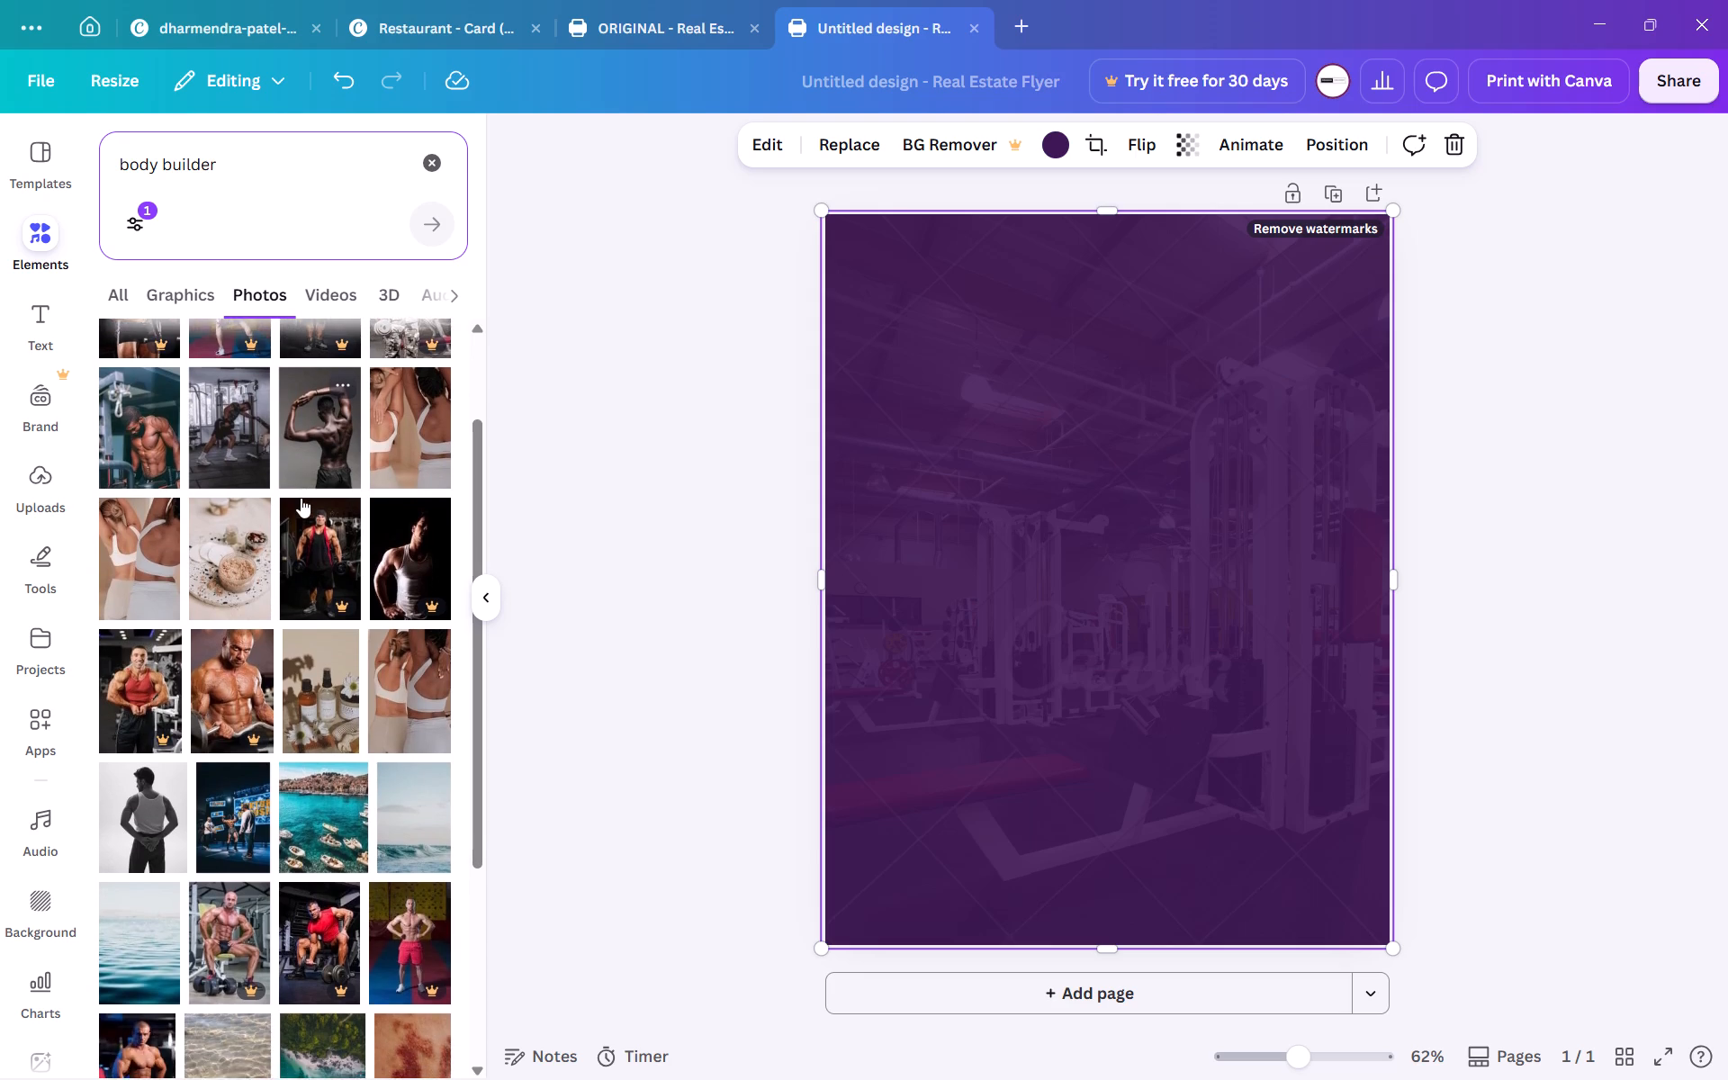
pyautogui.scroll(1, 301, 498)
pyautogui.scroll(-1, 301, 498)
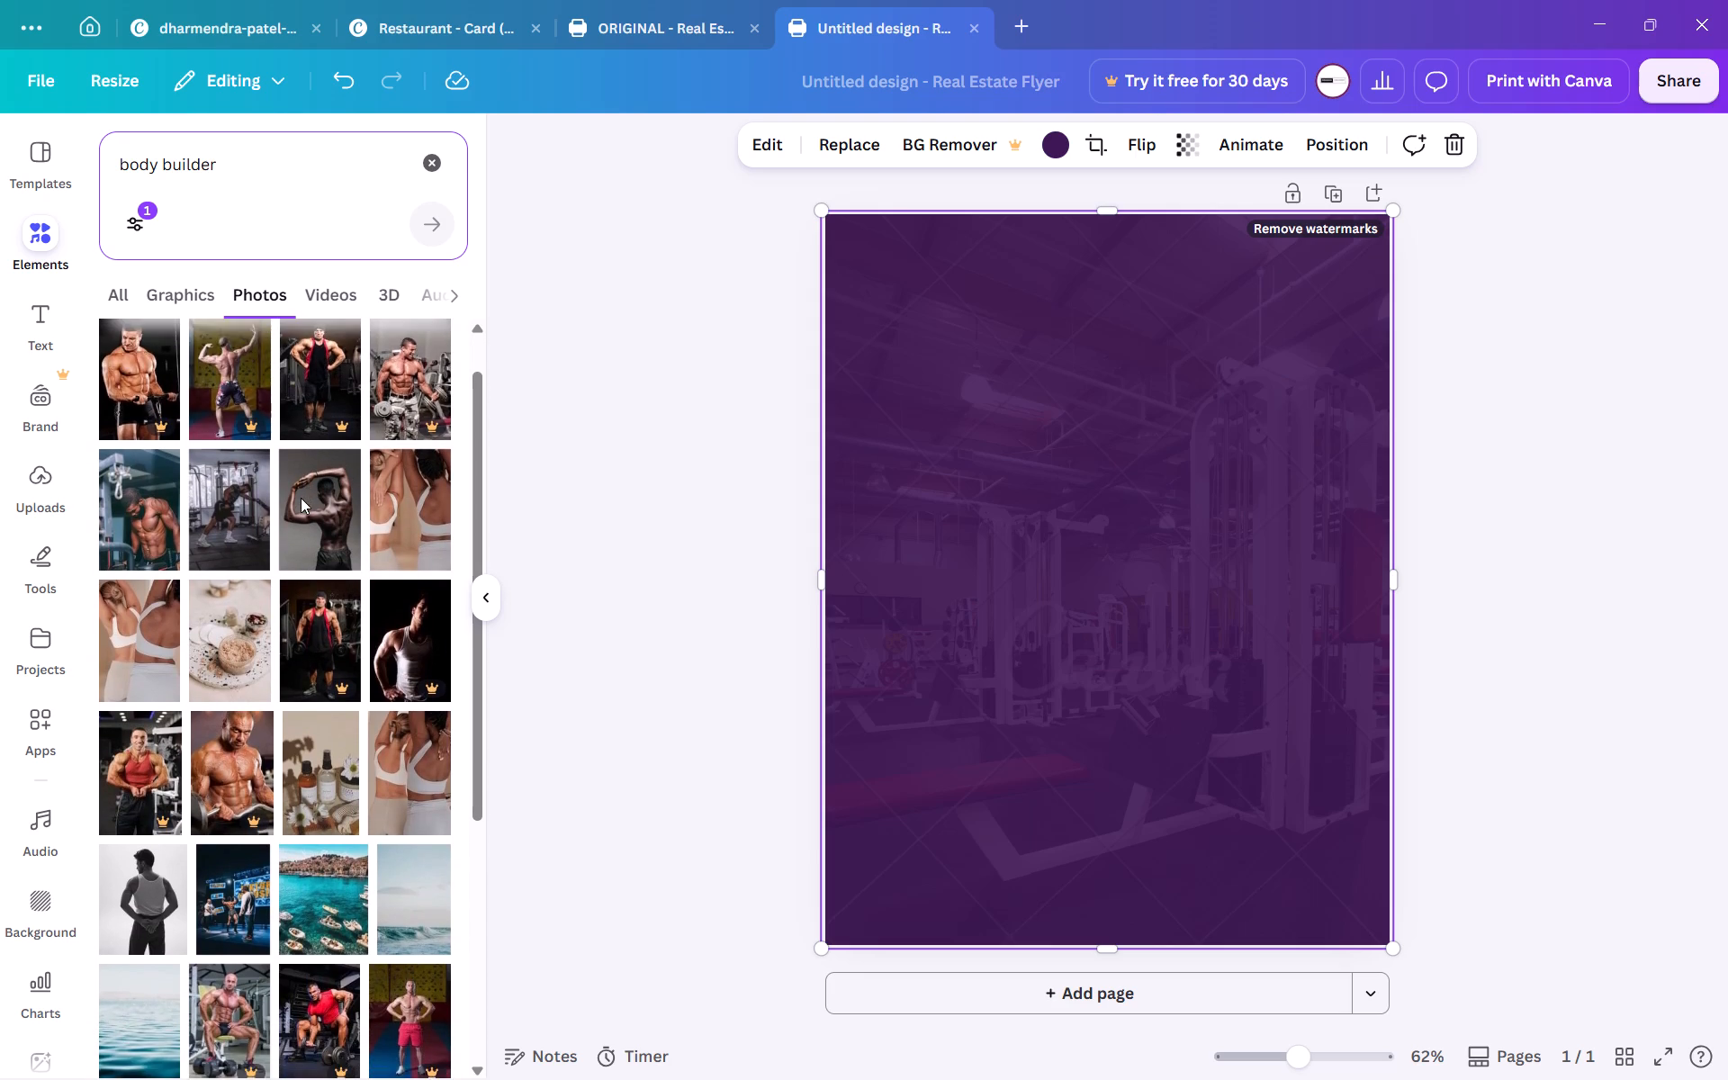
pyautogui.scroll(-2, 301, 498)
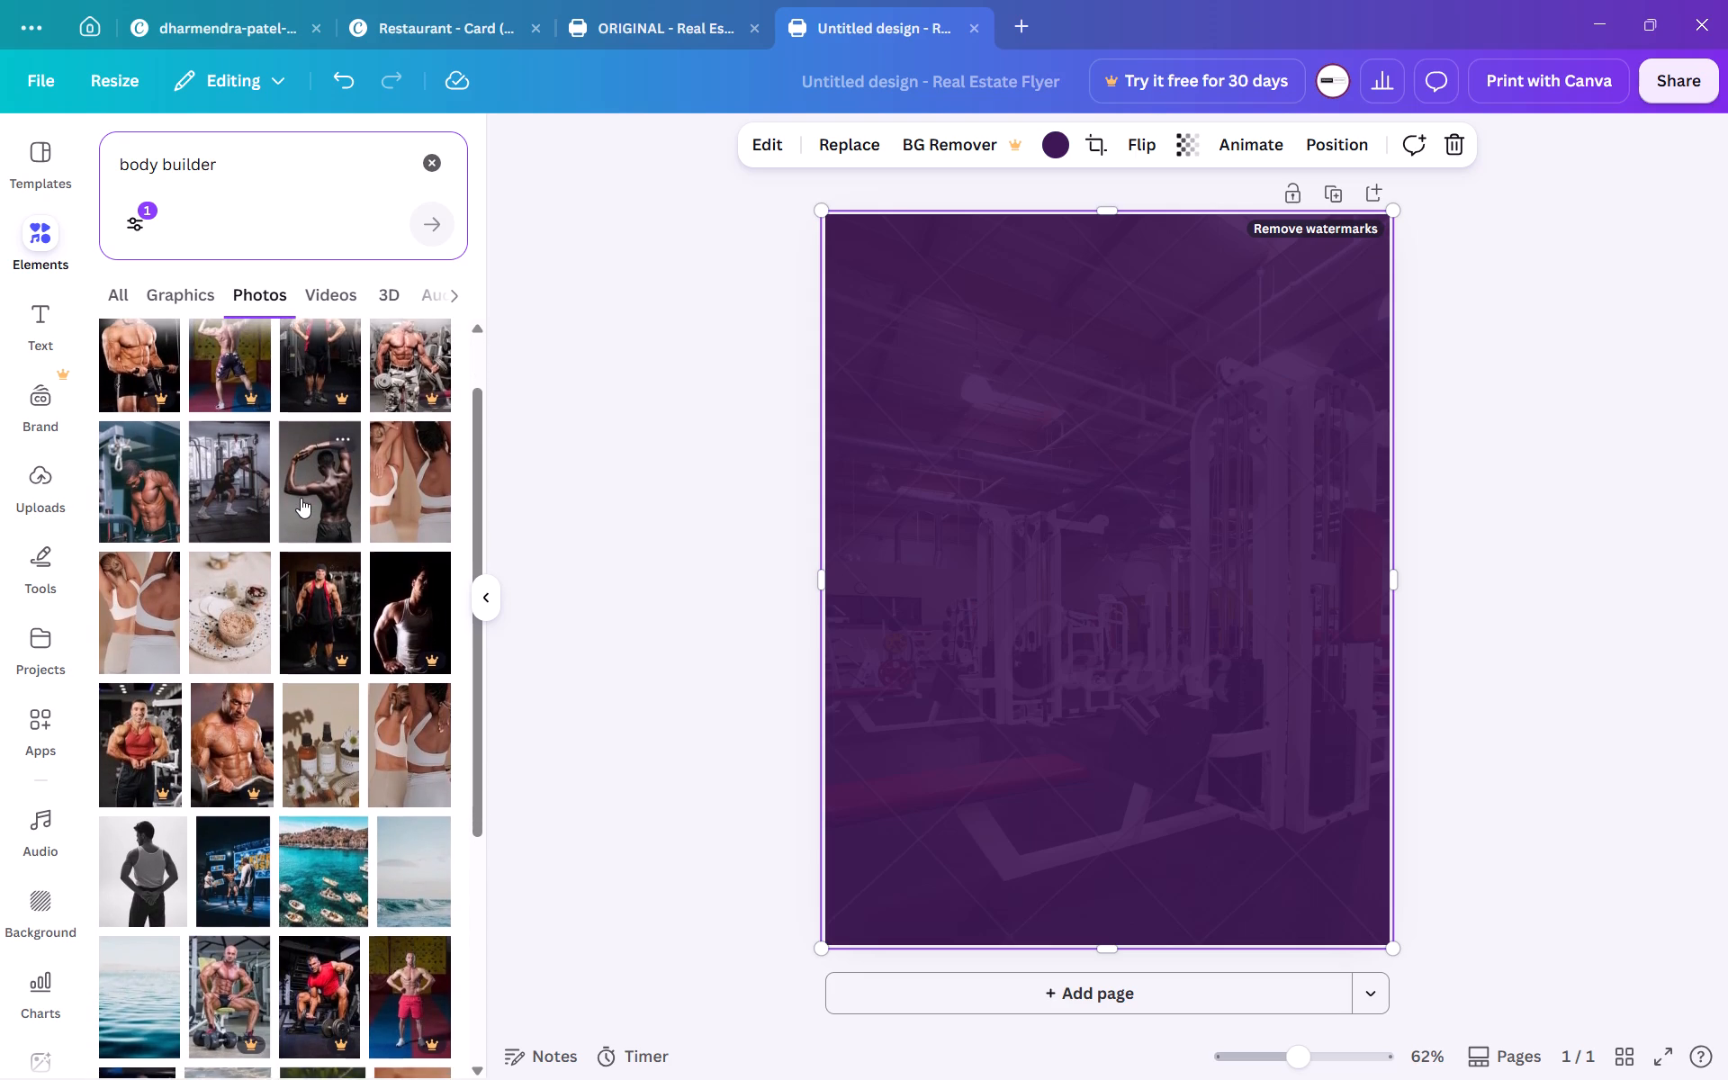
pyautogui.scroll(-1, 301, 498)
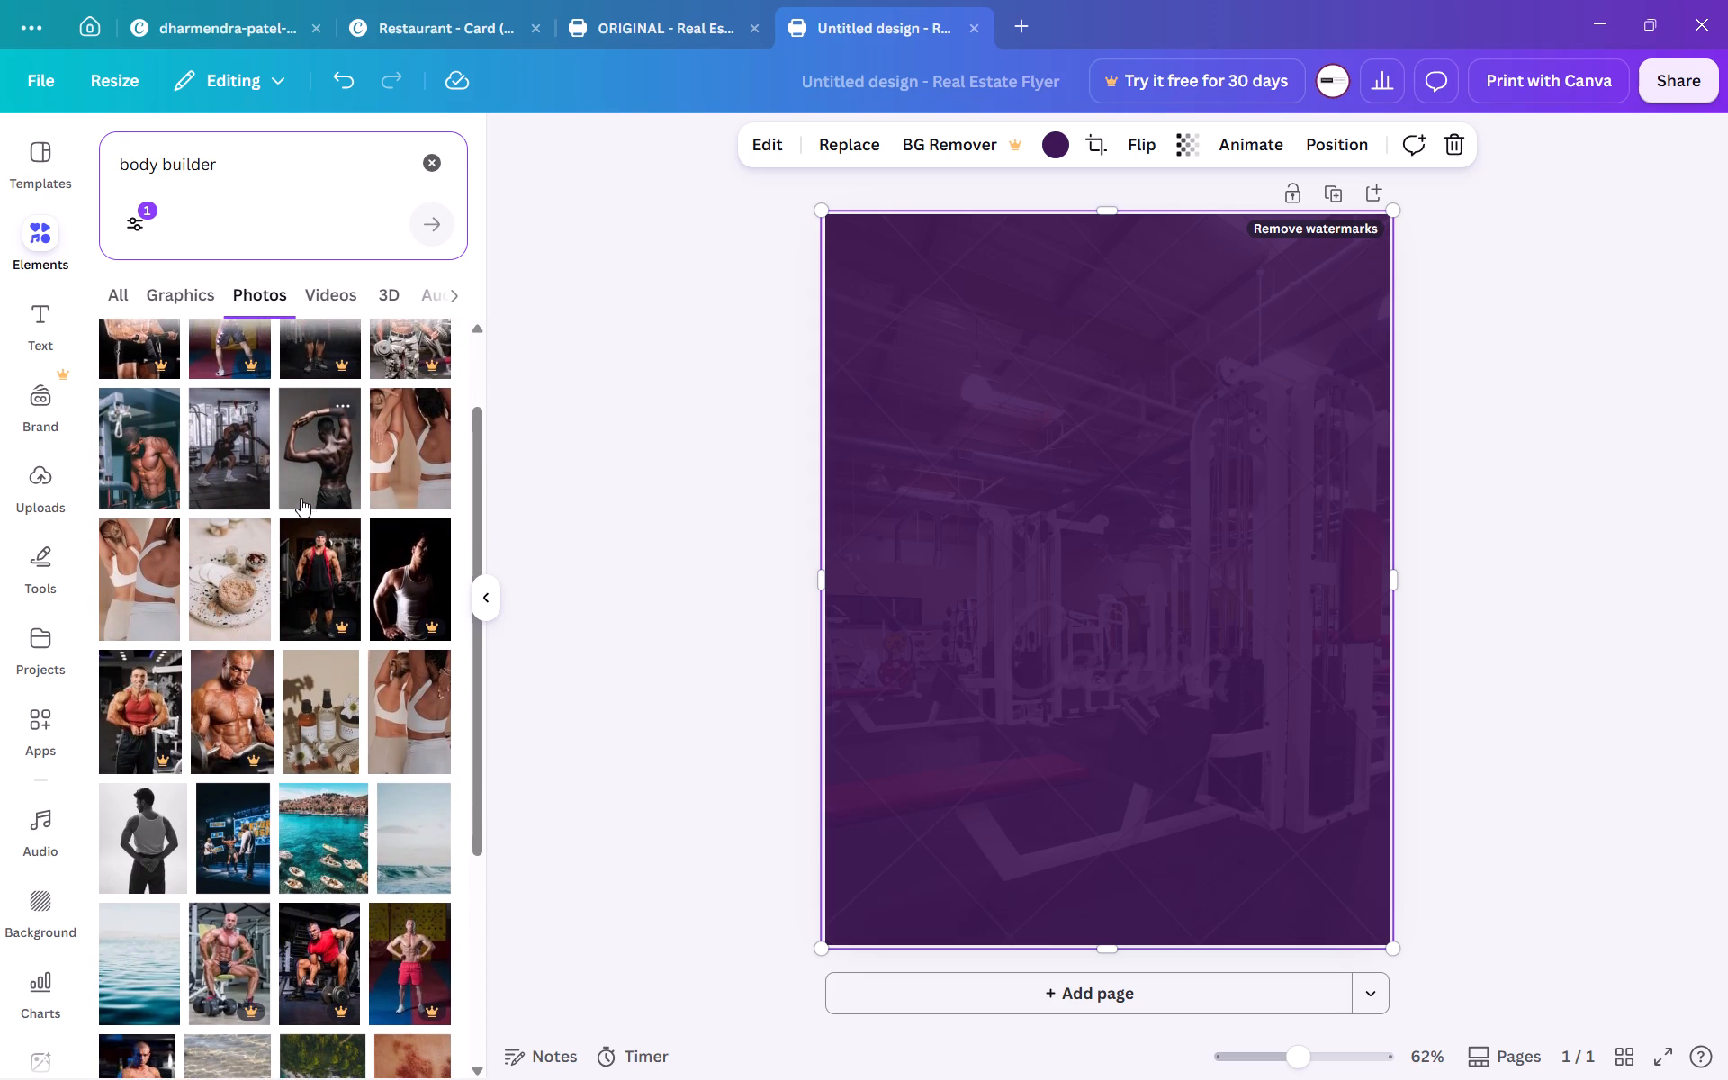
pyautogui.scroll(-3, 301, 498)
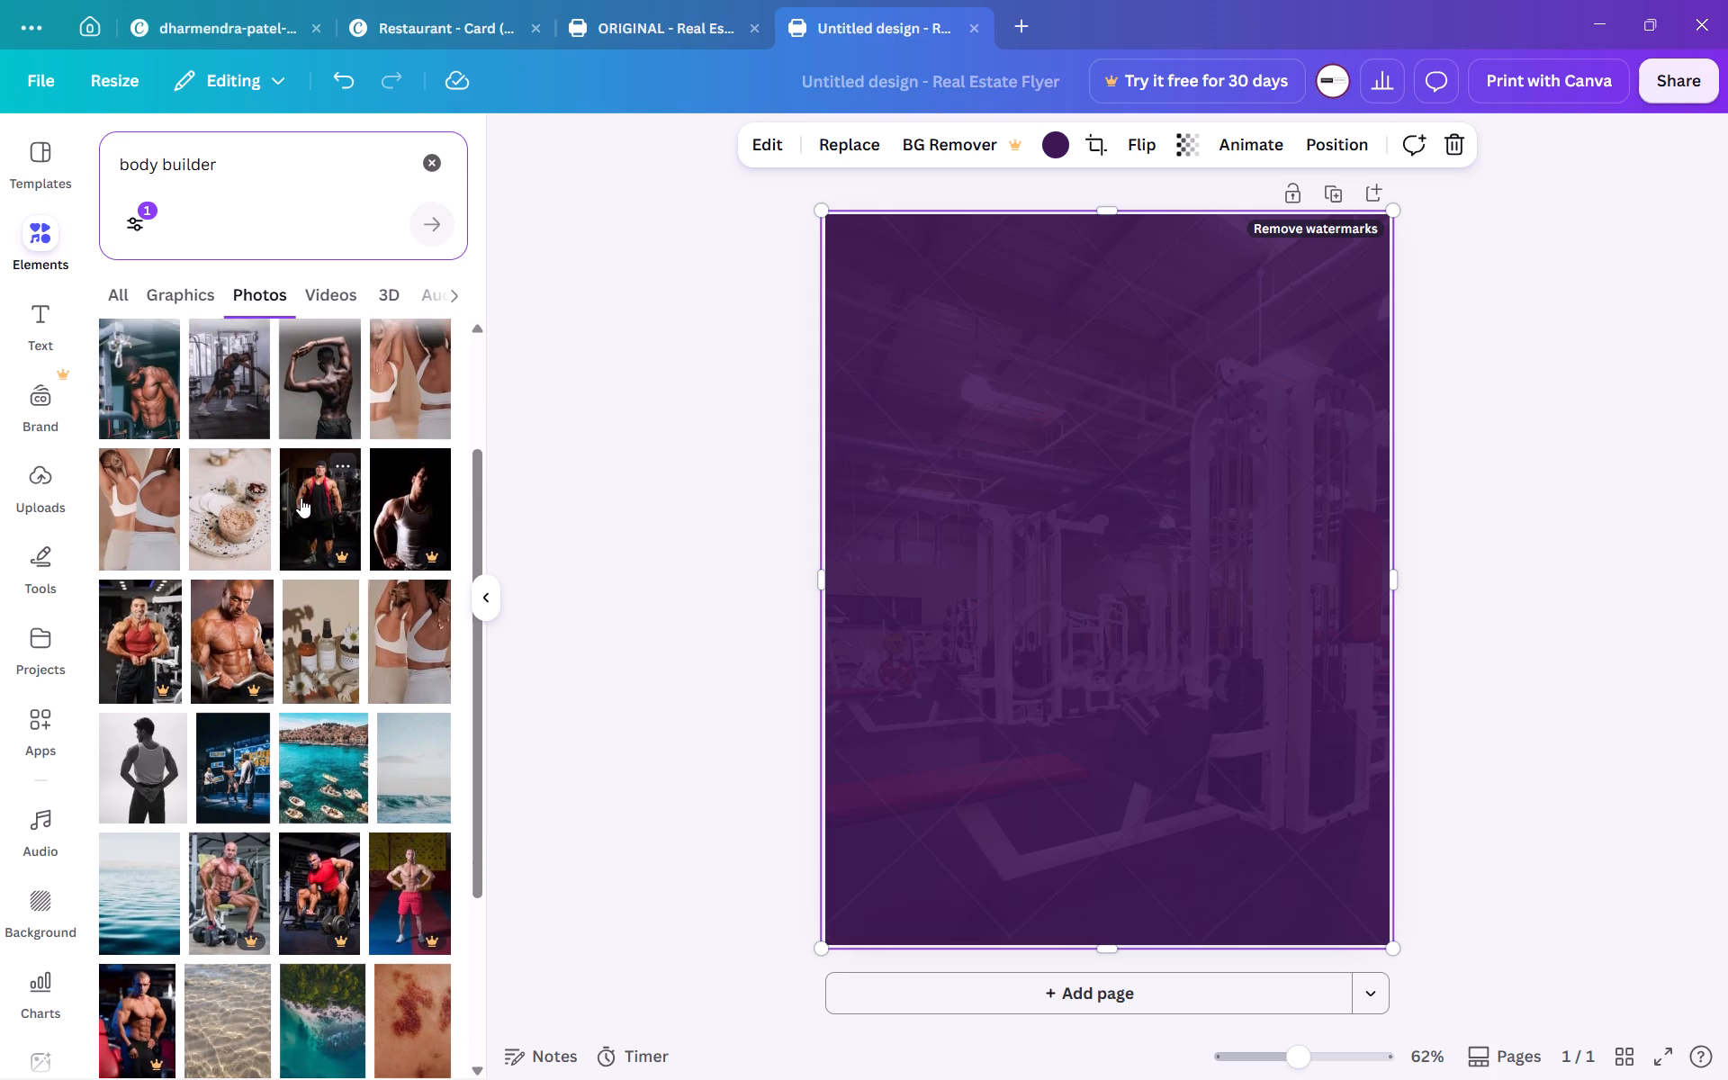
pyautogui.scroll(-2, 301, 498)
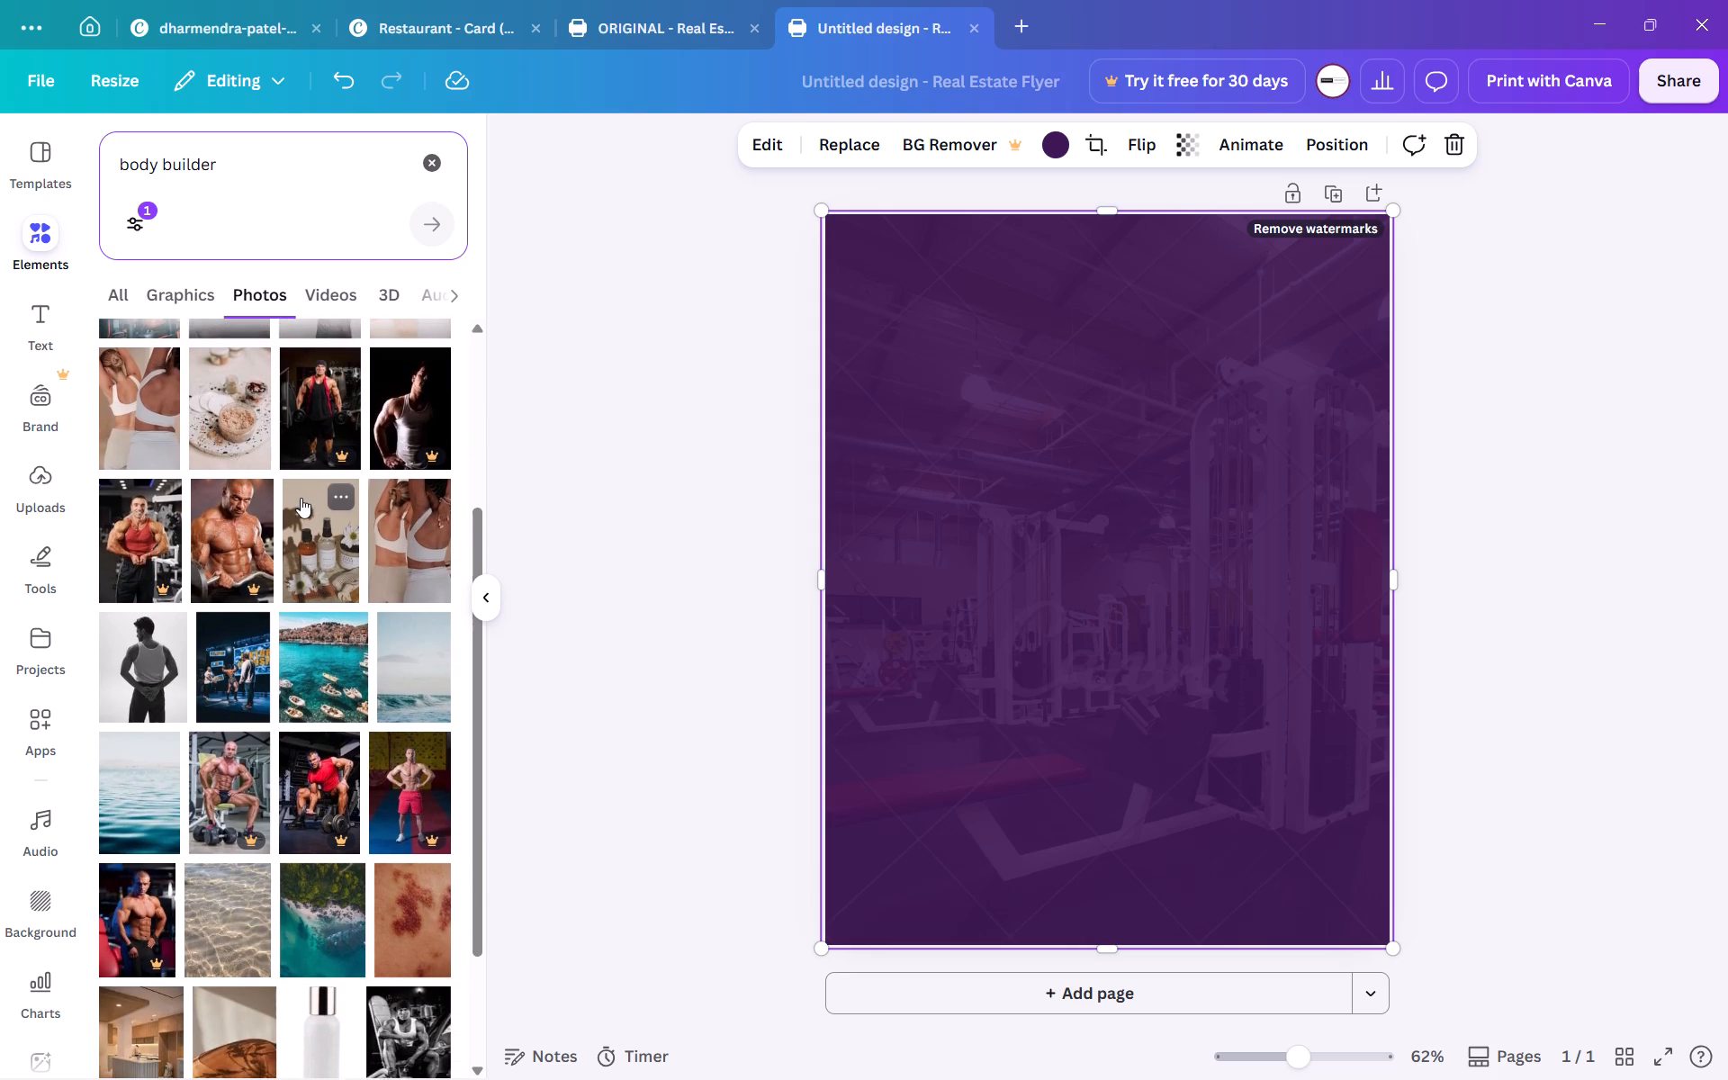
pyautogui.scroll(-2, 301, 498)
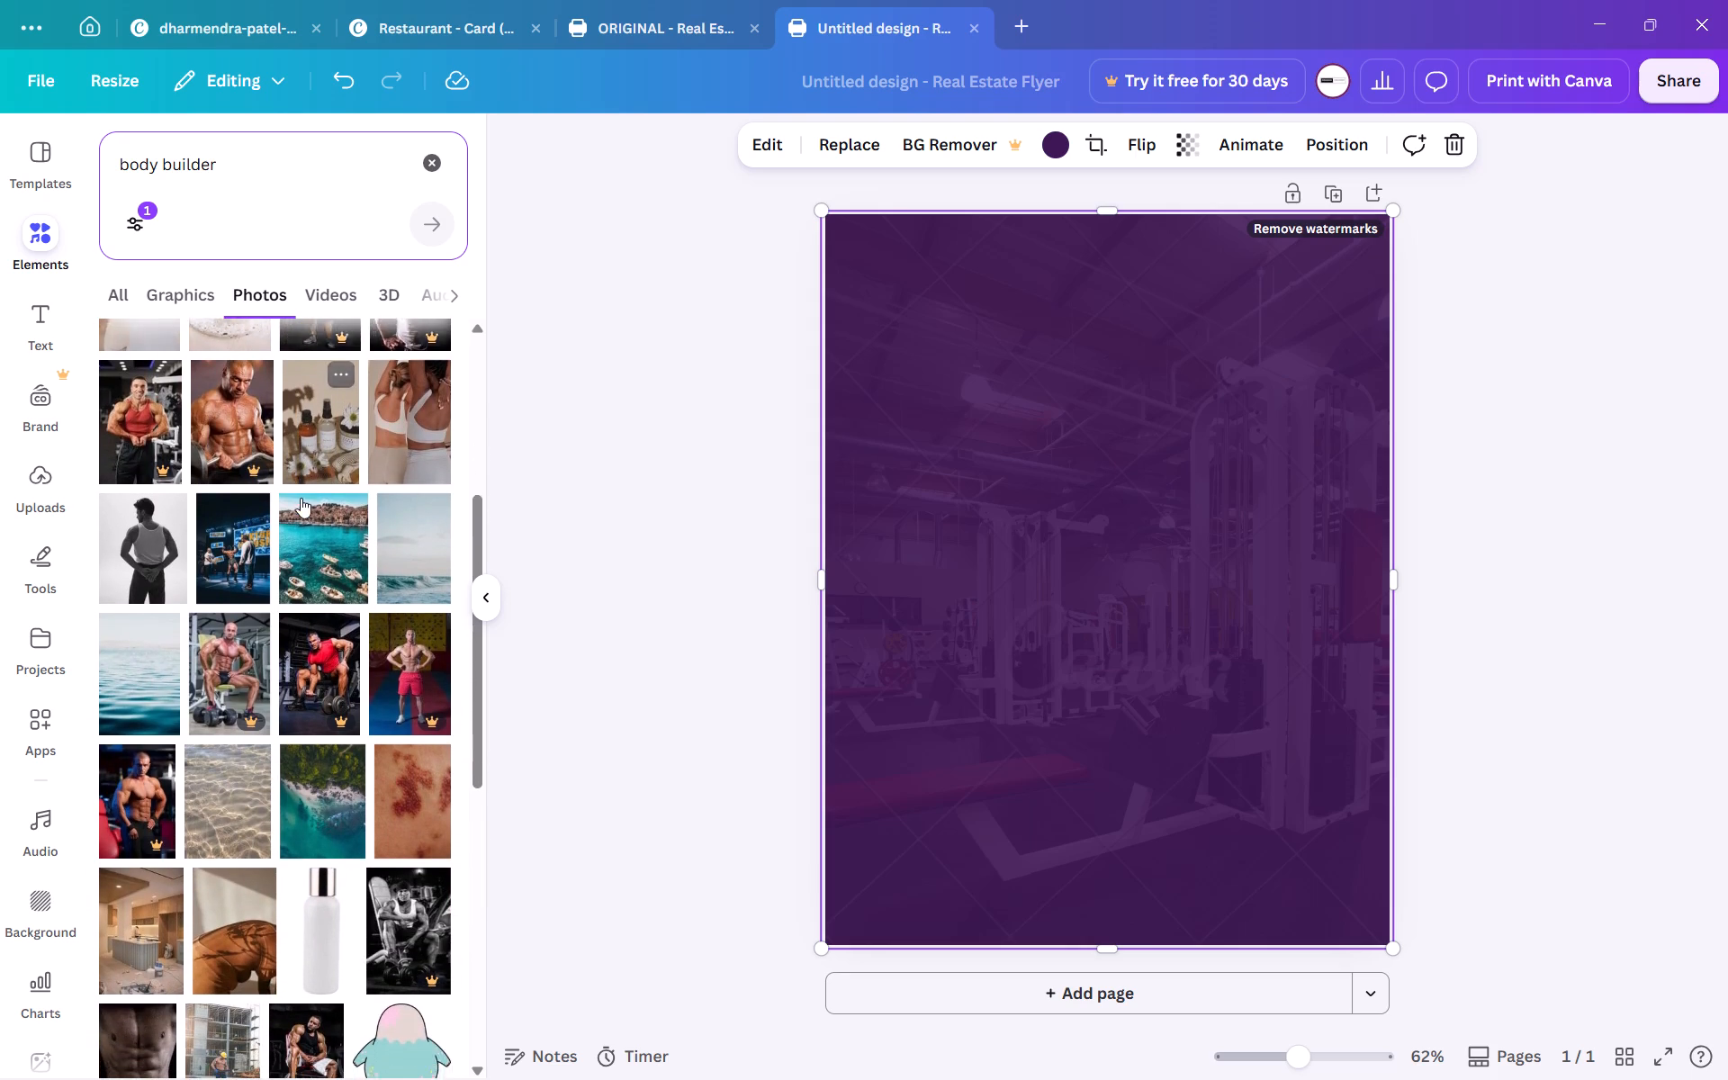
pyautogui.scroll(-3, 301, 498)
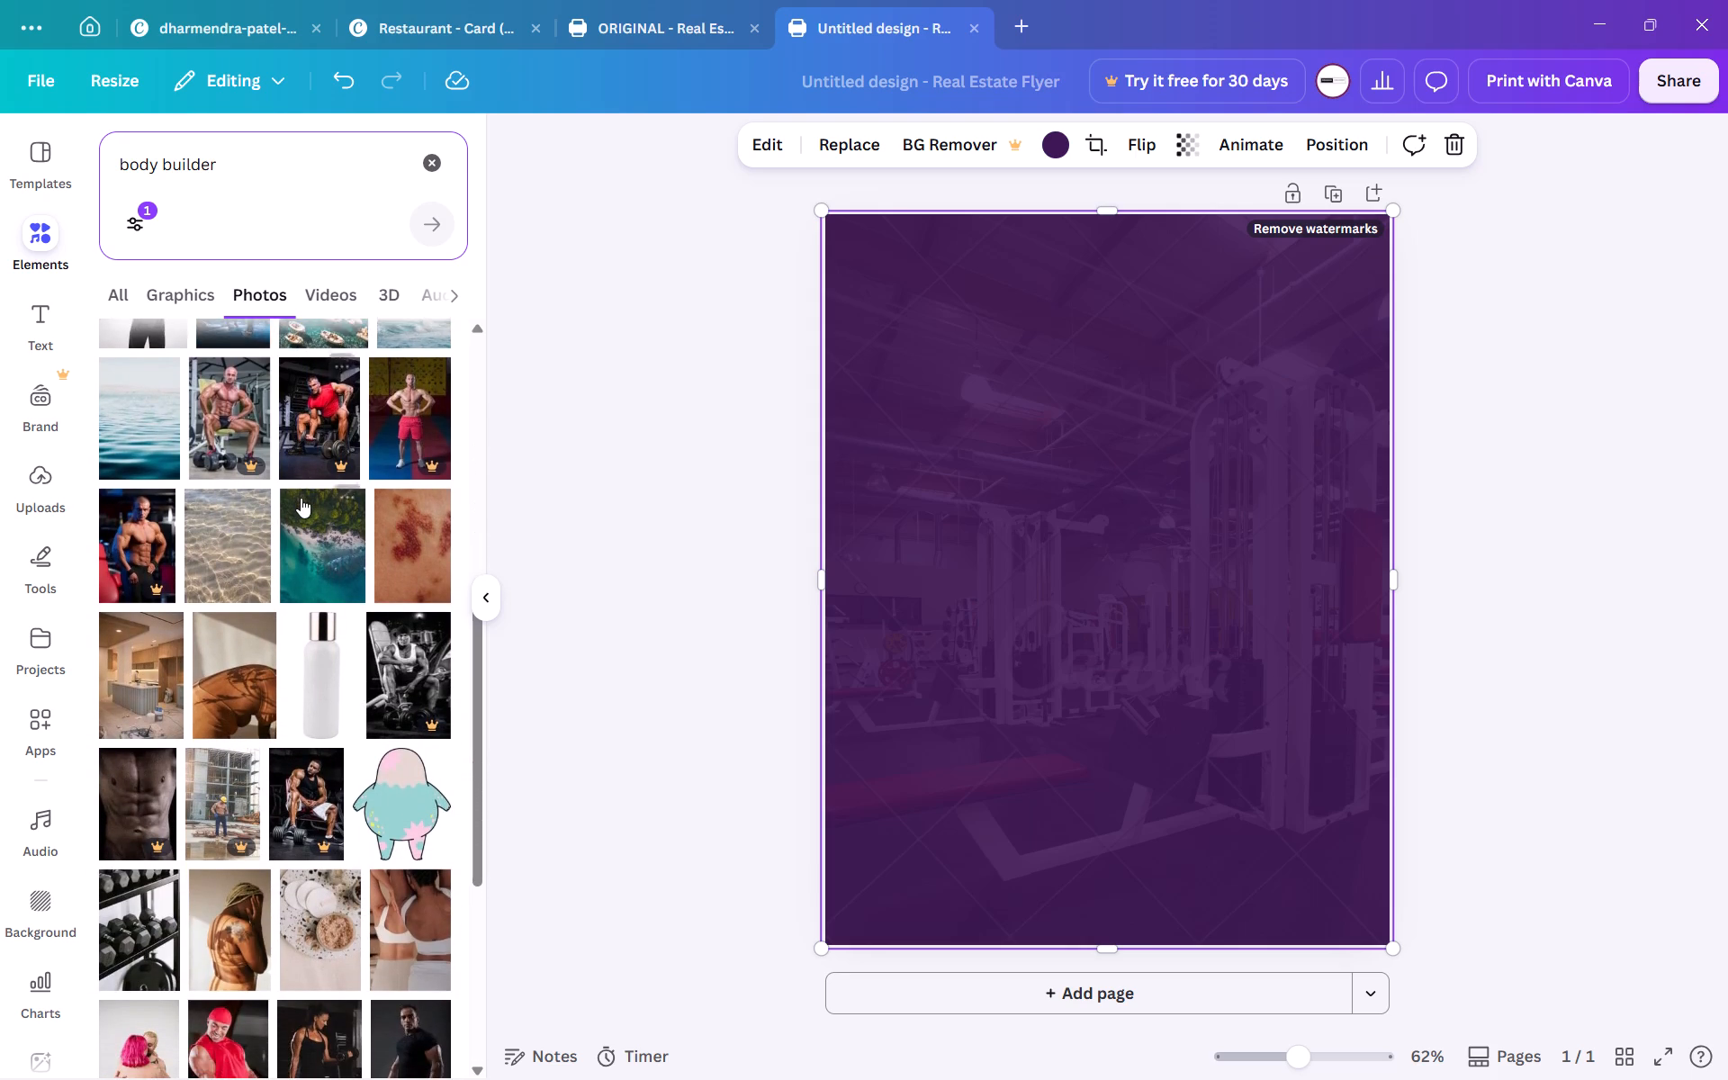
pyautogui.scroll(-4, 301, 498)
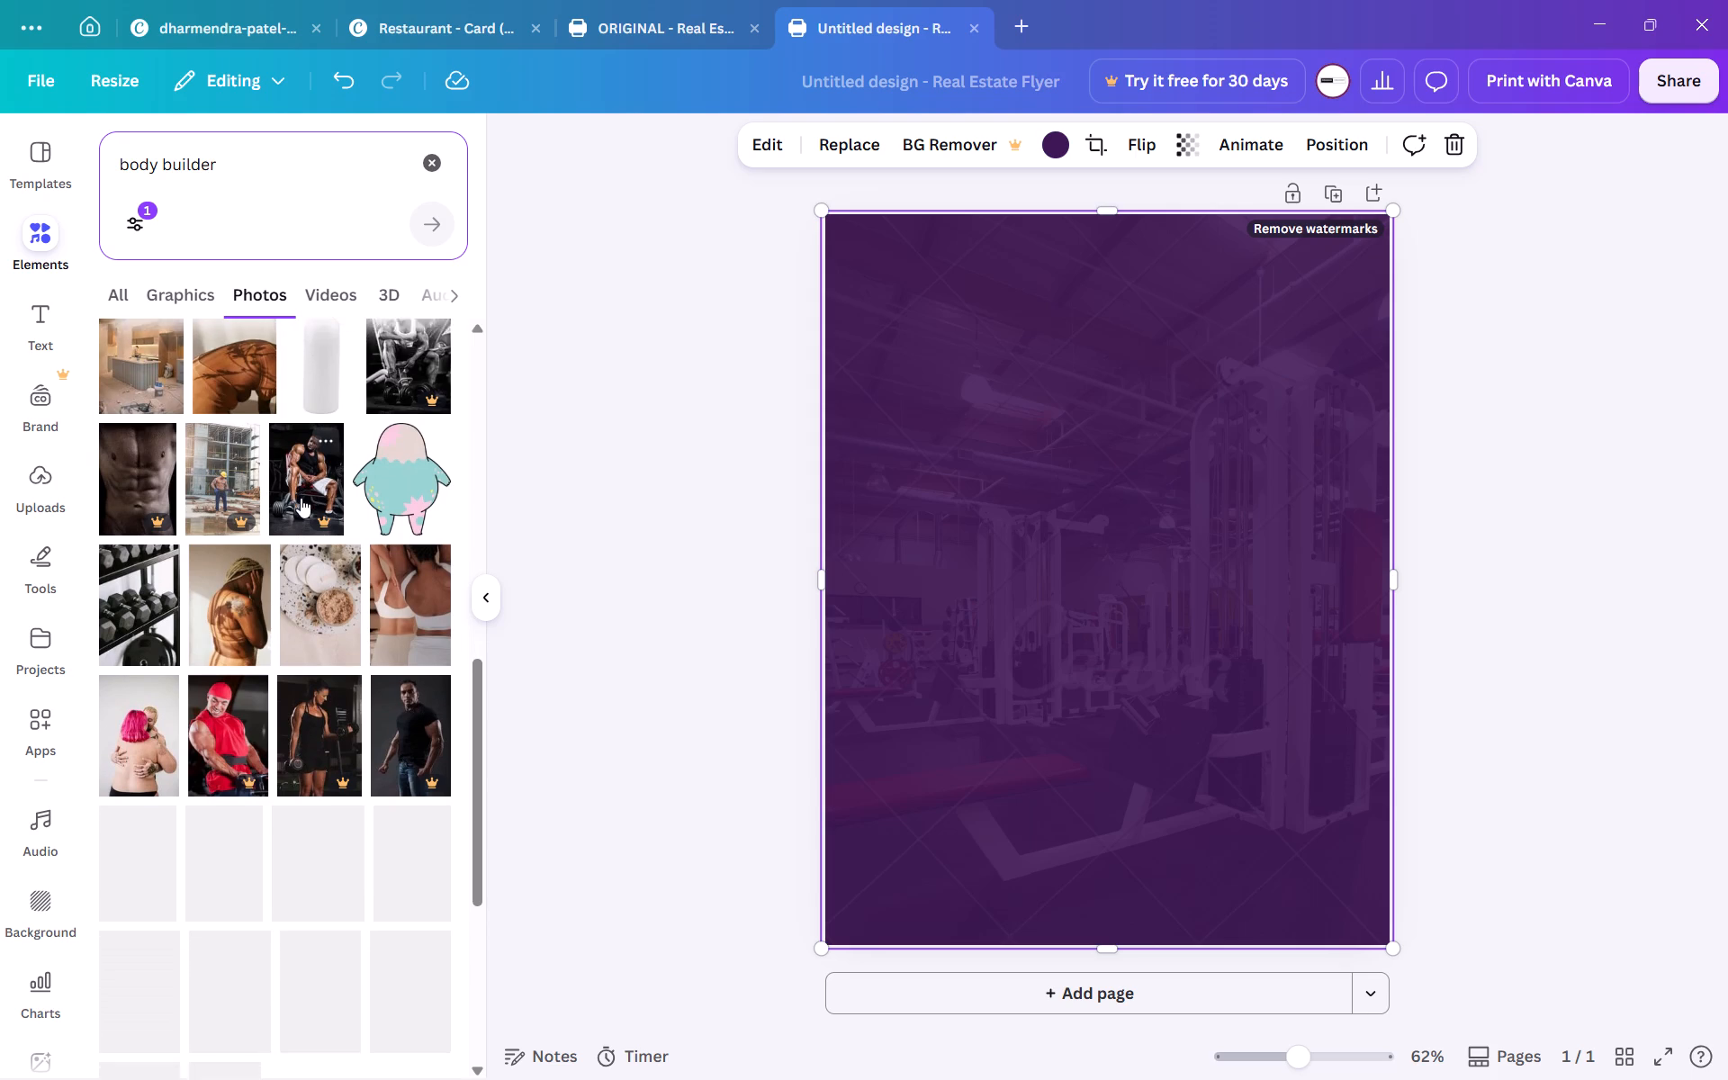
pyautogui.scroll(-2, 301, 498)
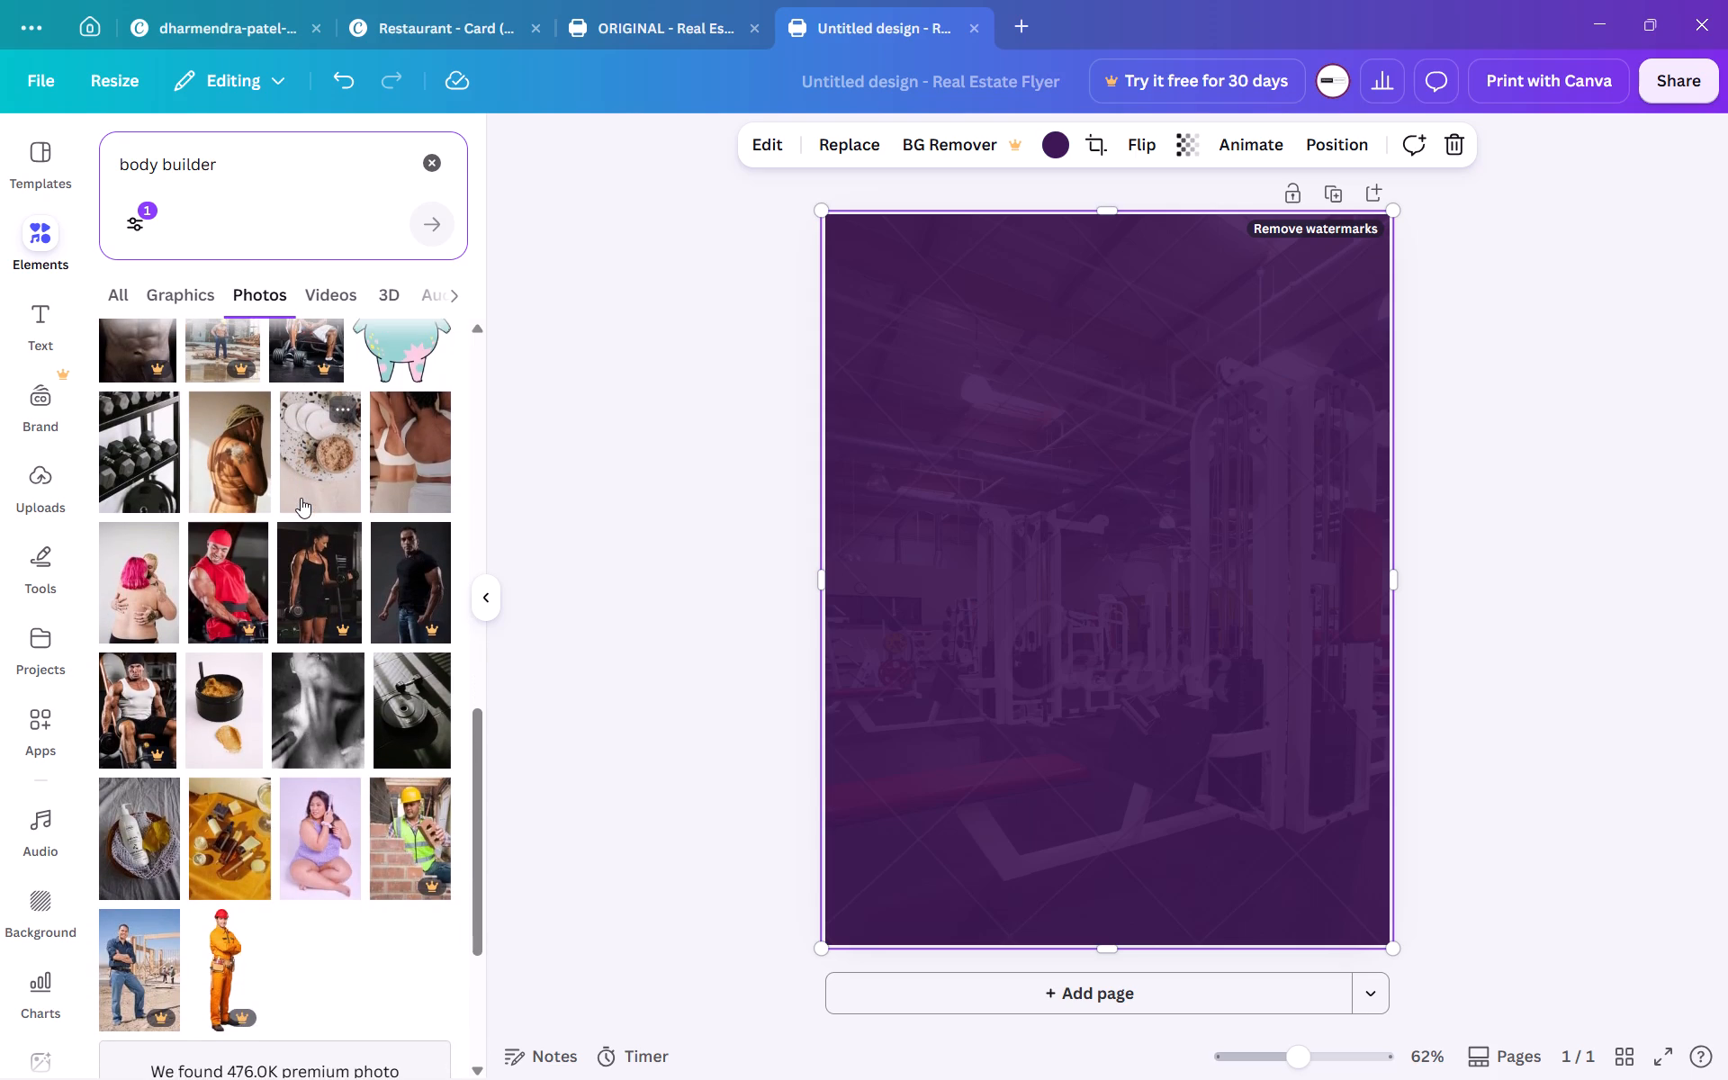
pyautogui.scroll(-6, 301, 498)
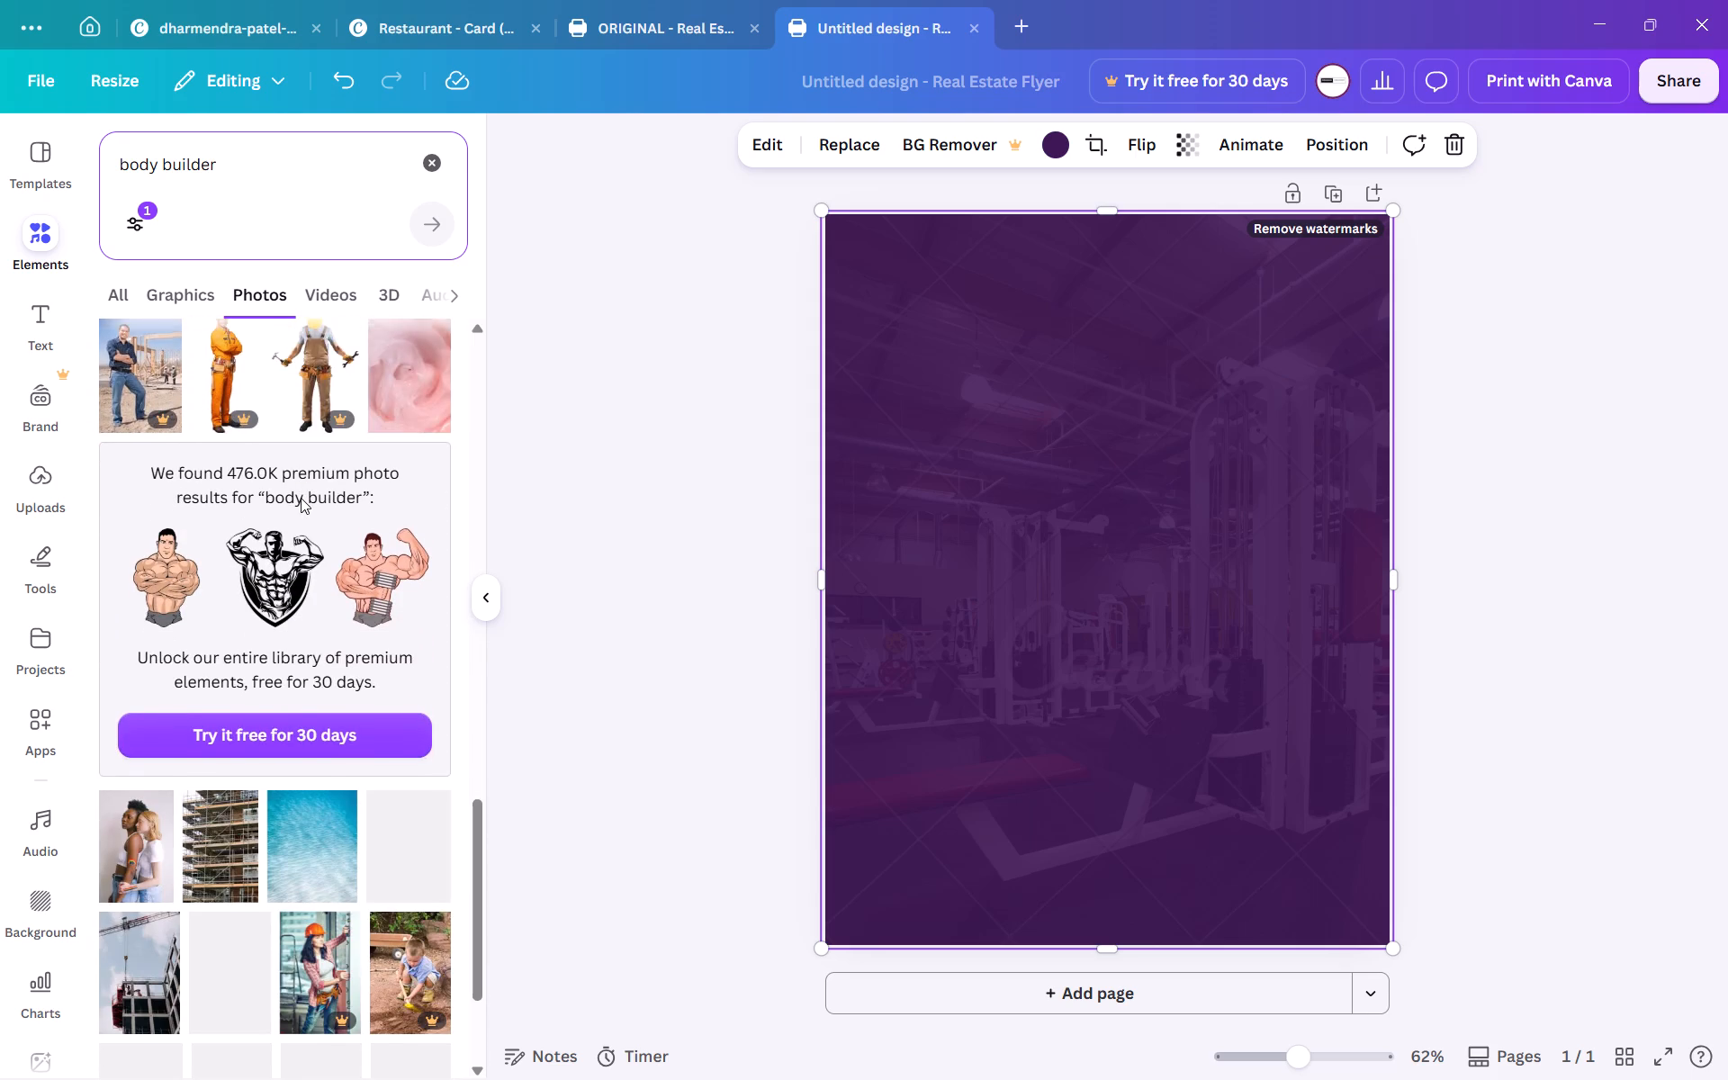
pyautogui.scroll(-2, 301, 498)
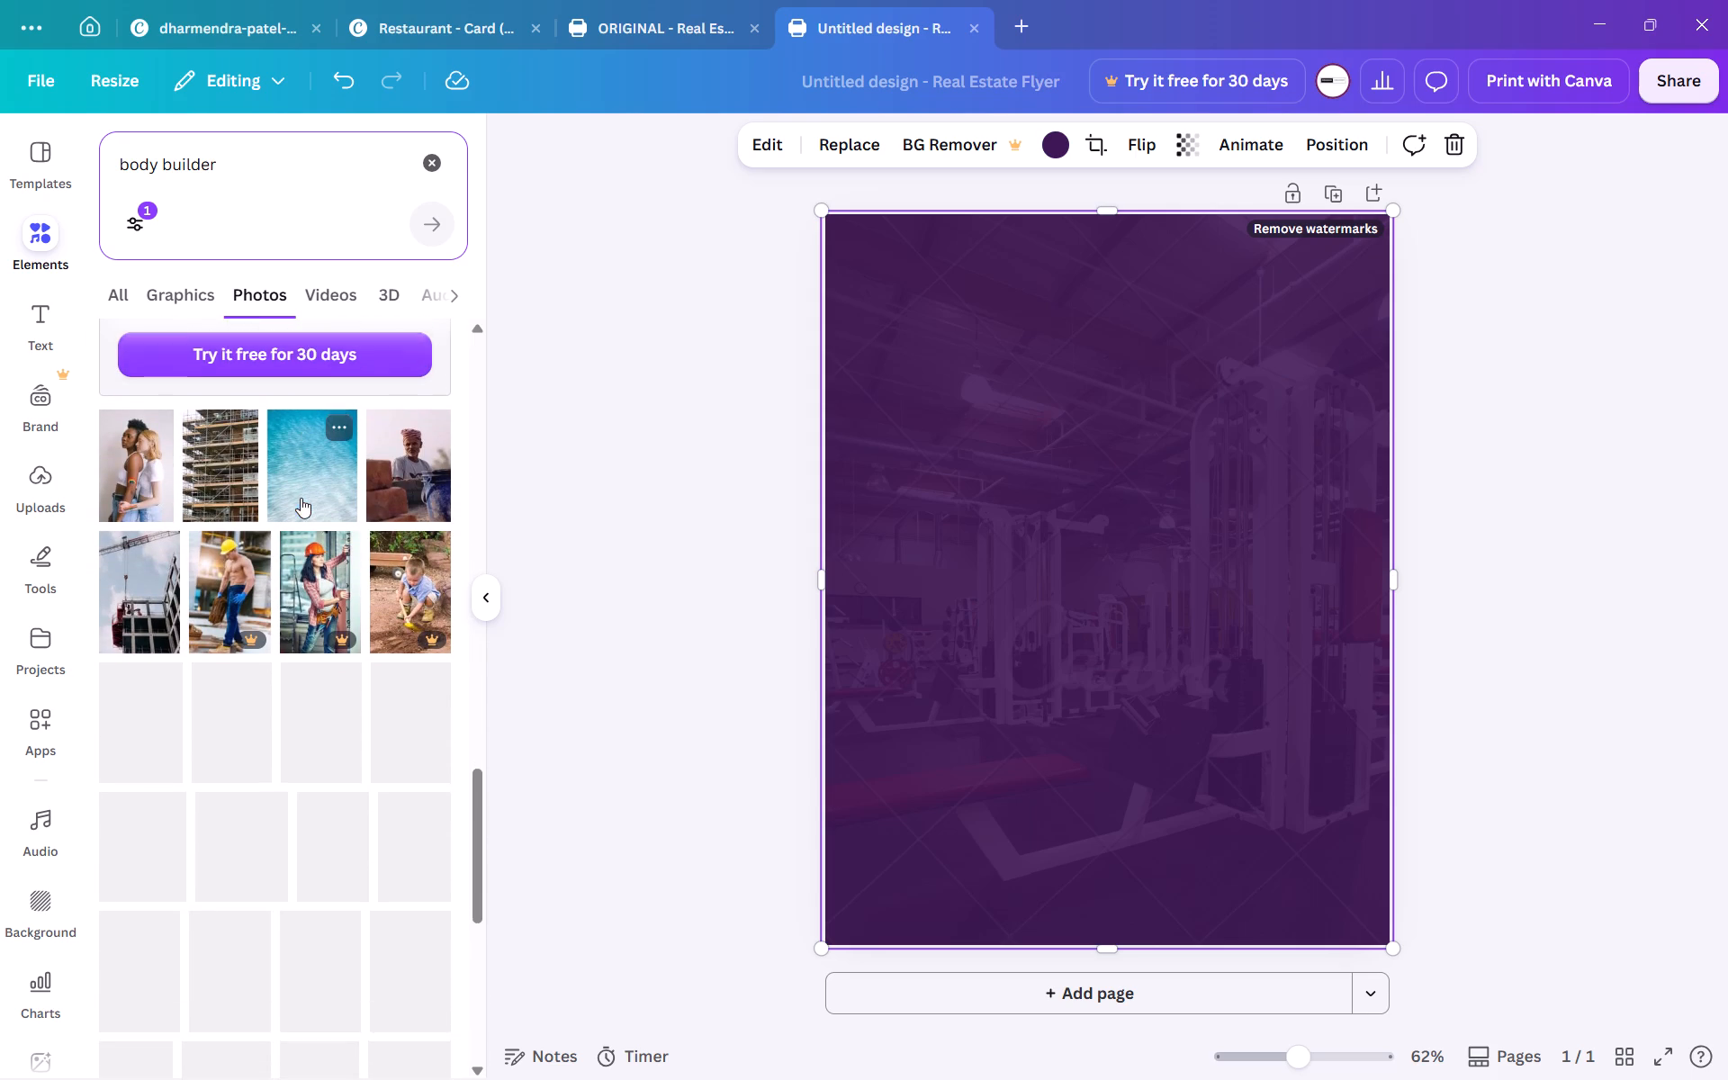
pyautogui.scroll(-2, 301, 498)
pyautogui.scroll(10, 301, 498)
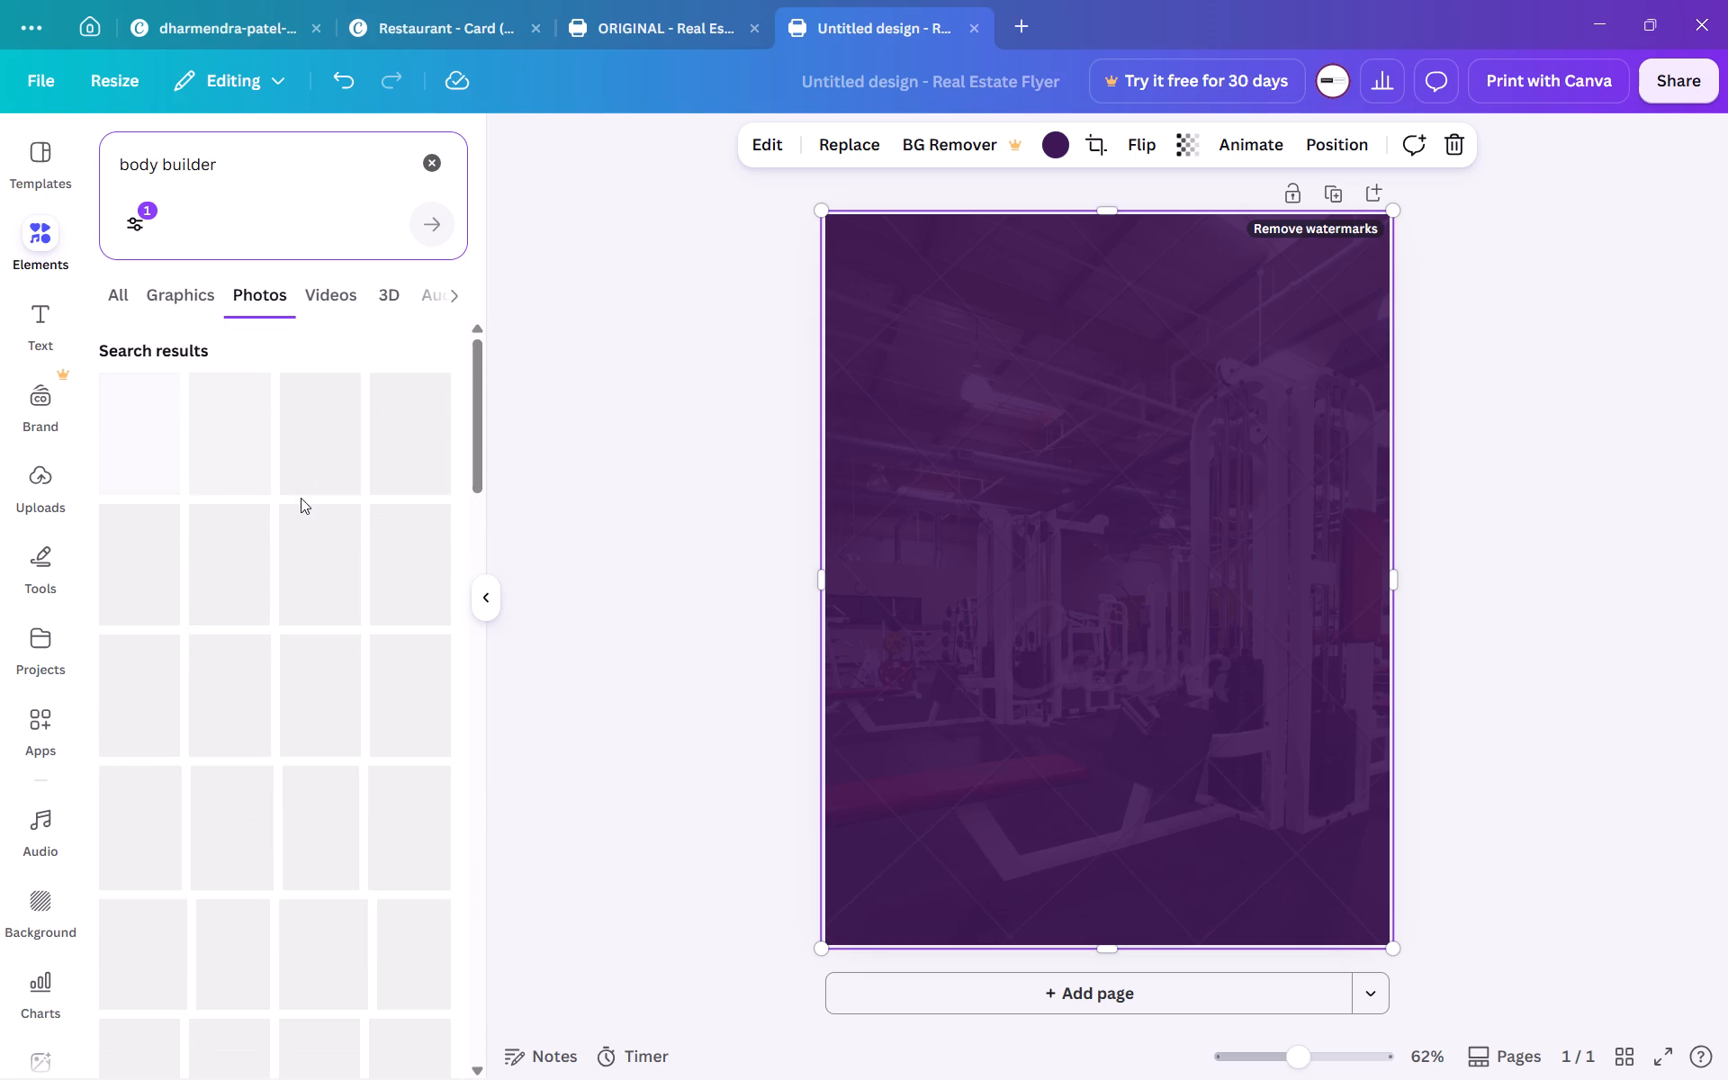
pyautogui.scroll(-1, 301, 498)
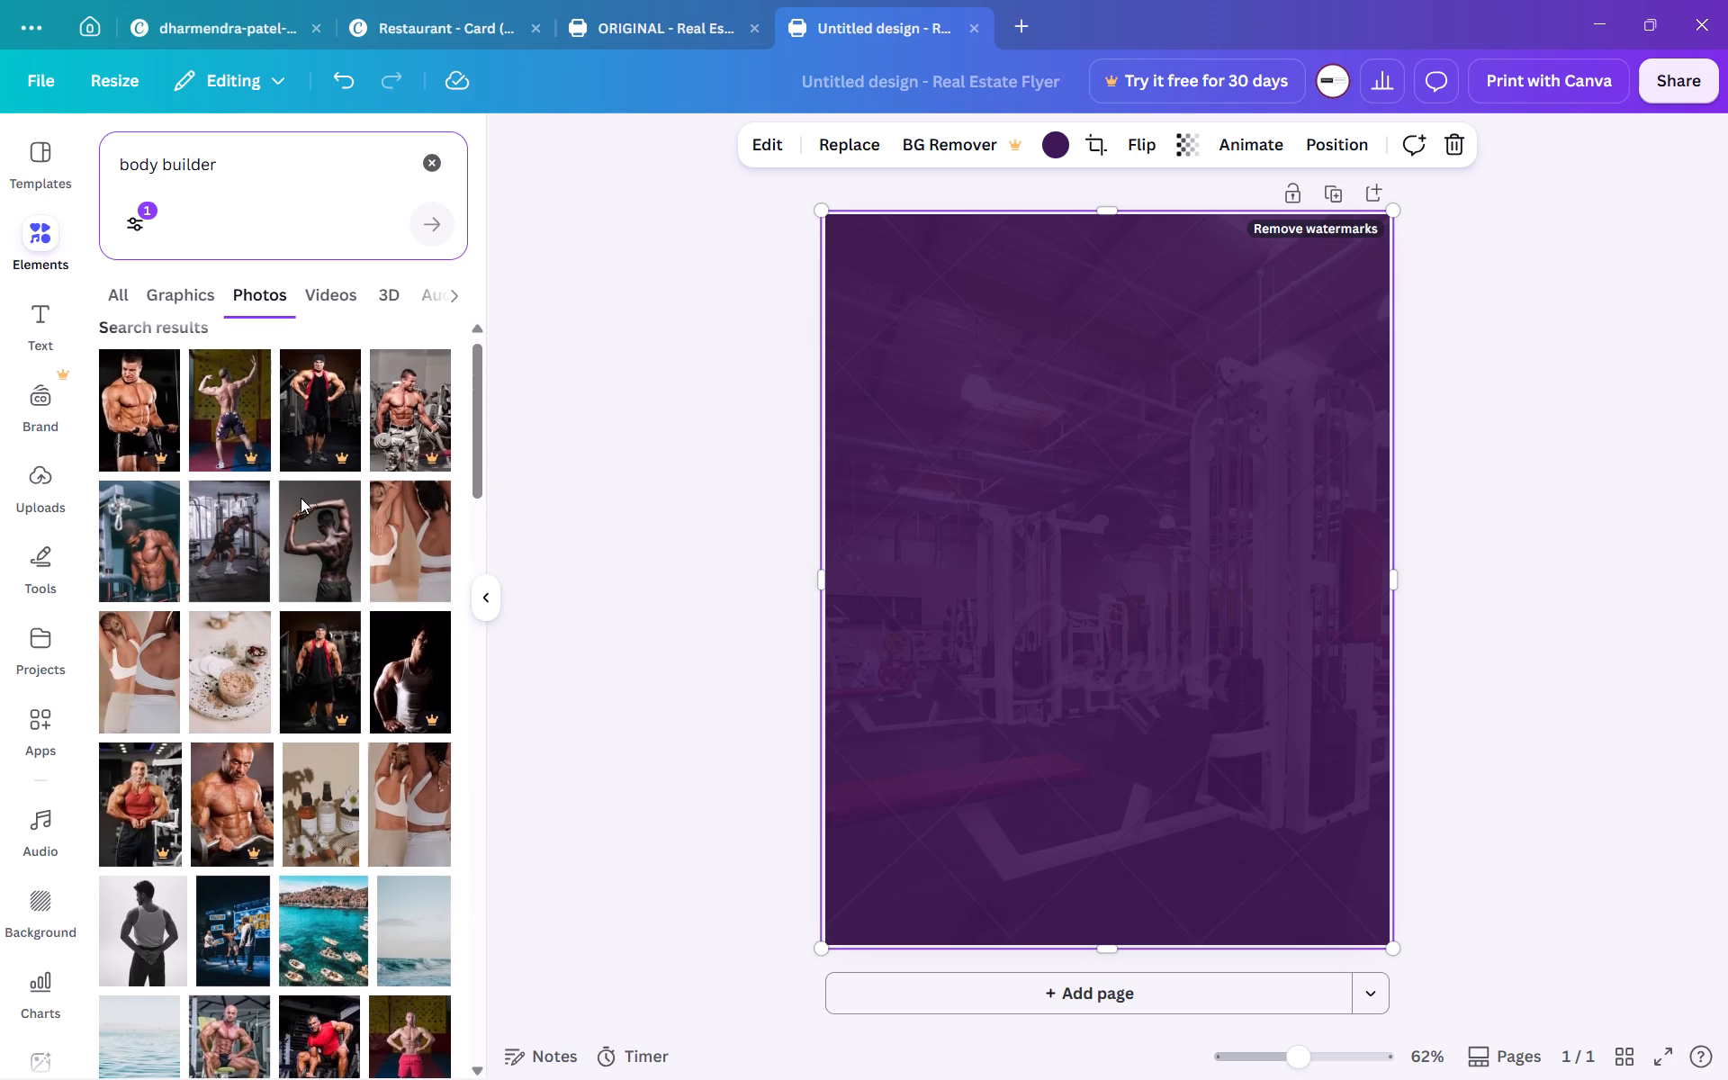
pyautogui.scroll(-1, 301, 498)
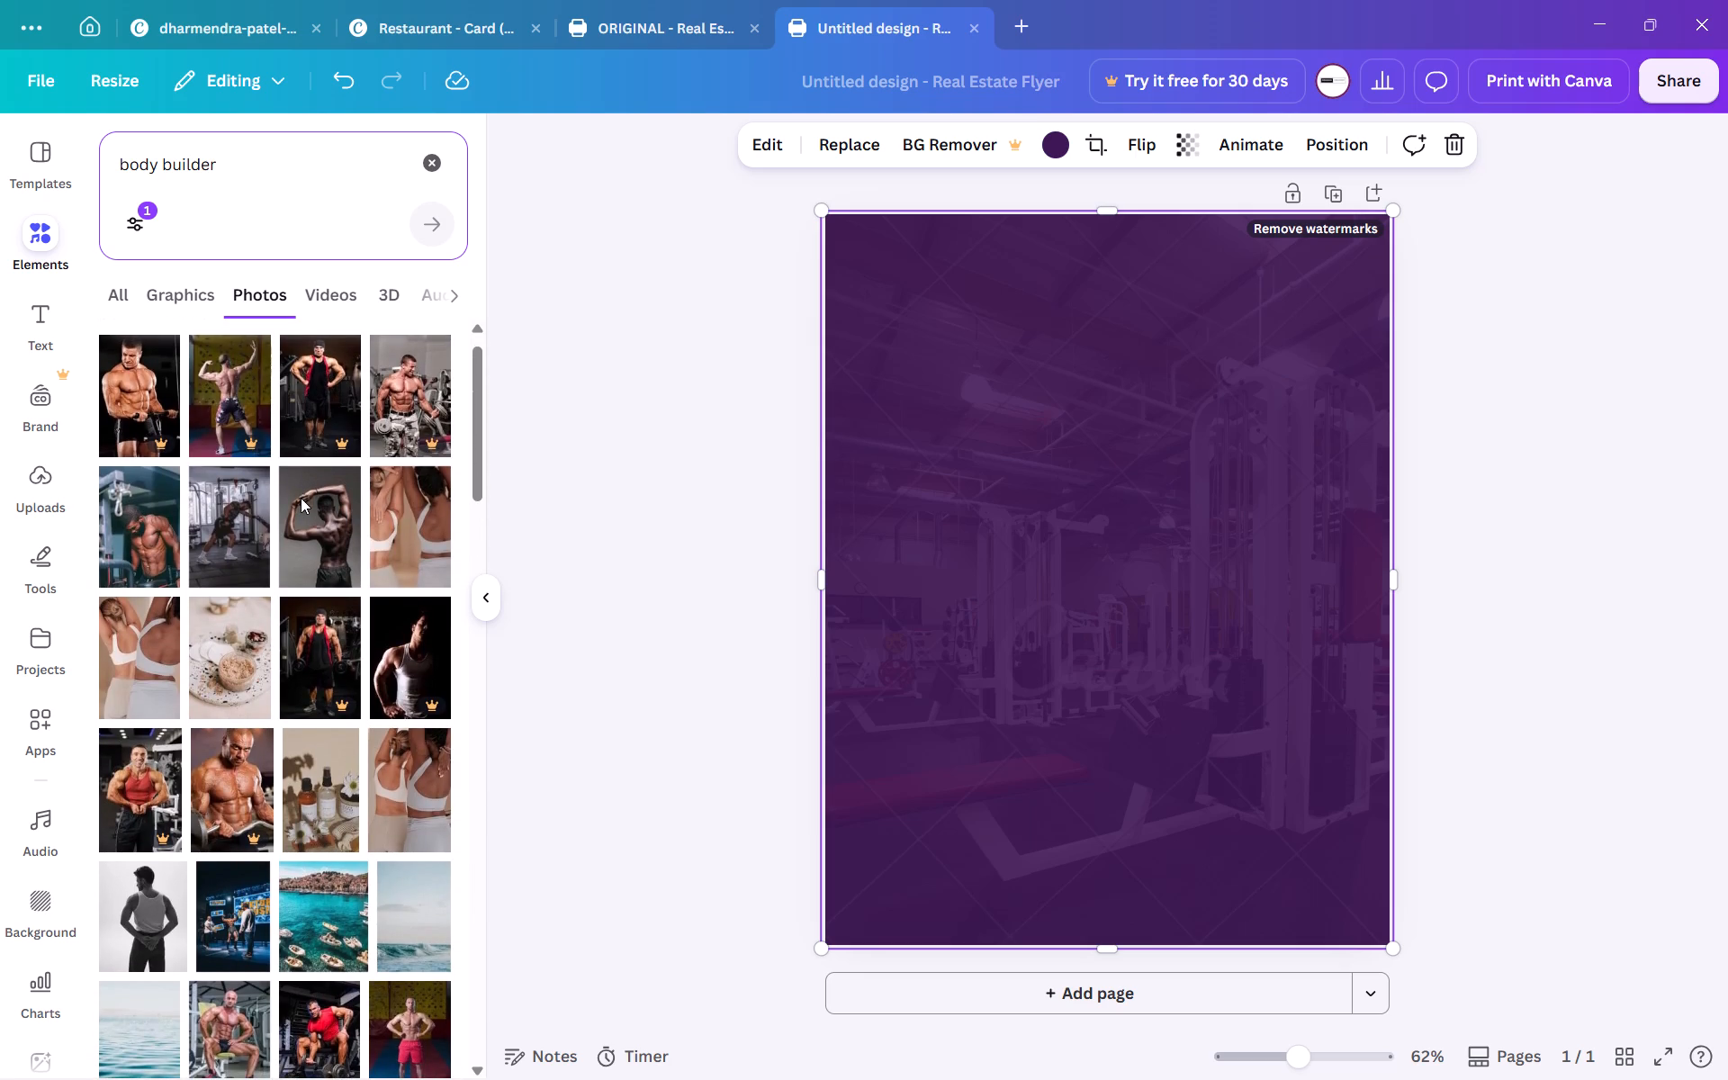
pyautogui.scroll(-2, 301, 498)
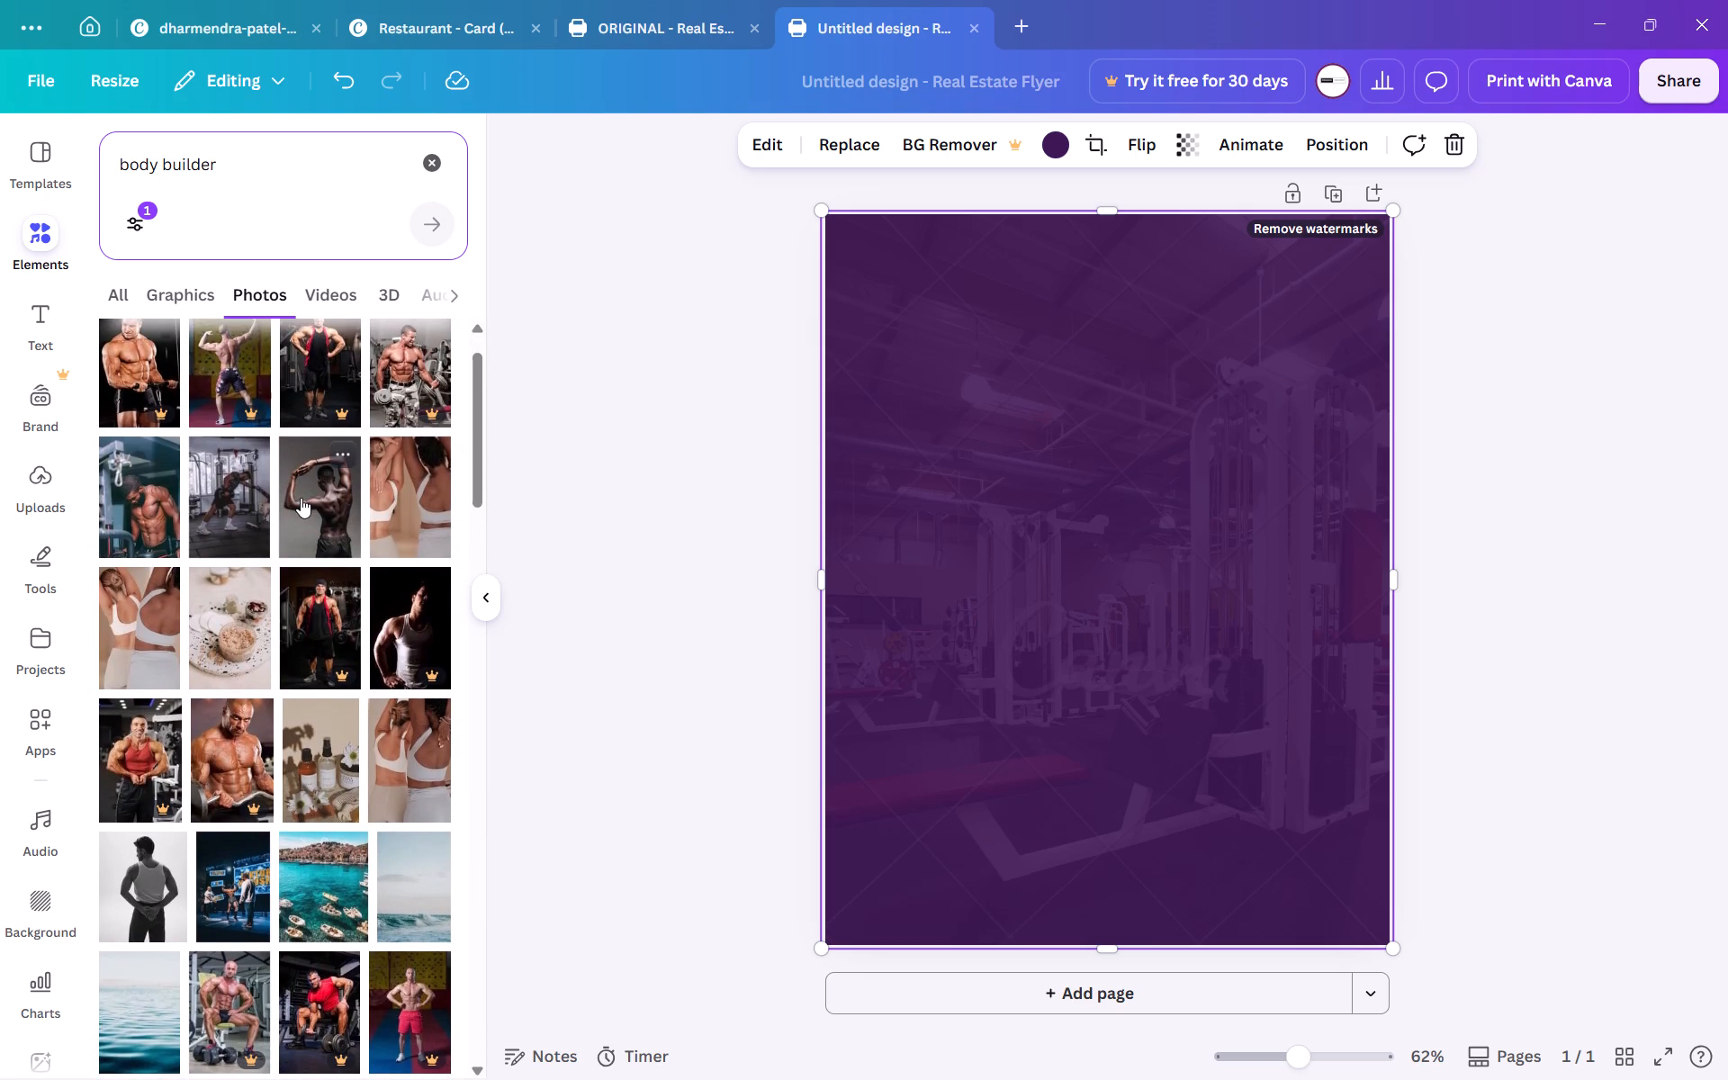
pyautogui.scroll(-2, 301, 498)
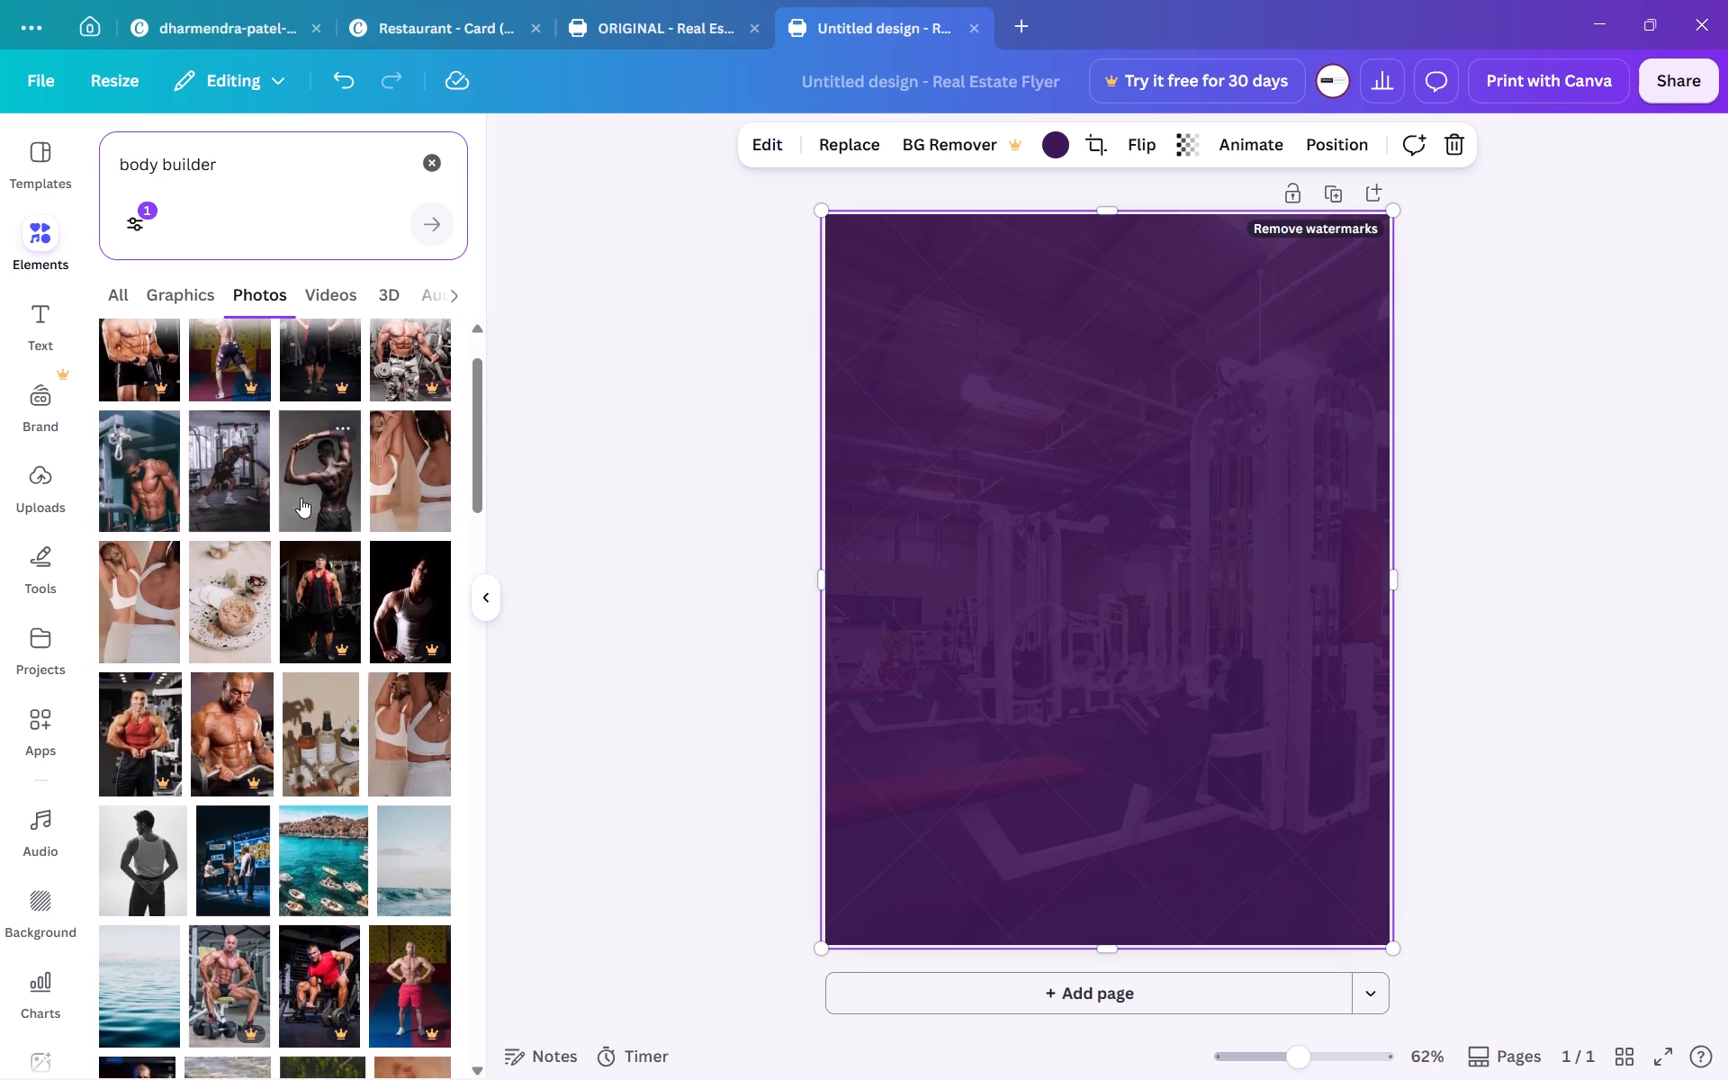
pyautogui.scroll(-3, 301, 498)
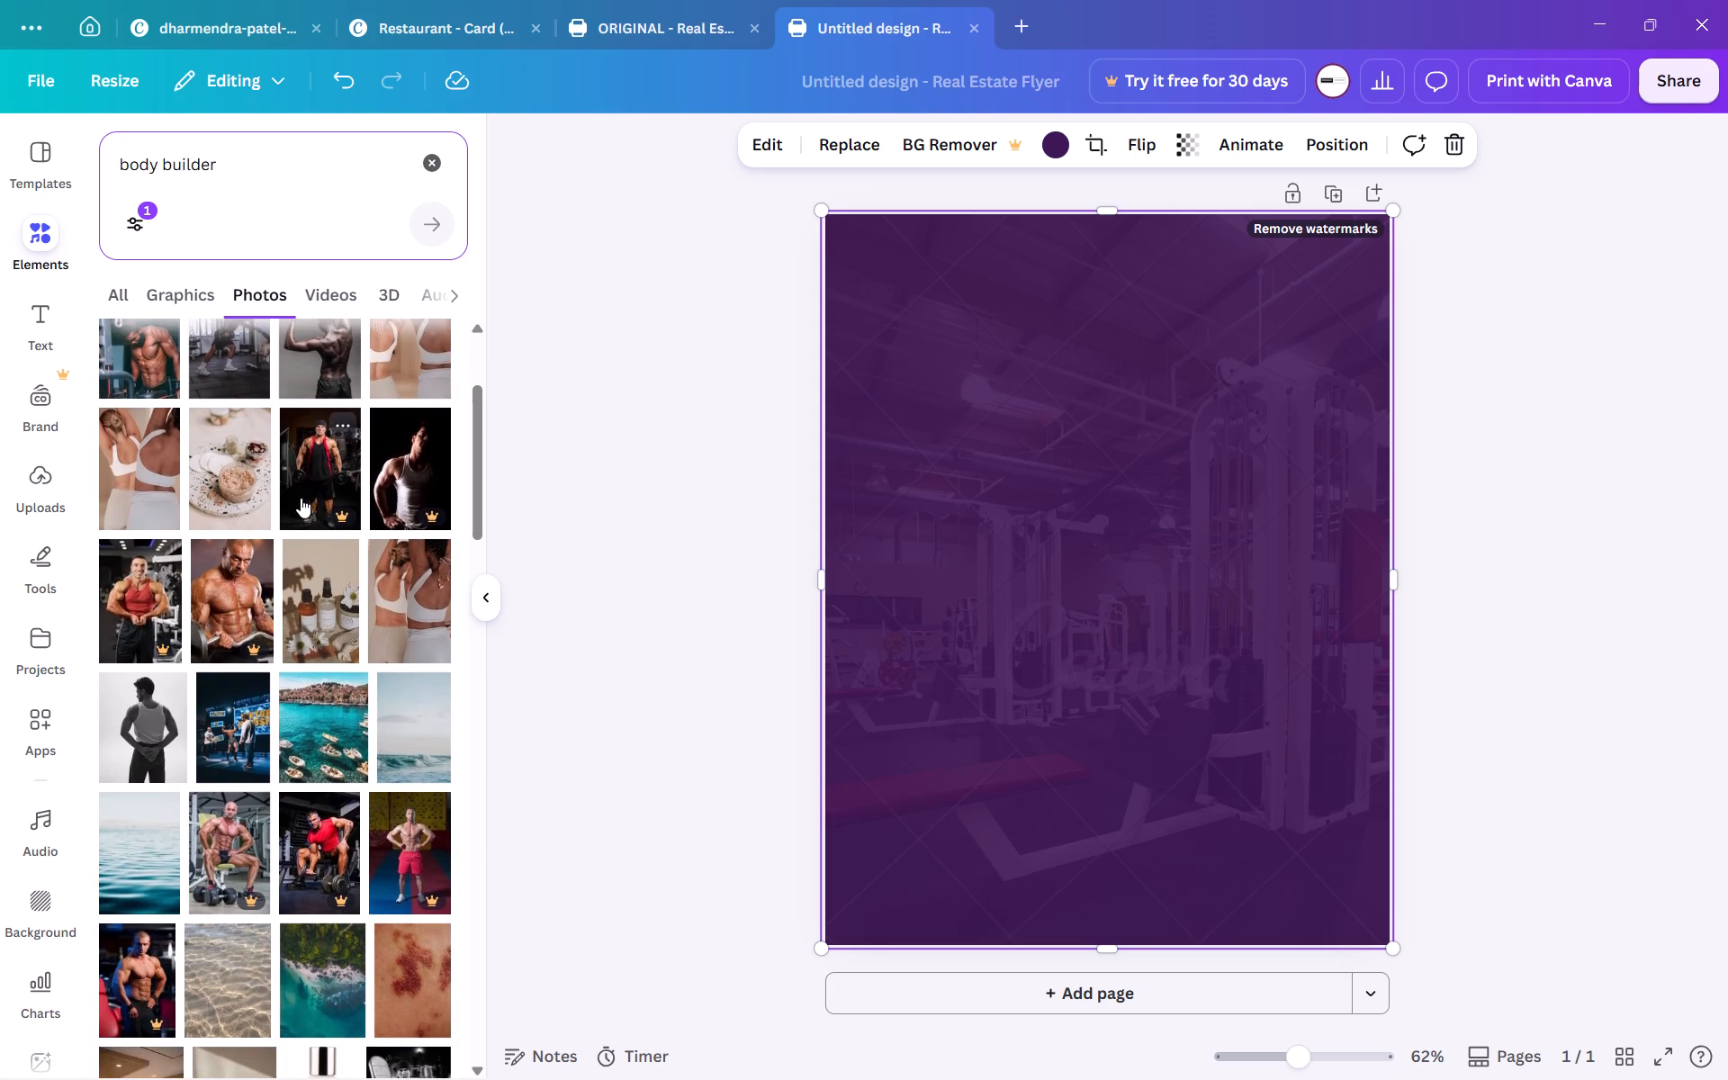
pyautogui.scroll(-2, 301, 498)
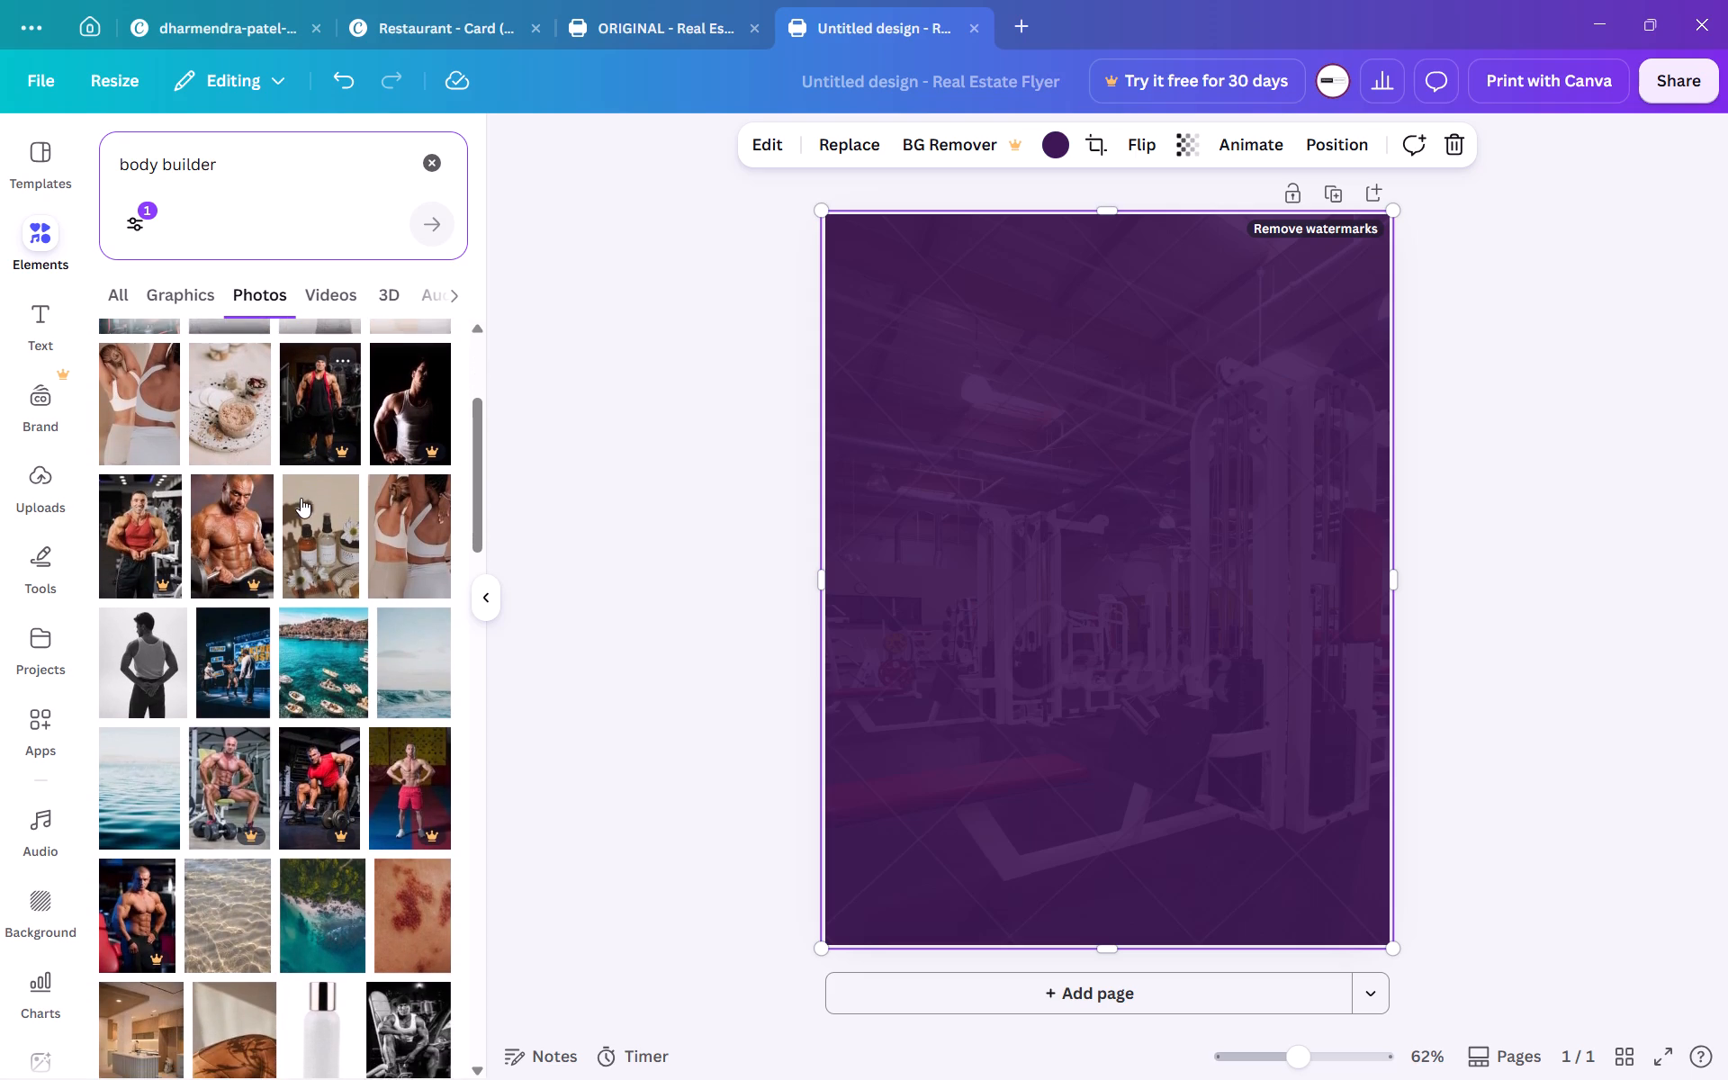
pyautogui.scroll(-2, 301, 498)
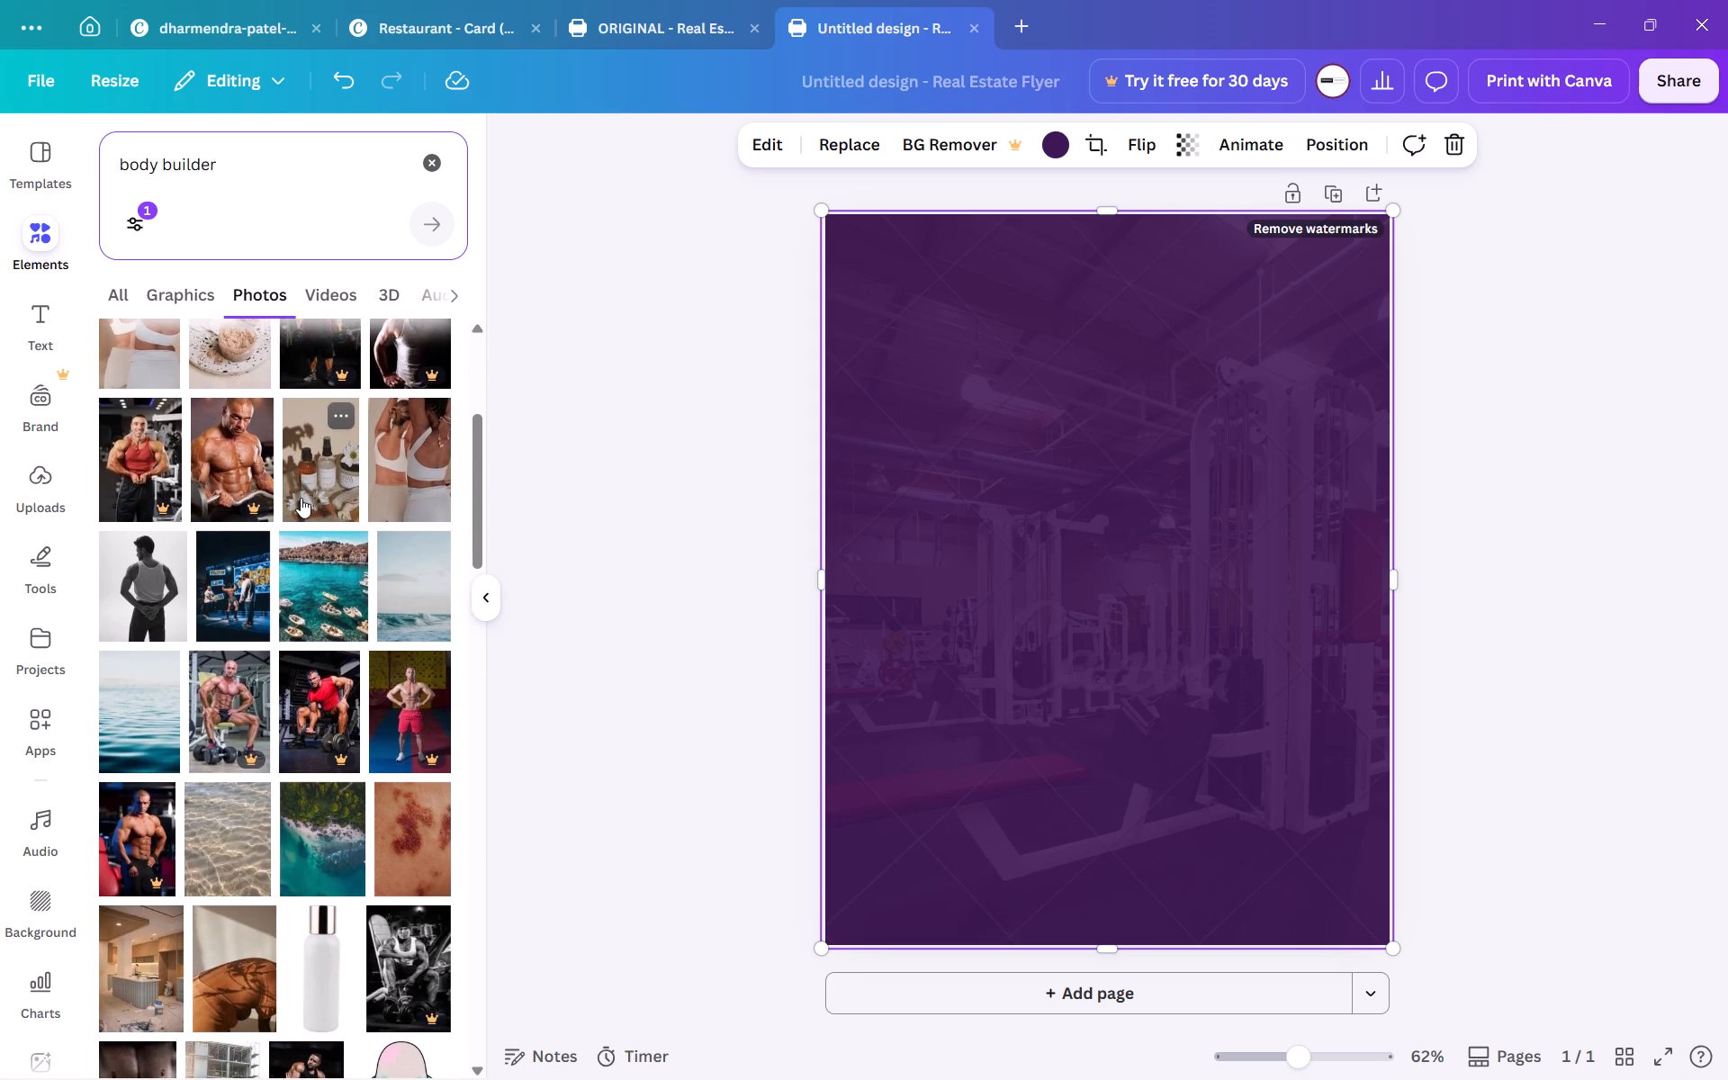
pyautogui.scroll(2, 301, 498)
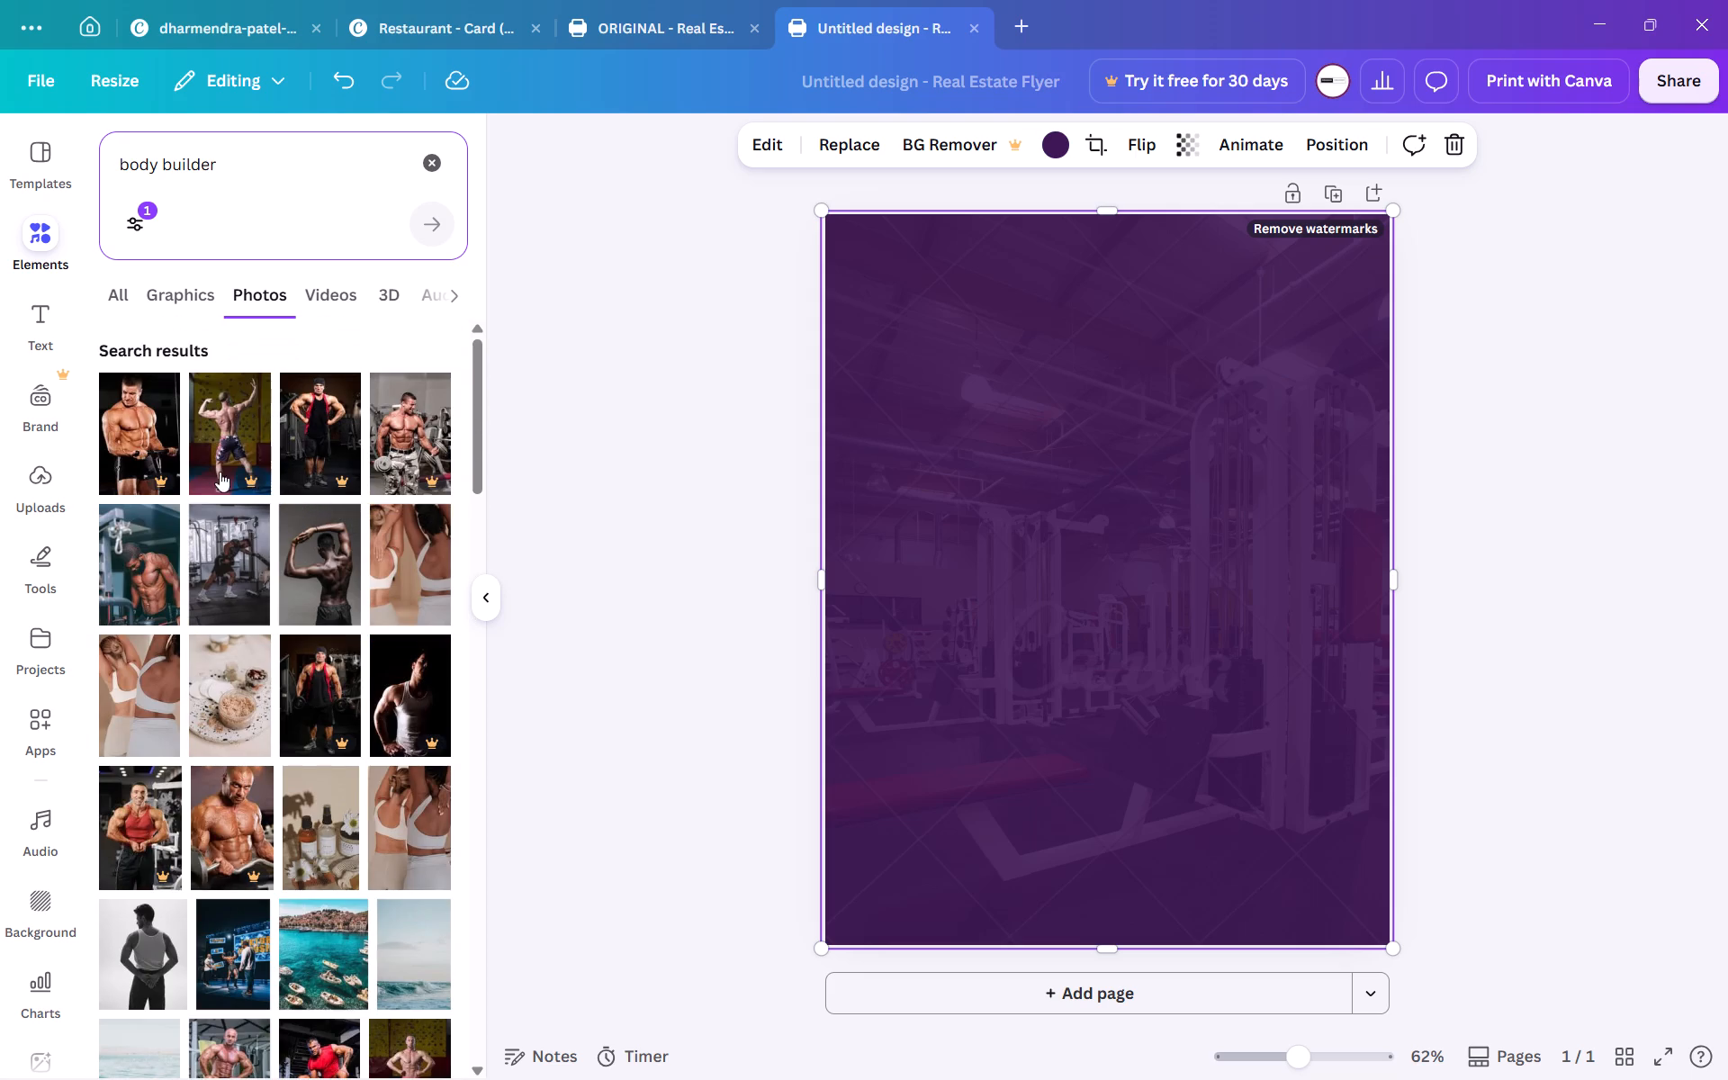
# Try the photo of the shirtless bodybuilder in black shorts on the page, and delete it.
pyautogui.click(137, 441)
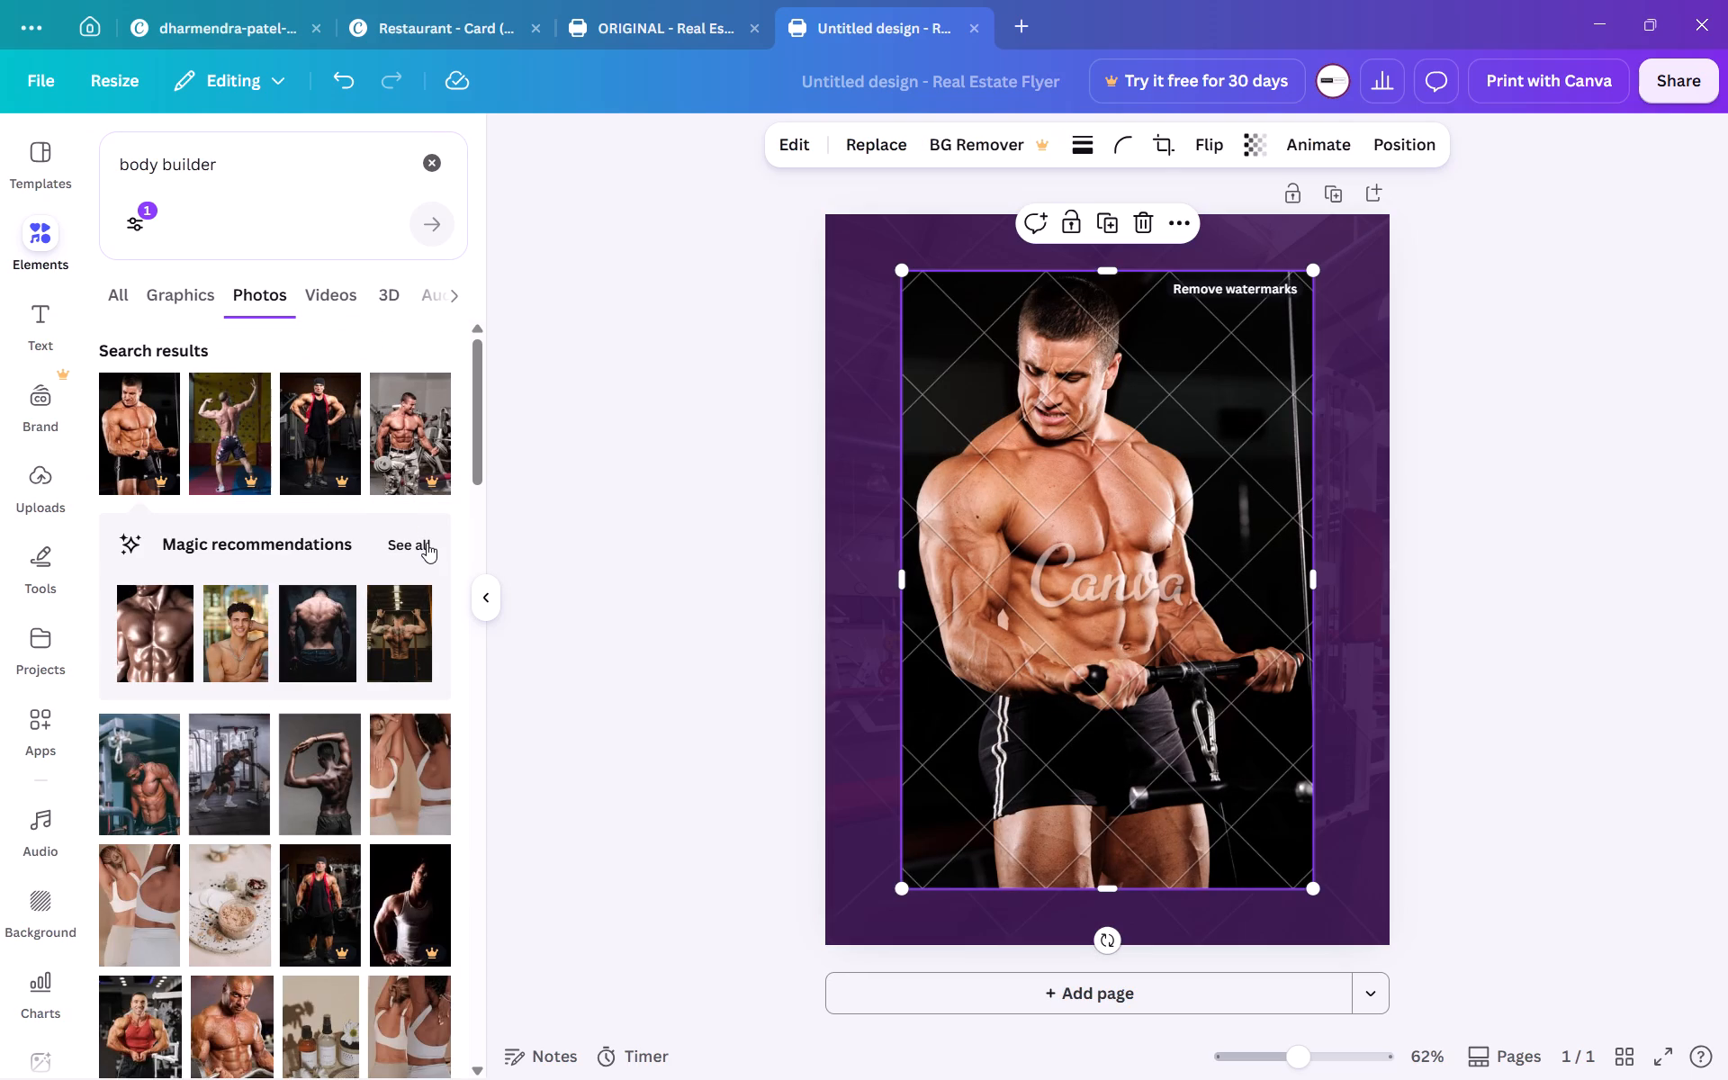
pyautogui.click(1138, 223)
# Look through the full set of Magic recommendations for a suitable bodybuilder photo, and return to the "body builder" results.
pyautogui.scroll(-1, 236, 573)
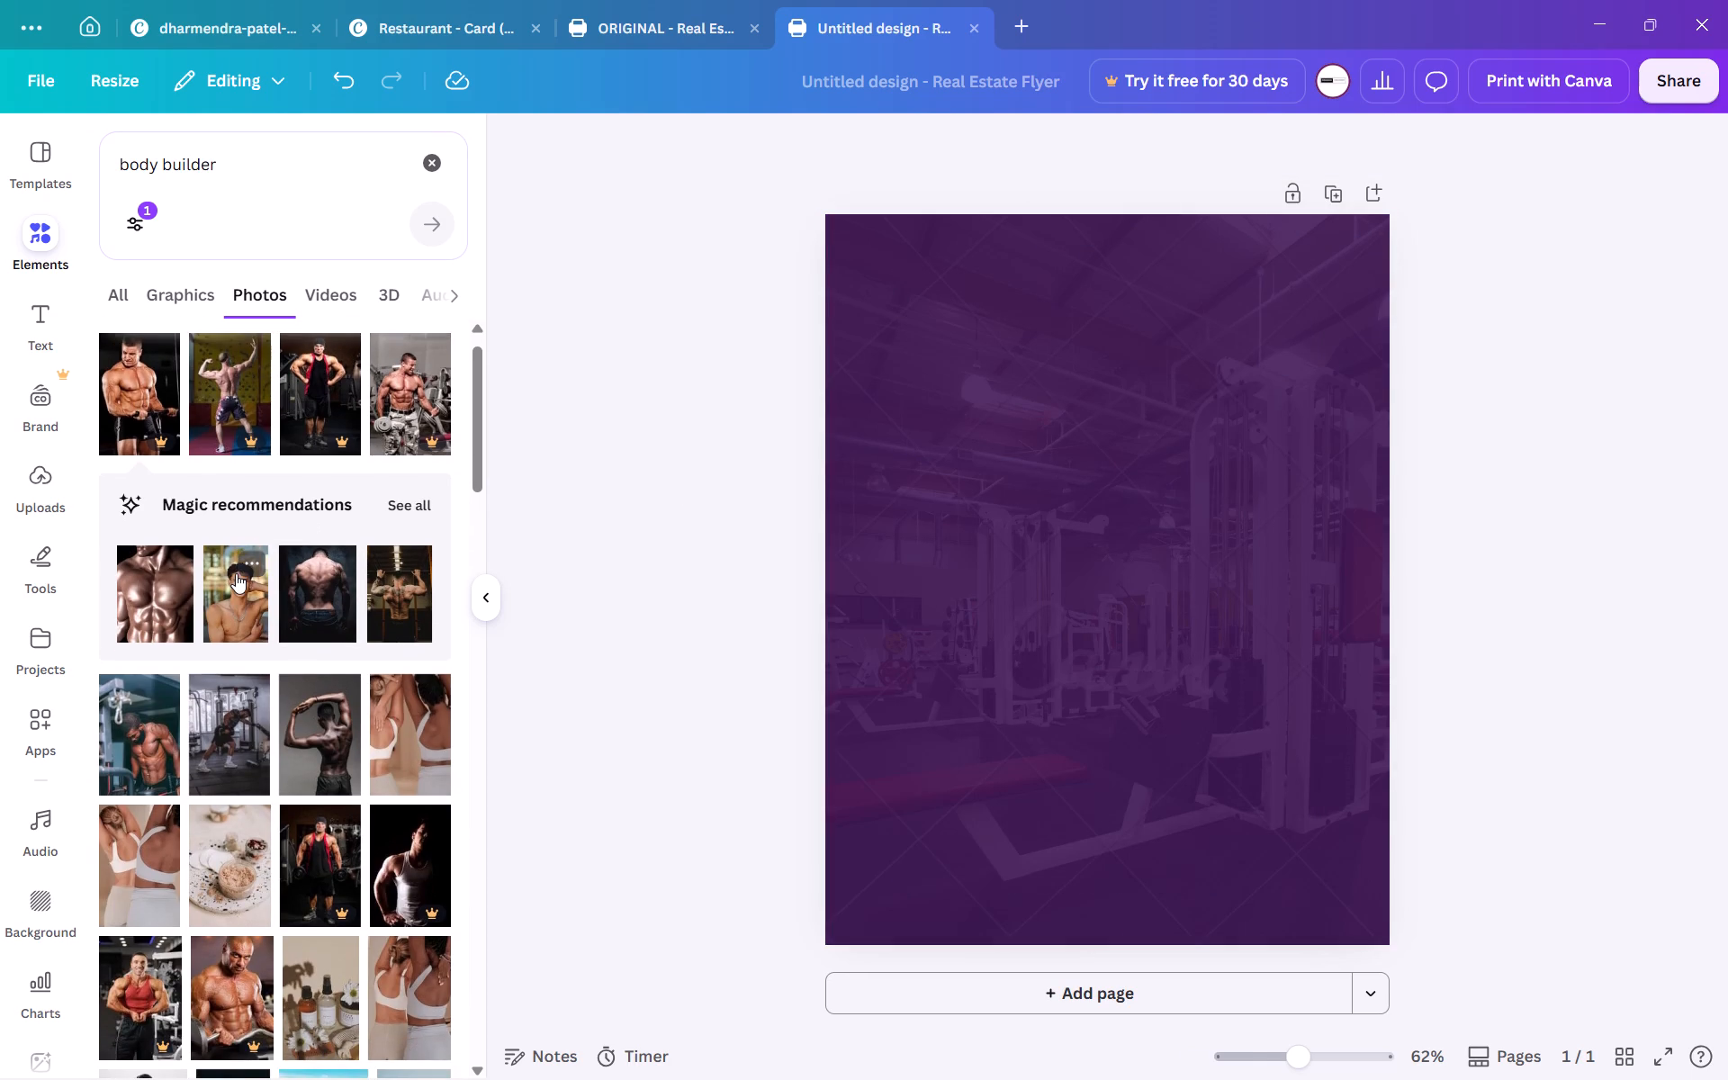
pyautogui.scroll(-1, 236, 573)
pyautogui.hscroll(-1, 298, 562)
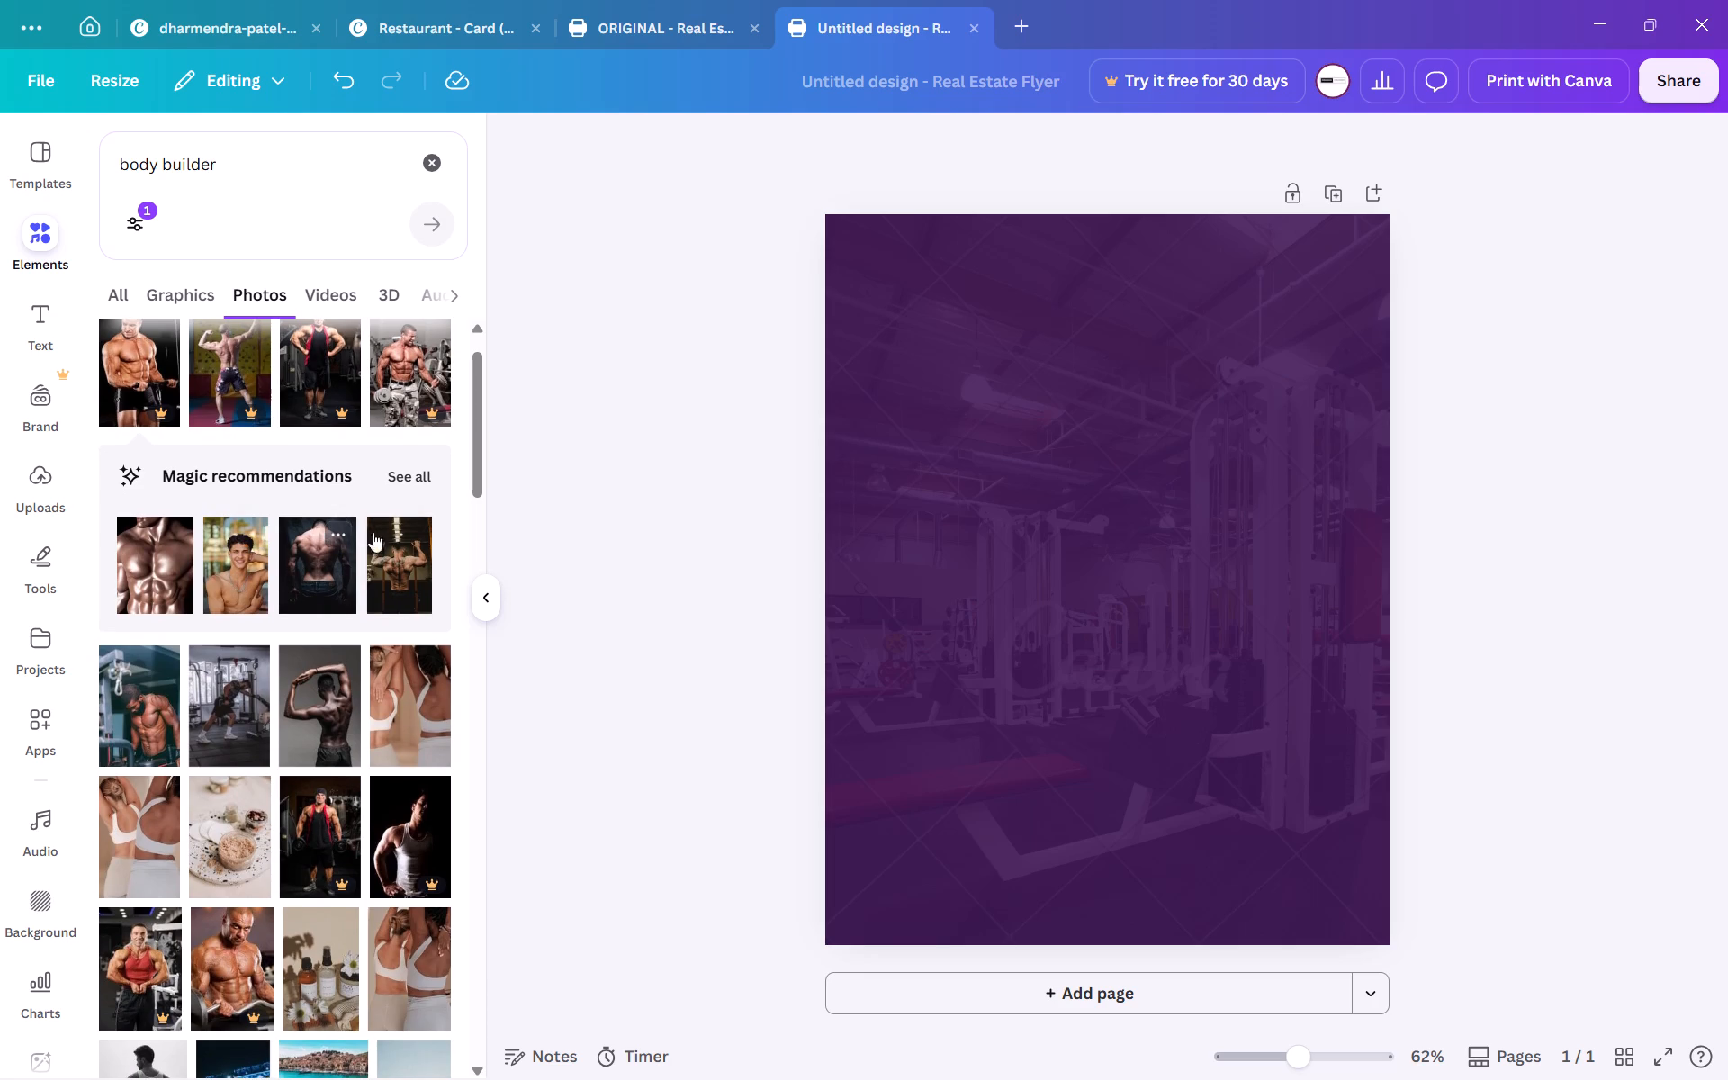
pyautogui.click(421, 475)
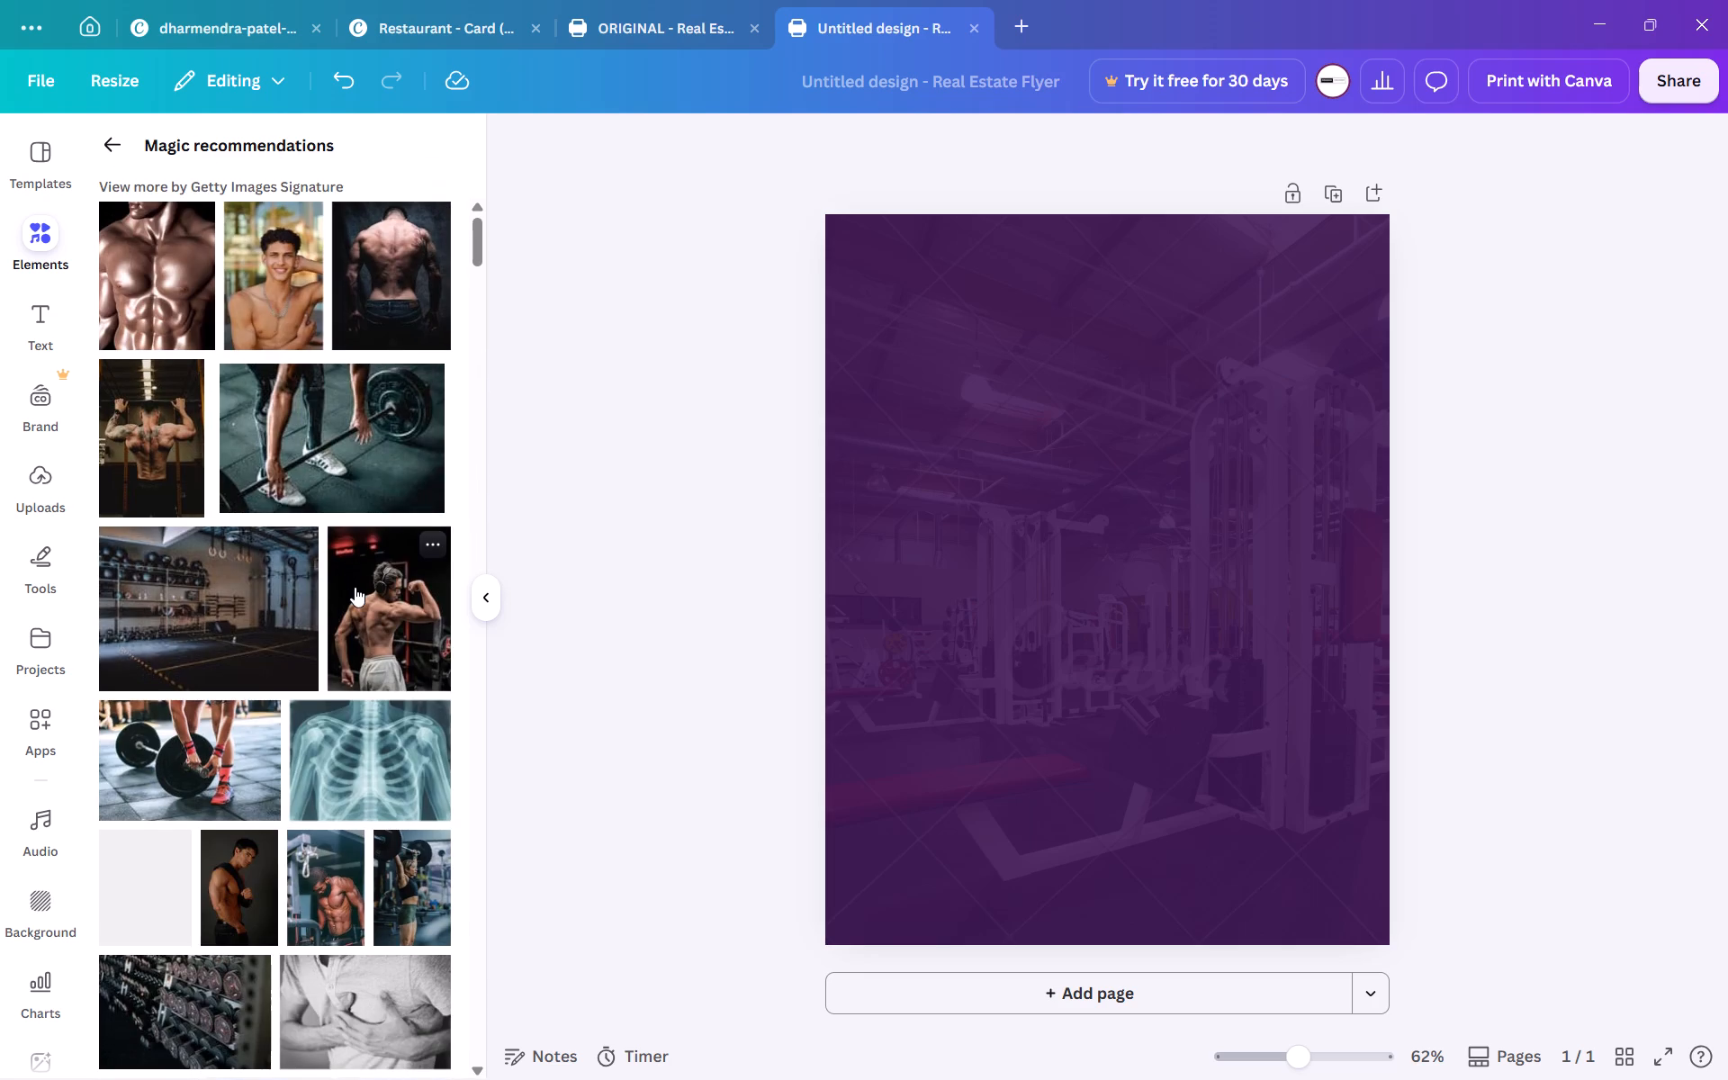
pyautogui.scroll(-3, 355, 587)
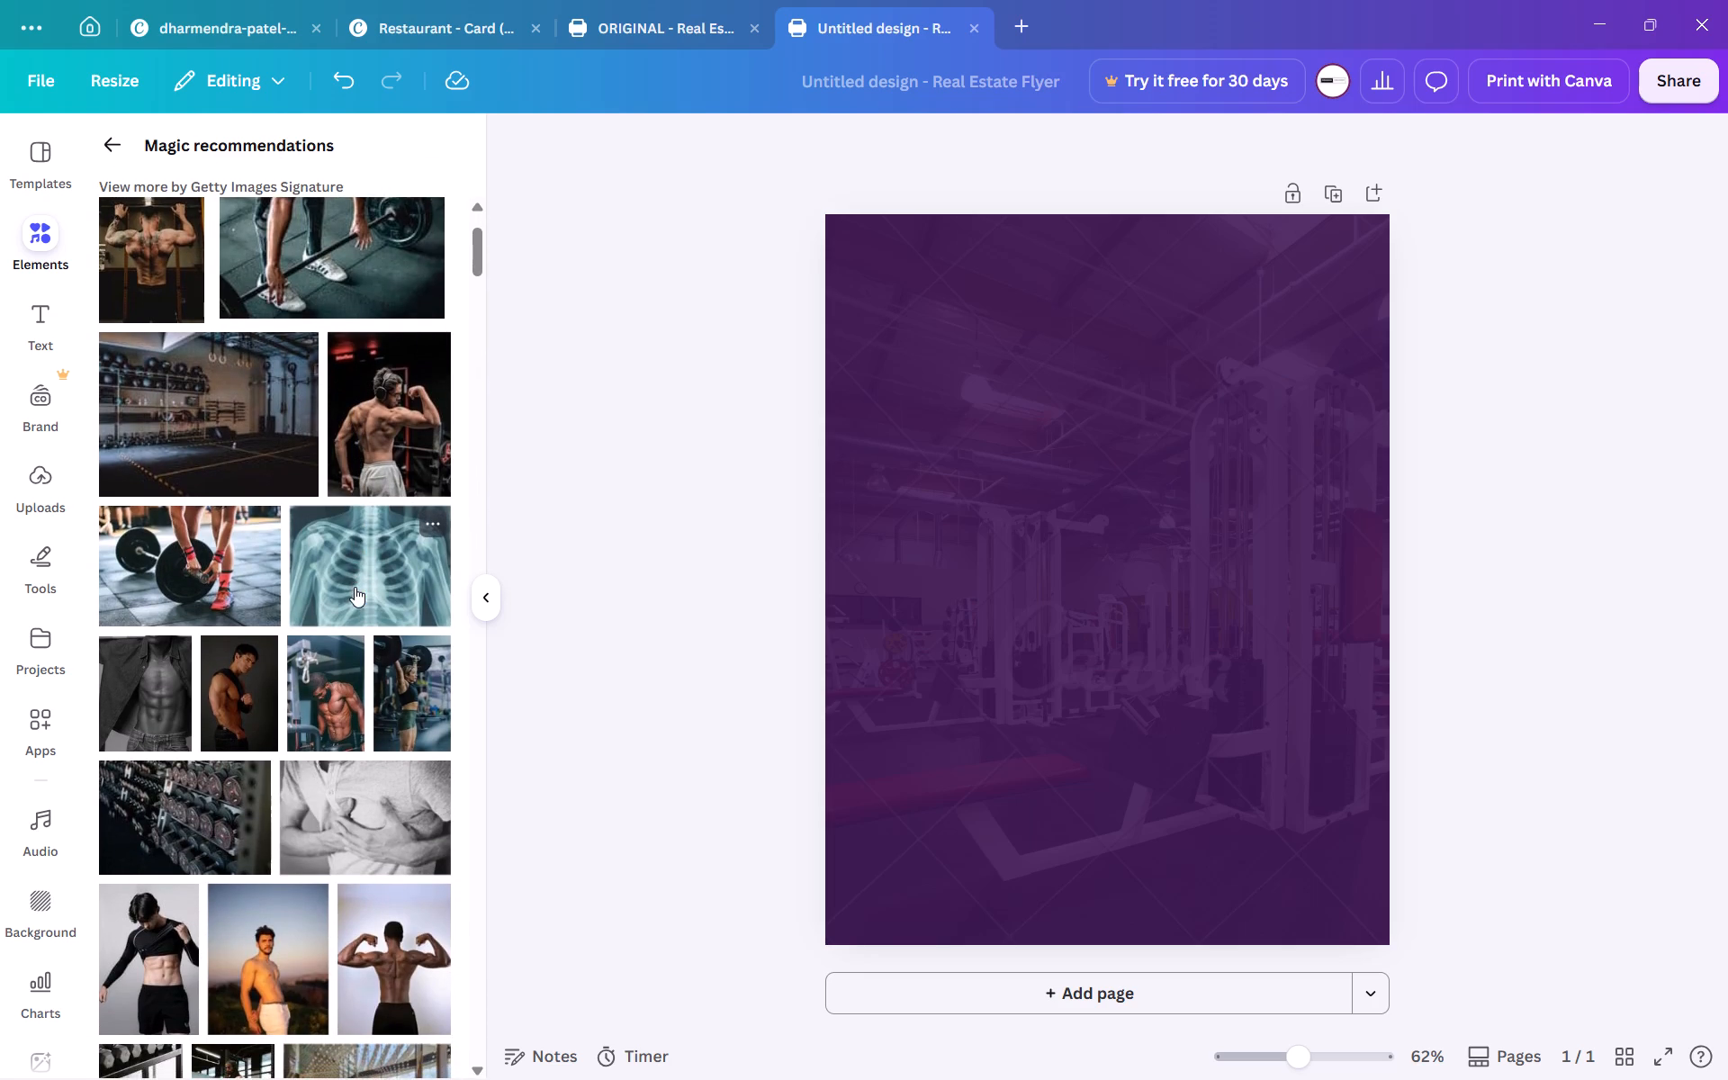
pyautogui.scroll(-3, 355, 587)
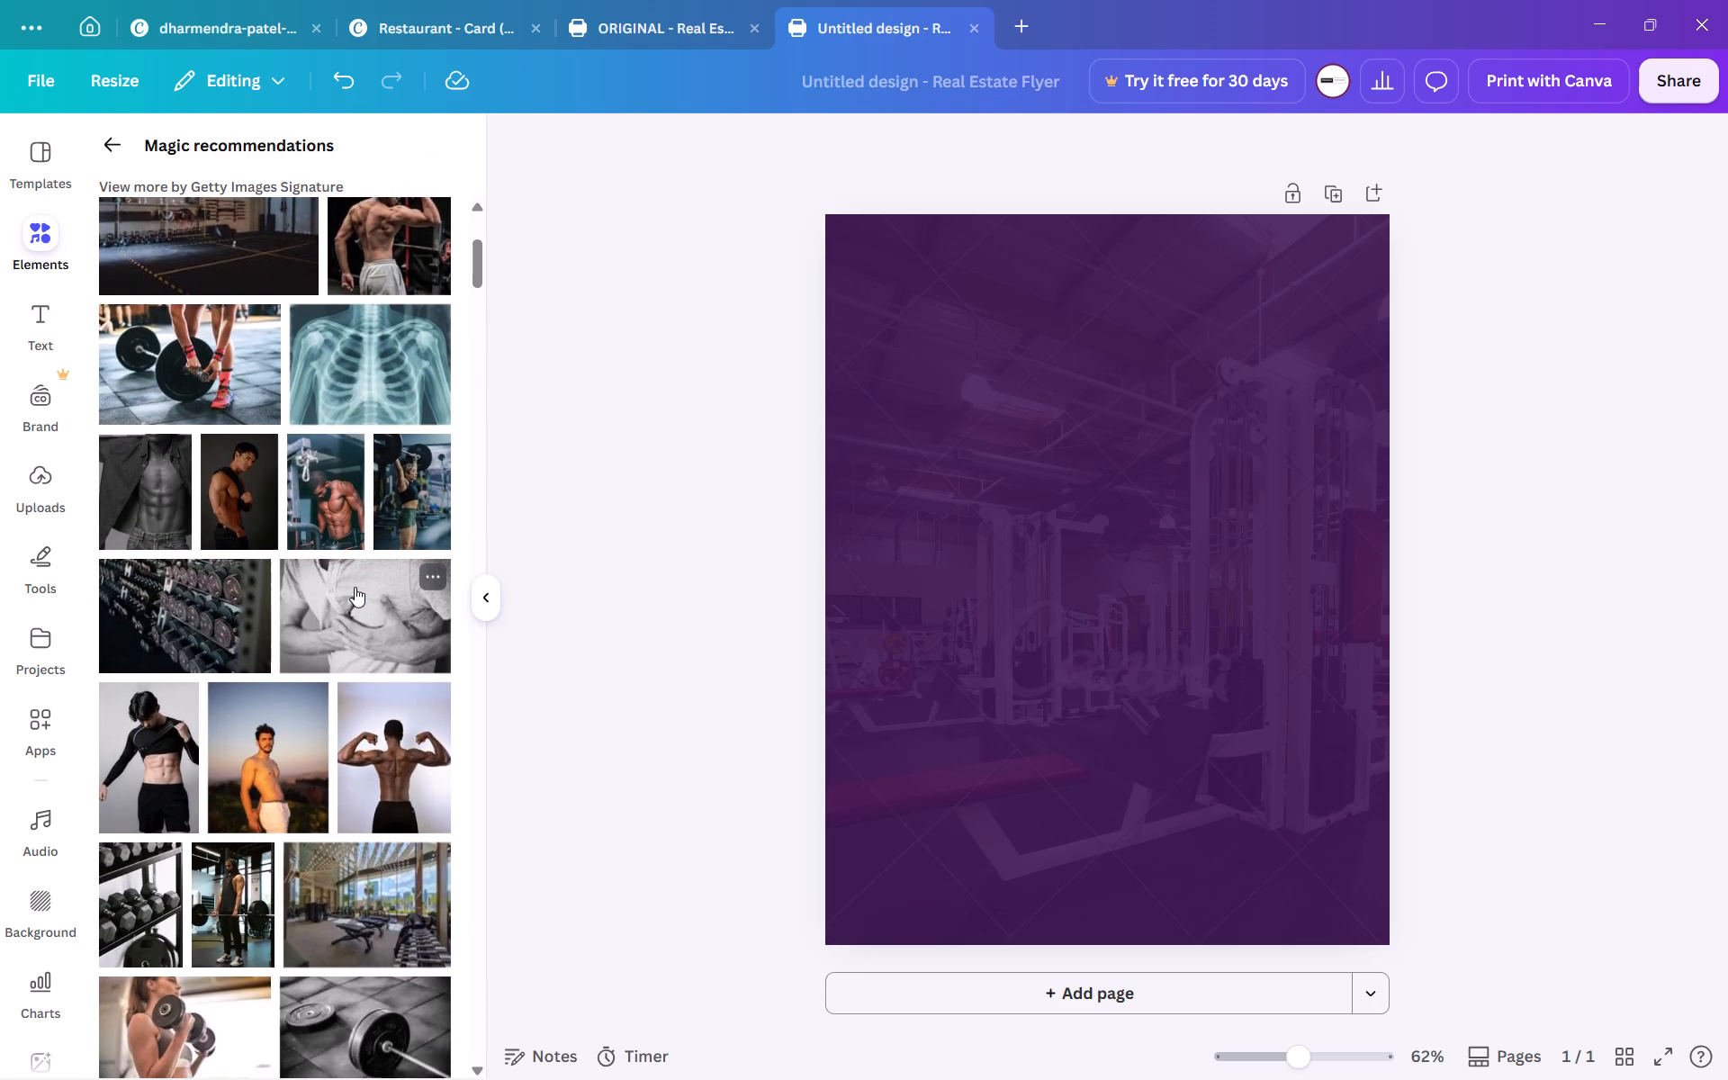
pyautogui.scroll(-6, 355, 587)
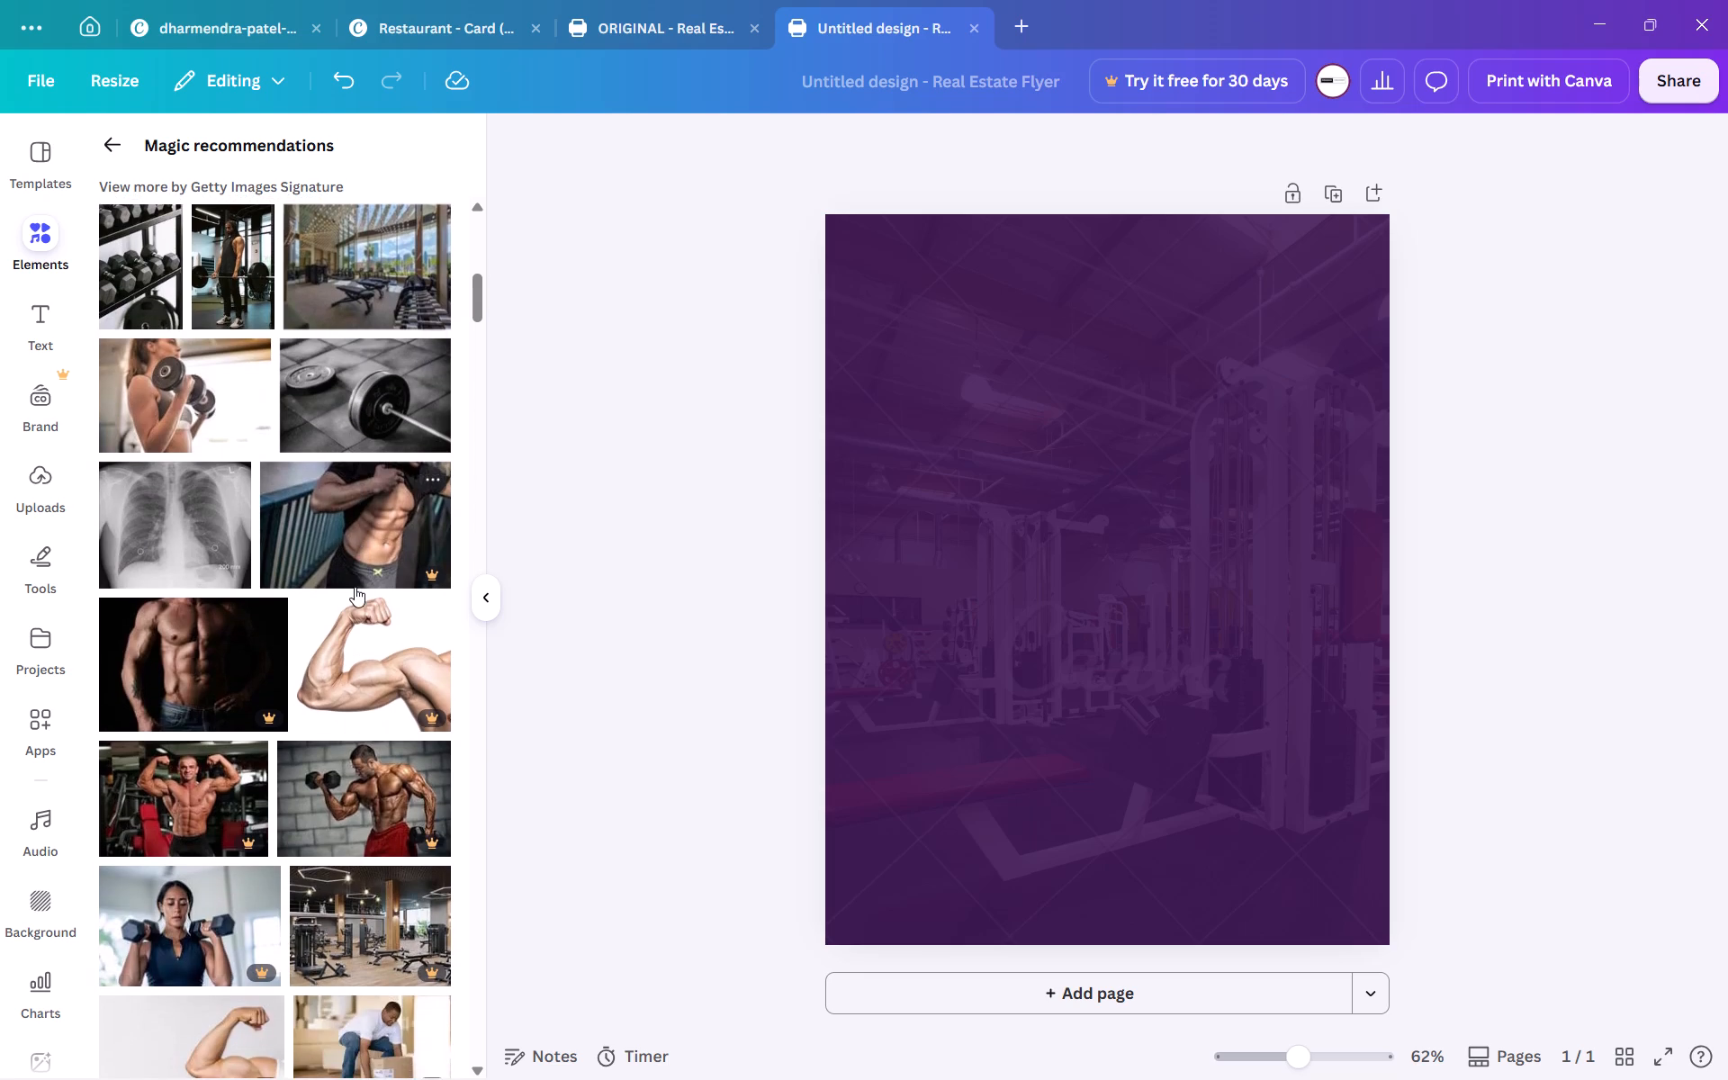
pyautogui.scroll(-2, 355, 587)
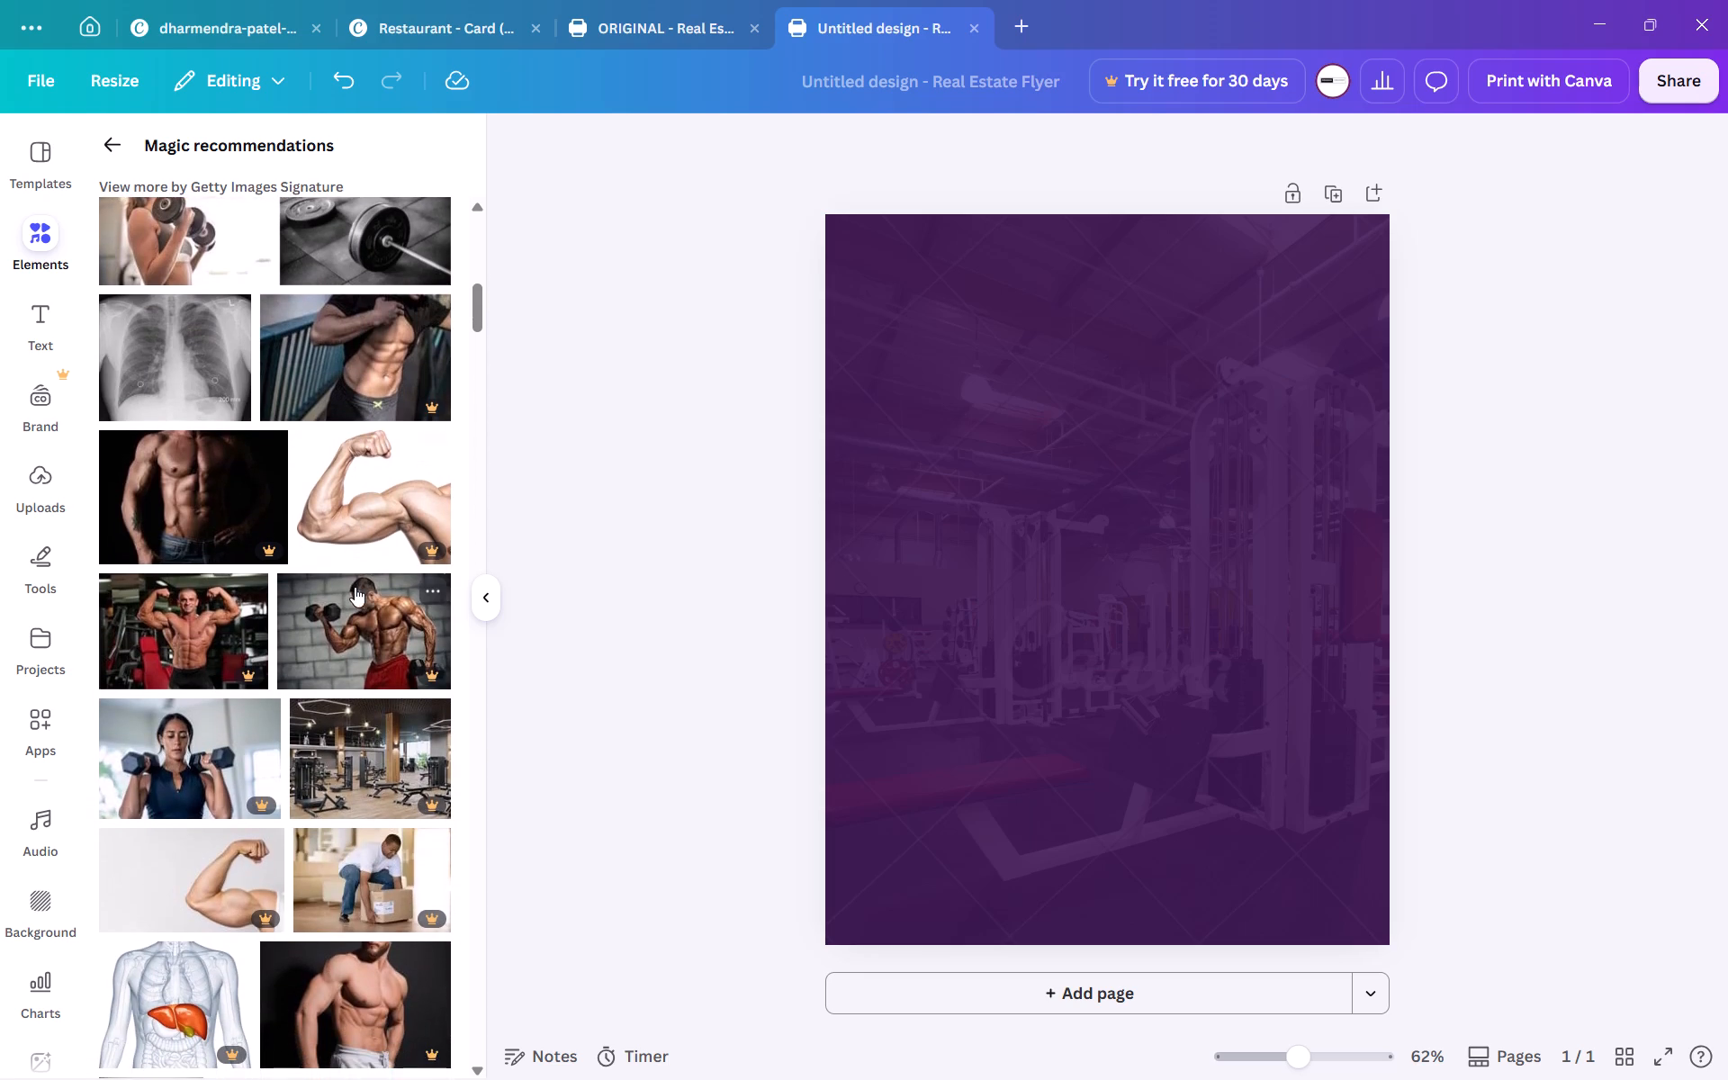
pyautogui.scroll(-3, 355, 587)
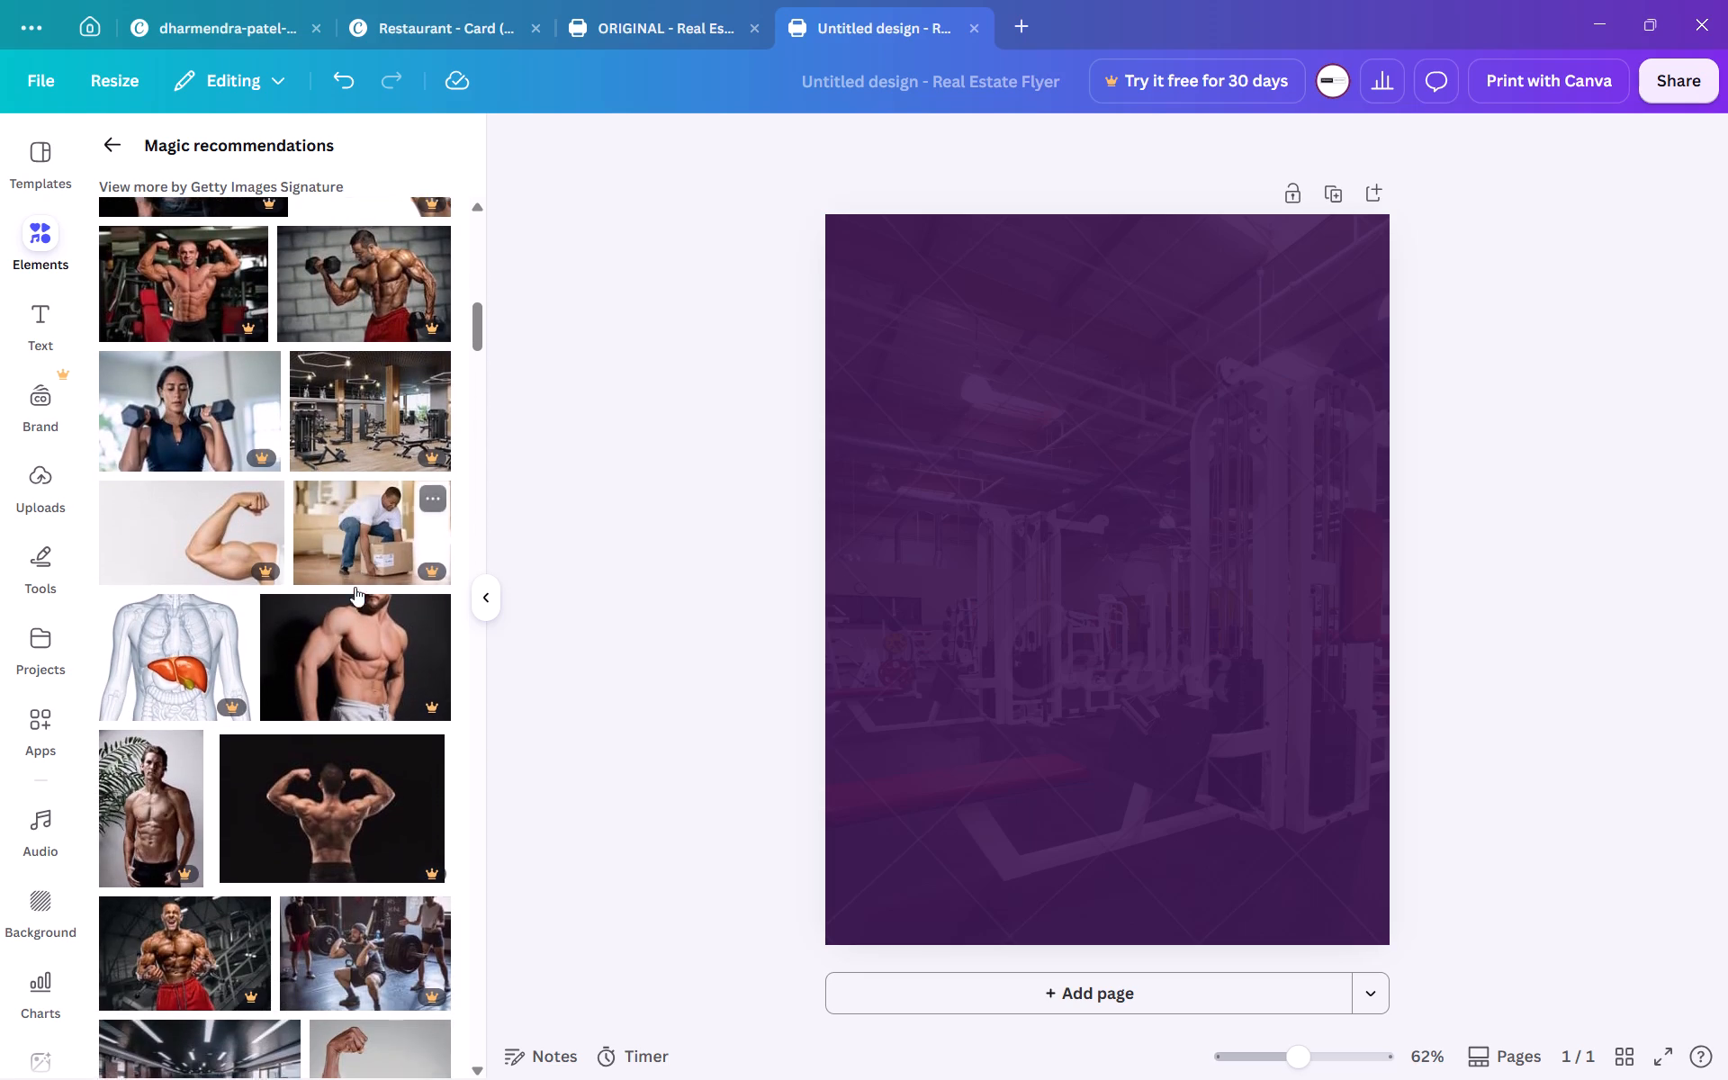
pyautogui.scroll(-3, 355, 587)
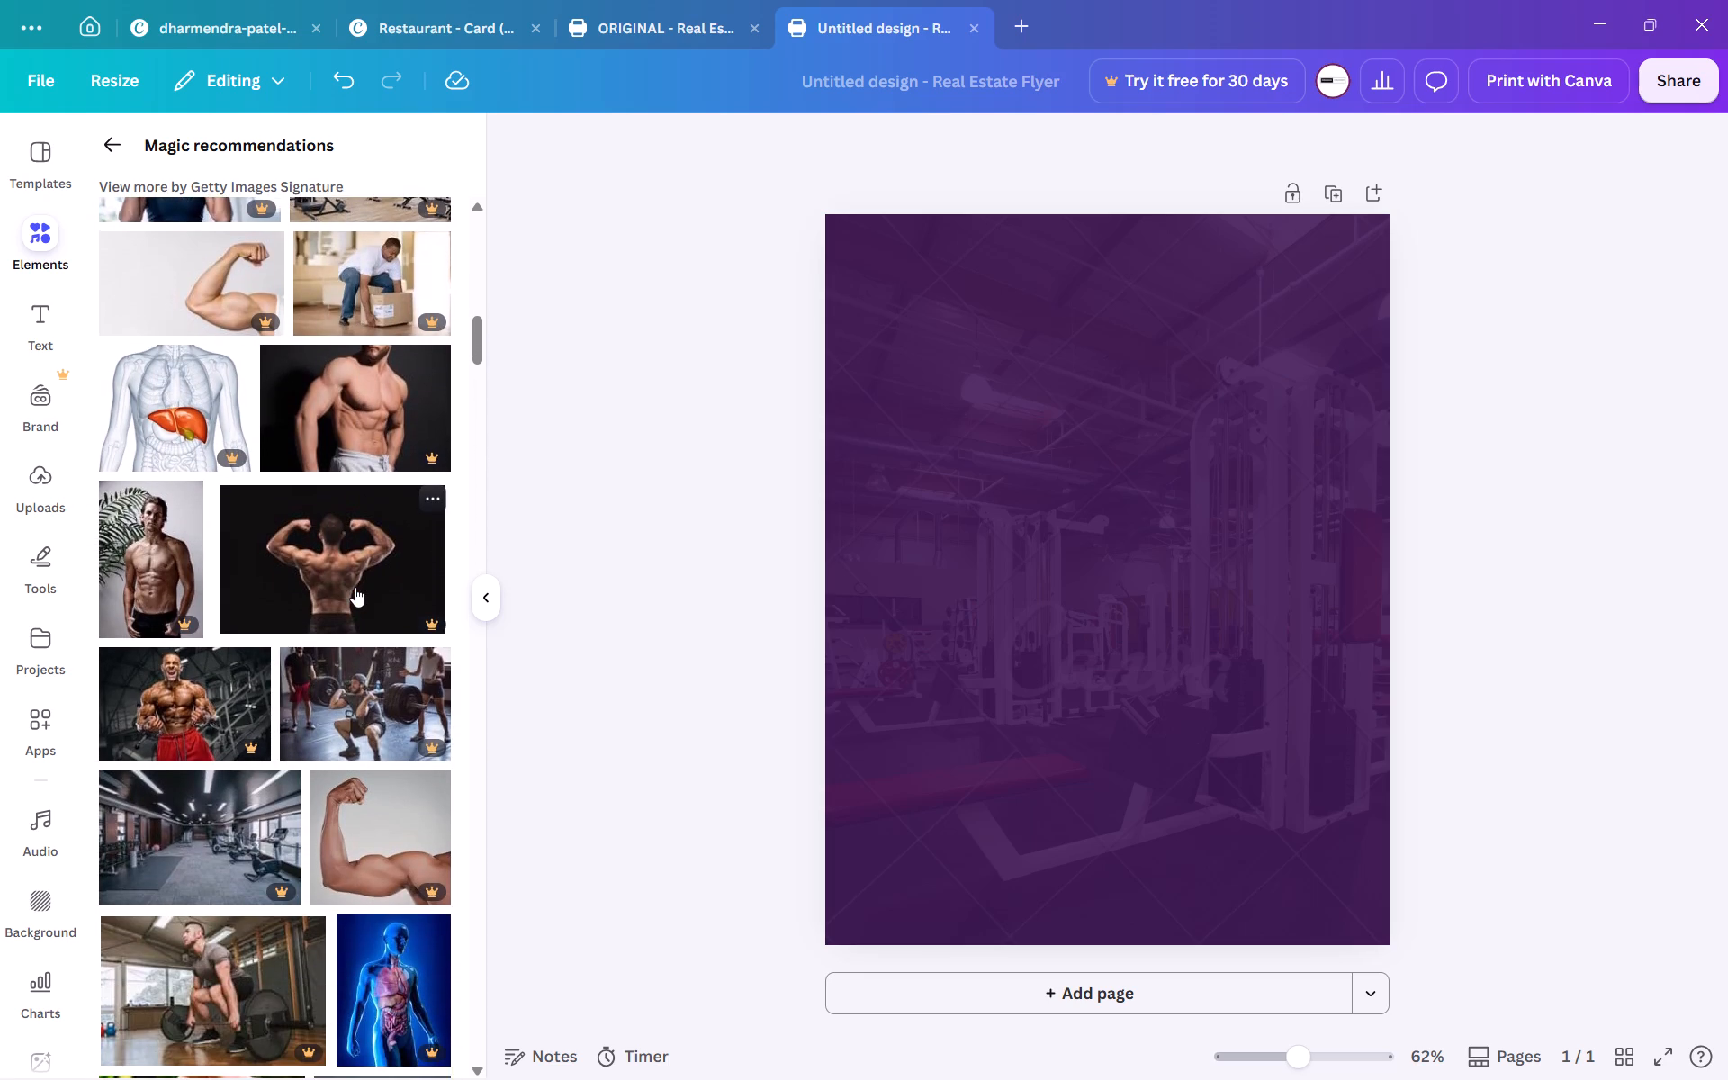
pyautogui.scroll(-2, 355, 587)
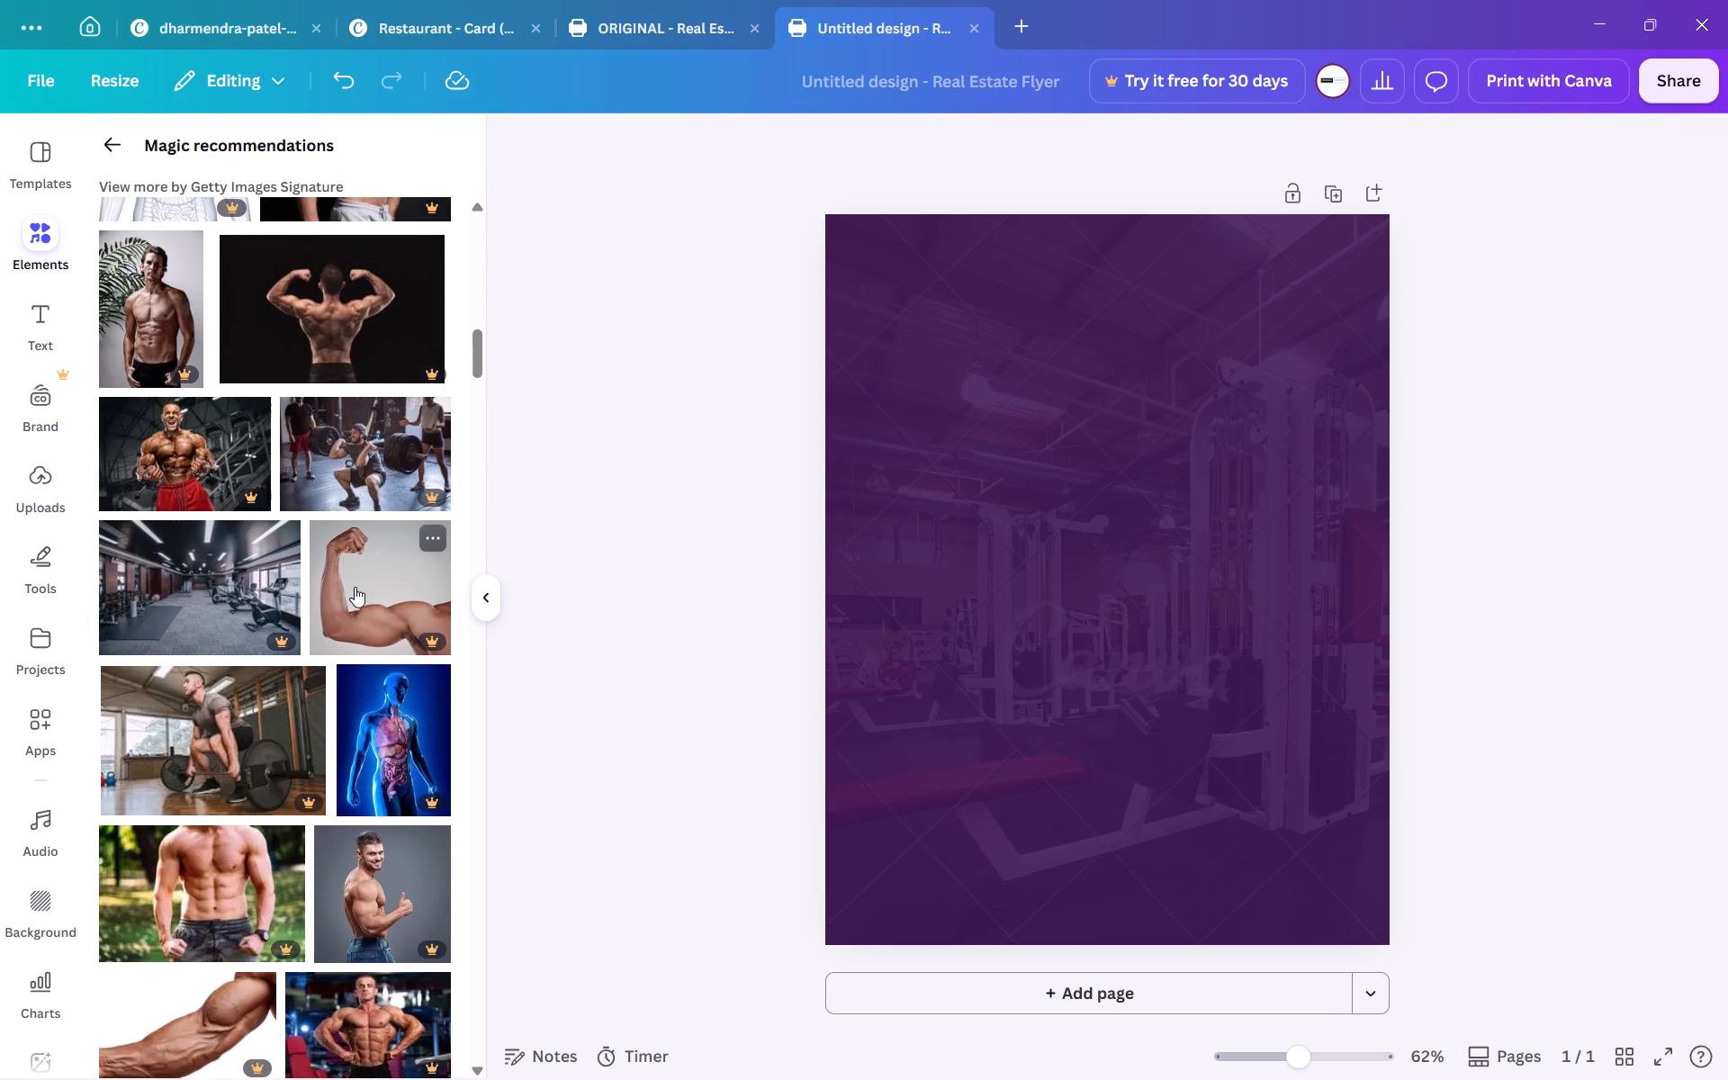
pyautogui.scroll(-3, 355, 587)
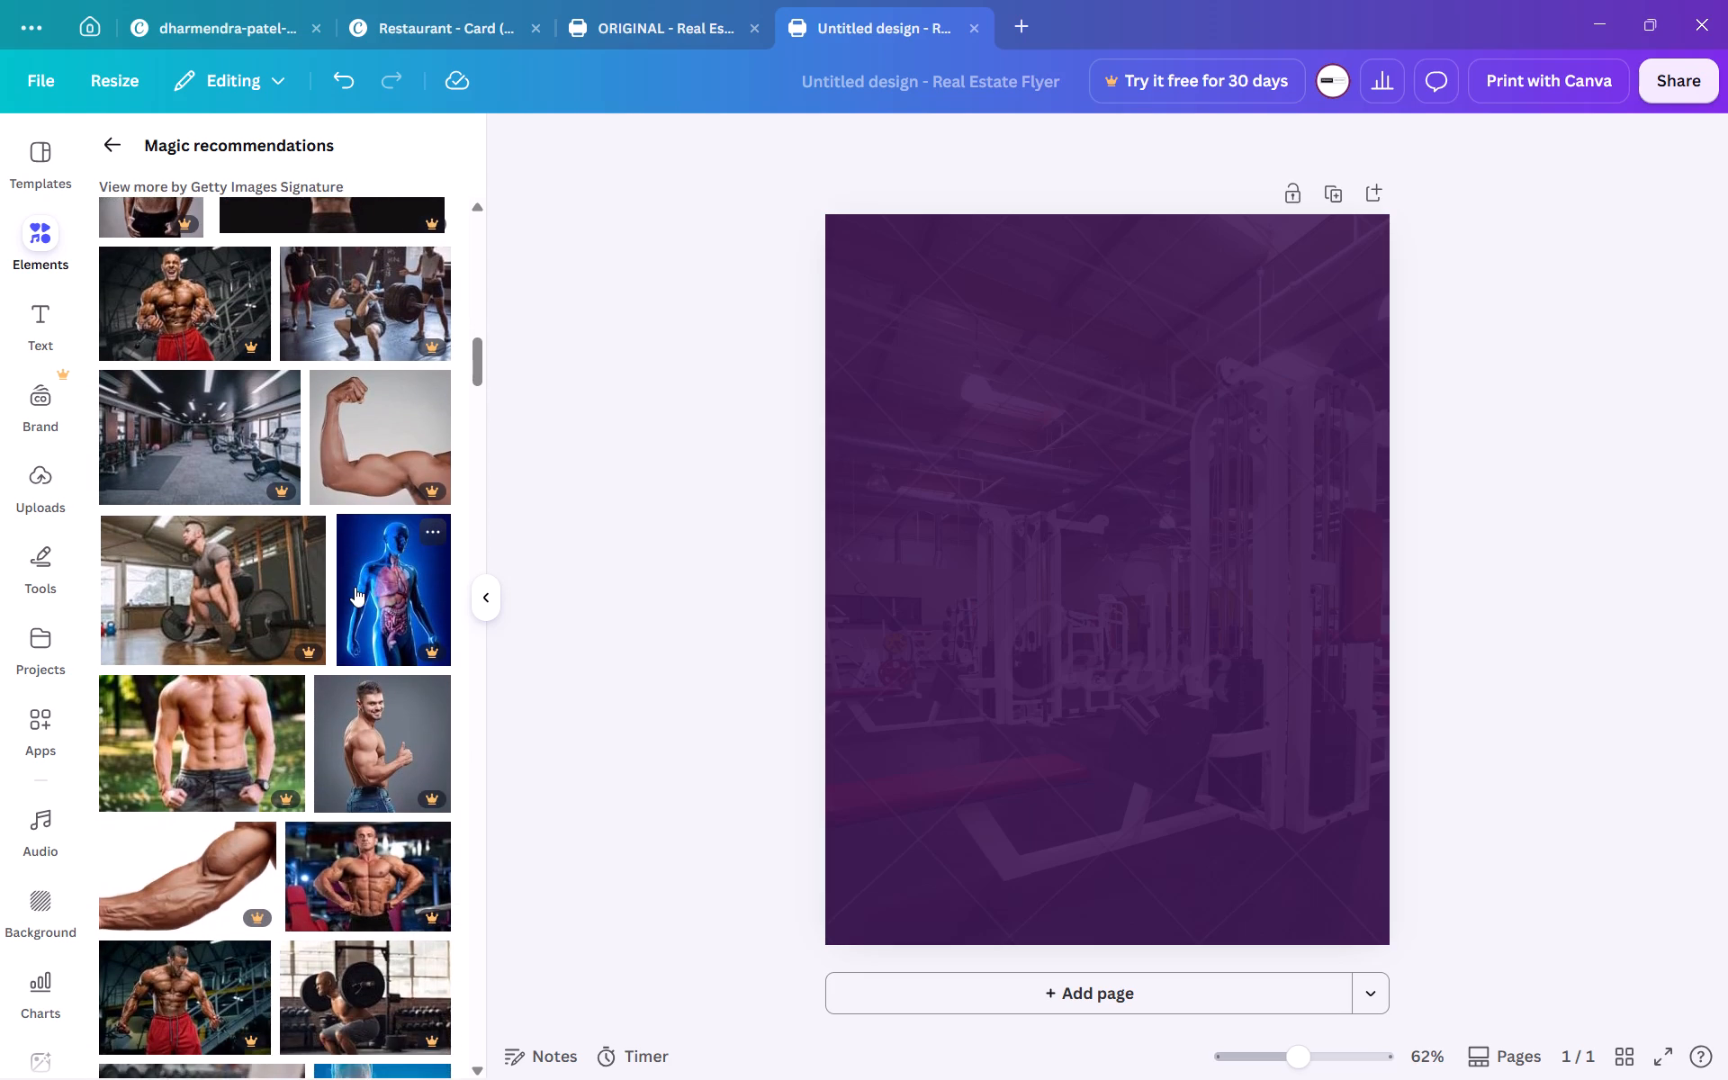
pyautogui.scroll(-2, 355, 587)
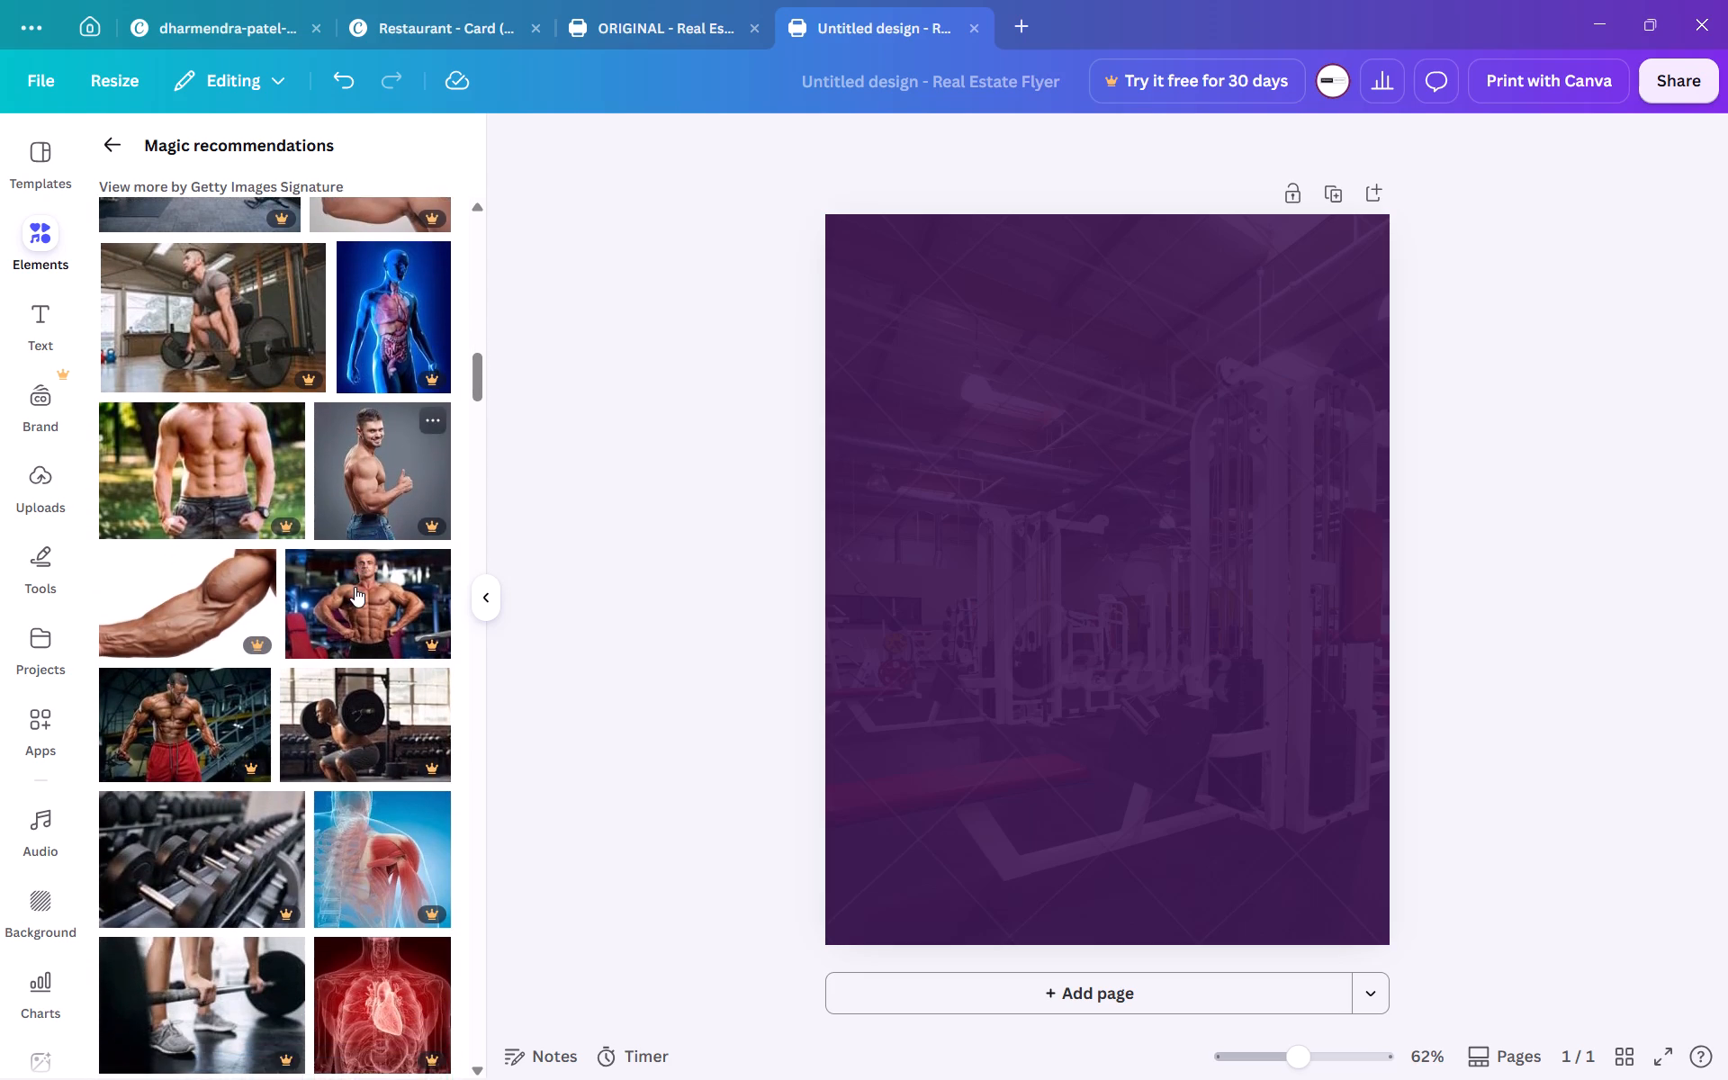
pyautogui.scroll(-1, 355, 587)
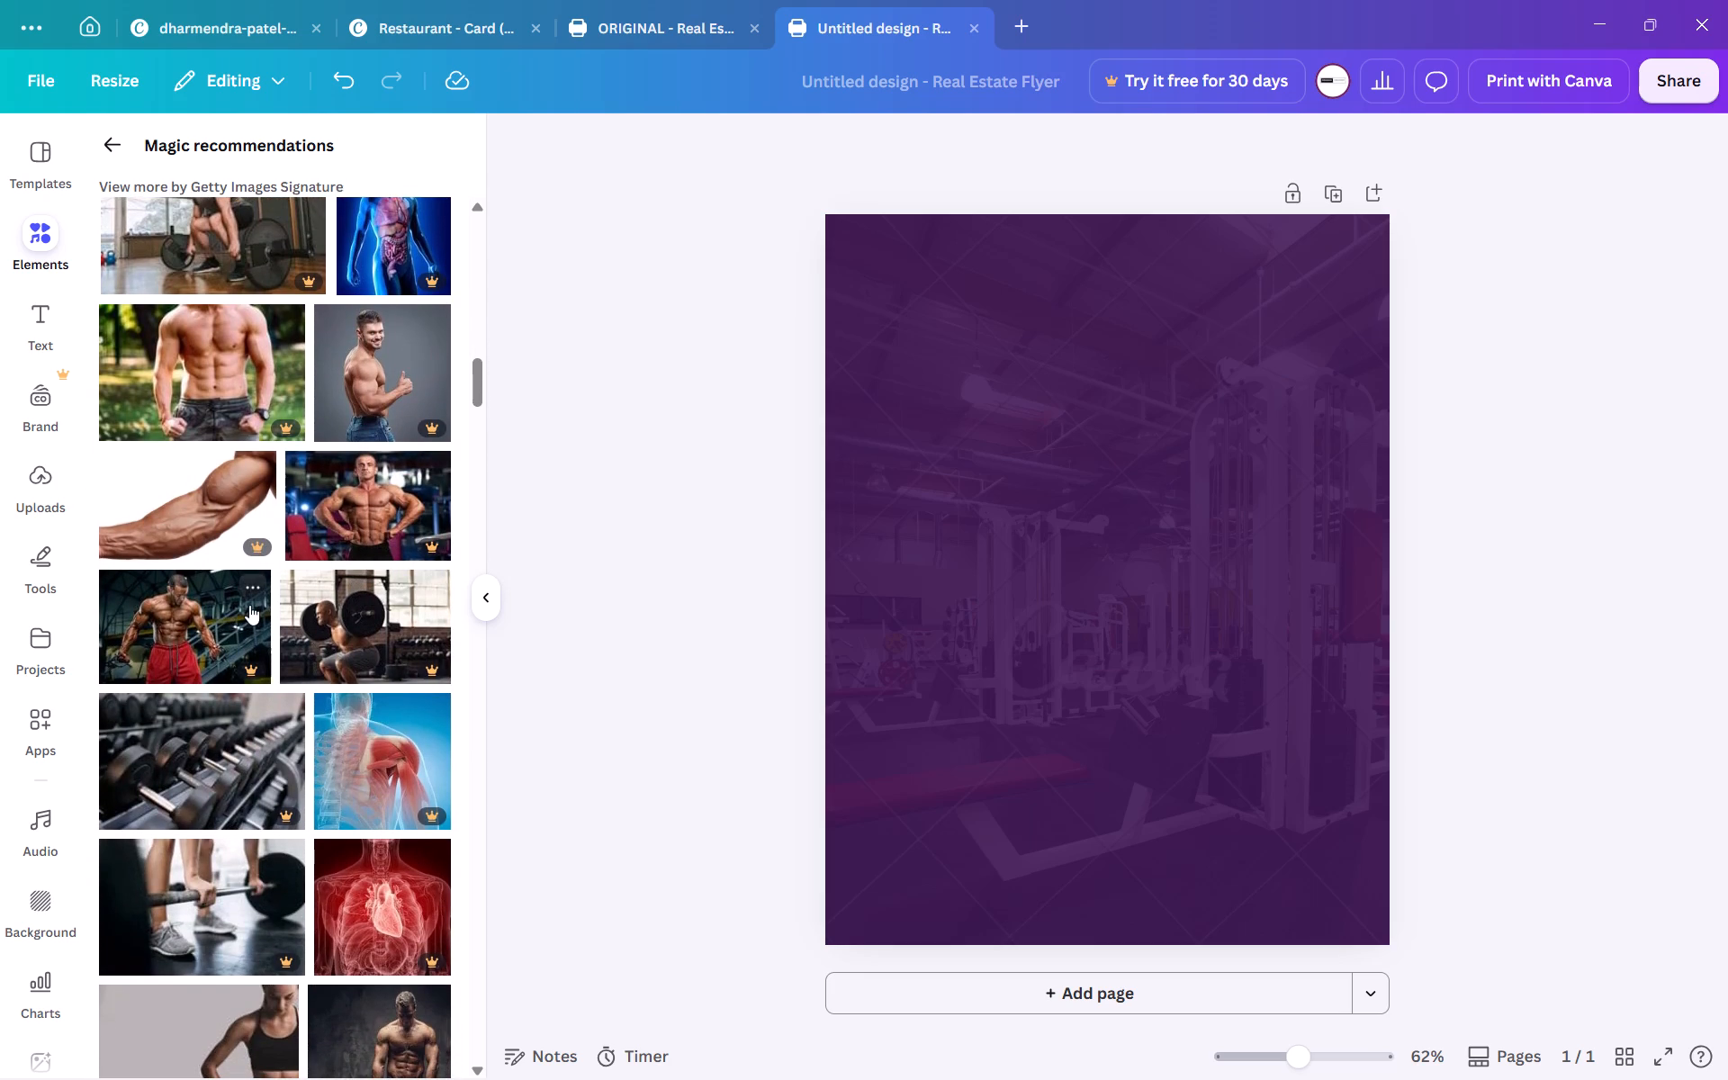
pyautogui.scroll(-4, 247, 605)
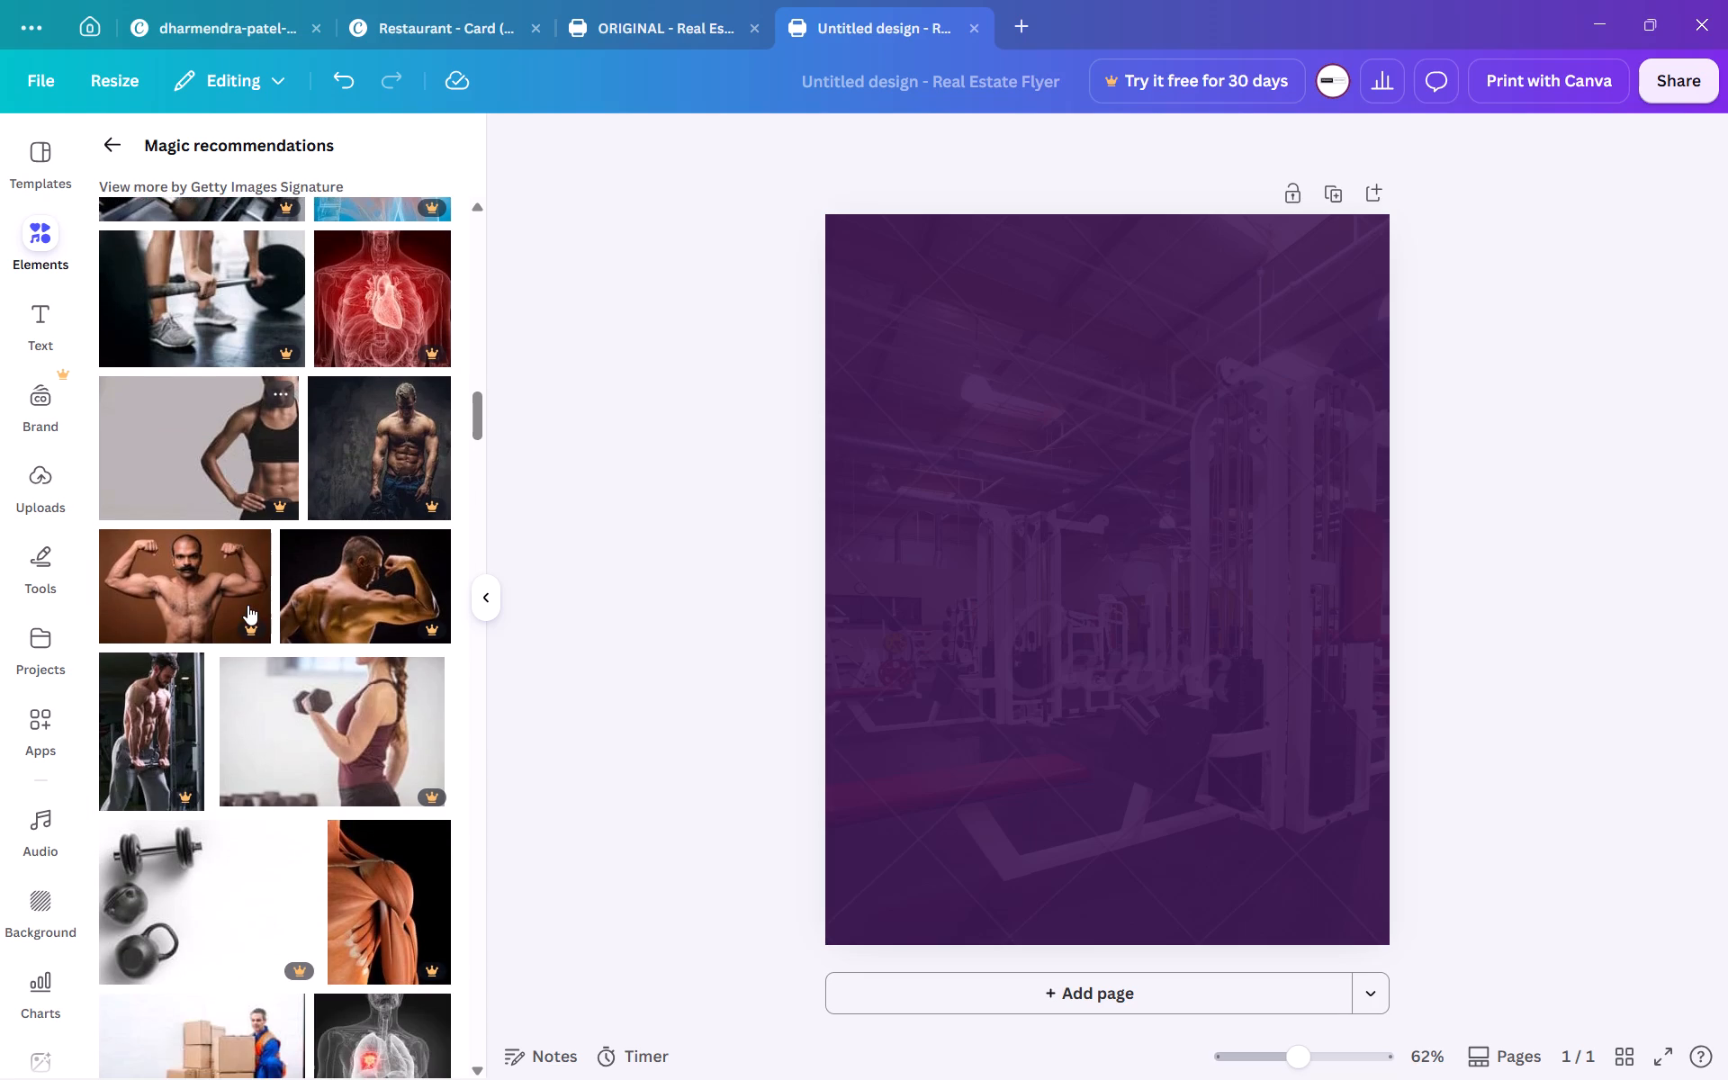
pyautogui.scroll(12, 247, 605)
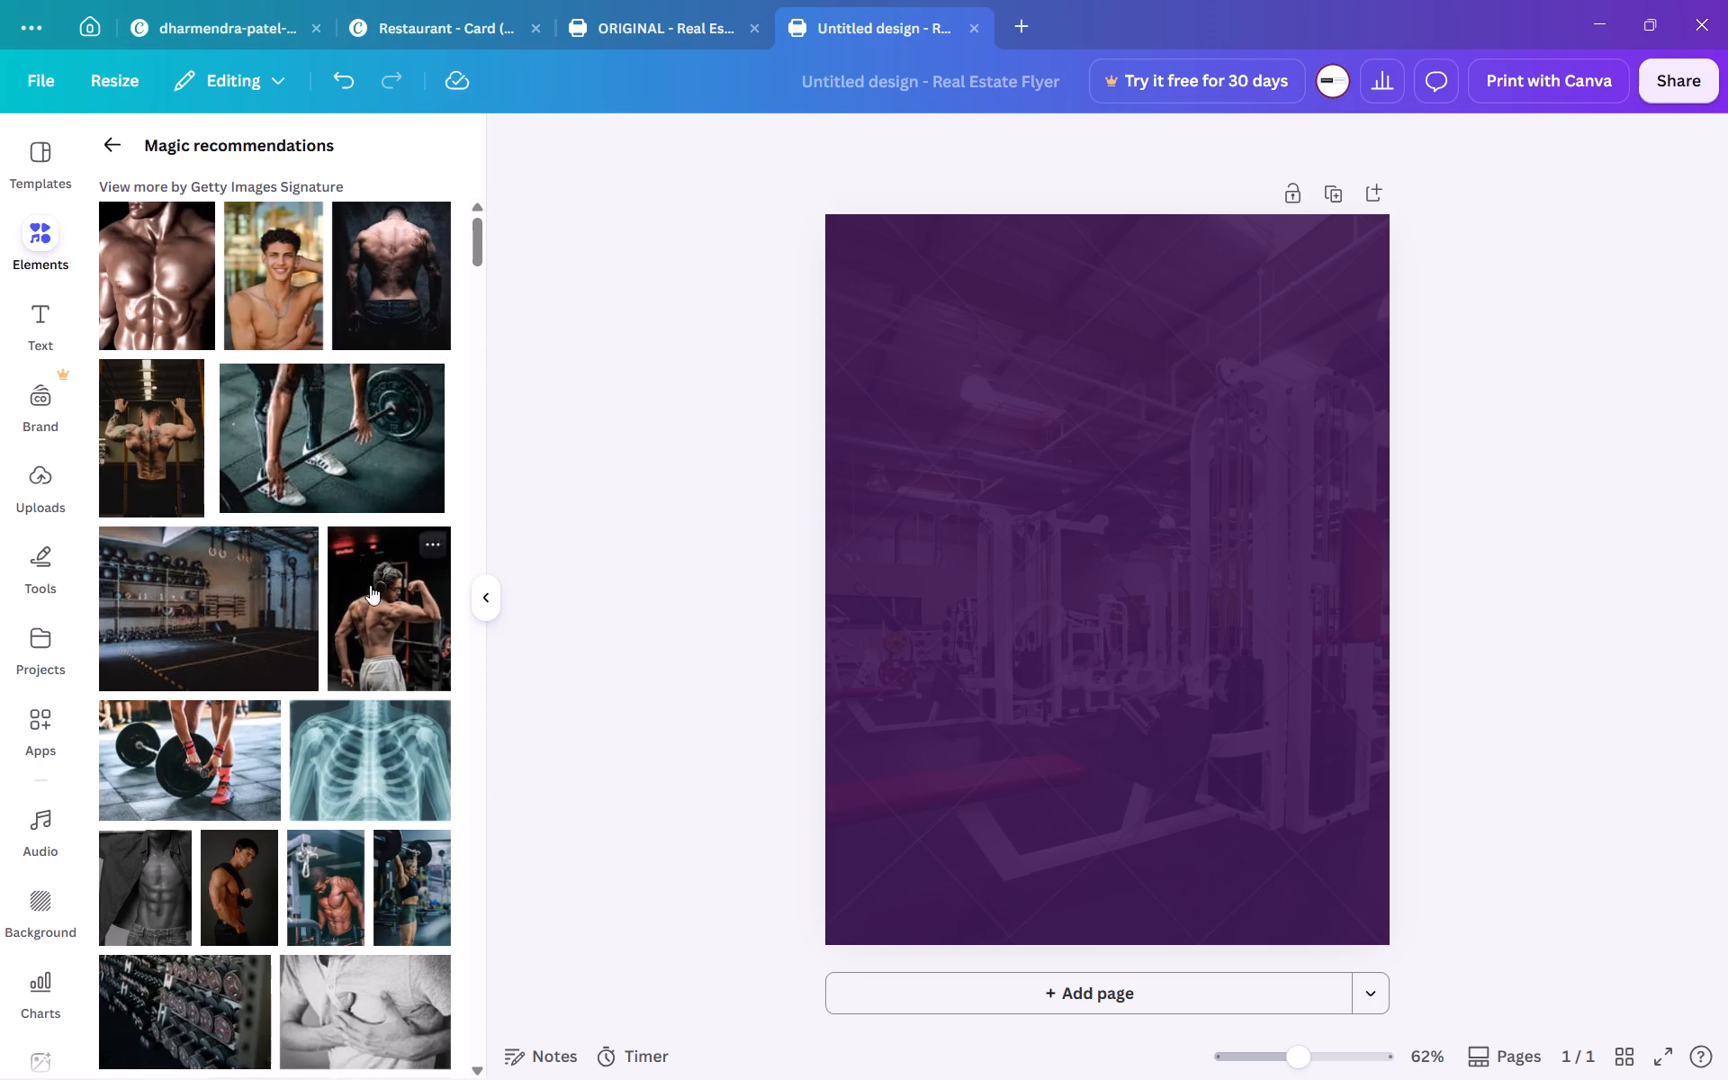
pyautogui.scroll(-3, 369, 588)
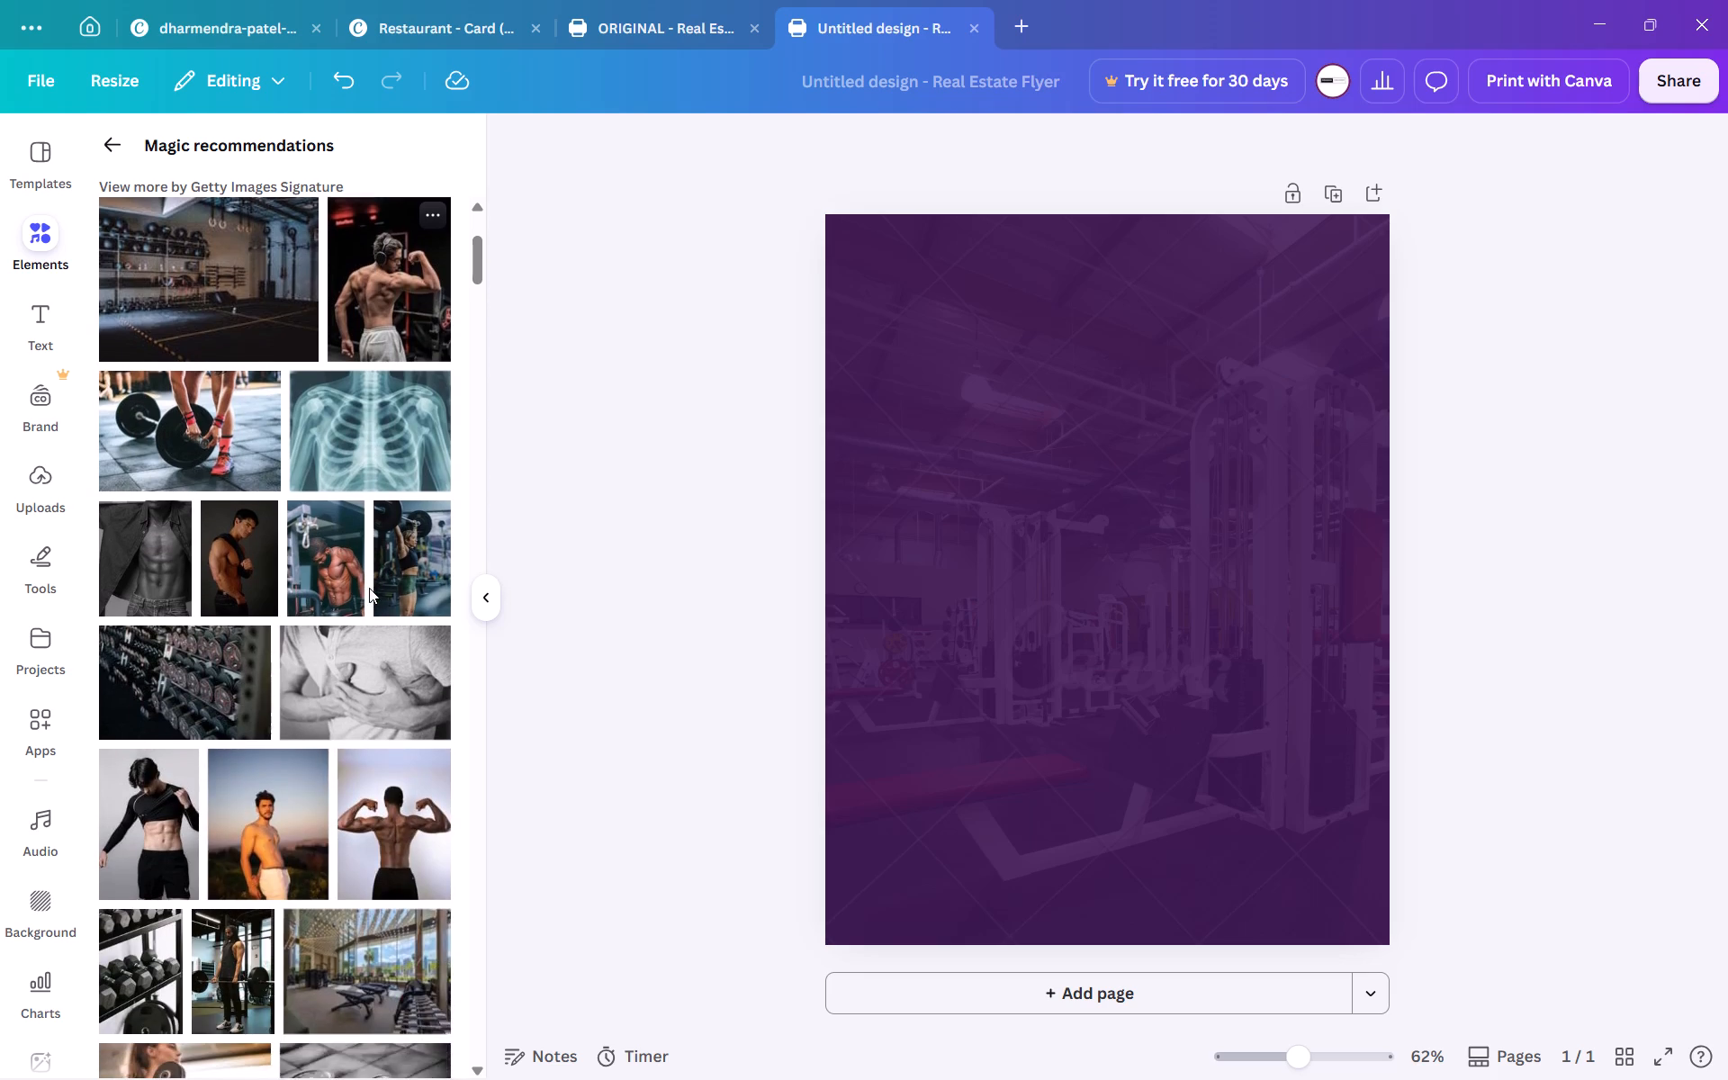
pyautogui.scroll(-2, 369, 588)
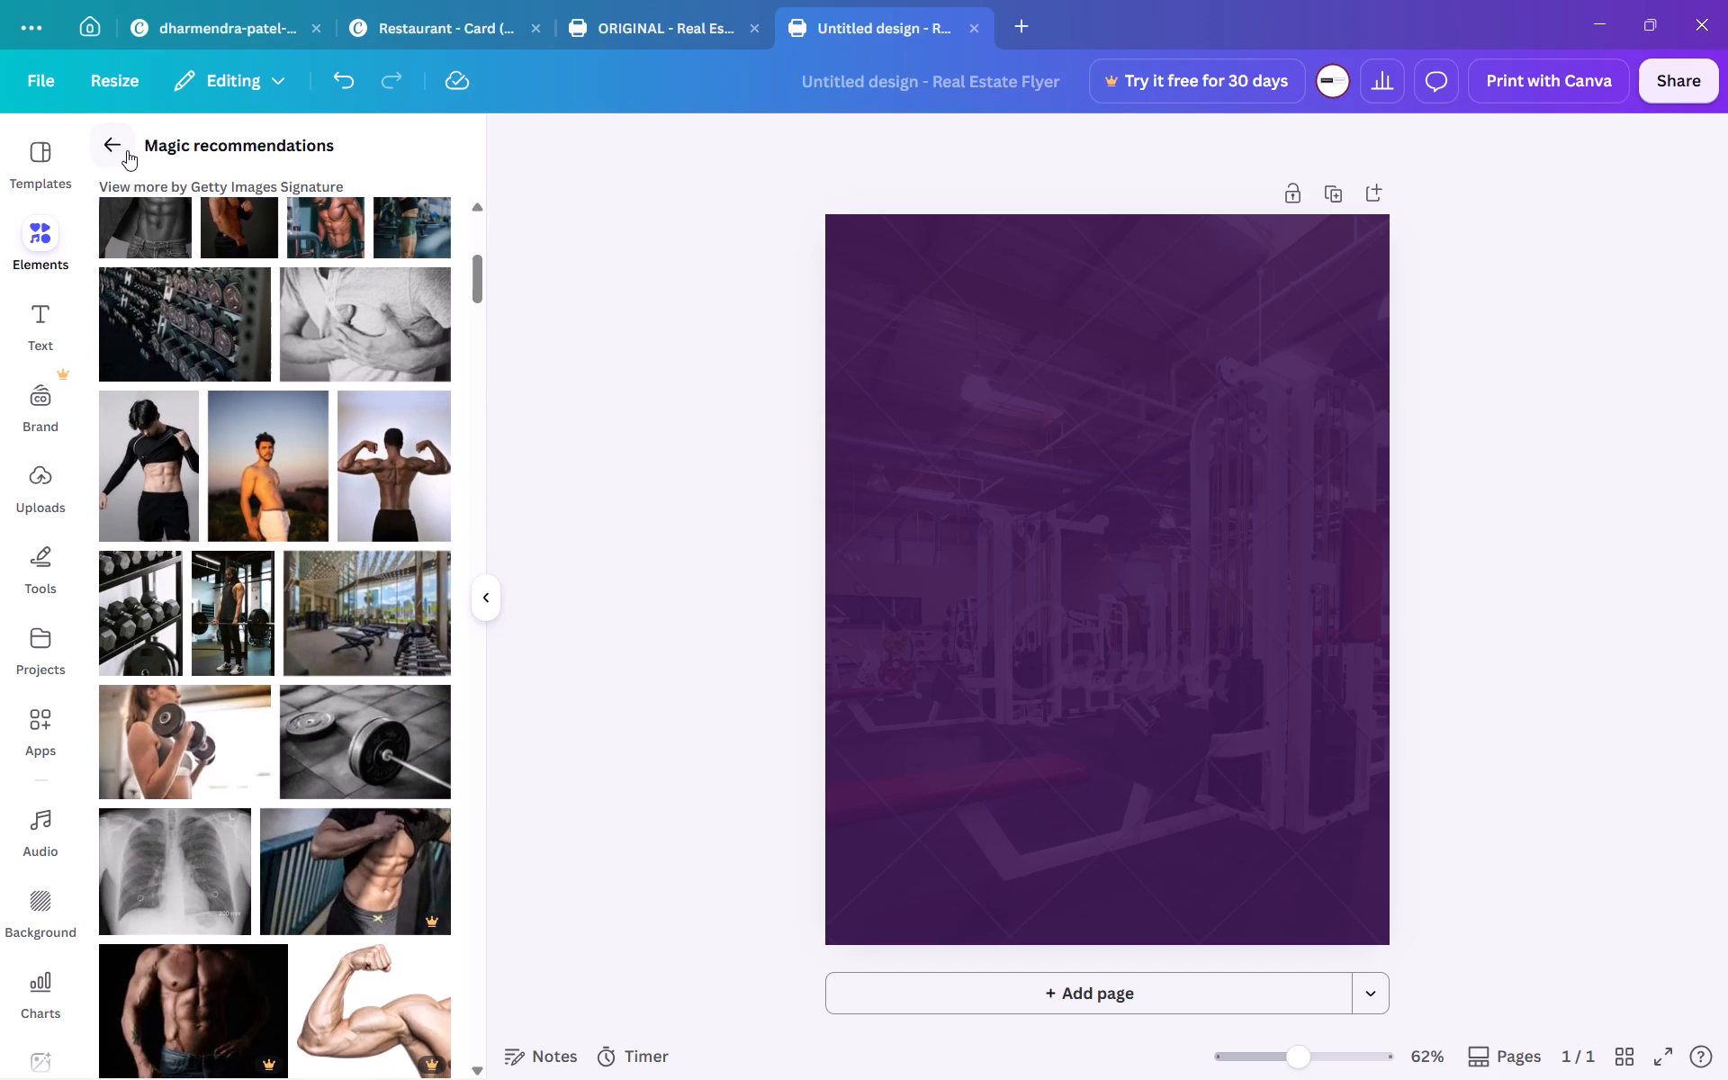
pyautogui.click(121, 149)
pyautogui.scroll(3, 199, 396)
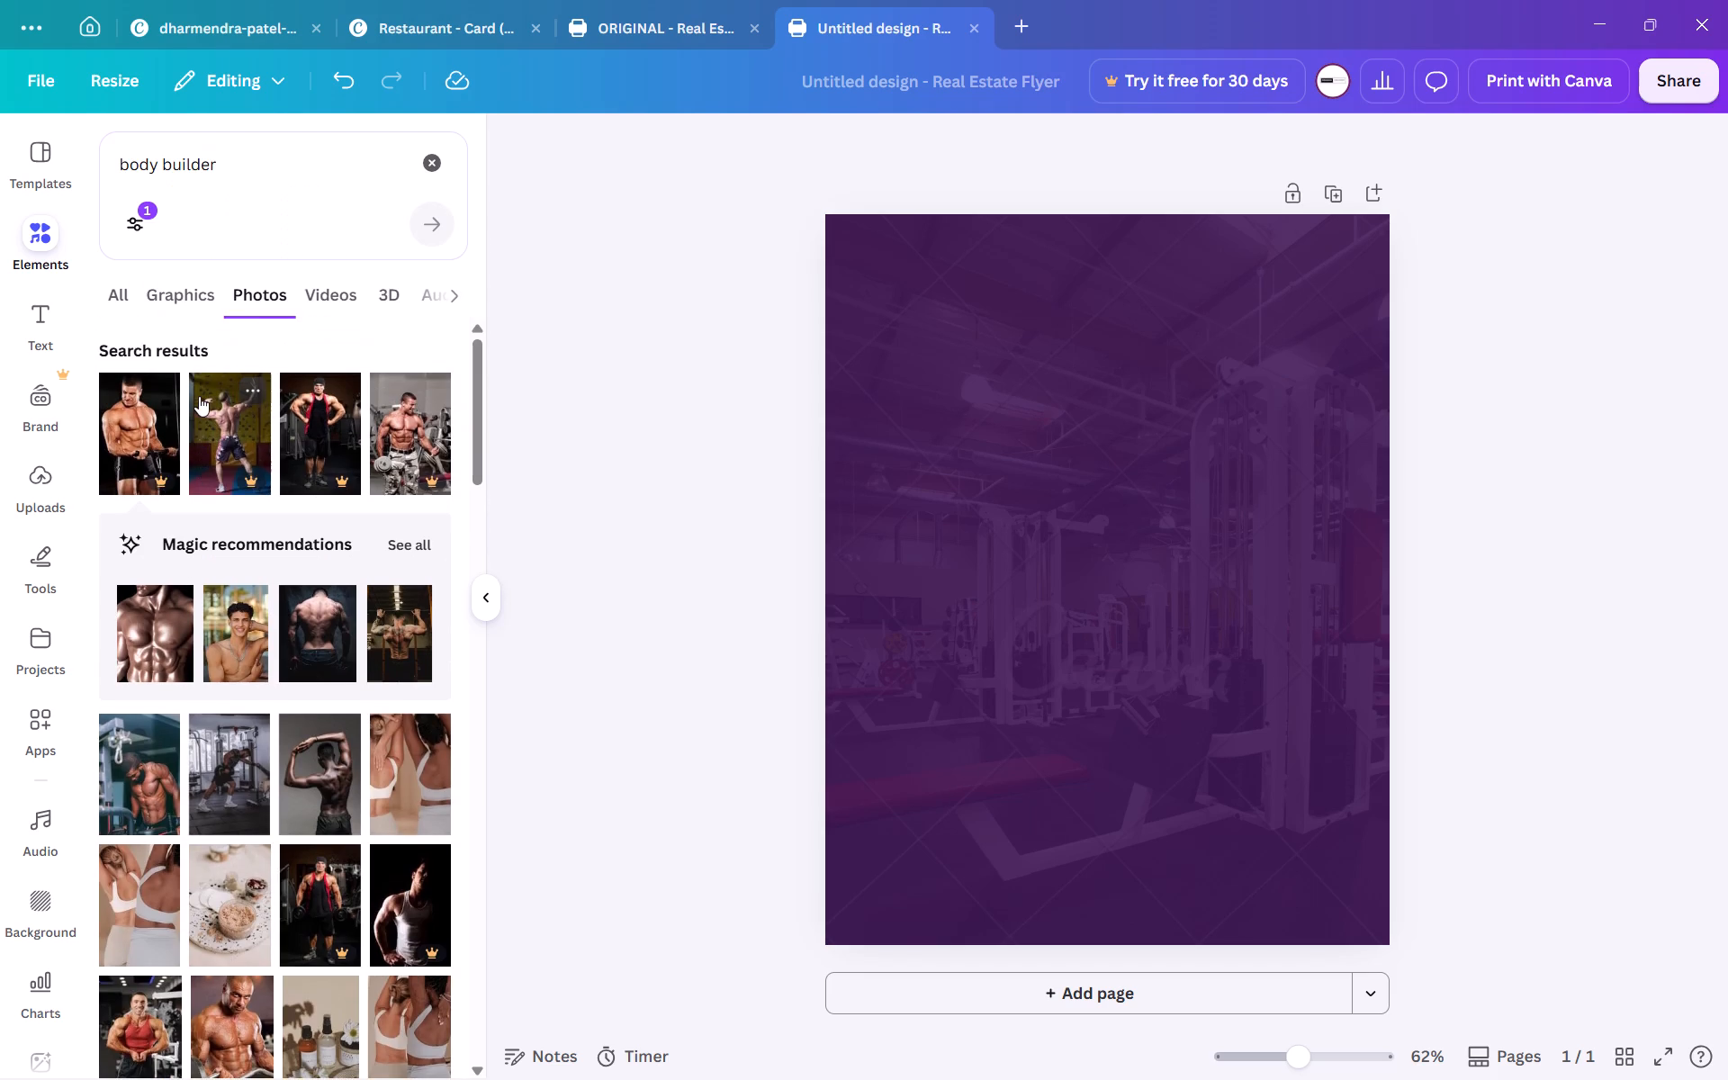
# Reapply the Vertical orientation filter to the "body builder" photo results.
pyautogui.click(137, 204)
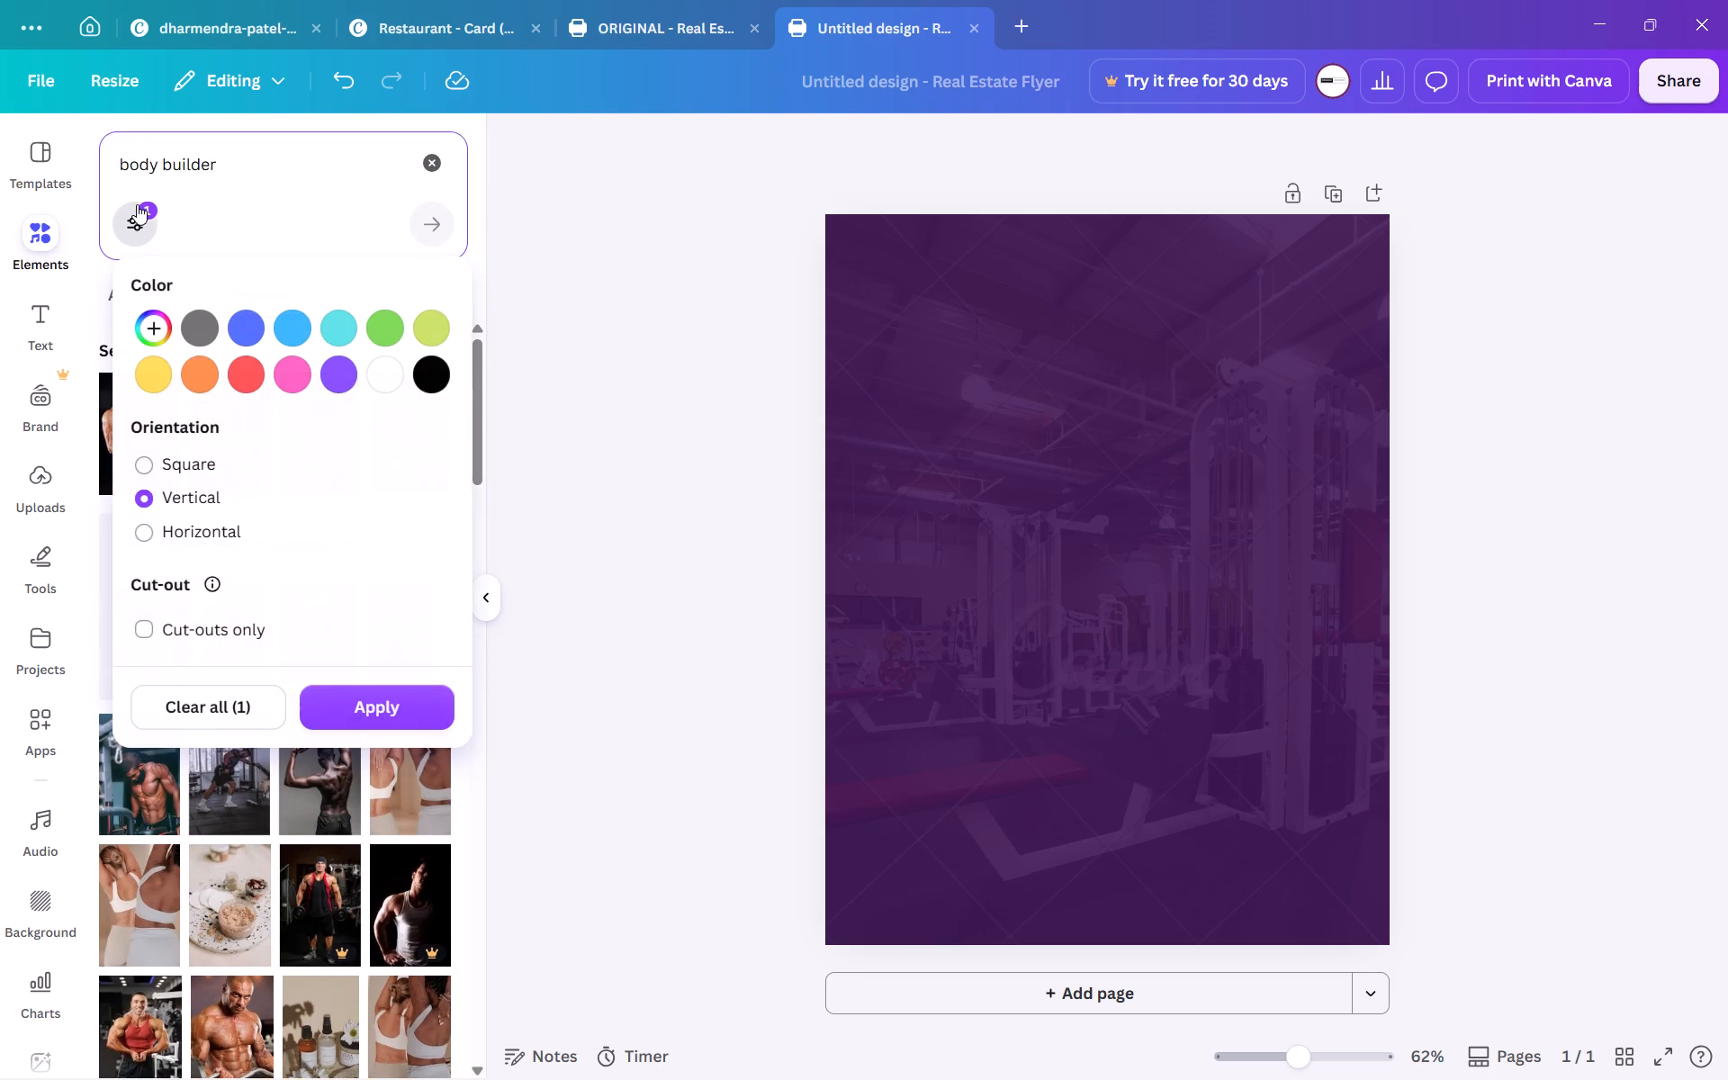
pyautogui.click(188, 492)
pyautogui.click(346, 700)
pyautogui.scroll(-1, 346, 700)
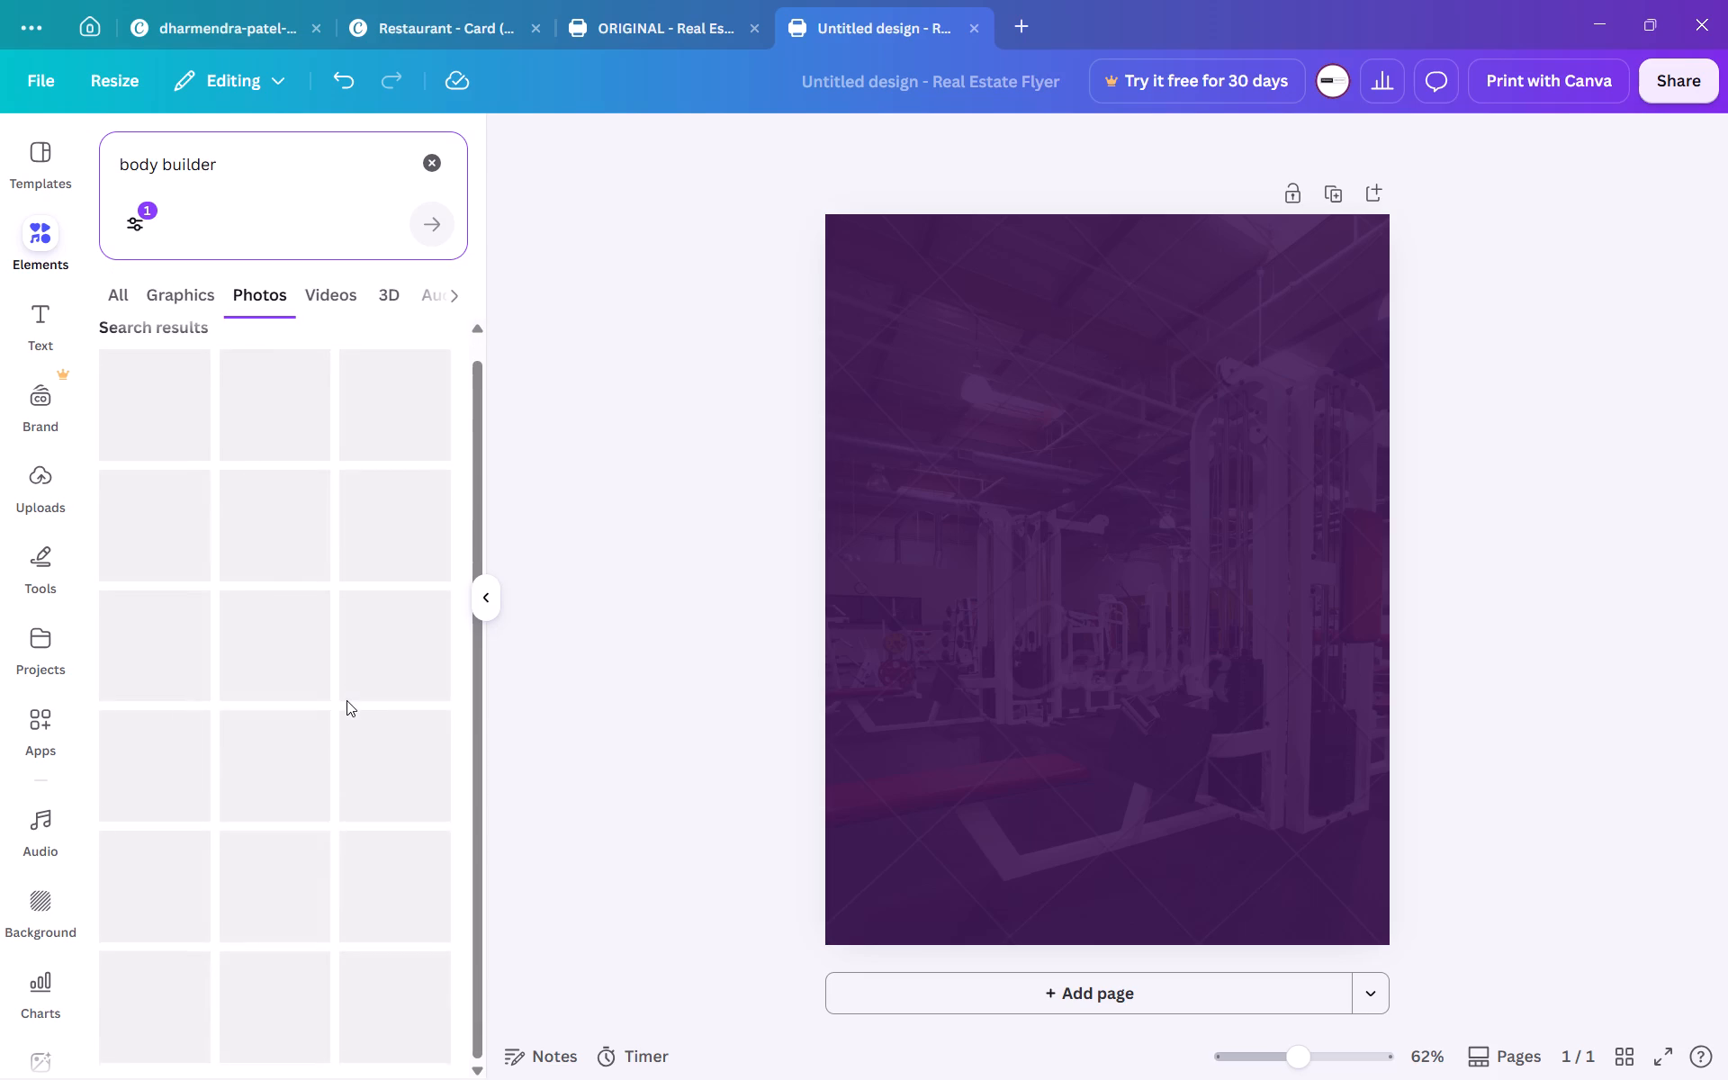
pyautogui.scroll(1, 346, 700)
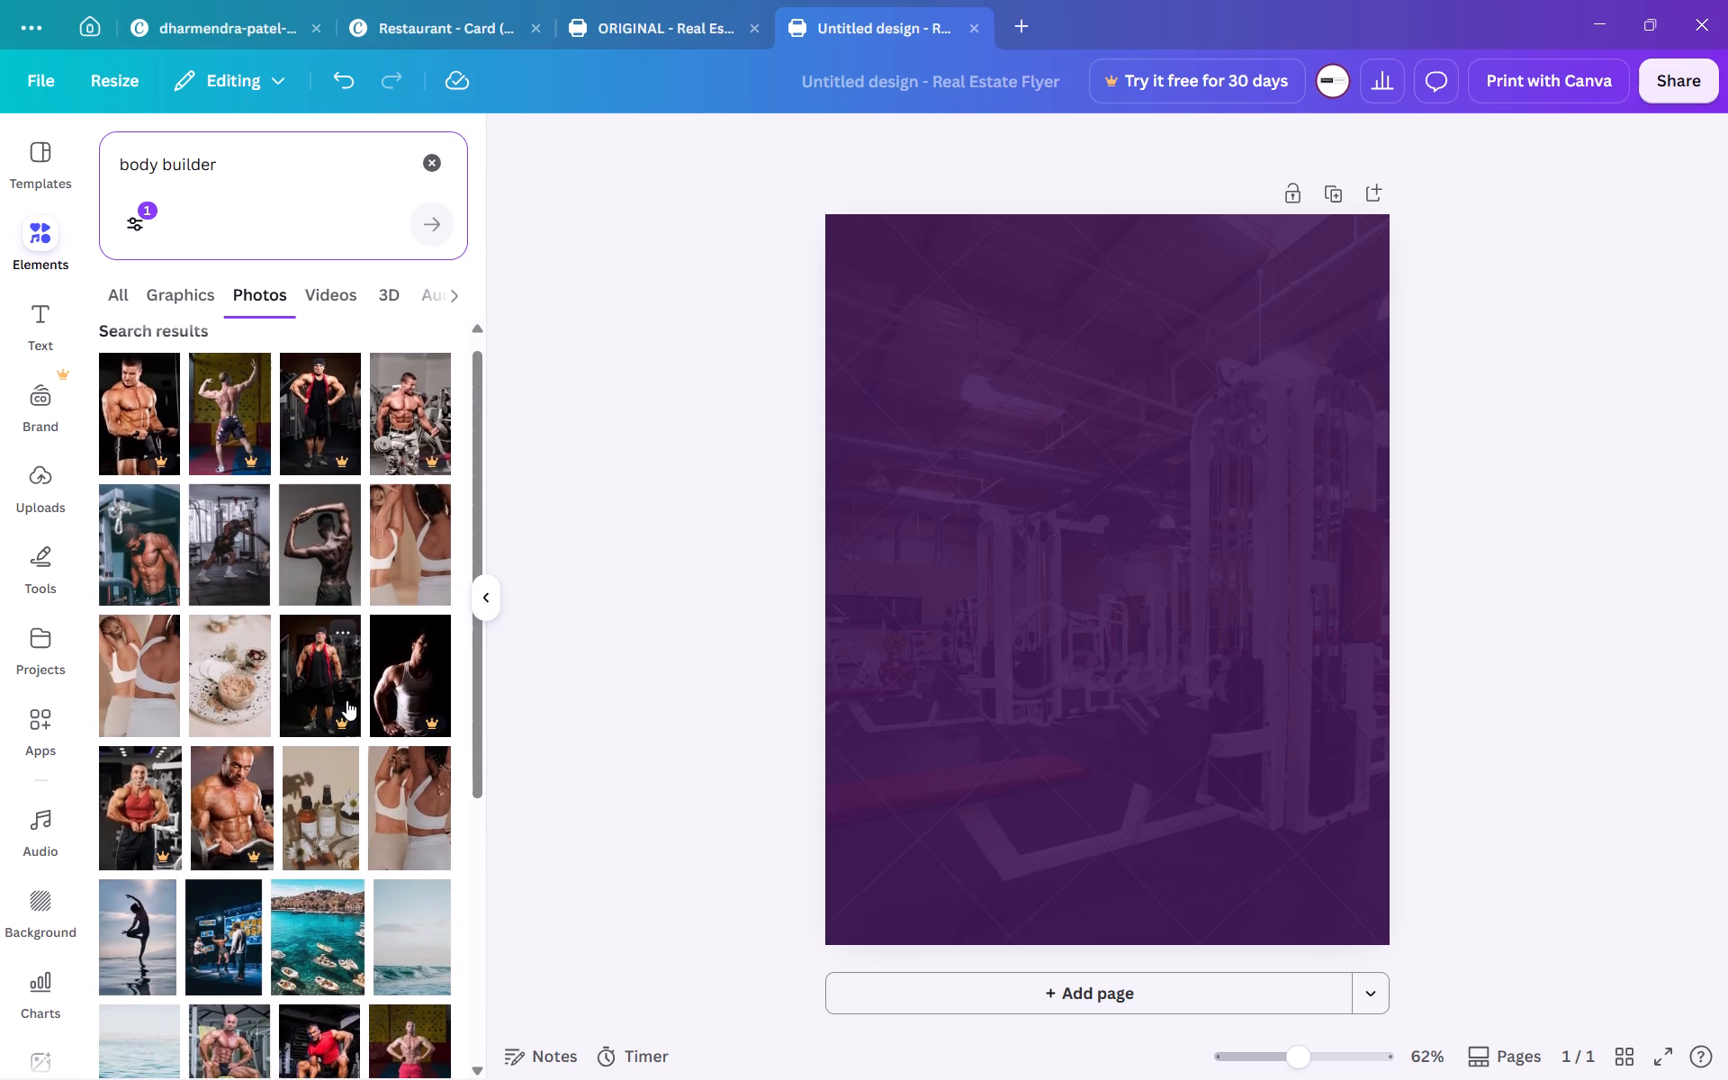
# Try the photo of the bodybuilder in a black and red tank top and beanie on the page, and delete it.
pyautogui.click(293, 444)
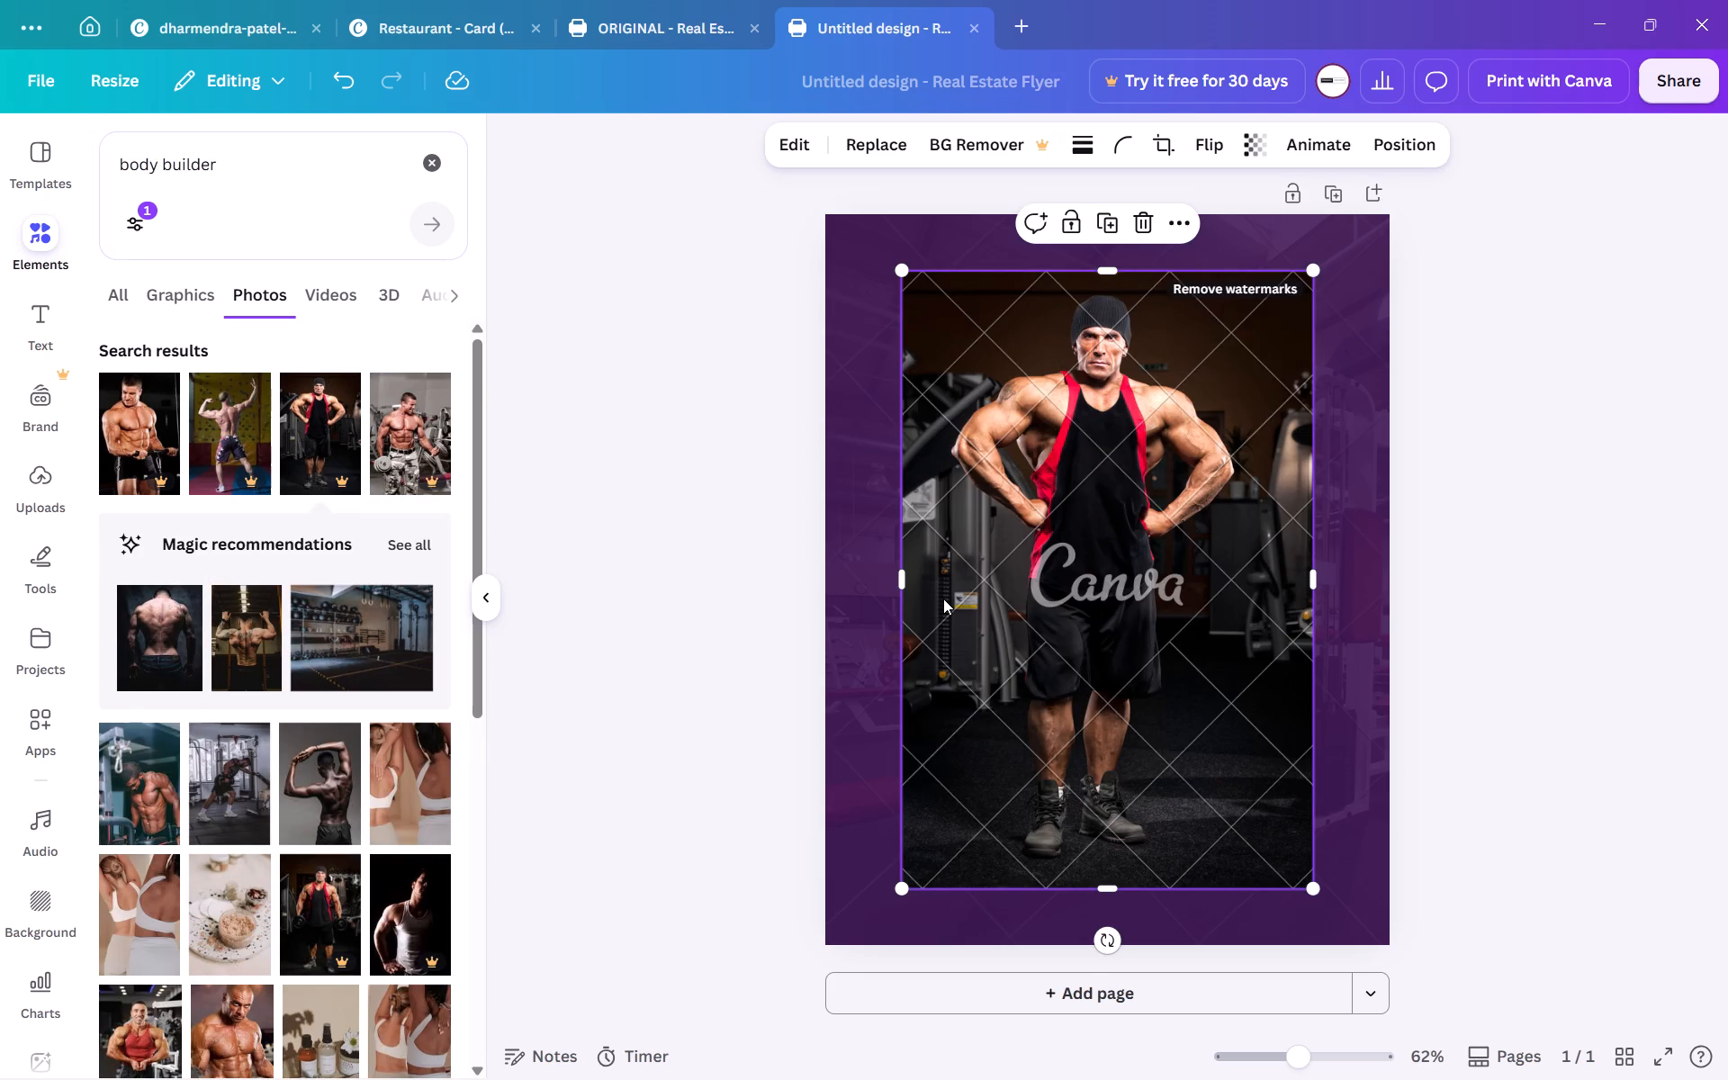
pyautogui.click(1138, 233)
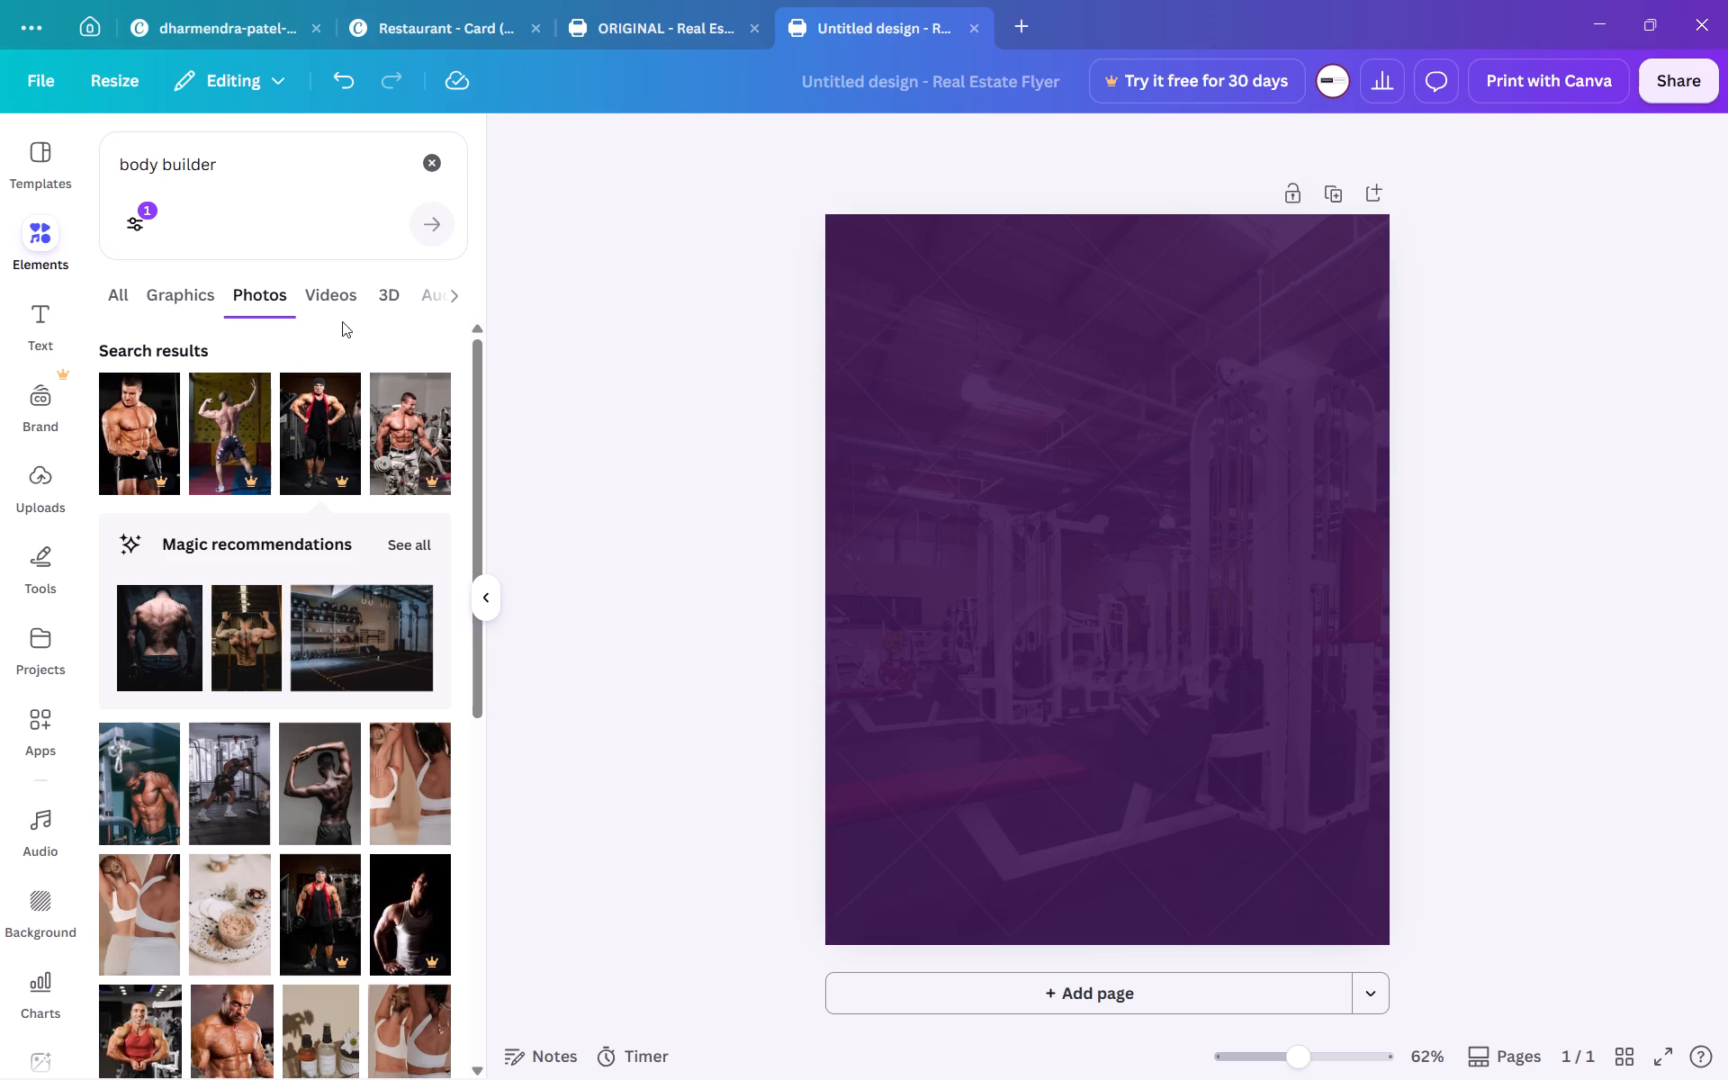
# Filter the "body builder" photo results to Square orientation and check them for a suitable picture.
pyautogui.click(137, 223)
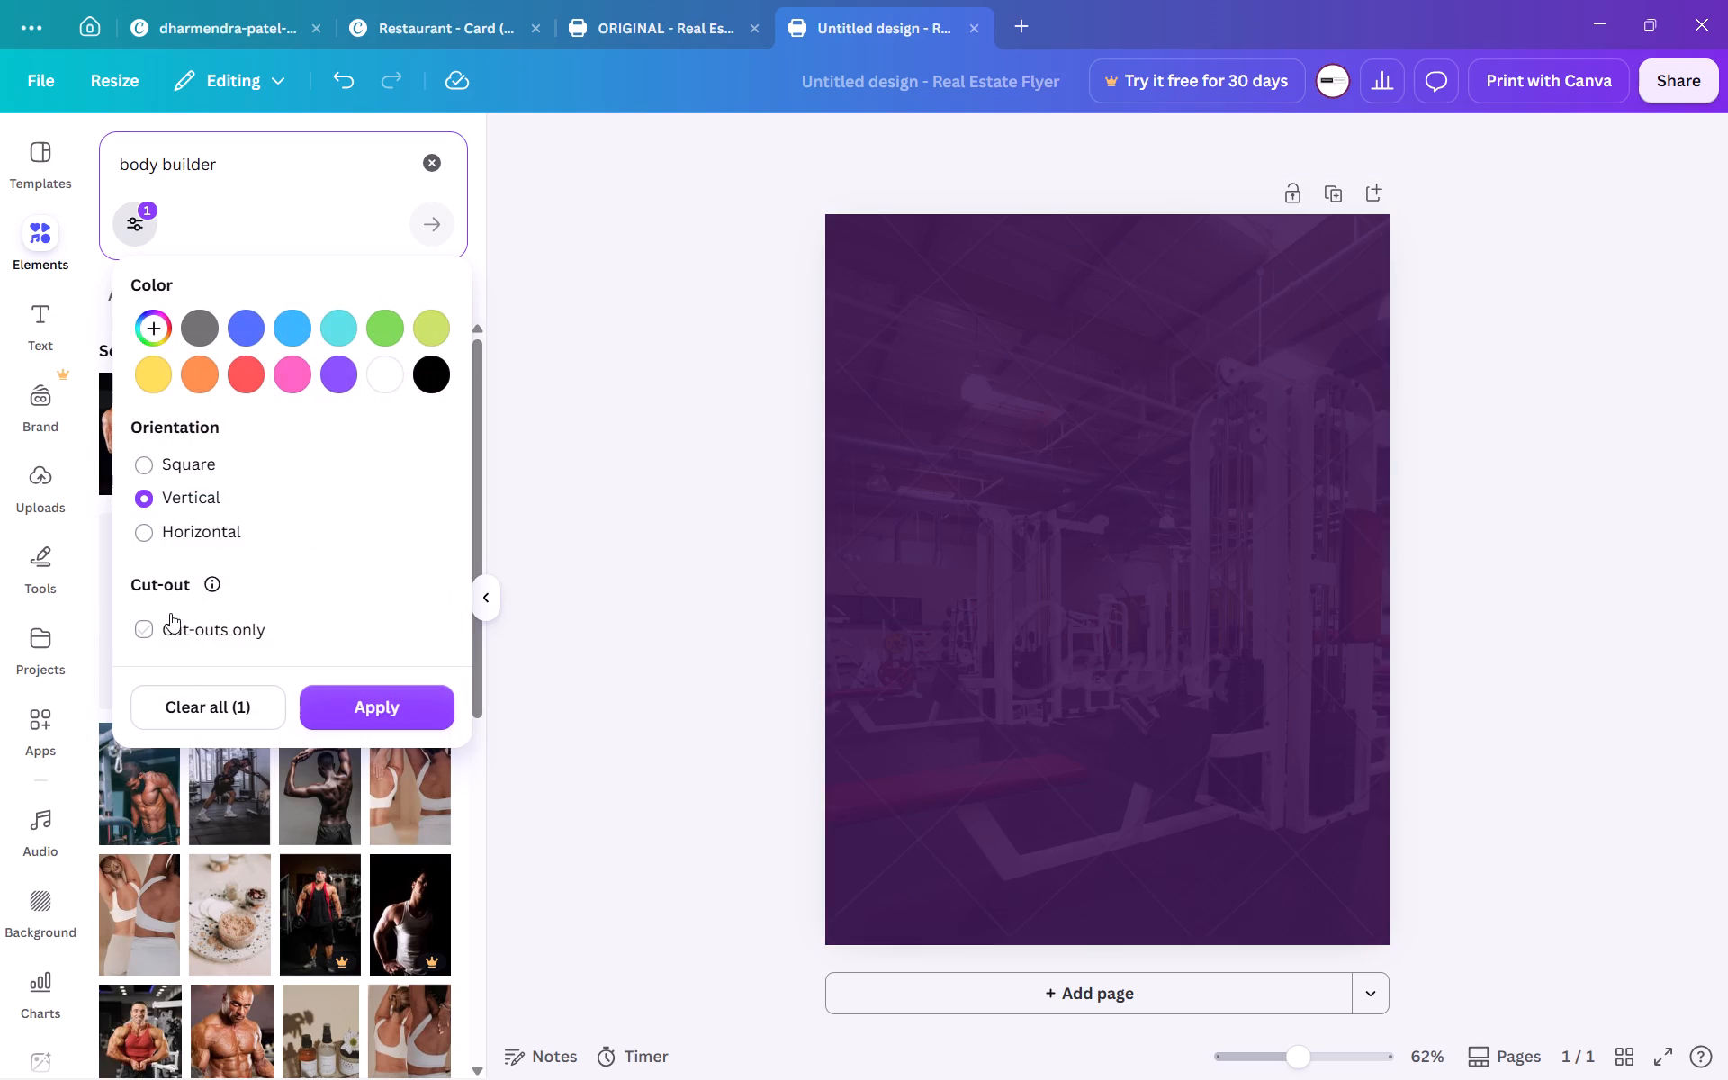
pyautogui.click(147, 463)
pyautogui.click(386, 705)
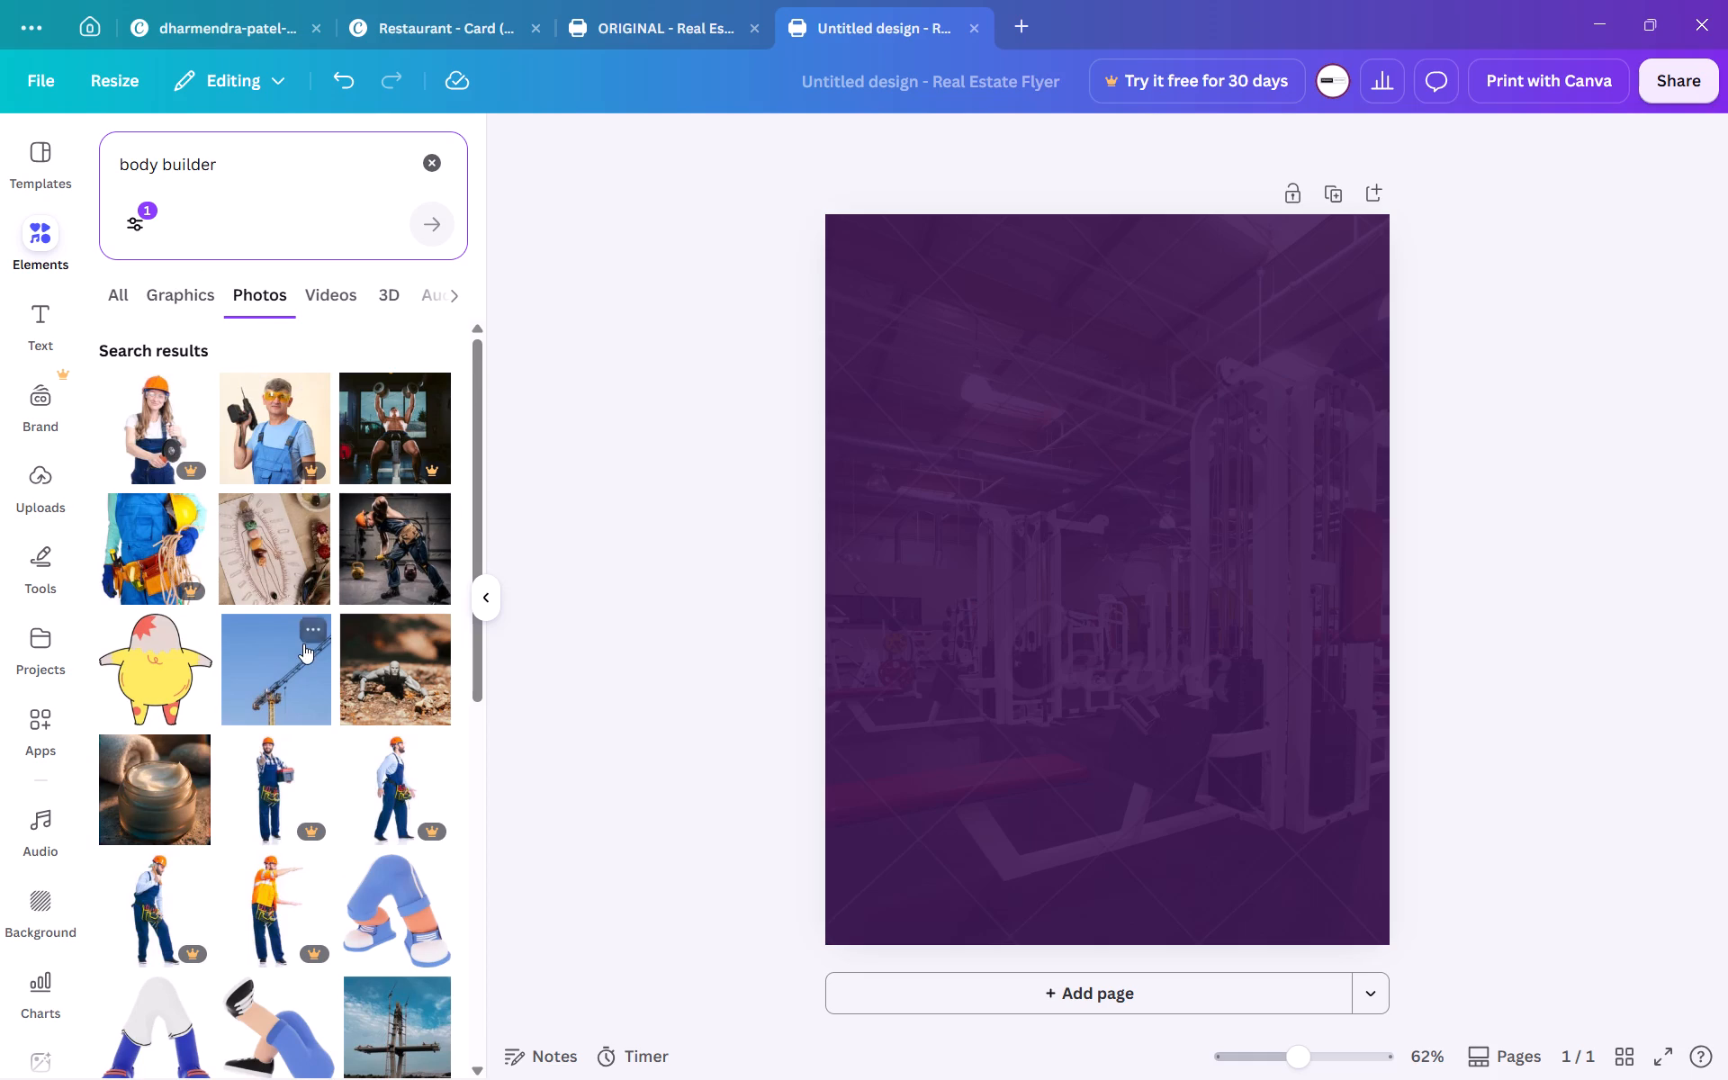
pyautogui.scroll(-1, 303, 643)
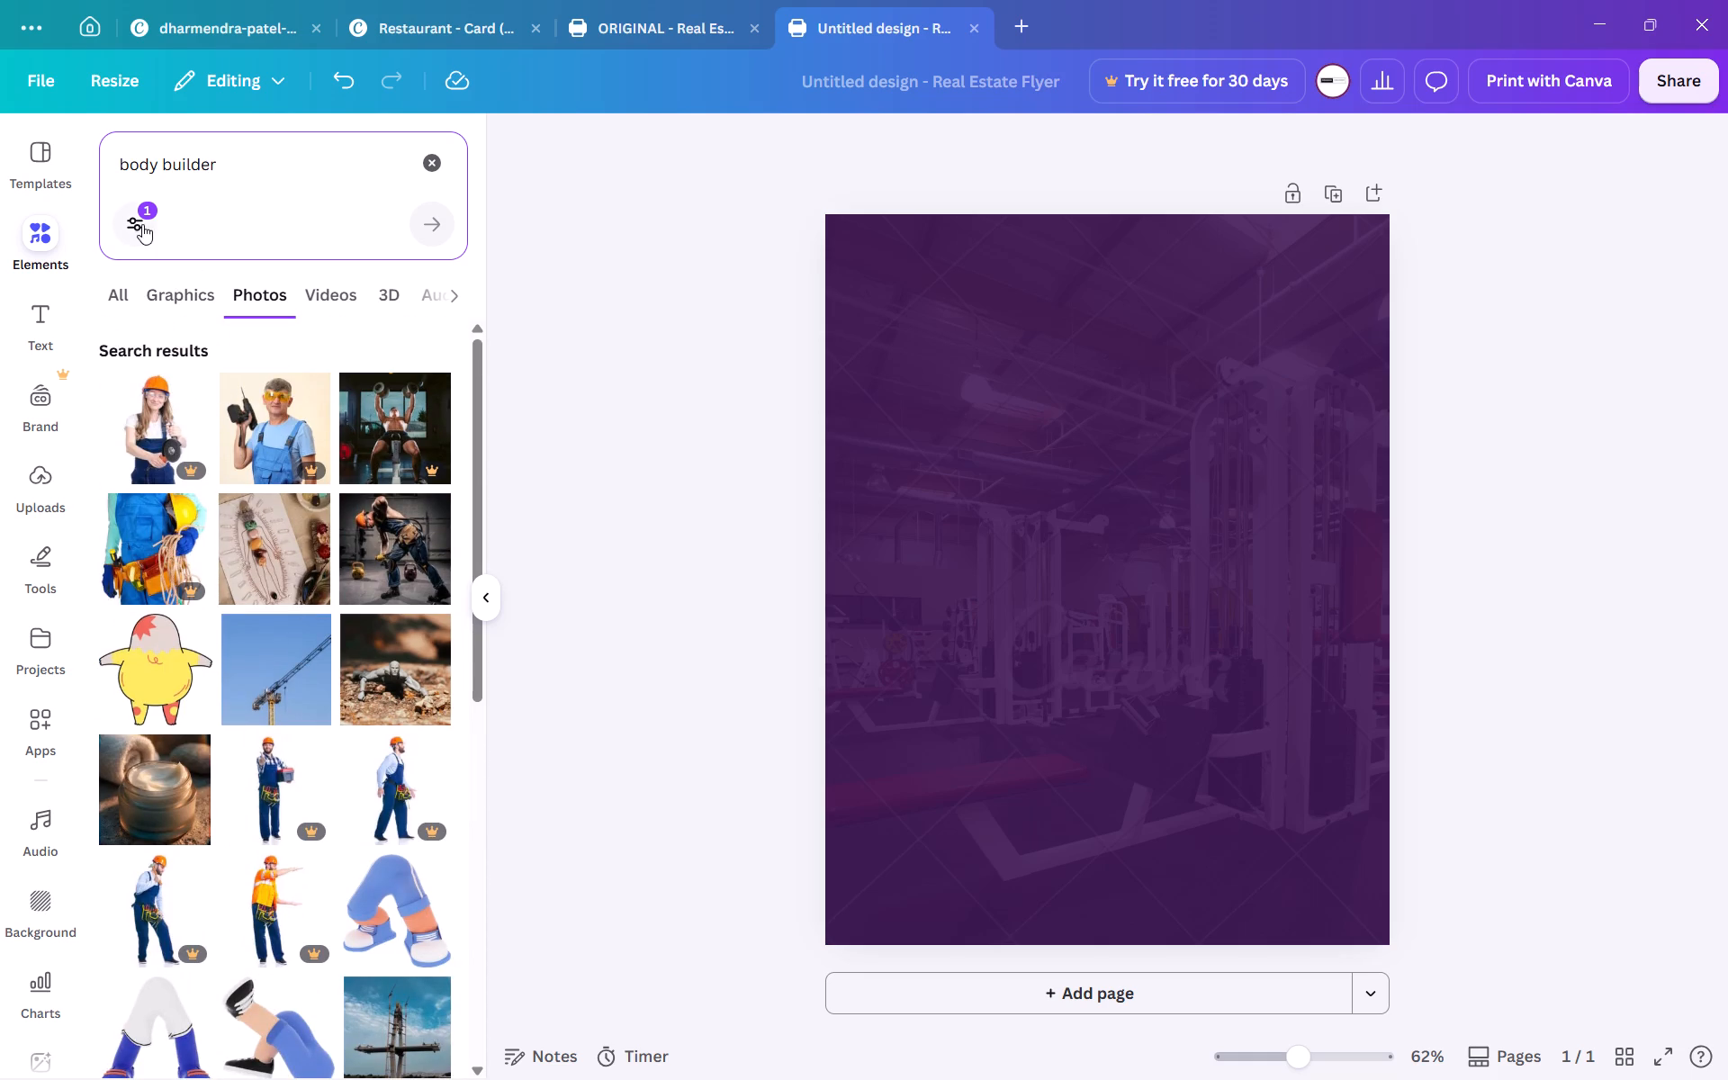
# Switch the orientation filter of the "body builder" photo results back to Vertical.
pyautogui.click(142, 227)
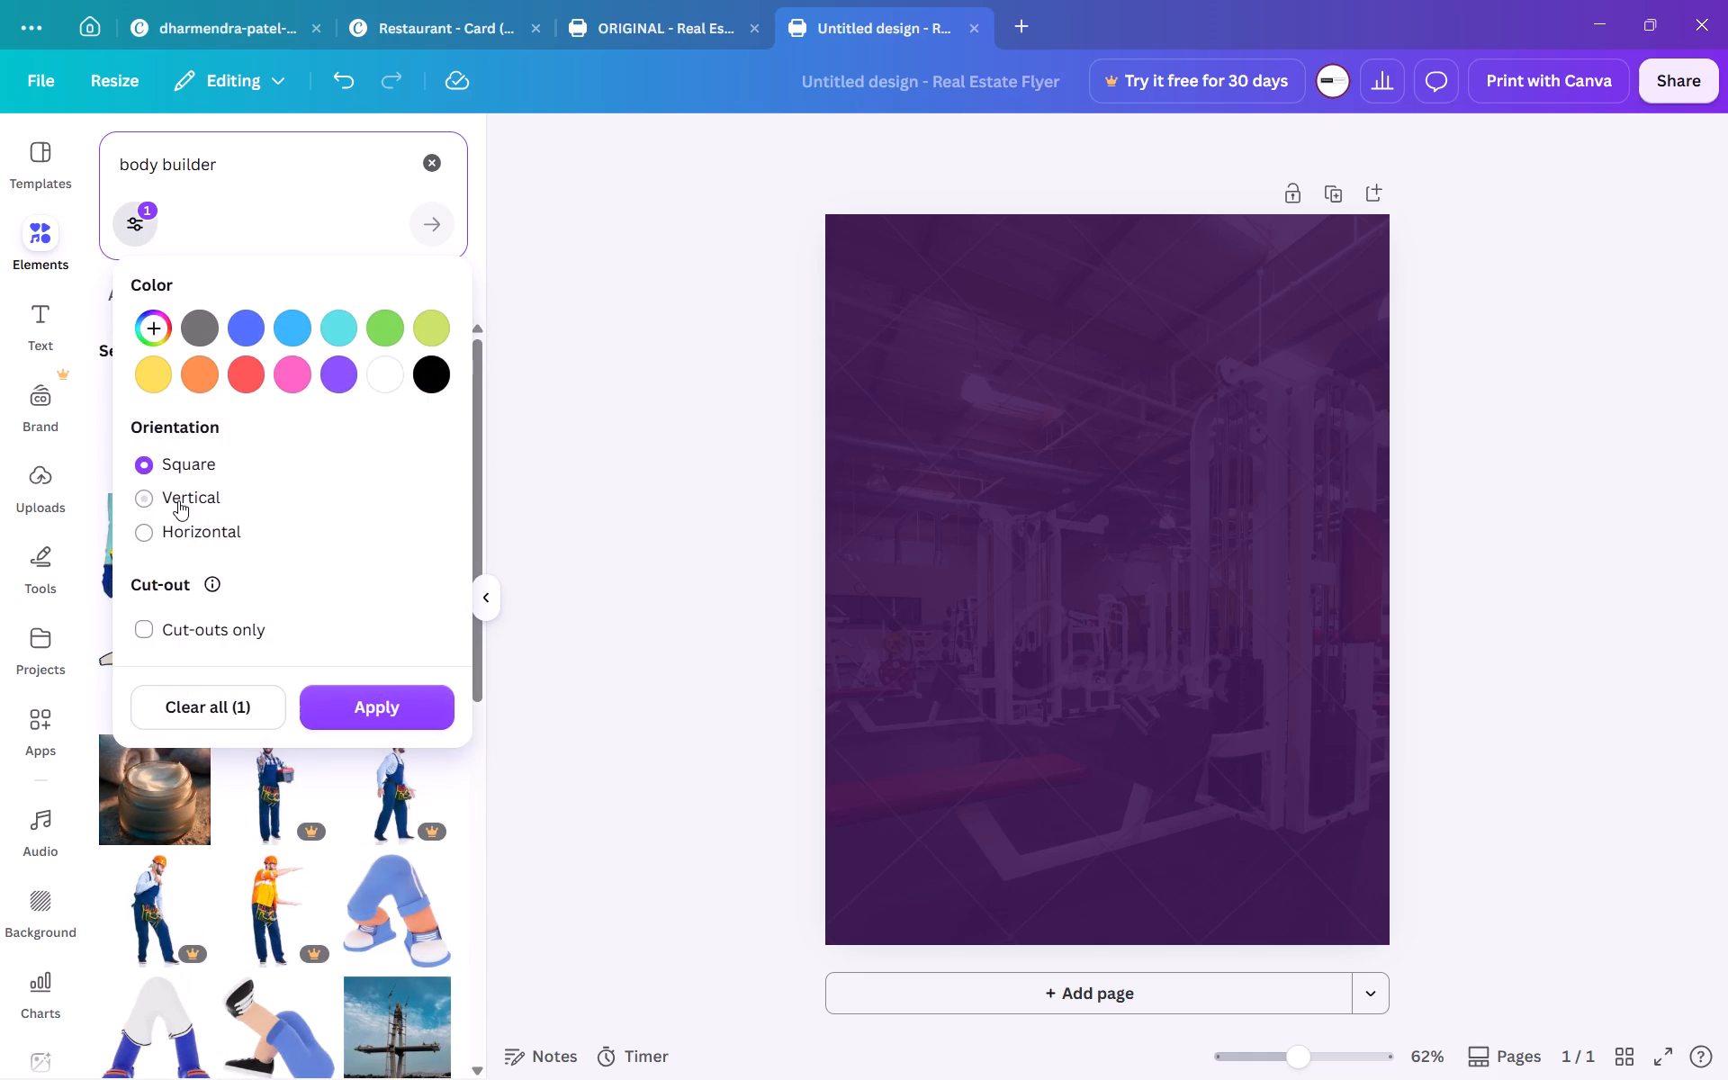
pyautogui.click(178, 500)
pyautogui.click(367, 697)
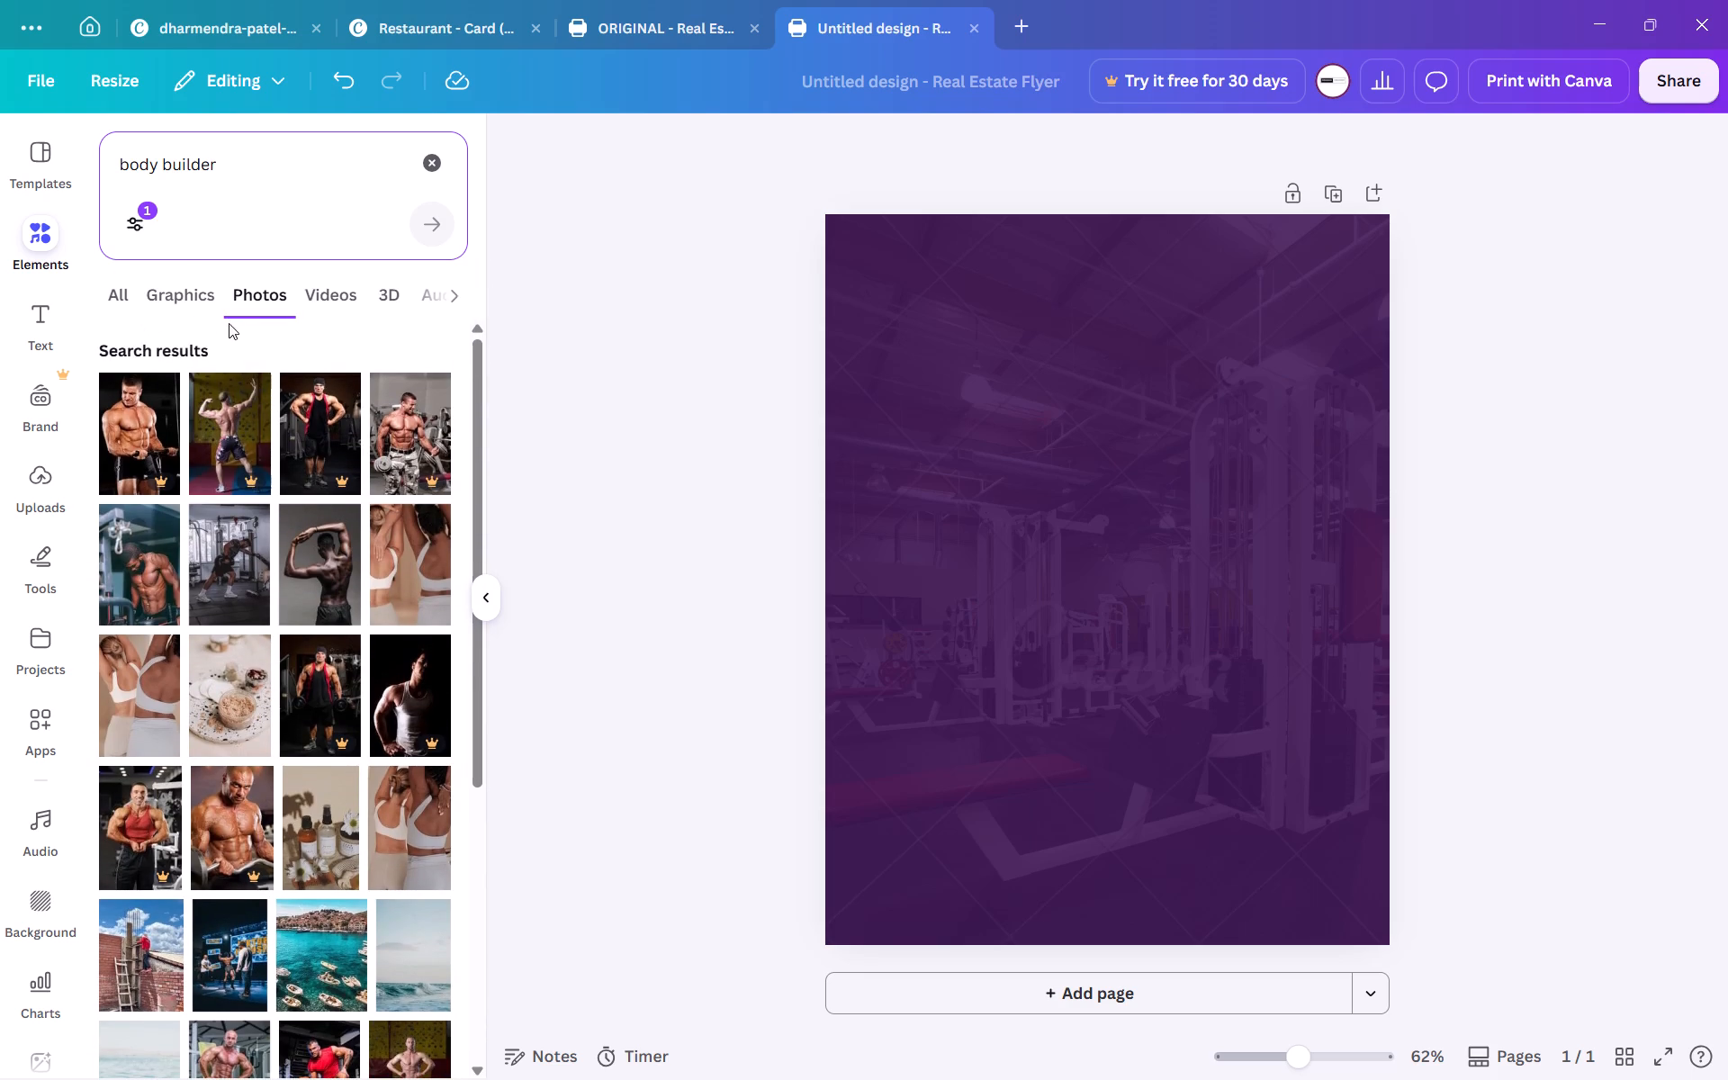
# Filter the "body builder" photo results to Horizontal orientation and look through them for a suitable picture.
pyautogui.click(151, 232)
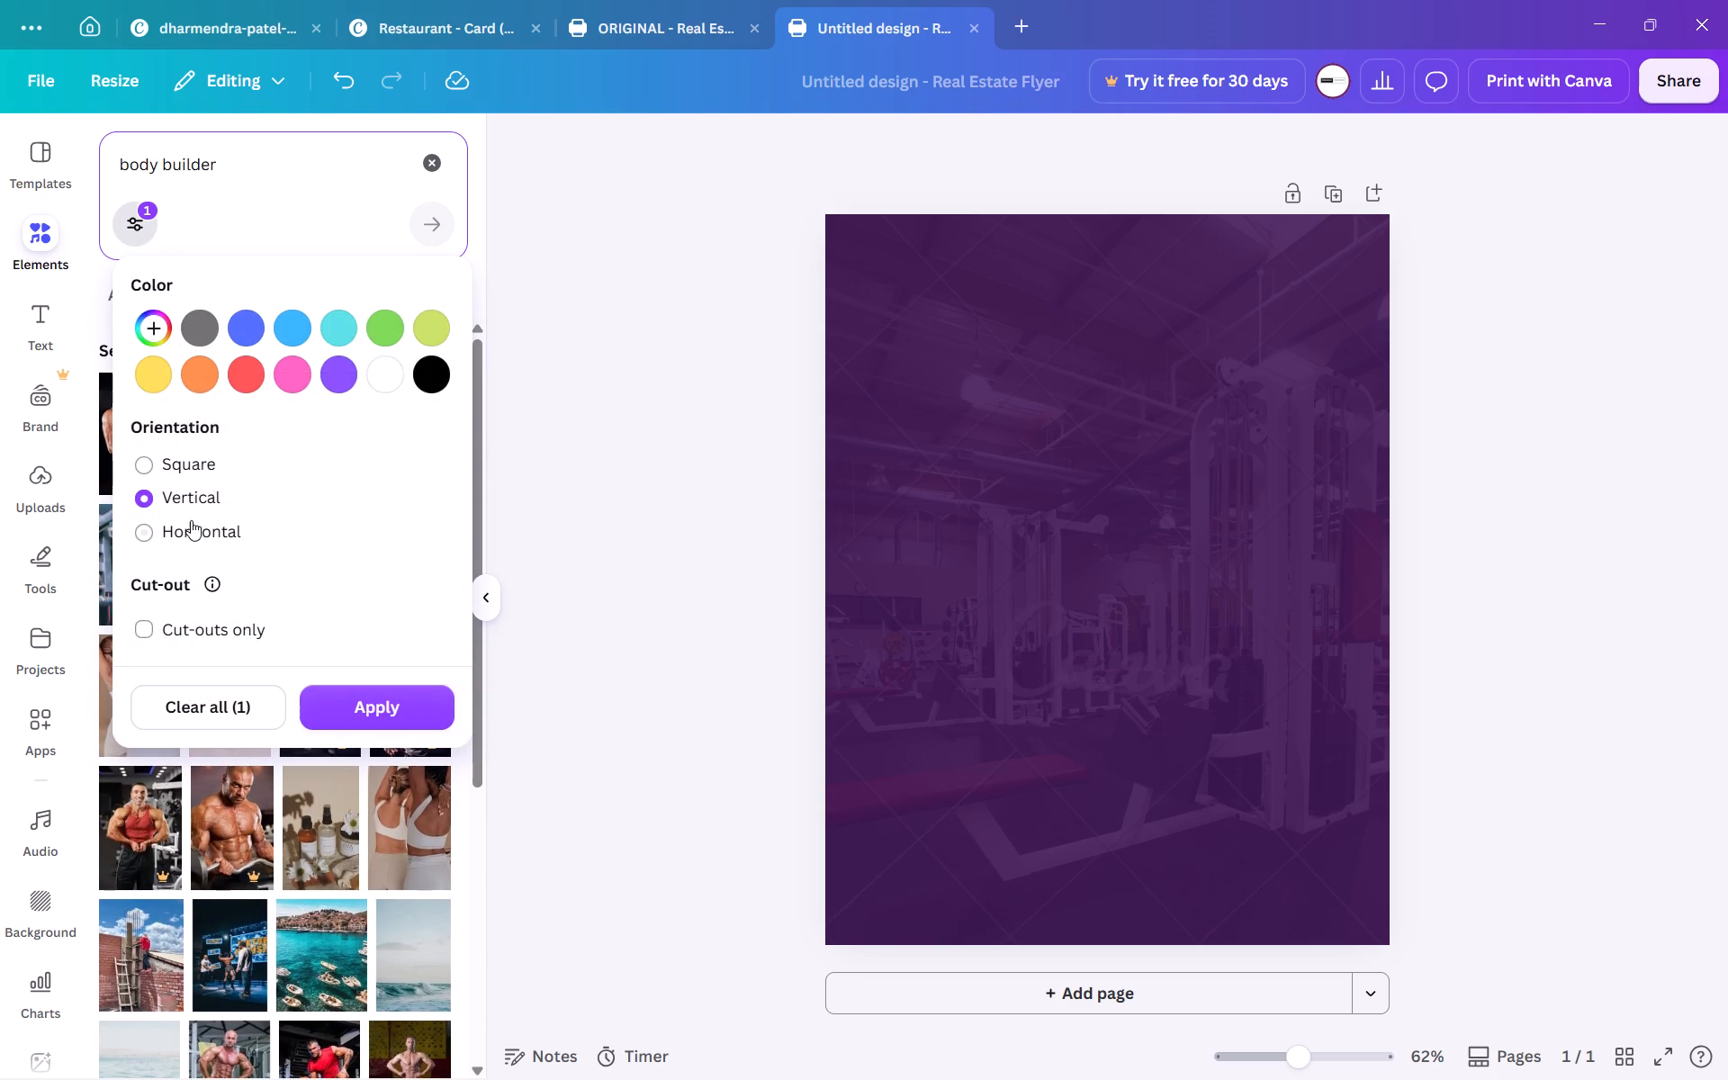
pyautogui.click(193, 526)
pyautogui.click(338, 712)
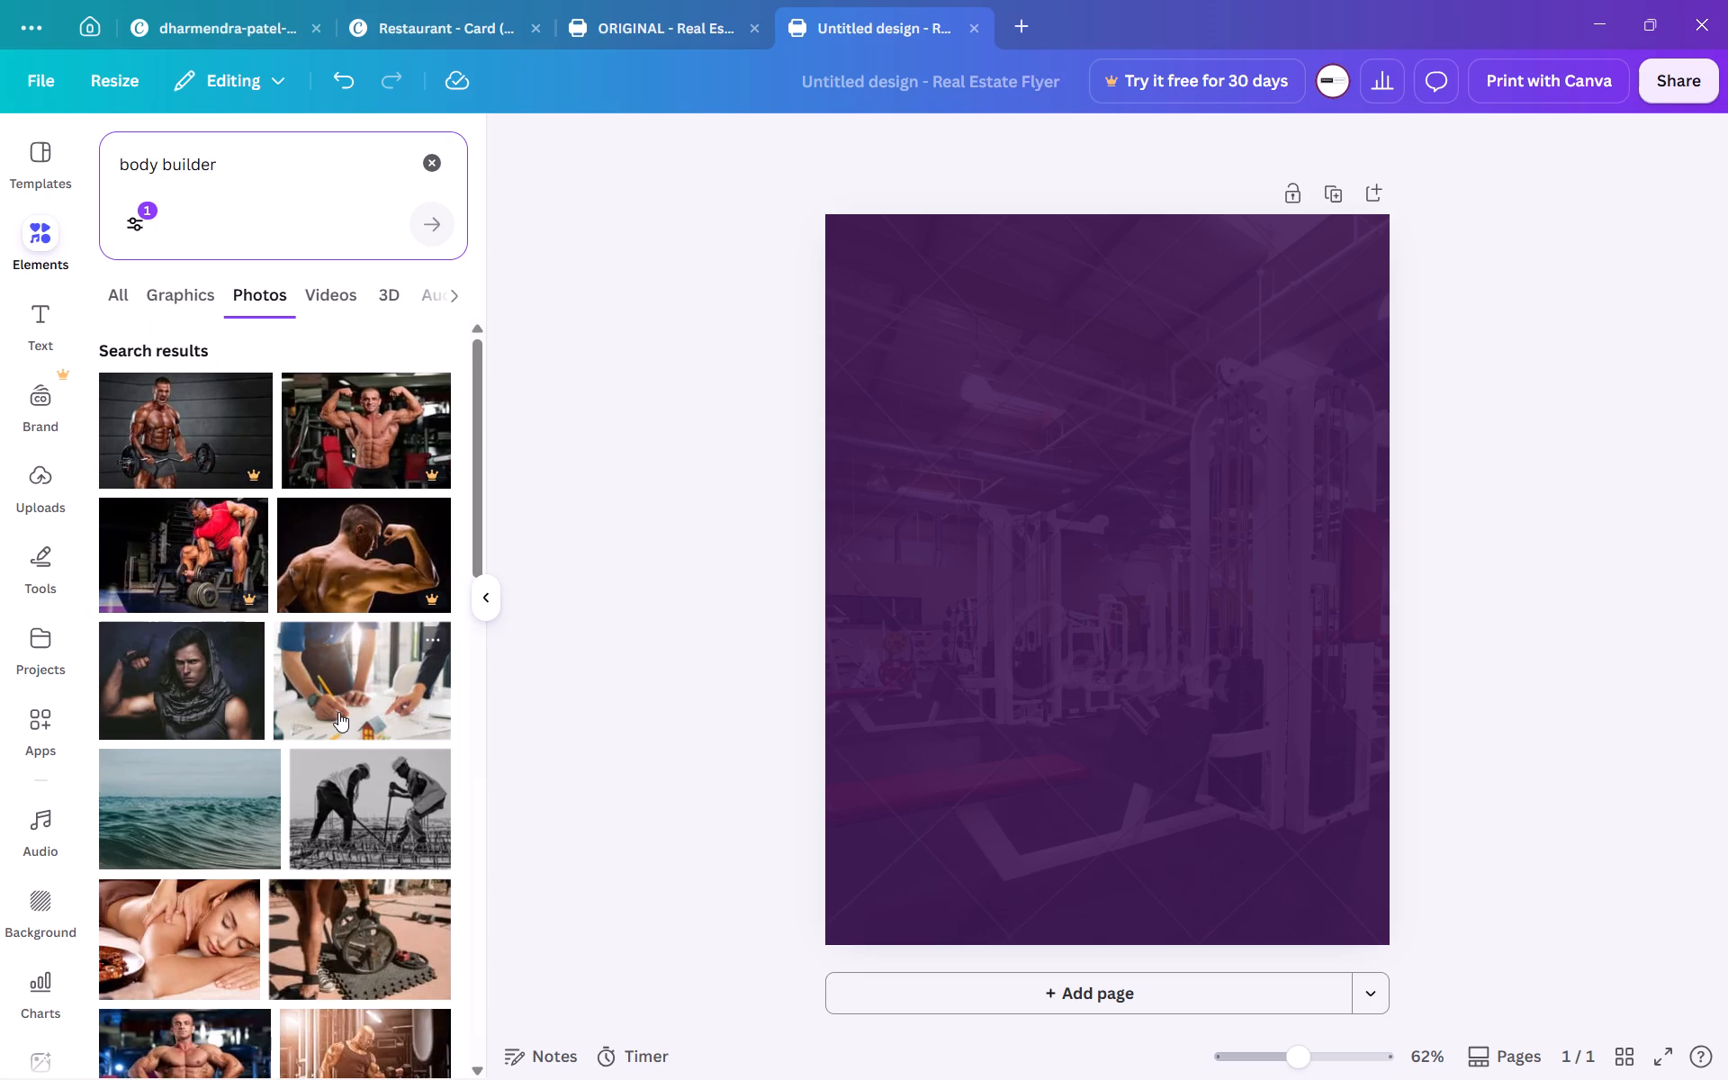
pyautogui.scroll(-4, 338, 712)
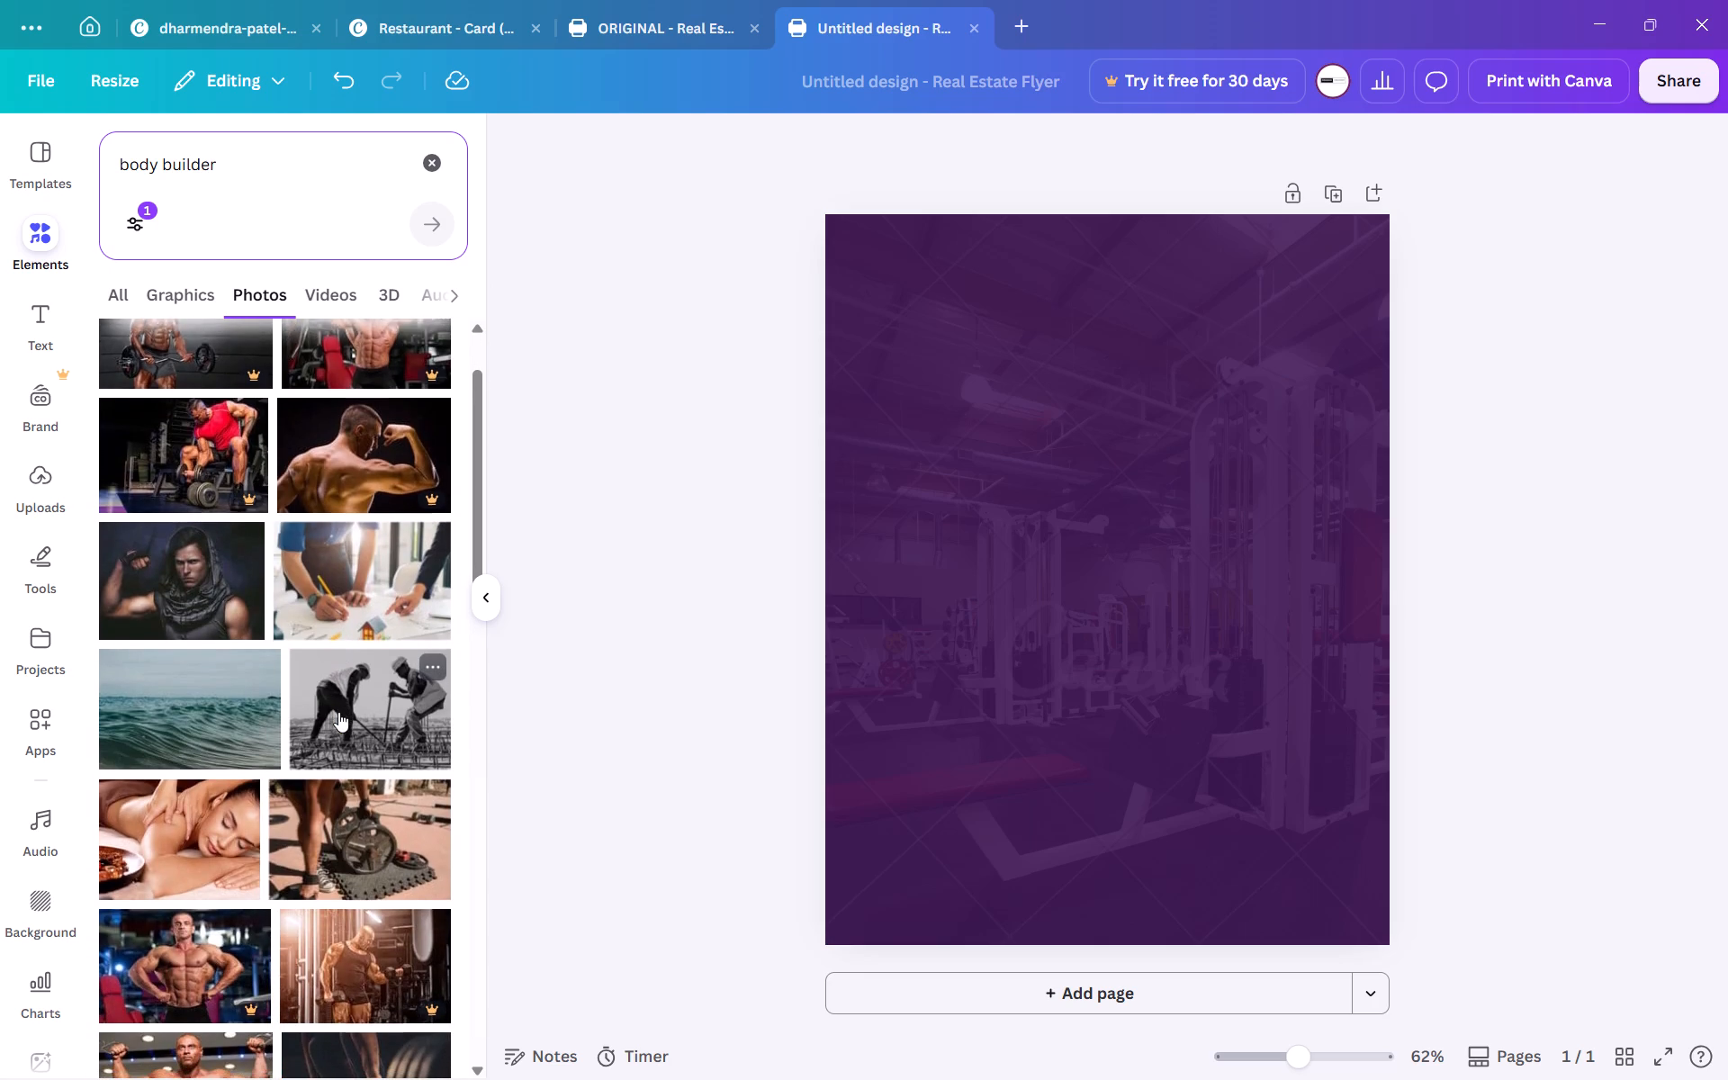
pyautogui.scroll(-2, 338, 712)
pyautogui.scroll(1, 338, 712)
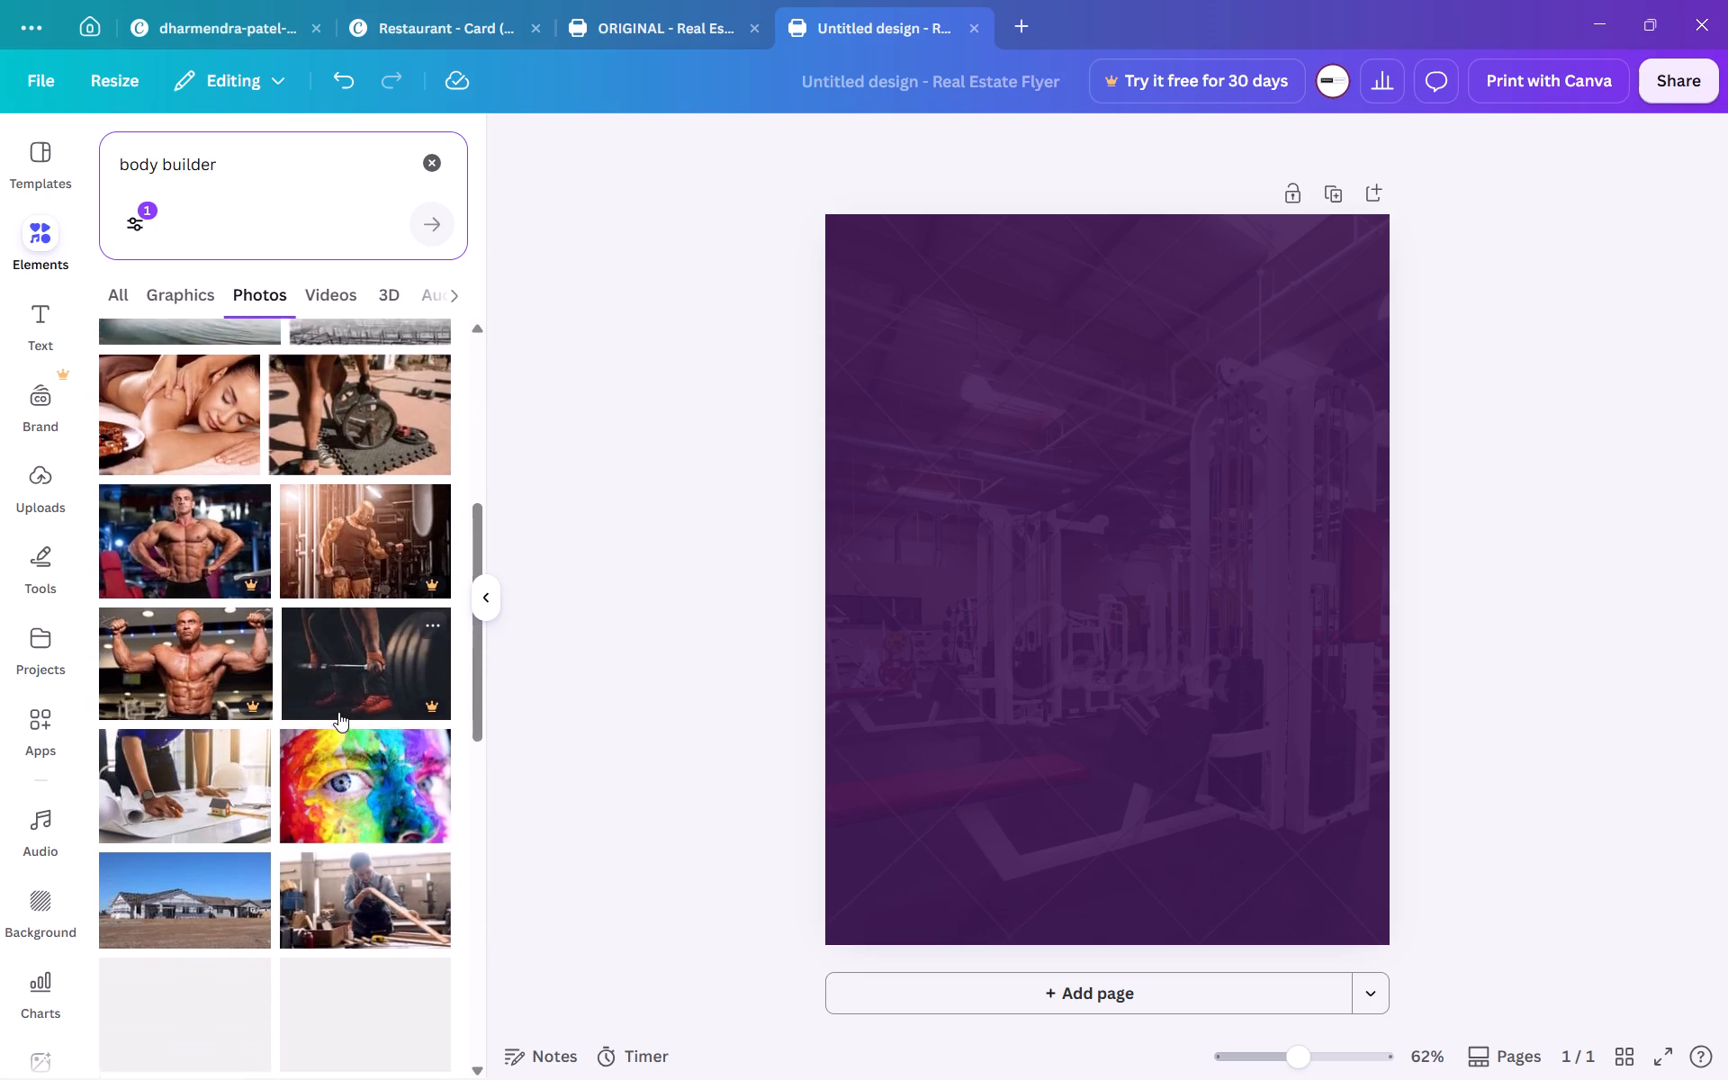
pyautogui.scroll(2, 338, 712)
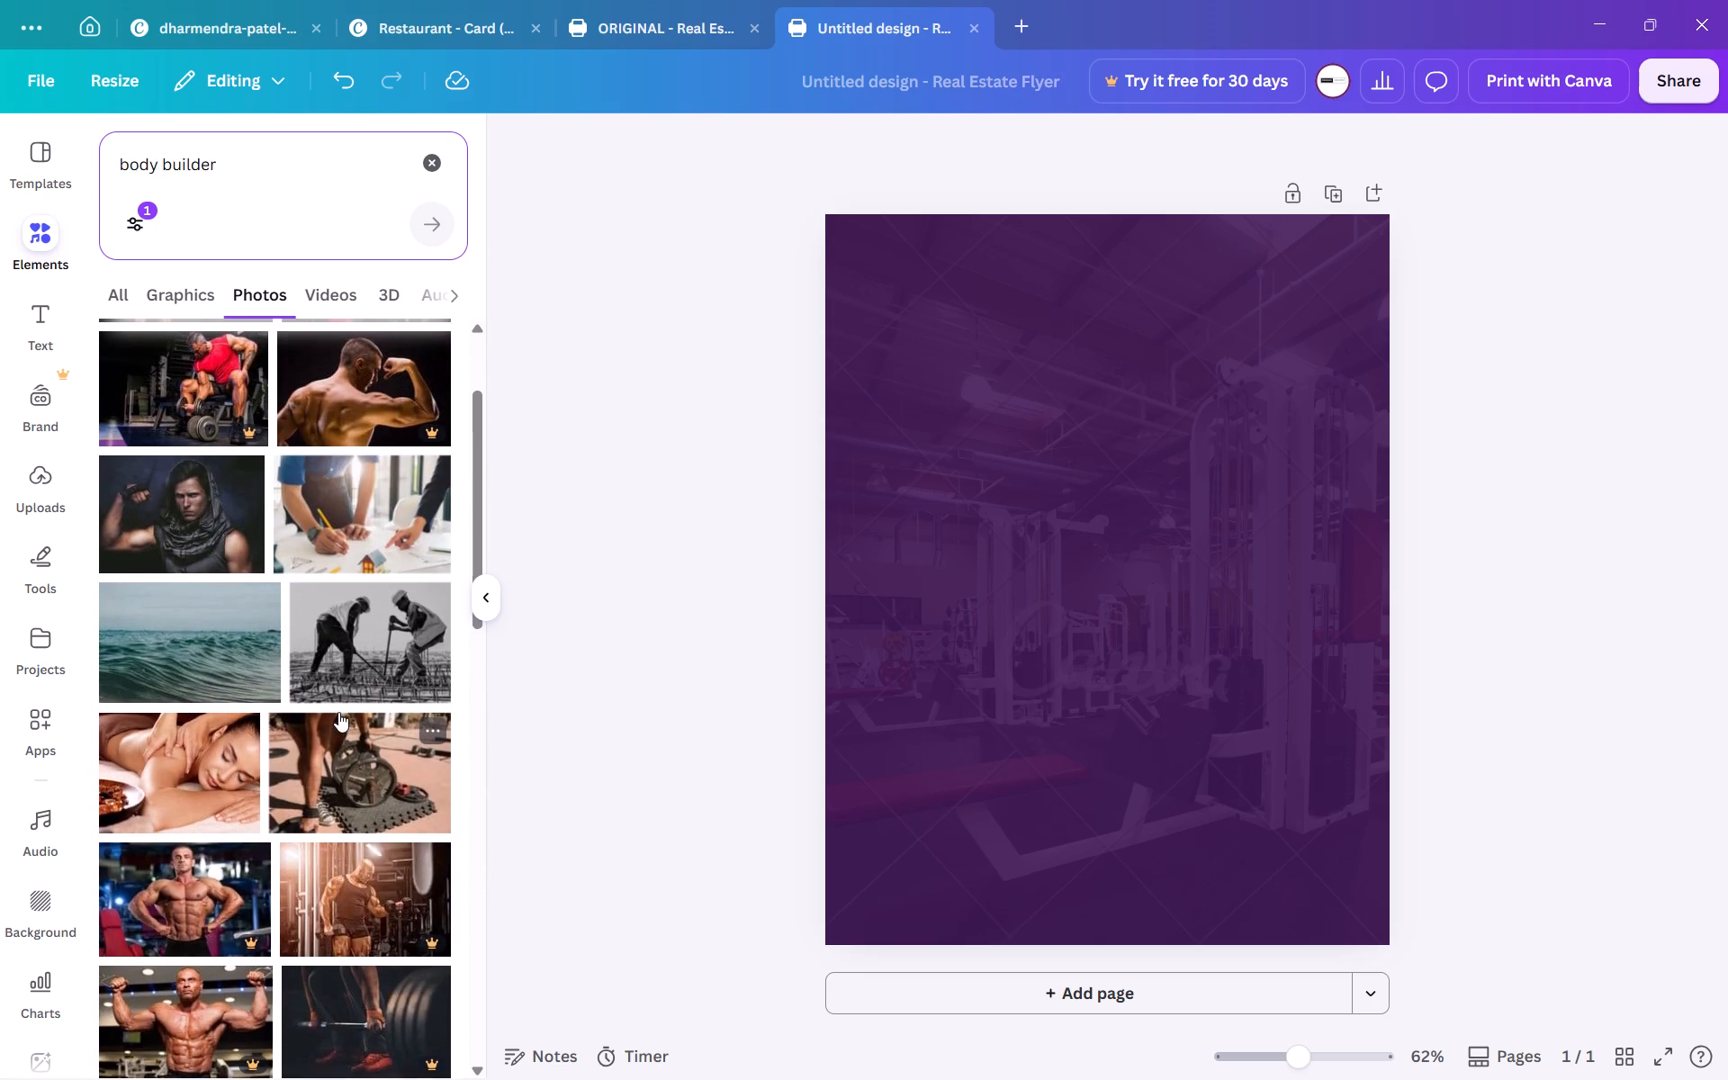
pyautogui.scroll(3, 338, 712)
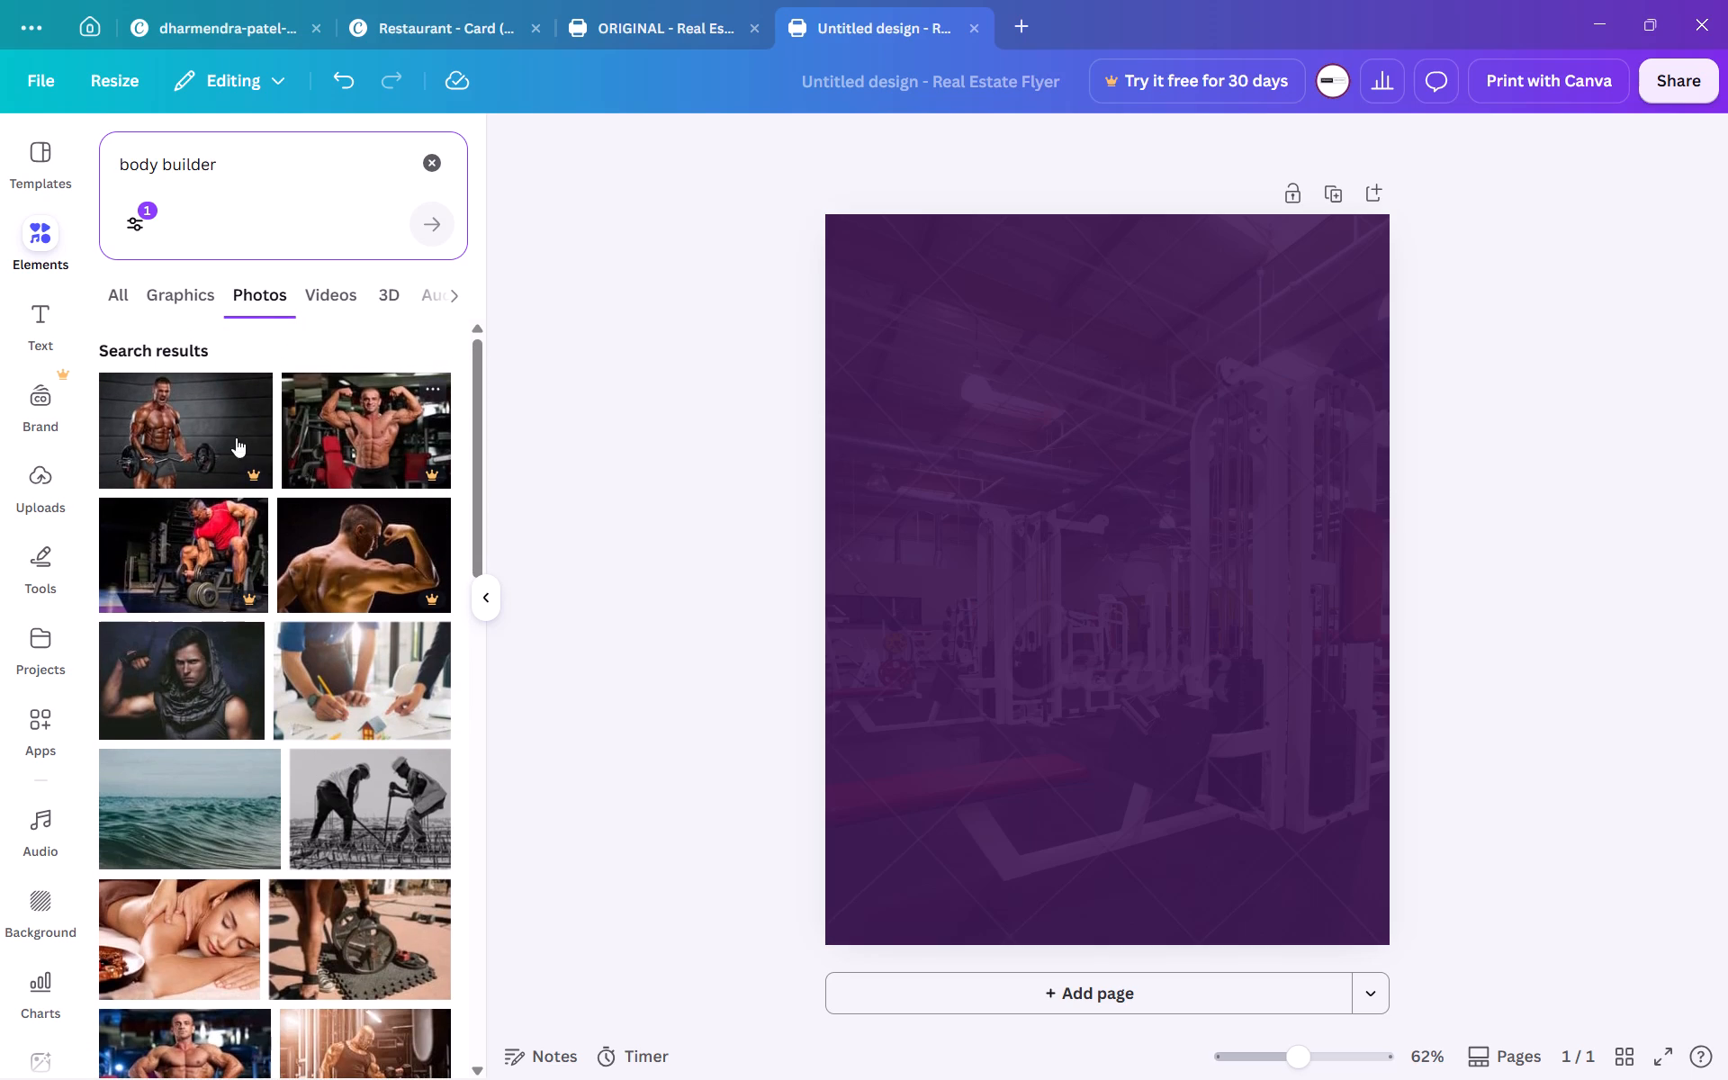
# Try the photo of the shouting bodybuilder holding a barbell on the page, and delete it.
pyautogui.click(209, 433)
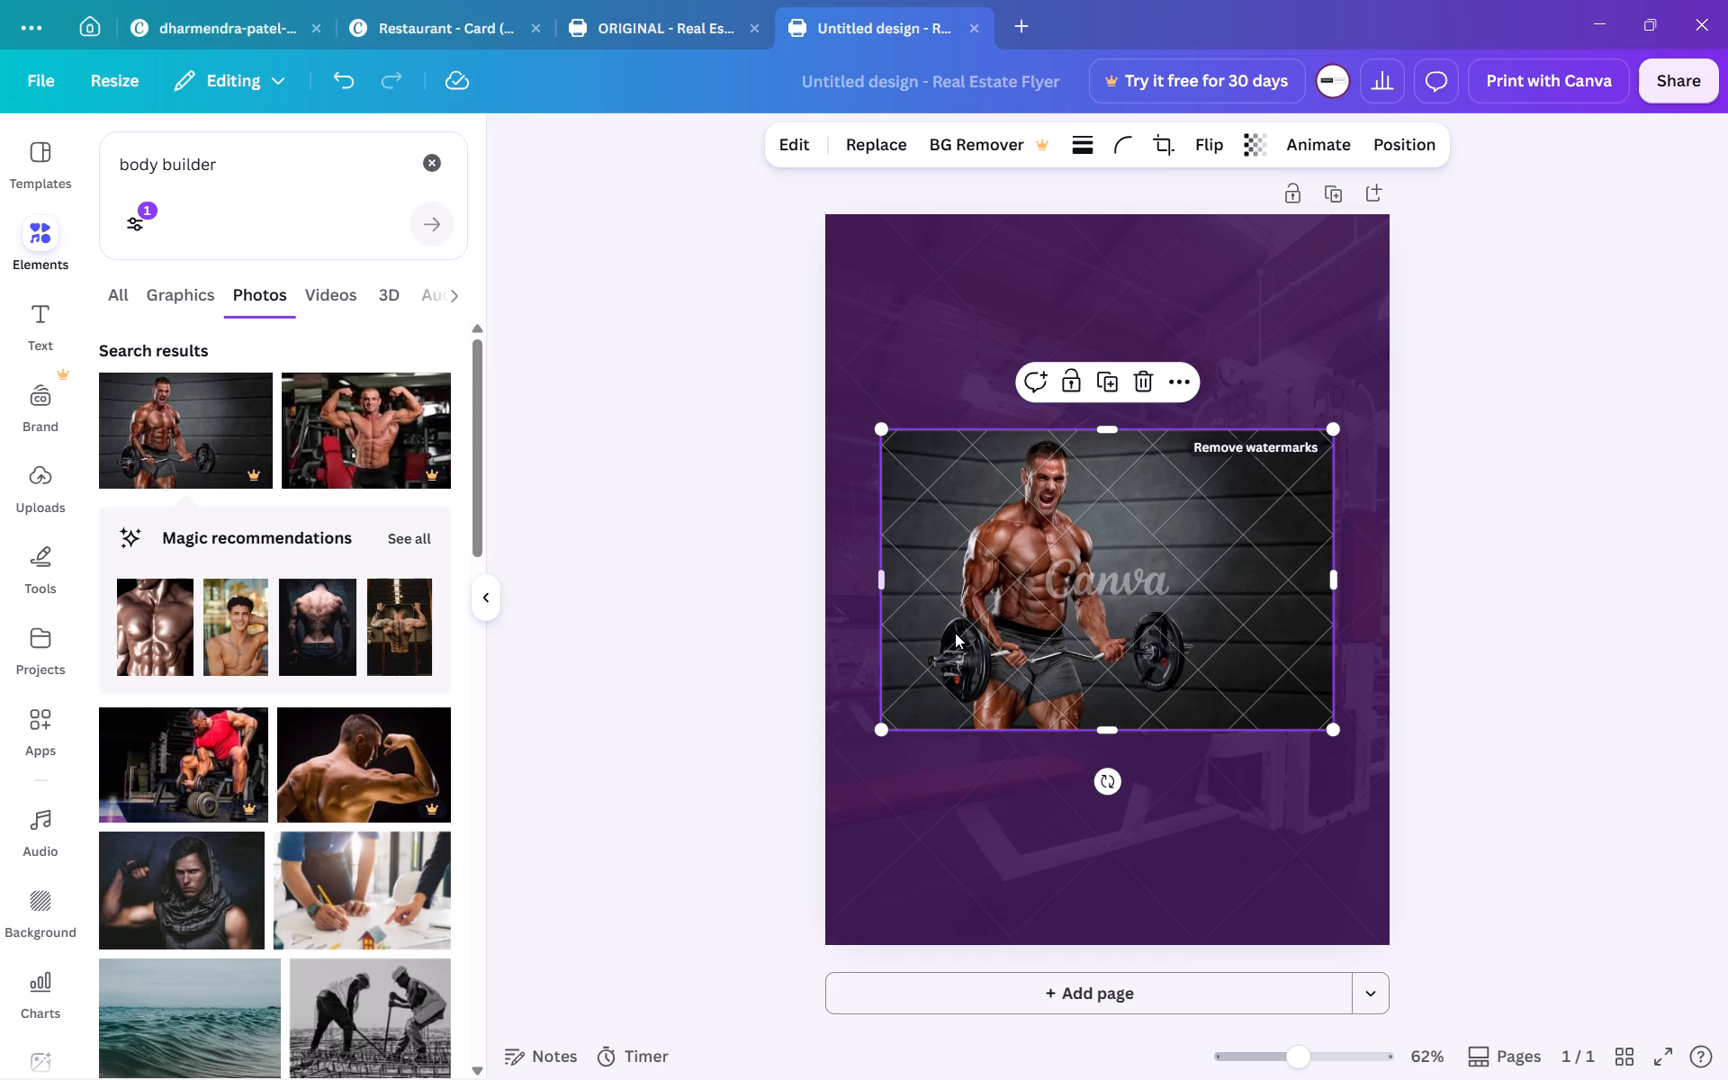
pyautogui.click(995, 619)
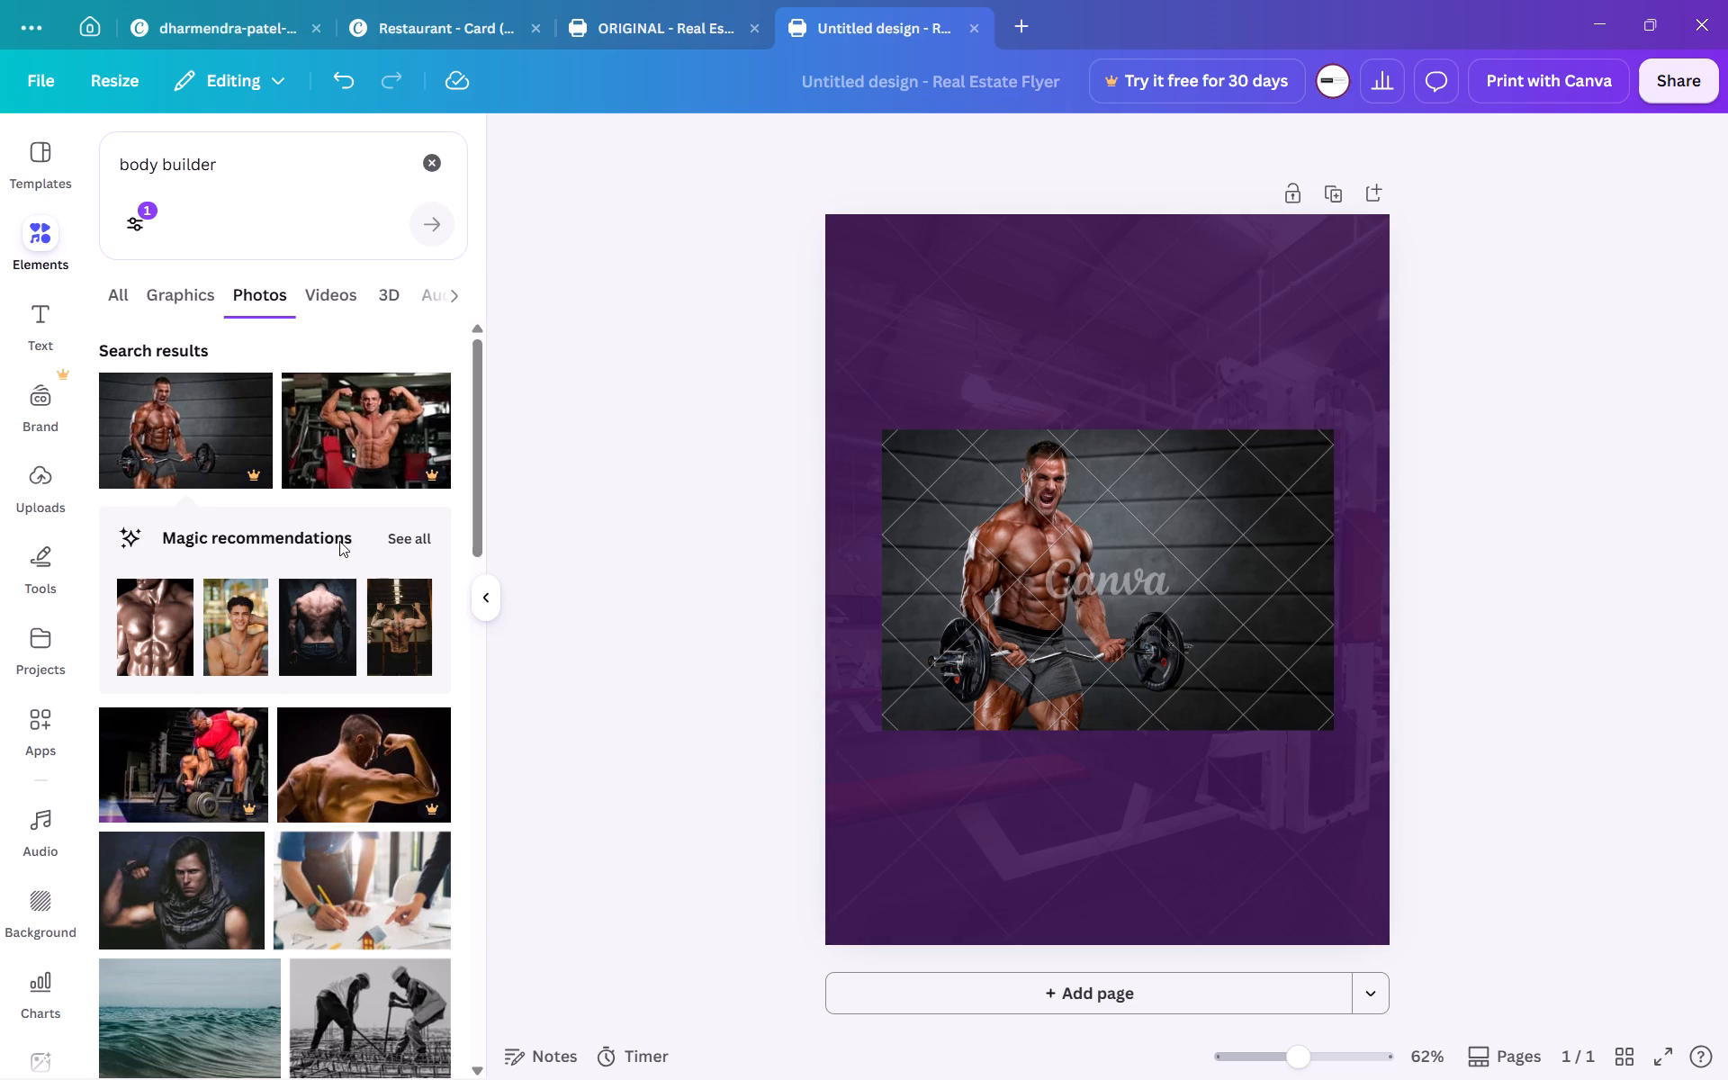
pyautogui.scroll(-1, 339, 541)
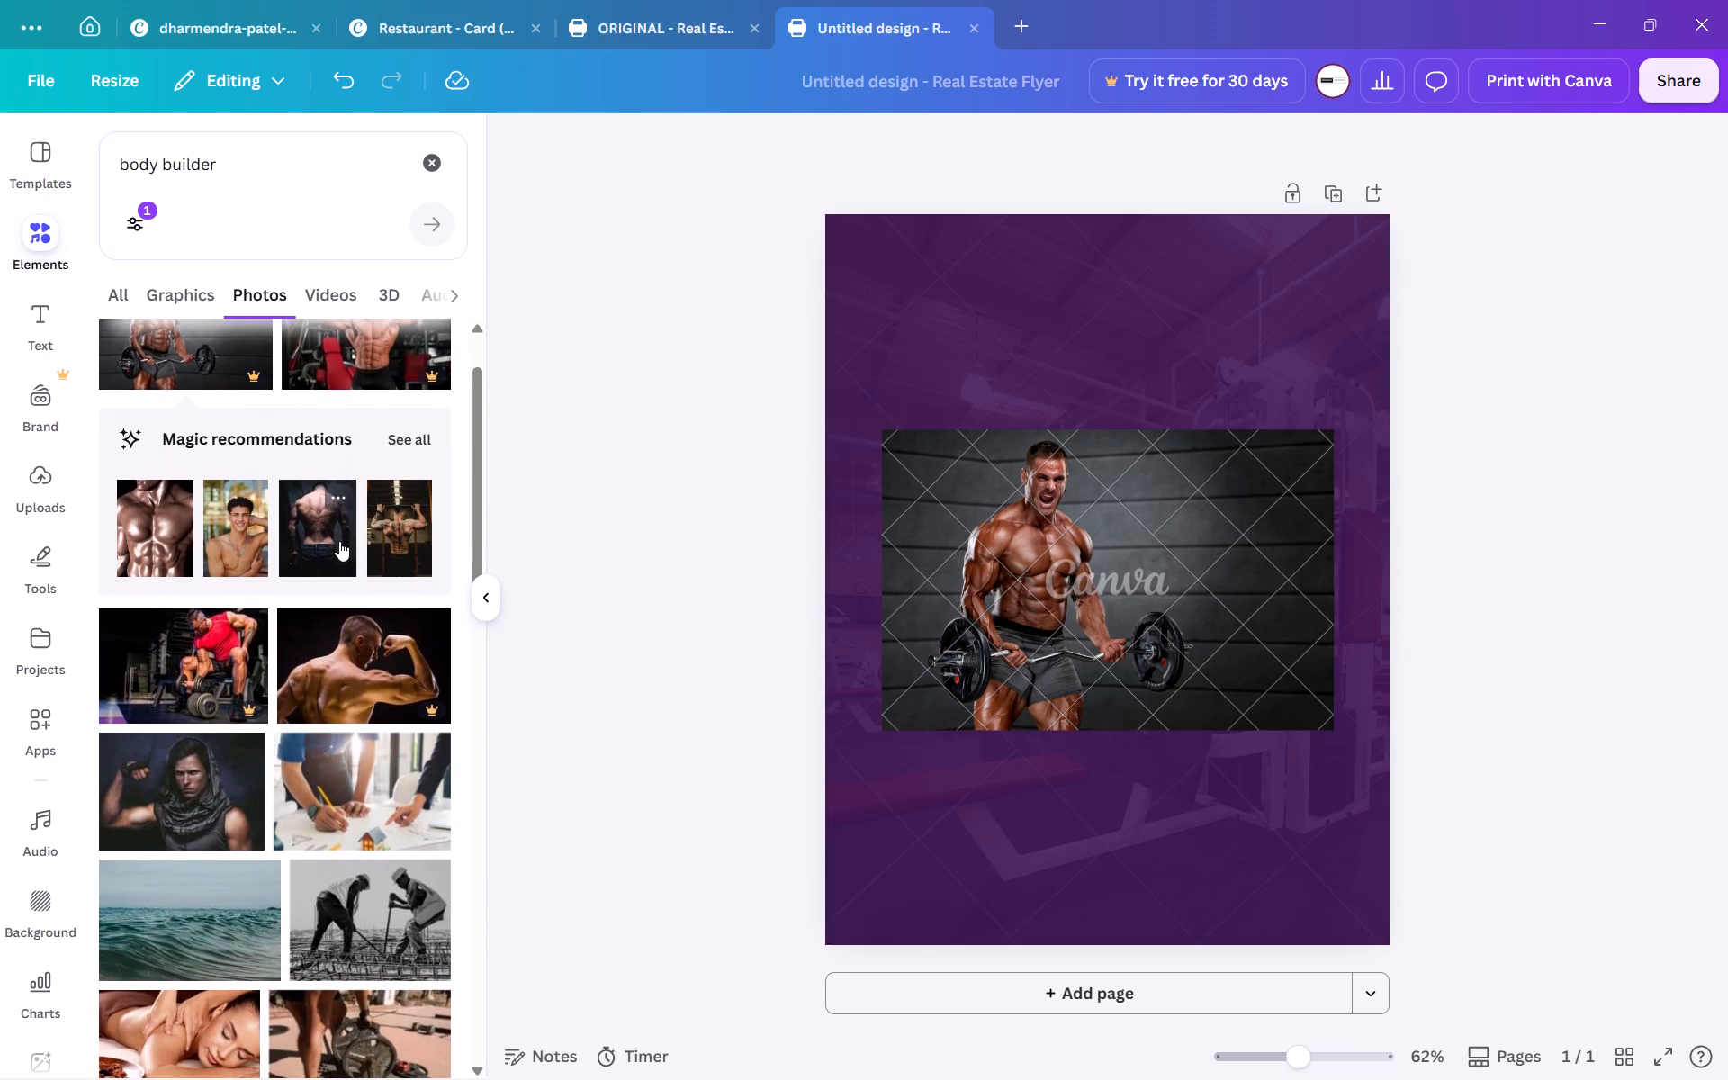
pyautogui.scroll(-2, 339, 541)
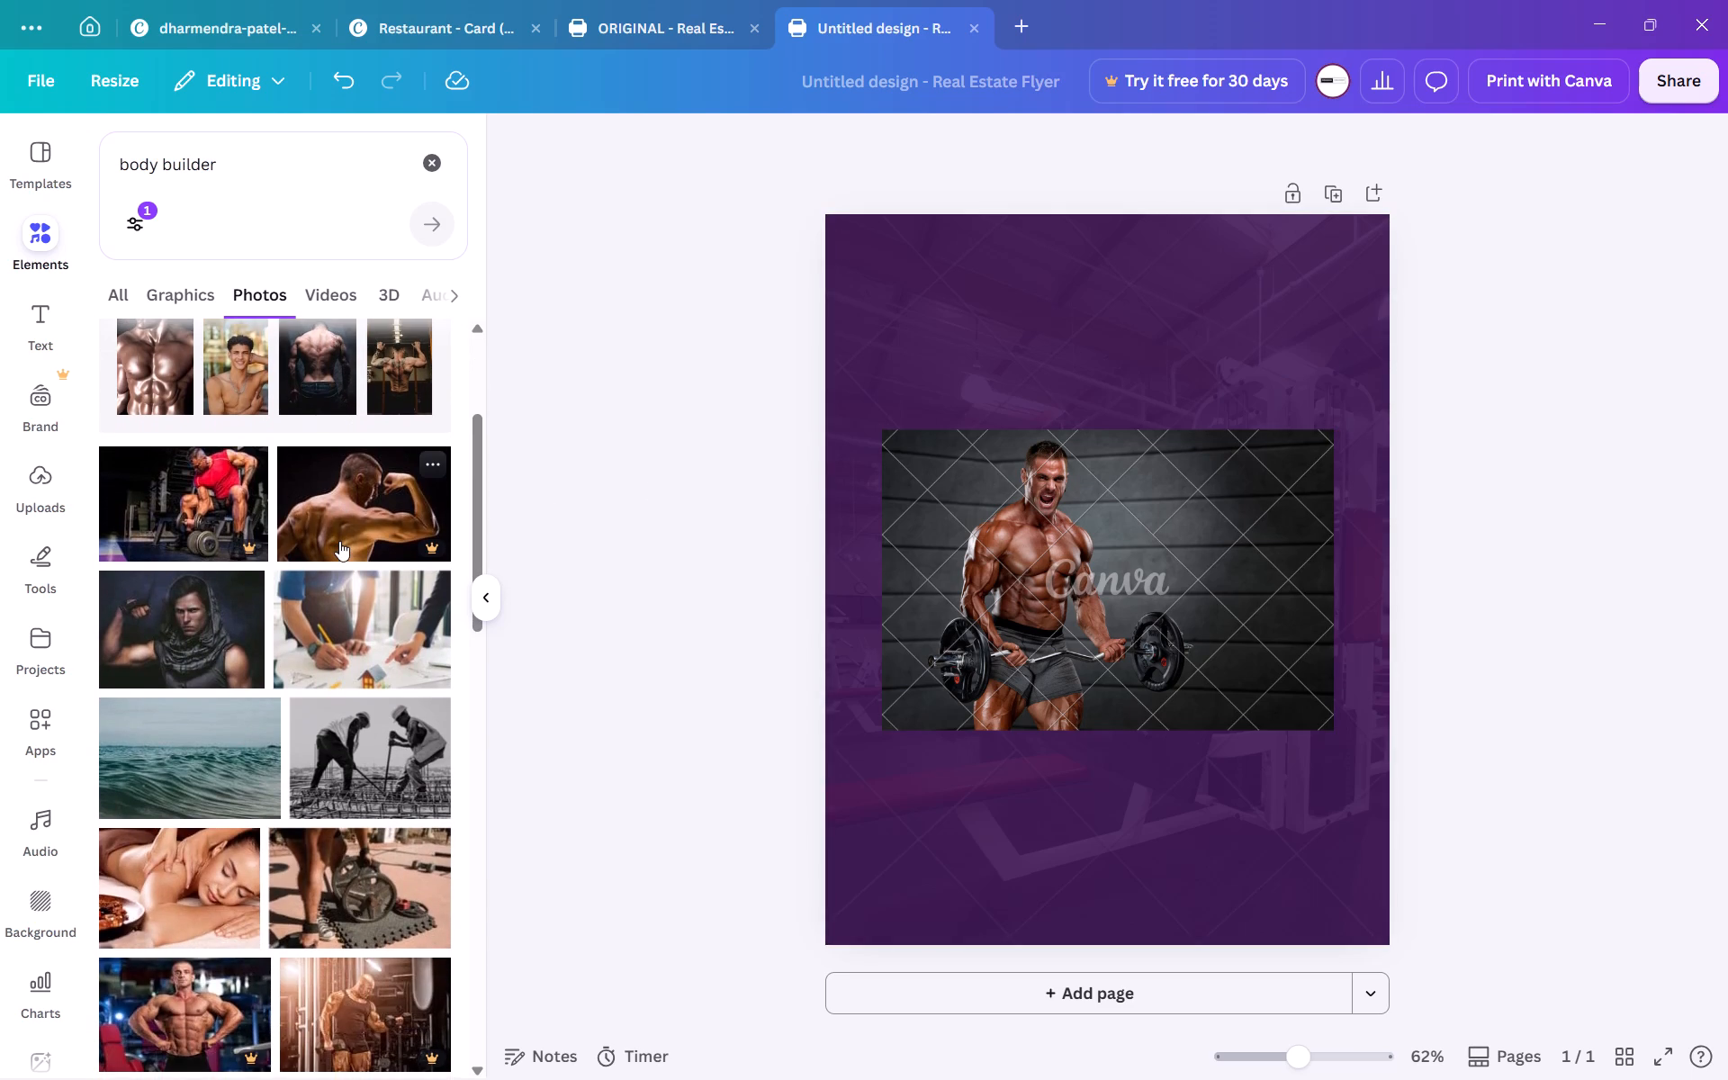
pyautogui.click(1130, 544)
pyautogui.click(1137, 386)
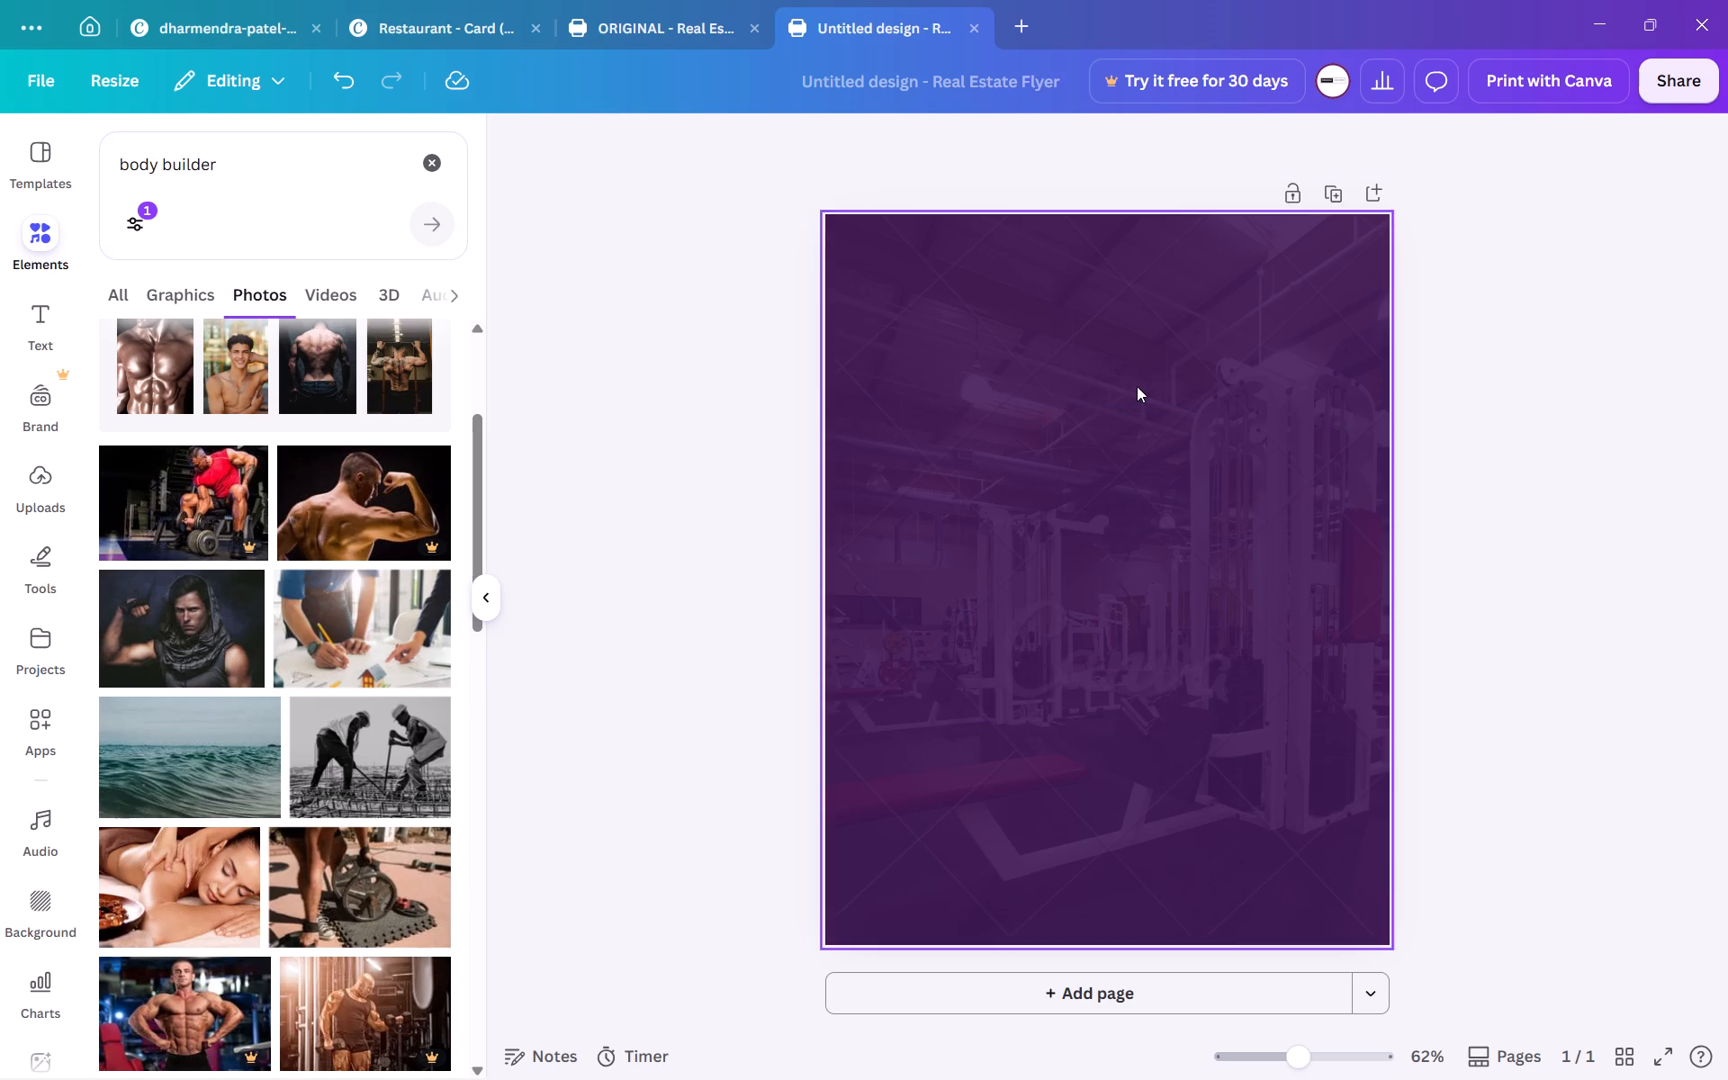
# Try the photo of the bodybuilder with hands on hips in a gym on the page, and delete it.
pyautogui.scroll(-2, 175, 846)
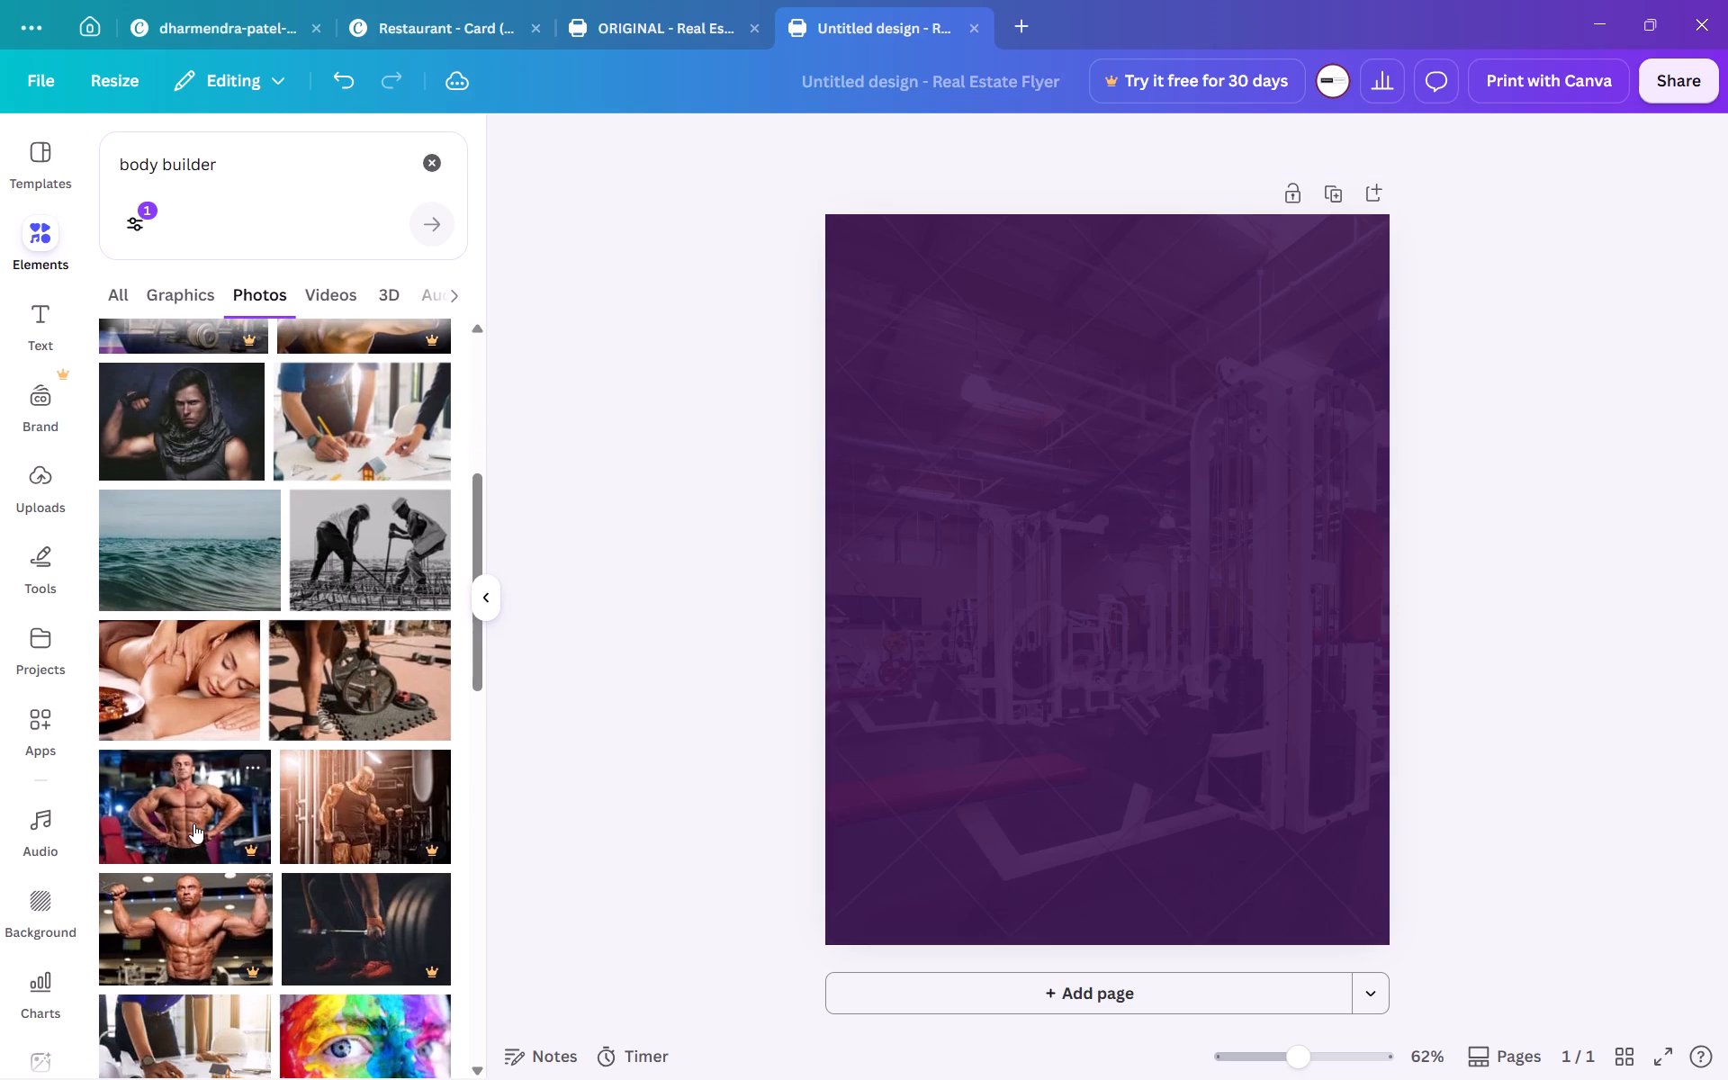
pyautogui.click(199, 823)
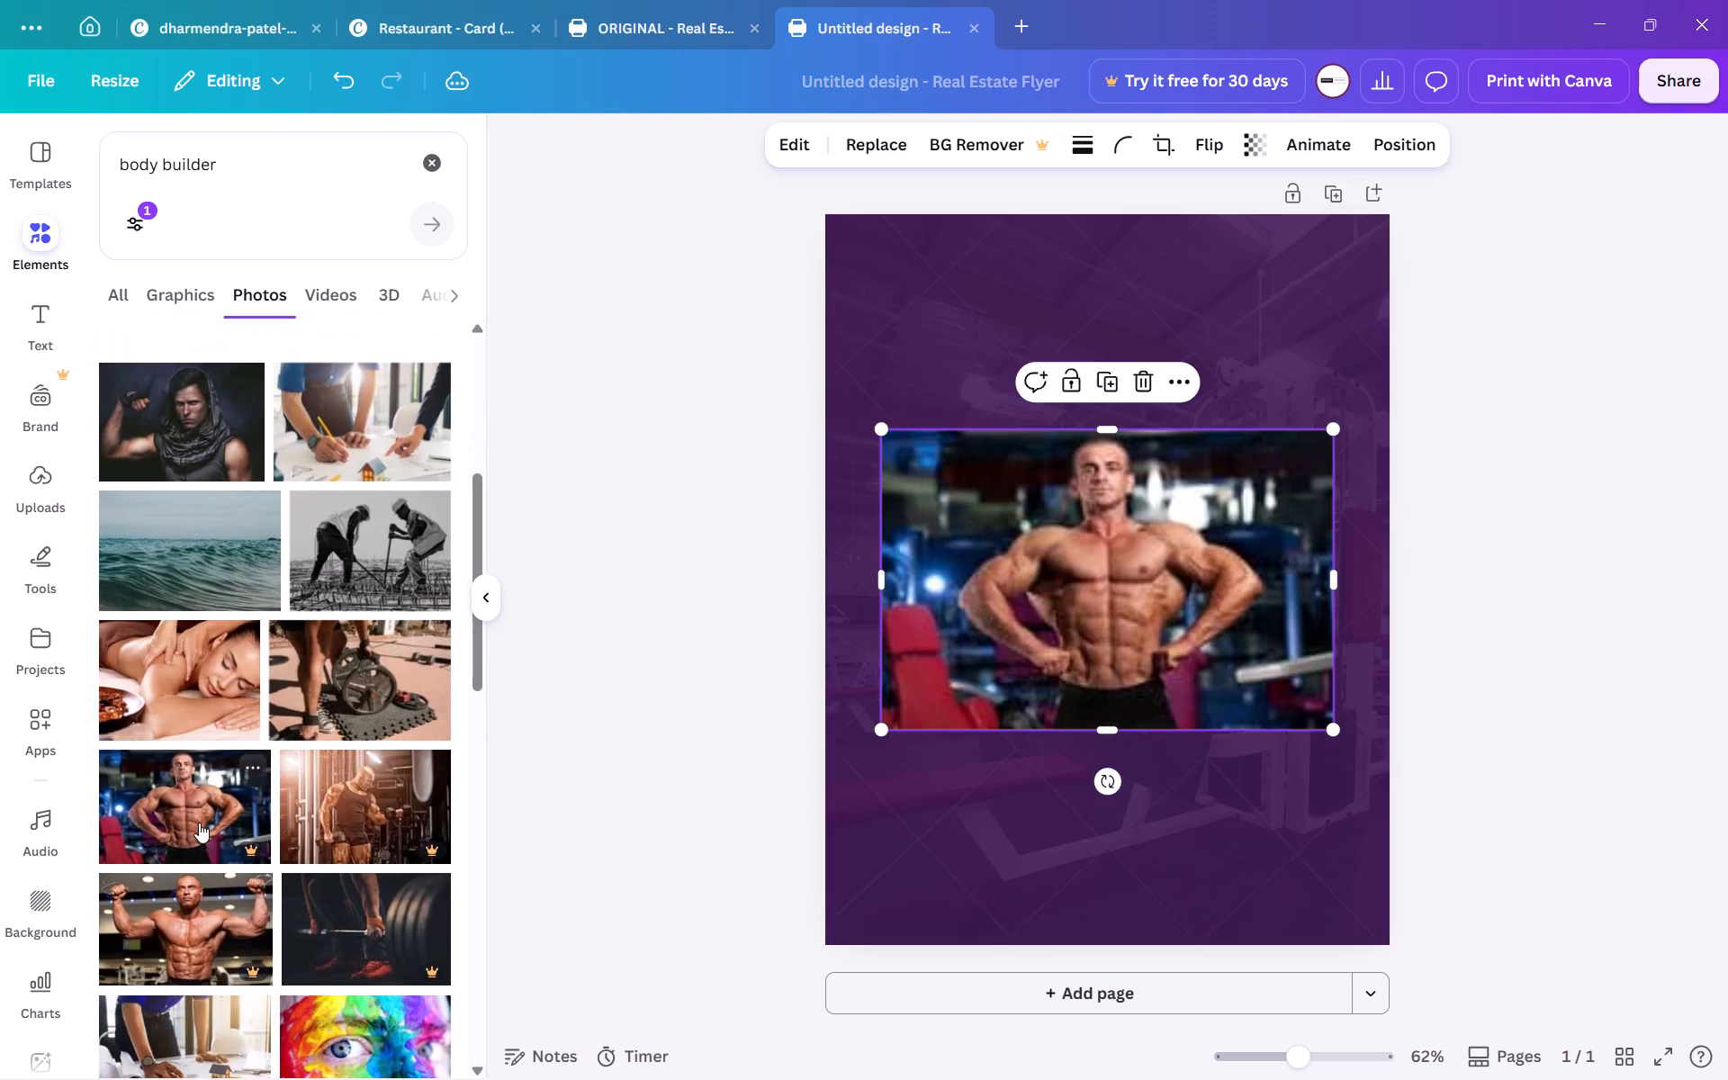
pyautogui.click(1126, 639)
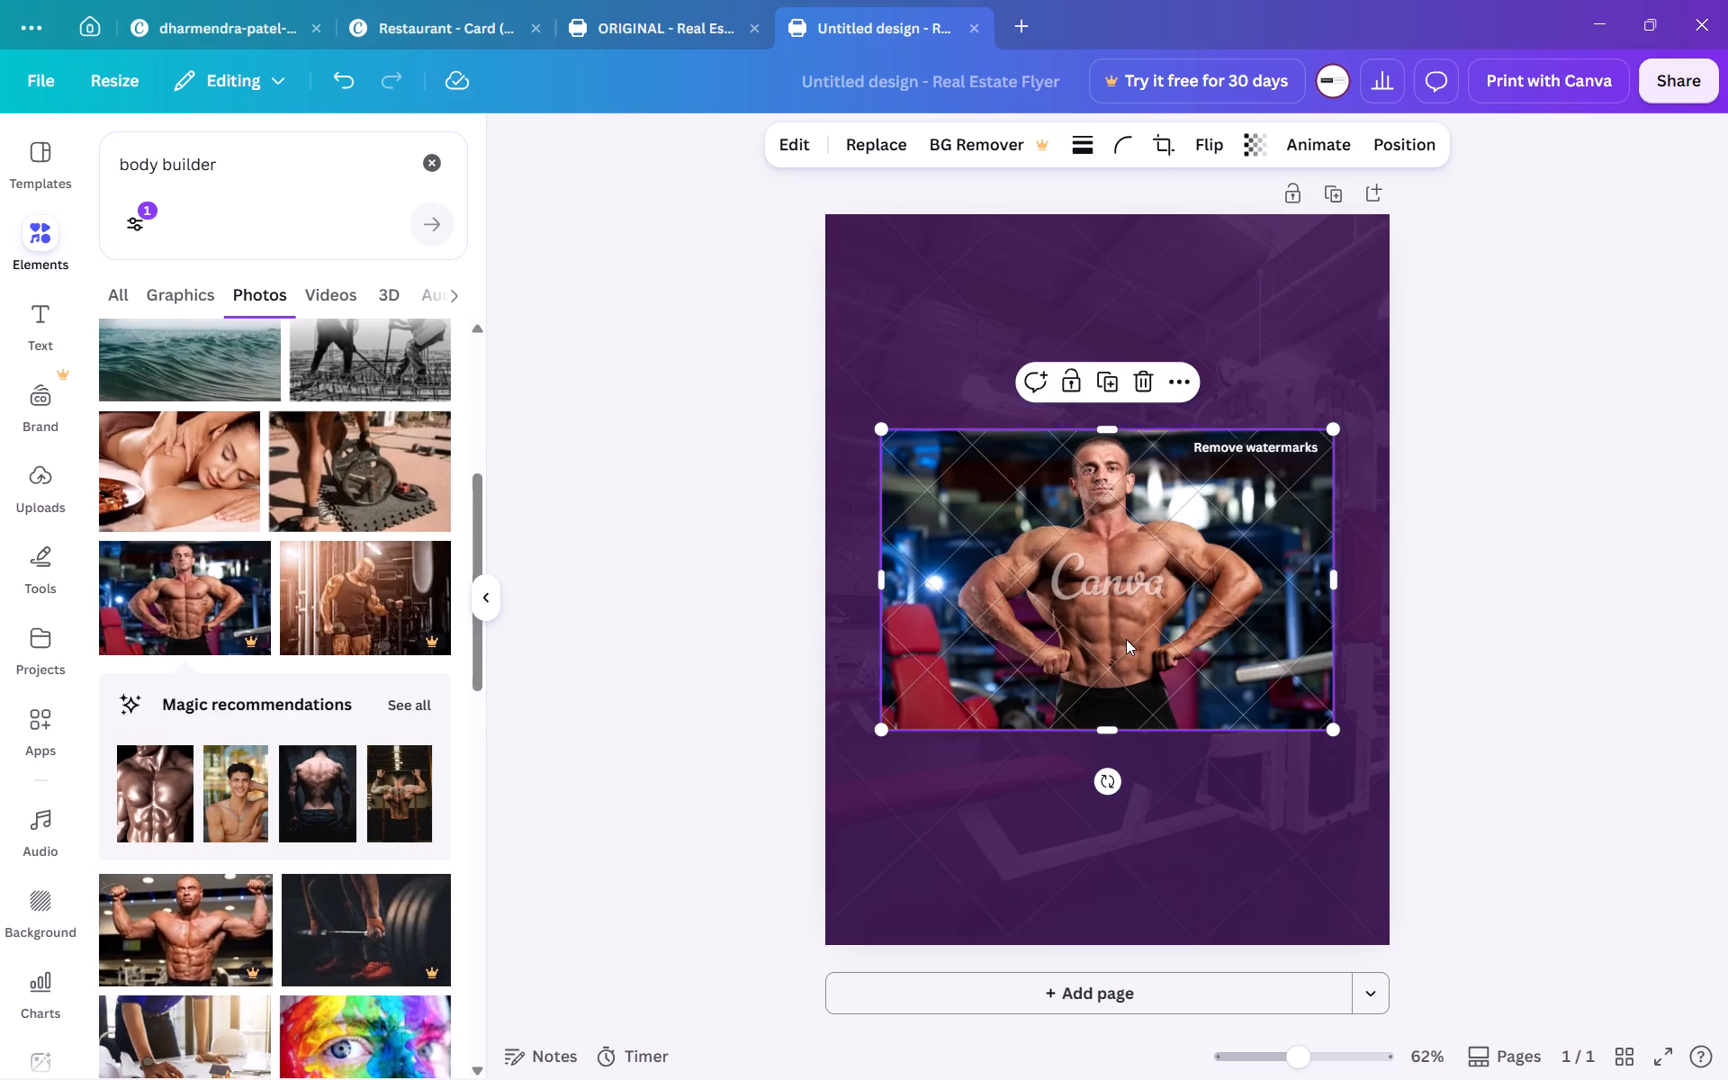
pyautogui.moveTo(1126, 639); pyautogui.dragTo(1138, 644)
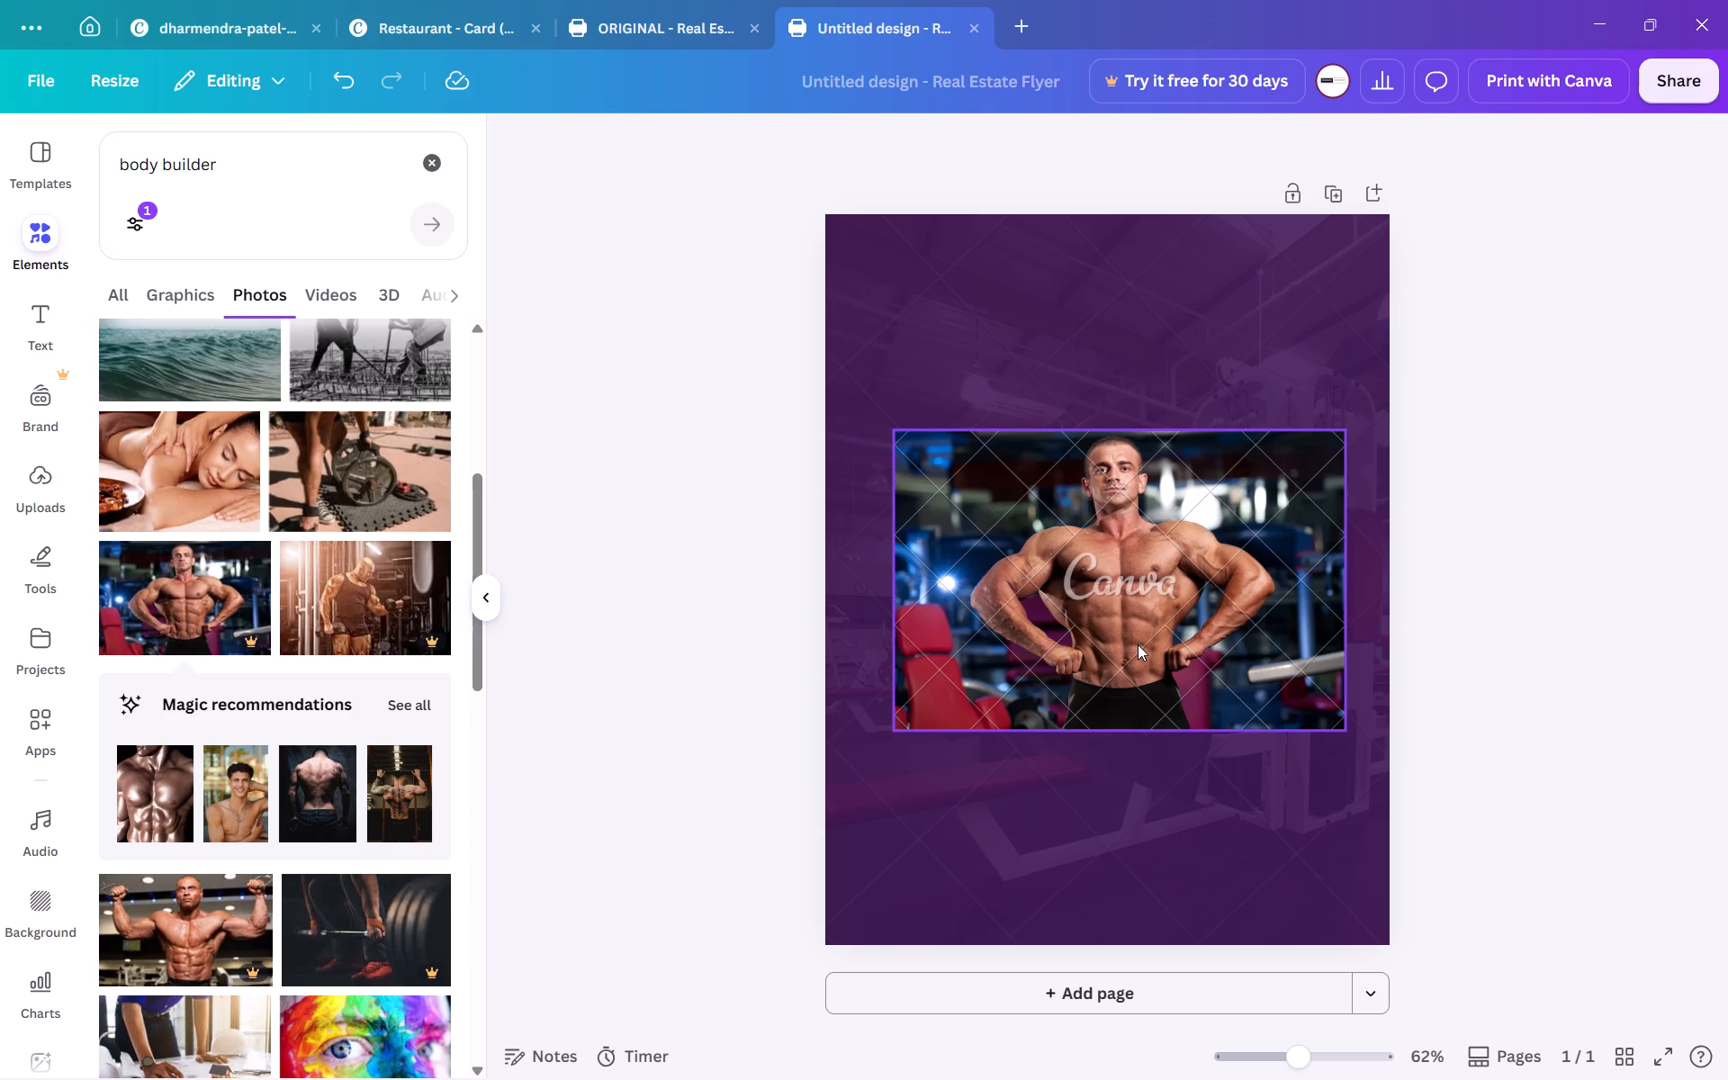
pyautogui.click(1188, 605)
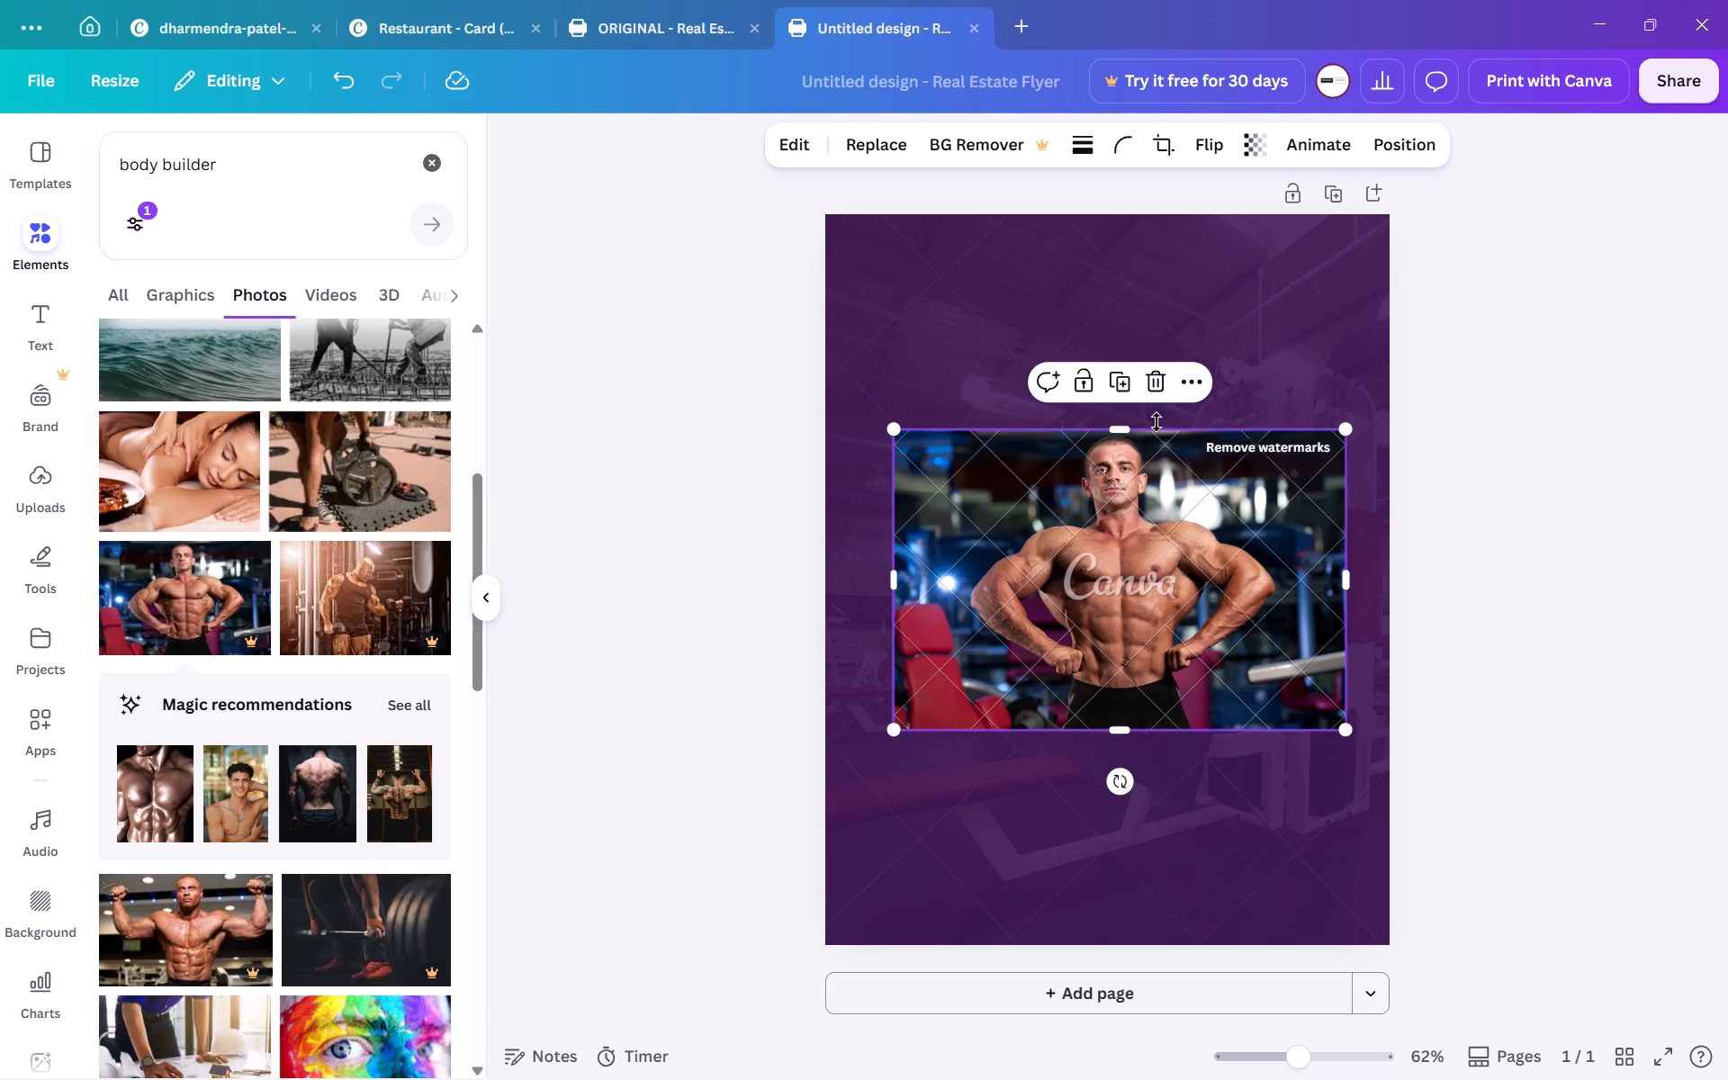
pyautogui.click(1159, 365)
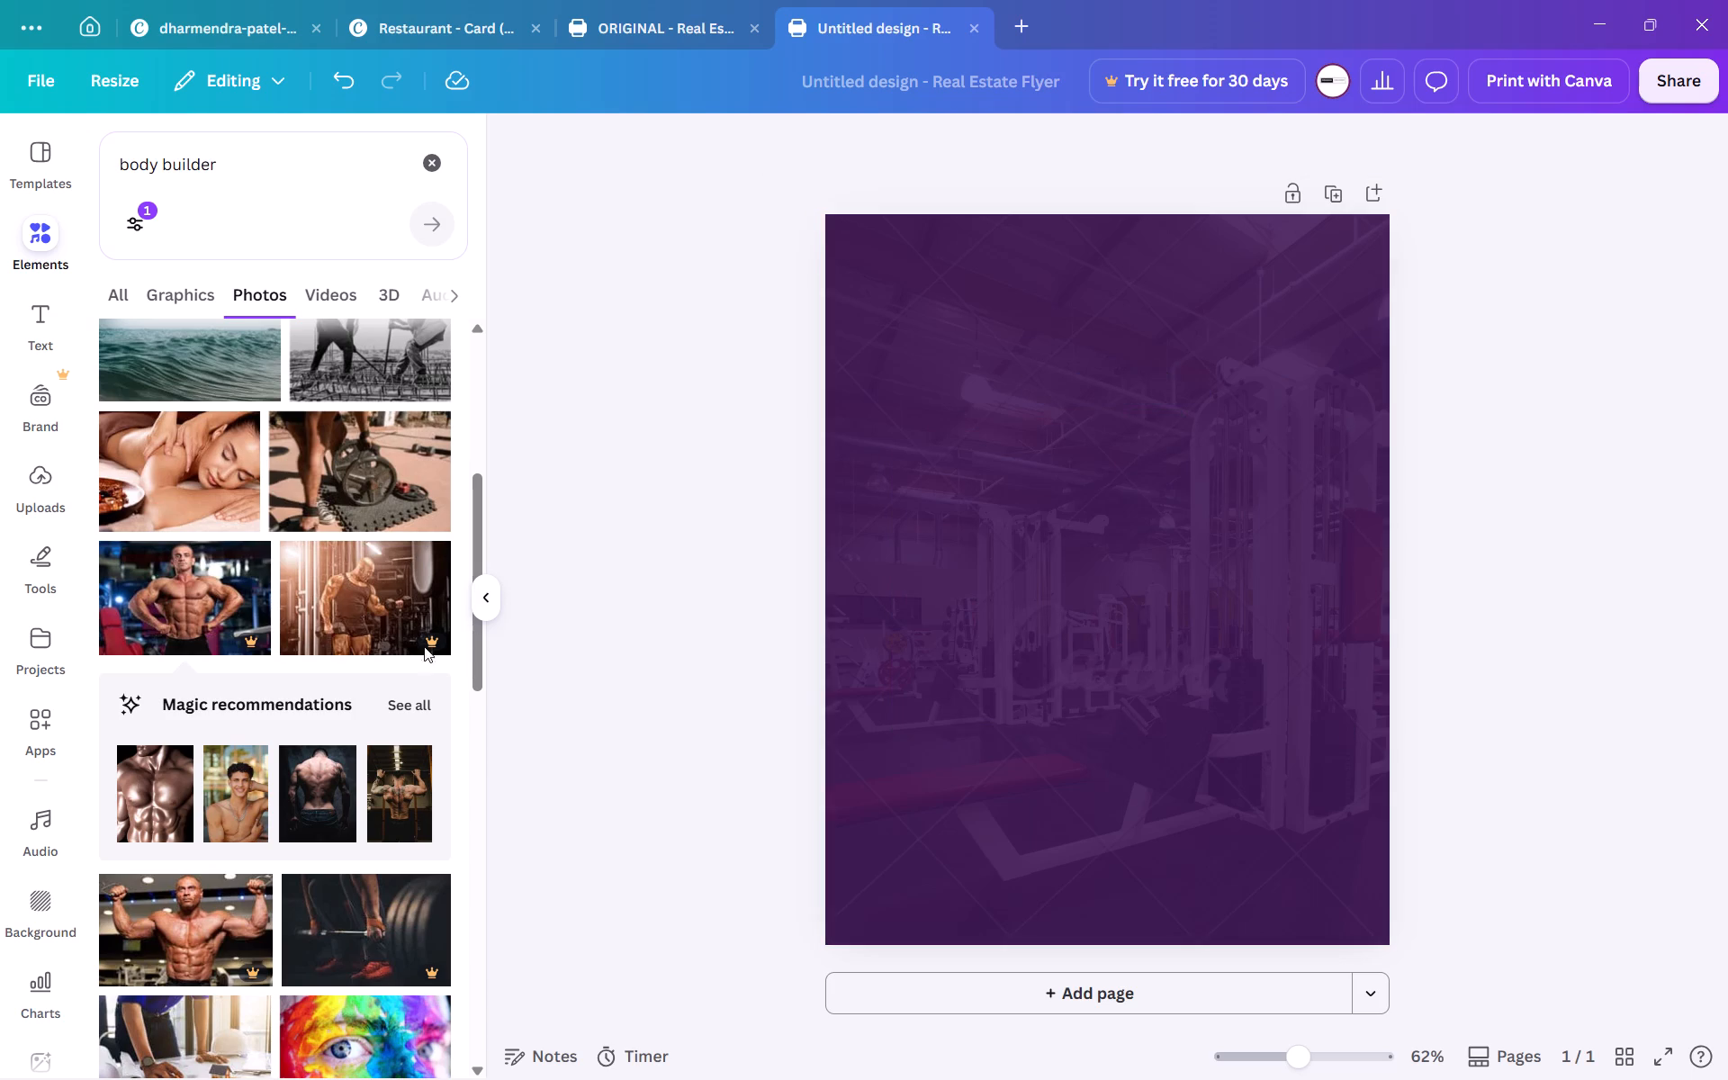
# Check the "body builder" graphics results for a suitable picture.
pyautogui.scroll(-1, 289, 712)
pyautogui.scroll(1, 289, 712)
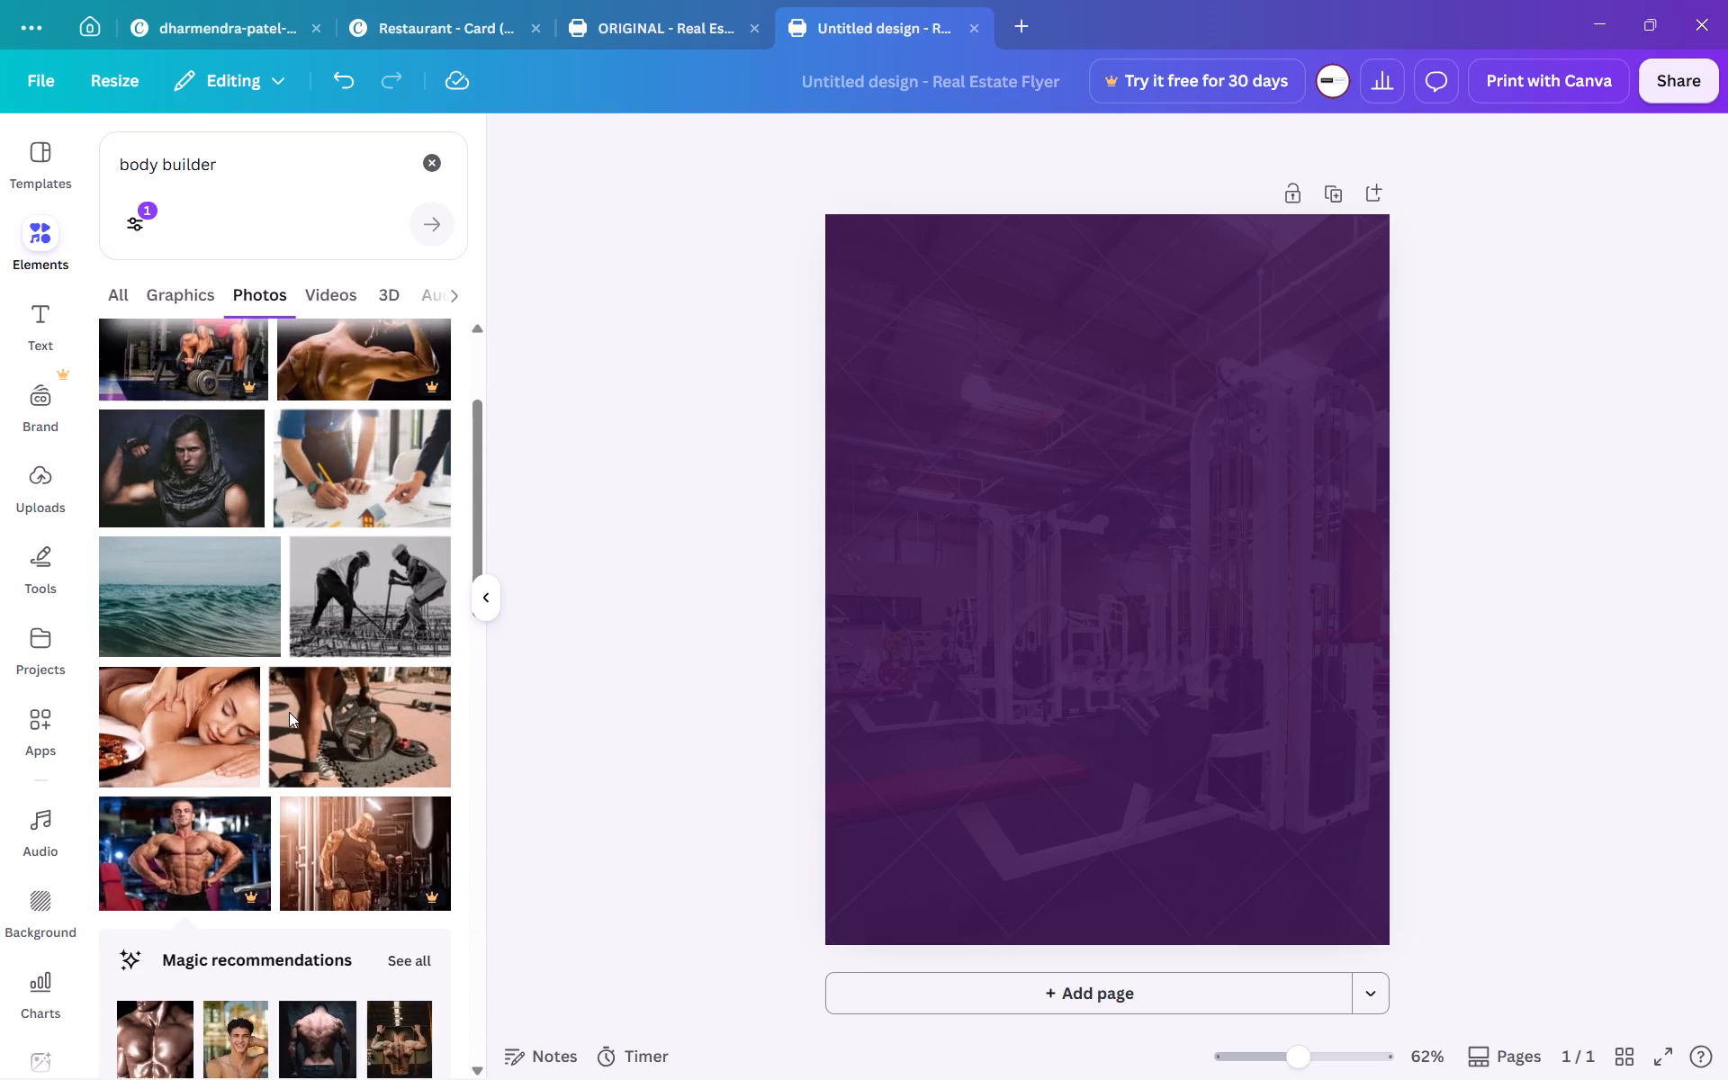
pyautogui.click(180, 301)
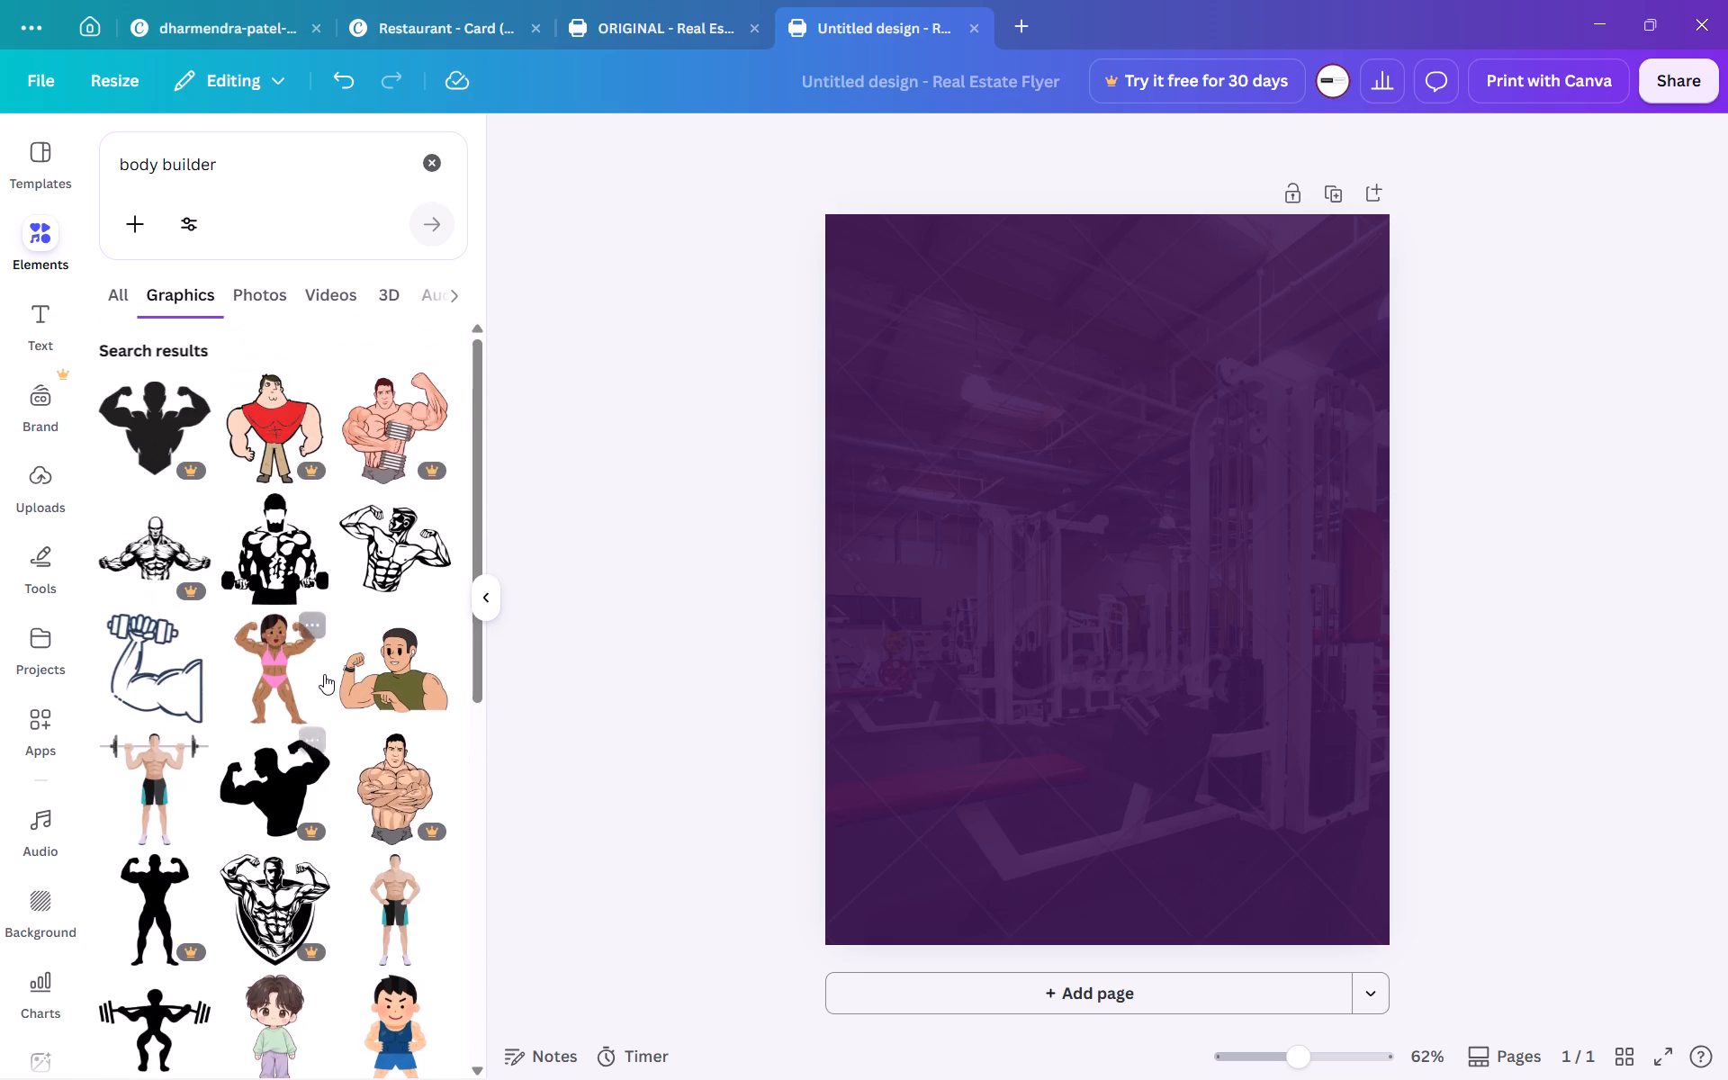
# Search the photos for "body builder with no background".
pyautogui.click(265, 275)
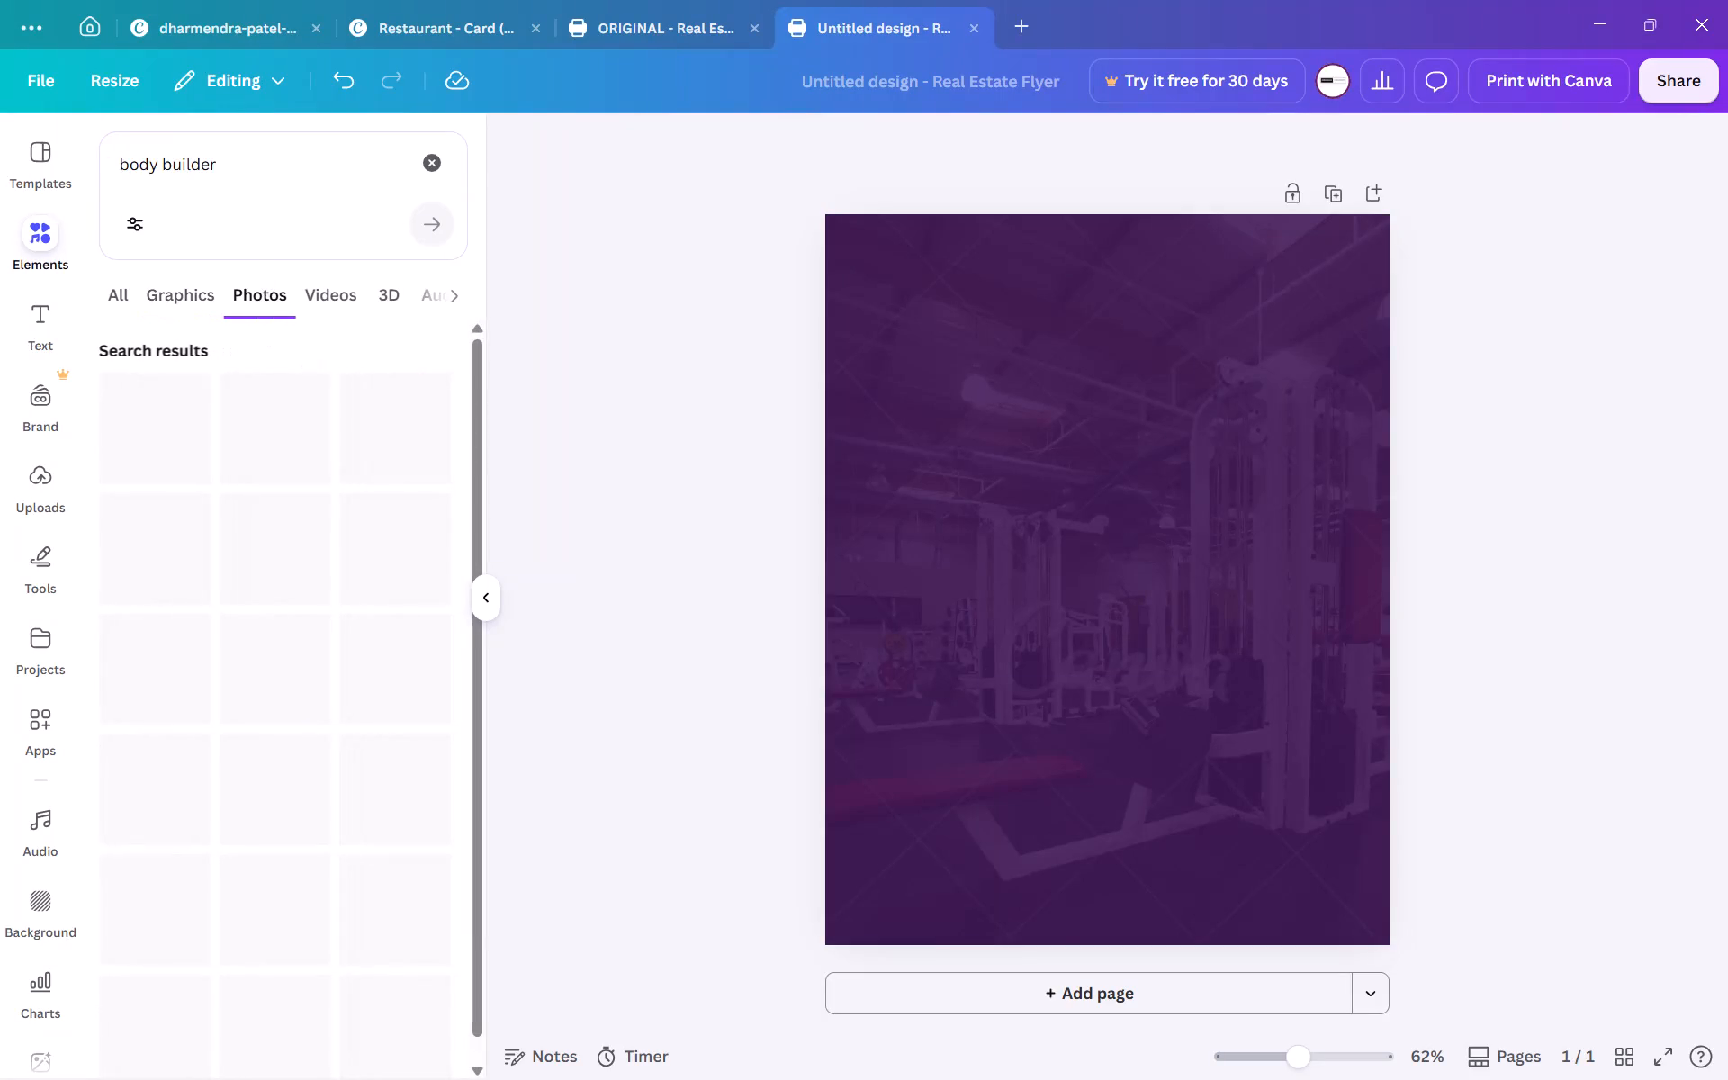
pyautogui.click(274, 156)
pyautogui.press('space')
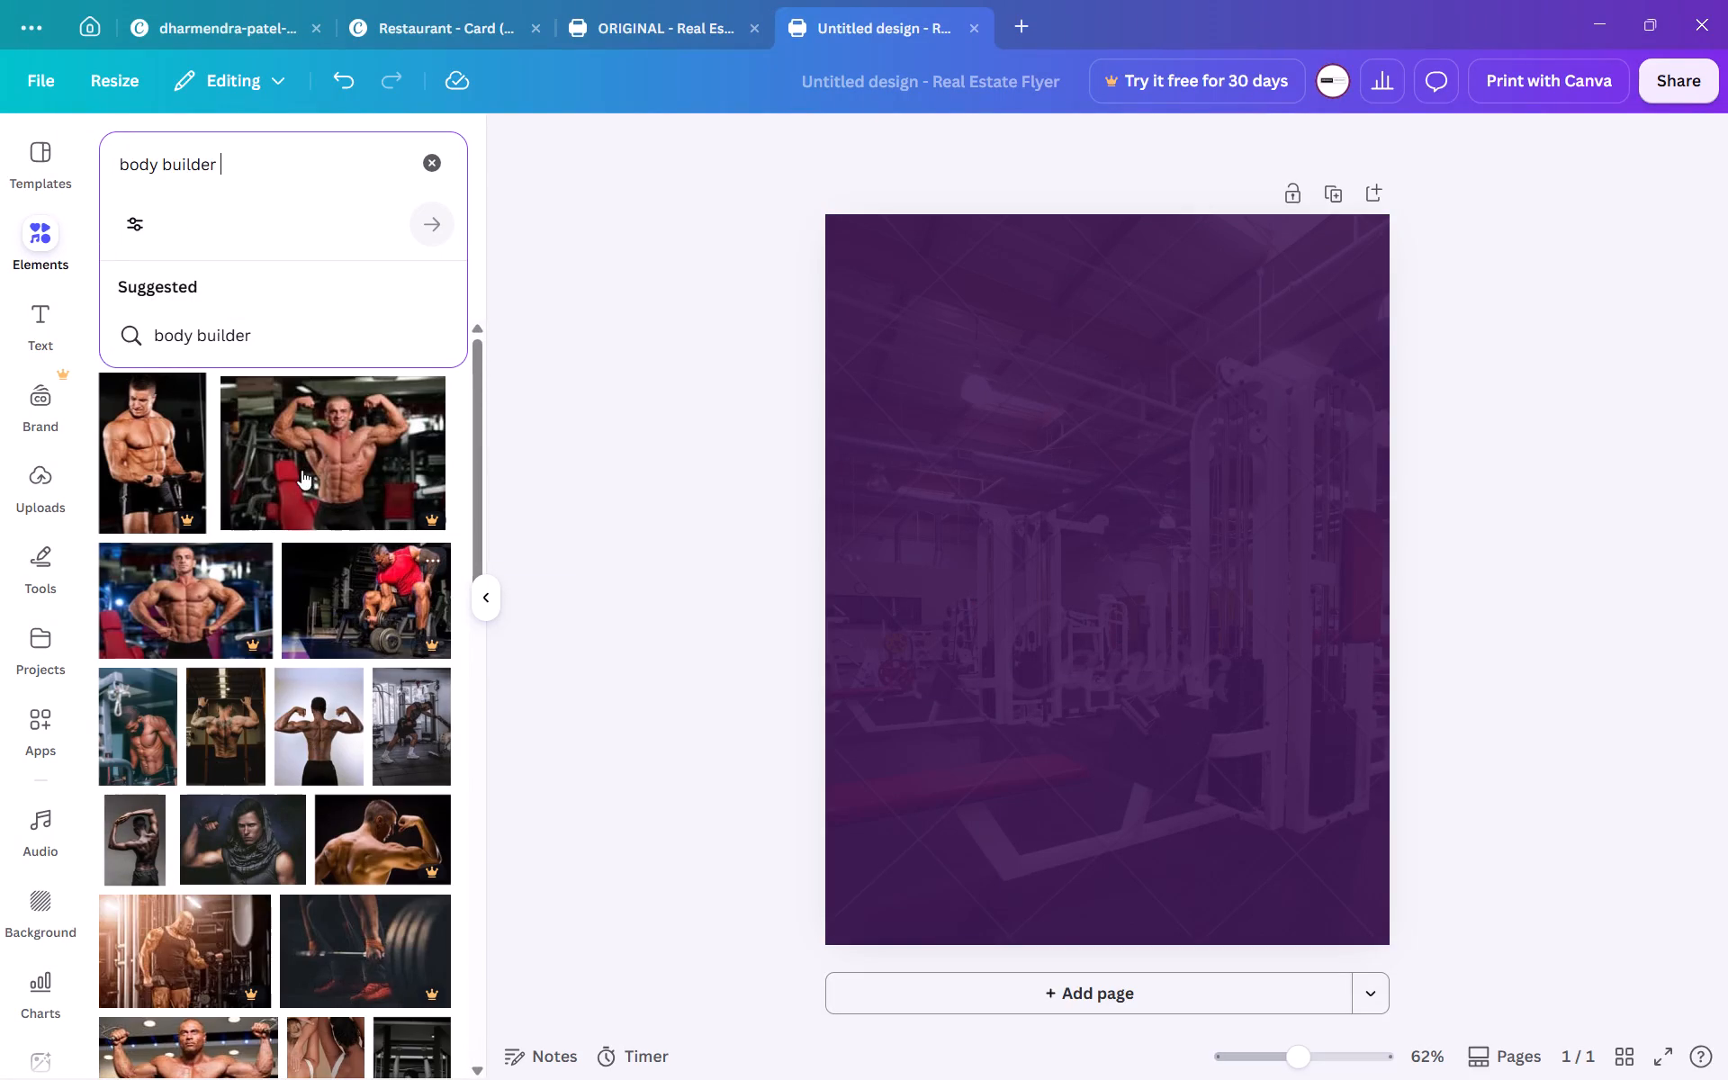
pyautogui.write('with ze')
pyautogui.press('BackSpace')
pyautogui.press('BackSpace')
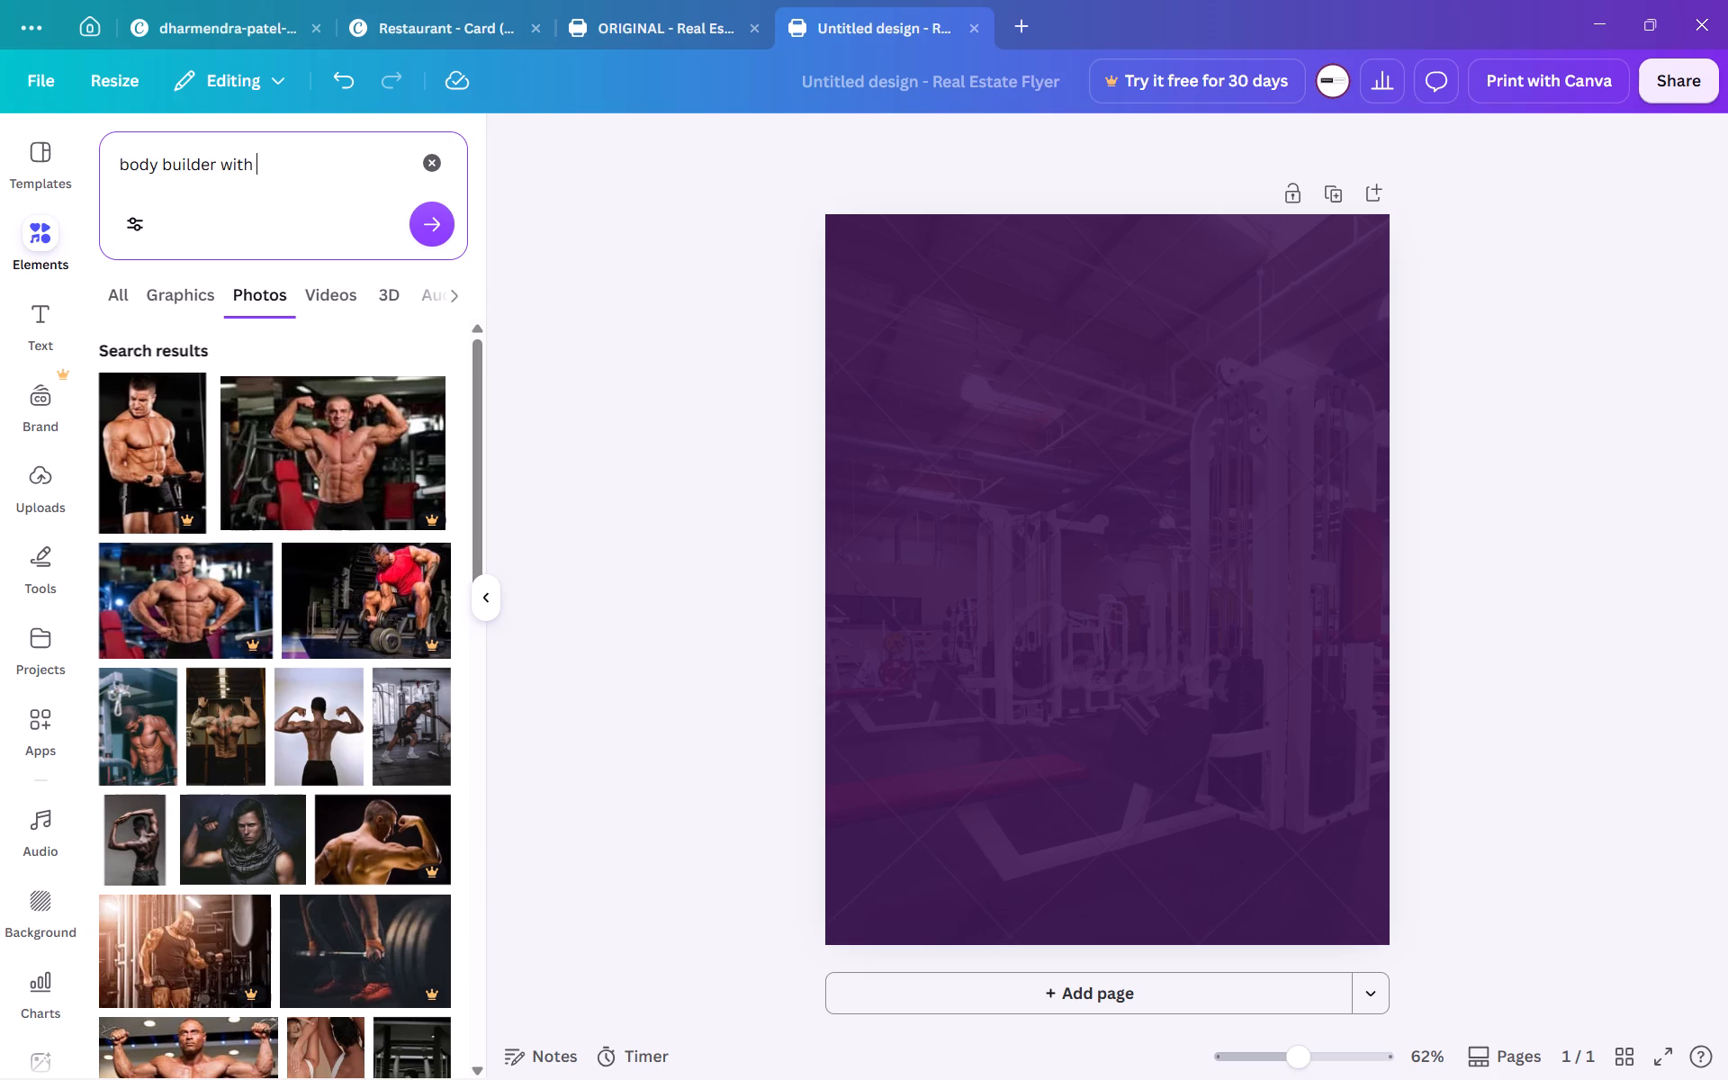
pyautogui.write('no background')
pyautogui.press('Return')
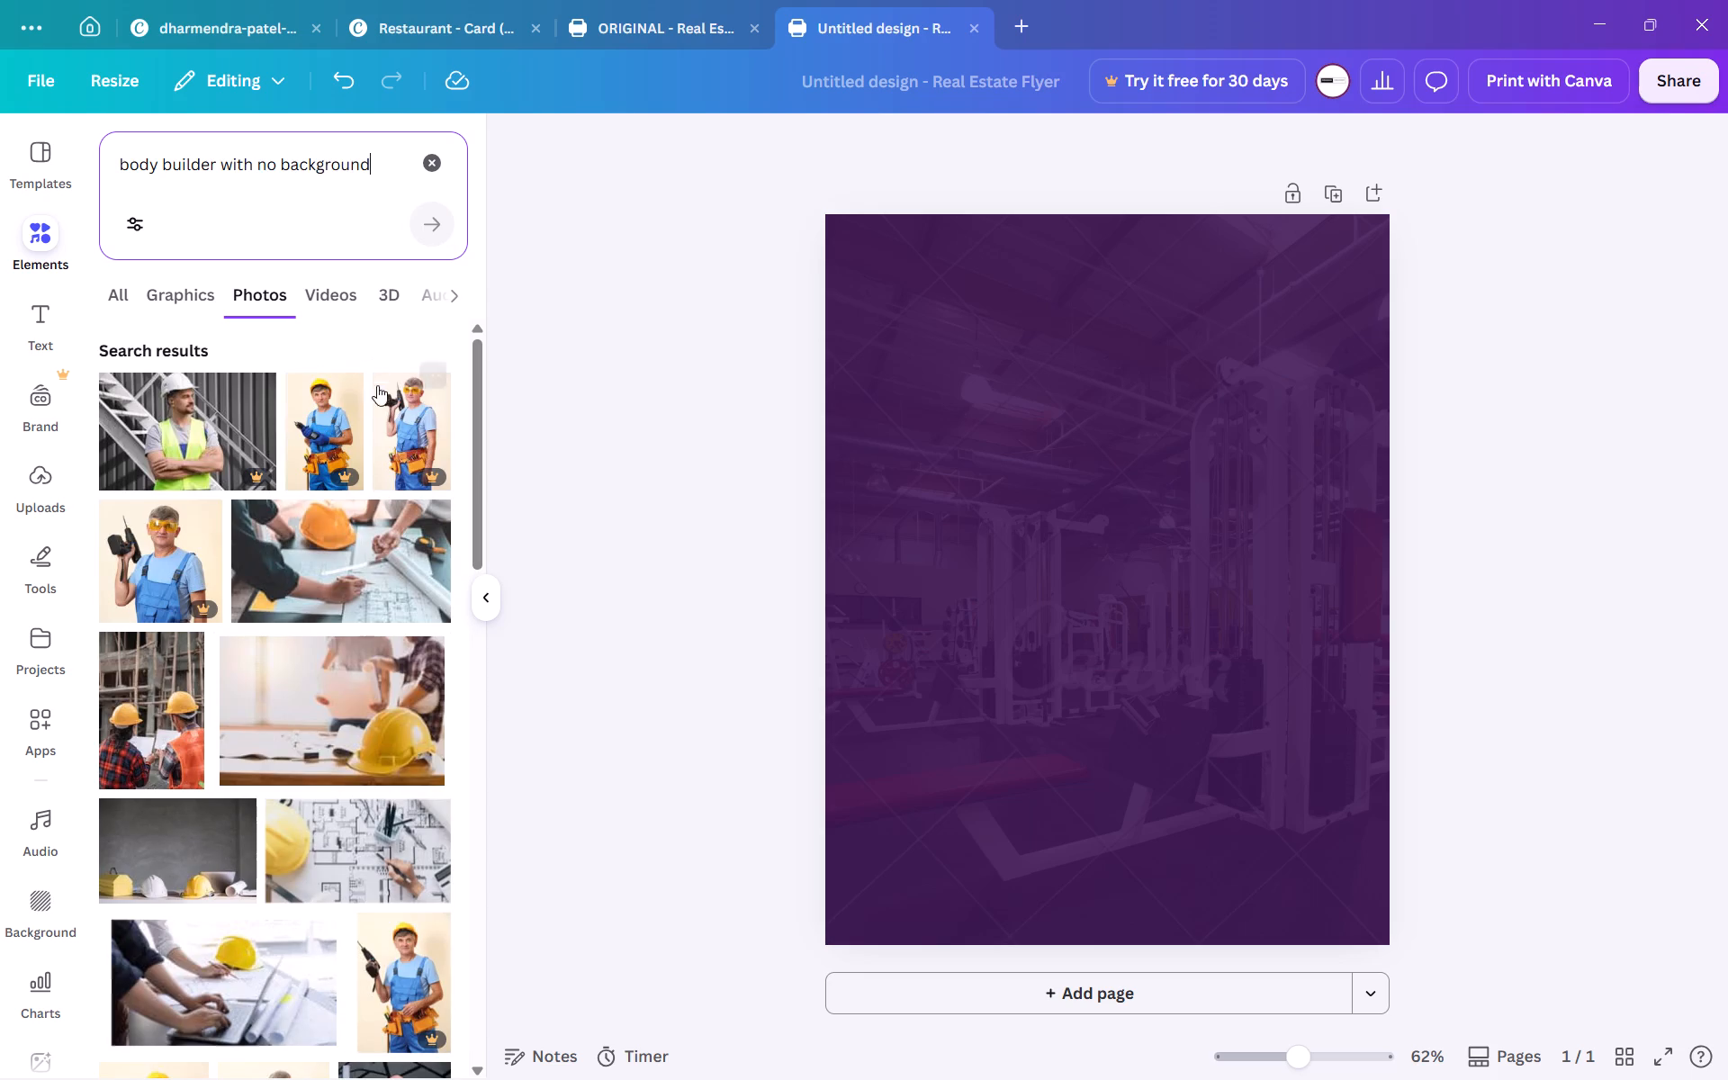
# Look through the "body builder with no background" photo results and the available filters for a suitable bodybuilder picture.
pyautogui.click(129, 226)
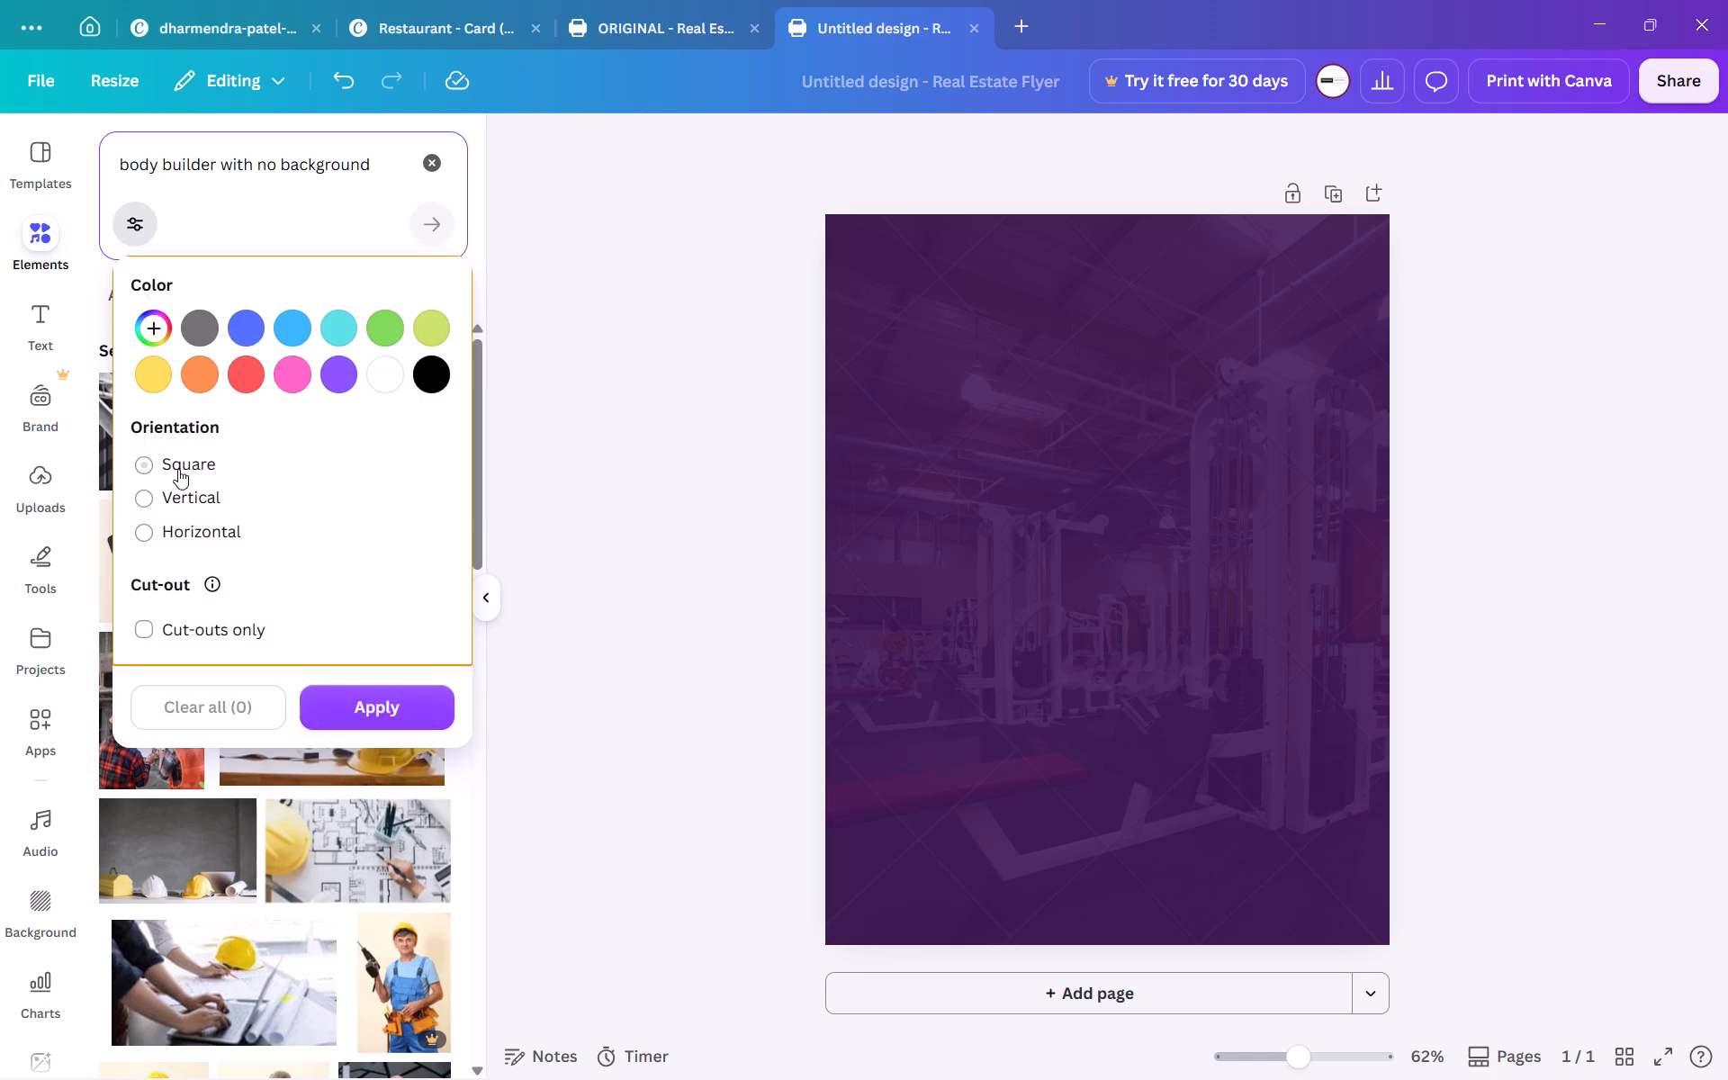
pyautogui.click(245, 193)
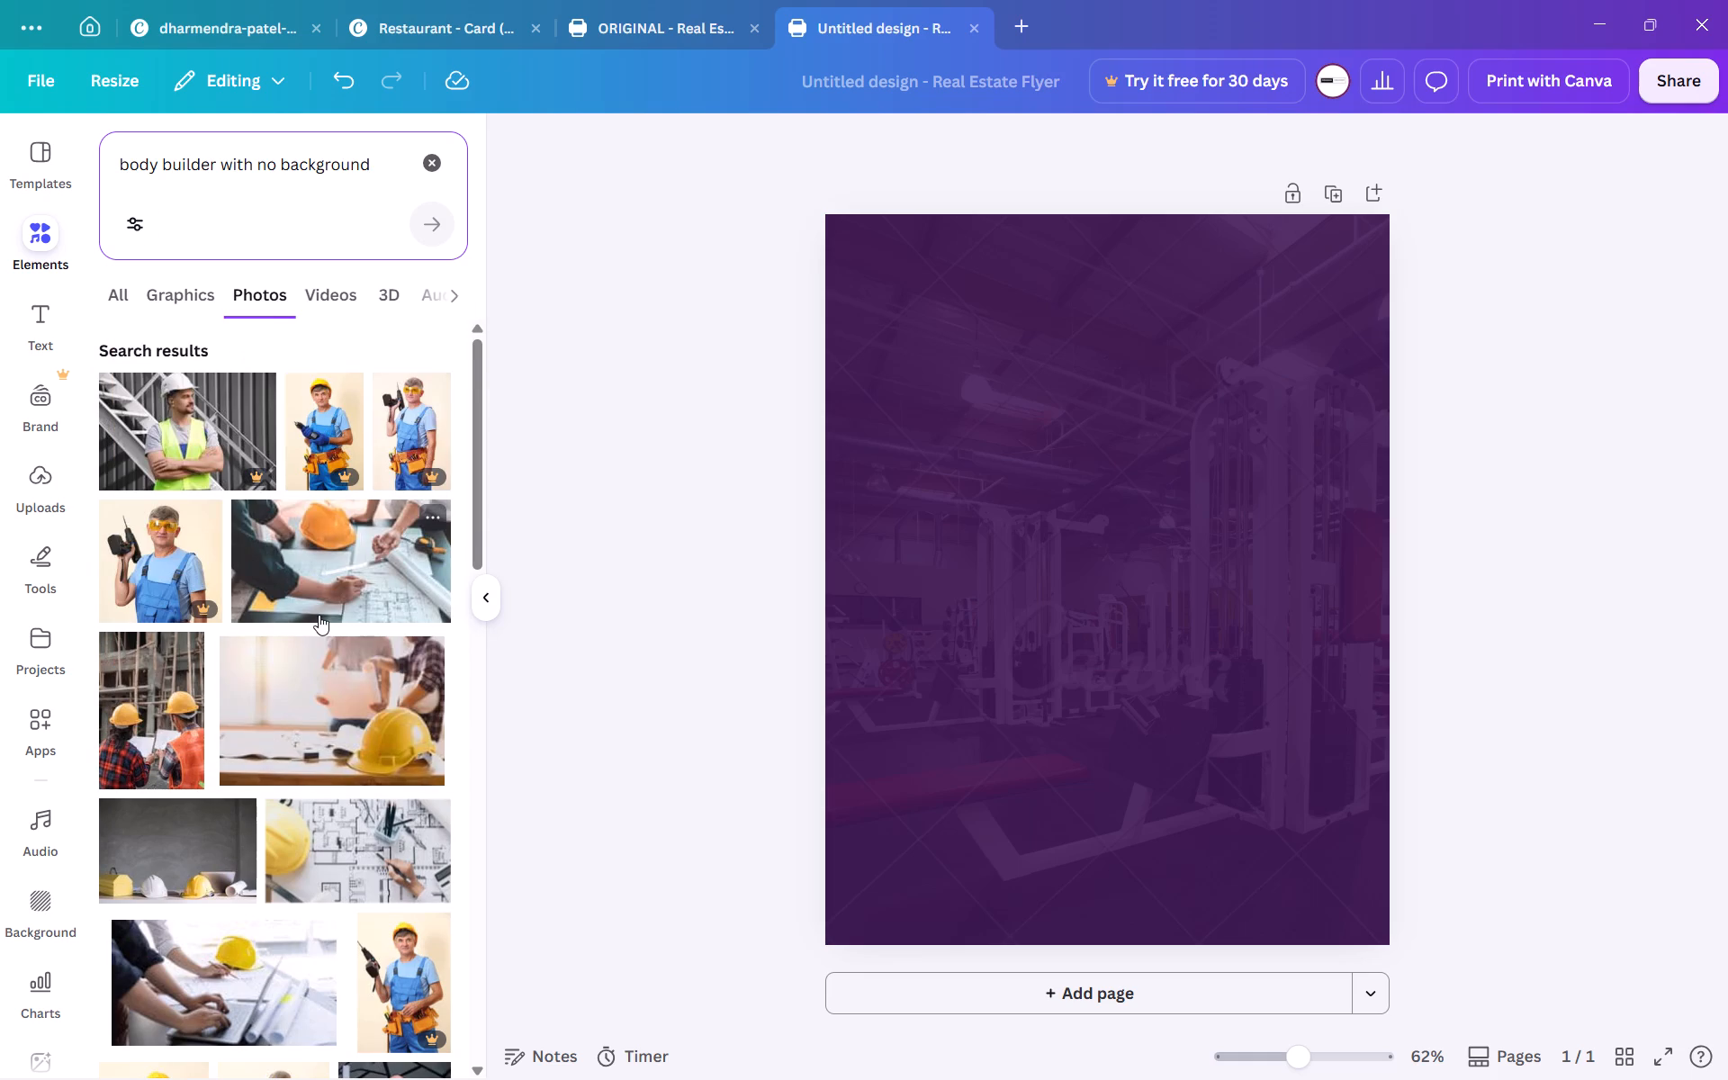
pyautogui.hscroll(1, 319, 615)
pyautogui.scroll(-6, 355, 487)
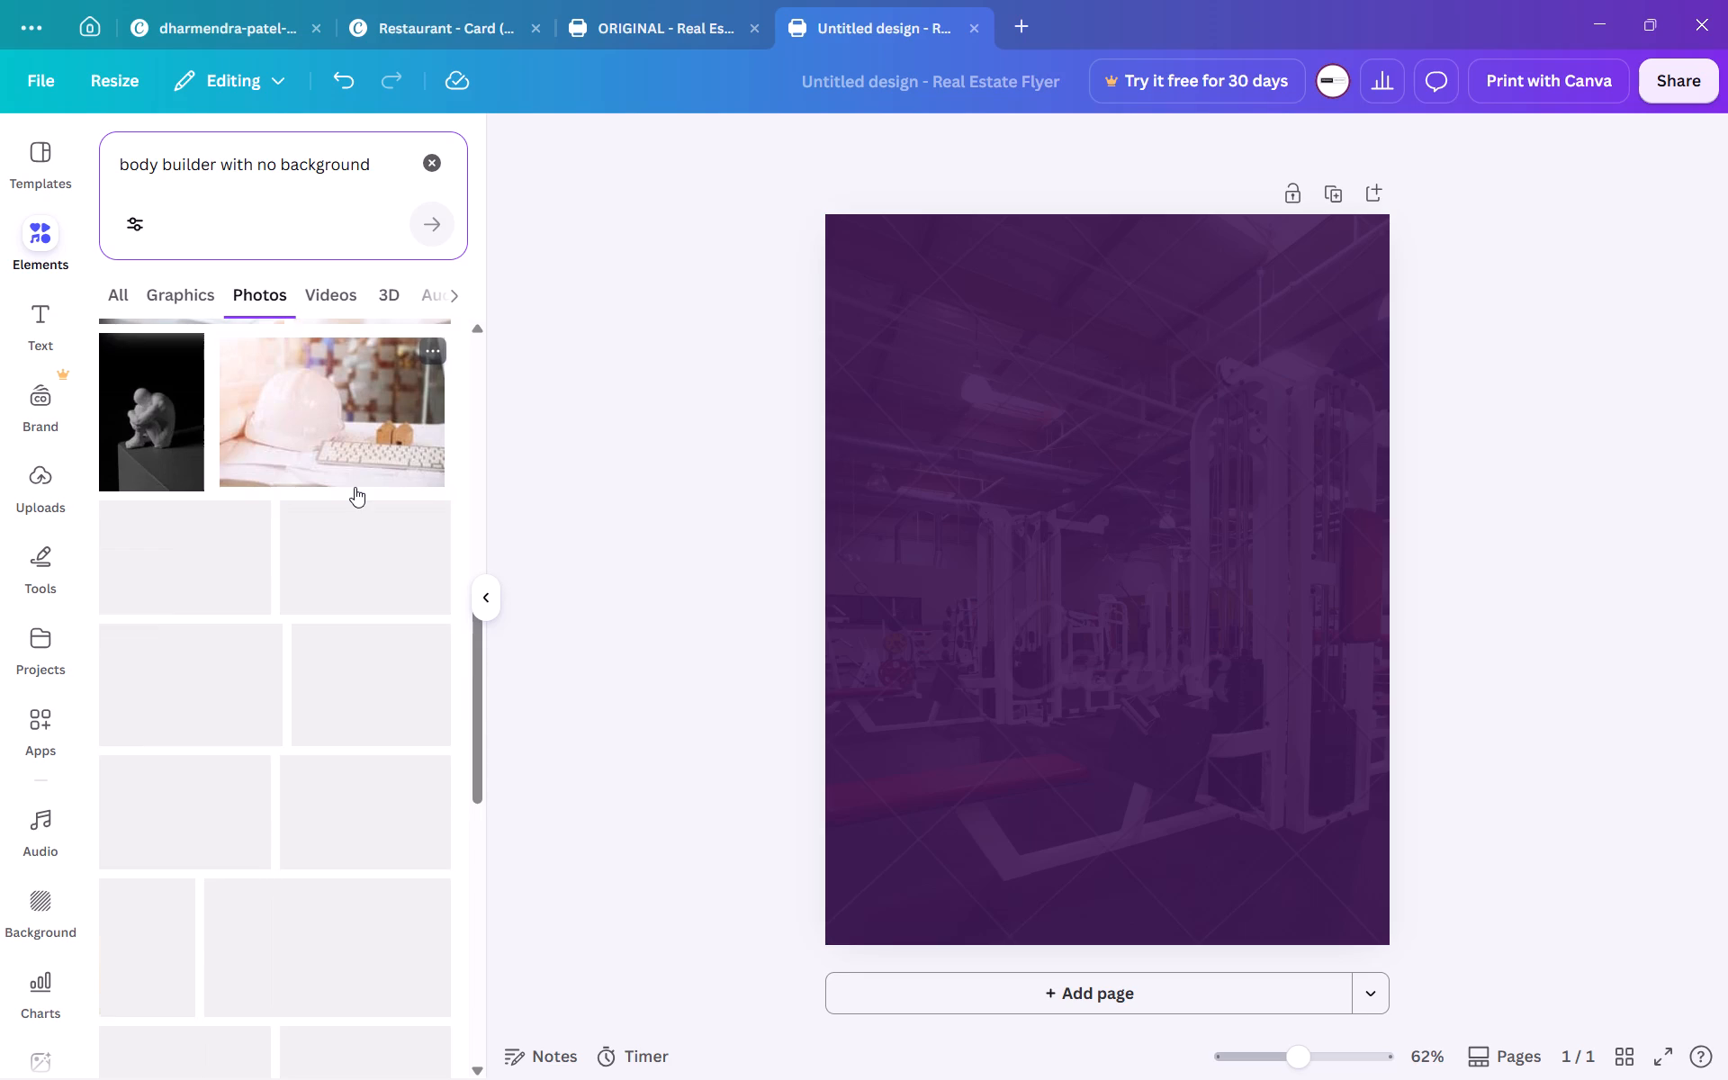
pyautogui.scroll(-3, 355, 487)
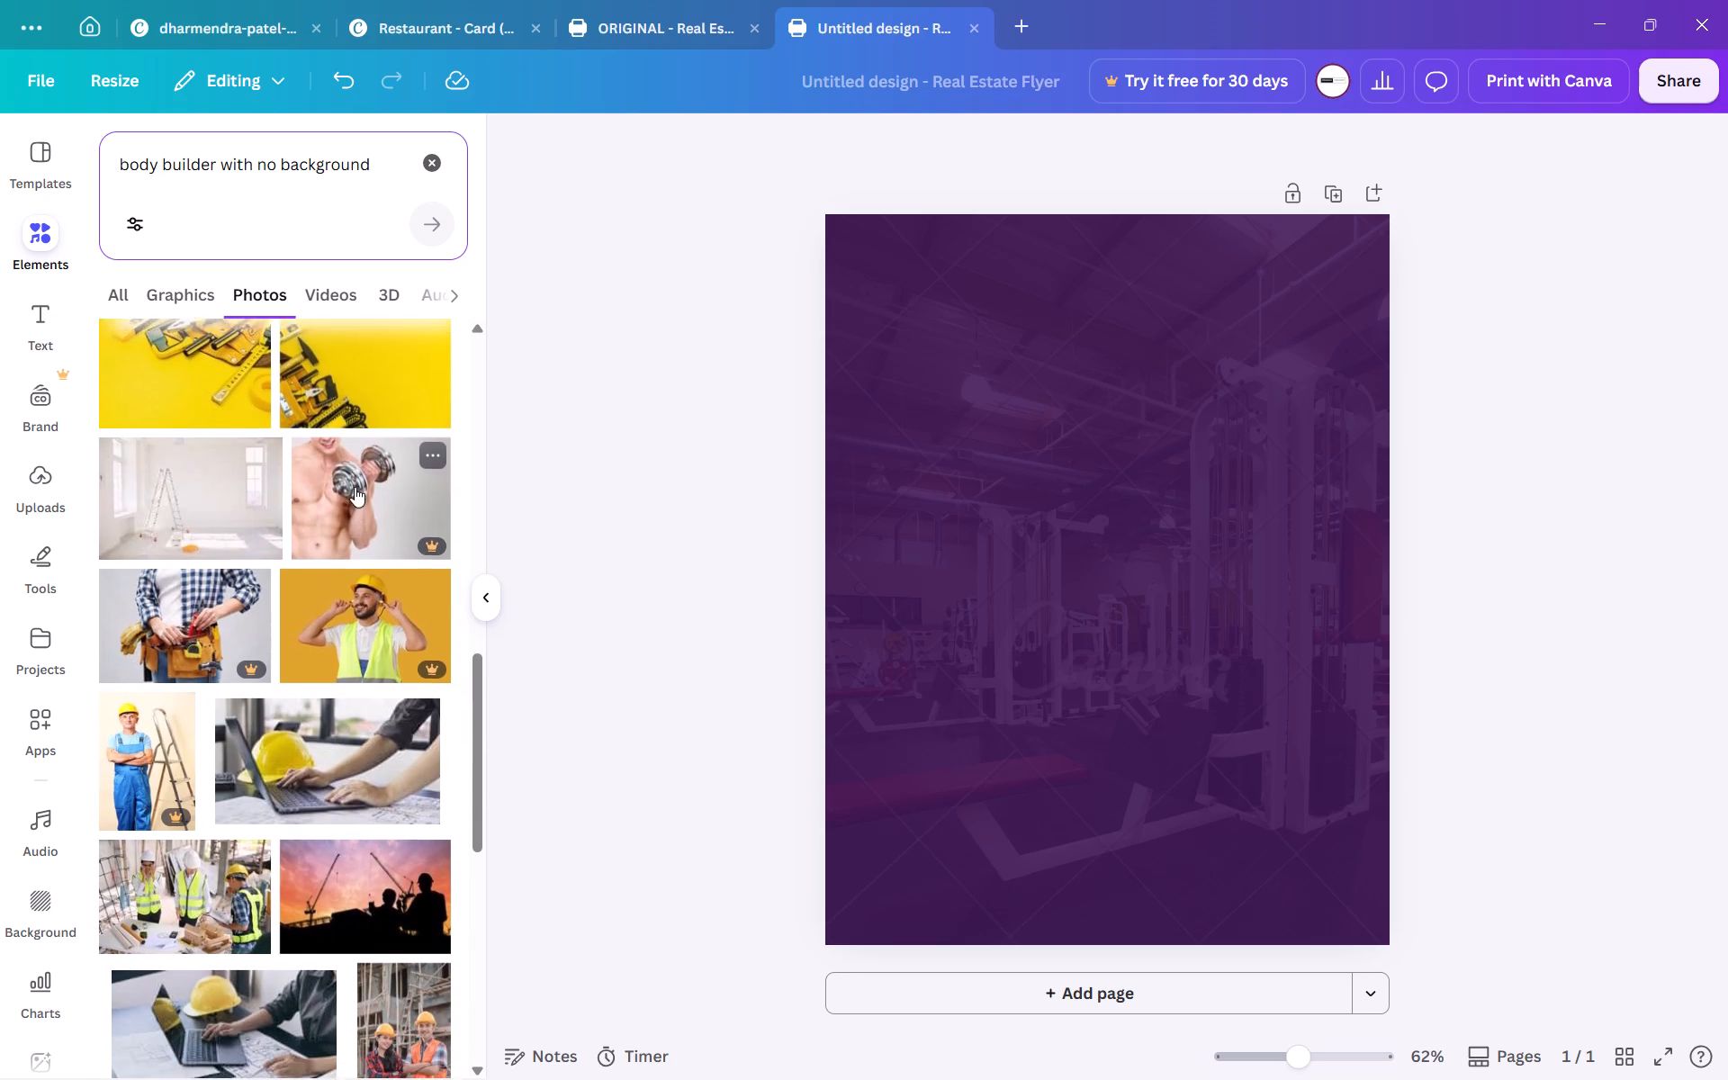
pyautogui.scroll(-1, 355, 487)
pyautogui.scroll(7, 355, 487)
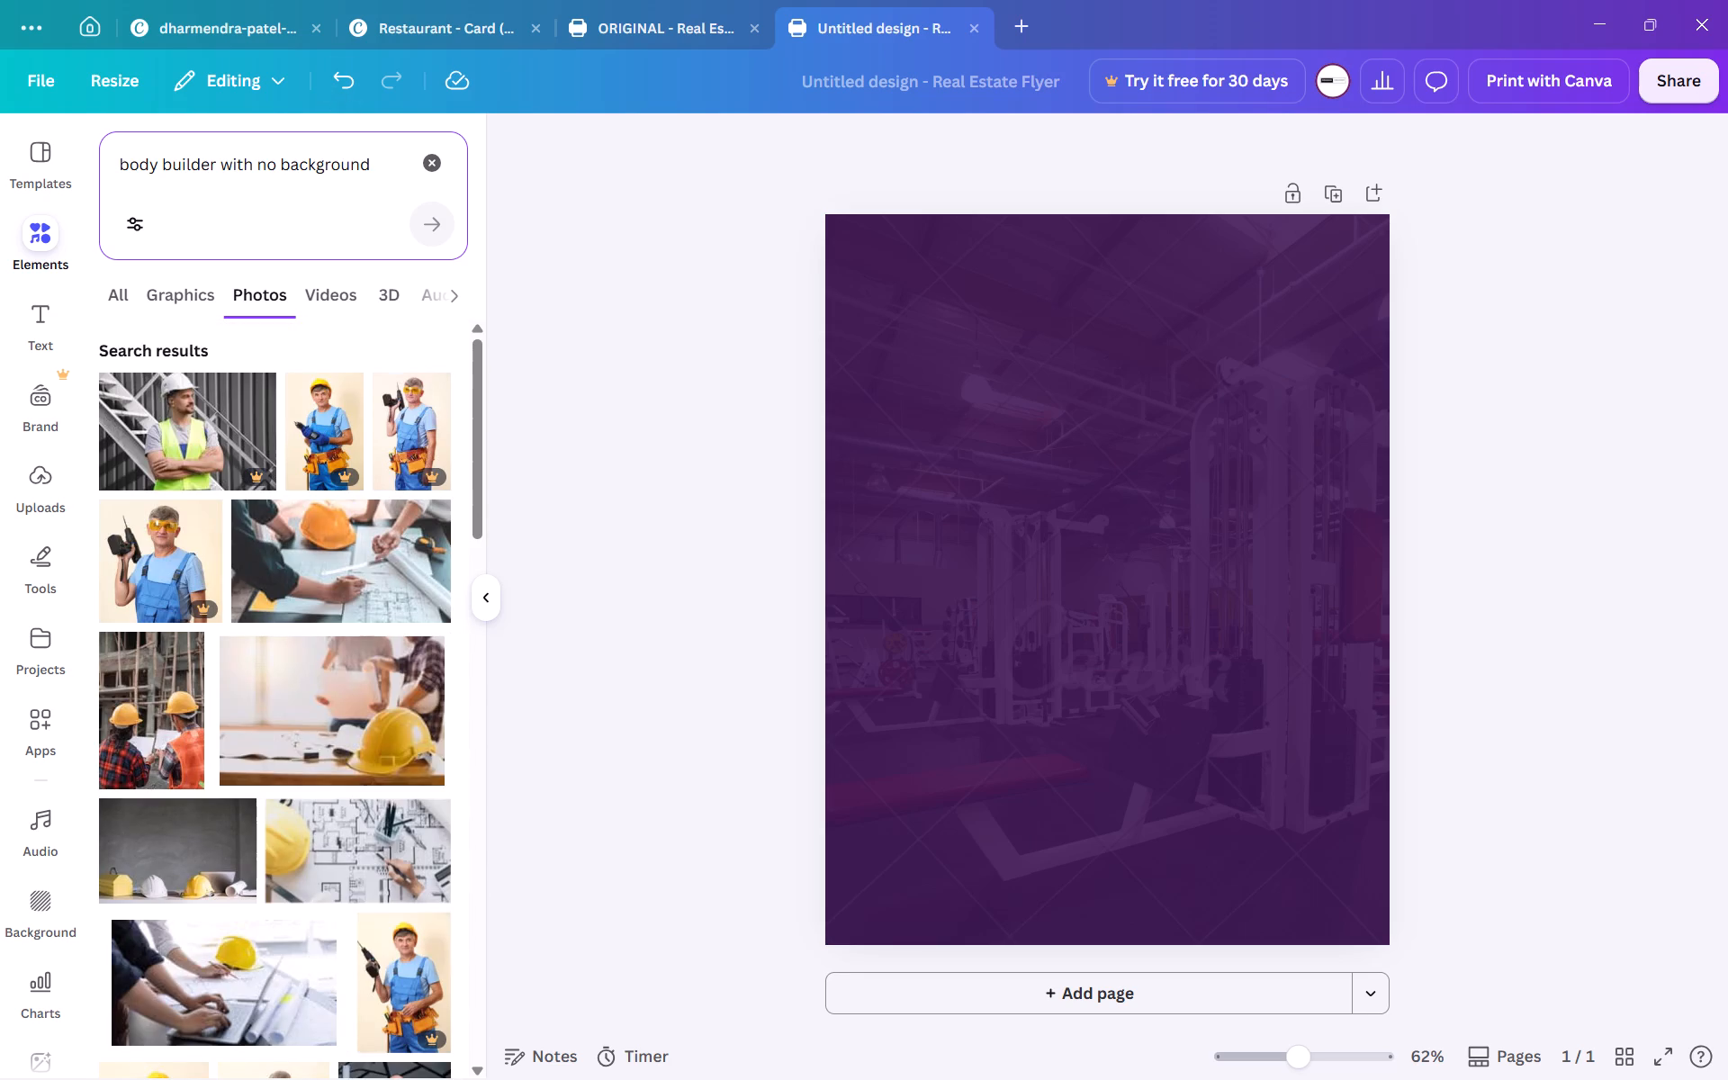
# Shorten the photo search to "body builder" and run it again.
pyautogui.moveTo(378, 166); pyautogui.dragTo(262, 174)
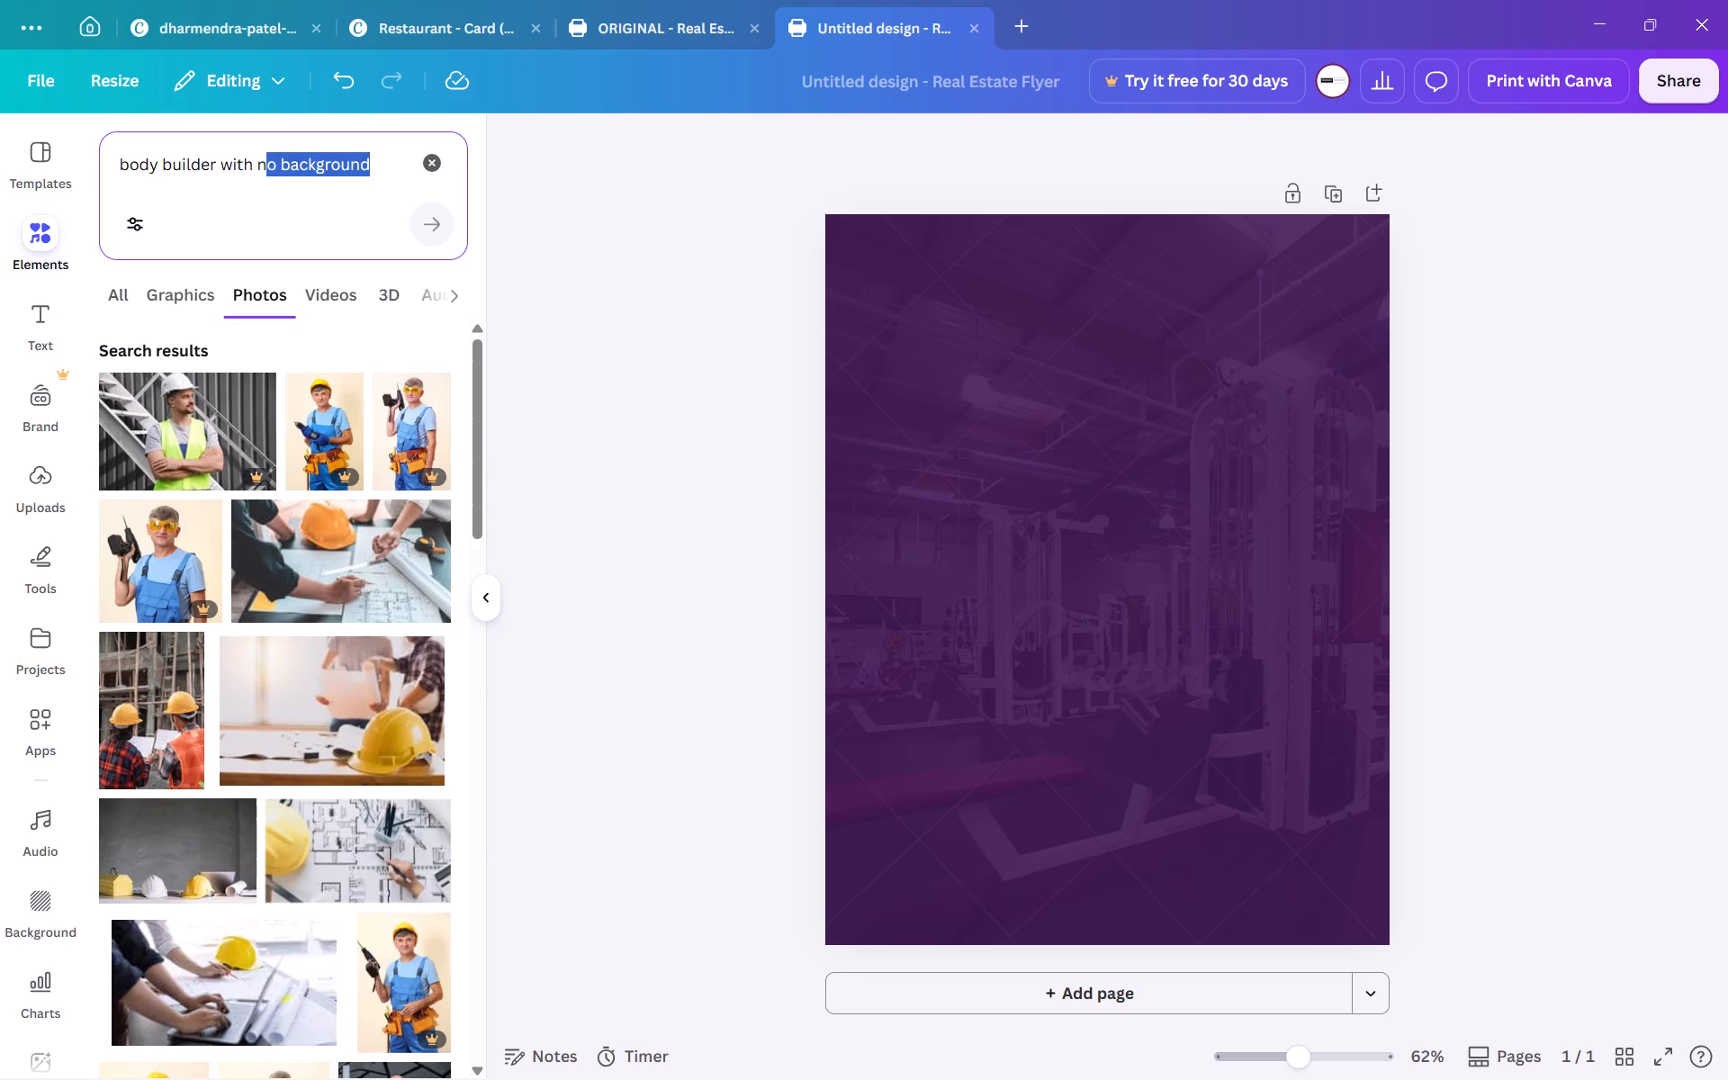
pyautogui.moveTo(262, 174); pyautogui.dragTo(261, 174)
pyautogui.press('BackSpace')
pyautogui.press('BackSpace')
pyautogui.press('BackSpace')
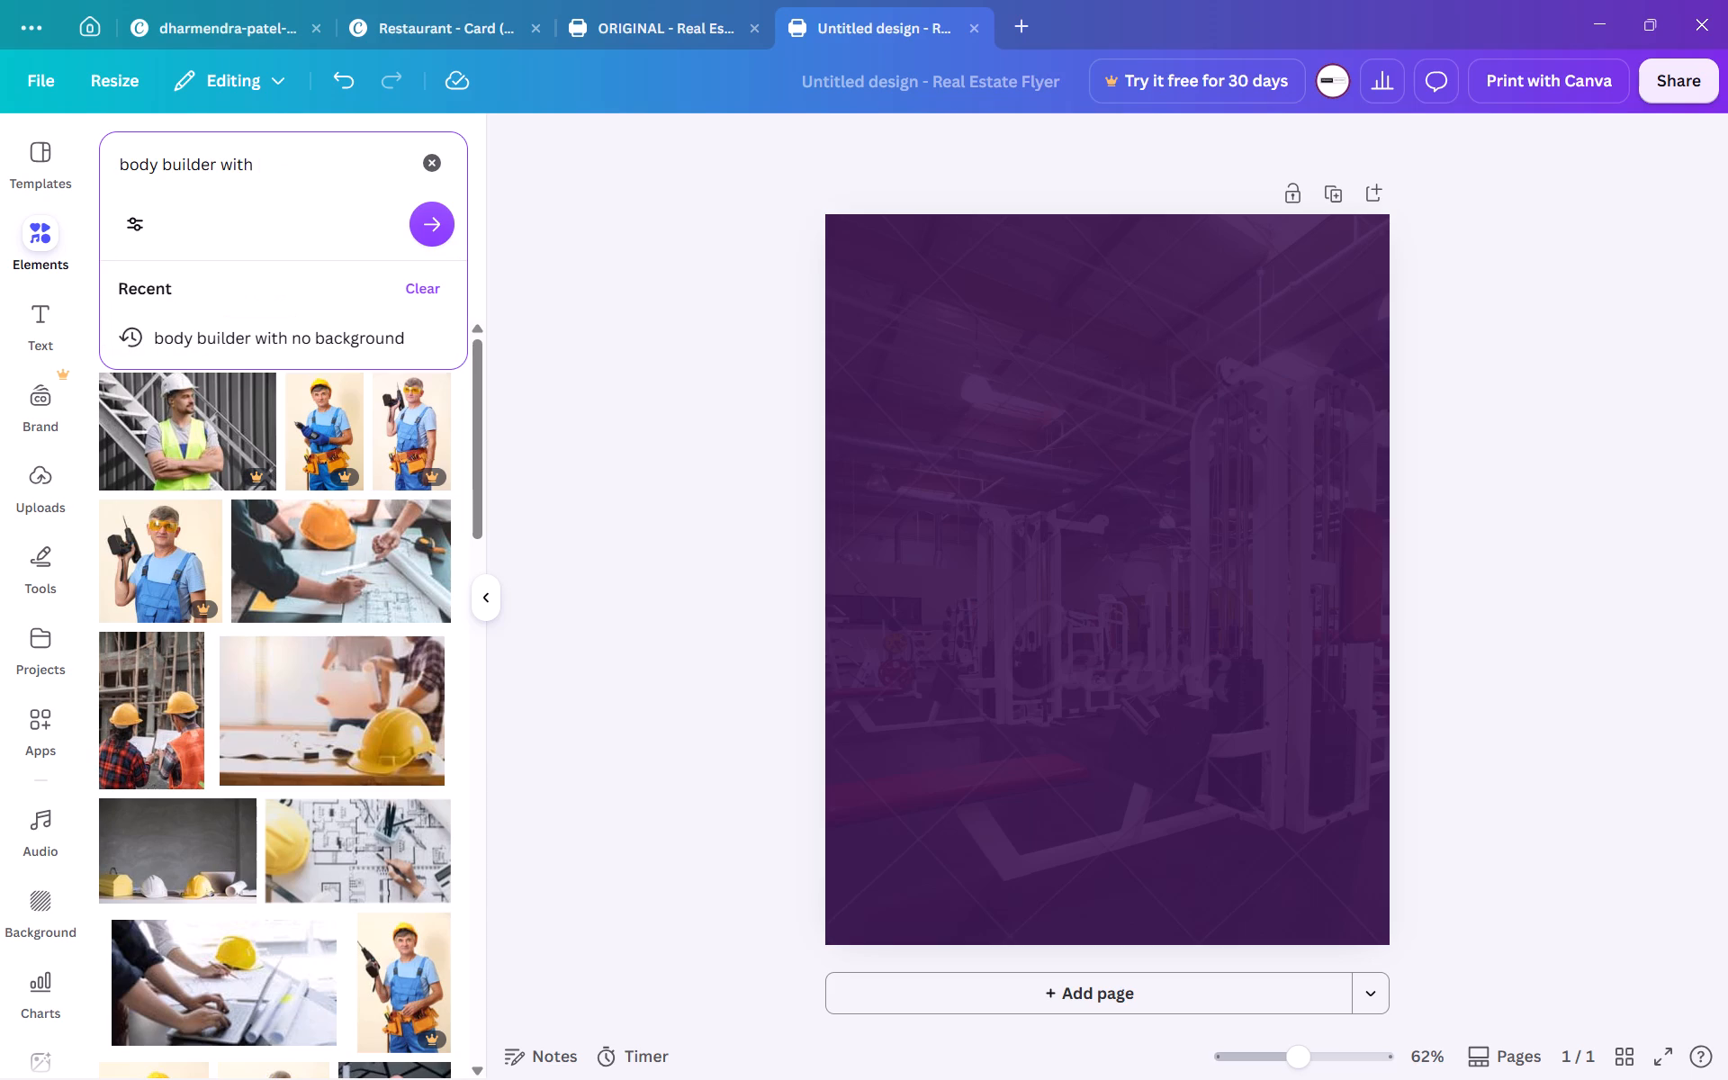
pyautogui.press('BackSpace')
pyautogui.press('BackSpace')
pyautogui.press('BackSpace')
pyautogui.press('BackSpace')
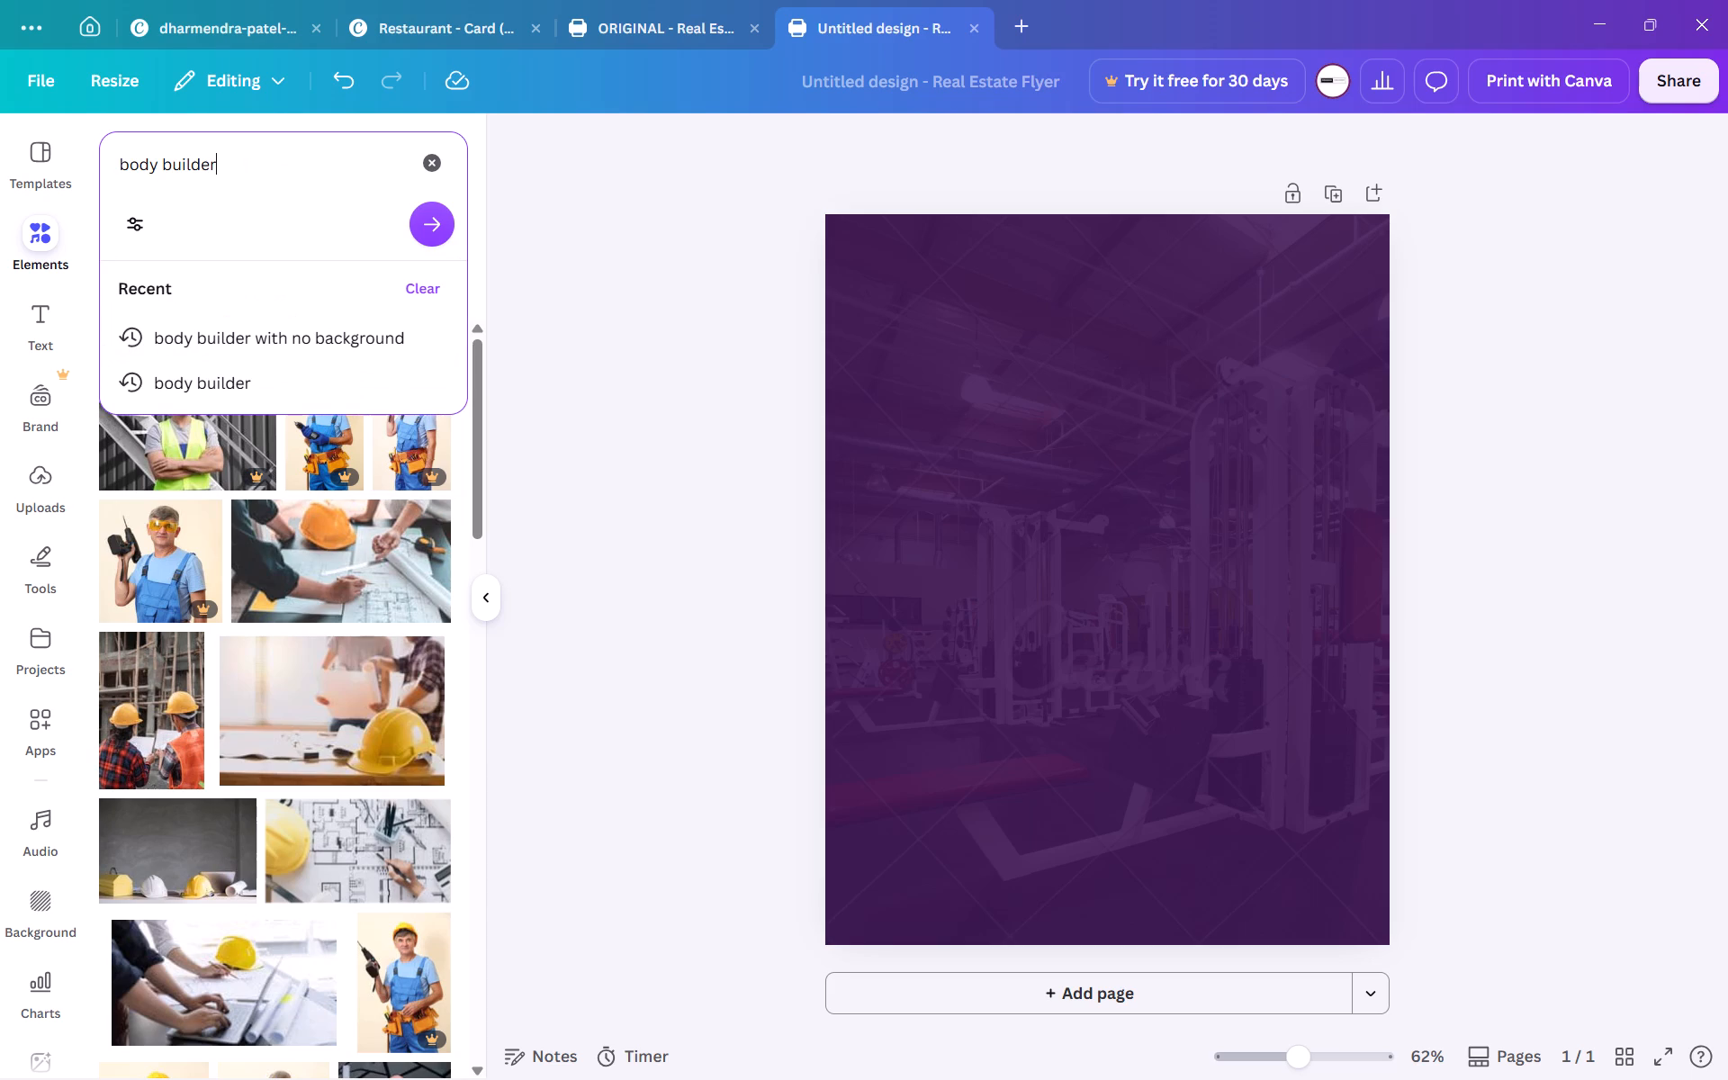
pyautogui.click(429, 239)
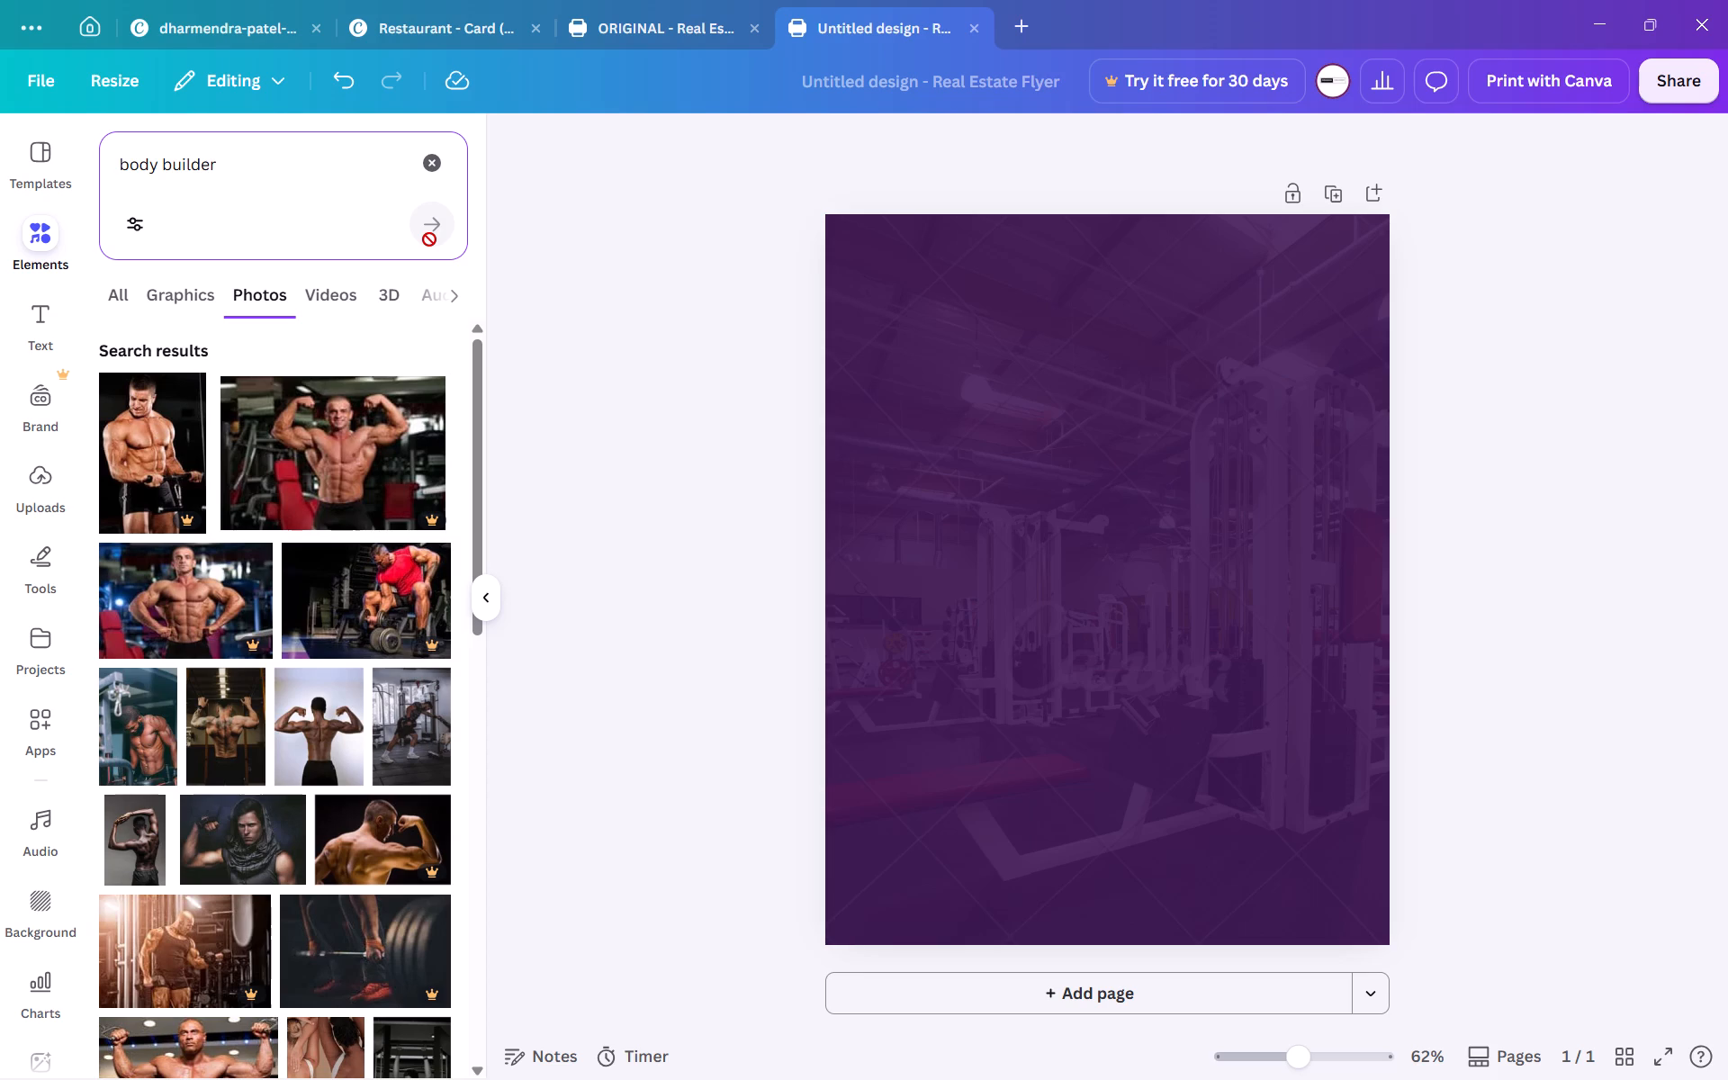
pyautogui.scroll(-2, 429, 239)
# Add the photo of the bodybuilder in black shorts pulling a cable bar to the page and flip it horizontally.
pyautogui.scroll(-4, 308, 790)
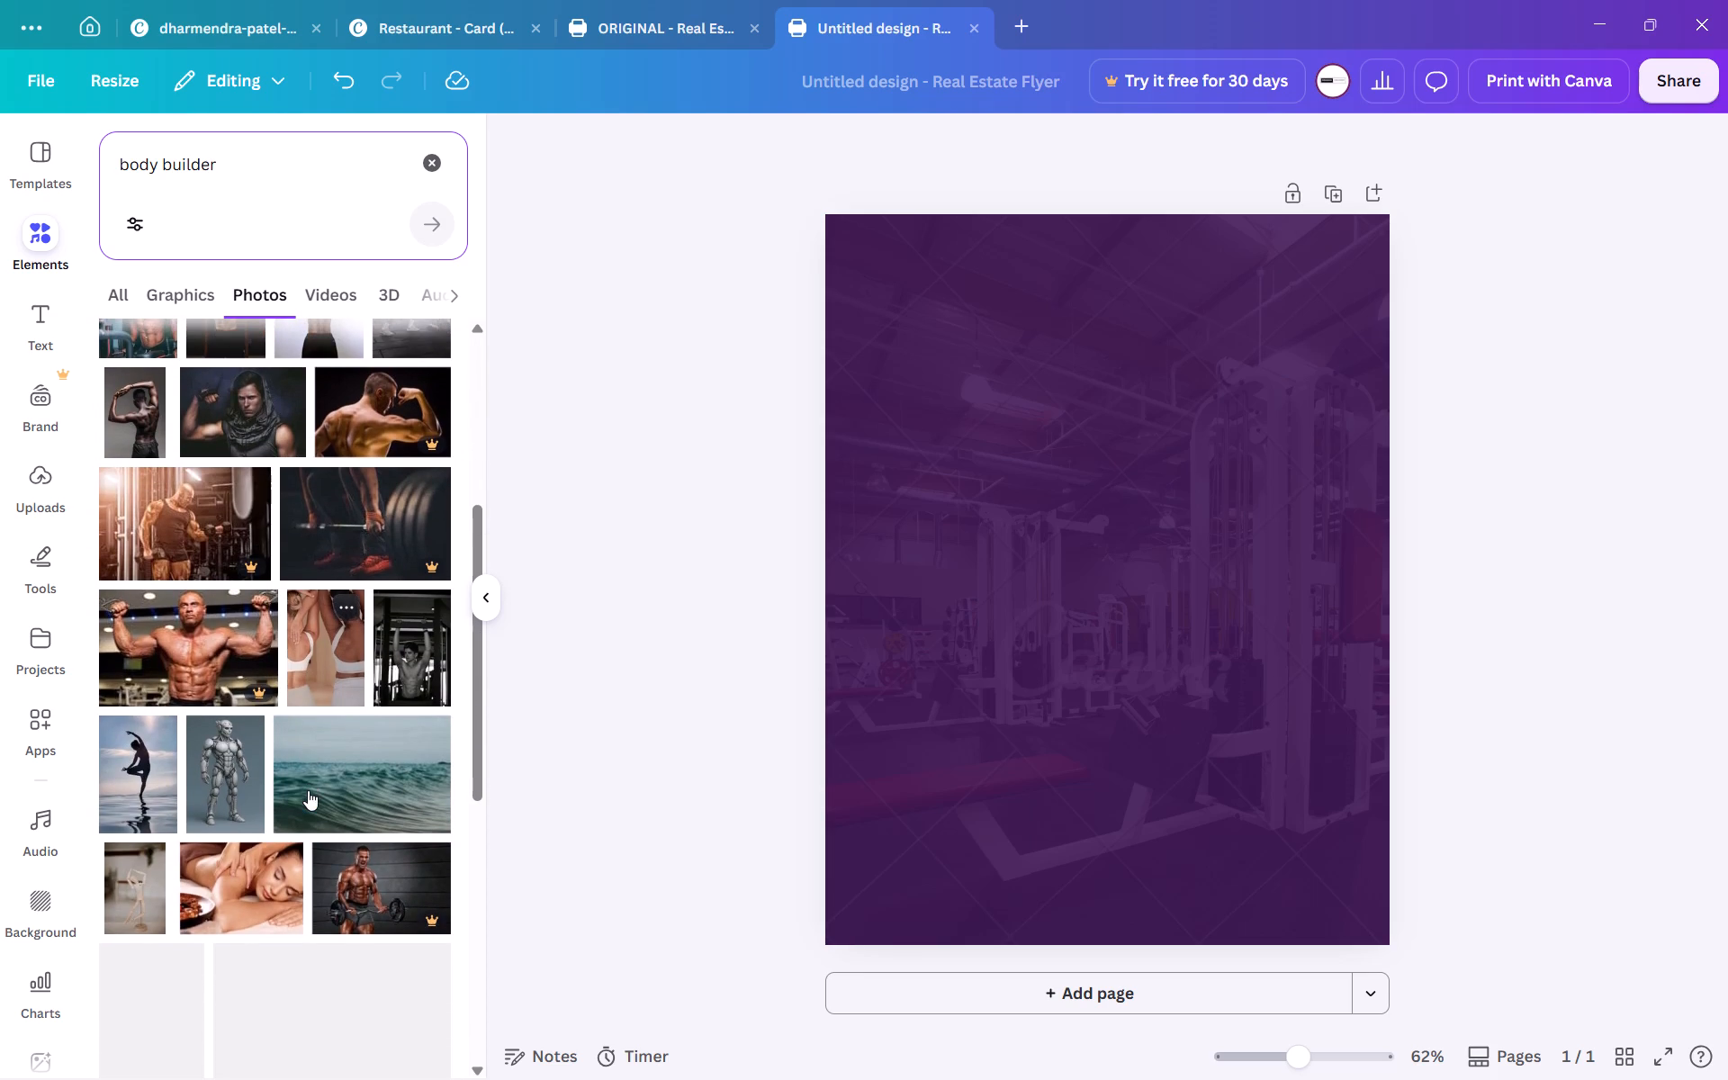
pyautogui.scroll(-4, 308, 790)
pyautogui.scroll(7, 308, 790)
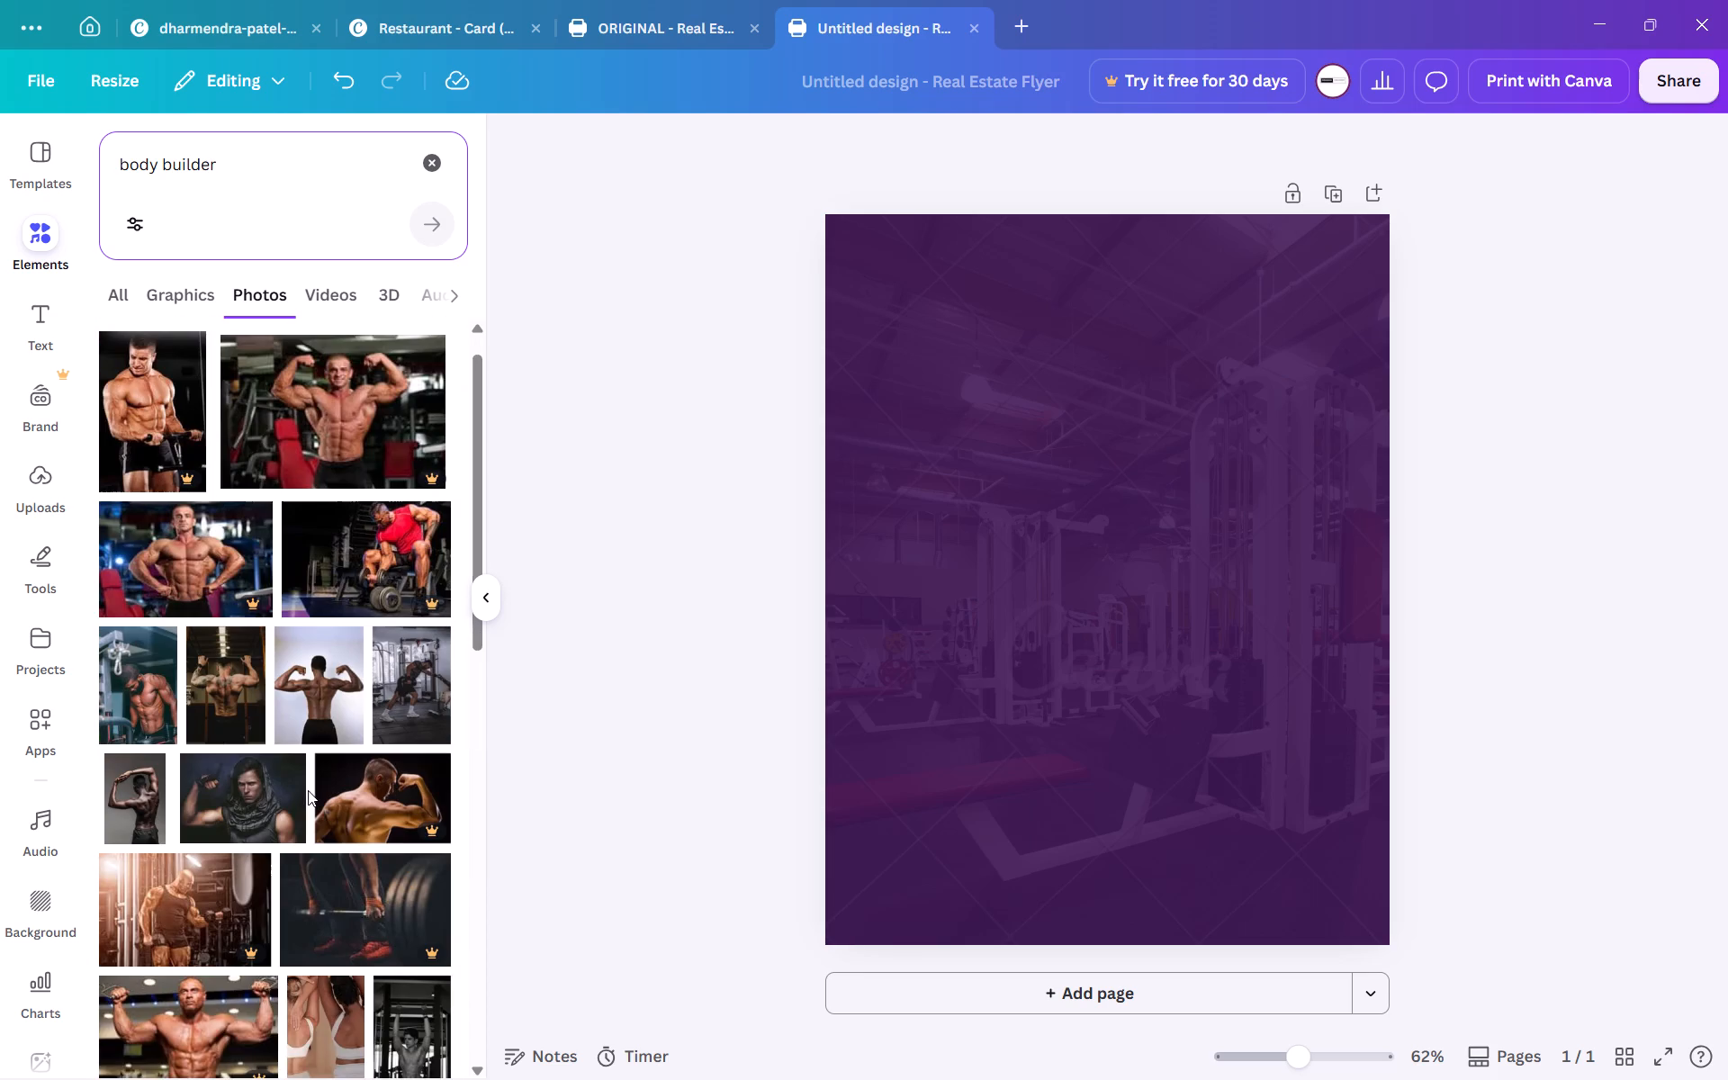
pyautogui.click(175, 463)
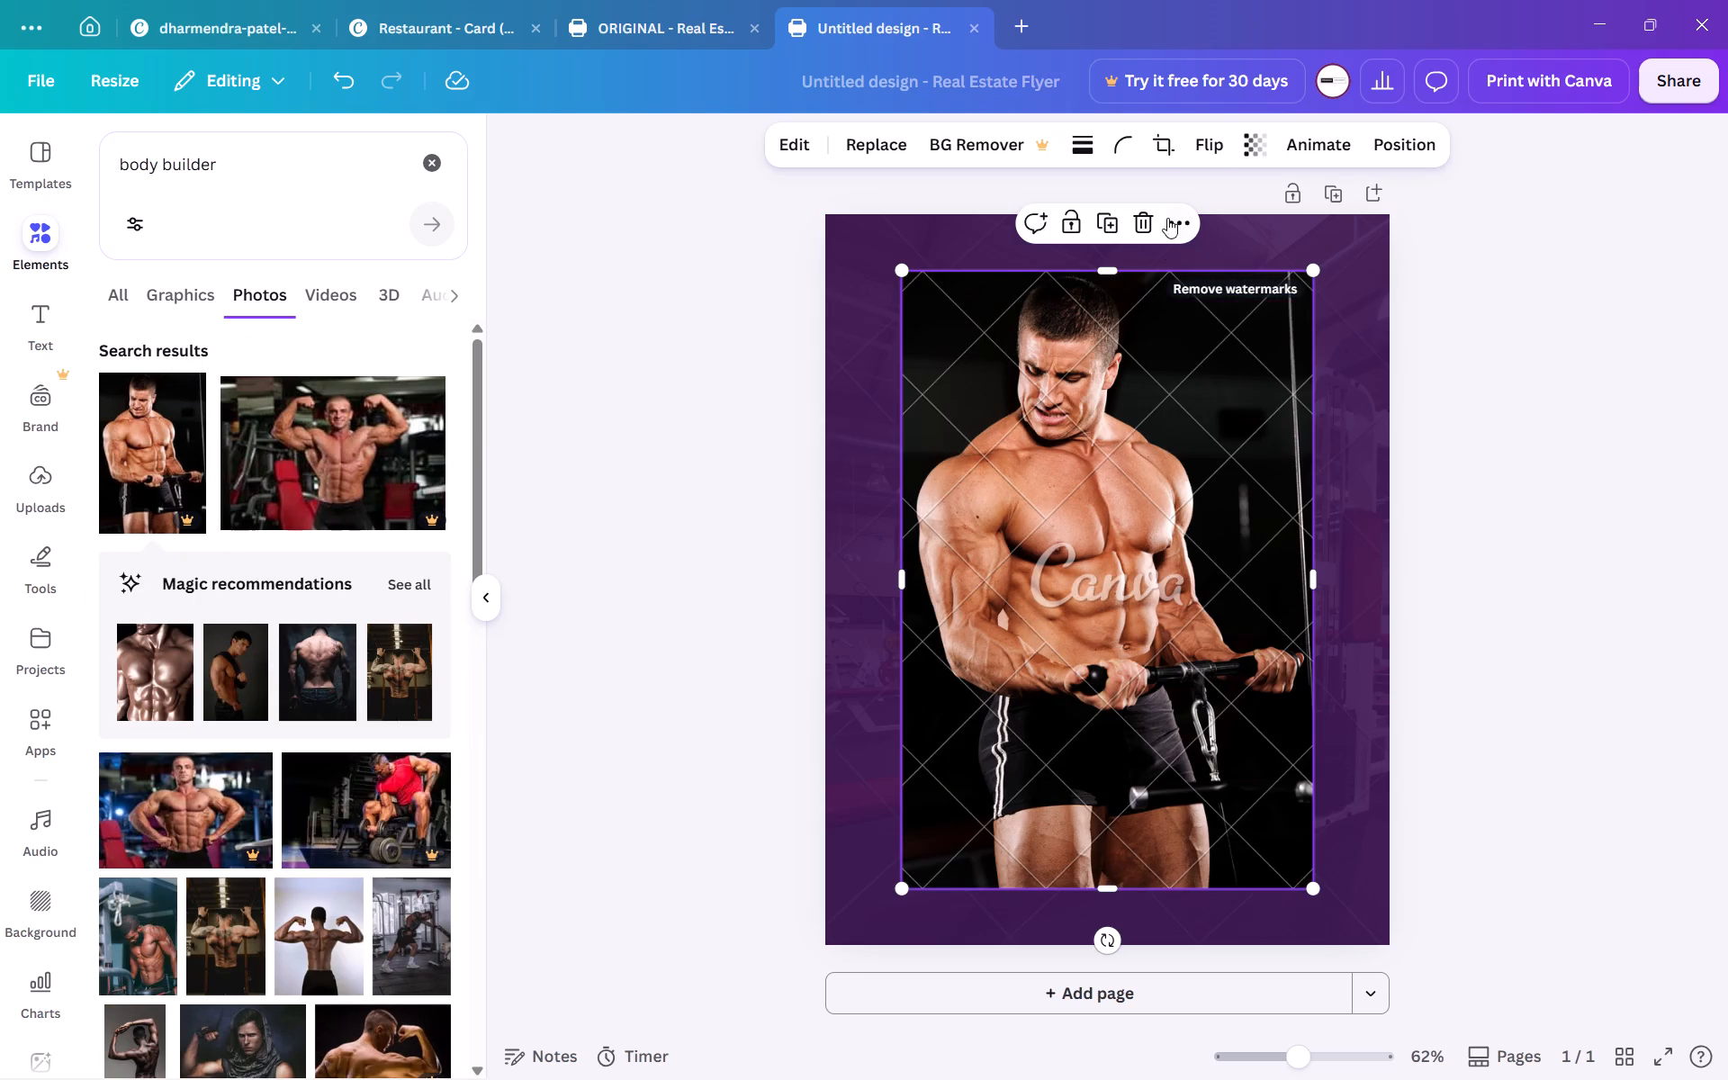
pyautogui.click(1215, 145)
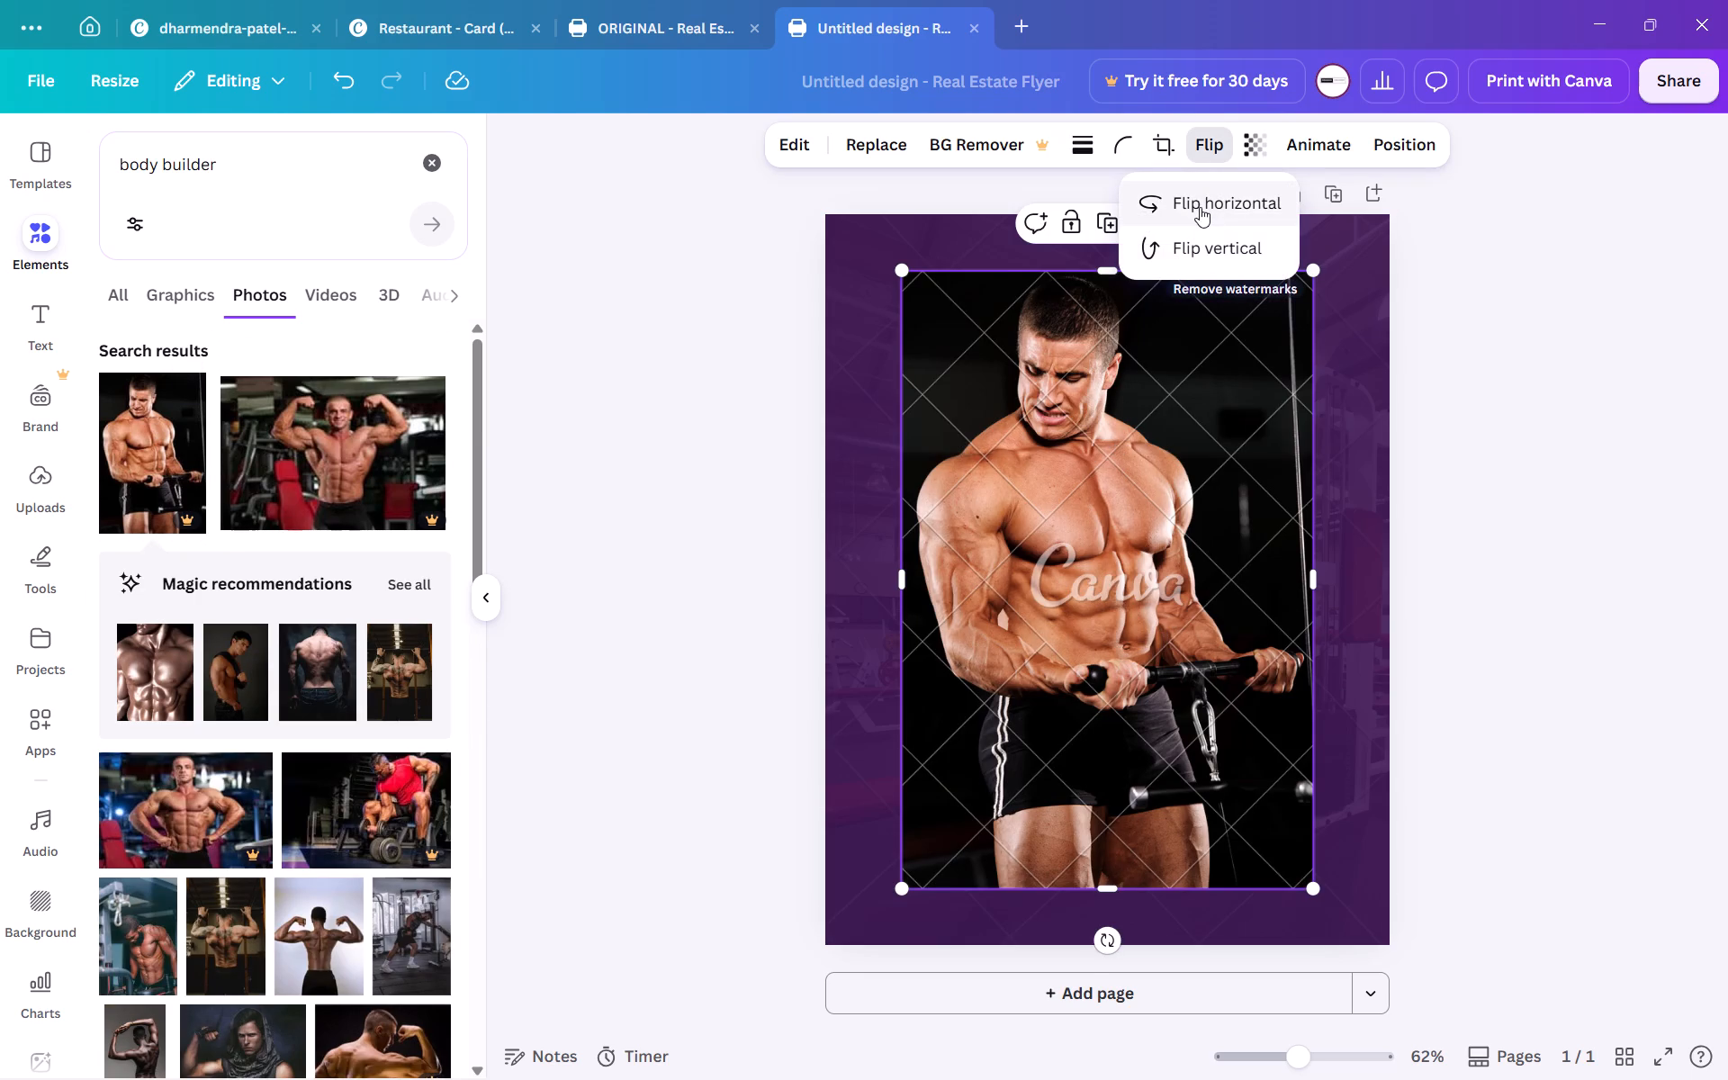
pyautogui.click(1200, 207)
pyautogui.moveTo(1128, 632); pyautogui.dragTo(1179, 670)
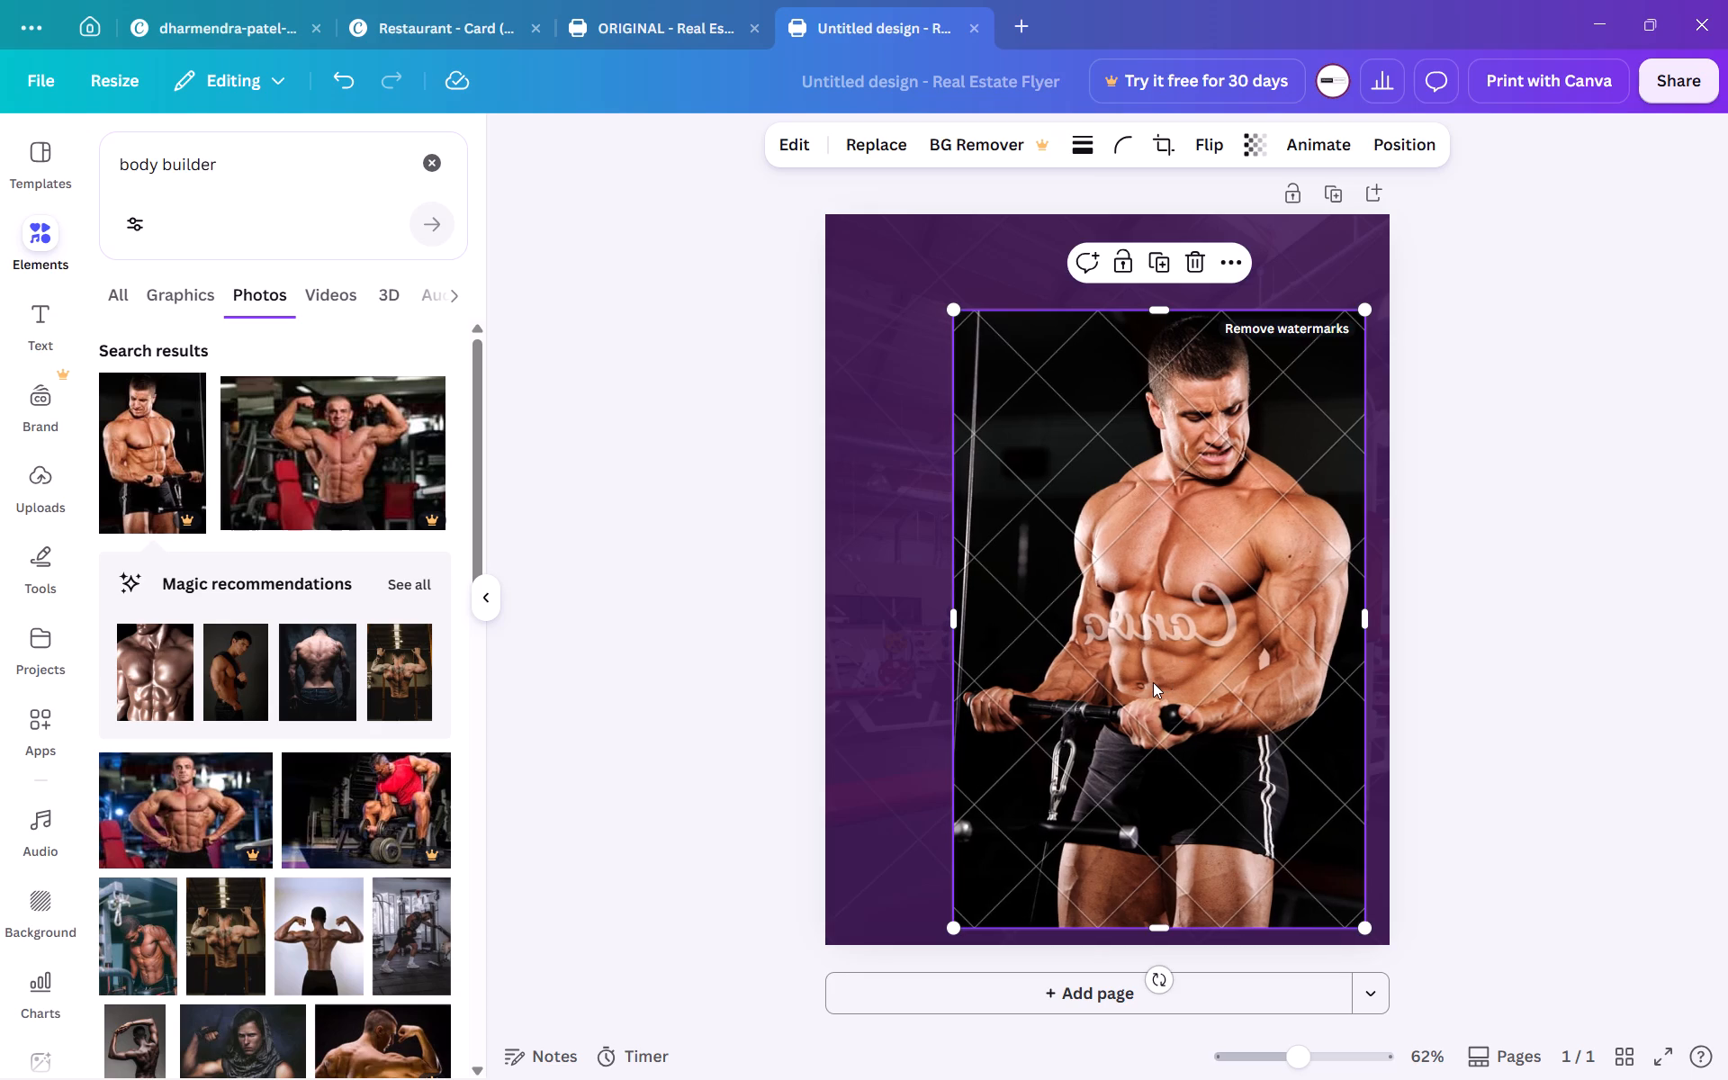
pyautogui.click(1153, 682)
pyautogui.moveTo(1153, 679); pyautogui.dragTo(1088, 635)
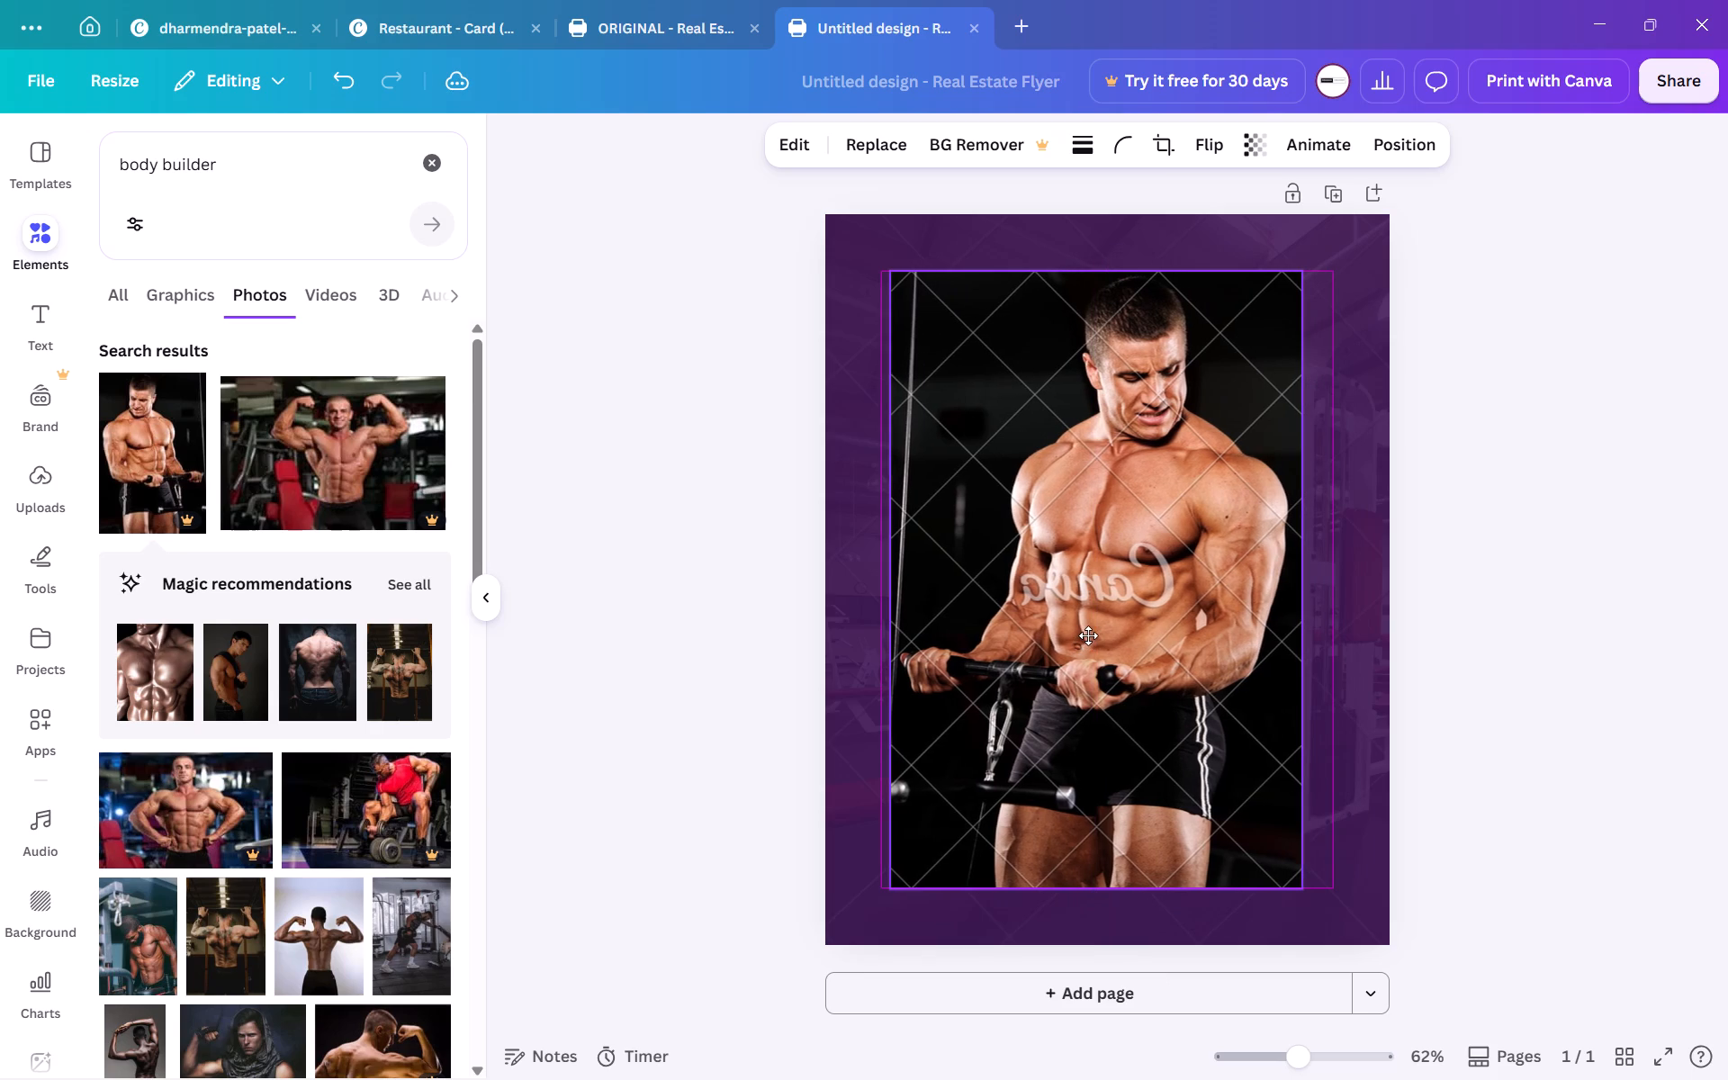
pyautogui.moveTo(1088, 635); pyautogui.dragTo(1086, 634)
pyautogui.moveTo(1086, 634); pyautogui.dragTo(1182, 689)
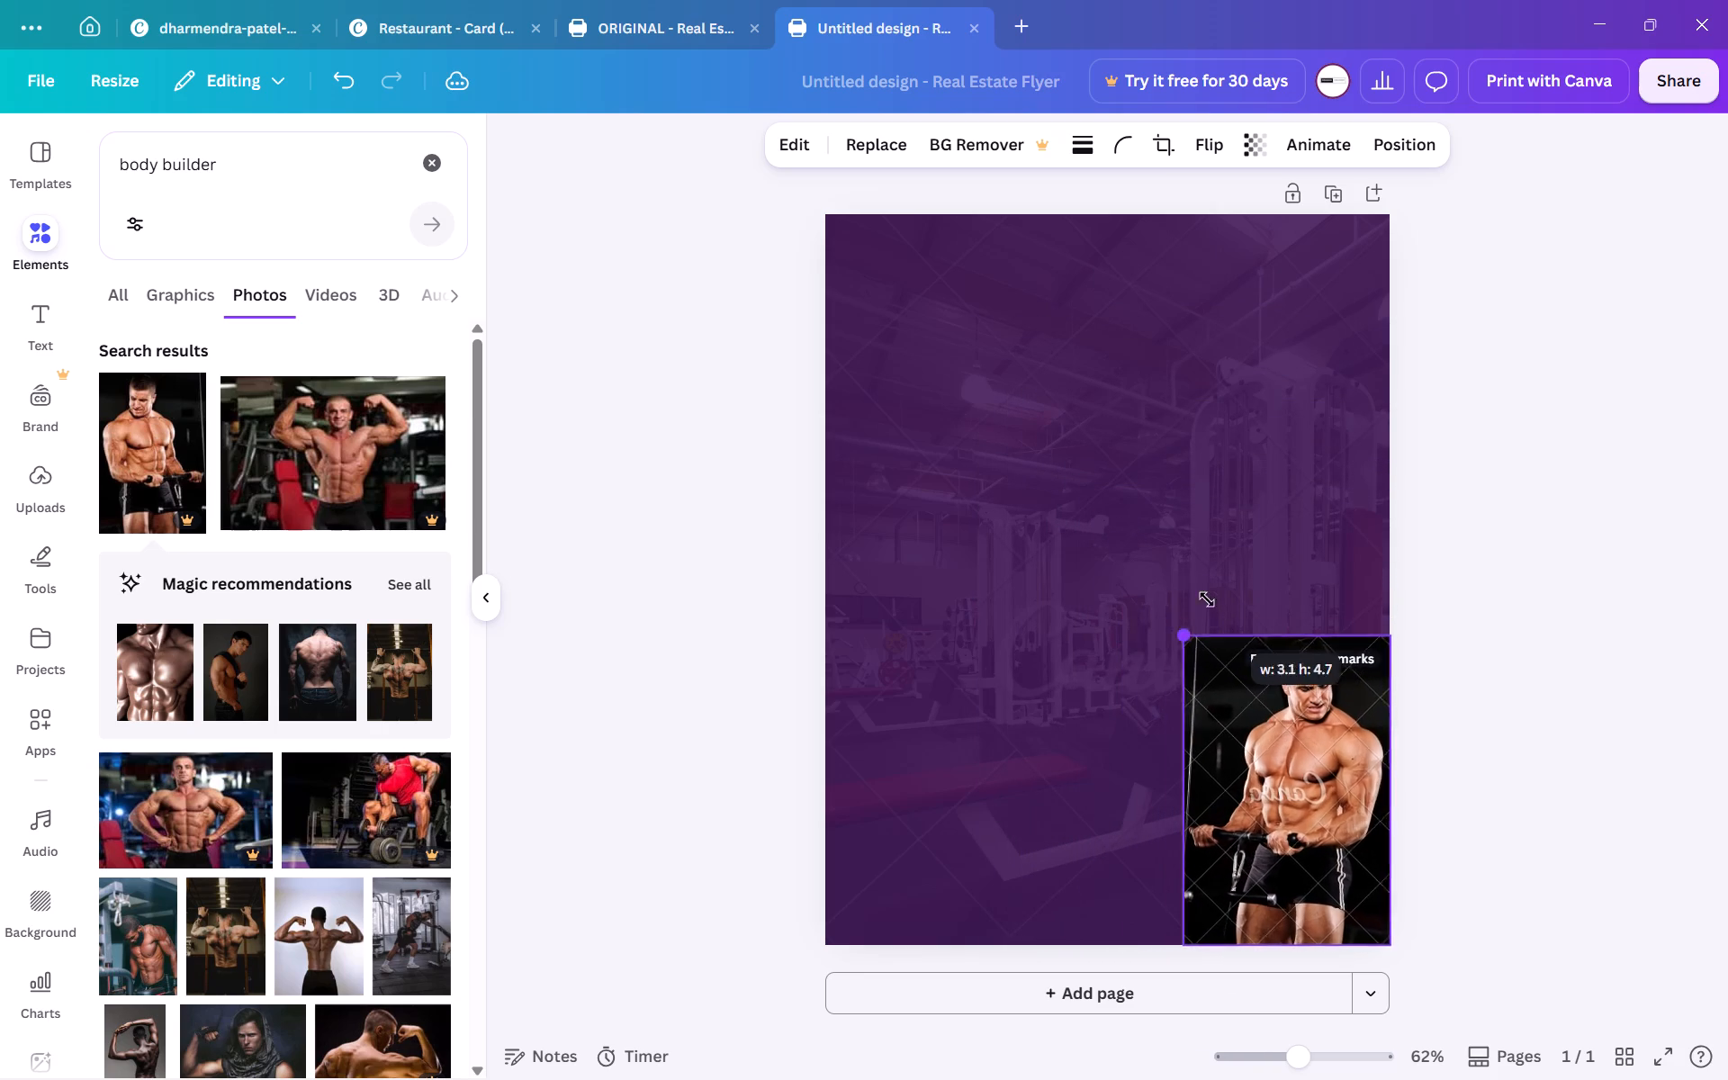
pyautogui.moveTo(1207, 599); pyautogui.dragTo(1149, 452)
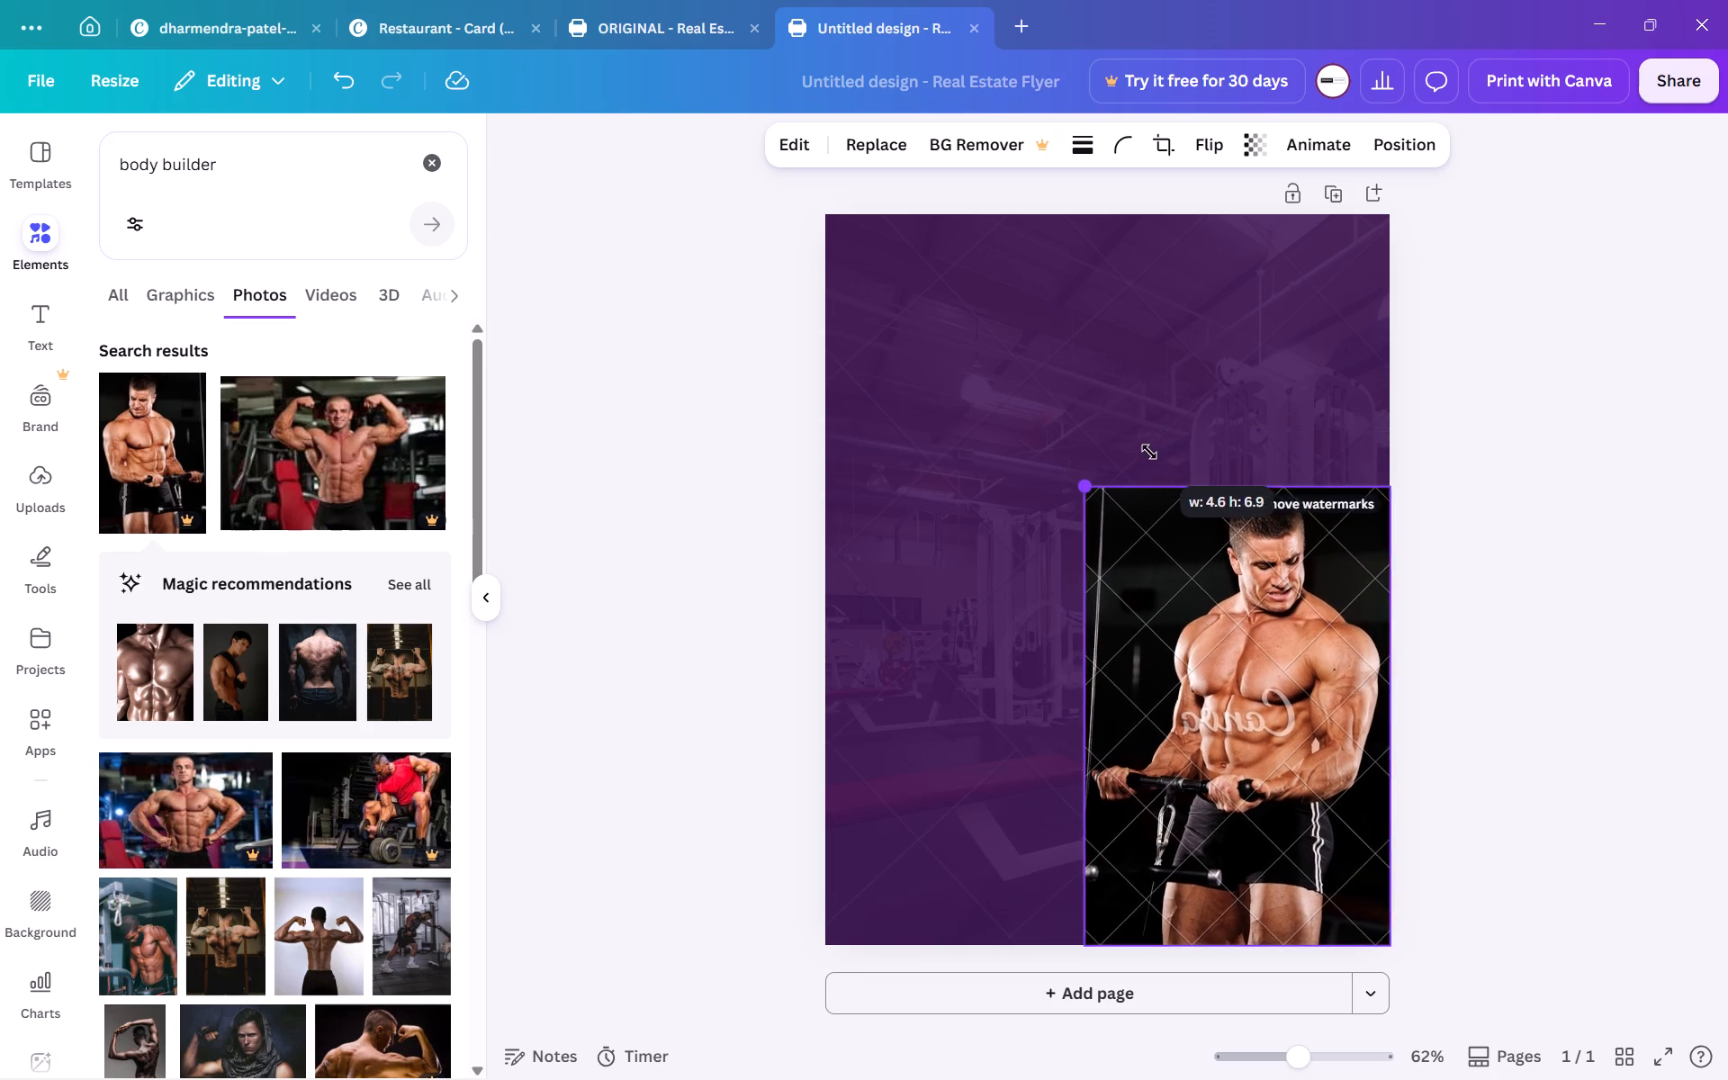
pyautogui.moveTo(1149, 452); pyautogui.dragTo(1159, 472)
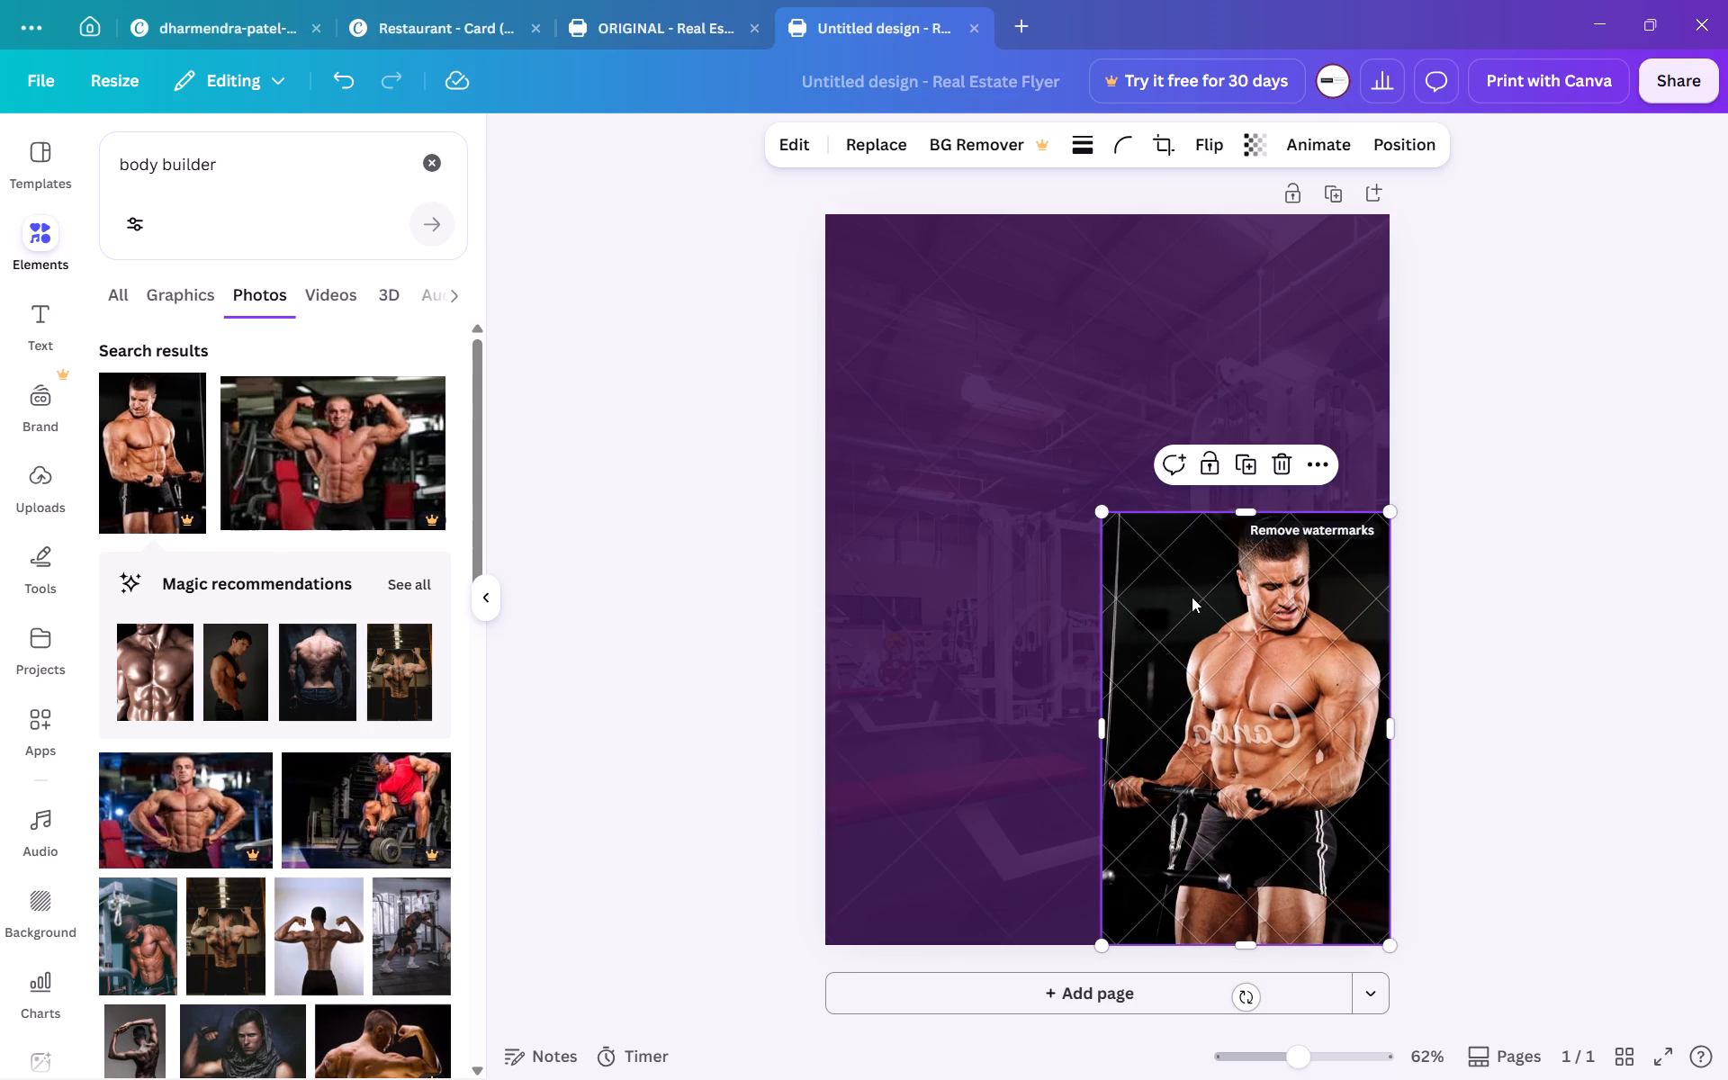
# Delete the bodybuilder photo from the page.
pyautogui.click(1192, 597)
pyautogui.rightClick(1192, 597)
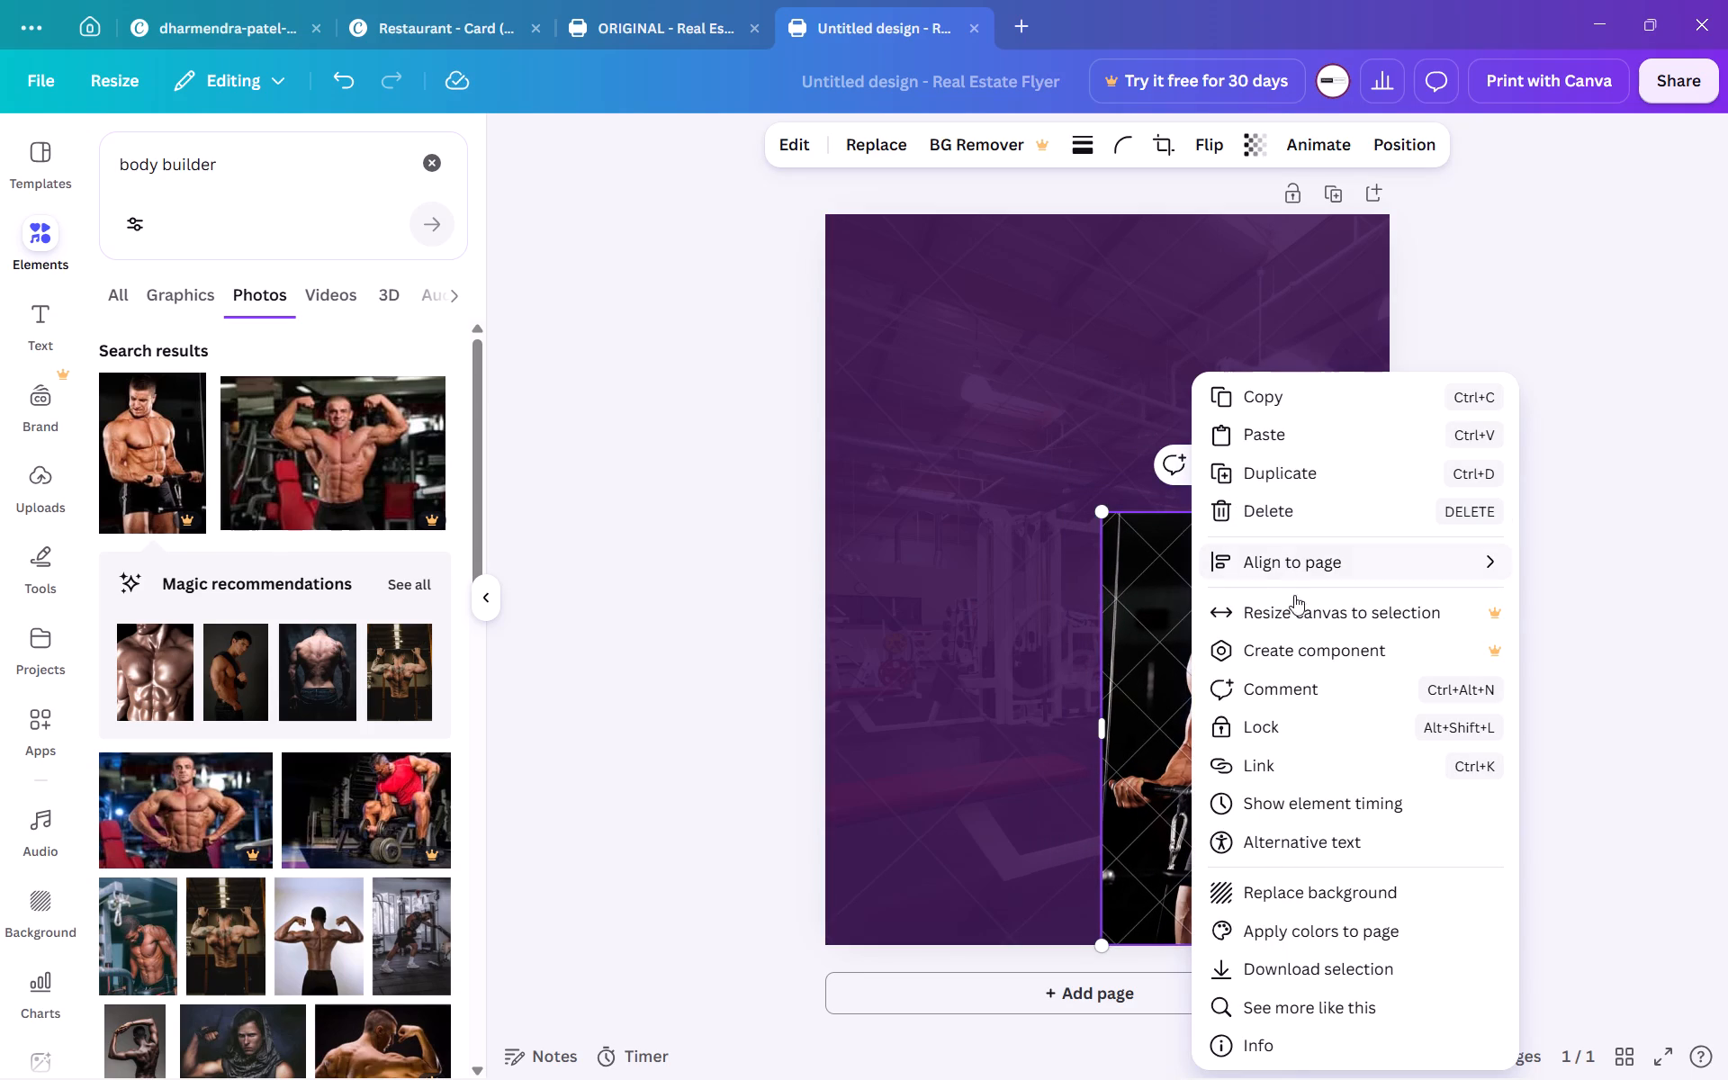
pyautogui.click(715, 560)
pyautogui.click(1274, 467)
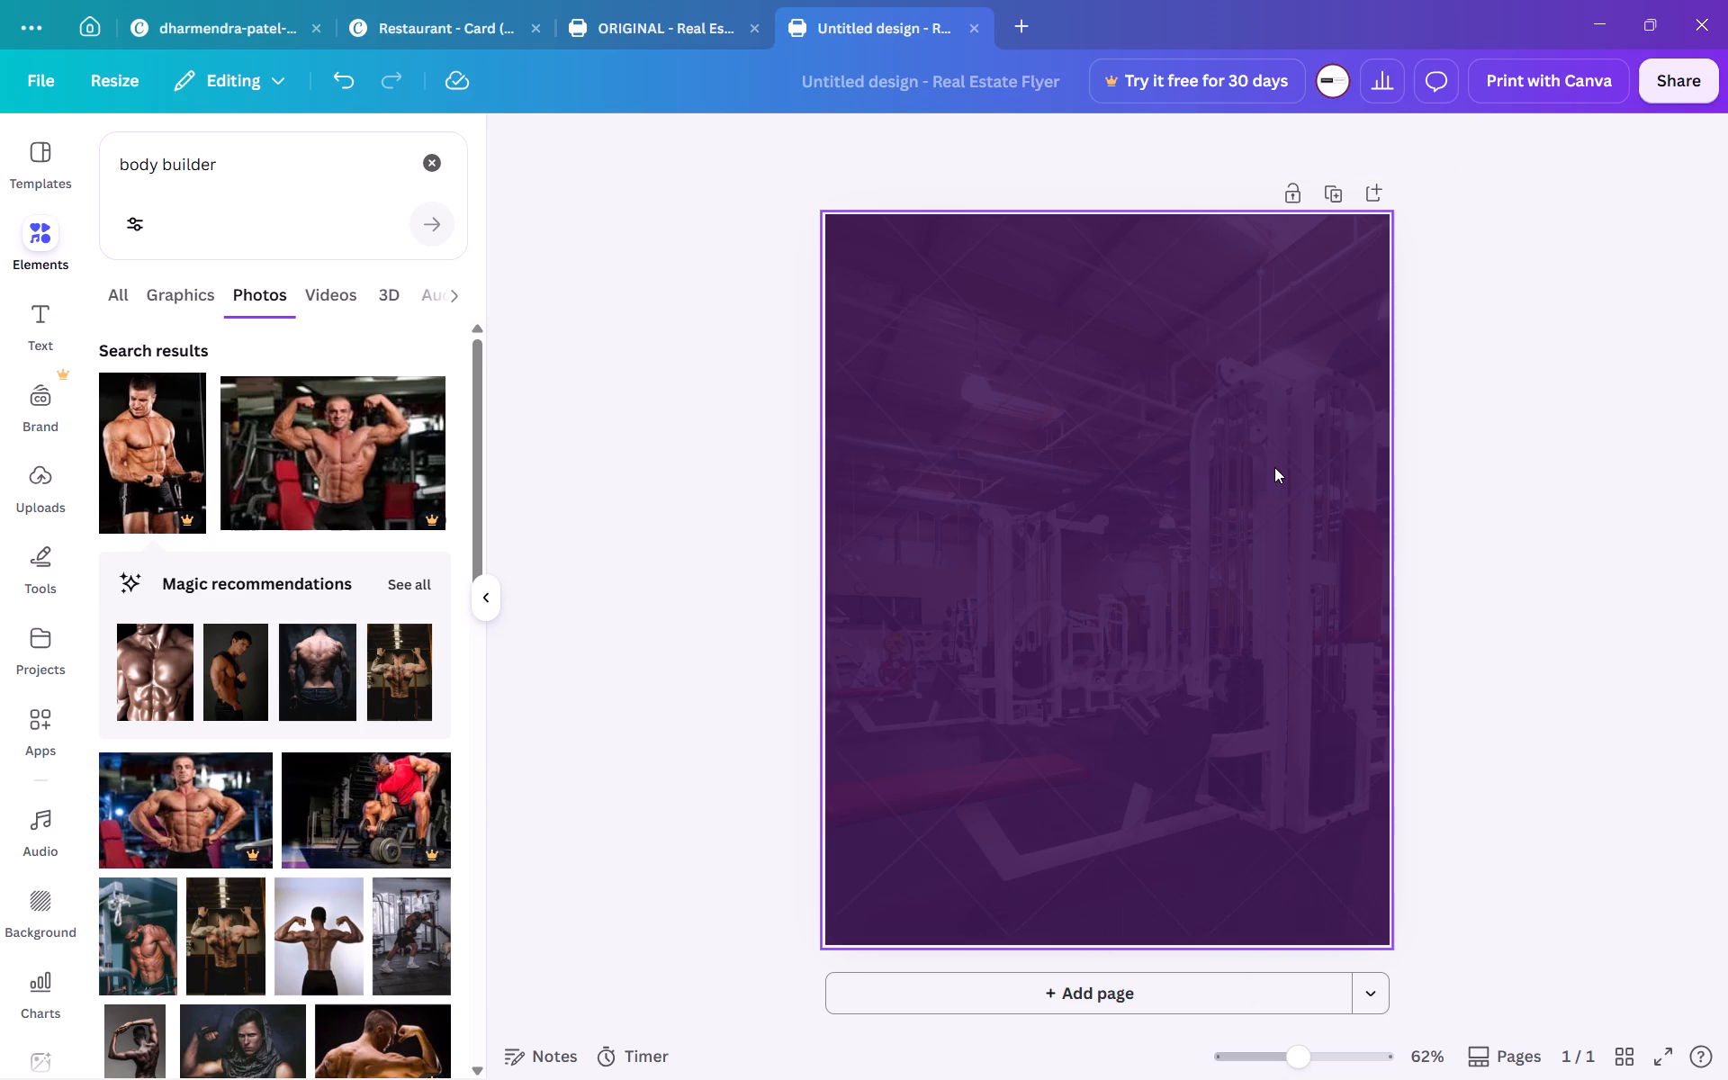
# Add the graphic of the shirtless man in black and teal shorts and place it against the page's bottom edge near the right corner.
pyautogui.click(114, 292)
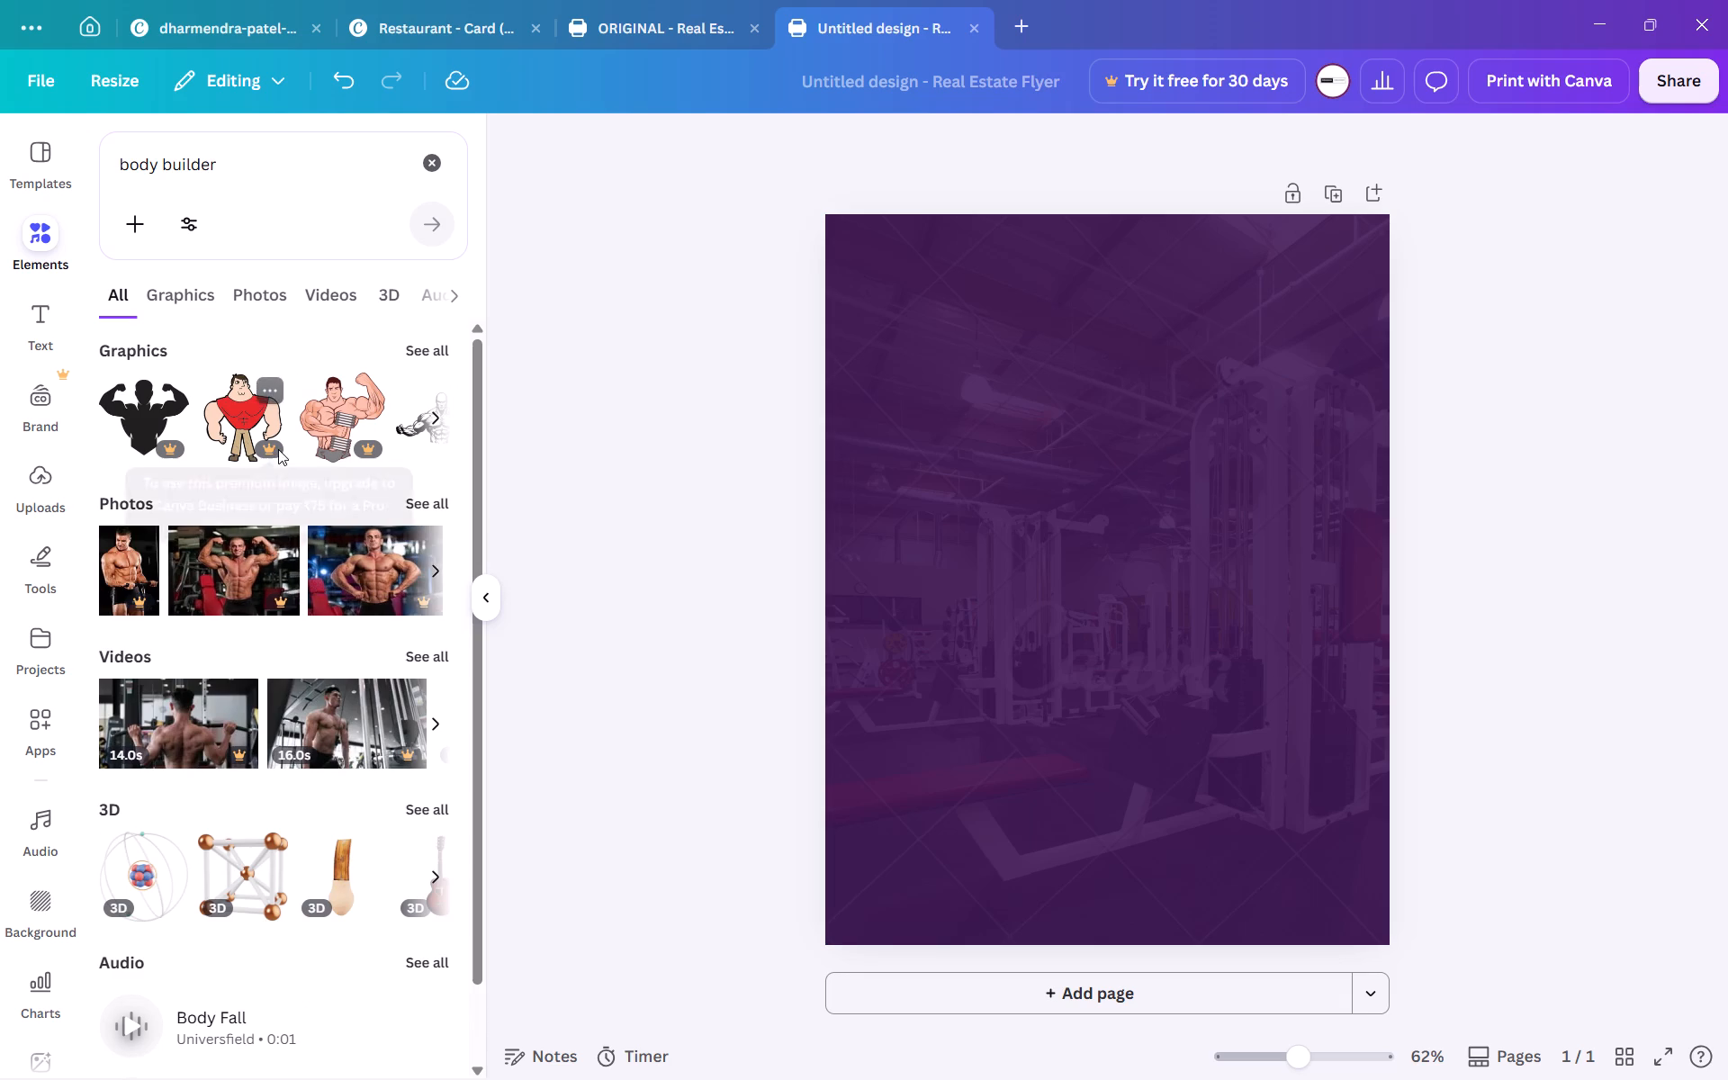
pyautogui.hscroll(-5, 278, 449)
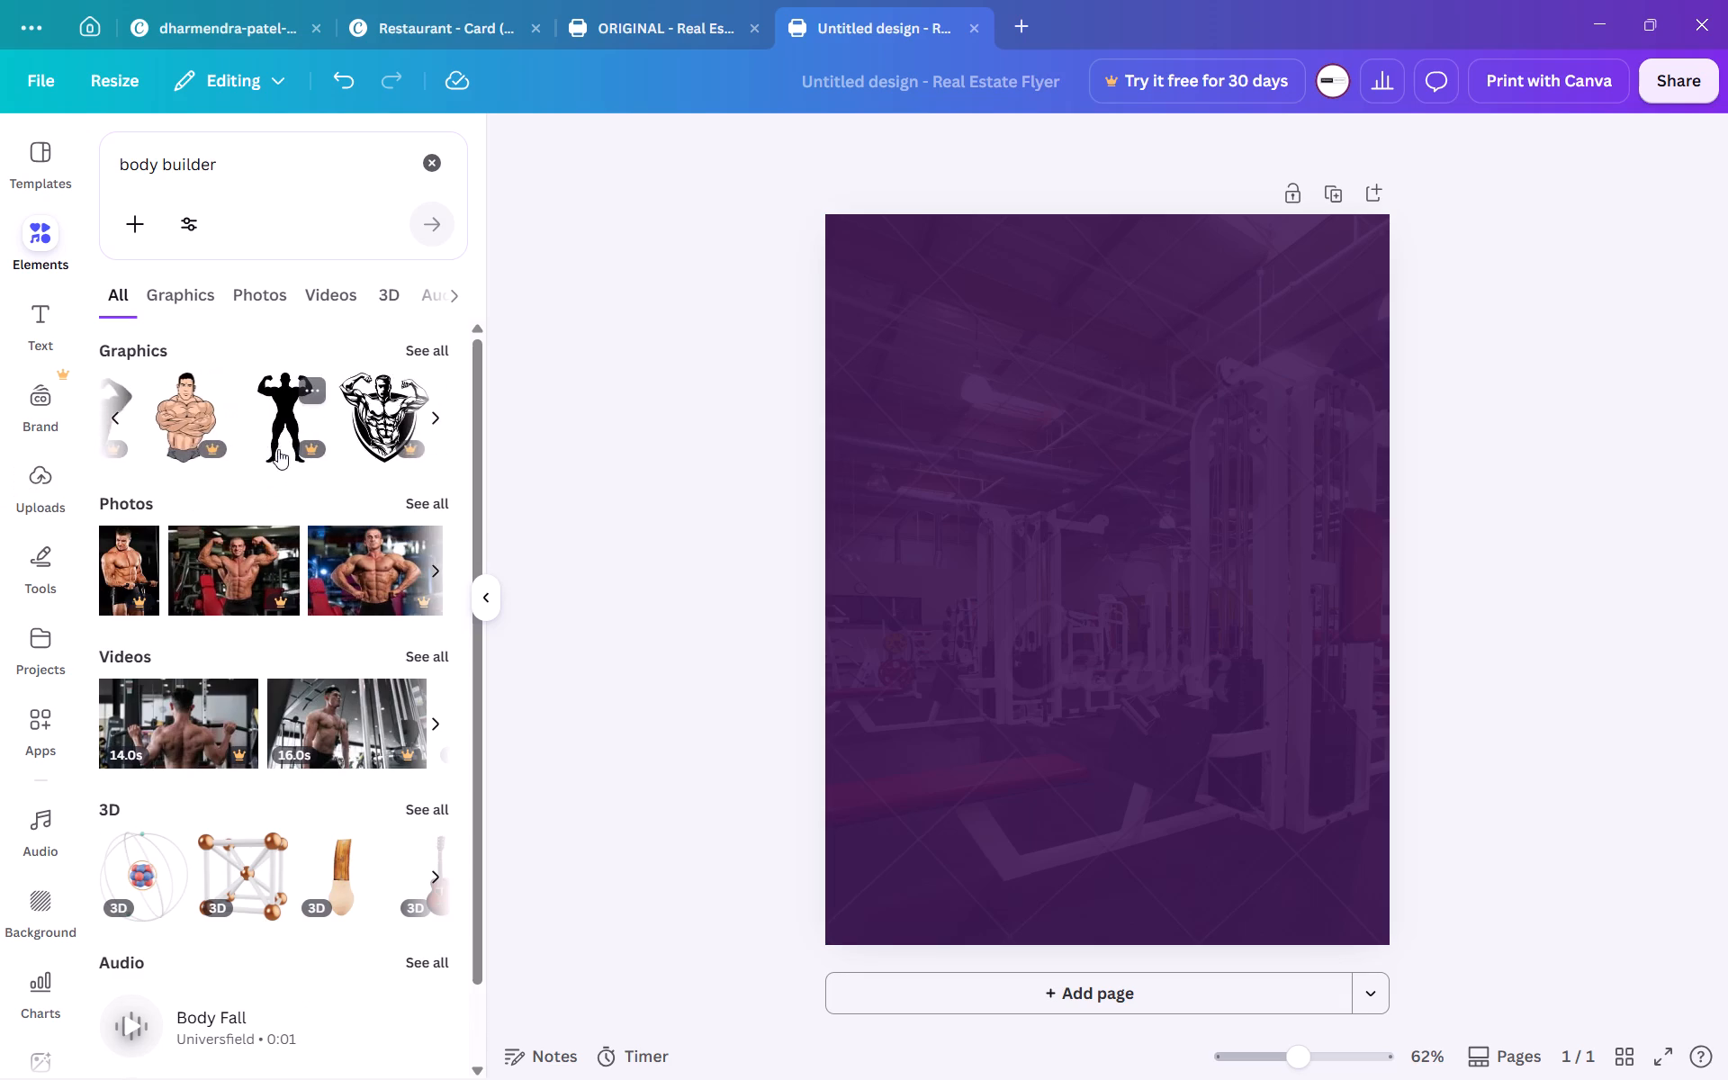
pyautogui.hscroll(1, 278, 449)
pyautogui.hscroll(-2, 278, 449)
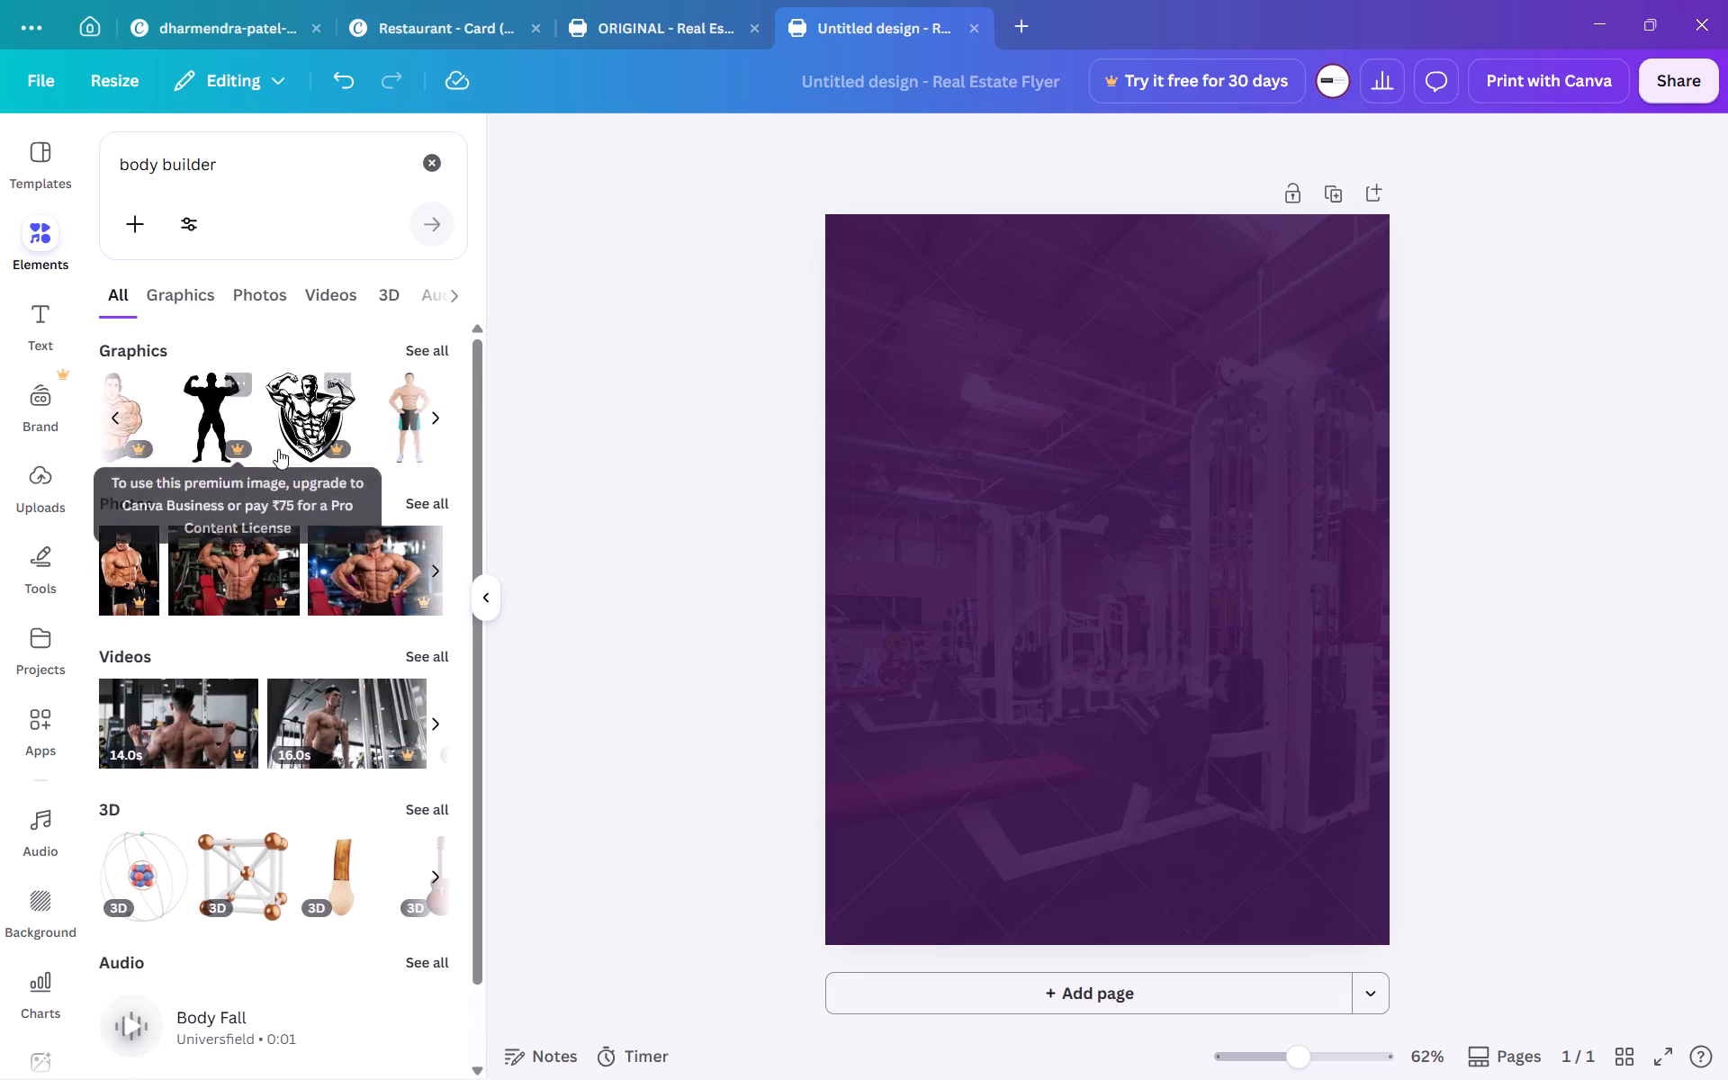
pyautogui.hscroll(-1, 278, 449)
pyautogui.click(275, 435)
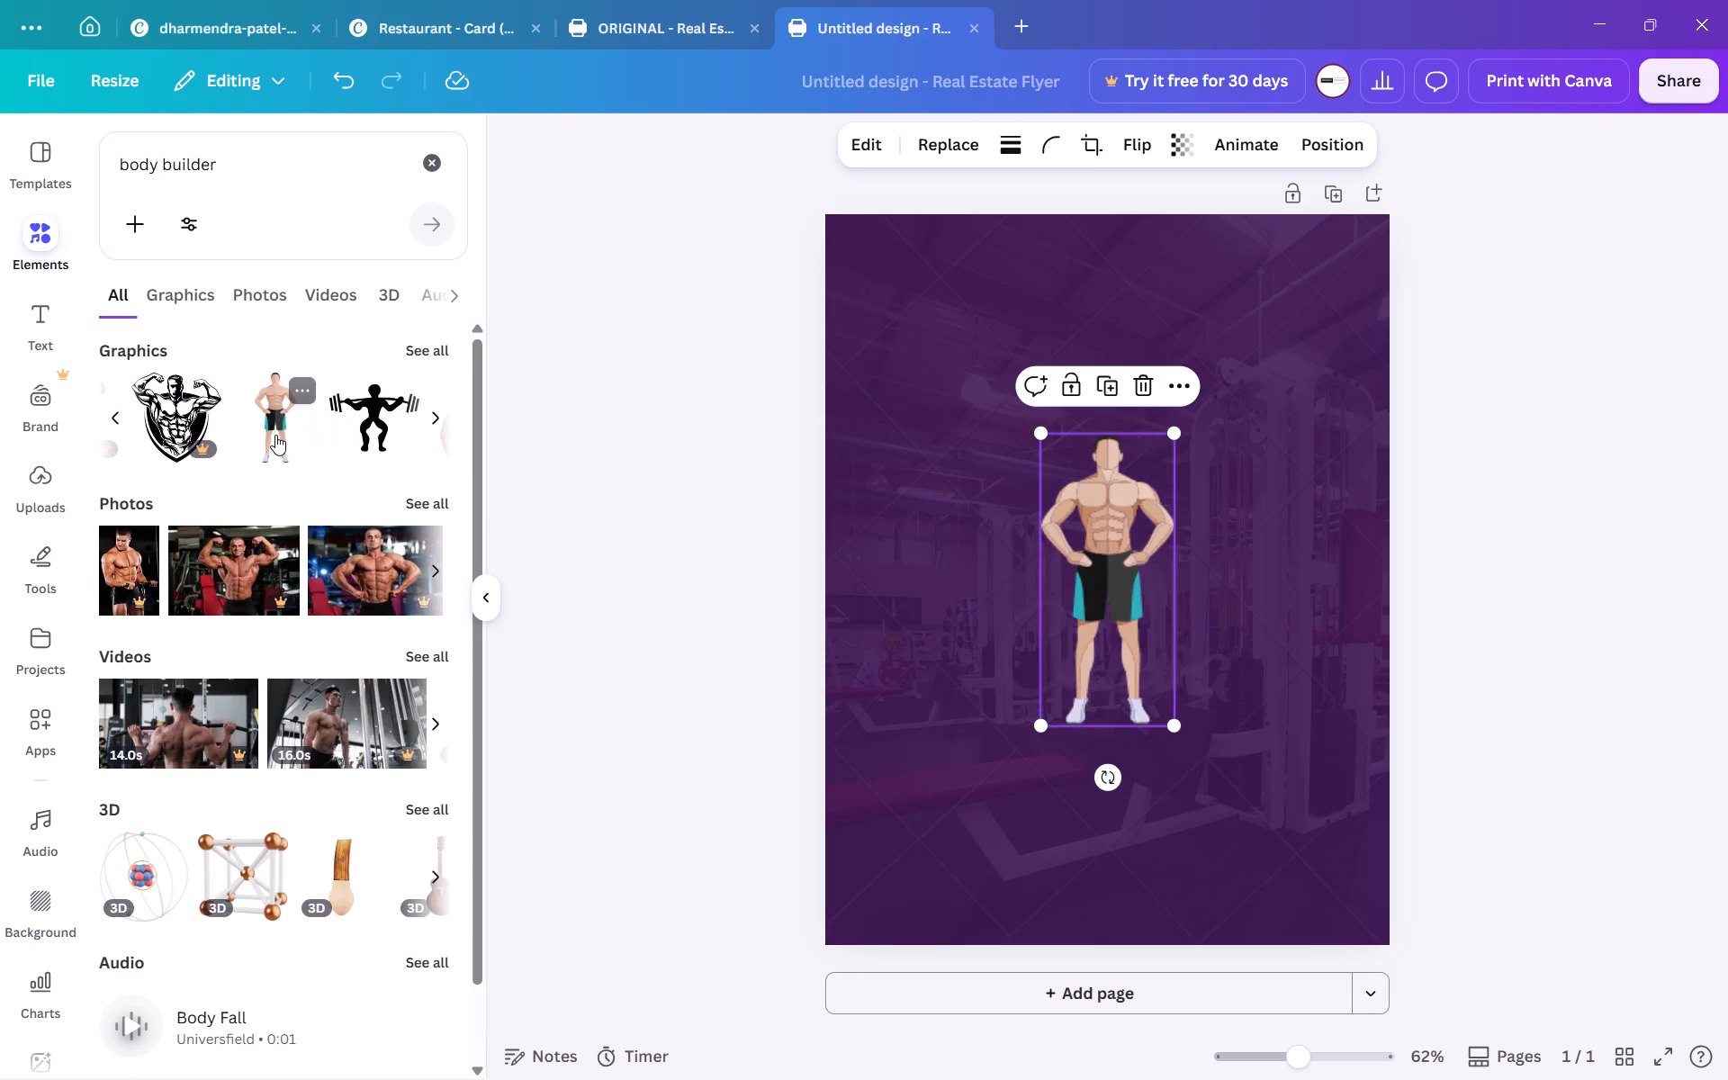
pyautogui.moveTo(1118, 570); pyautogui.dragTo(1275, 746)
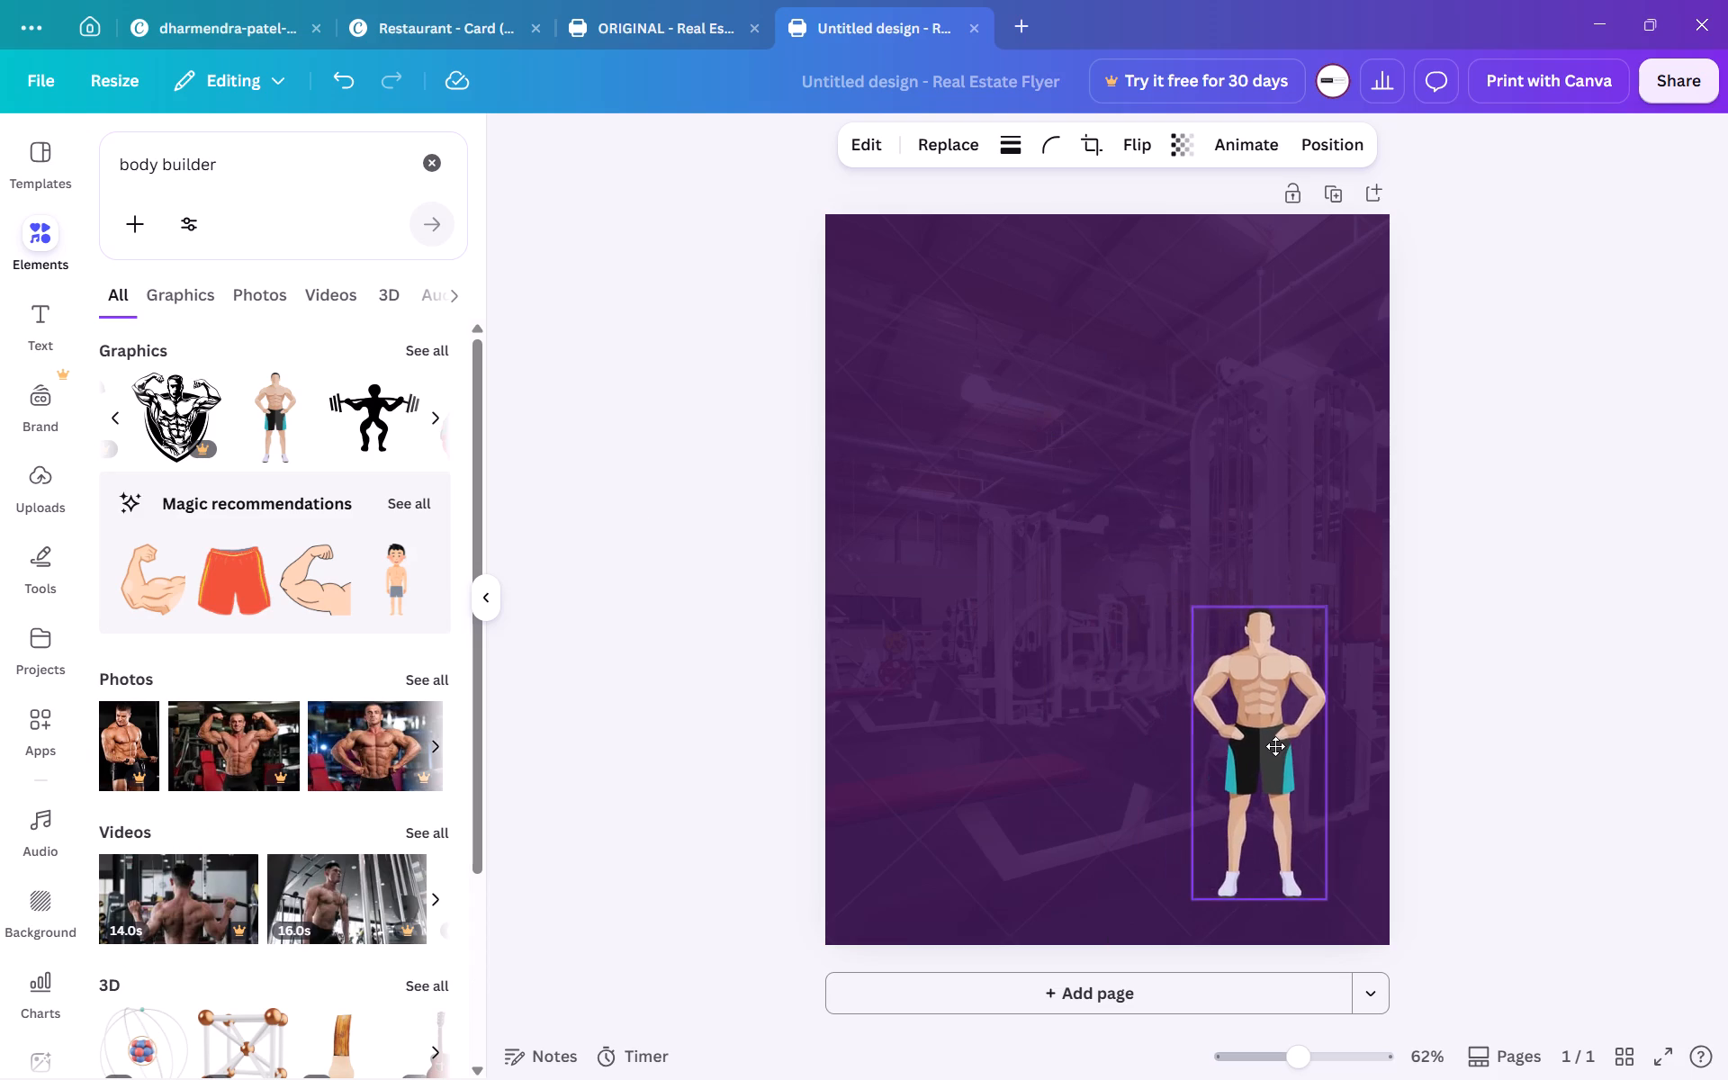
pyautogui.moveTo(1275, 746); pyautogui.dragTo(1302, 779)
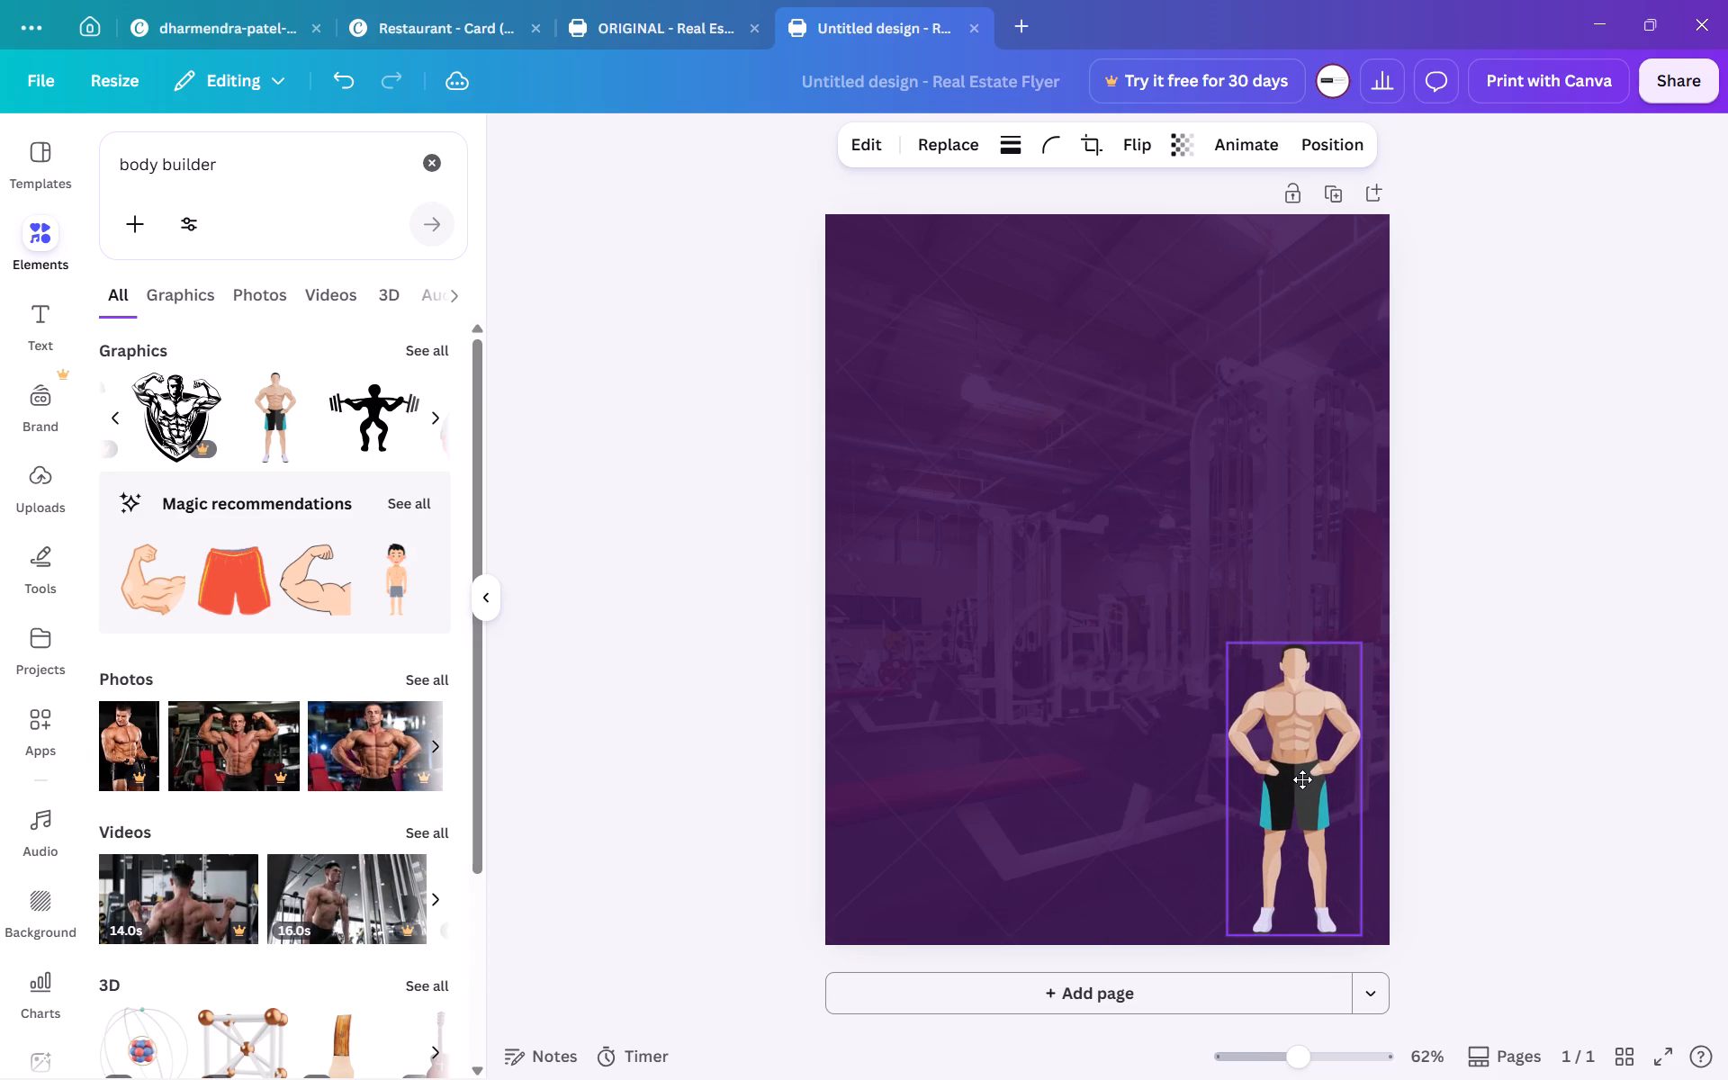
pyautogui.moveTo(1302, 779); pyautogui.dragTo(1308, 789)
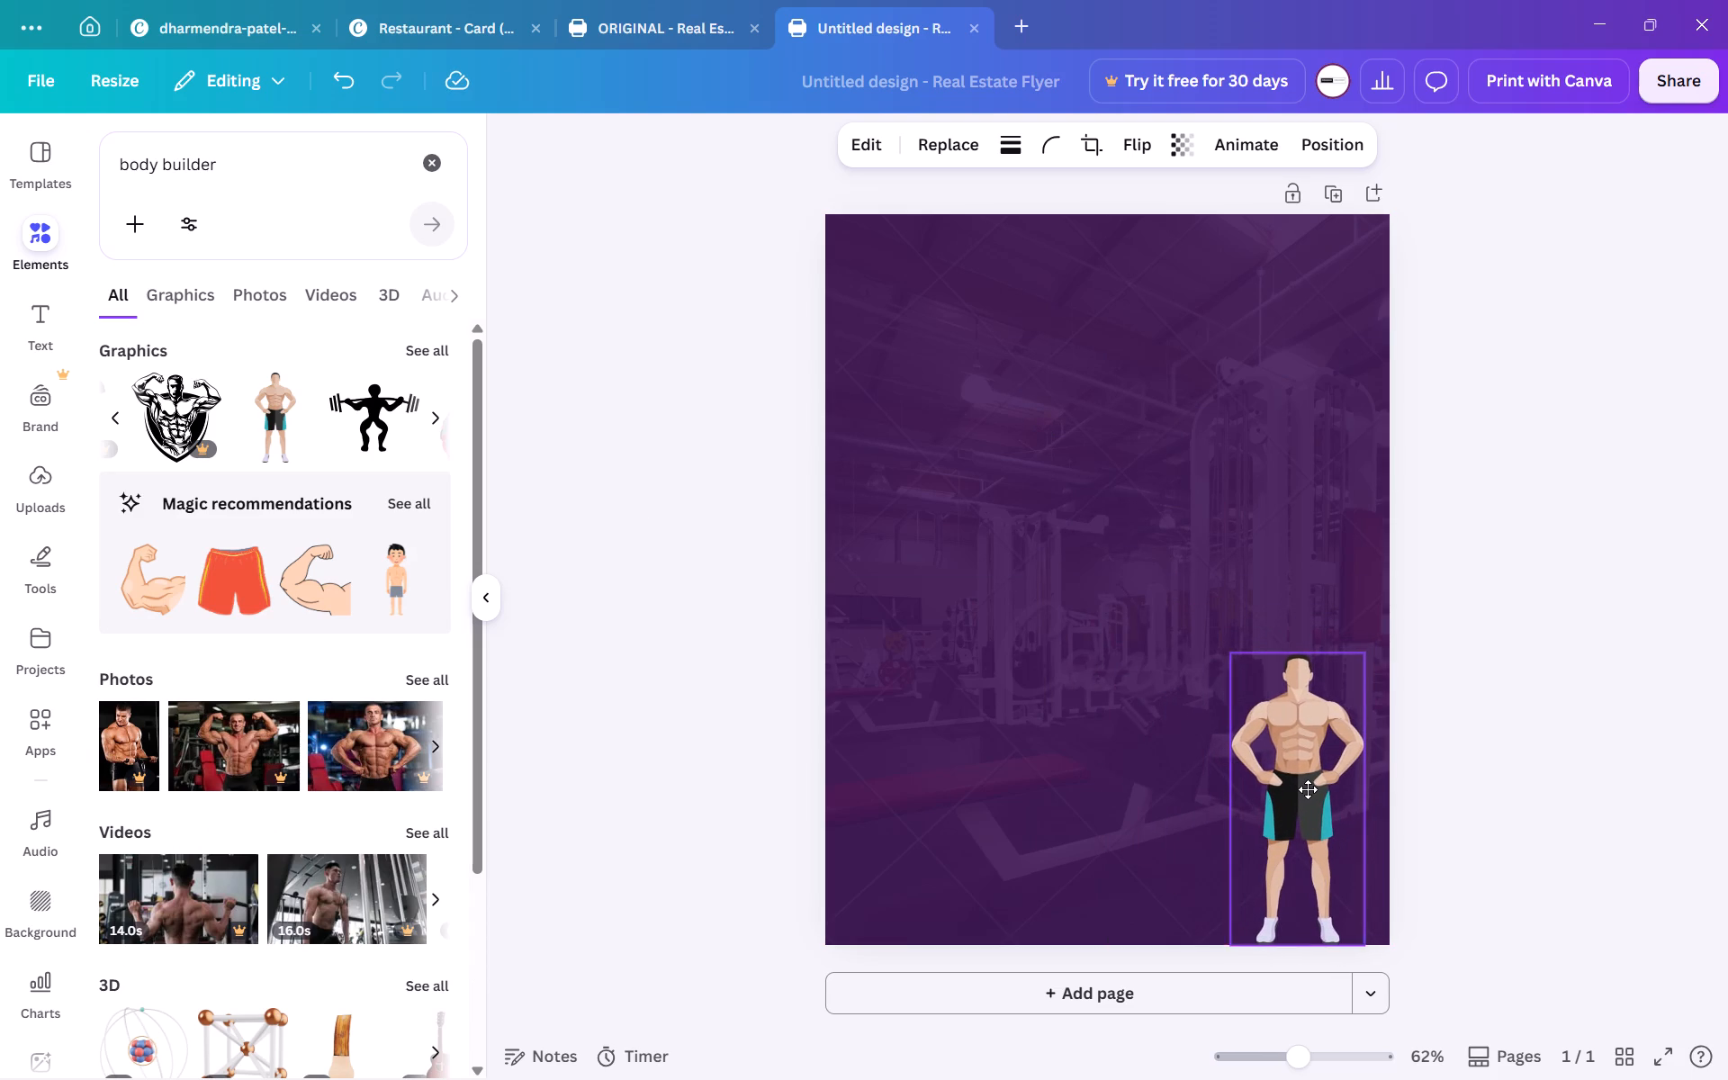
pyautogui.moveTo(1308, 789); pyautogui.dragTo(1309, 789)
# Look through the 3D and graphics results for "body builder" for a better figure.
pyautogui.click(401, 307)
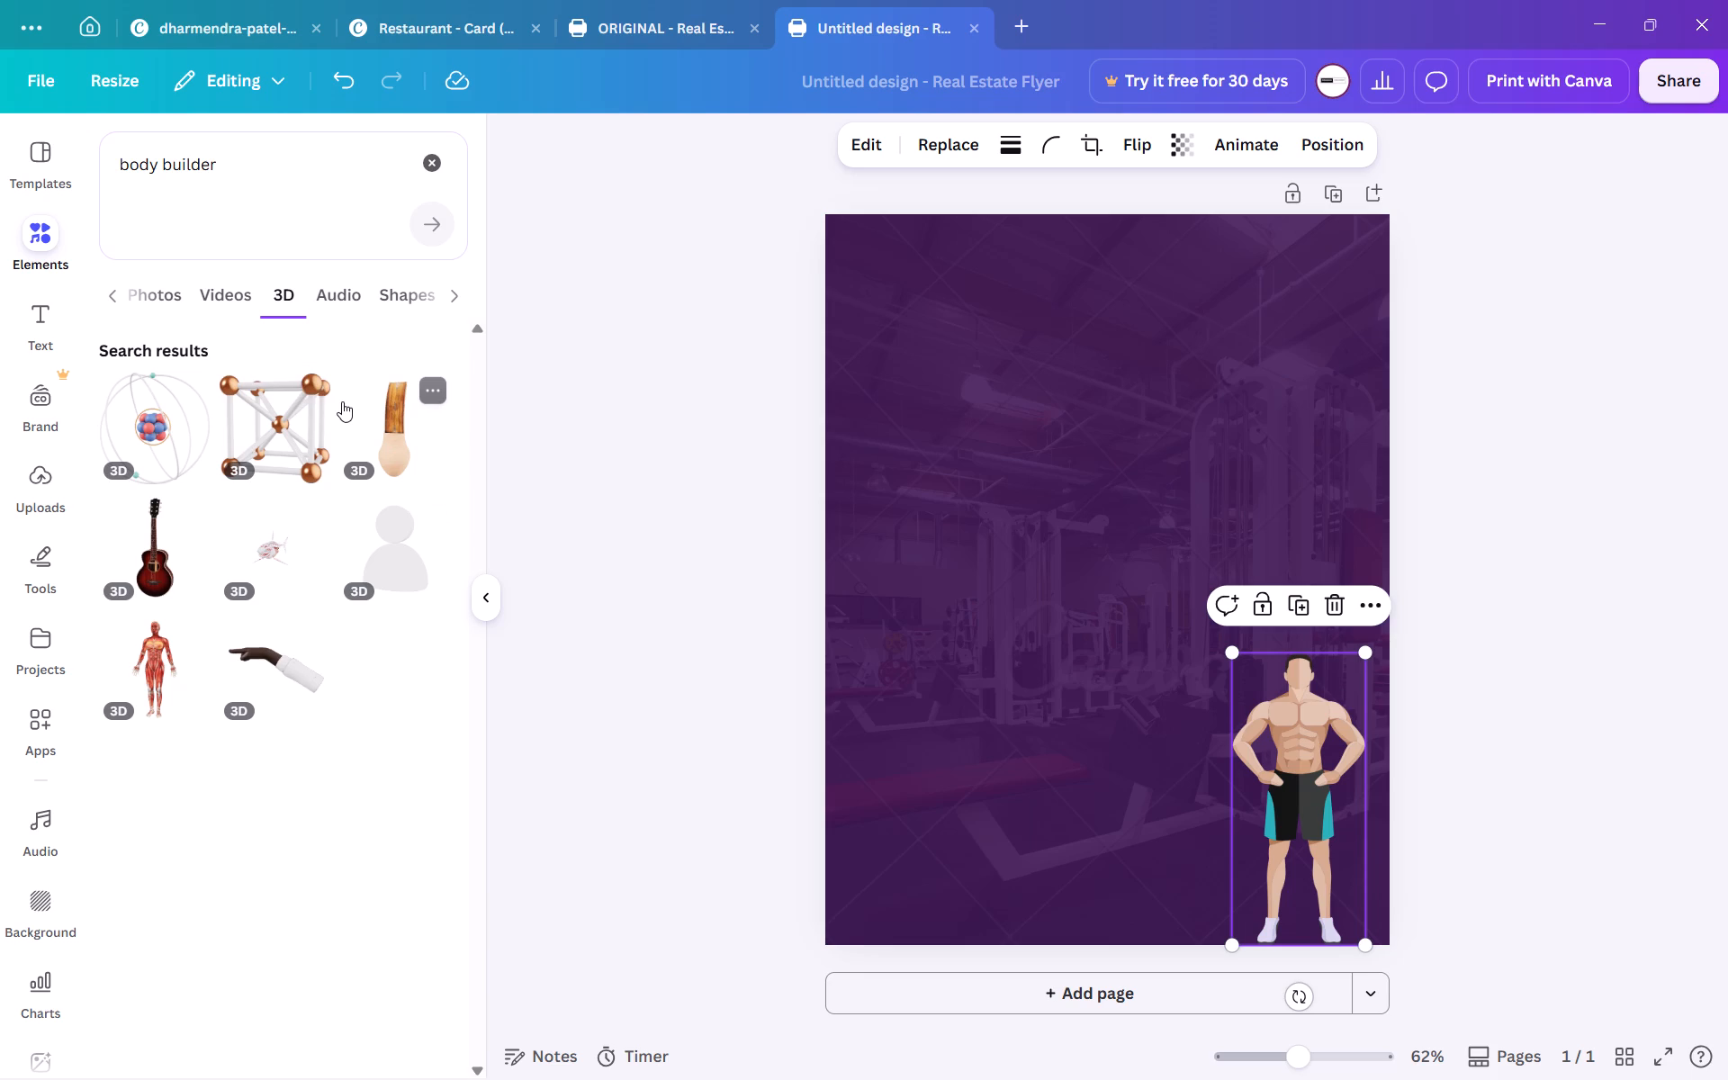
pyautogui.hscroll(-2, 342, 401)
pyautogui.scroll(-2, 342, 401)
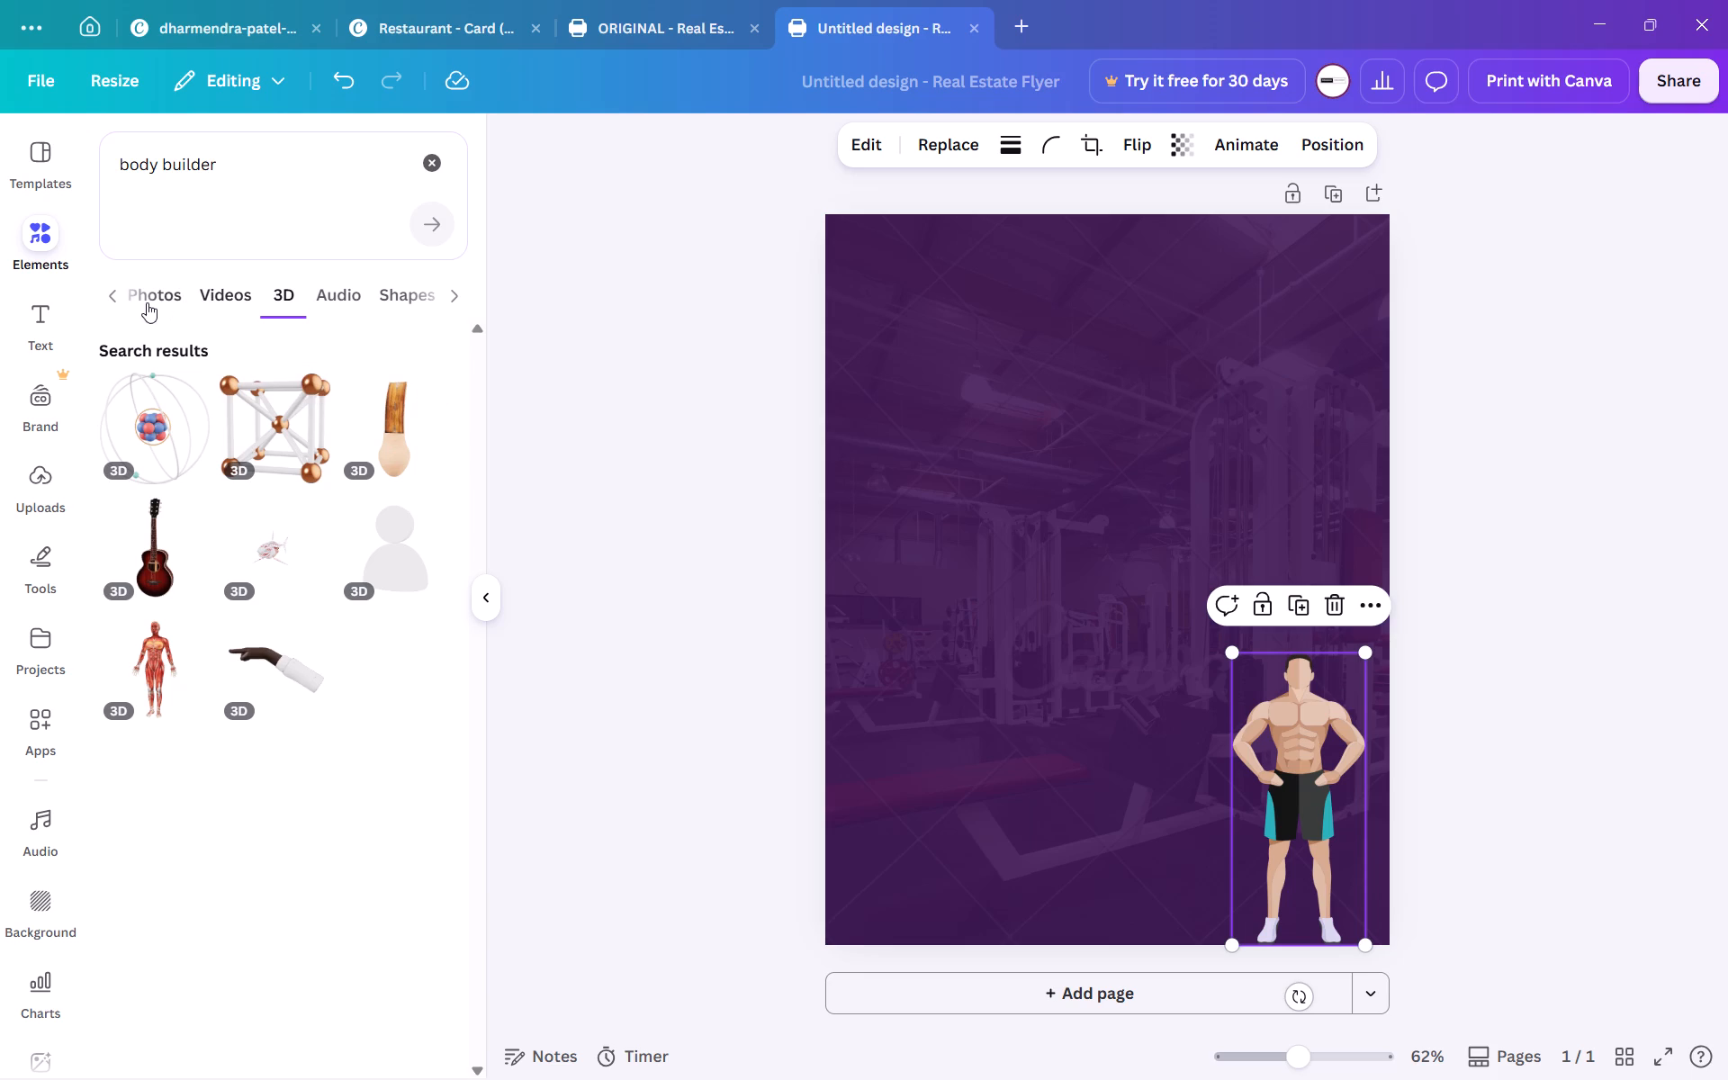
pyautogui.hscroll(2, 169, 293)
pyautogui.click(173, 293)
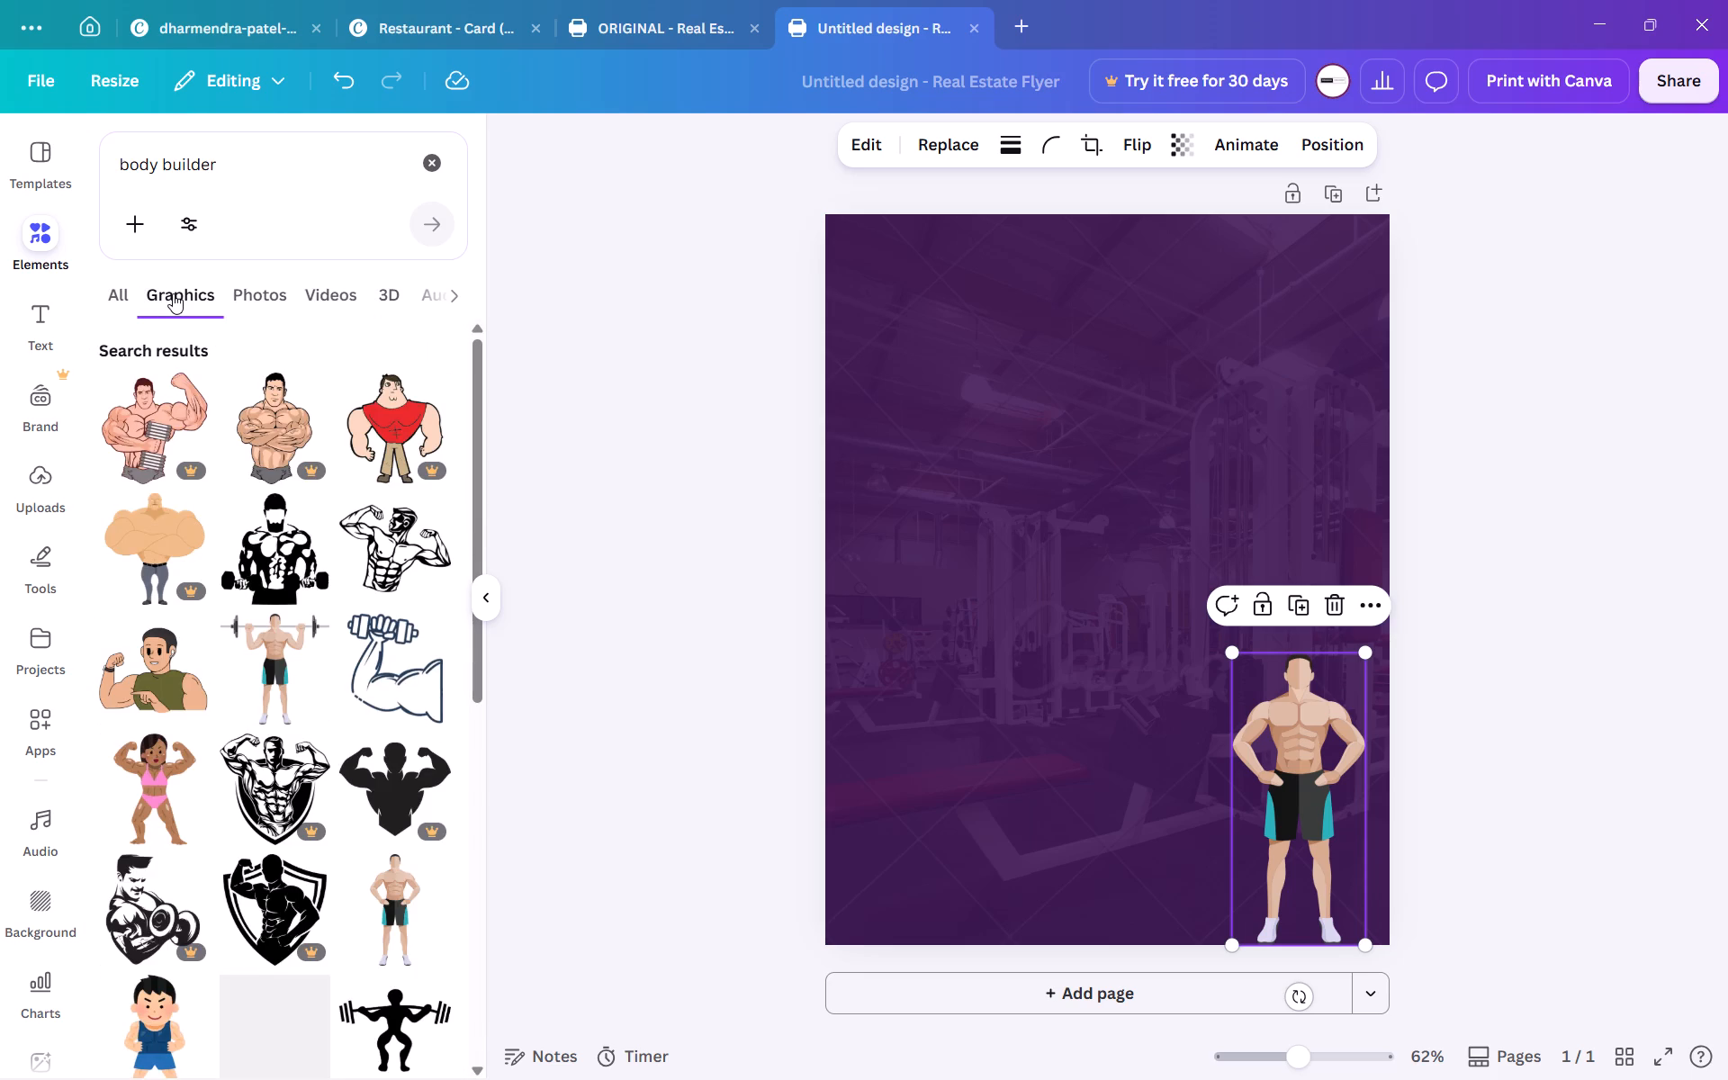
pyautogui.scroll(-6, 229, 623)
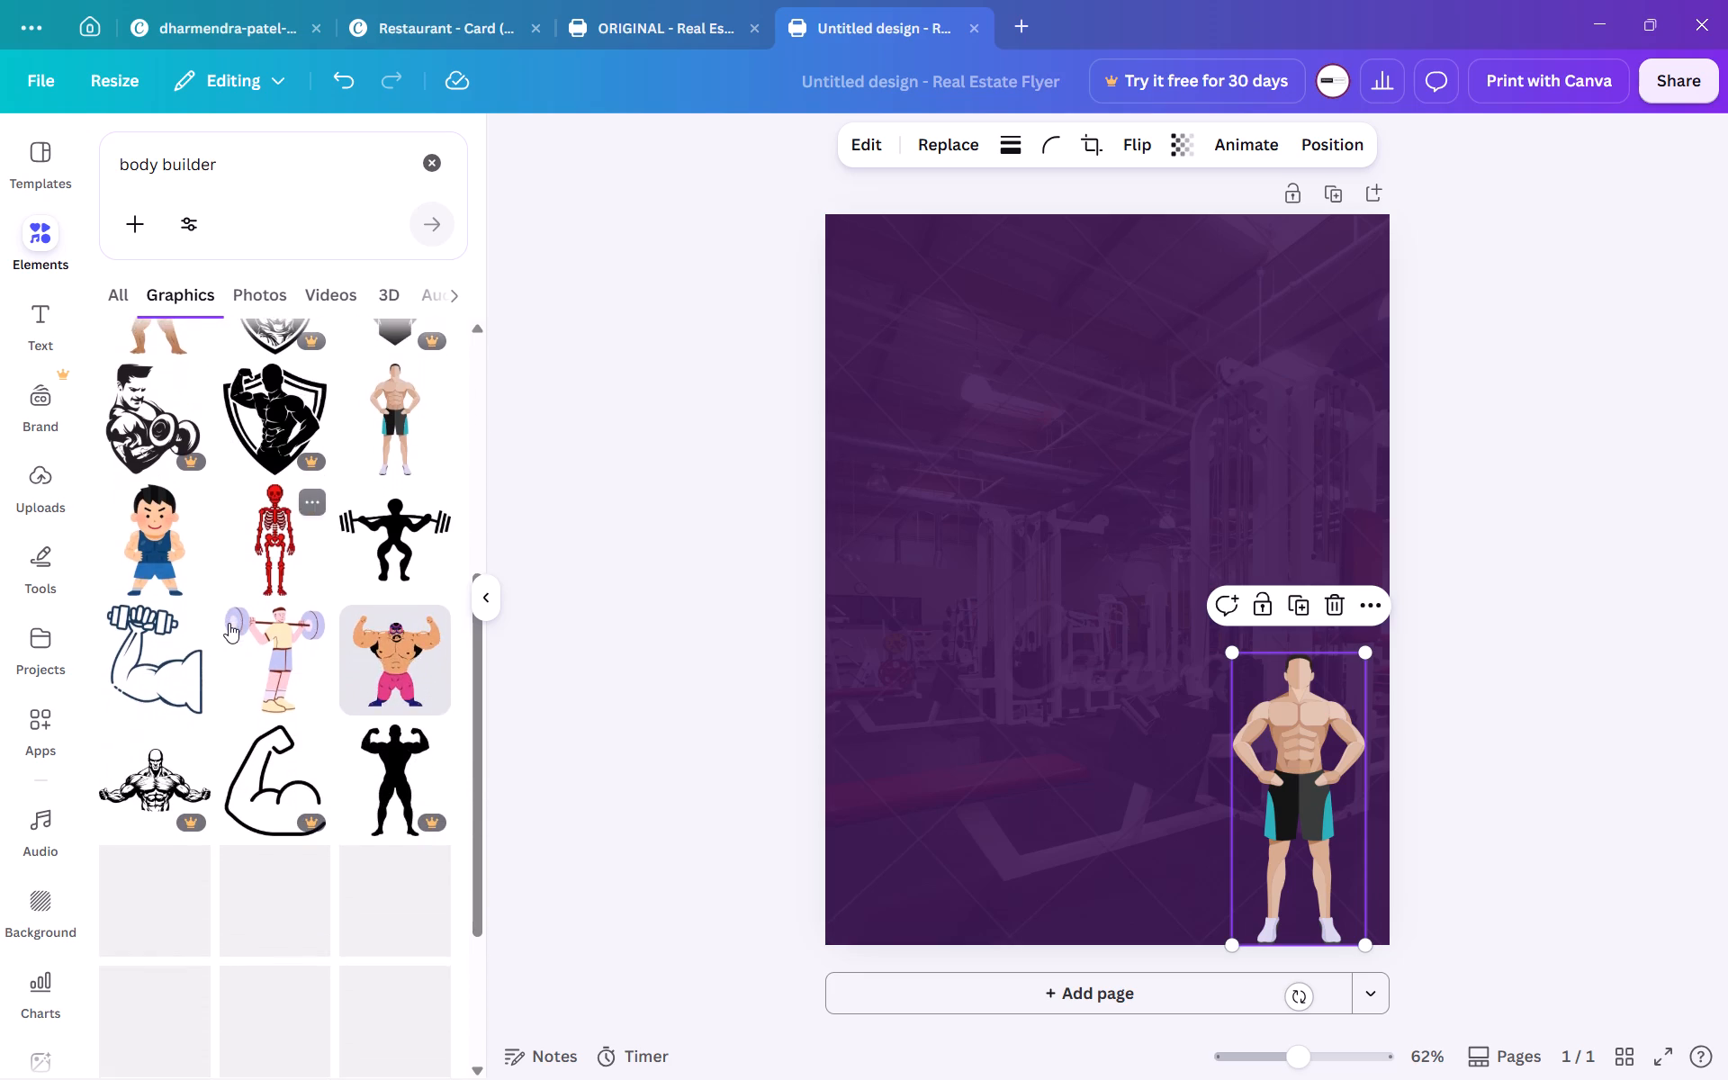
pyautogui.scroll(-3, 229, 623)
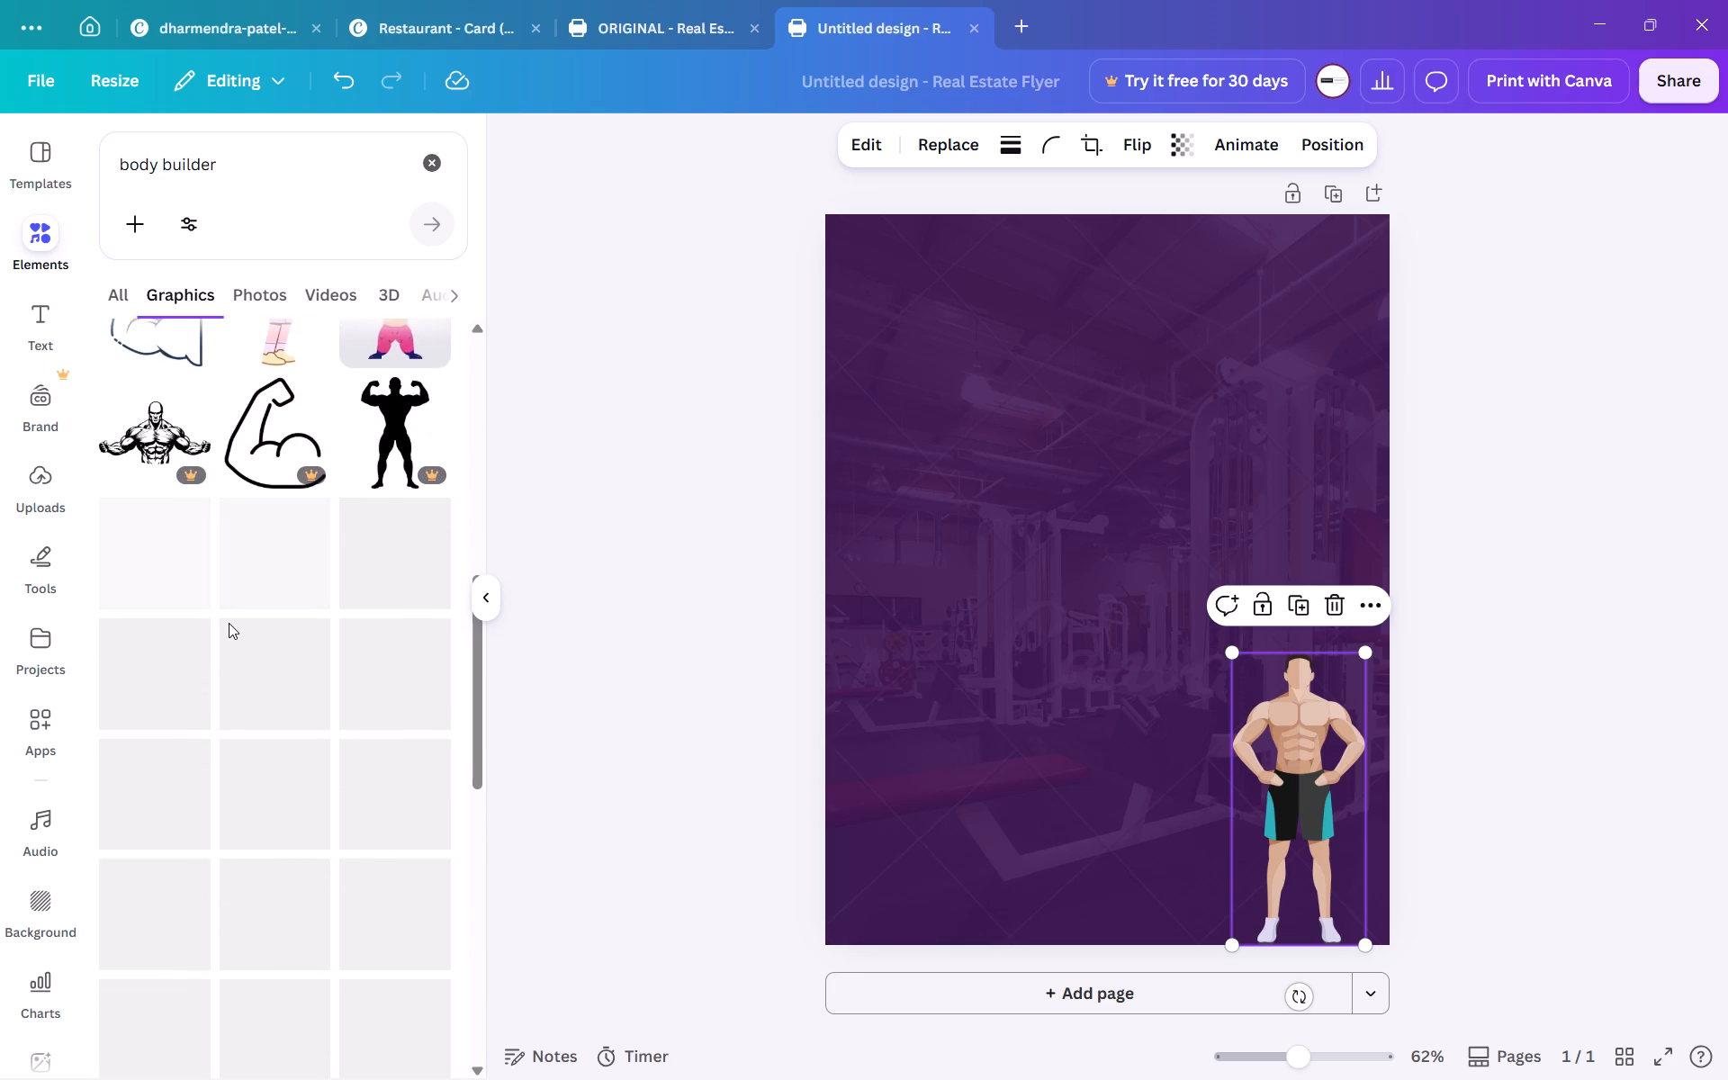
pyautogui.scroll(-1, 229, 623)
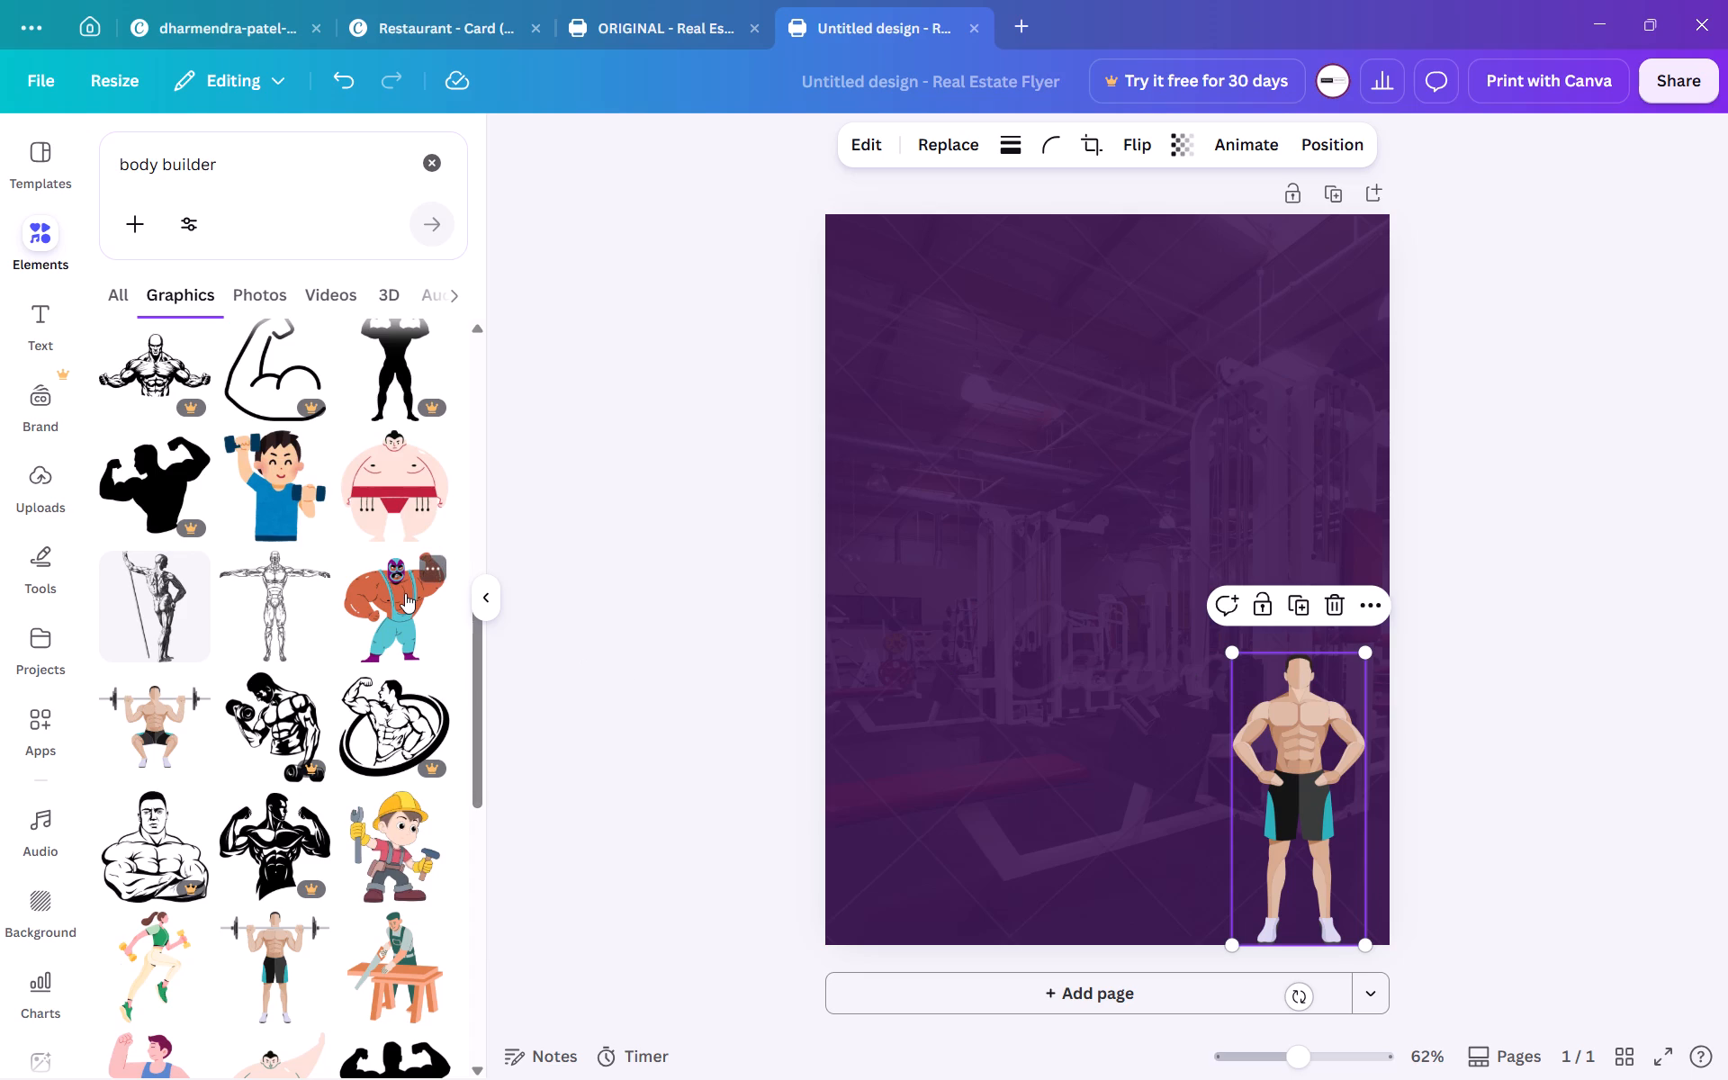
pyautogui.scroll(-1, 384, 607)
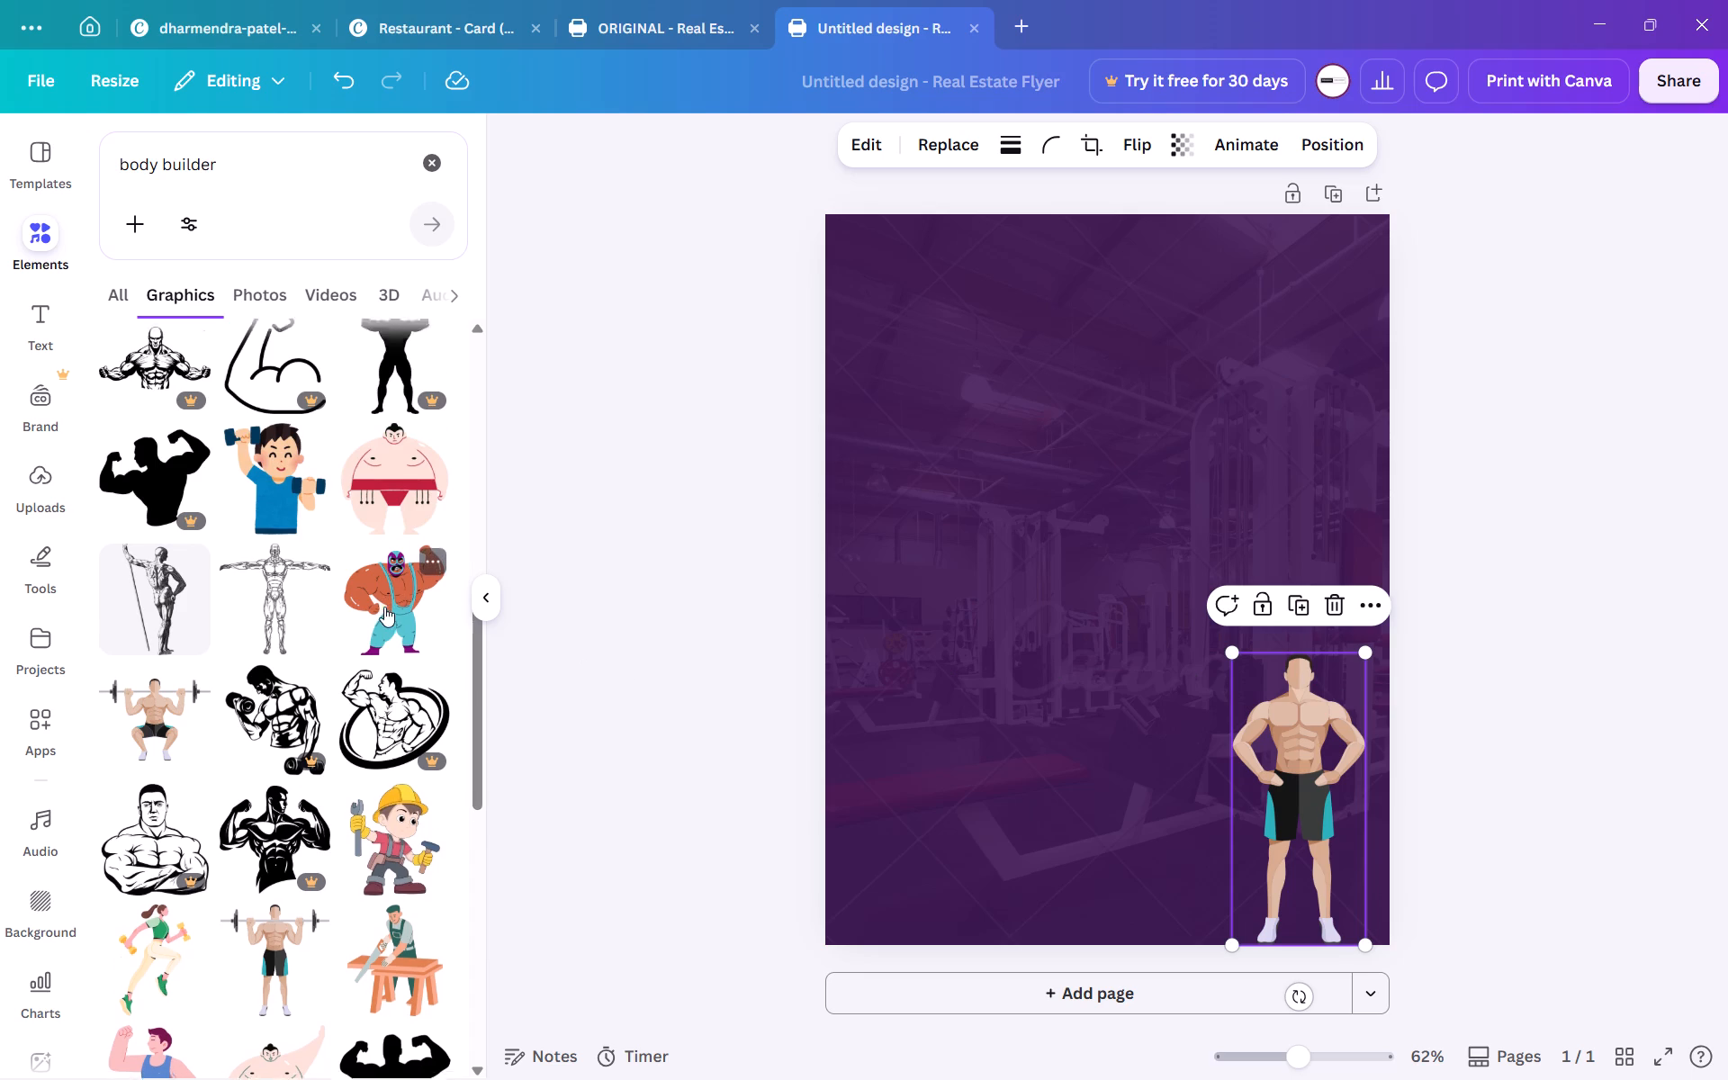
pyautogui.scroll(-4, 384, 607)
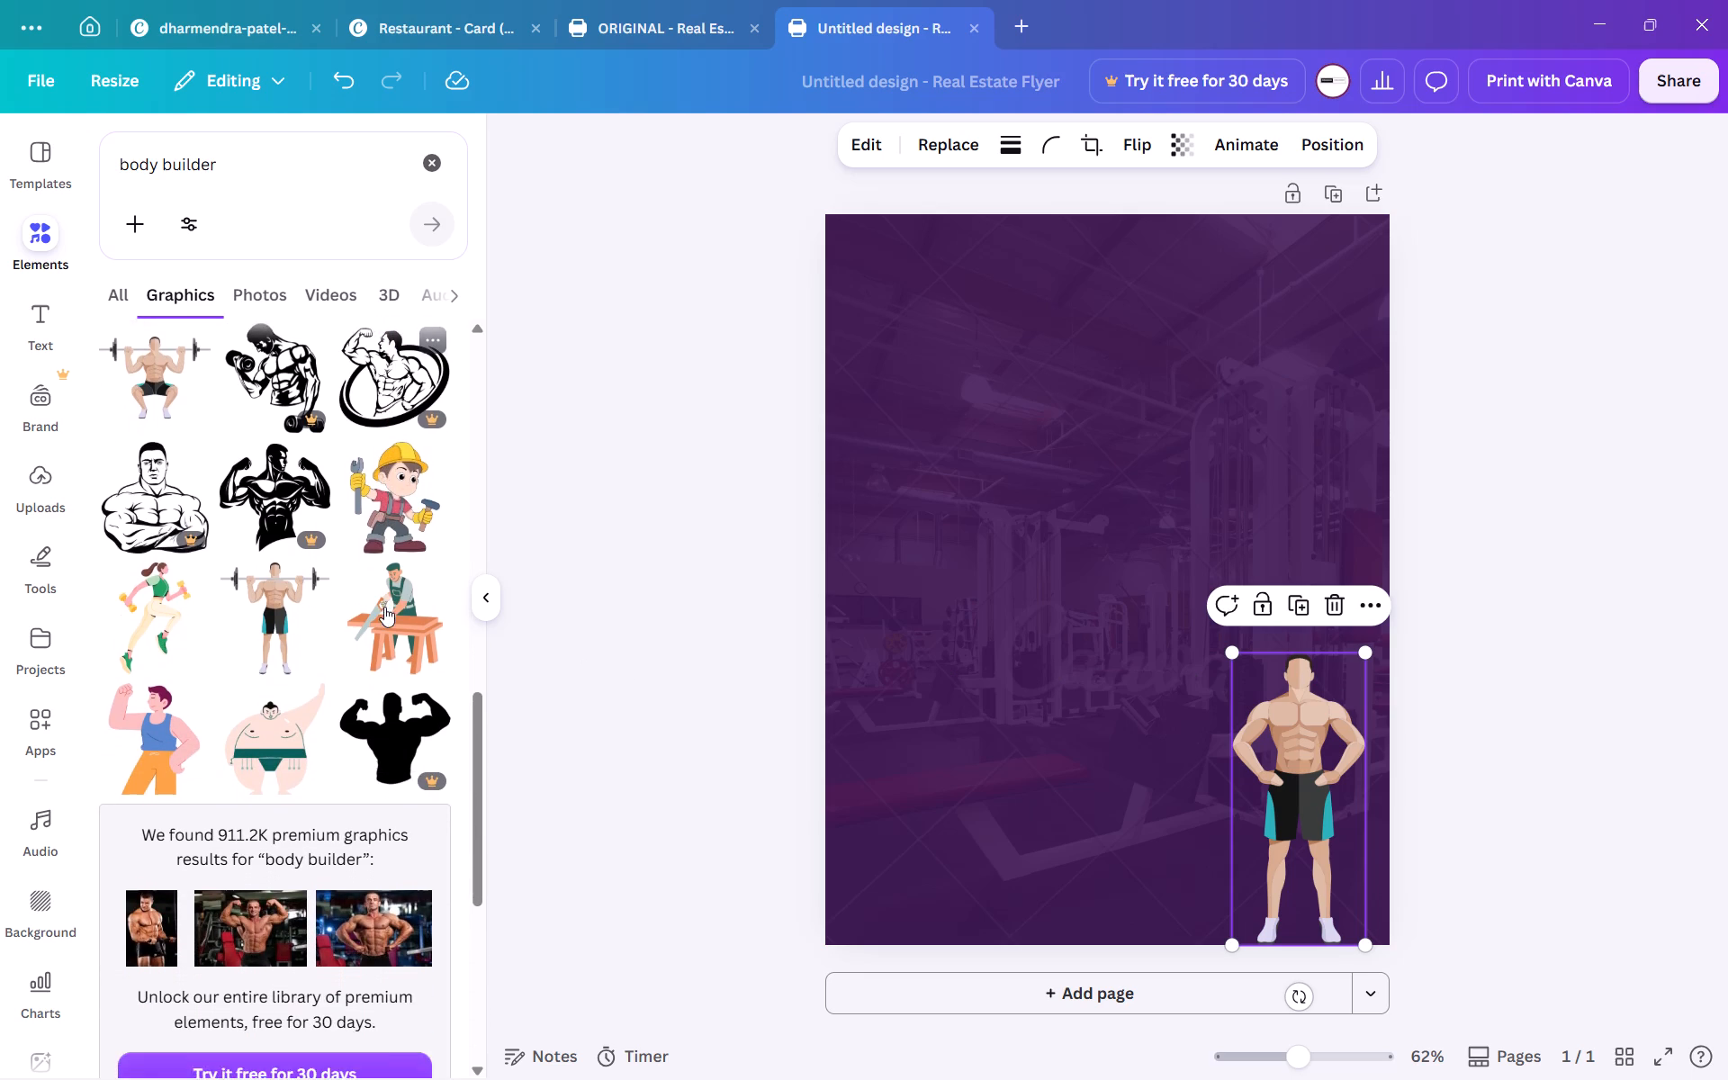
pyautogui.scroll(-4, 384, 607)
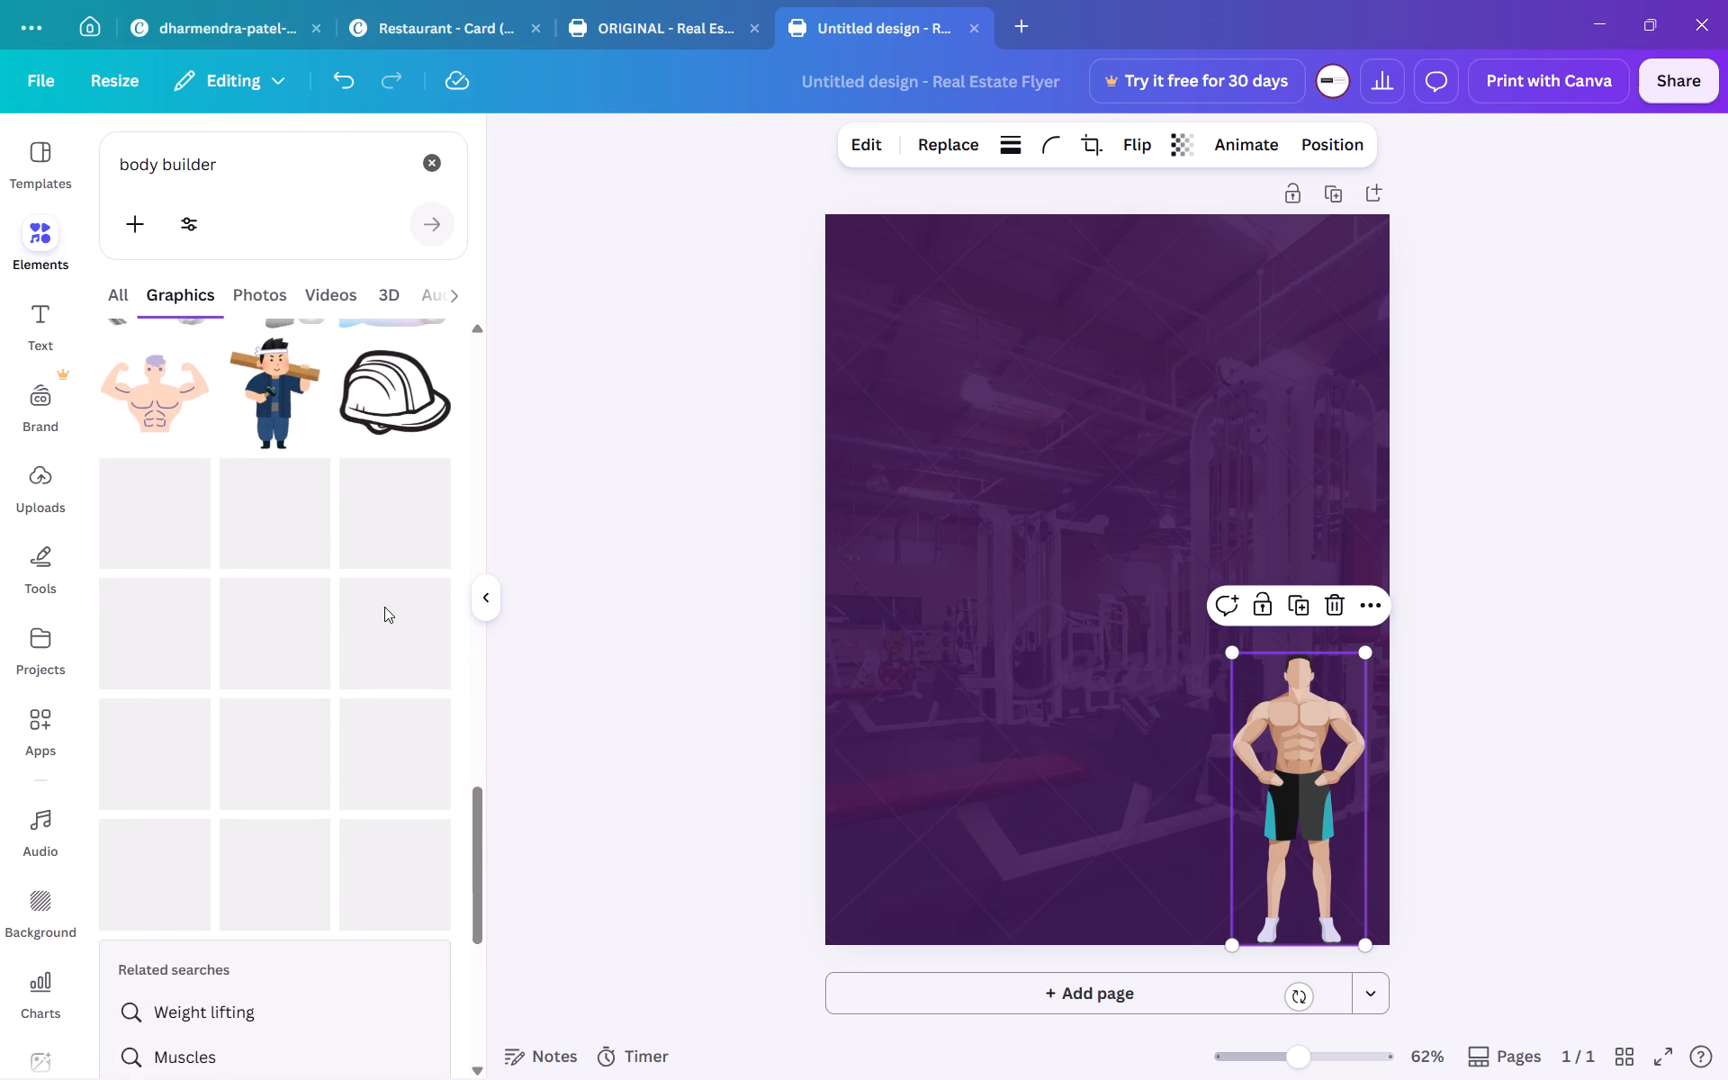
pyautogui.scroll(7, 384, 607)
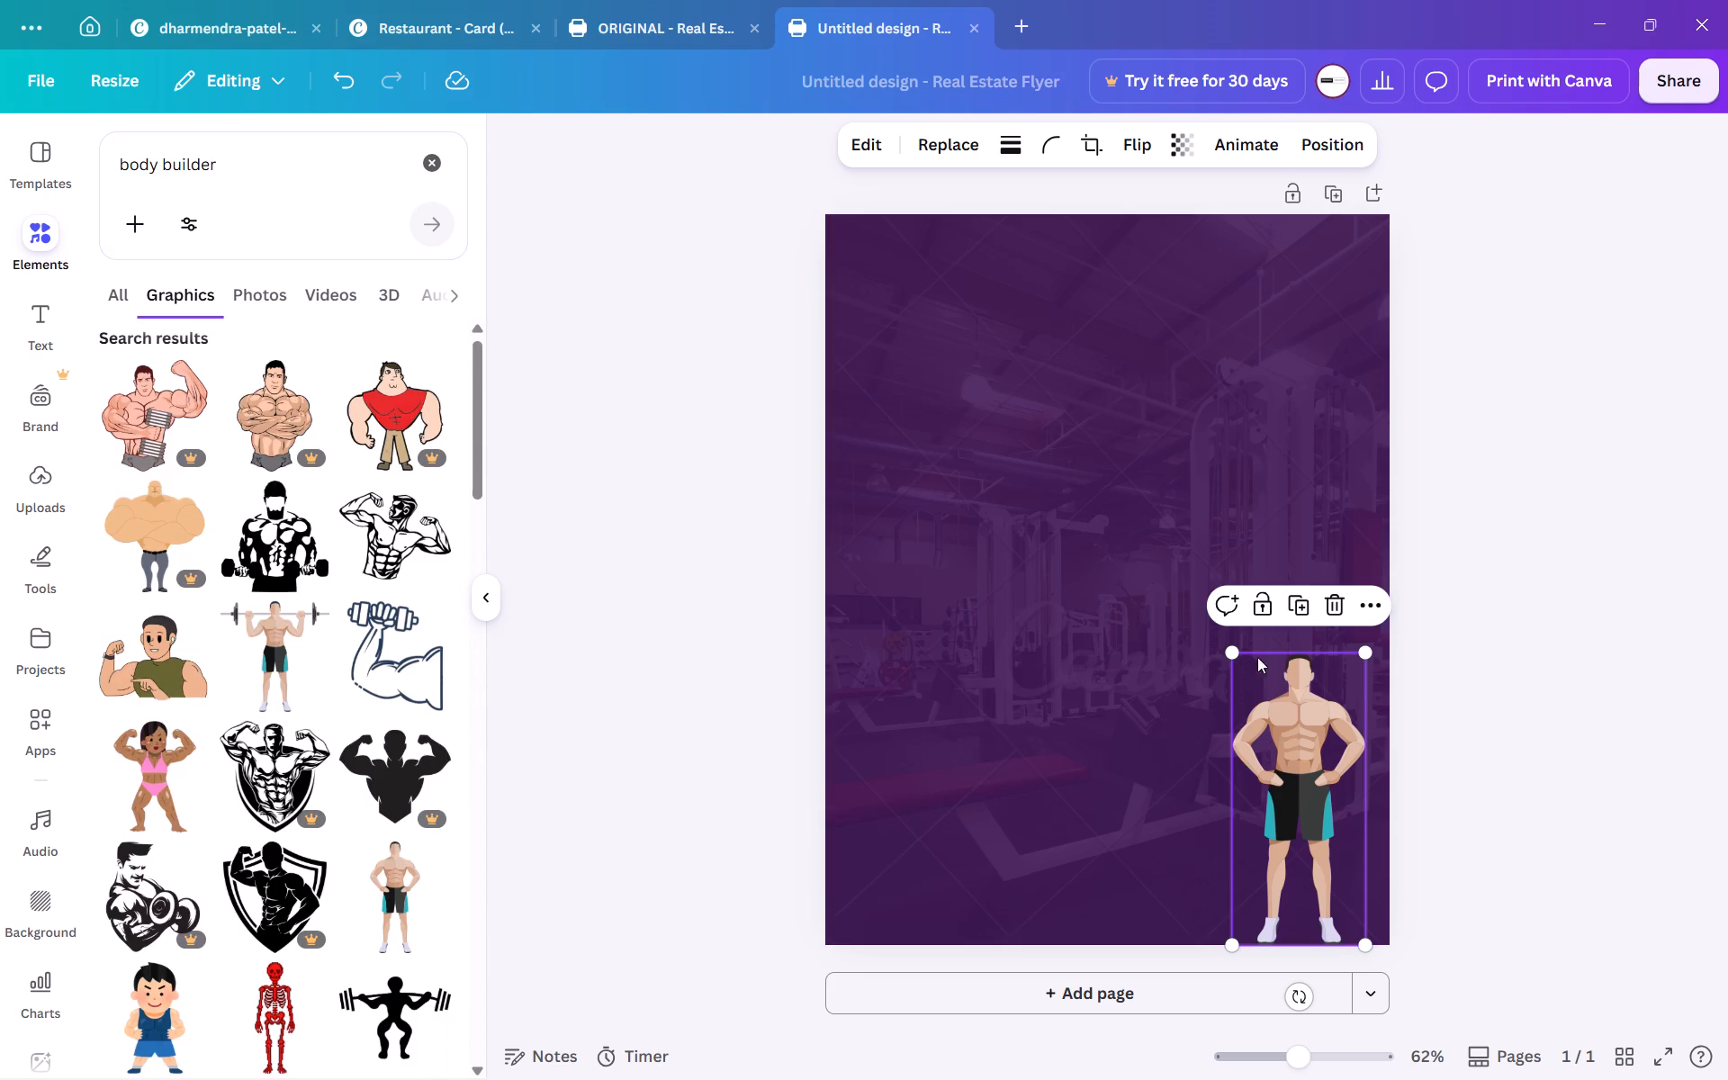
# Enlarge the shirtless man graphic to about 2.5 wide by 5.4 high, reaching the page's right edge.
pyautogui.moveTo(1233, 652); pyautogui.dragTo(1220, 627)
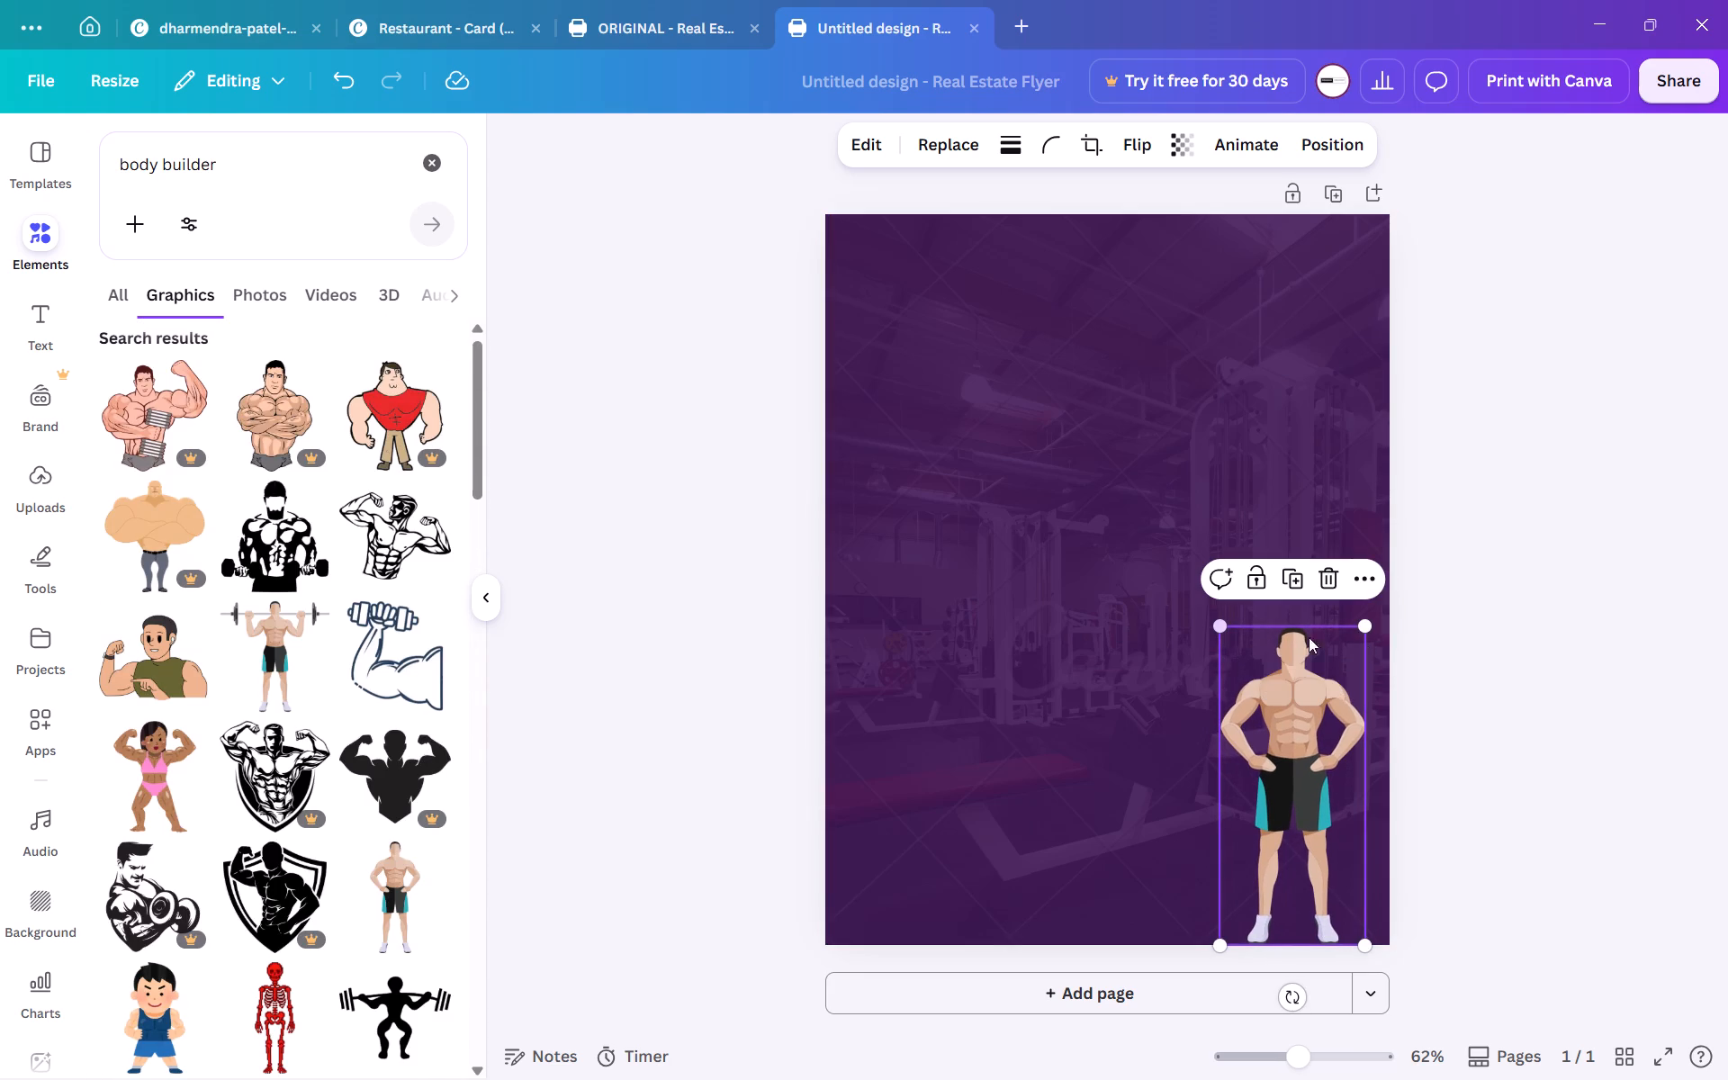
pyautogui.moveTo(1365, 630); pyautogui.dragTo(1411, 602)
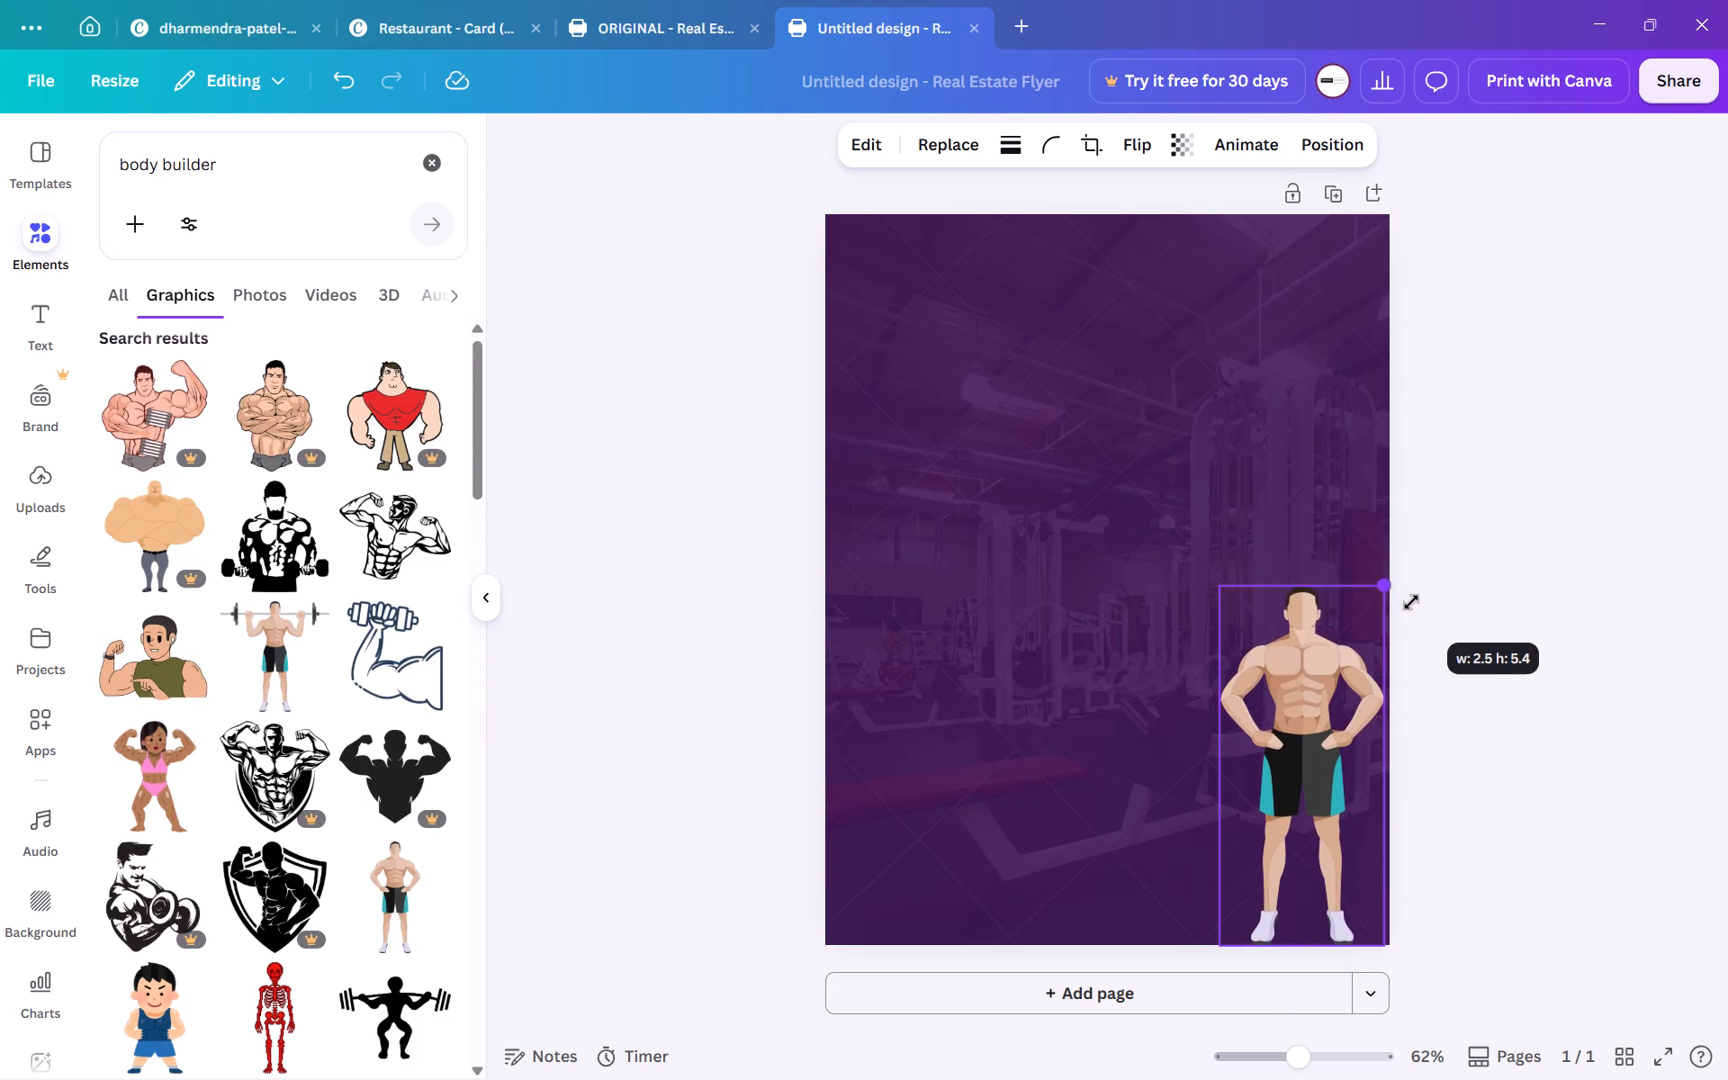
pyautogui.moveTo(1411, 602); pyautogui.dragTo(1416, 596)
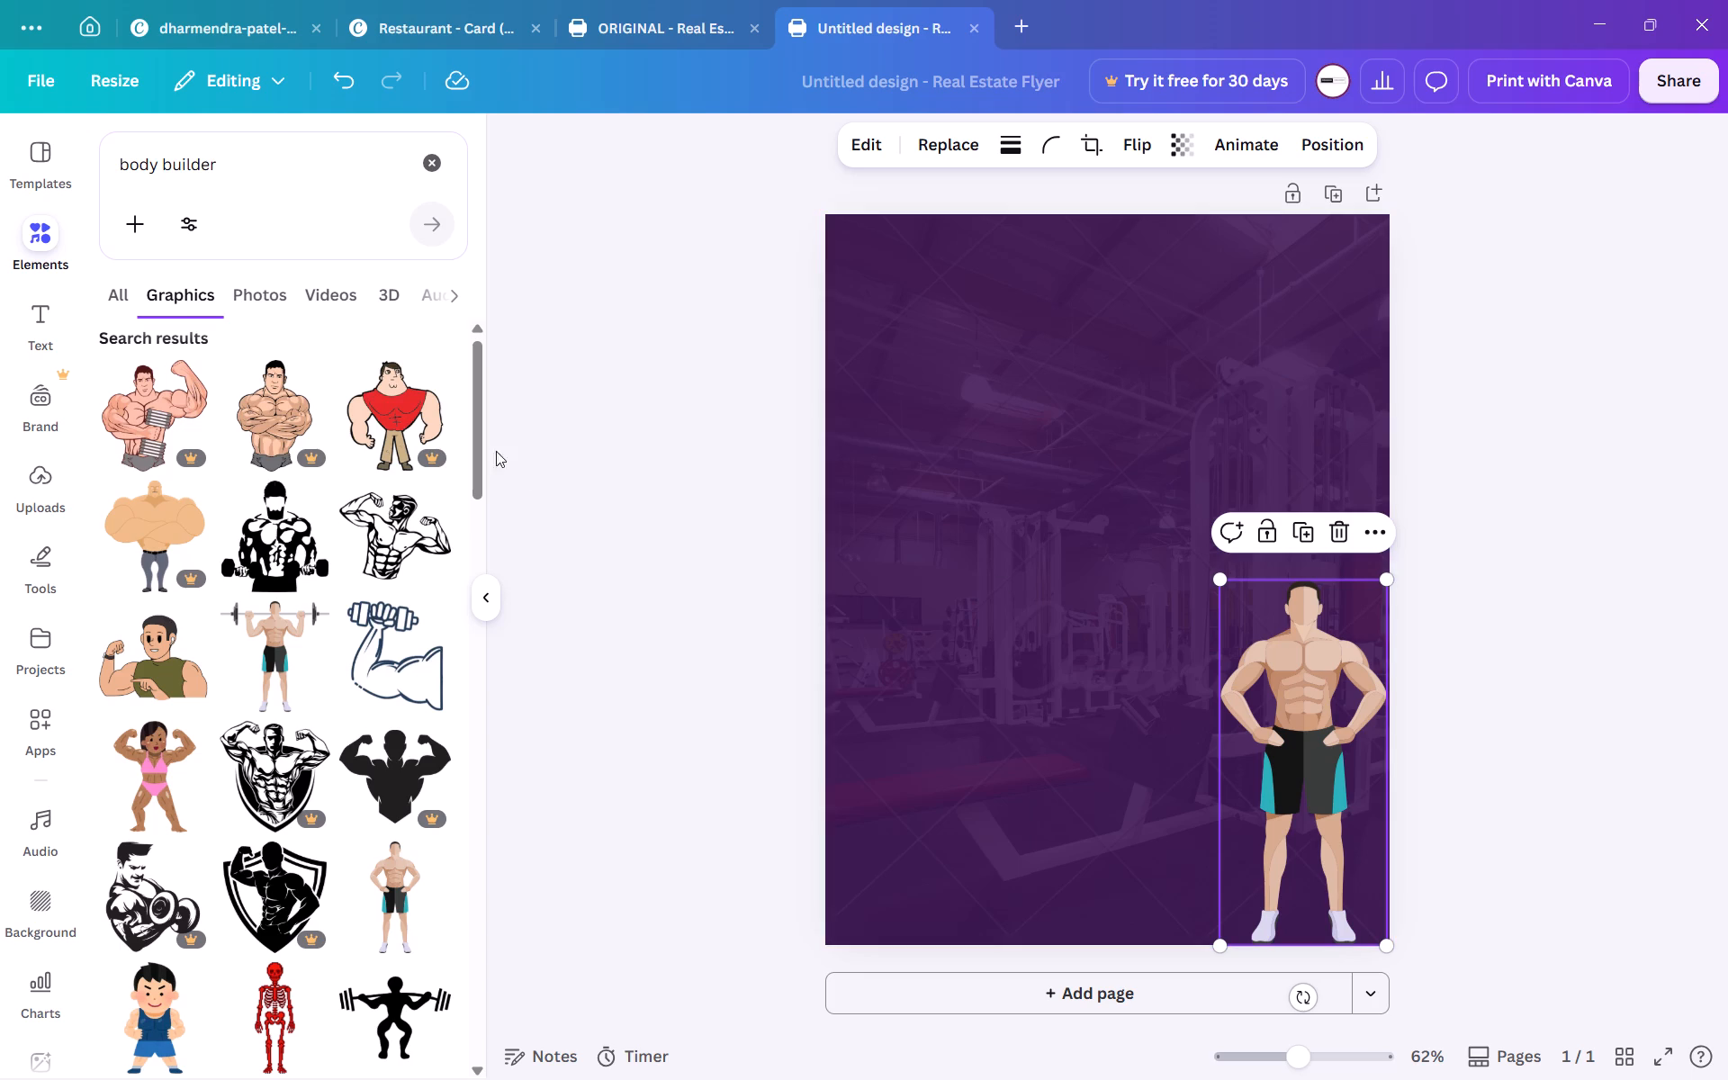
# Search the graphics for "gradient shape".
pyautogui.moveTo(237, 155); pyautogui.dragTo(112, 171)
pyautogui.write('gradieny')
pyautogui.press('BackSpace')
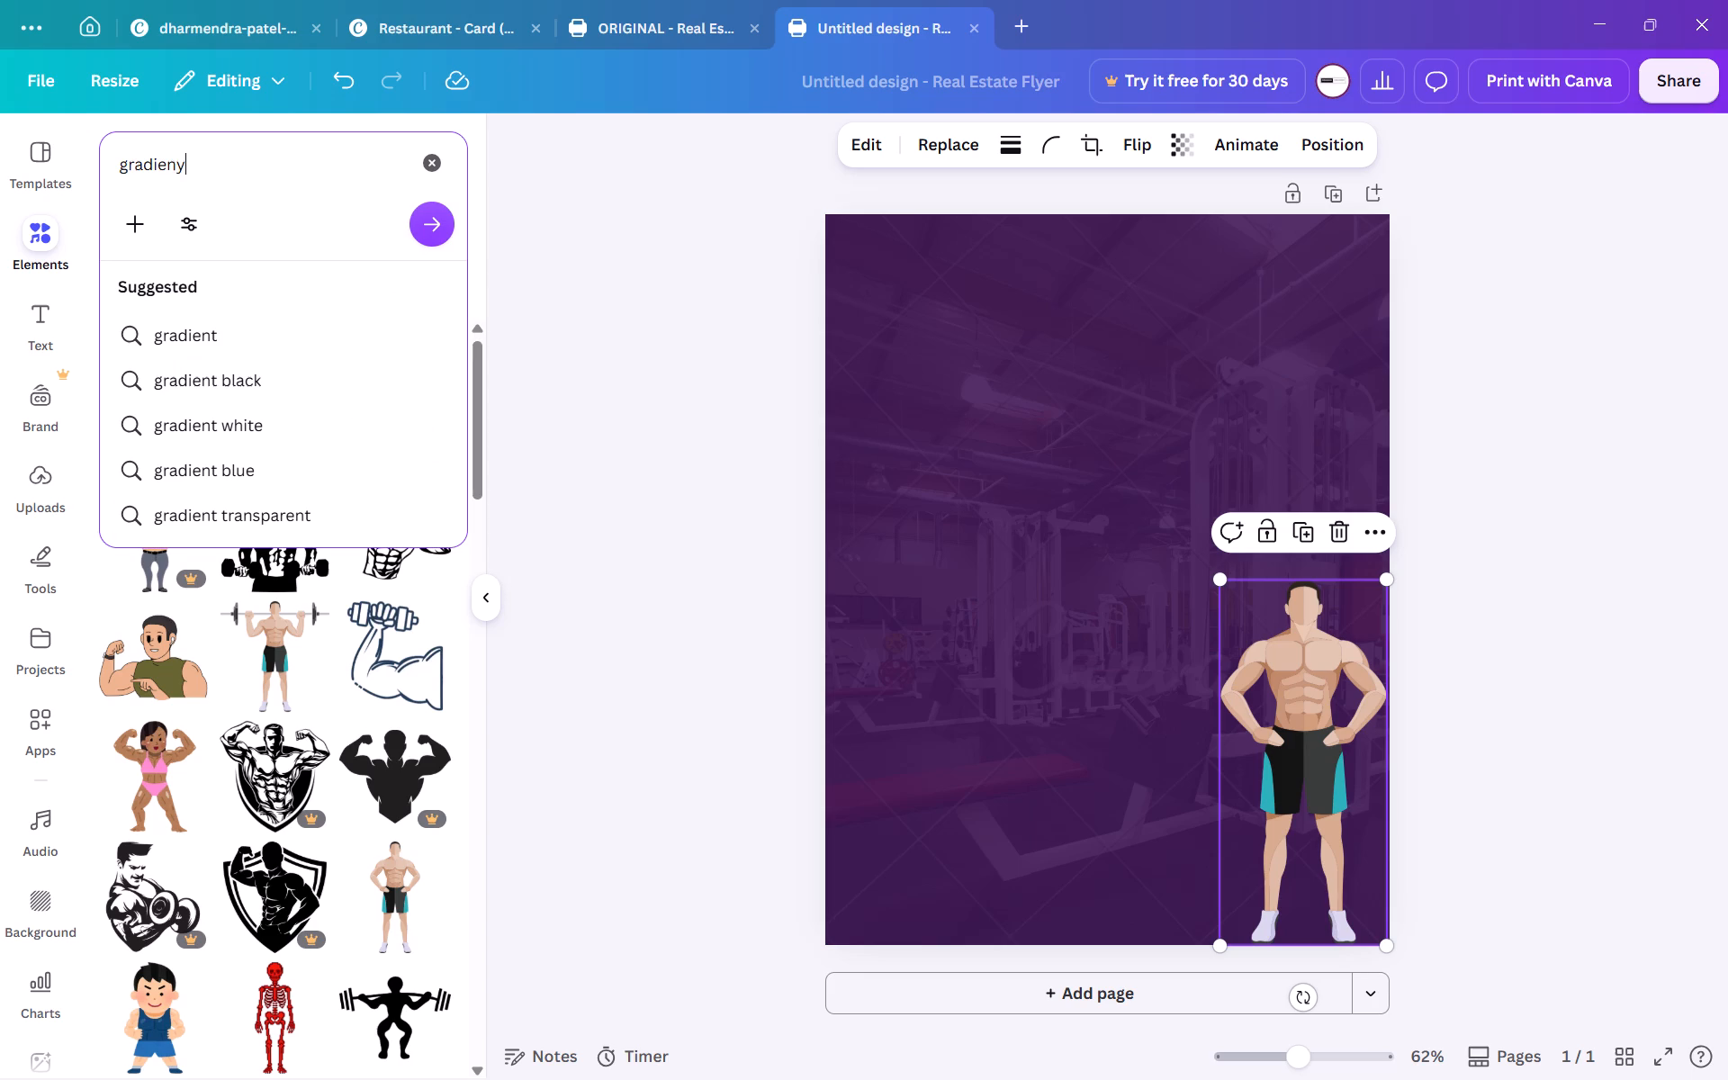
pyautogui.write('t shape')
pyautogui.press('Return')
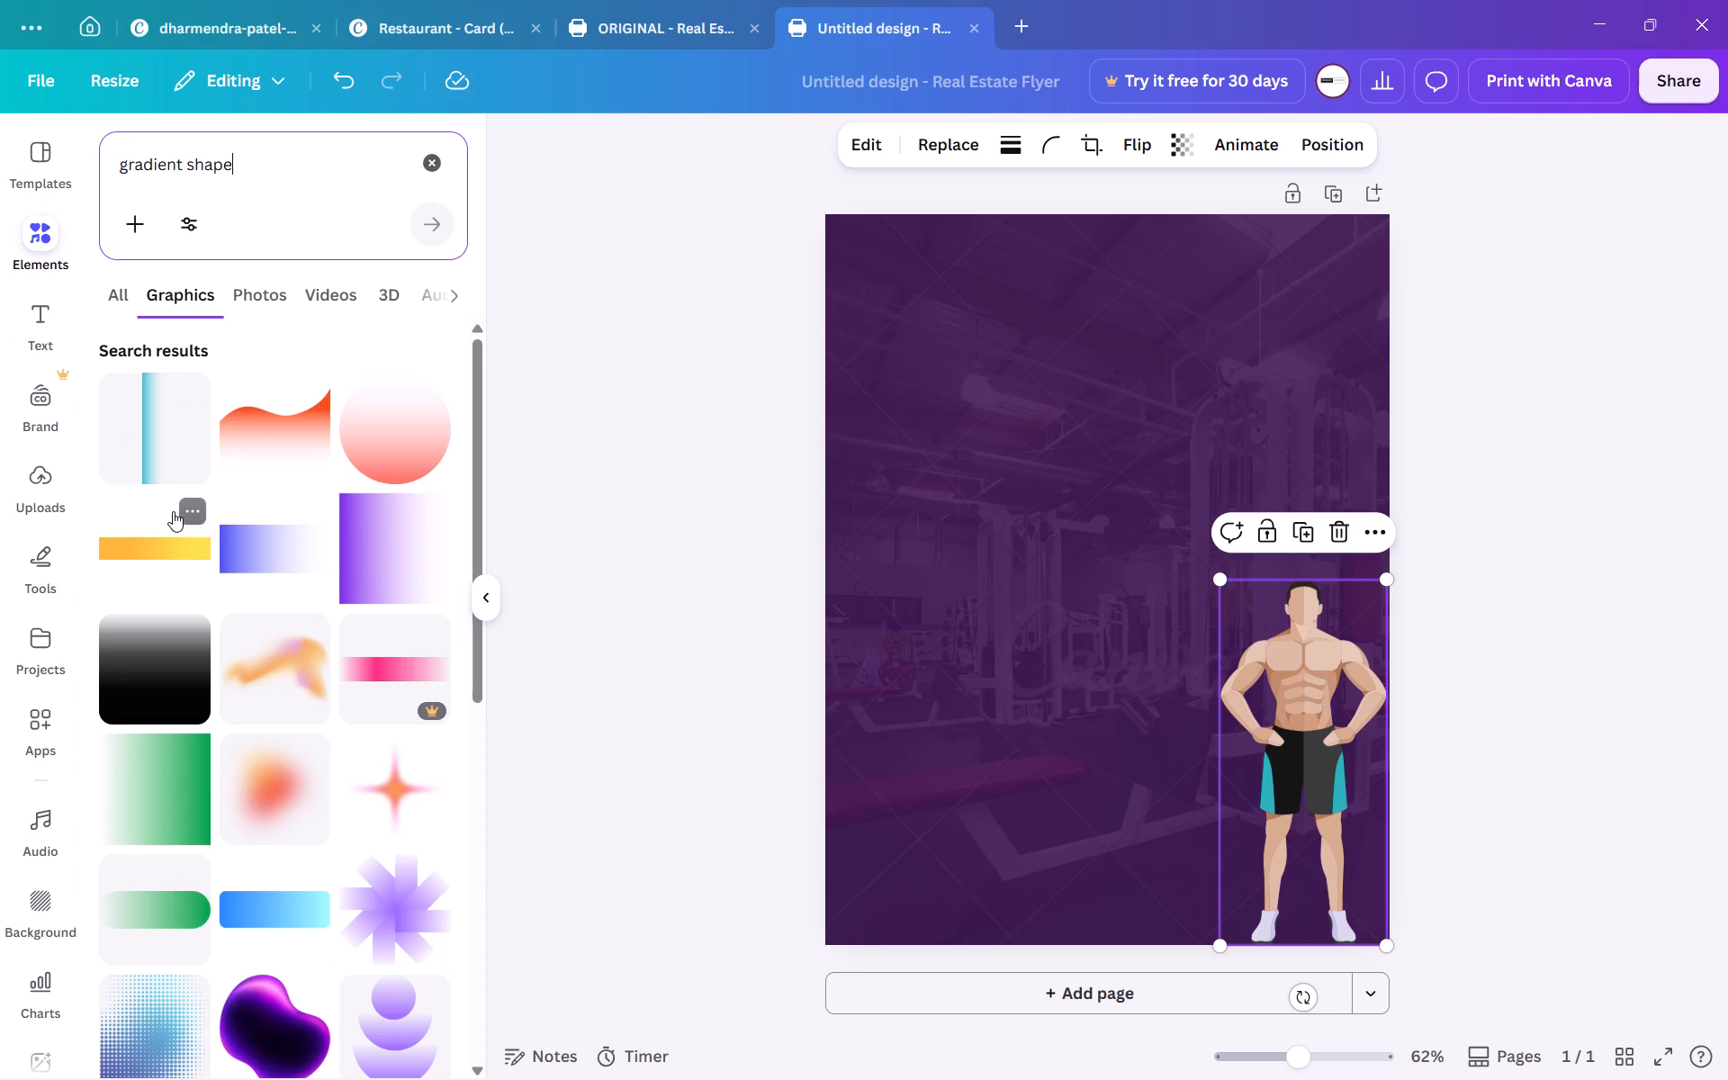
# Search the graphics for "gradient shapes" and place the orange-to-yellow pill shape in the page's upper half.
pyautogui.press('s')
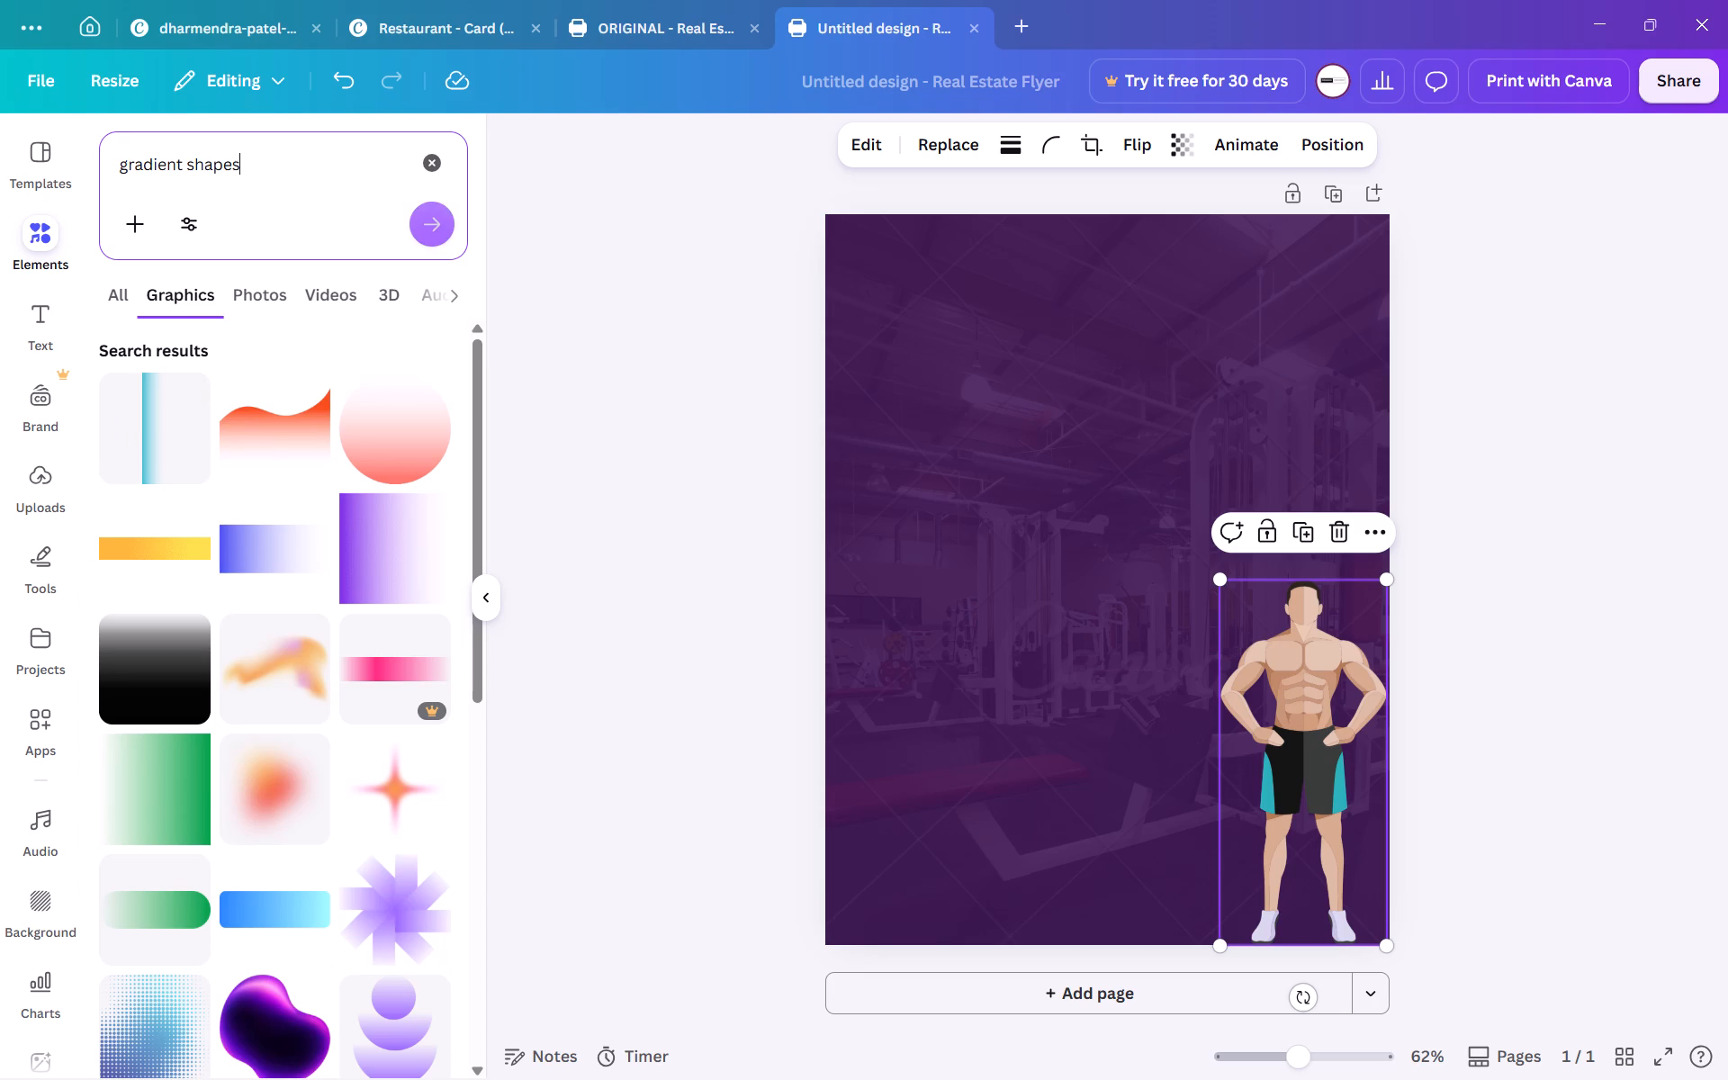
pyautogui.press('Return')
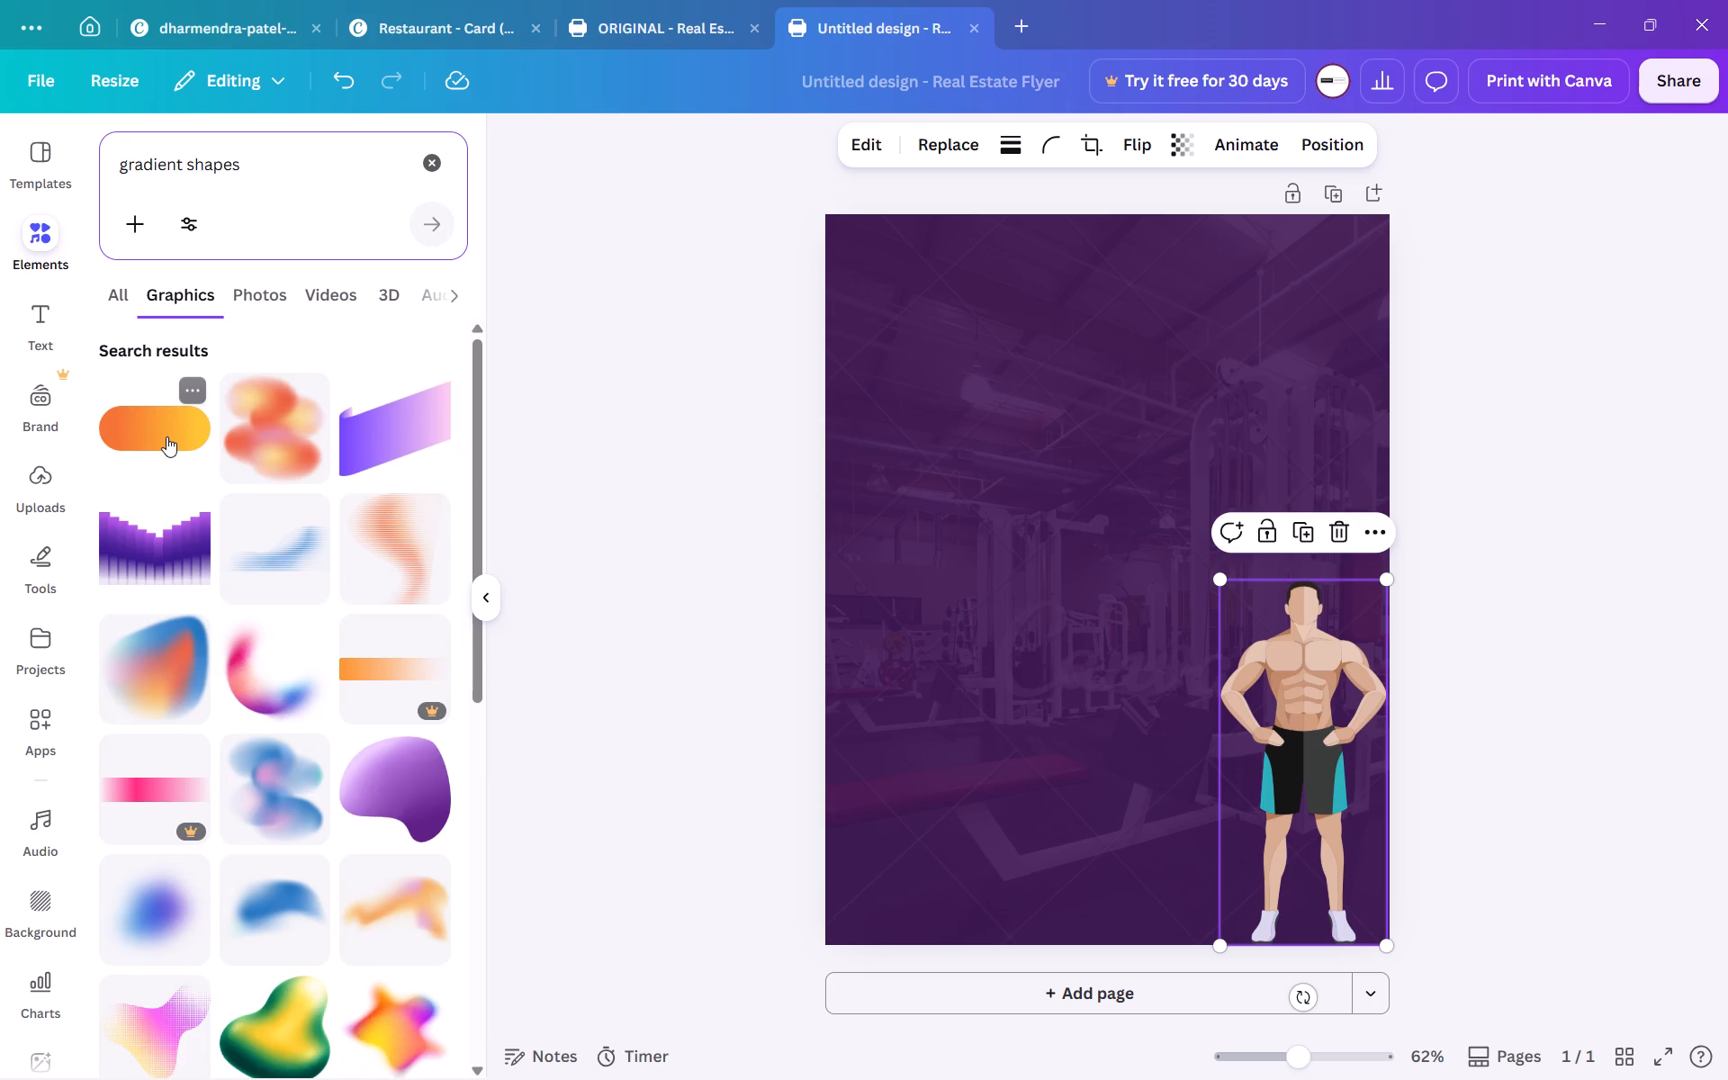
pyautogui.click(166, 436)
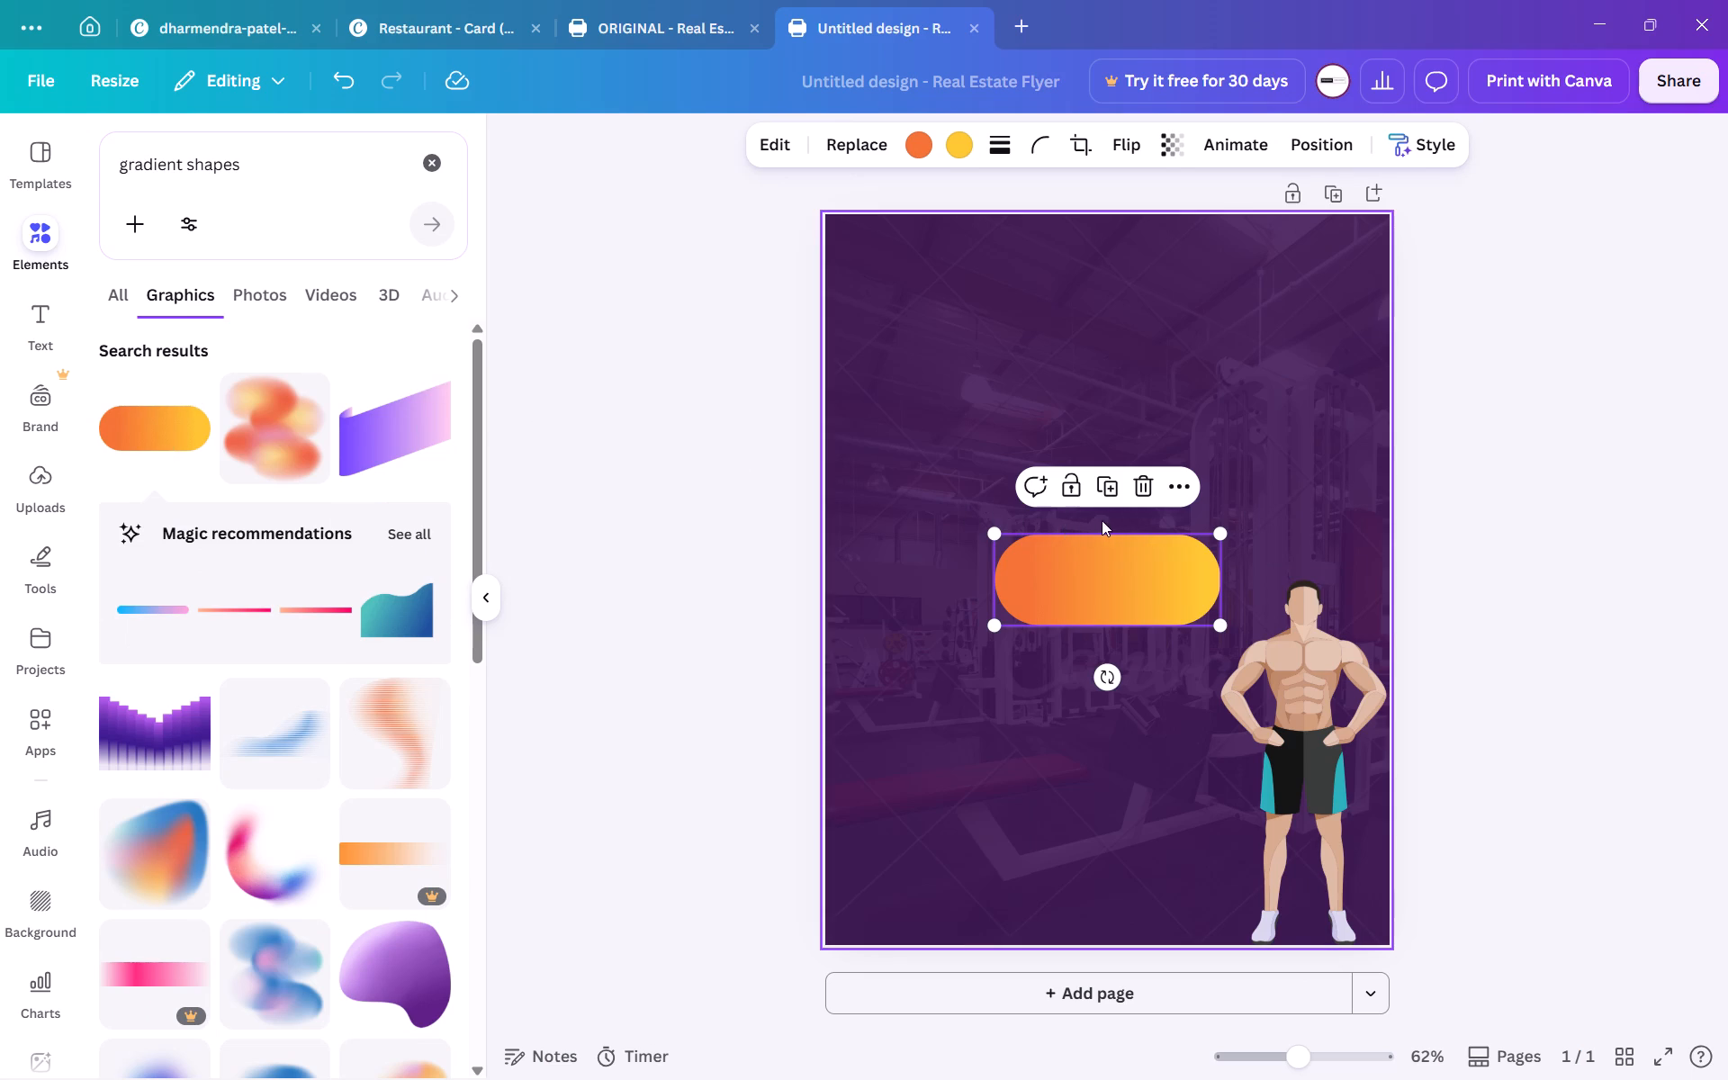
pyautogui.moveTo(1122, 594); pyautogui.dragTo(1094, 466)
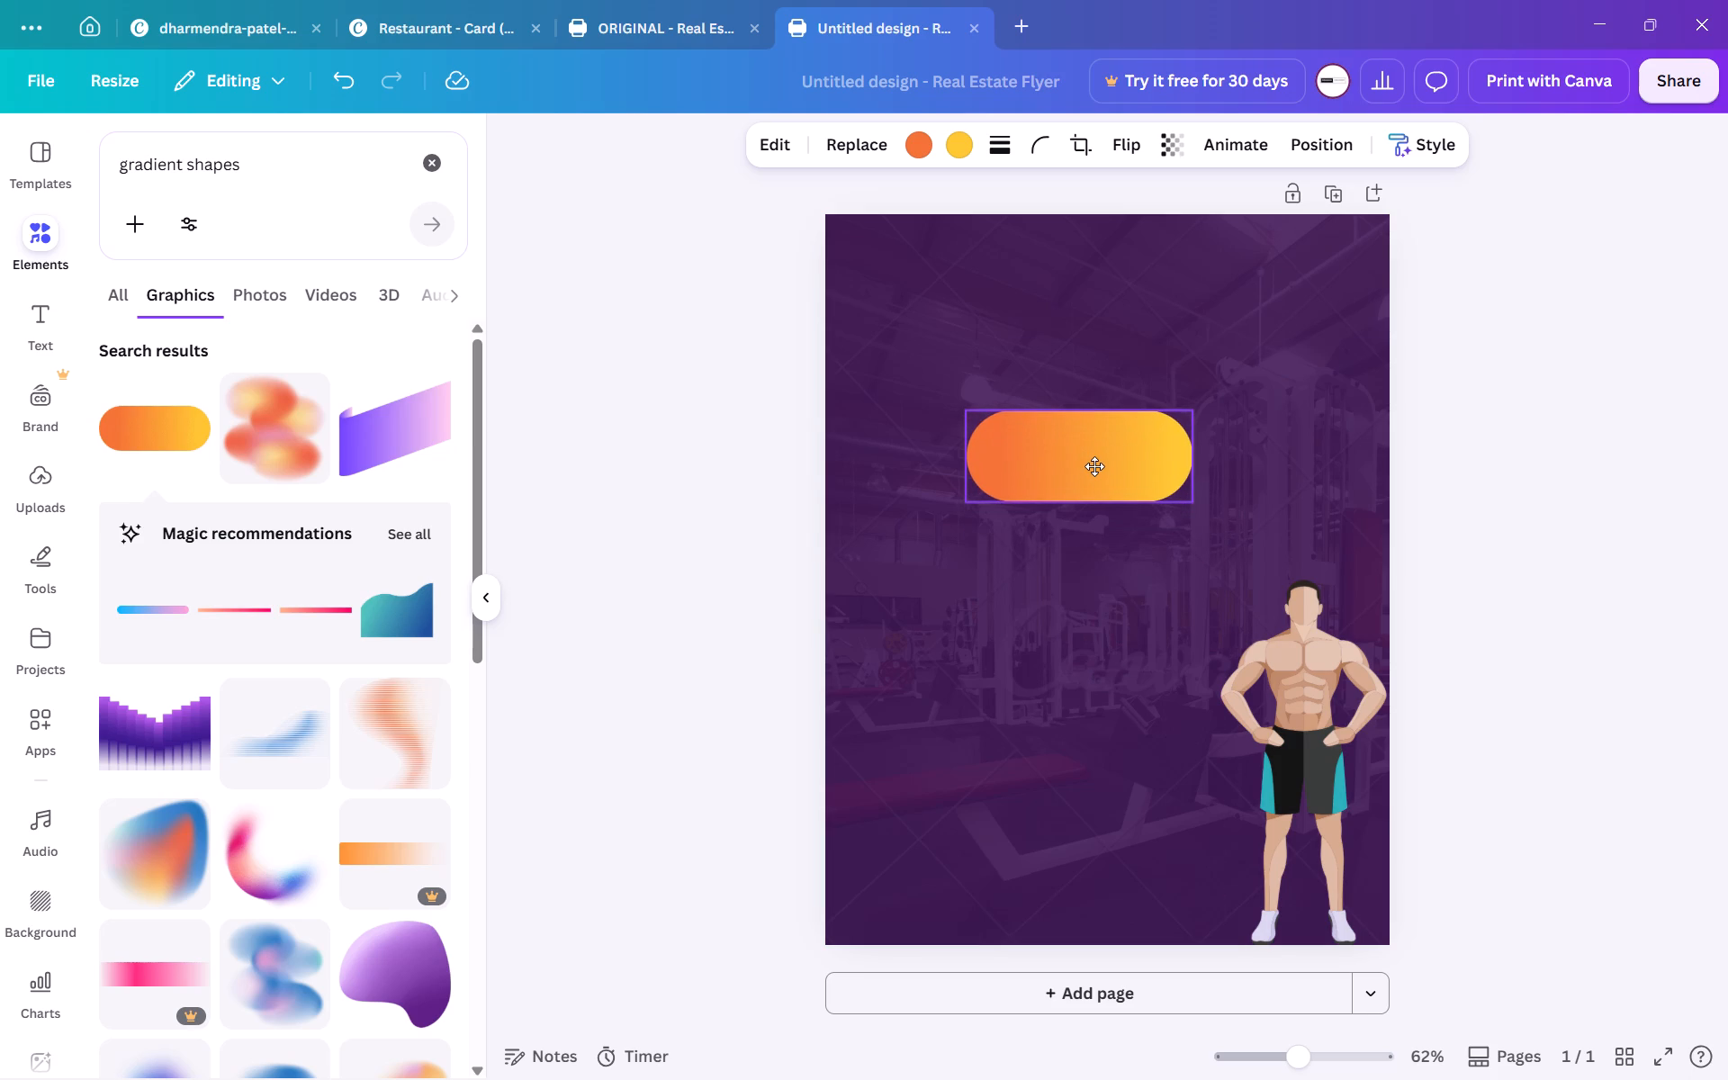
pyautogui.moveTo(1094, 466); pyautogui.dragTo(1094, 455)
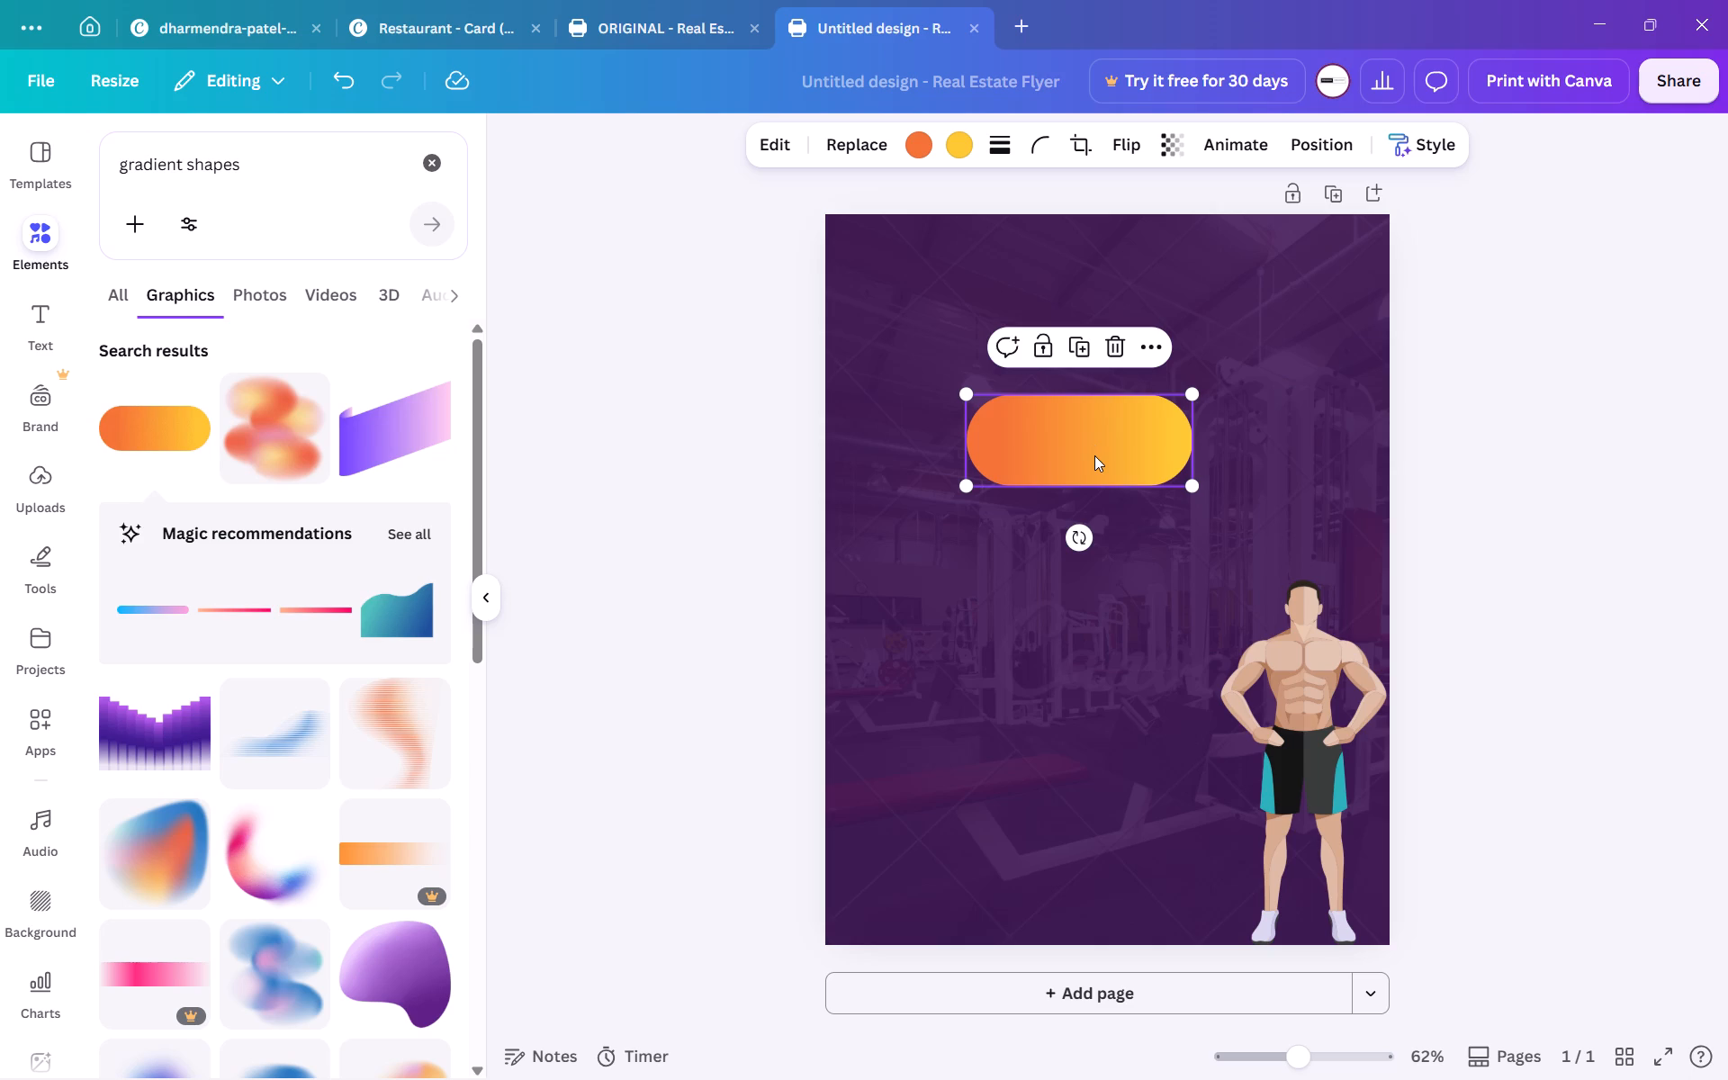
# Show the rulers around the page.
pyautogui.hotkey('shift', 'r')
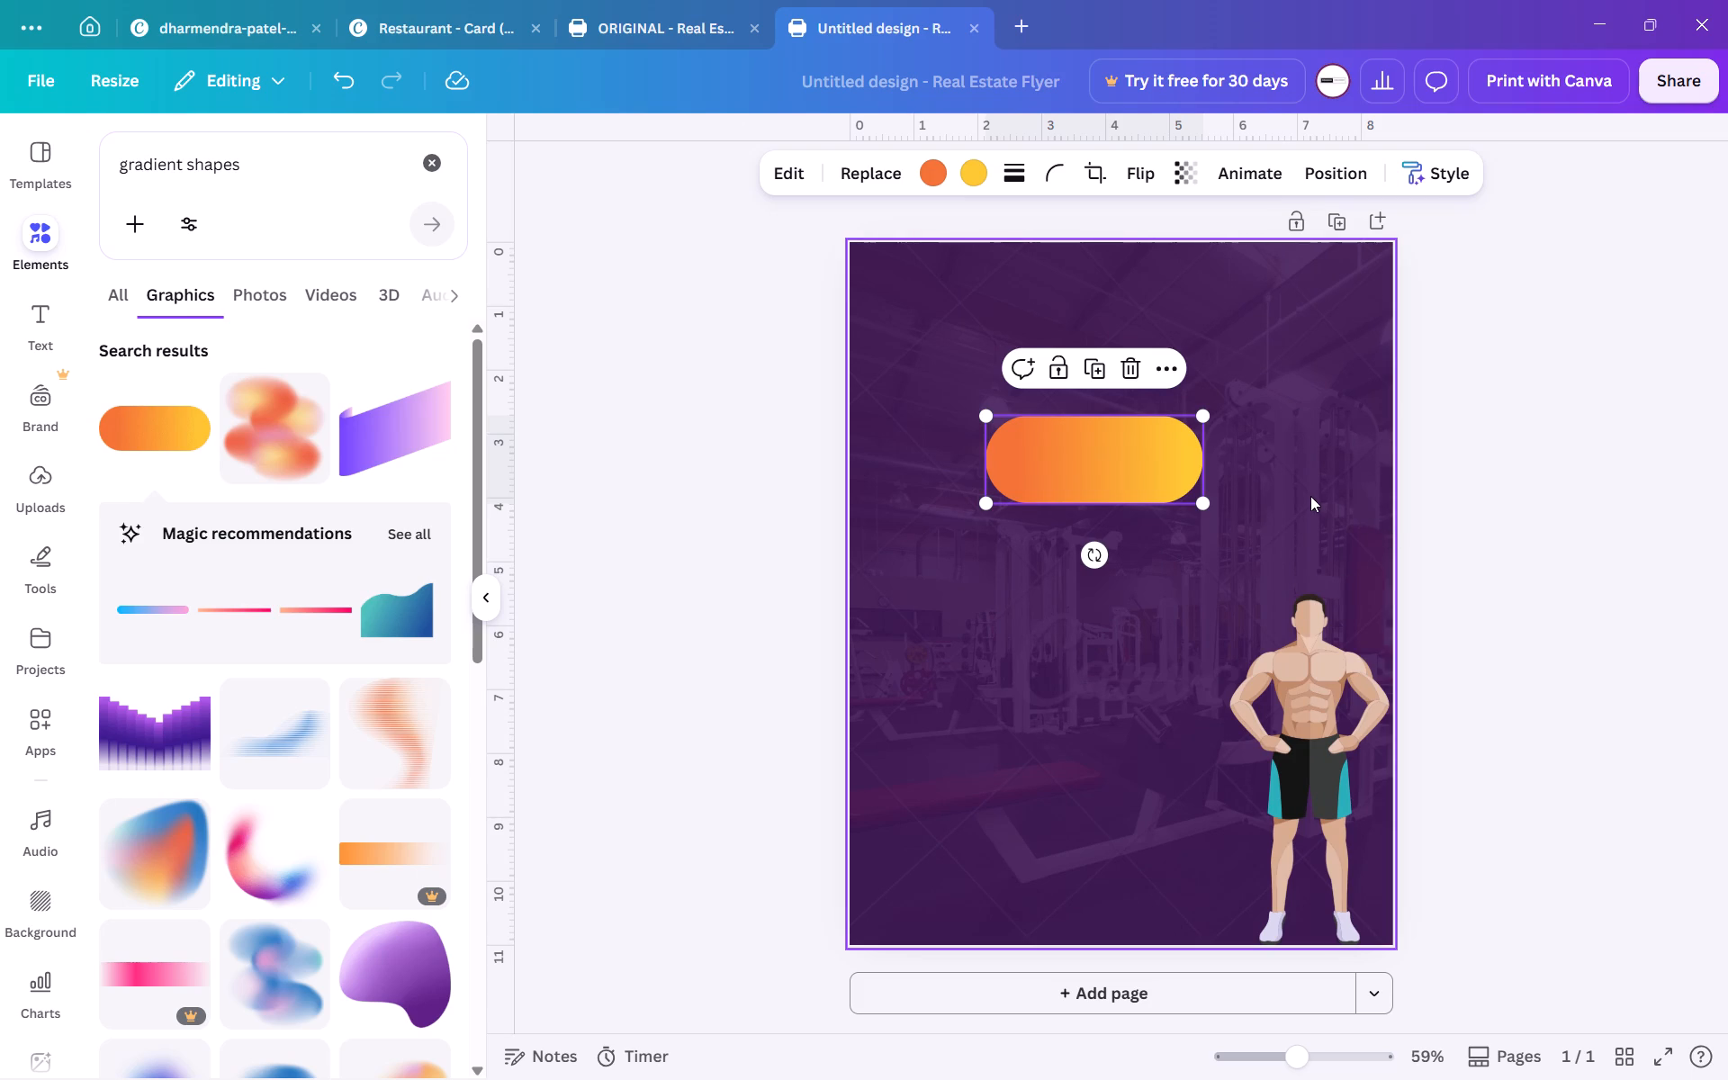
# Reposition the gradient pill in the page's upper middle and rotate it to about 158°, with the orange end pointing up.
pyautogui.click(1065, 452)
pyautogui.moveTo(1065, 452); pyautogui.dragTo(1088, 394)
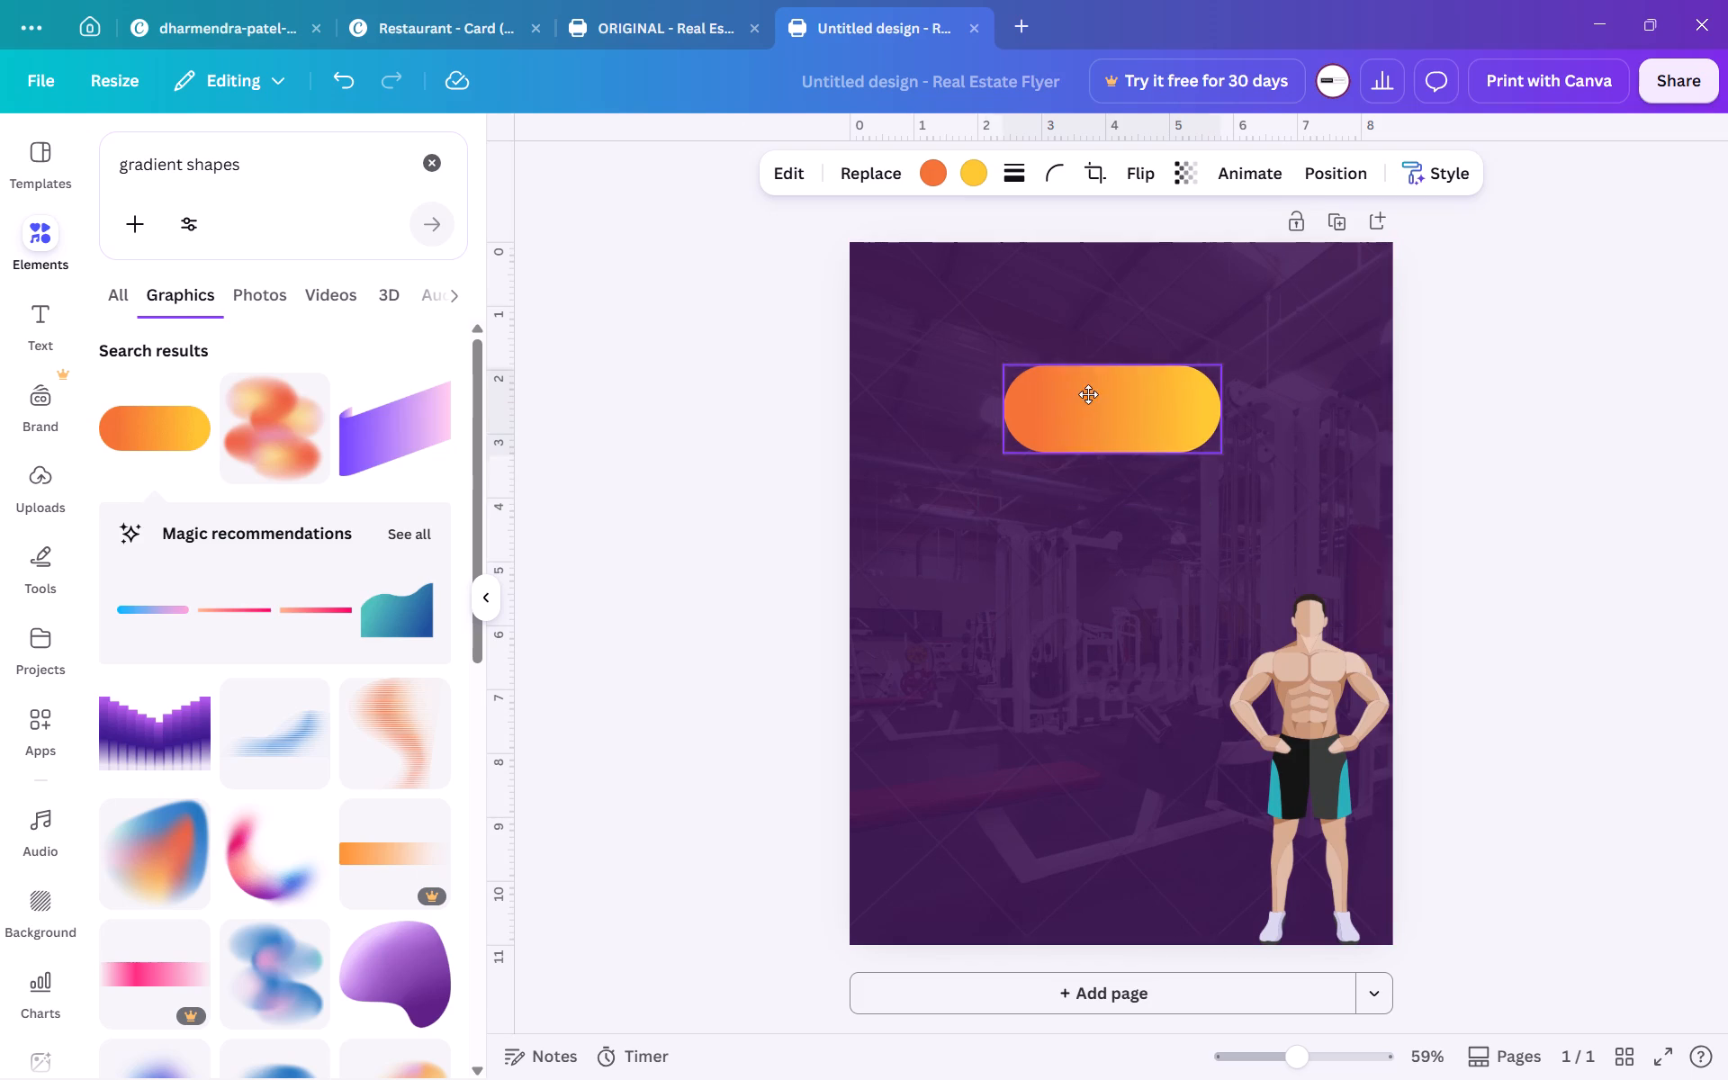
pyautogui.moveTo(1088, 394); pyautogui.dragTo(1102, 297)
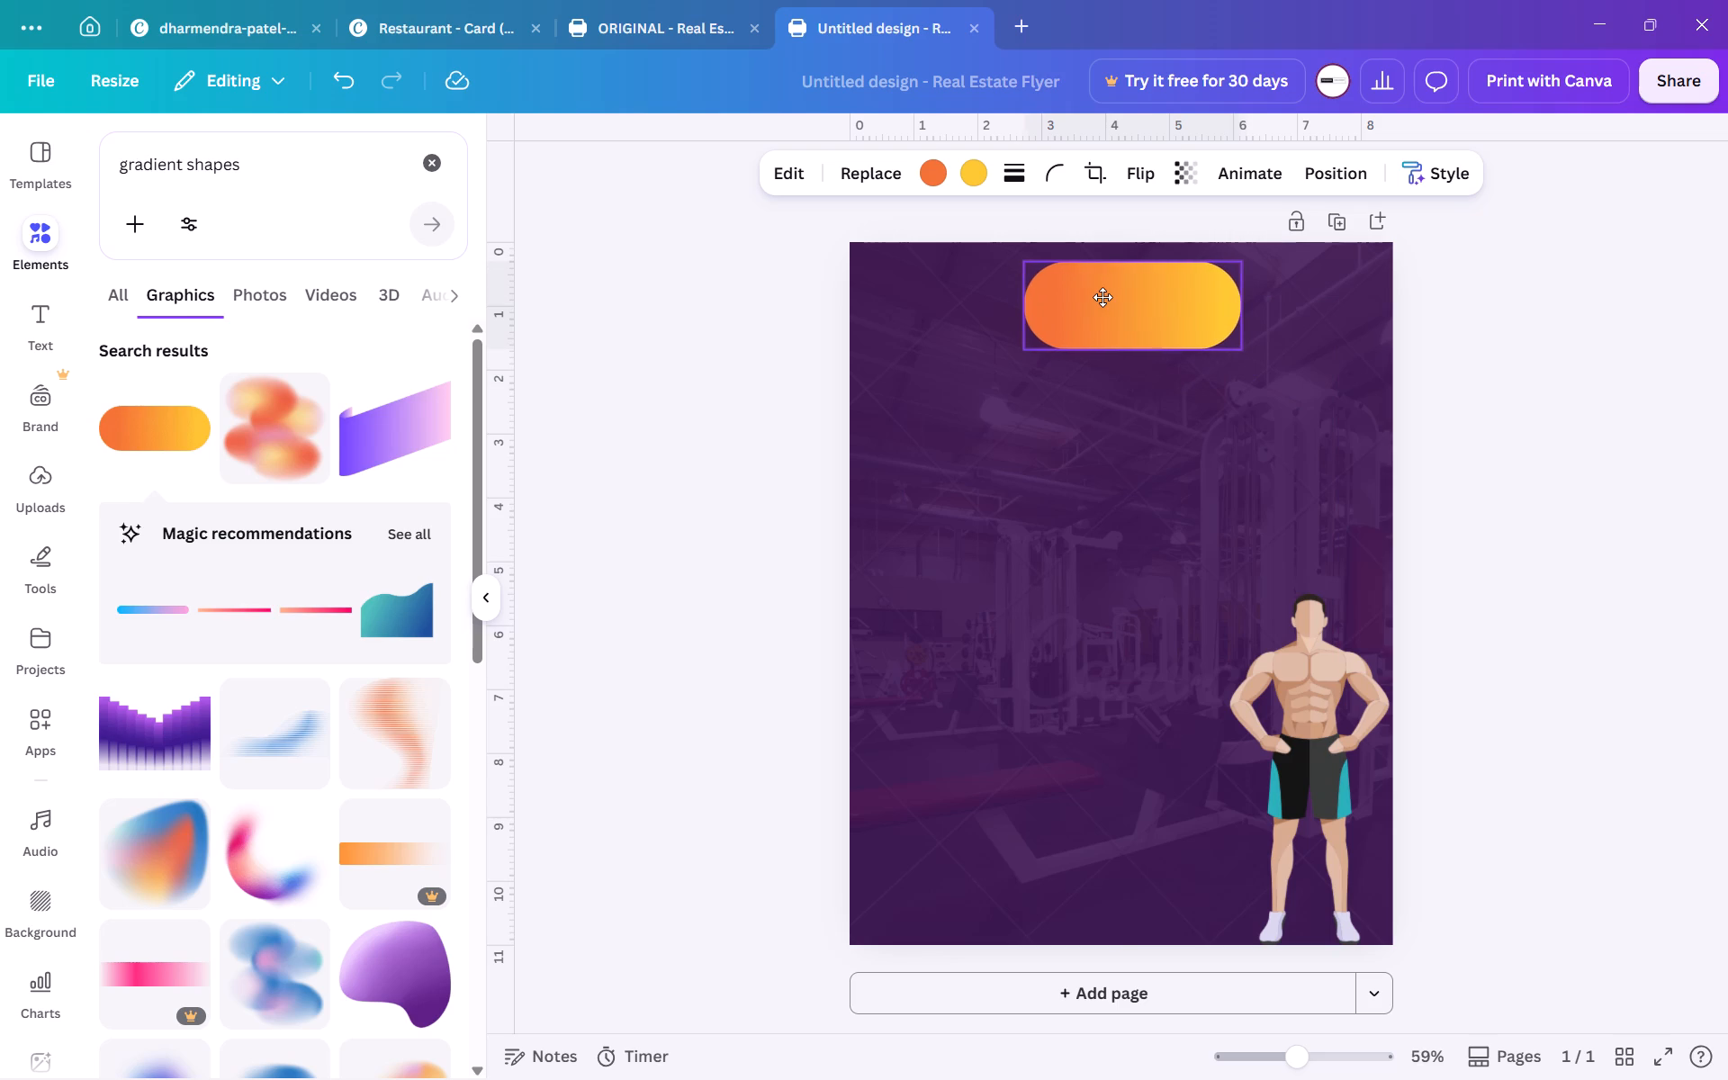
pyautogui.moveTo(1102, 297); pyautogui.dragTo(1102, 436)
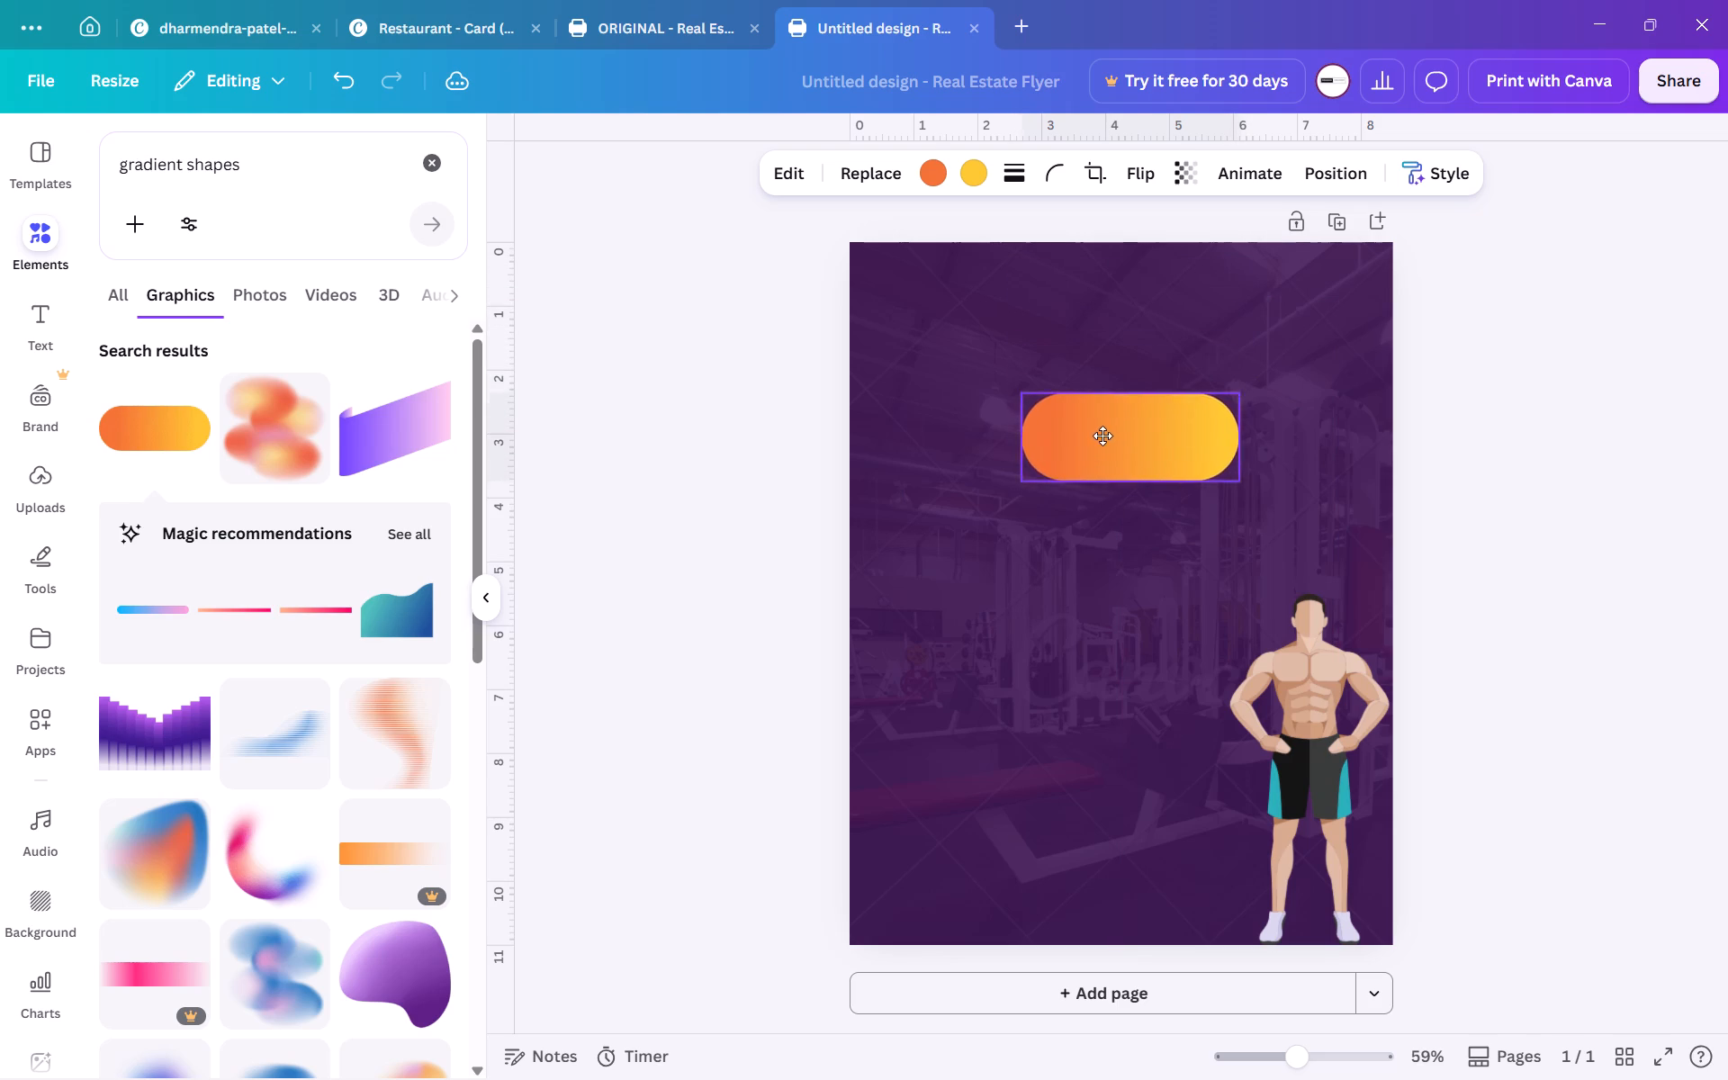
pyautogui.moveTo(1102, 436); pyautogui.dragTo(1106, 454)
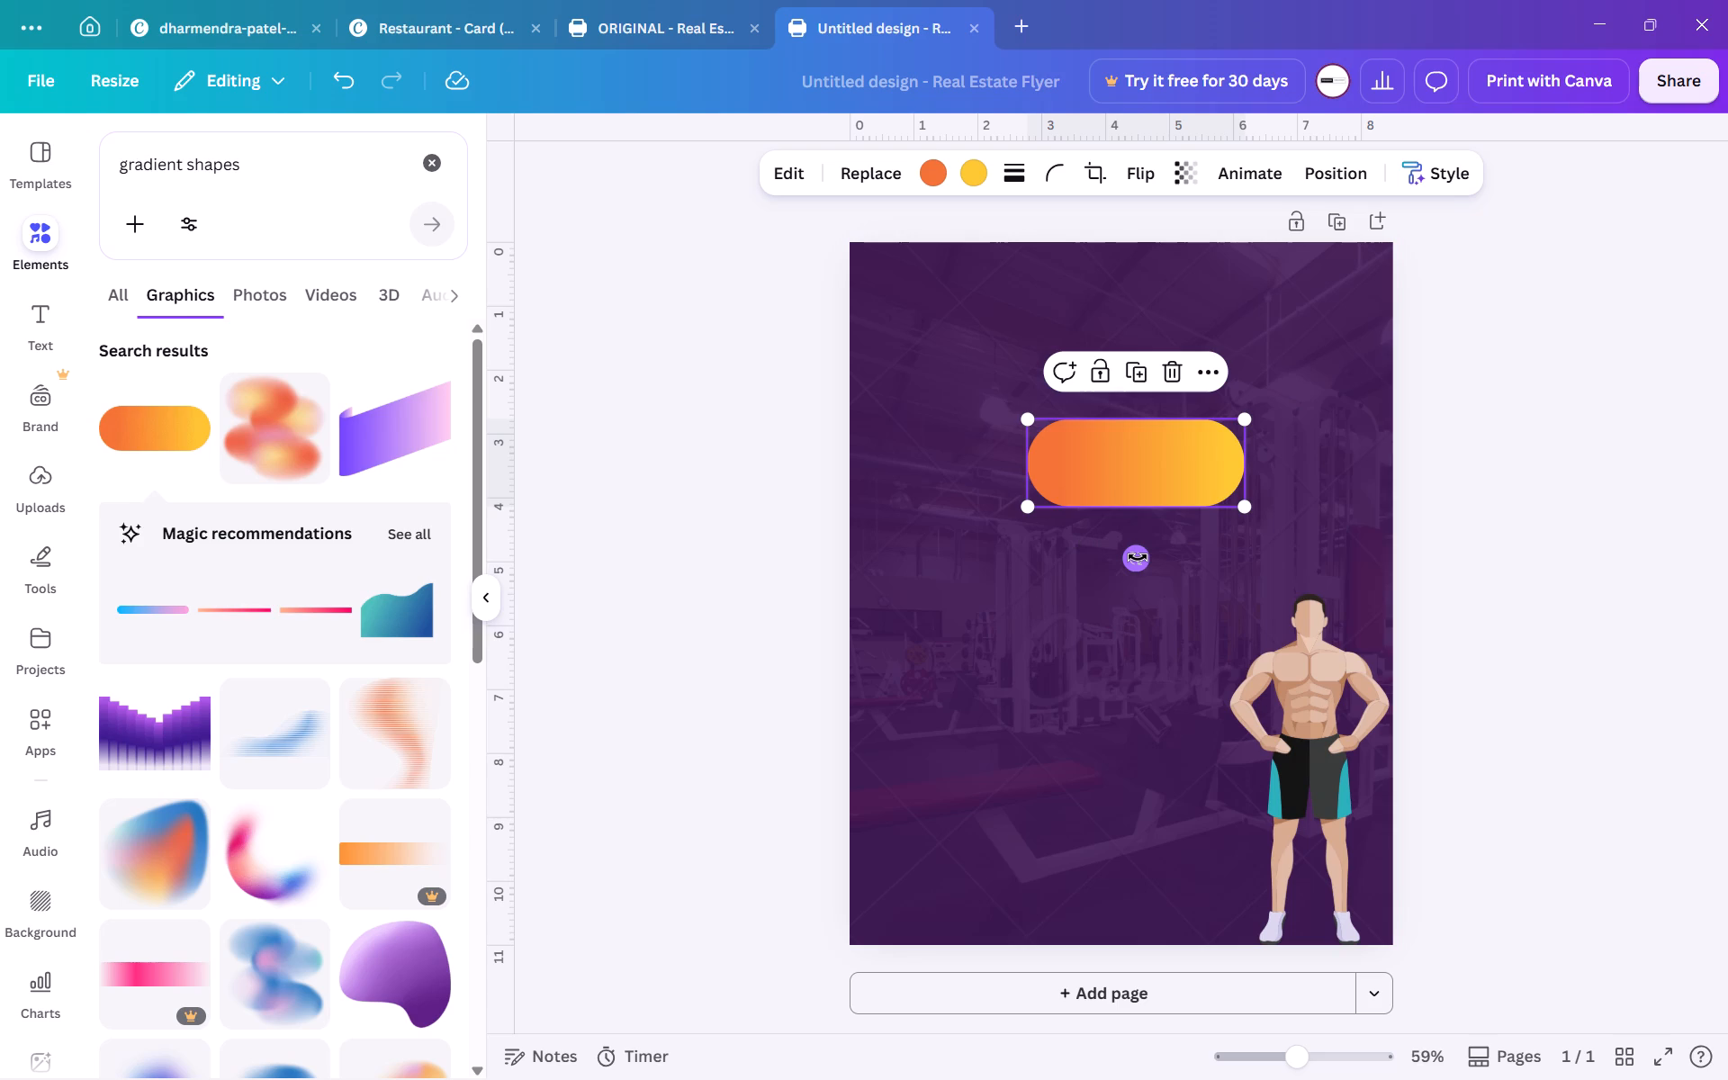
pyautogui.click(1138, 557)
pyautogui.moveTo(1138, 557); pyautogui.dragTo(1165, 554)
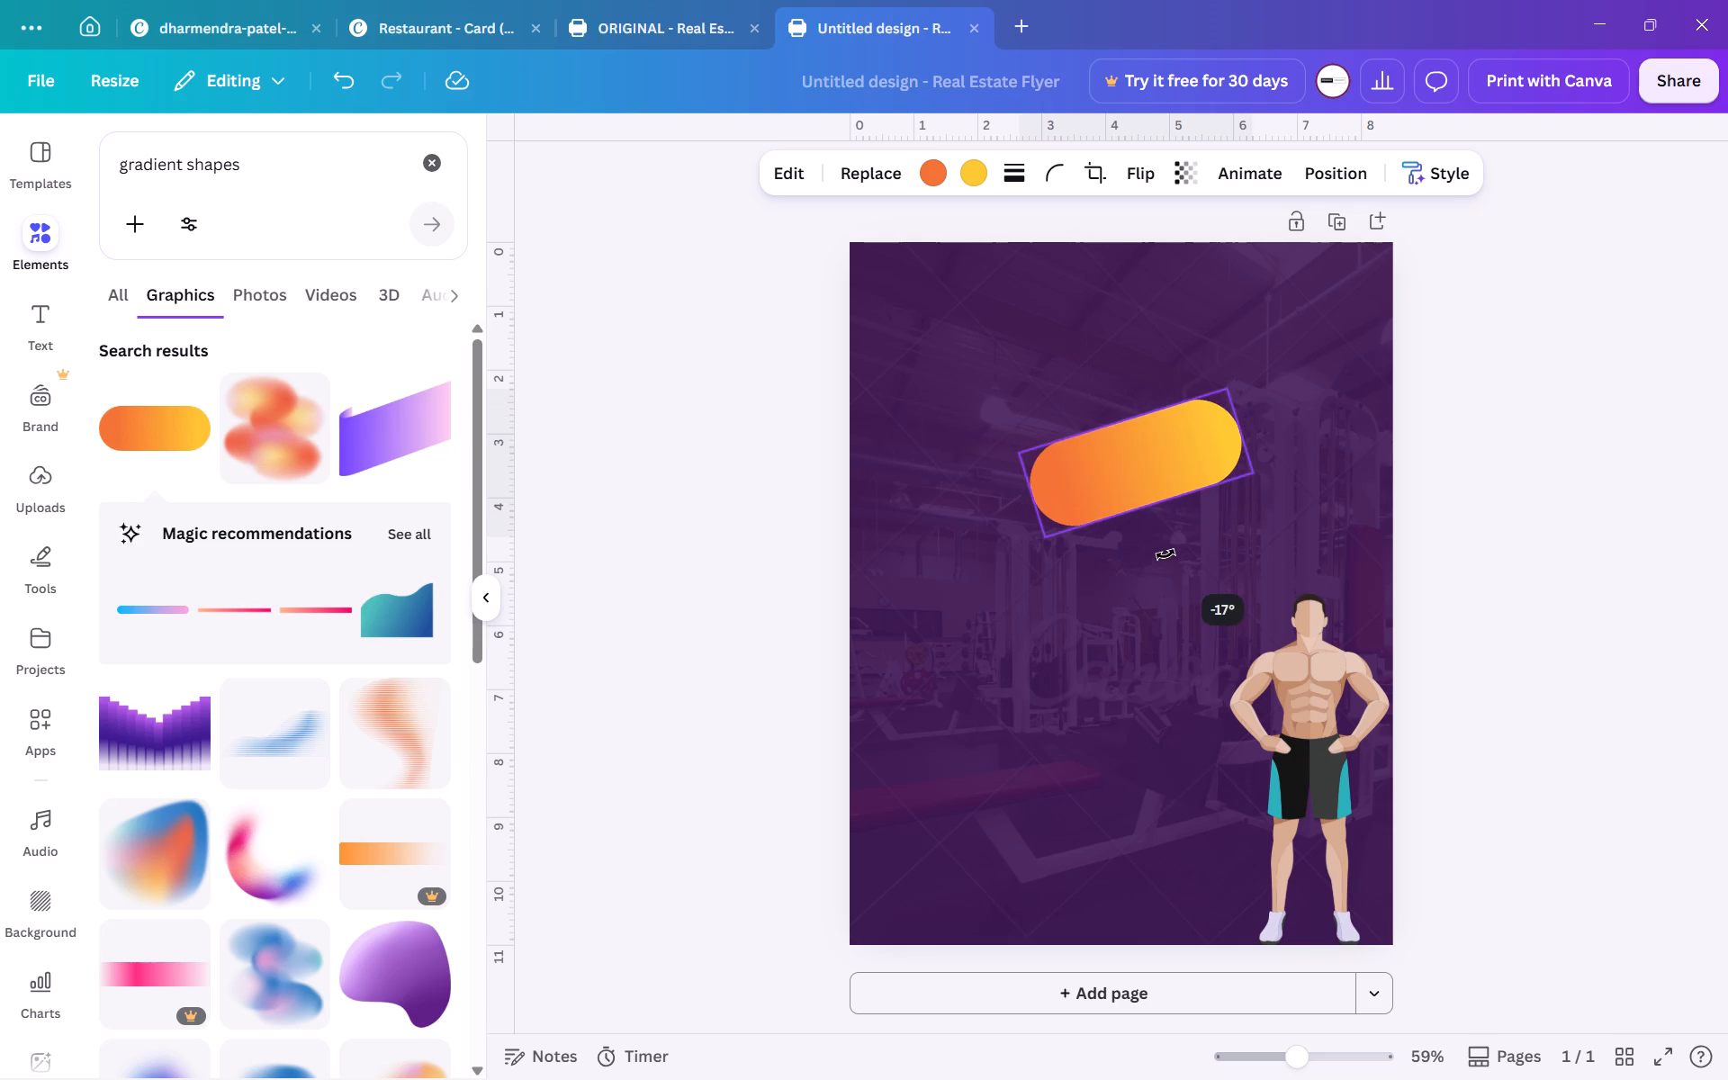
pyautogui.moveTo(1165, 554); pyautogui.dragTo(1012, 396)
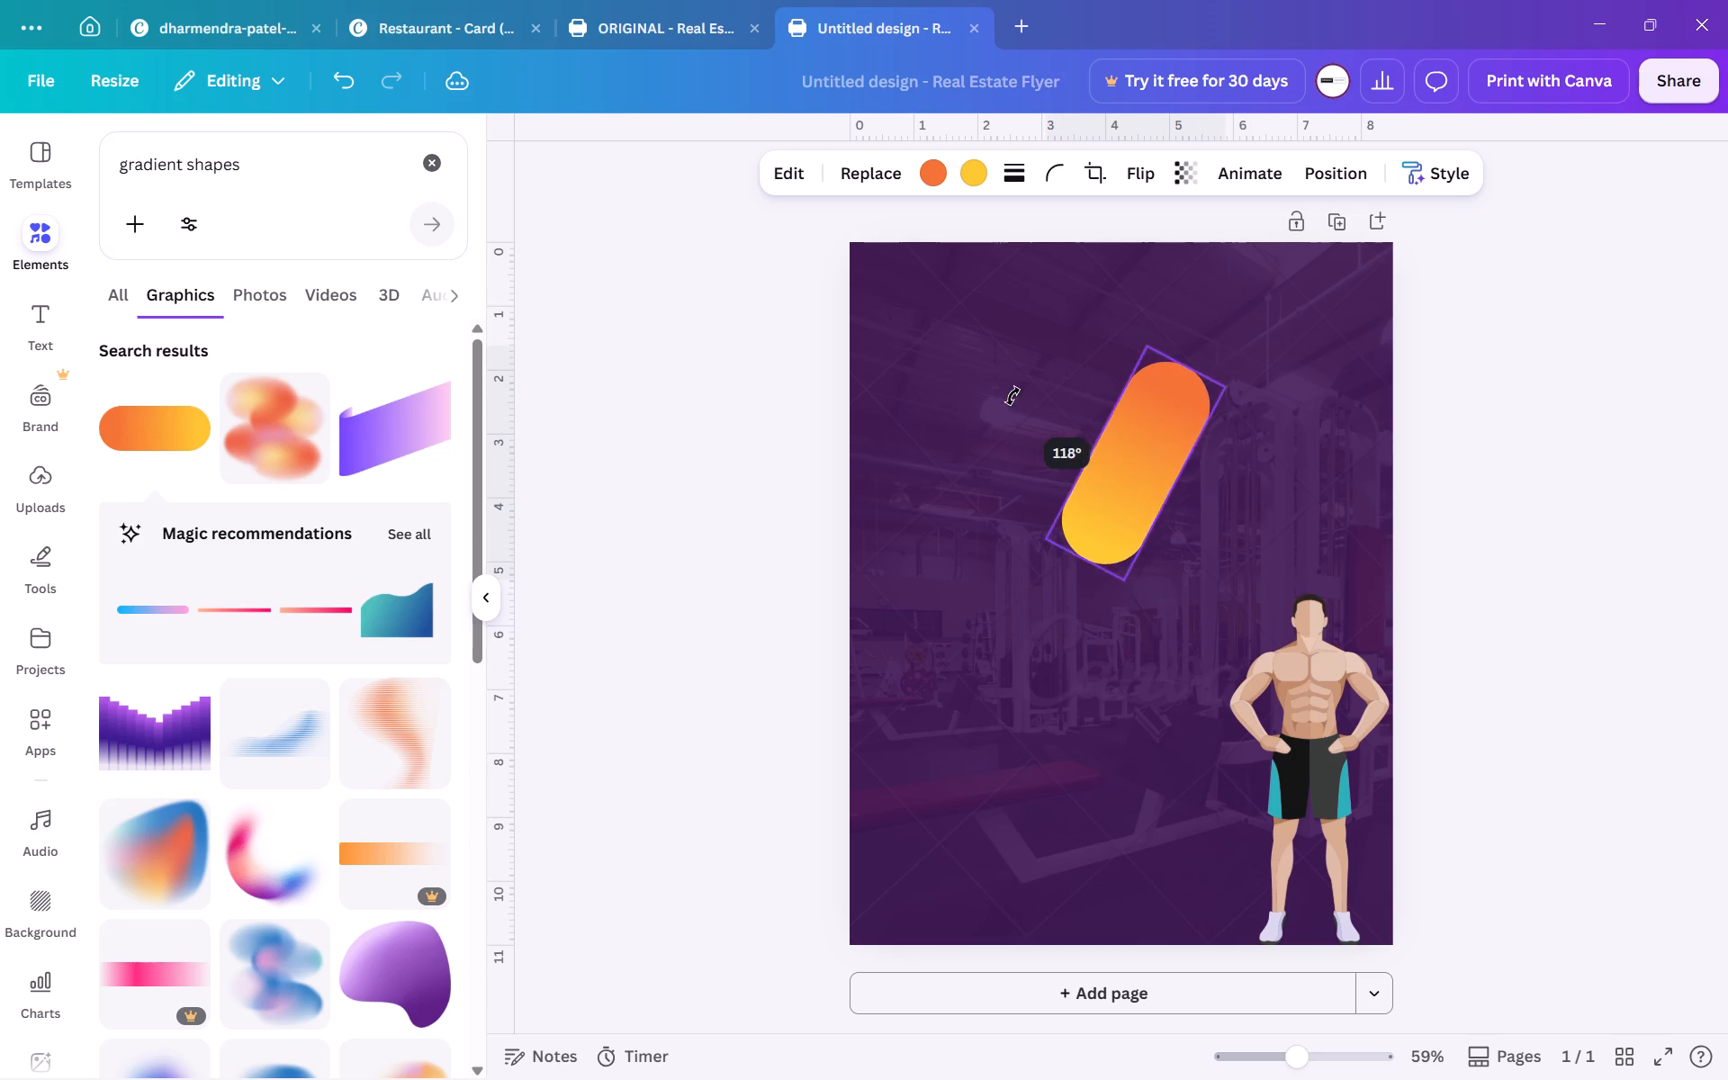
pyautogui.moveTo(1012, 396); pyautogui.dragTo(1106, 391)
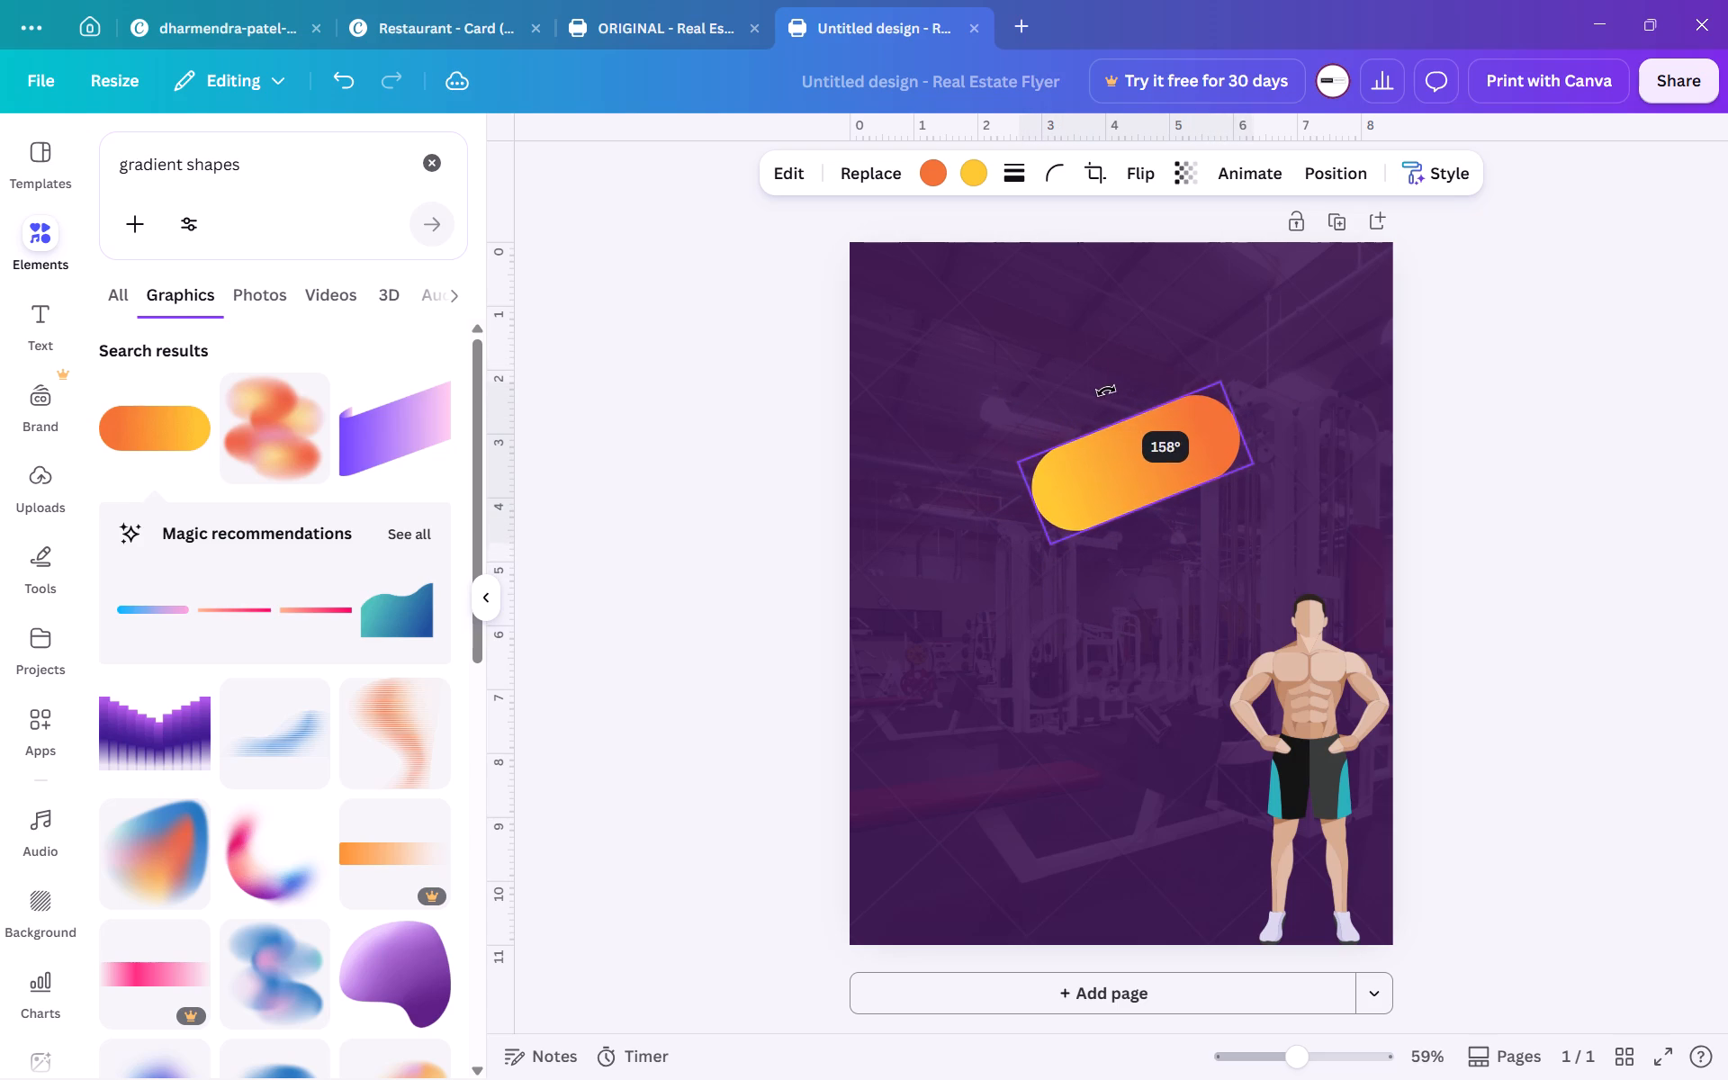
pyautogui.moveTo(1106, 391); pyautogui.dragTo(1109, 392)
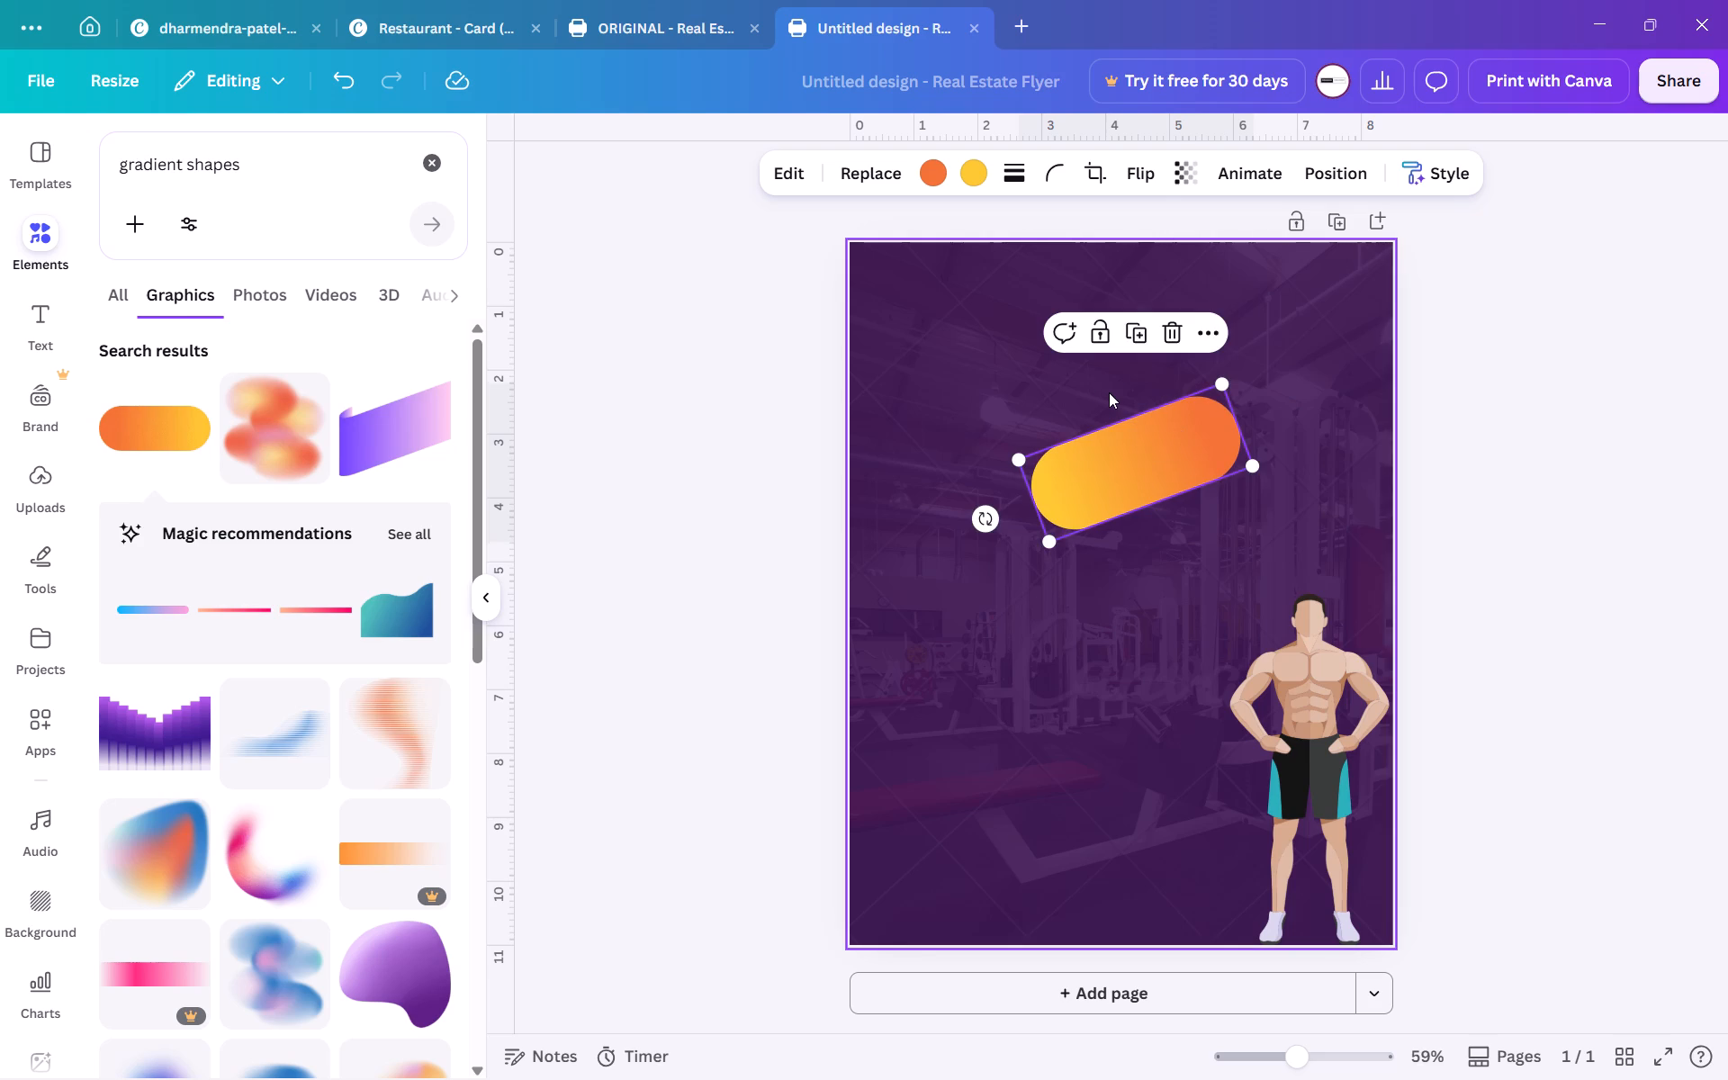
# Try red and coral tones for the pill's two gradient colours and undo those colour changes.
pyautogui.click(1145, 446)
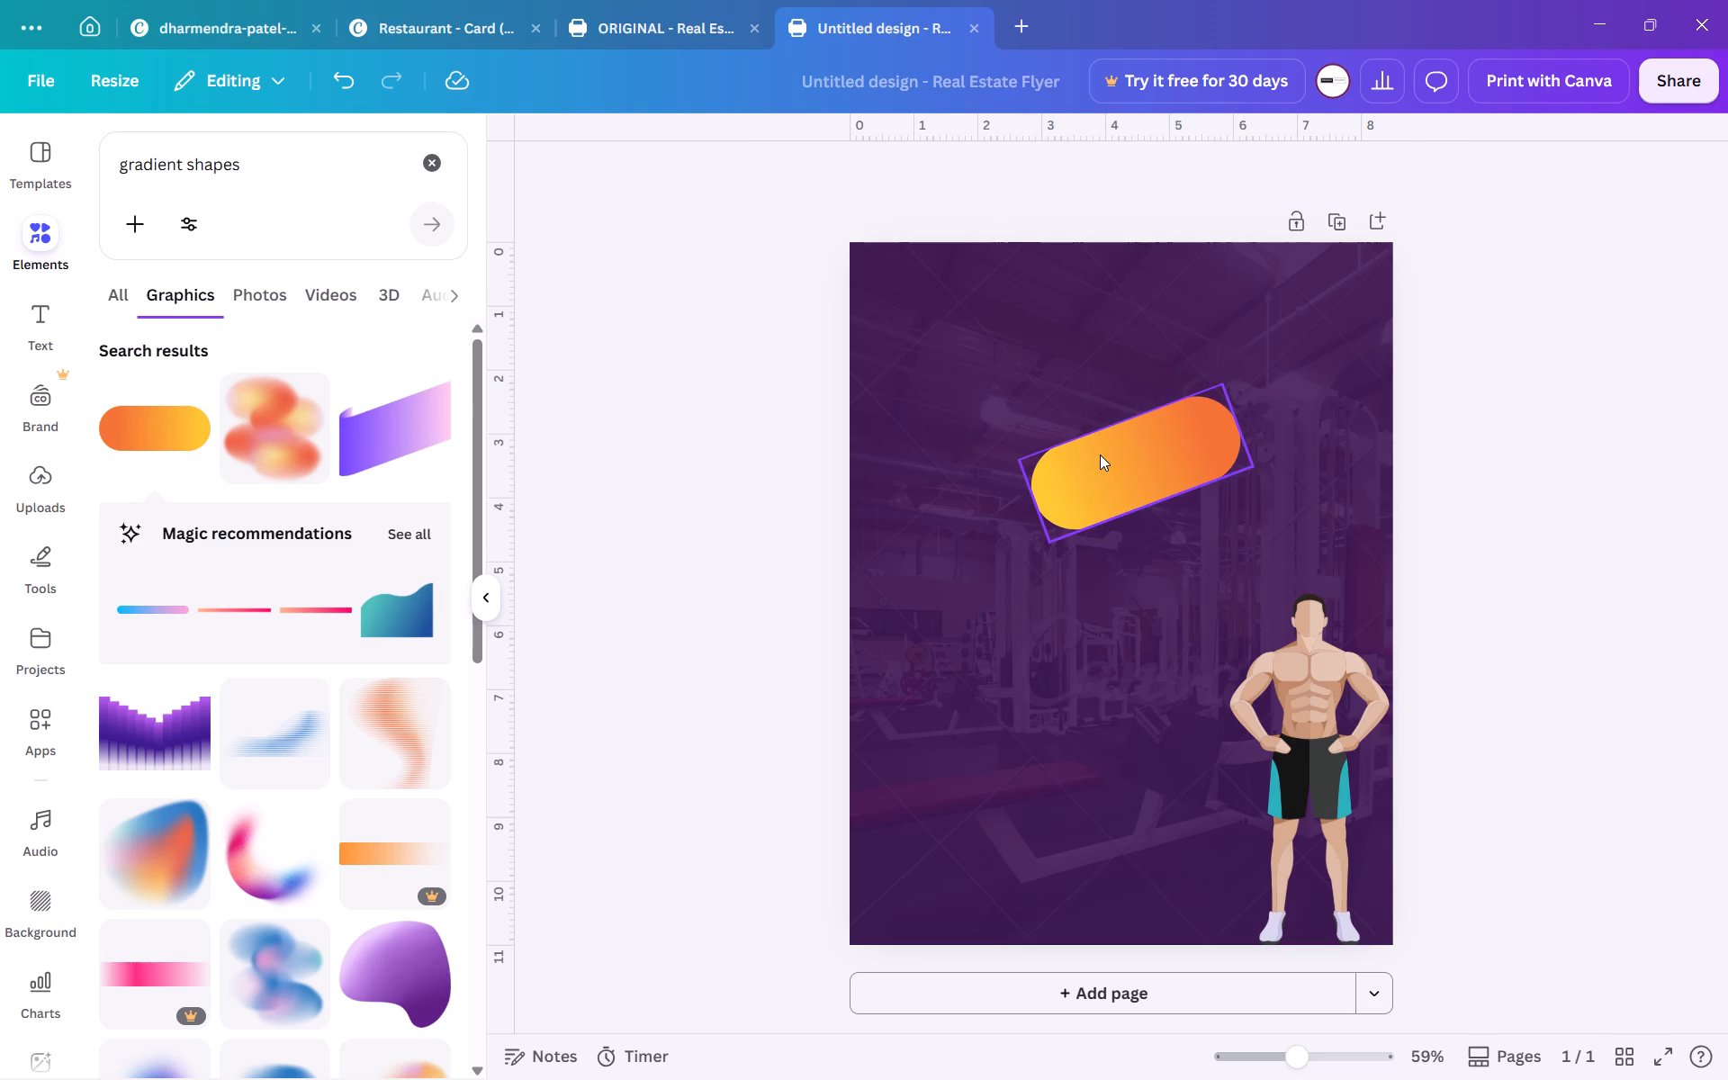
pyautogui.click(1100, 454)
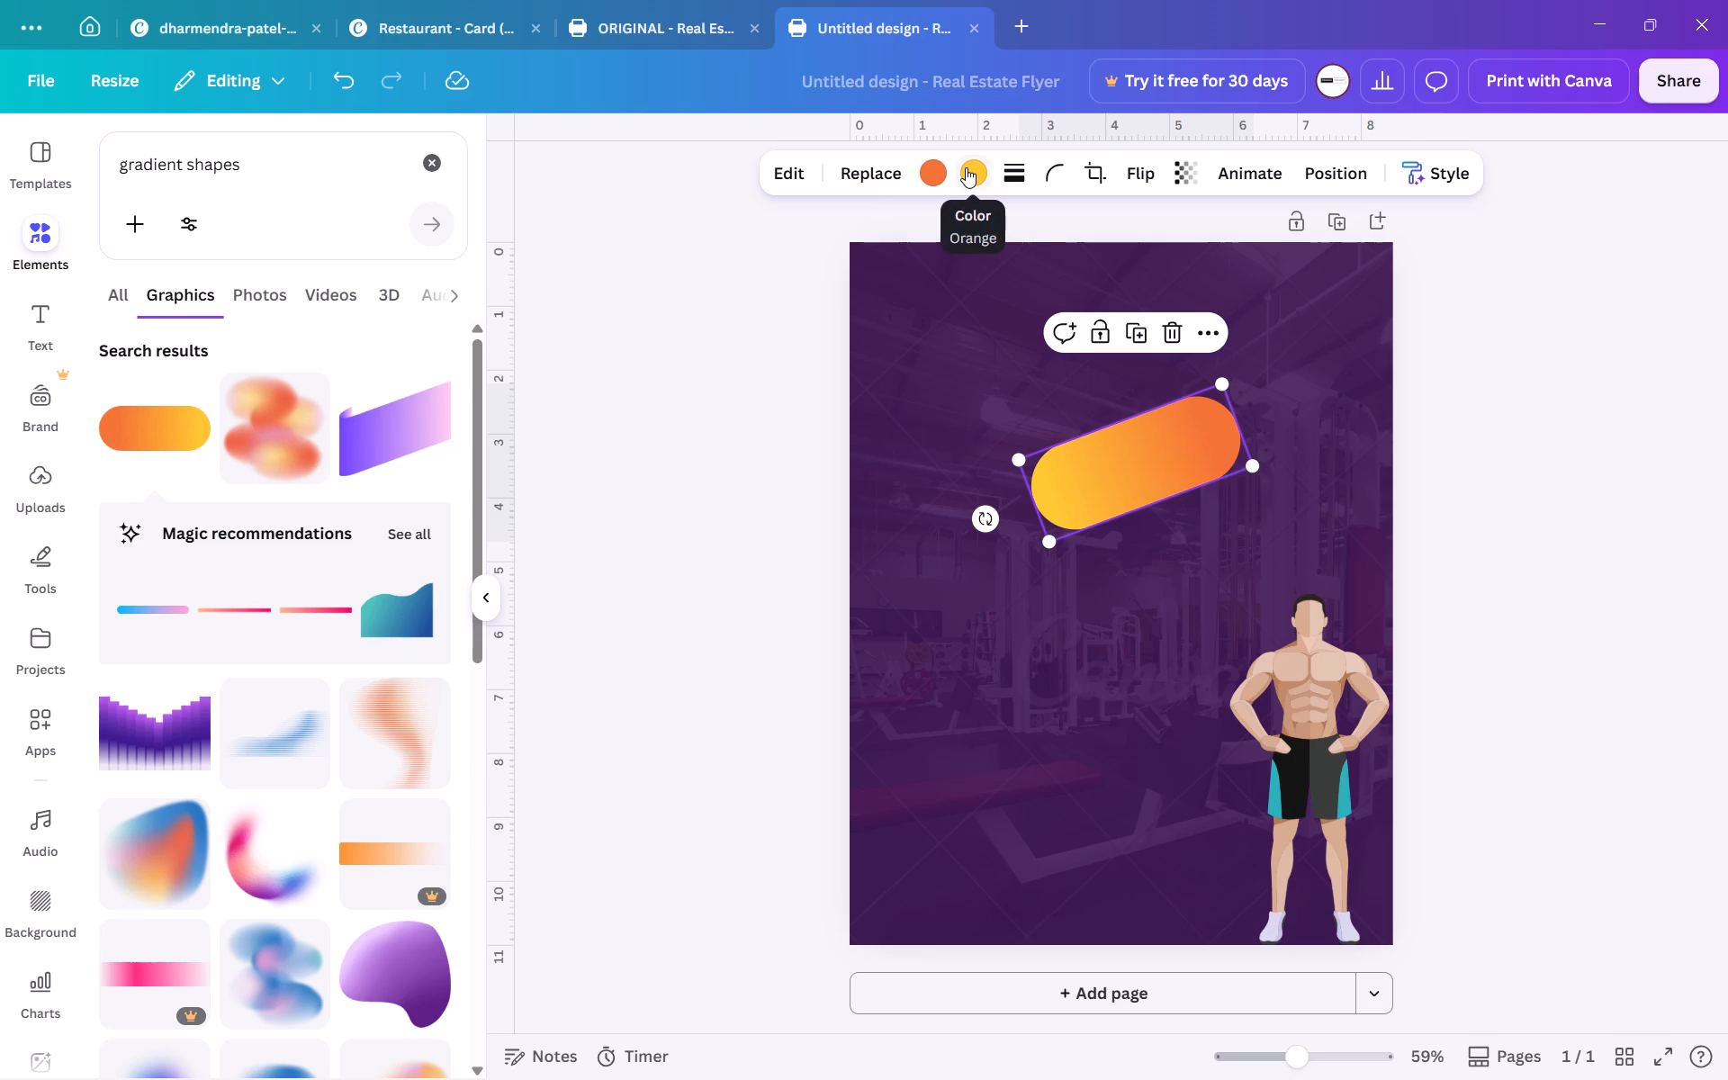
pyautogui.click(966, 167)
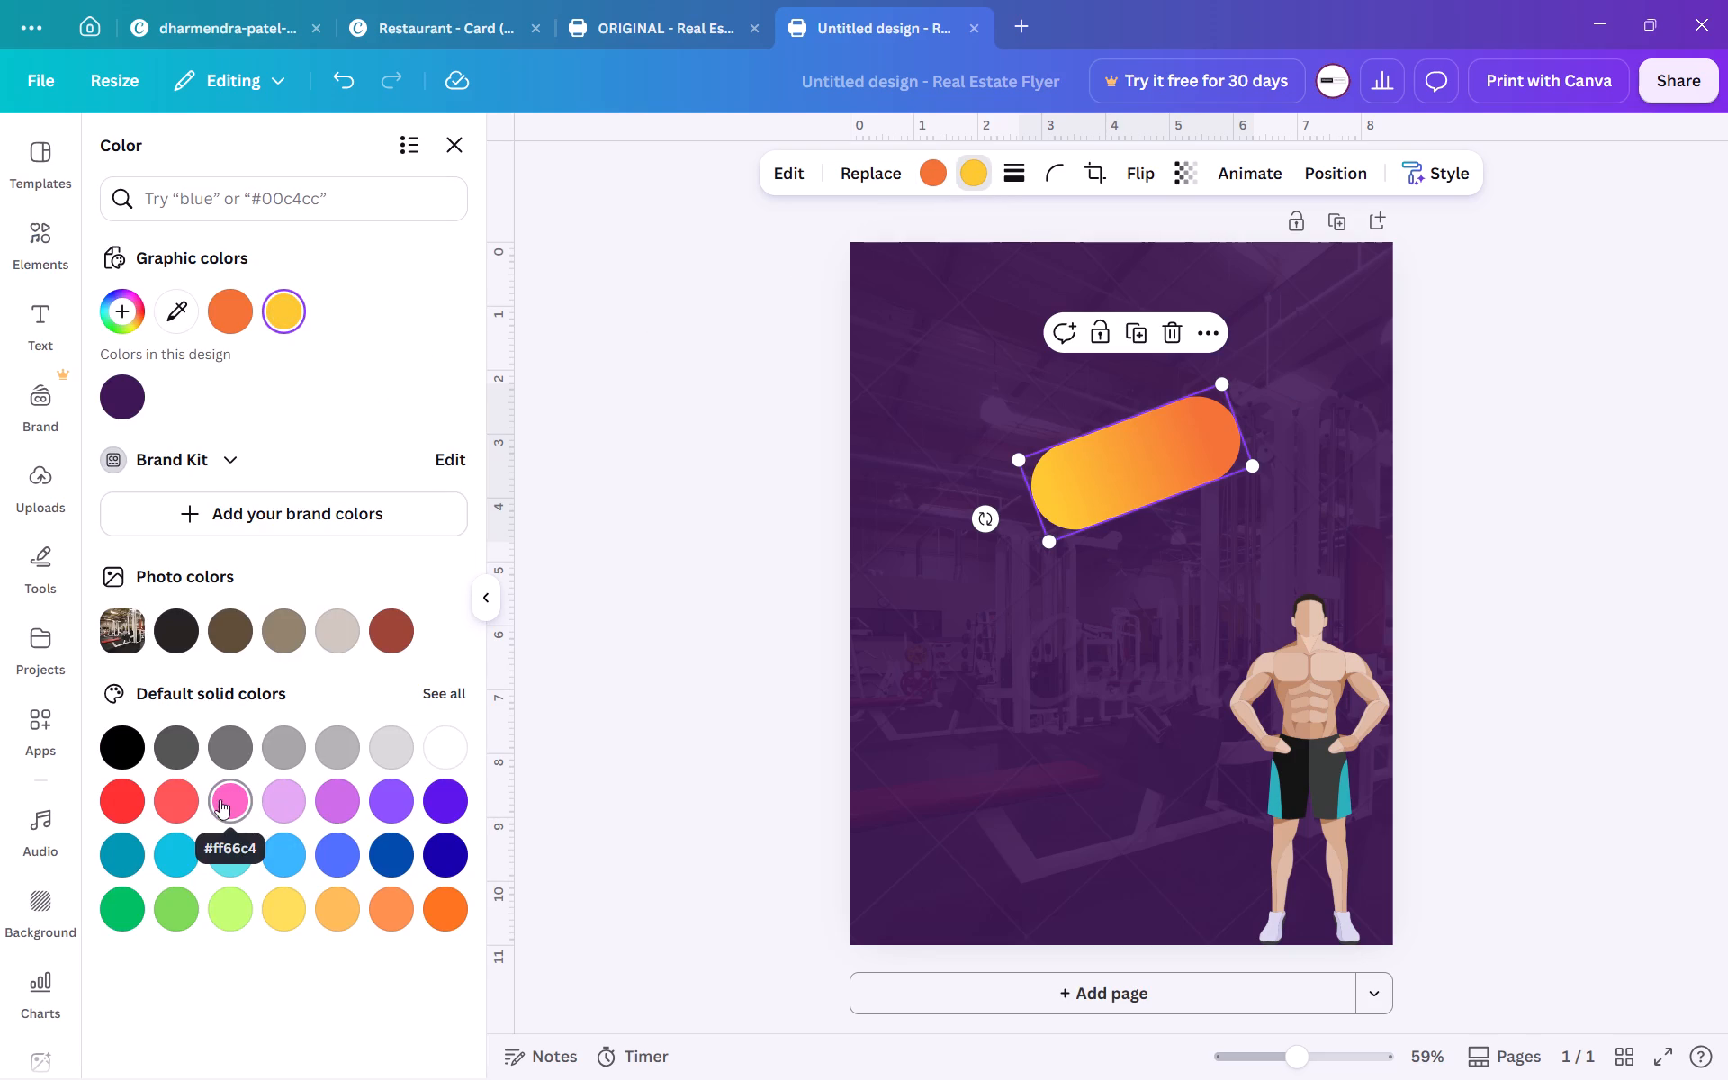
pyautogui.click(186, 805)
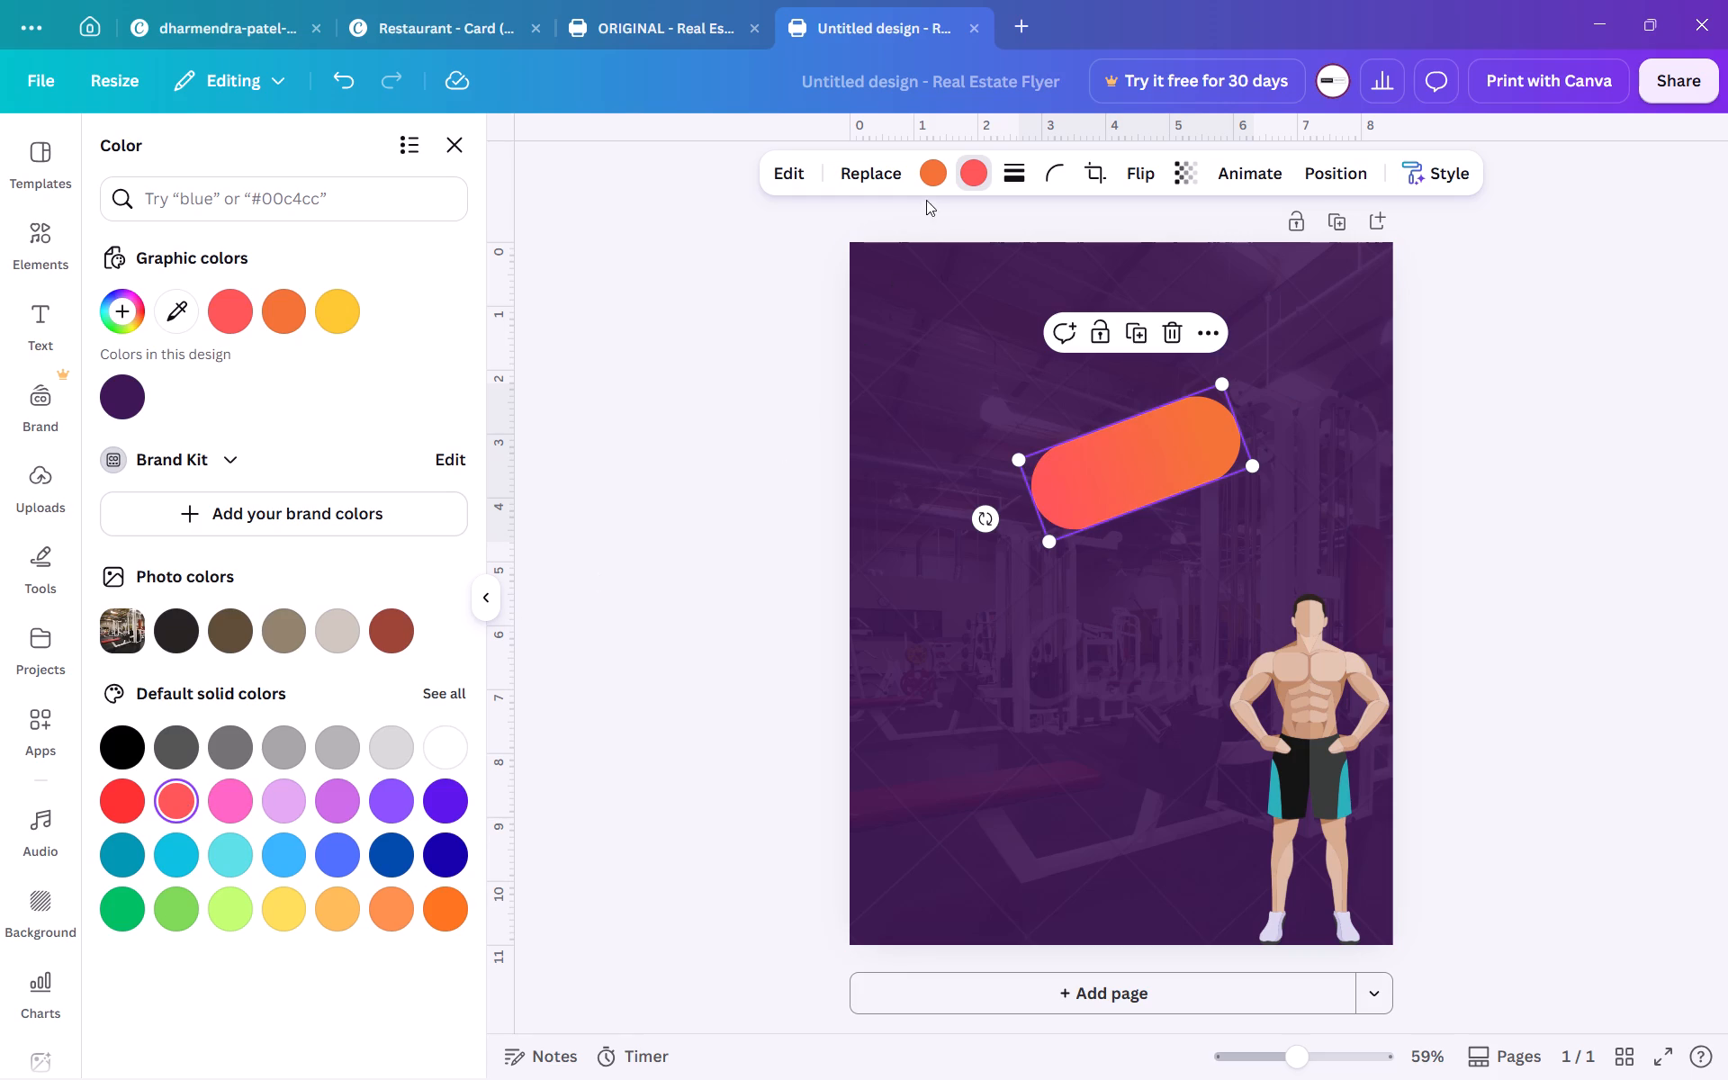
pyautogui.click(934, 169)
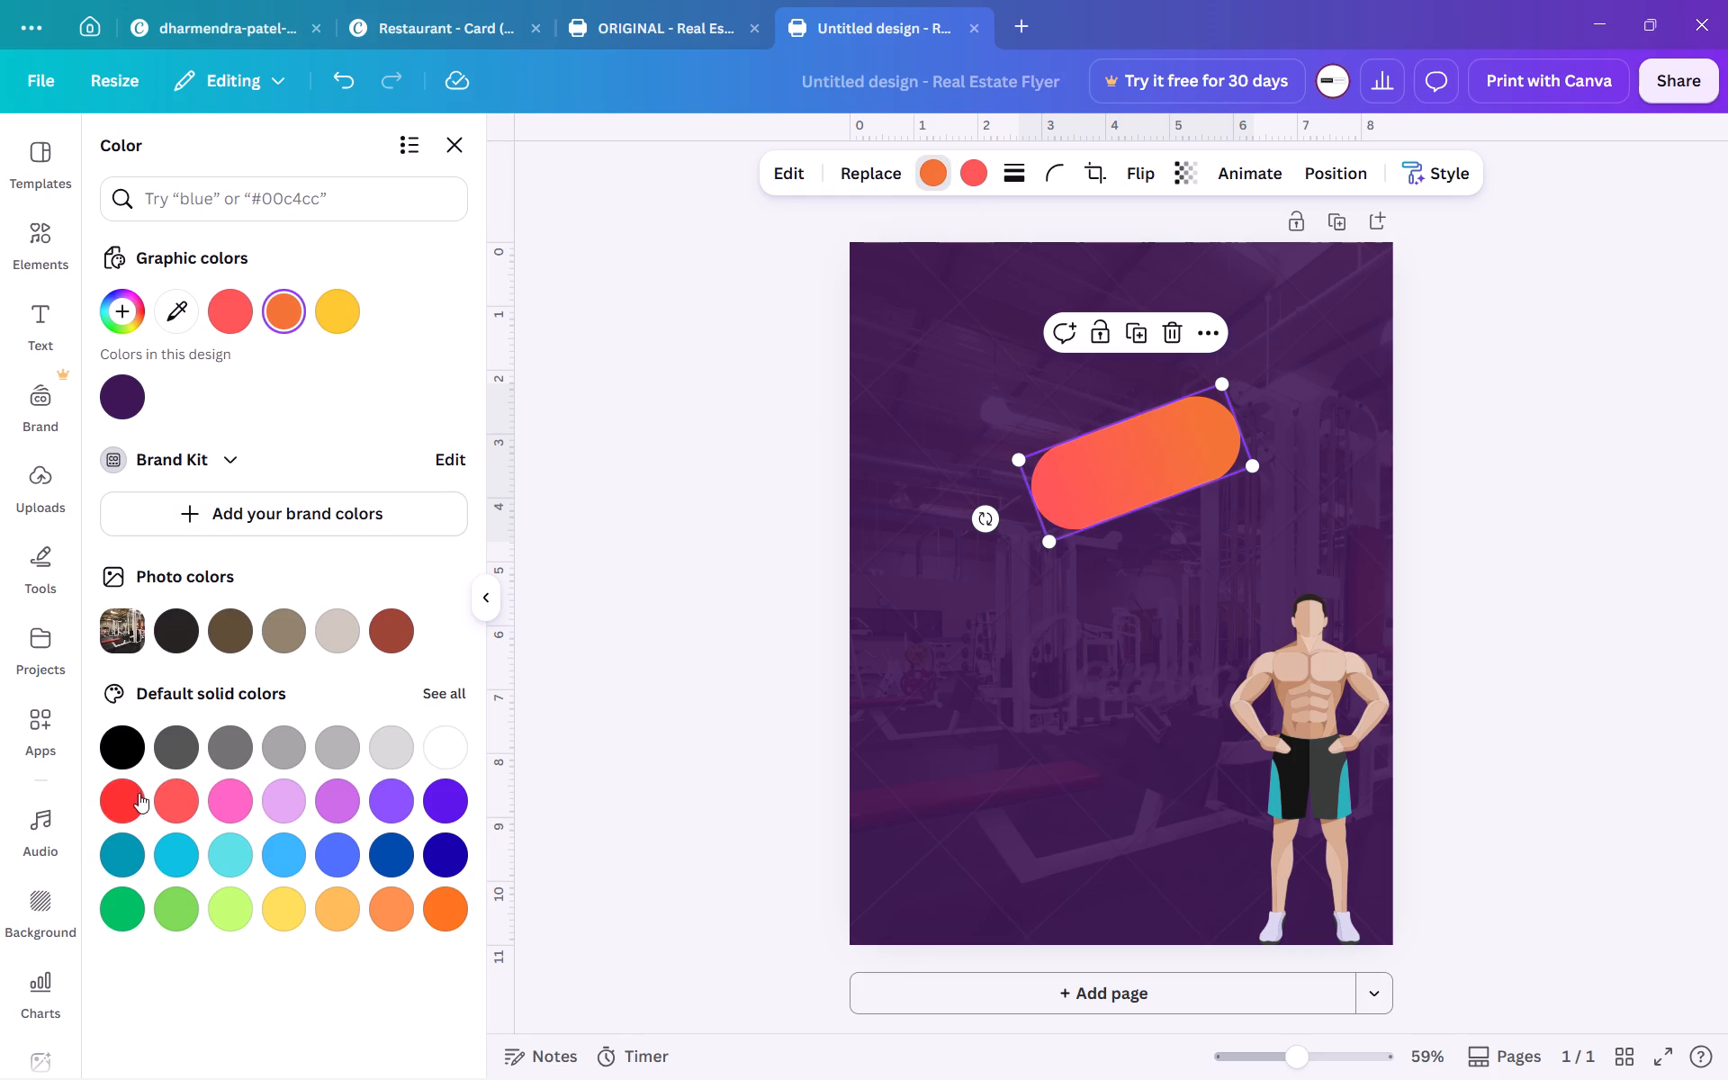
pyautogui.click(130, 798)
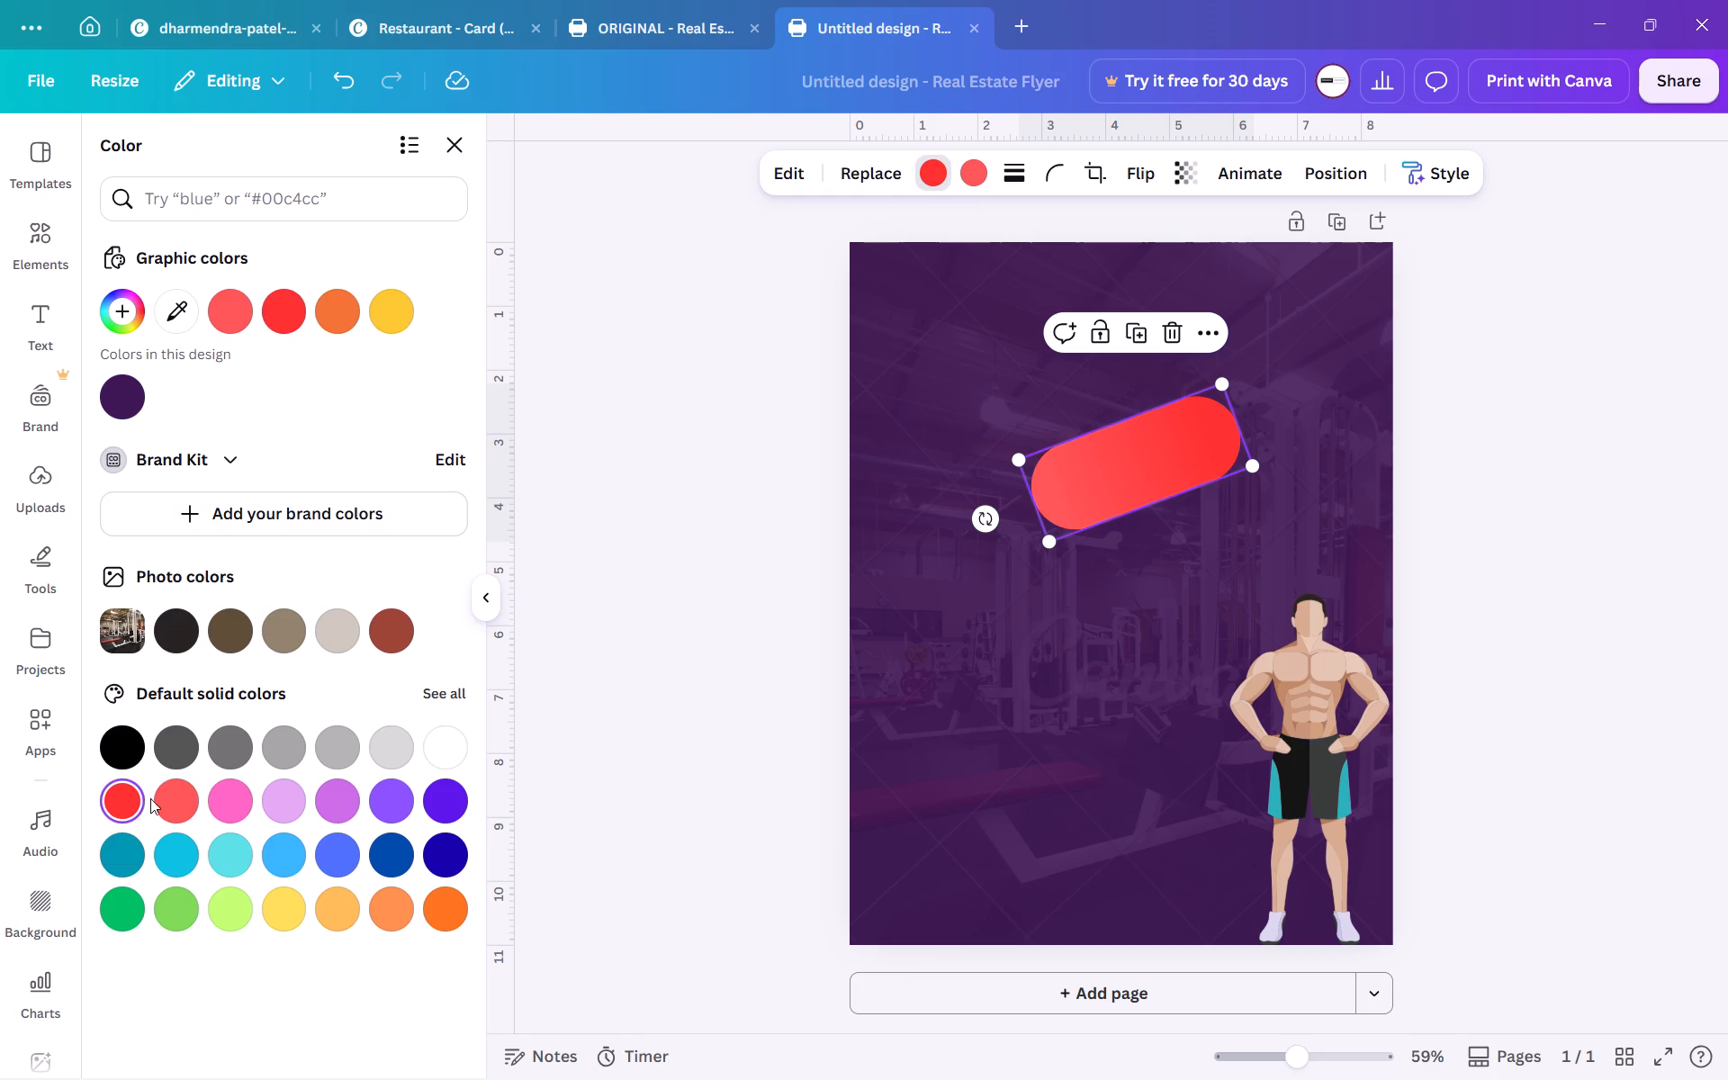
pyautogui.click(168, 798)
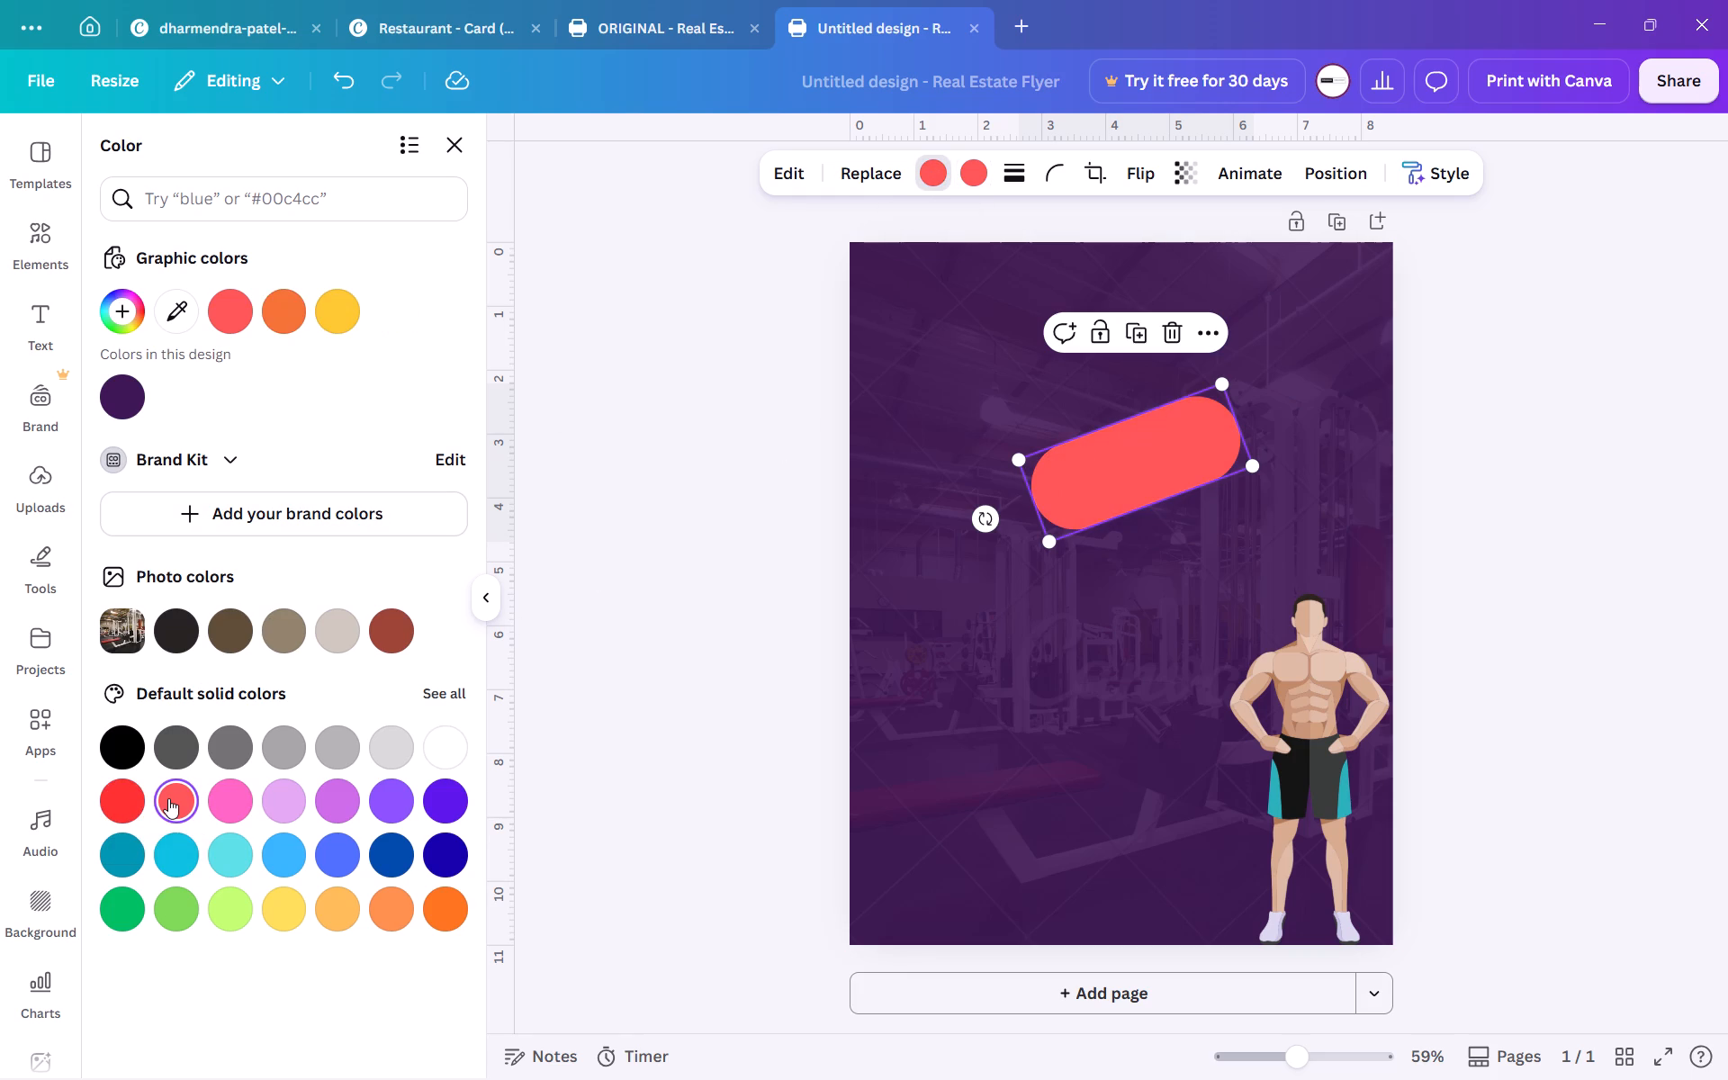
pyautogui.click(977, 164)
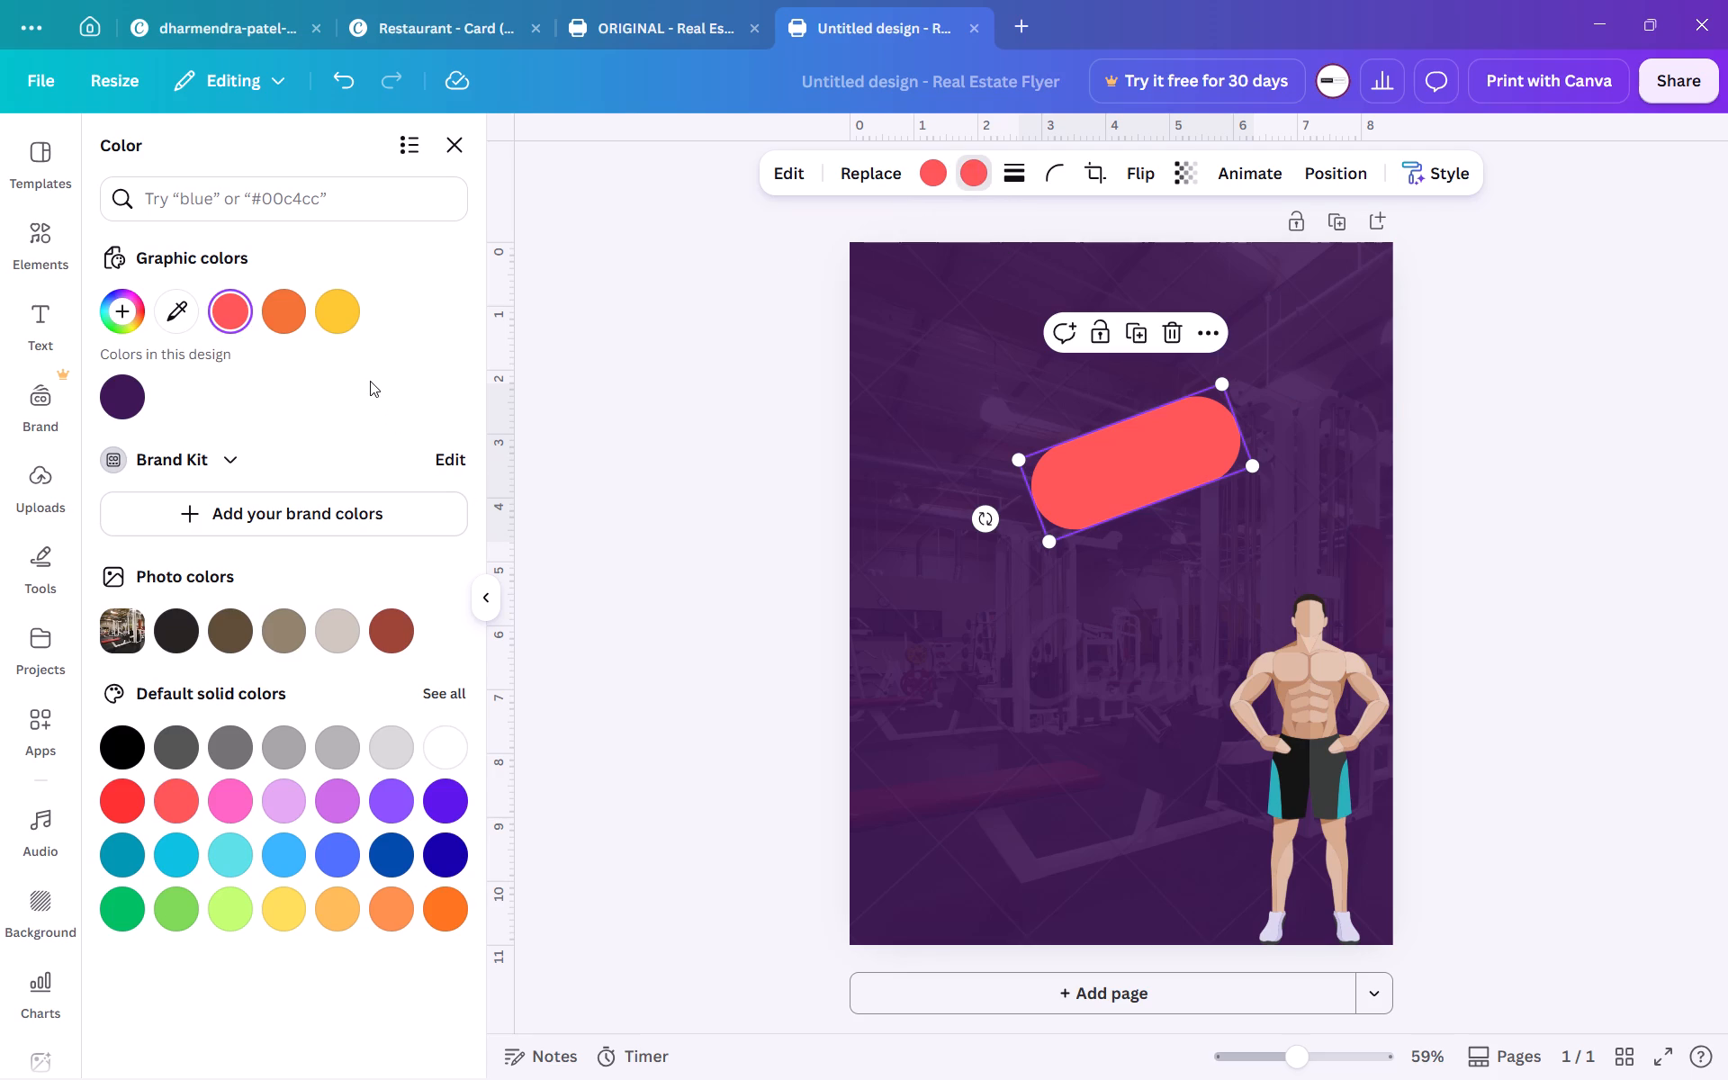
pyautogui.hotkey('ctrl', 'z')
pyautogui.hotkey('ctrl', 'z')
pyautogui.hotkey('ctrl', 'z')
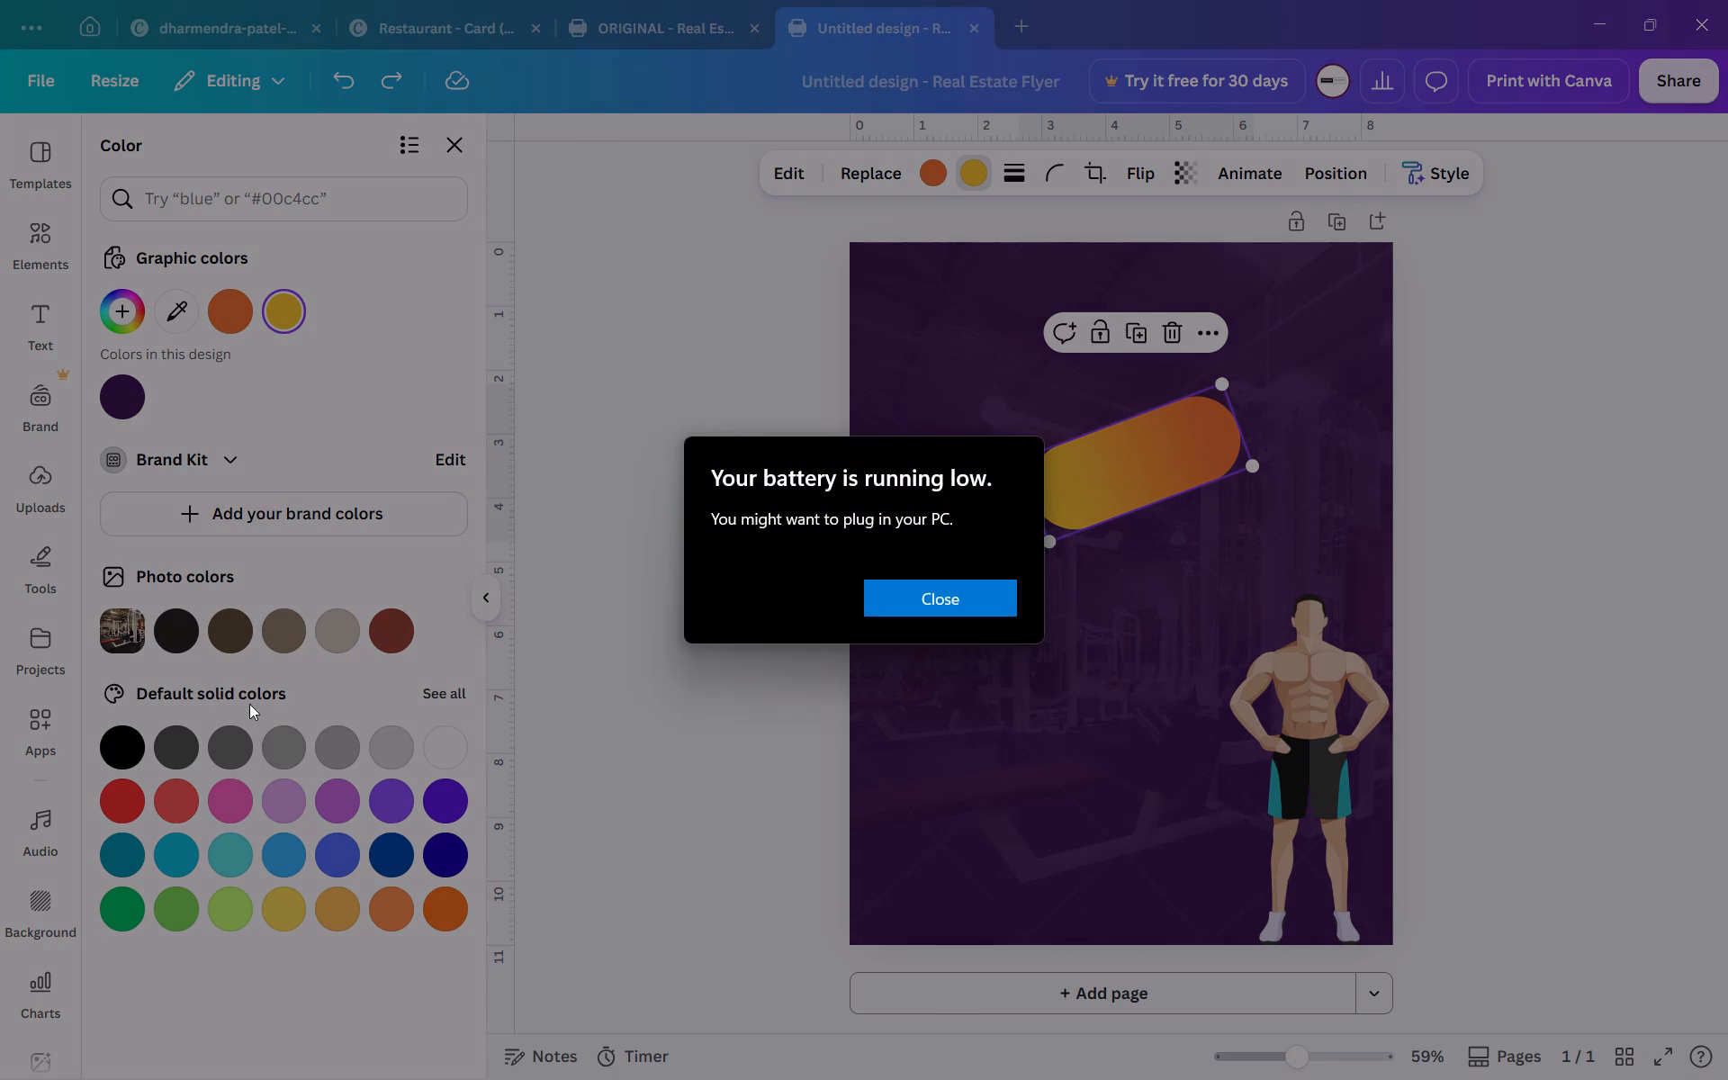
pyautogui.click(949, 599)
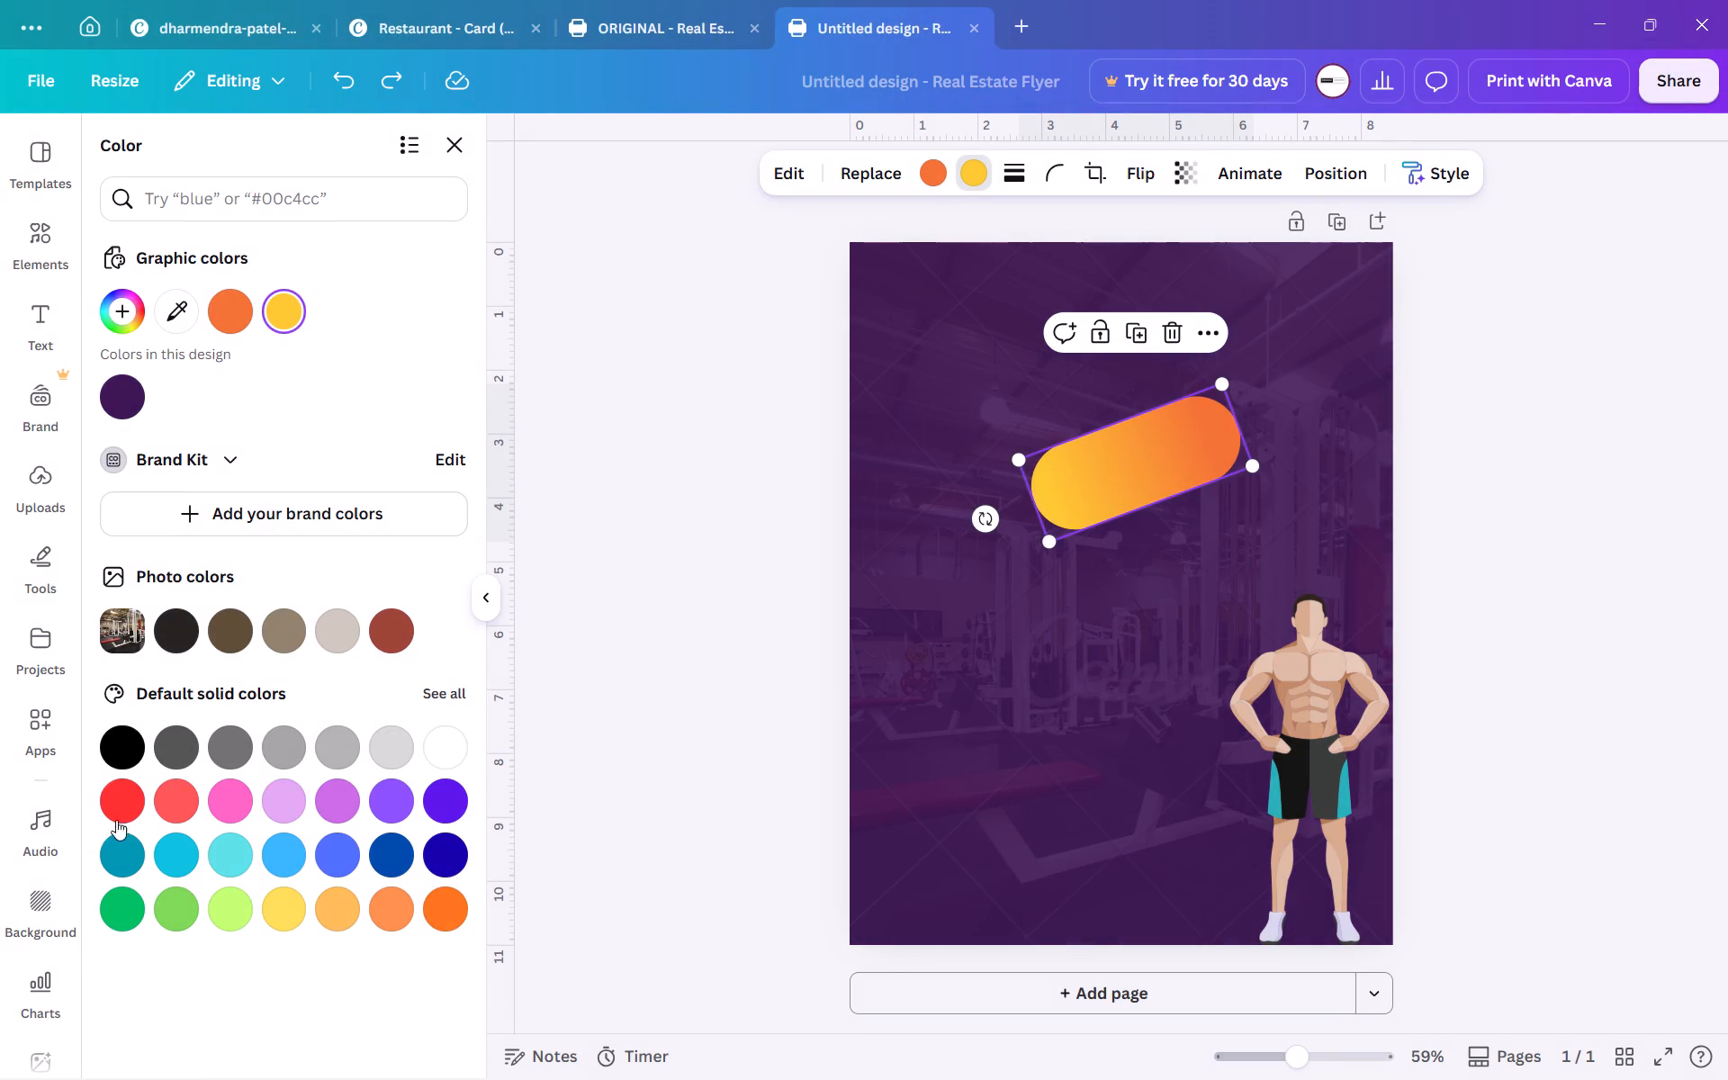
# Change the pill's yellow gradient colour to the default coral red, keeping orange as the other colour.
pyautogui.click(144, 811)
pyautogui.click(179, 805)
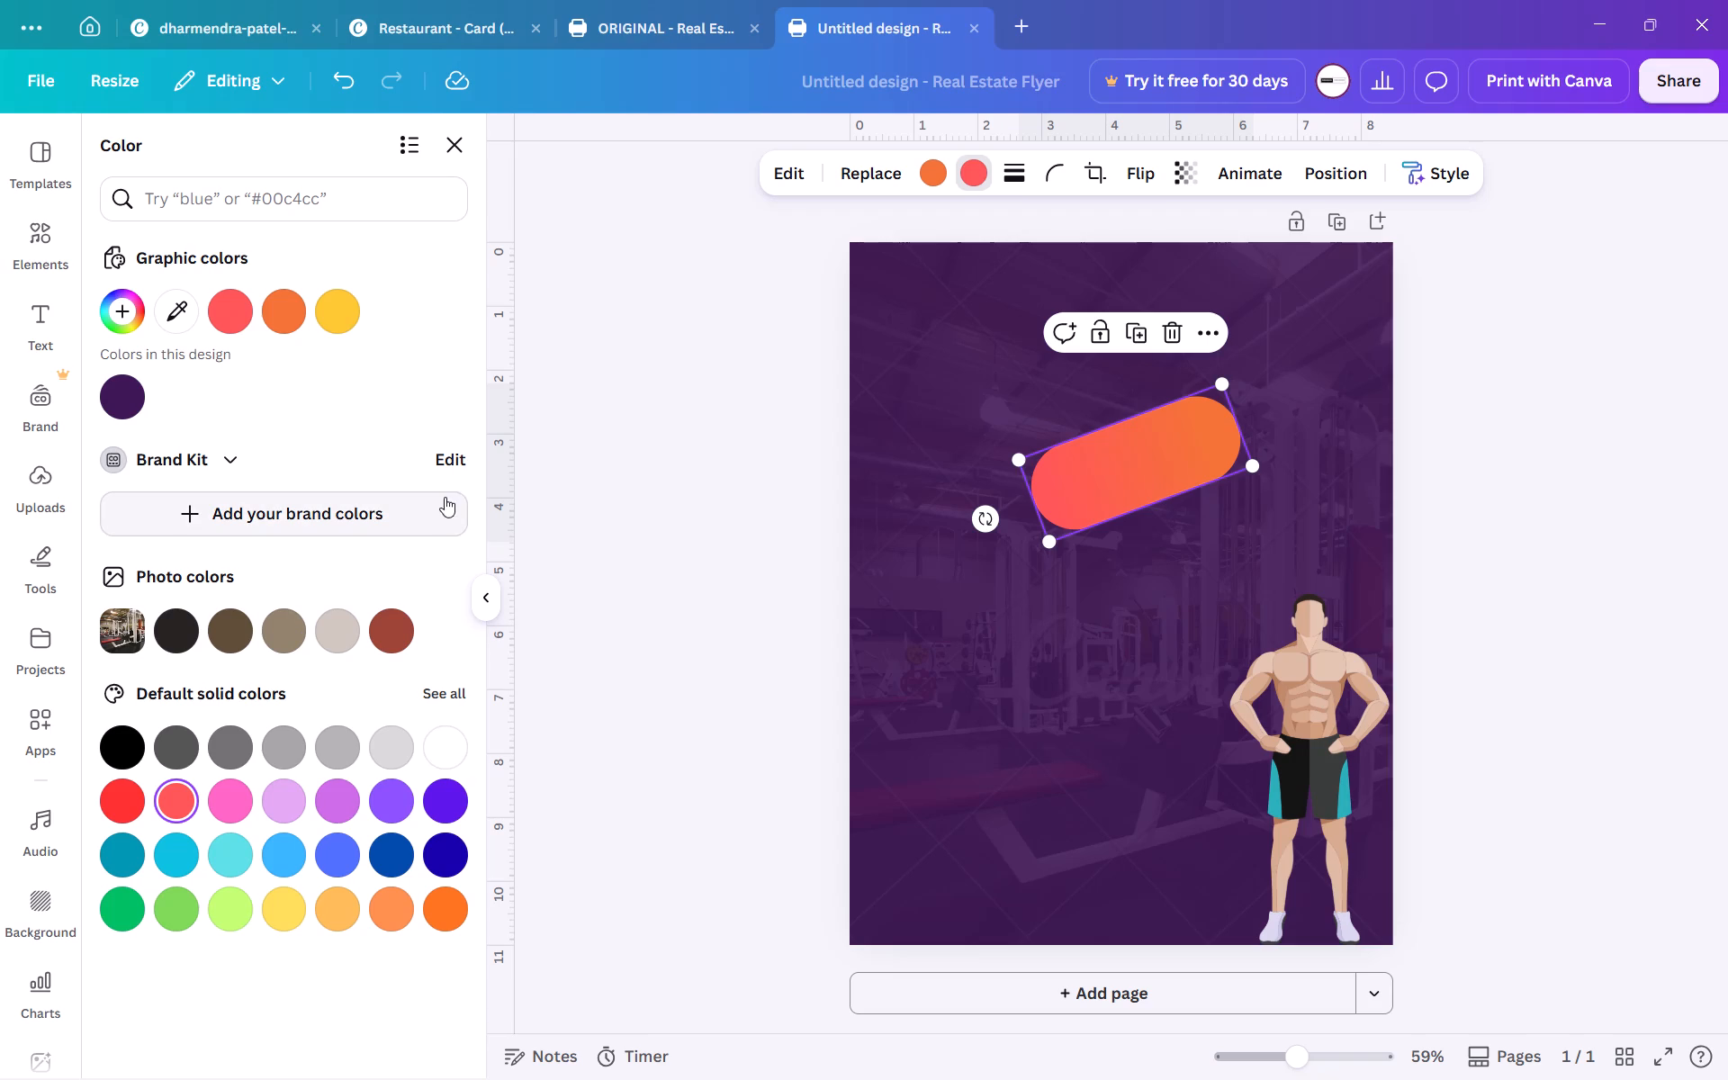
# Shift the pill toward the page's upper-left area and tilt it slightly more steeply, coral end down and orange end up.
pyautogui.moveTo(1094, 481); pyautogui.dragTo(1060, 436)
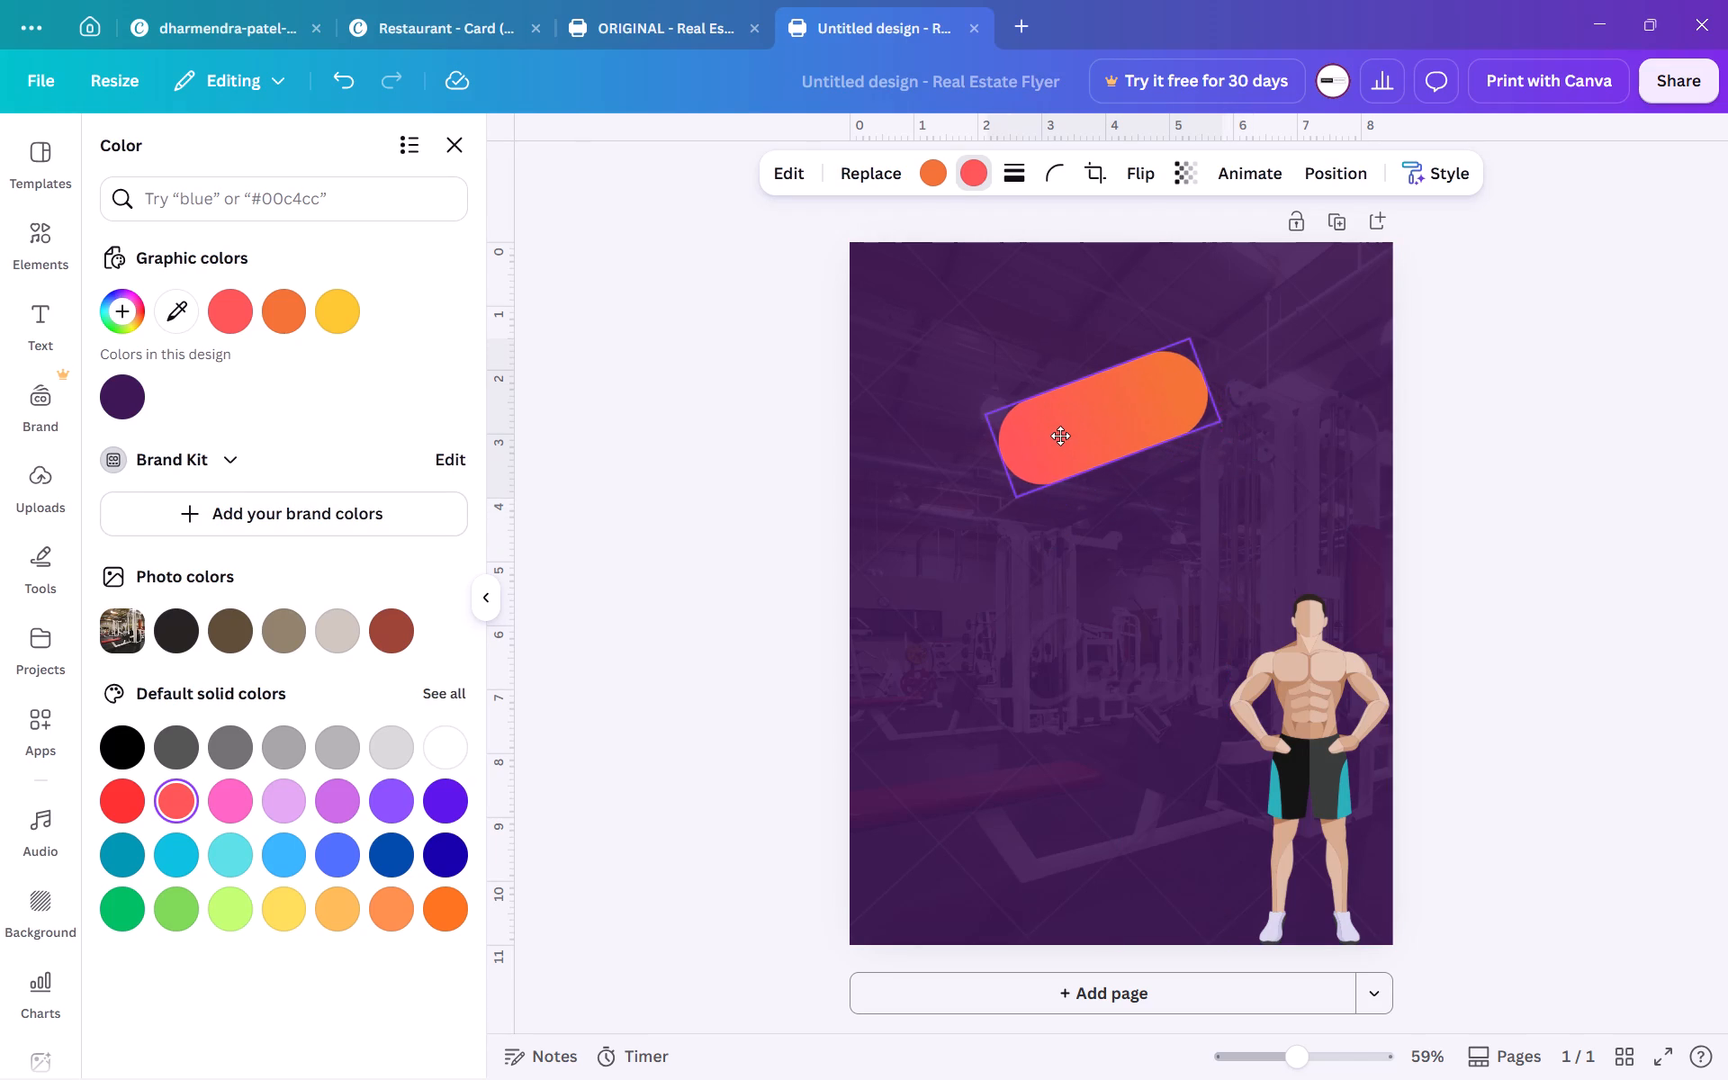
pyautogui.moveTo(1060, 436); pyautogui.dragTo(1054, 438)
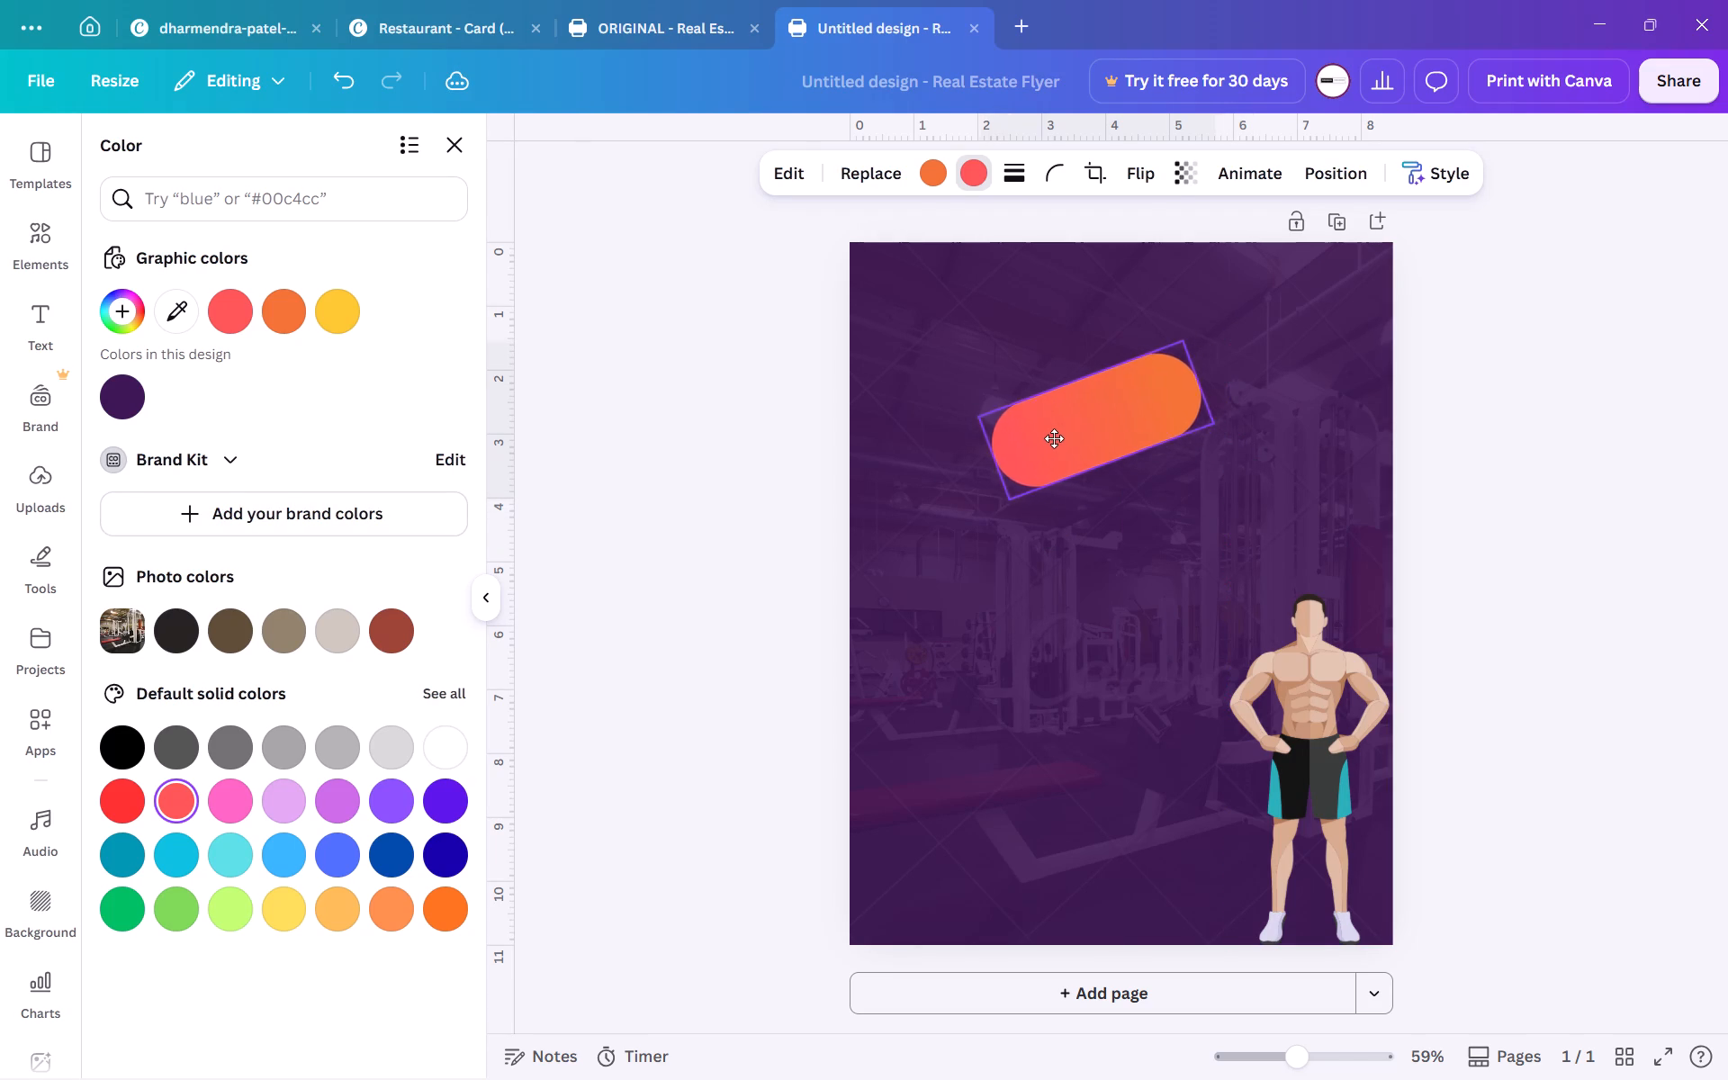
pyautogui.moveTo(1054, 438); pyautogui.dragTo(989, 435)
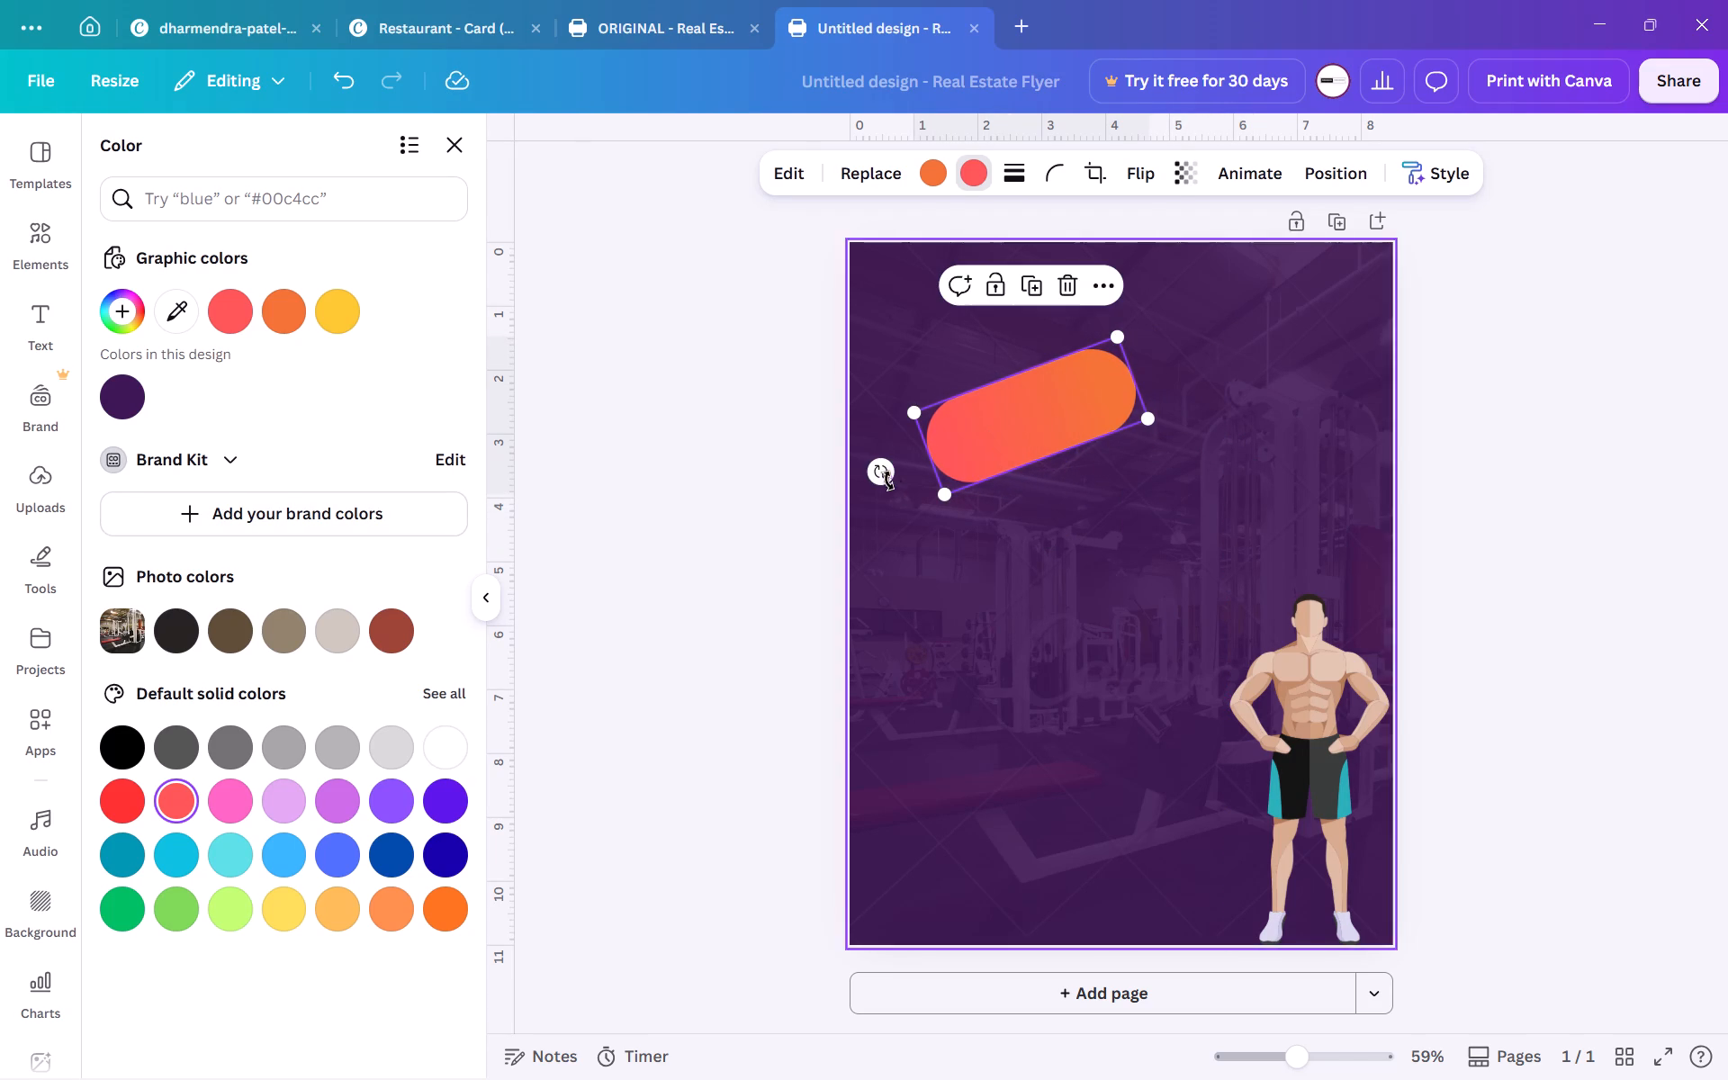
pyautogui.moveTo(885, 475); pyautogui.dragTo(898, 480)
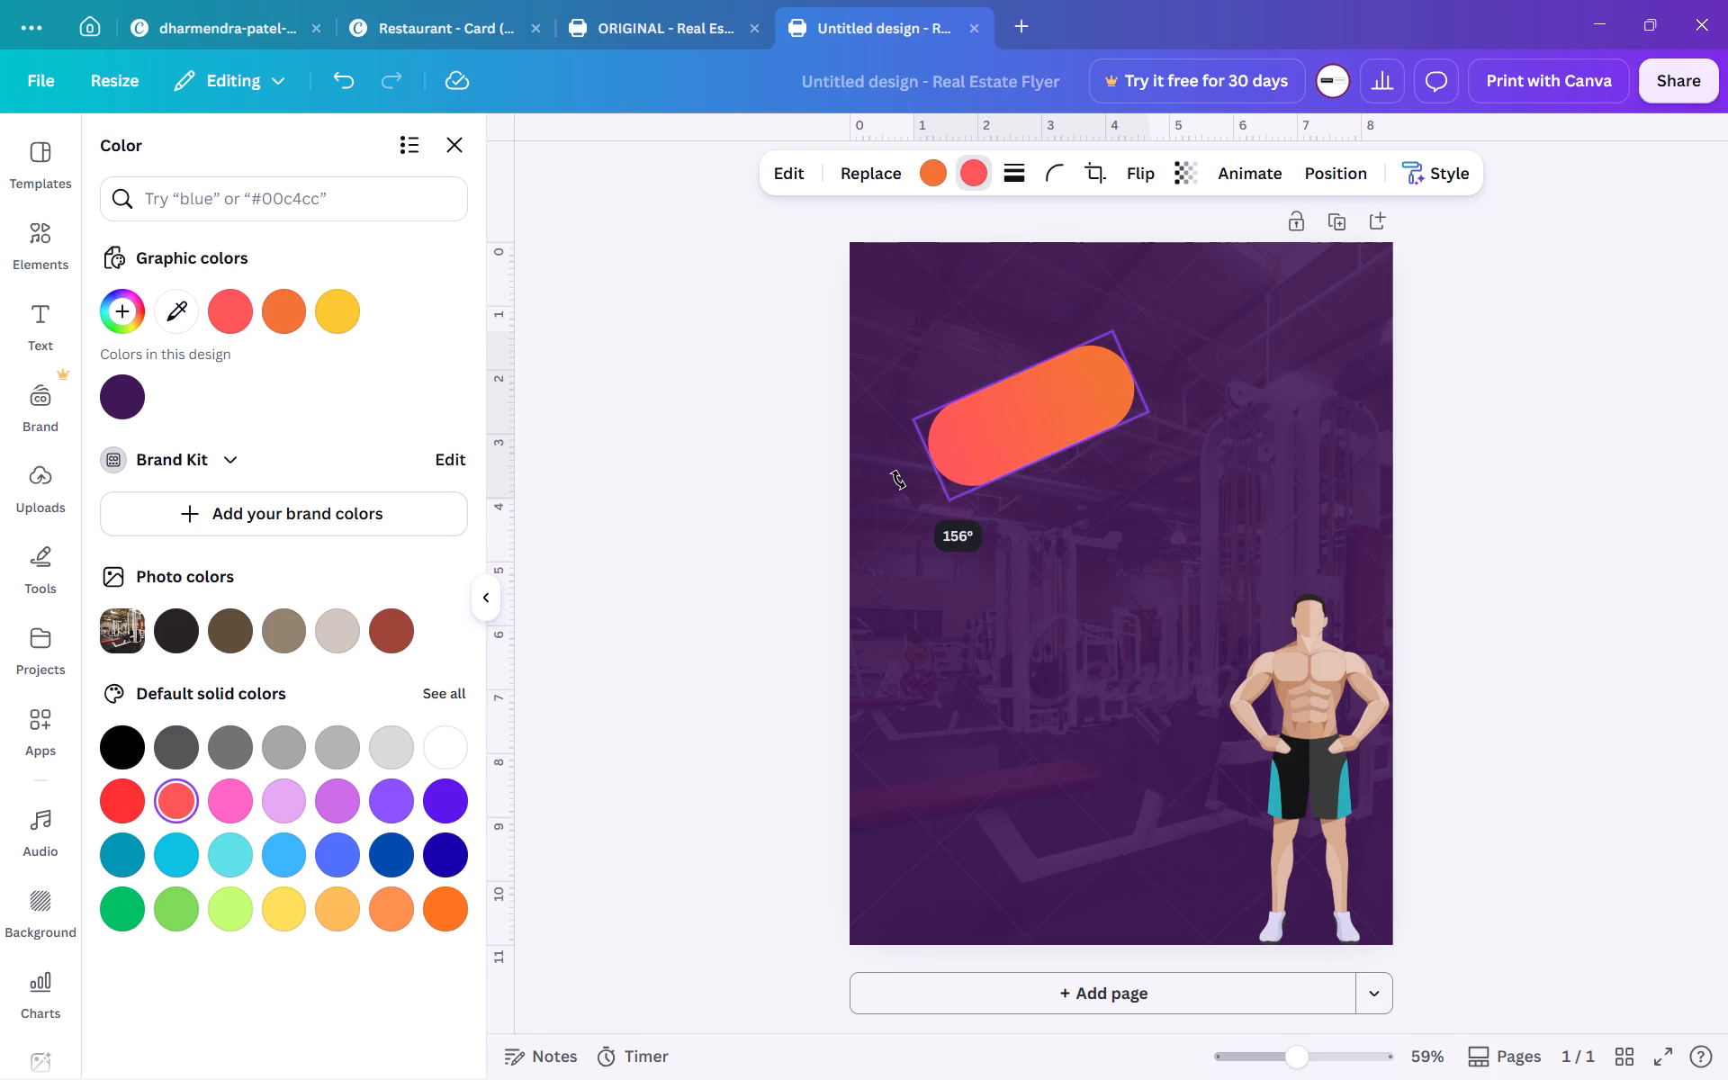
pyautogui.moveTo(898, 480); pyautogui.dragTo(910, 486)
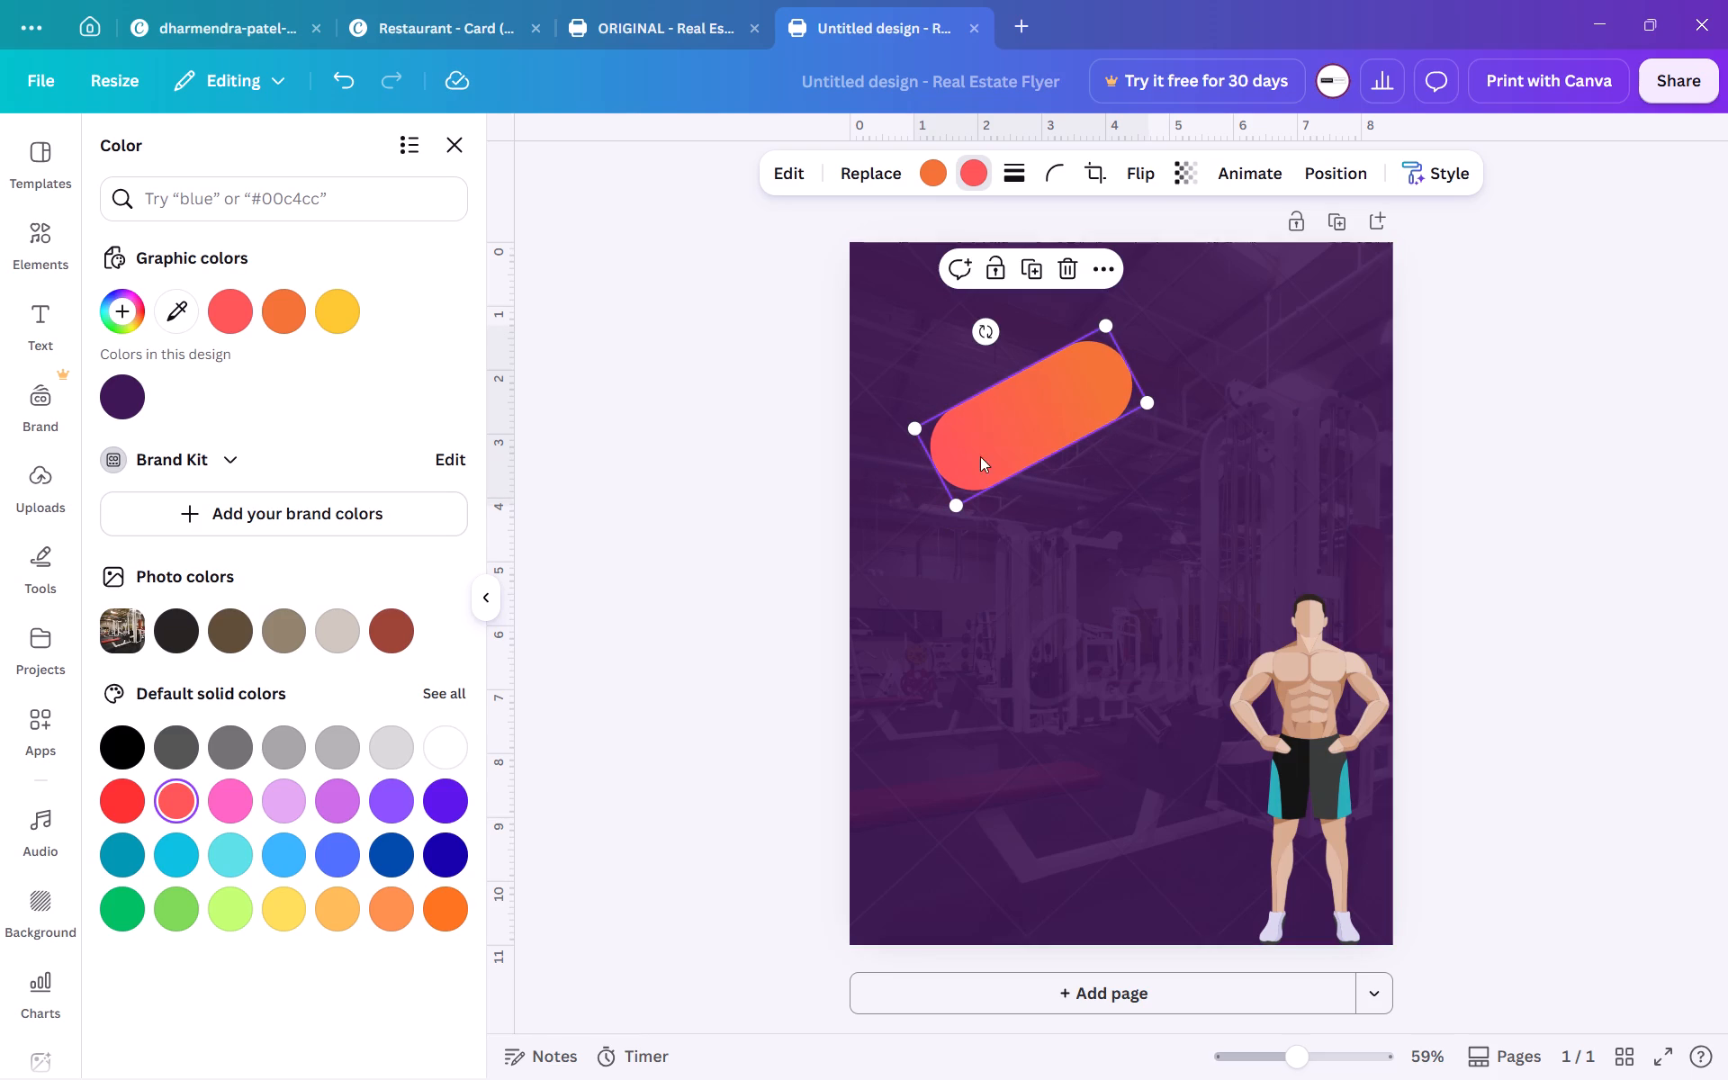
# Move the coral-orange gradient pill from the page's upper area down over the bodybuilder's upper body near the right edge.
pyautogui.moveTo(1004, 442); pyautogui.dragTo(1066, 444)
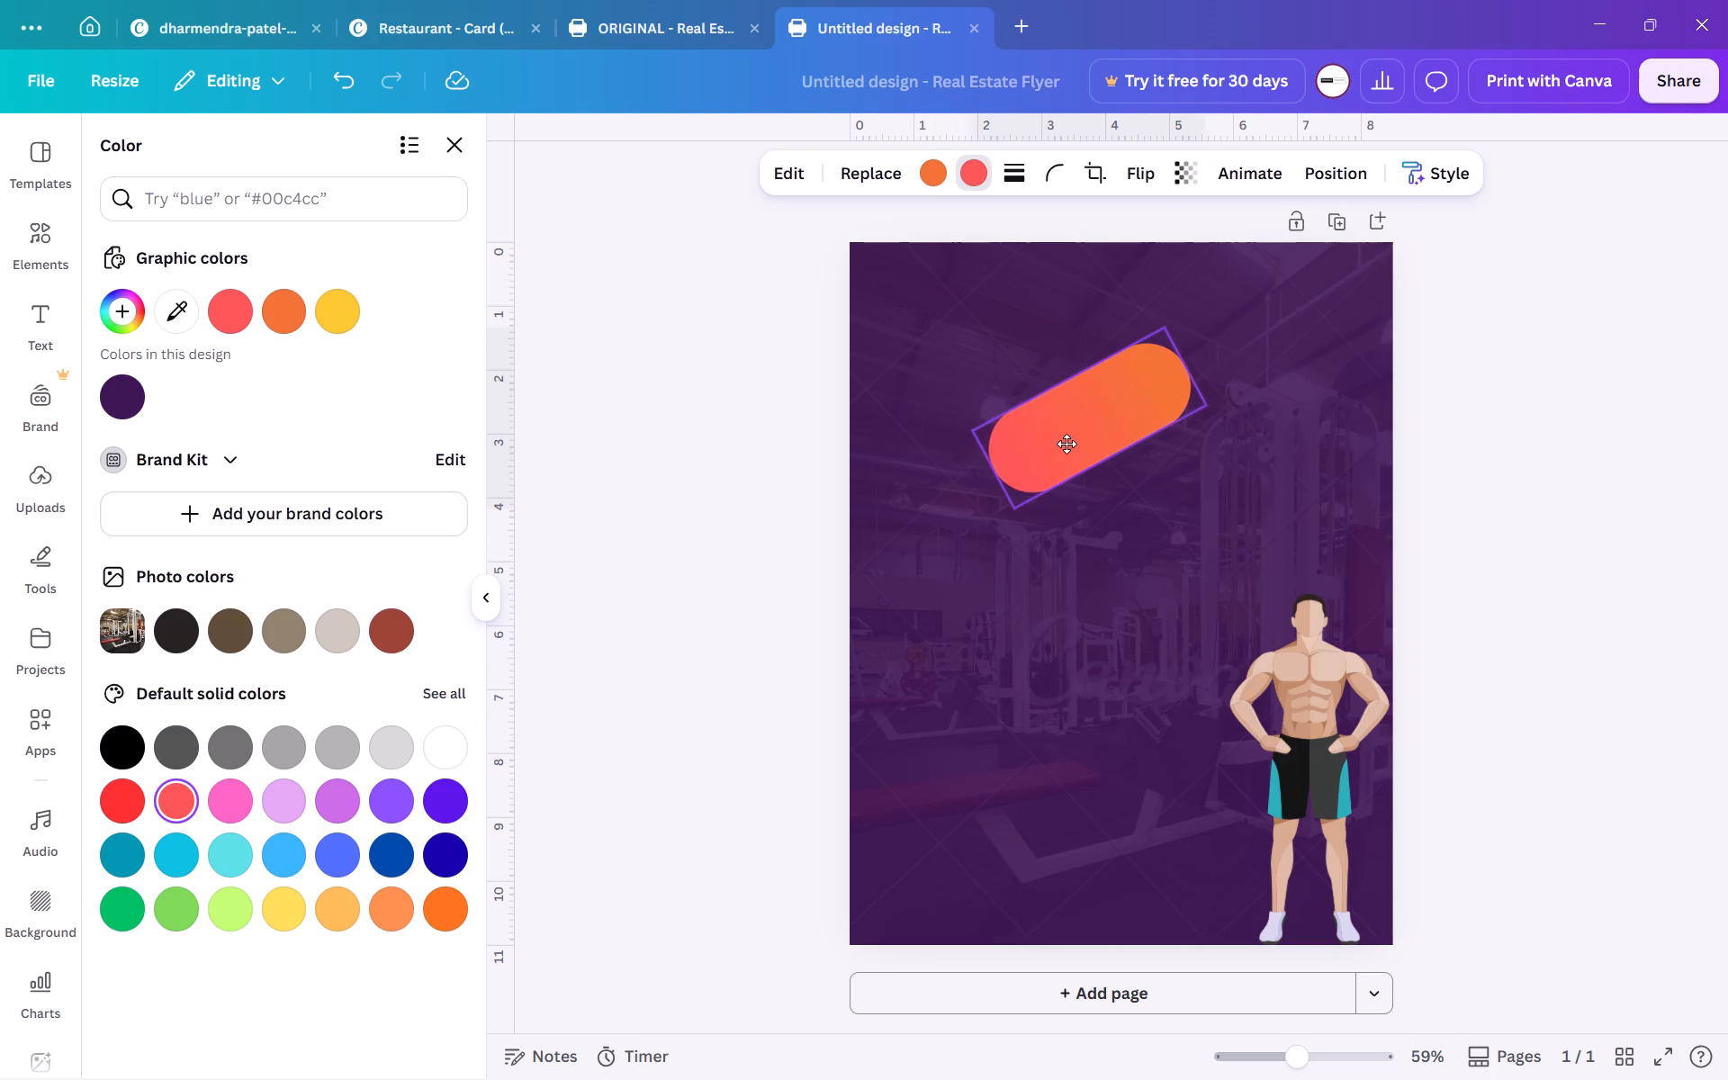
pyautogui.moveTo(1066, 444); pyautogui.dragTo(1097, 620)
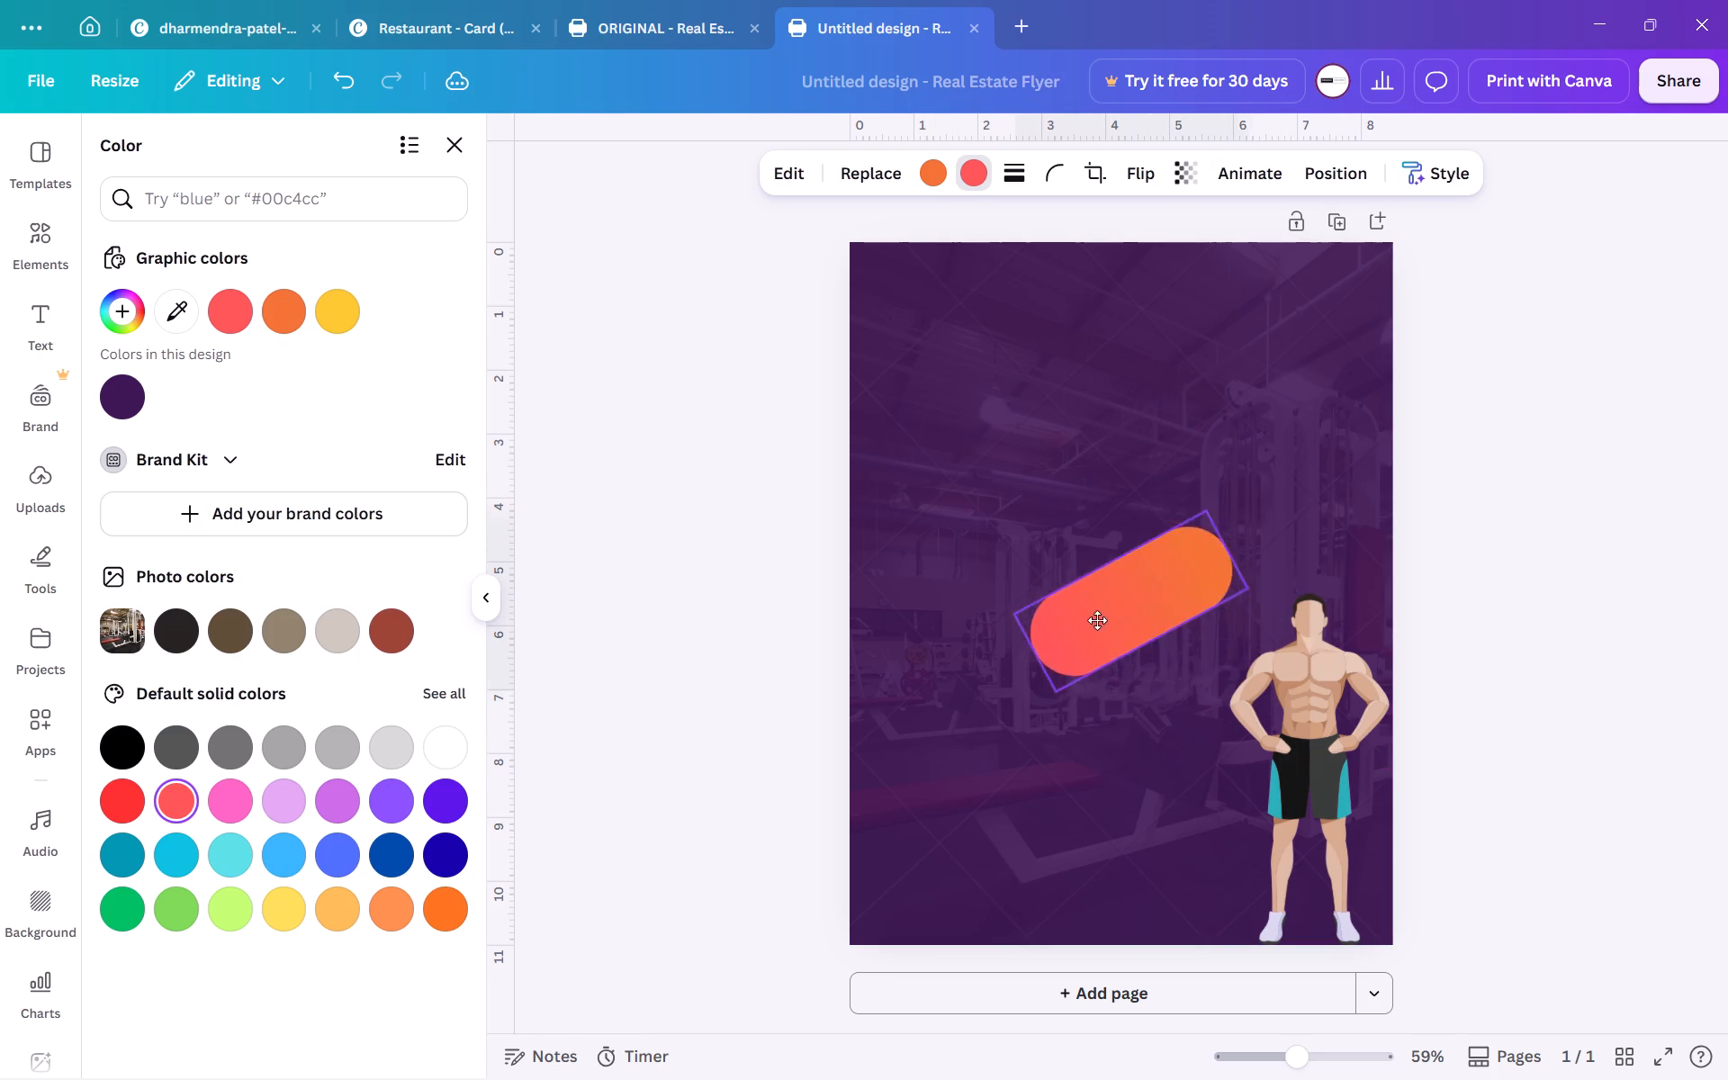
pyautogui.moveTo(1097, 620); pyautogui.dragTo(1252, 739)
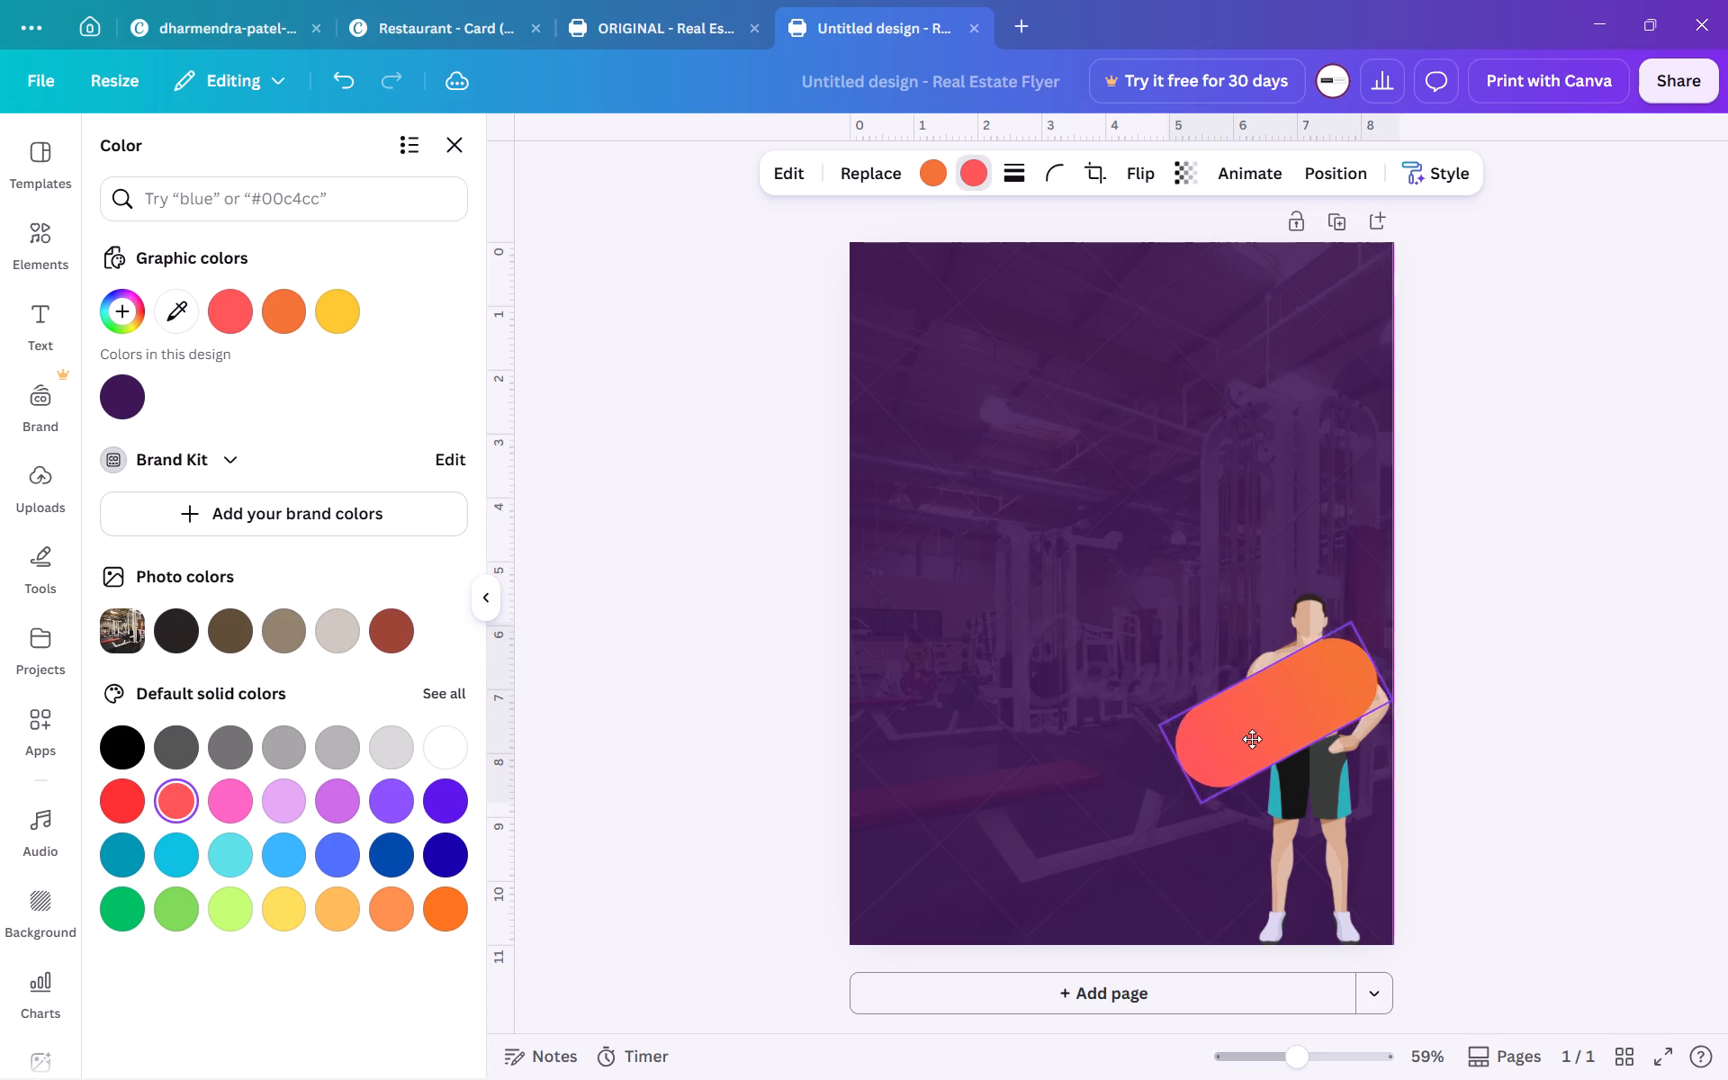
pyautogui.moveTo(1252, 739); pyautogui.dragTo(1221, 760)
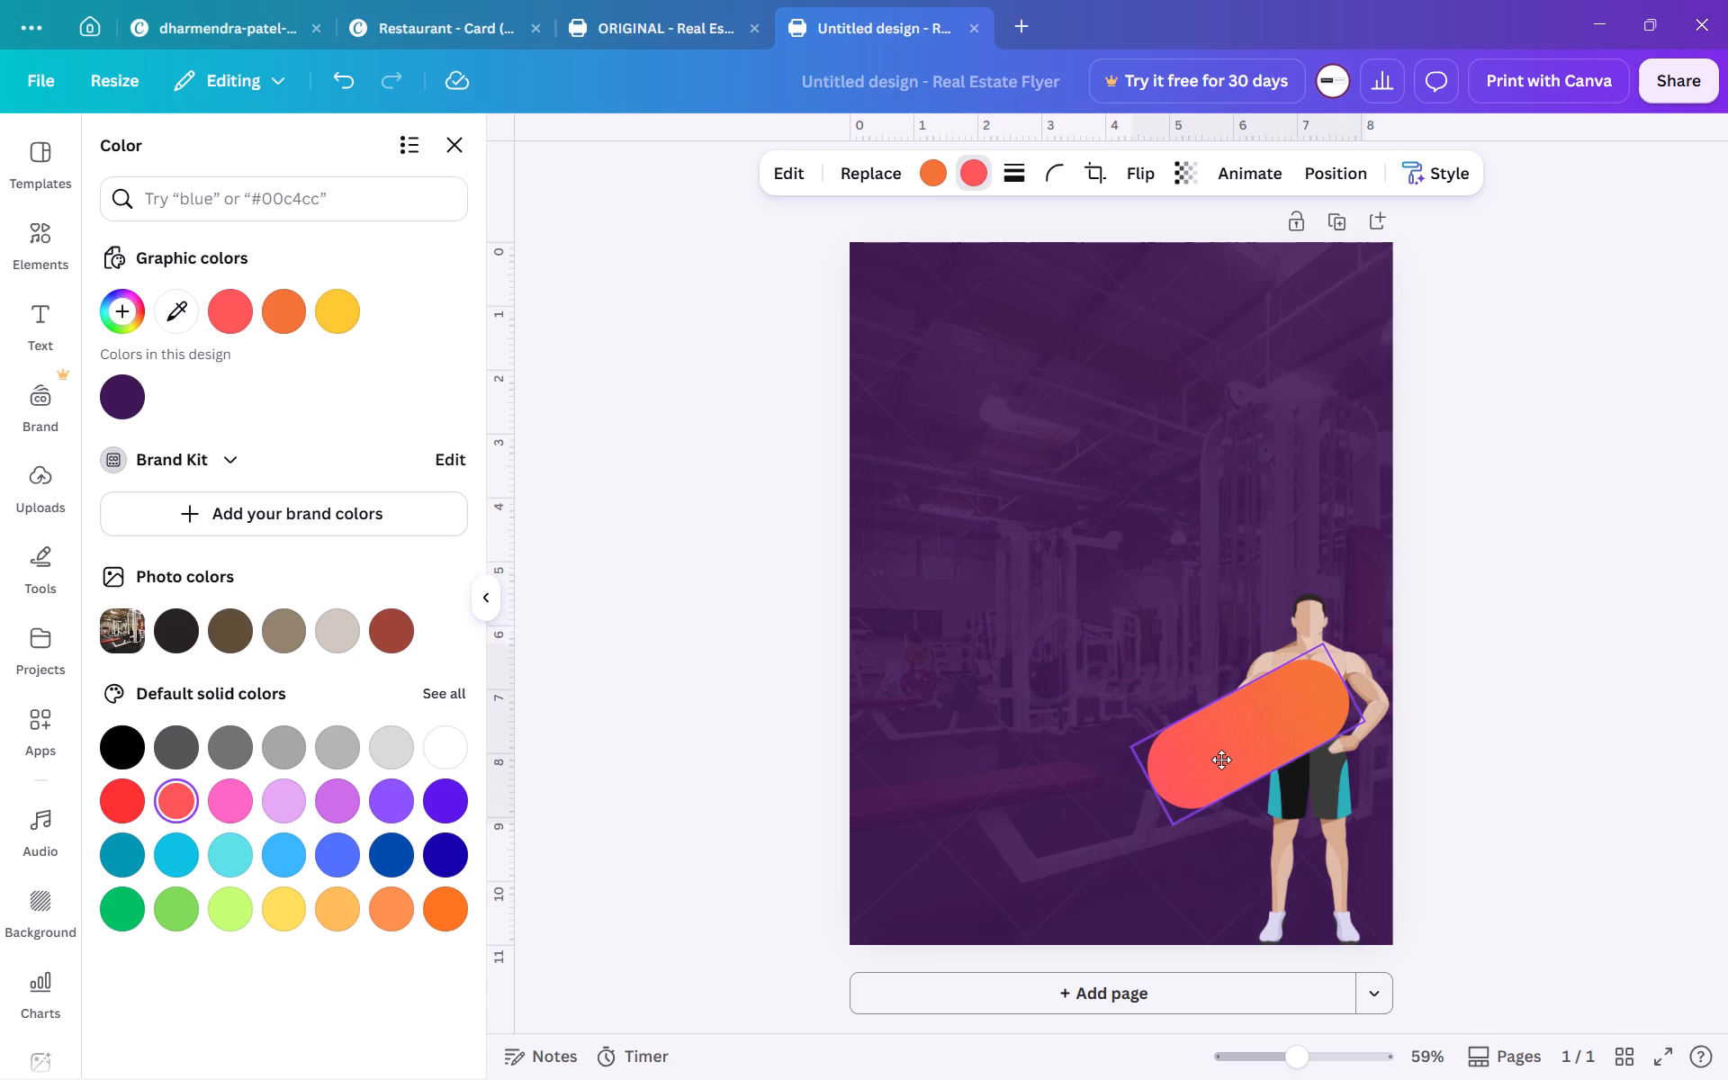
pyautogui.moveTo(1221, 760); pyautogui.dragTo(1173, 778)
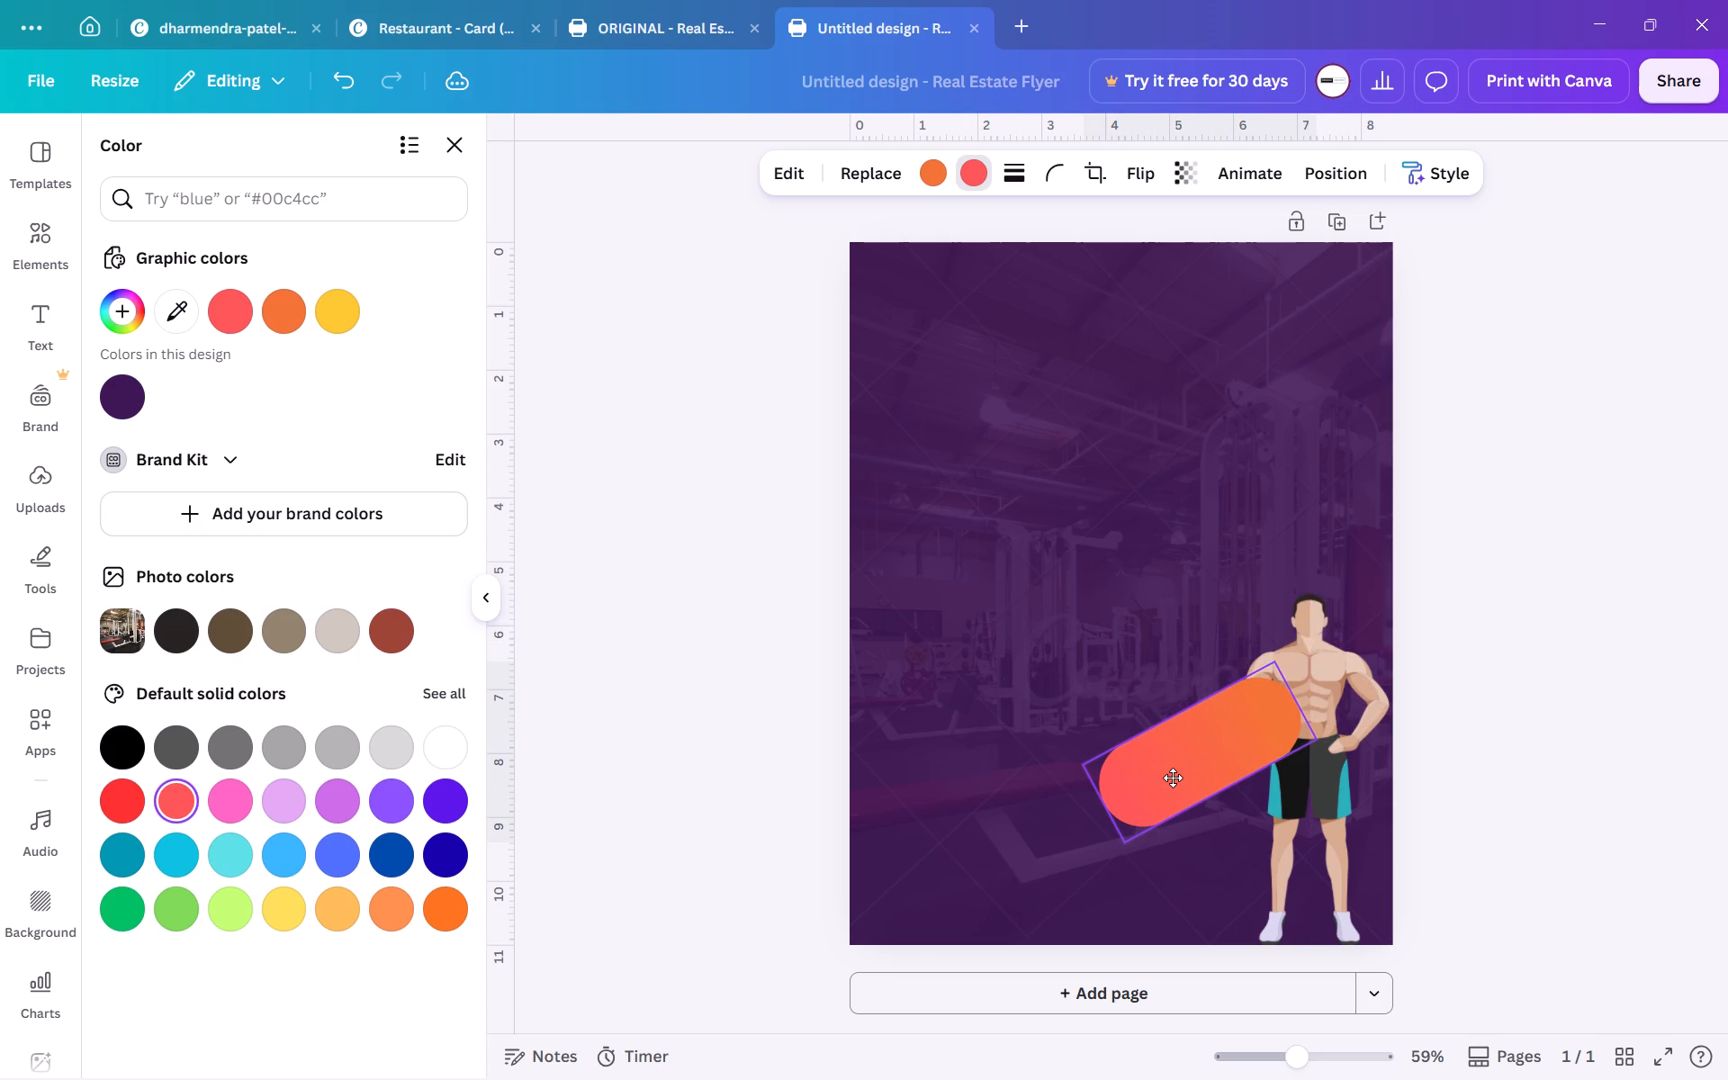
pyautogui.moveTo(1173, 778); pyautogui.dragTo(1178, 725)
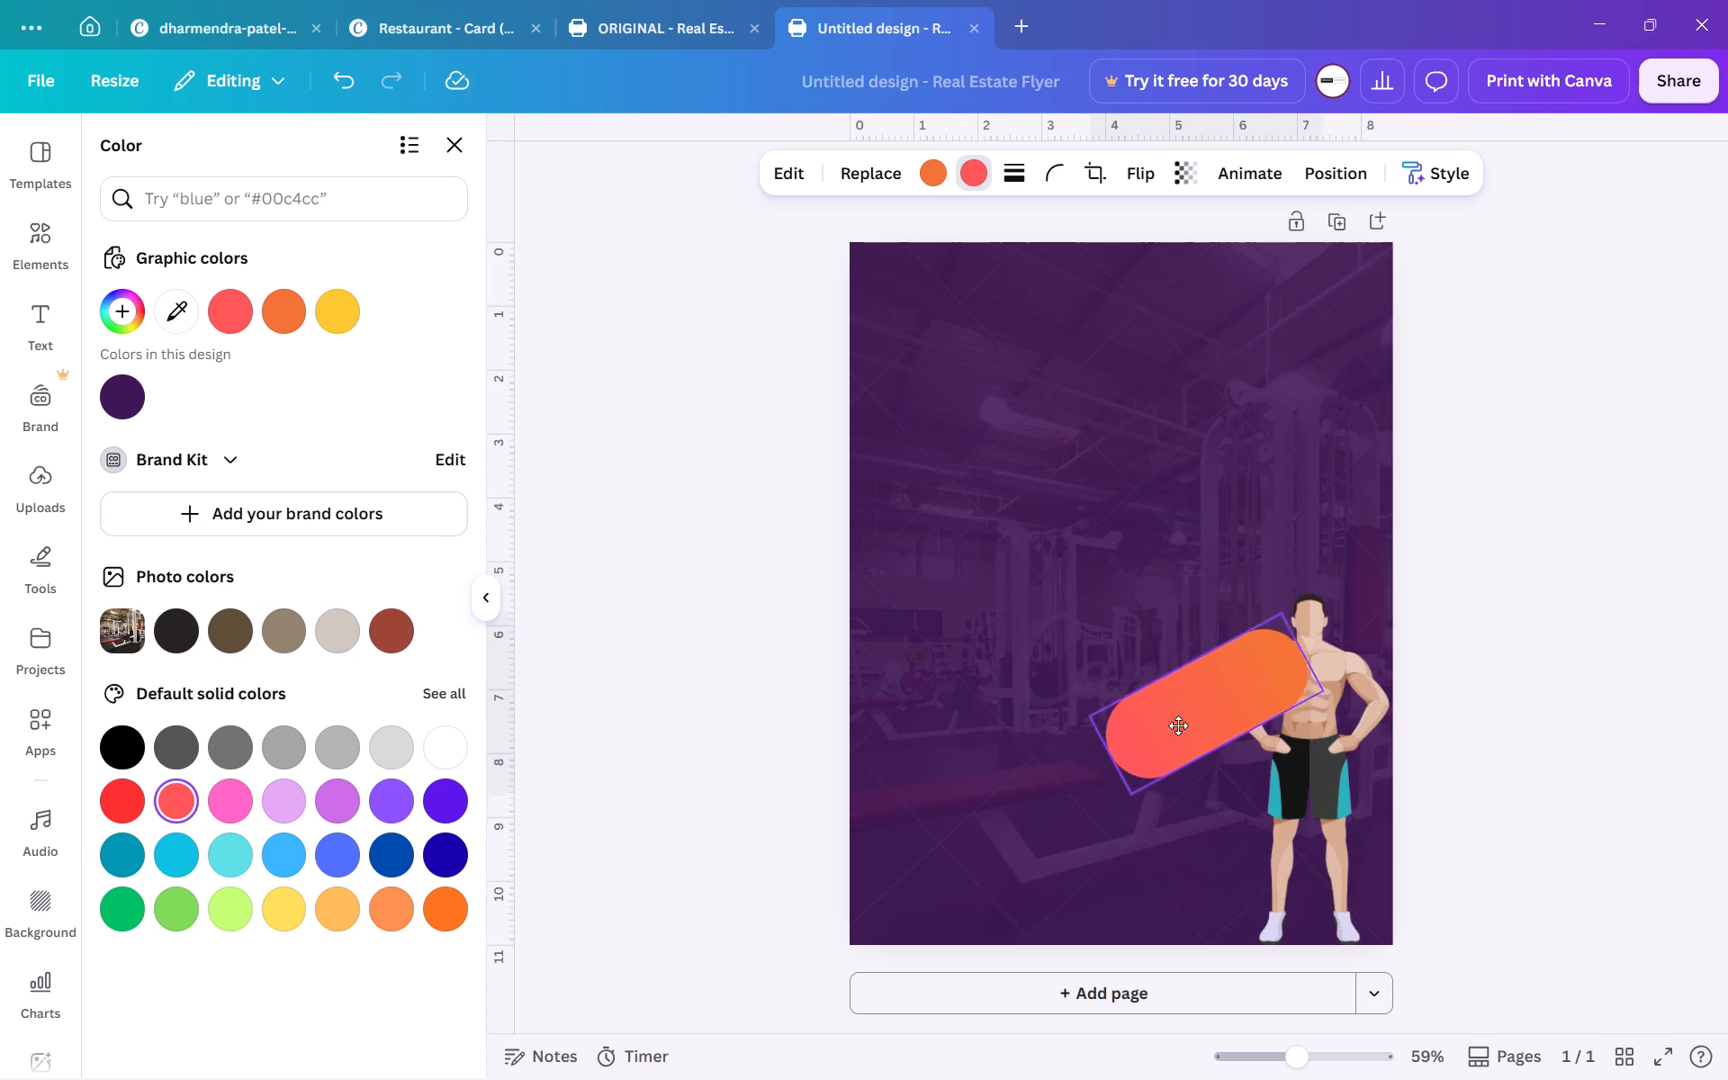
pyautogui.moveTo(1178, 725); pyautogui.dragTo(1210, 726)
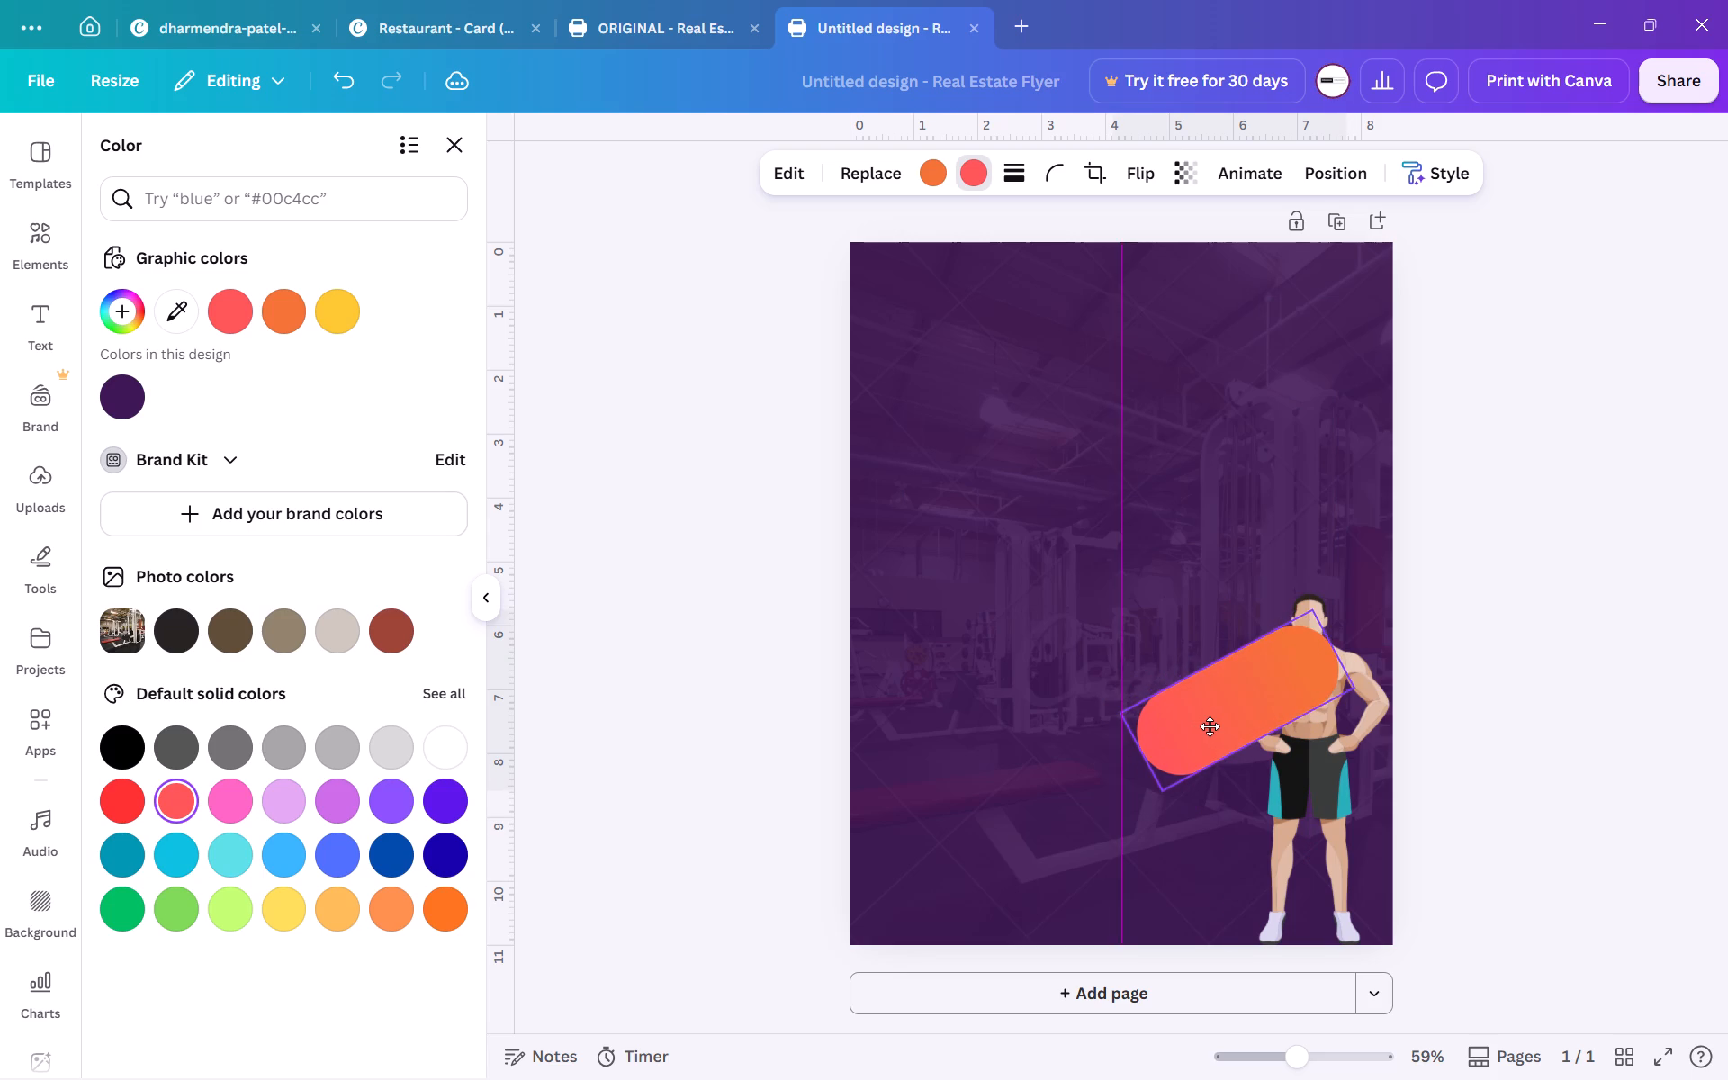
pyautogui.moveTo(1210, 726); pyautogui.dragTo(1210, 726)
# Enlarge the gradient pill proportionally to about 5.9 wide by 2.4 high, extending its orange end past the page's right edge.
pyautogui.moveTo(1350, 690); pyautogui.dragTo(1420, 730)
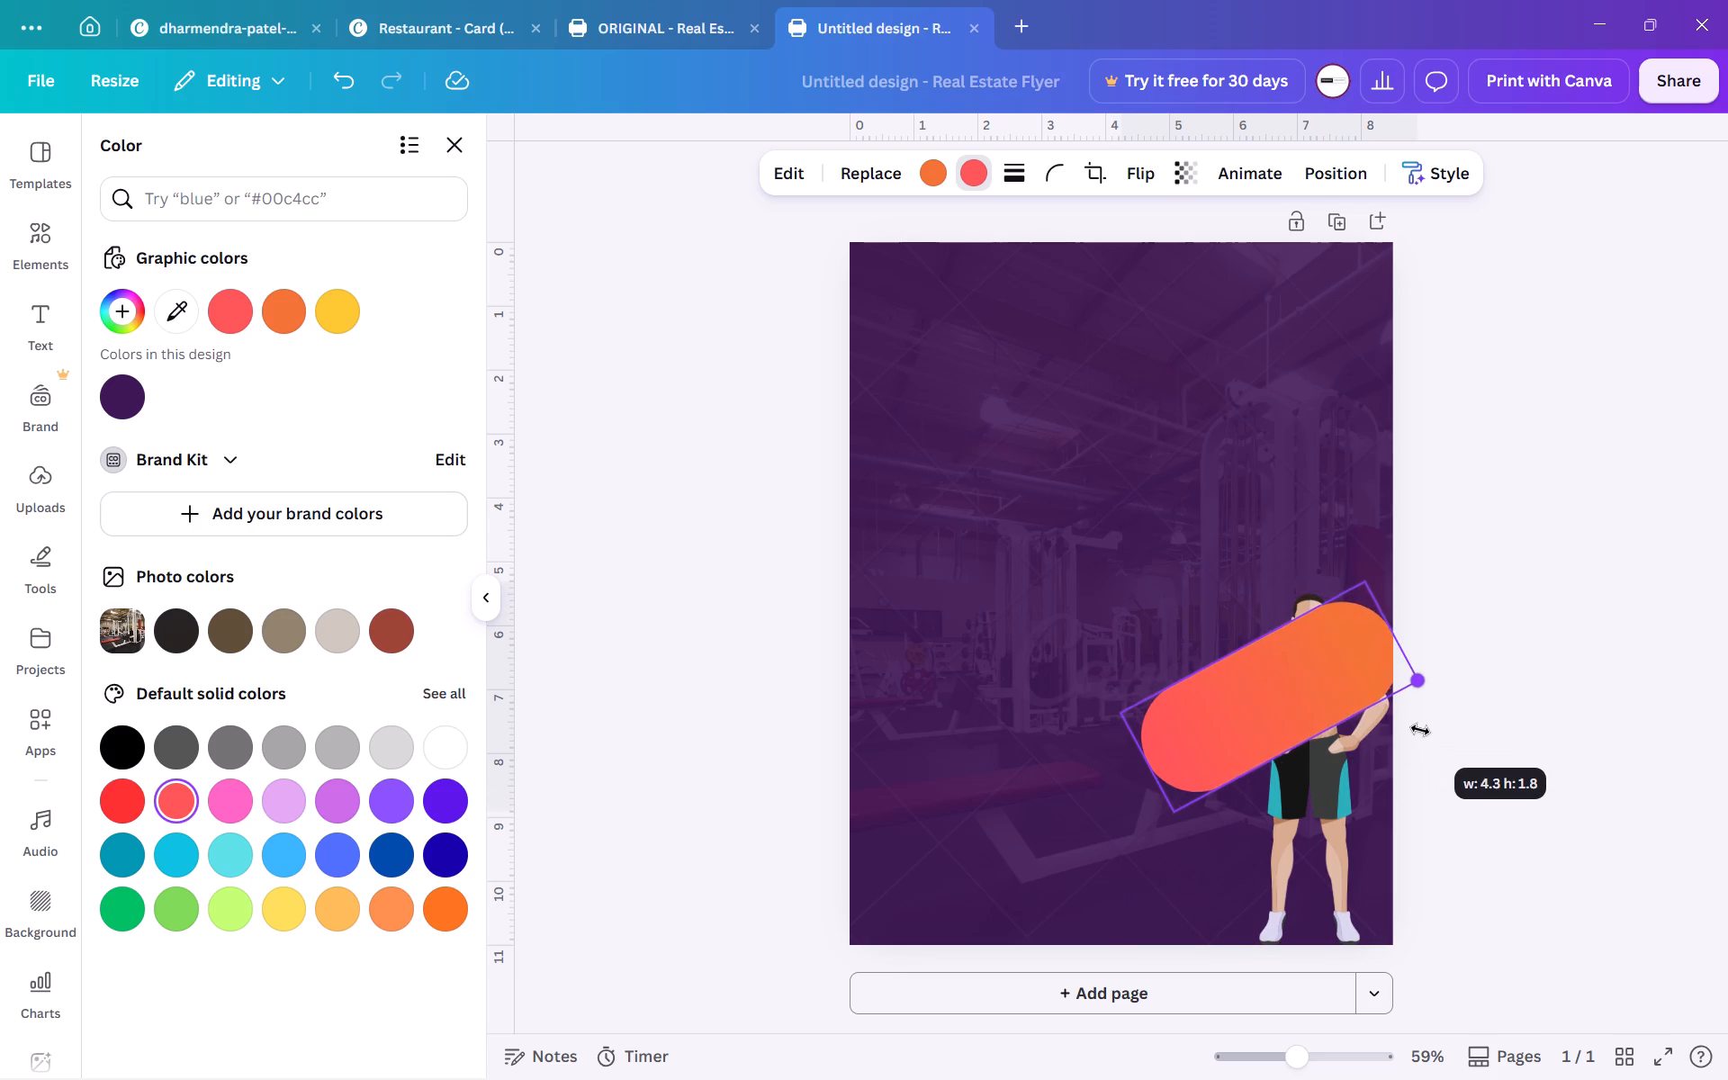
pyautogui.moveTo(1420, 730); pyautogui.dragTo(1503, 739)
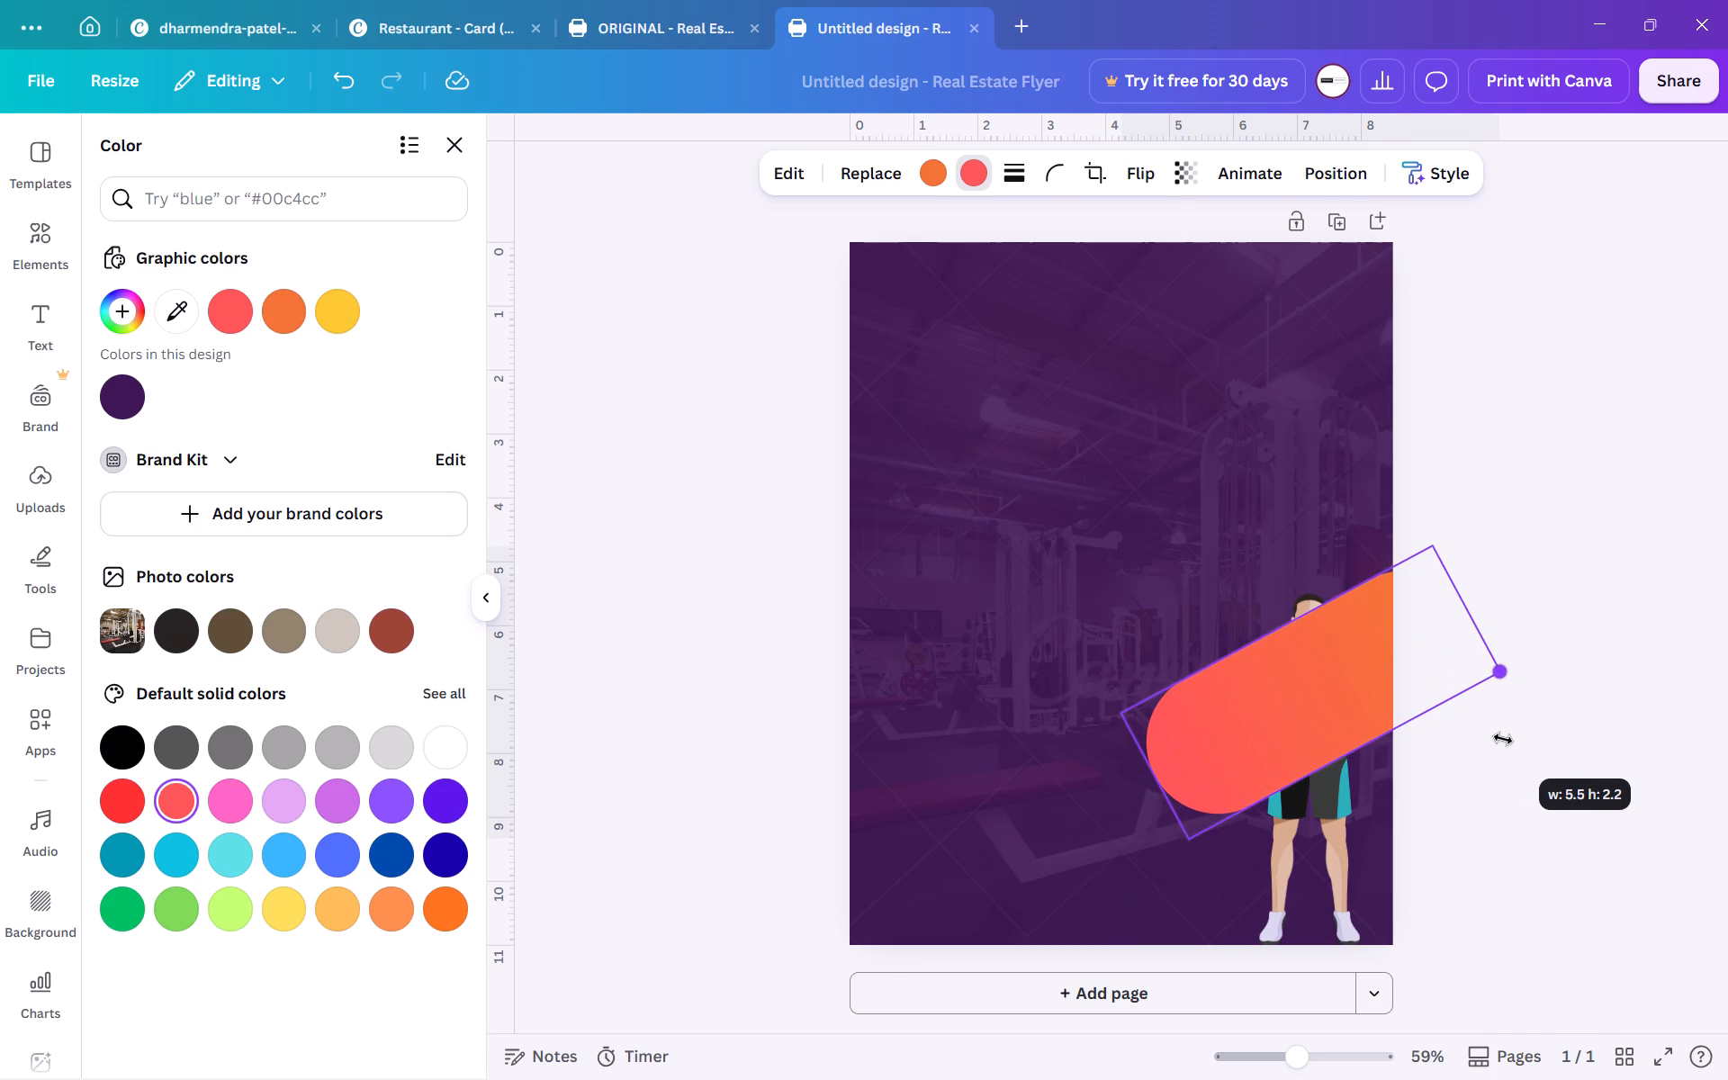
pyautogui.moveTo(1503, 739); pyautogui.dragTo(1512, 742)
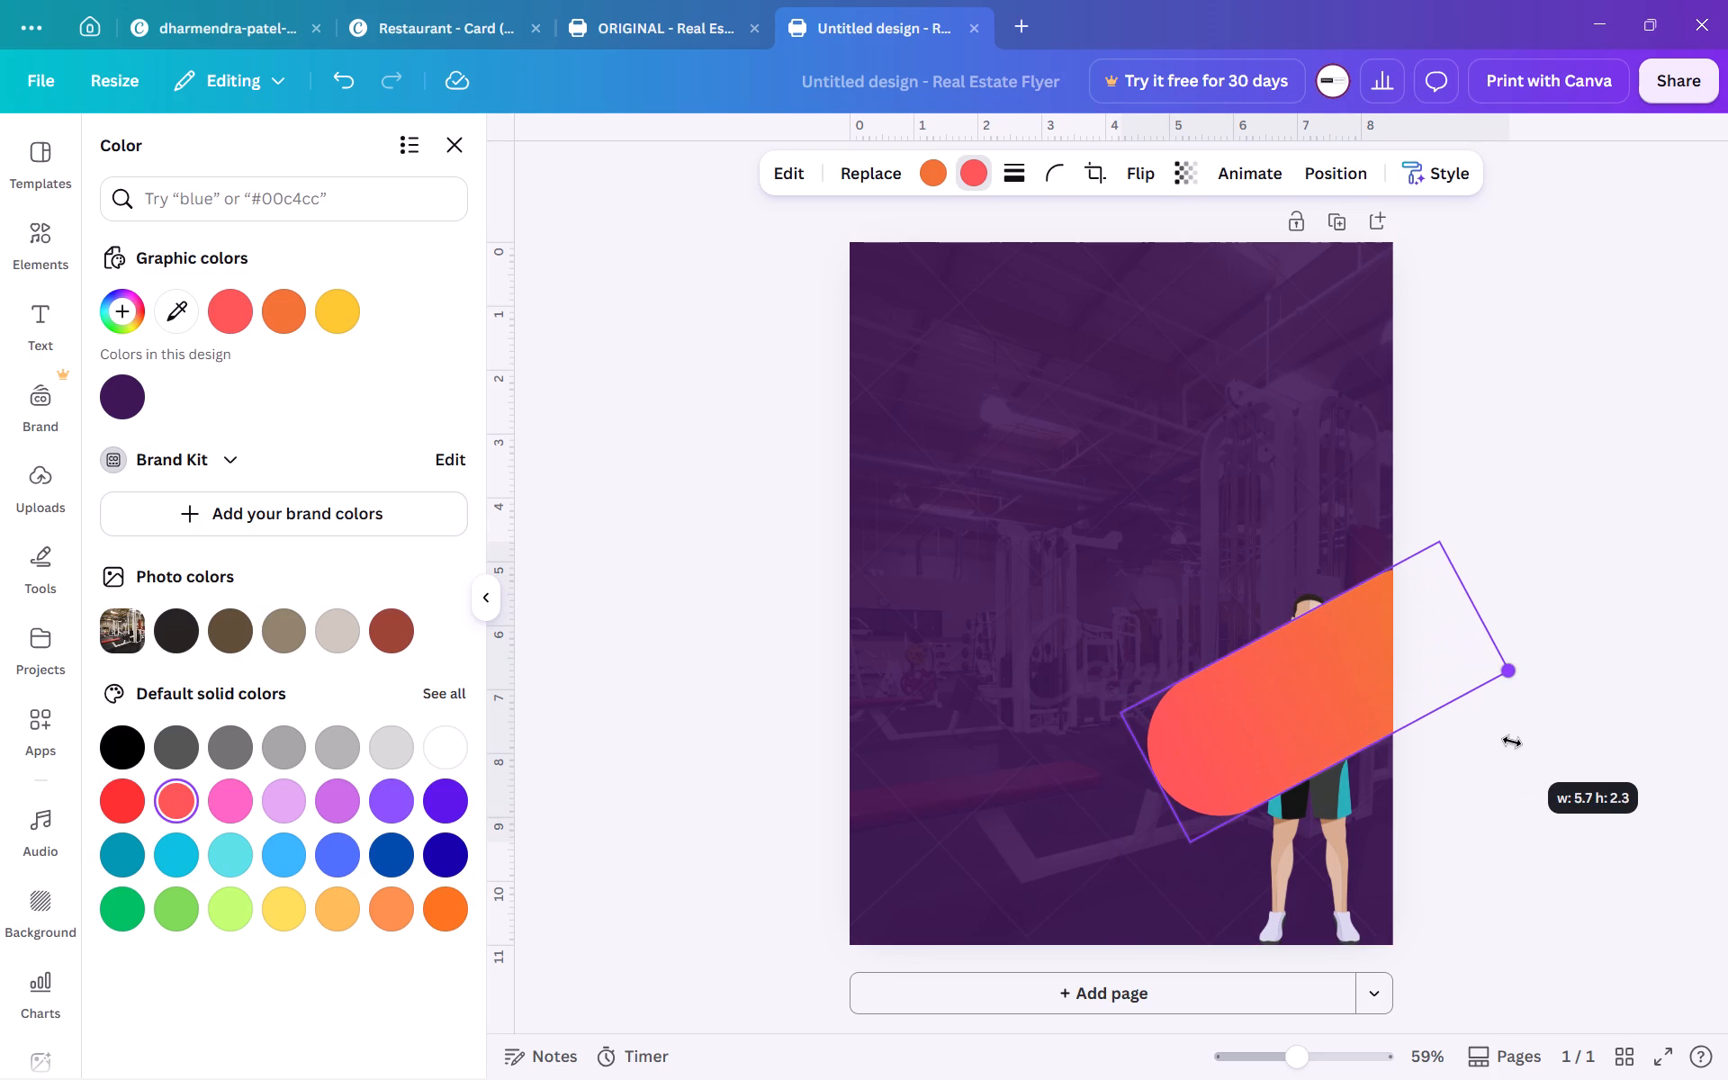
pyautogui.moveTo(1512, 742); pyautogui.dragTo(1534, 751)
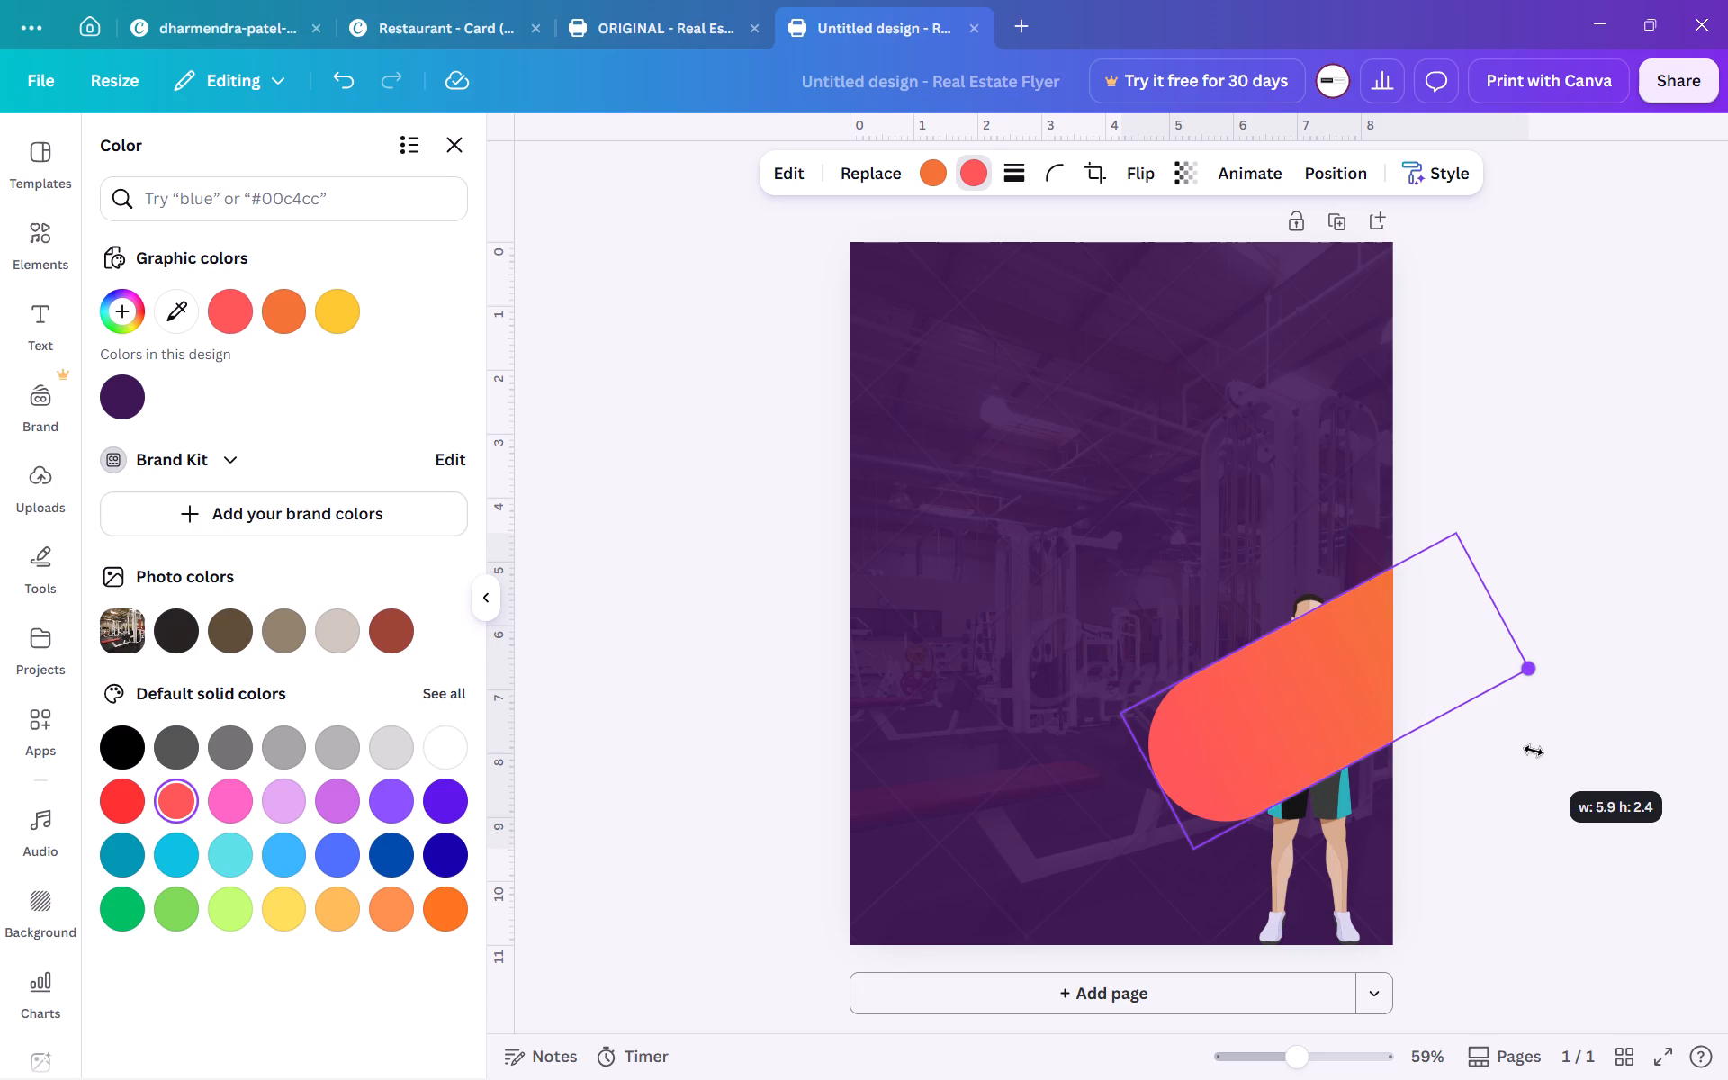
pyautogui.moveTo(1534, 751); pyautogui.dragTo(1542, 751)
# Tilt the pill to a steeper diagonal and shift it into the page's lower-right corner, over the bodybuilder's lower body.
pyautogui.moveTo(1272, 584); pyautogui.dragTo(1243, 581)
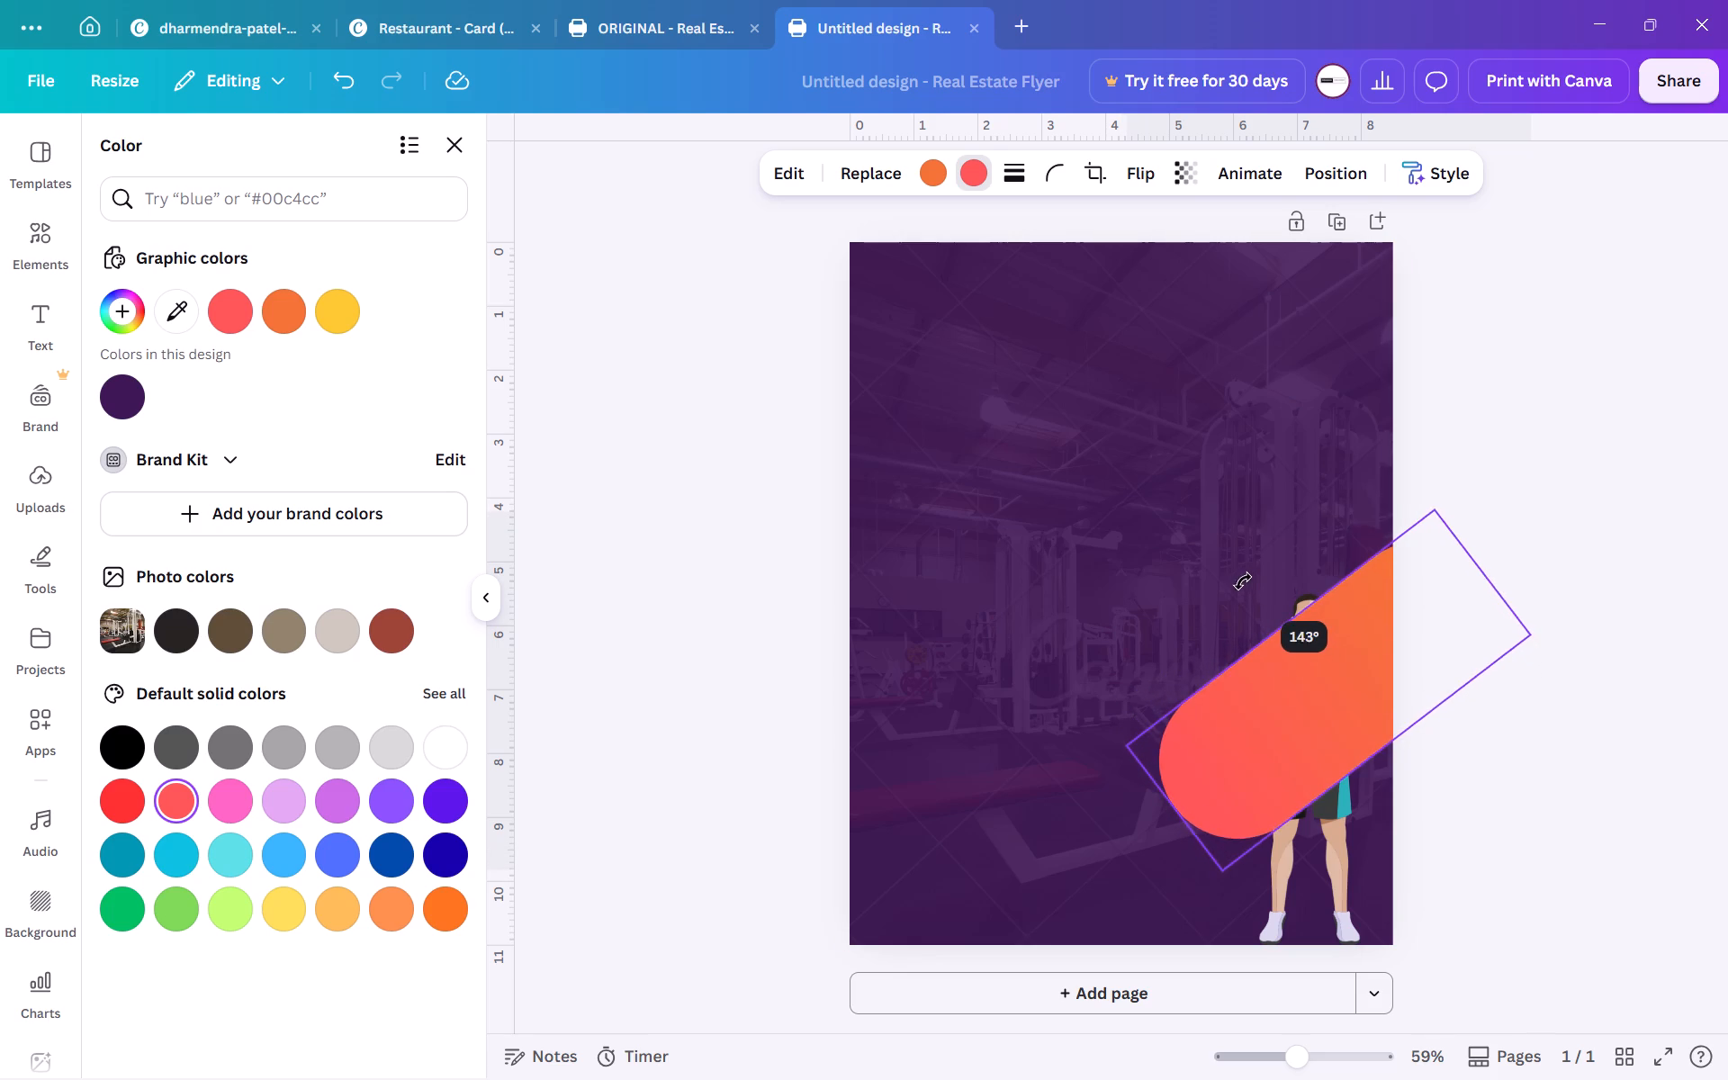
pyautogui.moveTo(1243, 581); pyautogui.dragTo(1220, 579)
pyautogui.click(1297, 652)
pyautogui.moveTo(1297, 652); pyautogui.dragTo(1289, 687)
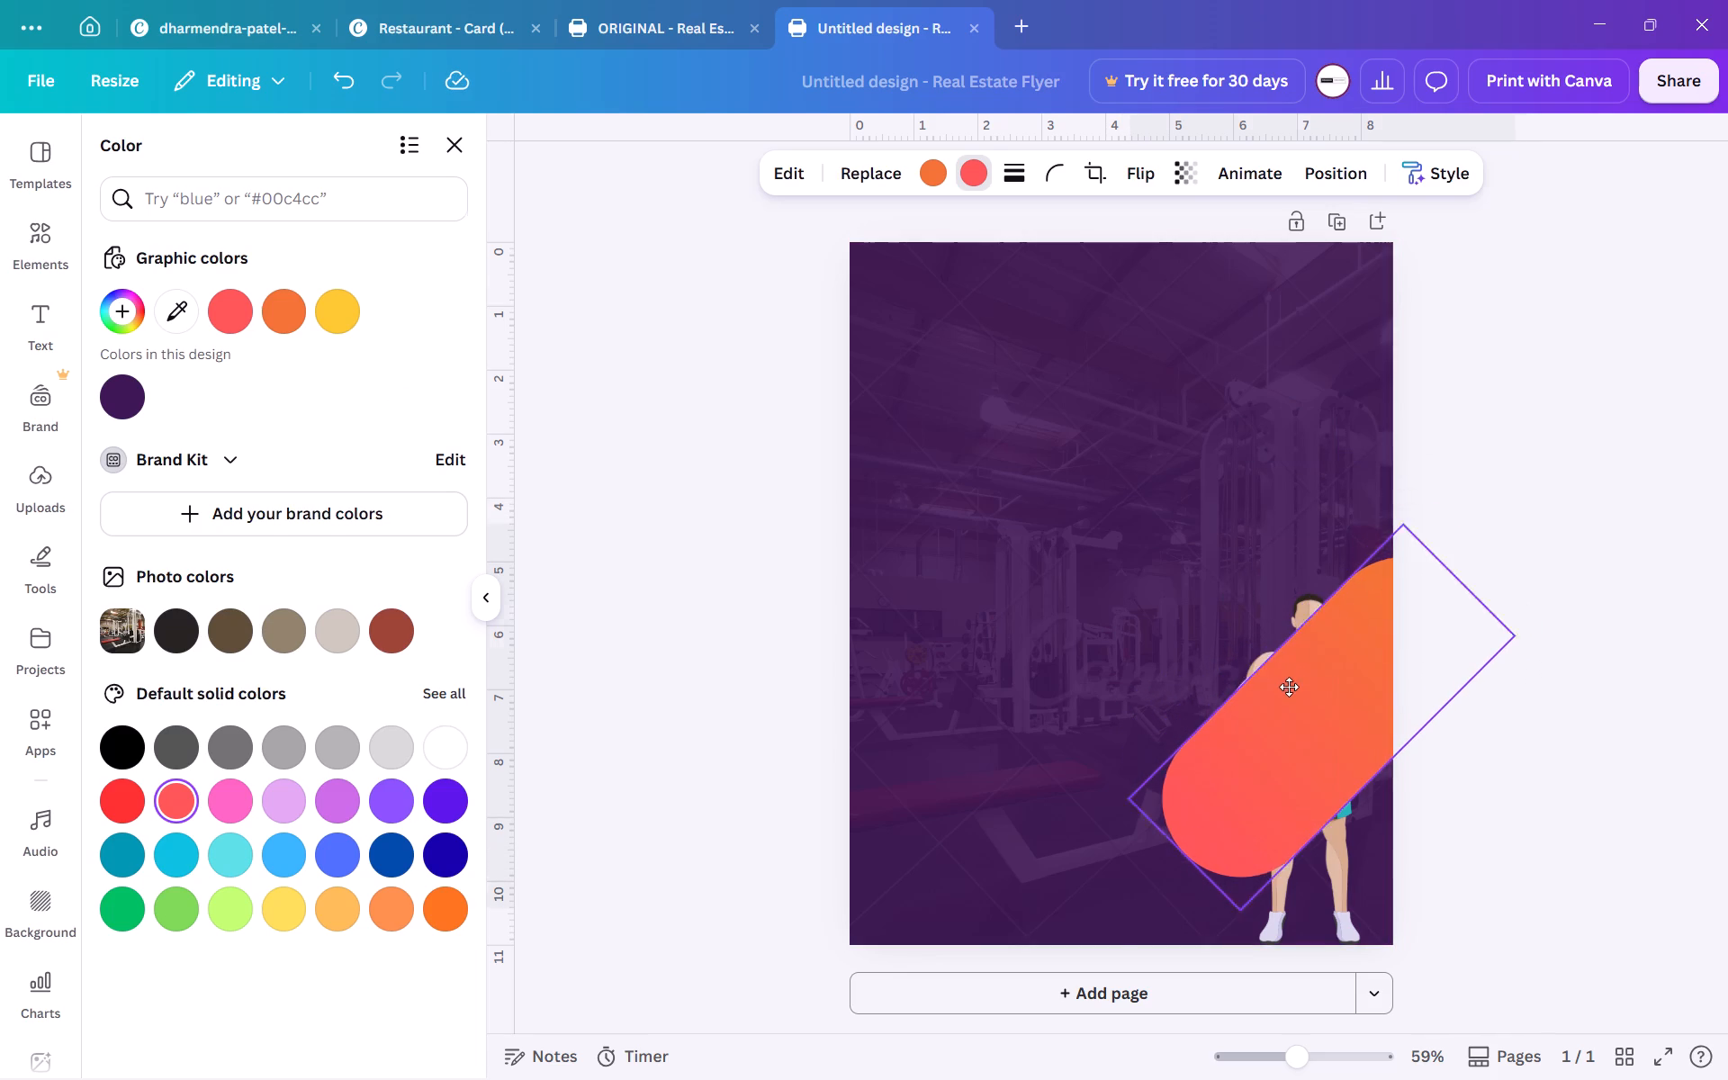
pyautogui.moveTo(1289, 687); pyautogui.dragTo(1297, 720)
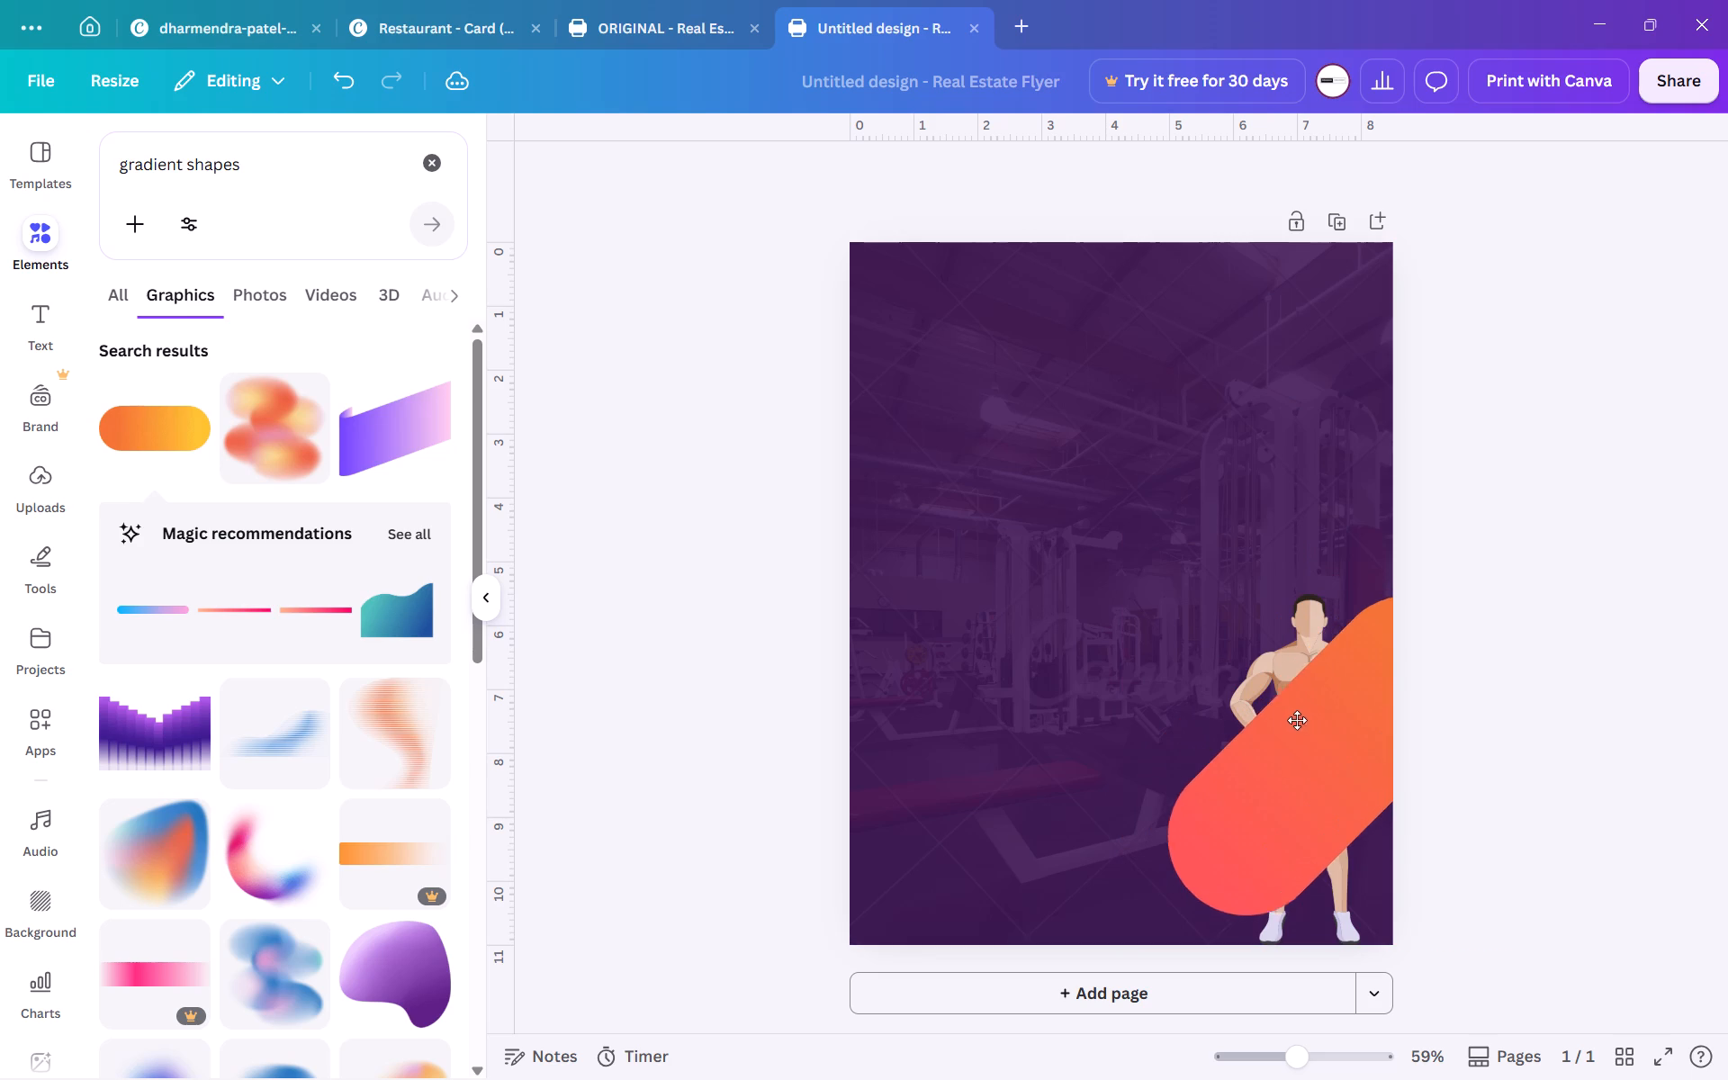
pyautogui.moveTo(1297, 720); pyautogui.dragTo(1327, 746)
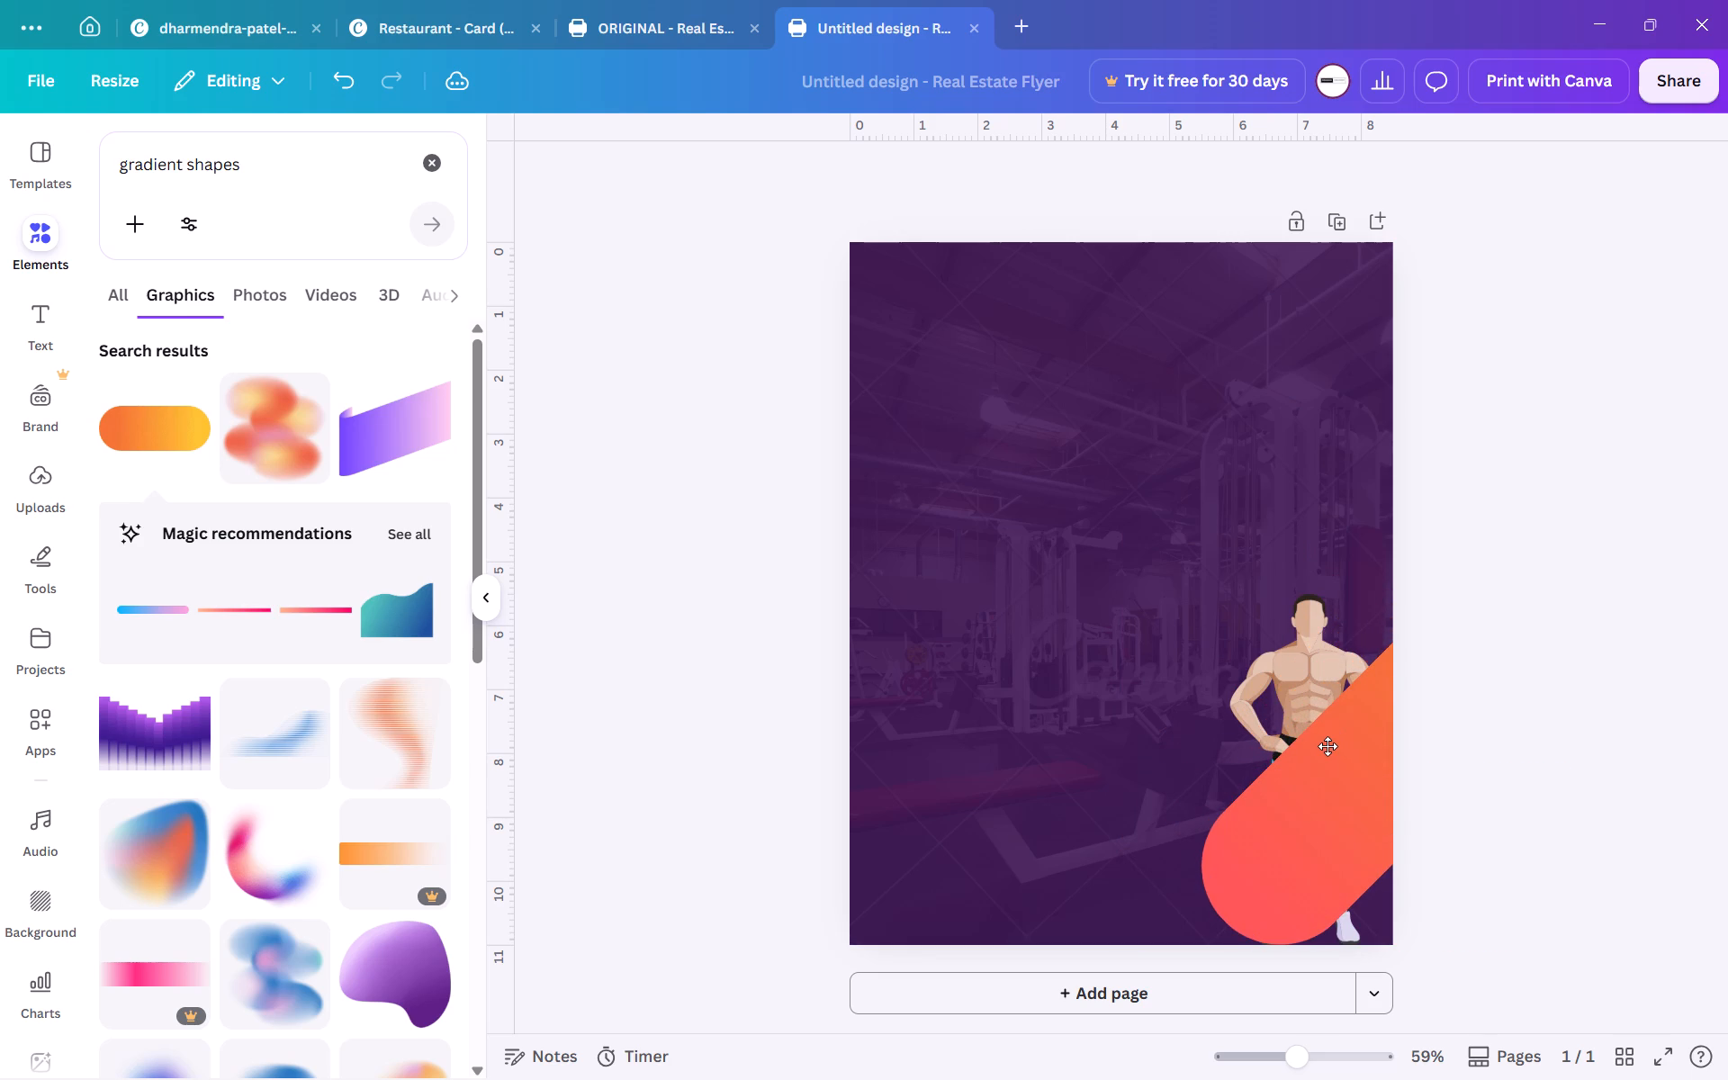
pyautogui.moveTo(1327, 746); pyautogui.dragTo(1318, 722)
pyautogui.moveTo(1318, 722); pyautogui.dragTo(1311, 747)
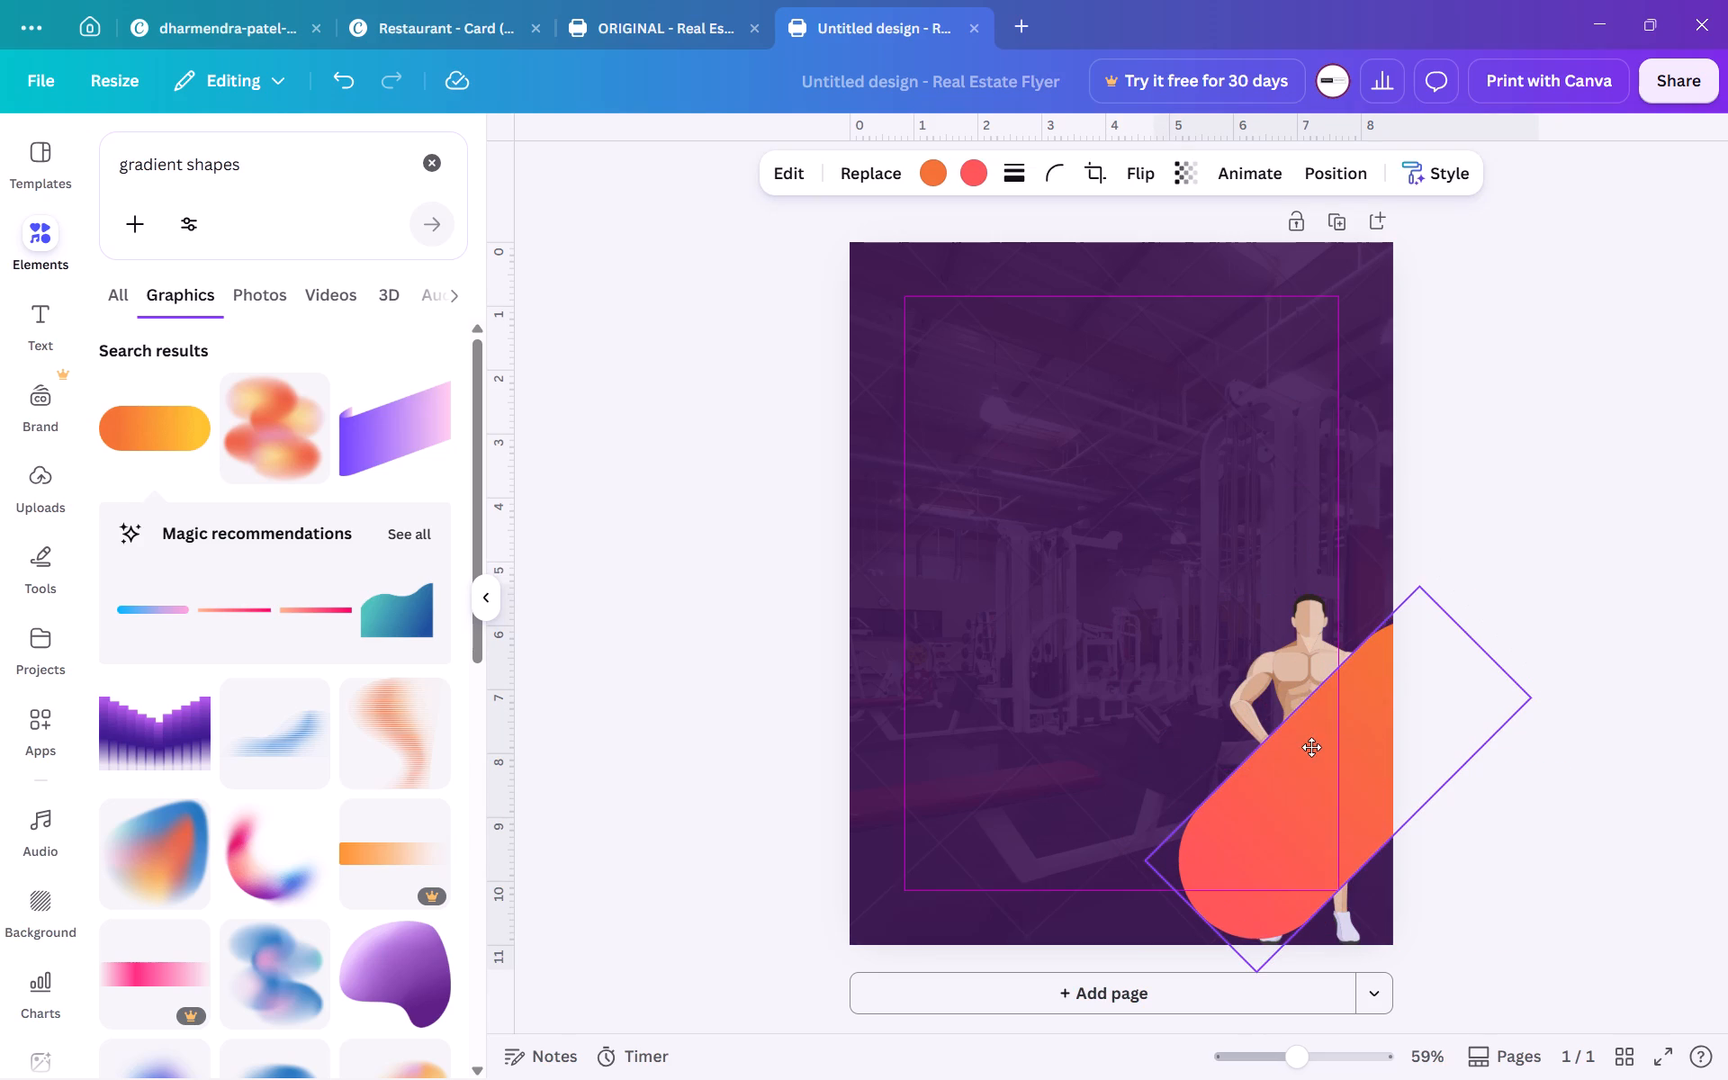
pyautogui.moveTo(1311, 747); pyautogui.dragTo(1318, 747)
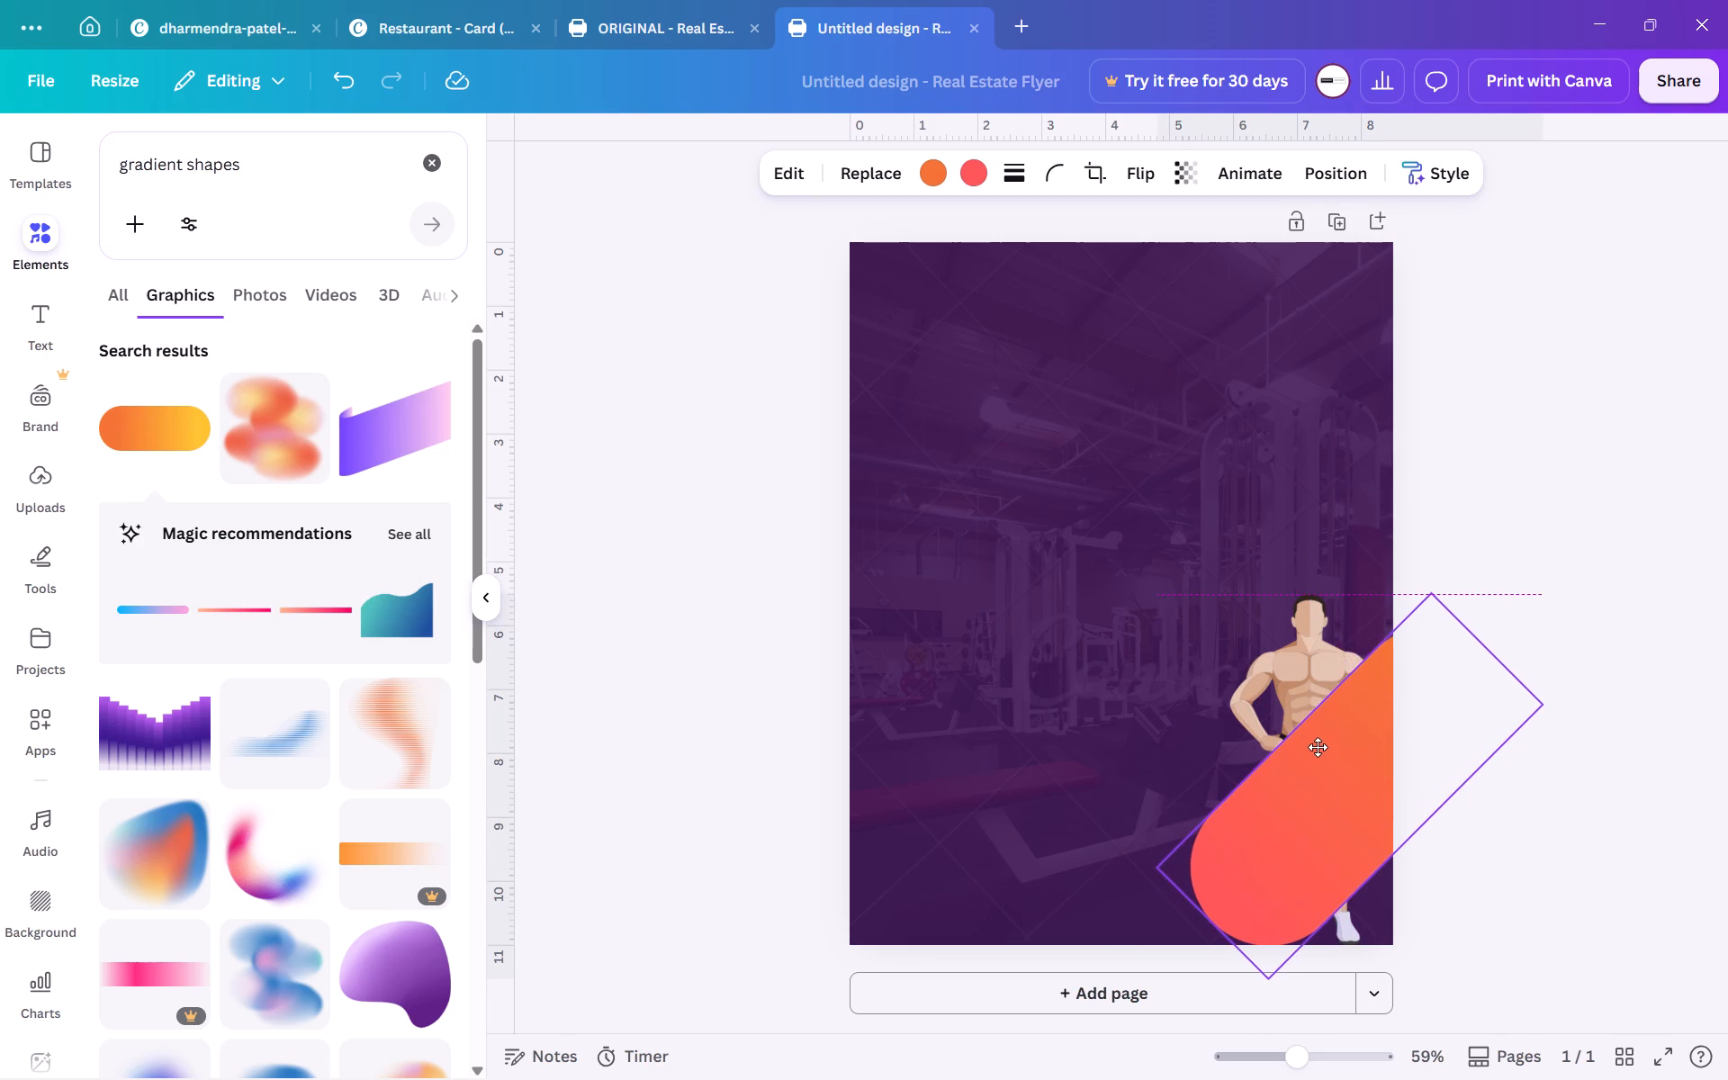
pyautogui.moveTo(1318, 747); pyautogui.dragTo(1319, 747)
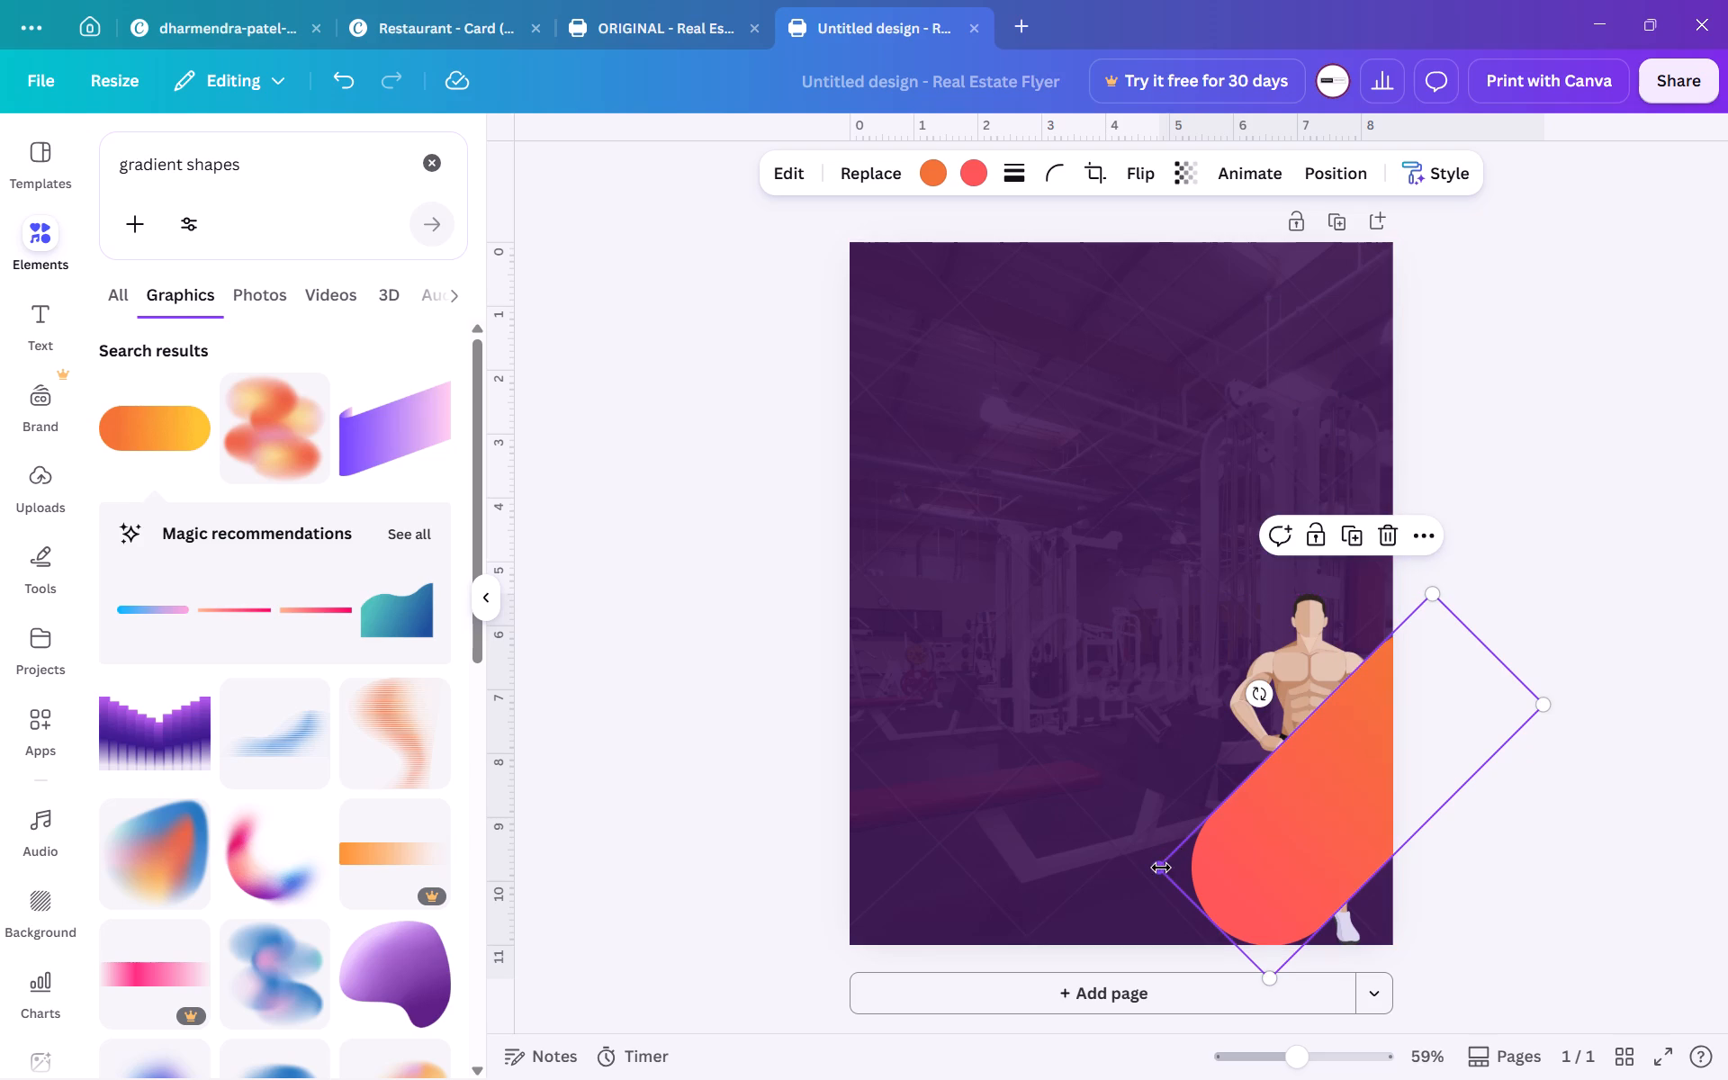
# Resize the diagonal pill proportionally to about 6.8 wide by 2.8 high, keeping it over the page's lower-right corner.
pyautogui.moveTo(1161, 868); pyautogui.dragTo(1111, 853)
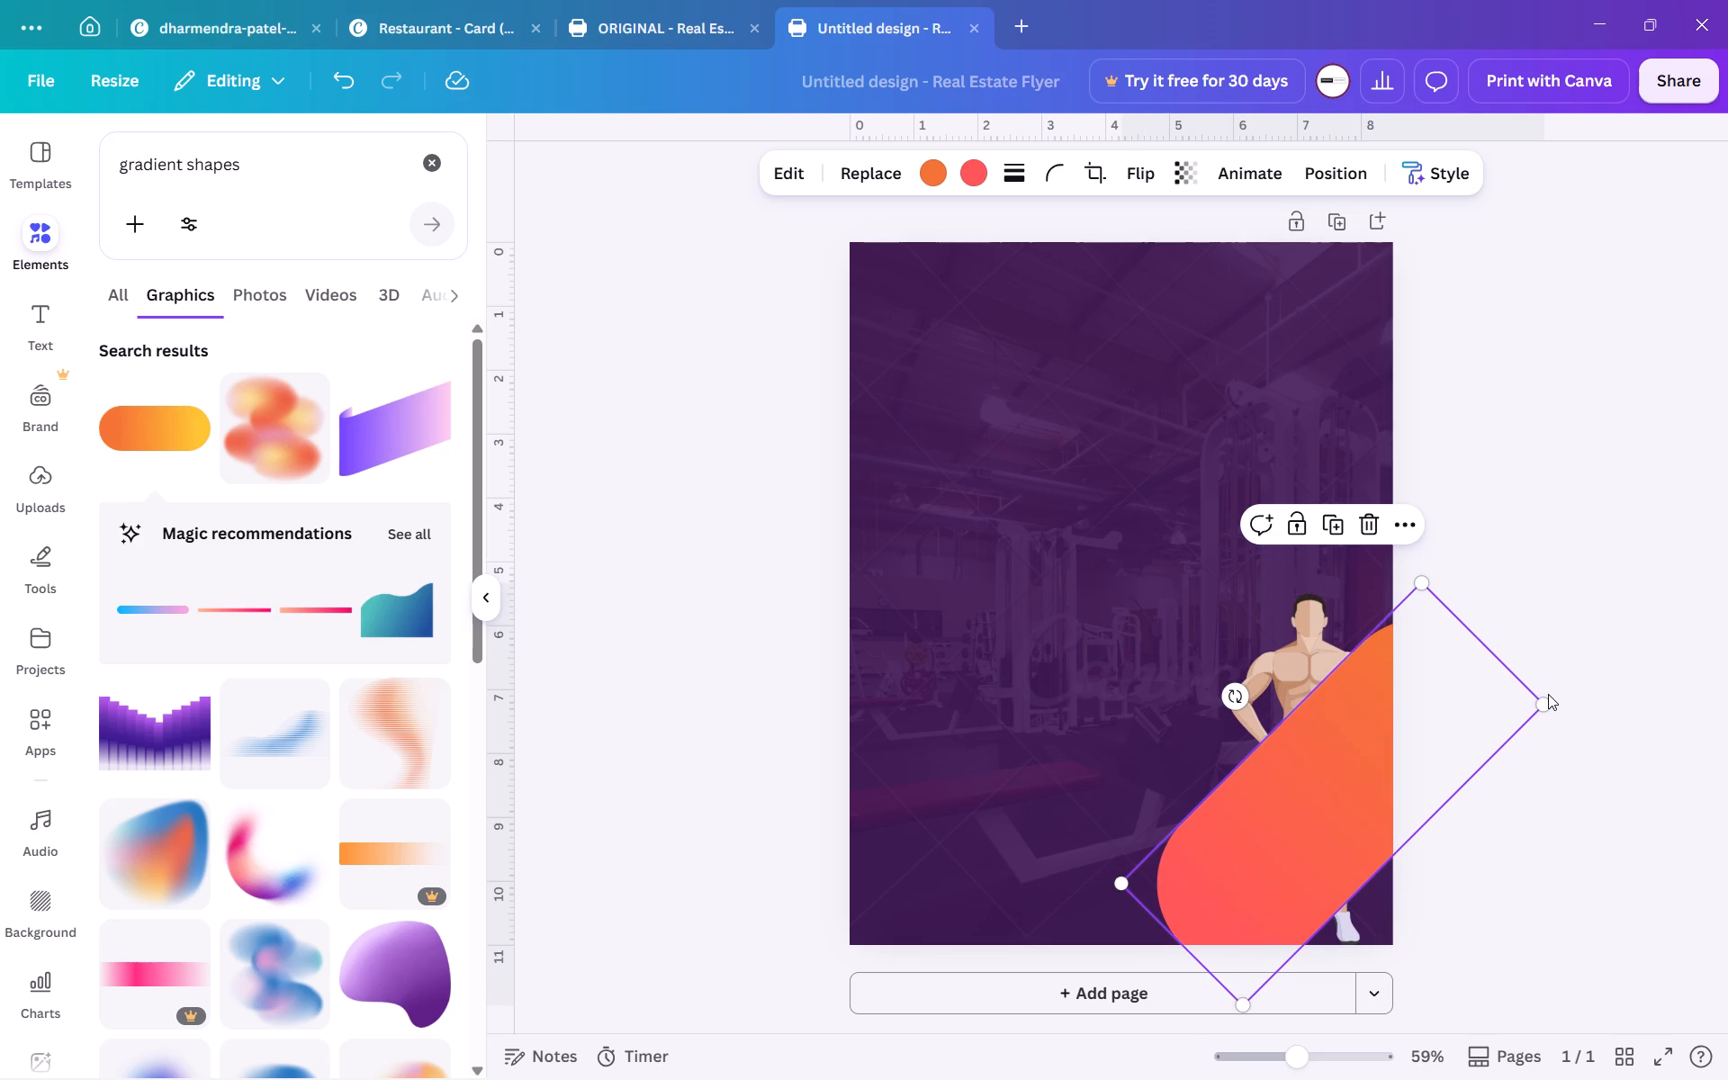
pyautogui.moveTo(1548, 694); pyautogui.dragTo(1542, 703)
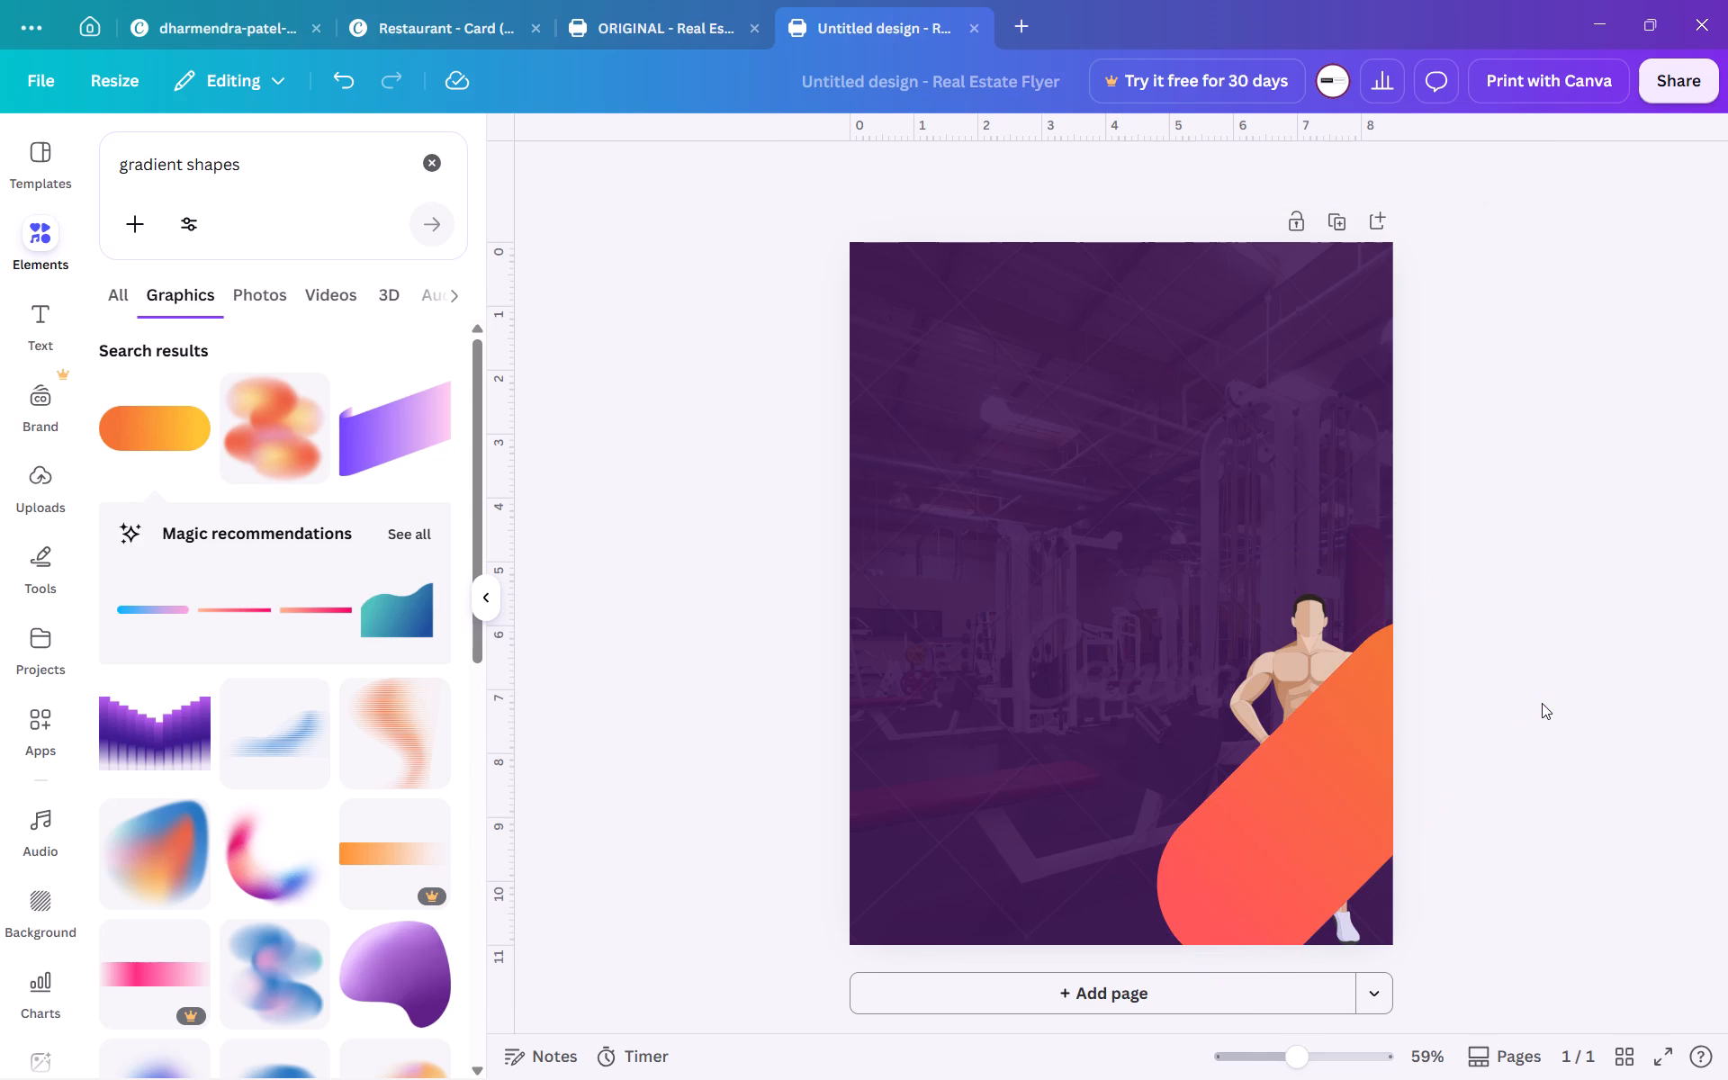
pyautogui.click(1330, 800)
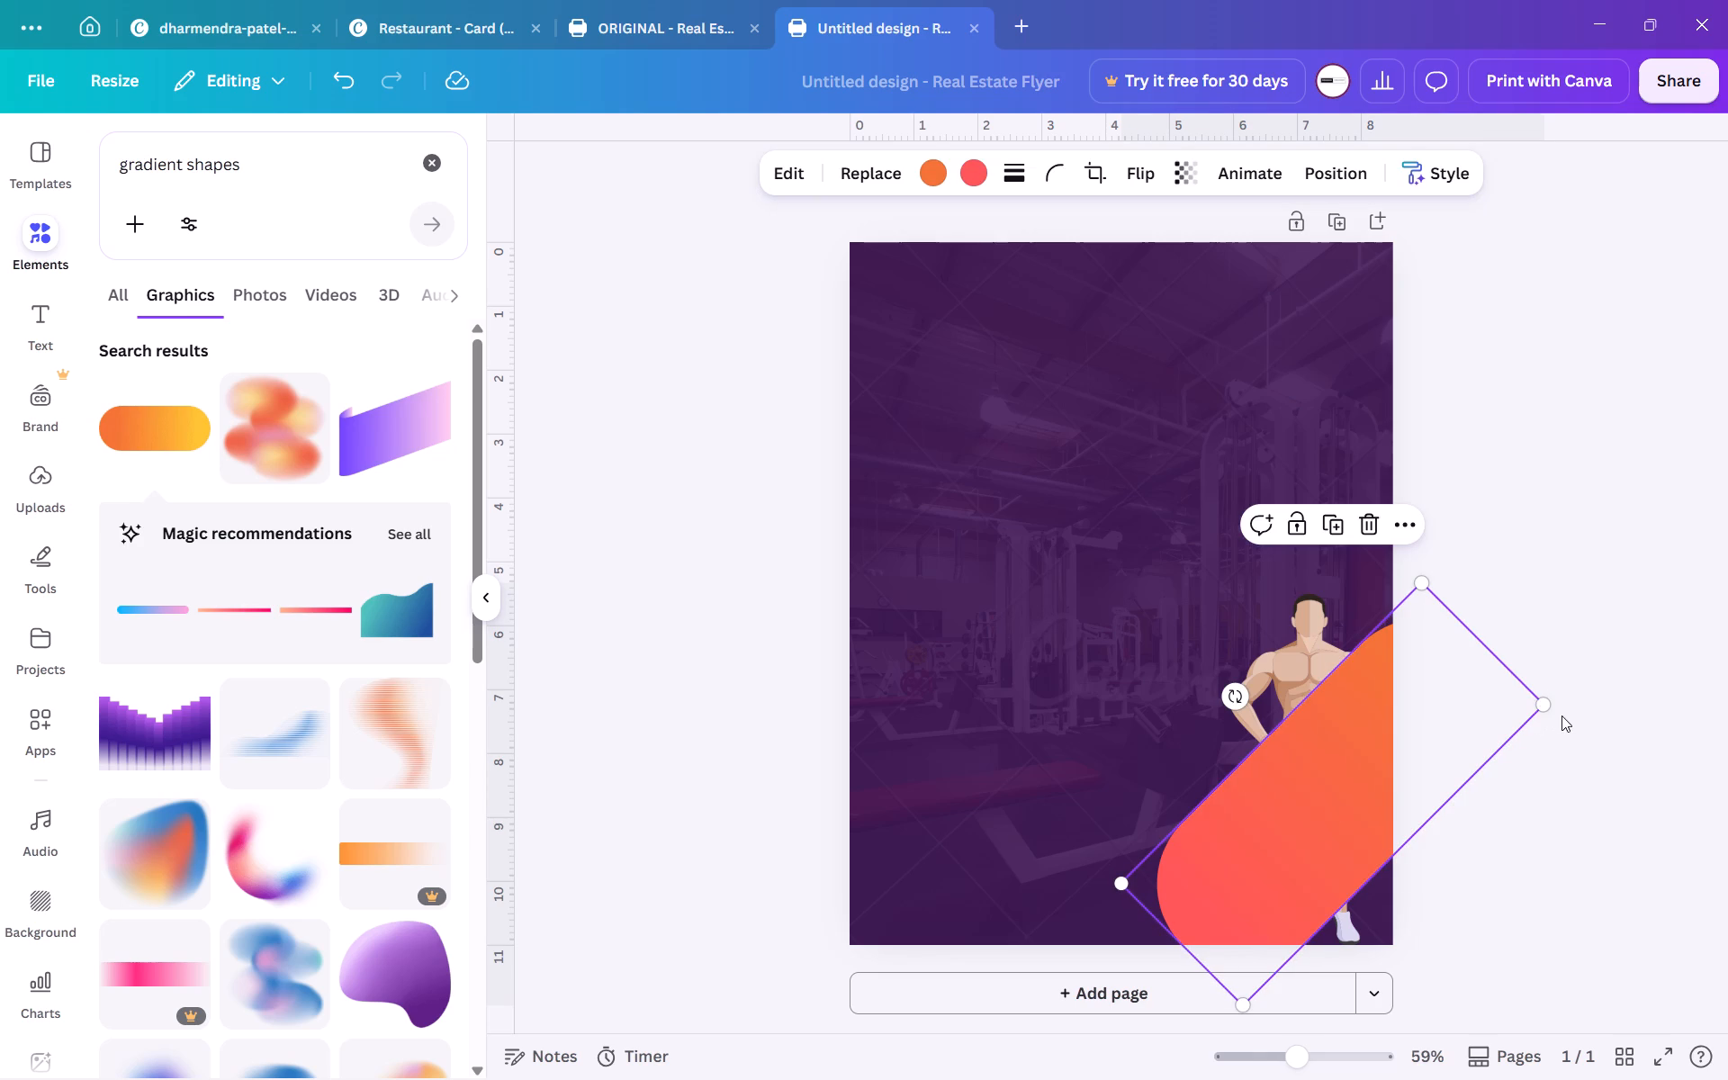
pyautogui.moveTo(1543, 700); pyautogui.dragTo(1579, 680)
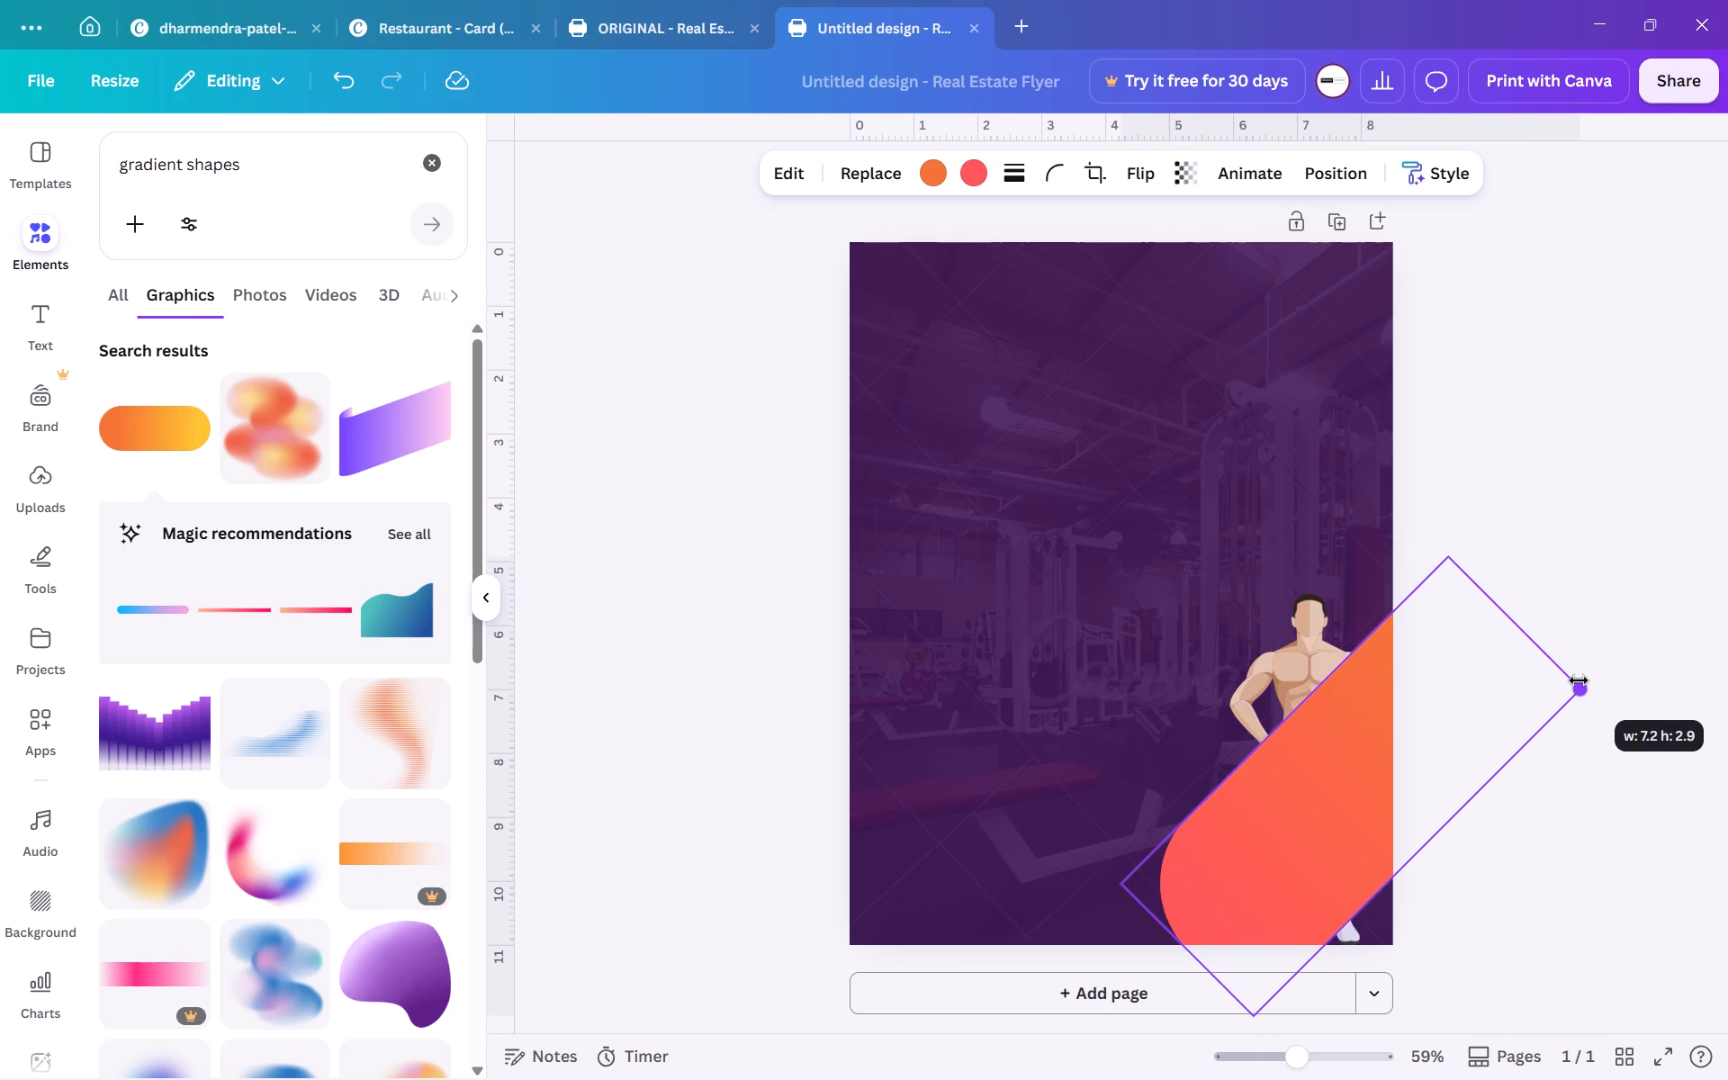
pyautogui.moveTo(1579, 680); pyautogui.dragTo(1579, 678)
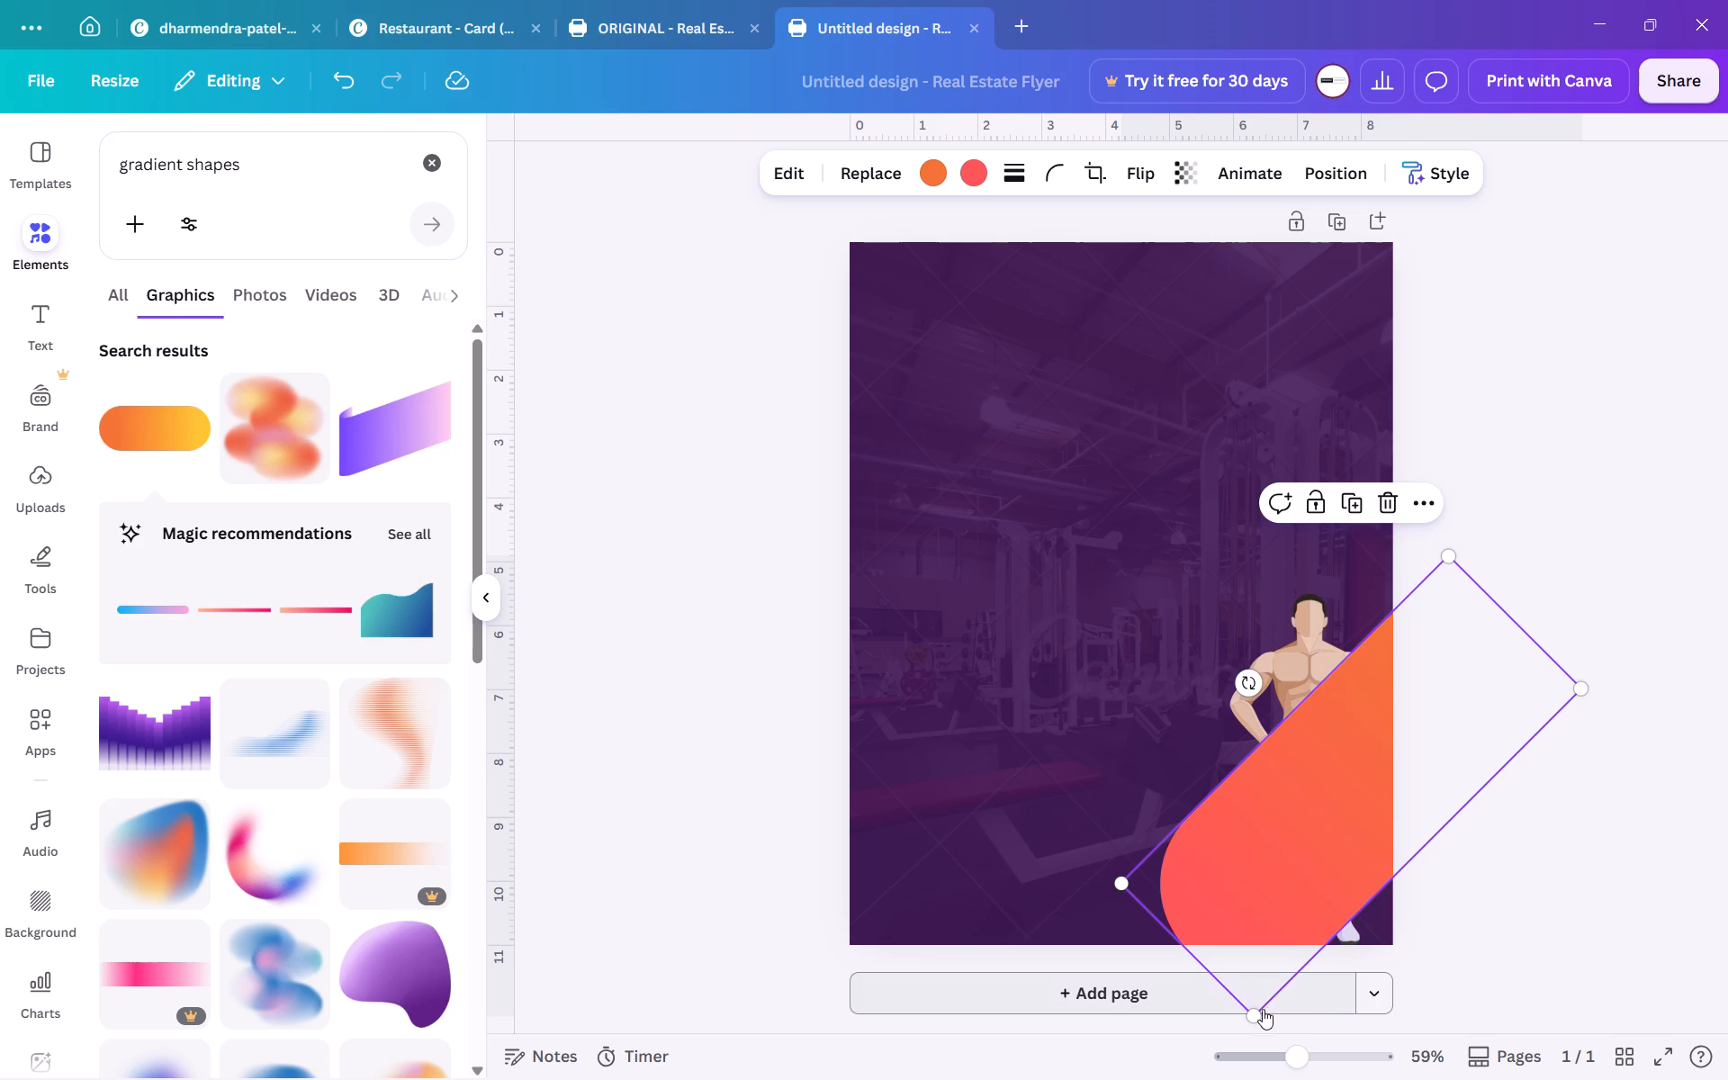
pyautogui.moveTo(1255, 1016); pyautogui.dragTo(1265, 987)
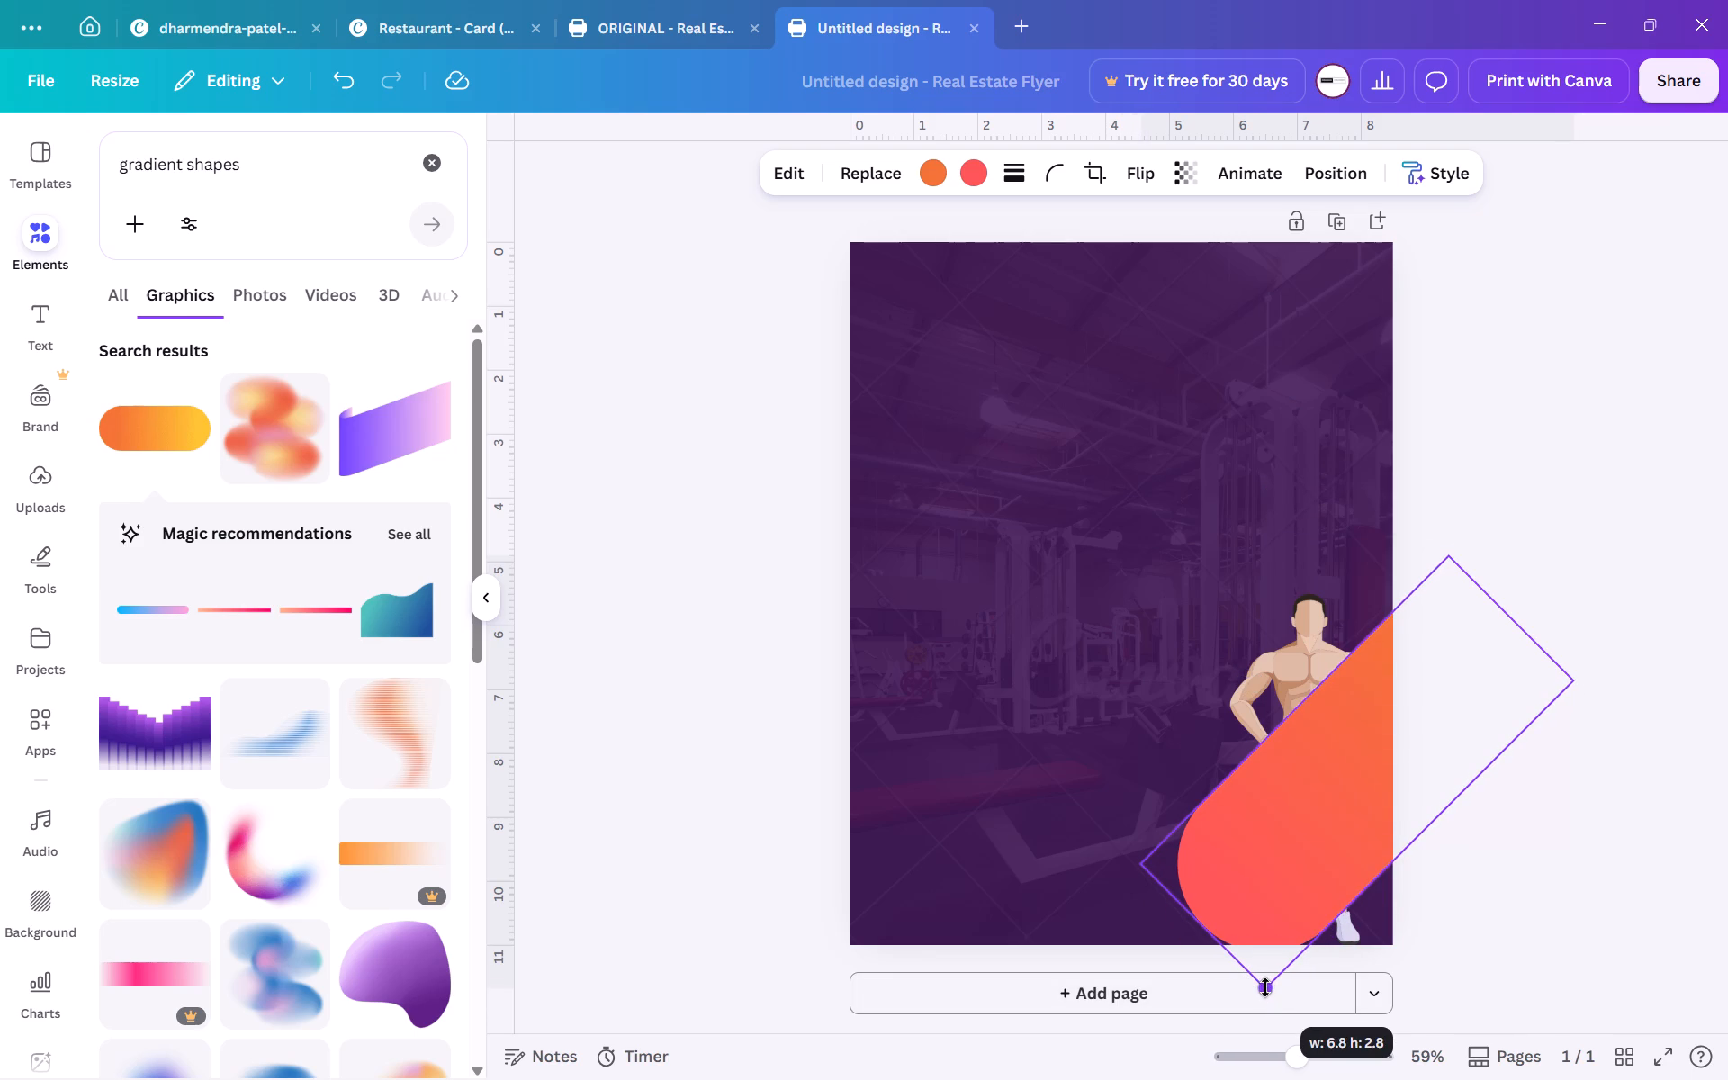
pyautogui.moveTo(1265, 987); pyautogui.dragTo(1265, 986)
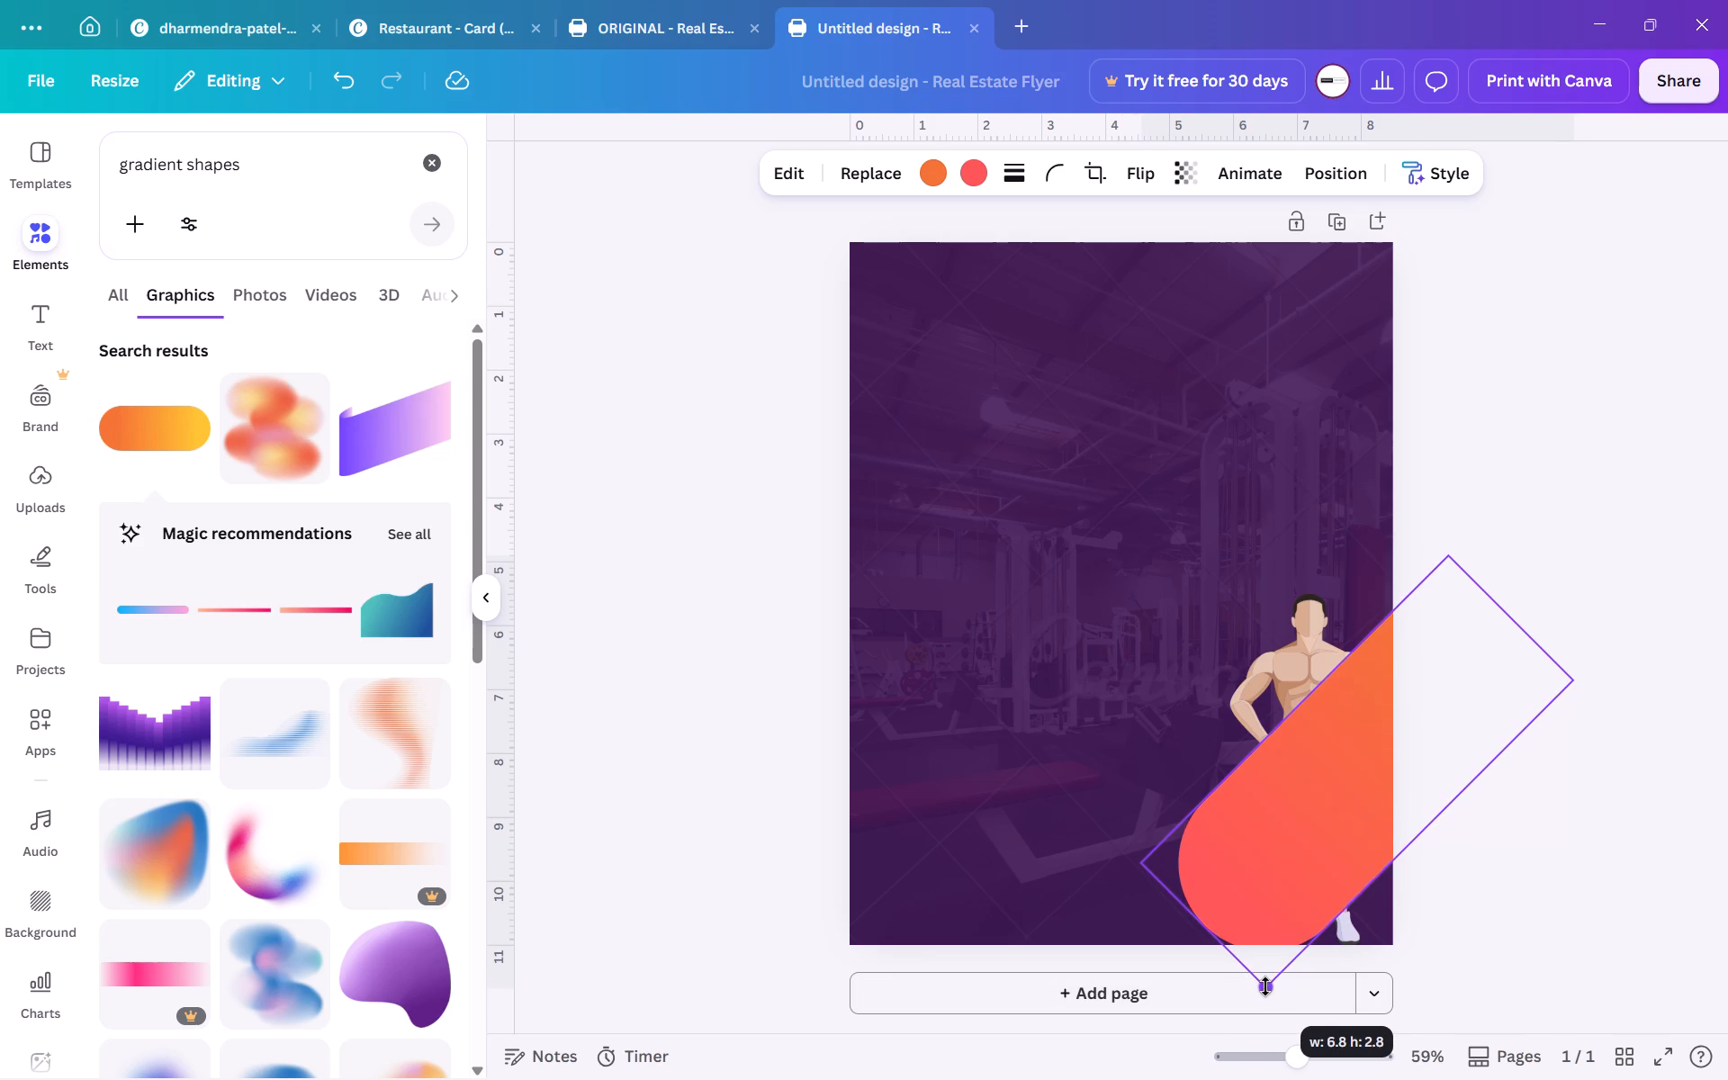
pyautogui.moveTo(1265, 986); pyautogui.dragTo(1265, 985)
# Raise the diagonal gradient pill from the page's lower-right corner to cover the bodybuilder's torso and thighs, leaving his head and feet uncovered.
pyautogui.moveTo(1279, 845); pyautogui.dragTo(1263, 863)
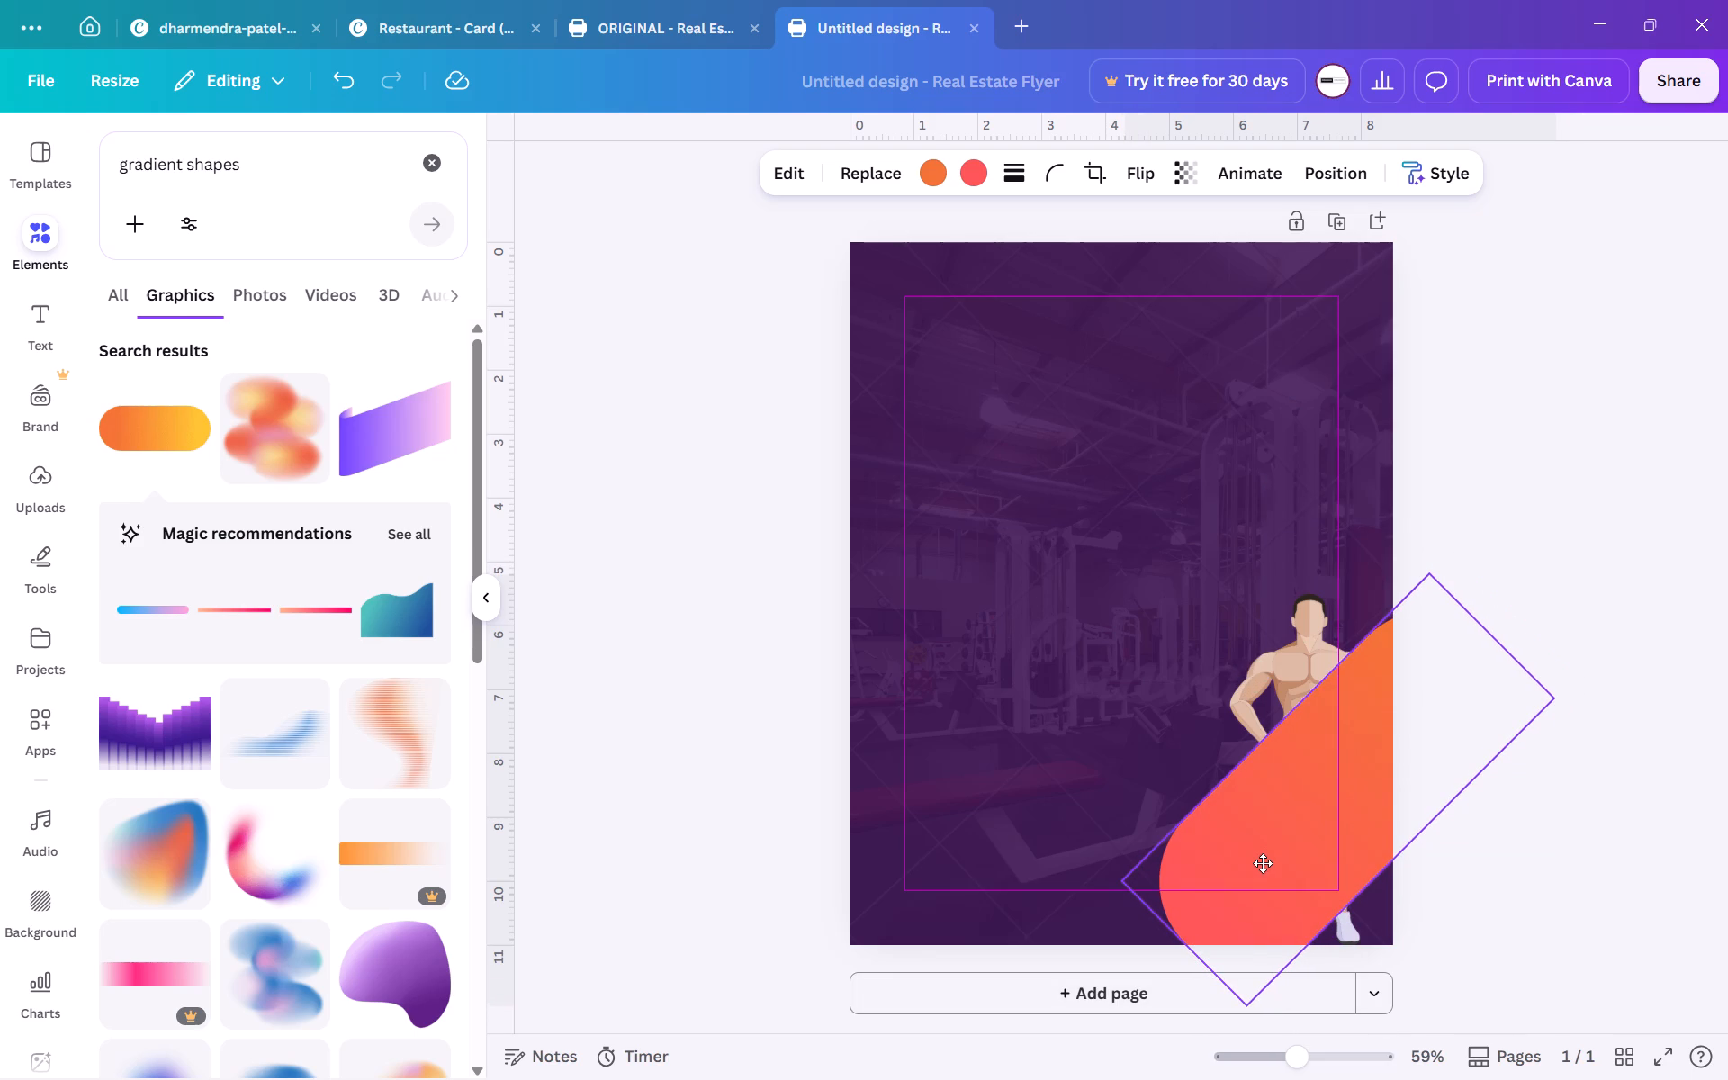
pyautogui.moveTo(1263, 863); pyautogui.dragTo(1255, 859)
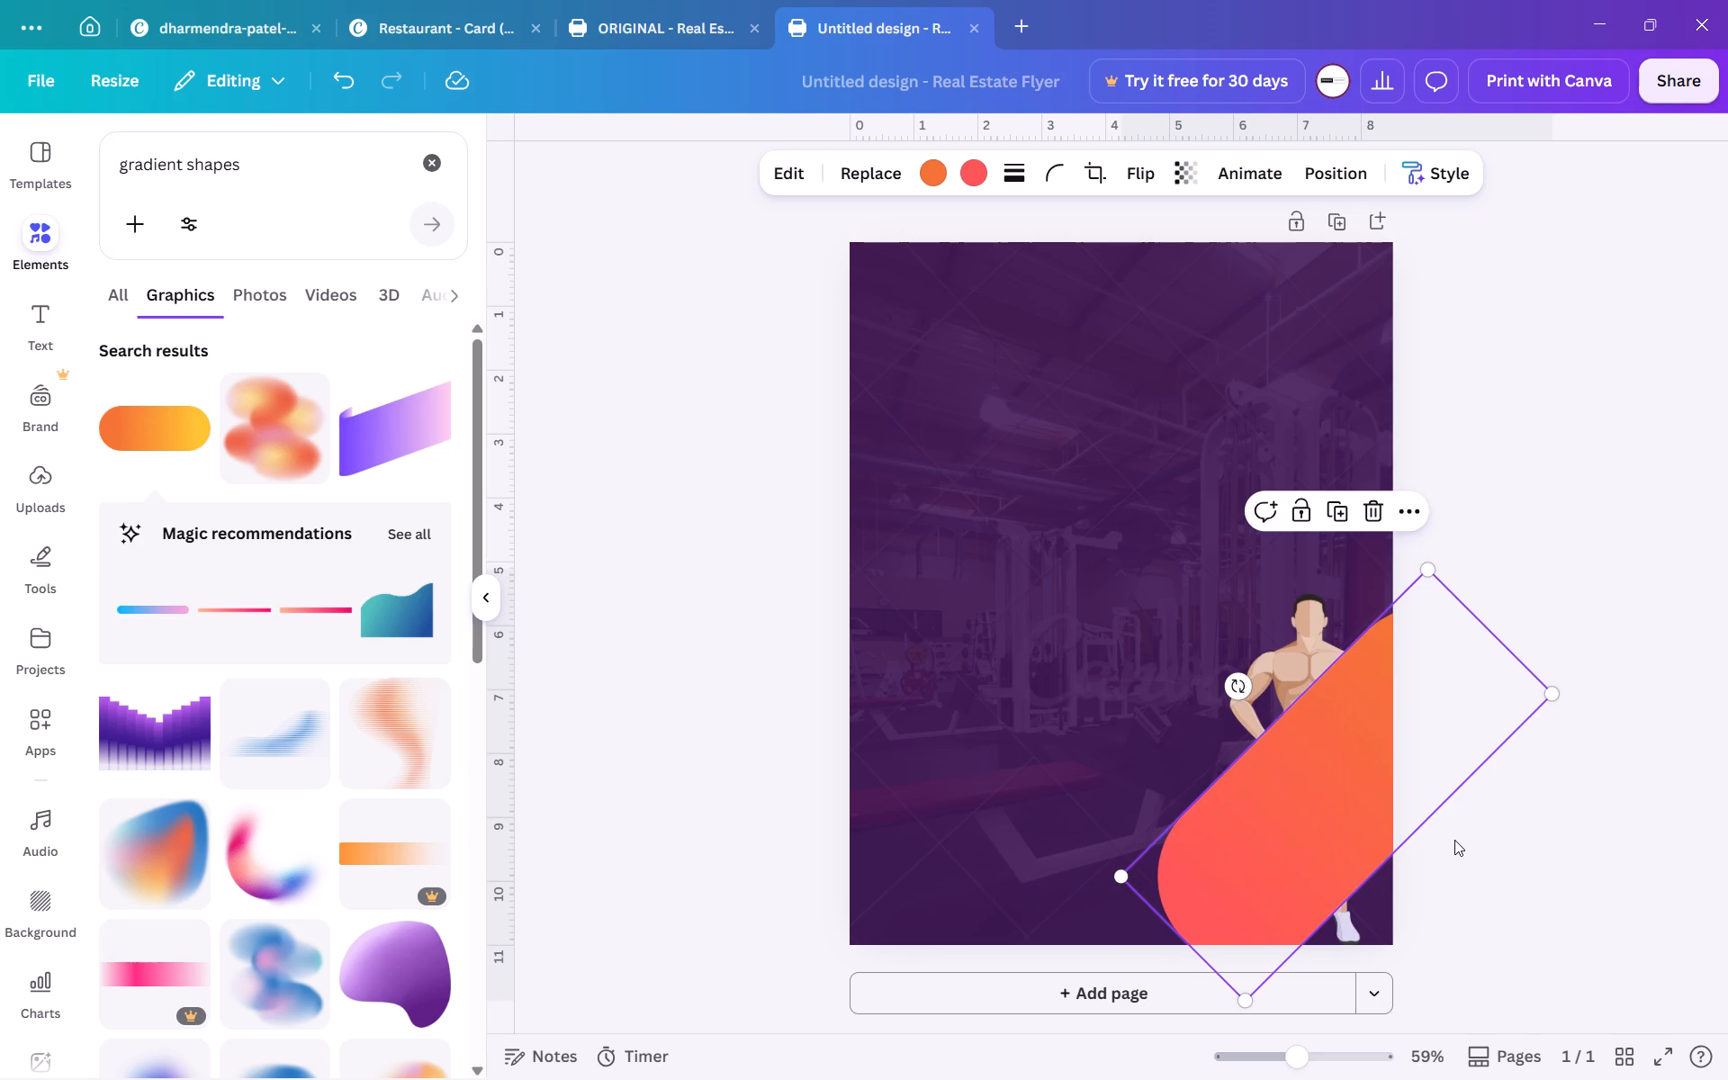
pyautogui.moveTo(1381, 795); pyautogui.dragTo(1381, 751)
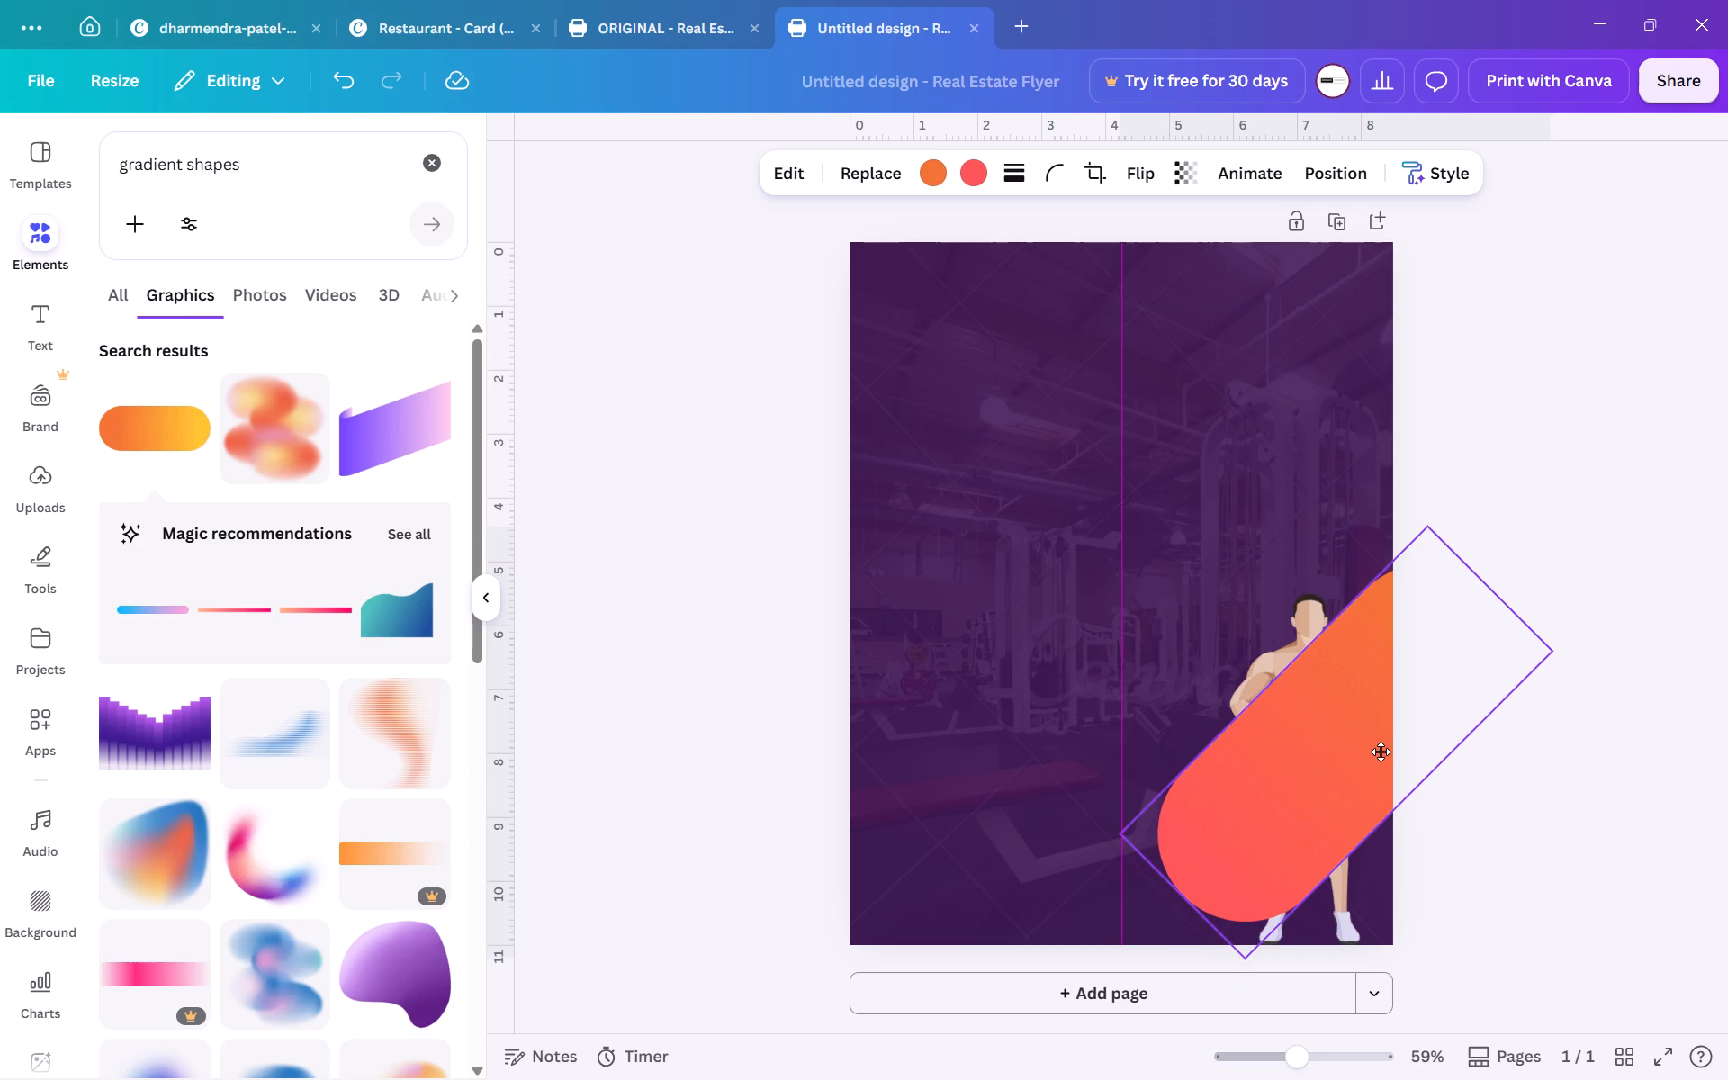
pyautogui.moveTo(1381, 751); pyautogui.dragTo(1382, 750)
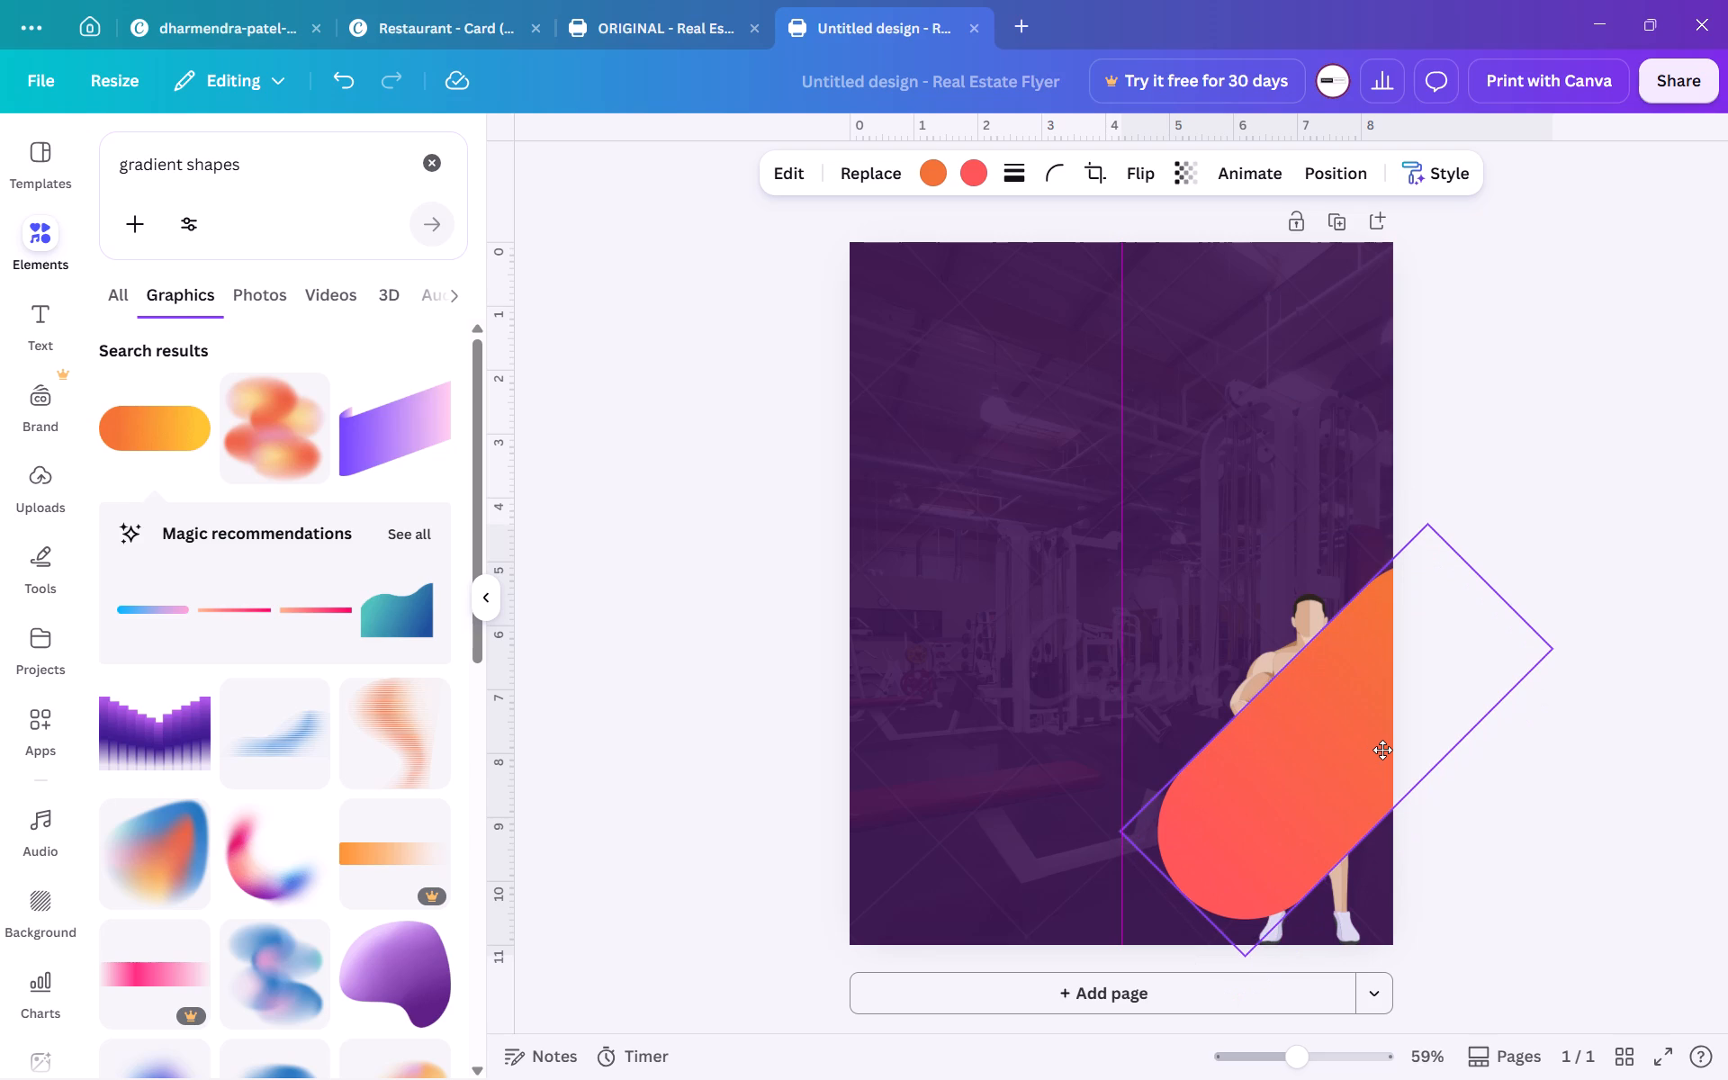
pyautogui.moveTo(1382, 750); pyautogui.dragTo(1385, 749)
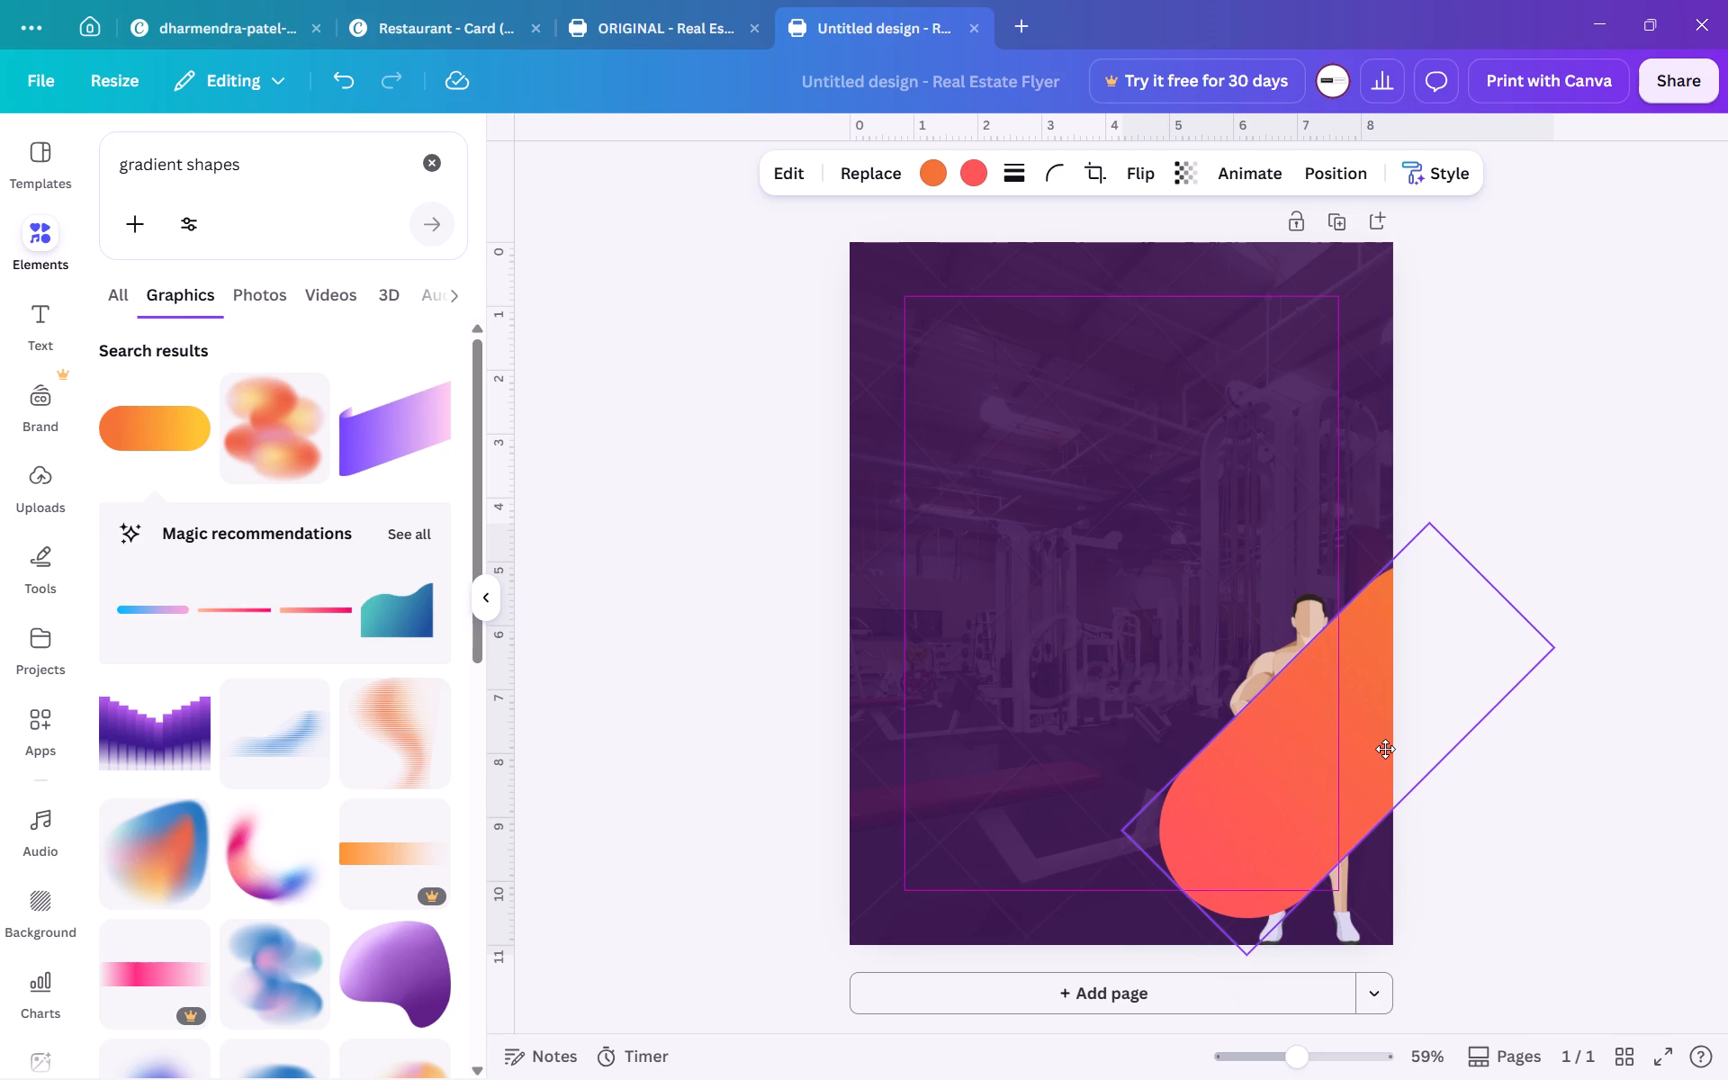
pyautogui.moveTo(1385, 749); pyautogui.dragTo(1399, 741)
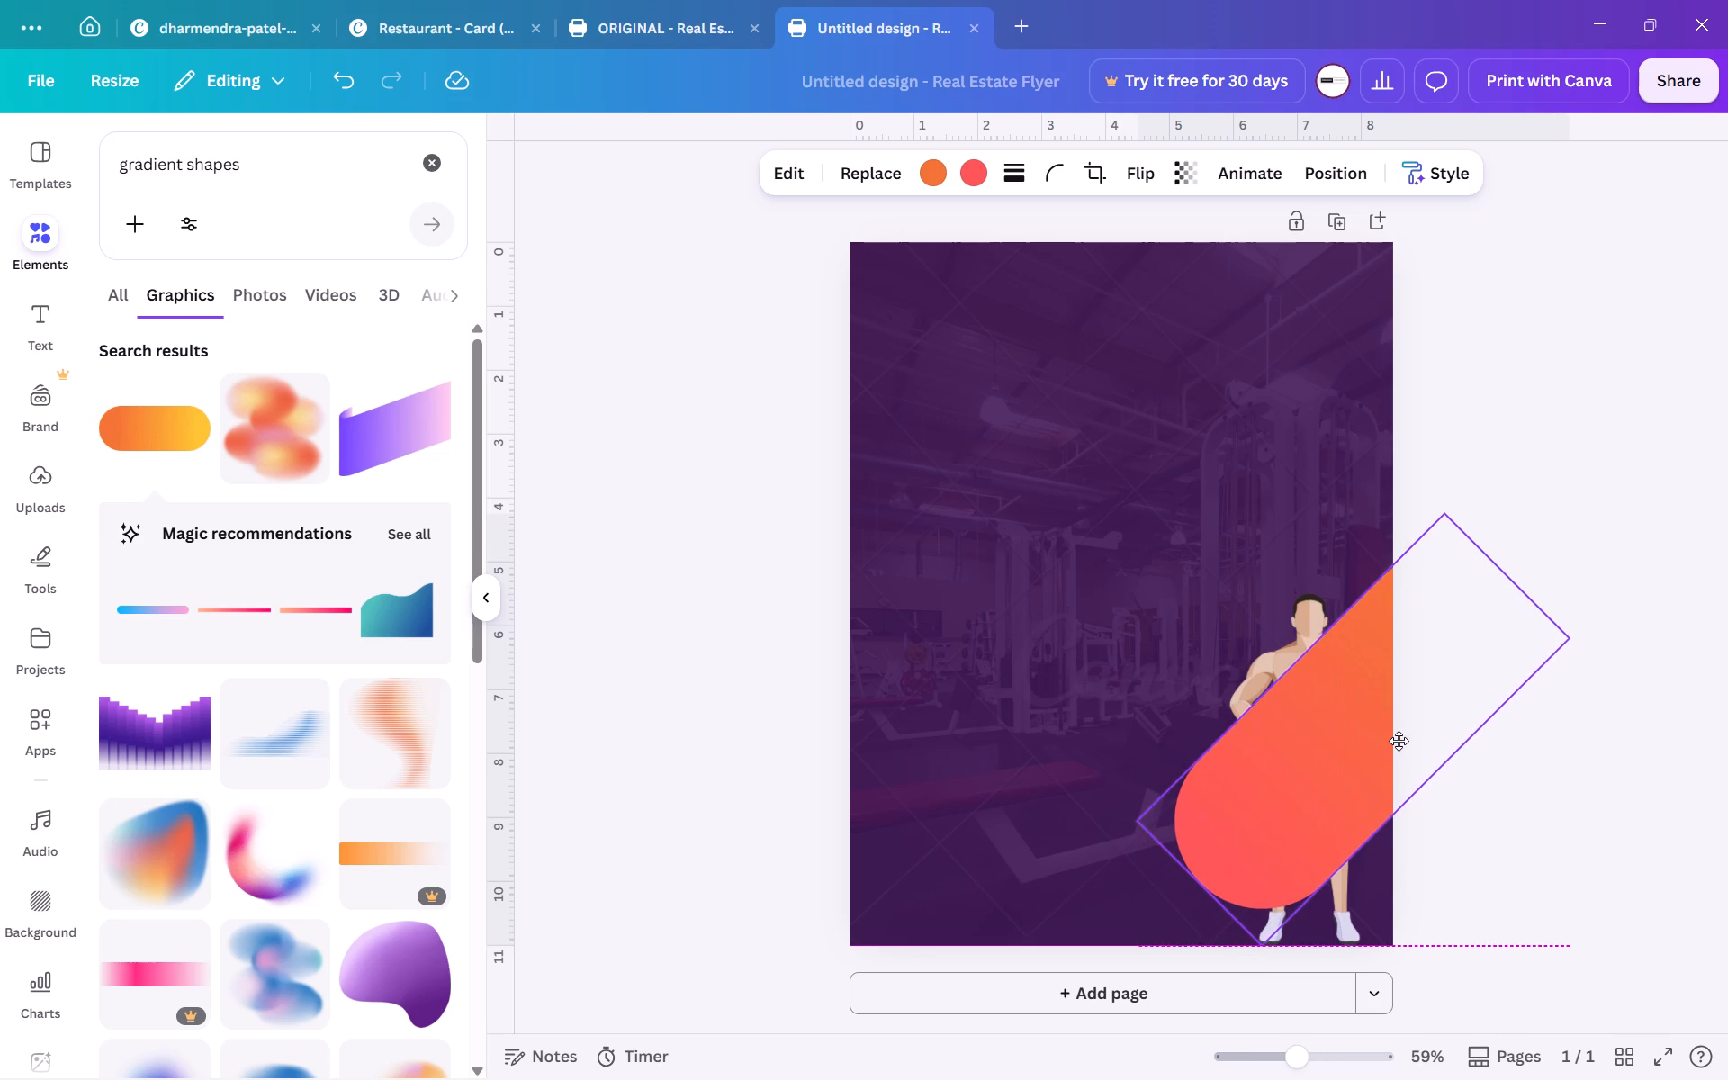
pyautogui.moveTo(1399, 741); pyautogui.dragTo(1416, 721)
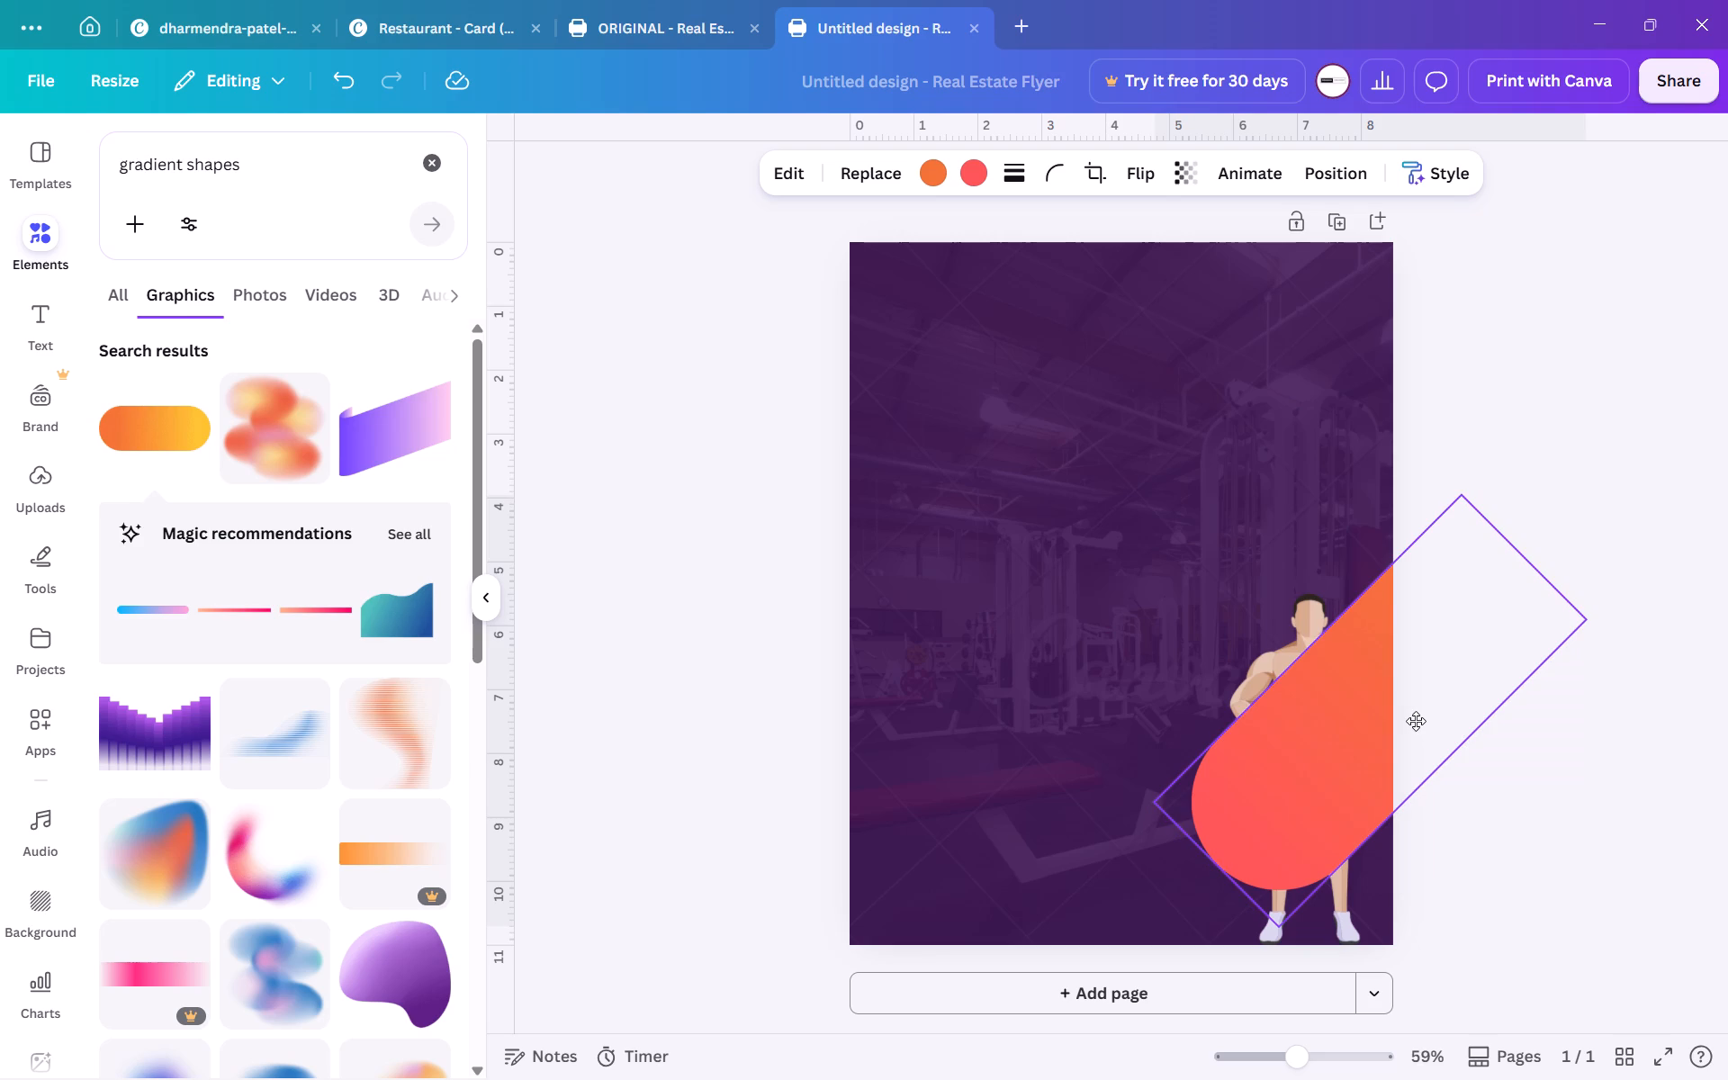
pyautogui.moveTo(1416, 721); pyautogui.dragTo(1418, 707)
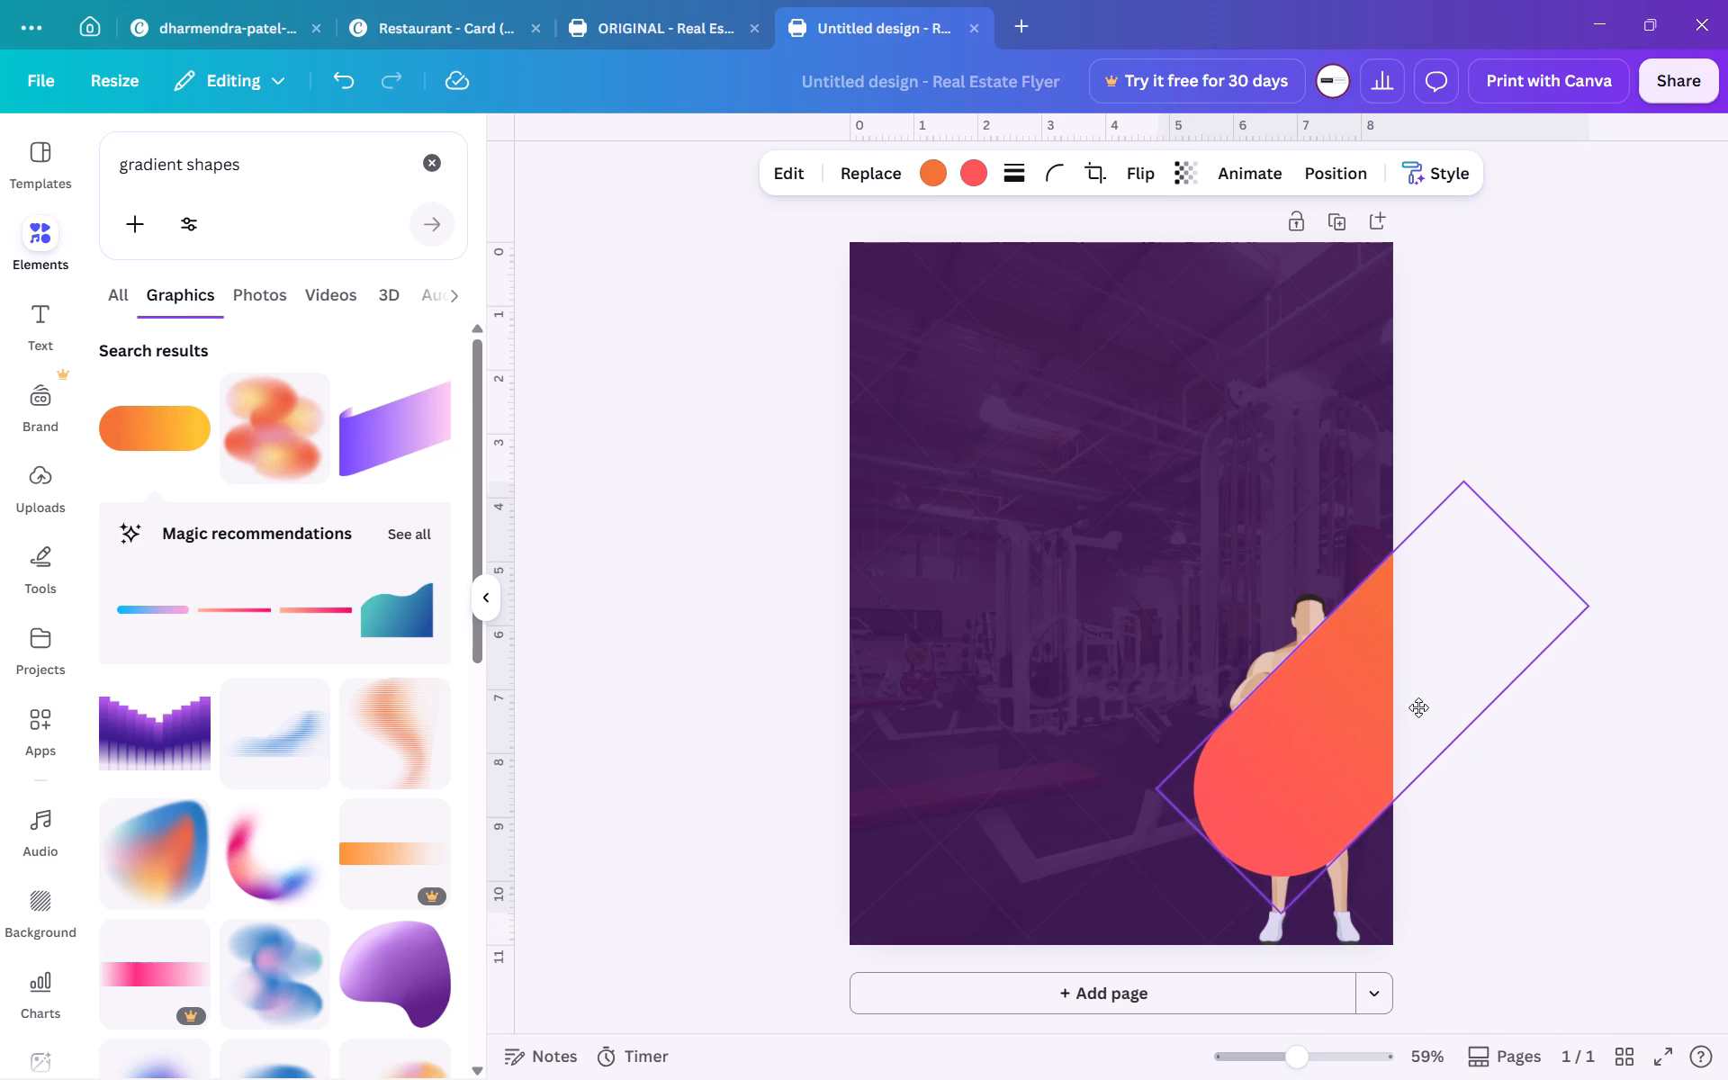
# Move the gradient pill further up along the page's right edge to cover the bodybuilder's head and torso, leaving only his lower legs exposed.
pyautogui.moveTo(1418, 707); pyautogui.dragTo(1411, 697)
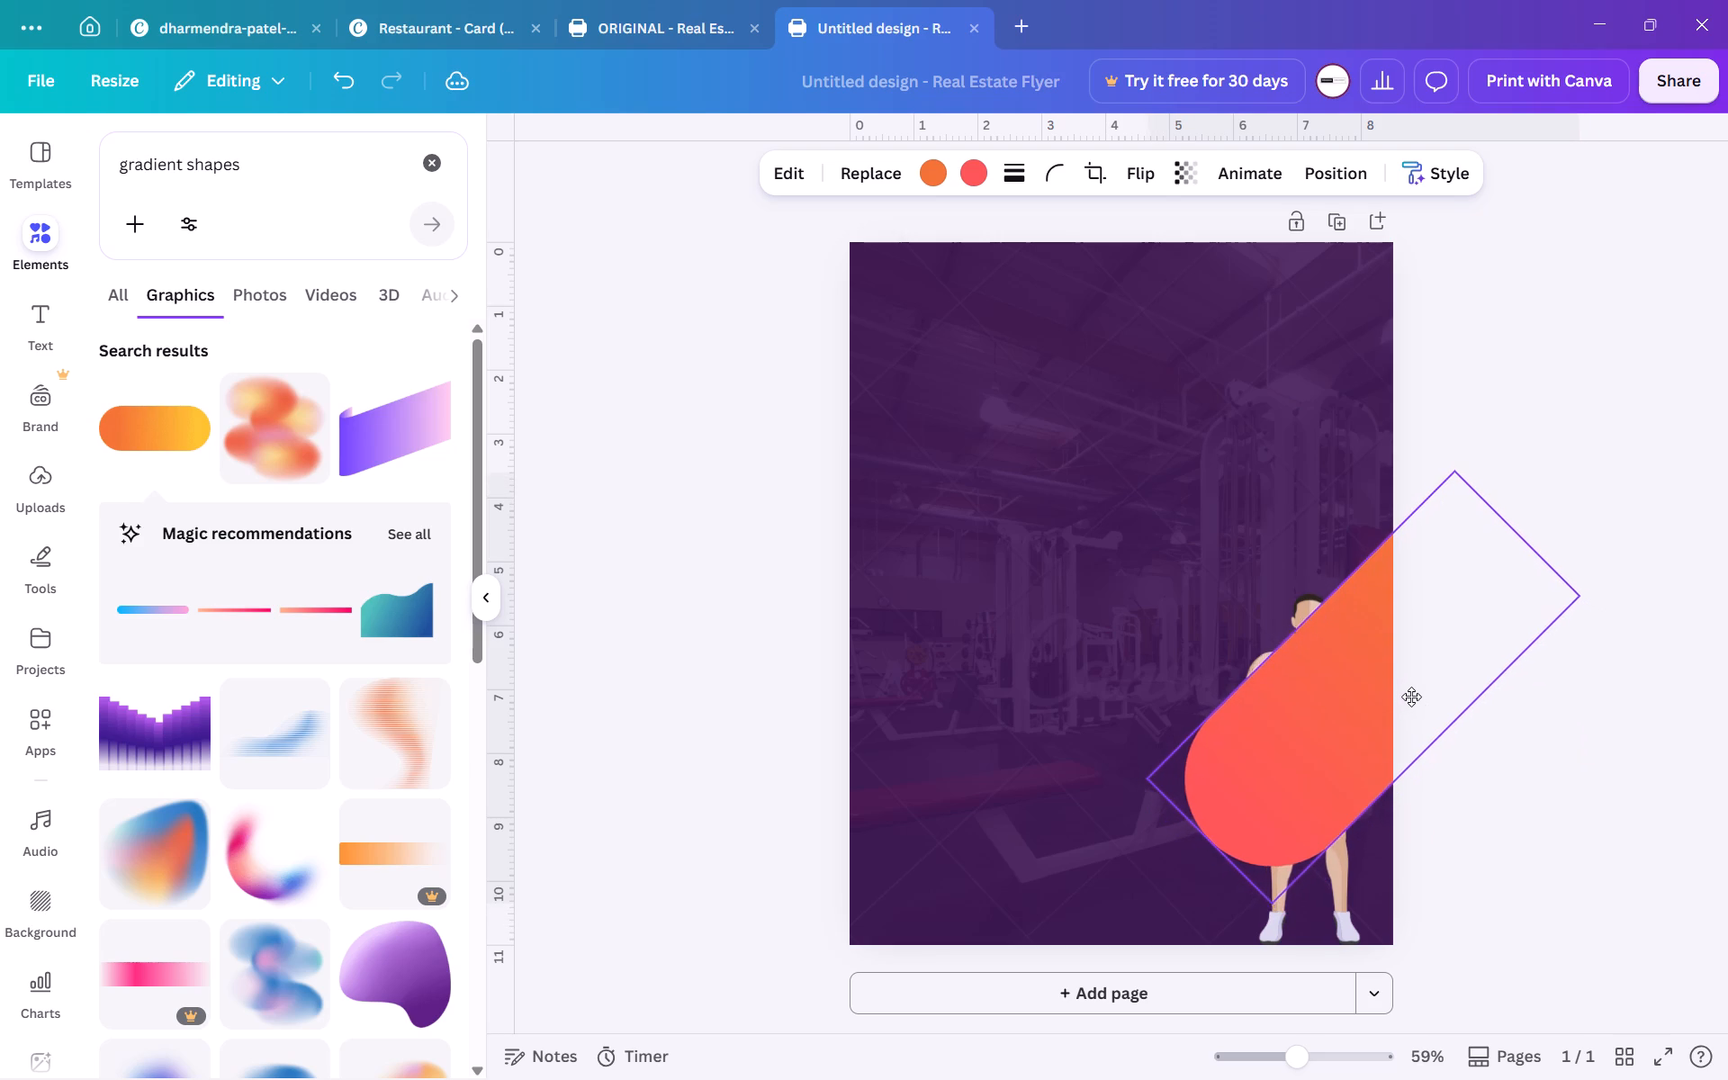
pyautogui.moveTo(1411, 697); pyautogui.dragTo(1389, 688)
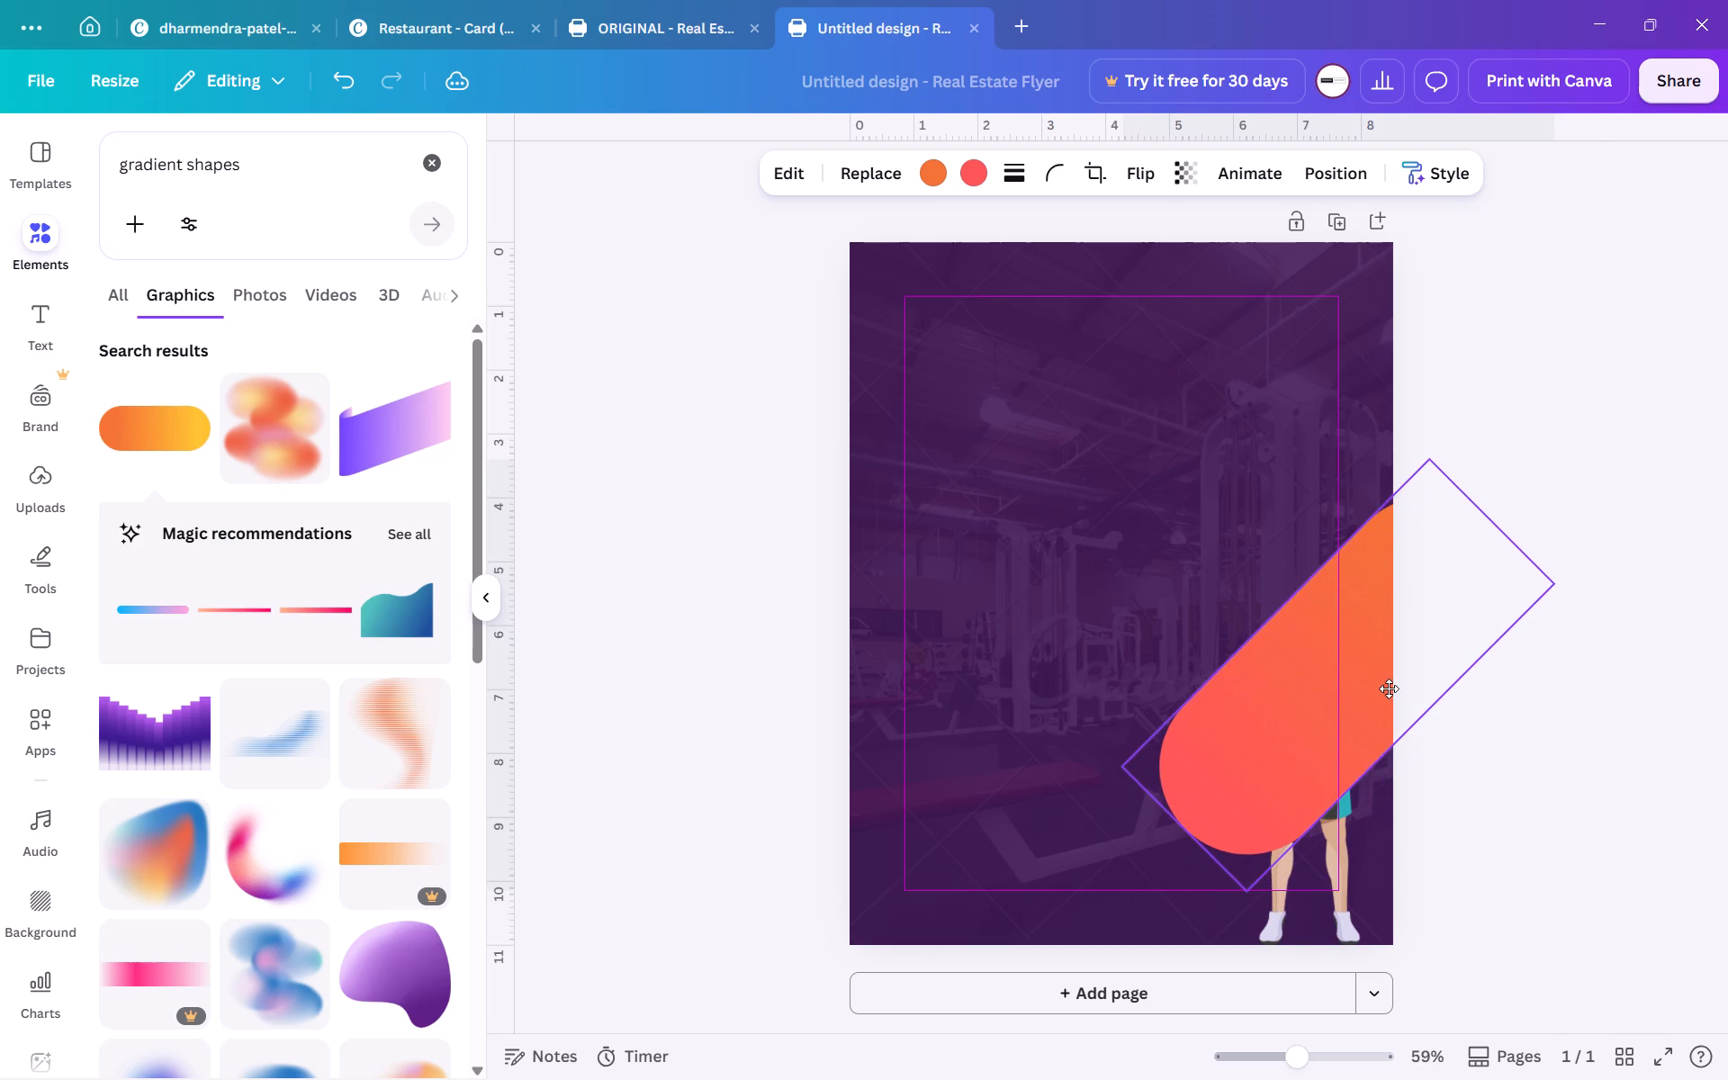
pyautogui.moveTo(1389, 688); pyautogui.dragTo(1396, 685)
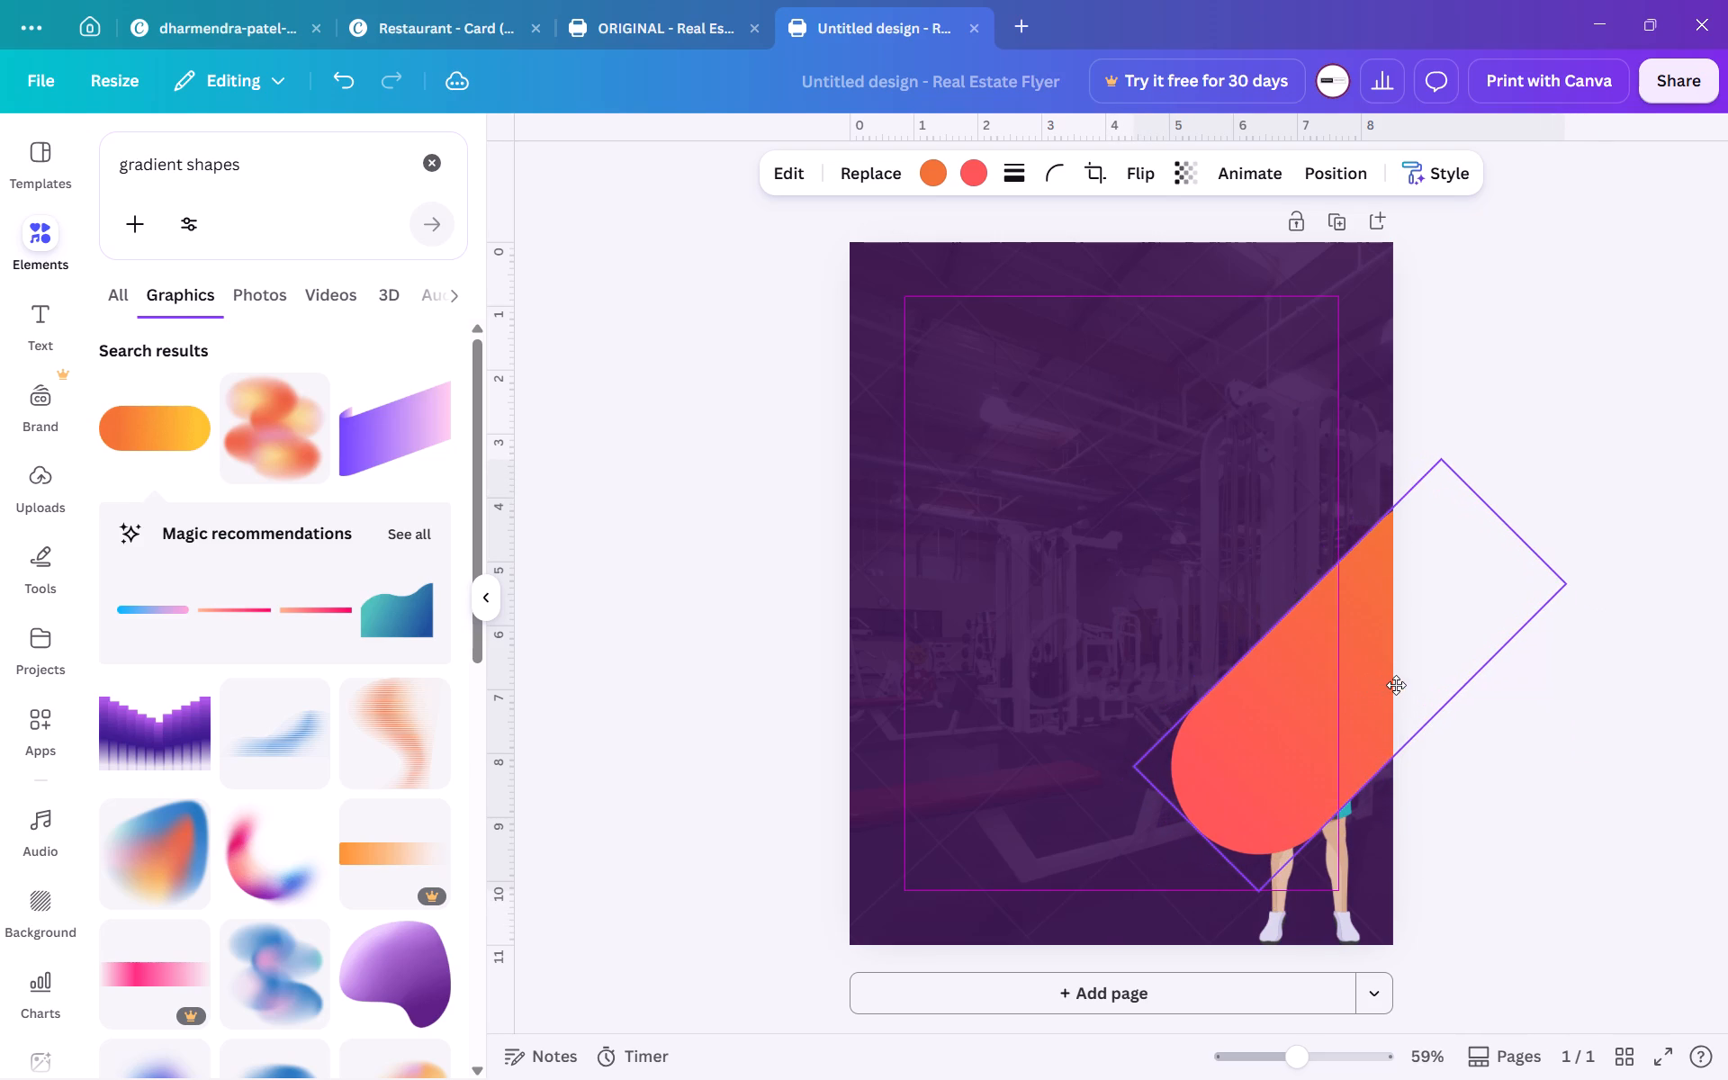
pyautogui.moveTo(1396, 685); pyautogui.dragTo(1399, 685)
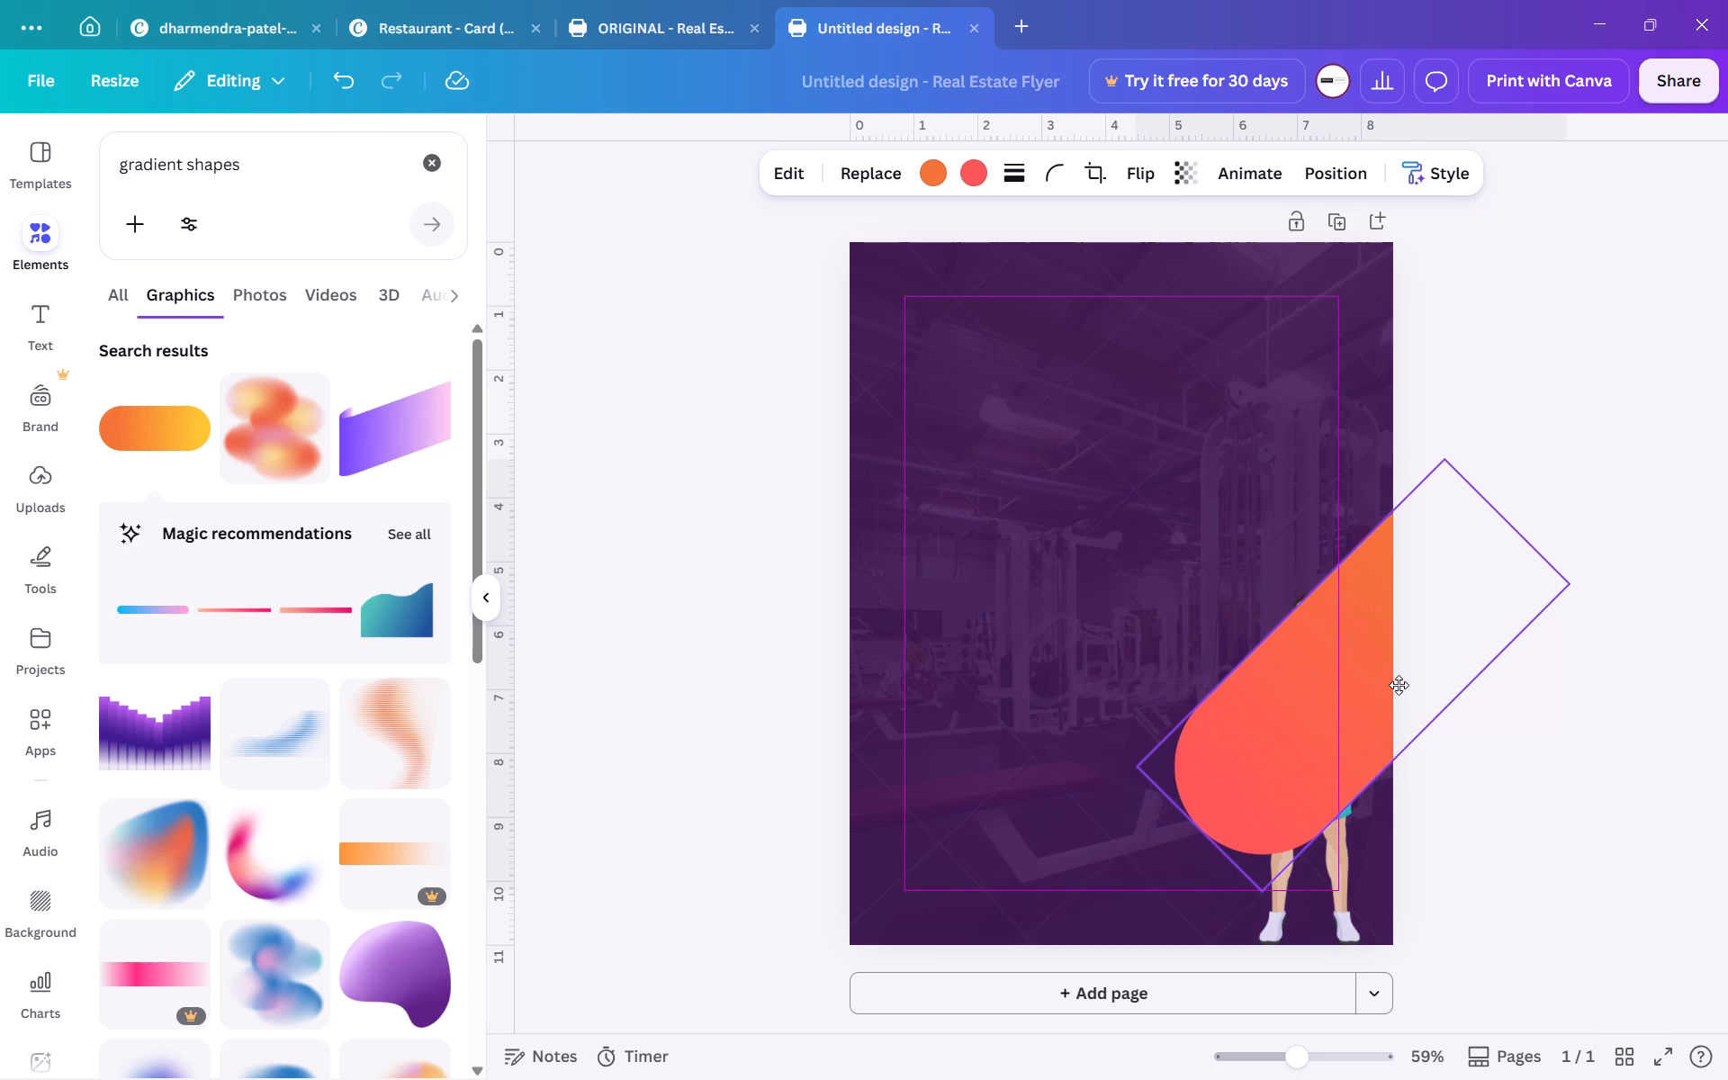
pyautogui.moveTo(1399, 685); pyautogui.dragTo(1391, 672)
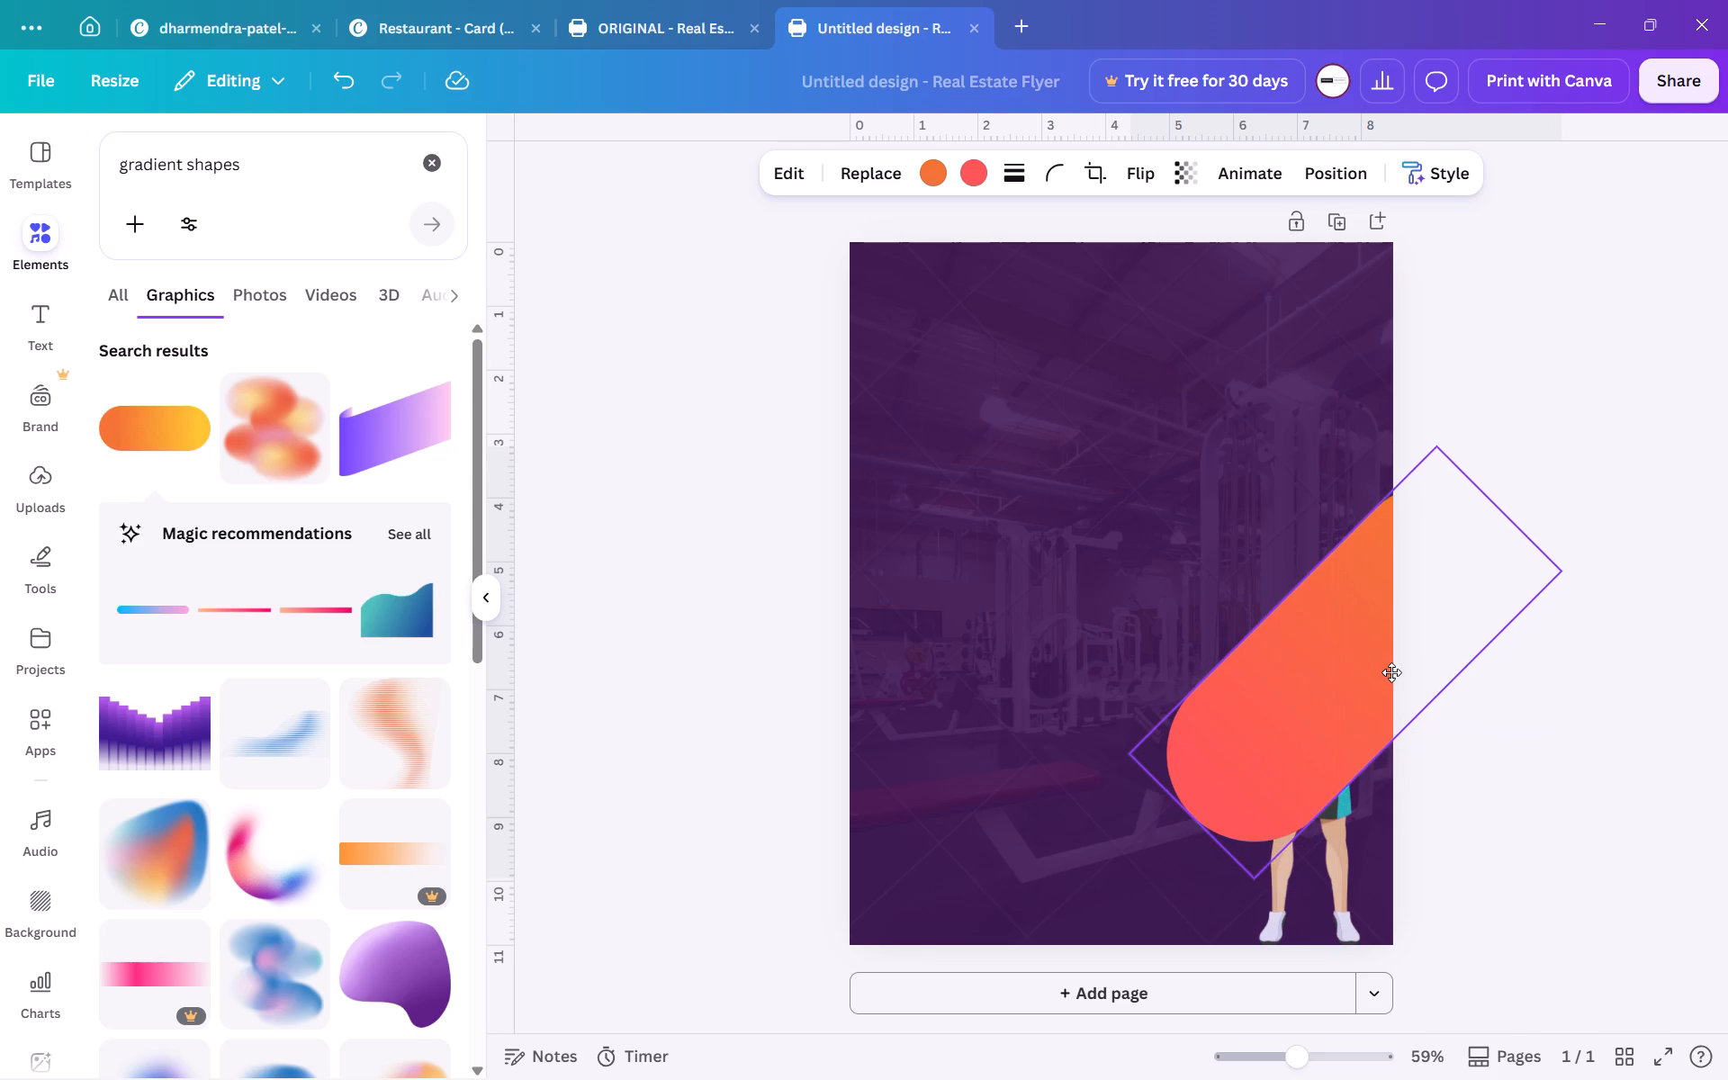
pyautogui.moveTo(1391, 672); pyautogui.dragTo(1391, 666)
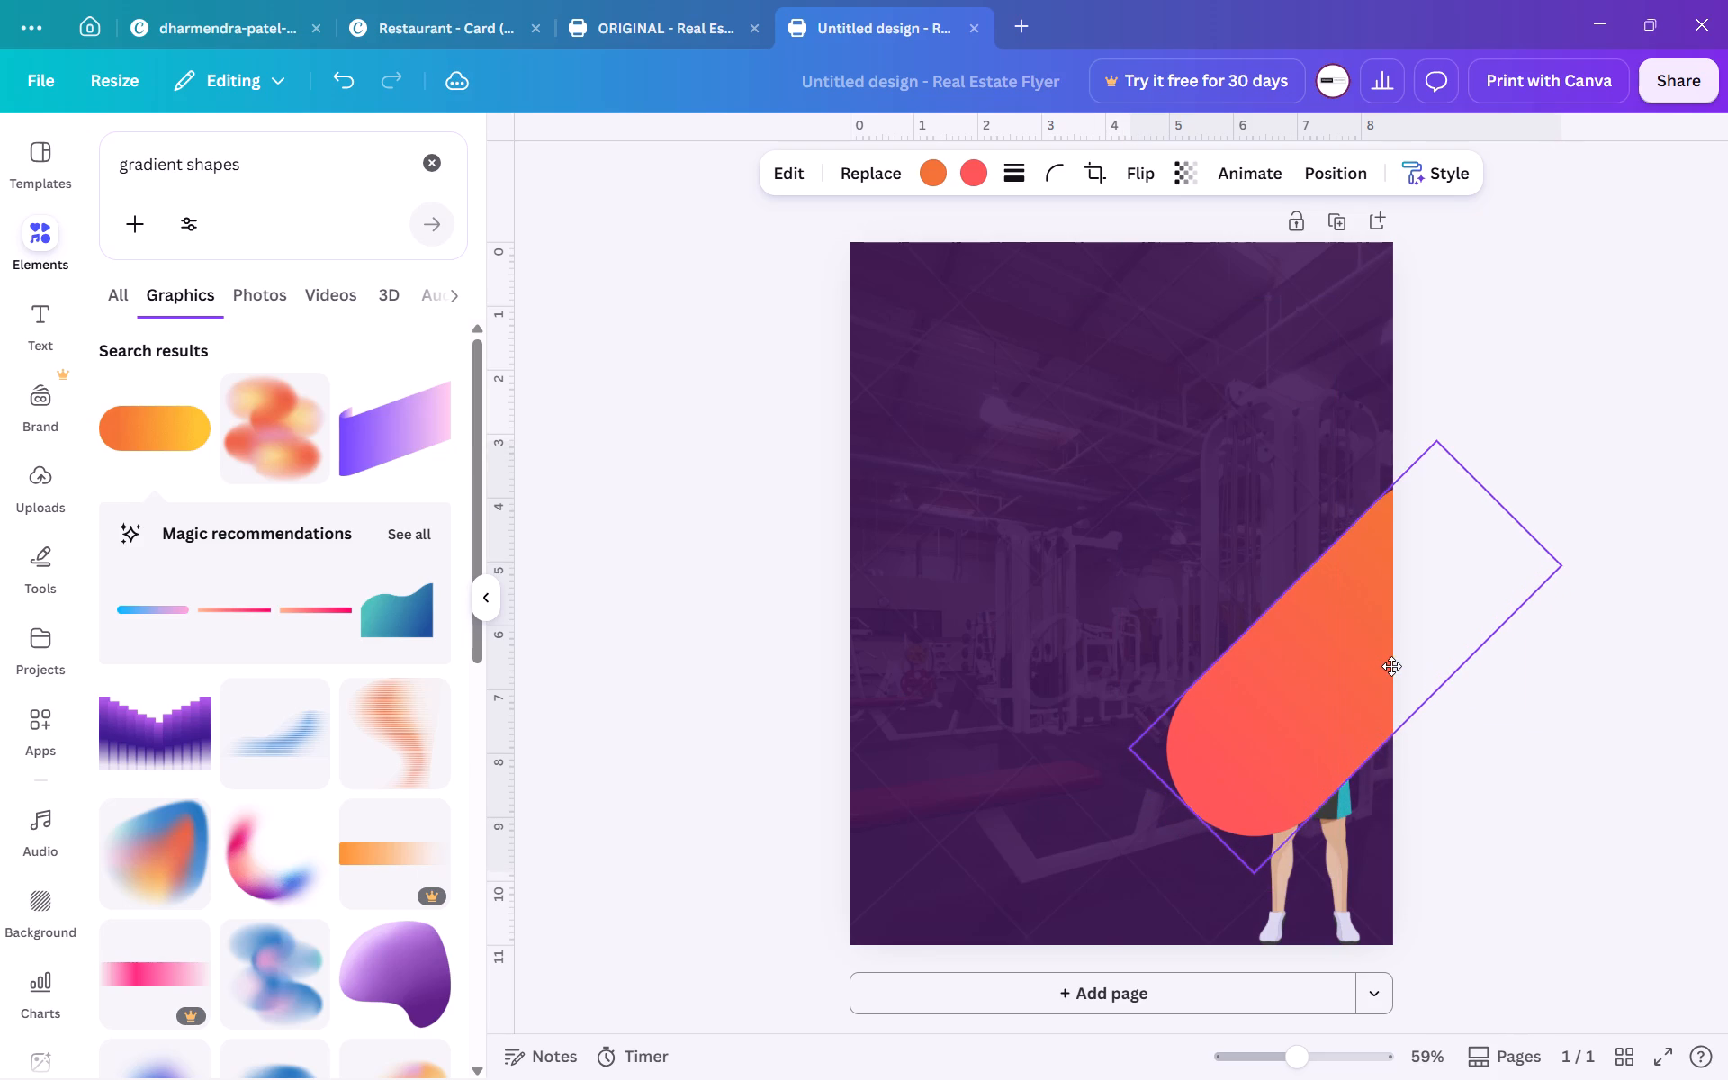
pyautogui.moveTo(1391, 666); pyautogui.dragTo(1391, 670)
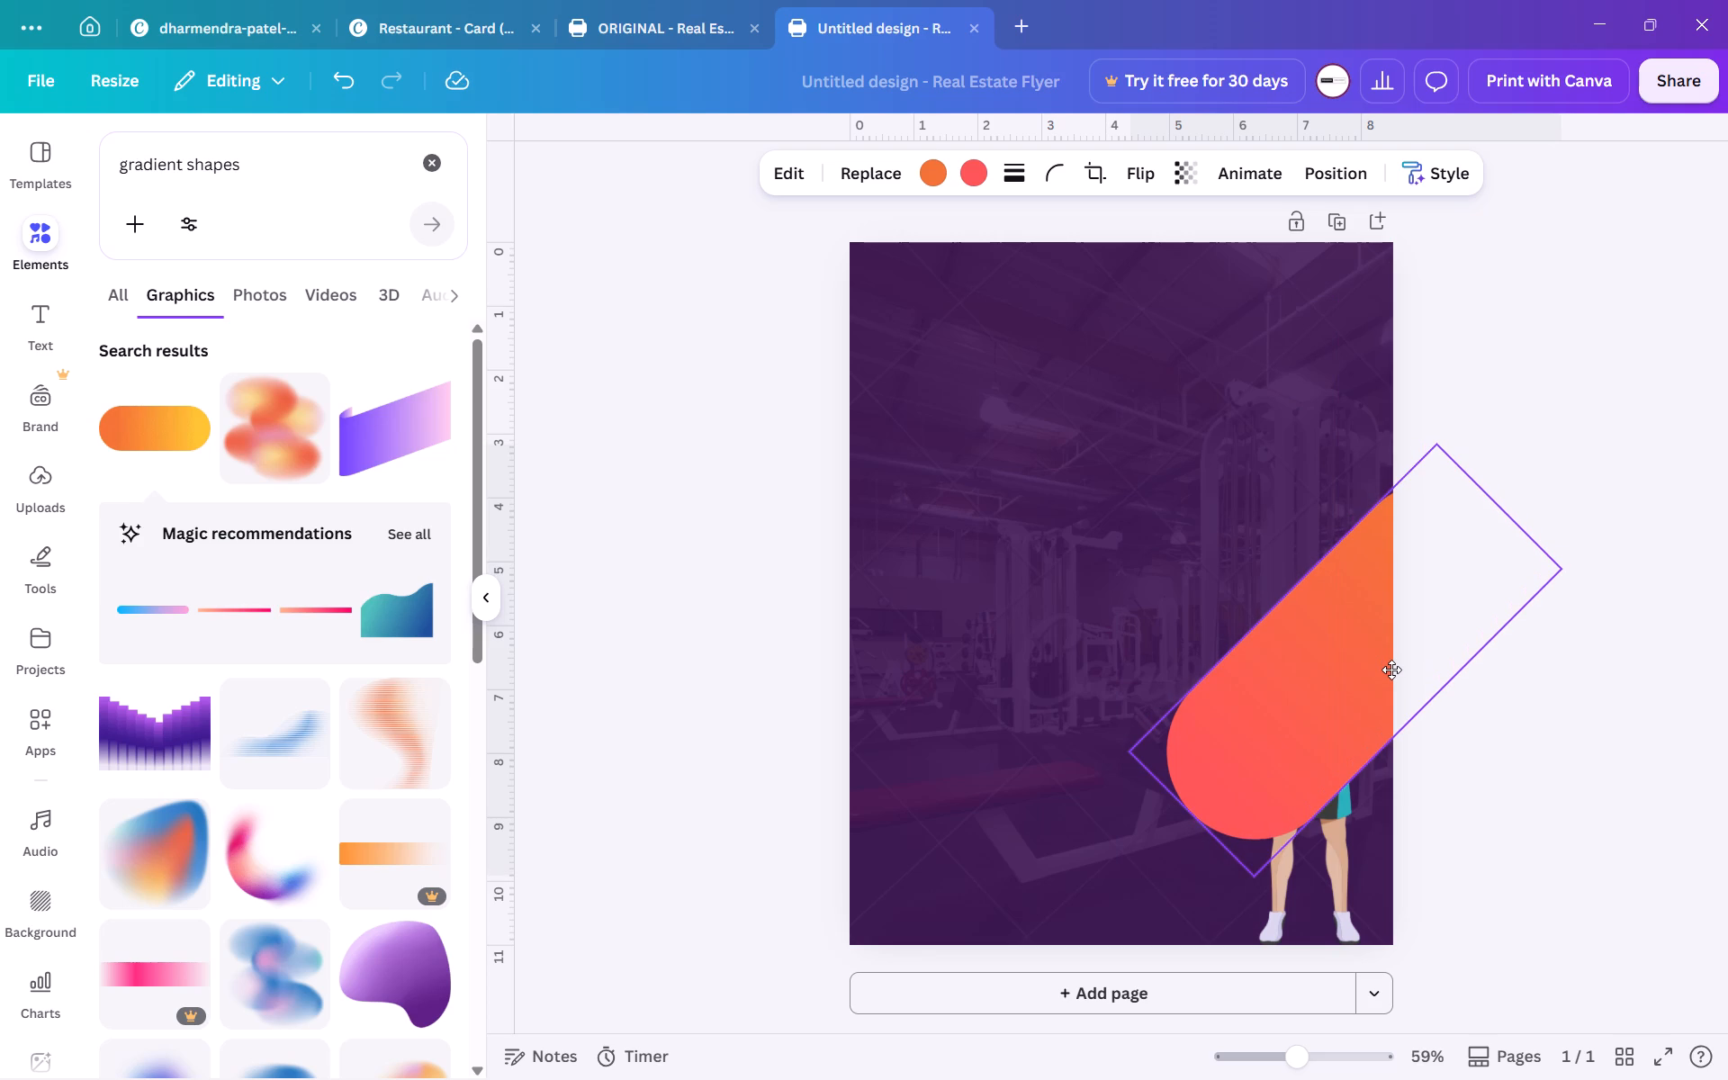
pyautogui.moveTo(1391, 670); pyautogui.dragTo(1389, 670)
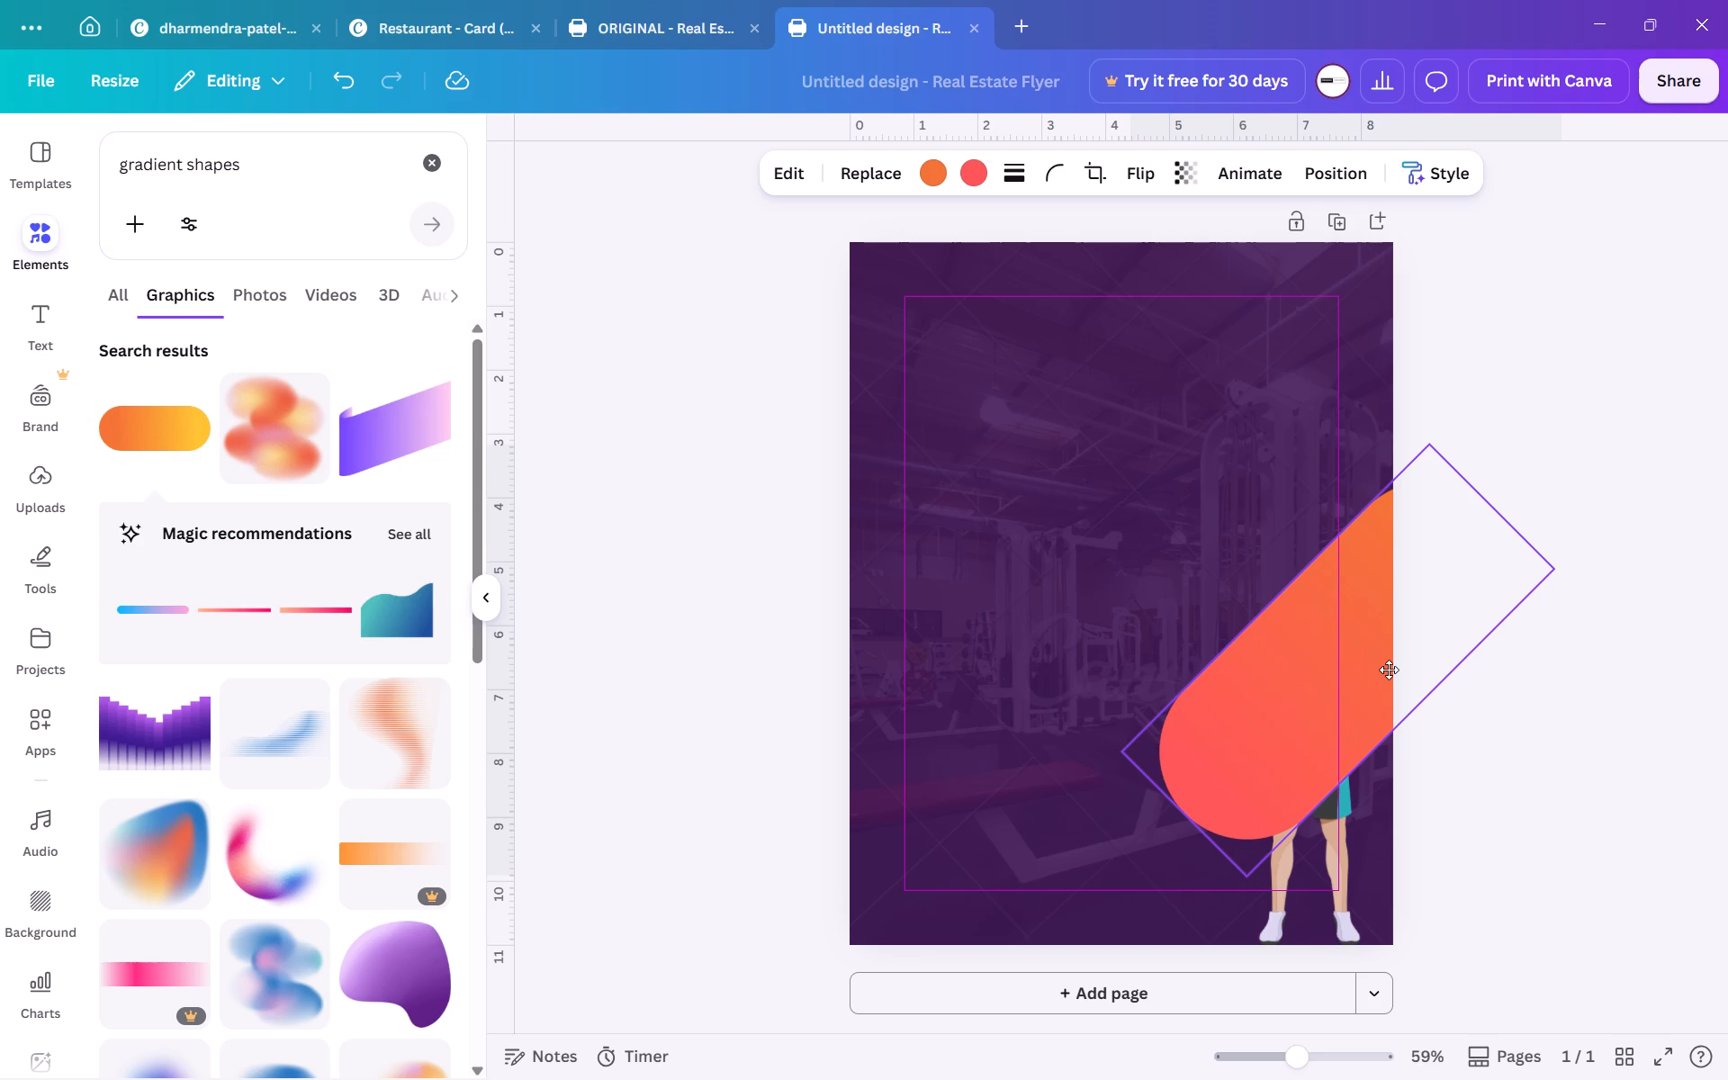
pyautogui.moveTo(1389, 670); pyautogui.dragTo(1397, 681)
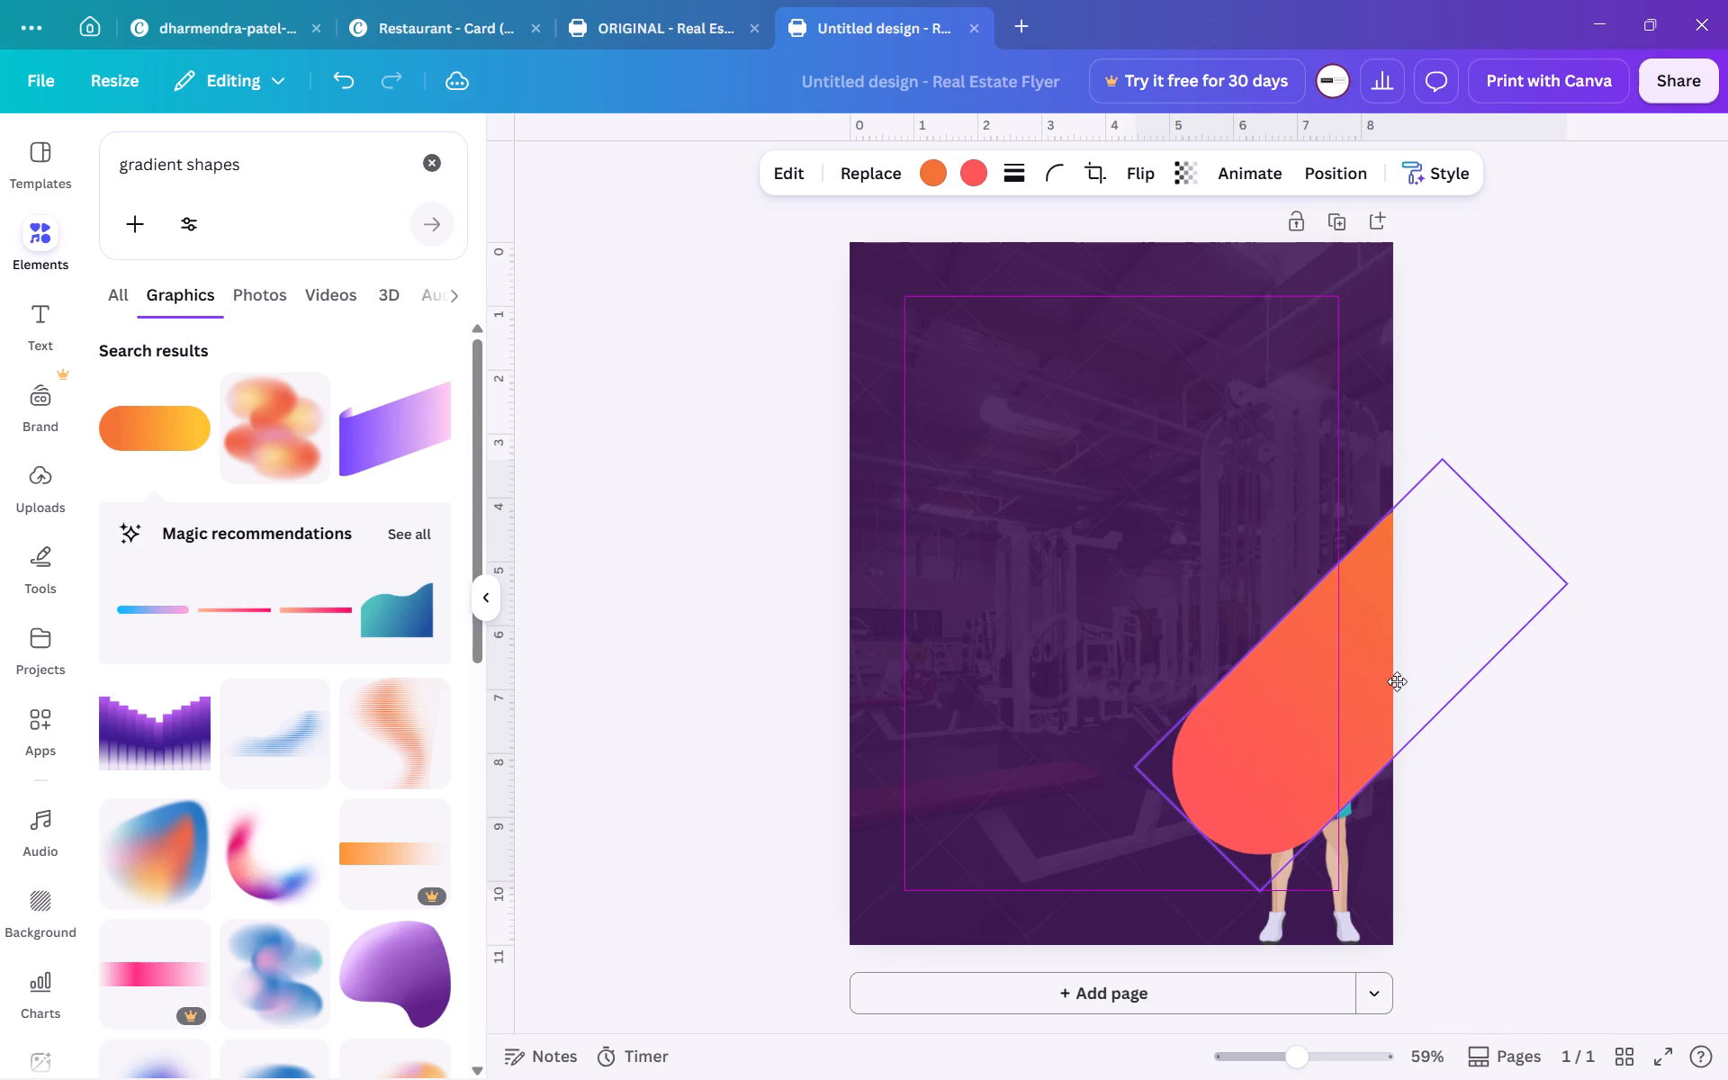
pyautogui.moveTo(1397, 681); pyautogui.dragTo(1397, 682)
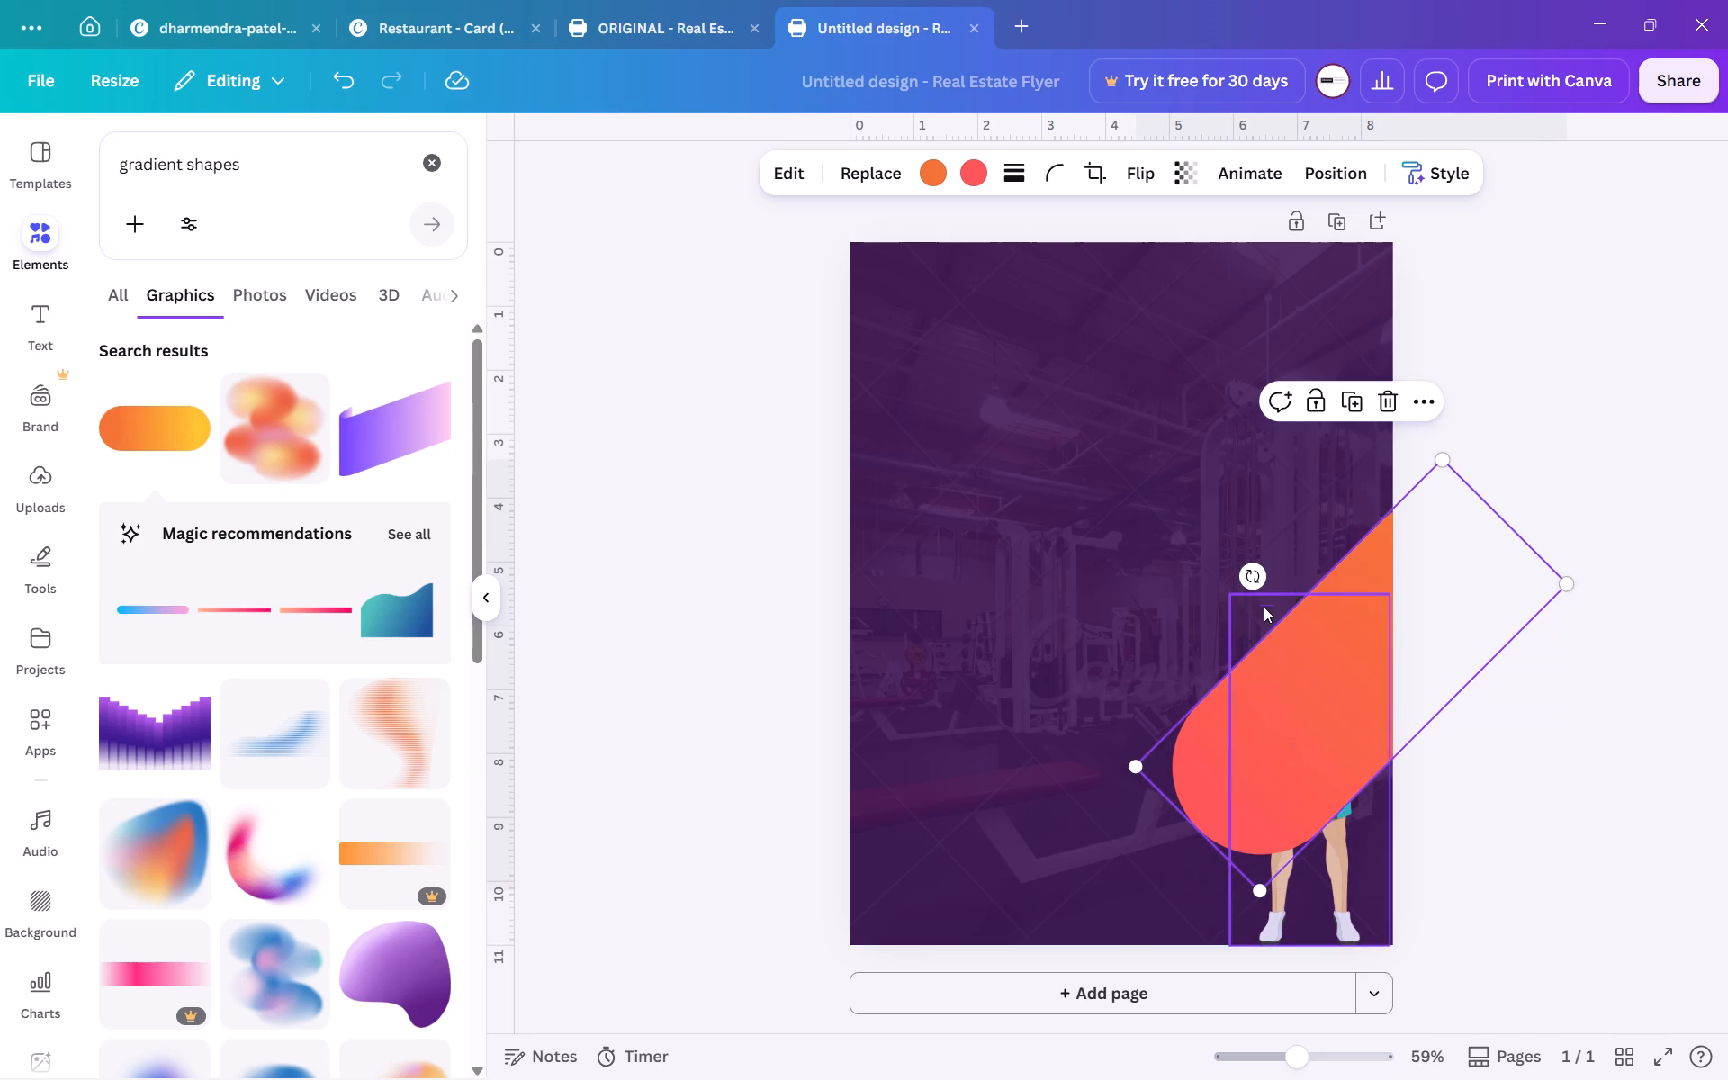
# Rotate the gradient pill slightly clockwise to a shallower diagonal.
pyautogui.moveTo(1254, 570); pyautogui.dragTo(1269, 569)
pyautogui.click(1322, 637)
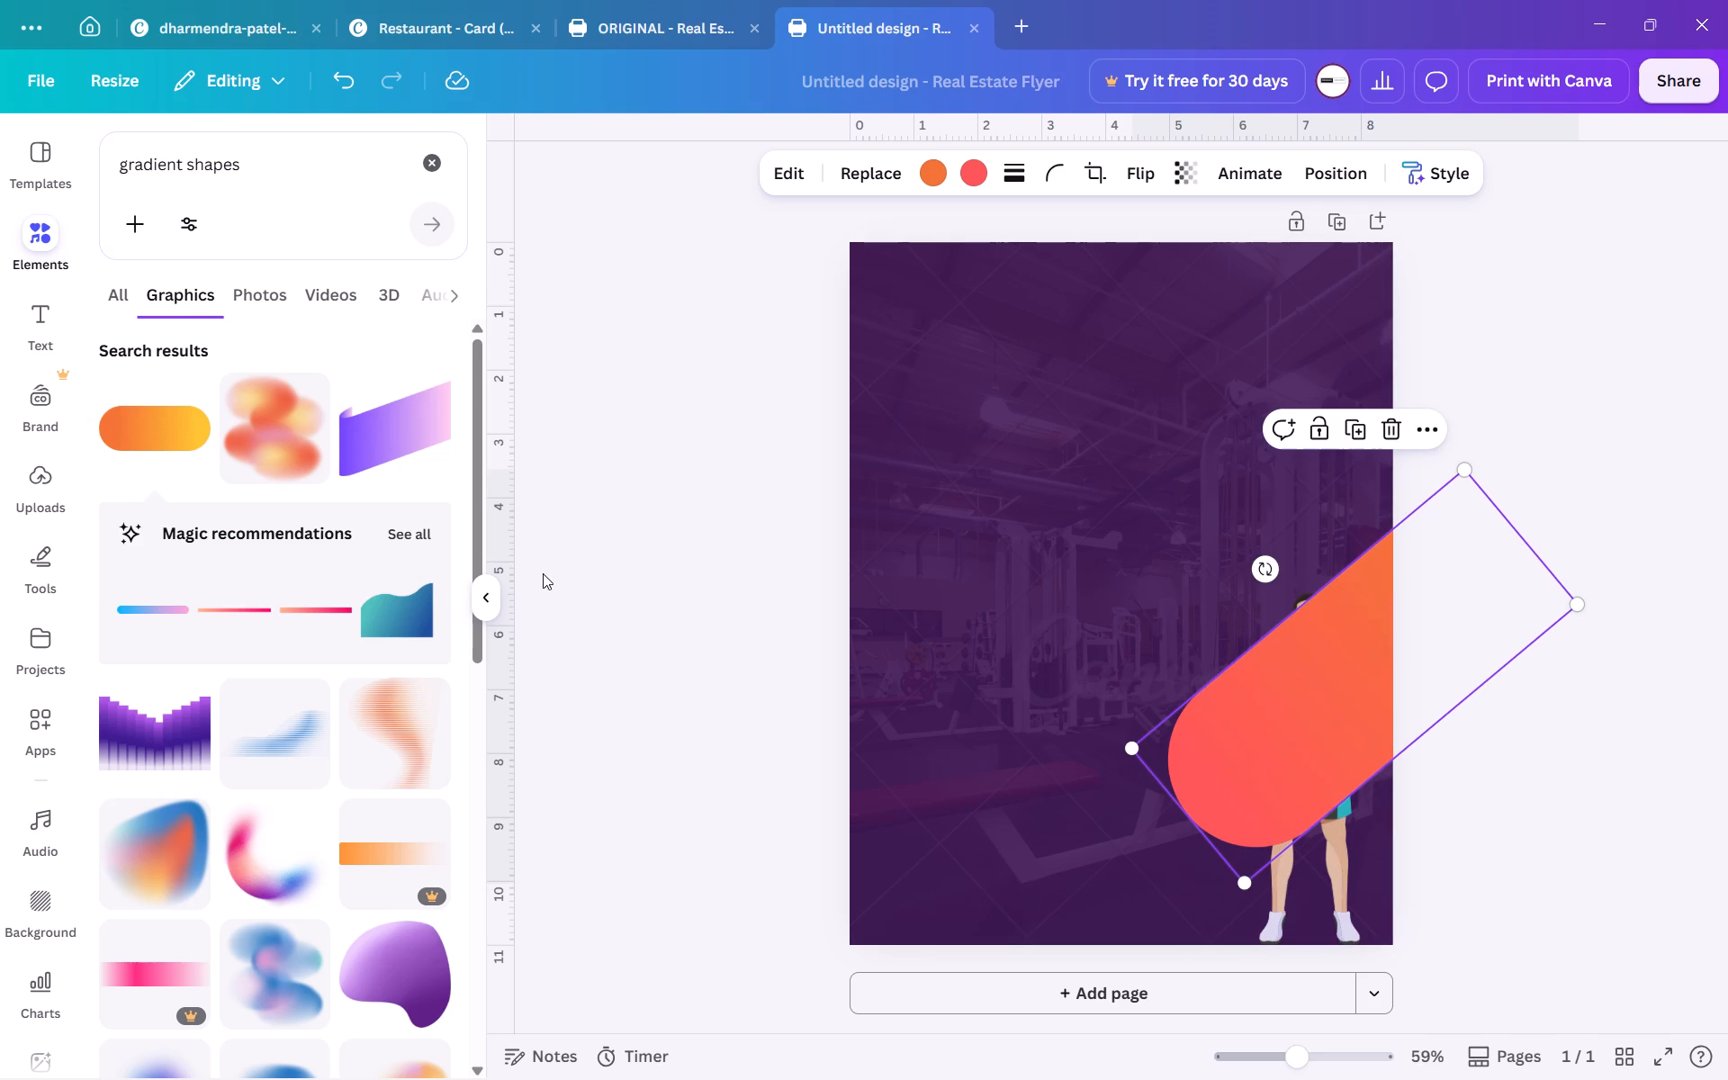
# Change the gradient pill's coral colour to the custom dark red #C11B1B, keeping its orange end.
pyautogui.click(961, 175)
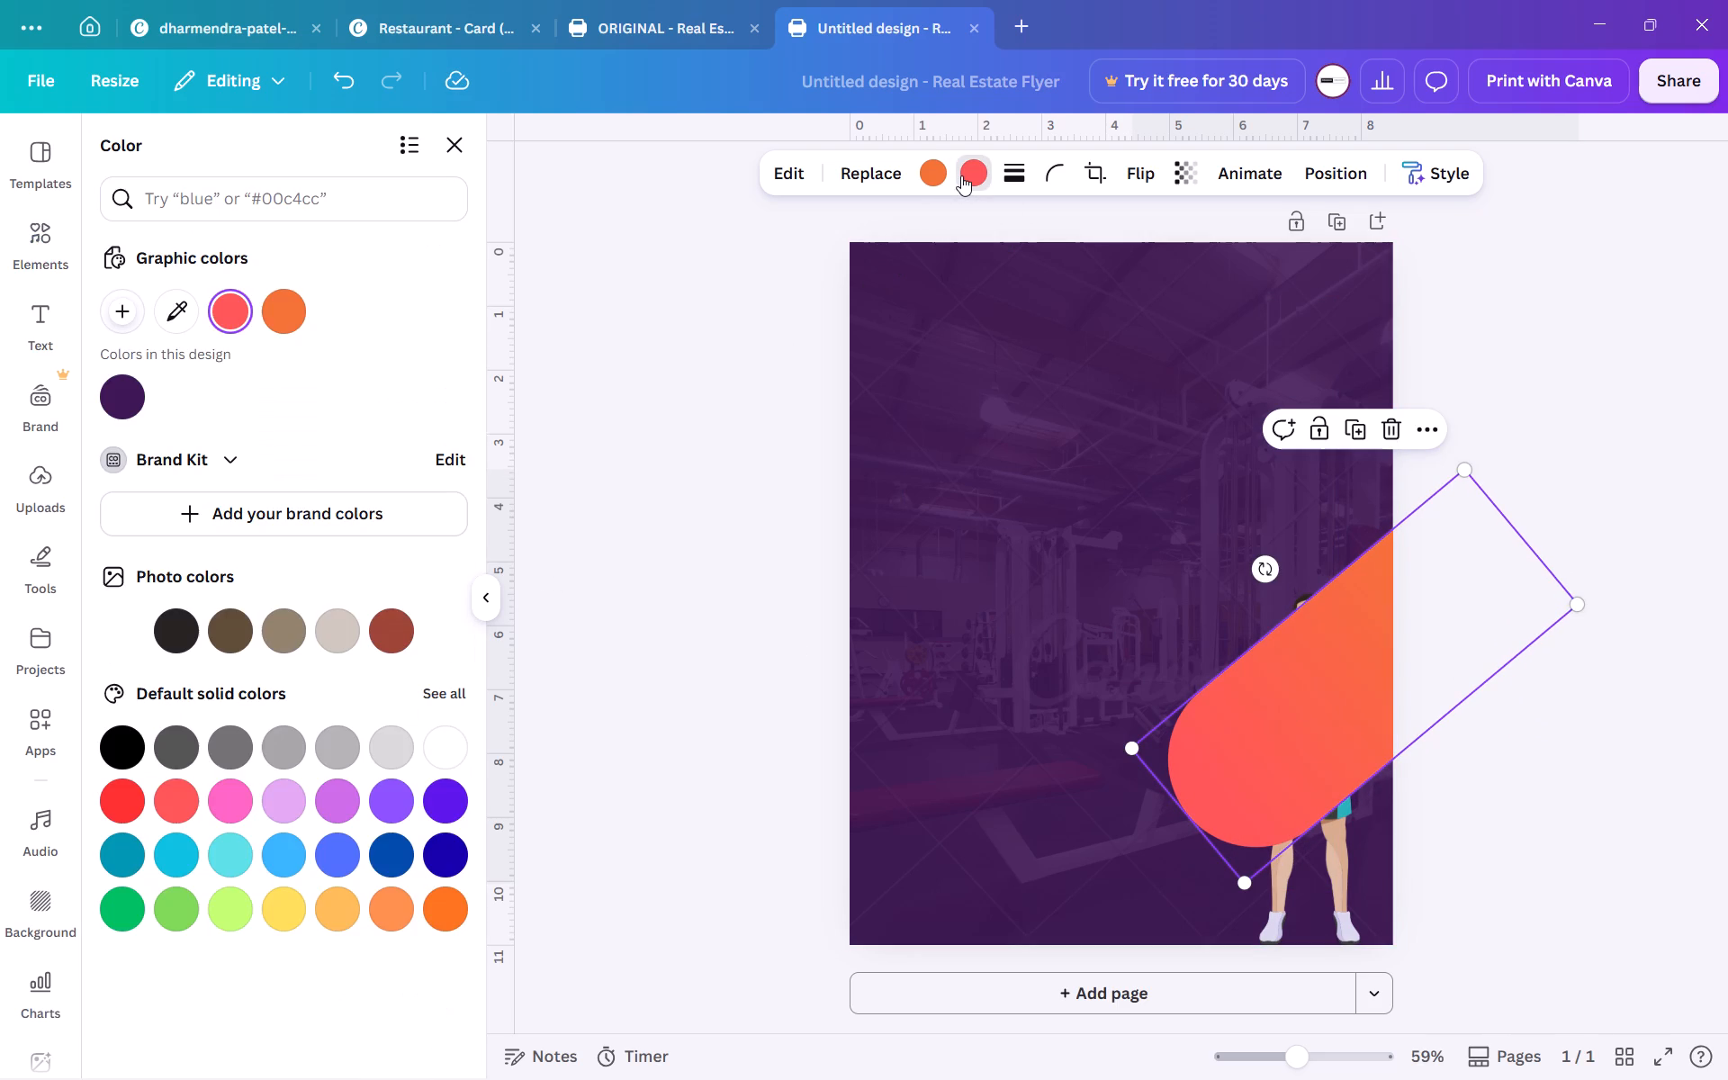
pyautogui.click(177, 807)
pyautogui.click(115, 806)
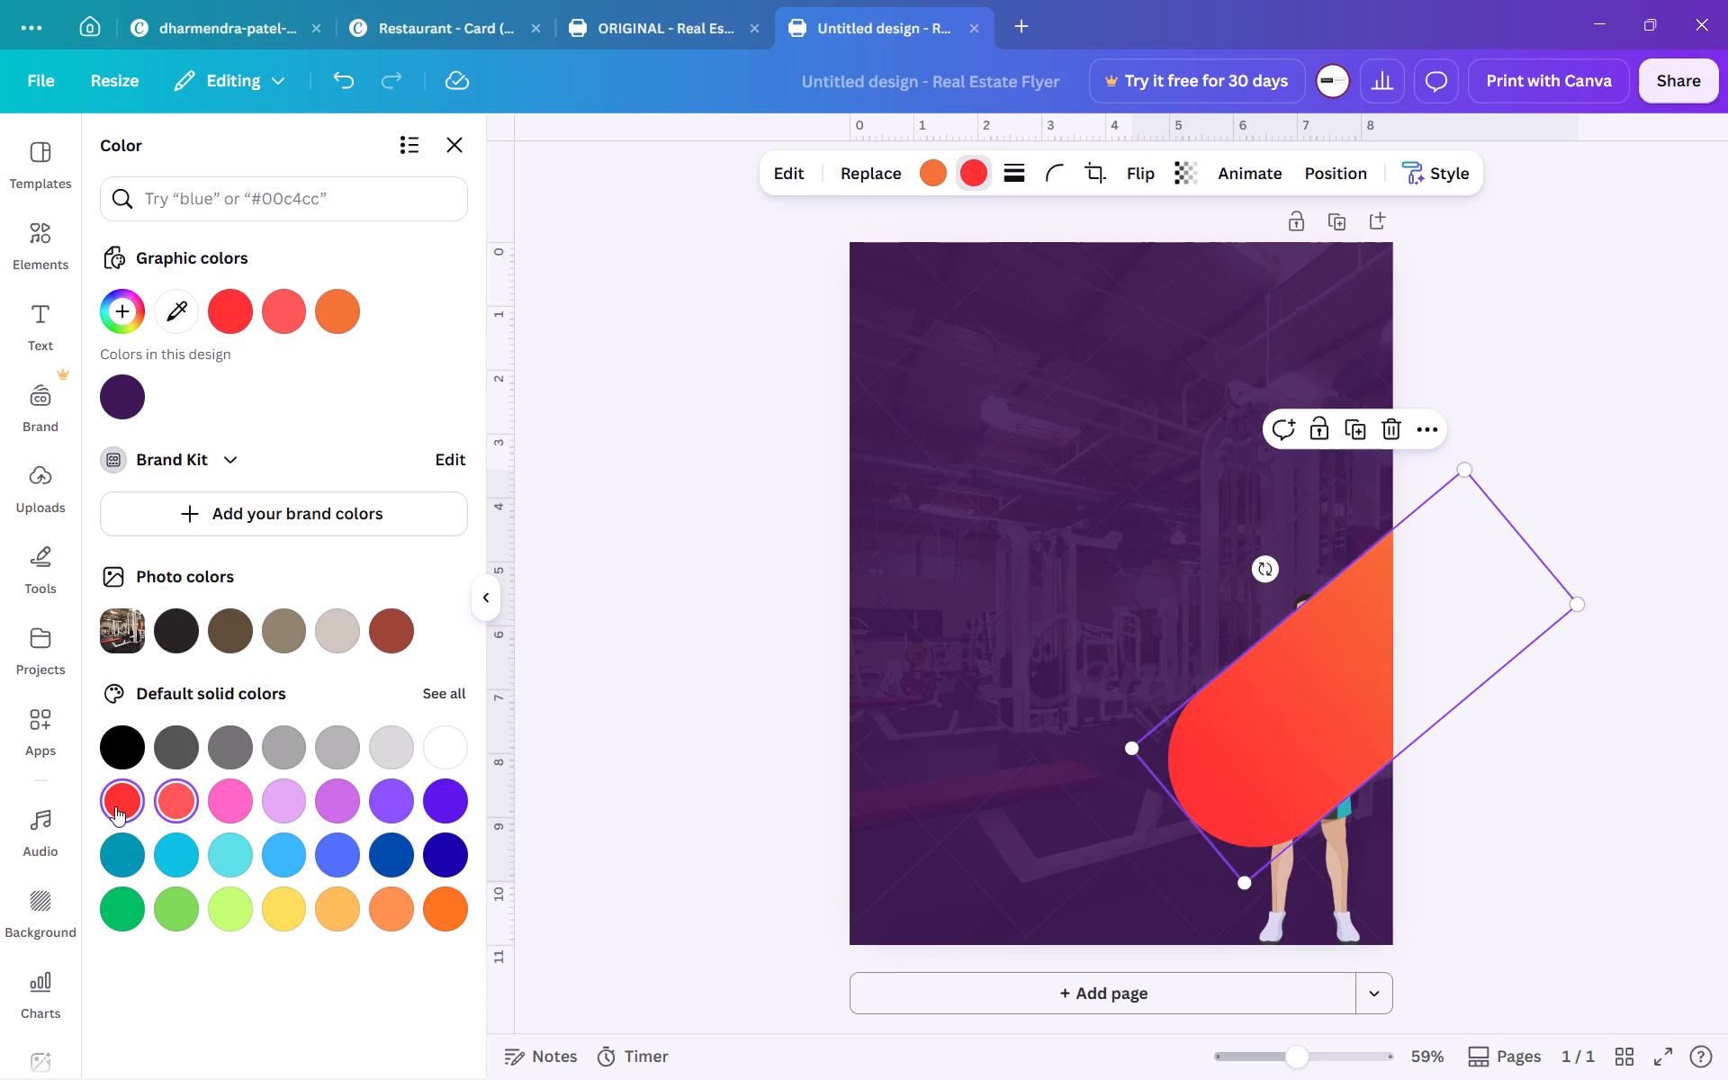
pyautogui.scroll(-2, 356, 877)
pyautogui.click(126, 328)
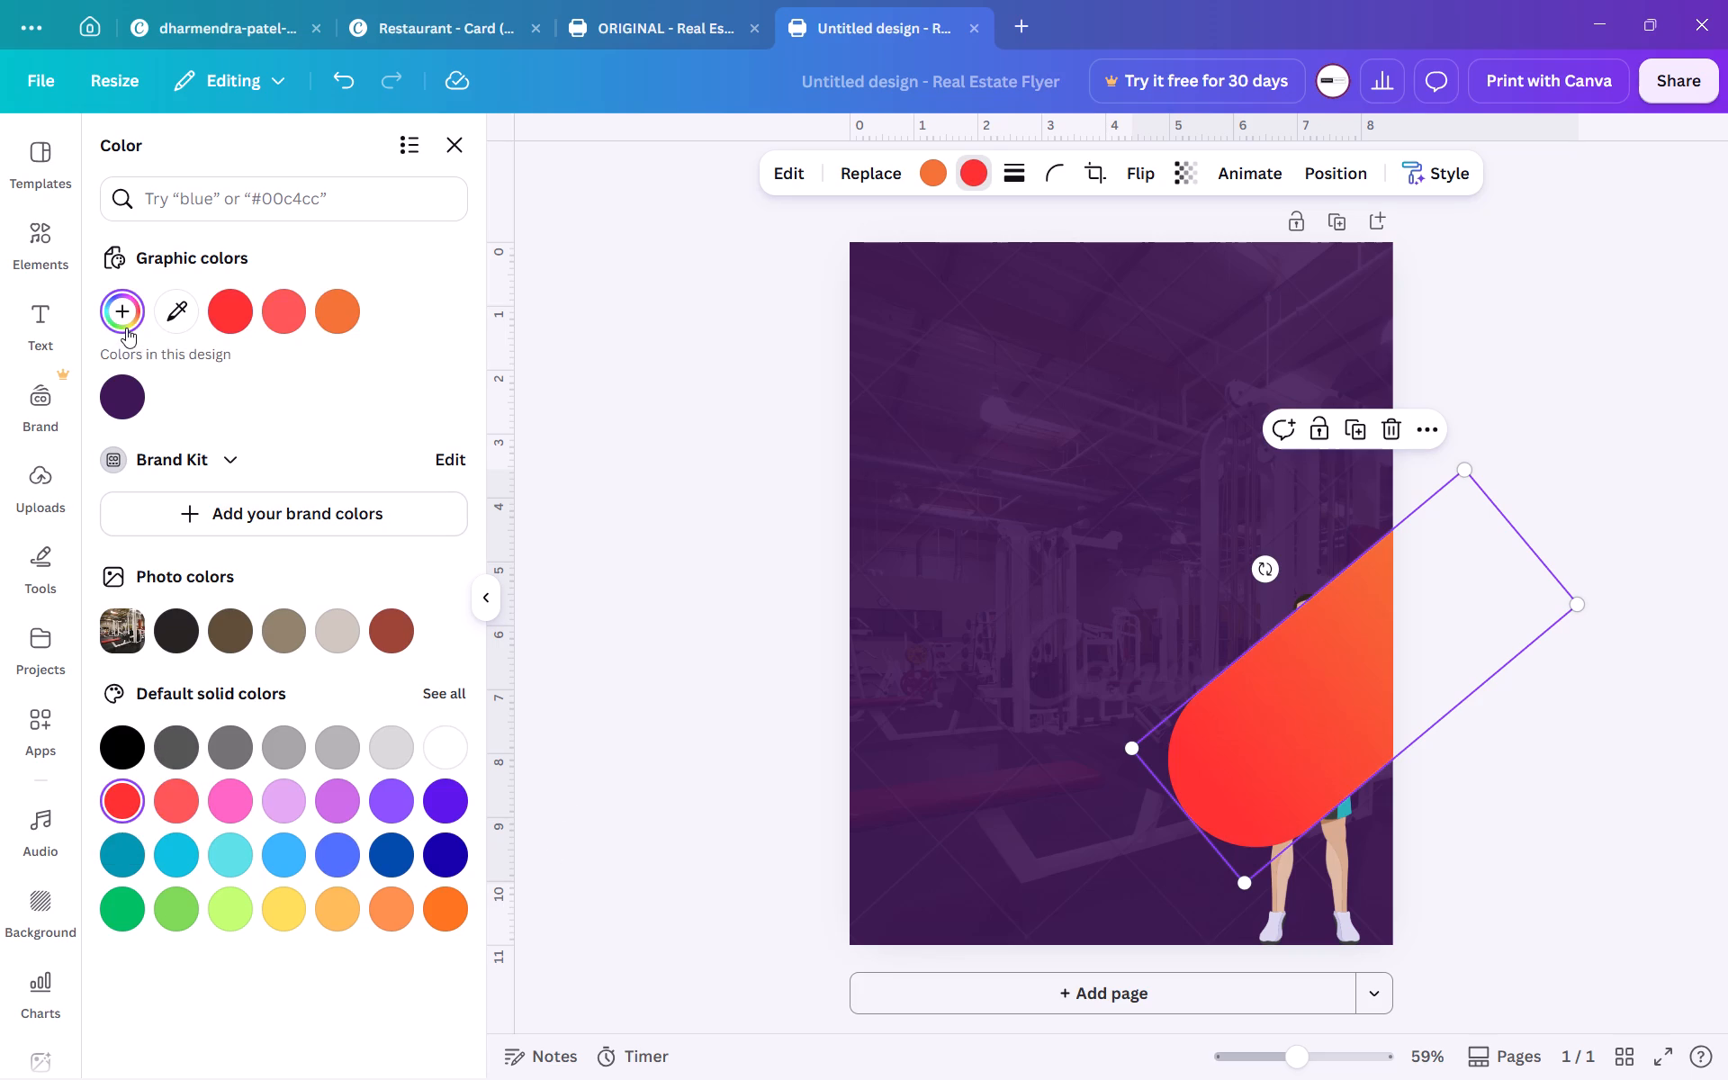
pyautogui.moveTo(371, 370); pyautogui.dragTo(443, 367)
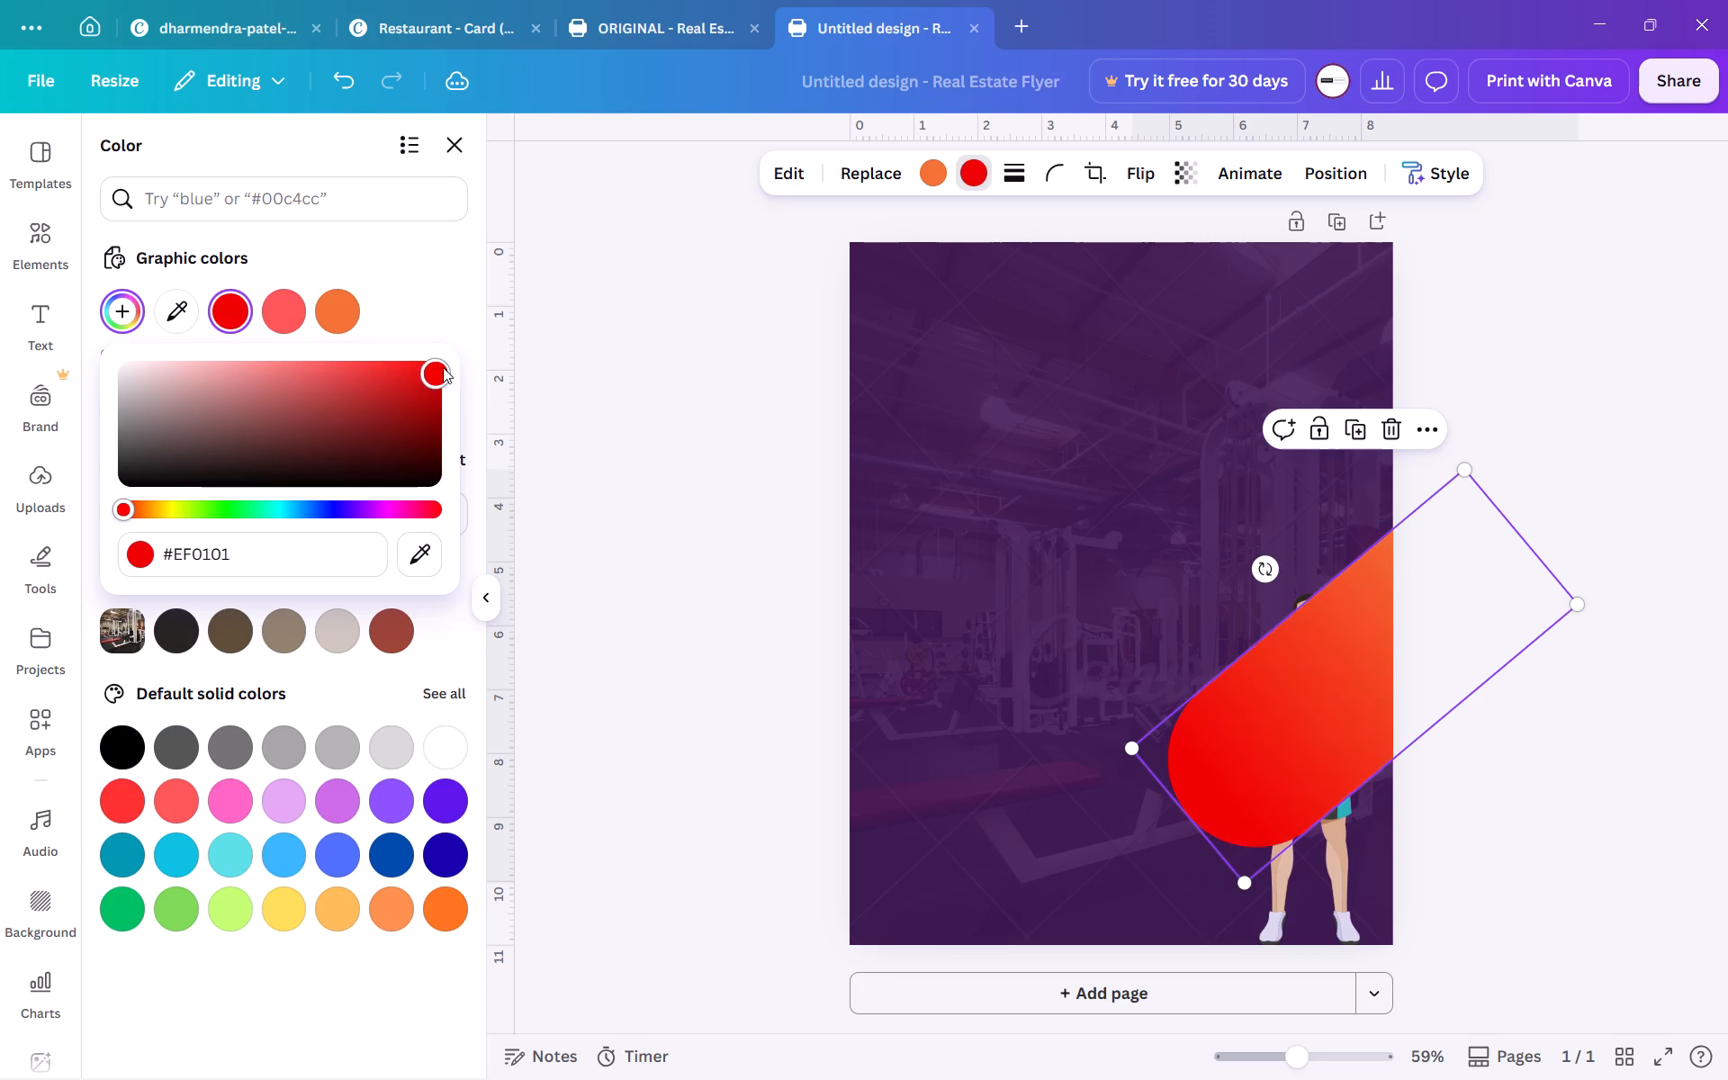
pyautogui.moveTo(443, 367); pyautogui.dragTo(395, 443)
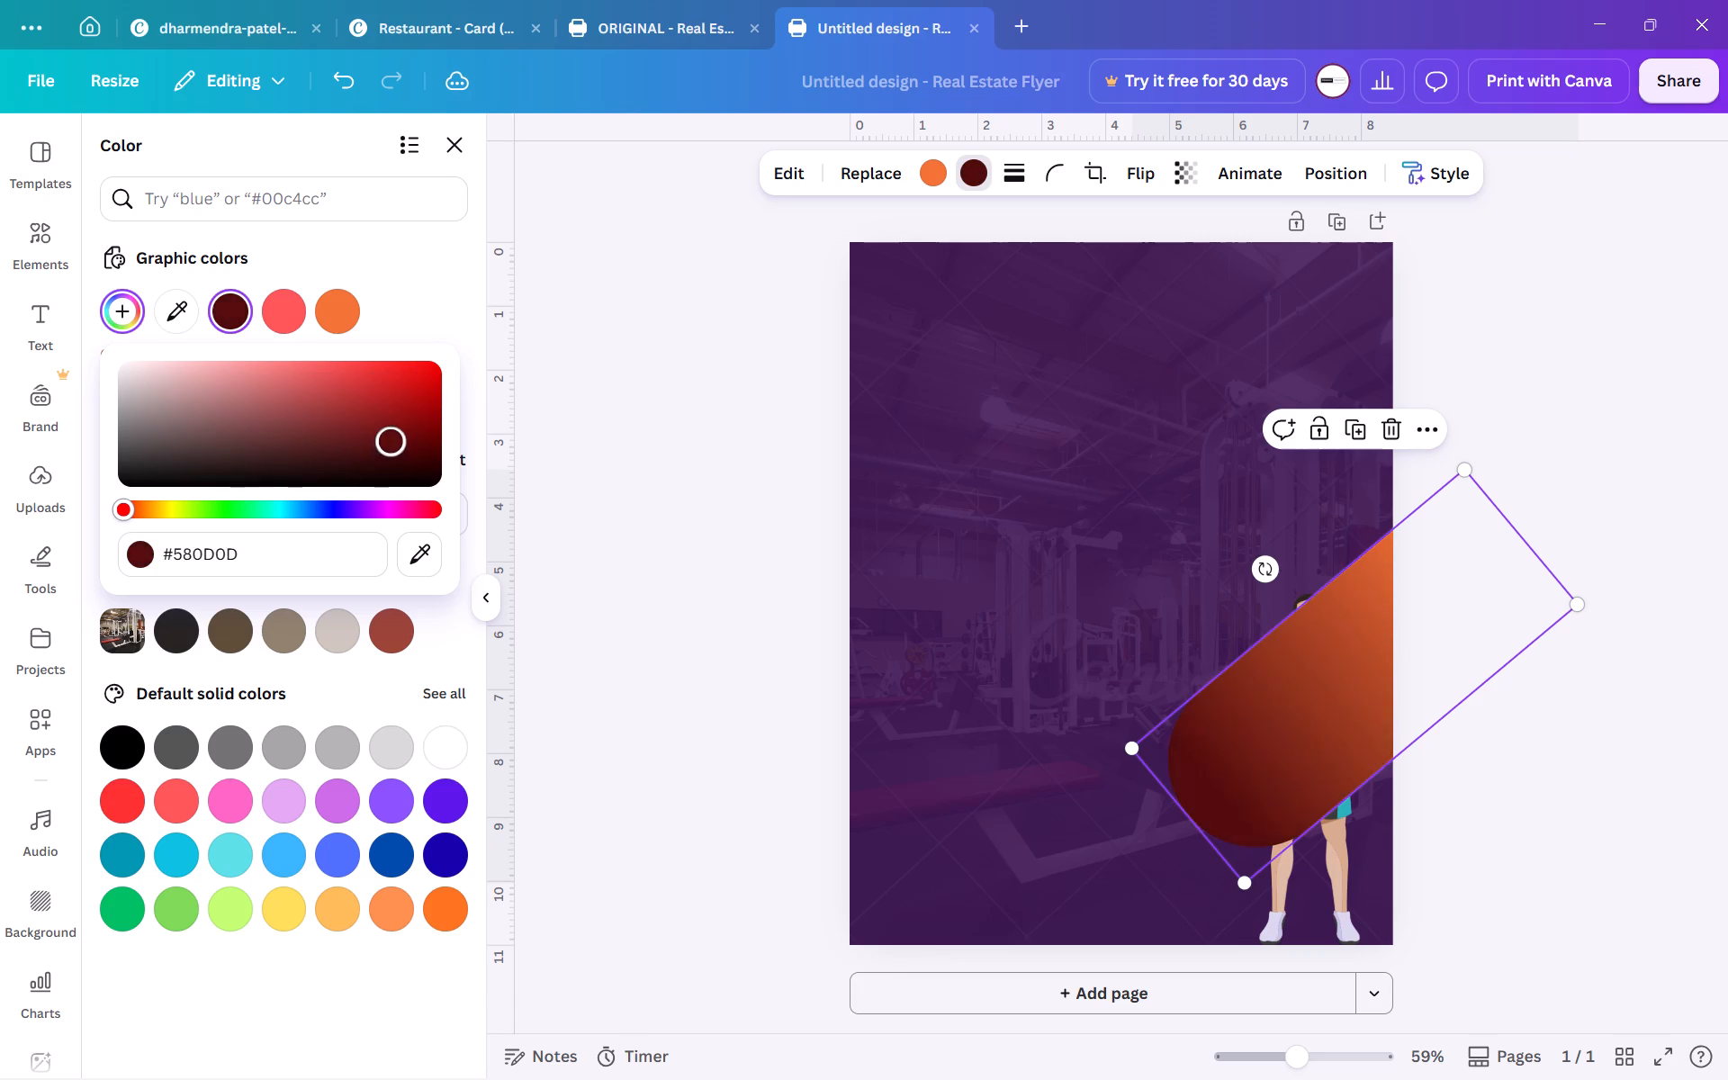
pyautogui.moveTo(395, 443); pyautogui.dragTo(402, 400)
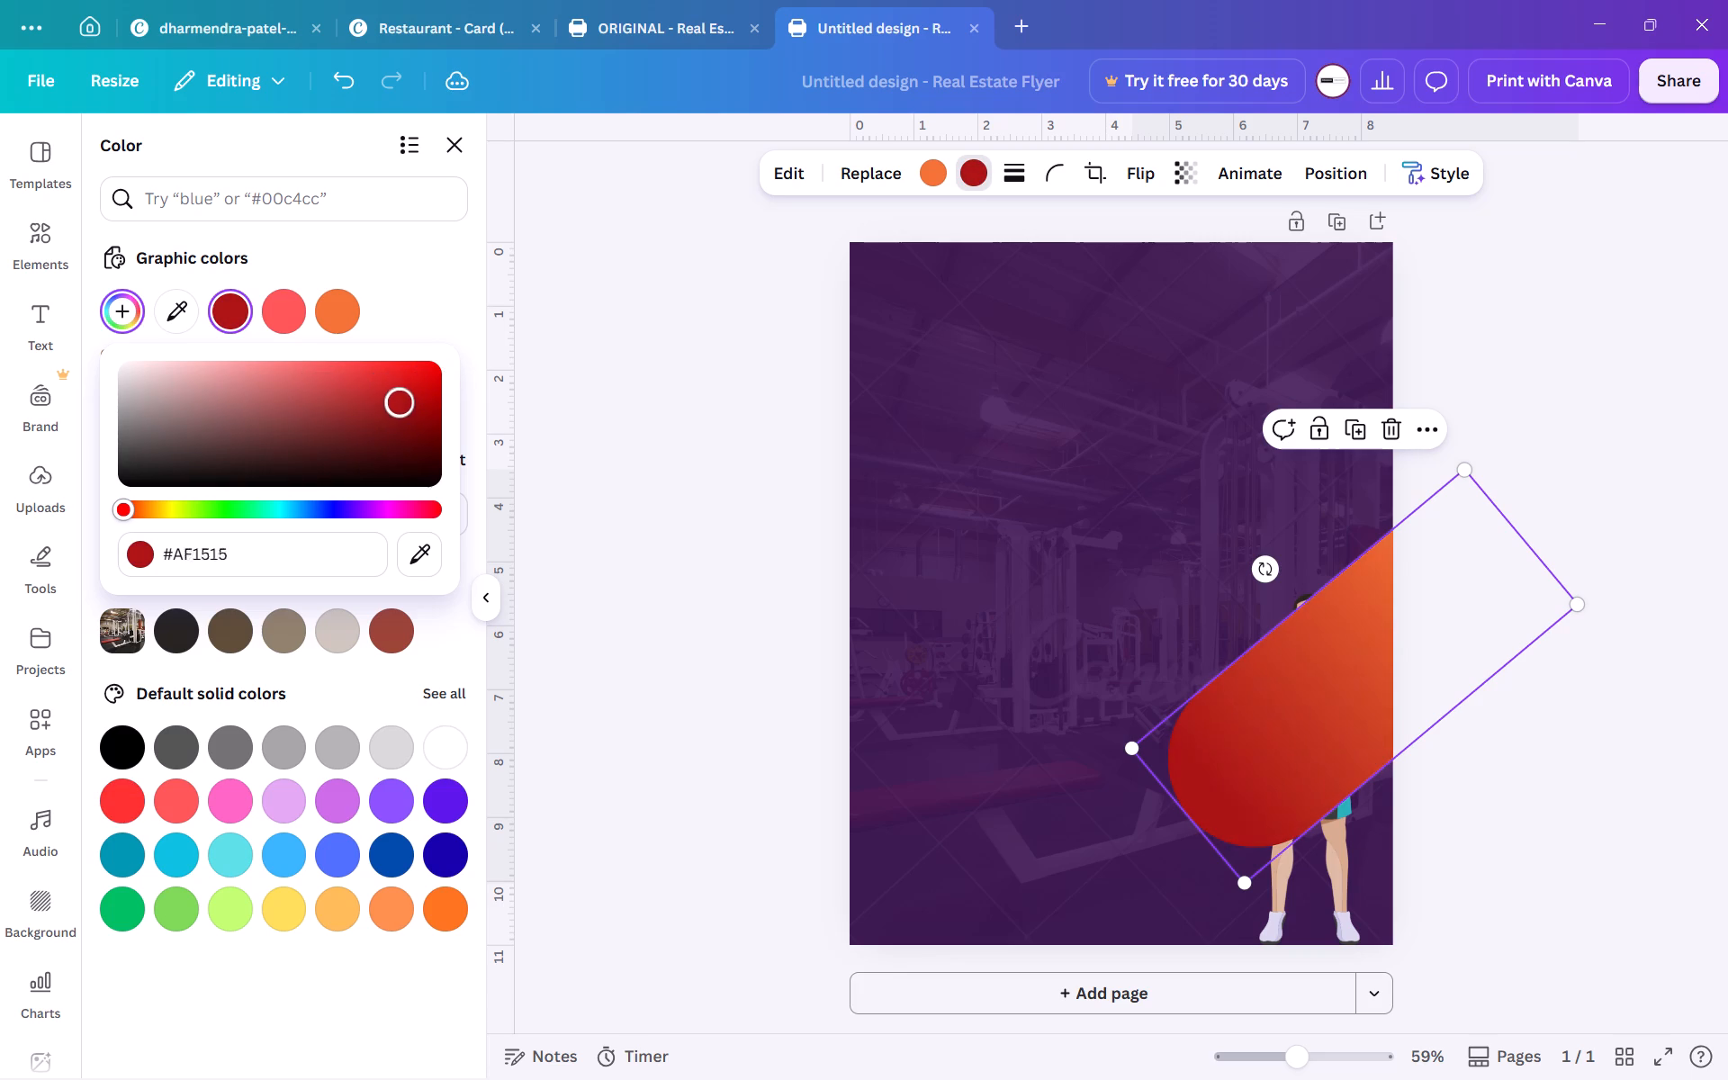
pyautogui.moveTo(402, 400); pyautogui.dragTo(396, 391)
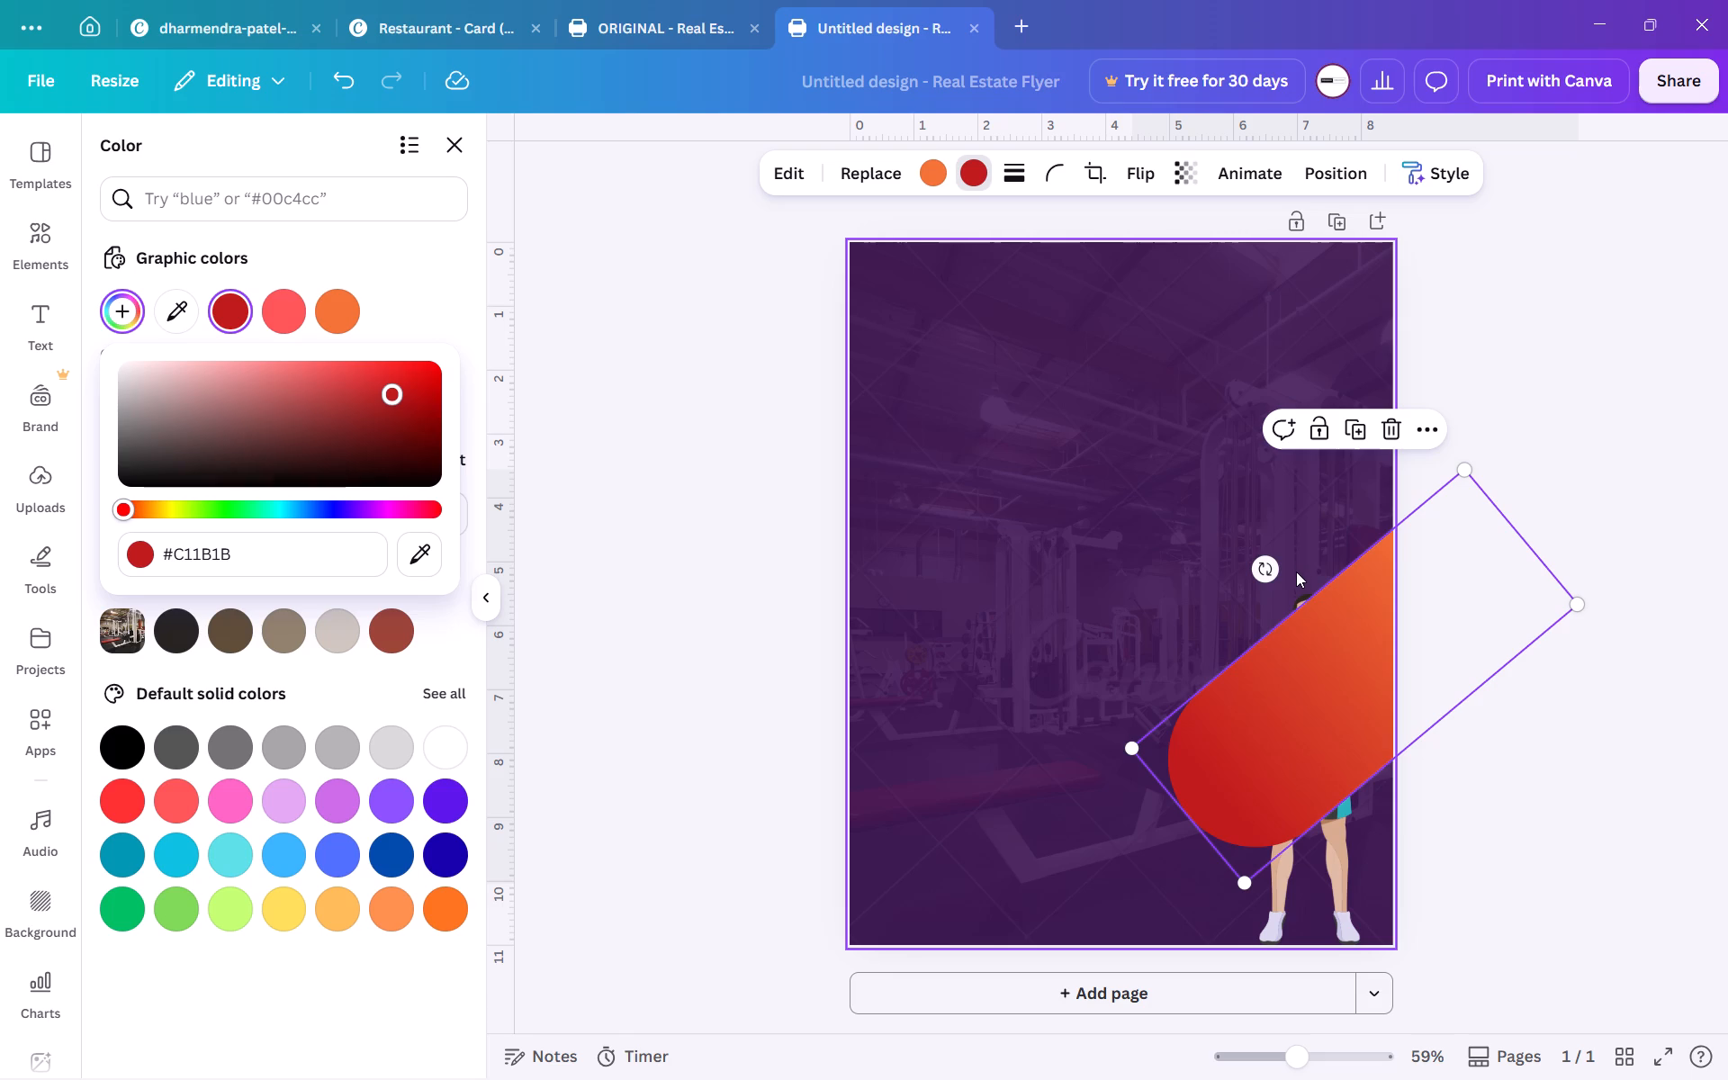
# Rotate the red-orange pill further clockwise to about 148° for a flatter diagonal.
pyautogui.moveTo(1265, 566); pyautogui.dragTo(1286, 559)
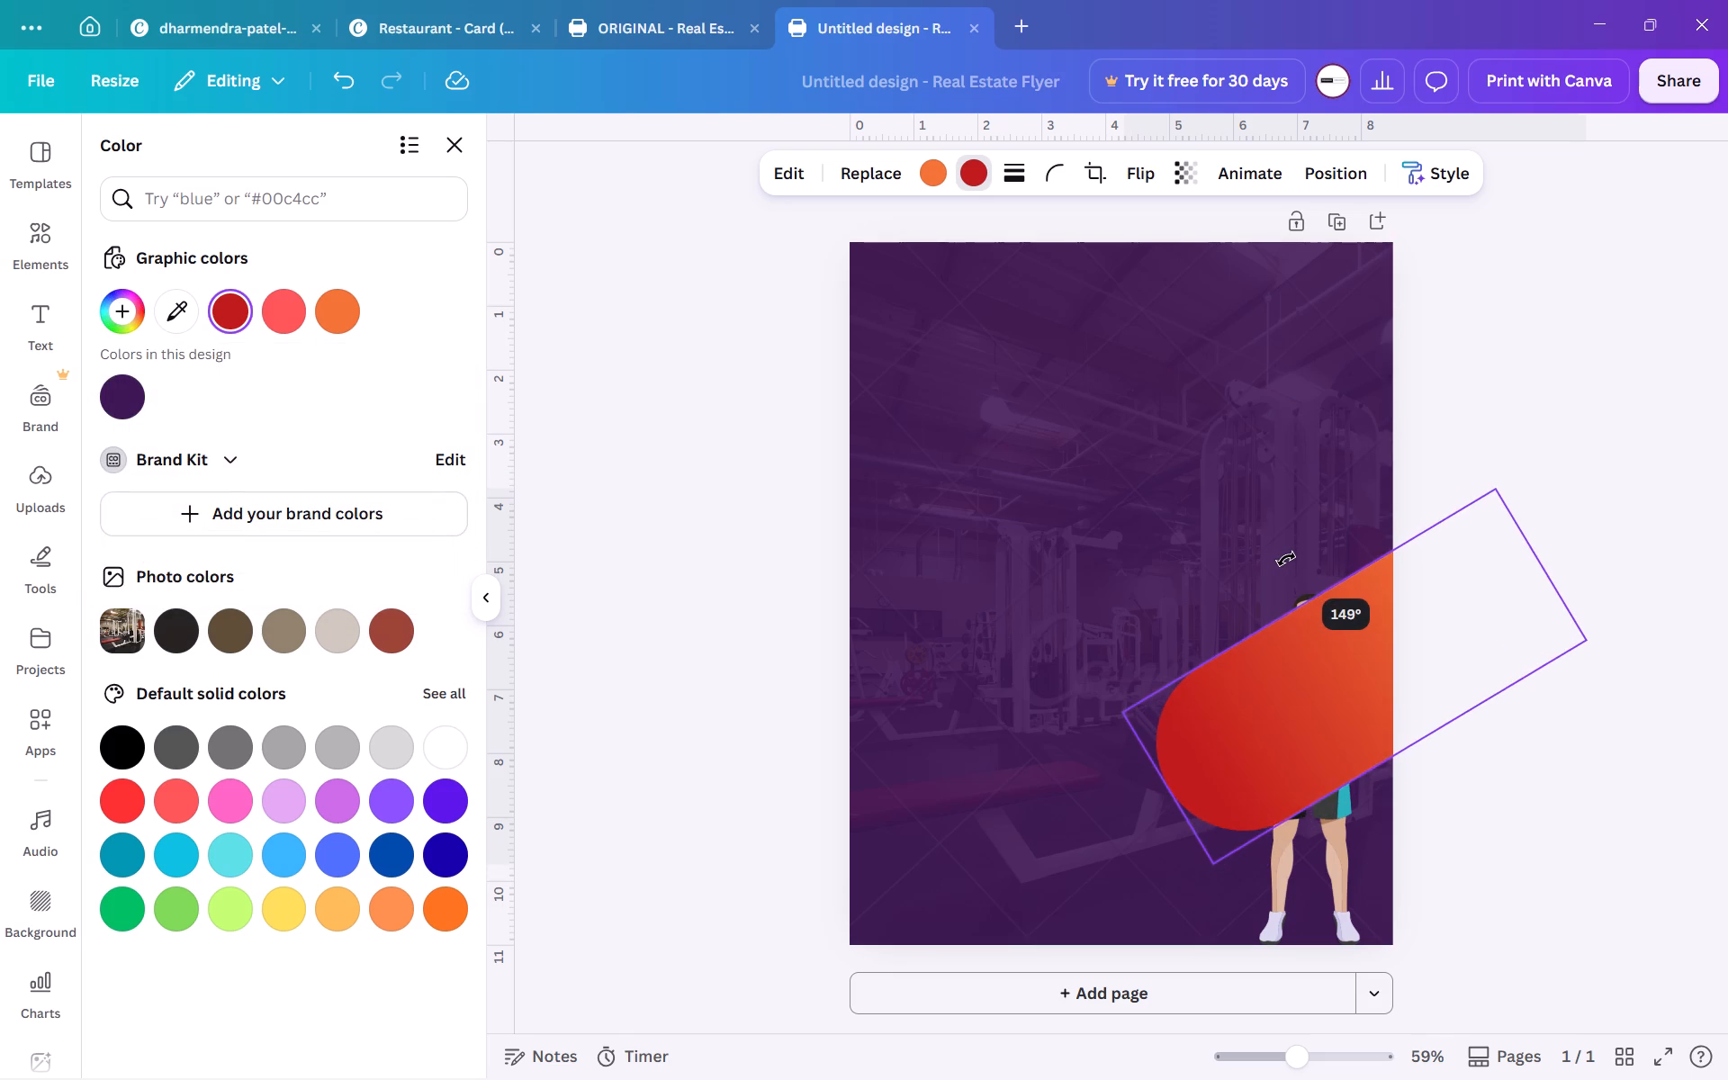
pyautogui.moveTo(1286, 559); pyautogui.dragTo(1282, 559)
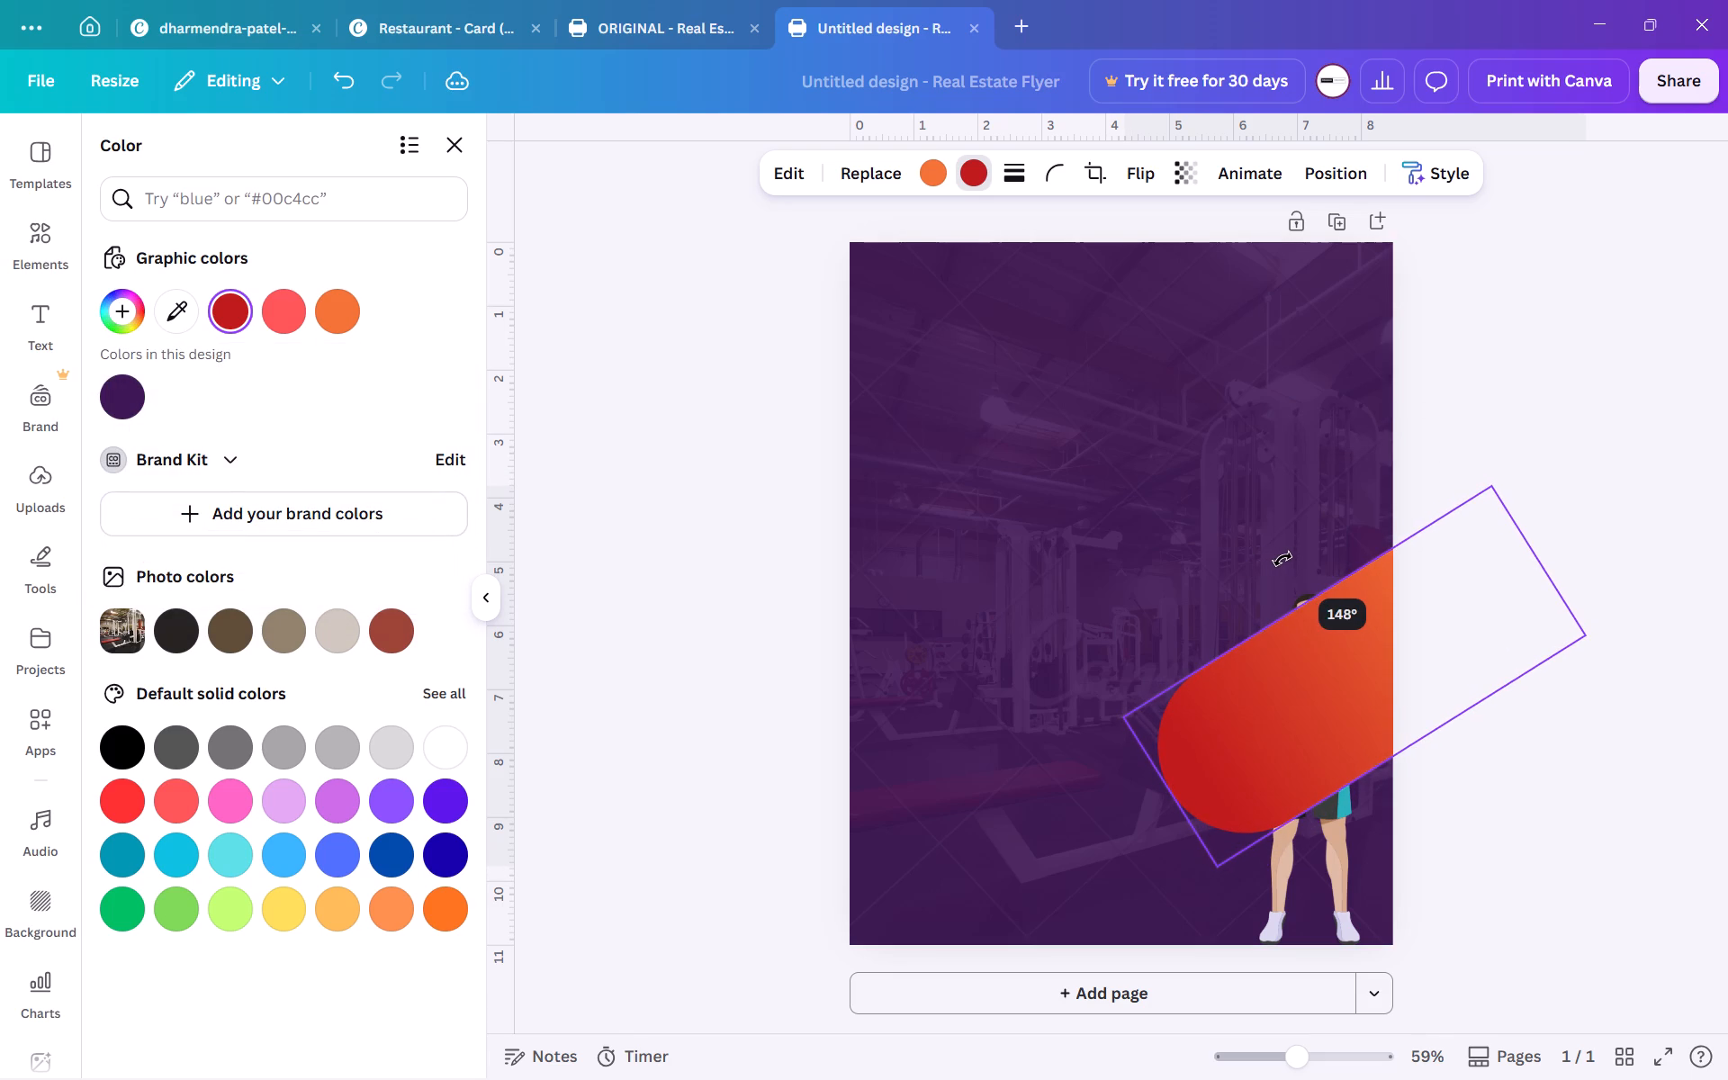
pyautogui.moveTo(1282, 559); pyautogui.dragTo(1281, 560)
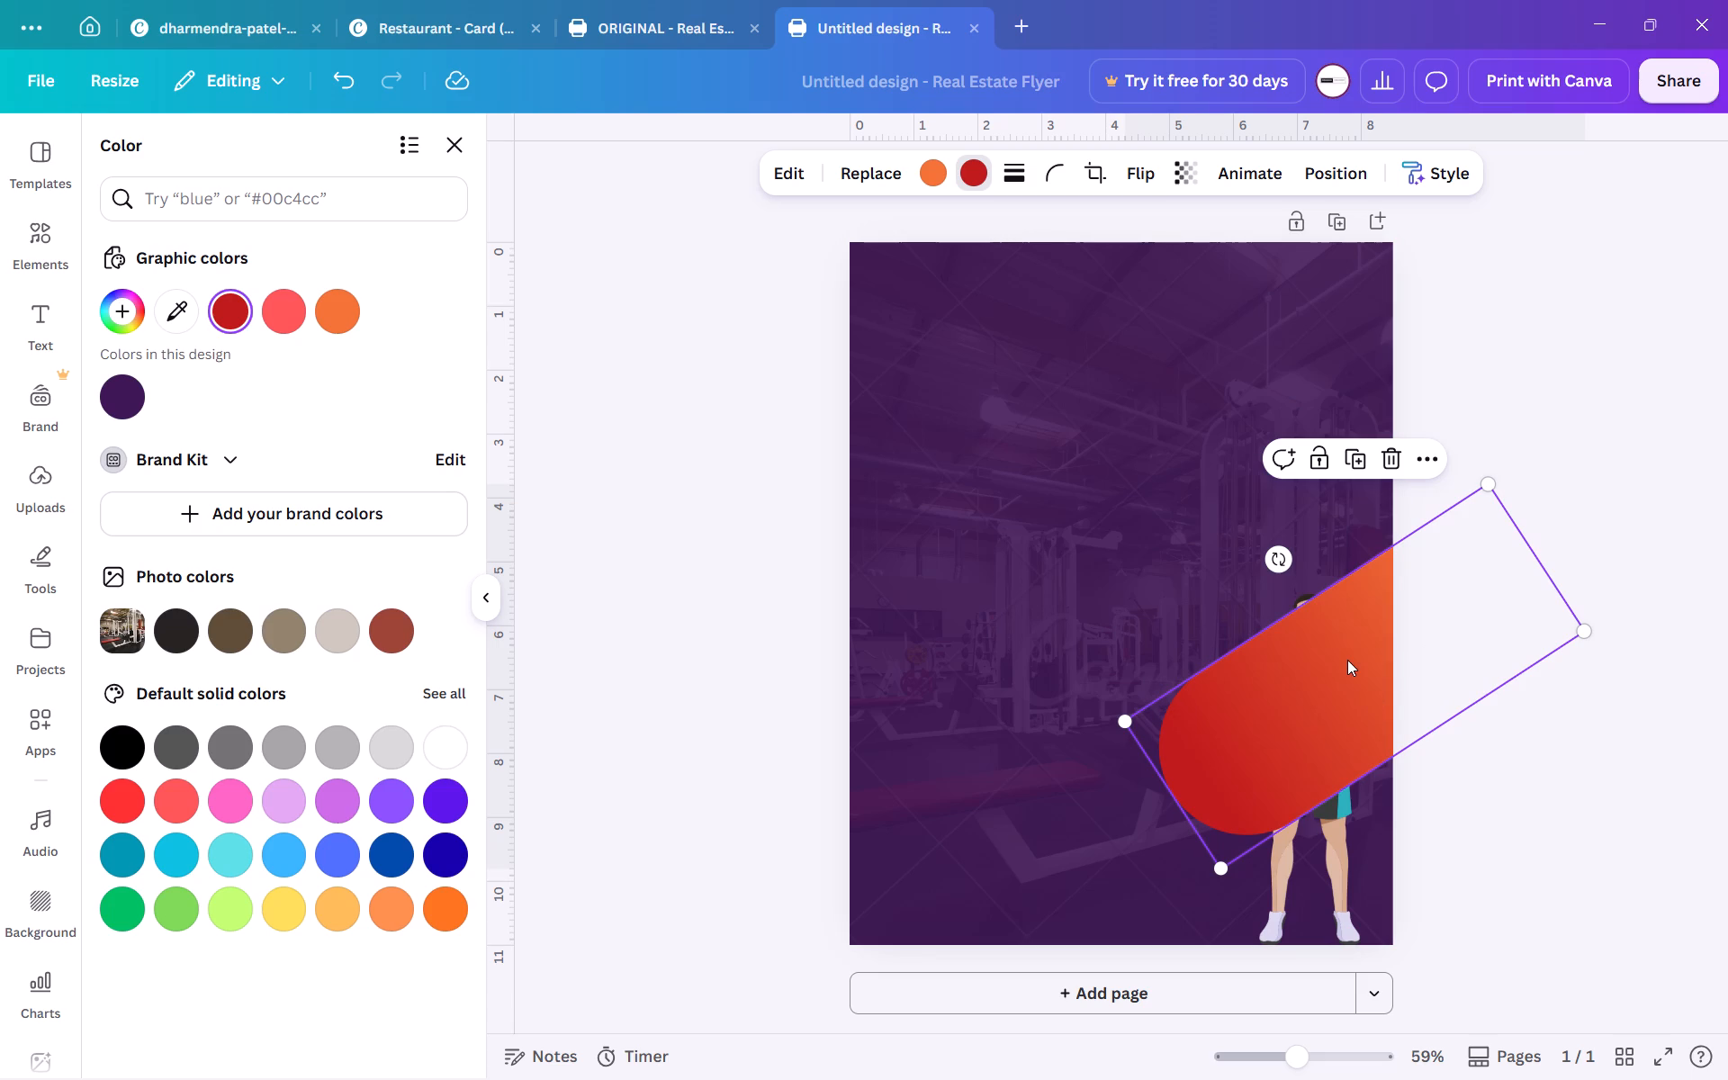
# Lower the red-orange pill slightly over the bodybuilder's torso to uncover most of his head above its upper edge.
pyautogui.click(1320, 671)
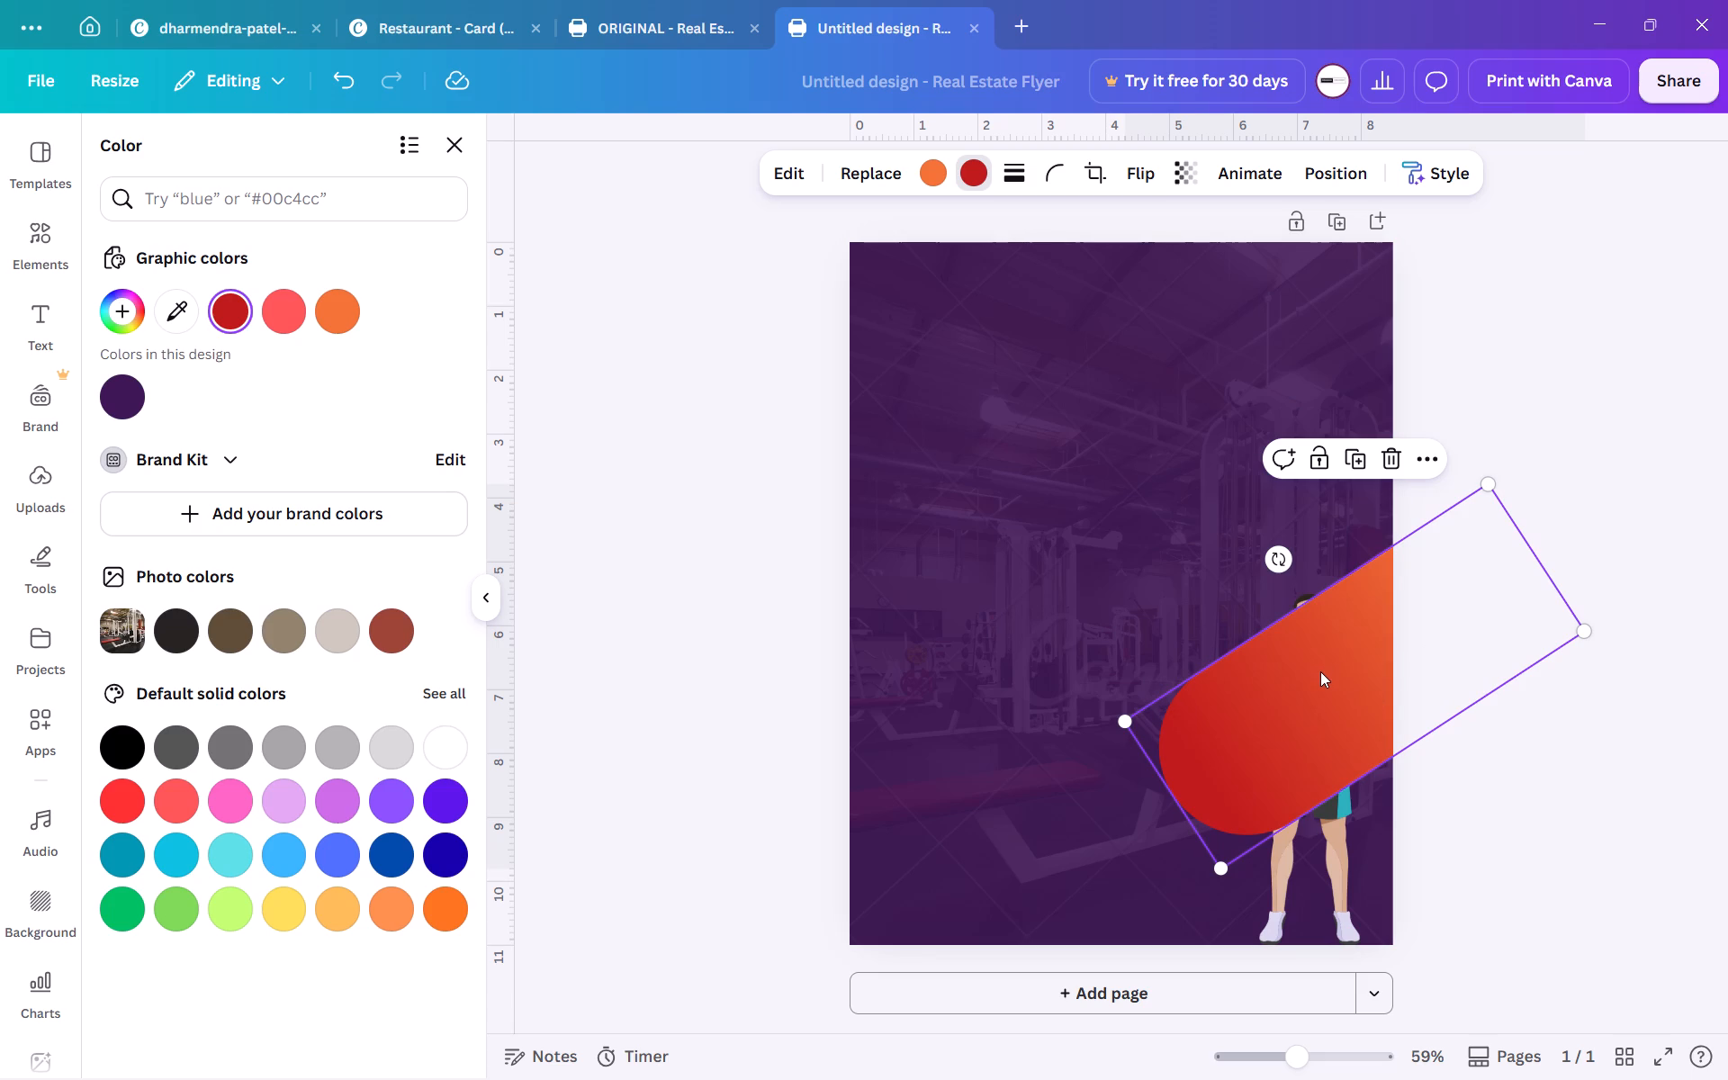
pyautogui.click(1320, 671)
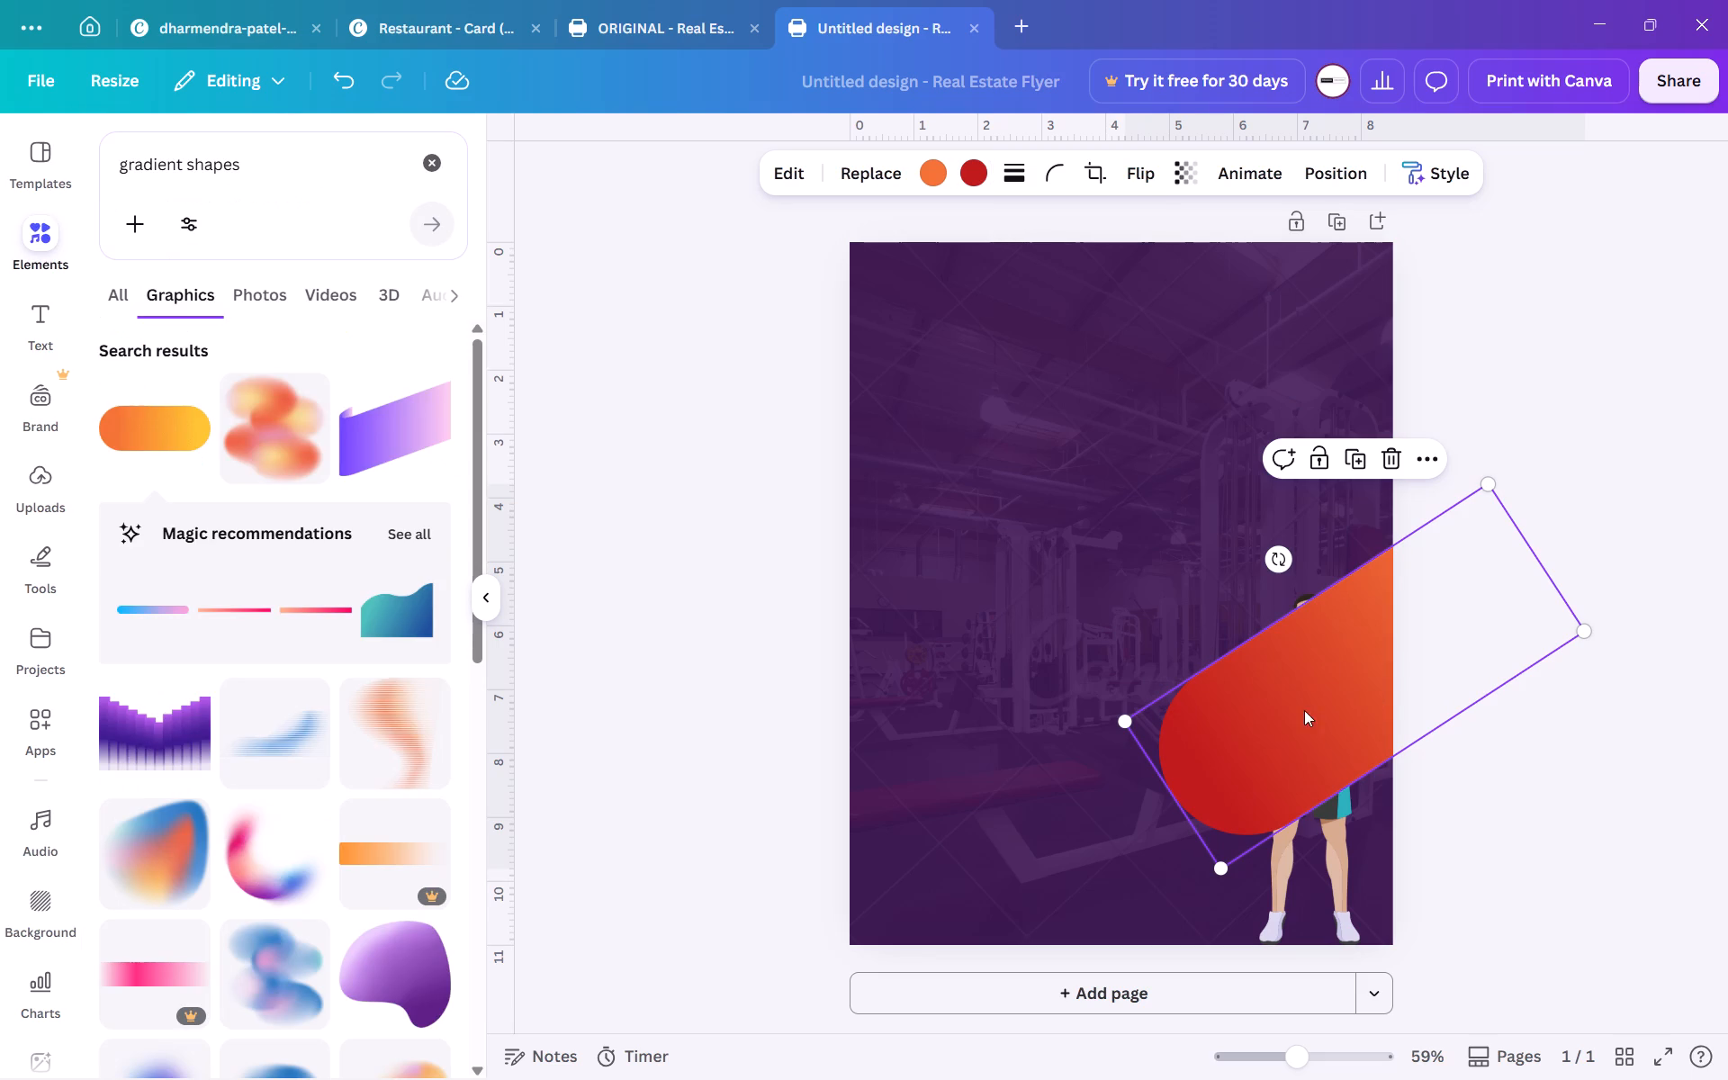
pyautogui.moveTo(1312, 675); pyautogui.dragTo(1312, 682)
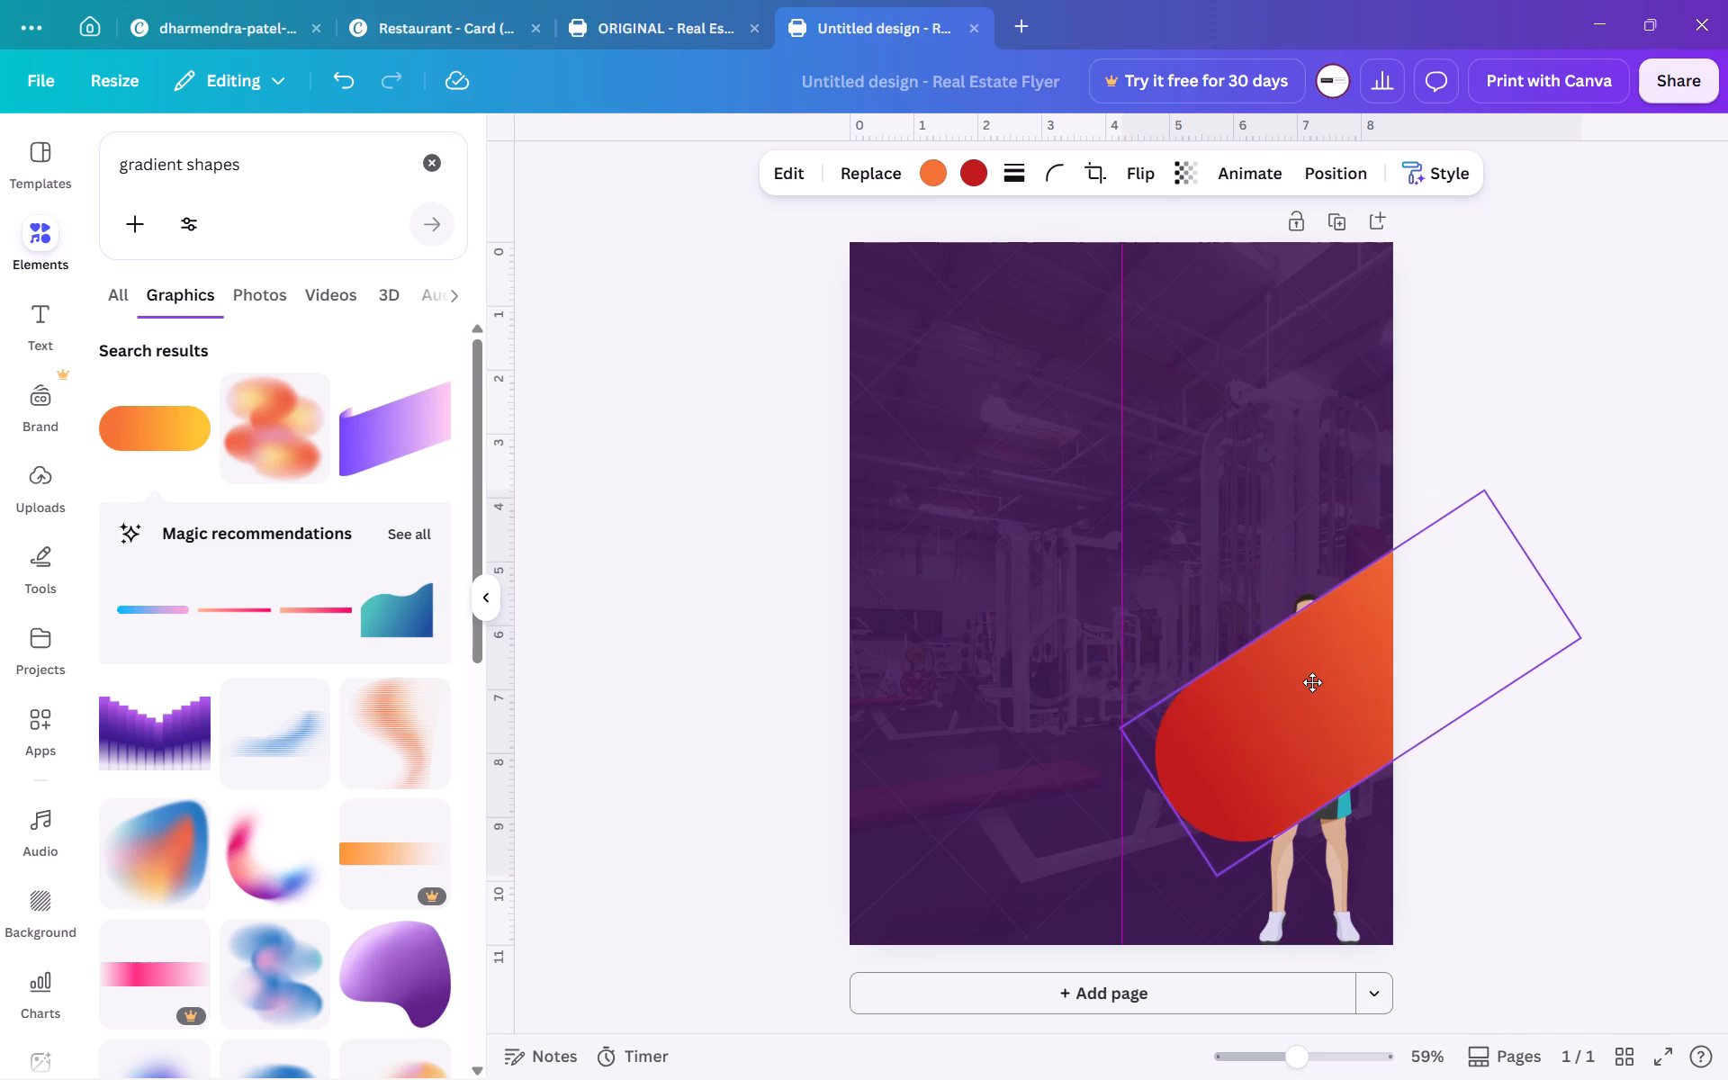
pyautogui.moveTo(1312, 682); pyautogui.dragTo(1317, 693)
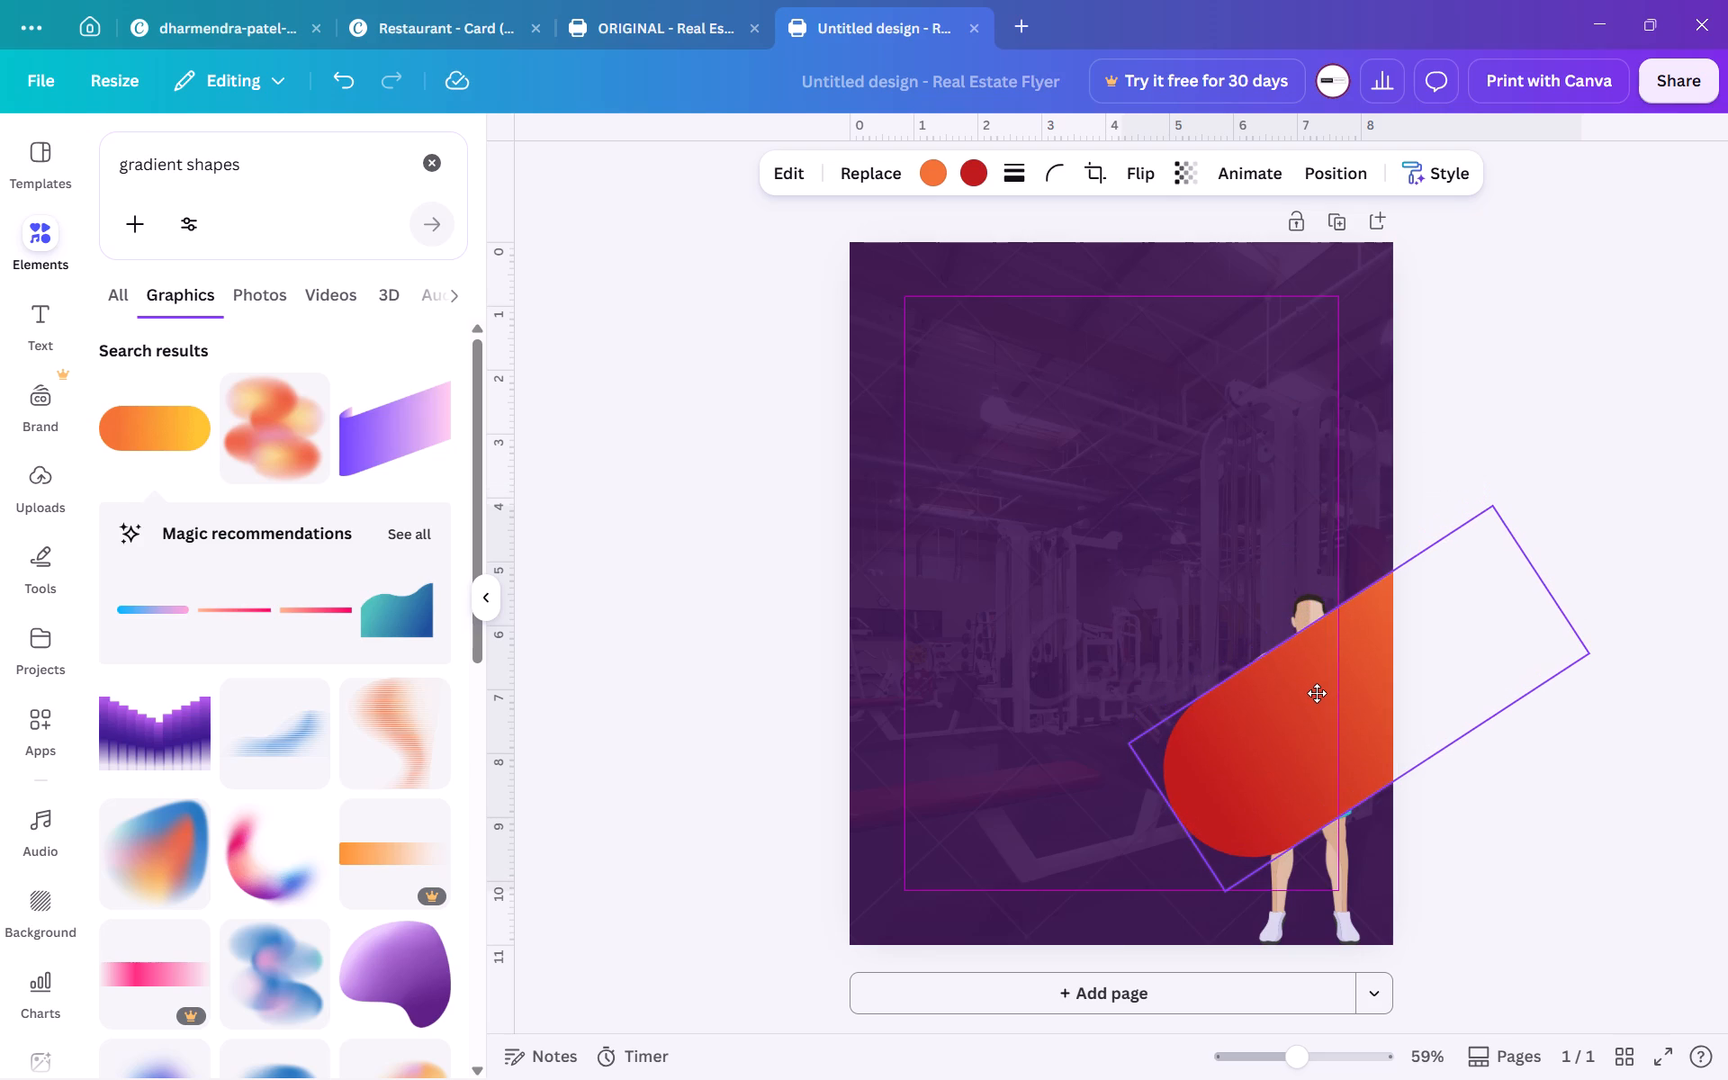
pyautogui.moveTo(1317, 693); pyautogui.dragTo(1313, 694)
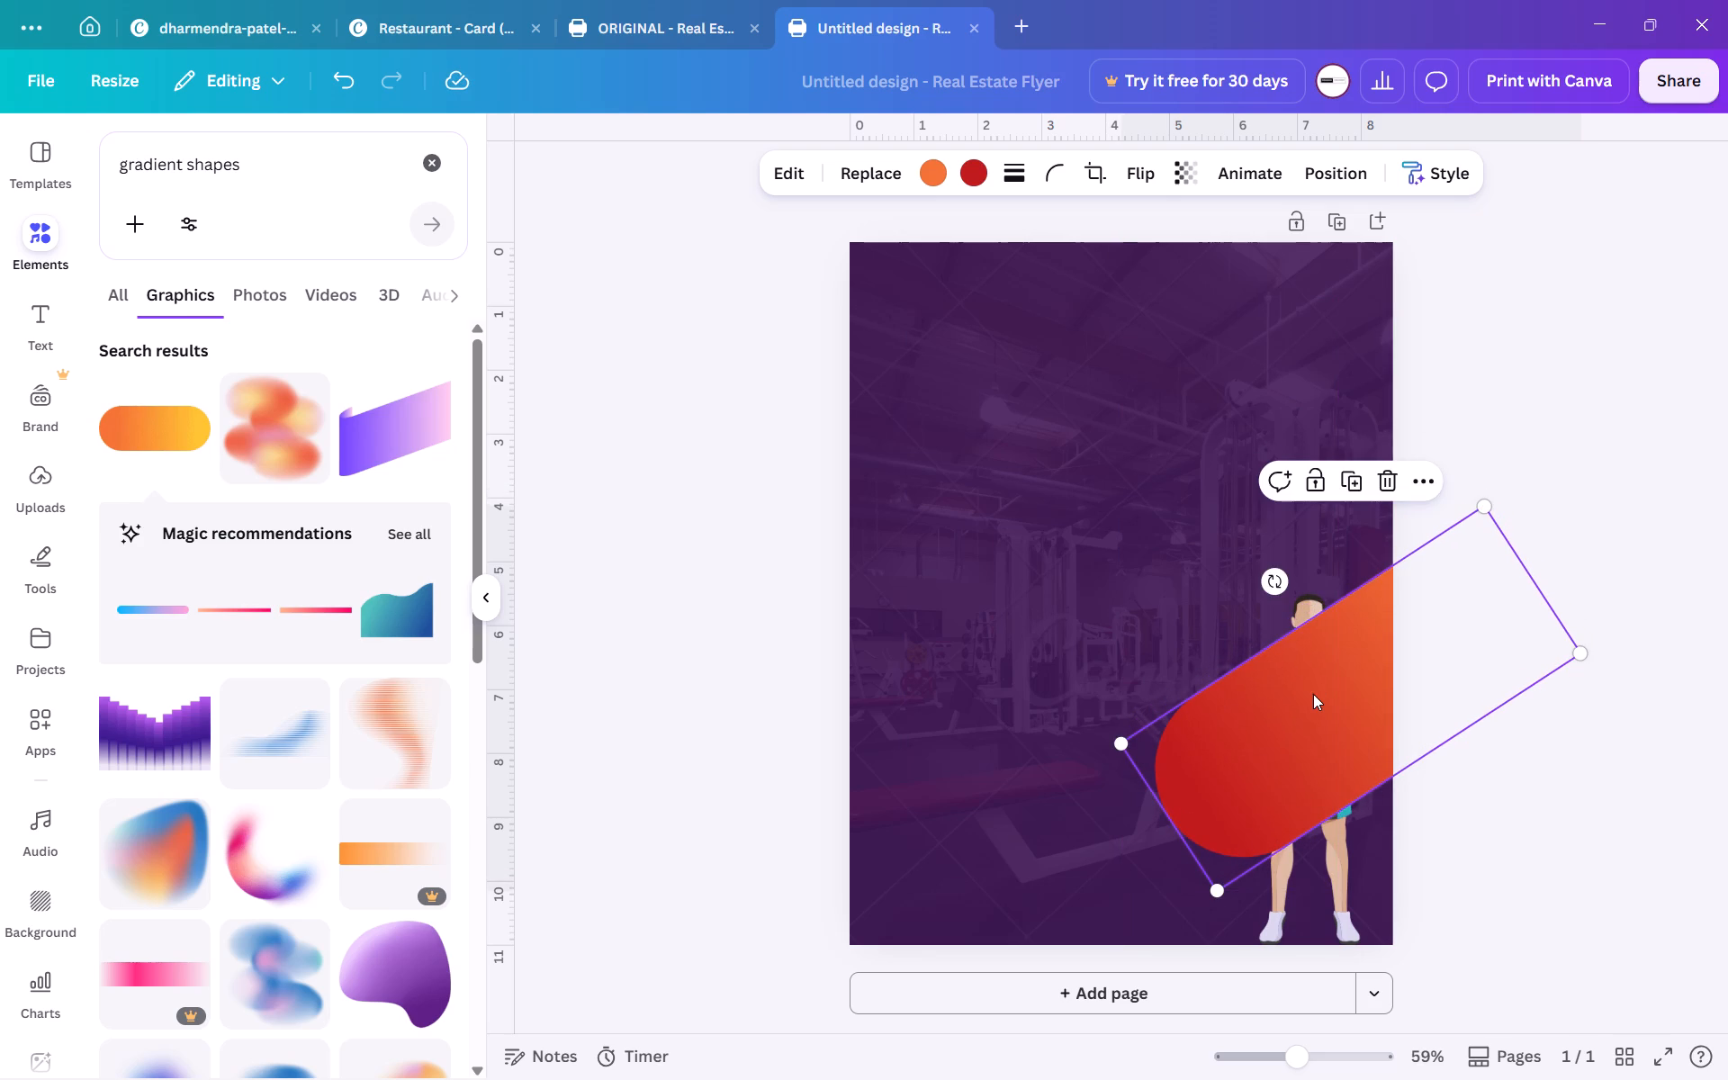
# Send the red-orange pill one layer backward so it sits behind the bodybuilder.
pyautogui.rightClick(1313, 694)
pyautogui.click(1400, 609)
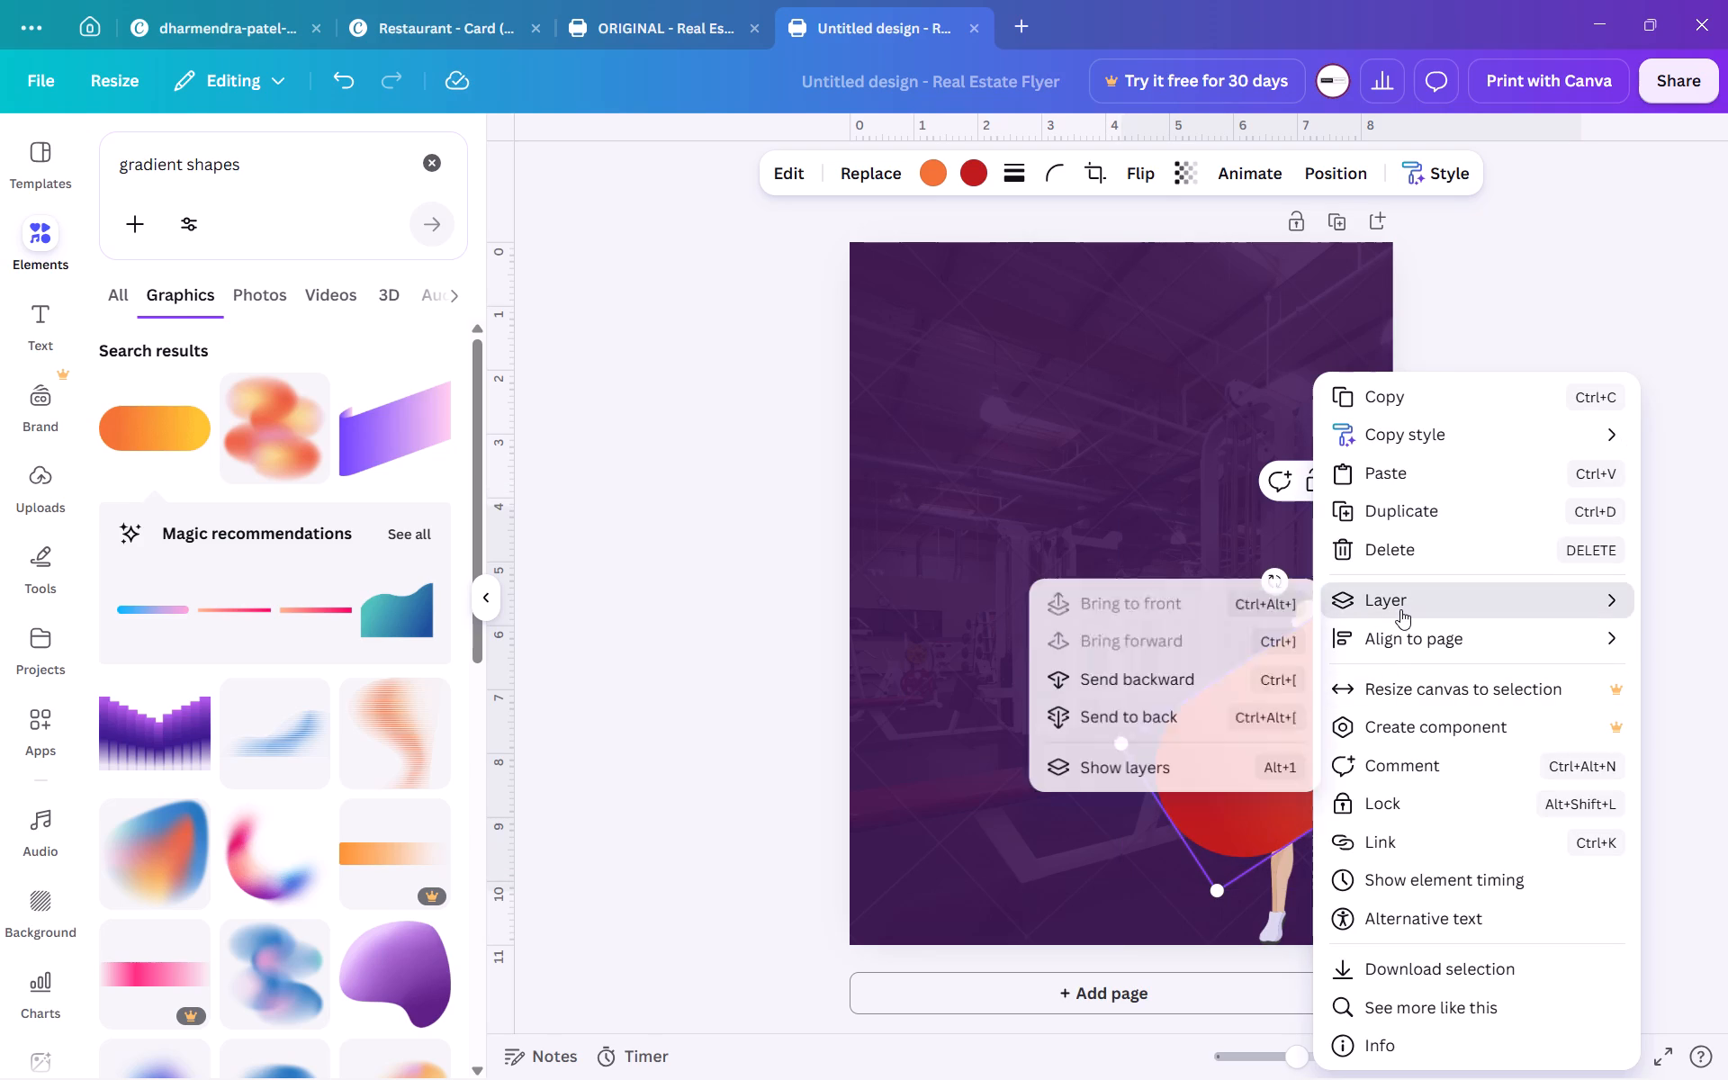
pyautogui.click(1391, 609)
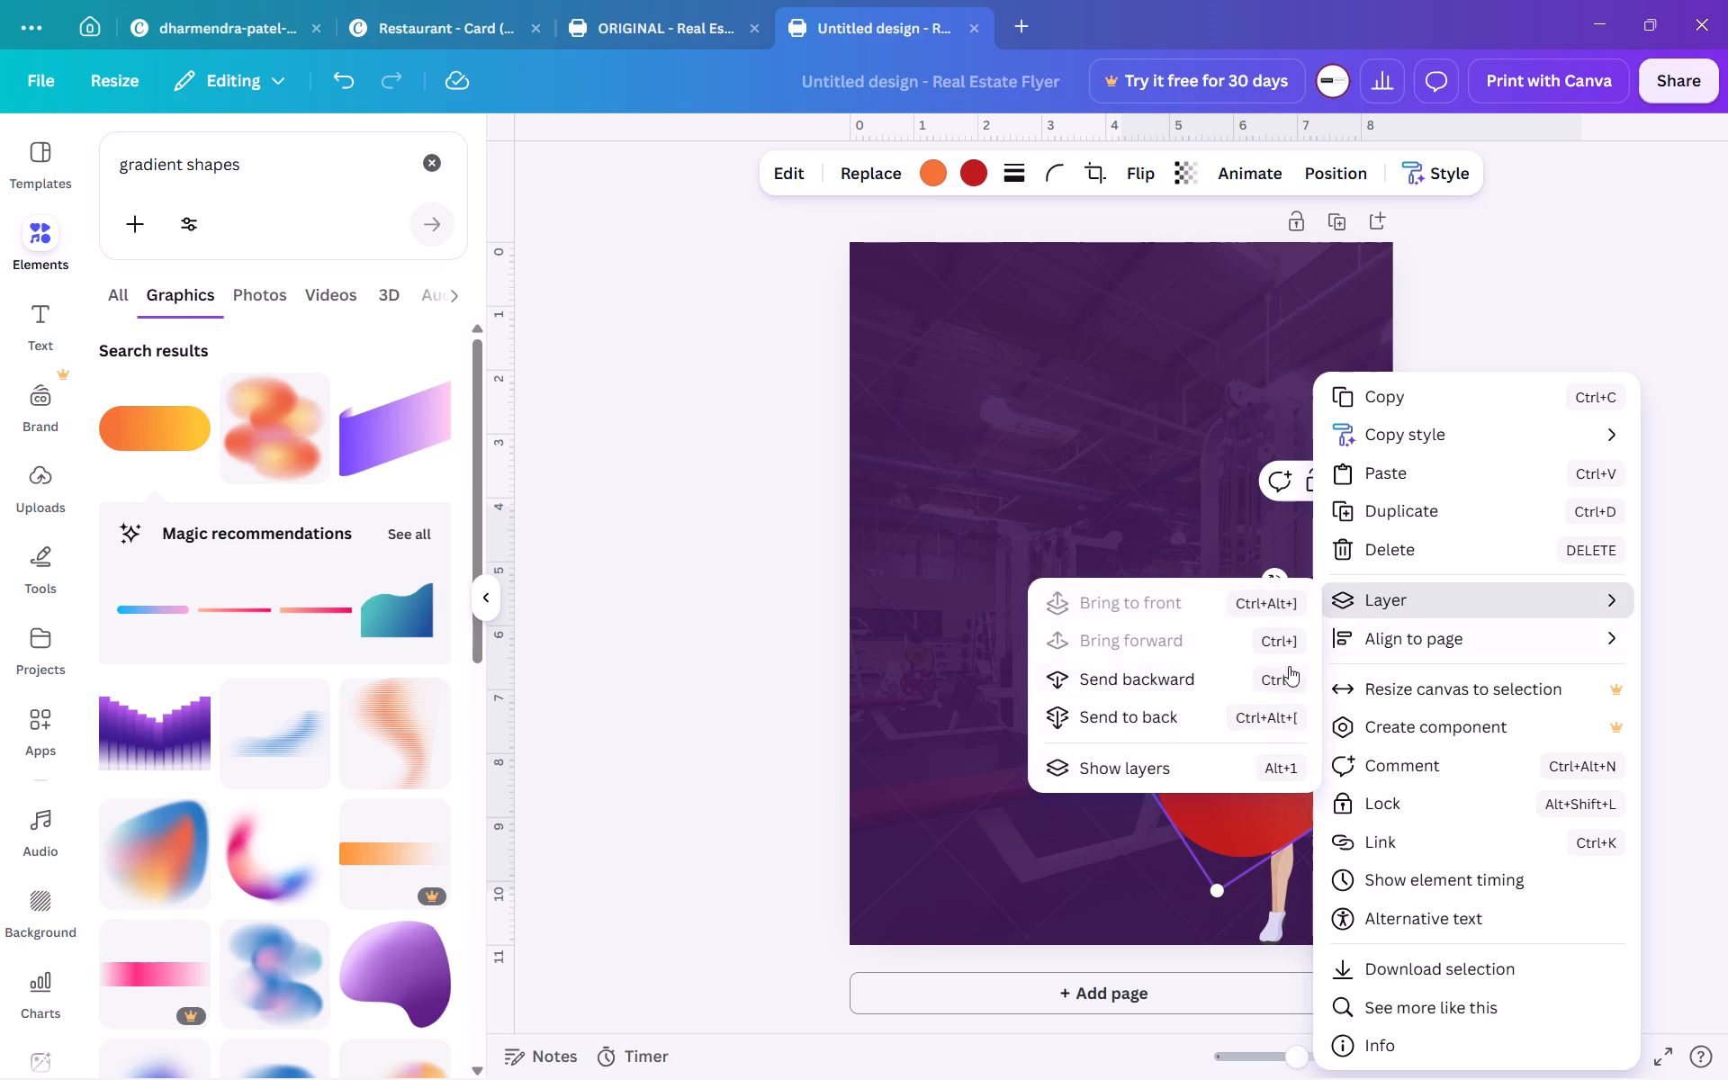
pyautogui.click(1217, 684)
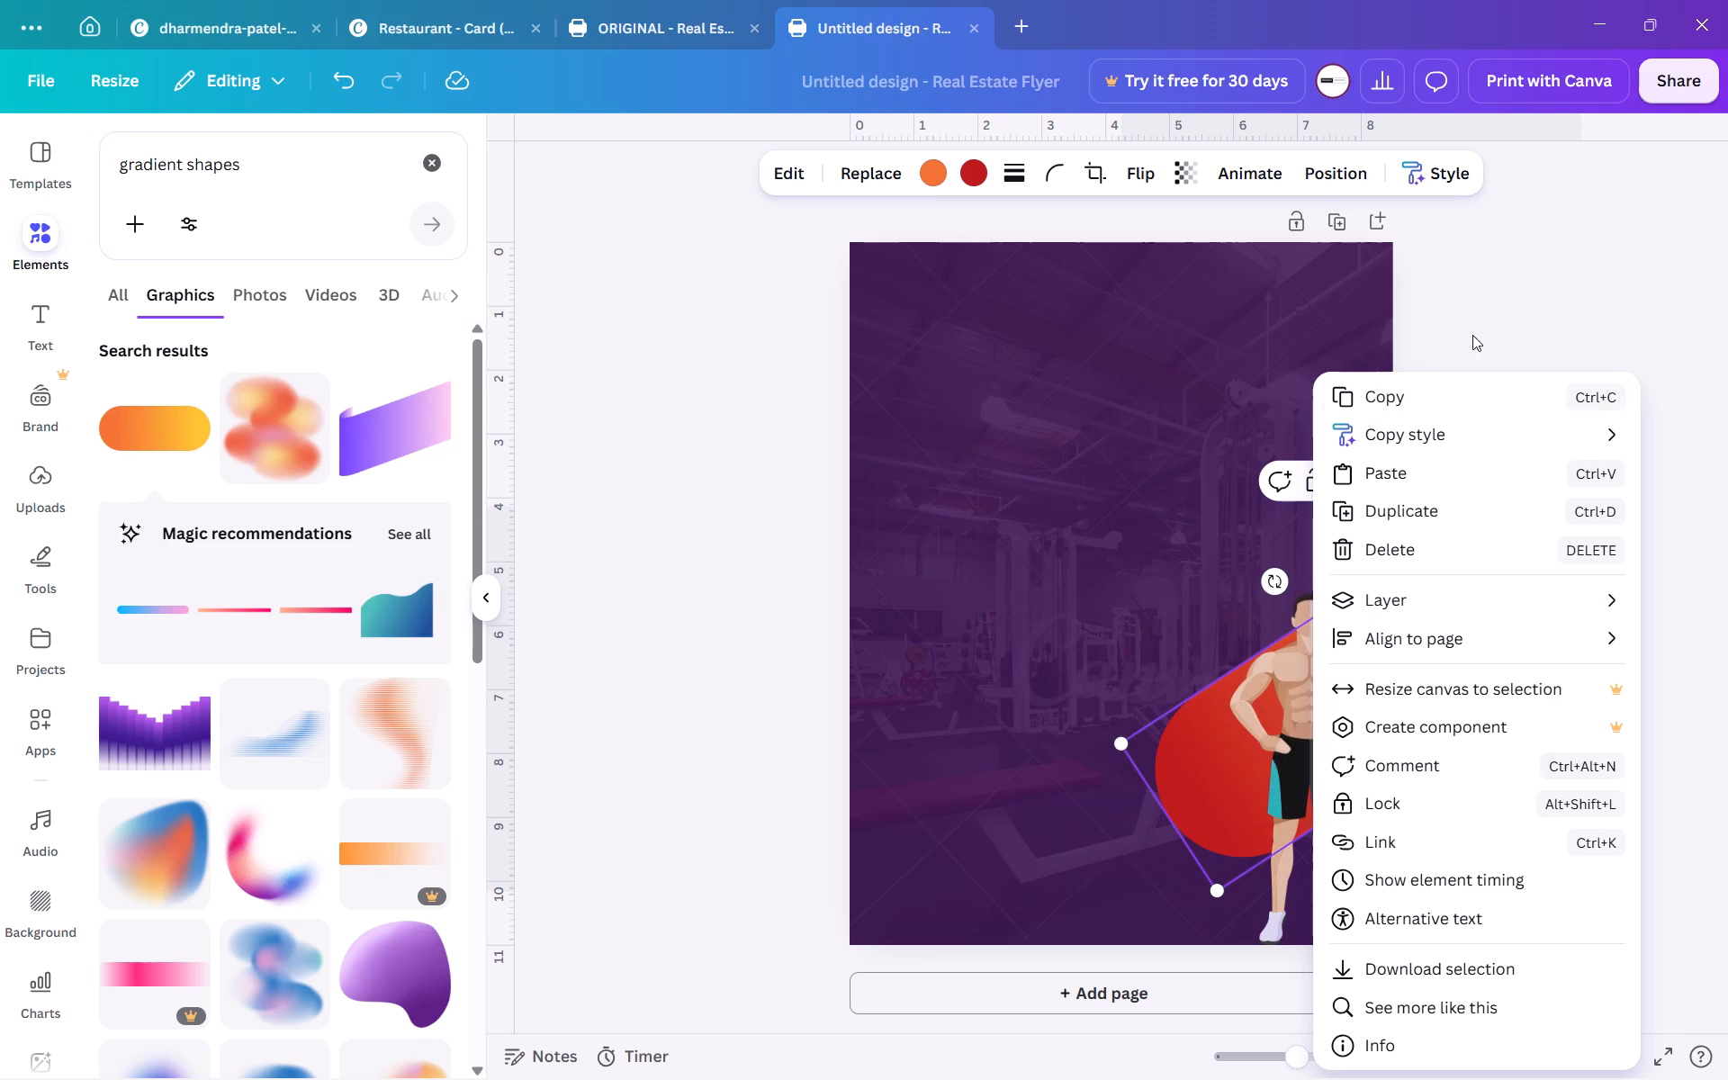
pyautogui.click(1488, 320)
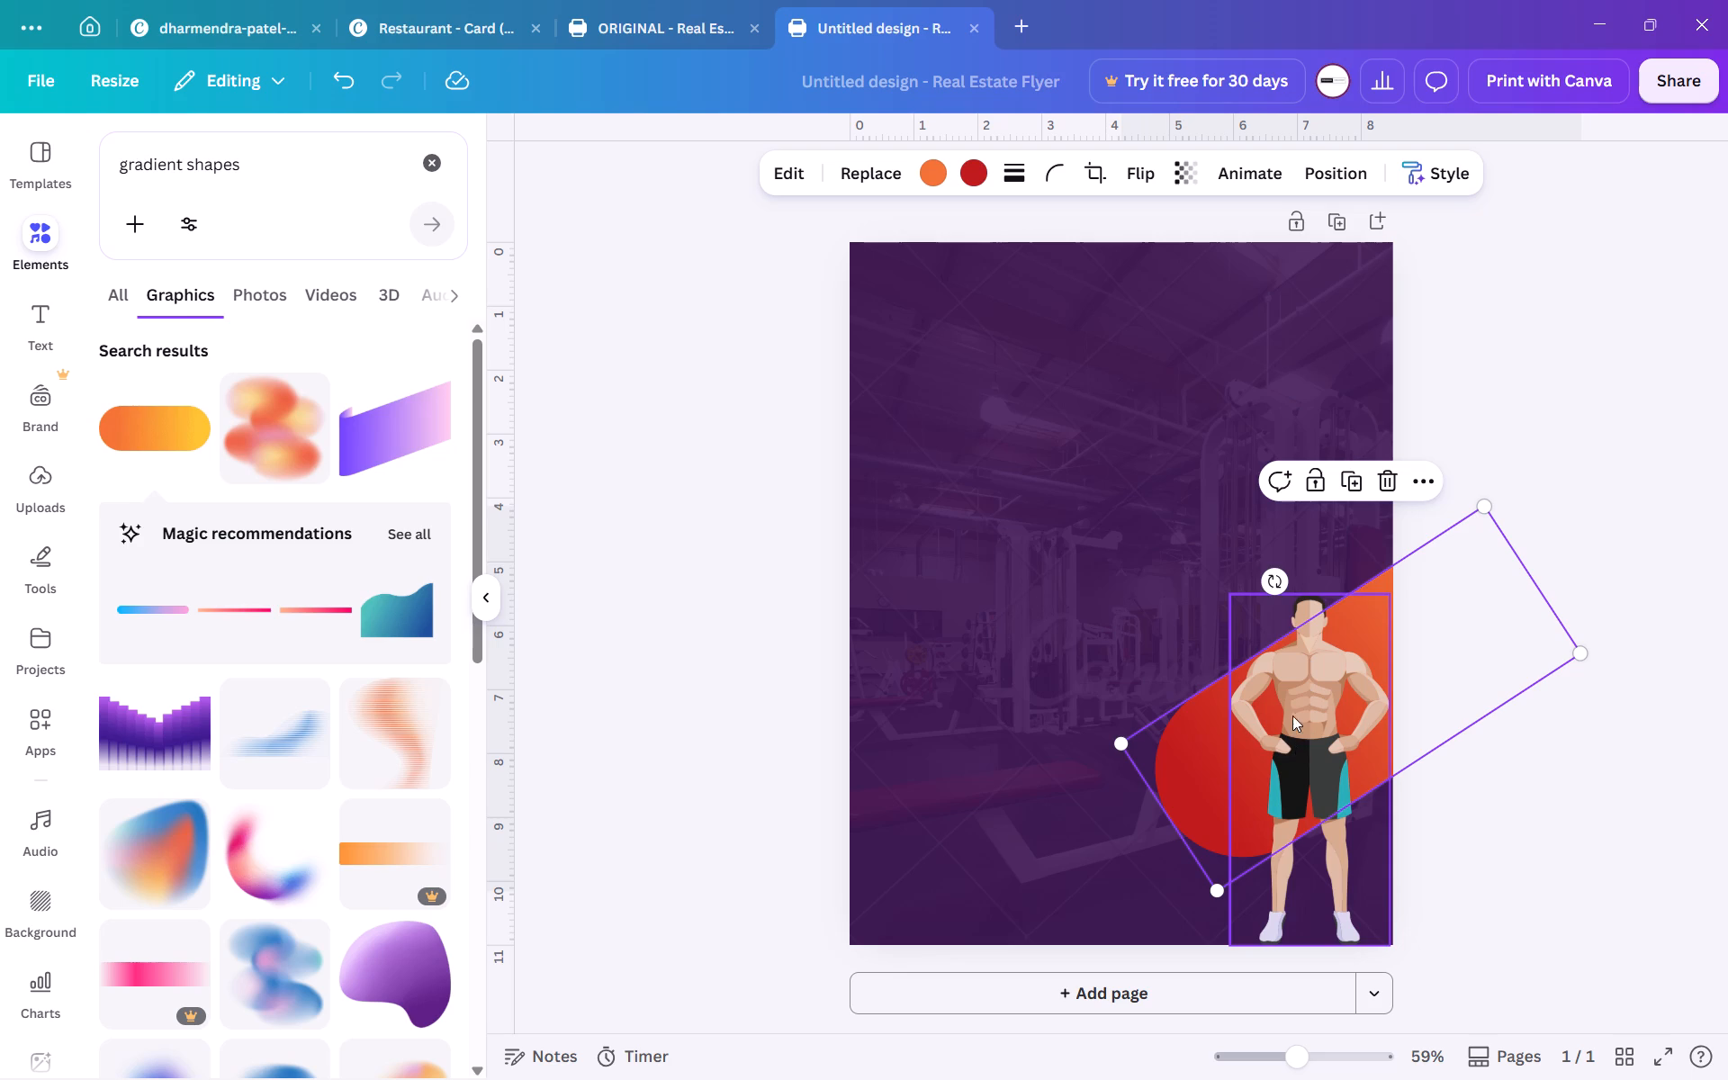
# Enlarge the bodybuilder proportionally to about 3.6 × 7.9 in, keeping his feet at the page's bottom-right corner.
pyautogui.click(1254, 608)
pyautogui.moveTo(1232, 590); pyautogui.dragTo(1201, 508)
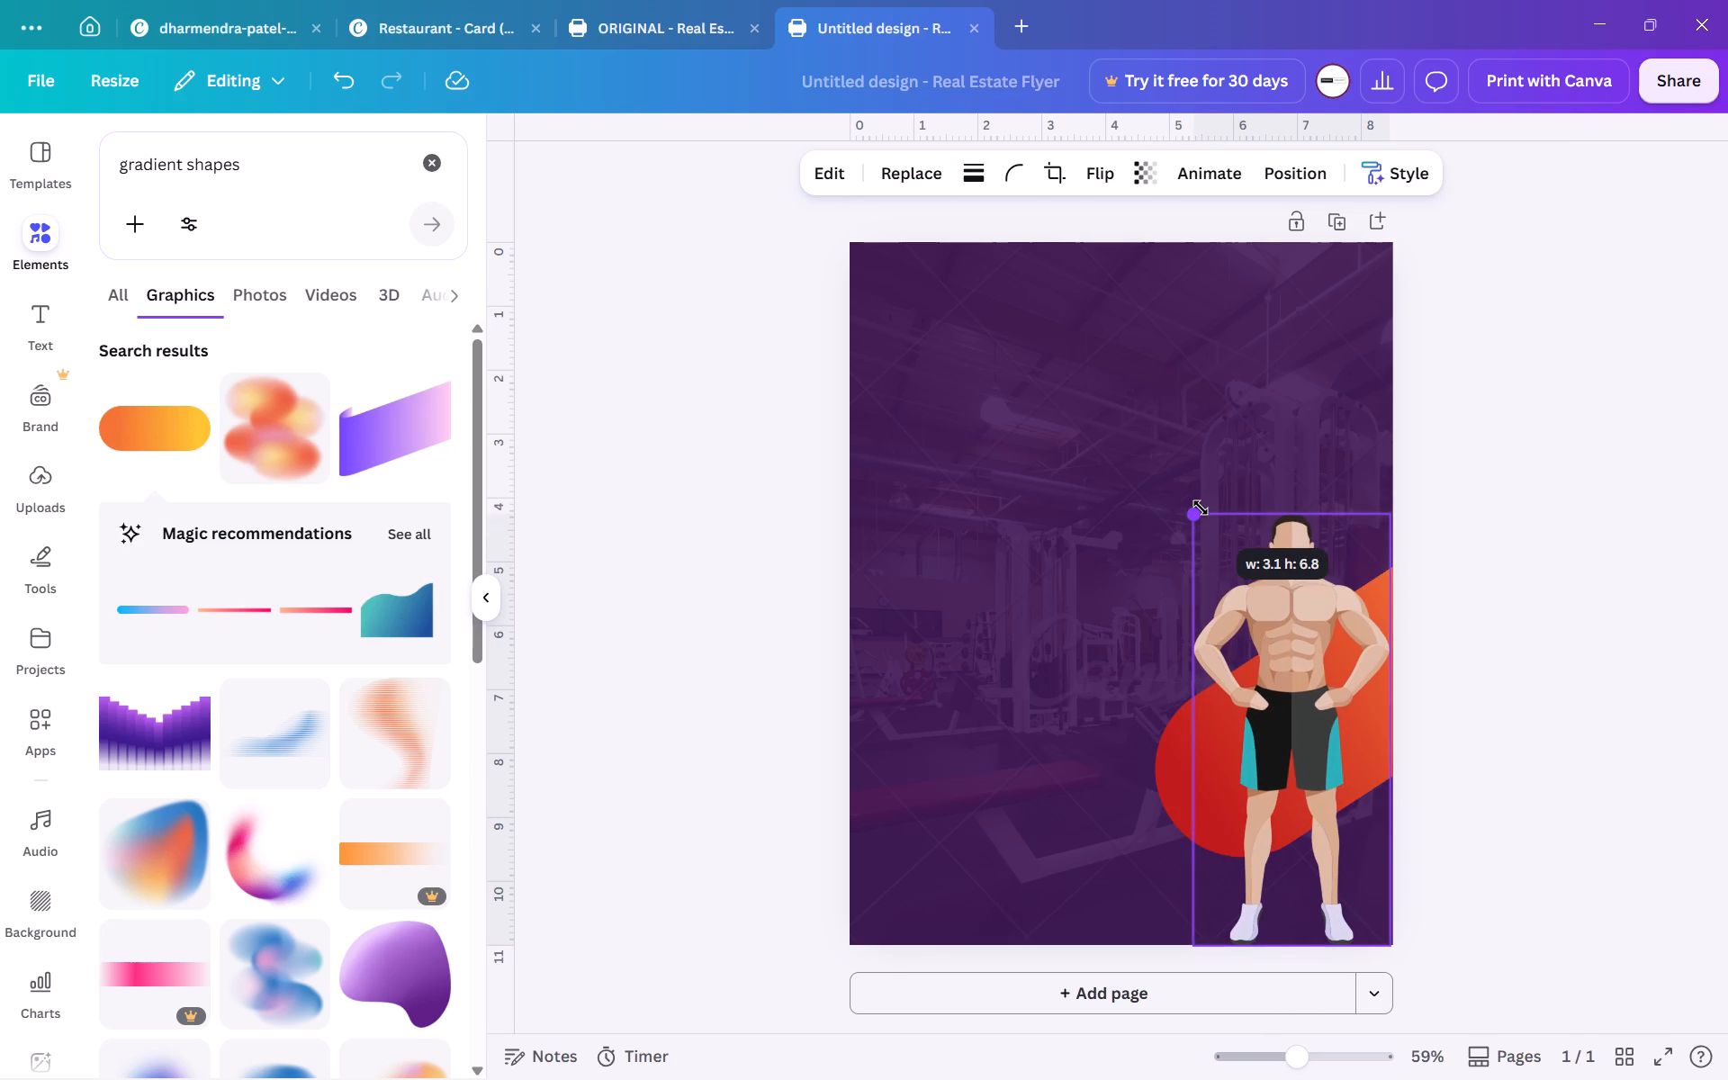
pyautogui.moveTo(1201, 508); pyautogui.dragTo(1117, 331)
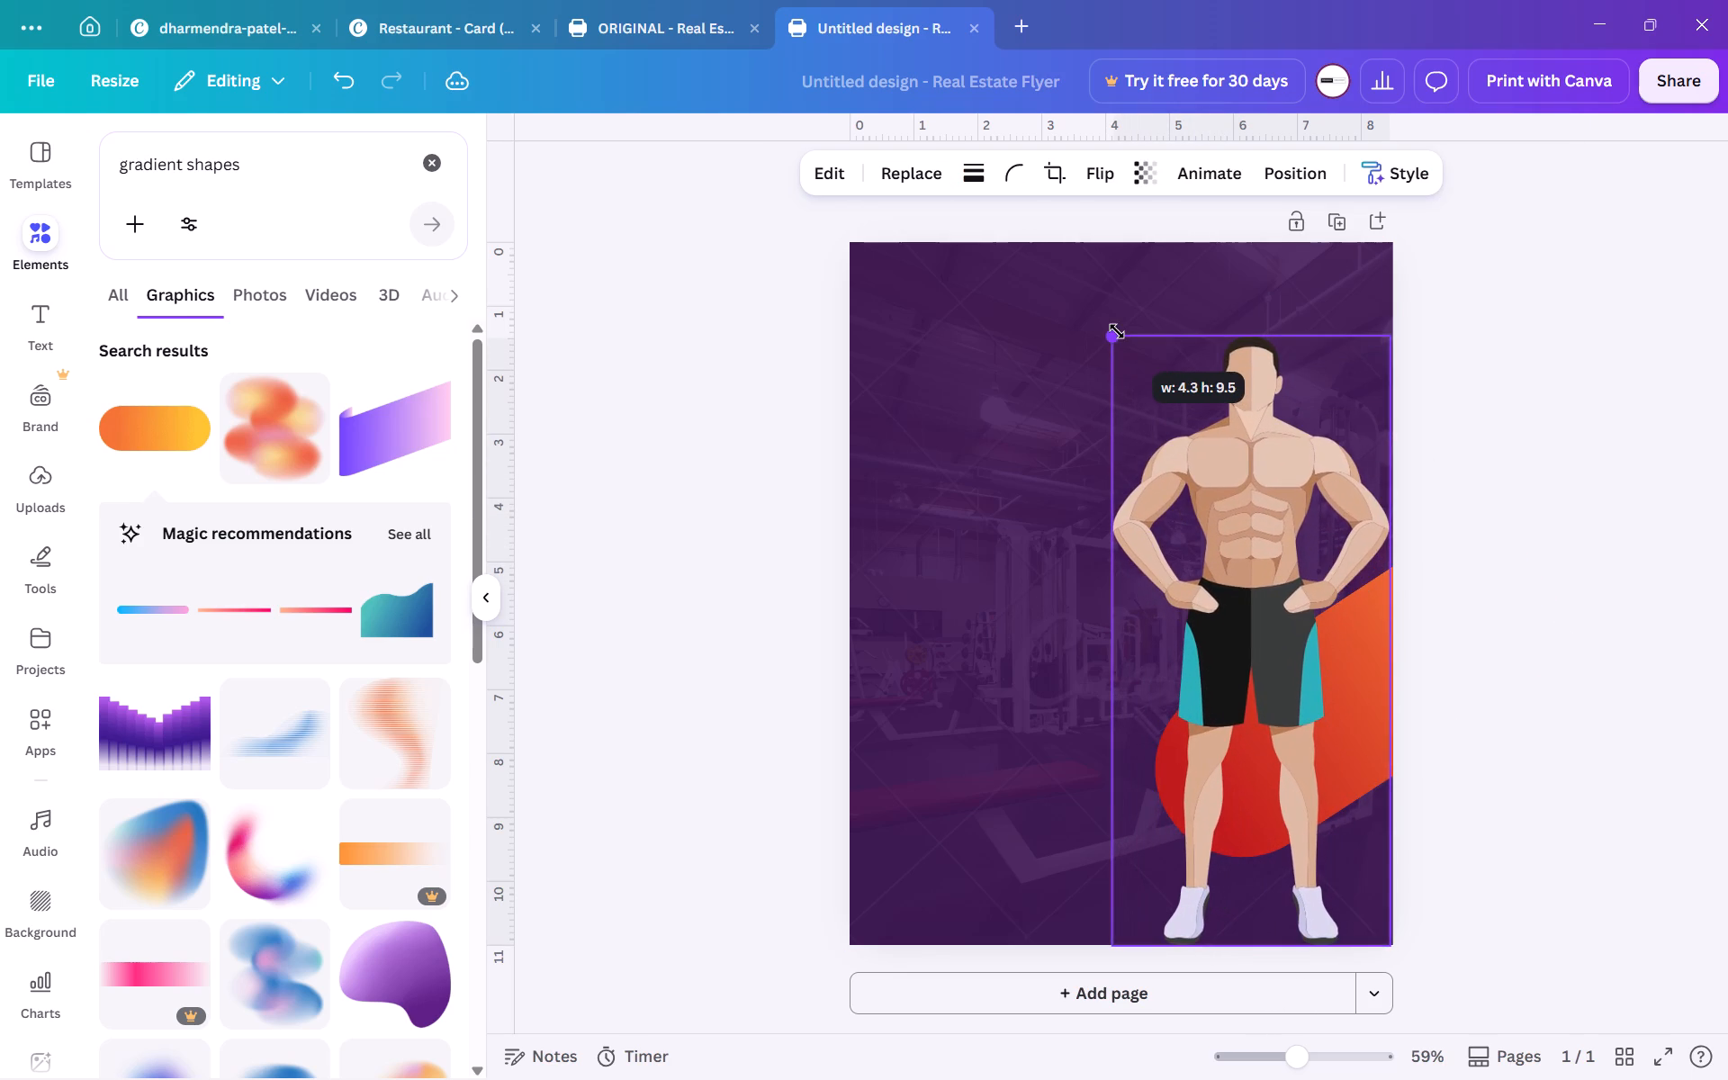
pyautogui.moveTo(1117, 331); pyautogui.dragTo(1179, 381)
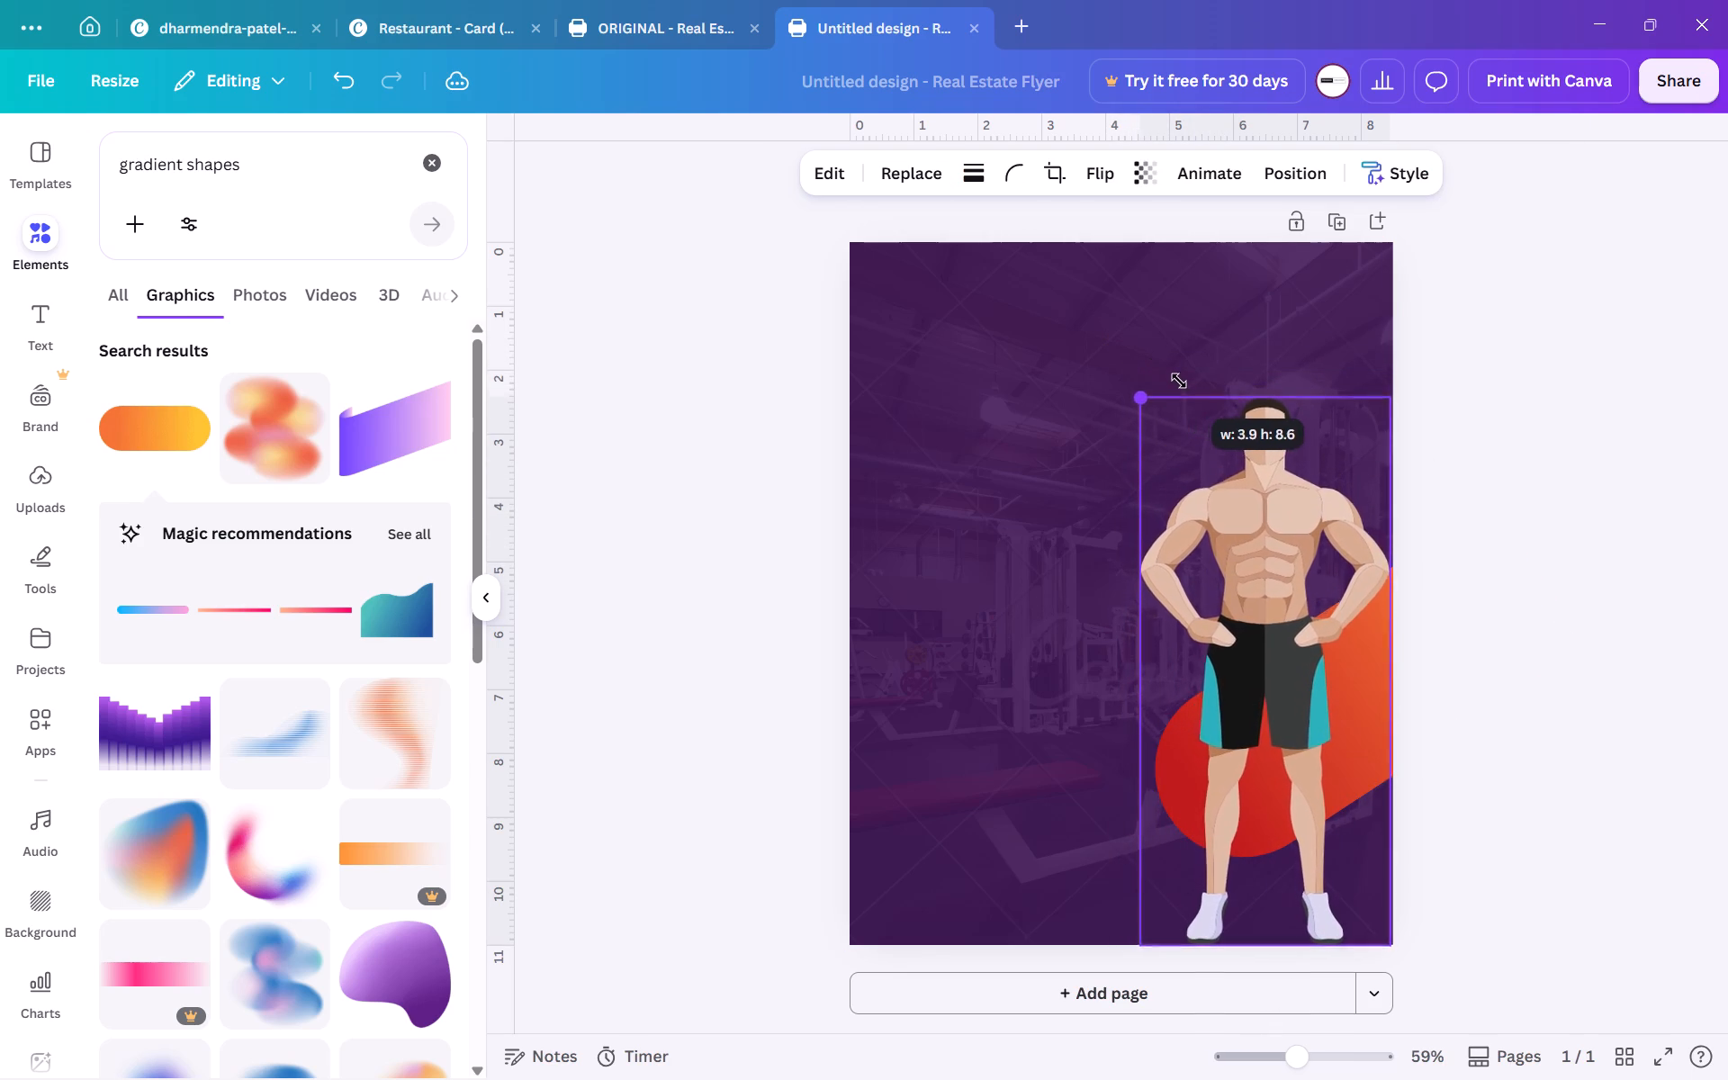
pyautogui.moveTo(1179, 381); pyautogui.dragTo(1203, 400)
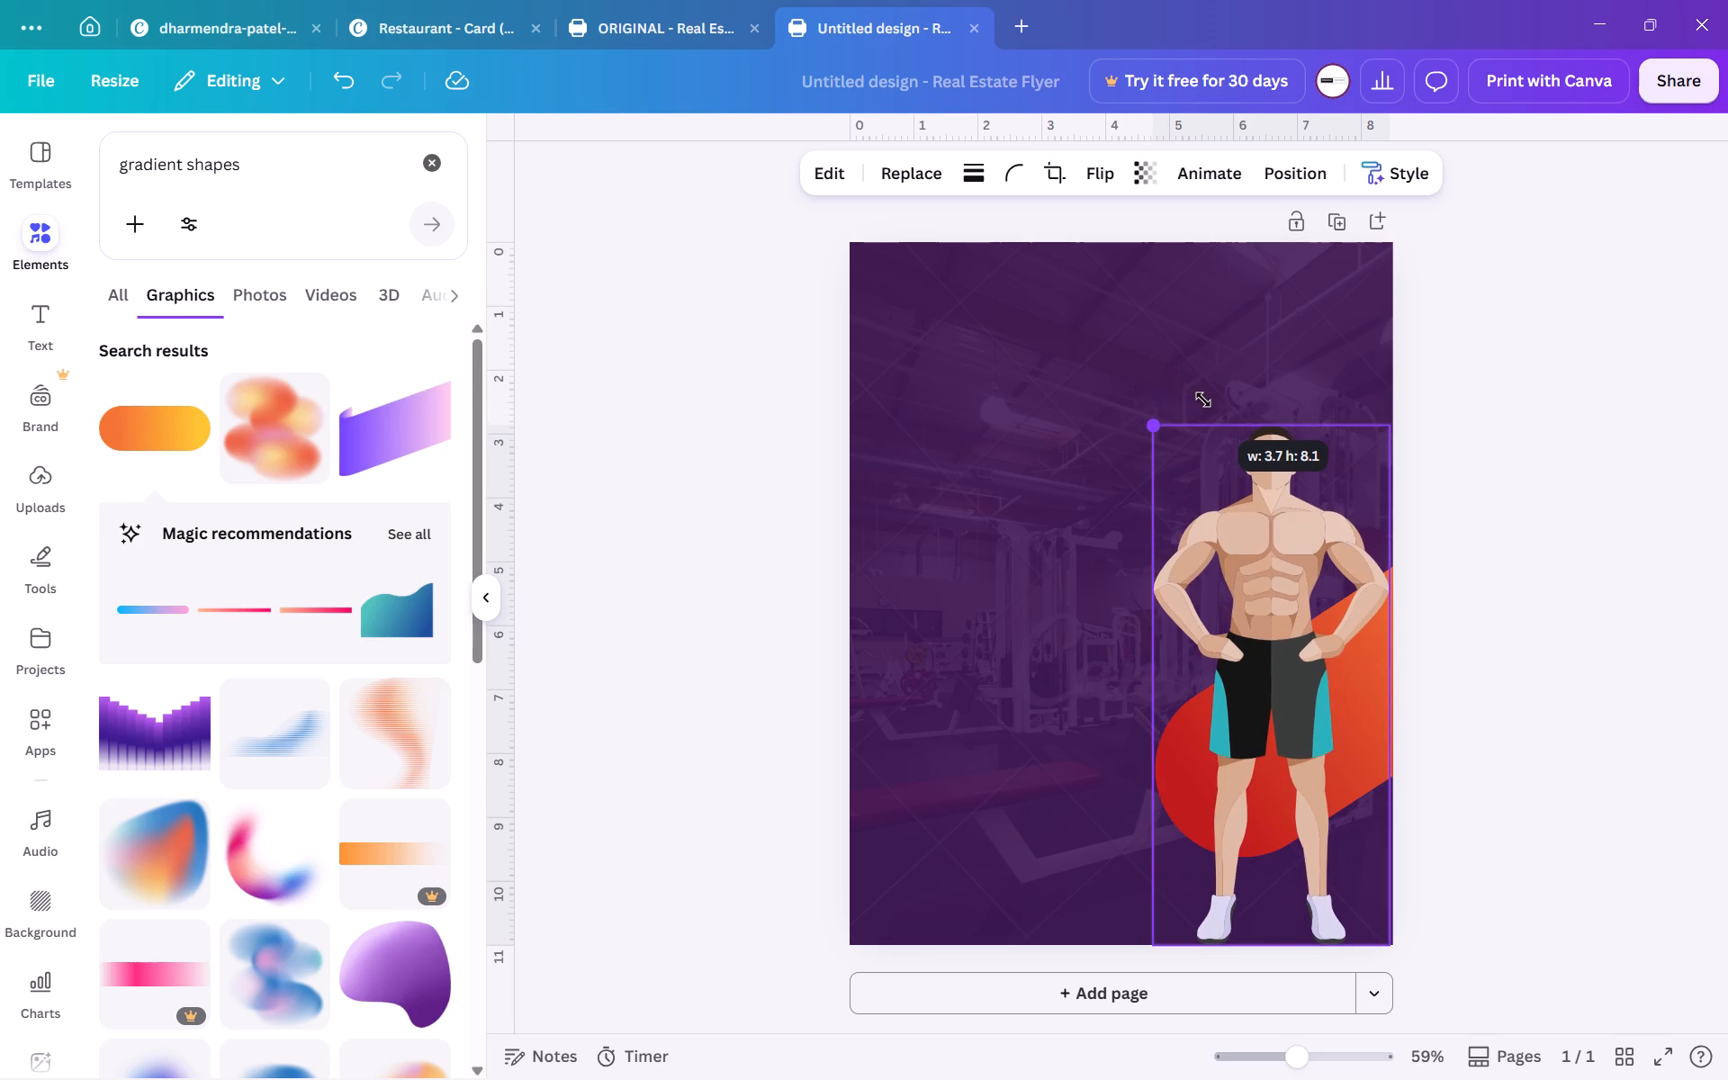
pyautogui.moveTo(1203, 400); pyautogui.dragTo(1207, 406)
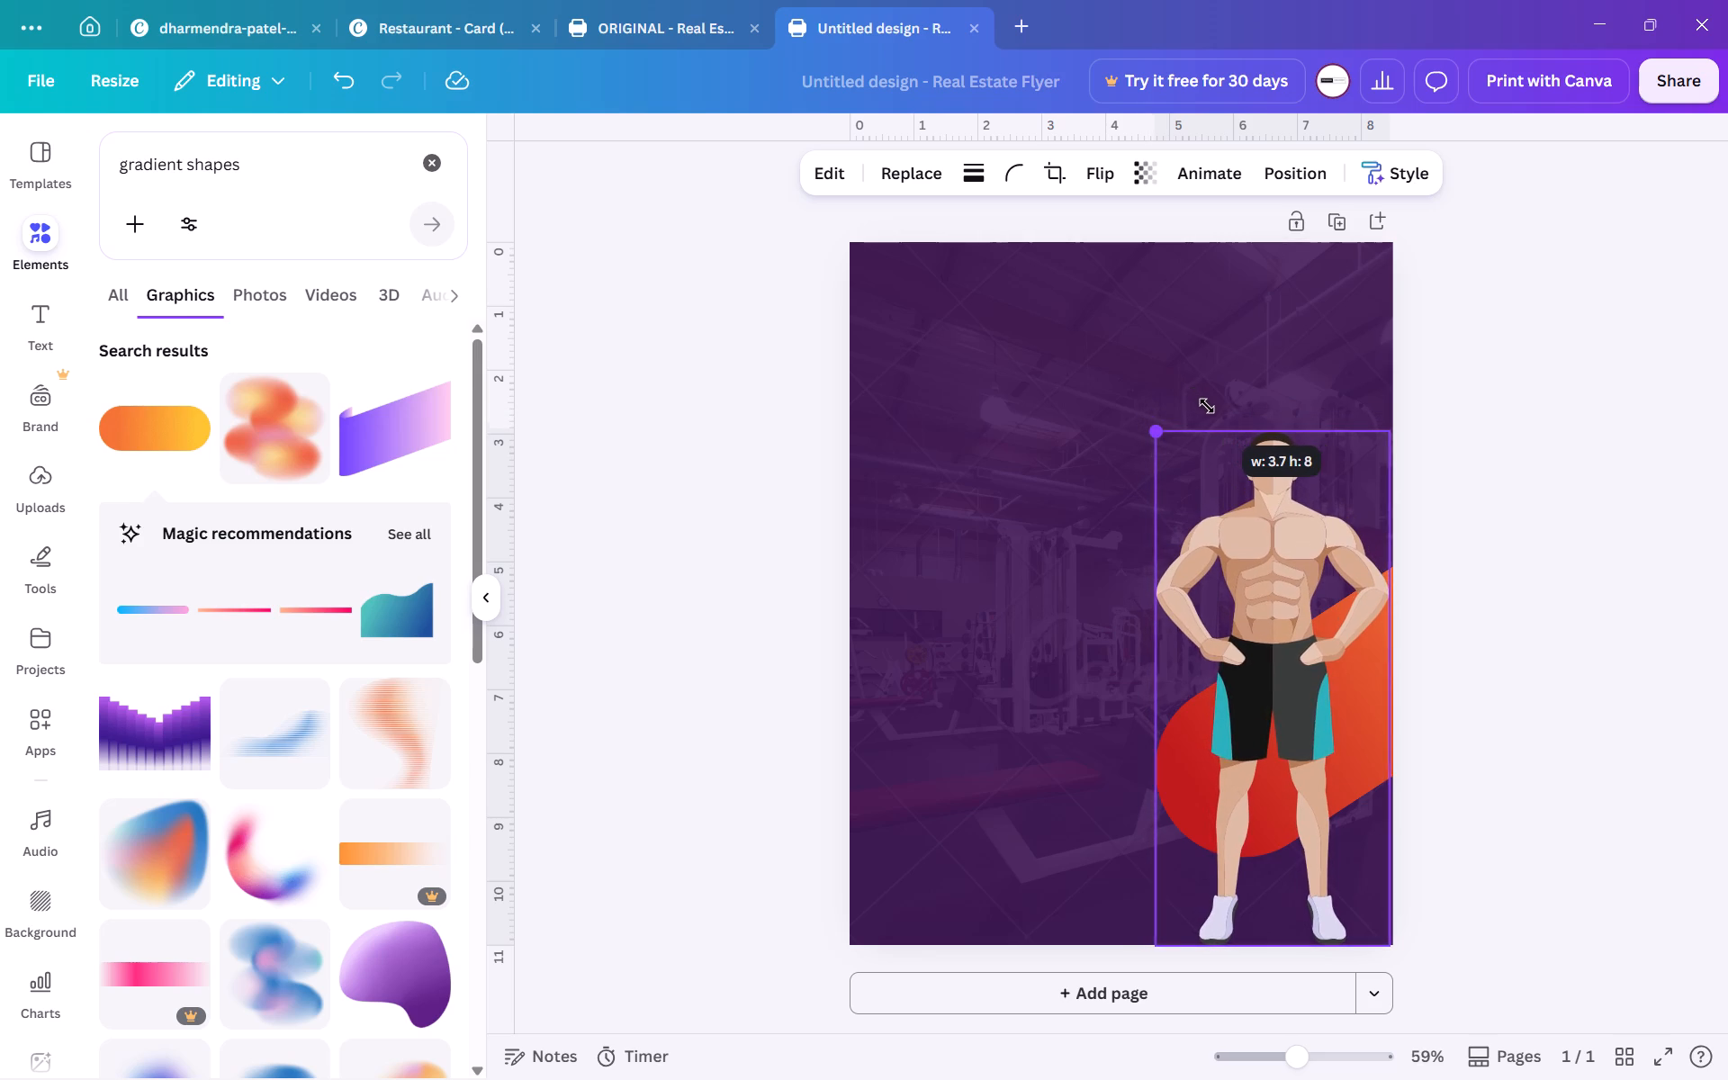
pyautogui.moveTo(1207, 406); pyautogui.dragTo(1215, 412)
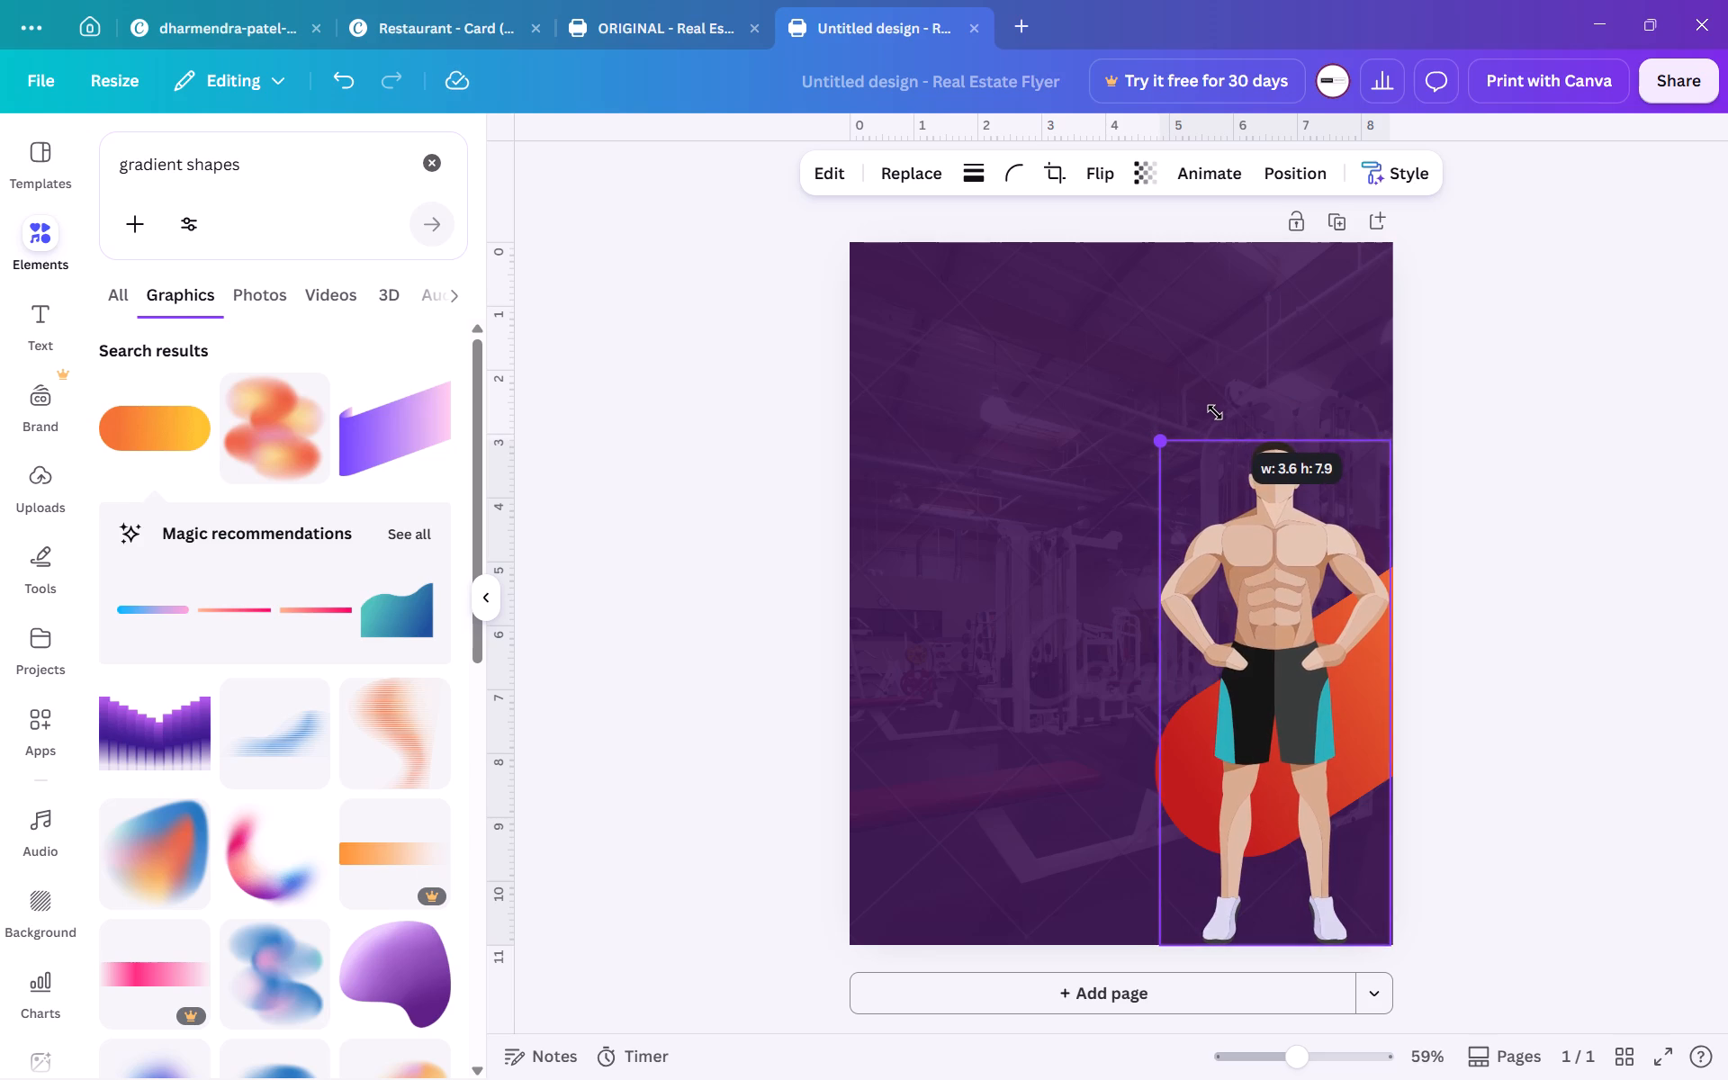
pyautogui.moveTo(1215, 412); pyautogui.dragTo(1210, 409)
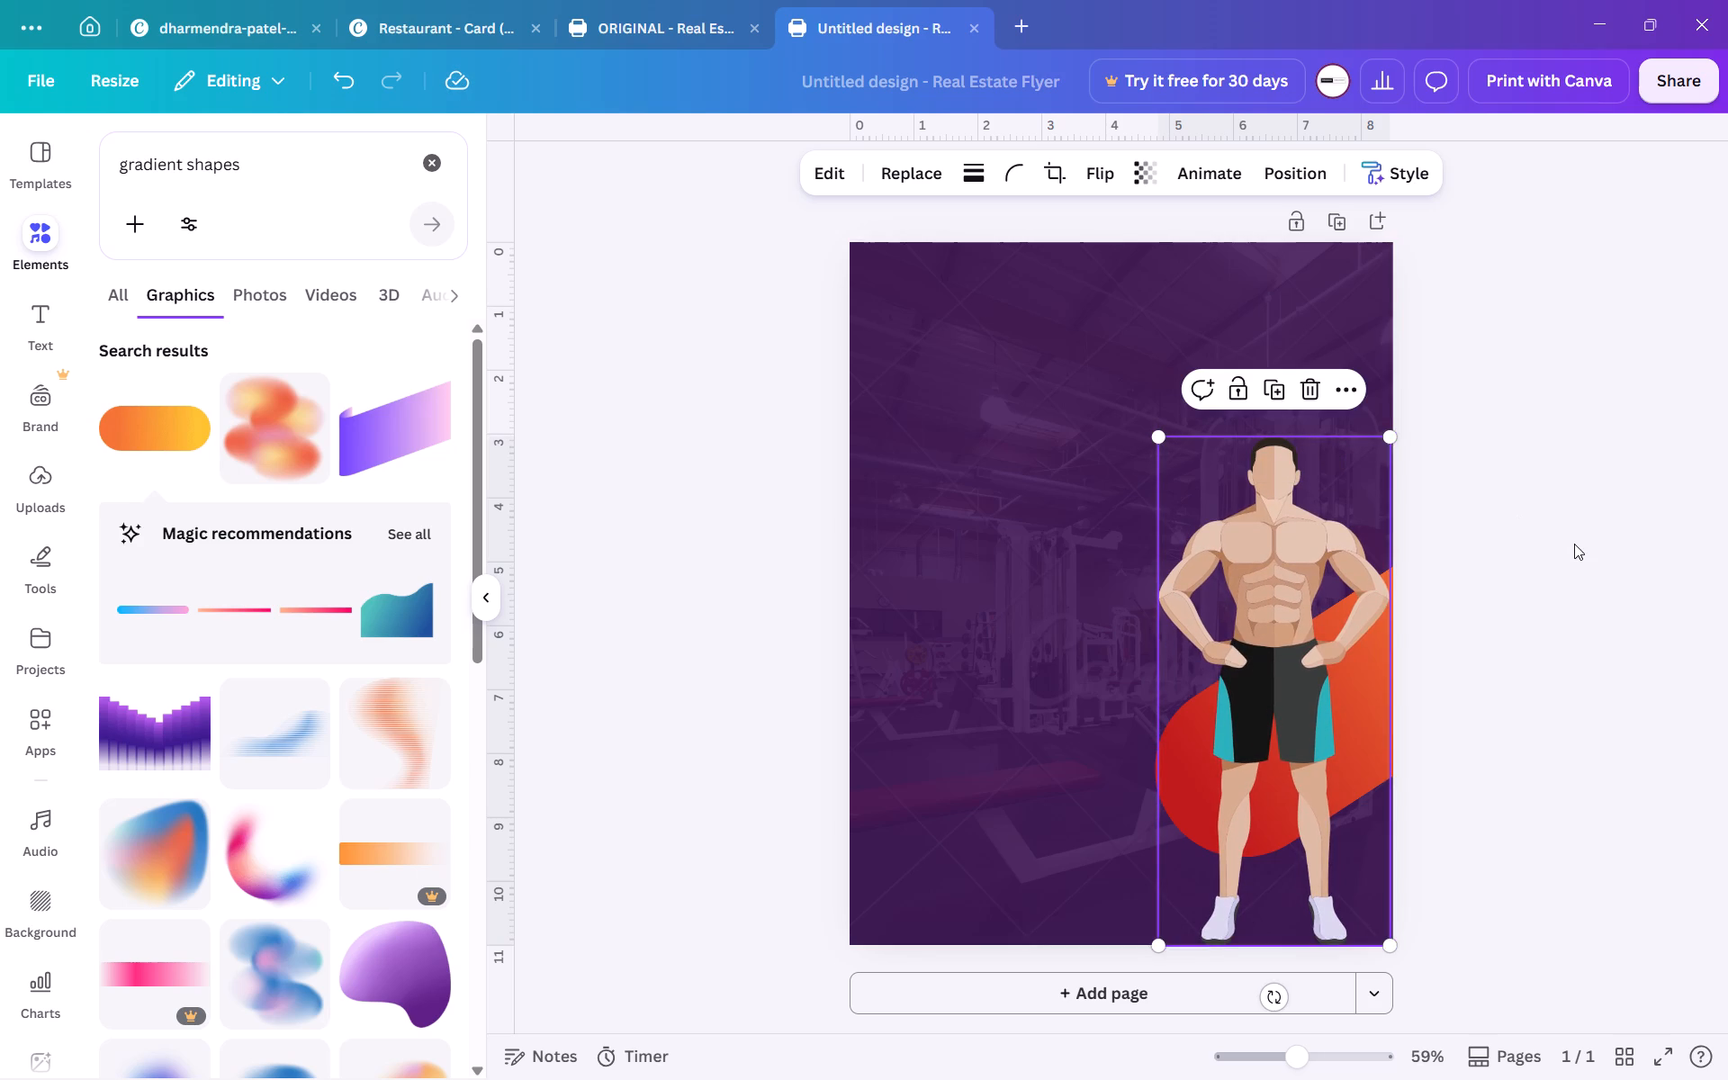
pyautogui.click(1574, 544)
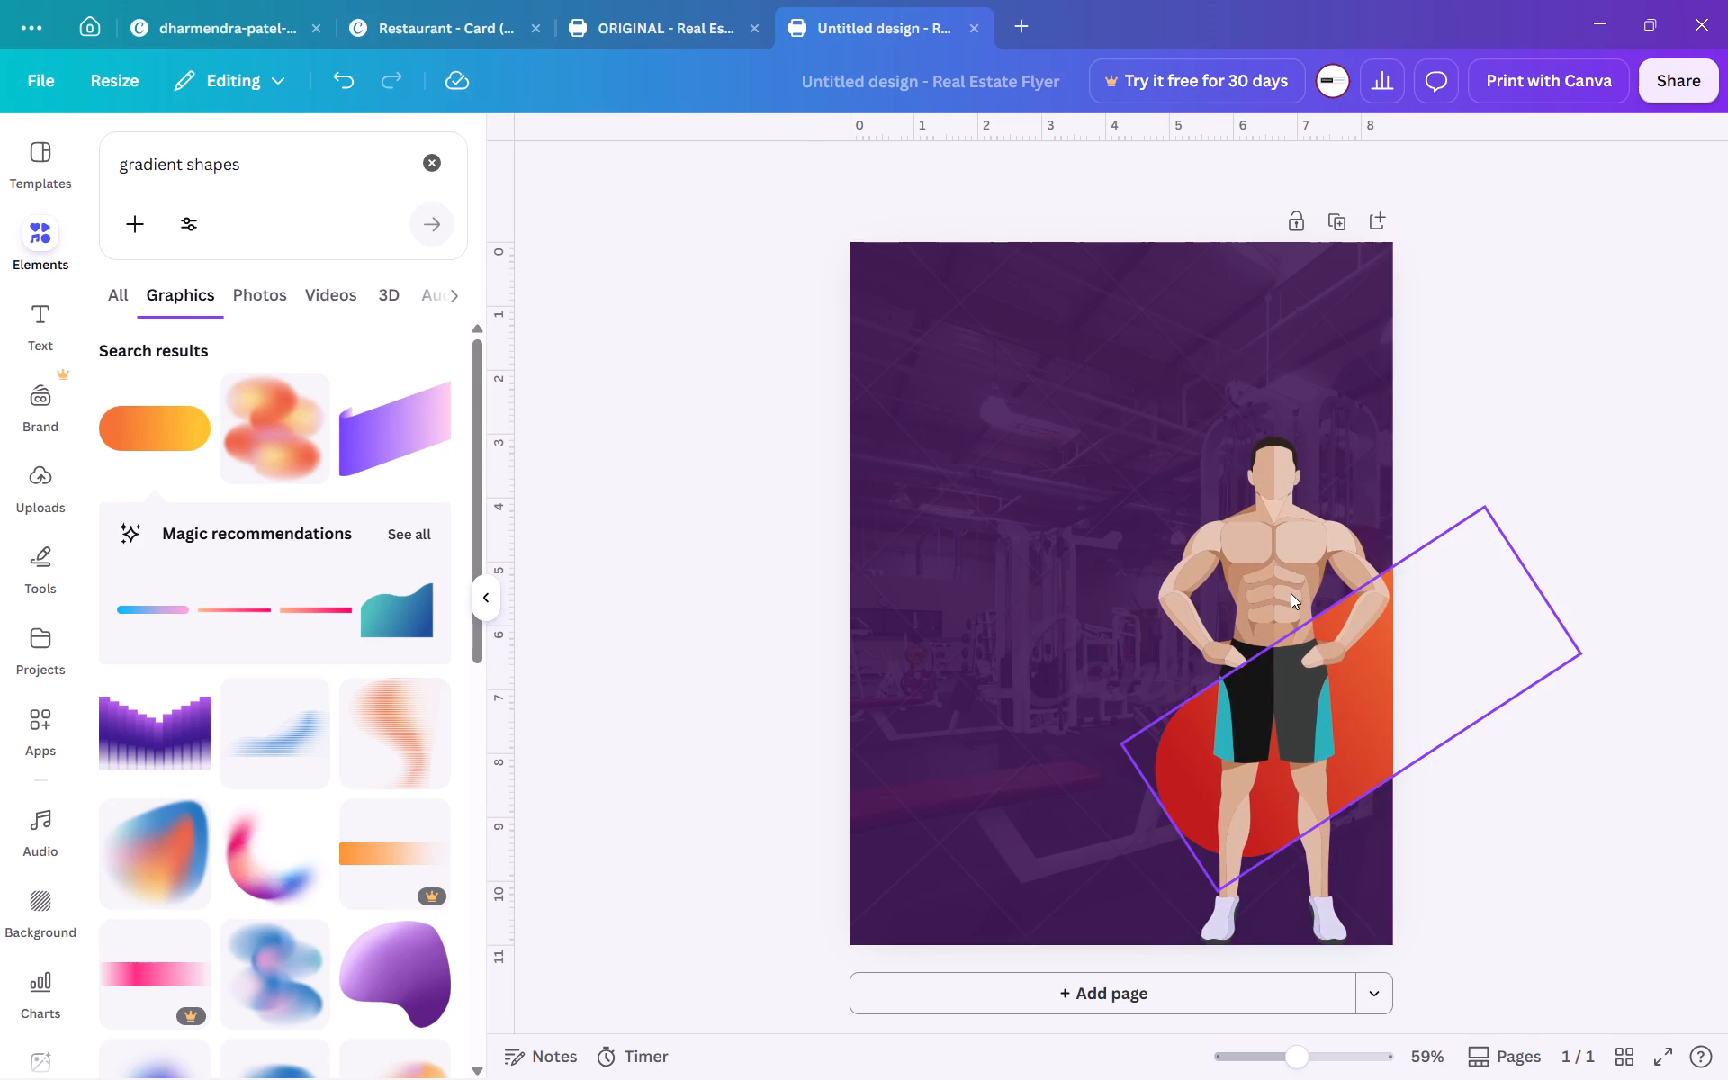
# Lower the bodybuilder over the pill so his lower legs run off the page's bottom edge.
pyautogui.moveTo(1290, 593); pyautogui.dragTo(1314, 716)
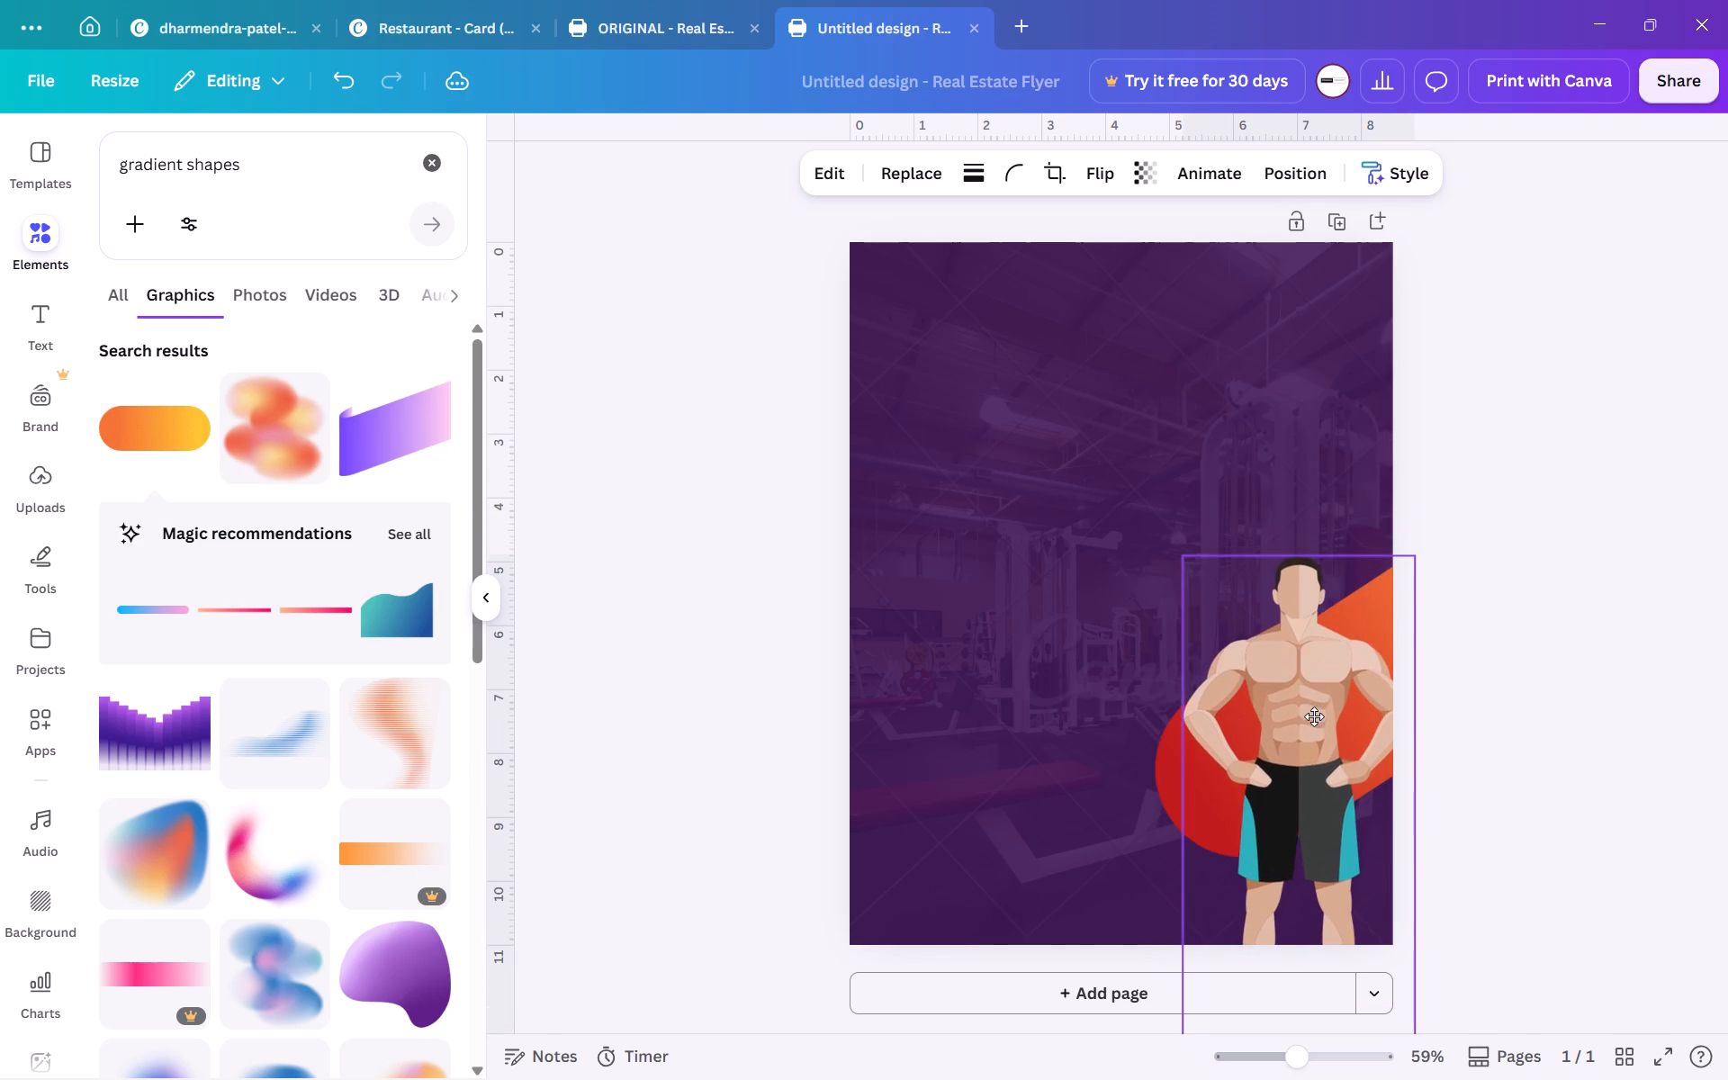
pyautogui.moveTo(1314, 716); pyautogui.dragTo(1314, 770)
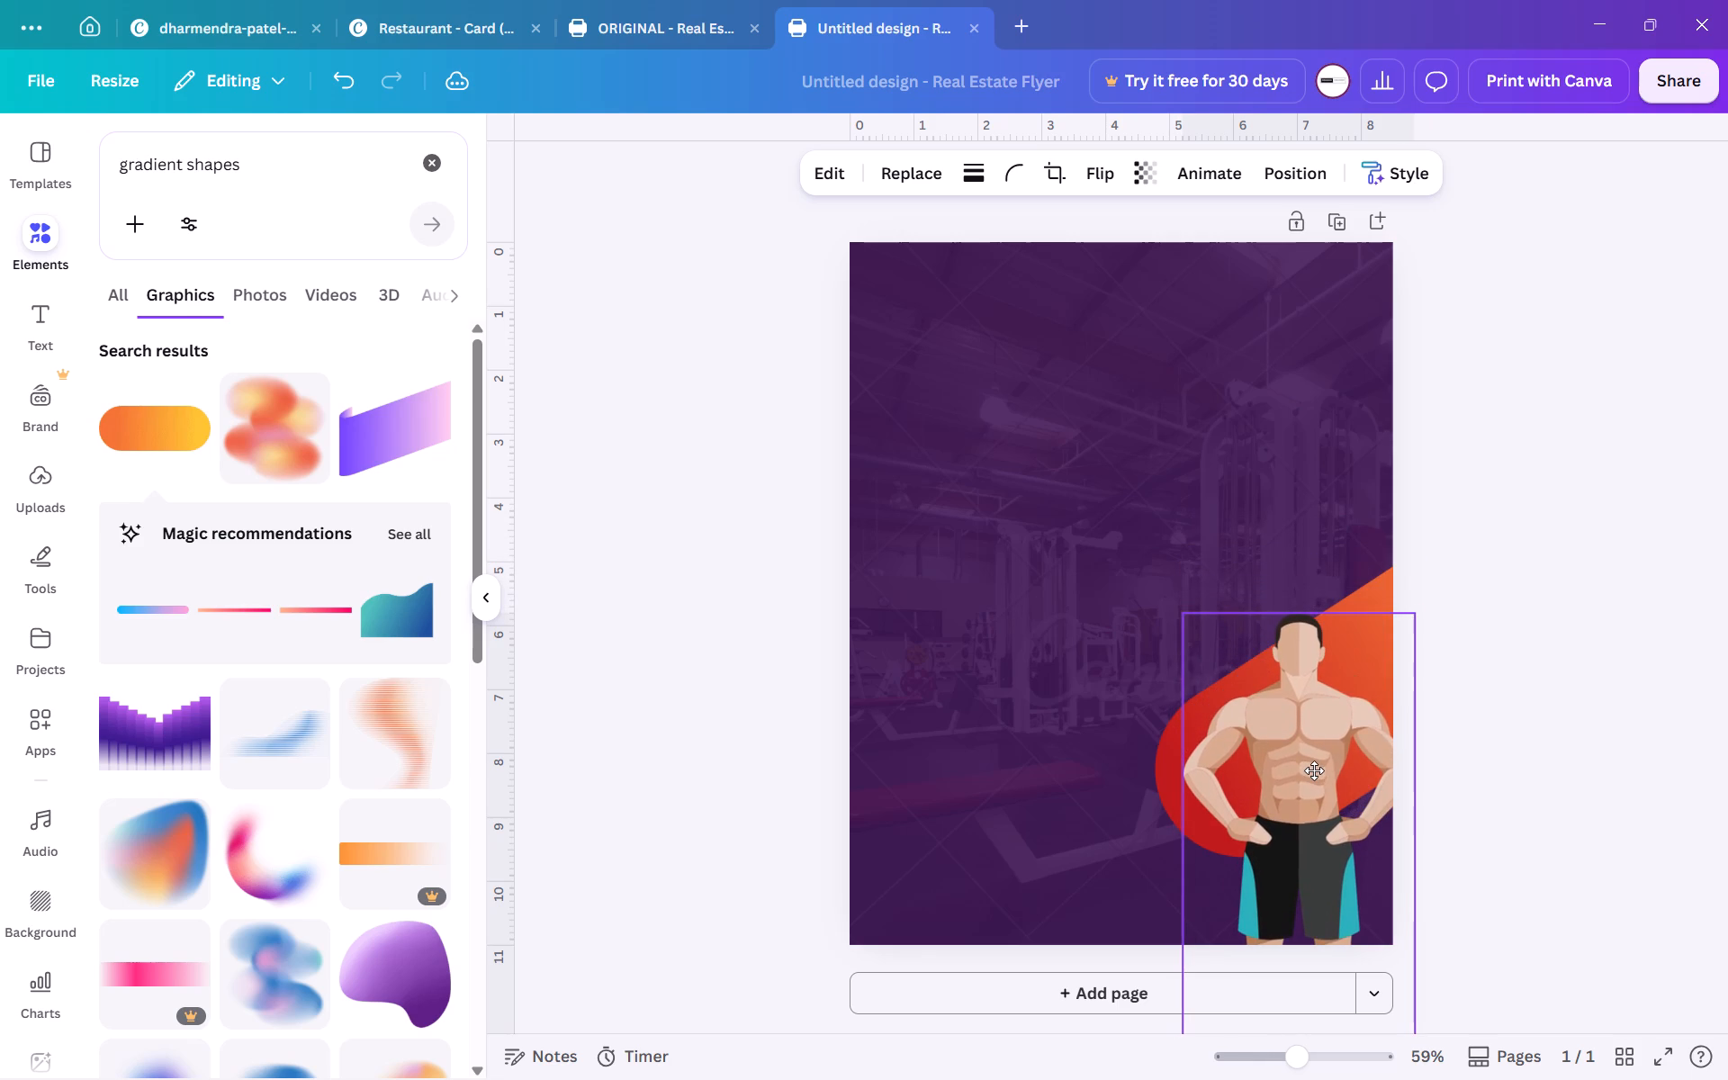
pyautogui.moveTo(1314, 770); pyautogui.dragTo(1309, 688)
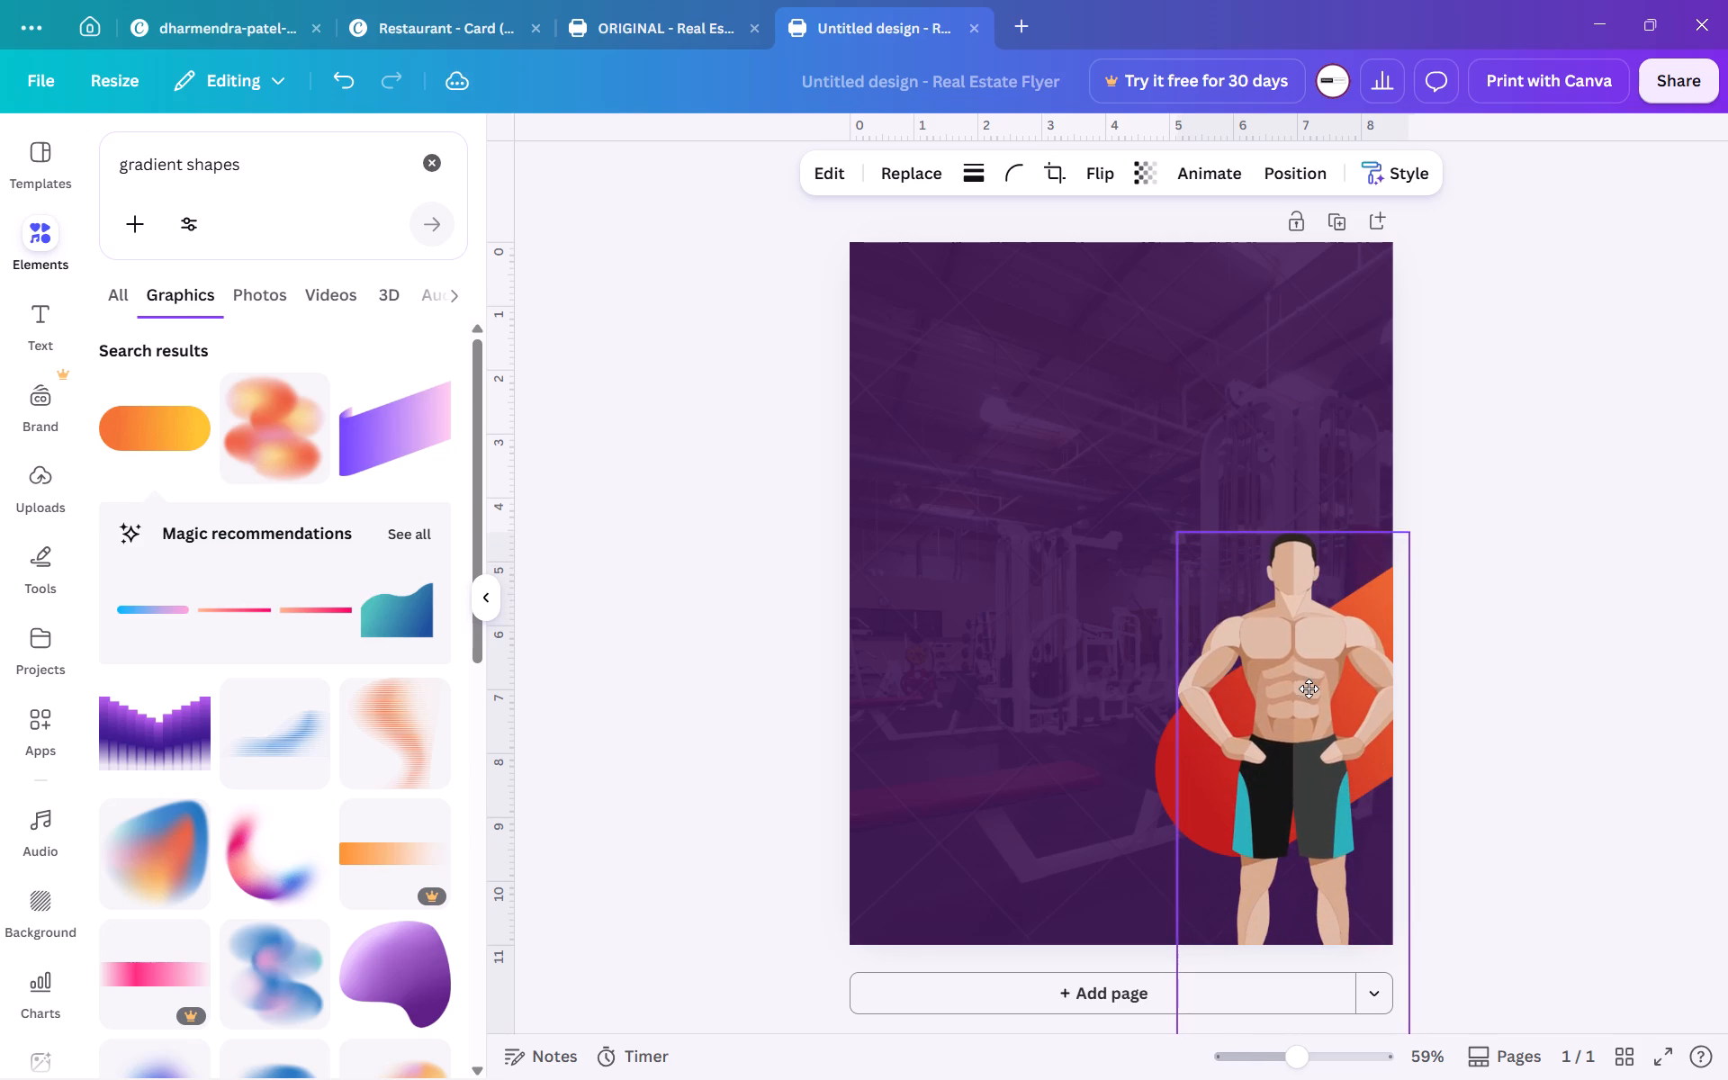
pyautogui.moveTo(1309, 688); pyautogui.dragTo(1313, 710)
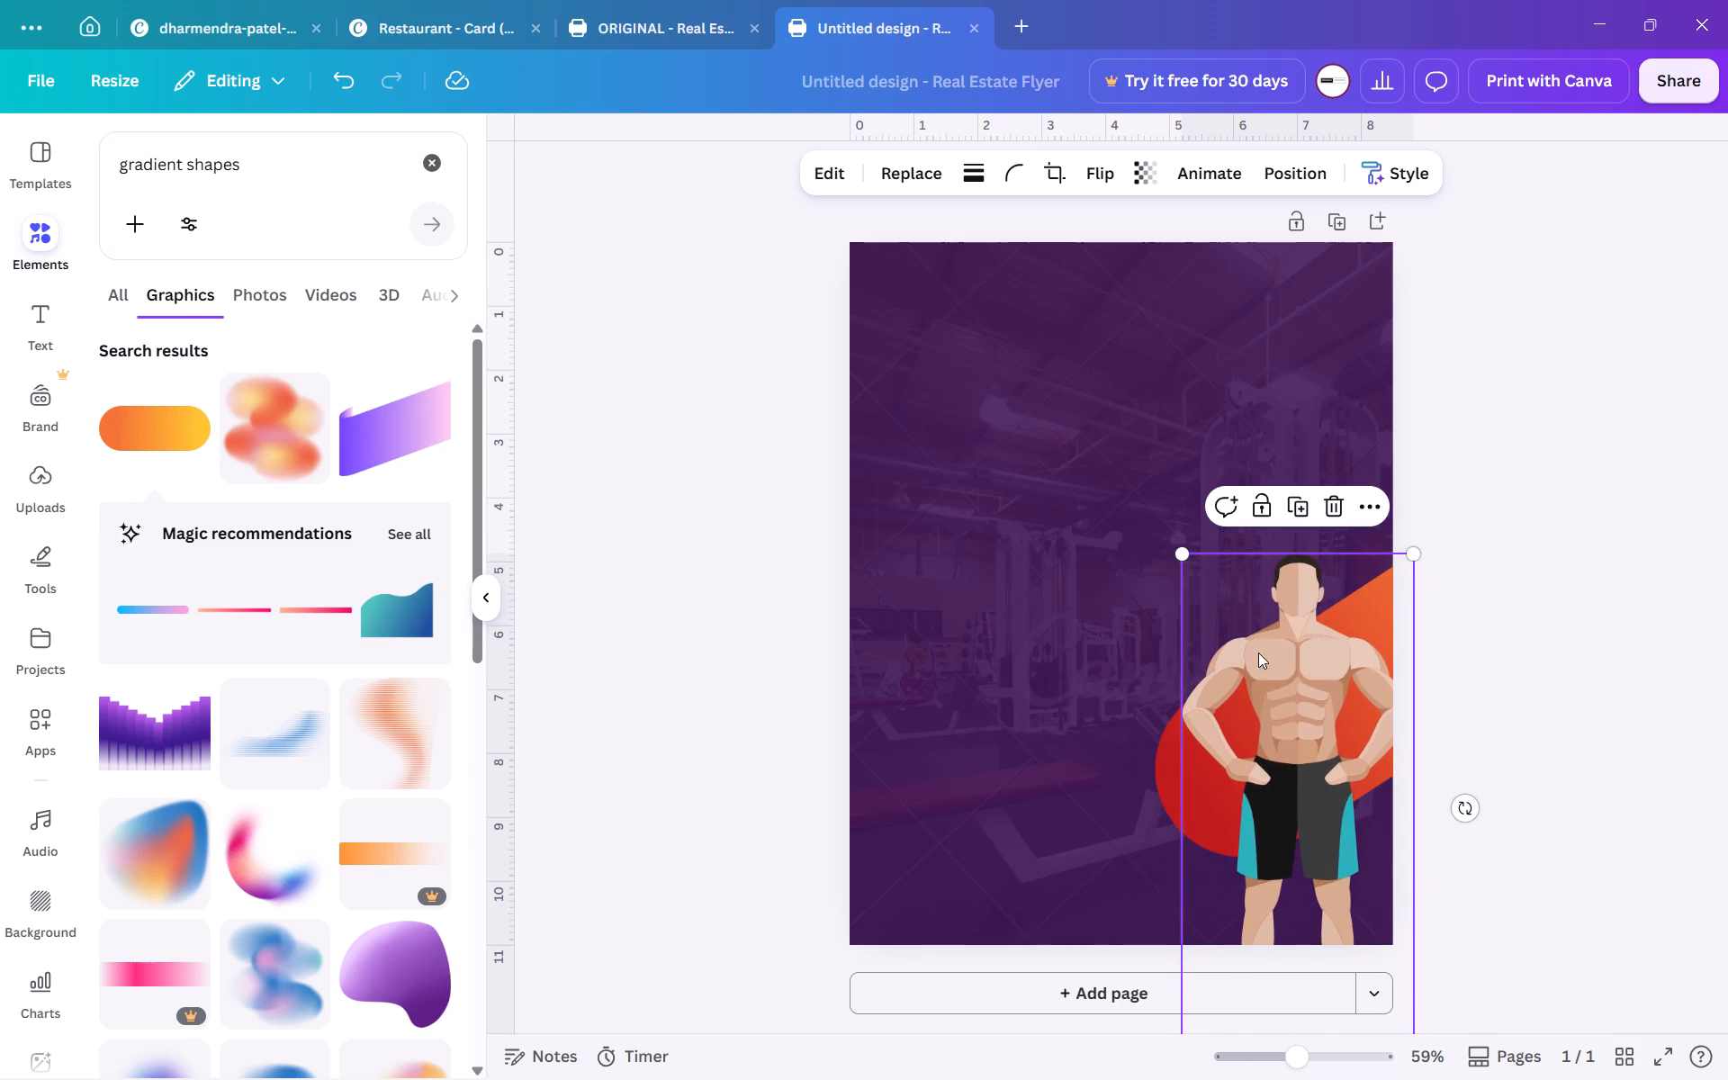
# Enlarge the bodybuilder further and align his right side with the page's right edge, keeping his lower legs cropped.
pyautogui.moveTo(1183, 559); pyautogui.dragTo(1172, 466)
pyautogui.moveTo(1213, 571); pyautogui.dragTo(1194, 566)
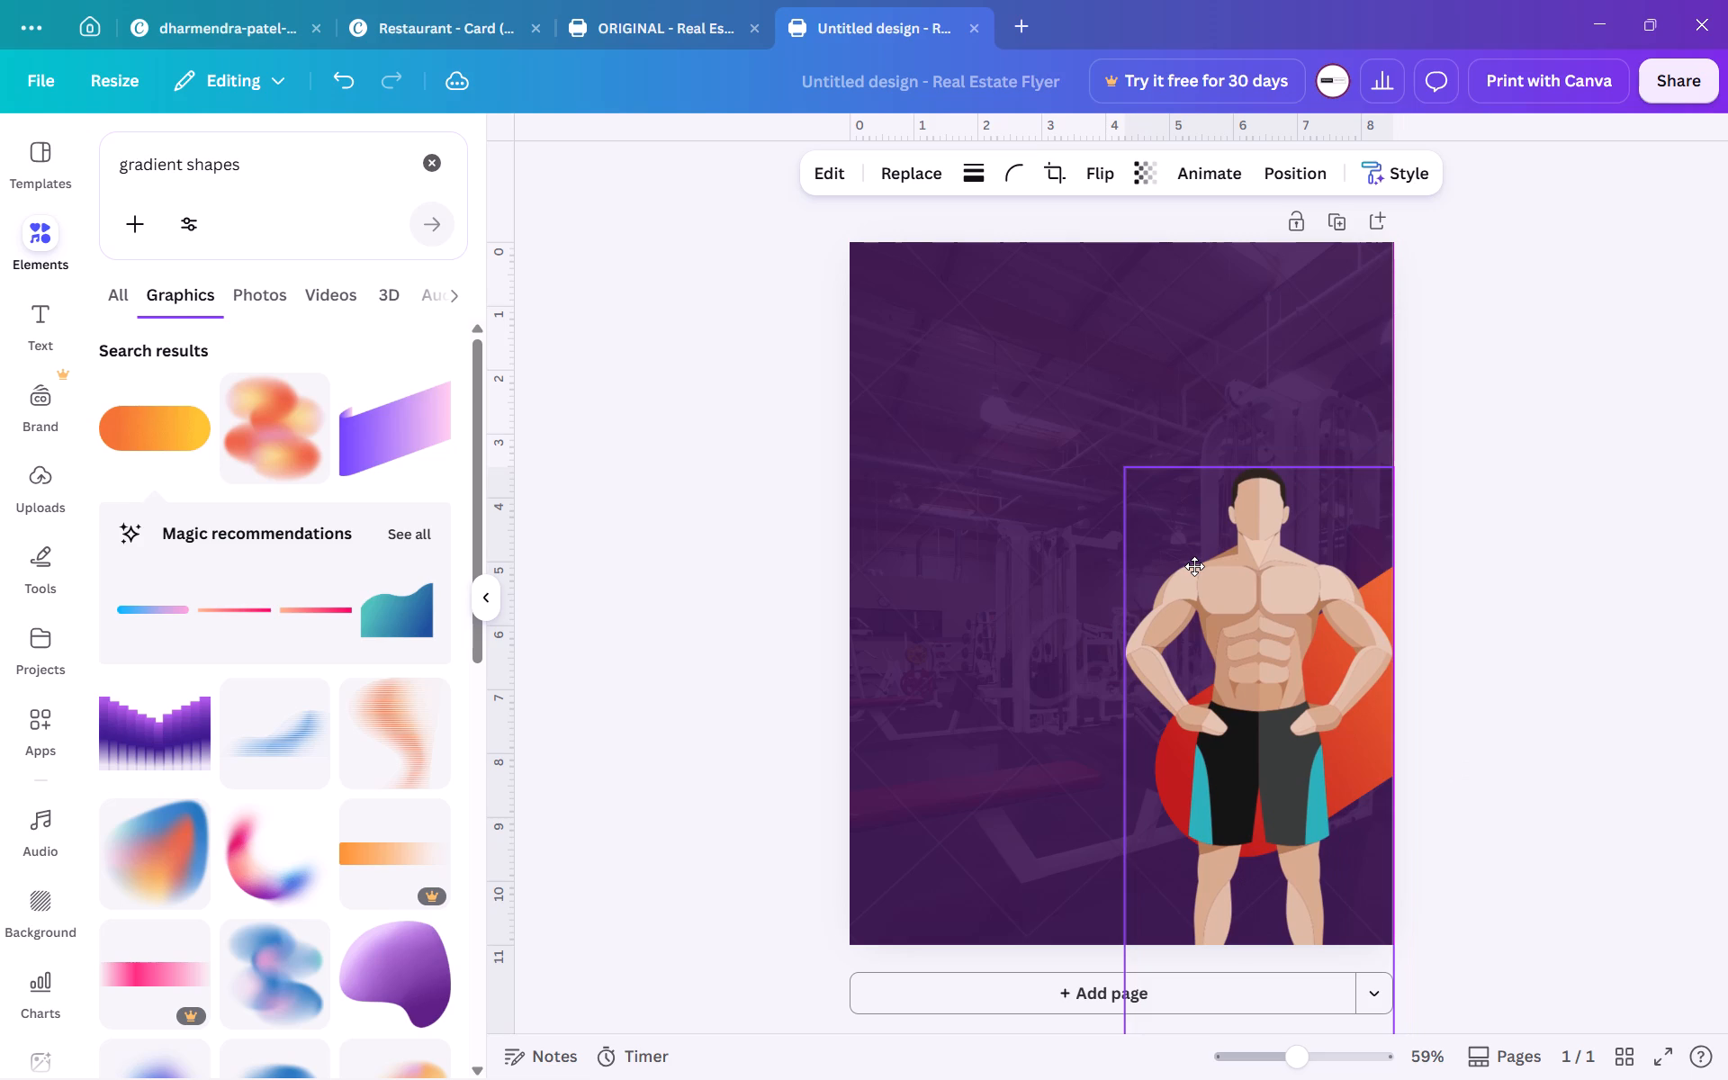
pyautogui.moveTo(1194, 566); pyautogui.dragTo(1195, 567)
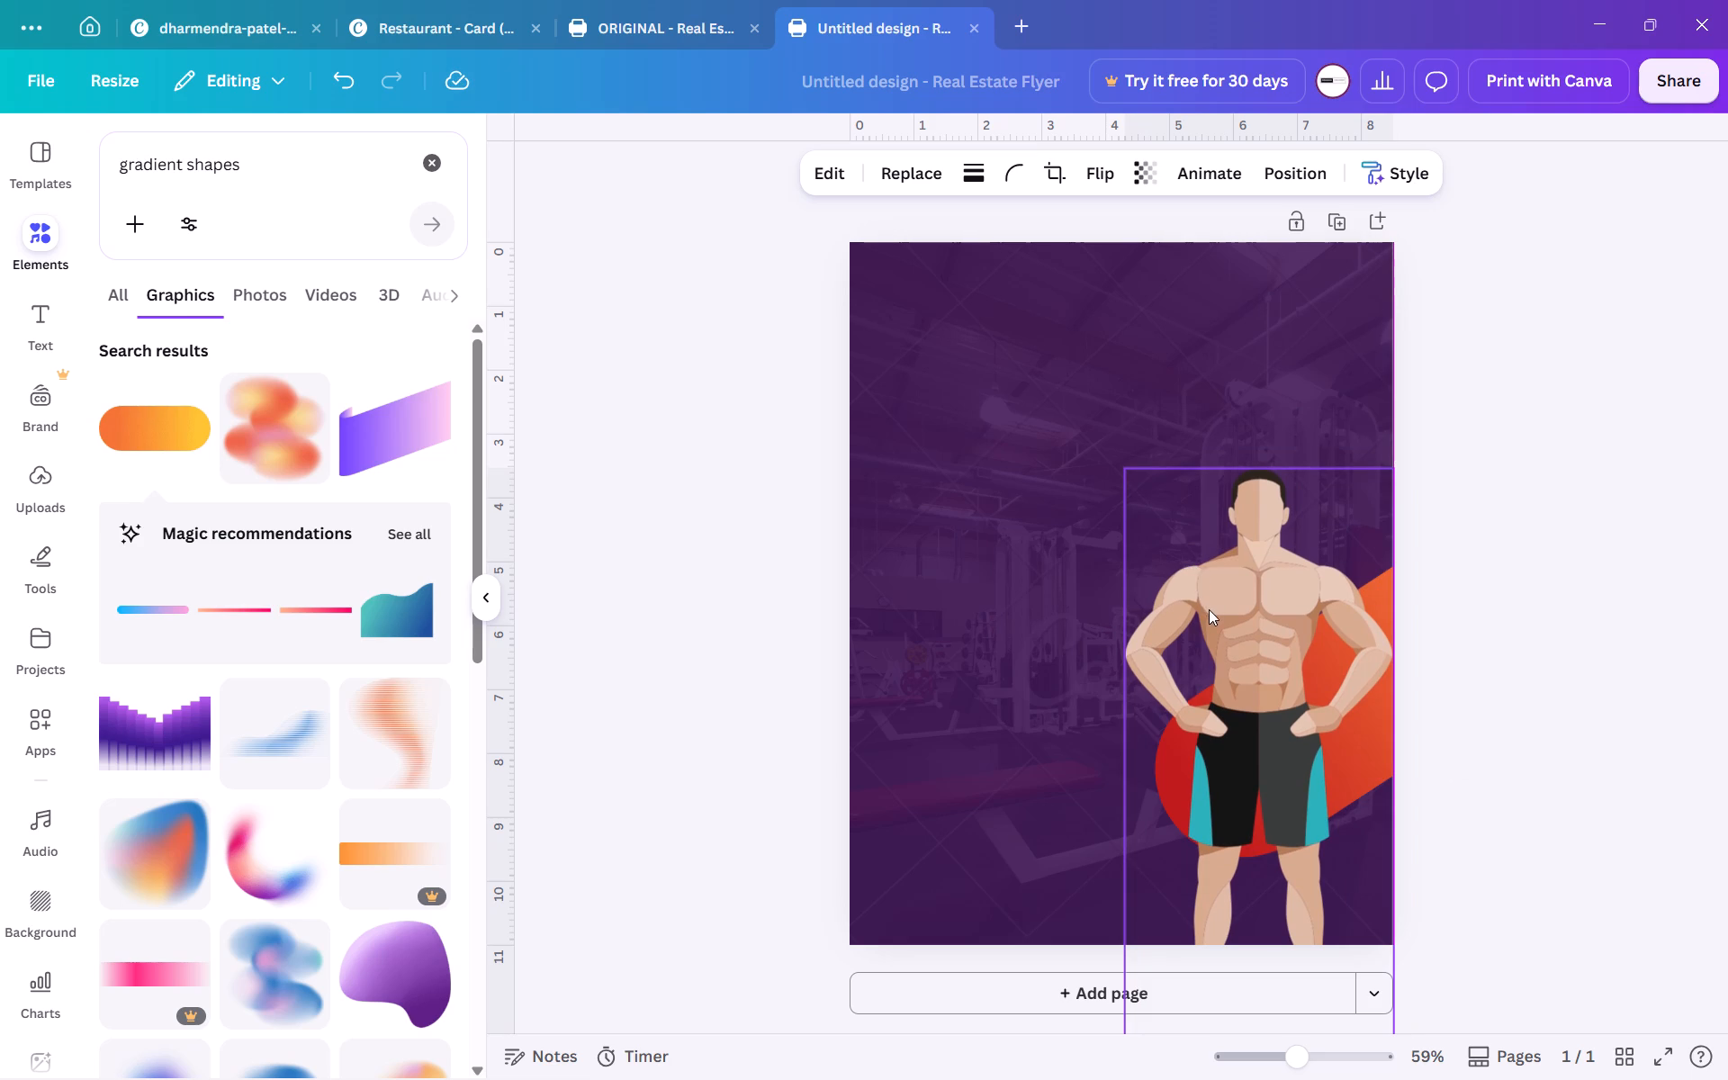
pyautogui.click(1116, 767)
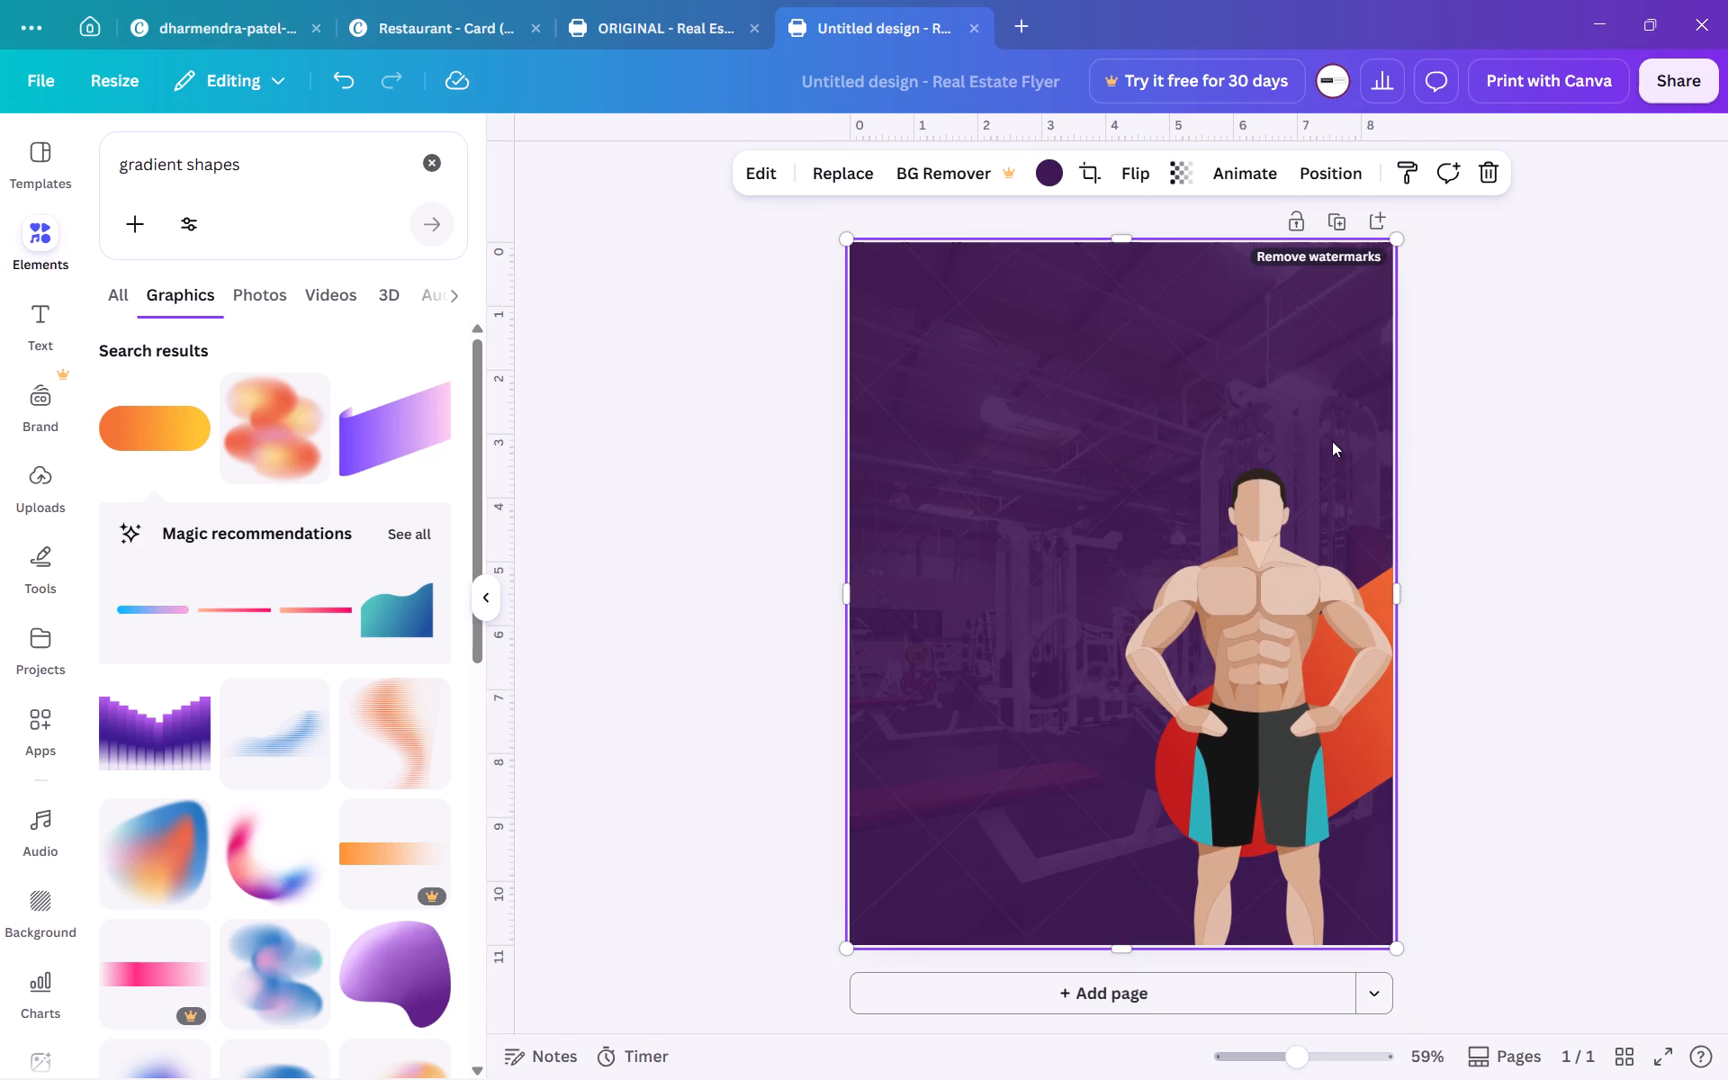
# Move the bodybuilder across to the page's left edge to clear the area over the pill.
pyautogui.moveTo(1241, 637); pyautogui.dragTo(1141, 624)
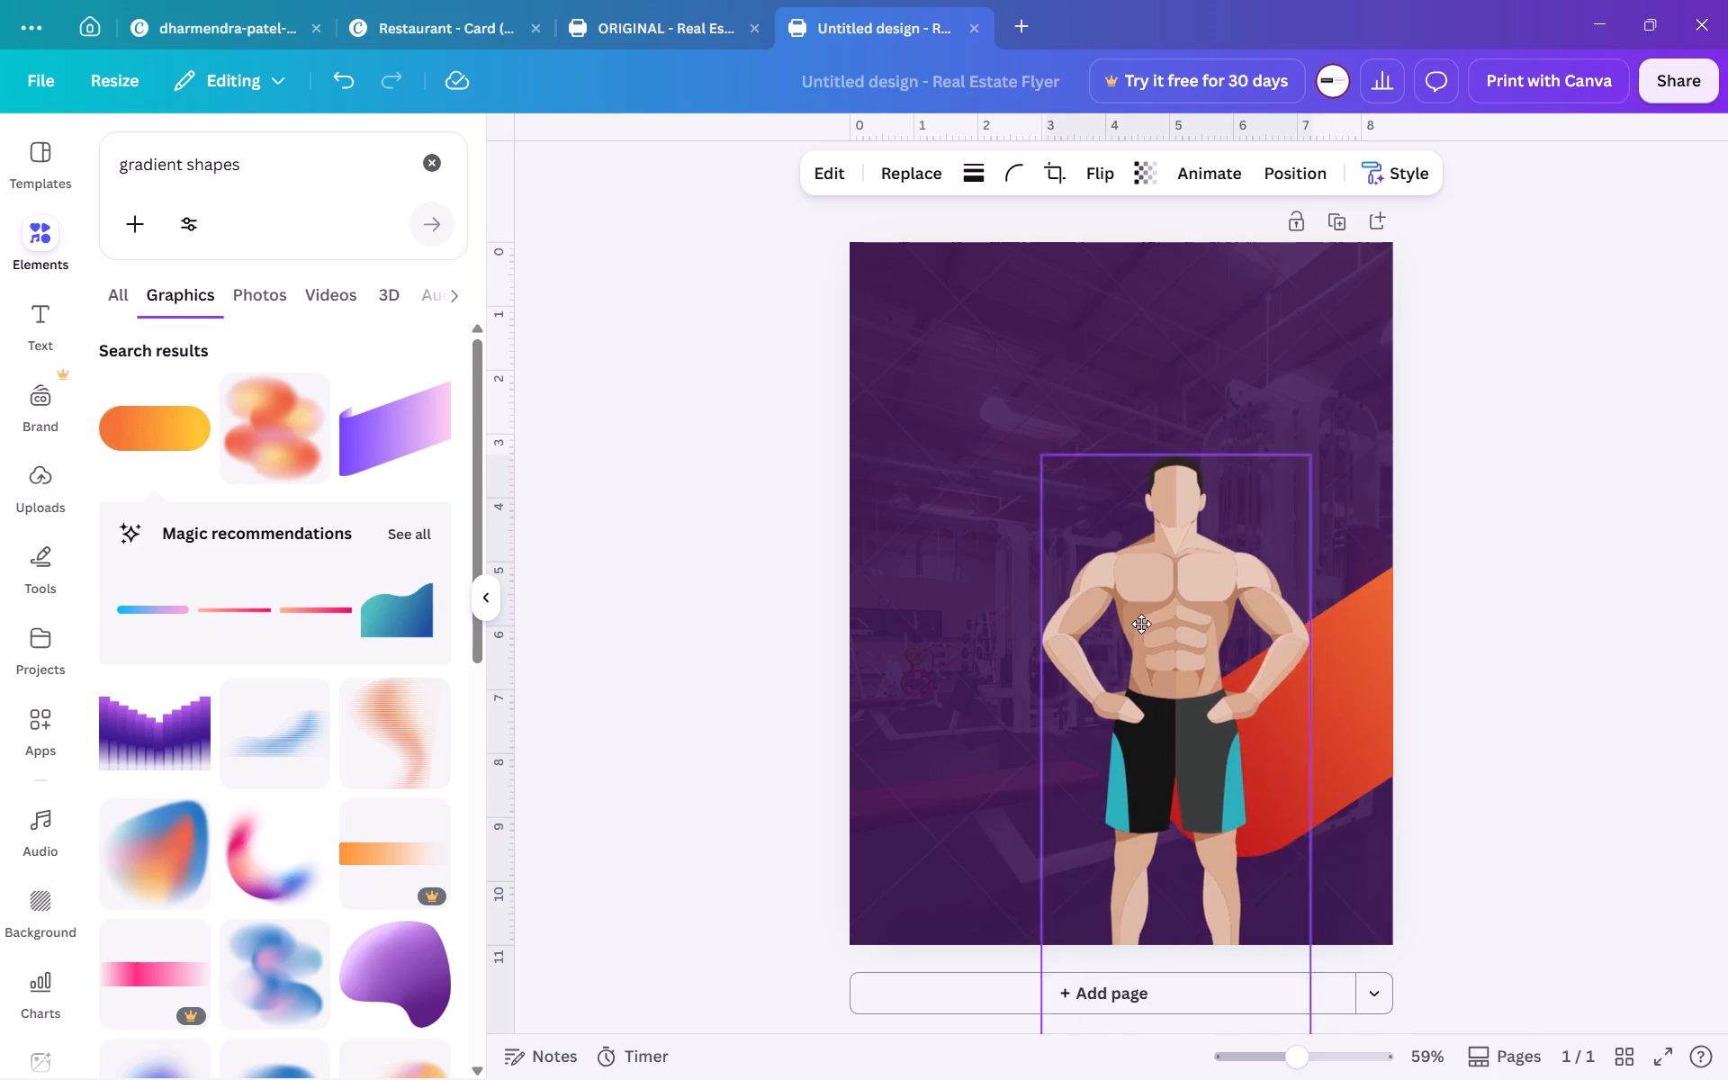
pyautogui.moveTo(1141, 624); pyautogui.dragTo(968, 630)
# Shift the red-orange pill further left into the page, keeping its height, so its dark red end nears the centre.
pyautogui.click(1244, 714)
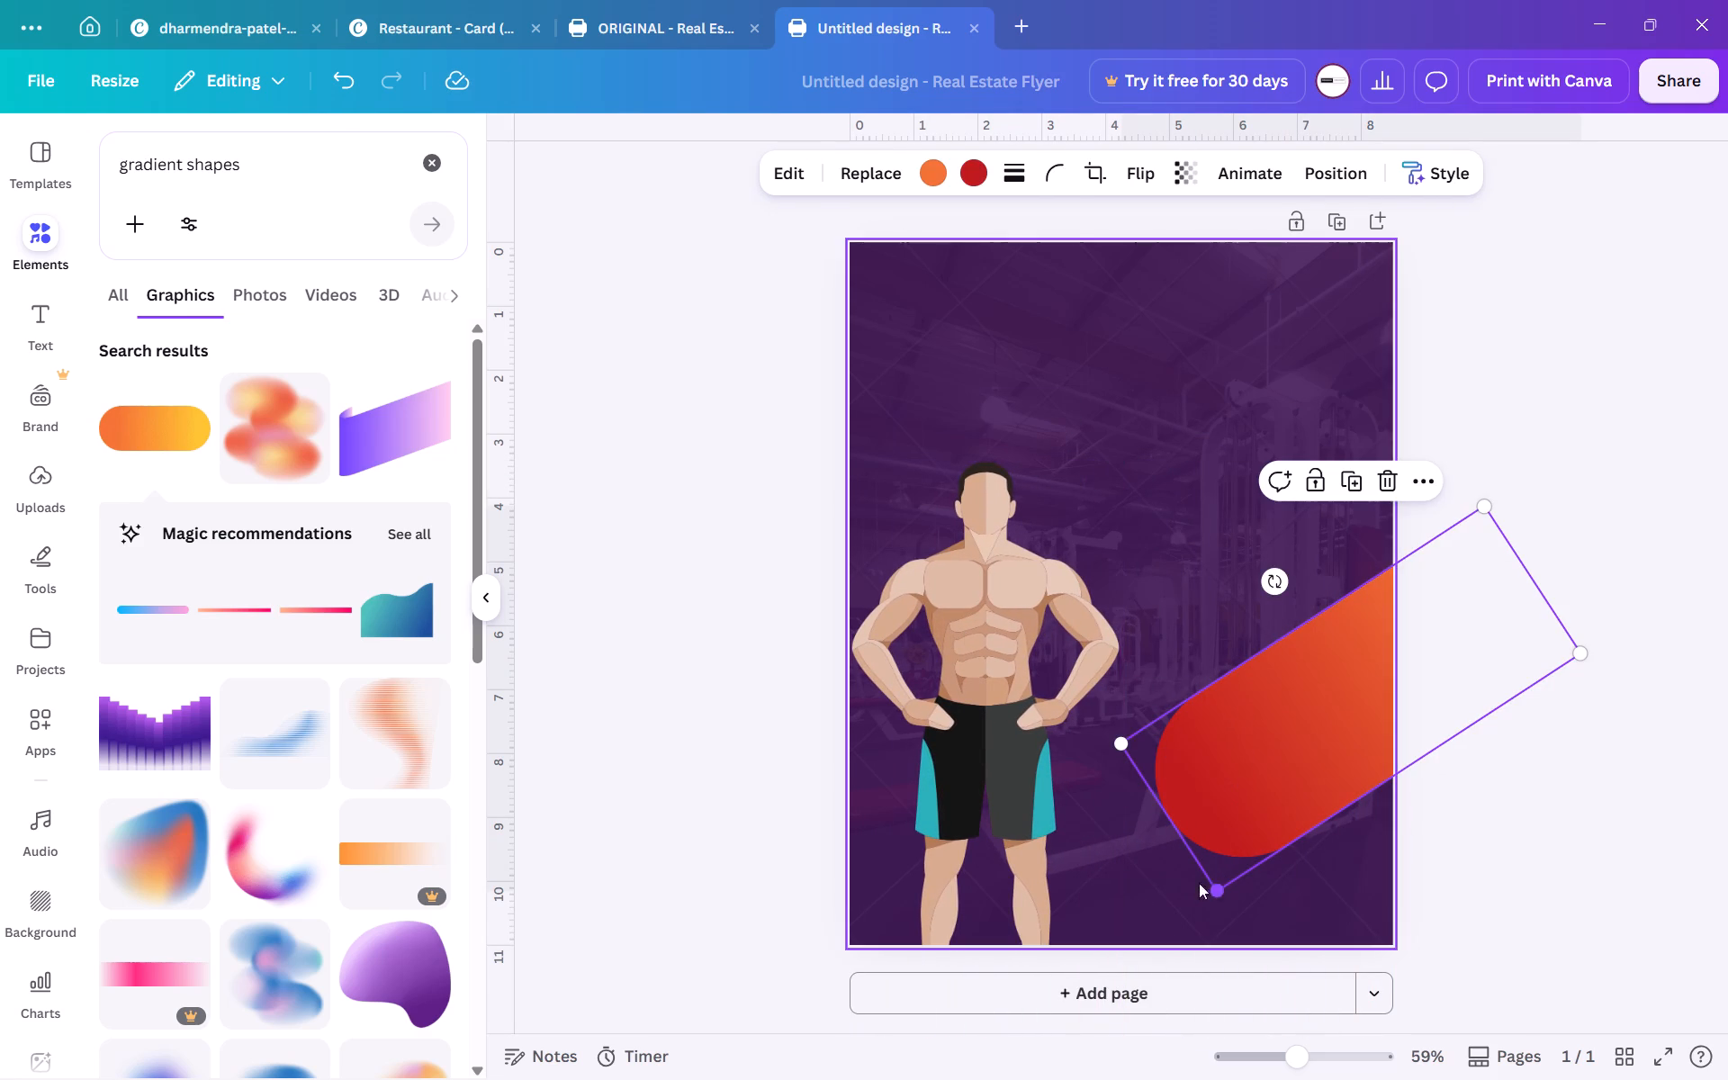
pyautogui.click(1242, 690)
pyautogui.moveTo(1242, 690); pyautogui.dragTo(1234, 672)
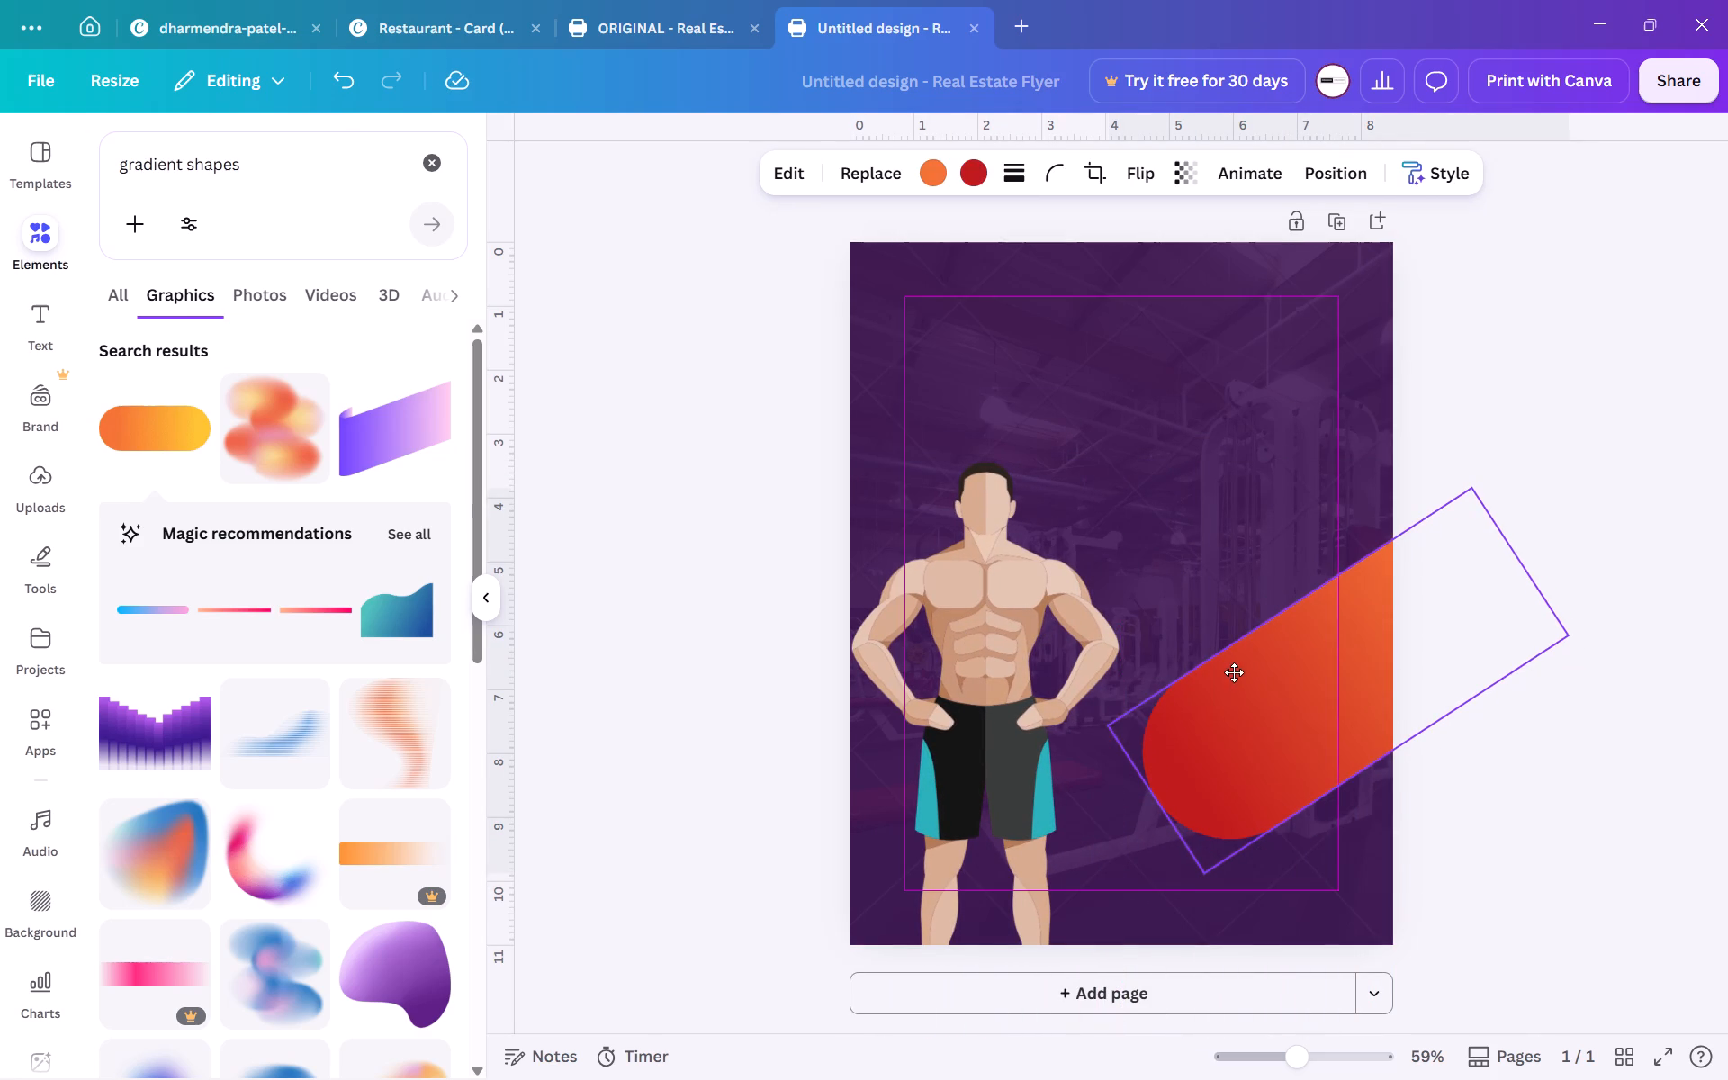
pyautogui.moveTo(1234, 672); pyautogui.dragTo(1241, 655)
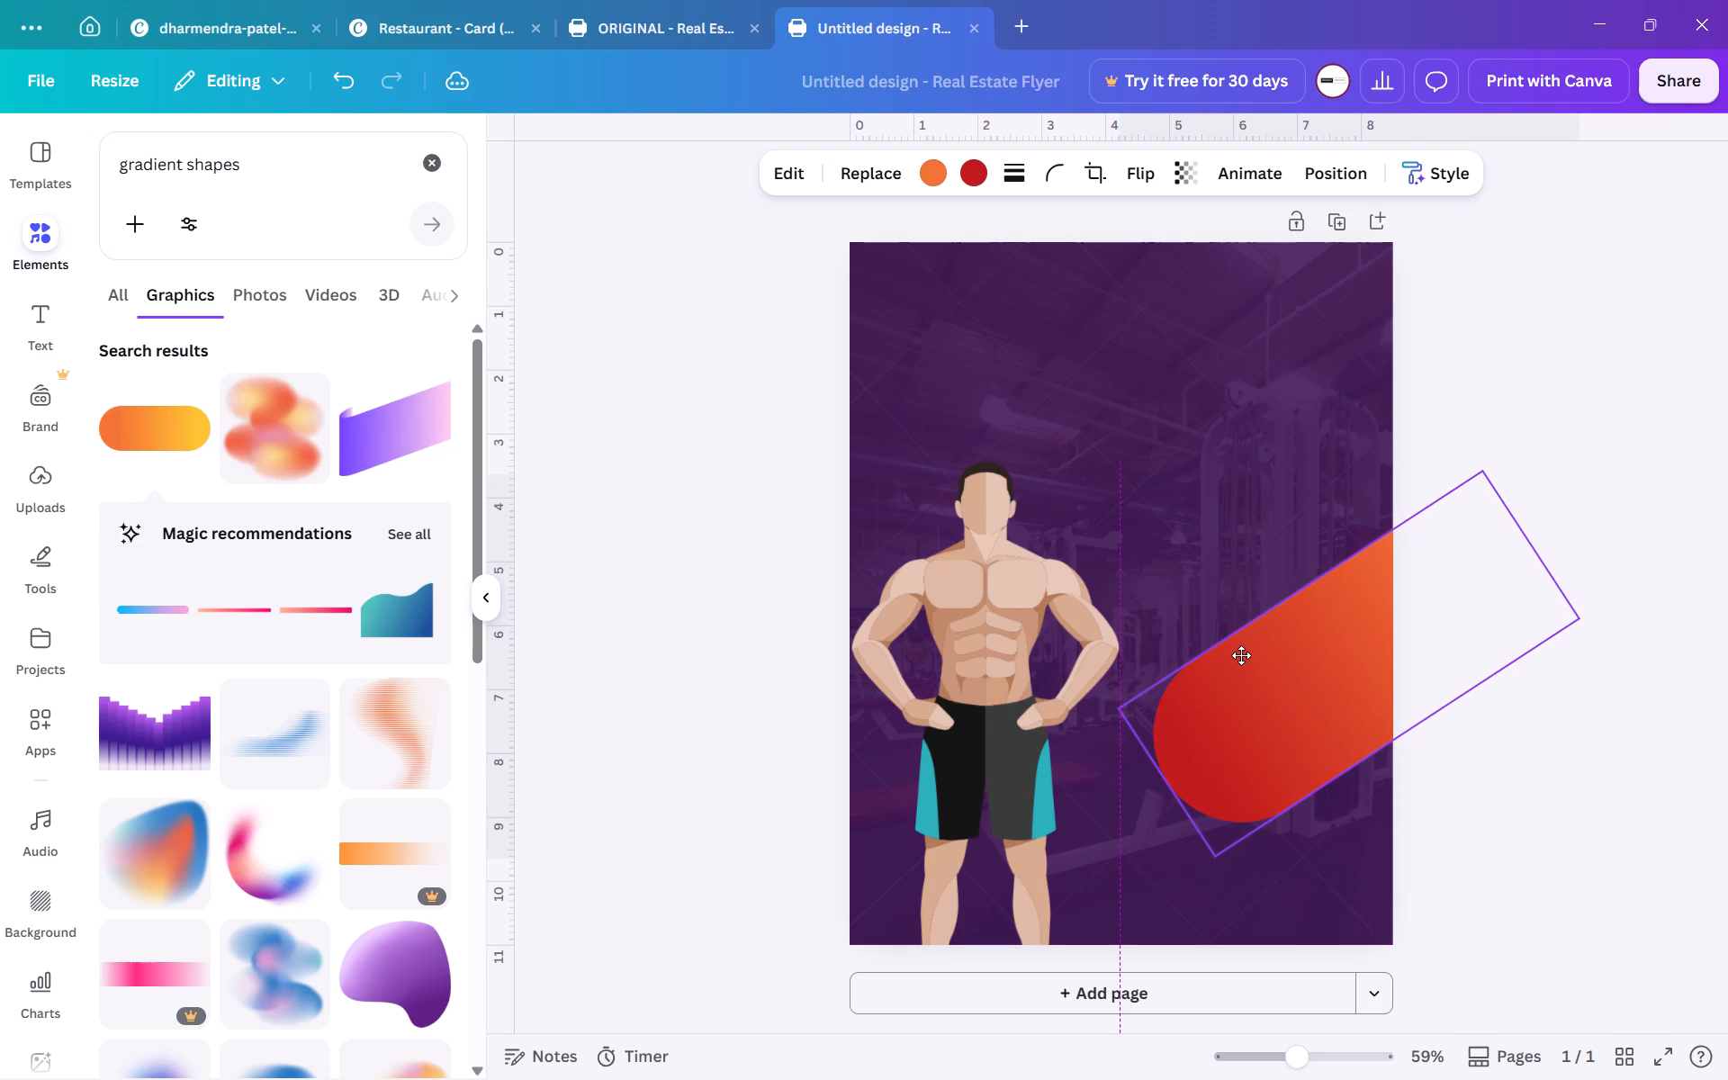
pyautogui.moveTo(1241, 655); pyautogui.dragTo(1240, 656)
pyautogui.moveTo(1240, 656); pyautogui.dragTo(1184, 671)
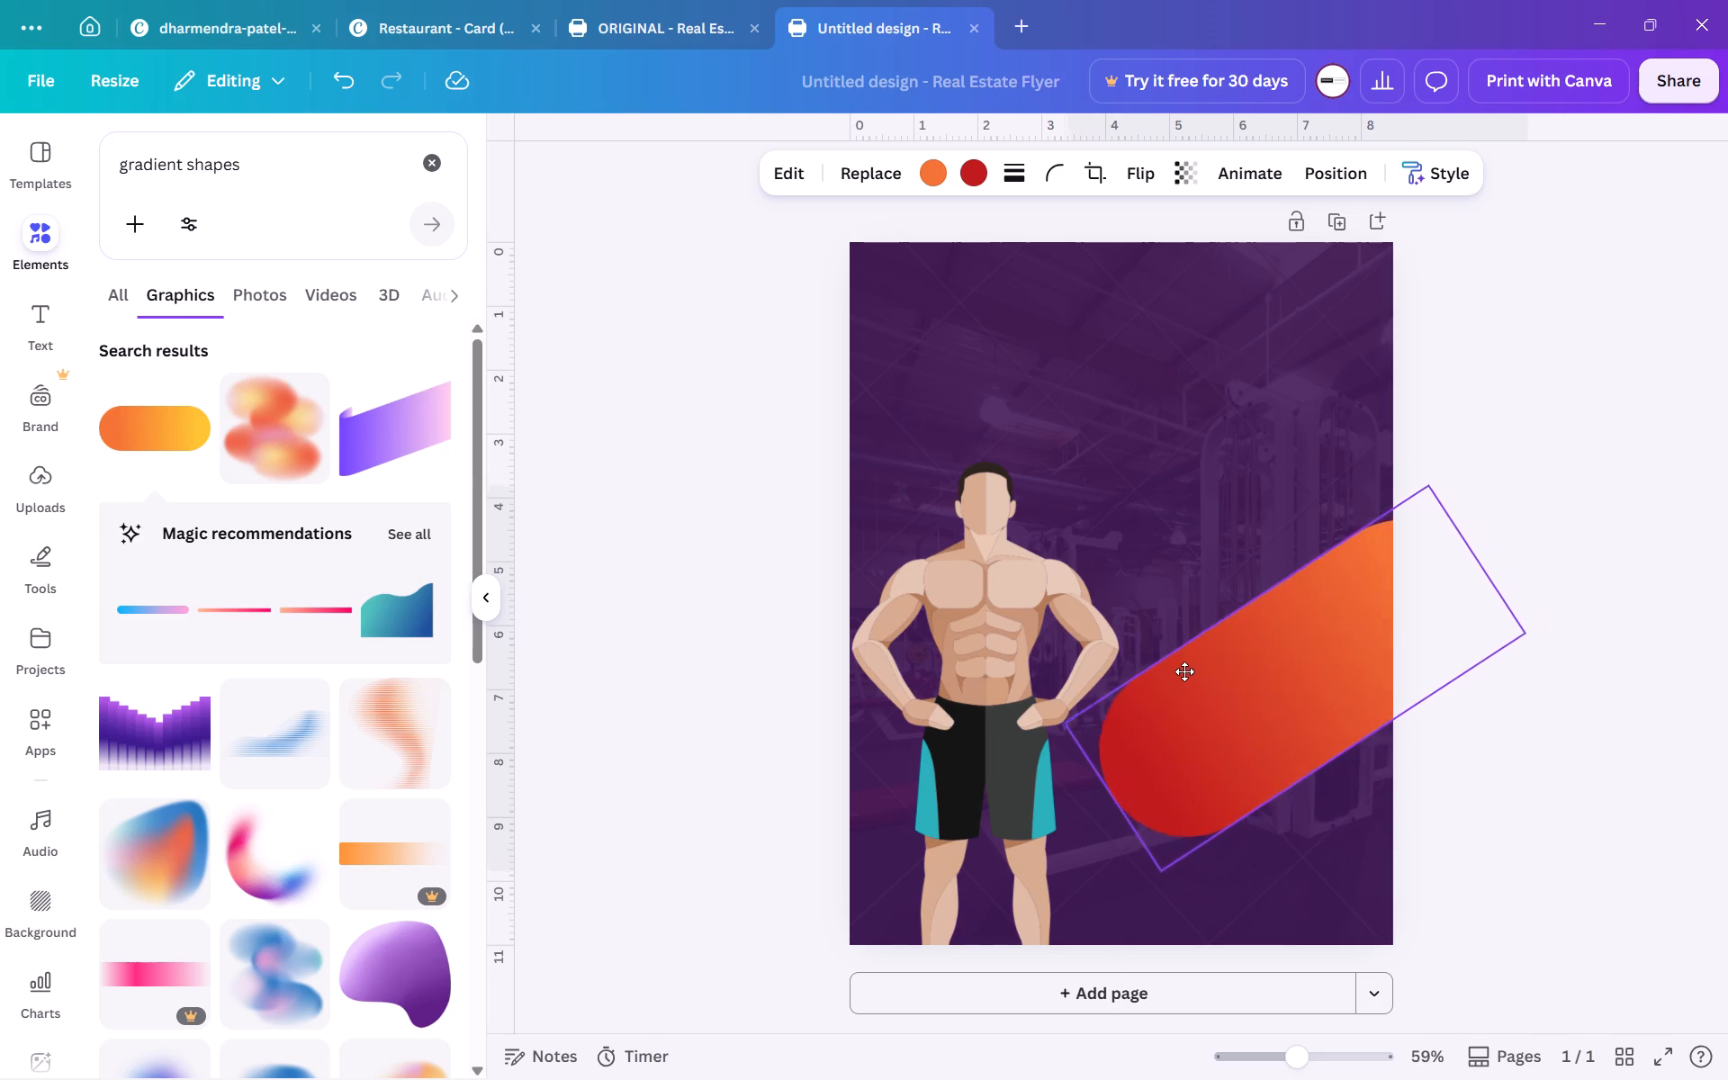
pyautogui.moveTo(1184, 671); pyautogui.dragTo(1142, 685)
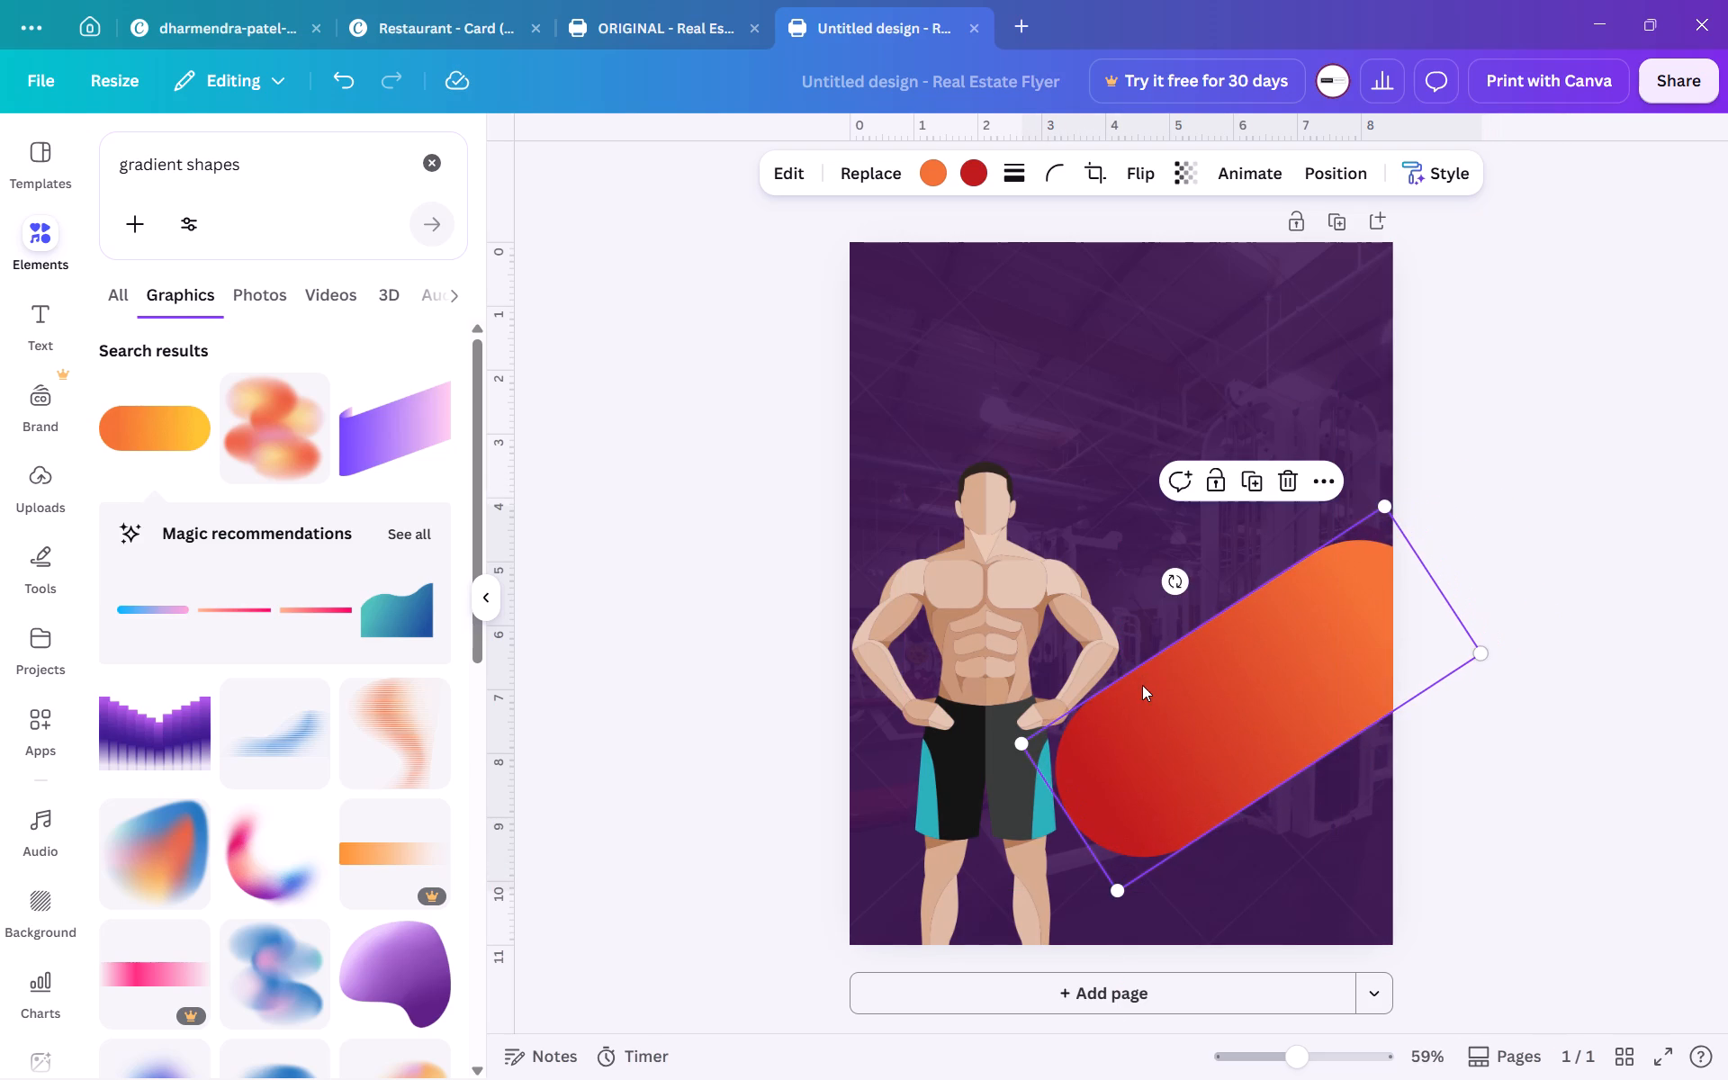
# Enlarge the red-orange pill proportionally so its orange end extends well beyond the page's right edge.
pyautogui.moveTo(1482, 655); pyautogui.dragTo(1552, 617)
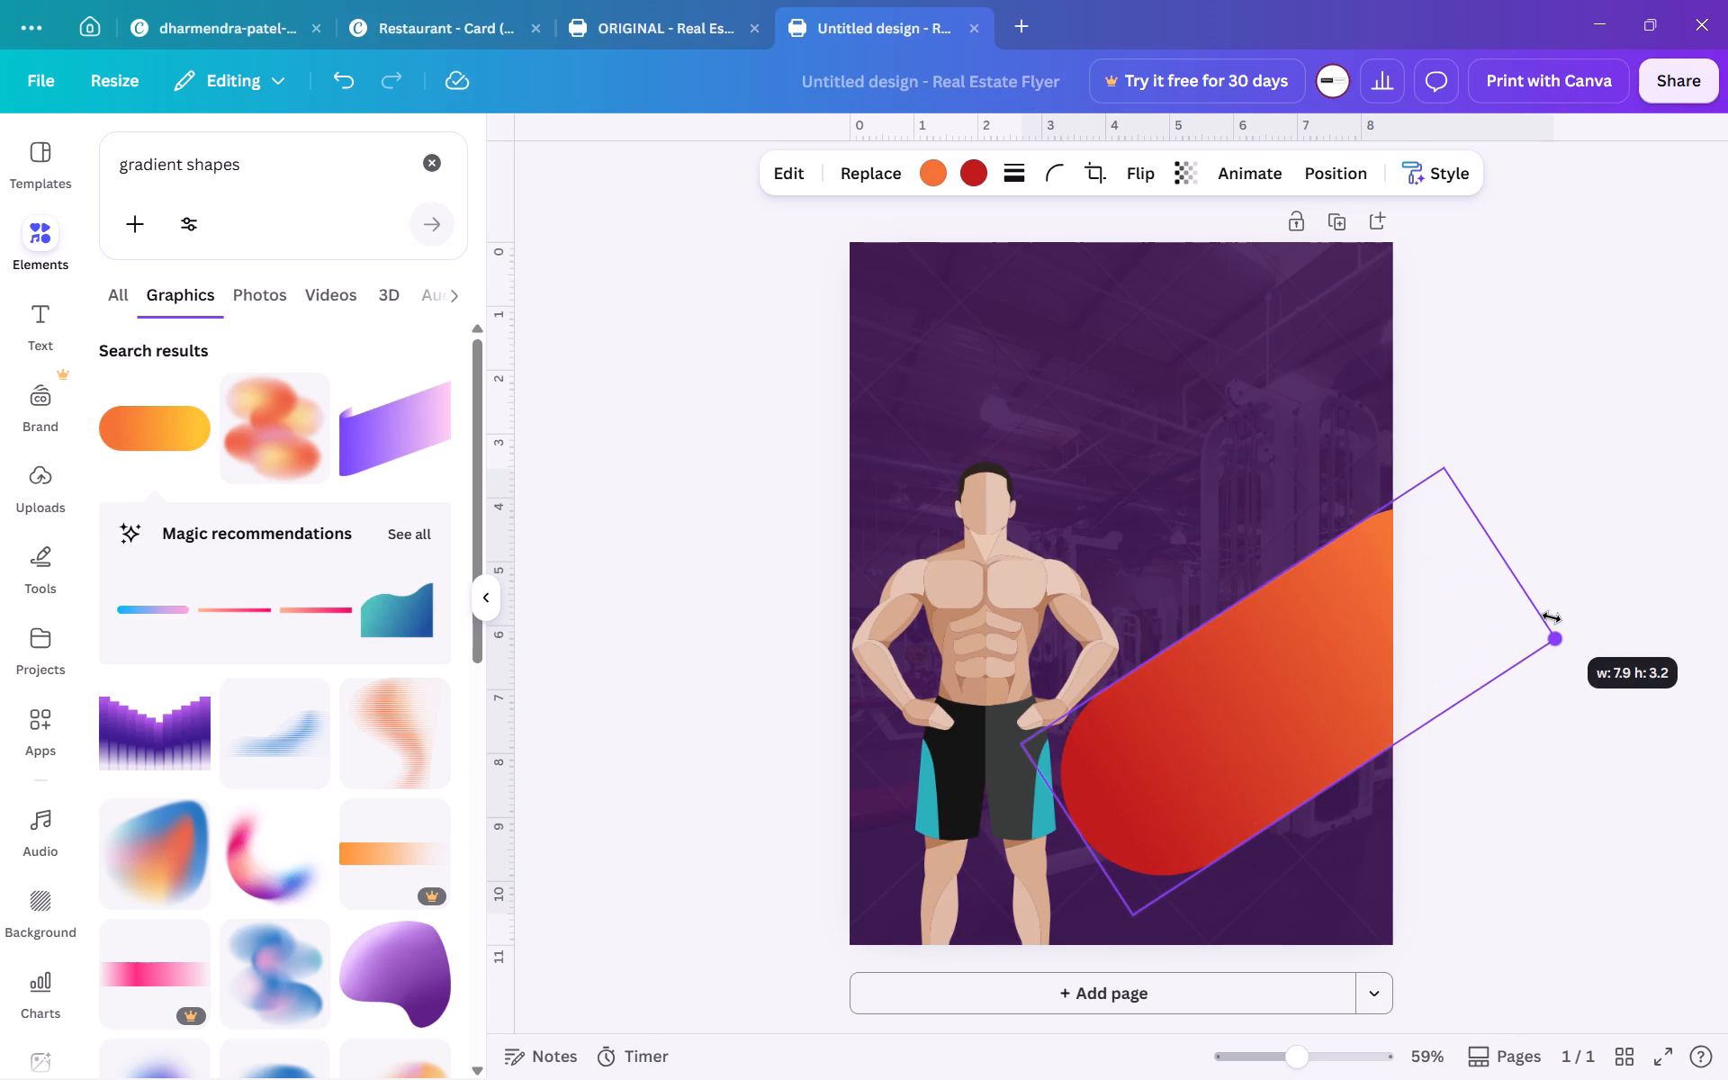
pyautogui.moveTo(1552, 617); pyautogui.dragTo(1595, 604)
# Move the bodybuilder back over the pill at the page's right edge, leaving the pill's dark red end exposed.
pyautogui.moveTo(968, 684); pyautogui.dragTo(1173, 655)
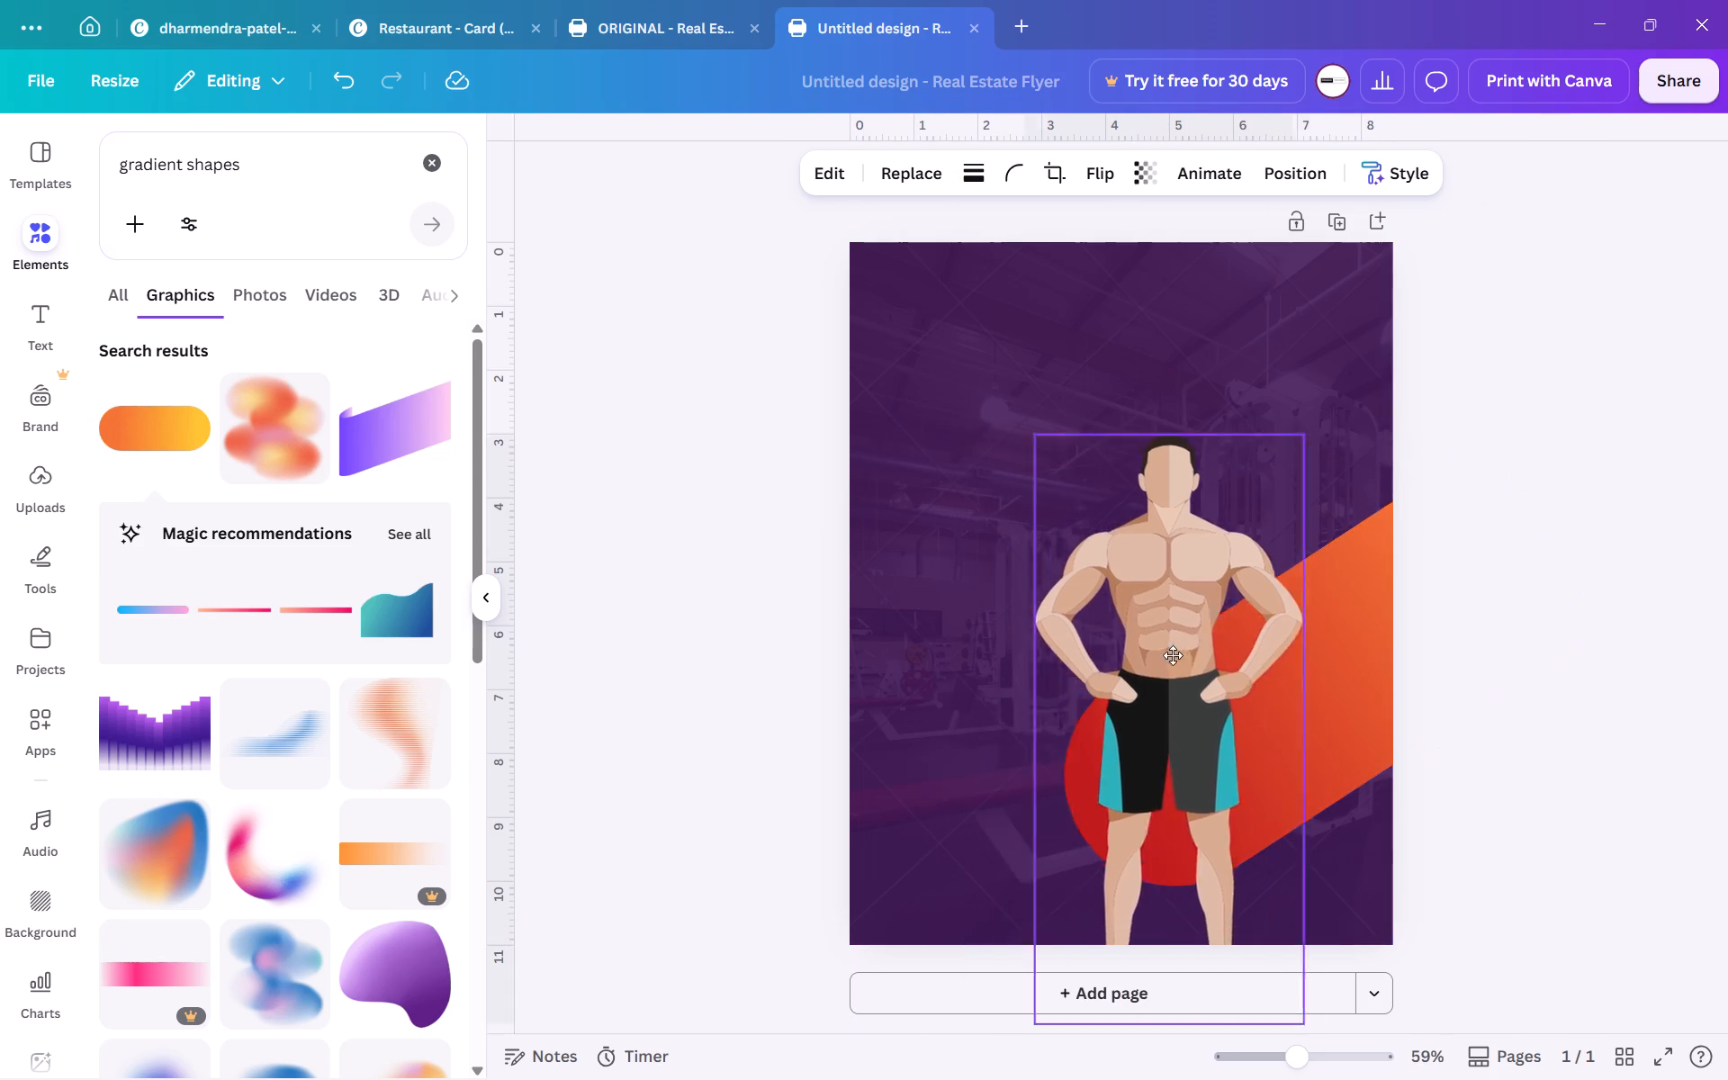
pyautogui.moveTo(1173, 655); pyautogui.dragTo(1256, 673)
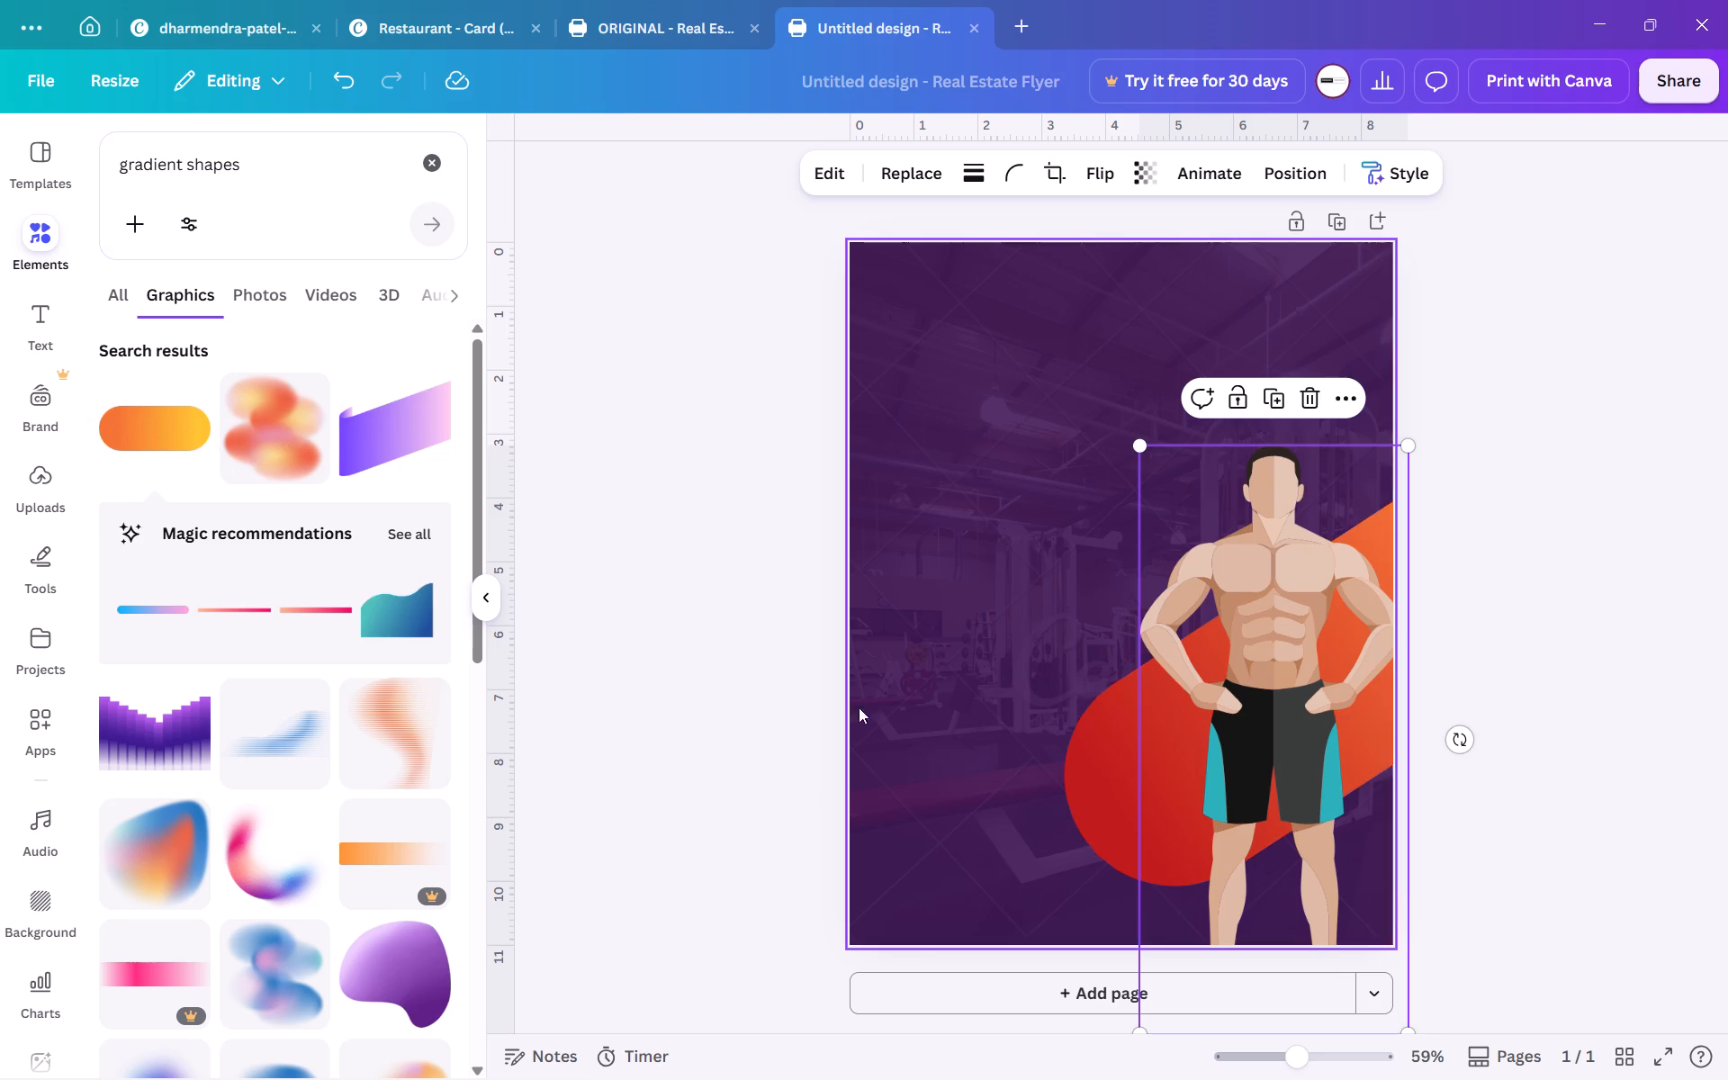
pyautogui.click(709, 709)
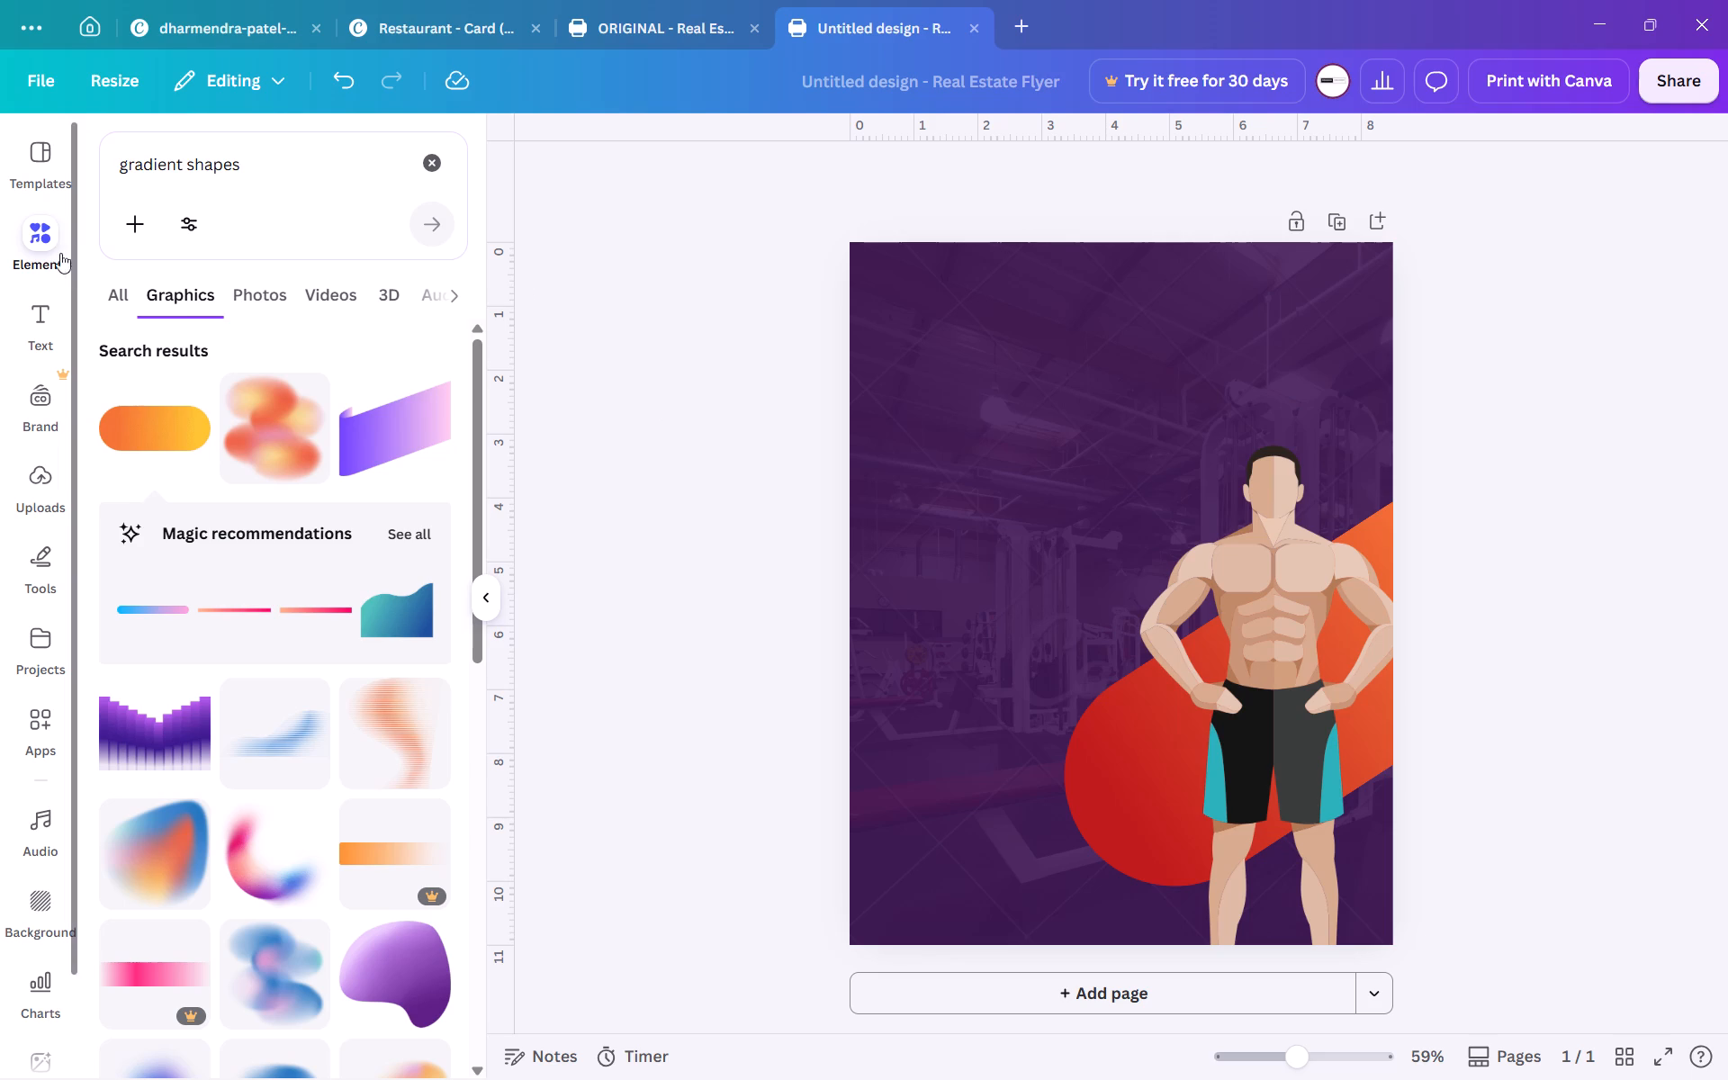
# Open the text options for adding text to the flyer.
pyautogui.click(40, 292)
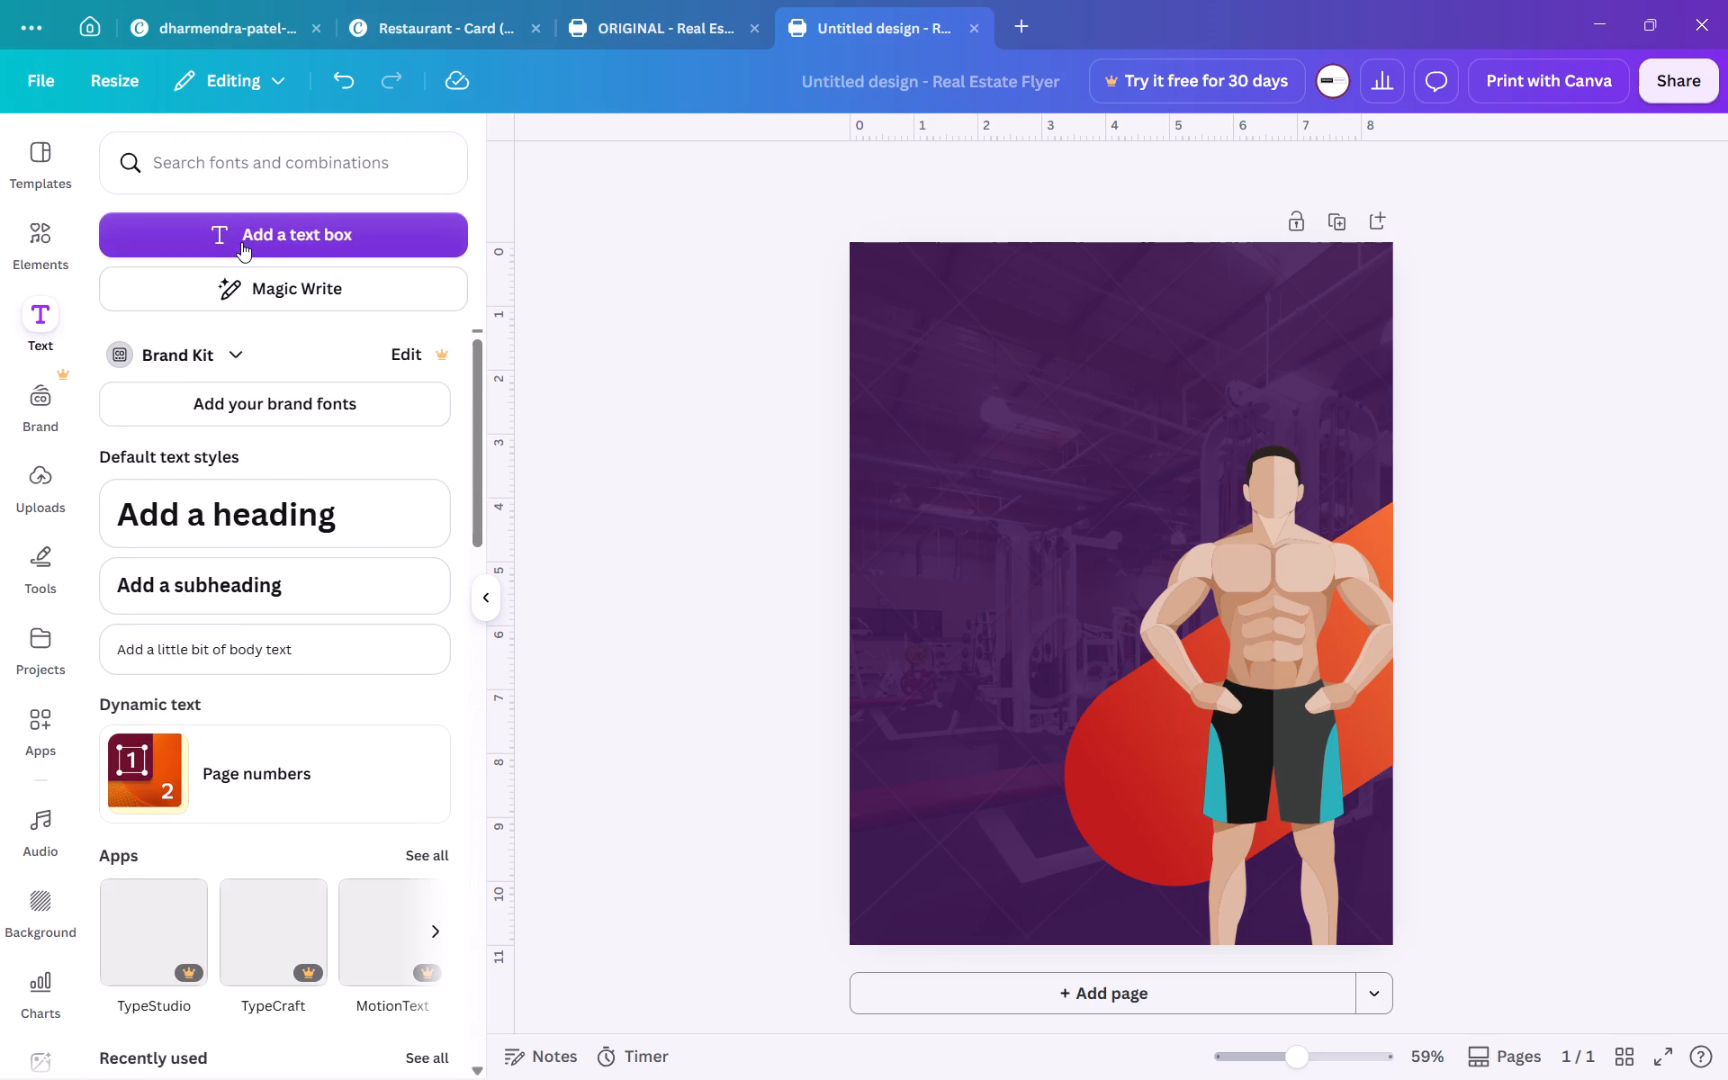
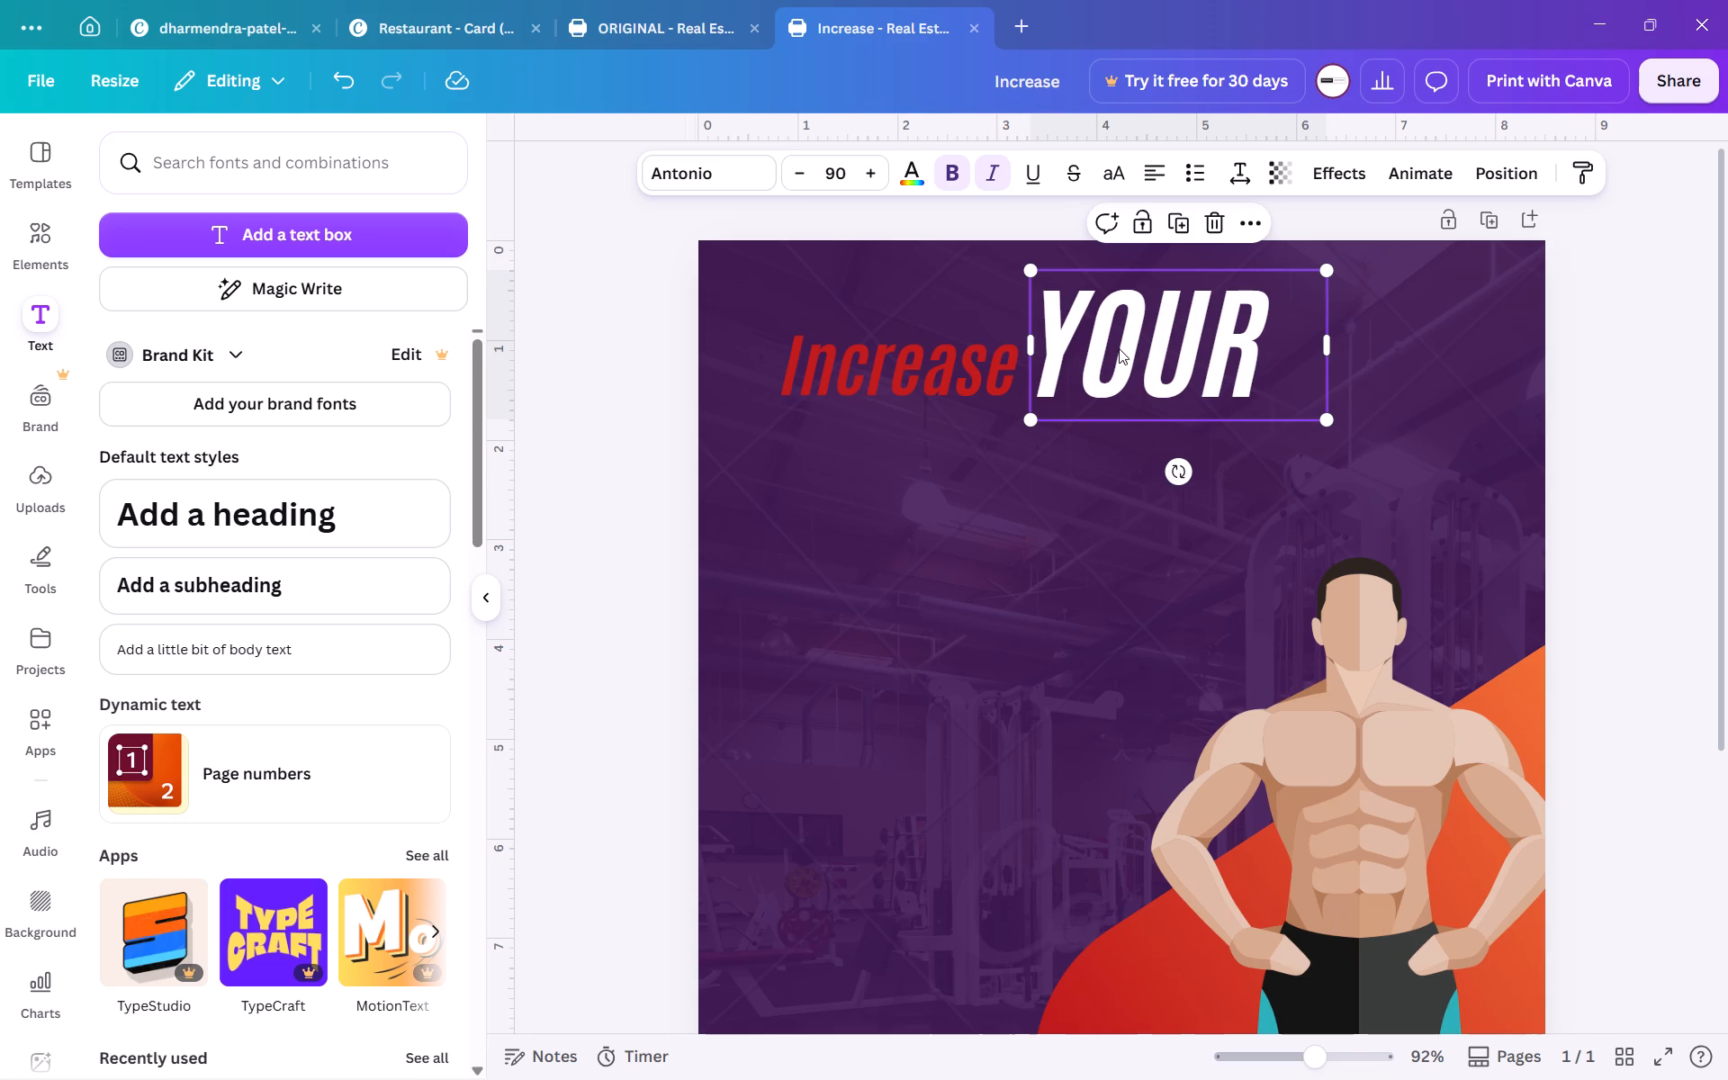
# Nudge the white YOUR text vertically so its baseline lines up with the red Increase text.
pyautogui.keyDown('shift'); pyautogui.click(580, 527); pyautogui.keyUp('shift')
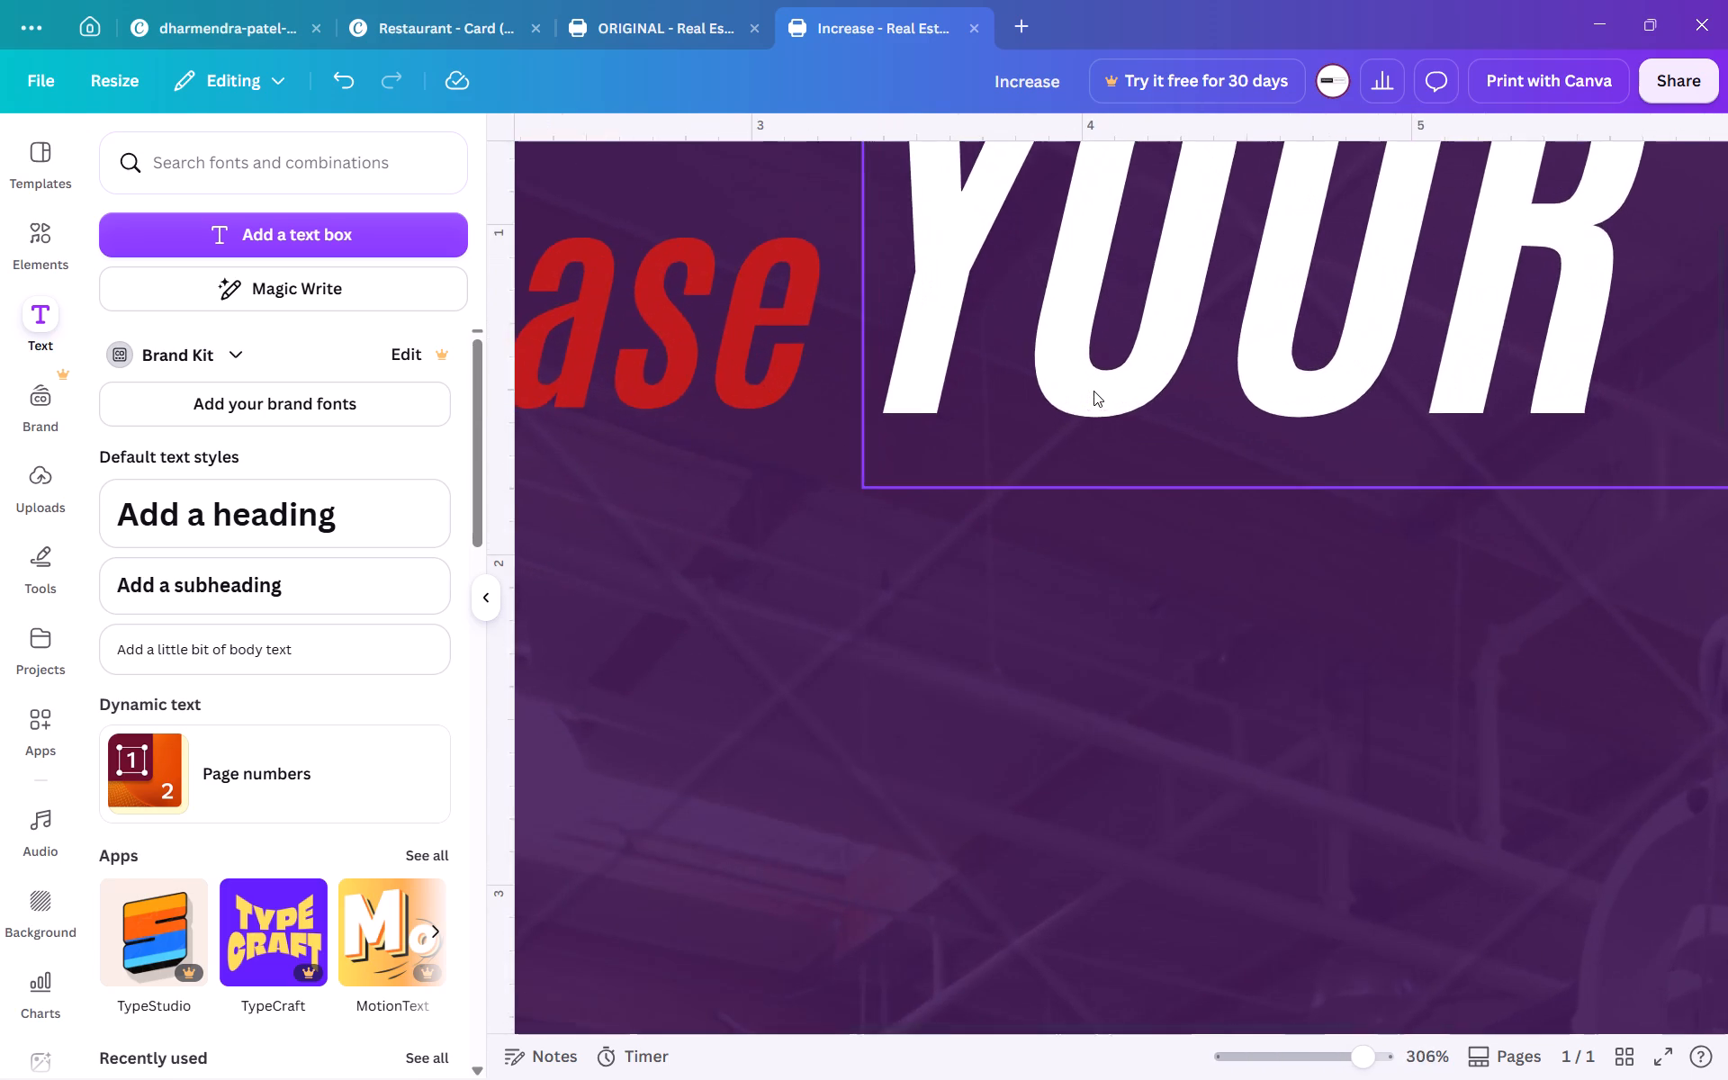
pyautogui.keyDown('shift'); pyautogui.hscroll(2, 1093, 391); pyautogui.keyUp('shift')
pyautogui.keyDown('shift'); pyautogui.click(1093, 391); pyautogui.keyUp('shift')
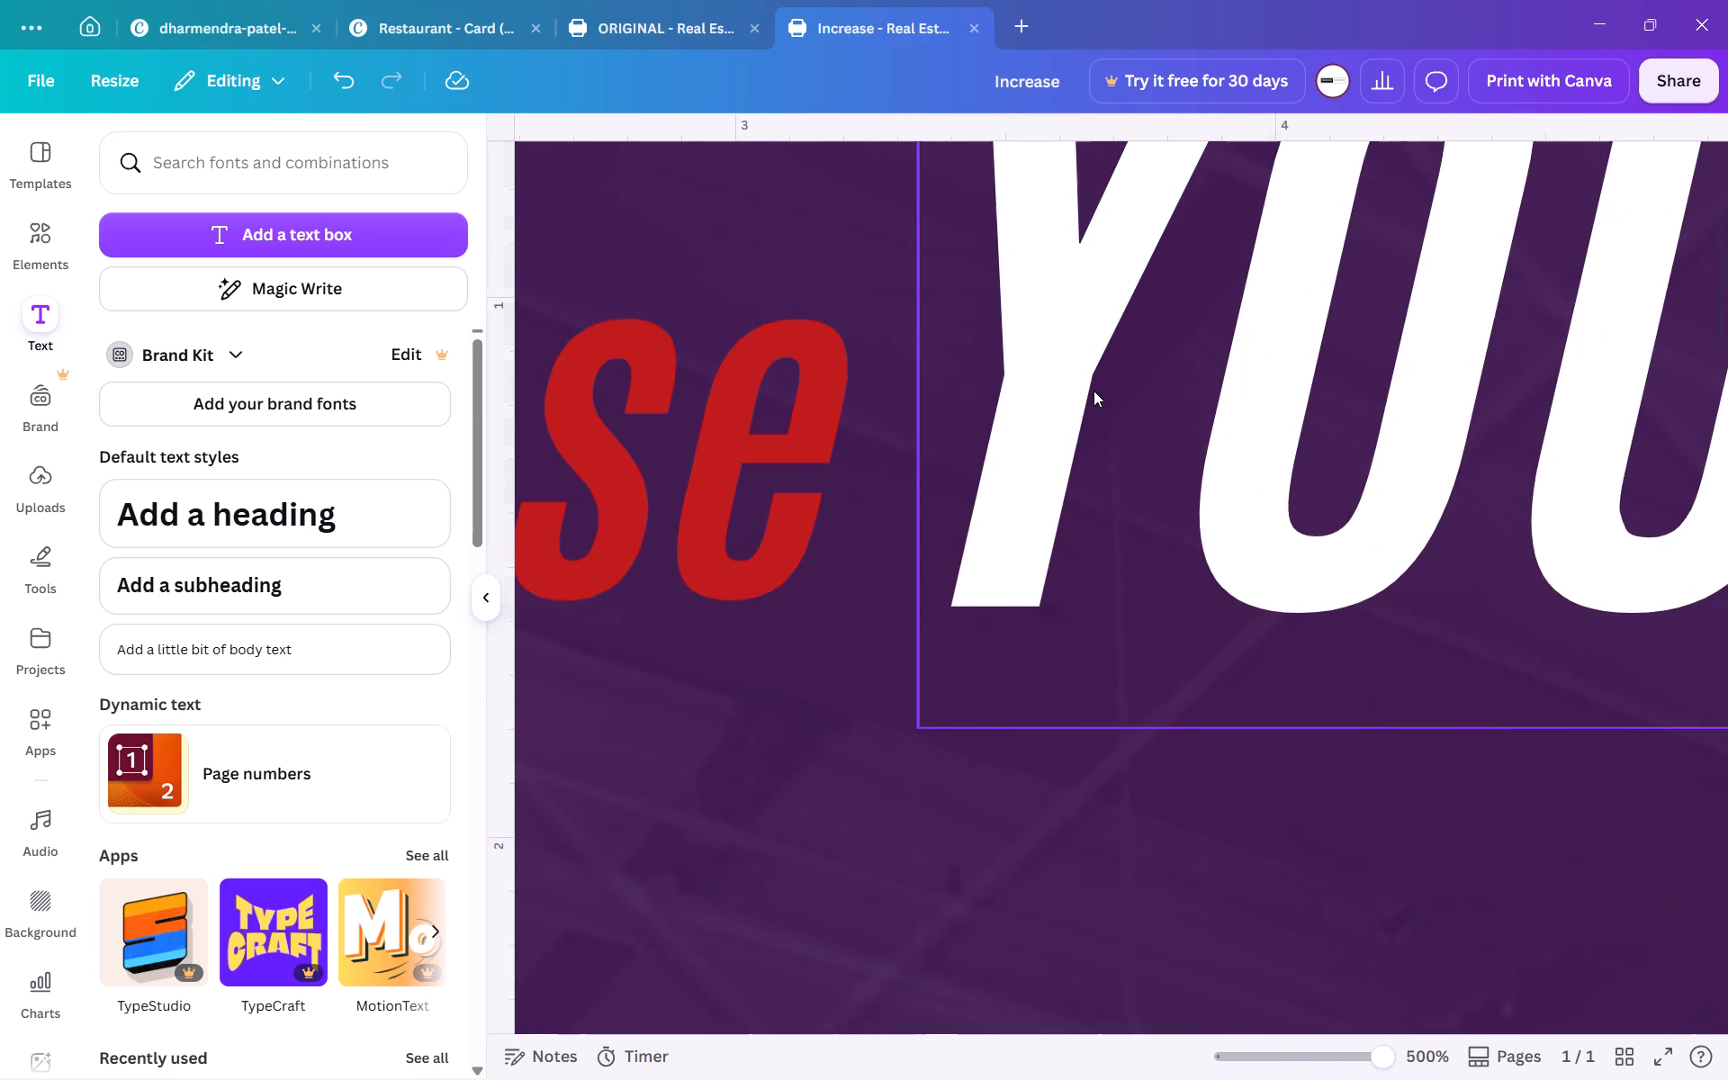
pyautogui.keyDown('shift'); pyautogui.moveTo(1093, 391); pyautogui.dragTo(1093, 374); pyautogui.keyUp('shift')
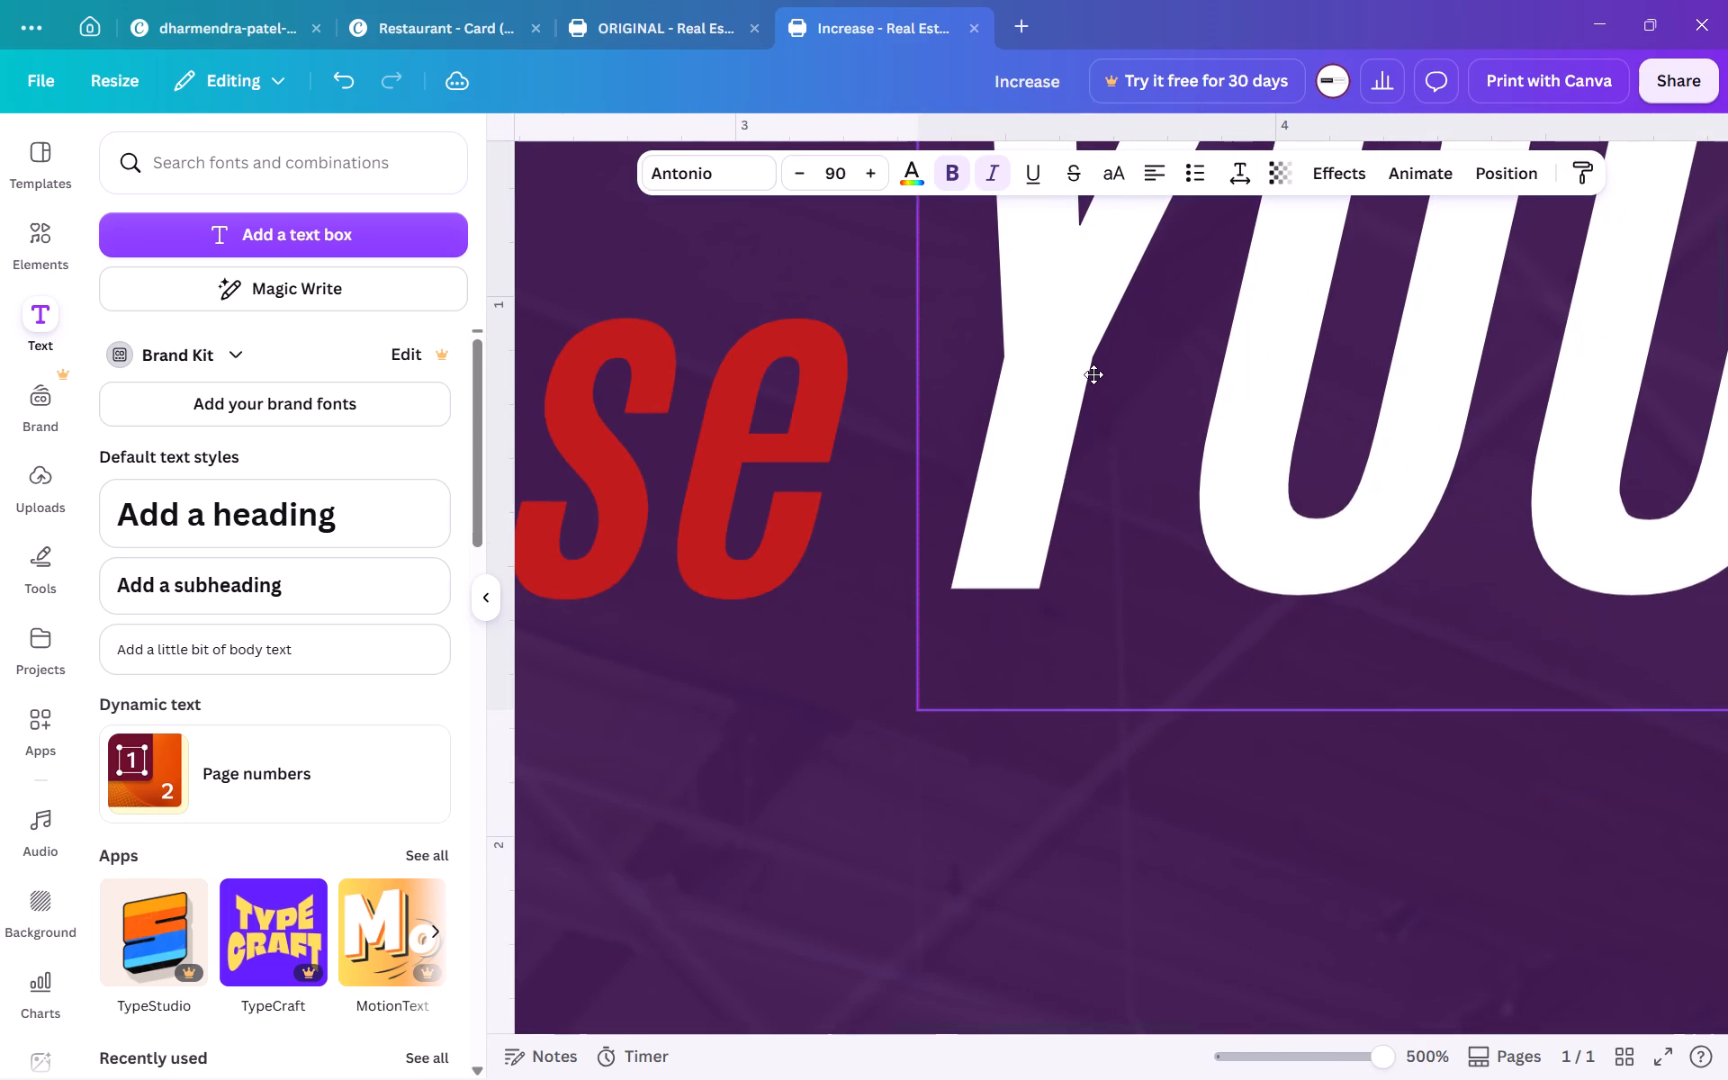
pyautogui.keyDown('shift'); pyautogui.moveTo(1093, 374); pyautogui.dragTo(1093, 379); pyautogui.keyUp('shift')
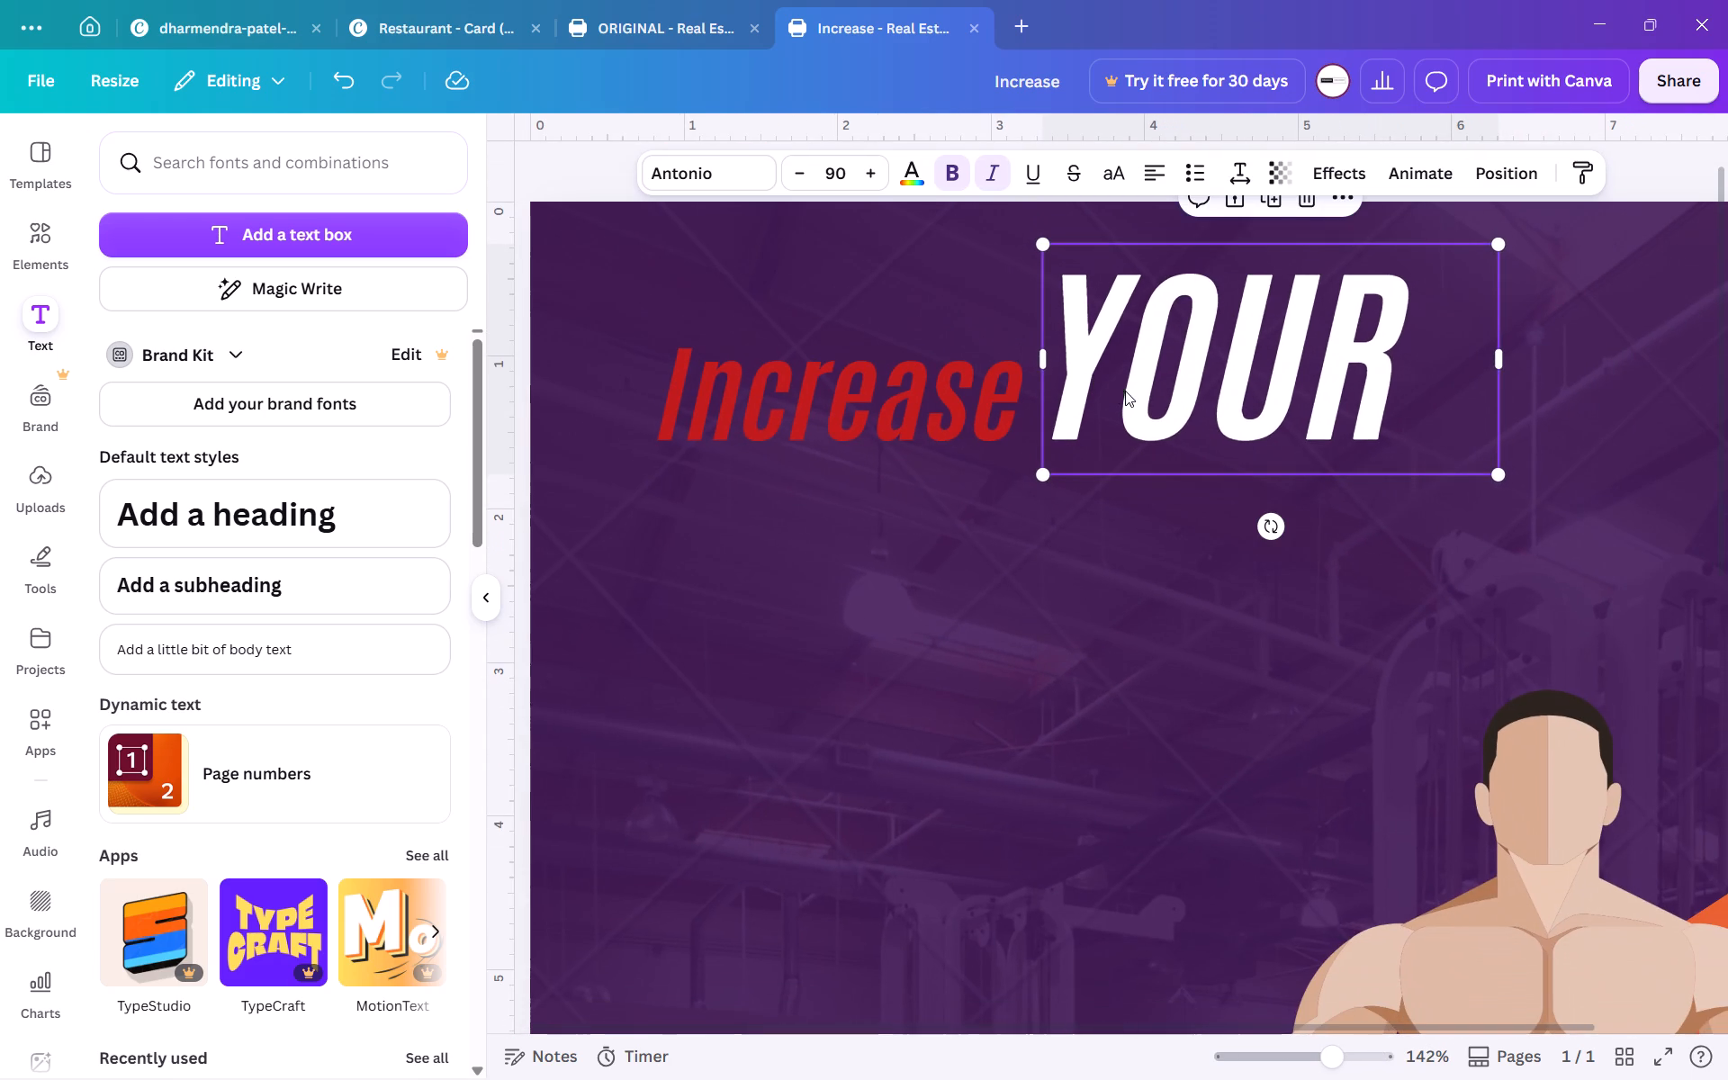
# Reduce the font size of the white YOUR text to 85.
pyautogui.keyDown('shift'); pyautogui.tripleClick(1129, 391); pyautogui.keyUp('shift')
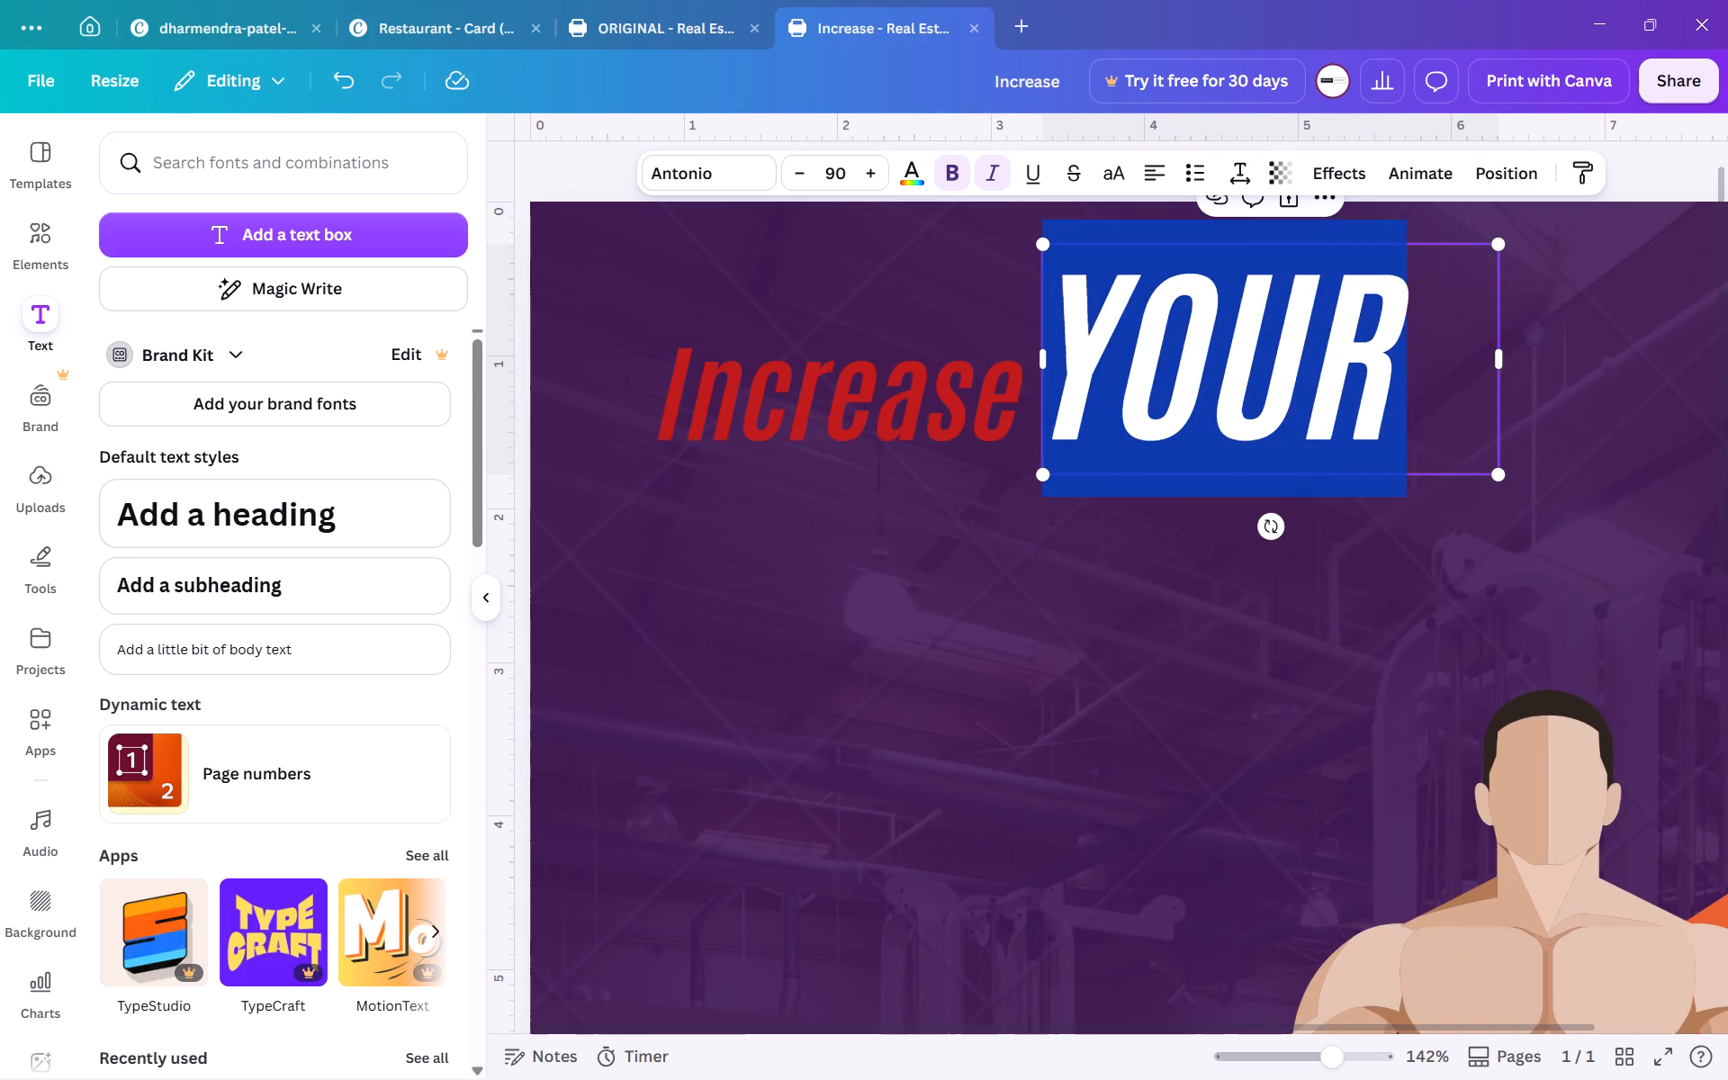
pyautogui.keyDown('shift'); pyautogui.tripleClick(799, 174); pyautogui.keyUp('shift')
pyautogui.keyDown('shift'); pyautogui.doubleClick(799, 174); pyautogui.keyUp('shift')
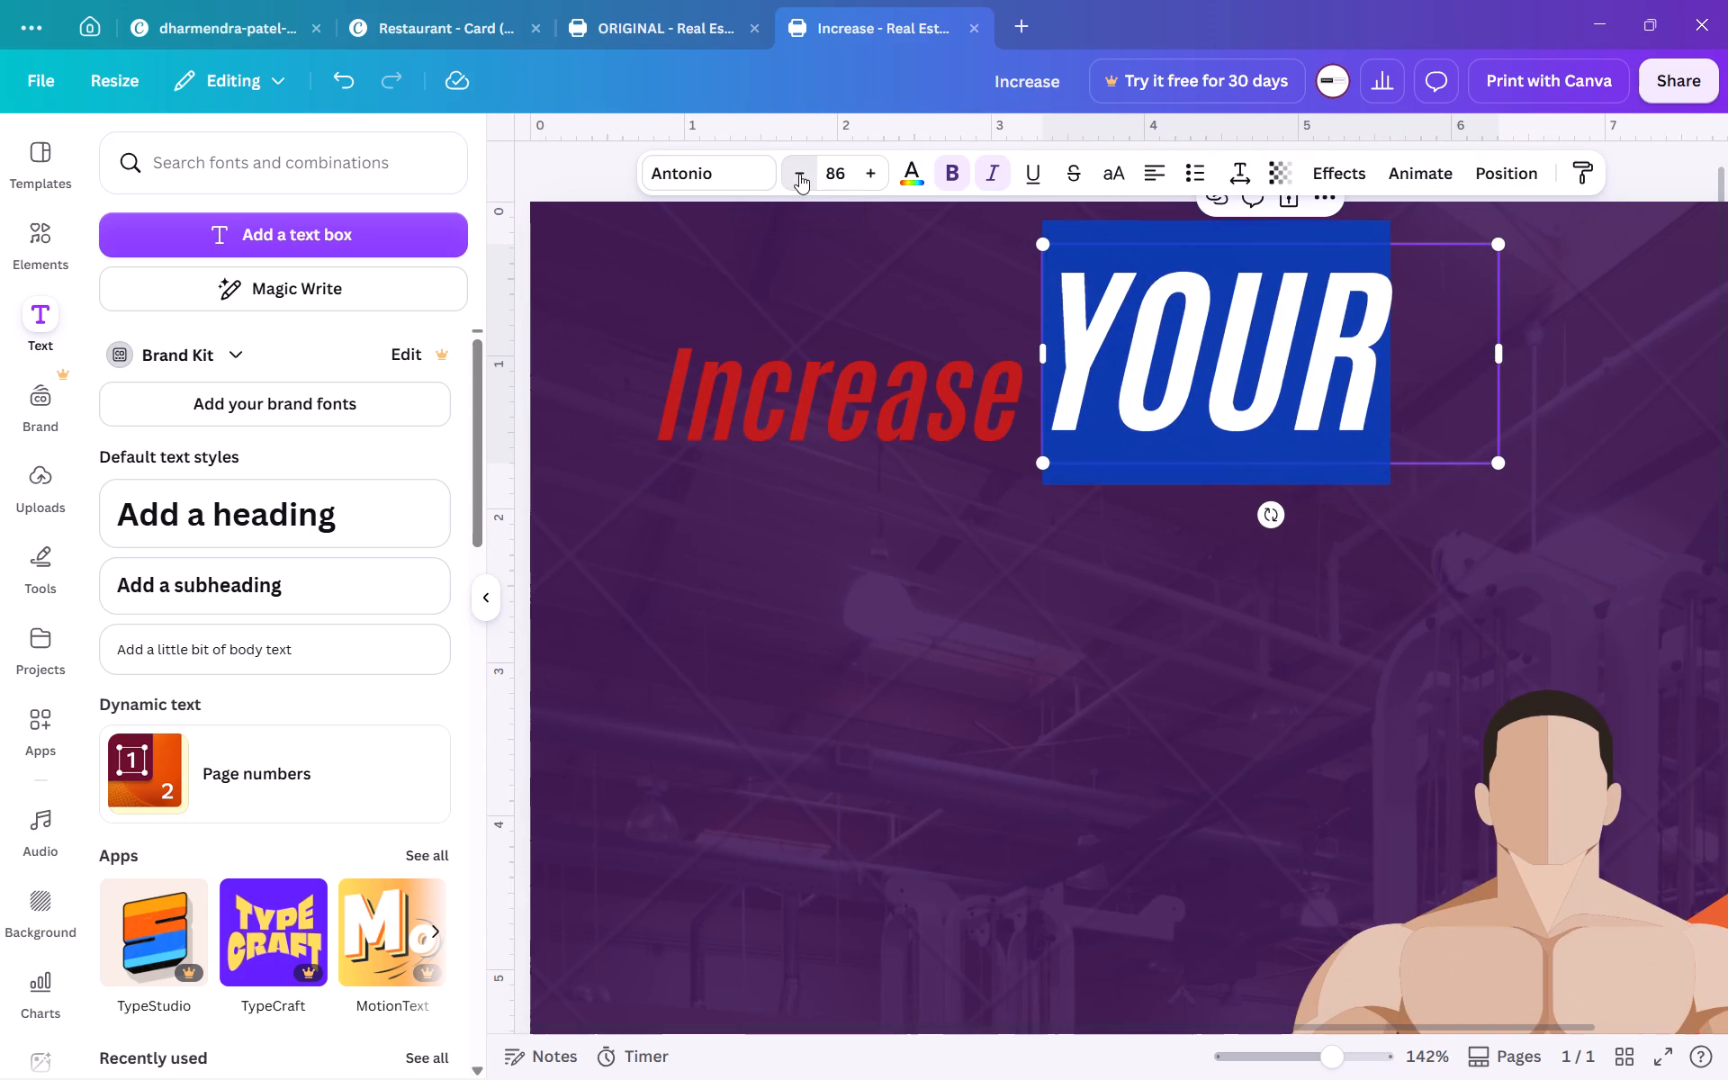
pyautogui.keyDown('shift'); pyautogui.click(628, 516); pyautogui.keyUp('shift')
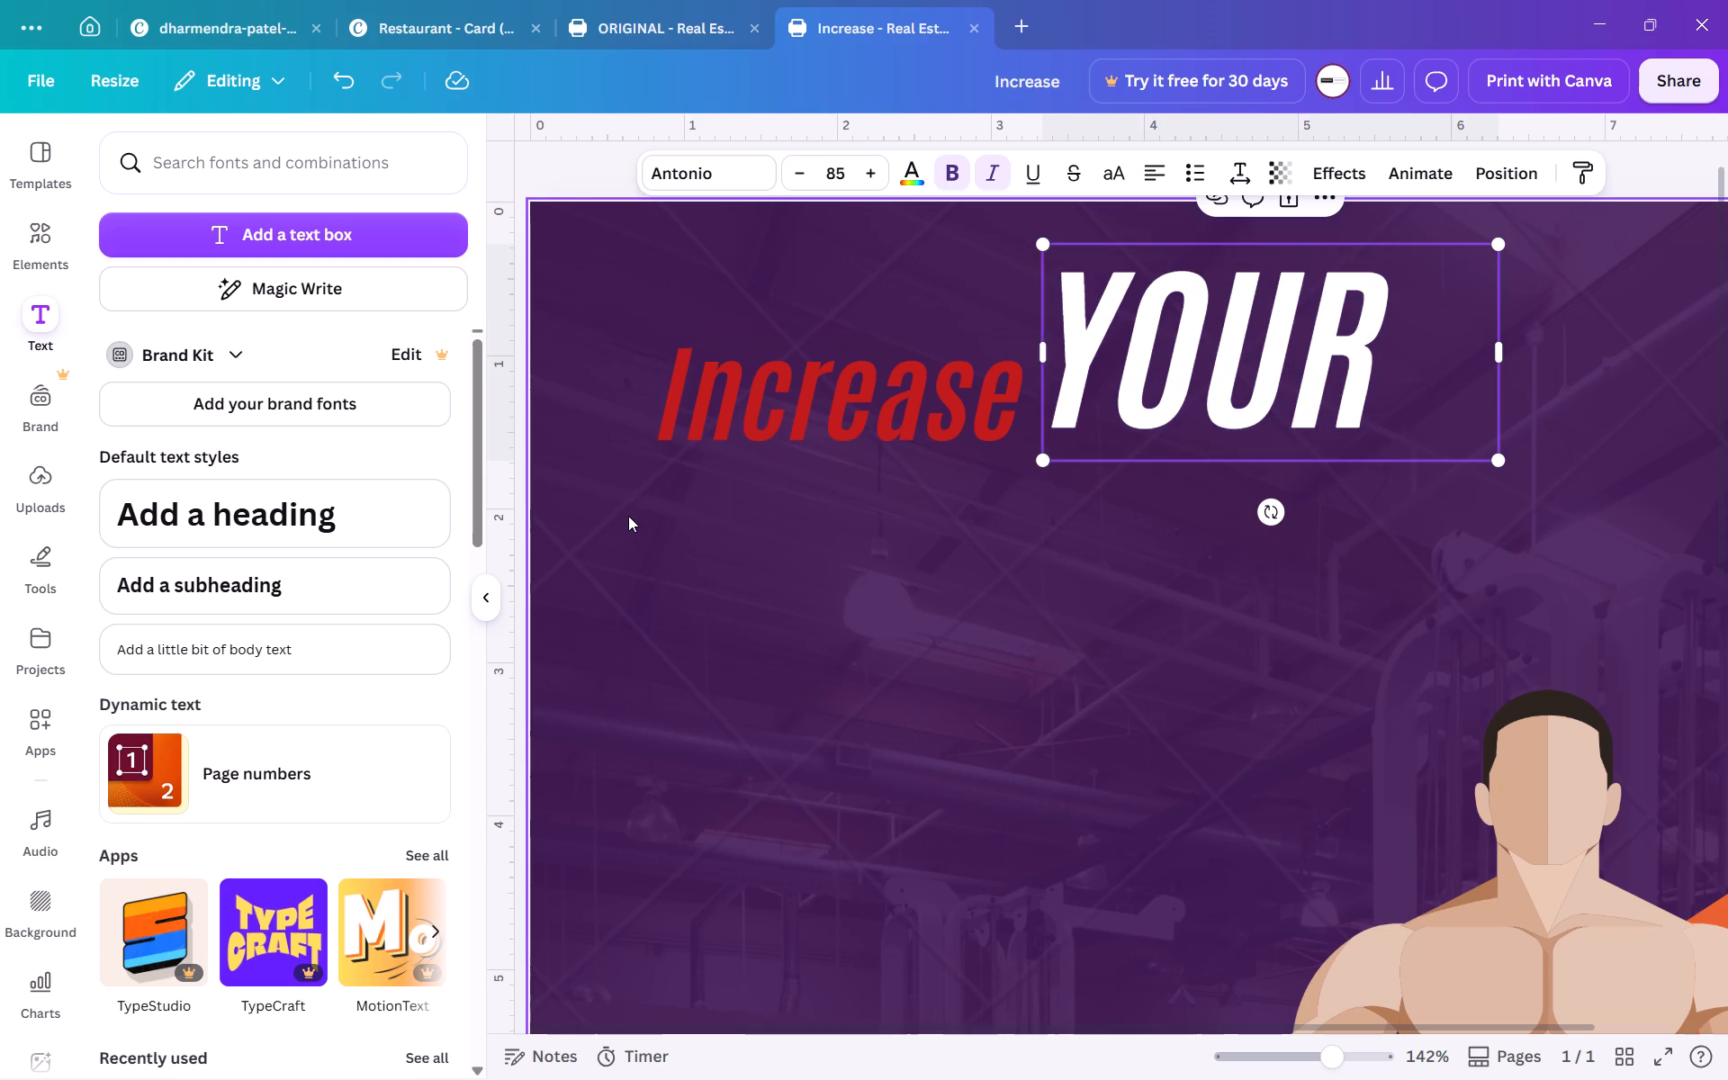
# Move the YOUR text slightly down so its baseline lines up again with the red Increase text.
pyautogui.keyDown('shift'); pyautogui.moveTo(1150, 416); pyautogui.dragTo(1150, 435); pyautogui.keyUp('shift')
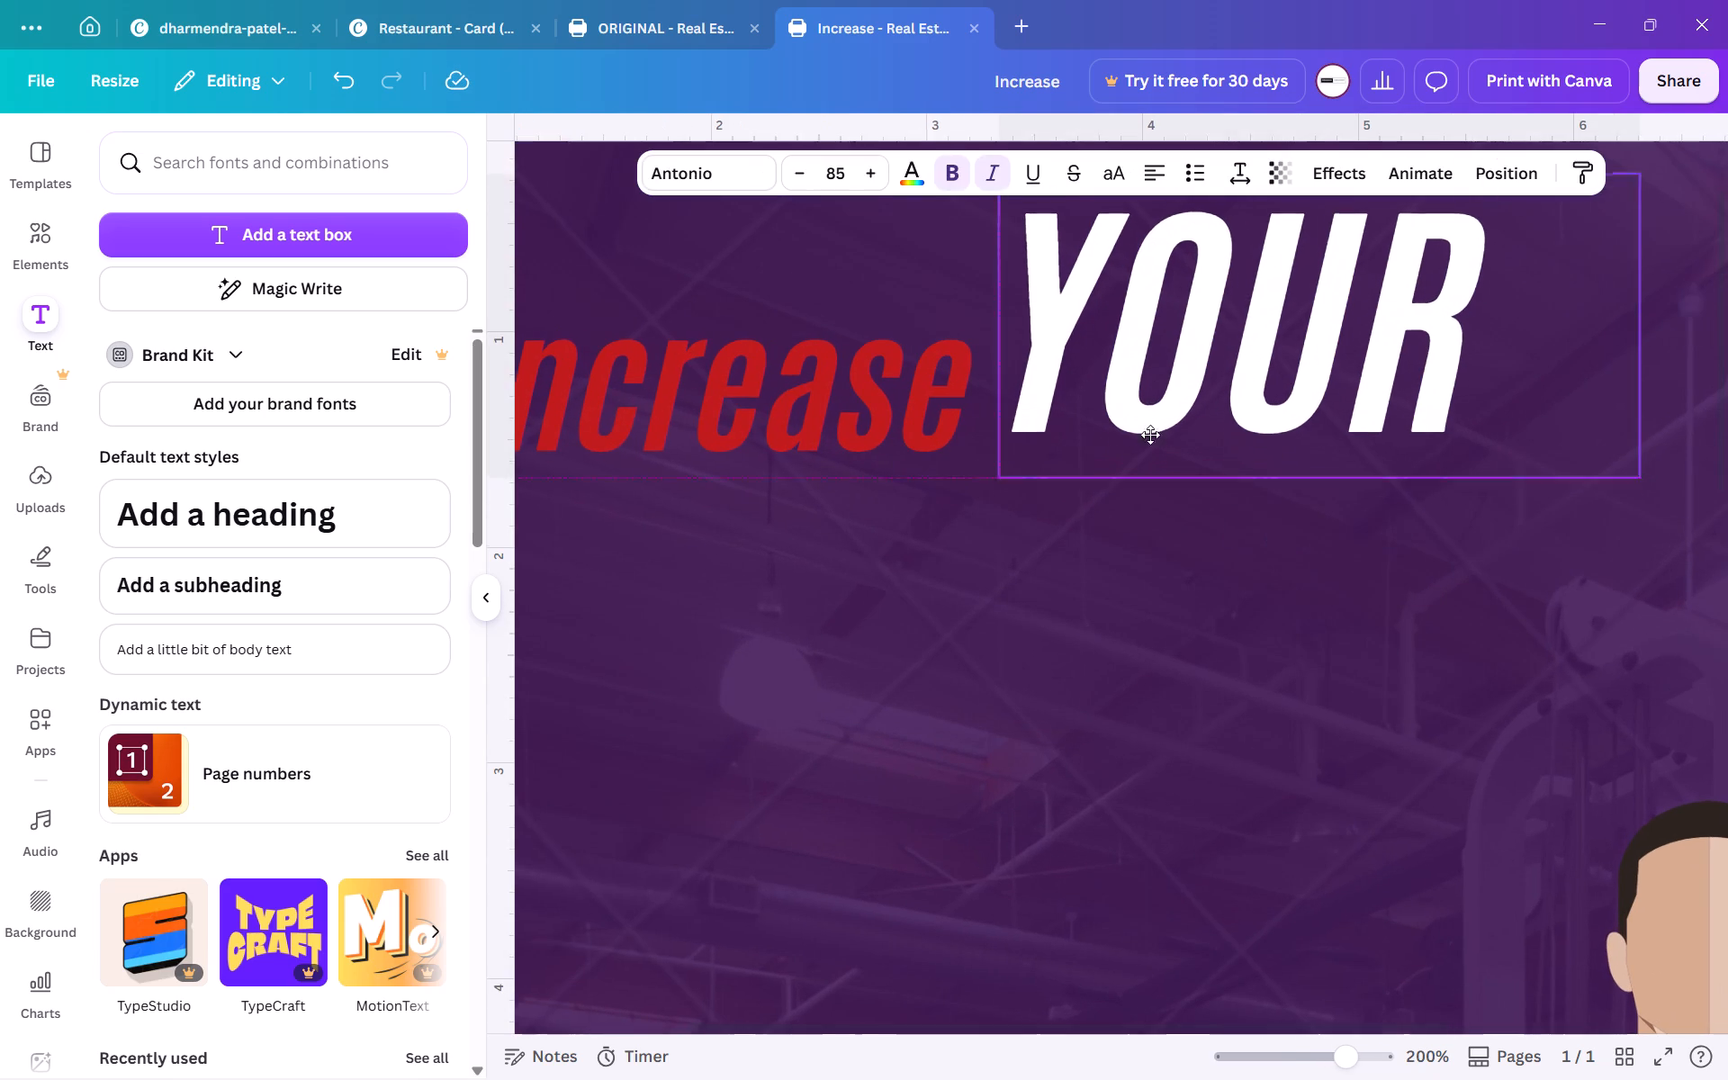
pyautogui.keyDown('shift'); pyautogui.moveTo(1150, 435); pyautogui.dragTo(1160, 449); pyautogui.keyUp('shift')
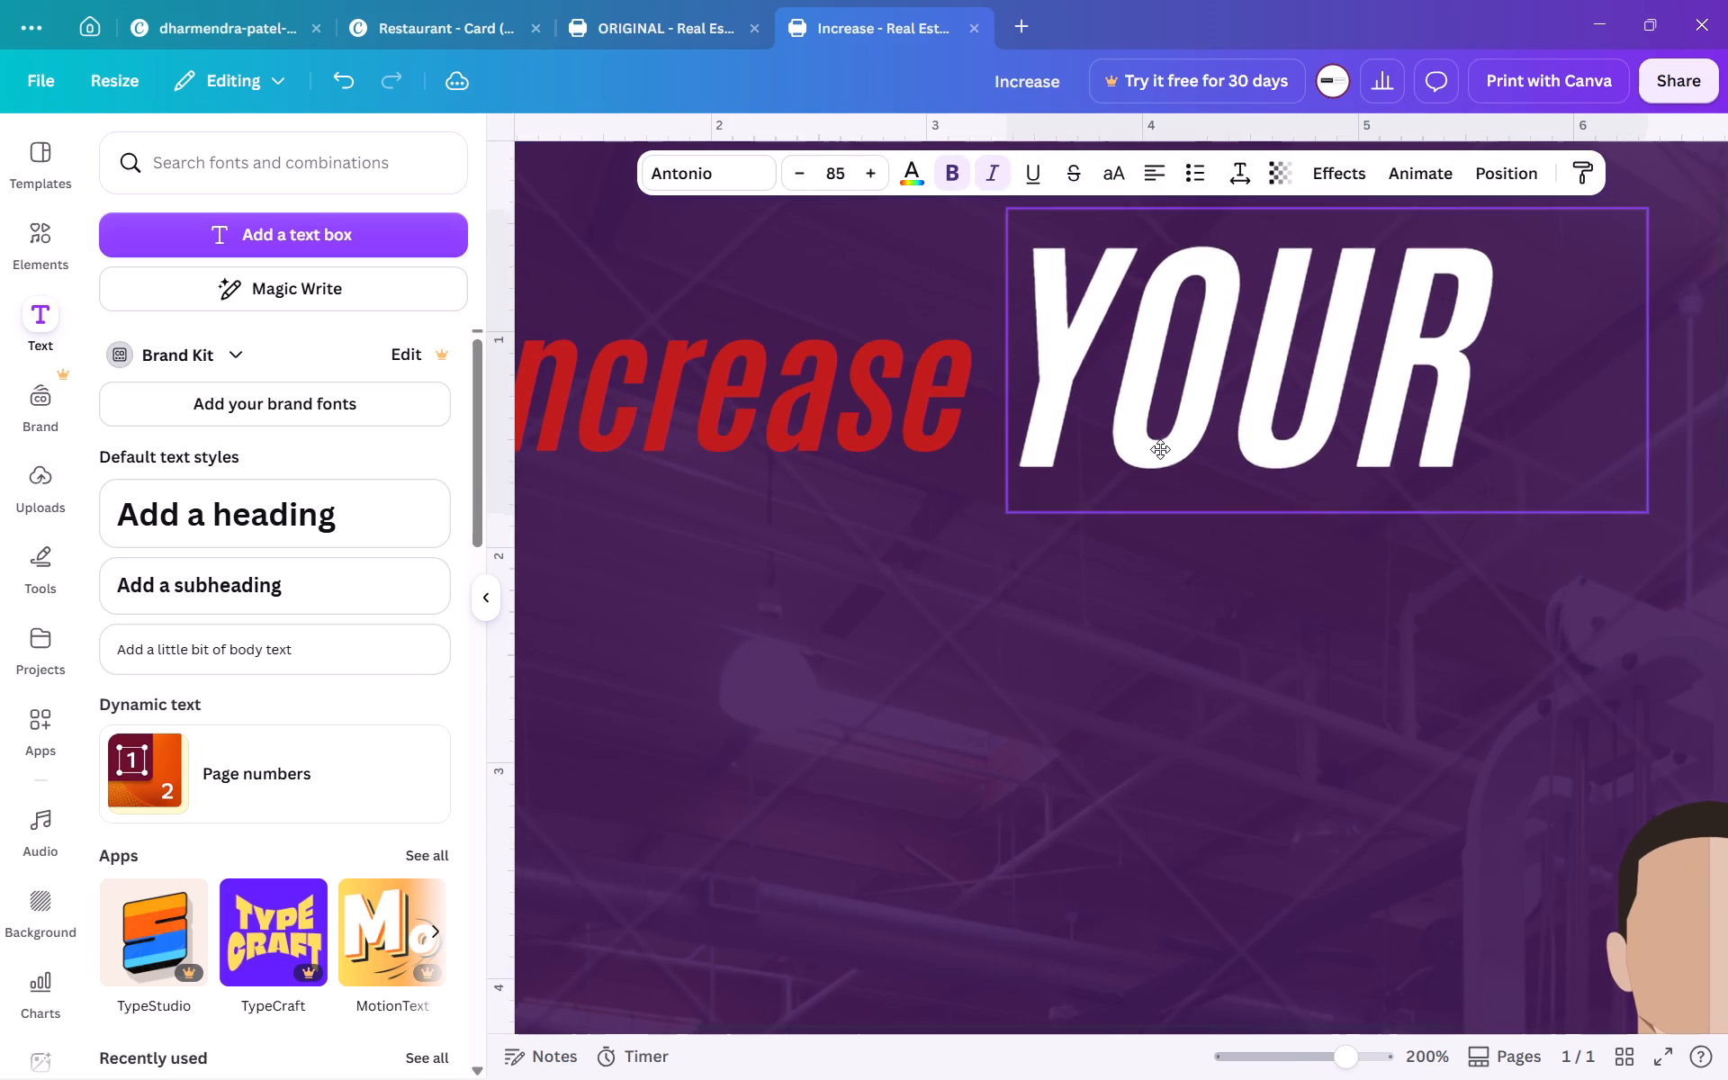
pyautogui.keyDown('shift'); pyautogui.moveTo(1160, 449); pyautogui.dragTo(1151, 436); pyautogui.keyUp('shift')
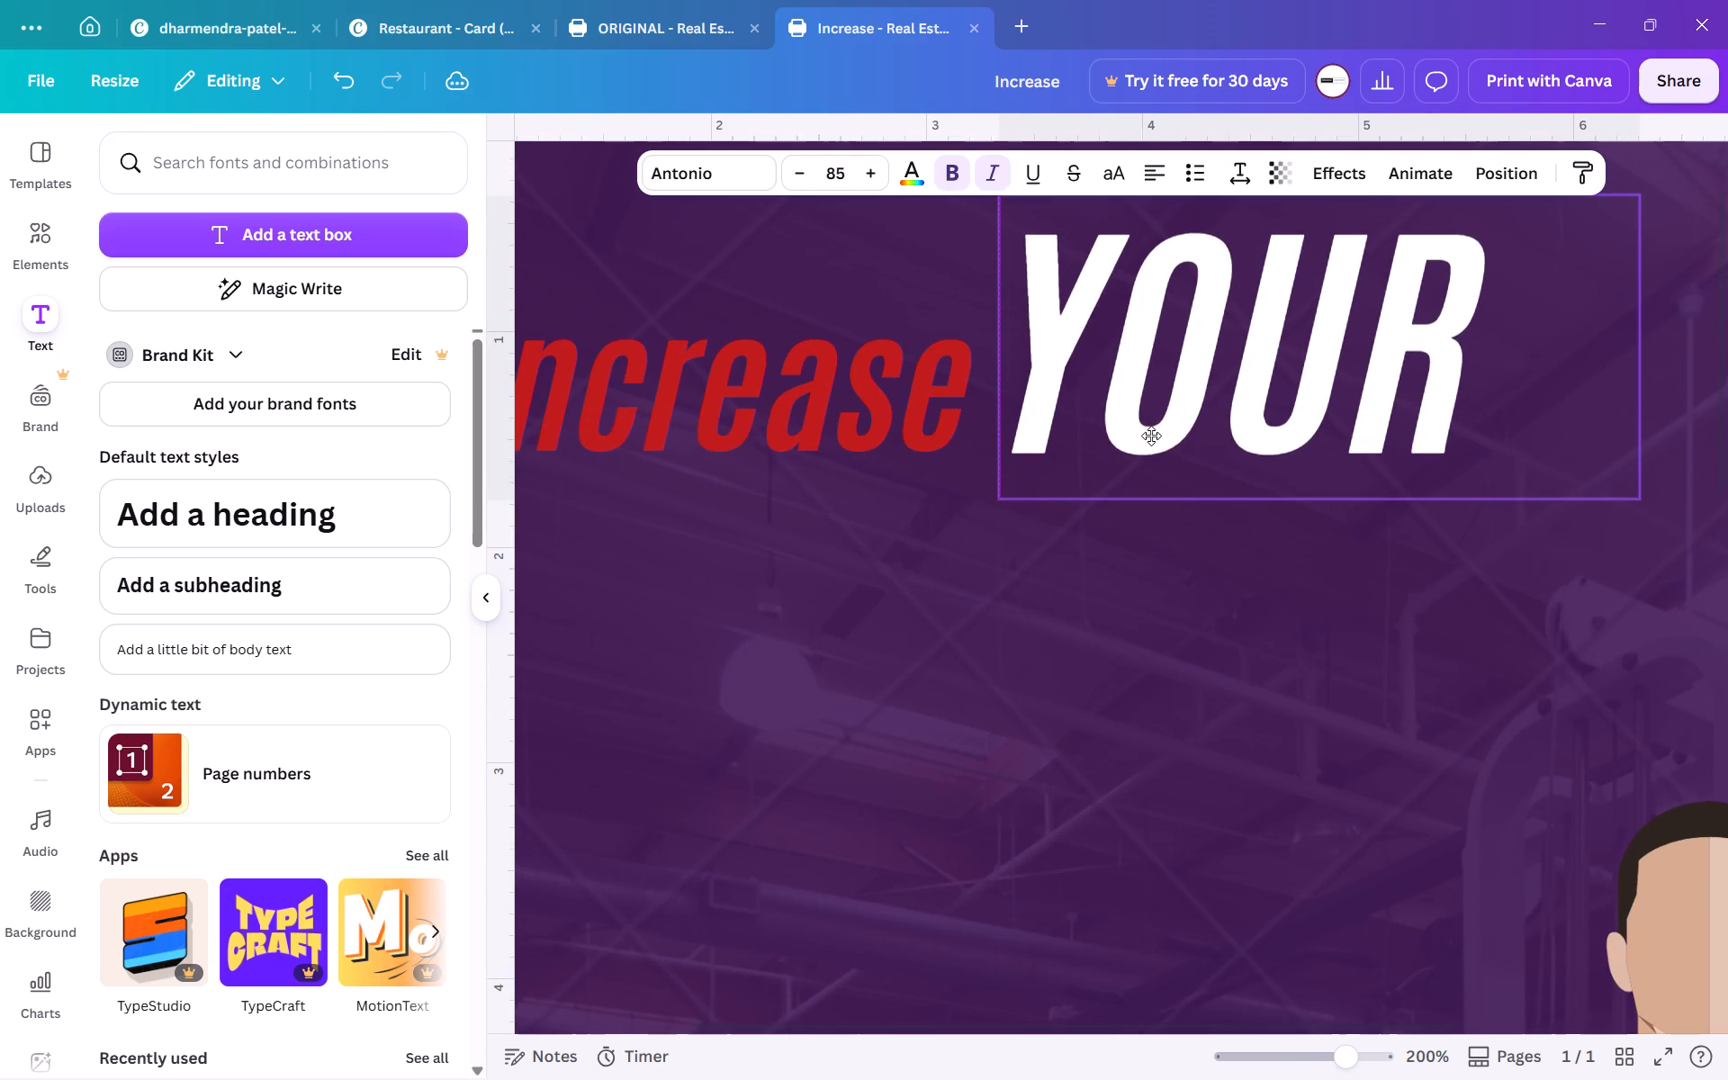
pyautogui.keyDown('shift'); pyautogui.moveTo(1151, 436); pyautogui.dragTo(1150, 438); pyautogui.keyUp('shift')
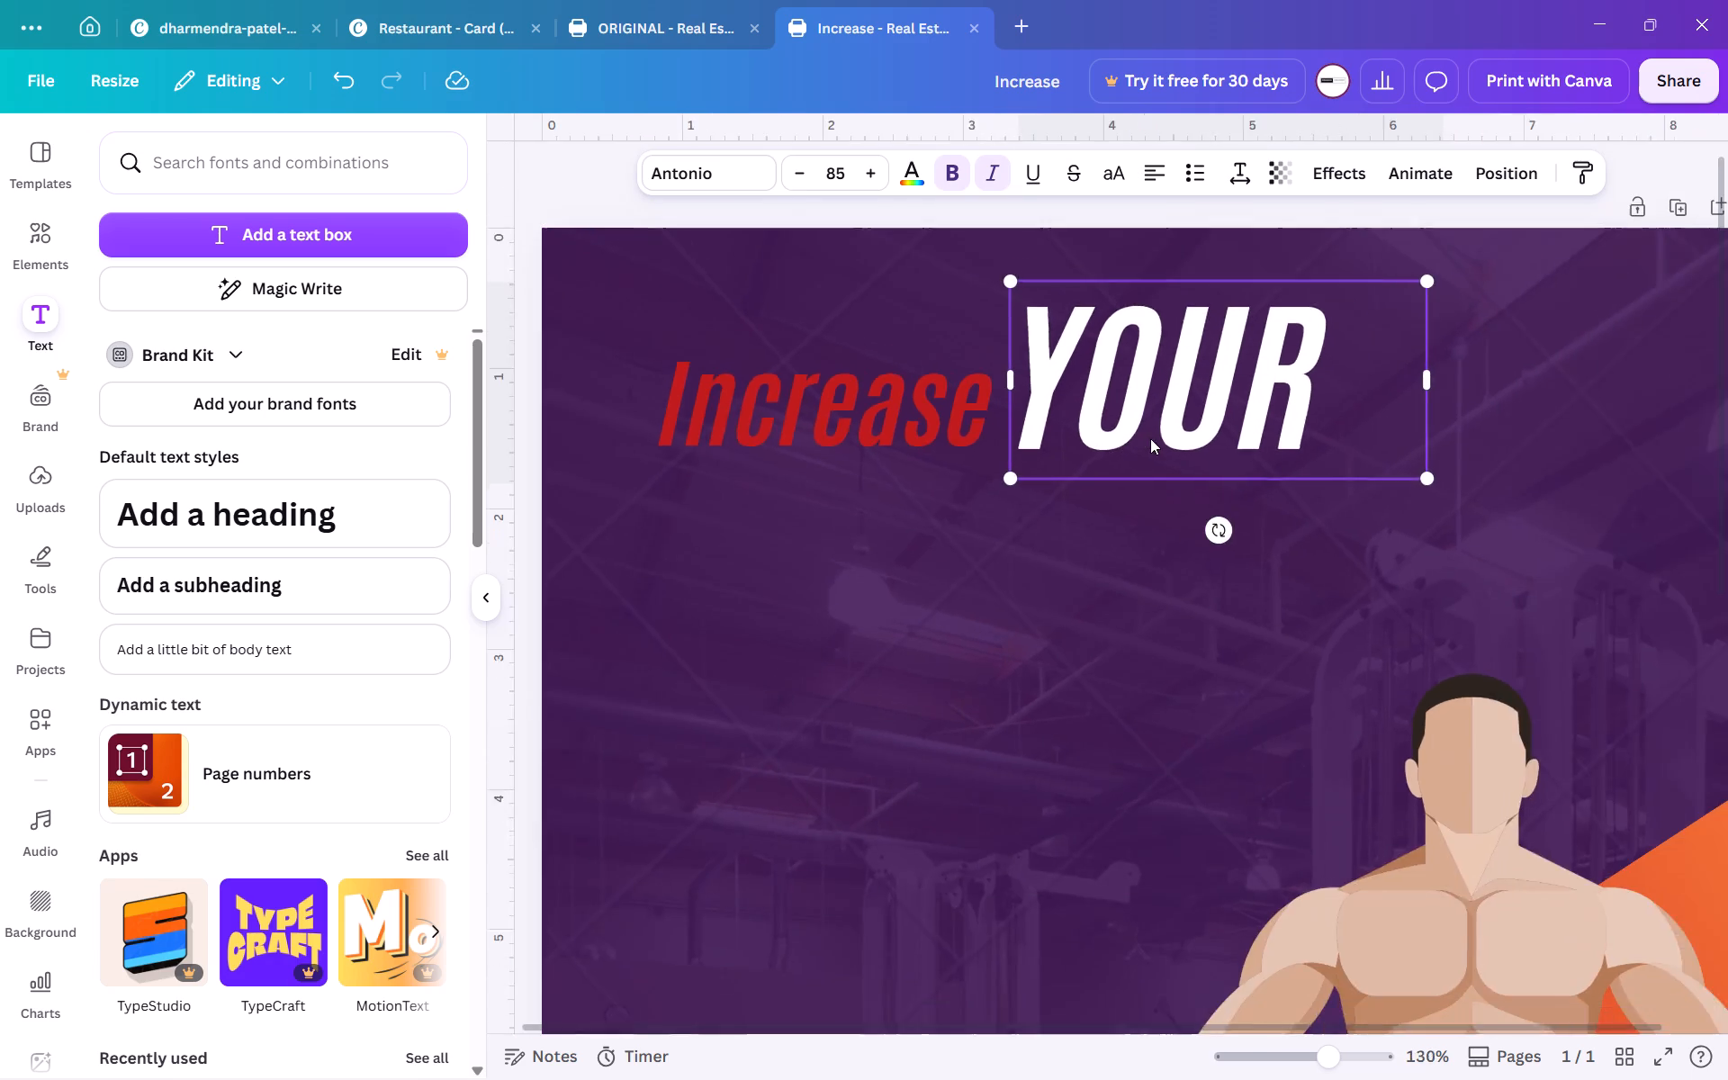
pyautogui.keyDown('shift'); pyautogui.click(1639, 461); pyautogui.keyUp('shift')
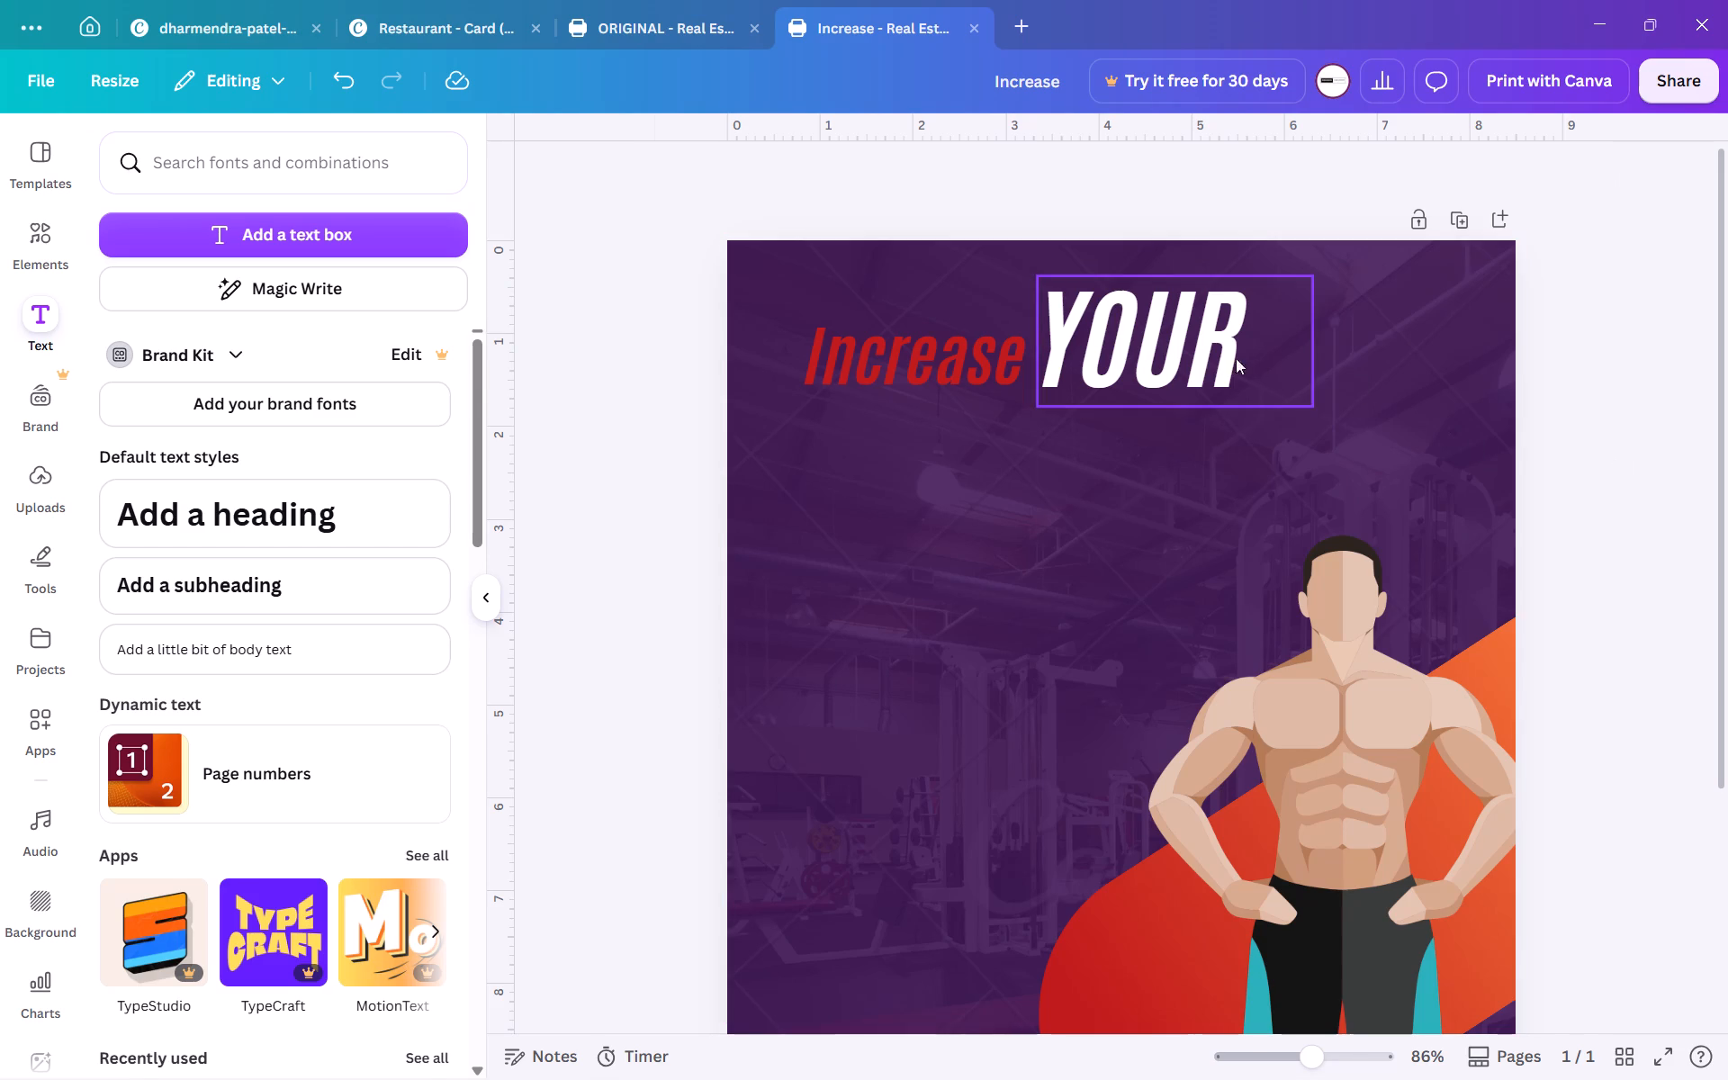
# Reduce the font size of the white YOUR text to 80.
pyautogui.keyDown('shift'); pyautogui.click(1175, 354); pyautogui.keyUp('shift')
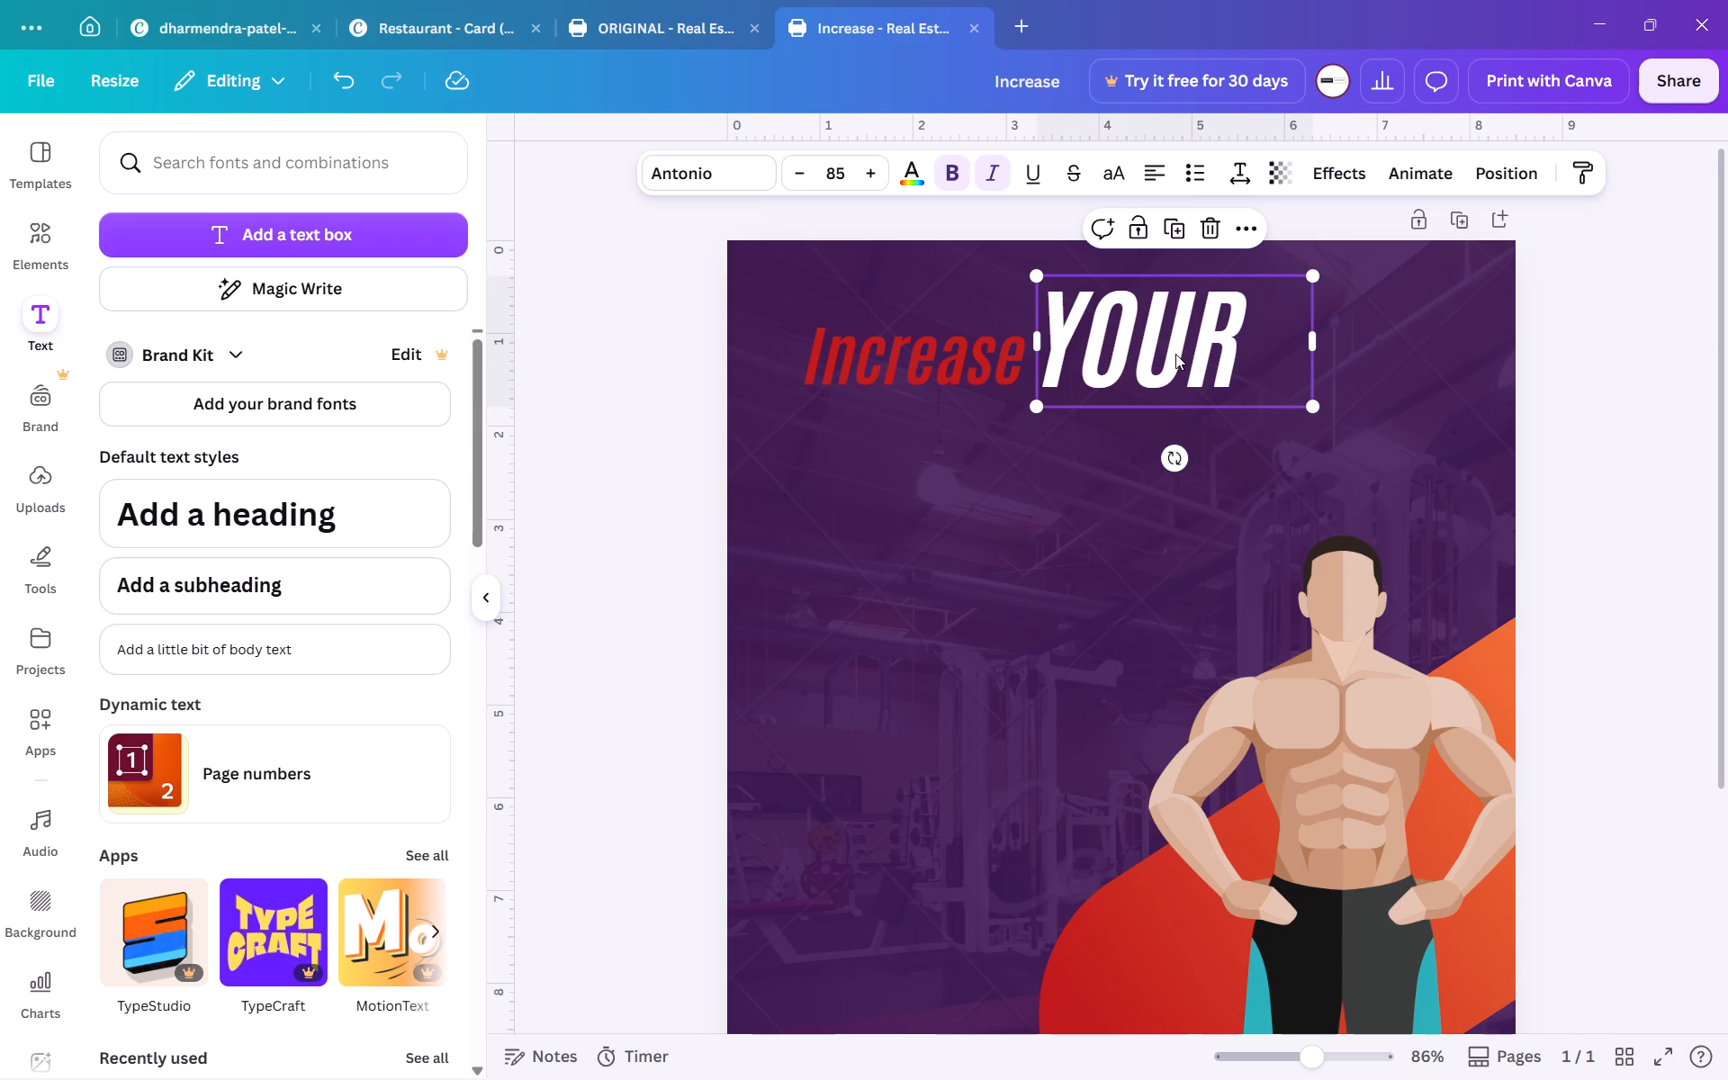
pyautogui.keyDown('shift'); pyautogui.doubleClick(1130, 351); pyautogui.keyUp('shift')
pyautogui.keyDown('shift'); pyautogui.tripleClick(800, 183); pyautogui.keyUp('shift')
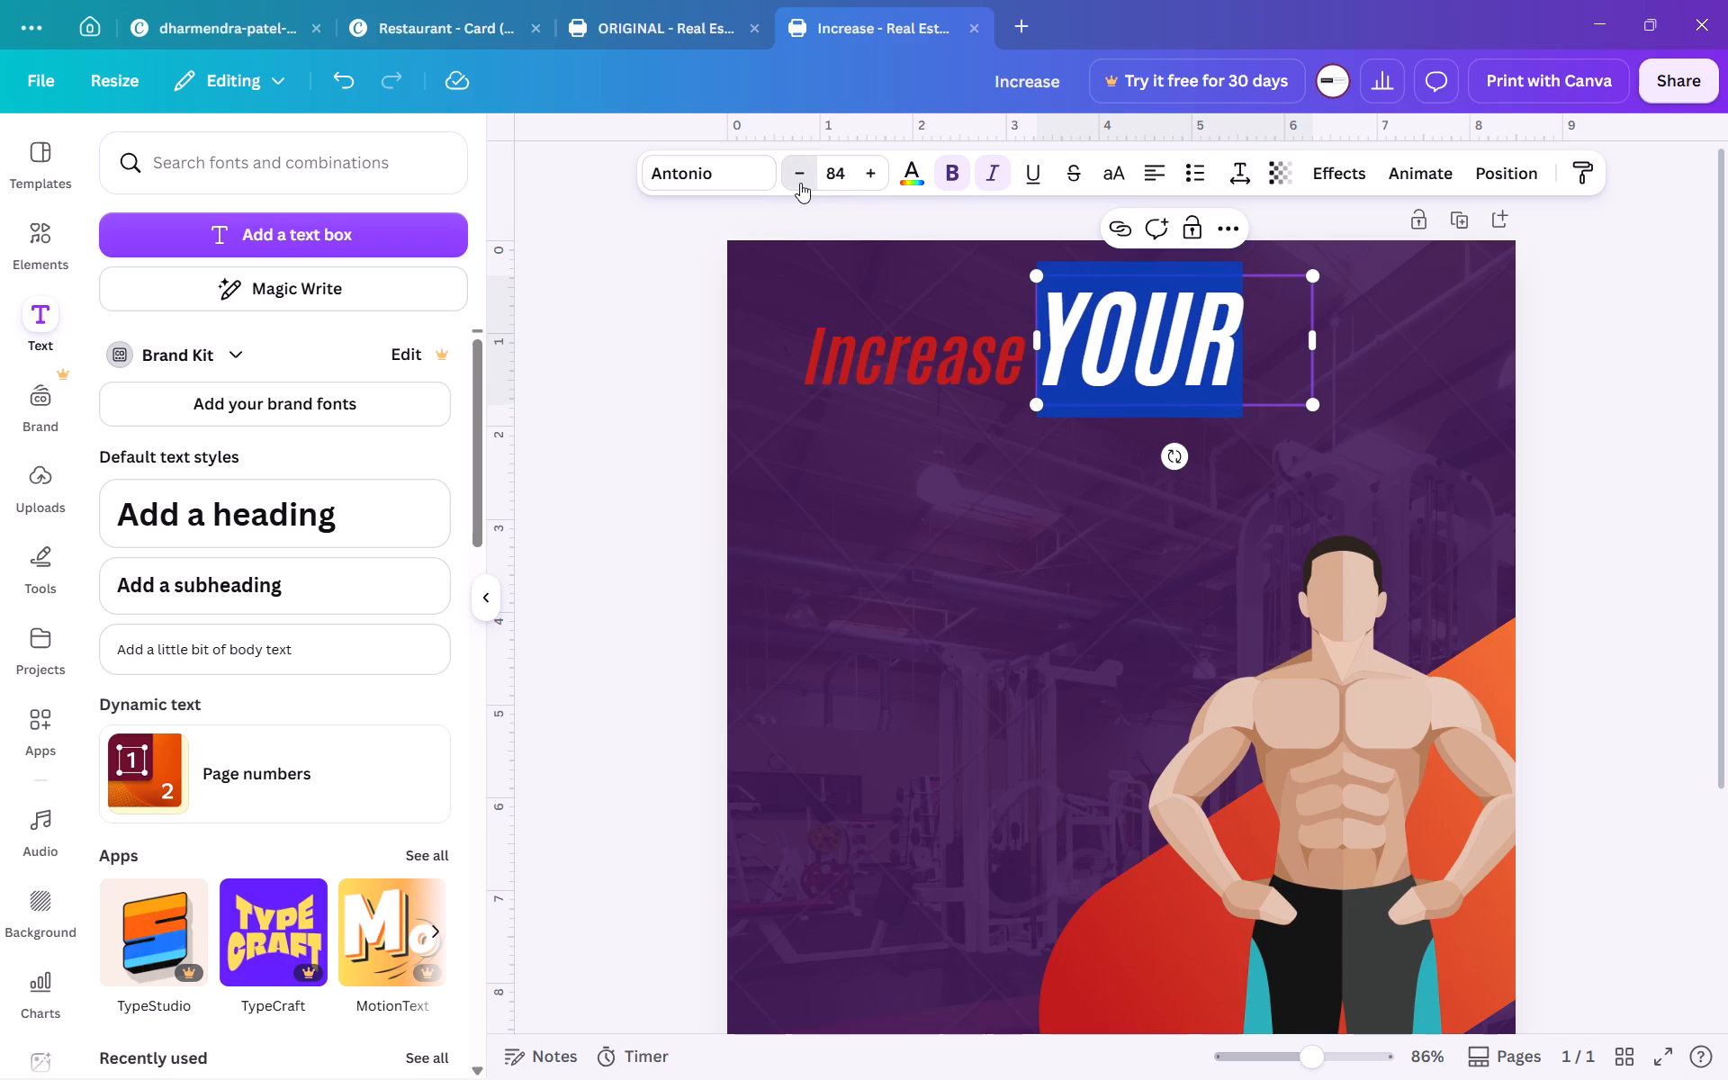
pyautogui.keyDown('shift'); pyautogui.tripleClick(800, 183); pyautogui.keyUp('shift')
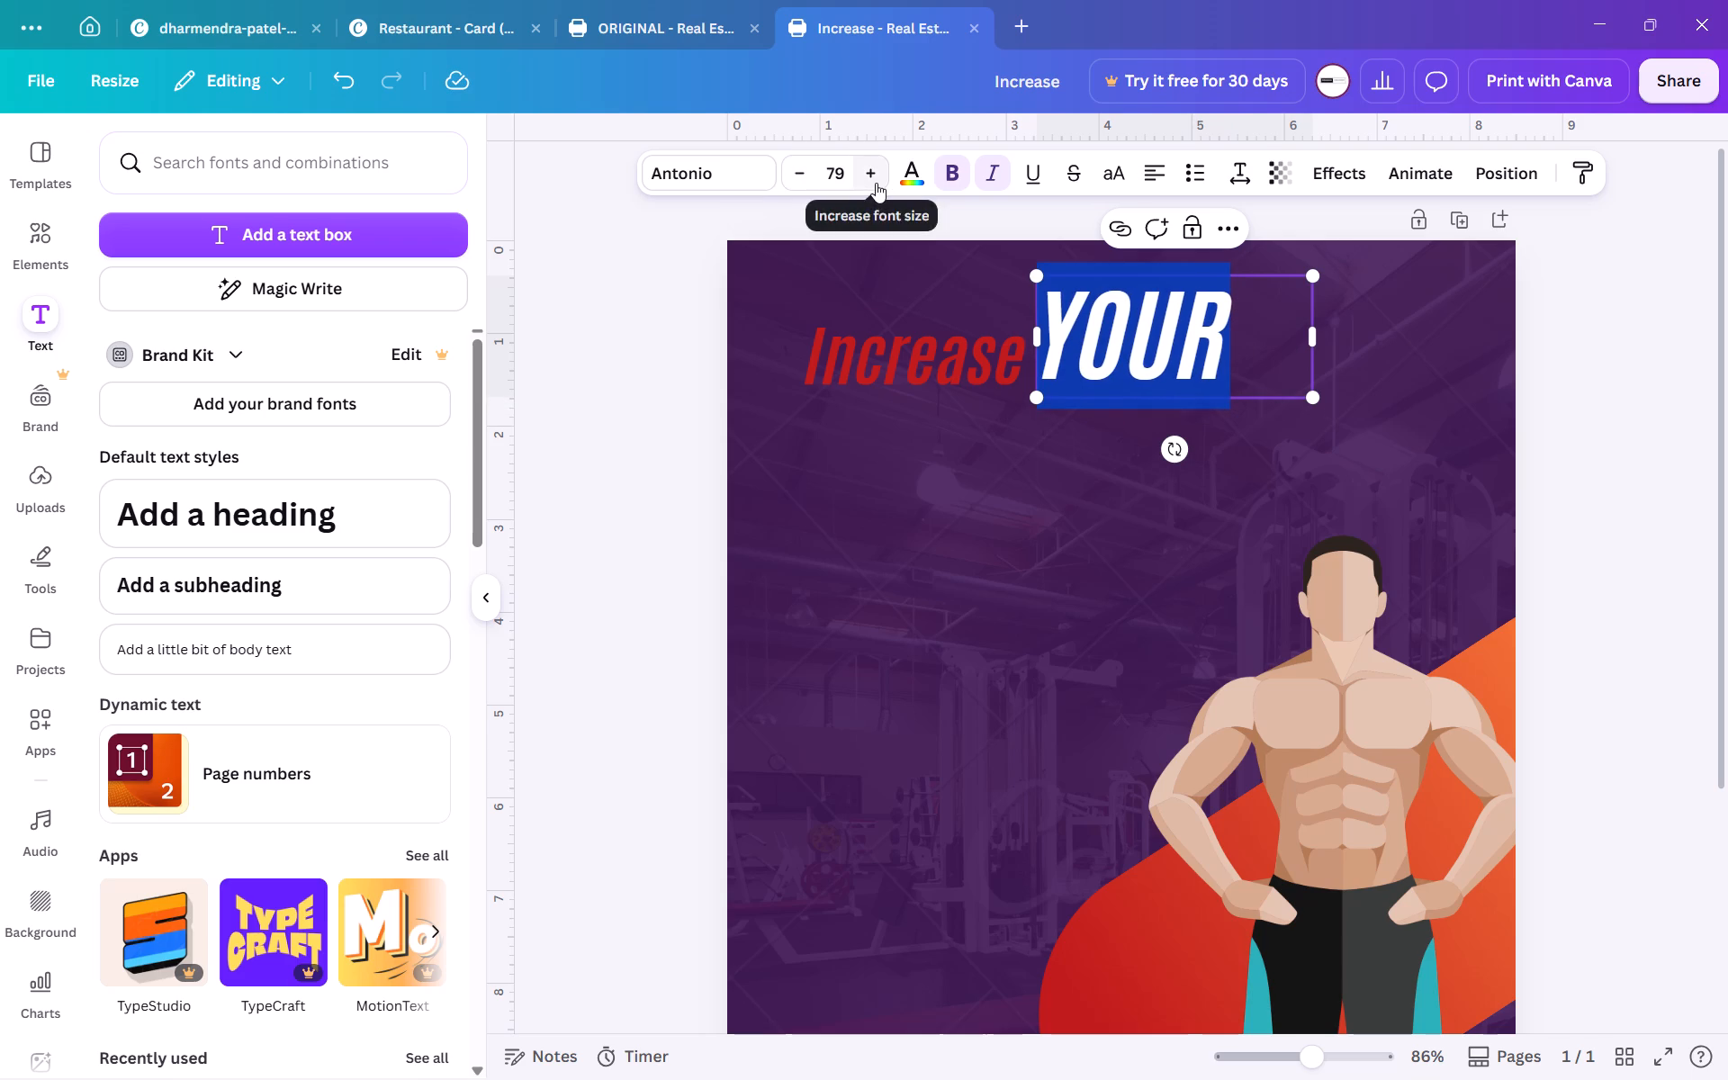
pyautogui.keyDown('shift'); pyautogui.click(876, 183); pyautogui.keyUp('shift')
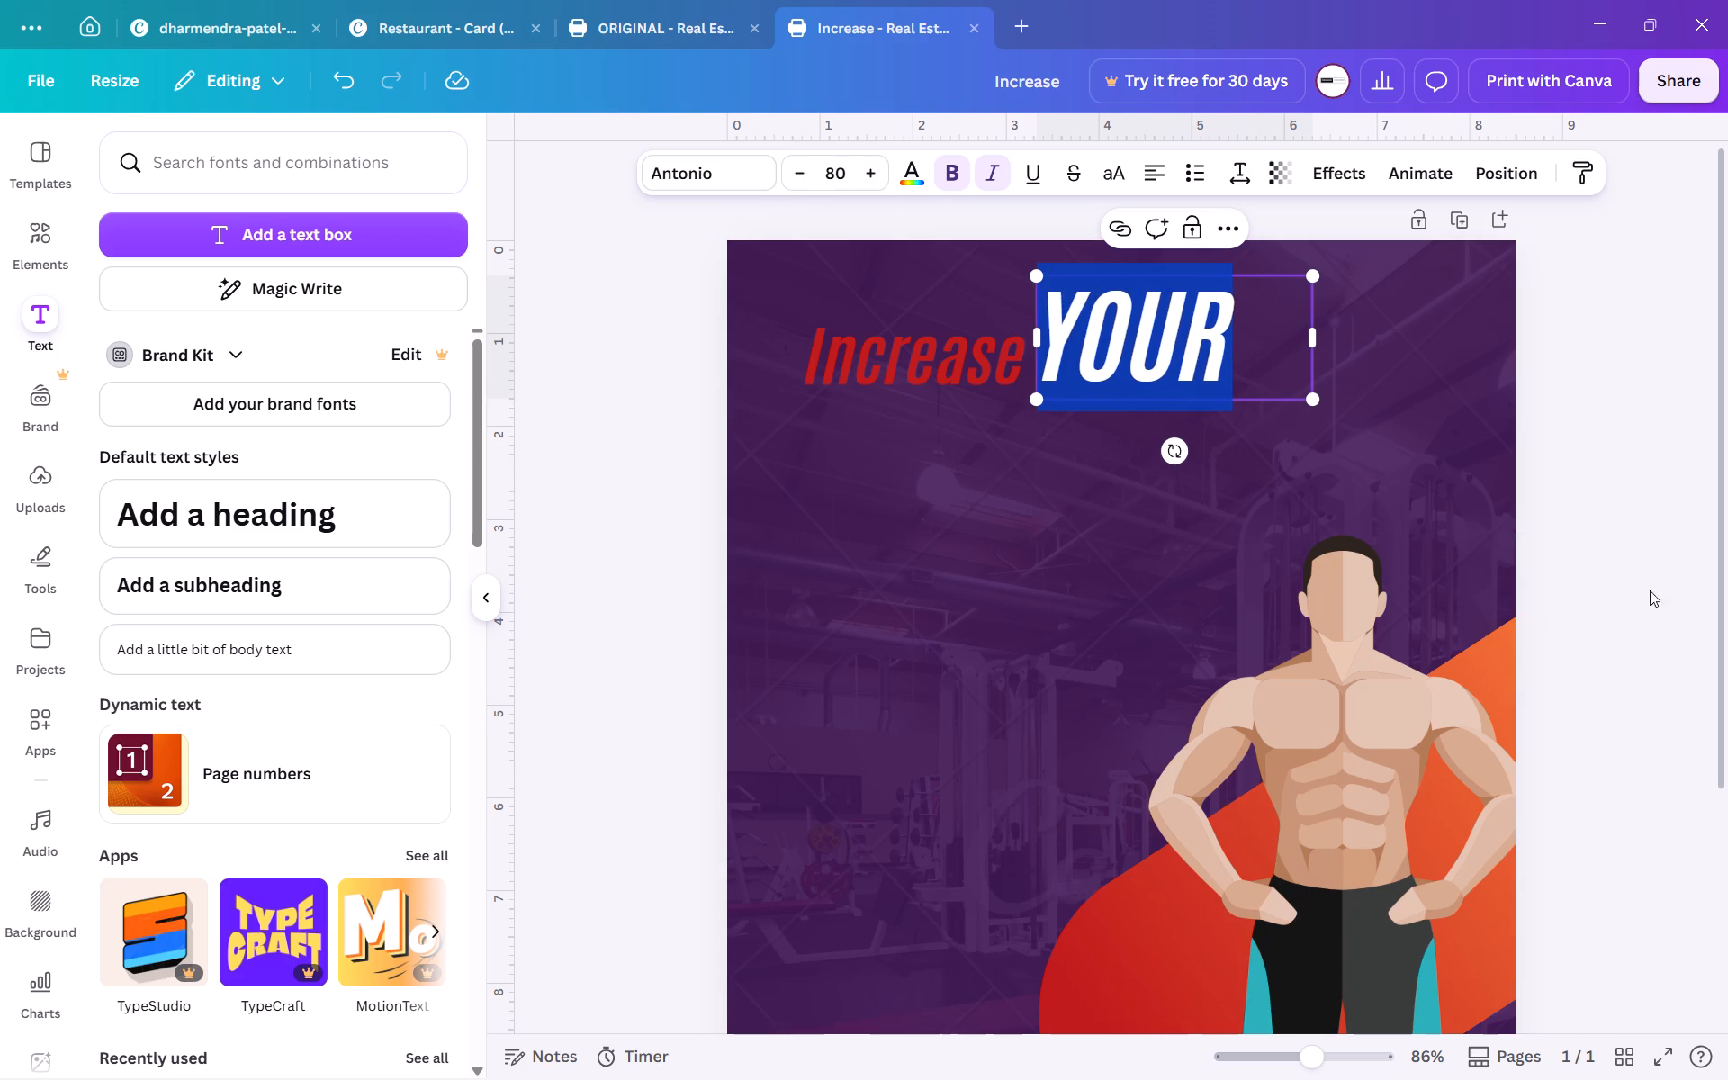
pyautogui.keyDown('shift'); pyautogui.click(1692, 573); pyautogui.keyUp('shift')
# Reposition the YOUR text just beside the red Increase text, with both words on the same baseline.
pyautogui.keyDown('shift'); pyautogui.scroll(2, 1692, 573); pyautogui.keyUp('shift')
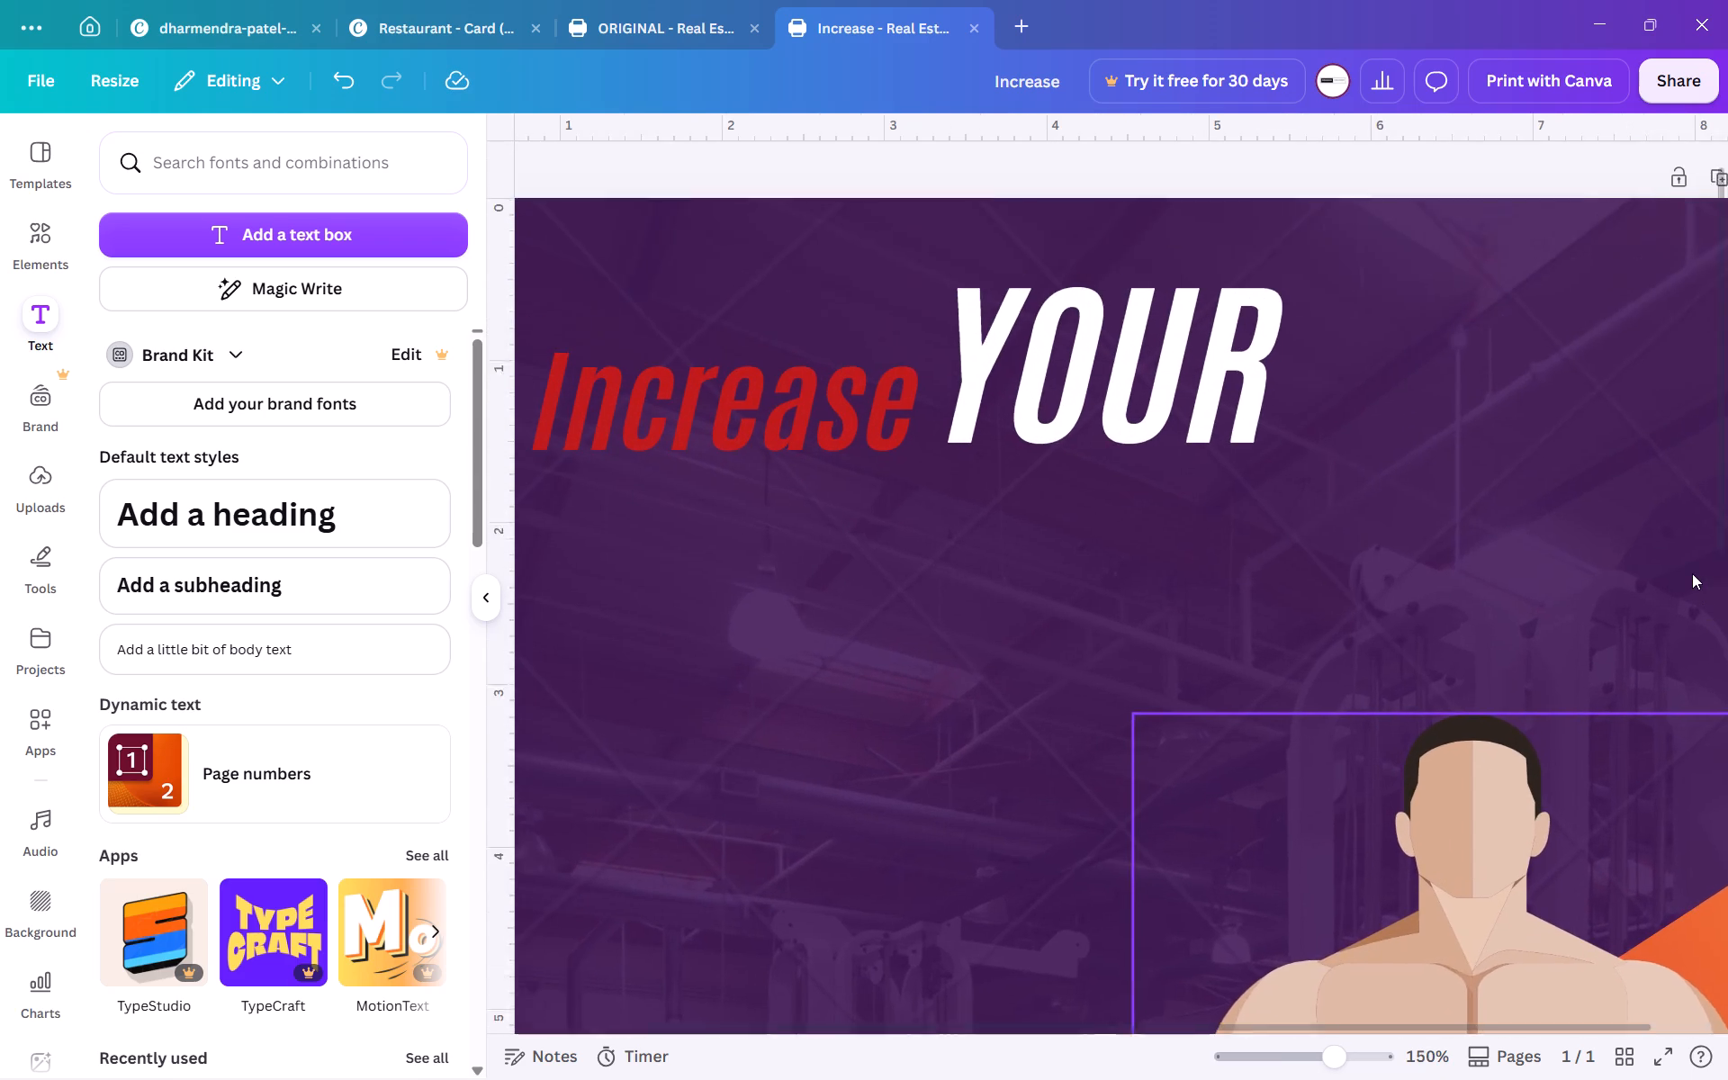
pyautogui.keyDown('shift'); pyautogui.scroll(1, 1692, 573); pyautogui.keyUp('shift')
pyautogui.keyDown('shift'); pyautogui.moveTo(1230, 494); pyautogui.dragTo(1221, 501); pyautogui.keyUp('shift')
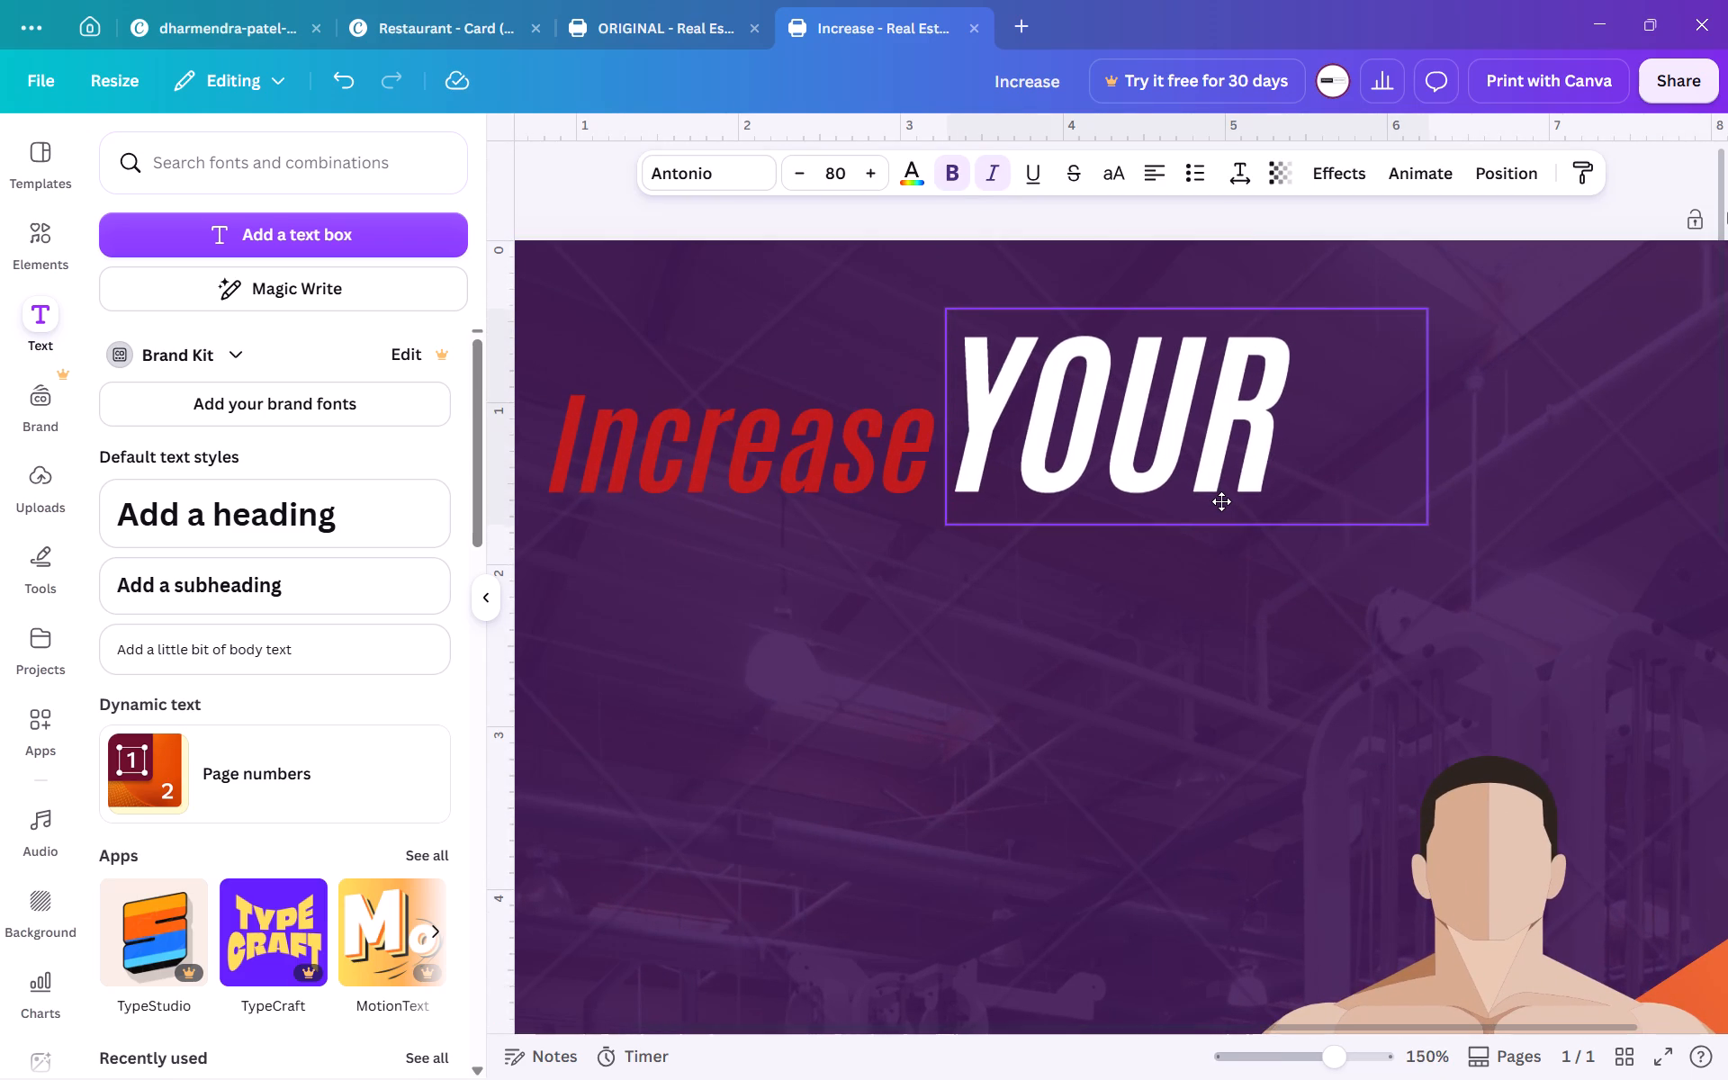
pyautogui.keyDown('shift'); pyautogui.moveTo(1221, 501); pyautogui.dragTo(1230, 501); pyautogui.keyUp('shift')
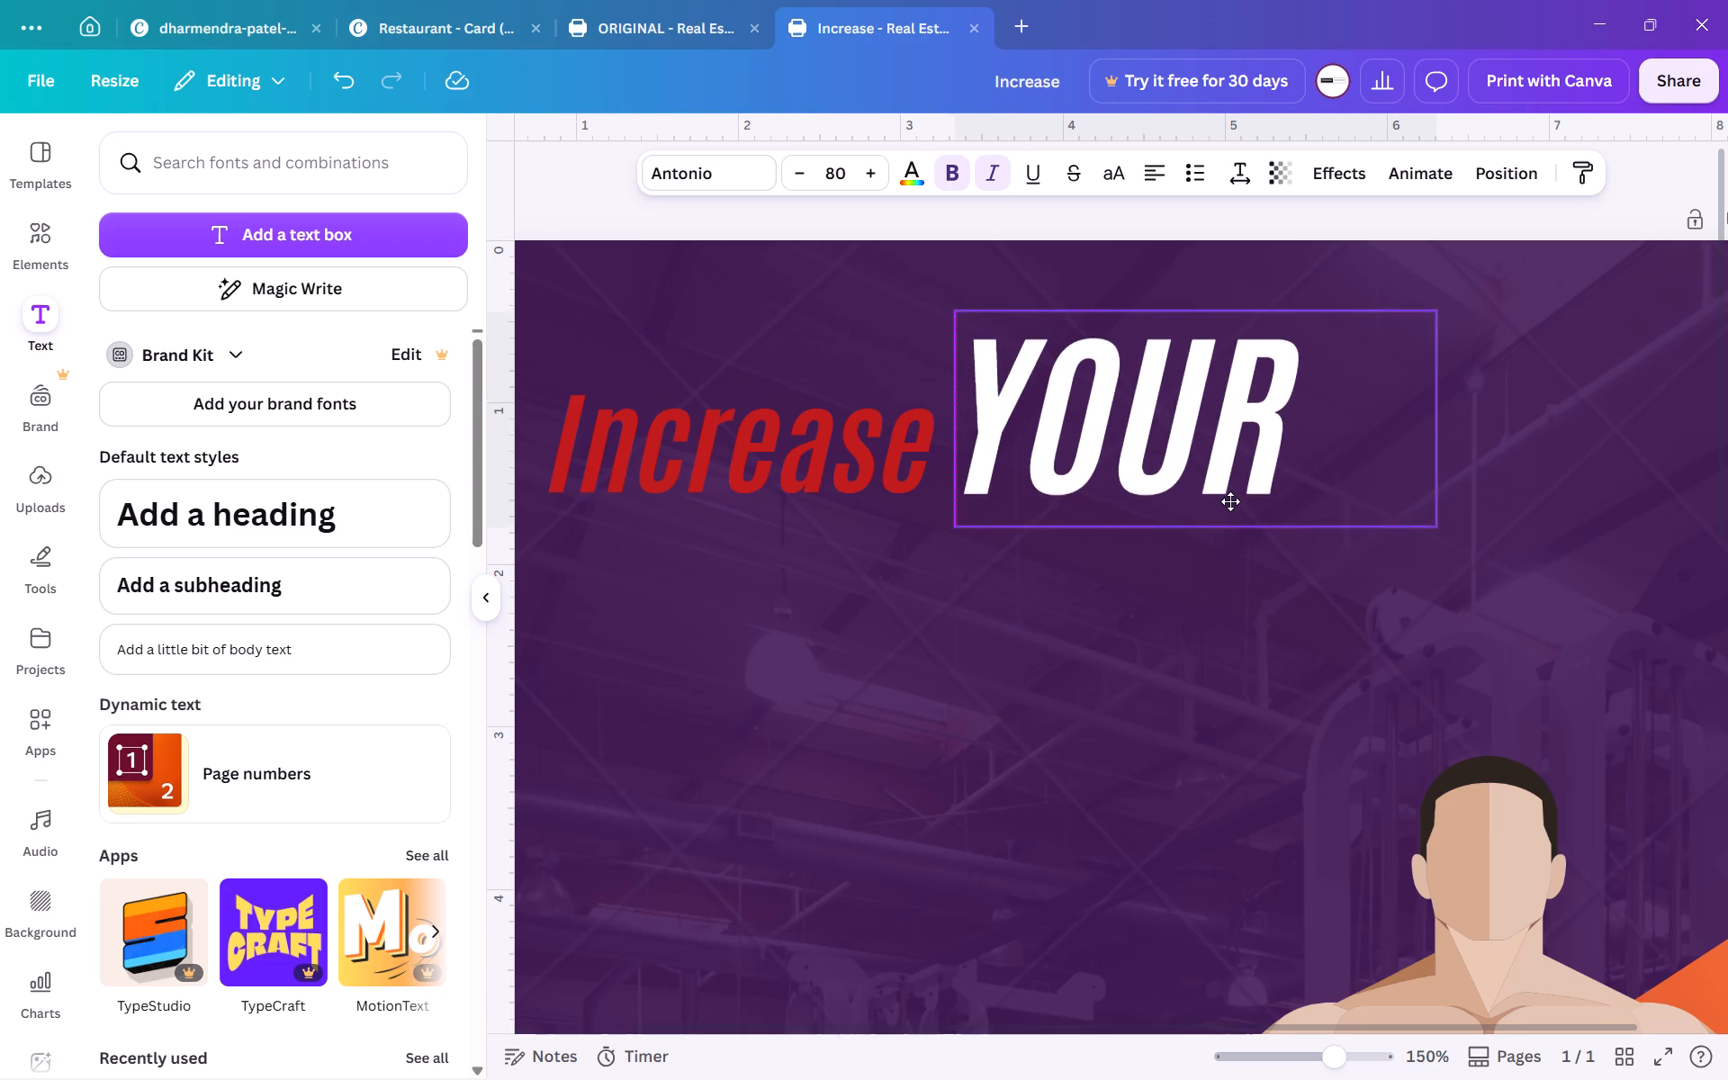
pyautogui.keyDown('shift'); pyautogui.moveTo(1230, 501); pyautogui.dragTo(1230, 509); pyautogui.keyUp('shift')
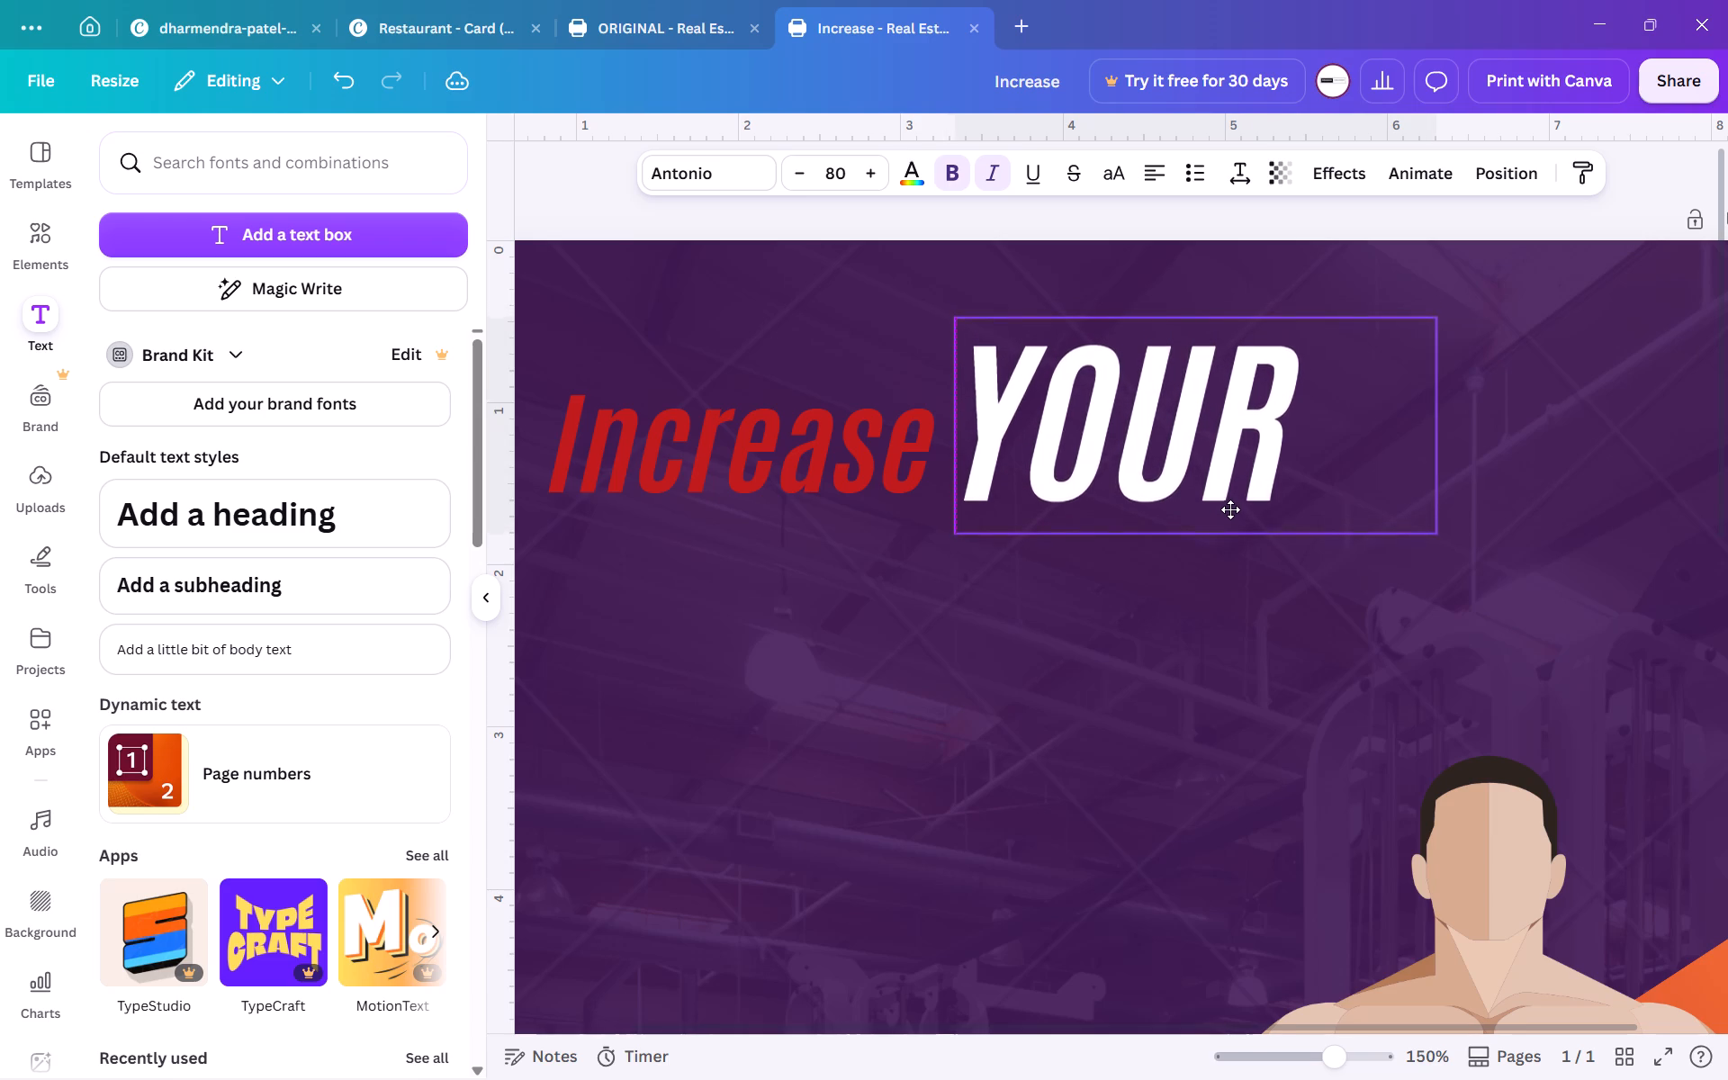
pyautogui.keyDown('shift'); pyautogui.moveTo(1230, 509); pyautogui.dragTo(1230, 503); pyautogui.keyUp('shift')
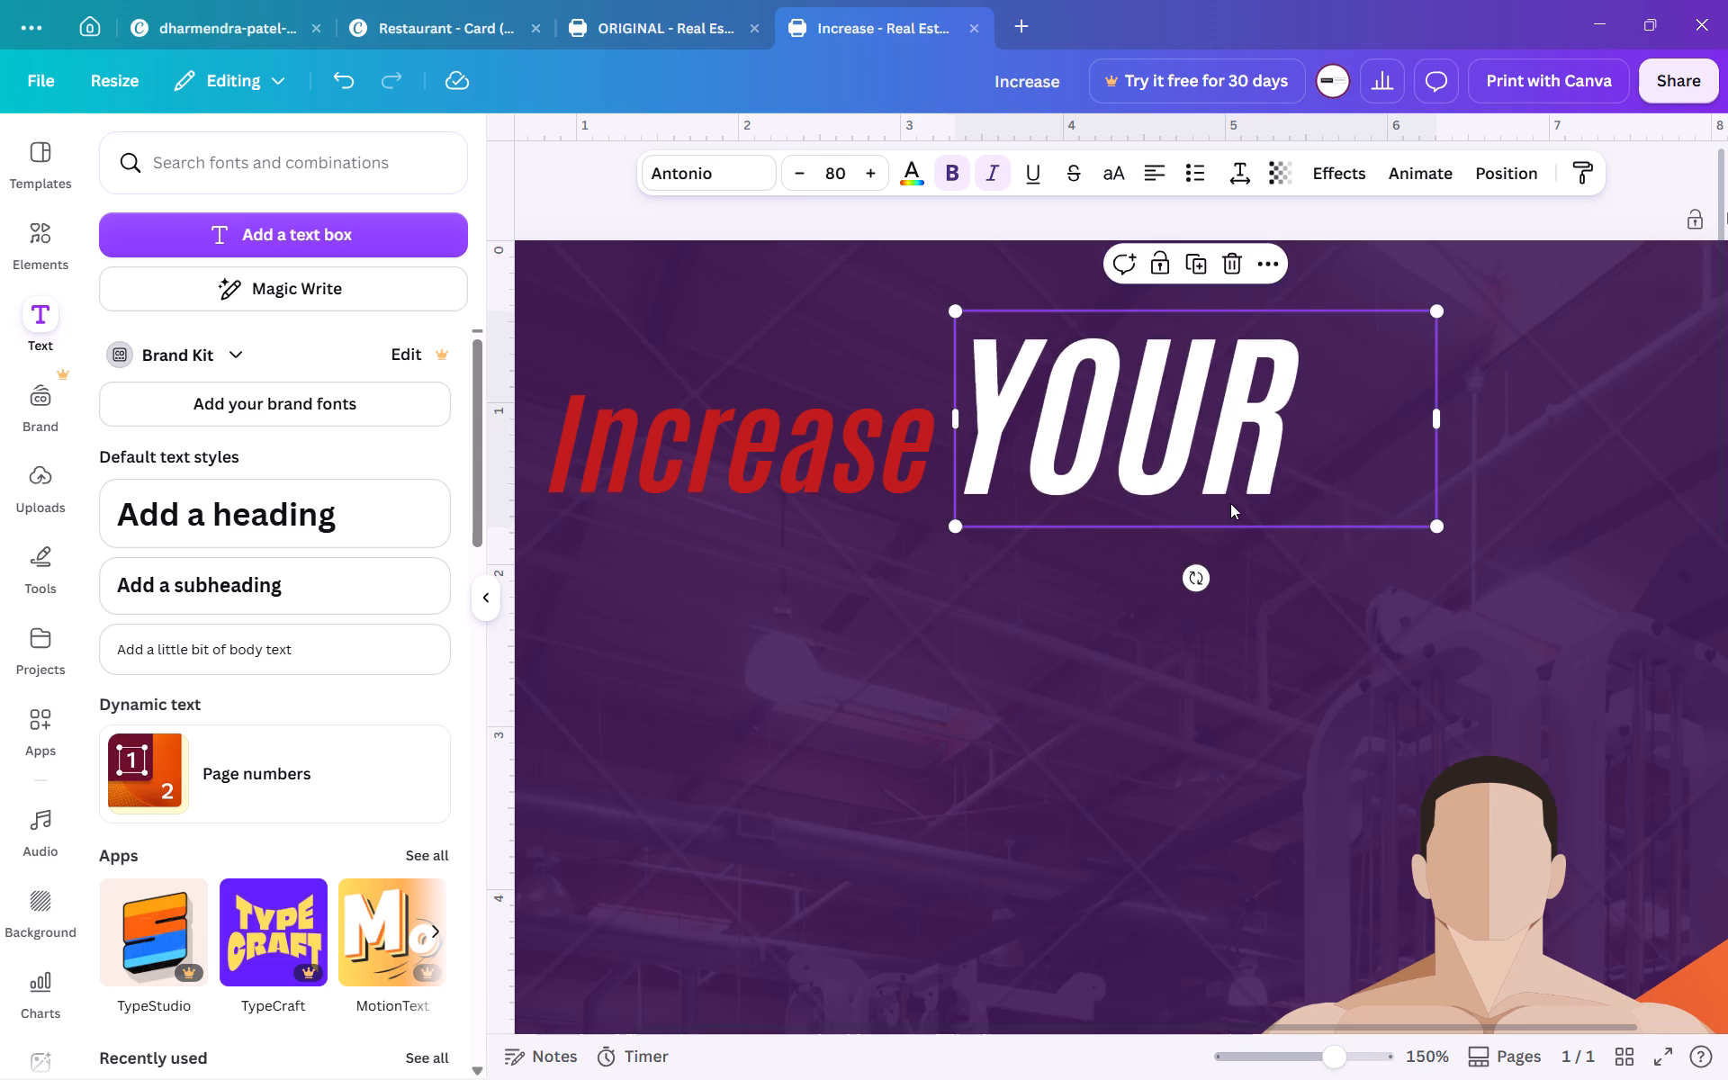
pyautogui.keyDown('shift'); pyautogui.click(1659, 500); pyautogui.keyUp('shift')
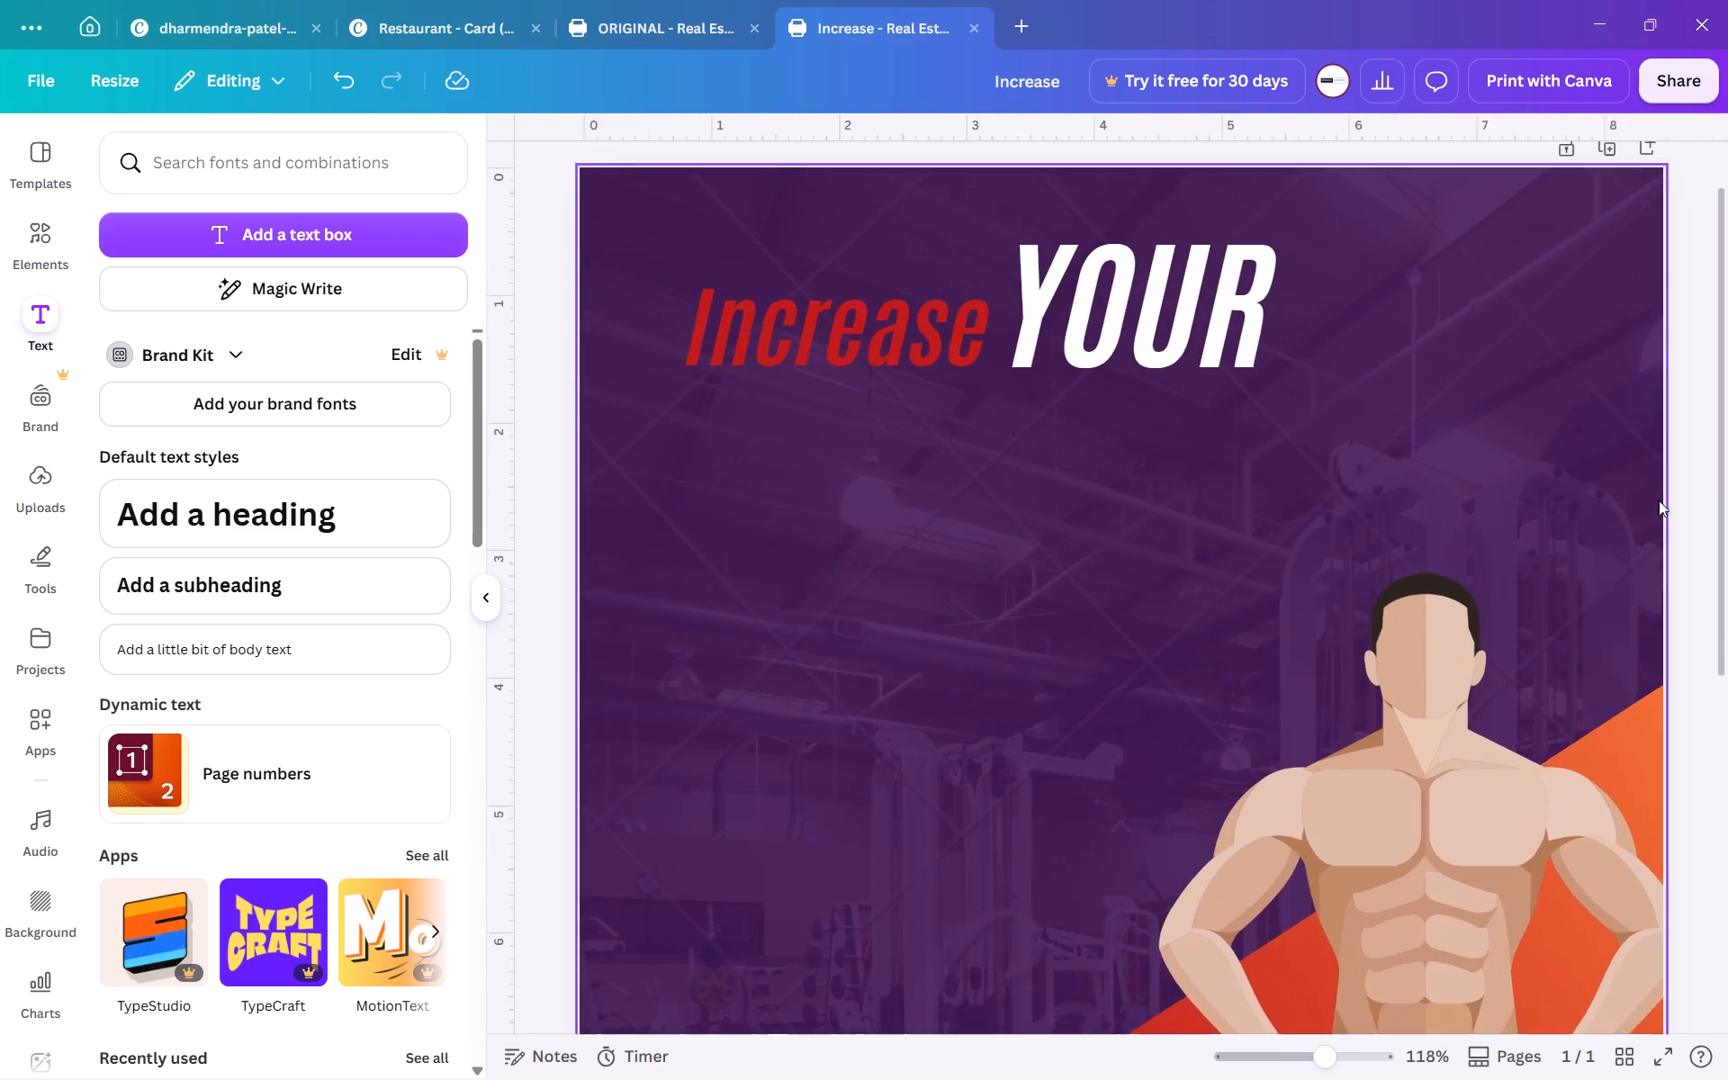
pyautogui.keyDown('shift'); pyautogui.scroll(2, 1659, 500); pyautogui.keyUp('shift')
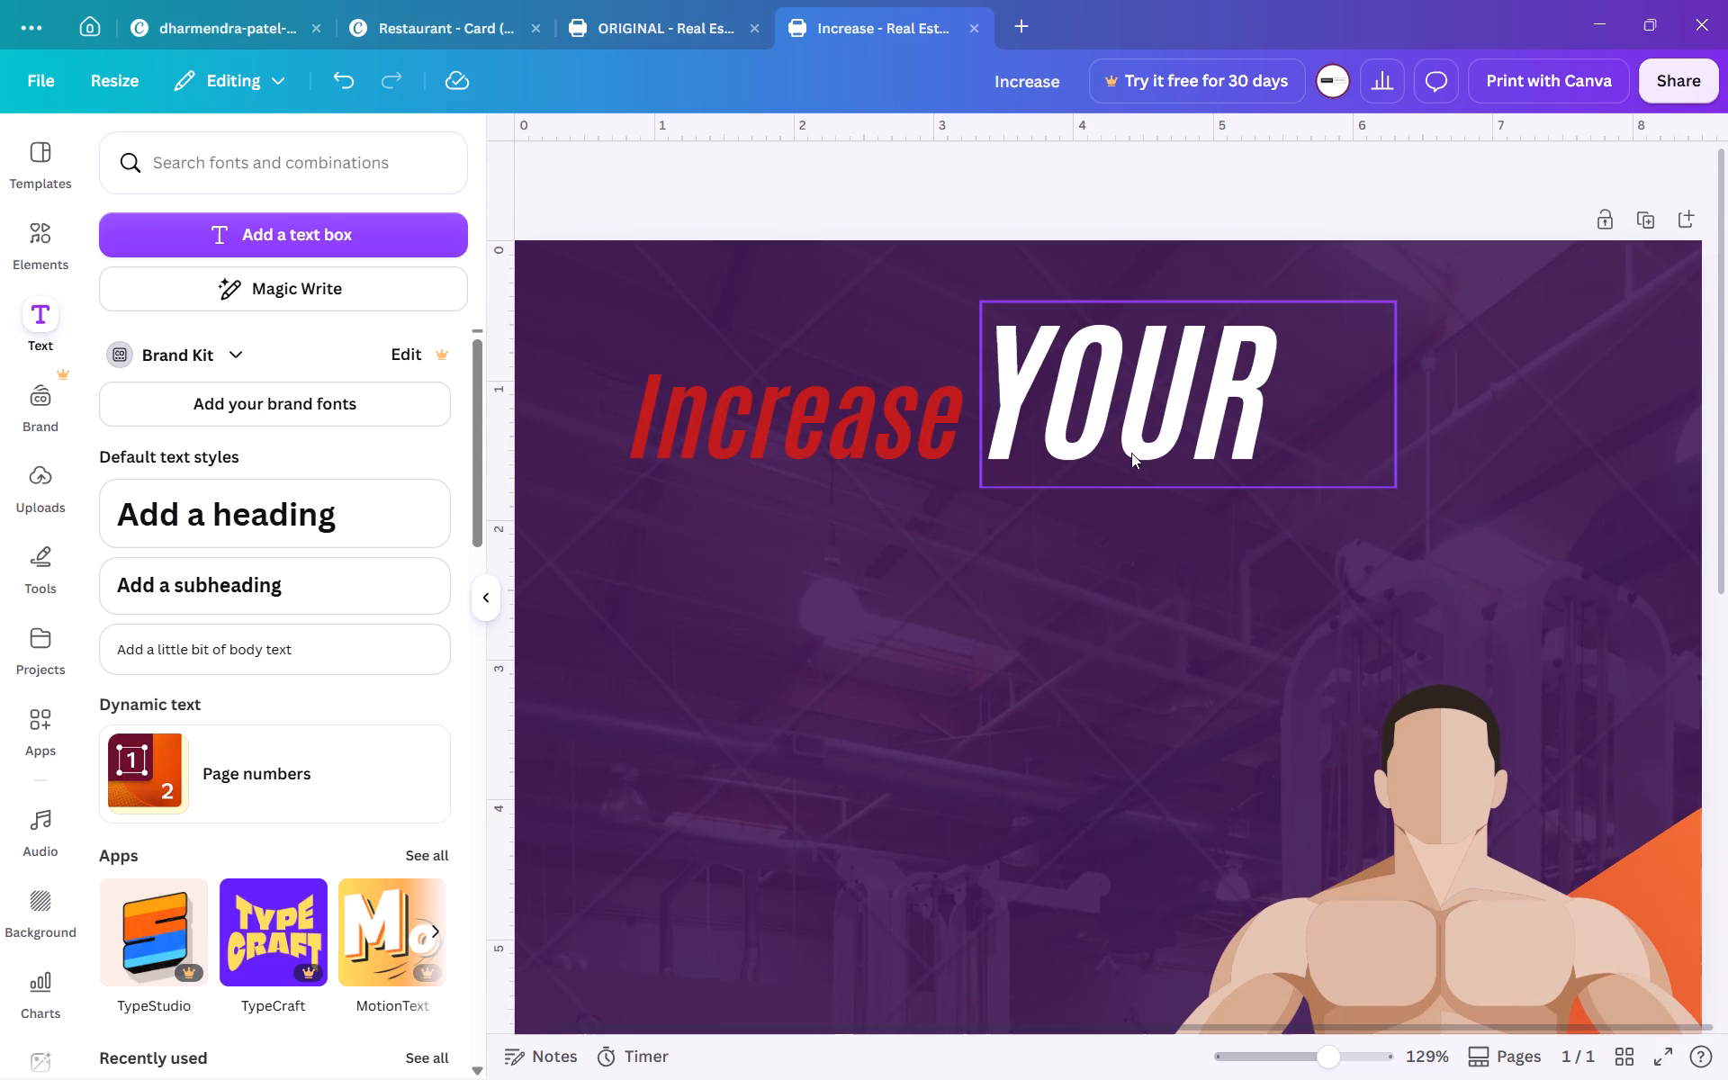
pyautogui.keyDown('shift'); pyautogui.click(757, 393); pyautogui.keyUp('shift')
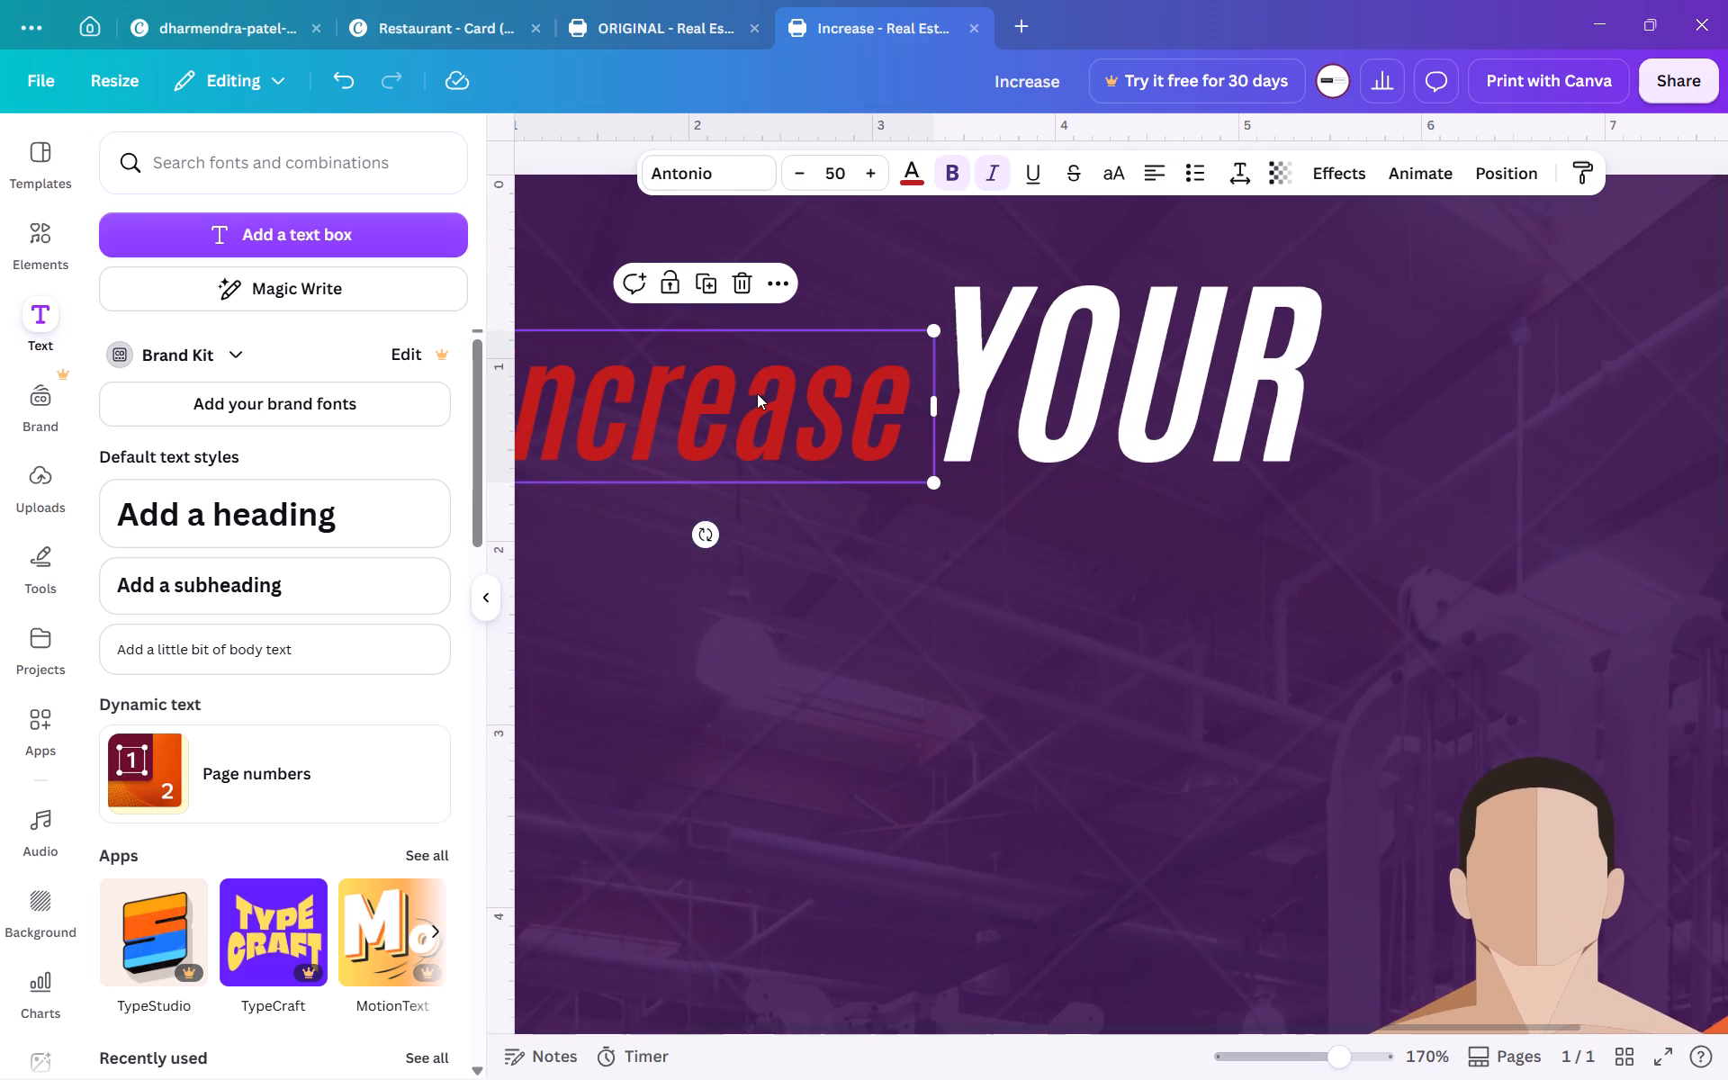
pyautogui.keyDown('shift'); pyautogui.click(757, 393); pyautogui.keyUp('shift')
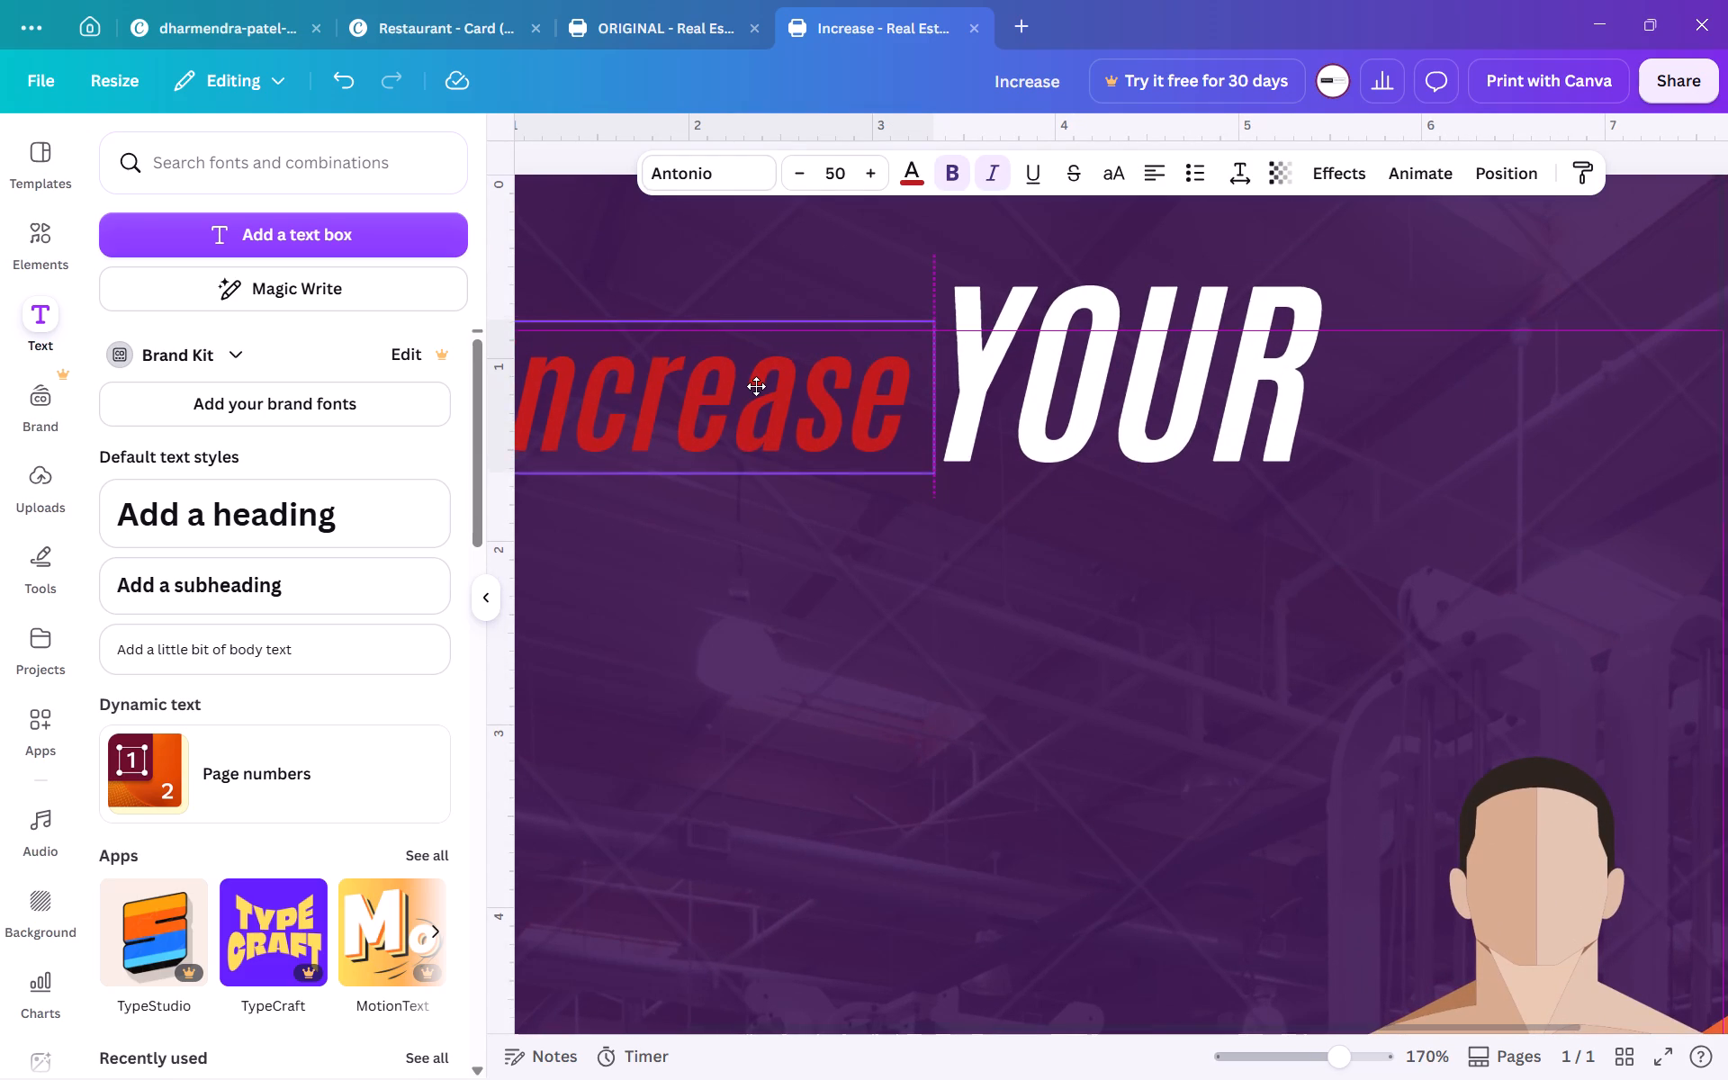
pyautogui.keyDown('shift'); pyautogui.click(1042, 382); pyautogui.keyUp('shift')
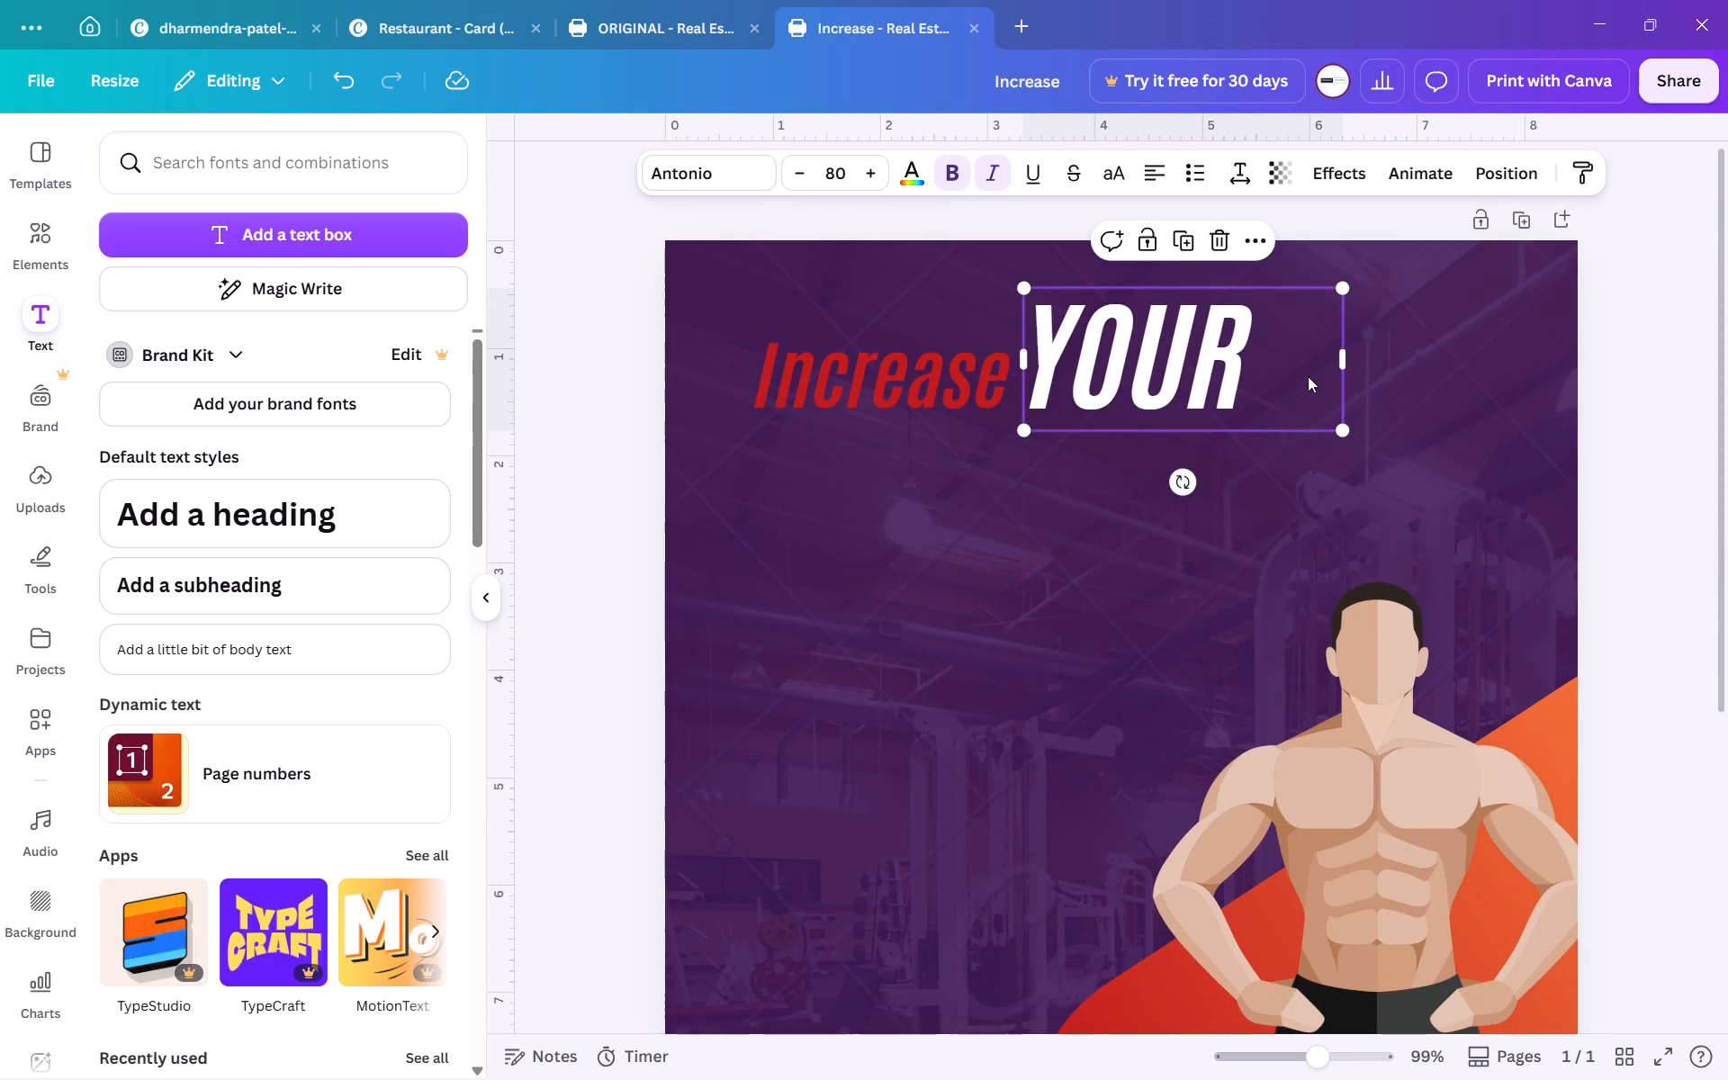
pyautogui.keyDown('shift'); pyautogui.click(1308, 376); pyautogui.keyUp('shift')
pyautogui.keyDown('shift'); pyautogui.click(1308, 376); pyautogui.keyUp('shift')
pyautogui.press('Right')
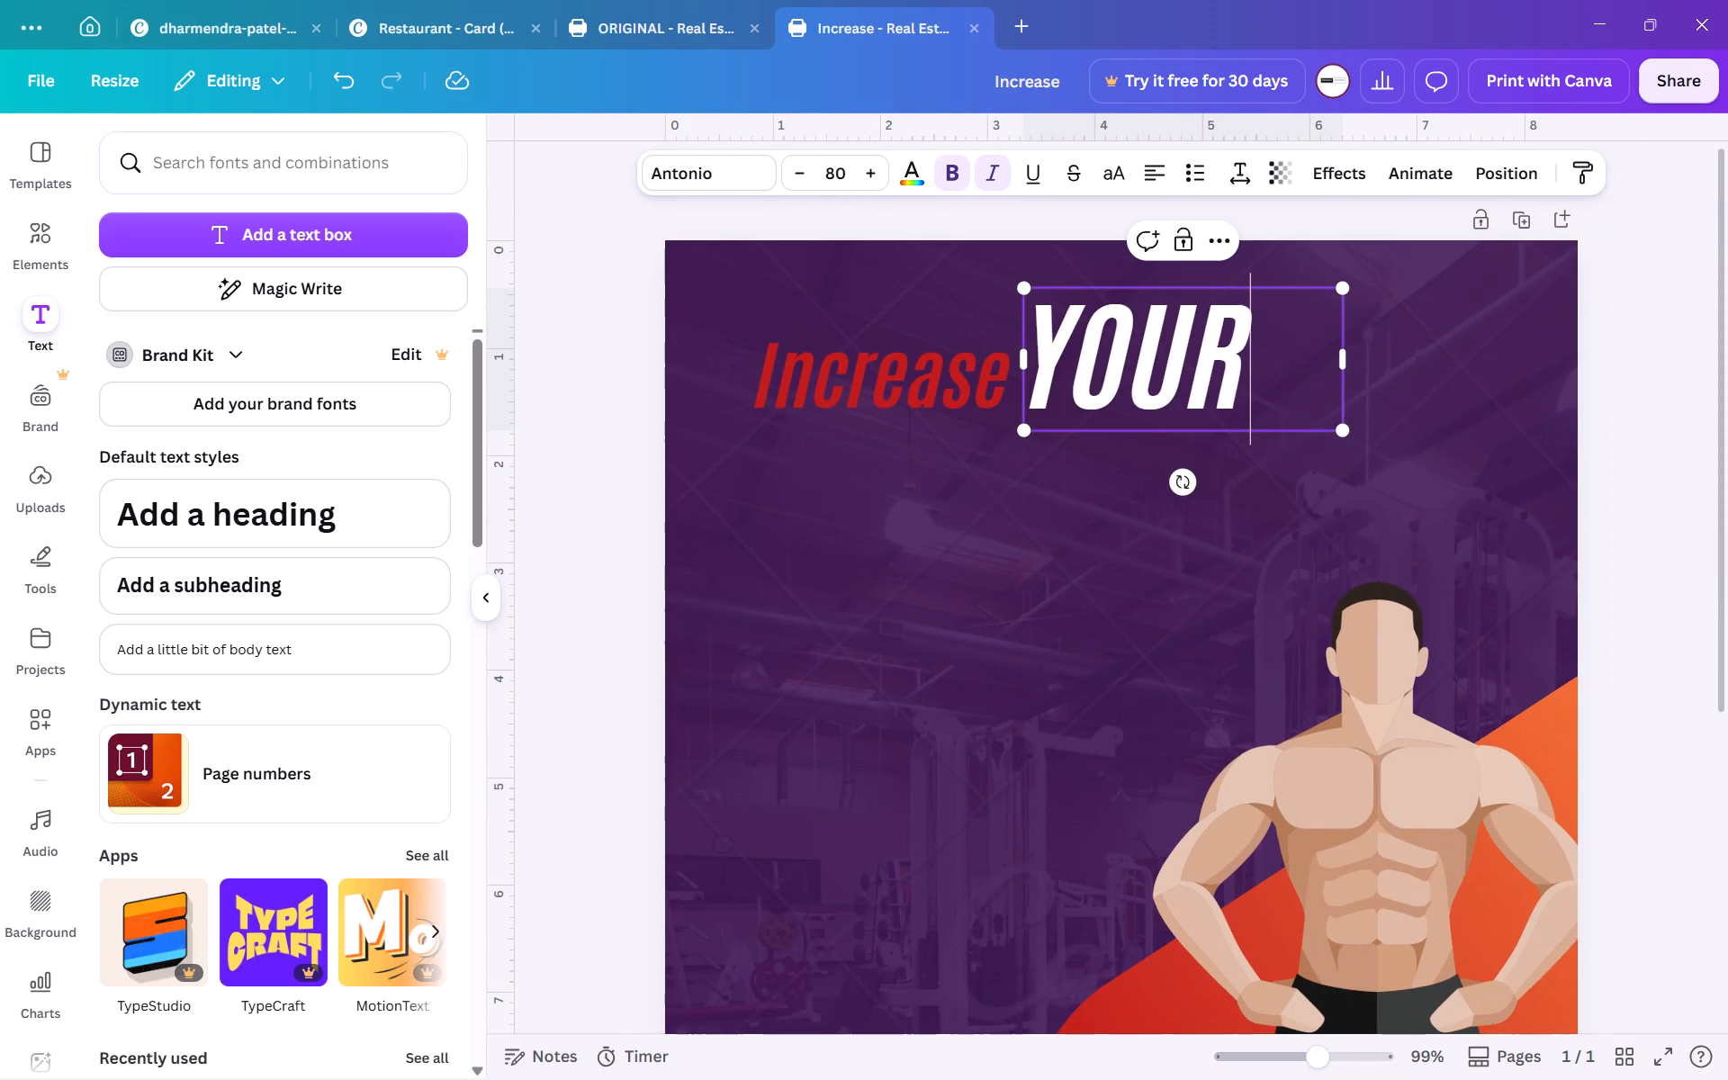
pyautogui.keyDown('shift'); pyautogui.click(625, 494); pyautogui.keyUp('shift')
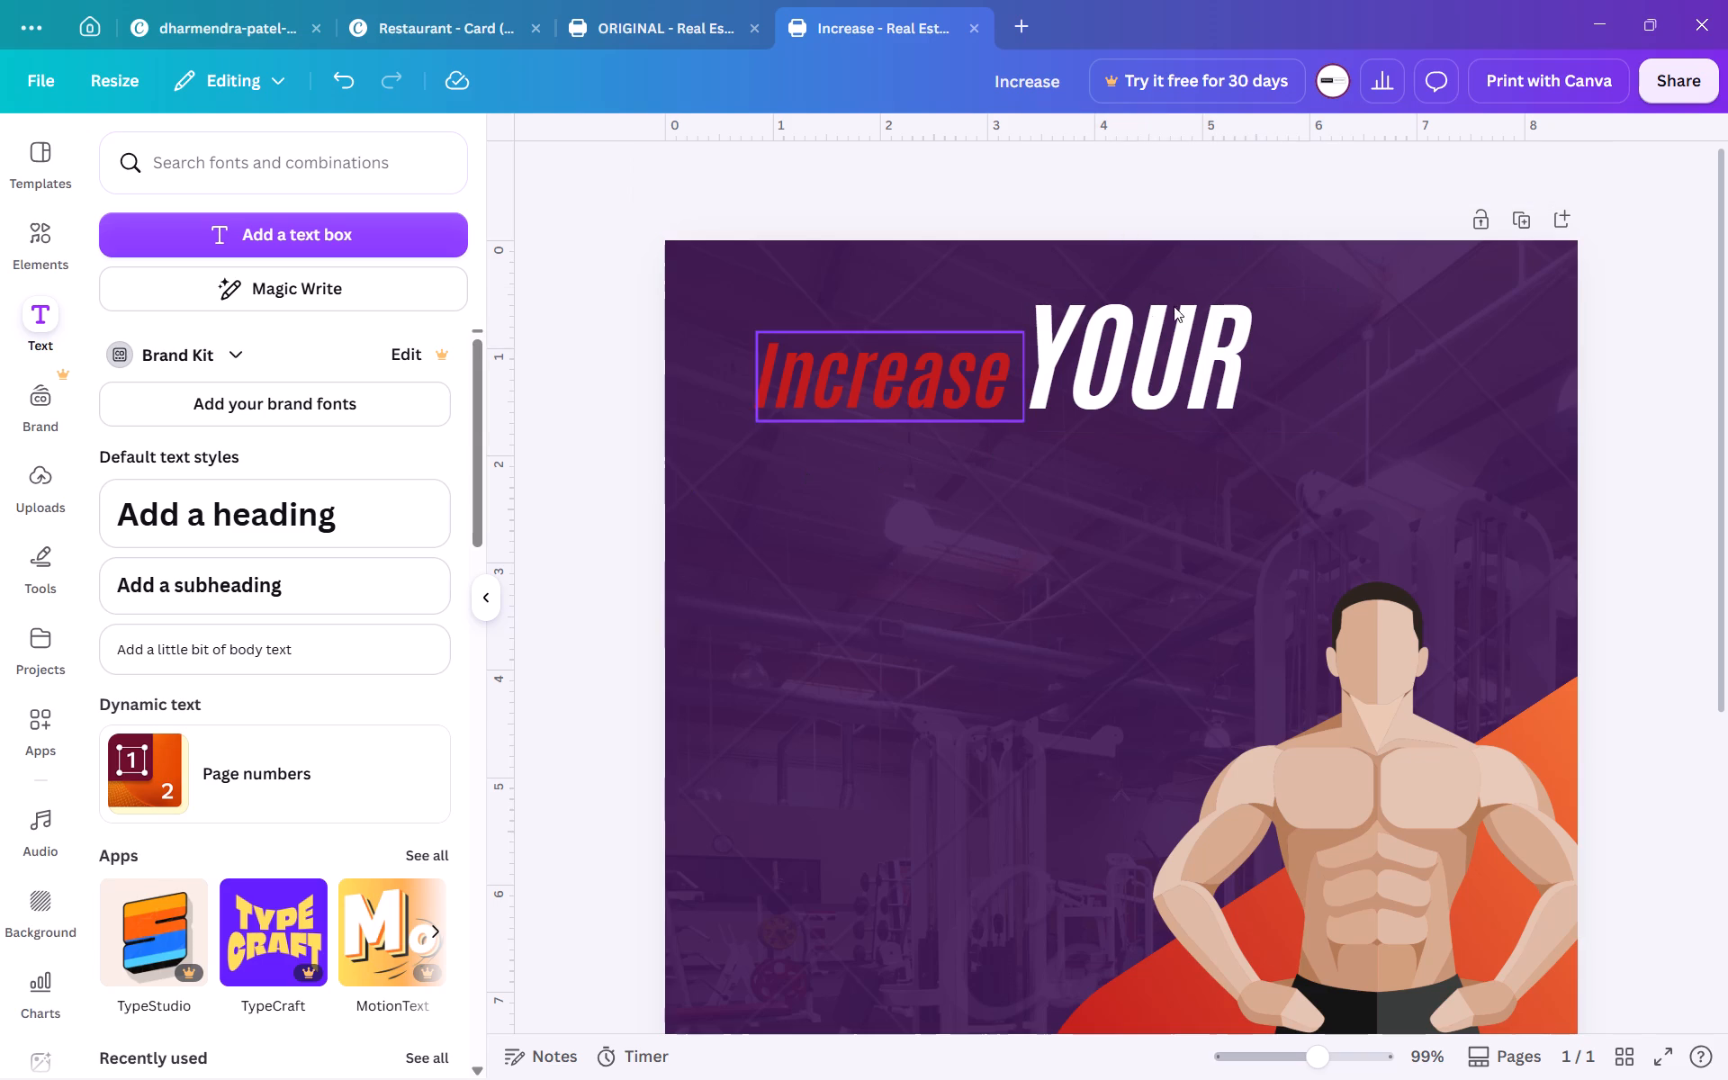
# Duplicate the white YOUR text and place the copy beneath the first headline line, about 2 inches below the page top.
pyautogui.keyDown('shift'); pyautogui.click(1209, 294); pyautogui.keyUp('shift')
pyautogui.keyDown('shift'); pyautogui.click(1187, 241); pyautogui.keyUp('shift')
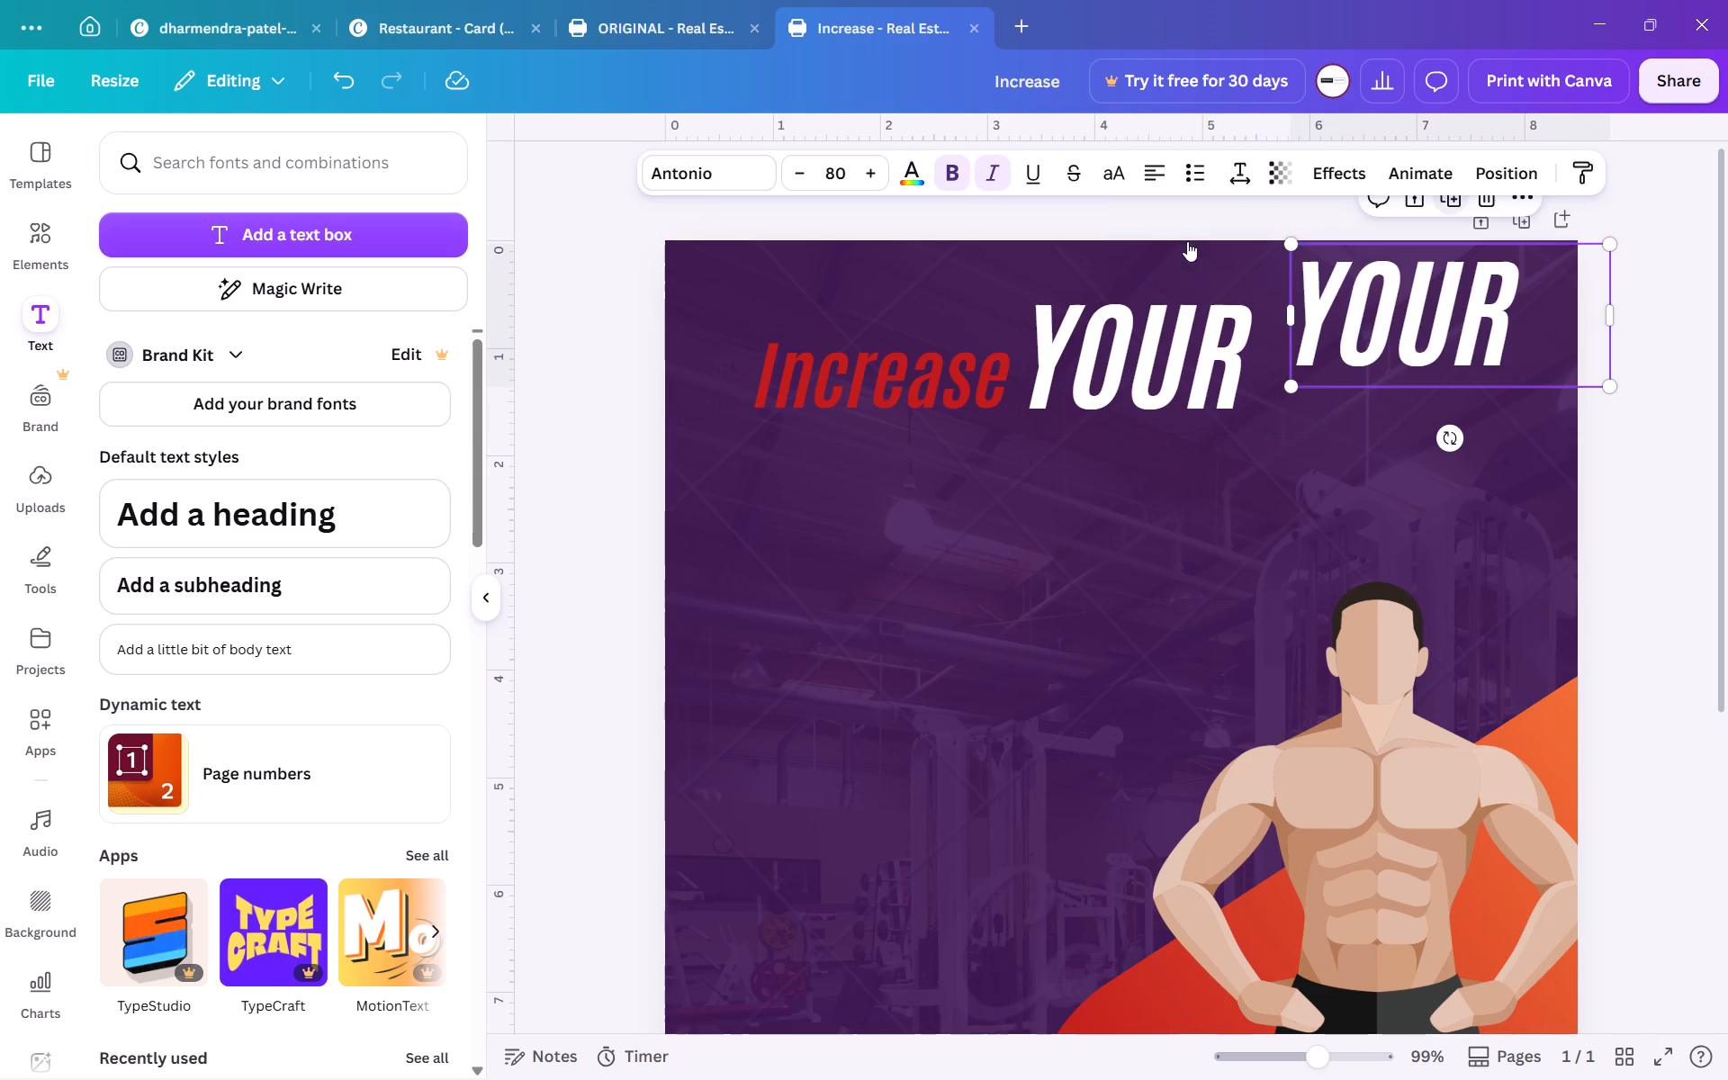
pyautogui.keyDown('shift'); pyautogui.moveTo(1453, 326); pyautogui.dragTo(992, 514); pyautogui.keyUp('shift')
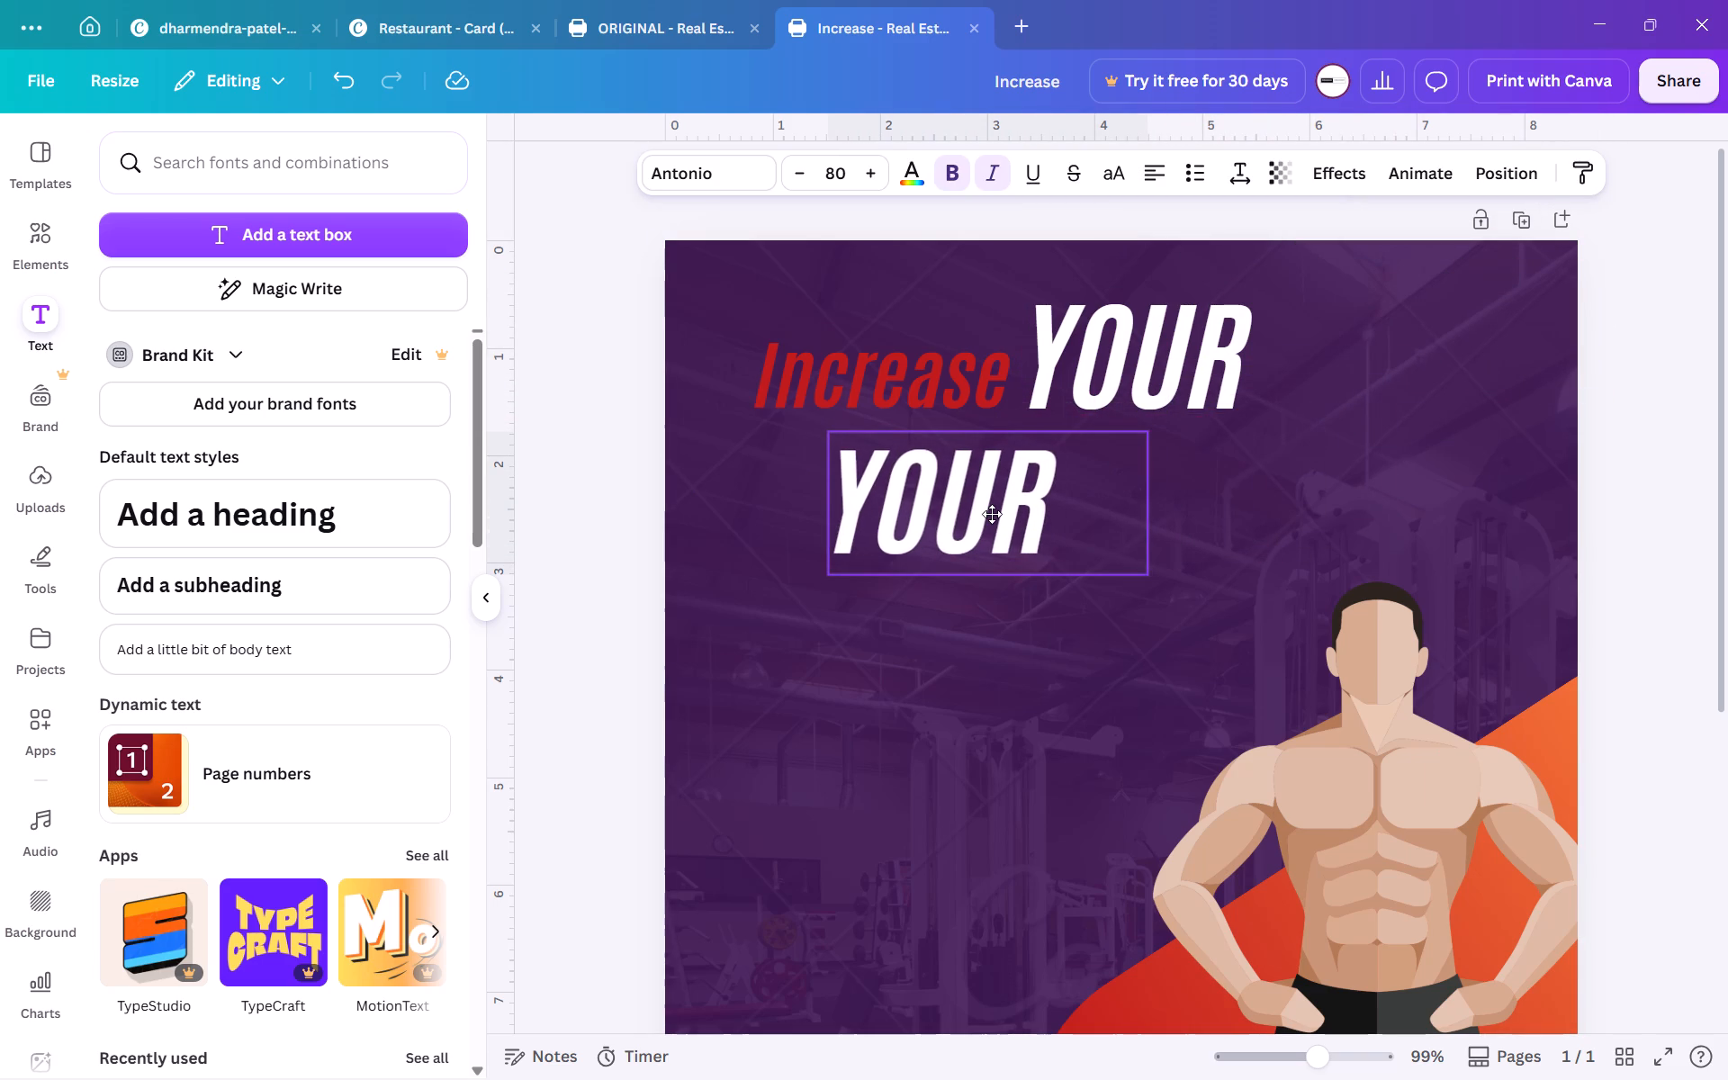
pyautogui.keyDown('shift'); pyautogui.moveTo(992, 514); pyautogui.dragTo(1003, 530); pyautogui.keyUp('shift')
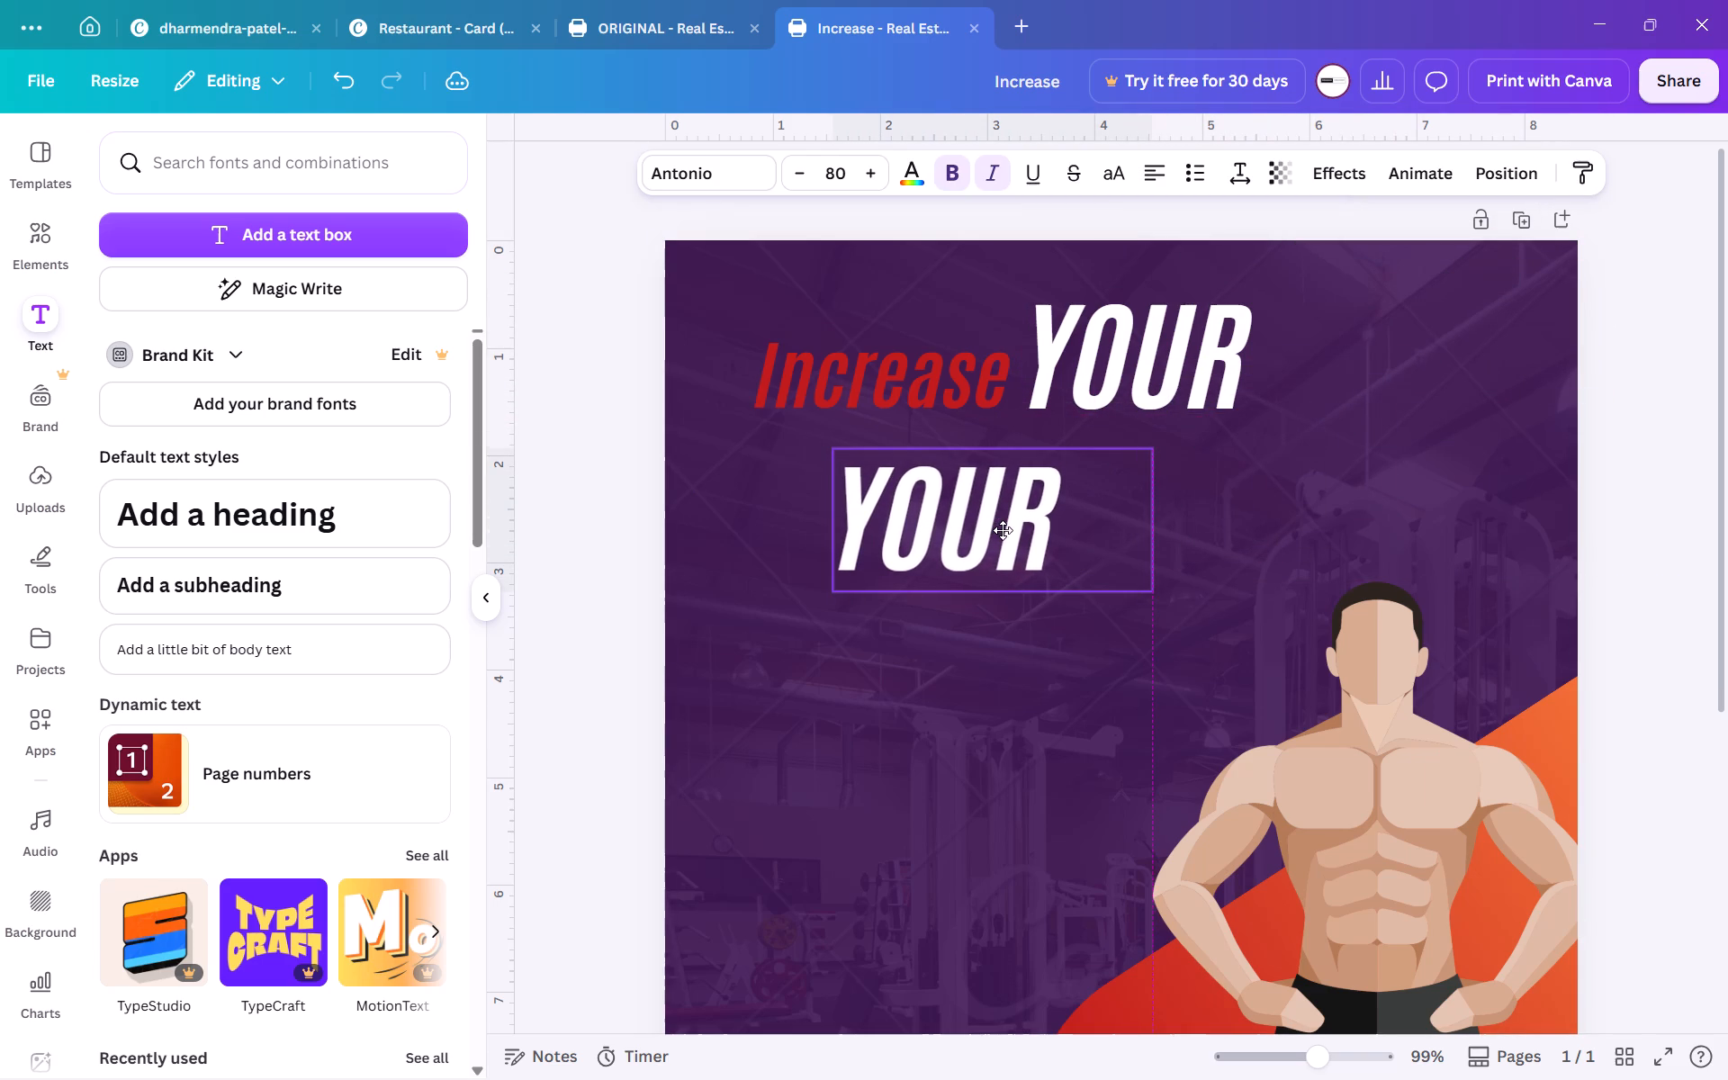
pyautogui.keyDown('shift'); pyautogui.moveTo(1003, 530); pyautogui.dragTo(1001, 530); pyautogui.keyUp('shift')
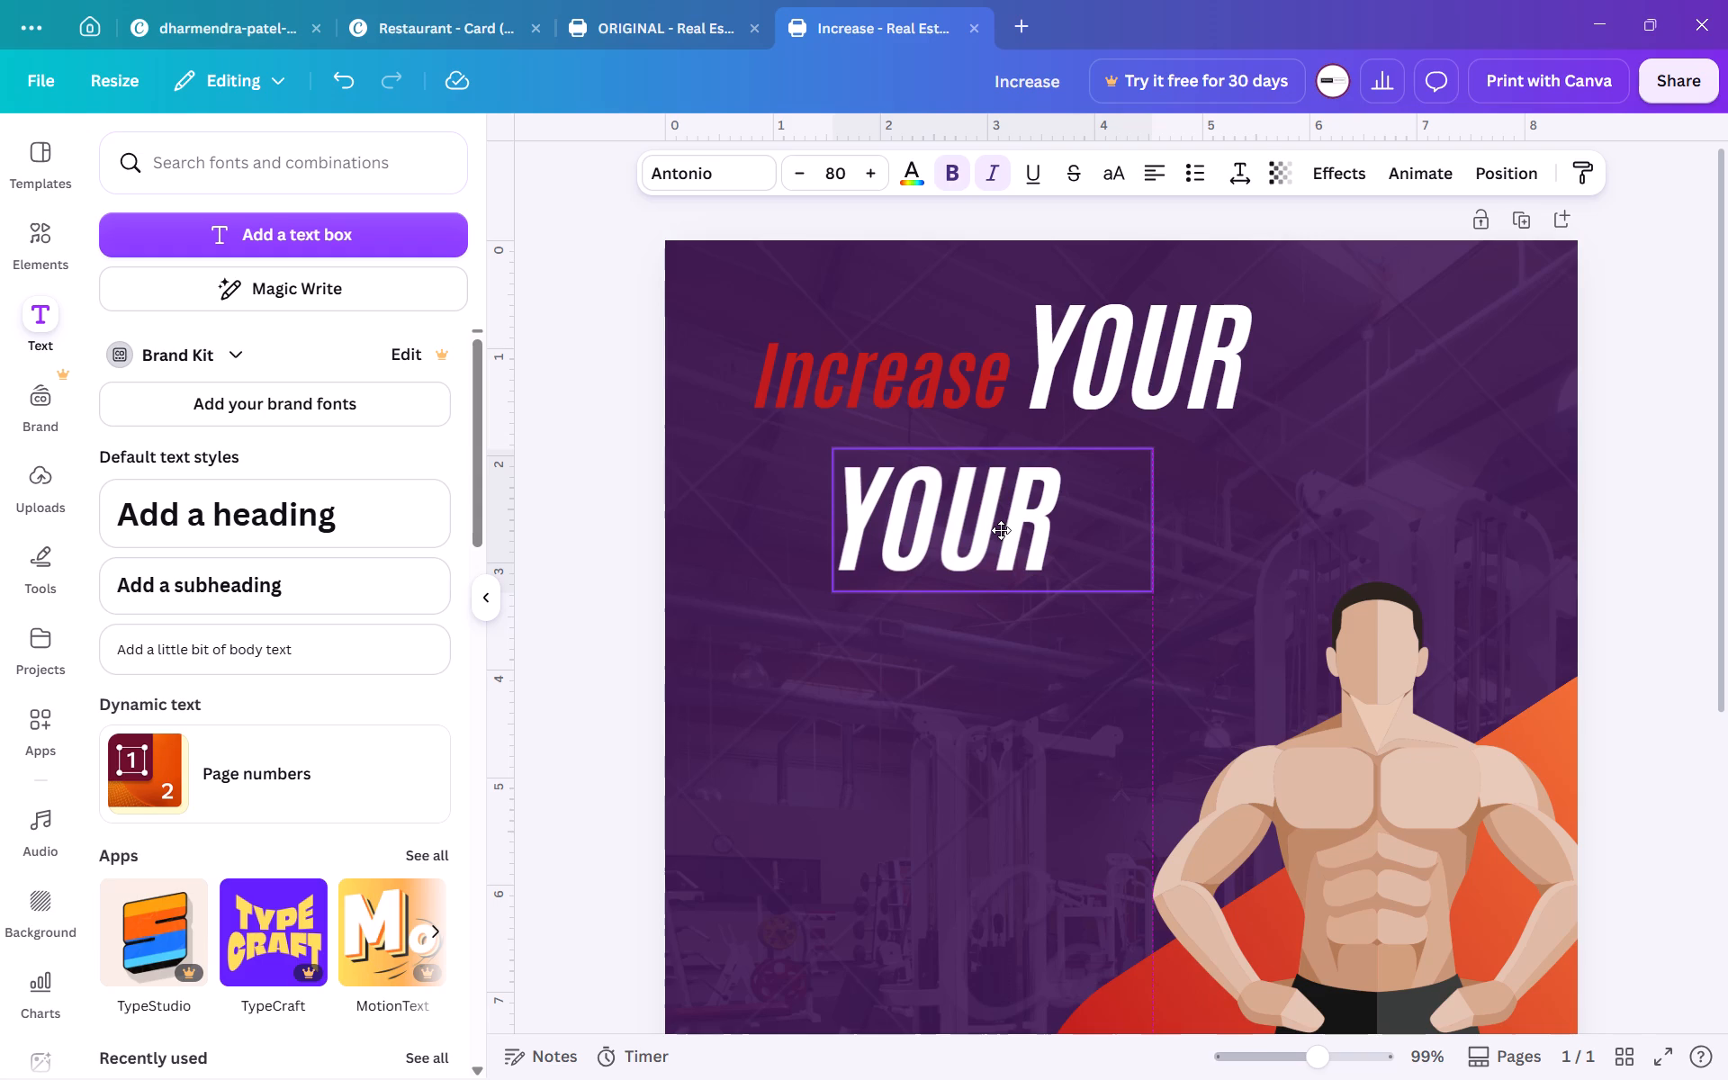
pyautogui.keyDown('shift'); pyautogui.moveTo(1001, 530); pyautogui.dragTo(999, 528); pyautogui.keyUp('shift')
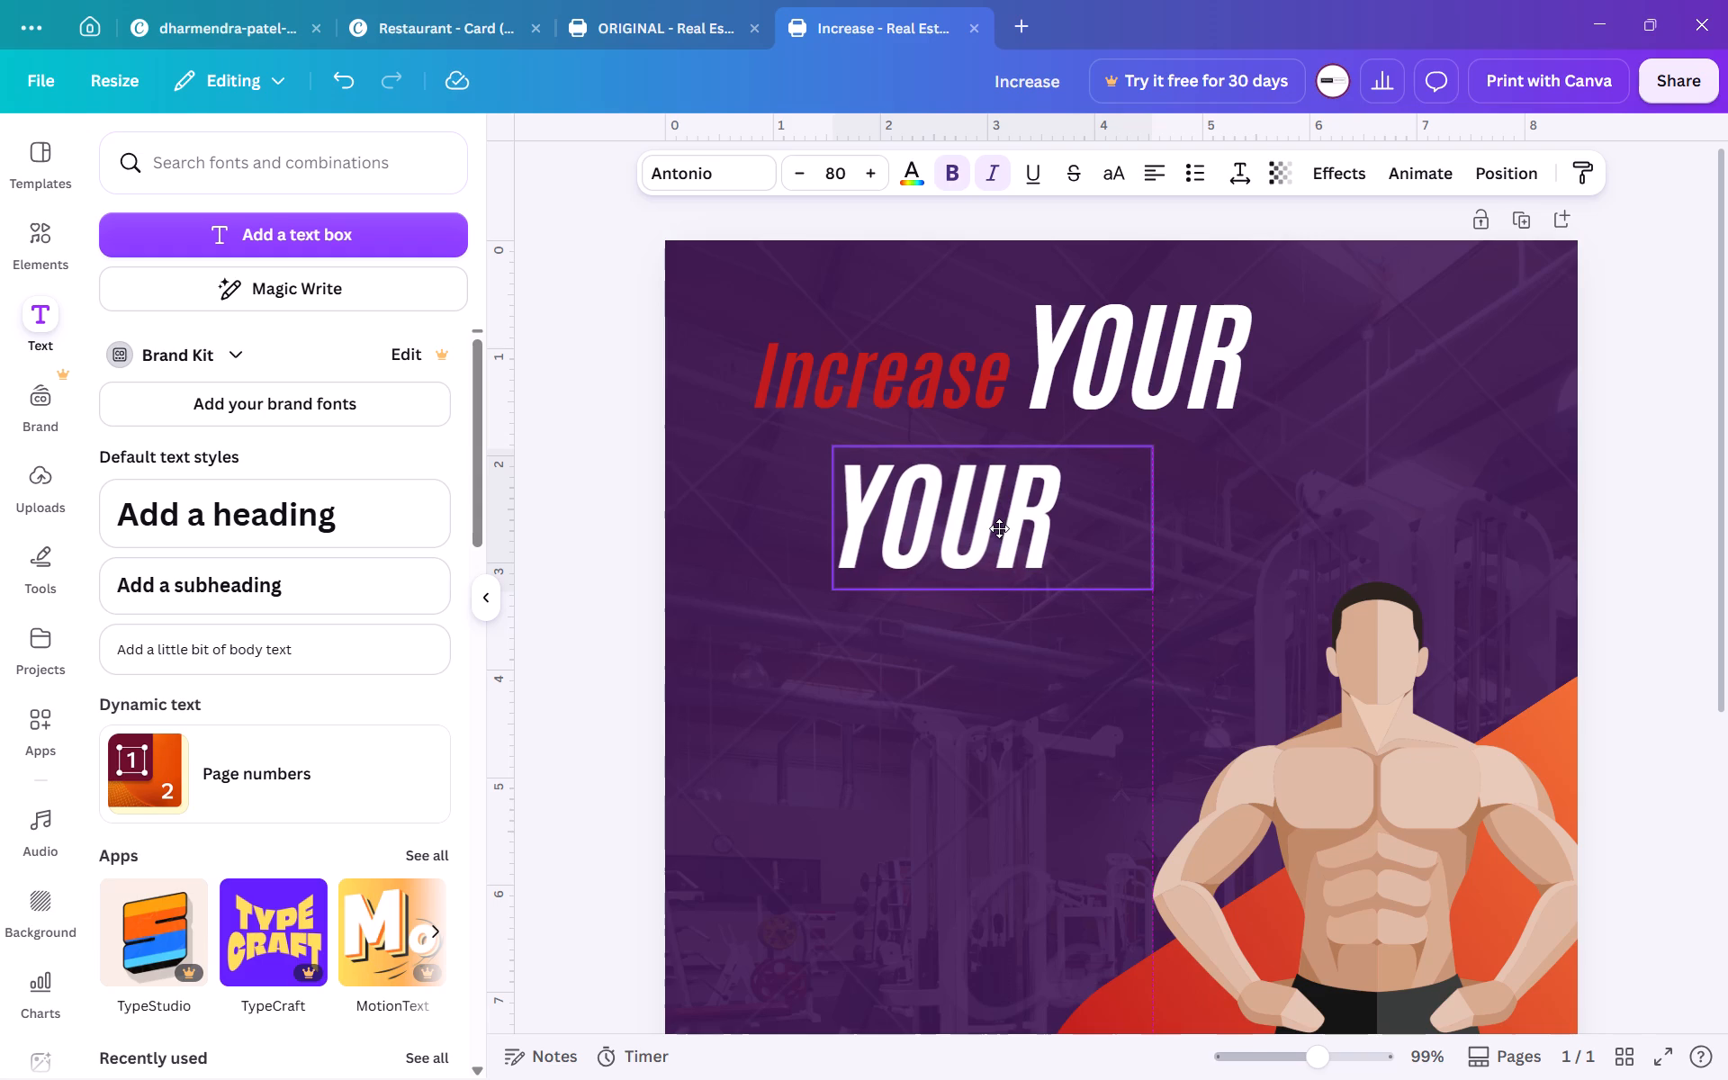
pyautogui.keyDown('shift'); pyautogui.moveTo(999, 528); pyautogui.dragTo(994, 528); pyautogui.keyUp('shift')
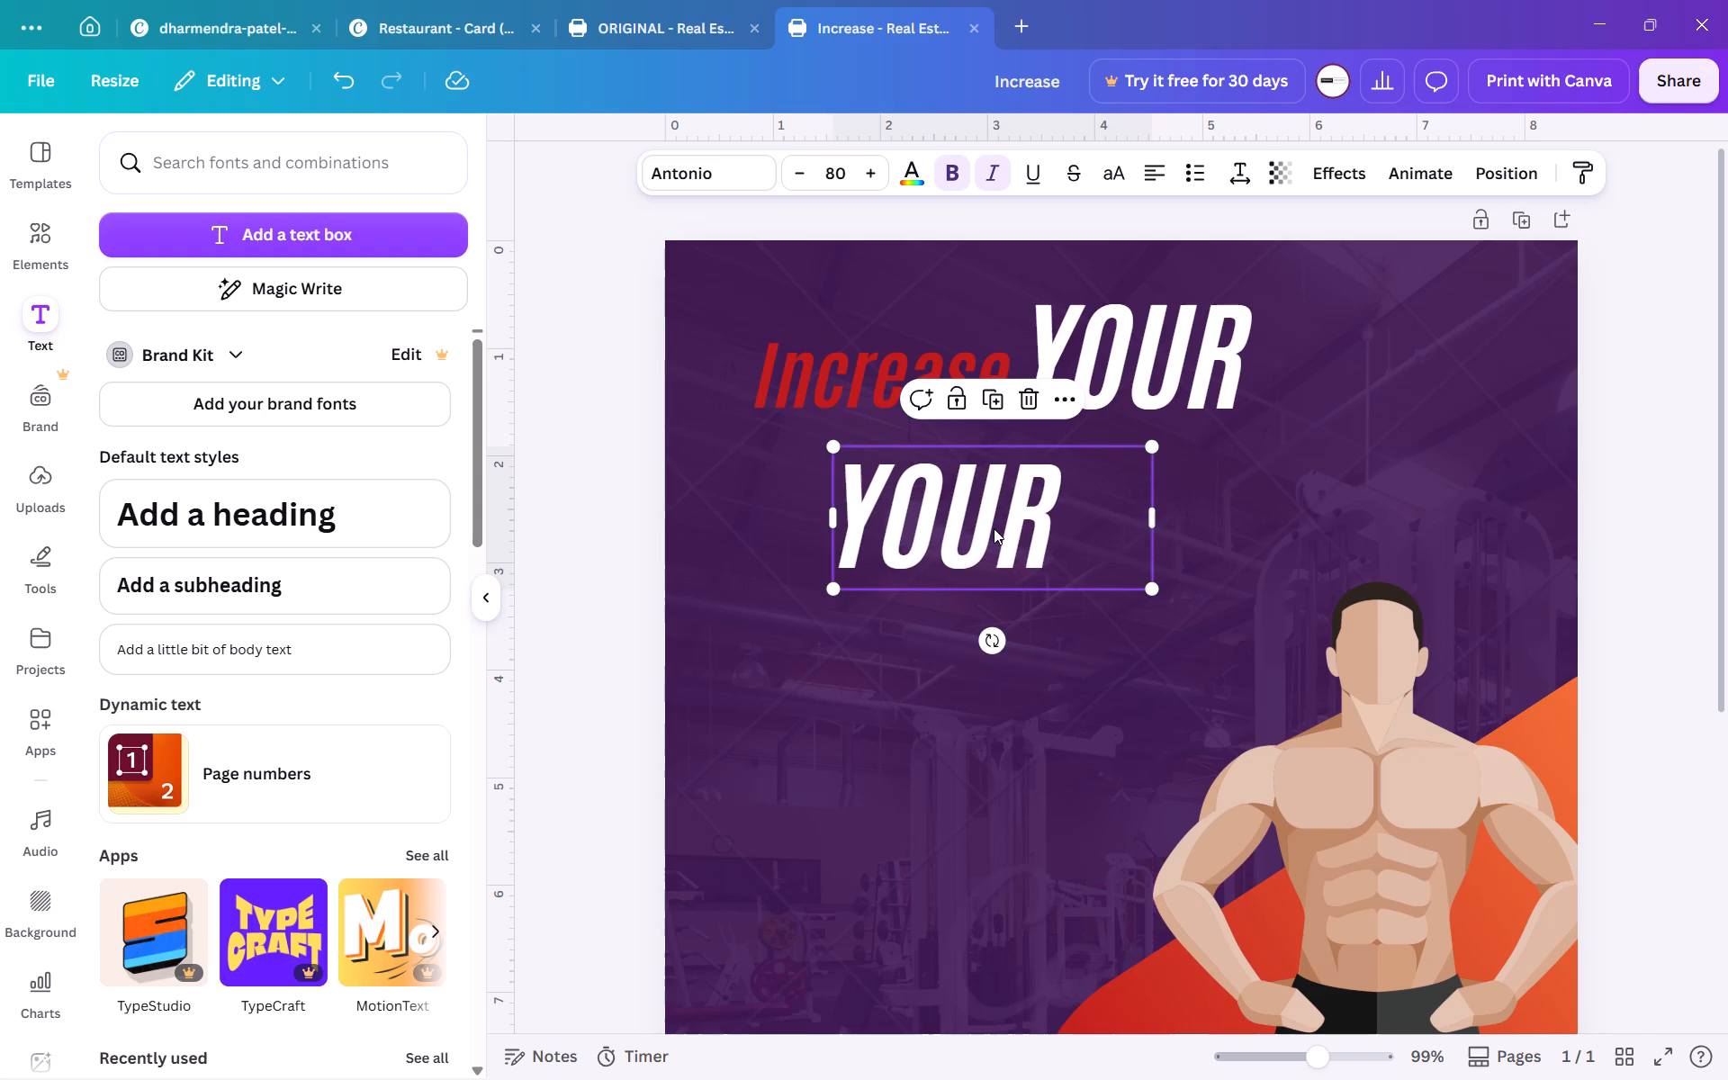
# Increase the font size of the lower YOUR copy to 90.
pyautogui.keyDown('shift'); pyautogui.tripleClick(869, 182); pyautogui.keyUp('shift')
pyautogui.keyDown('shift'); pyautogui.tripleClick(869, 182); pyautogui.keyUp('shift')
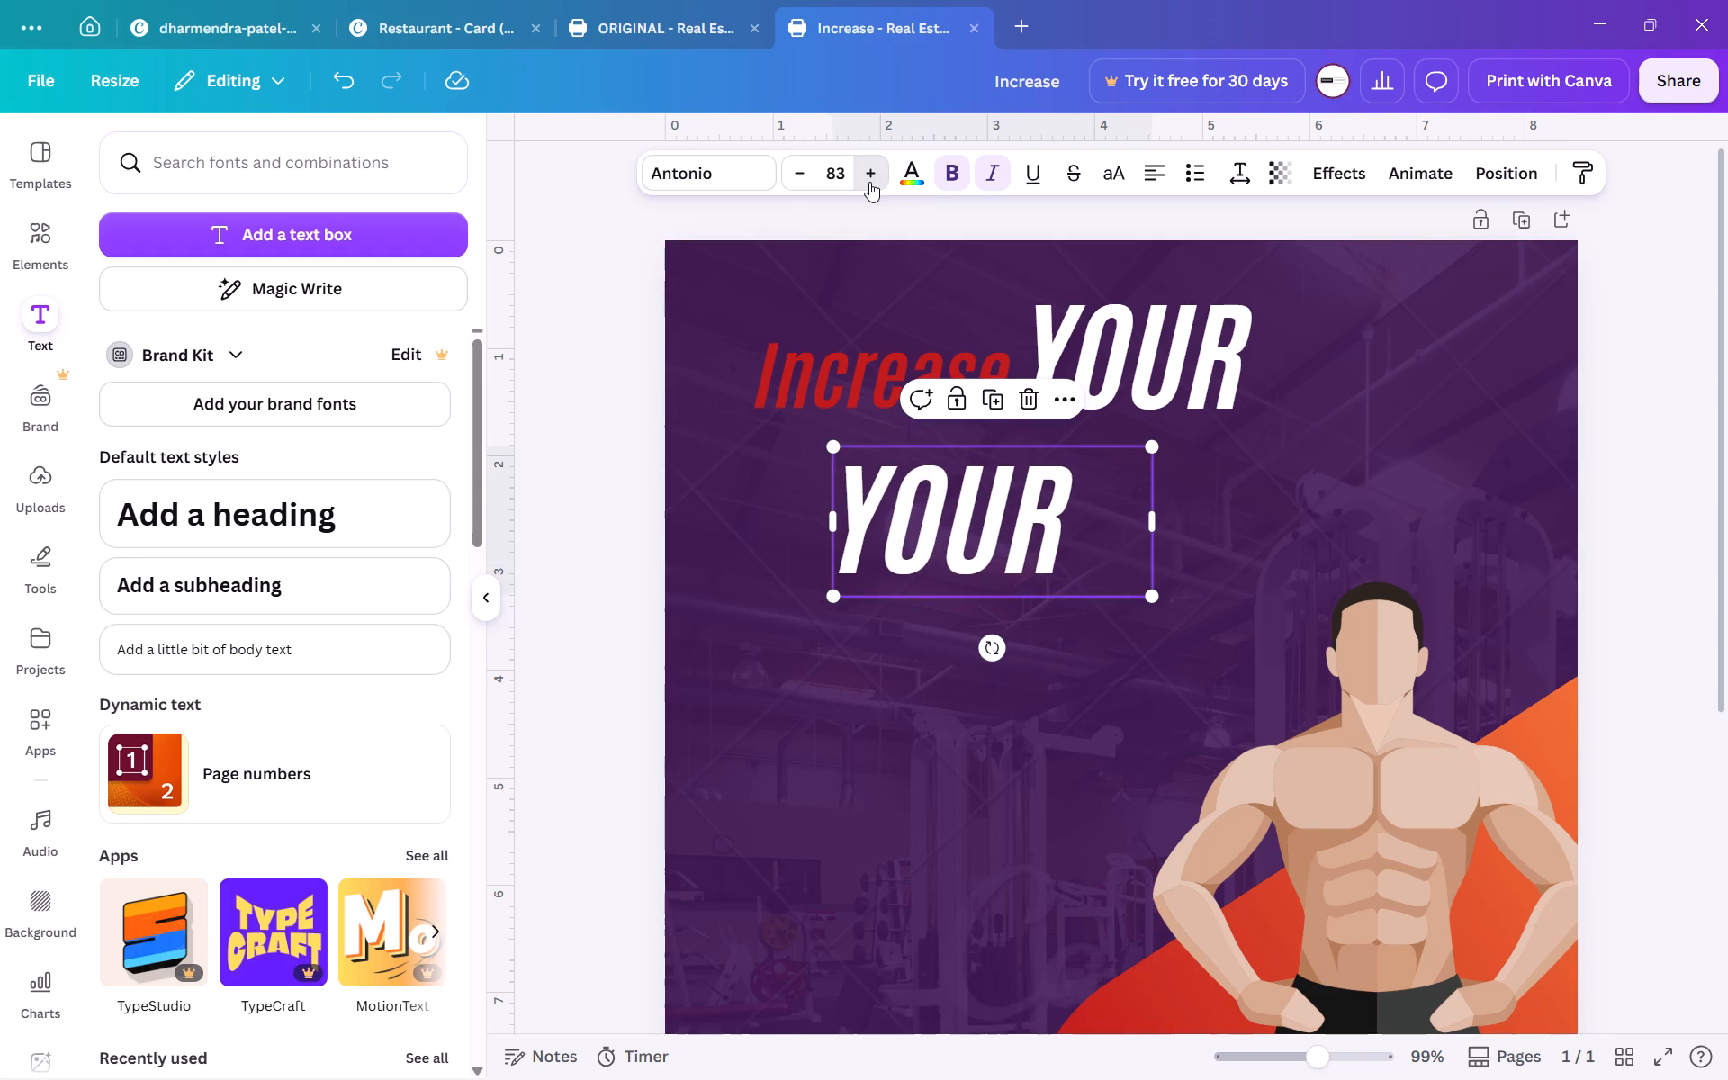
pyautogui.keyDown('shift'); pyautogui.doubleClick(869, 182); pyautogui.keyUp('shift')
pyautogui.keyDown('shift'); pyautogui.doubleClick(869, 182); pyautogui.keyUp('shift')
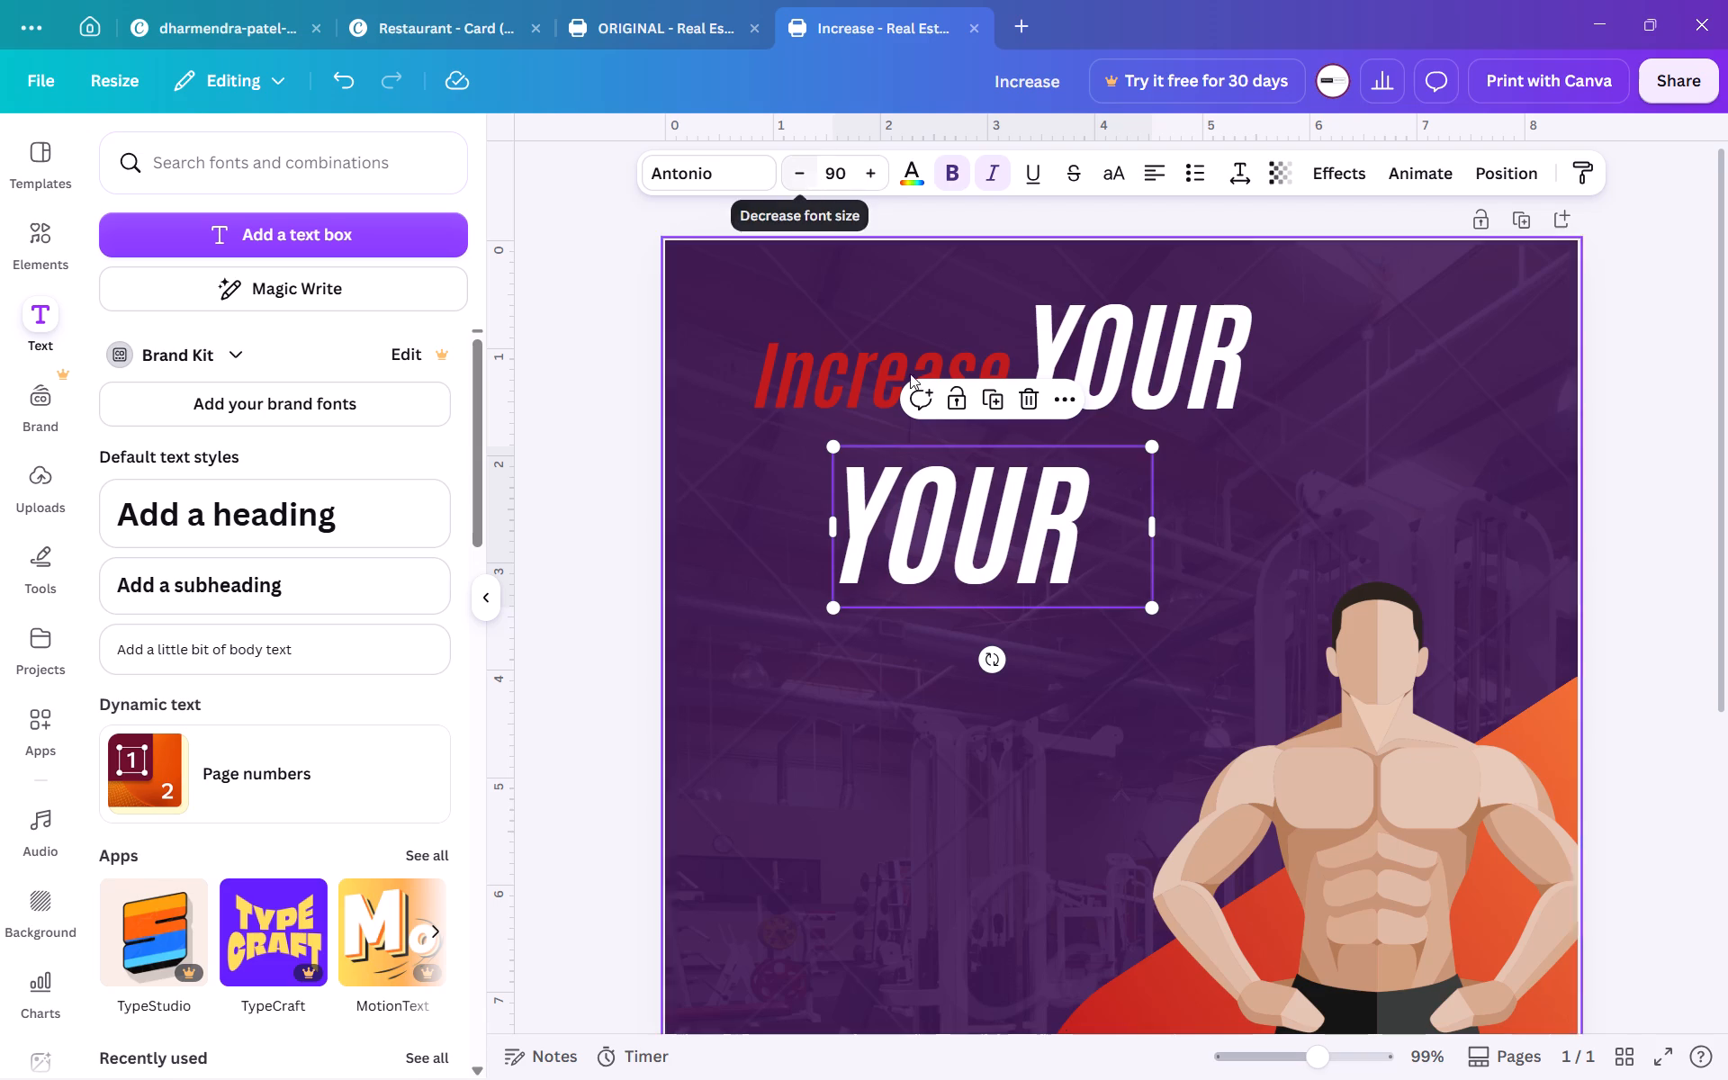
# Replace the lower YOUR text with MUSCLE and widen its text box so the word fits on one line.
pyautogui.keyDown('shift'); pyautogui.doubleClick(997, 547); pyautogui.keyUp('shift')
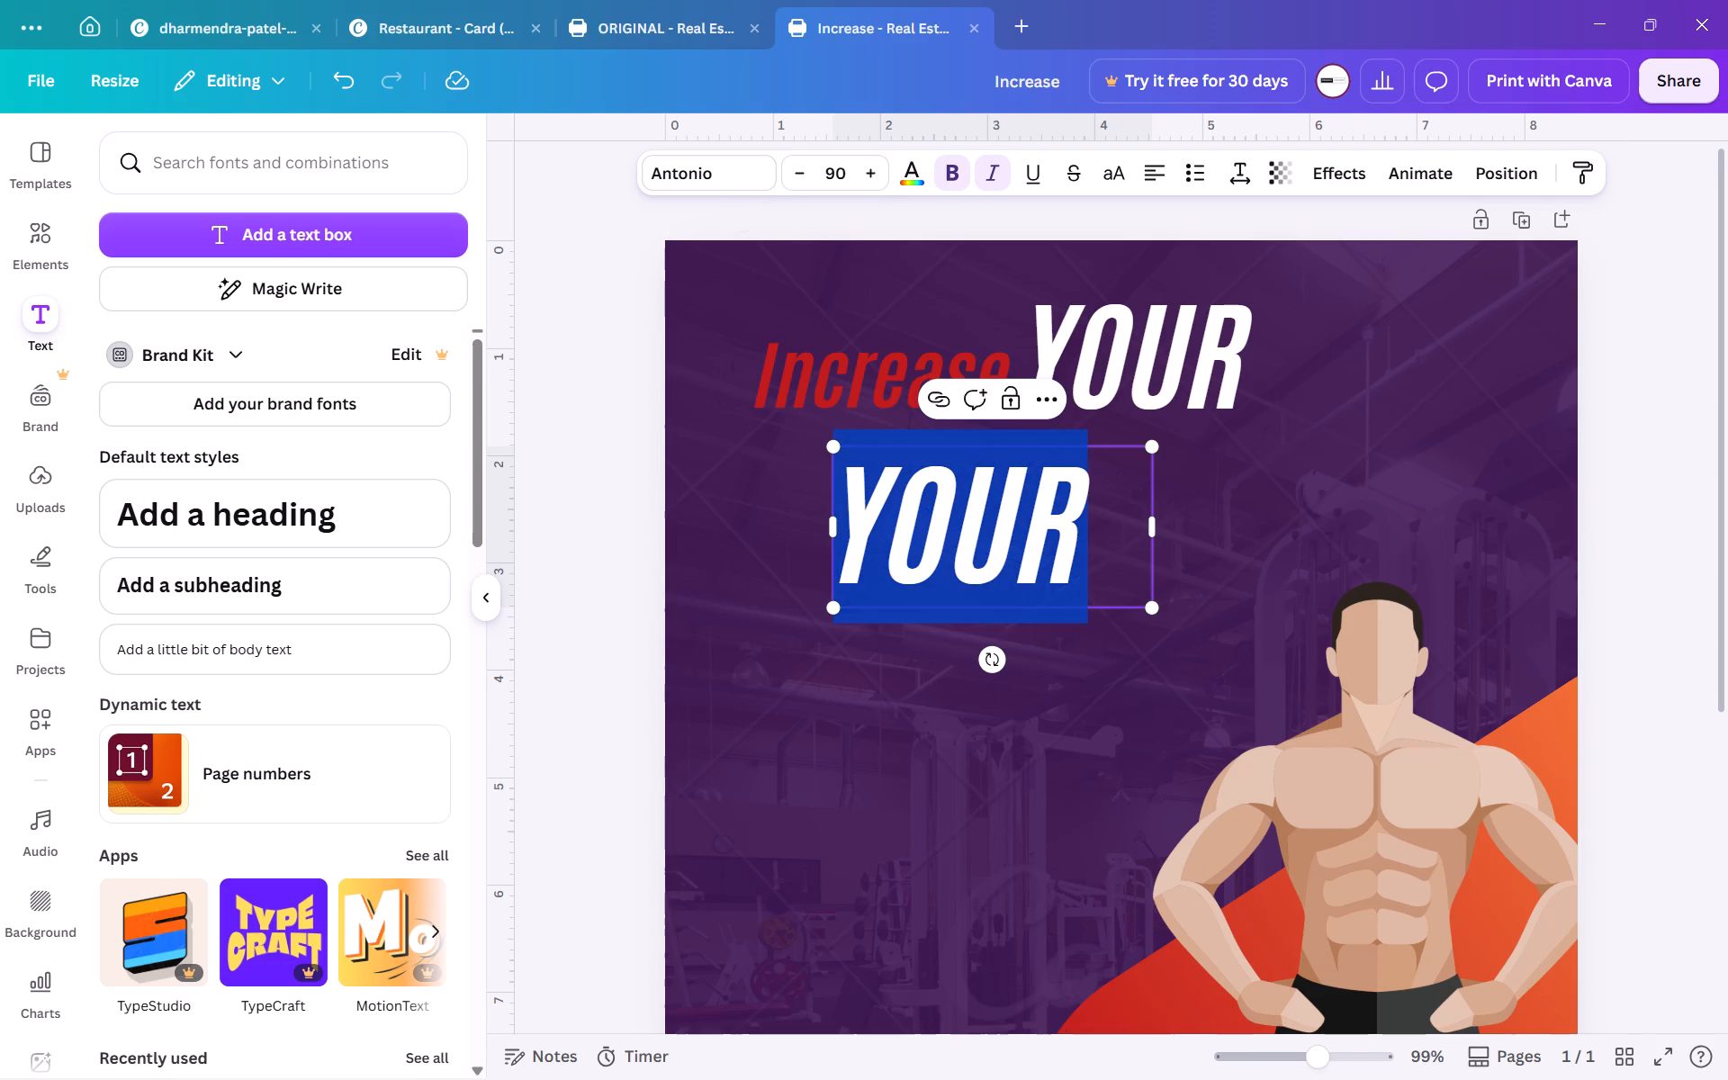
pyautogui.write('MUSCLE')
pyautogui.moveTo(1153, 621); pyautogui.dragTo(1242, 617)
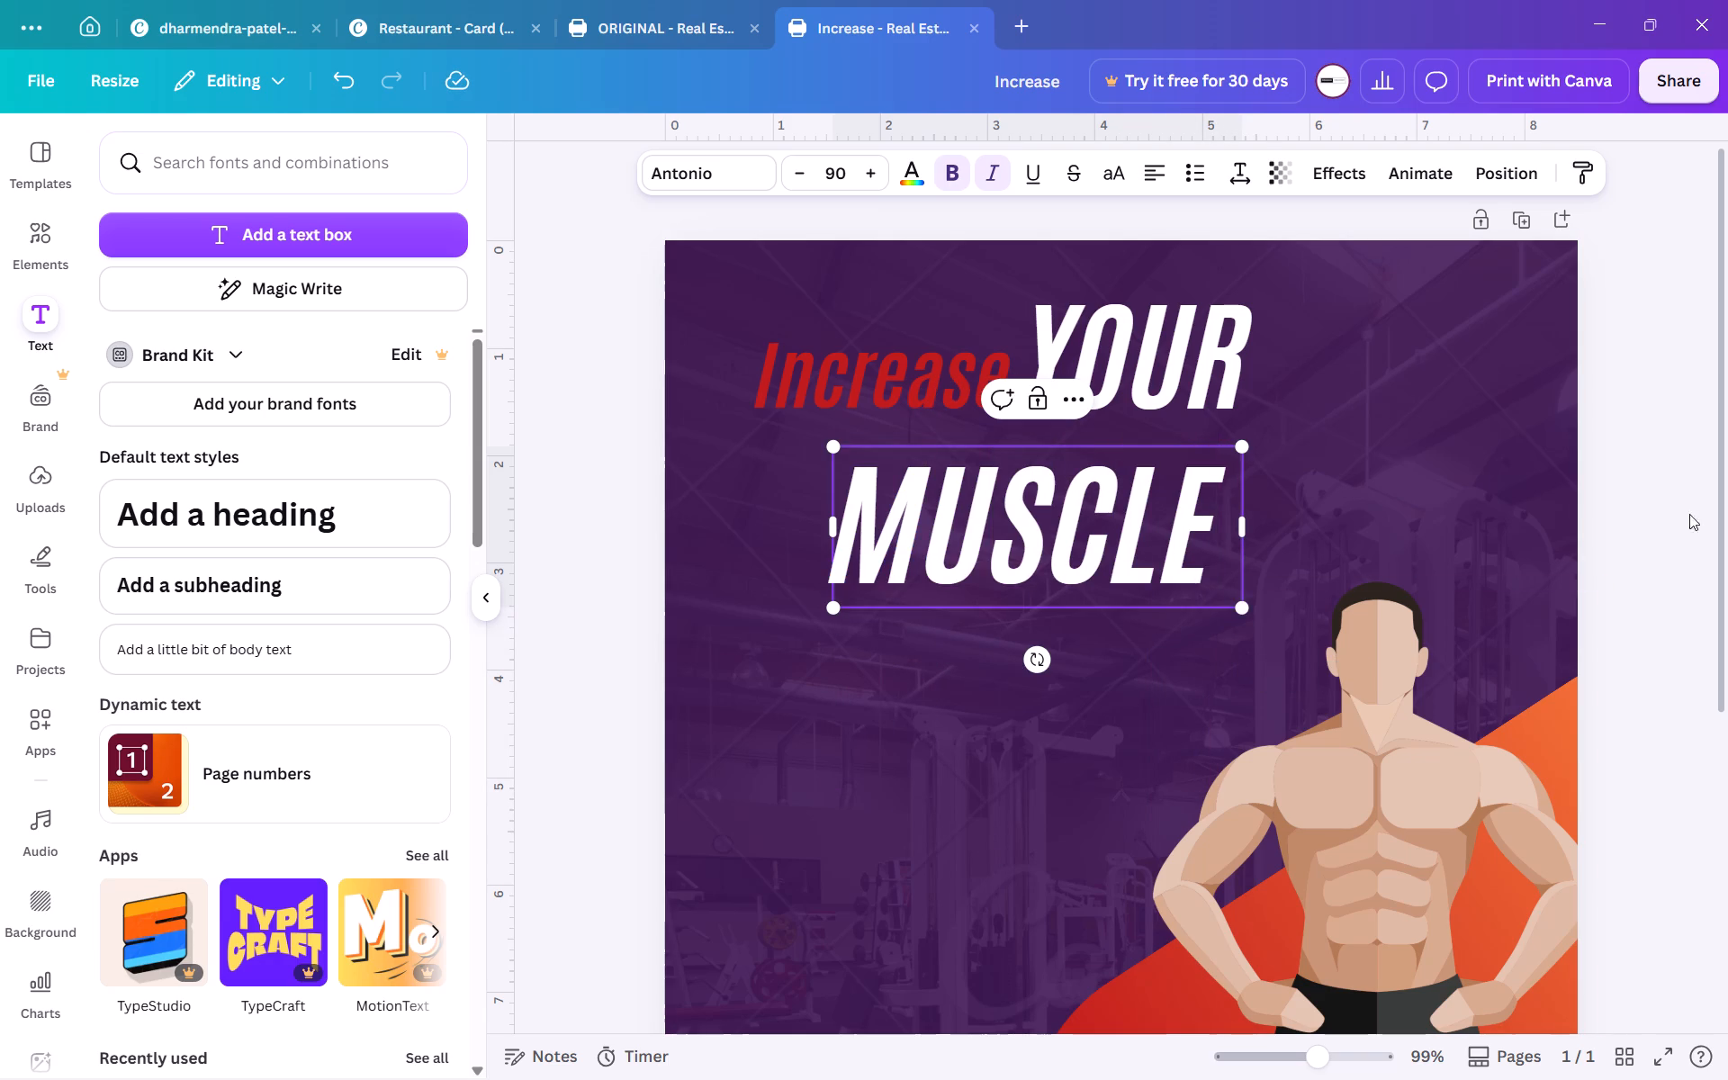
pyautogui.click(1710, 511)
# Narrow the YOUR text box in the first headline line so it ends at the word's last letter.
pyautogui.click(1255, 366)
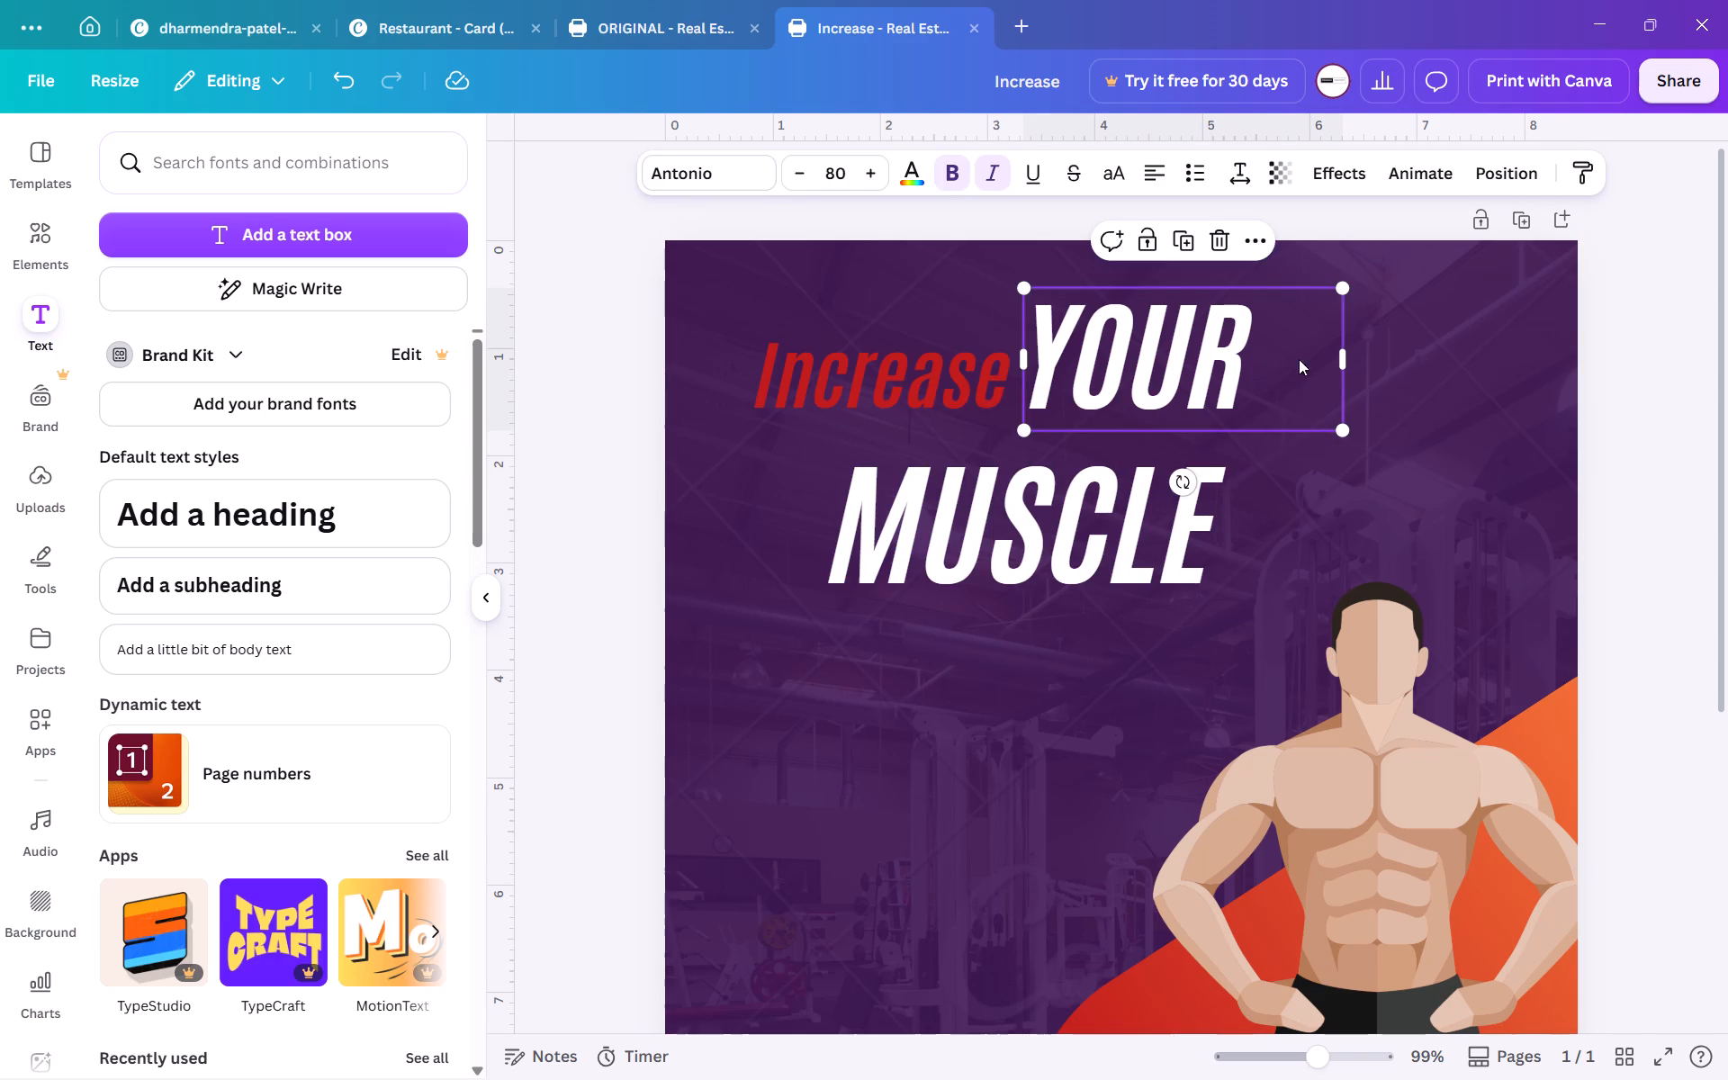
pyautogui.moveTo(1344, 354); pyautogui.dragTo(1253, 364)
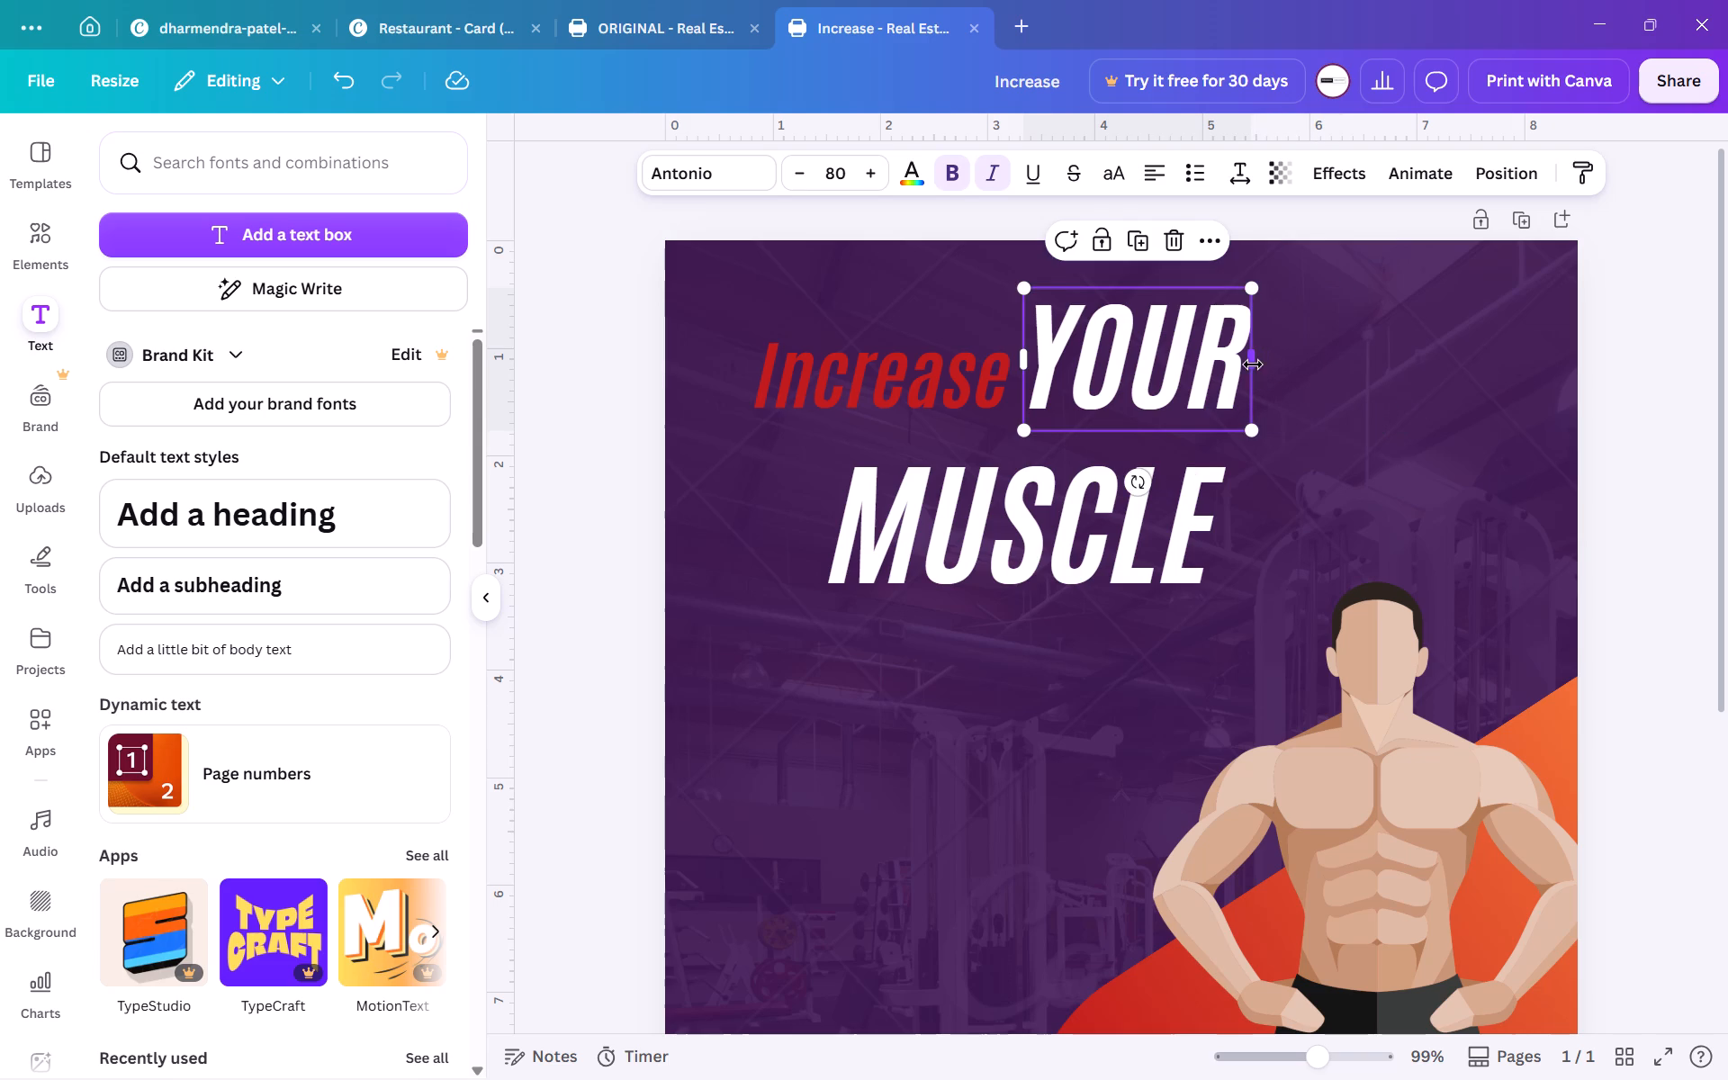
pyautogui.click(1648, 421)
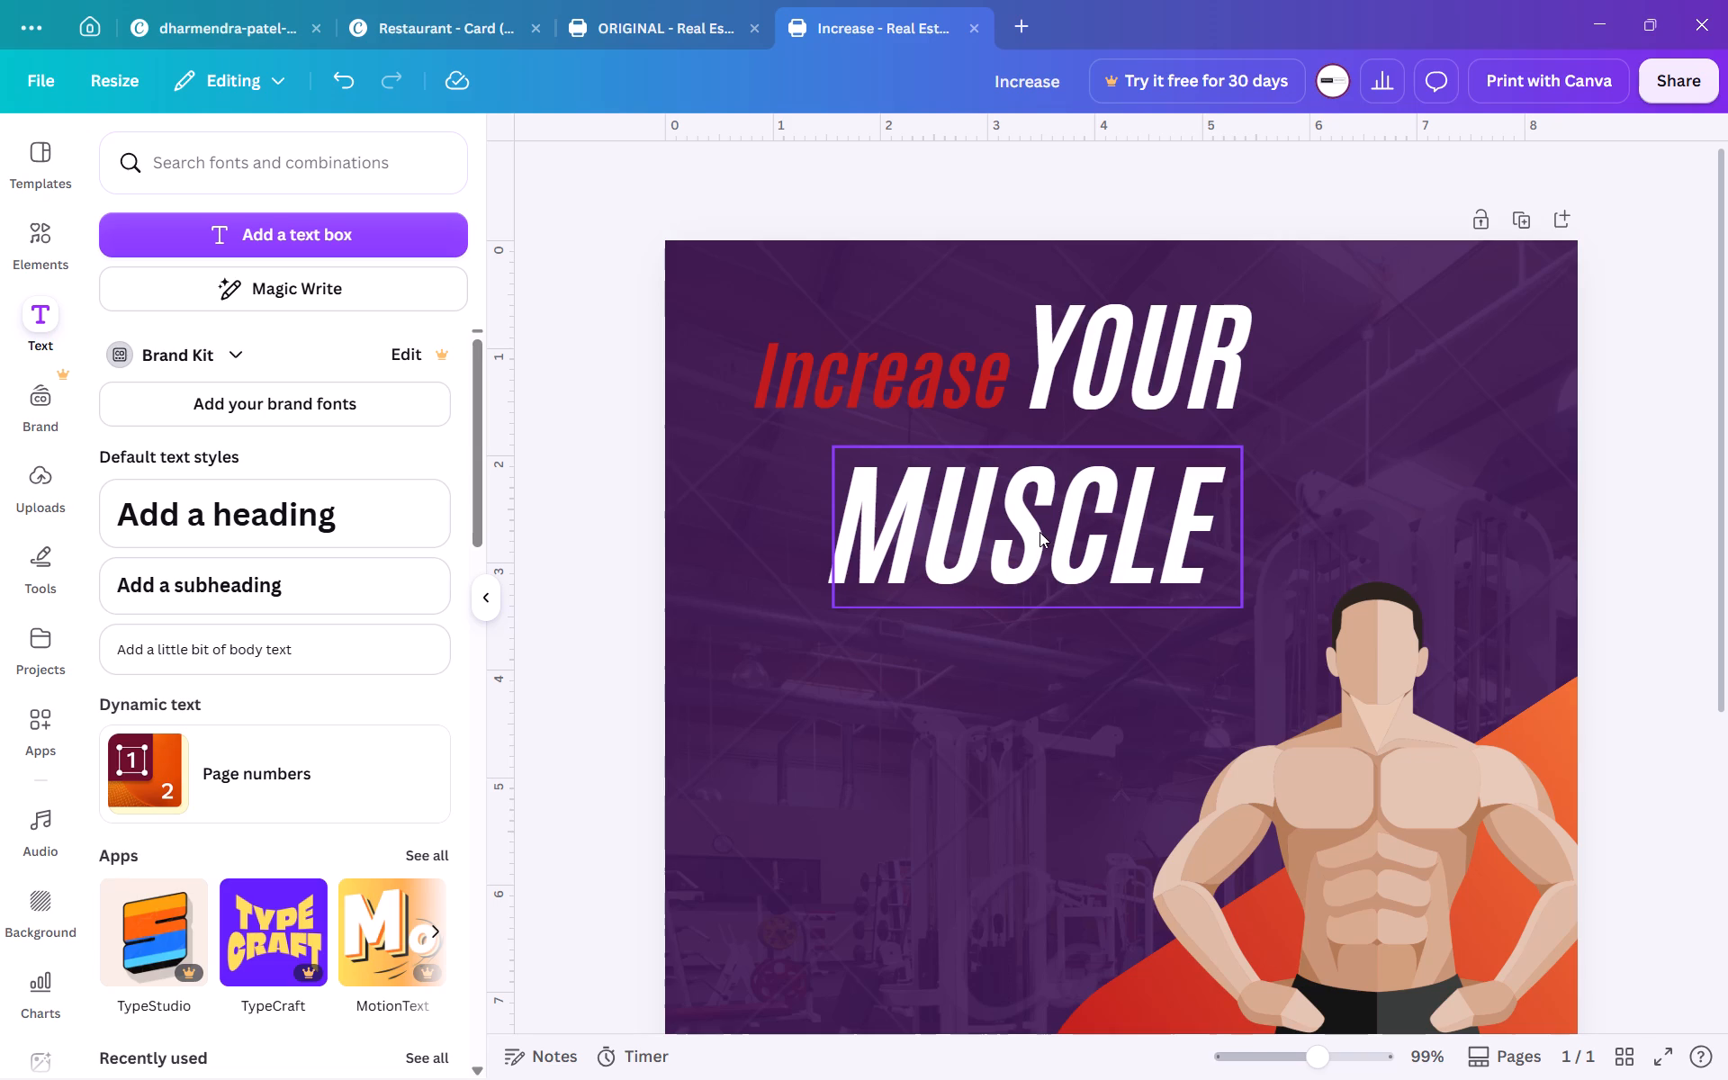
# Move the MUSCLE text so its box starts in line with the red Increase text, closer beneath the first line.
pyautogui.moveTo(1021, 532); pyautogui.dragTo(943, 517)
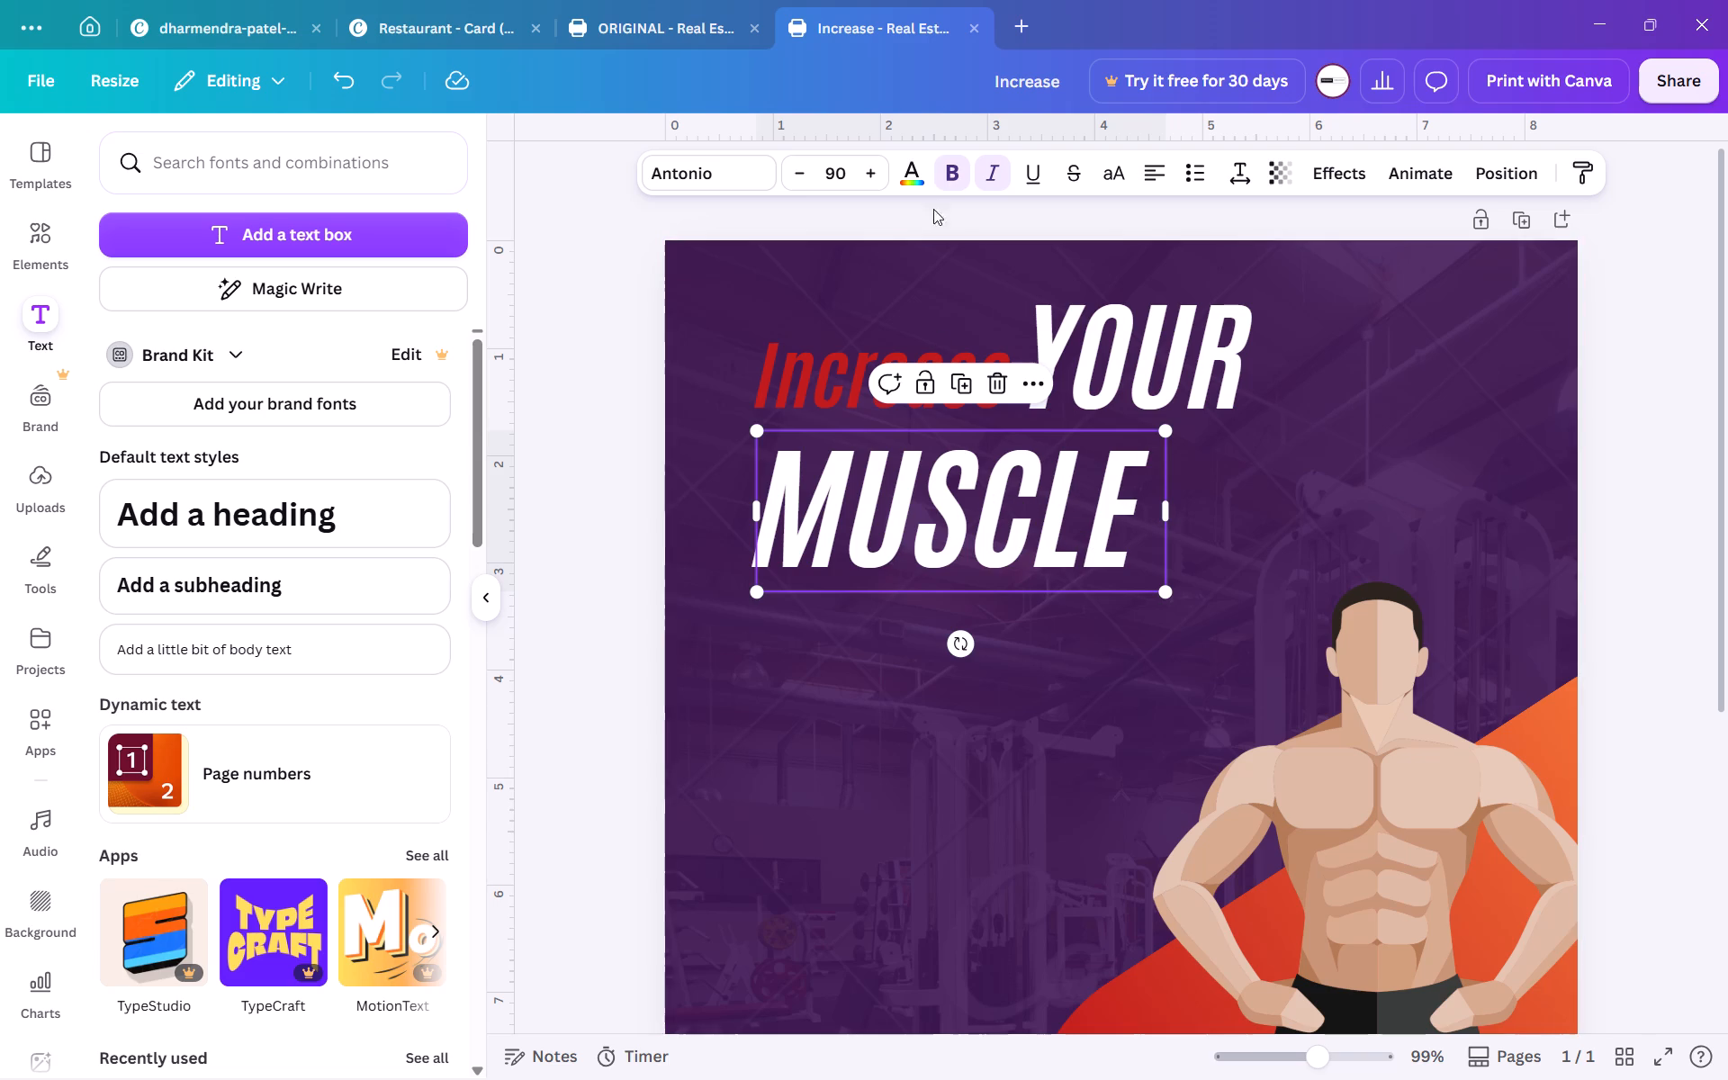
# Set the MUSCLE font size to 103 and widen its text box to end in line with the YOUR box.
pyautogui.tripleClick(870, 177)
pyautogui.tripleClick(870, 177)
pyautogui.tripleClick(870, 177)
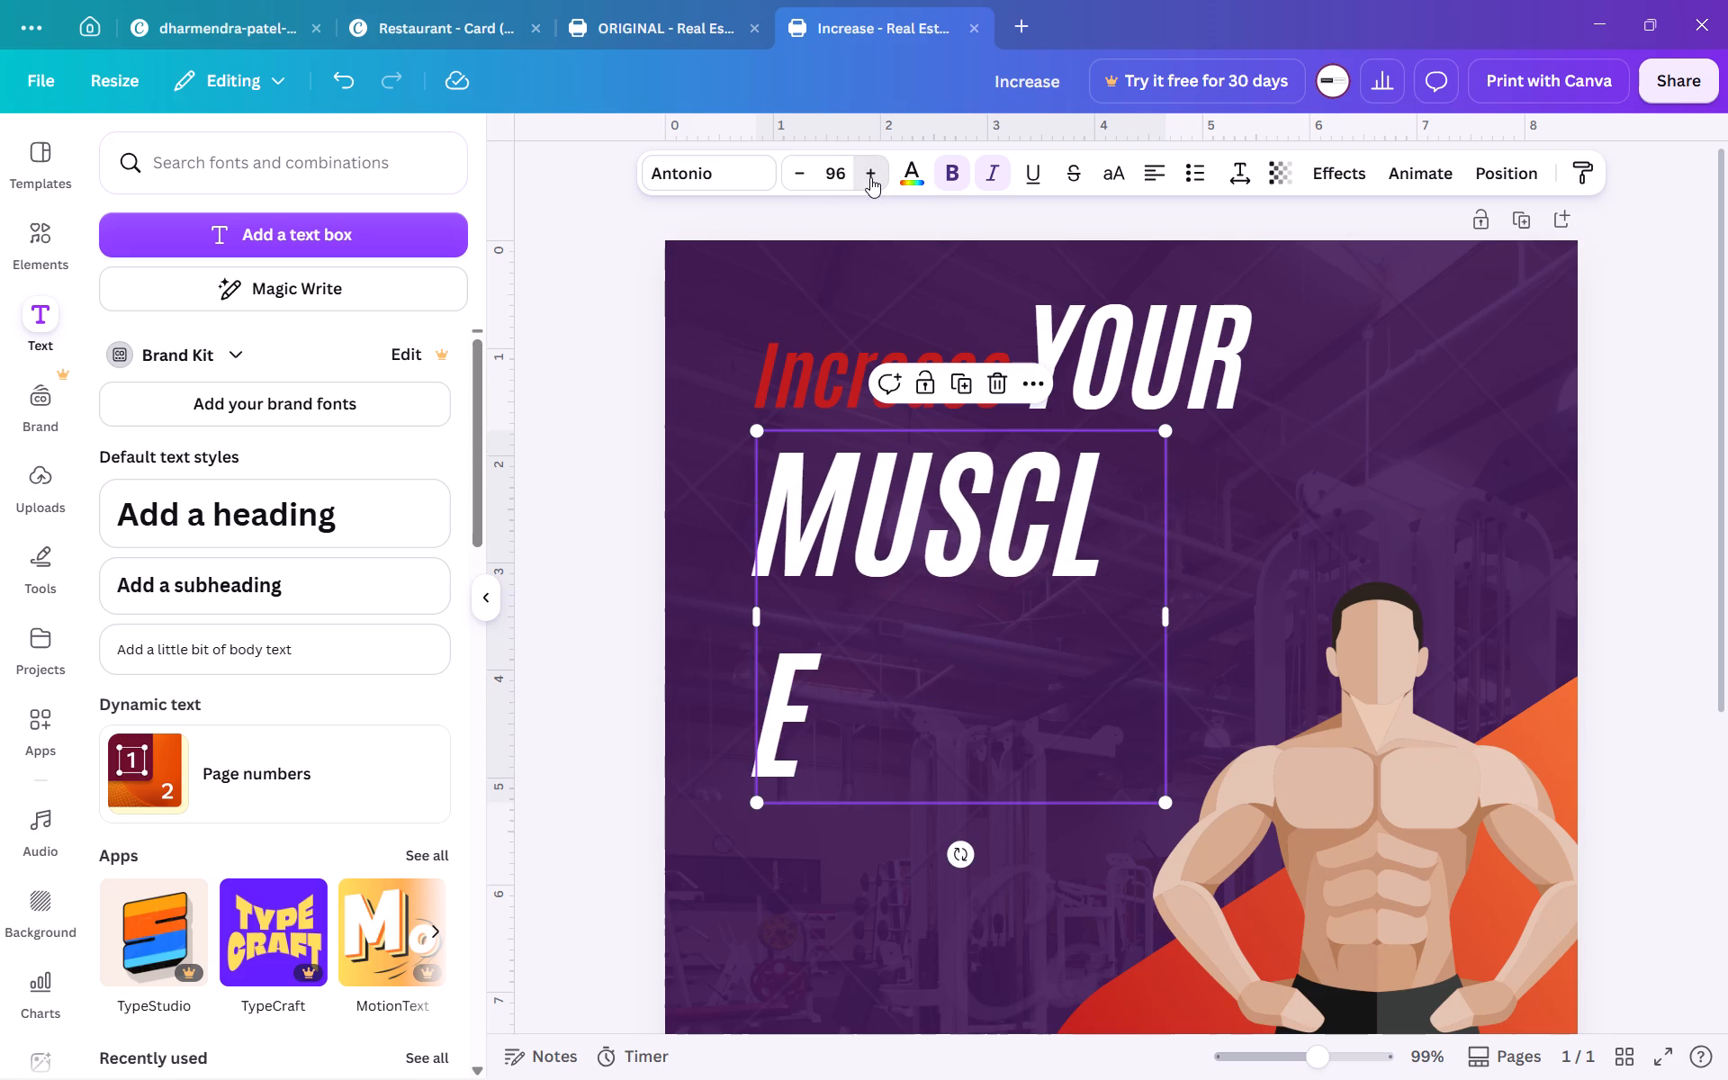
pyautogui.tripleClick(870, 177)
pyautogui.click(870, 177)
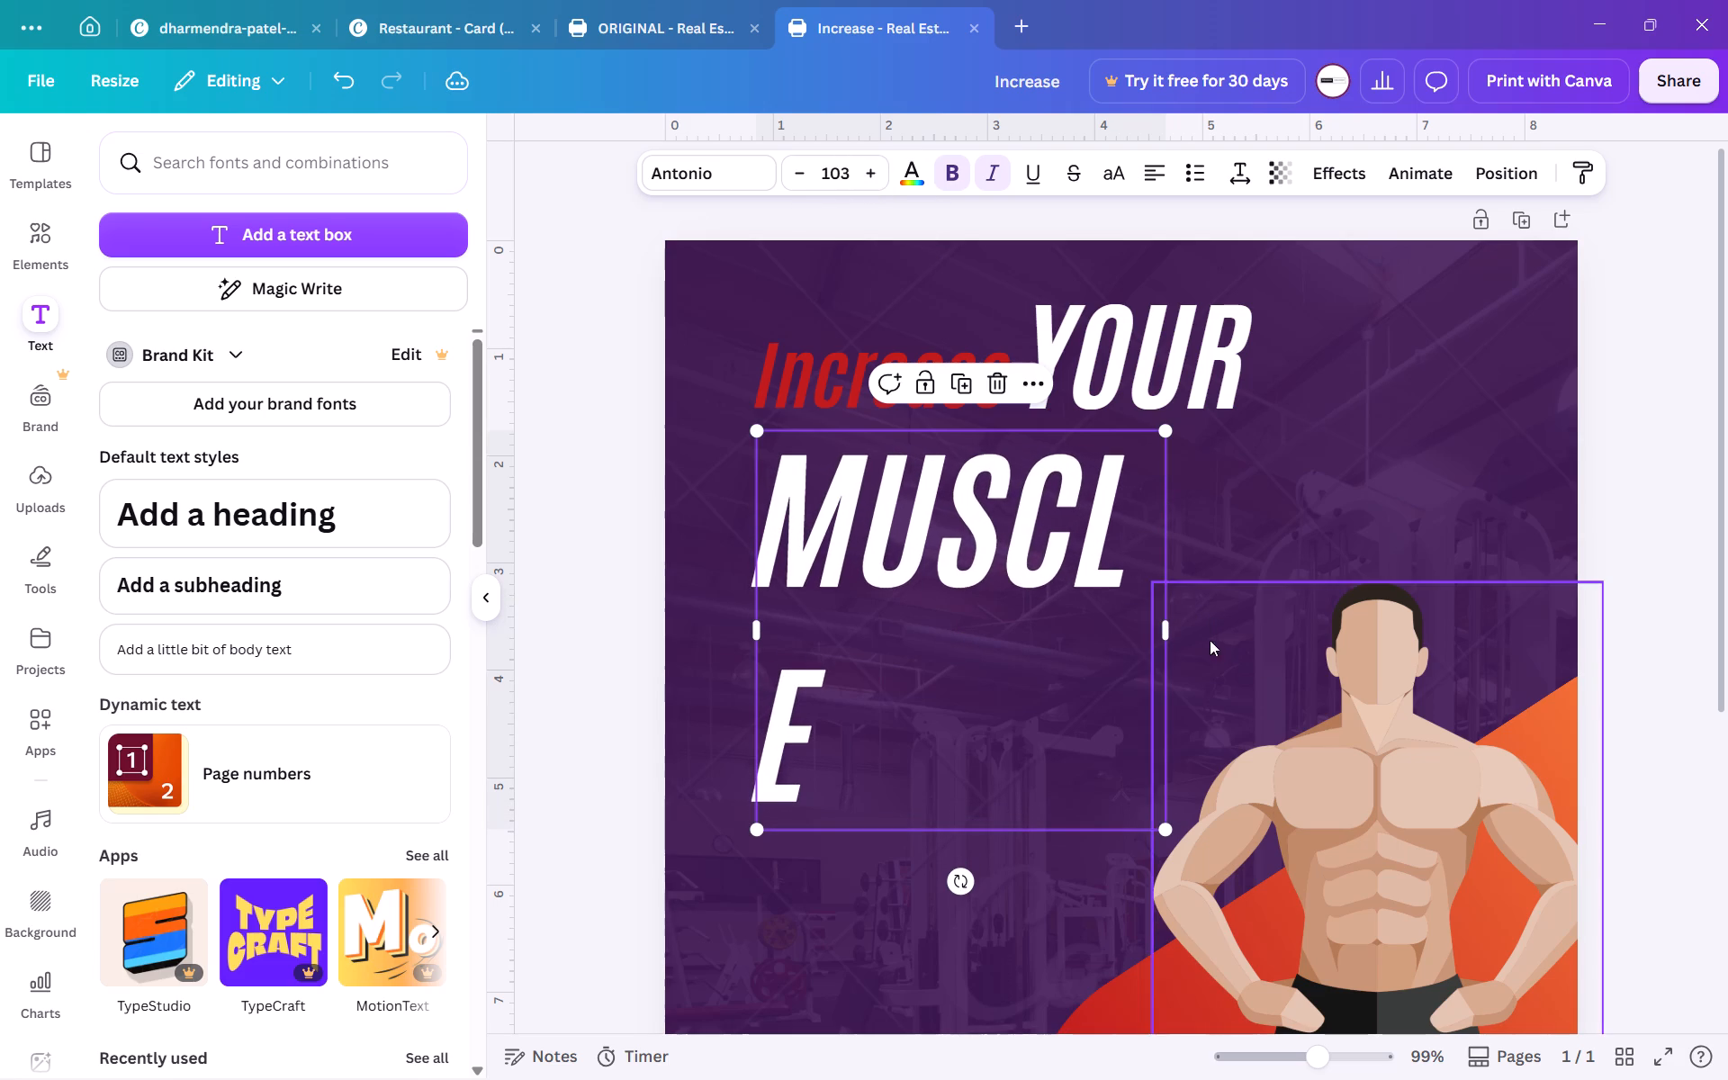
pyautogui.click(1163, 633)
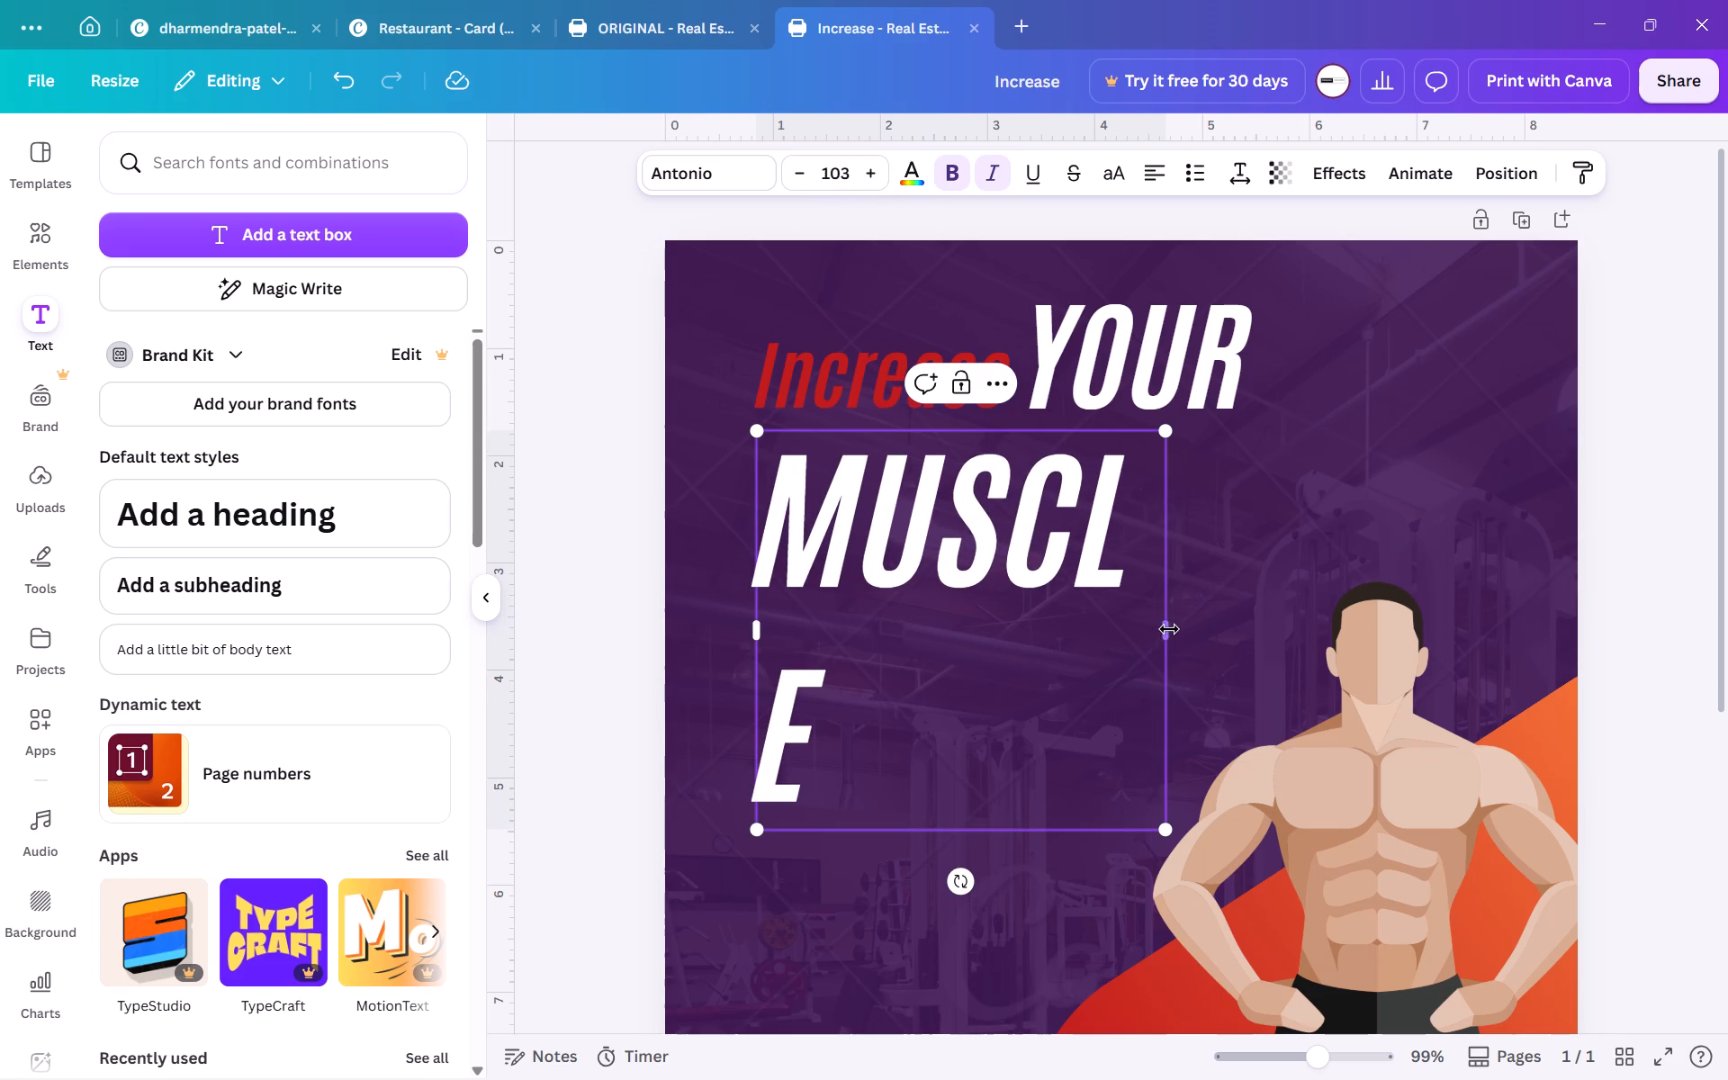
pyautogui.moveTo(1171, 627); pyautogui.dragTo(1372, 619)
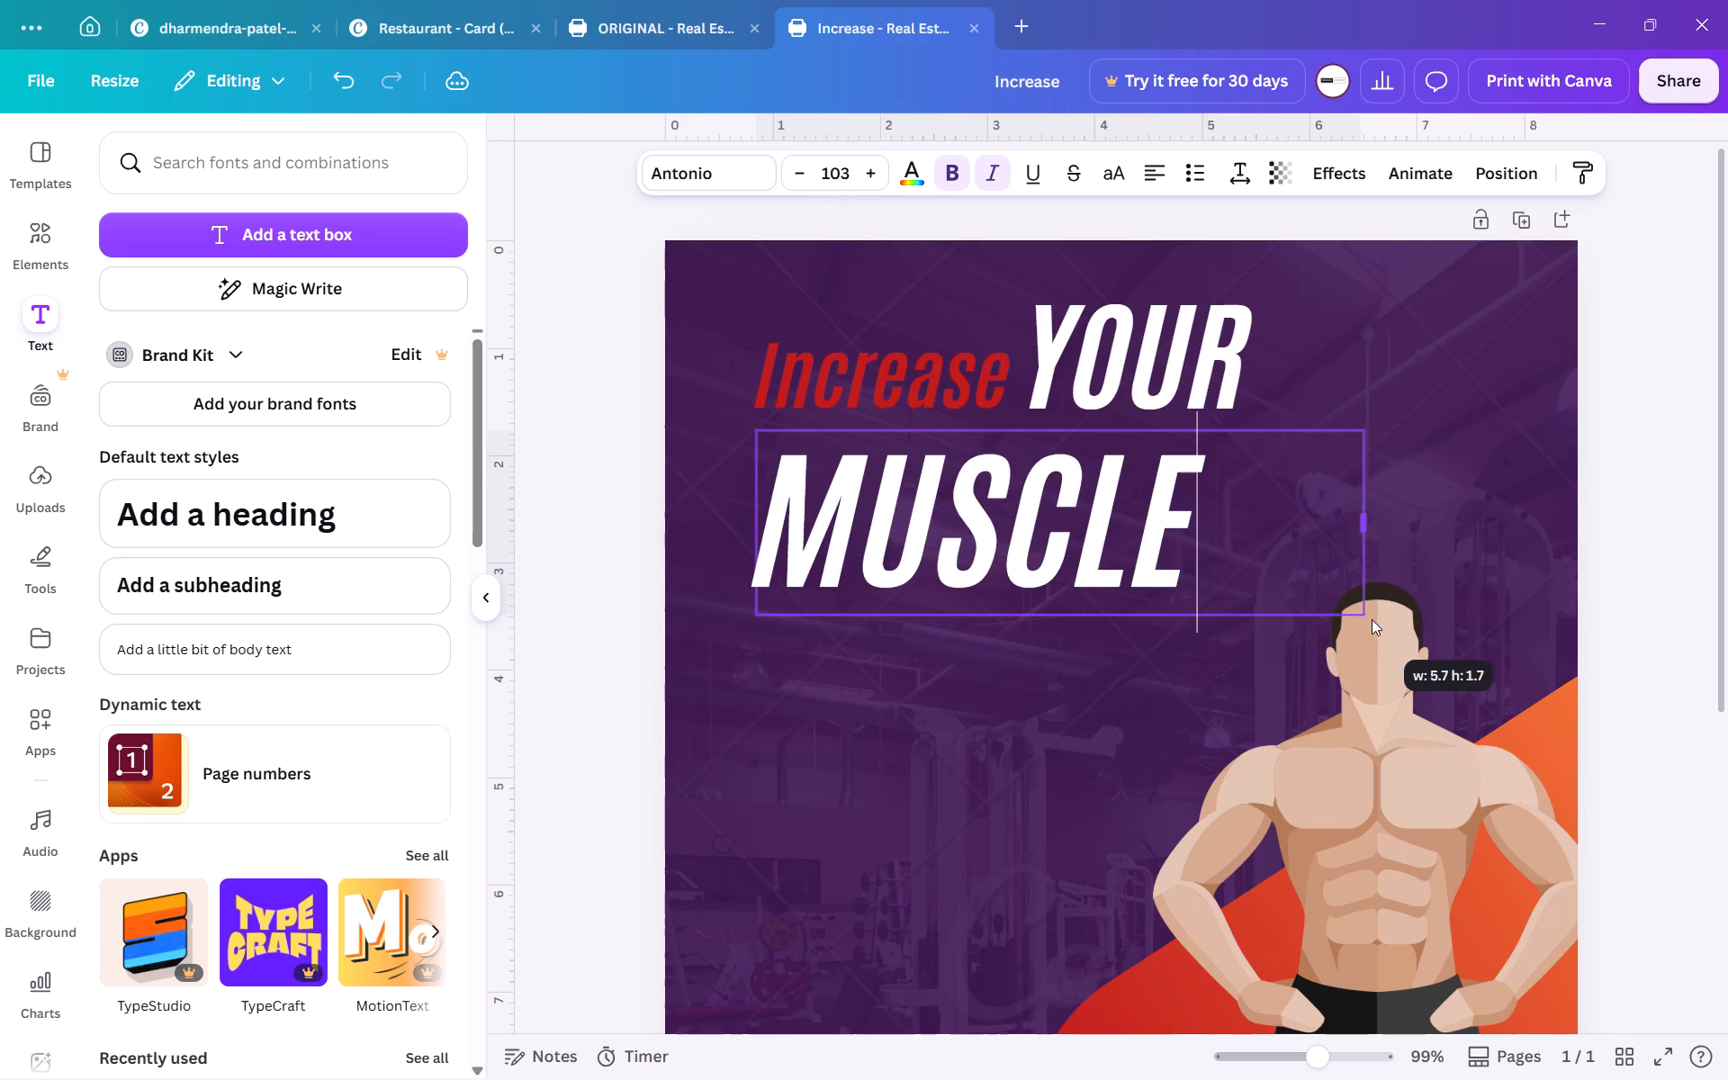
pyautogui.moveTo(1372, 619); pyautogui.dragTo(1269, 606)
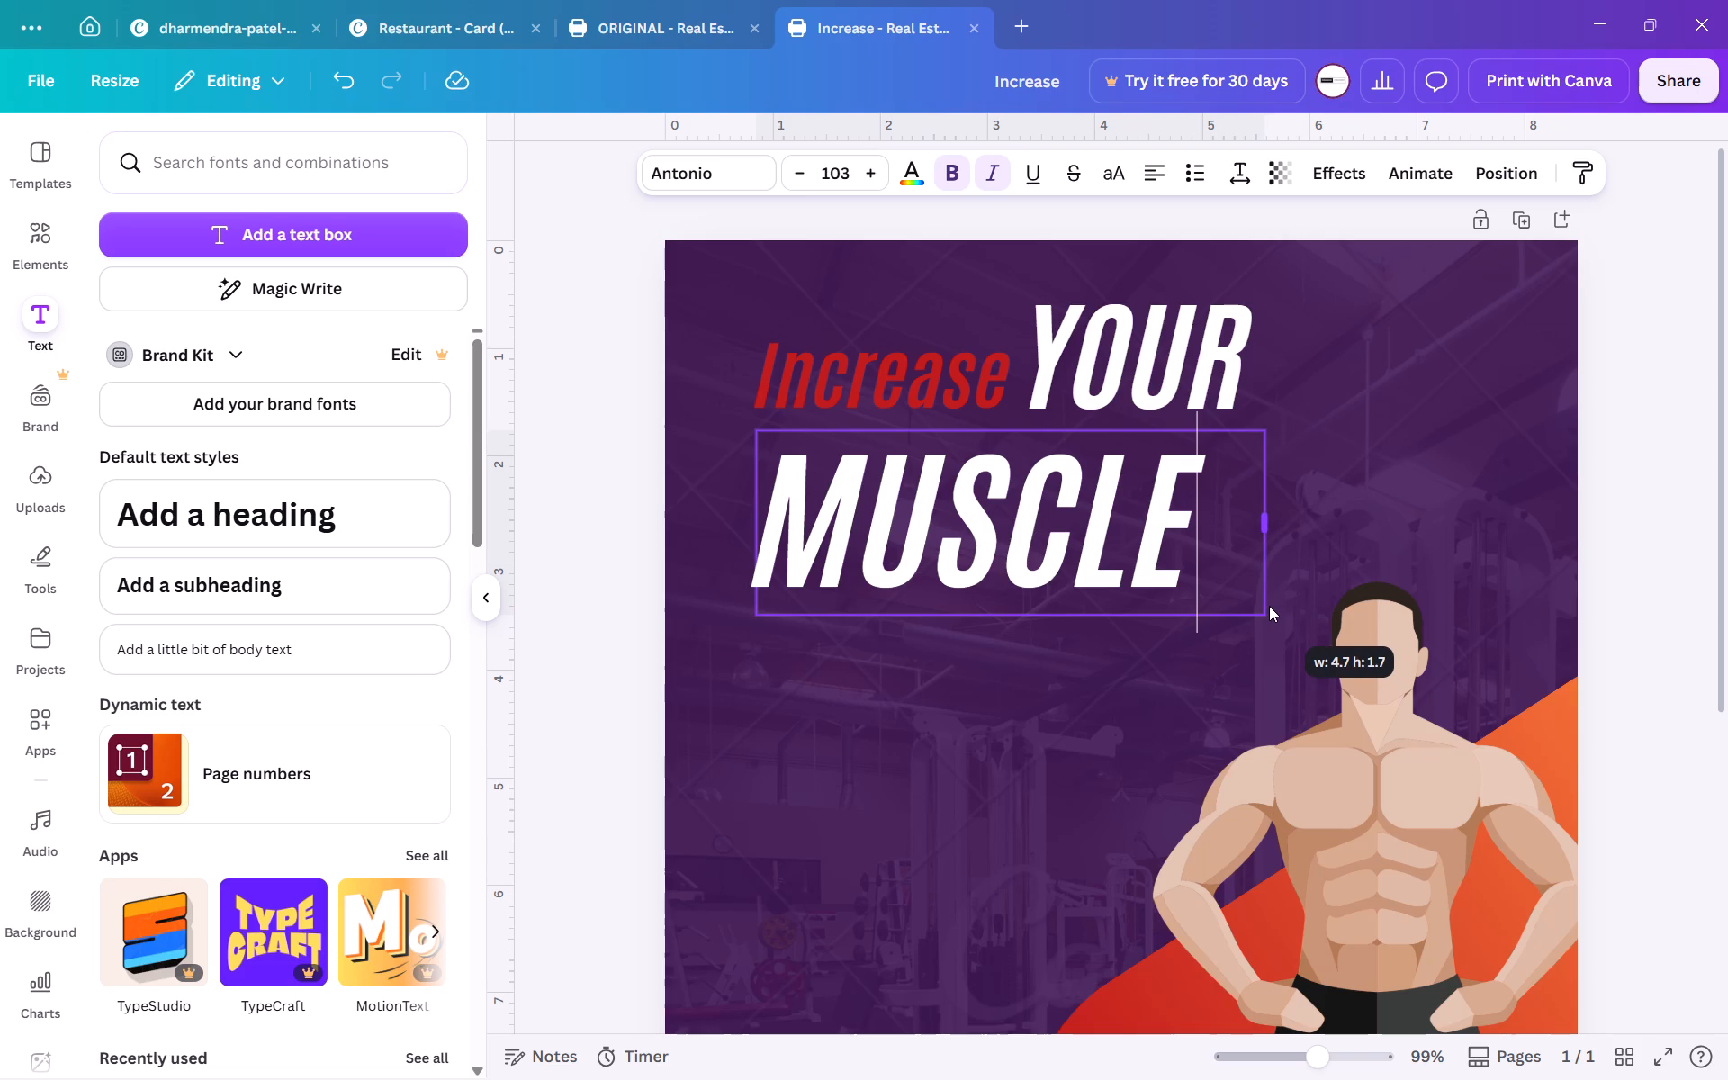
pyautogui.moveTo(1269, 606); pyautogui.dragTo(1255, 604)
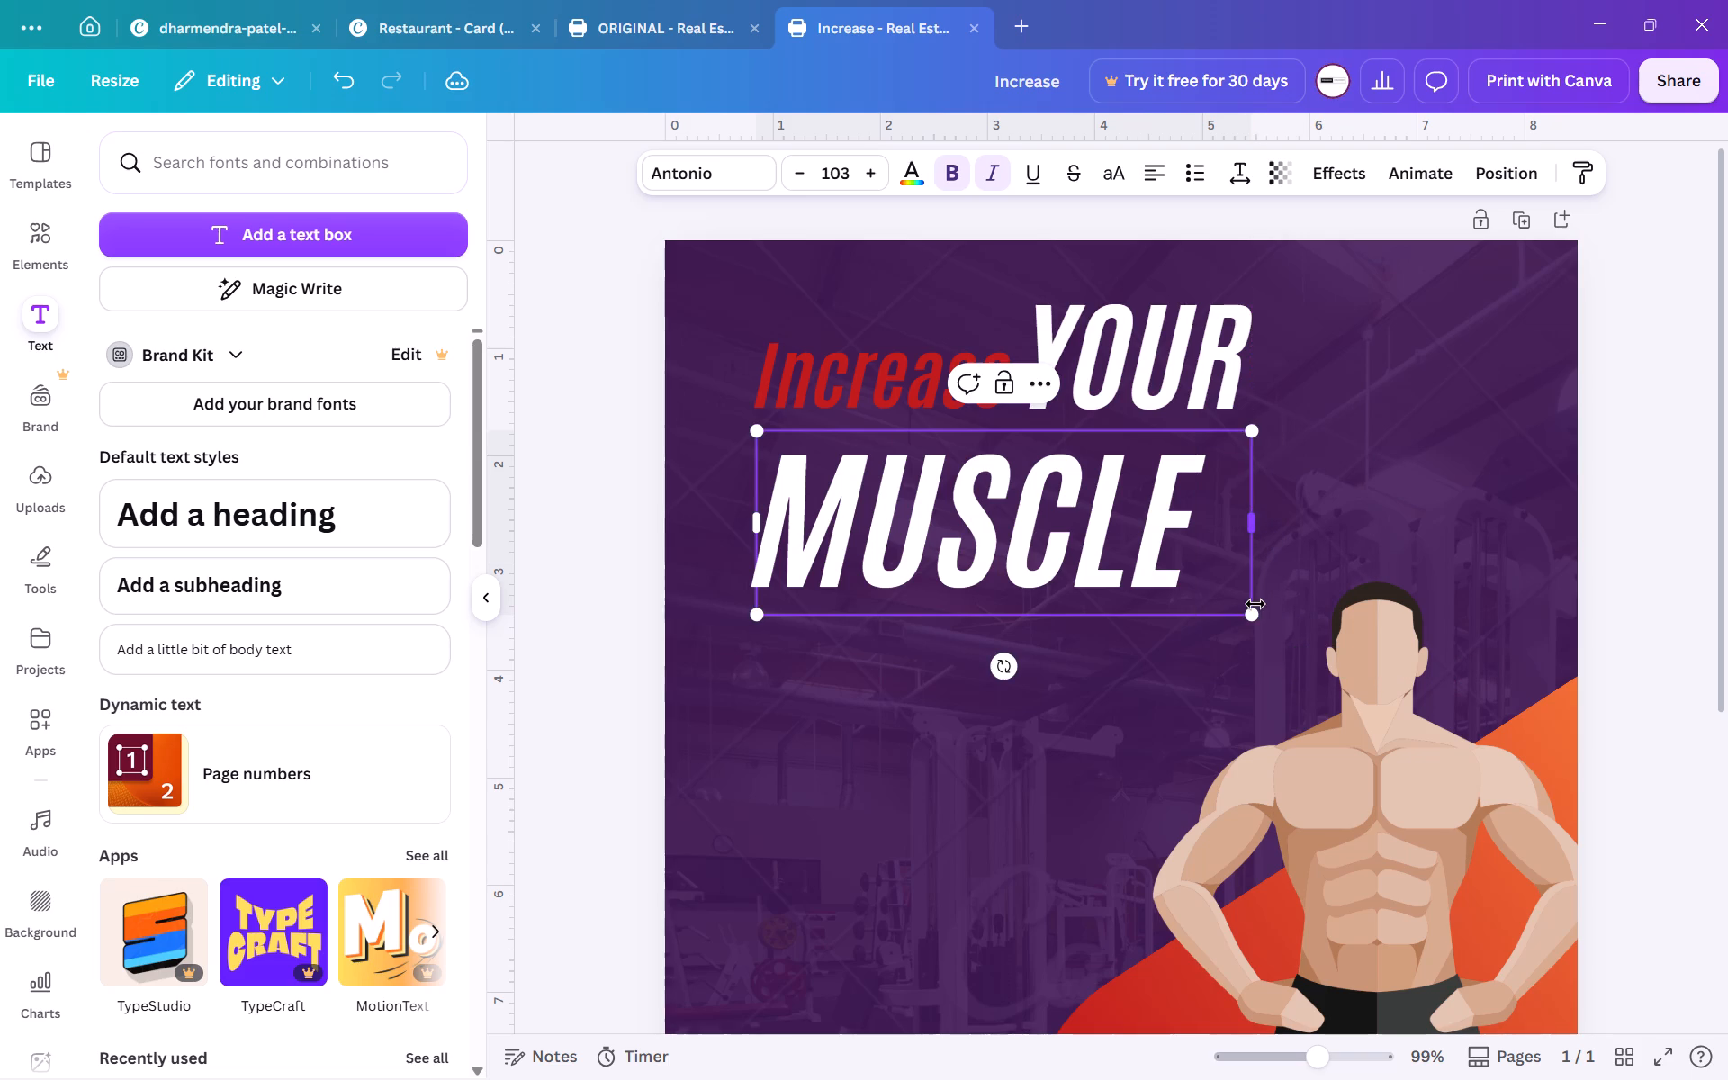
# Increase the MUSCLE font size to 115 so the word spans the width of the Increase YOUR line.
pyautogui.tripleClick(866, 175)
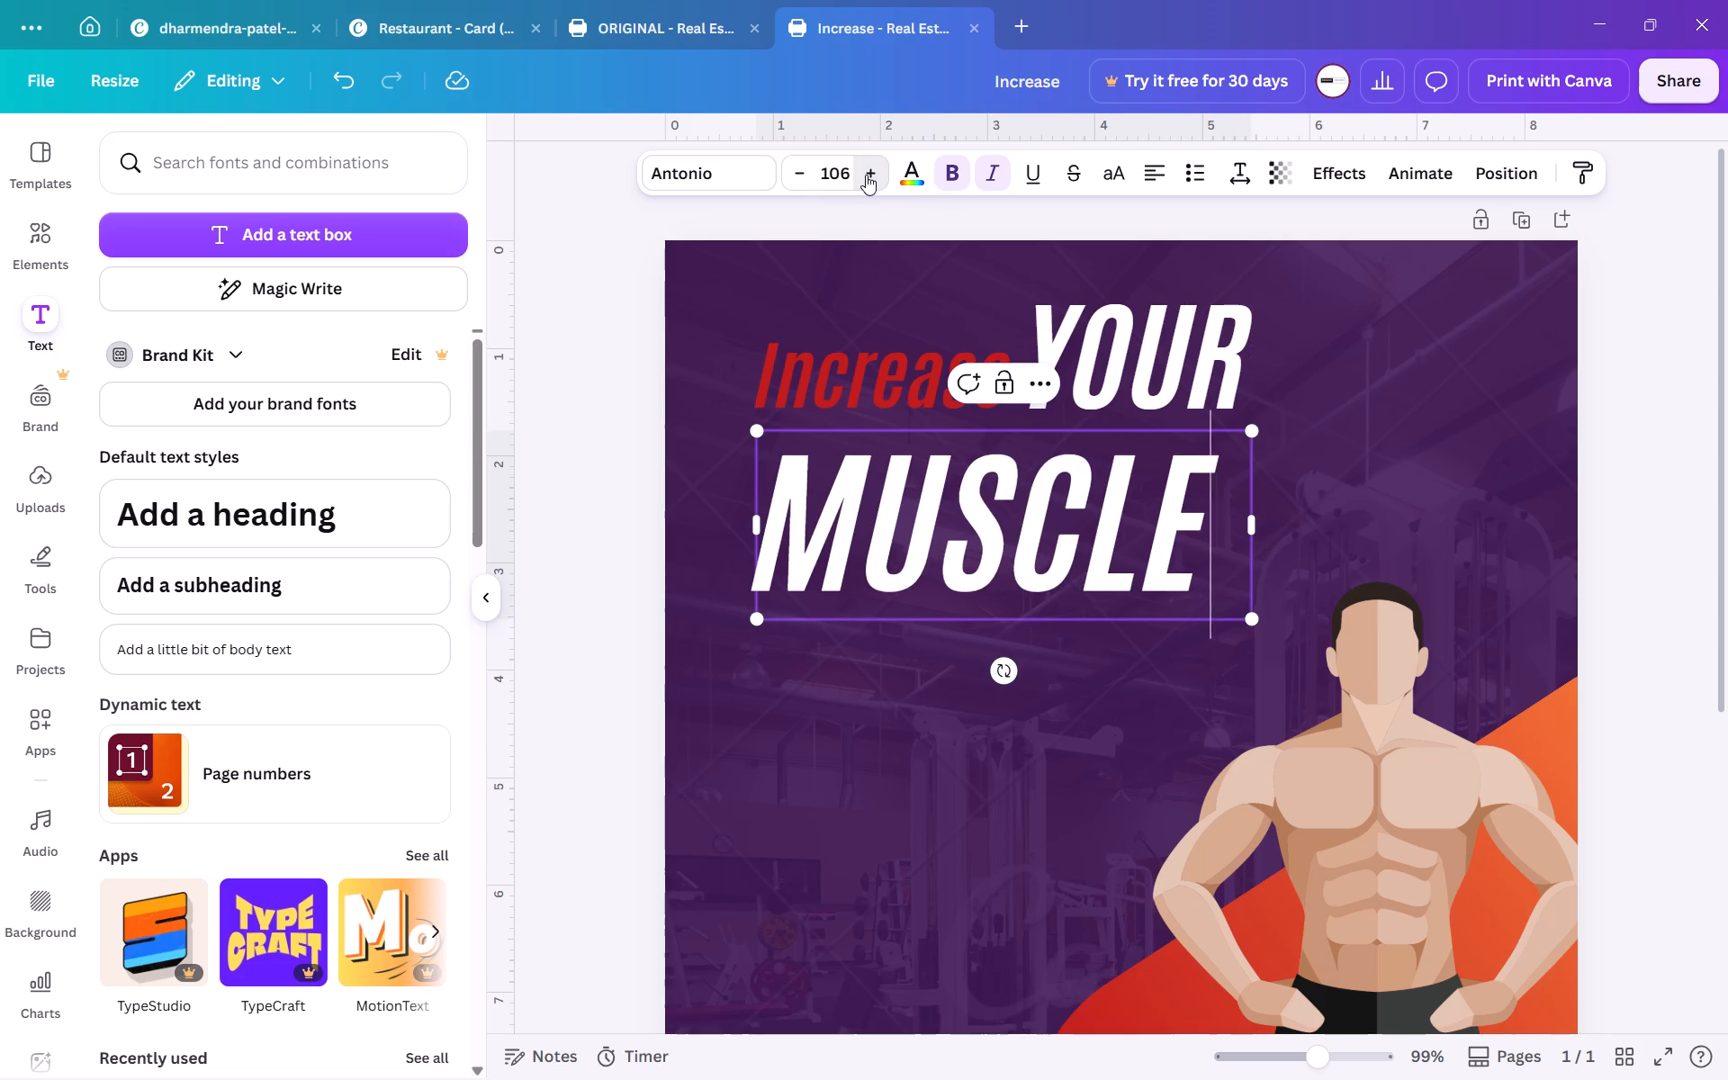
pyautogui.tripleClick(866, 175)
pyautogui.tripleClick(866, 175)
pyautogui.click(866, 175)
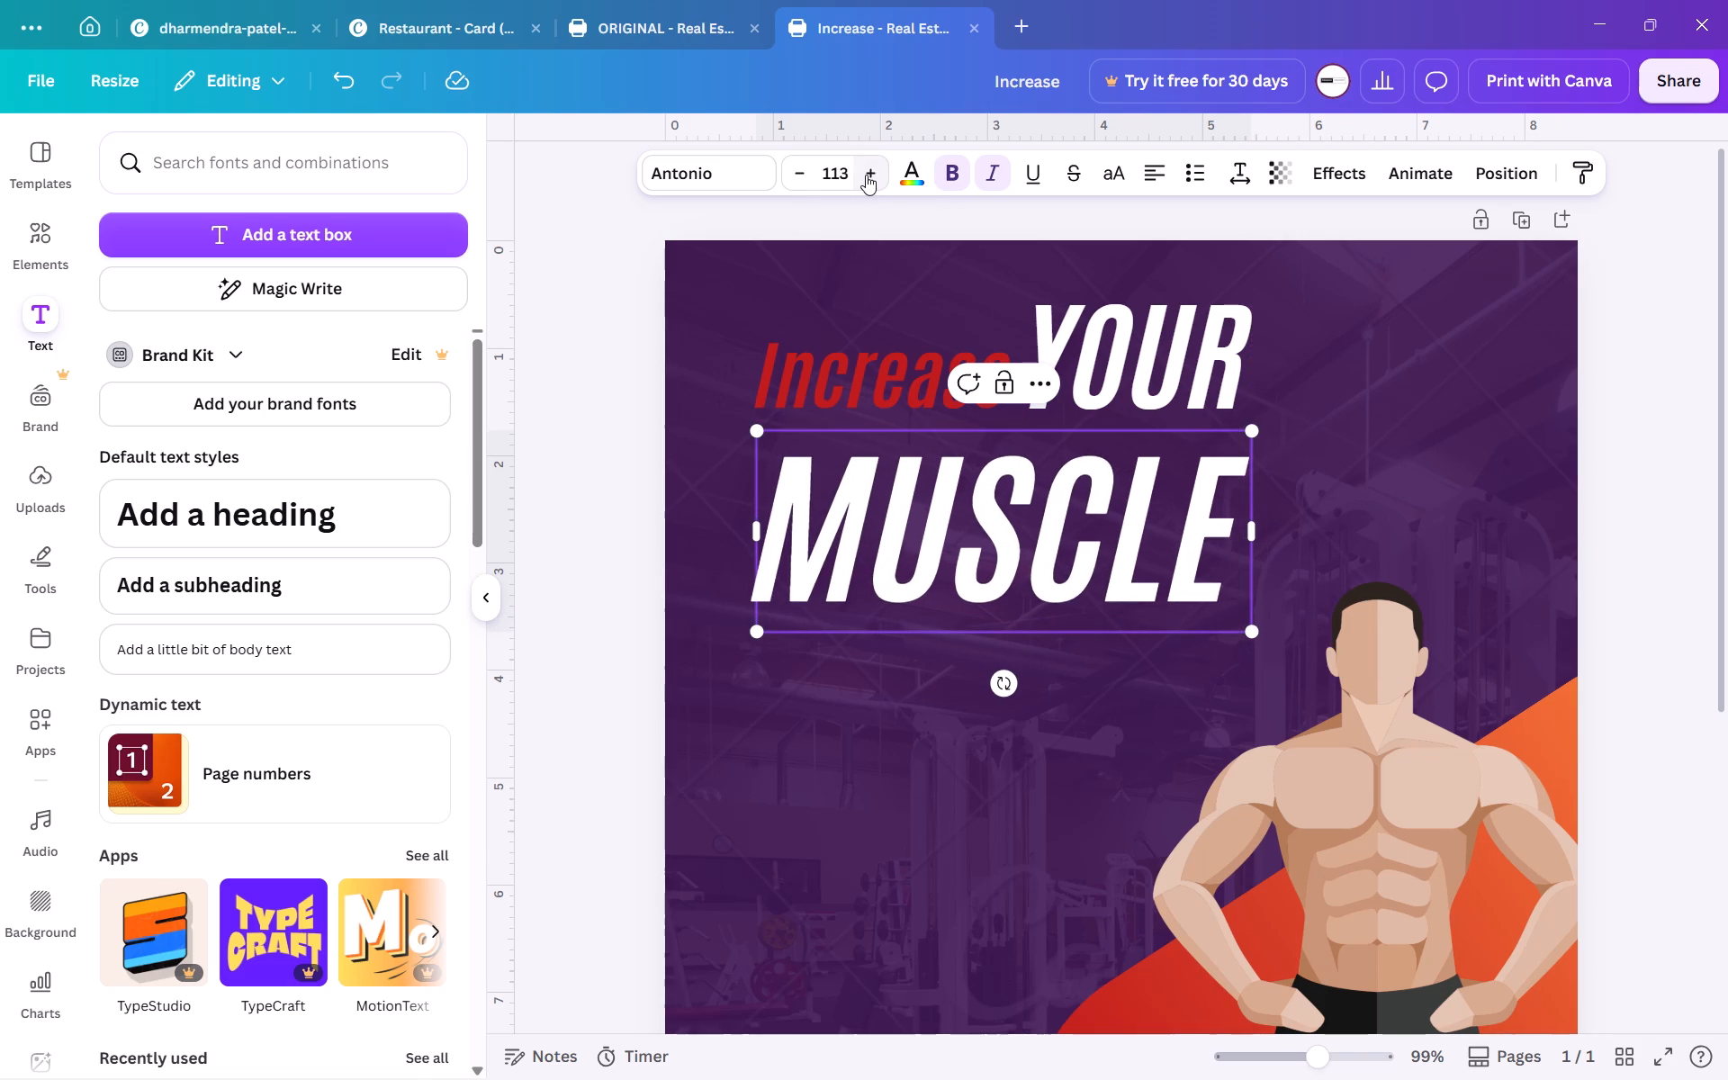
pyautogui.click(866, 175)
pyautogui.click(859, 175)
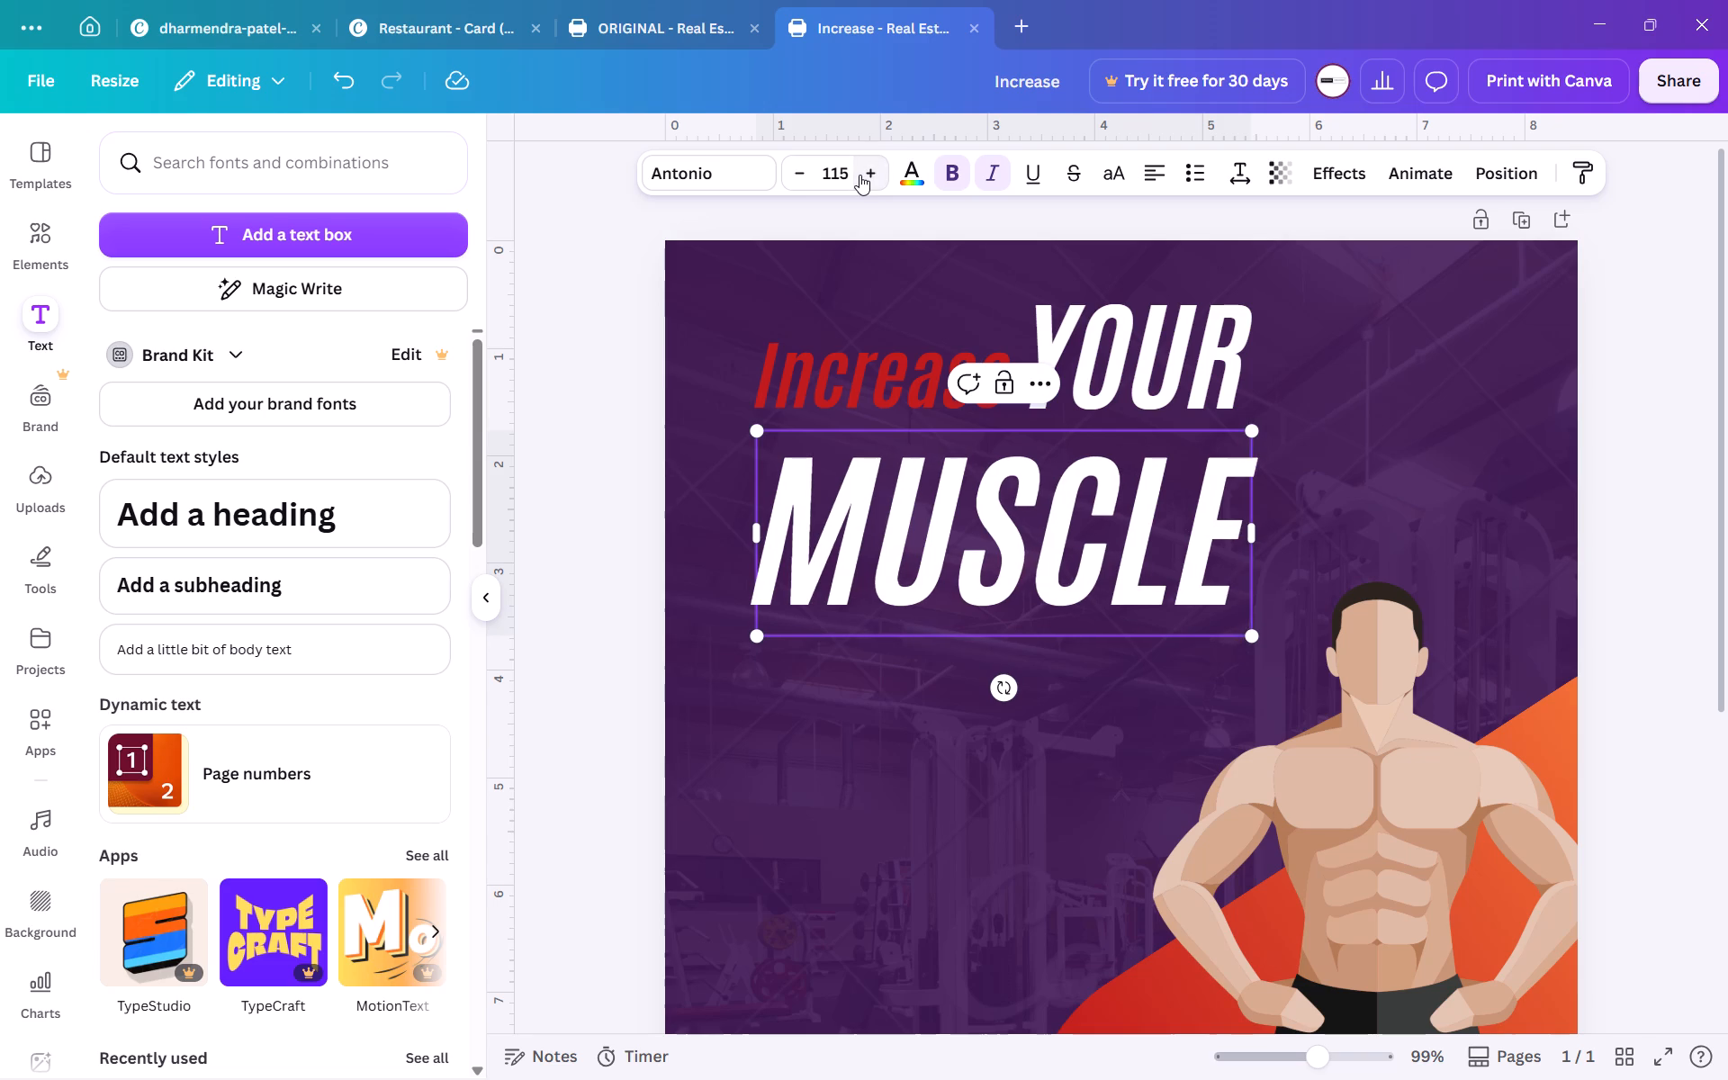
pyautogui.click(859, 175)
pyautogui.click(806, 178)
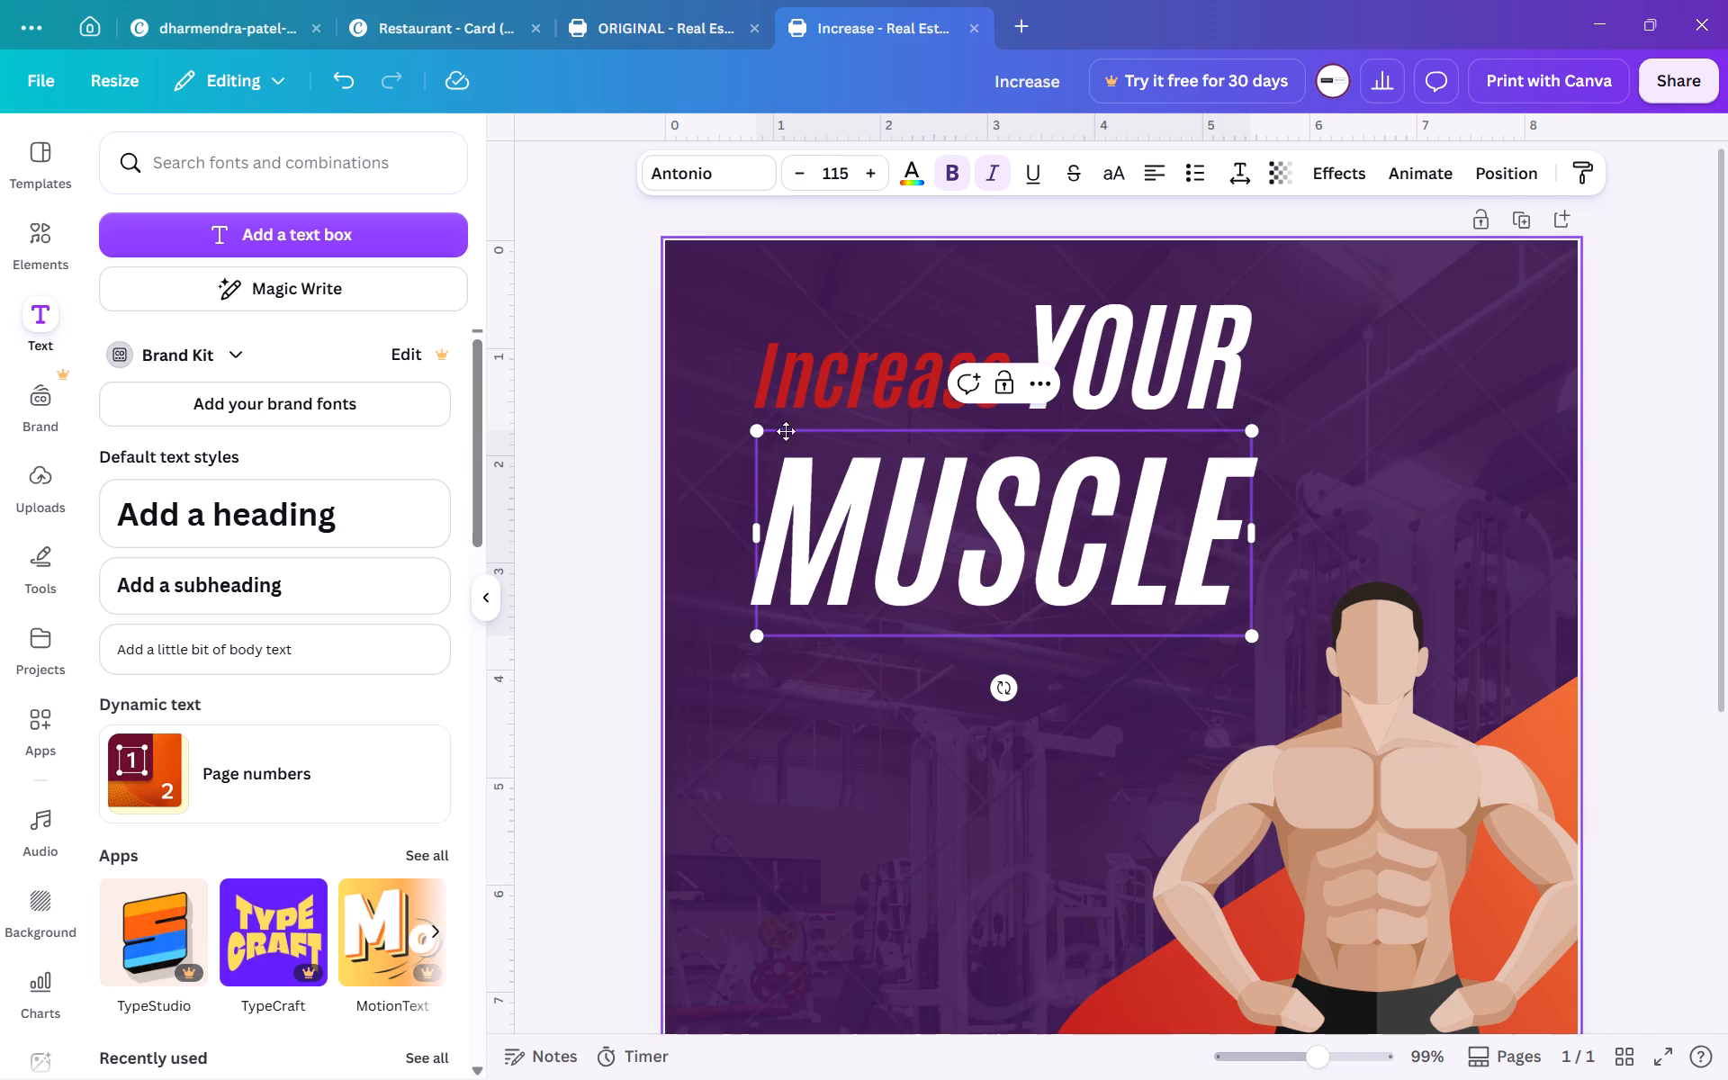
pyautogui.click(1659, 529)
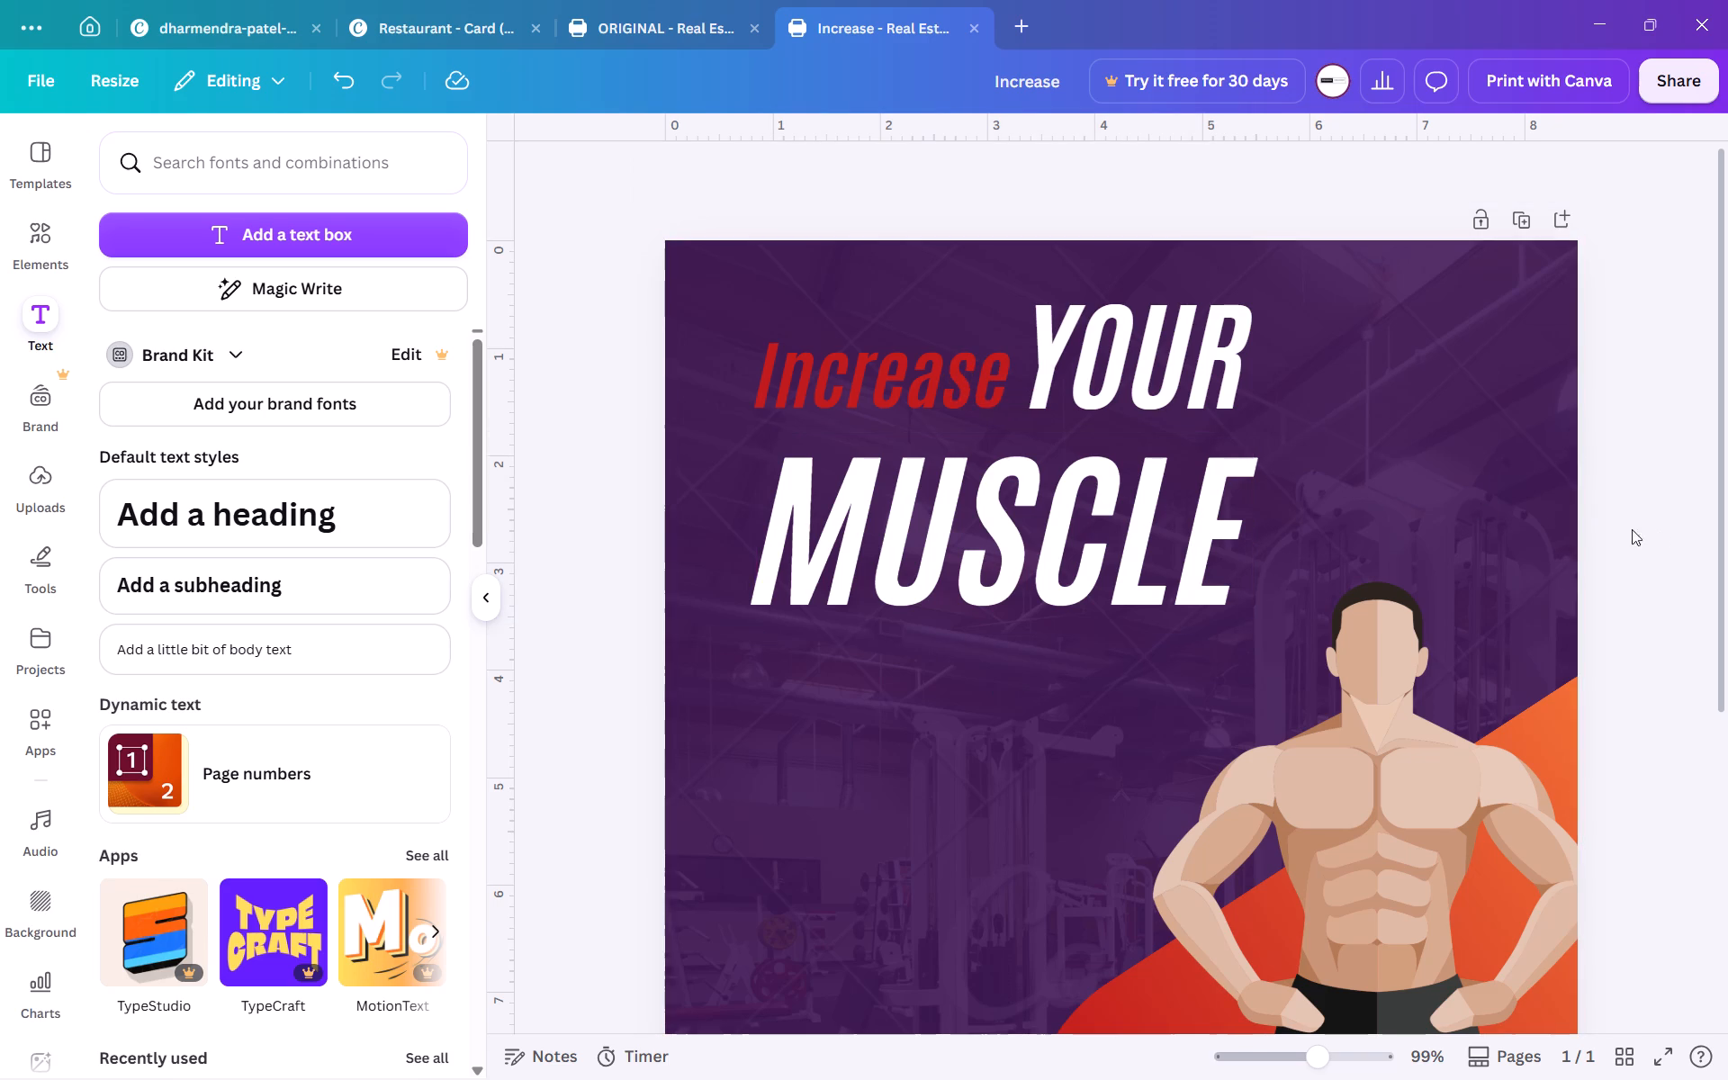
# Duplicate the MUSCLE text and place the copy directly beneath it, with both text boxes aligned at their sides.
pyautogui.click(1102, 537)
pyautogui.click(987, 382)
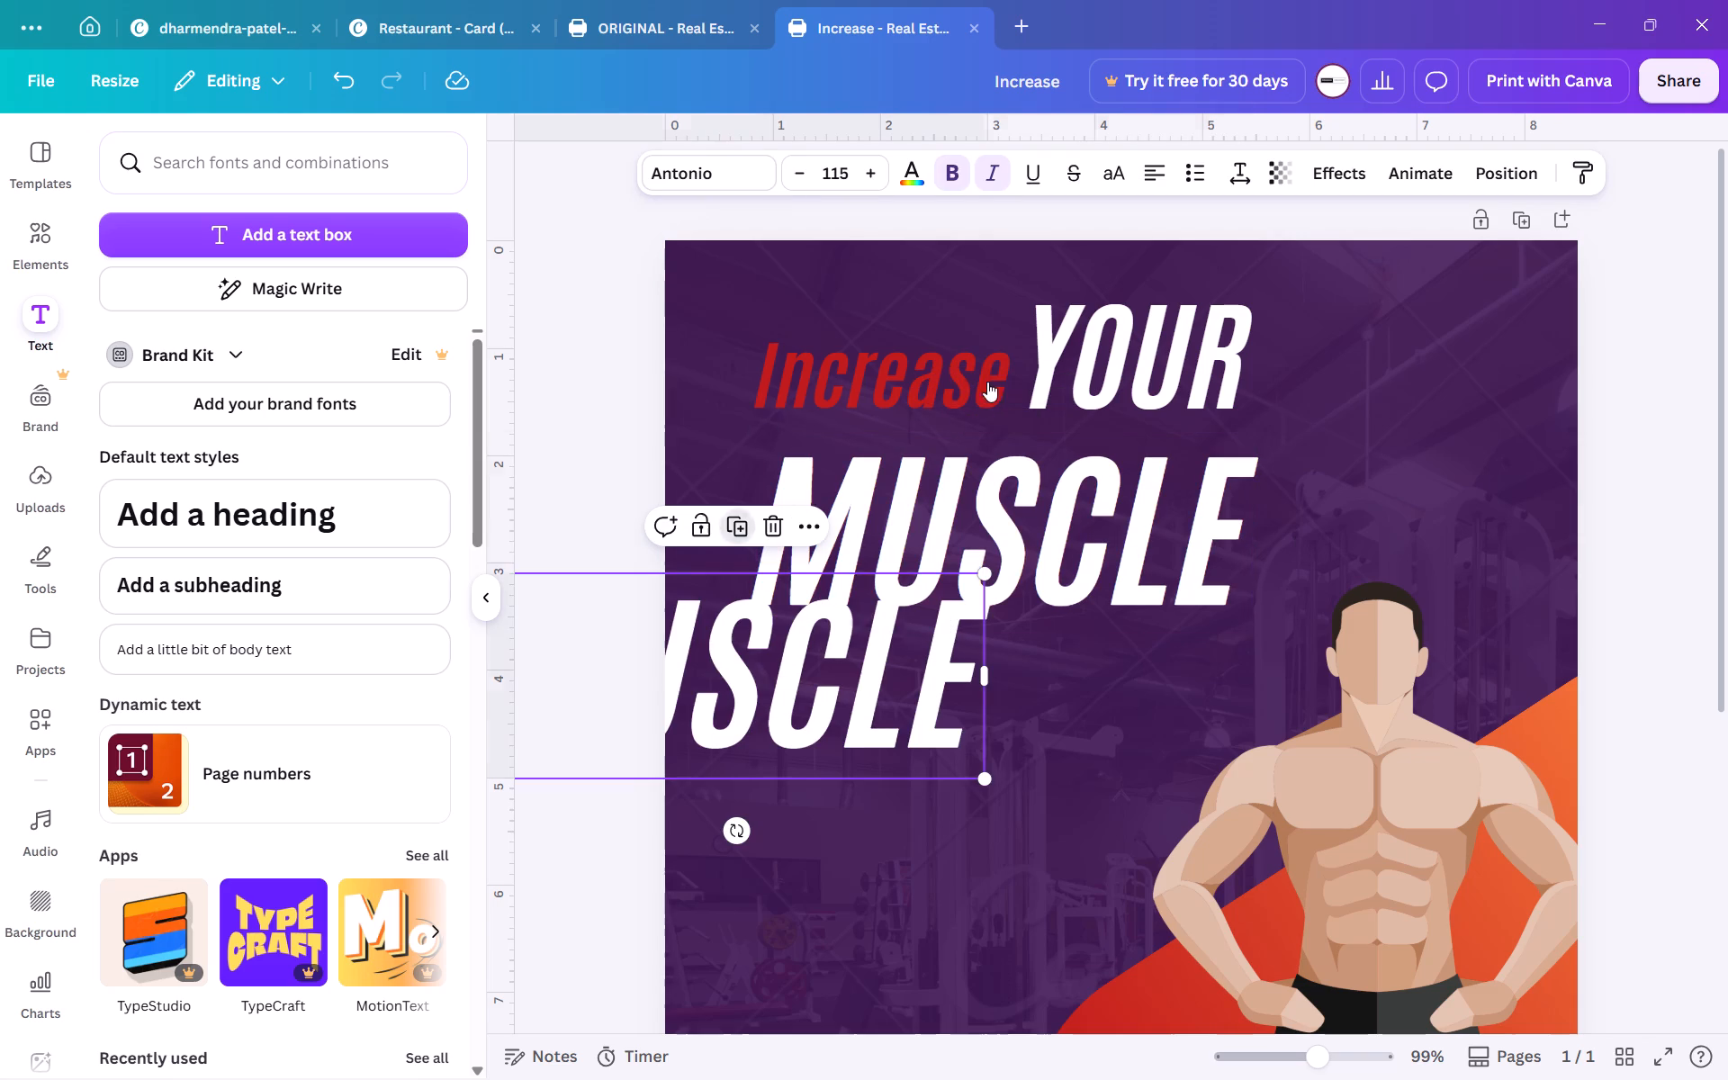
pyautogui.moveTo(796, 728); pyautogui.dragTo(1027, 777)
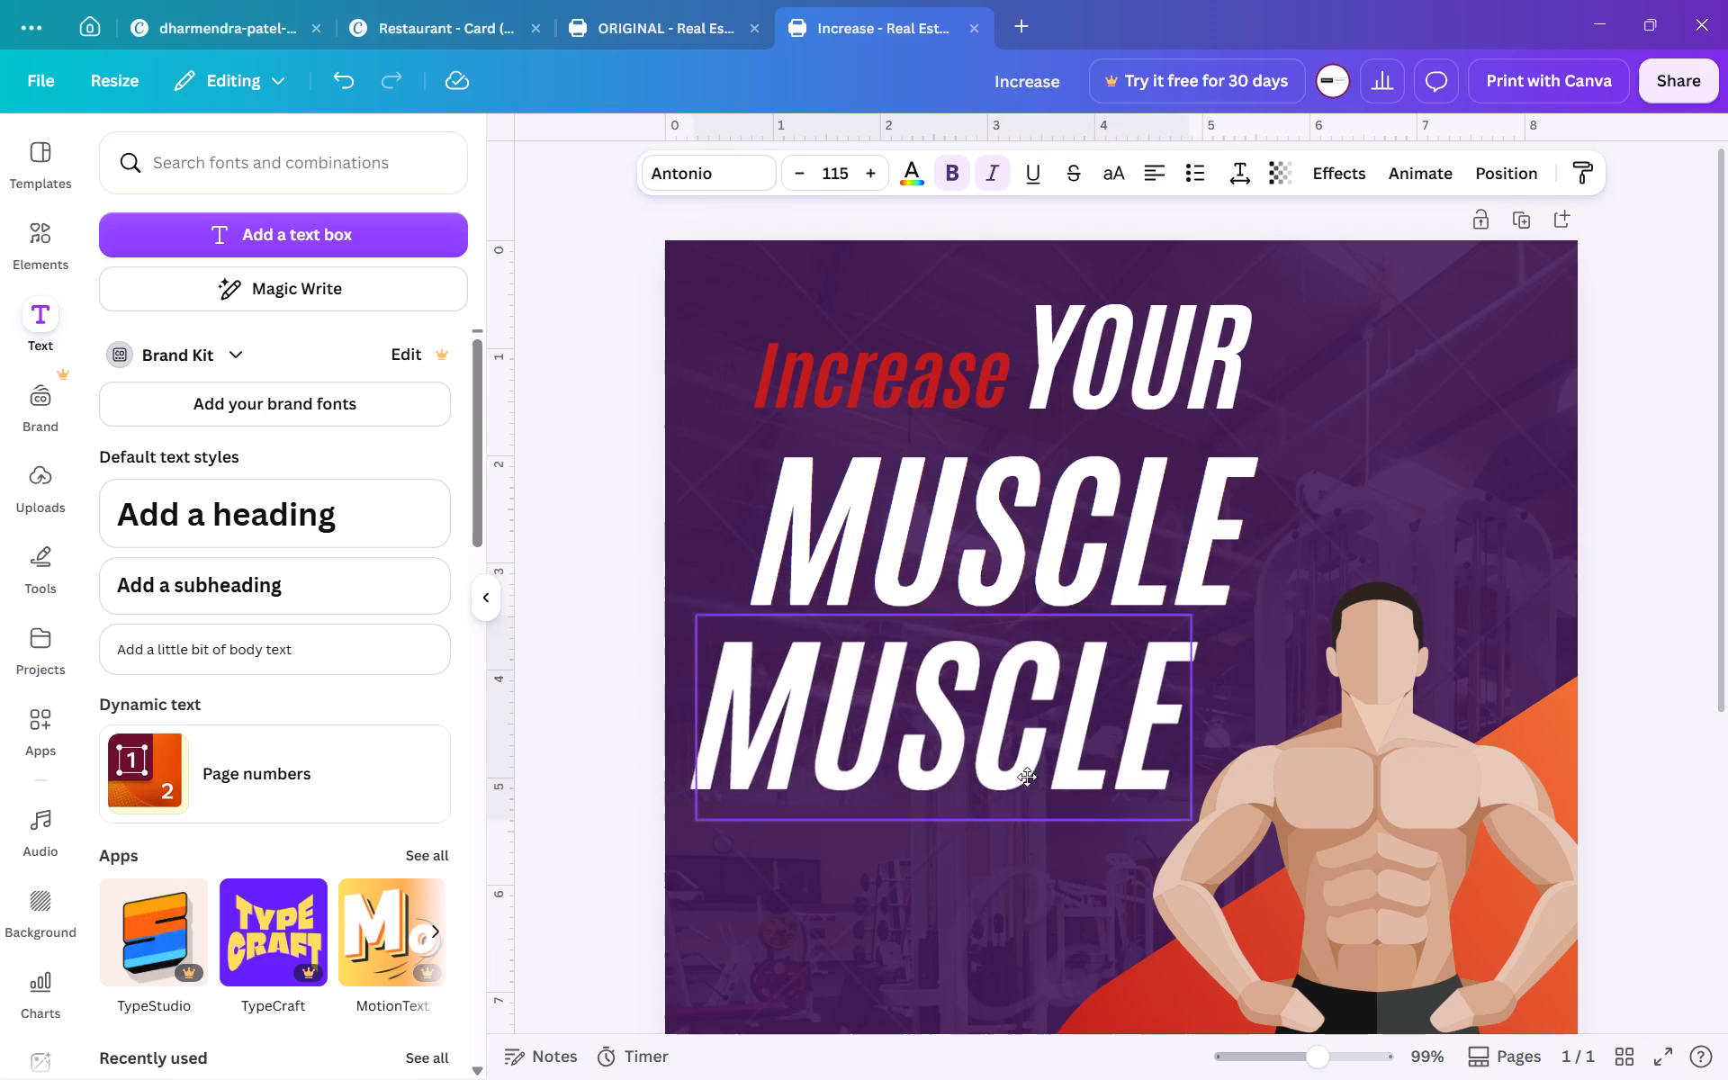
pyautogui.moveTo(1027, 777); pyautogui.dragTo(1066, 772)
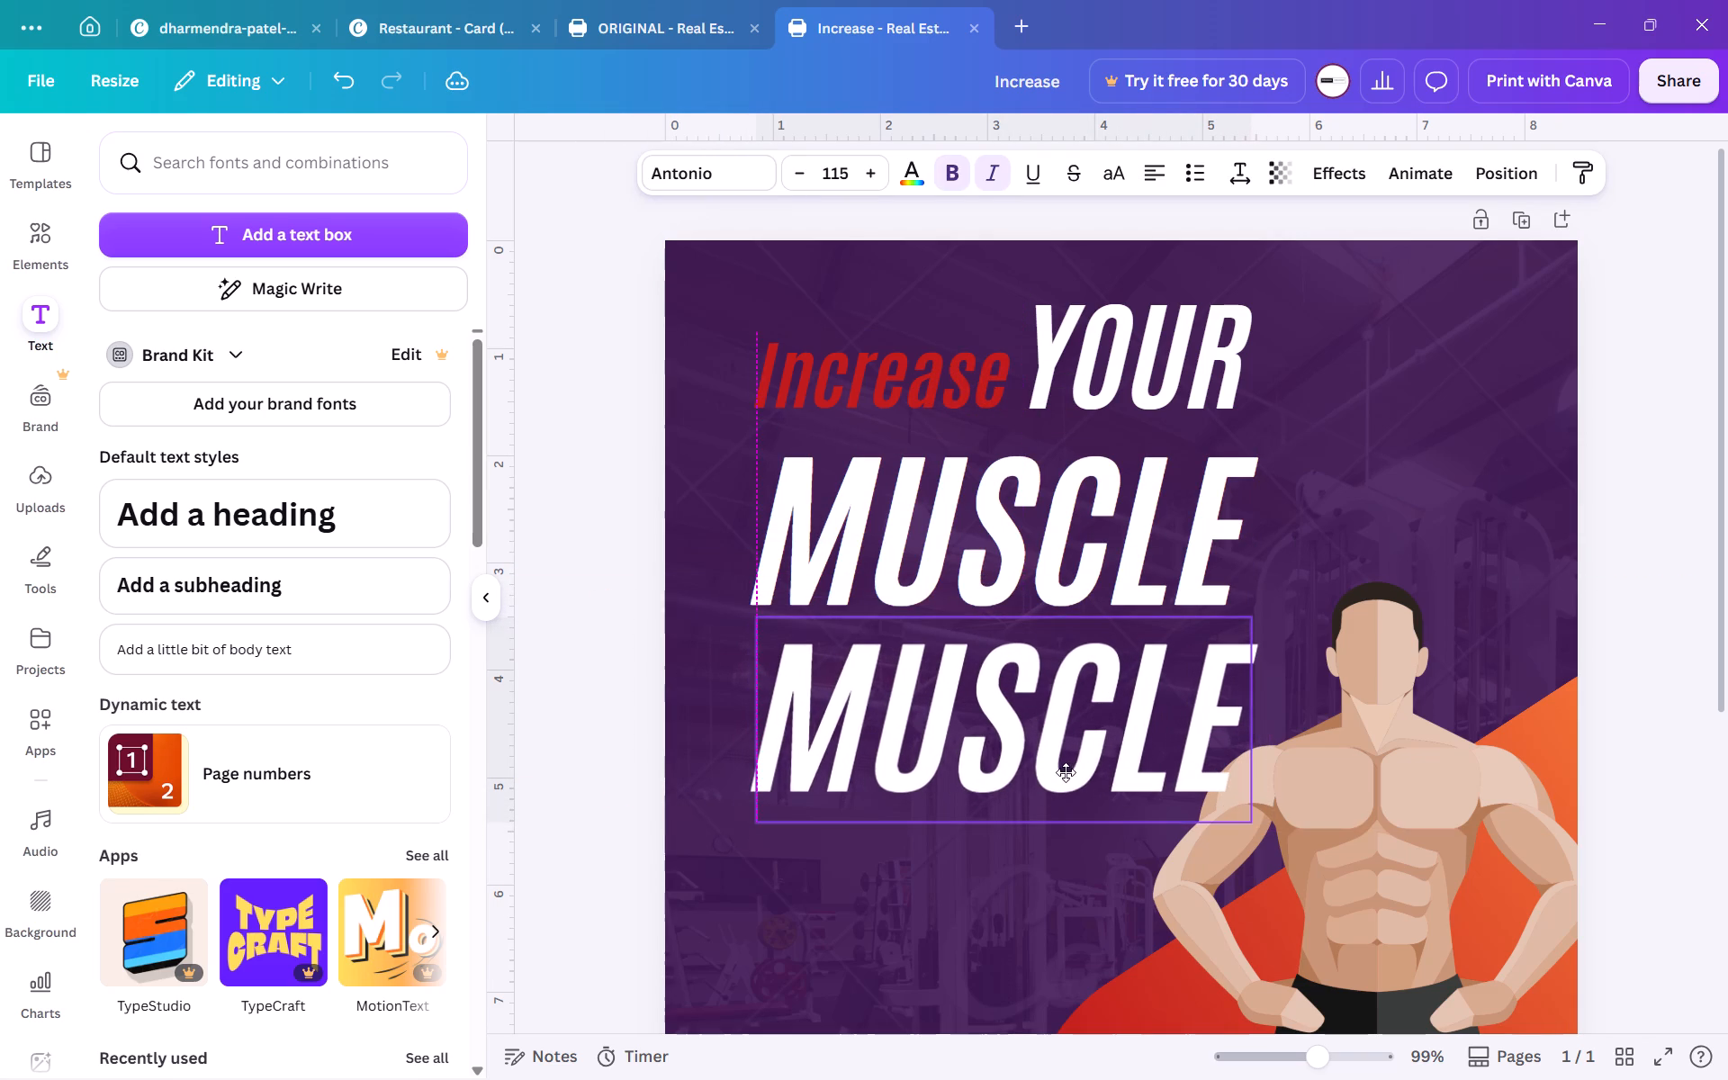
pyautogui.moveTo(1066, 772); pyautogui.dragTo(1058, 776)
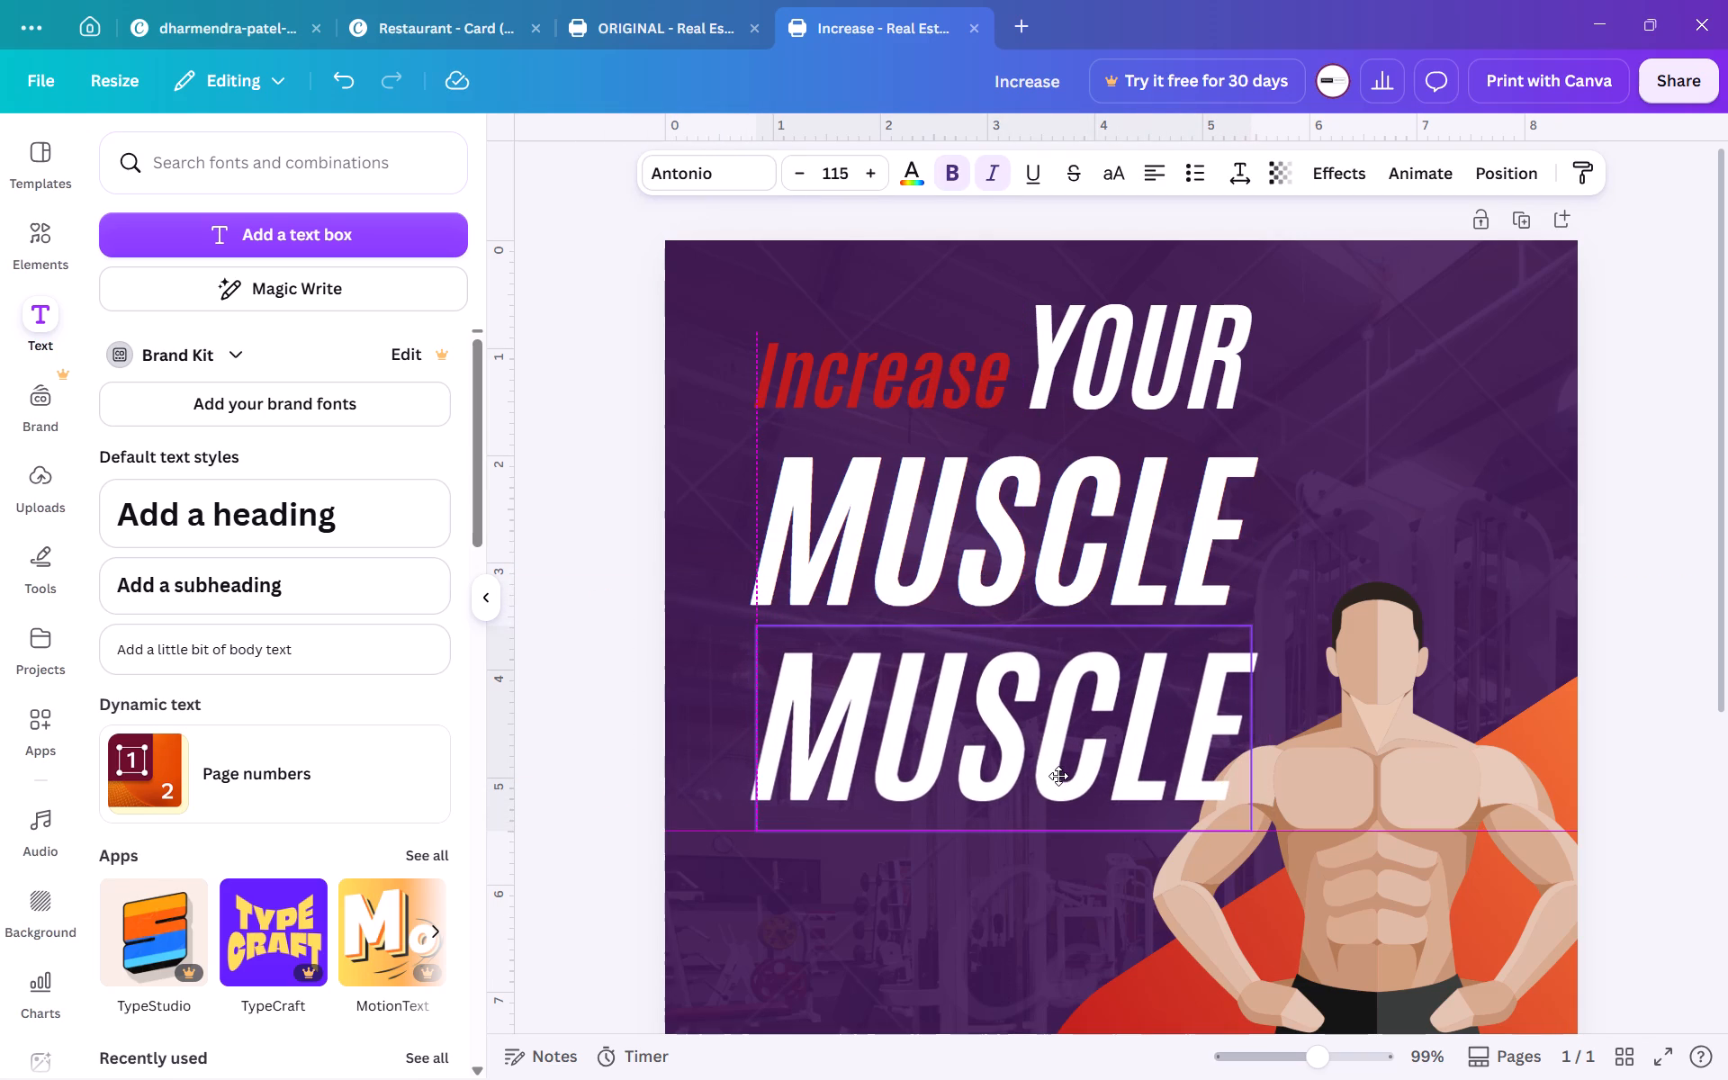
pyautogui.moveTo(1058, 776); pyautogui.dragTo(1067, 774)
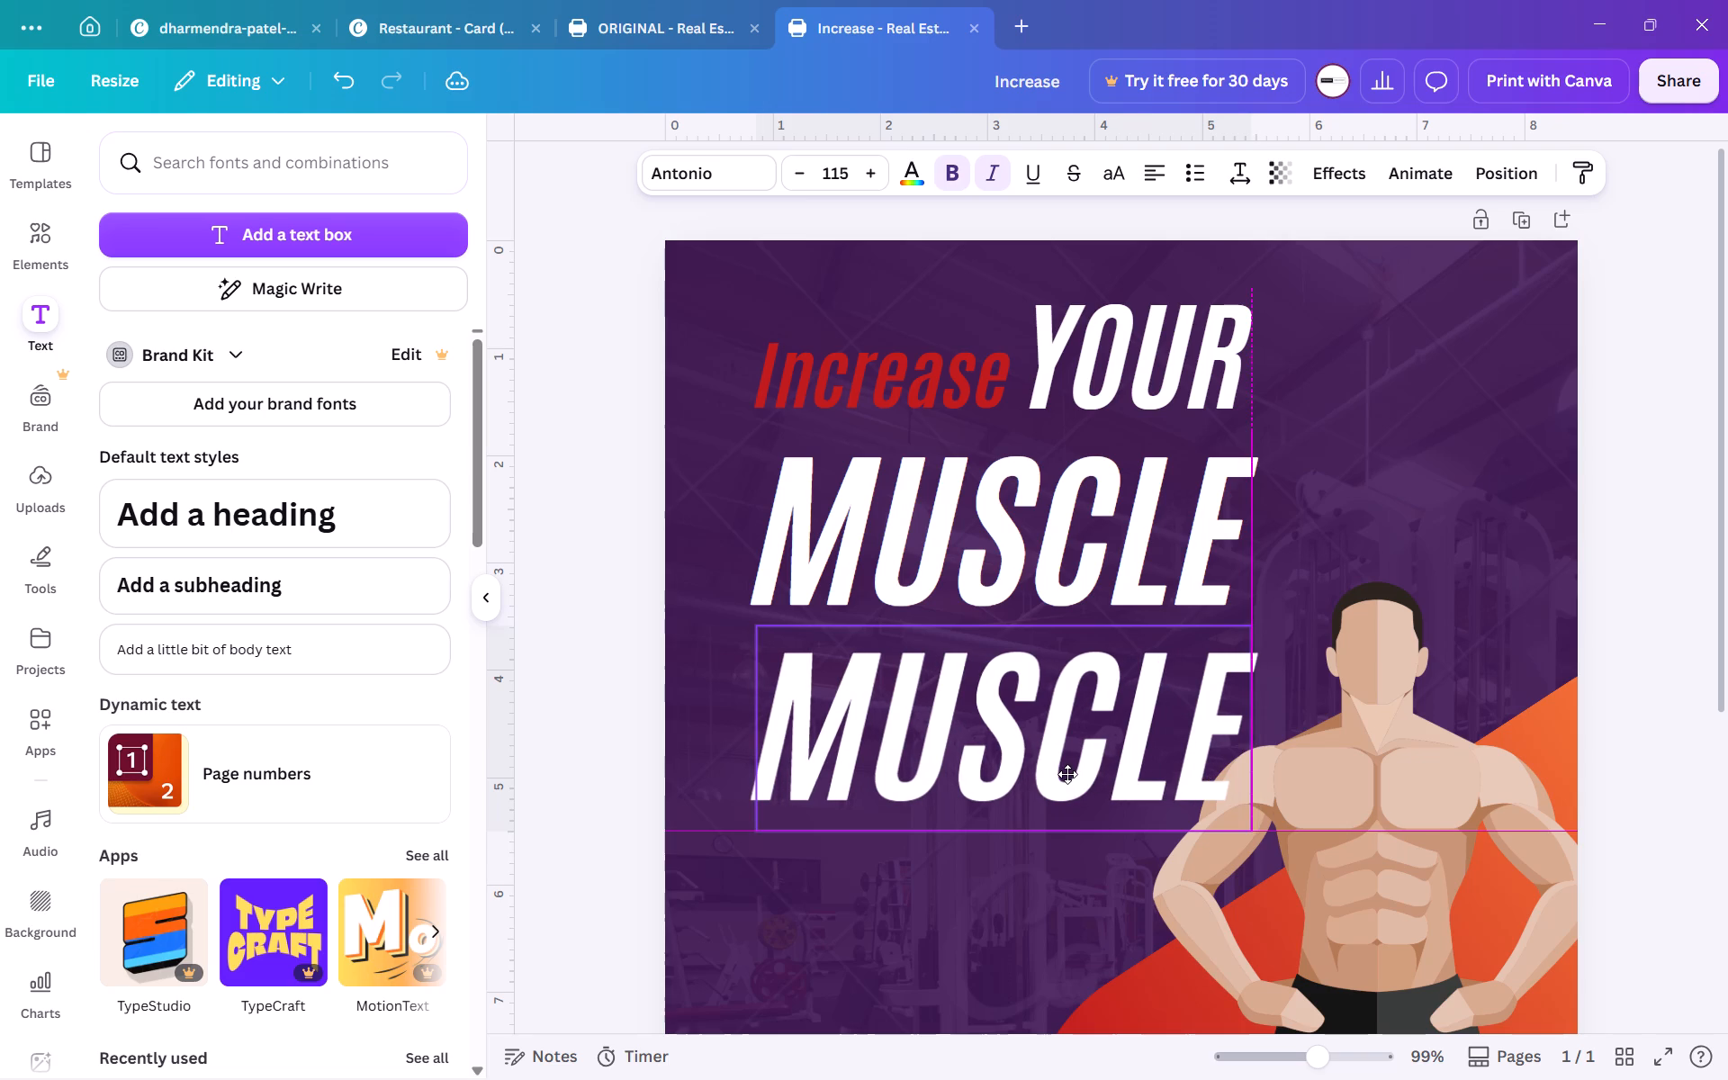
pyautogui.moveTo(1067, 774); pyautogui.dragTo(1067, 772)
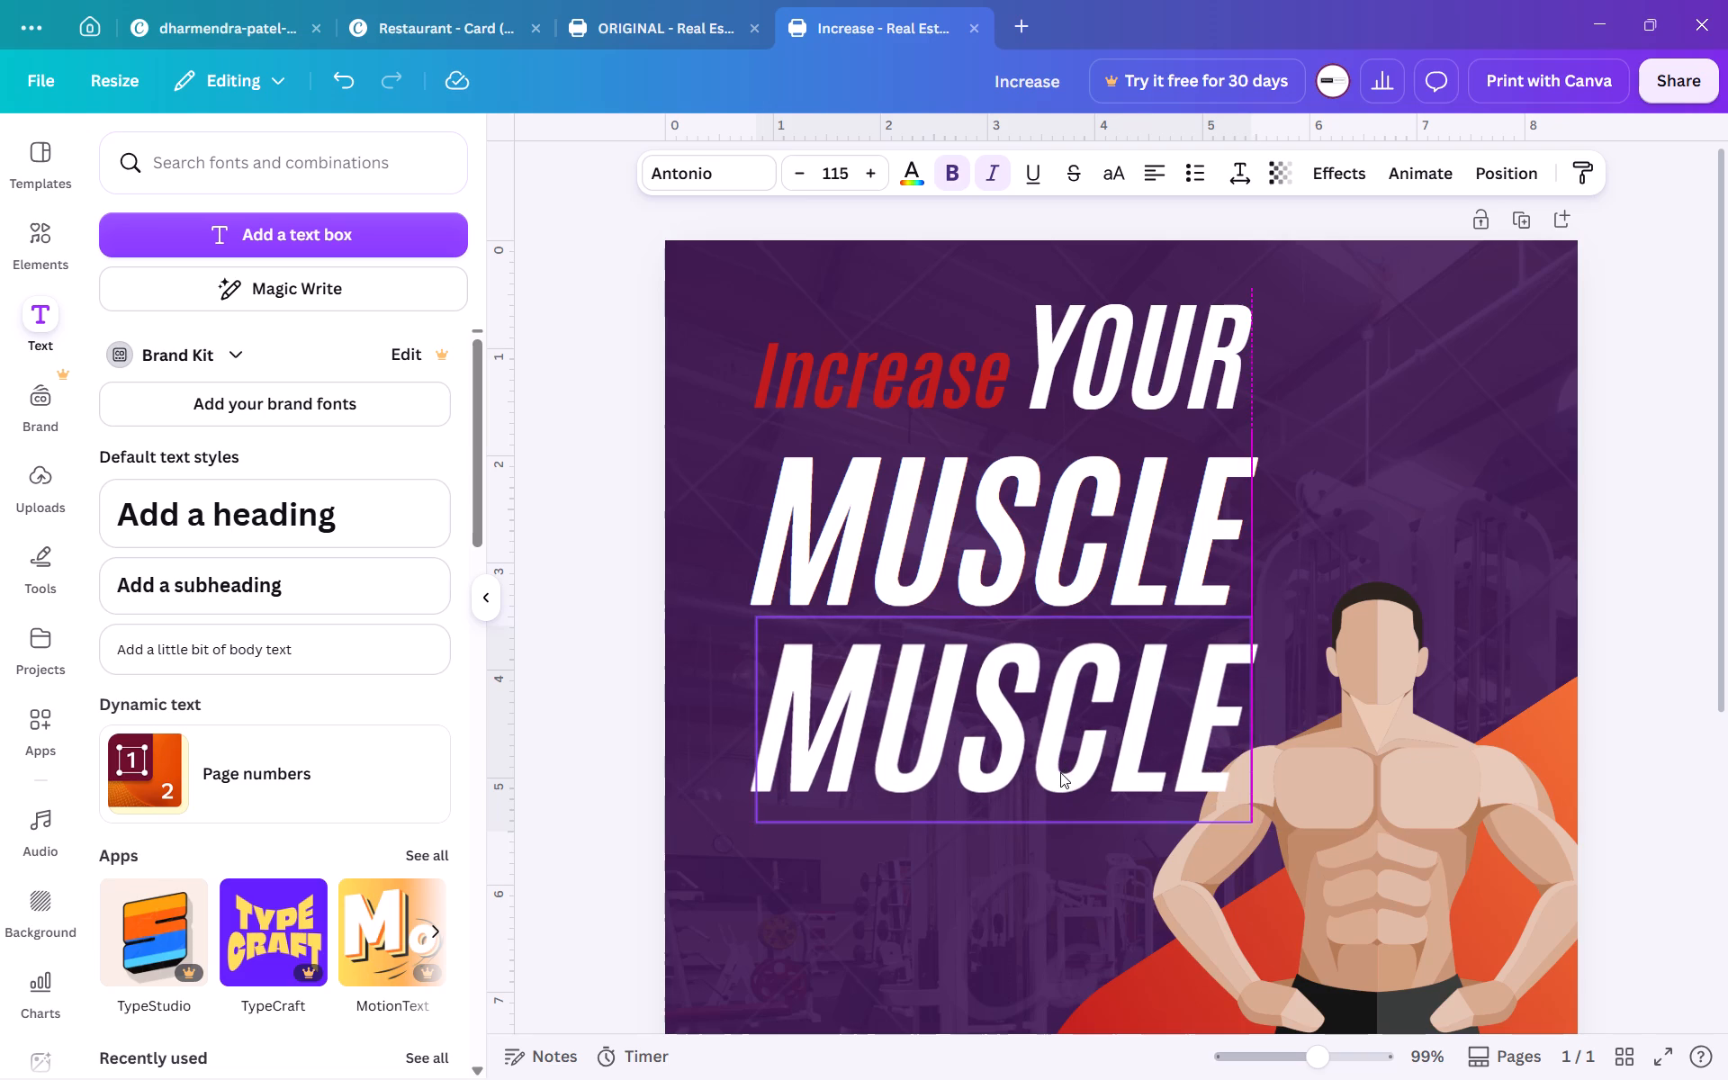
# Replace the text of the lower MUSCLE copy with POWER.
pyautogui.doubleClick(1005, 775)
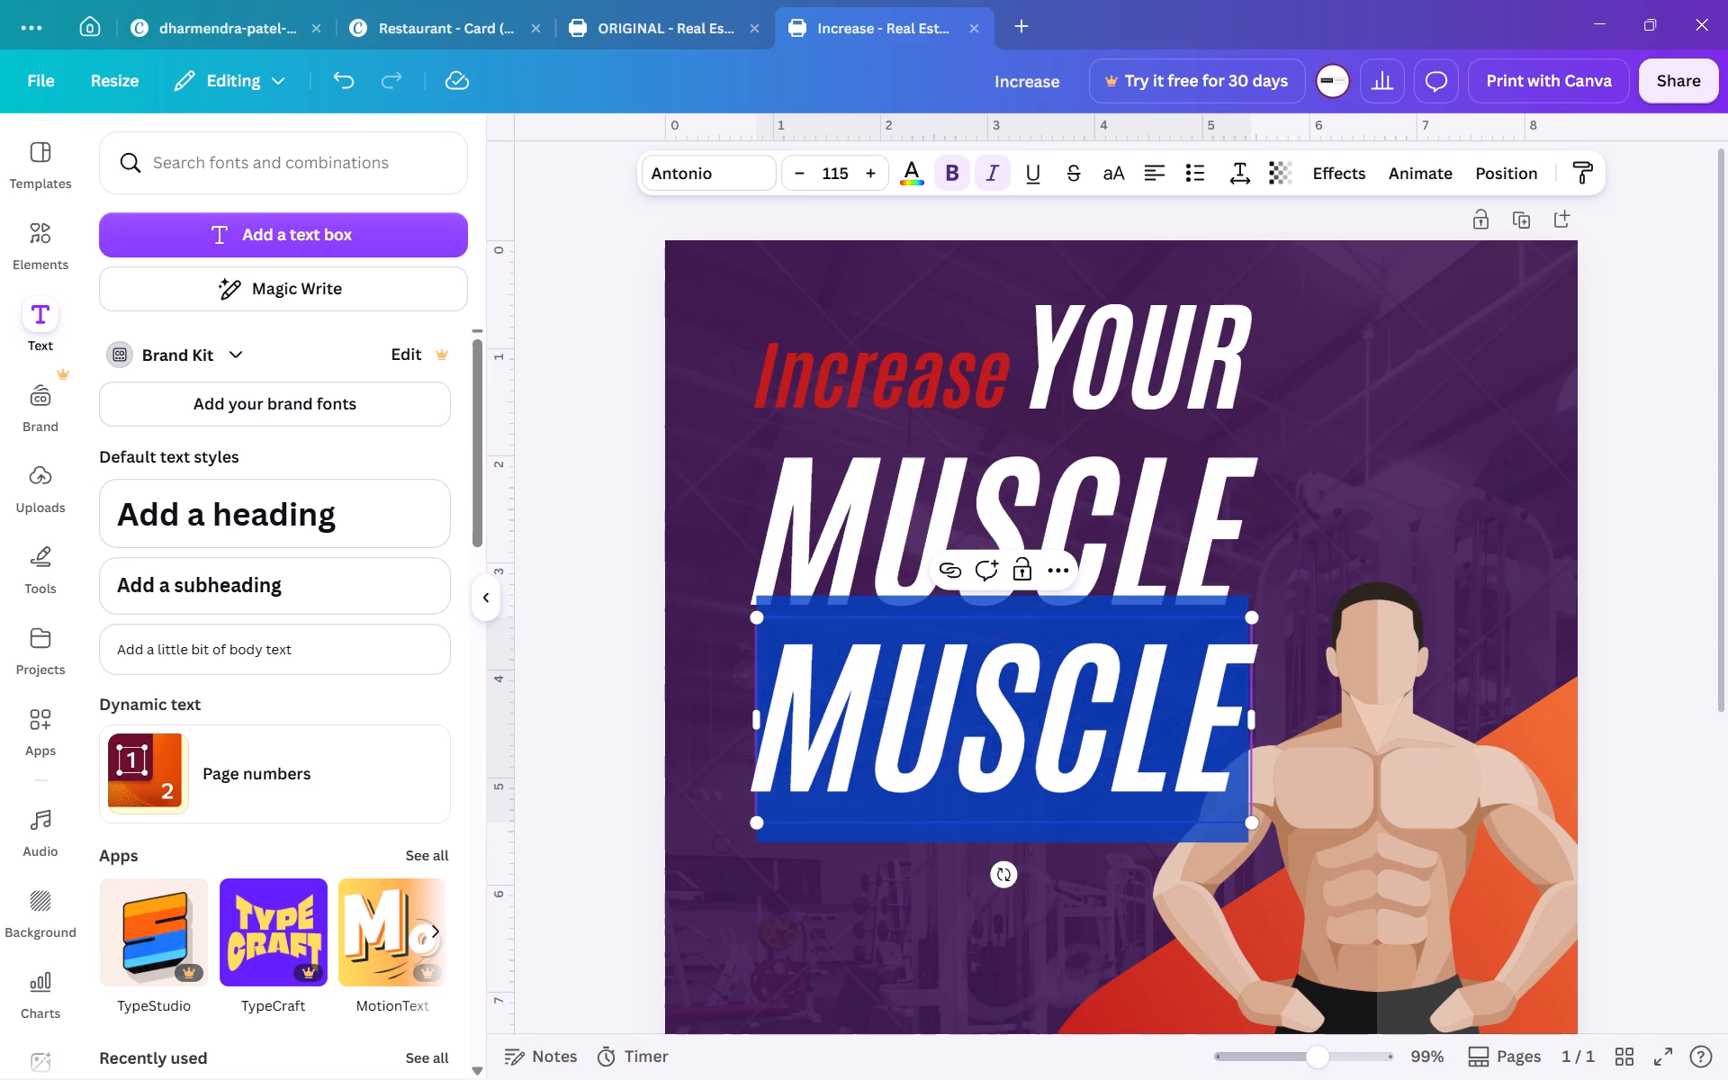
pyautogui.hotkey('shift', 'p')
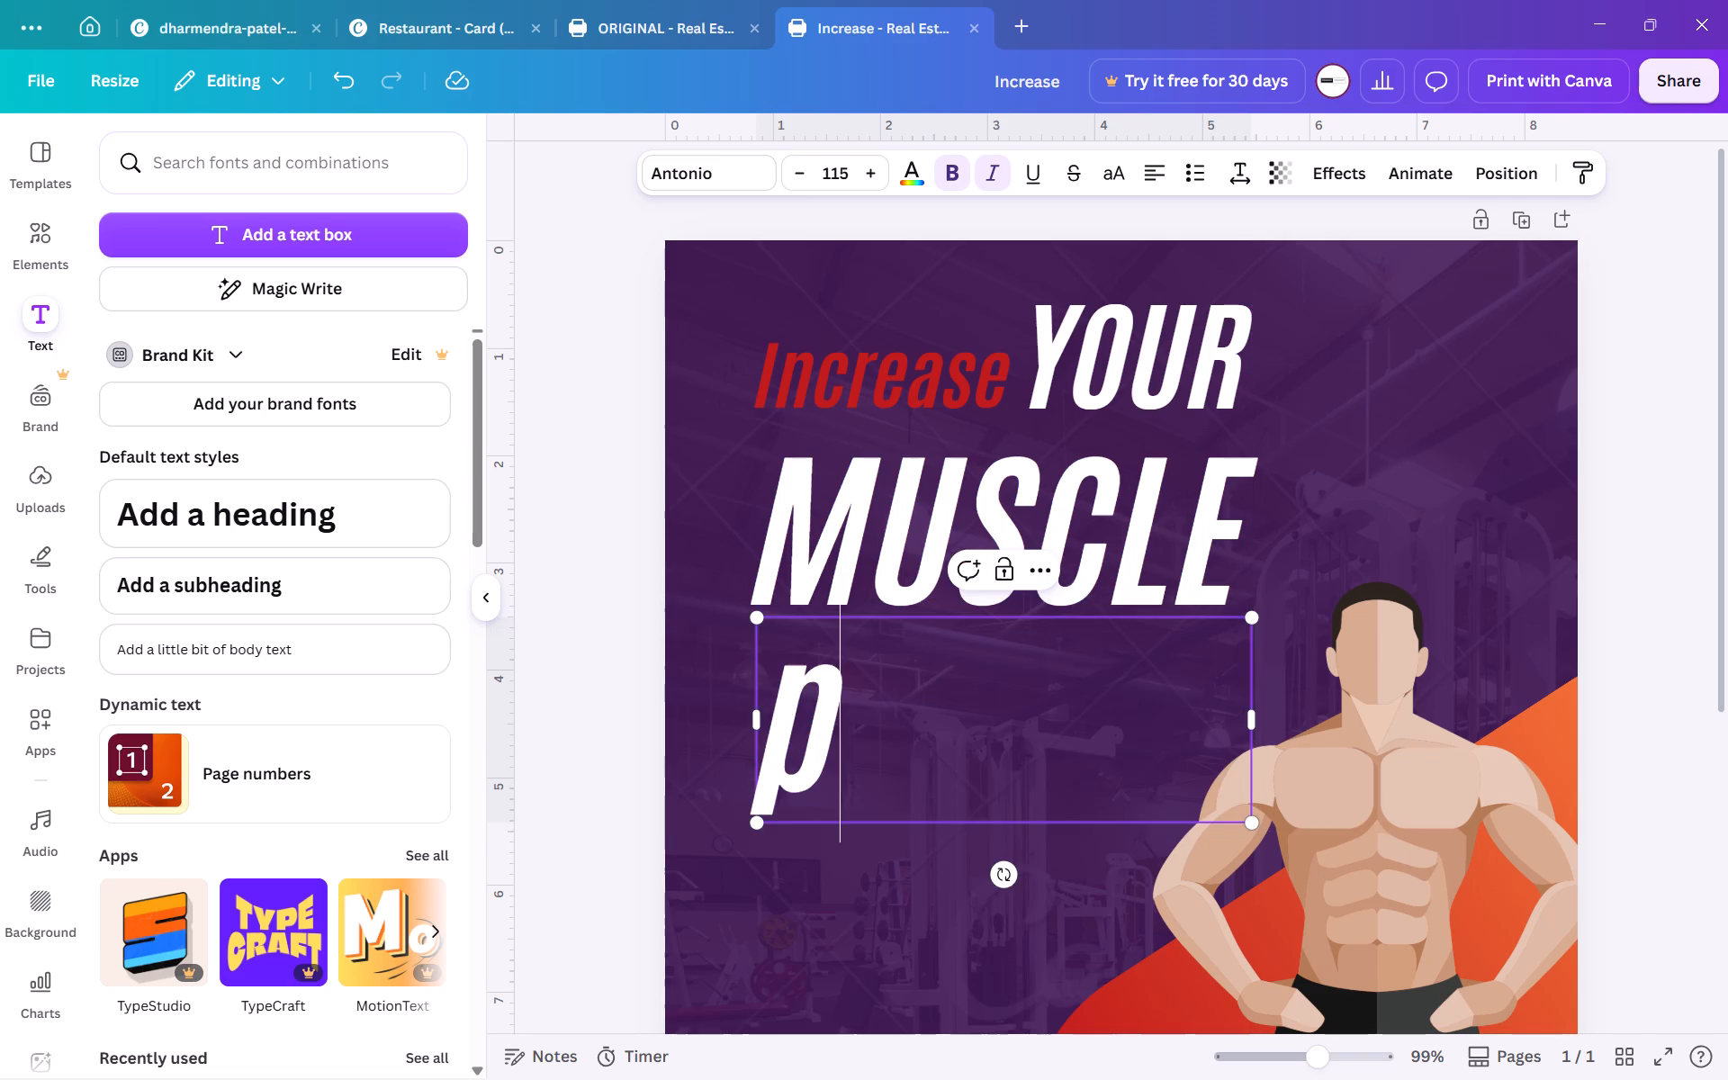
pyautogui.press('BackSpace')
pyautogui.write('POWER')
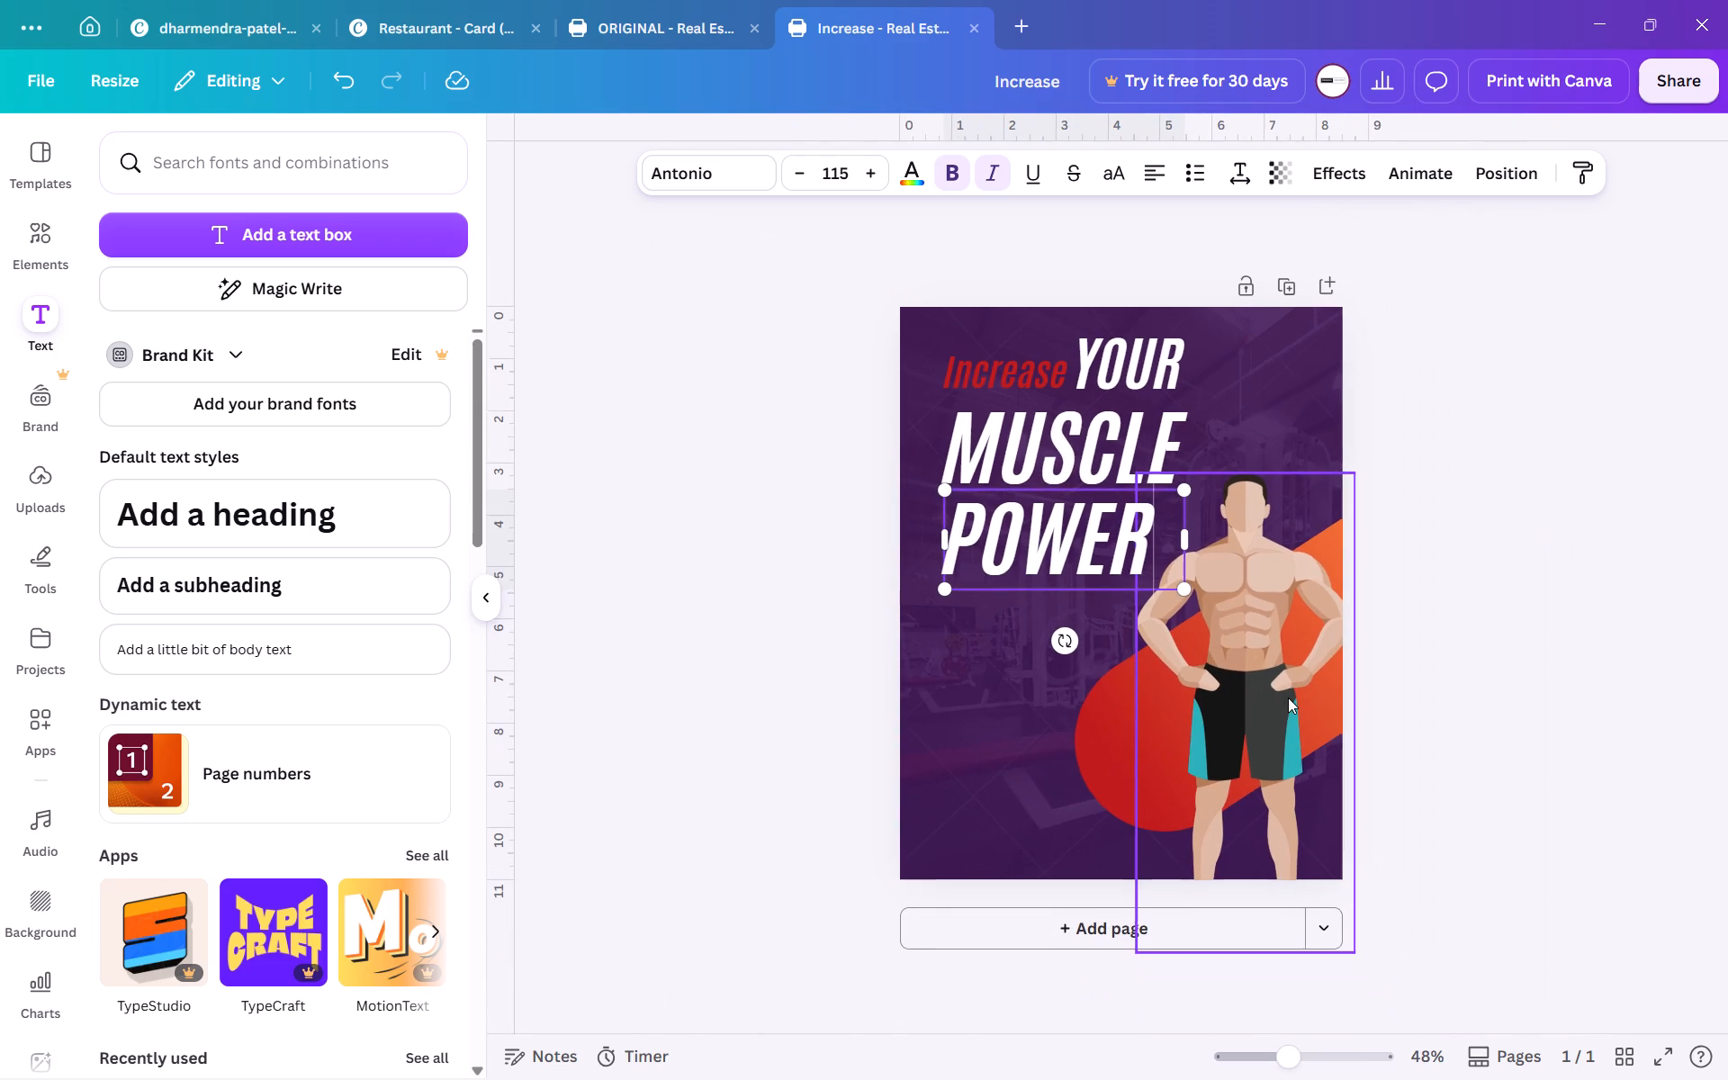
# Reduce the font size of the MUSCLE text to 111.
pyautogui.scroll(1, 1288, 697)
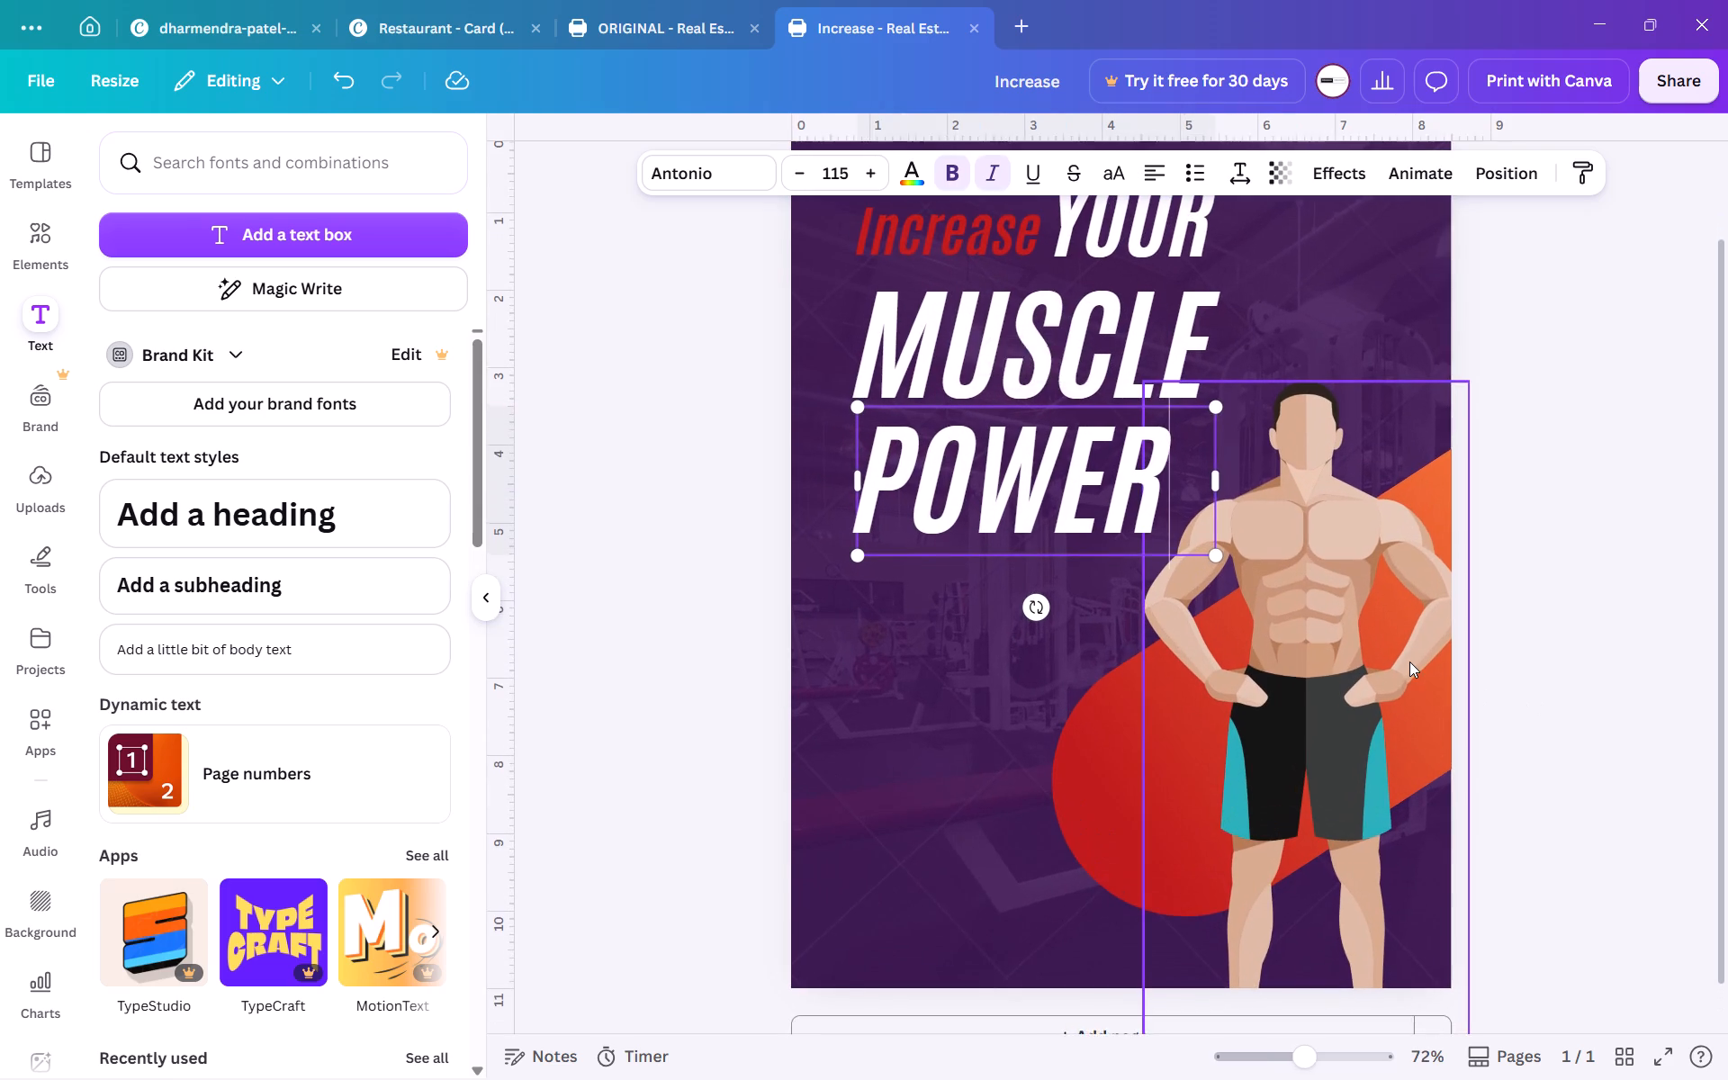
pyautogui.scroll(3, 1409, 661)
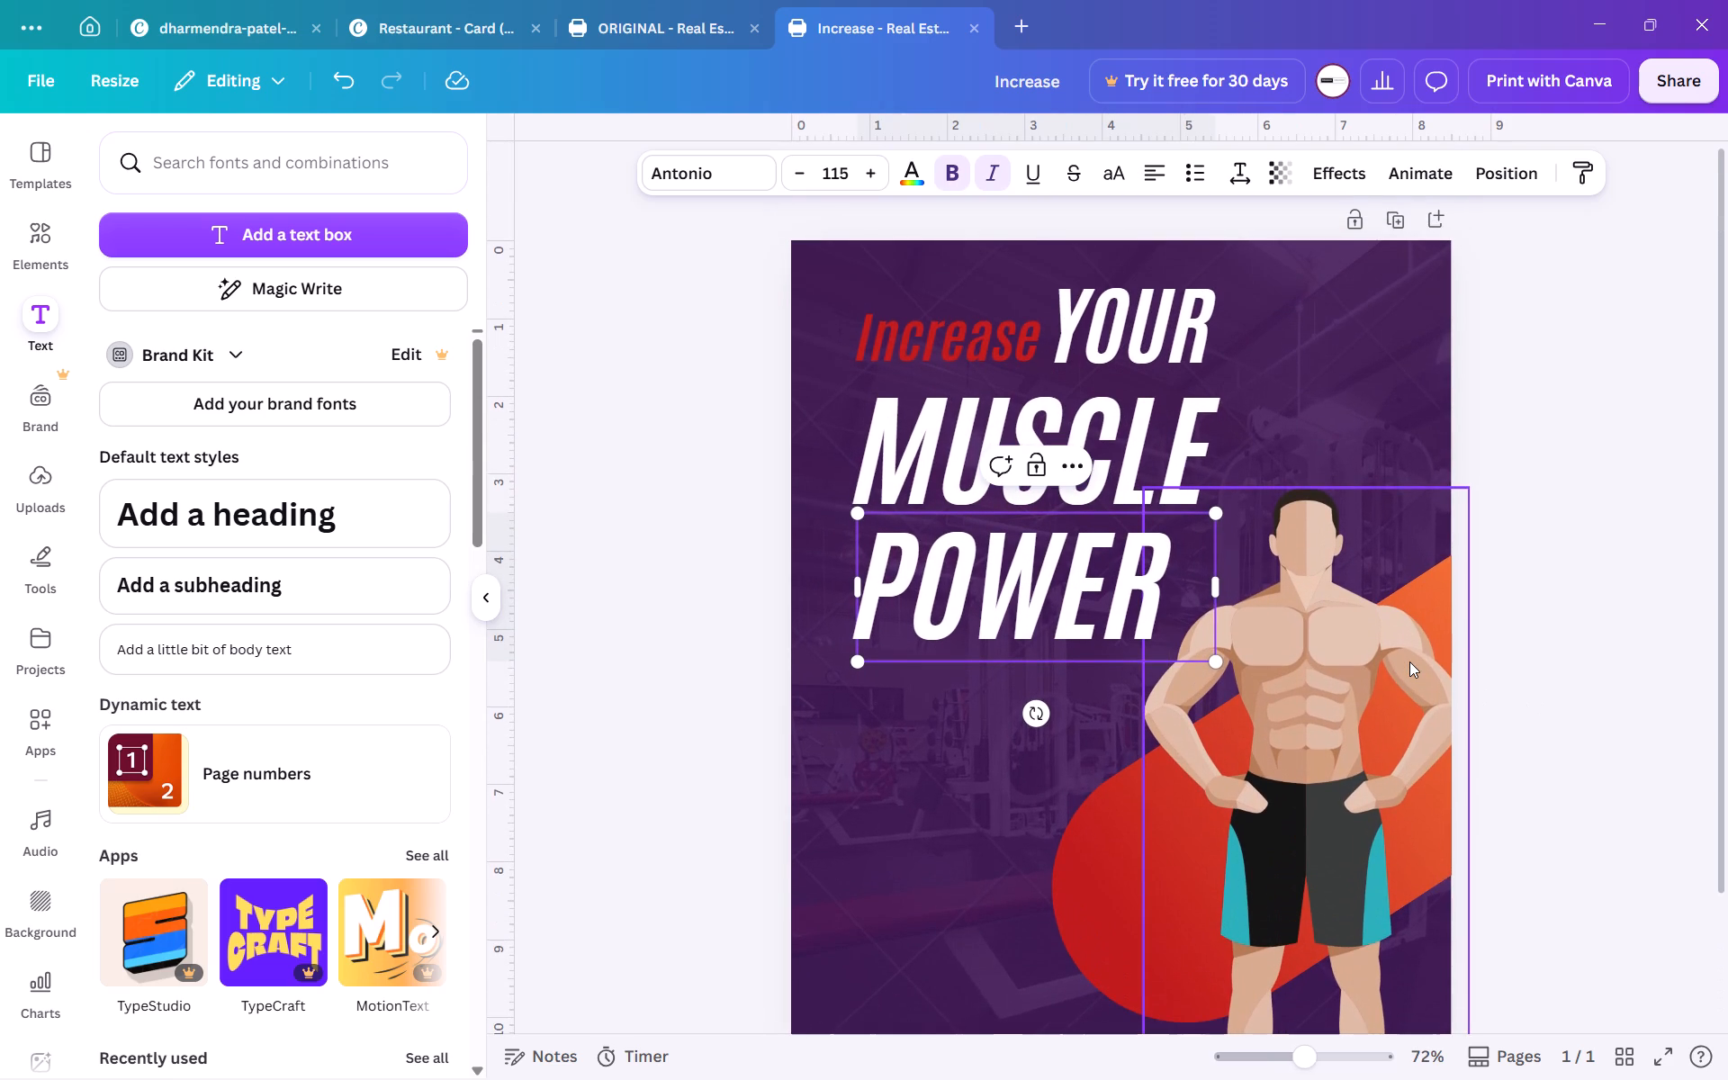
pyautogui.click(1159, 435)
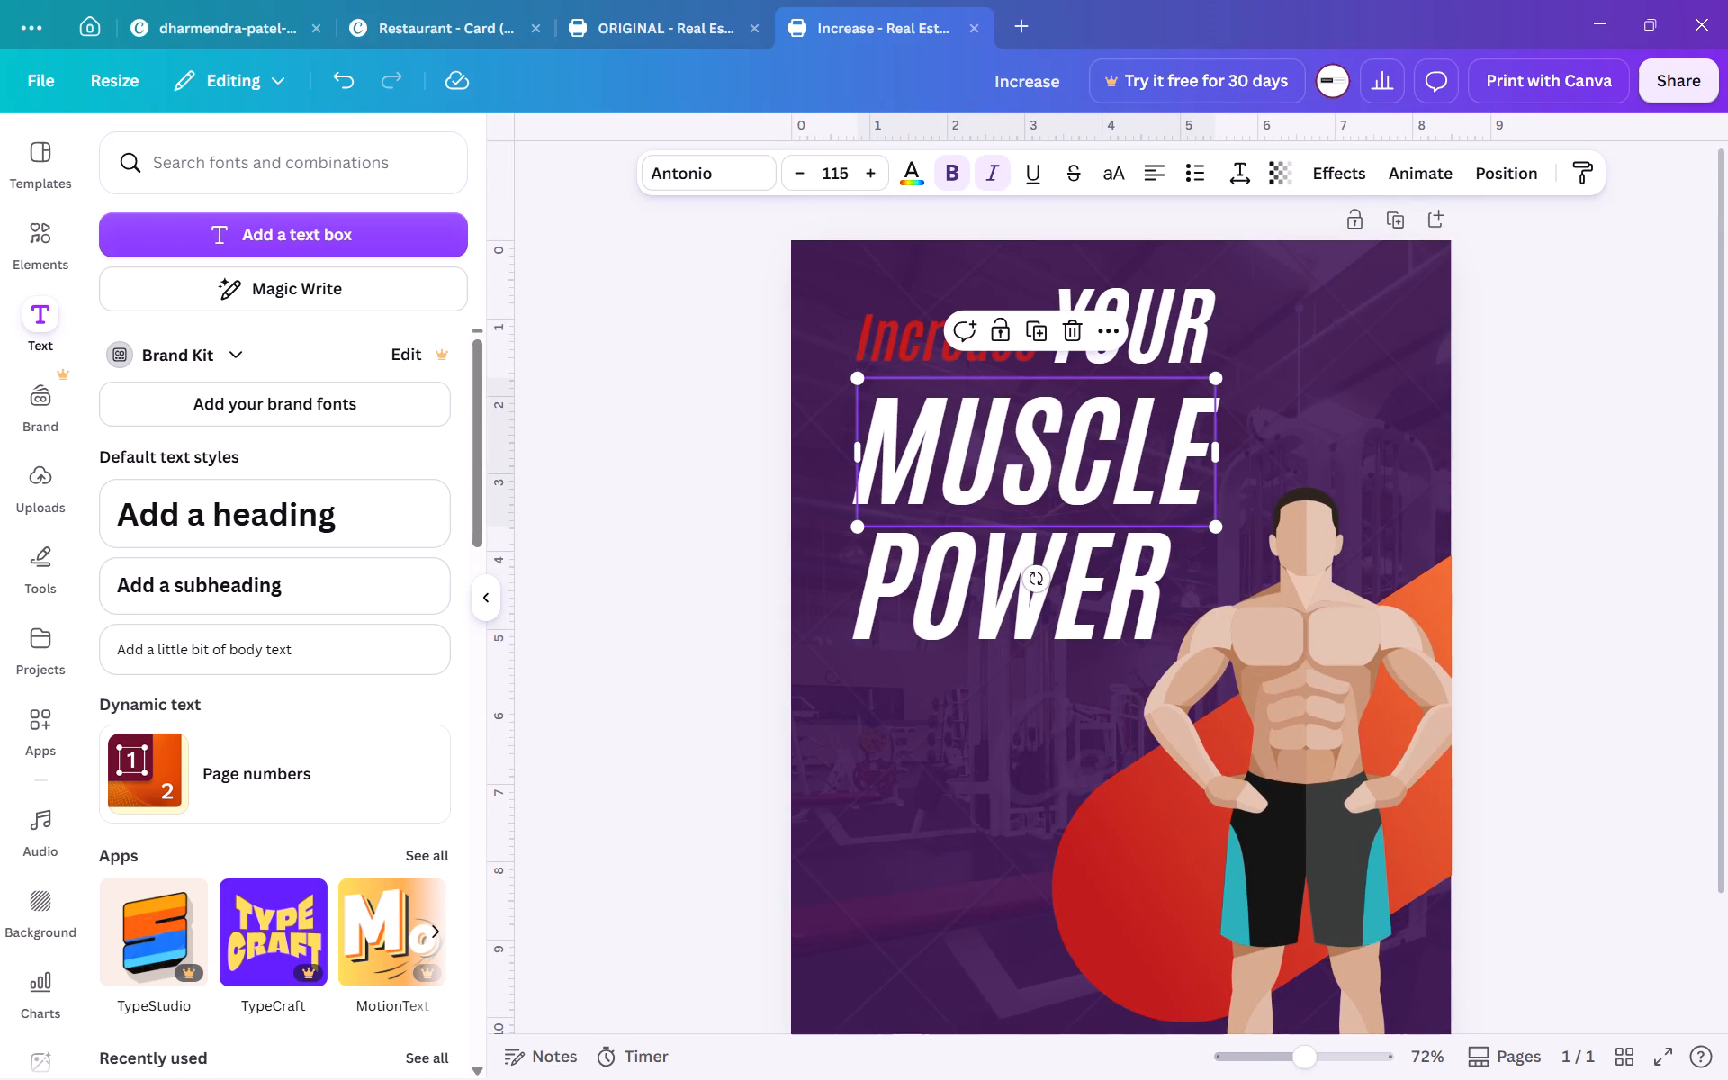
pyautogui.click(805, 179)
pyautogui.click(805, 179)
pyautogui.click(805, 179)
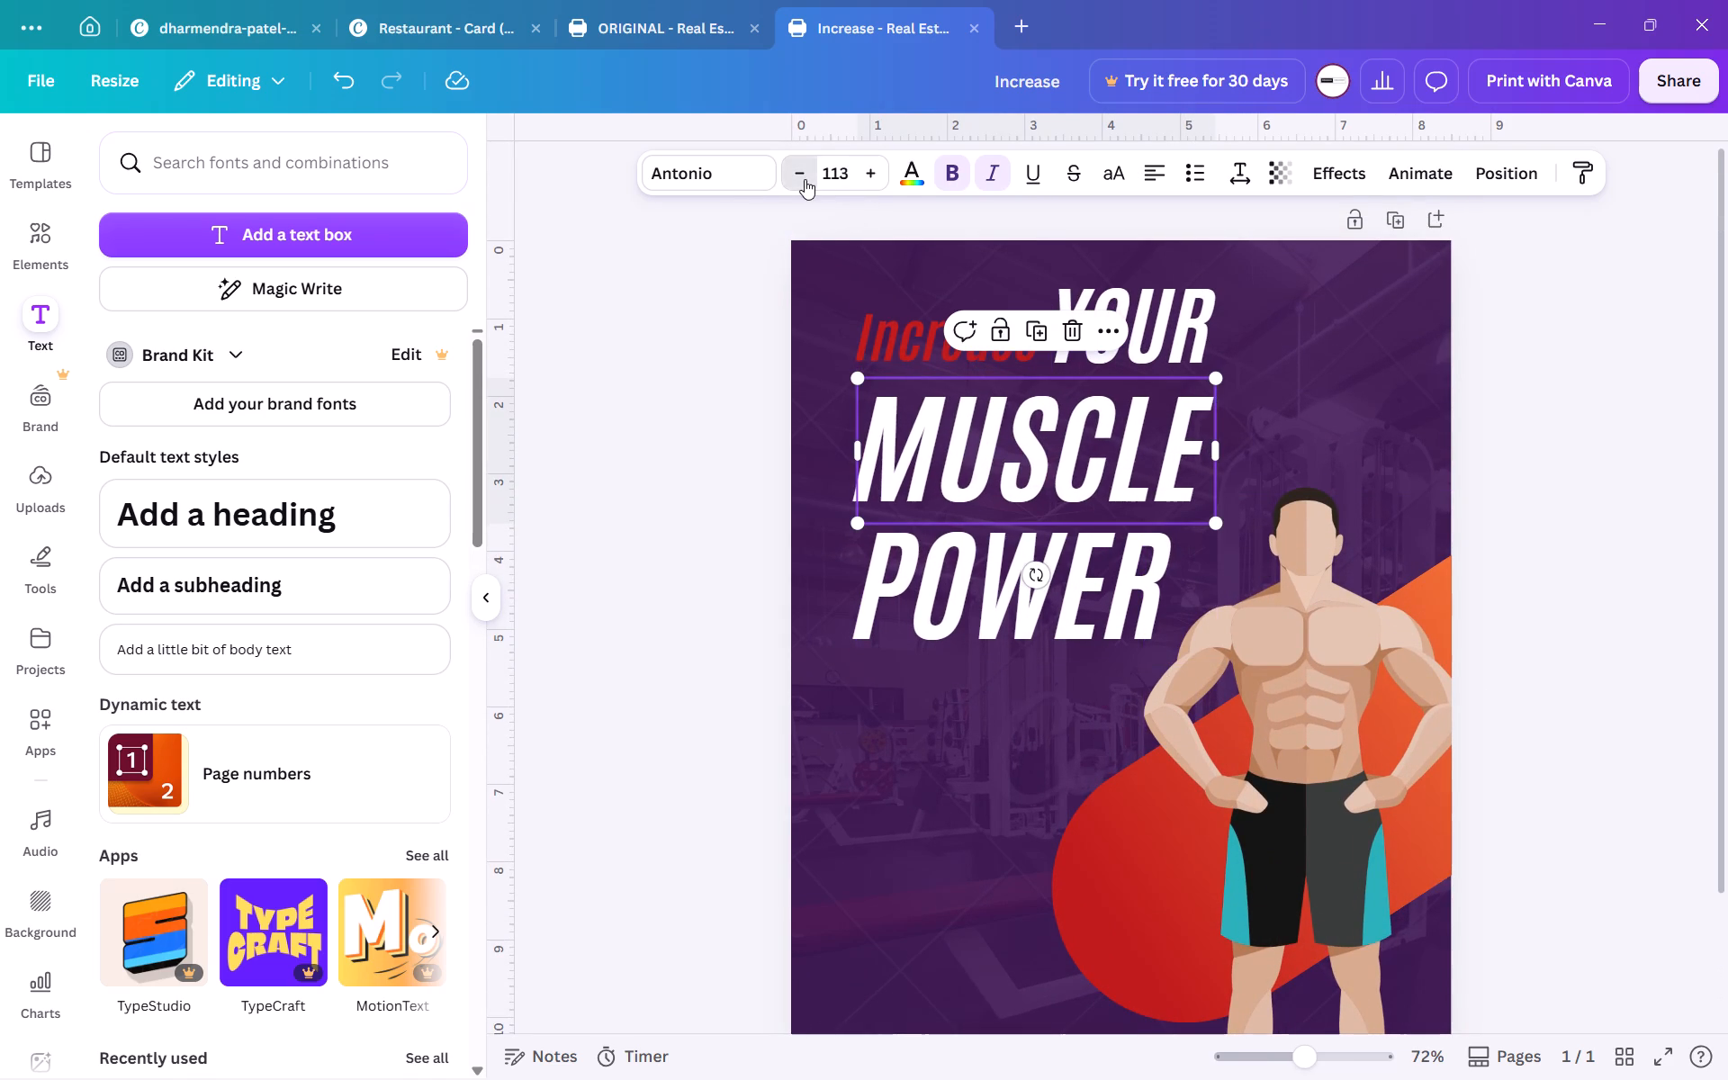
pyautogui.click(805, 179)
pyautogui.click(805, 179)
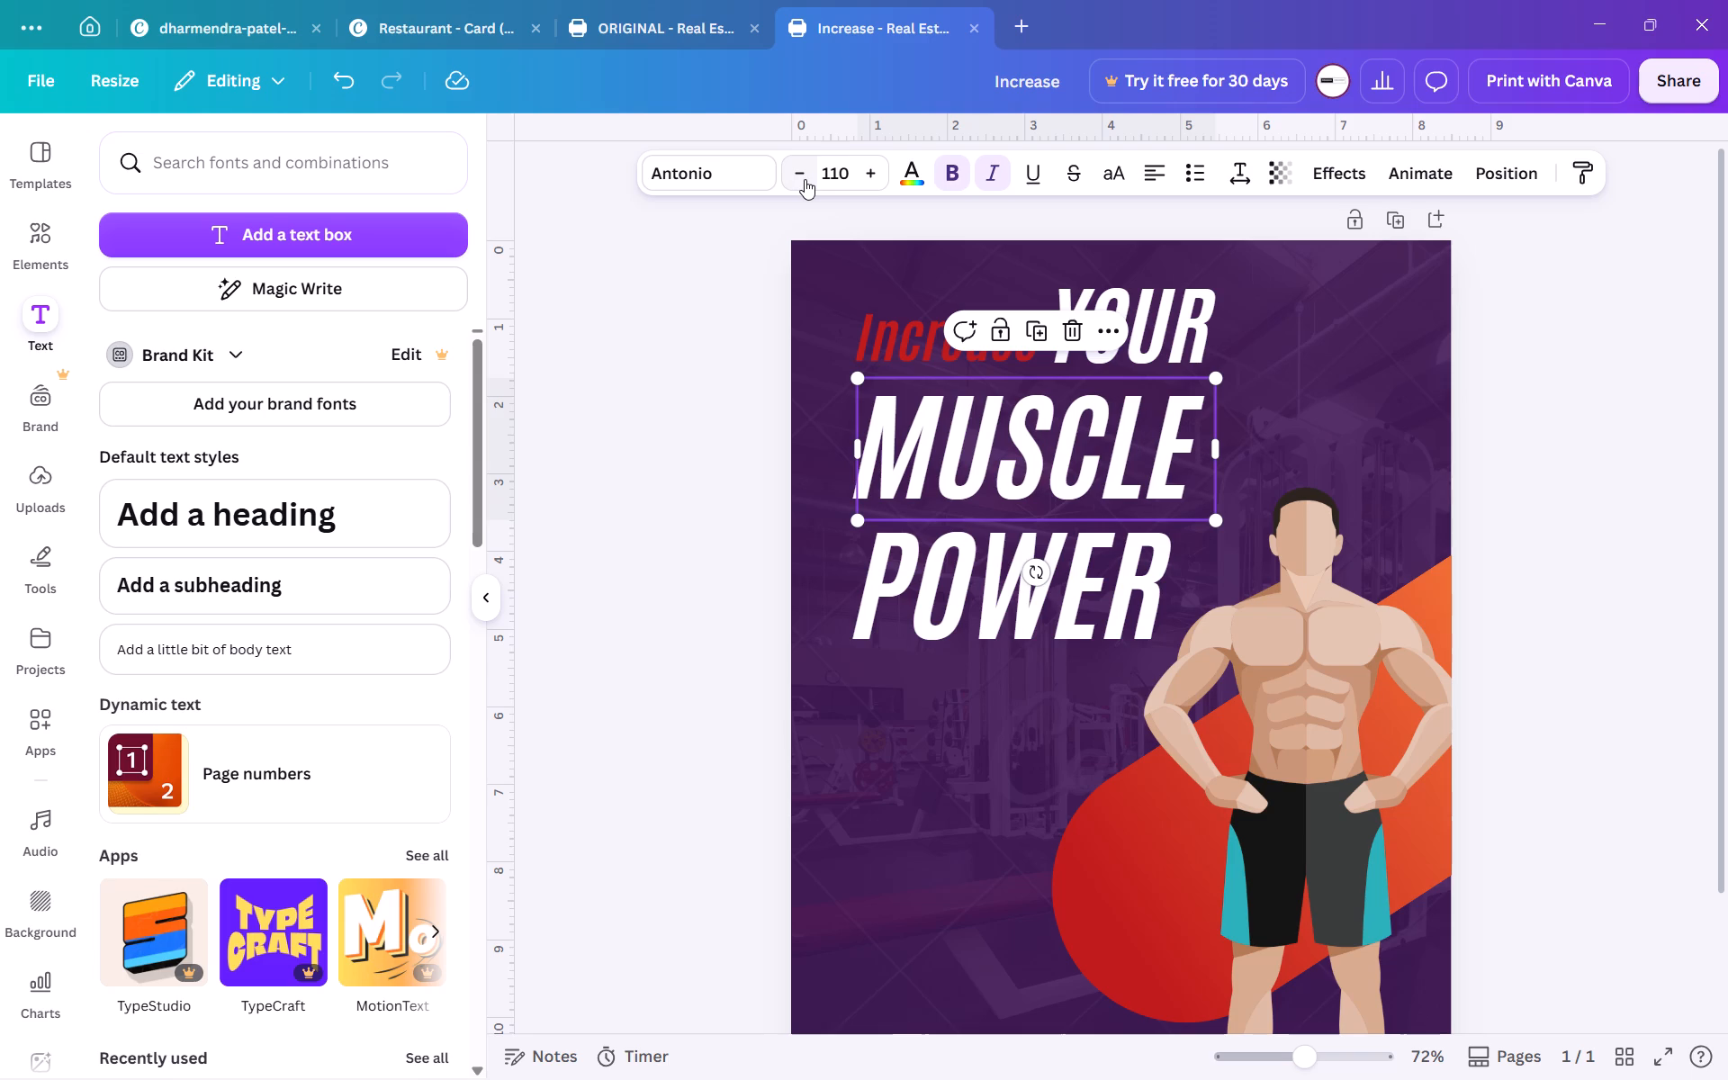
pyautogui.click(805, 179)
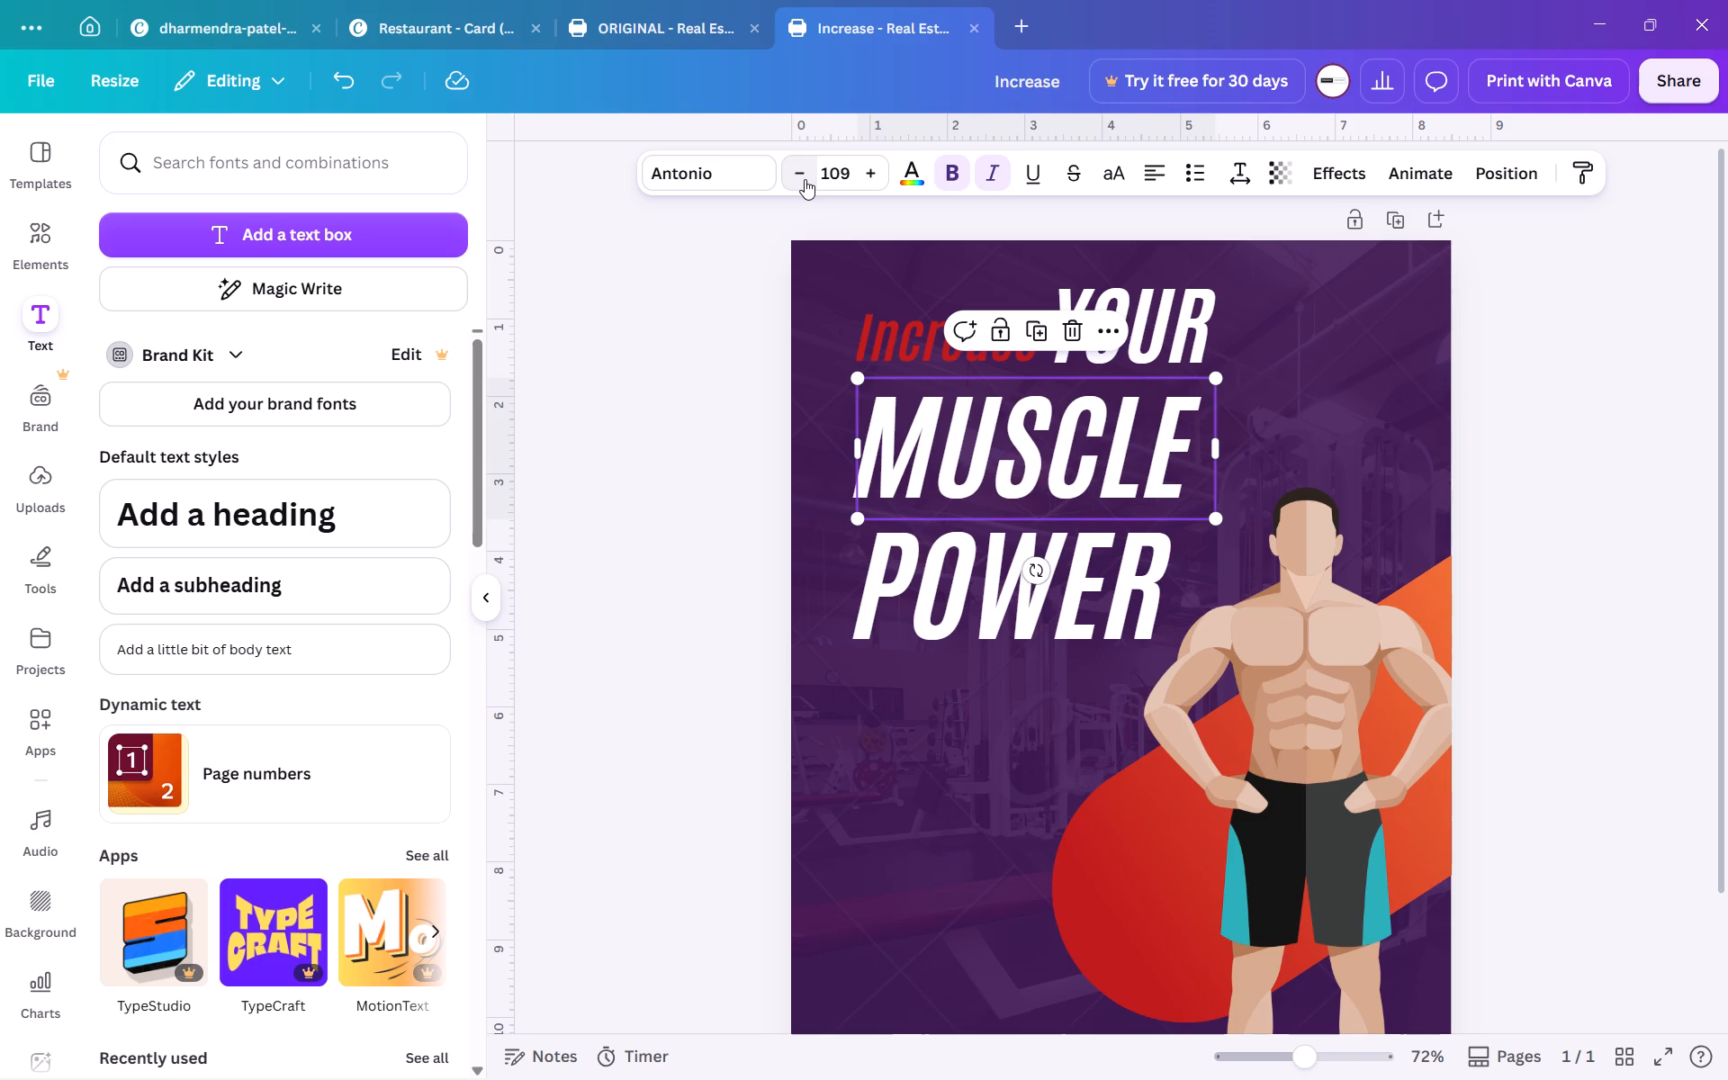
pyautogui.click(864, 176)
pyautogui.click(864, 176)
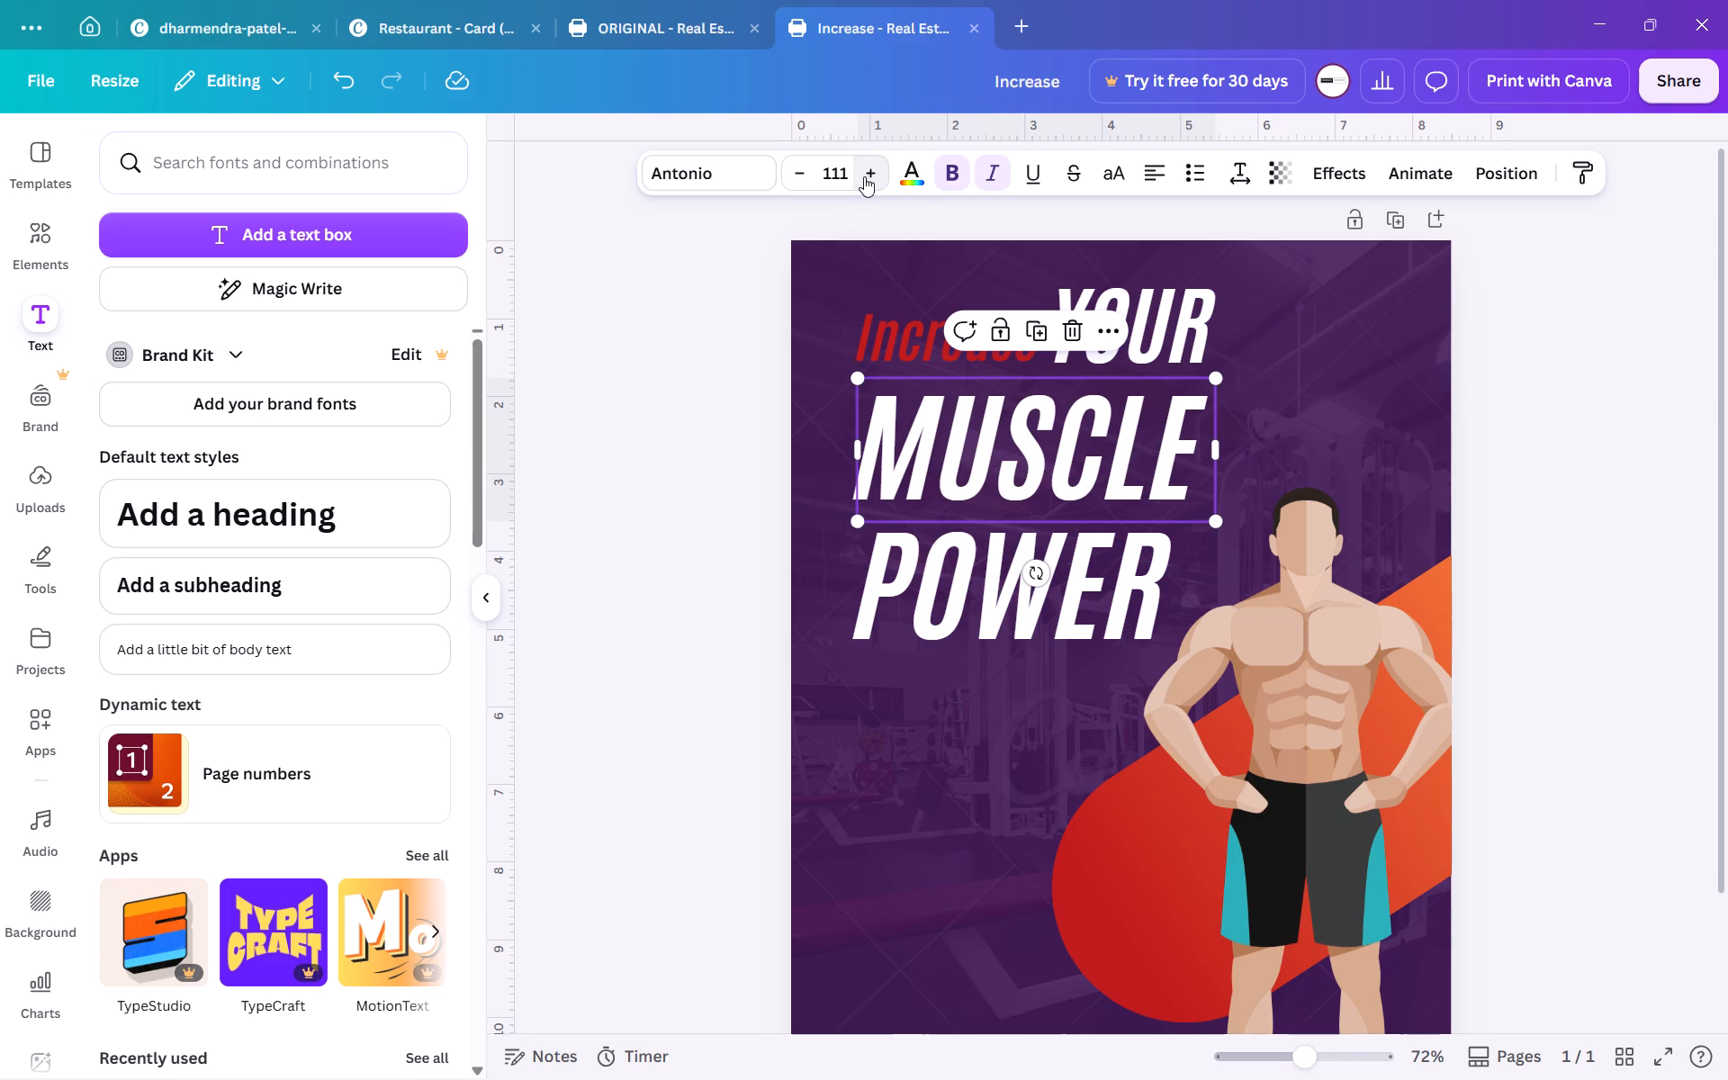
# Set the font size of both the MUSCLE and POWER texts to 112.
pyautogui.click(864, 176)
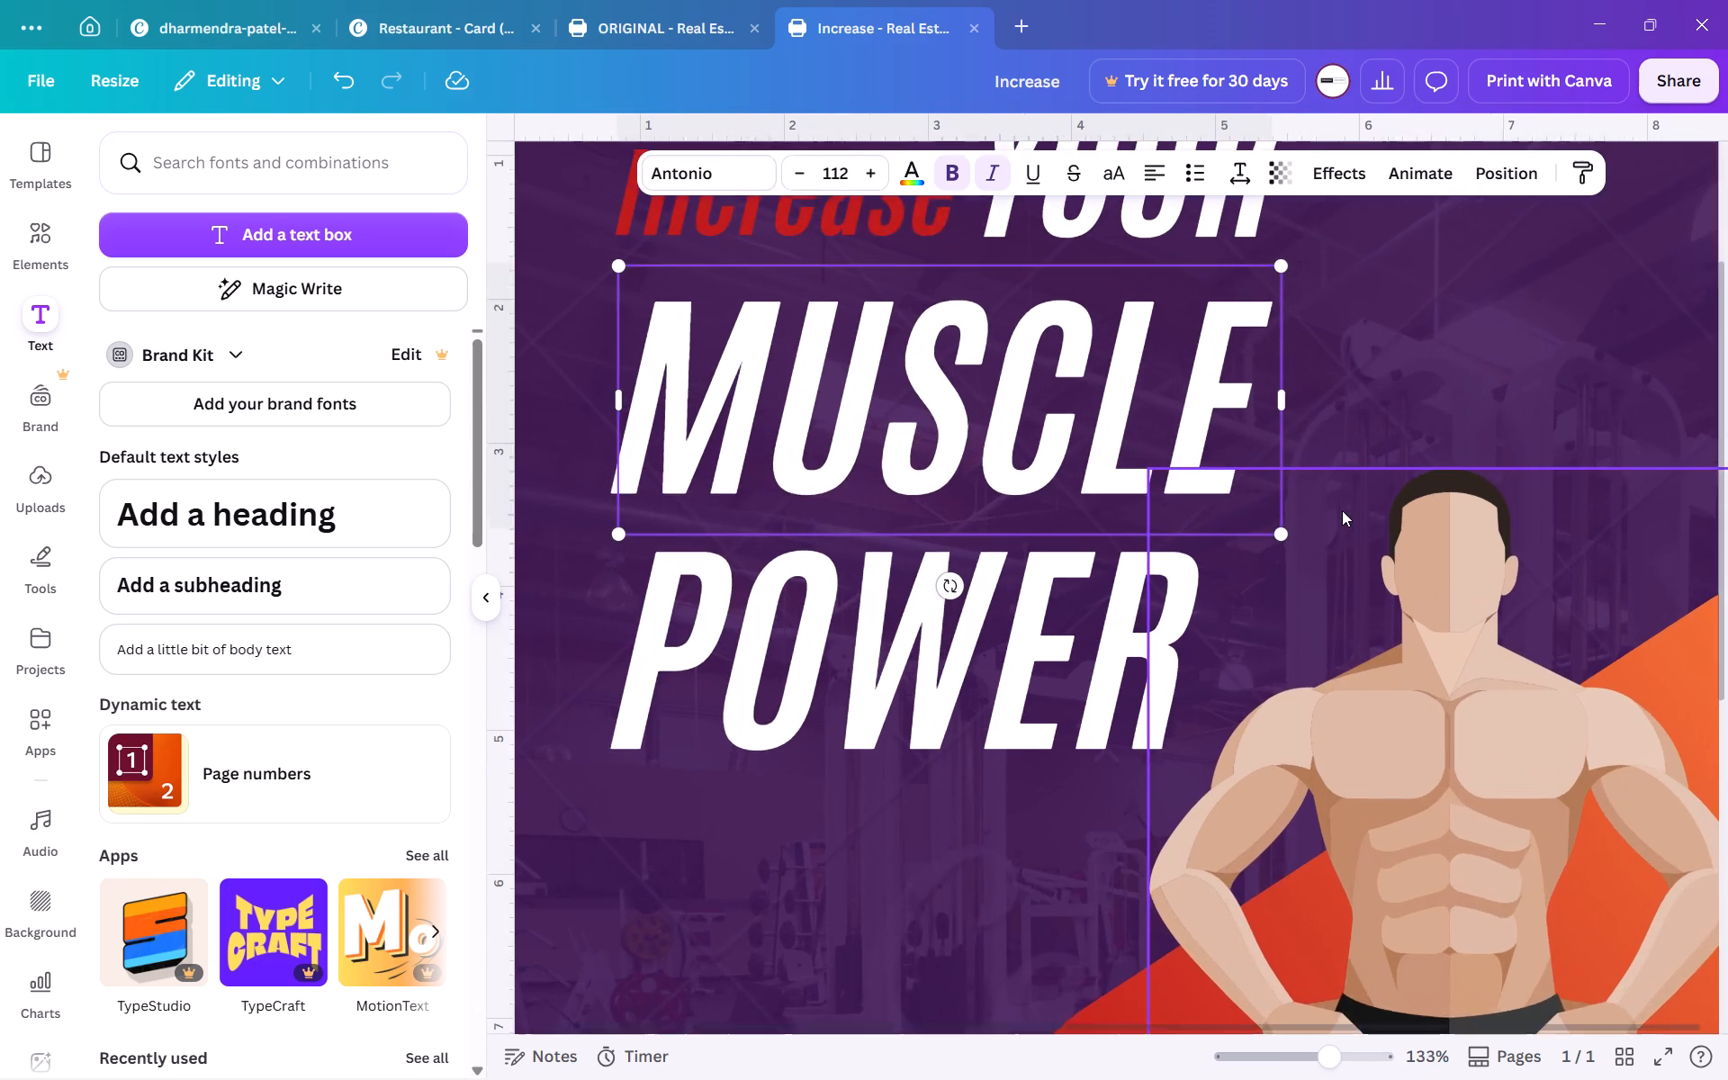
pyautogui.scroll(2, 1342, 510)
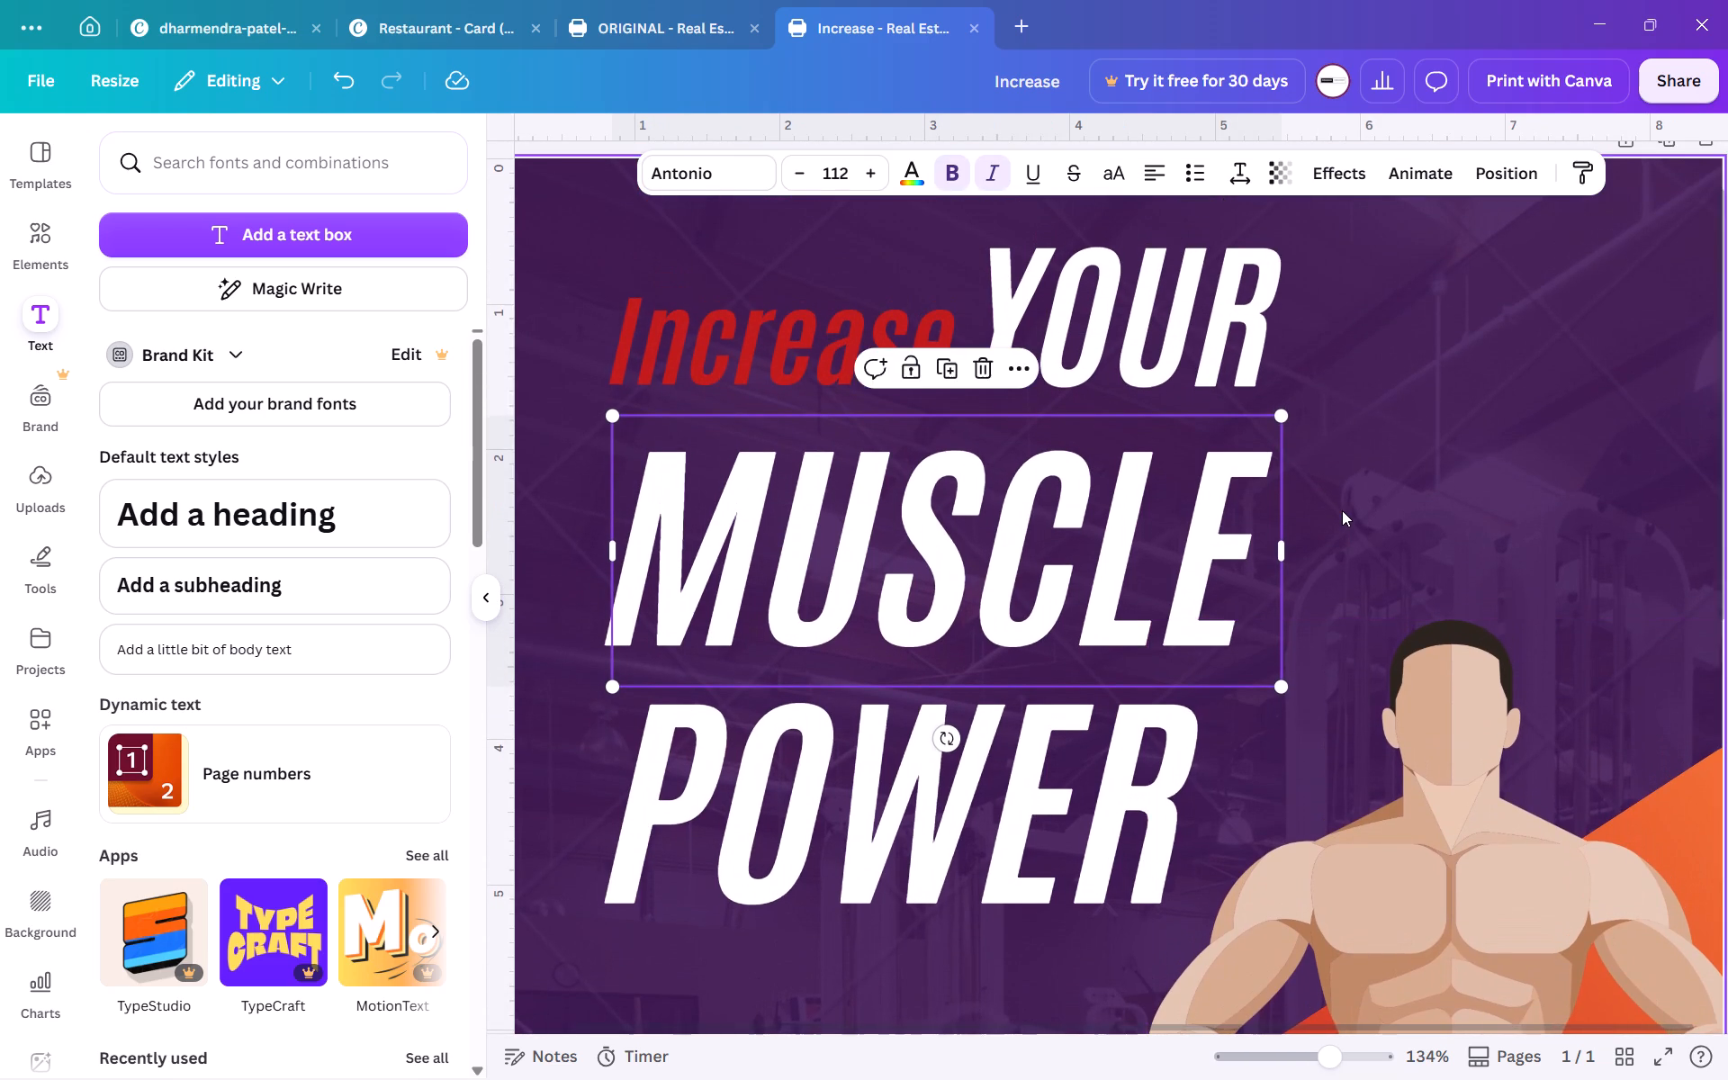
pyautogui.click(988, 684)
pyautogui.doubleClick(988, 684)
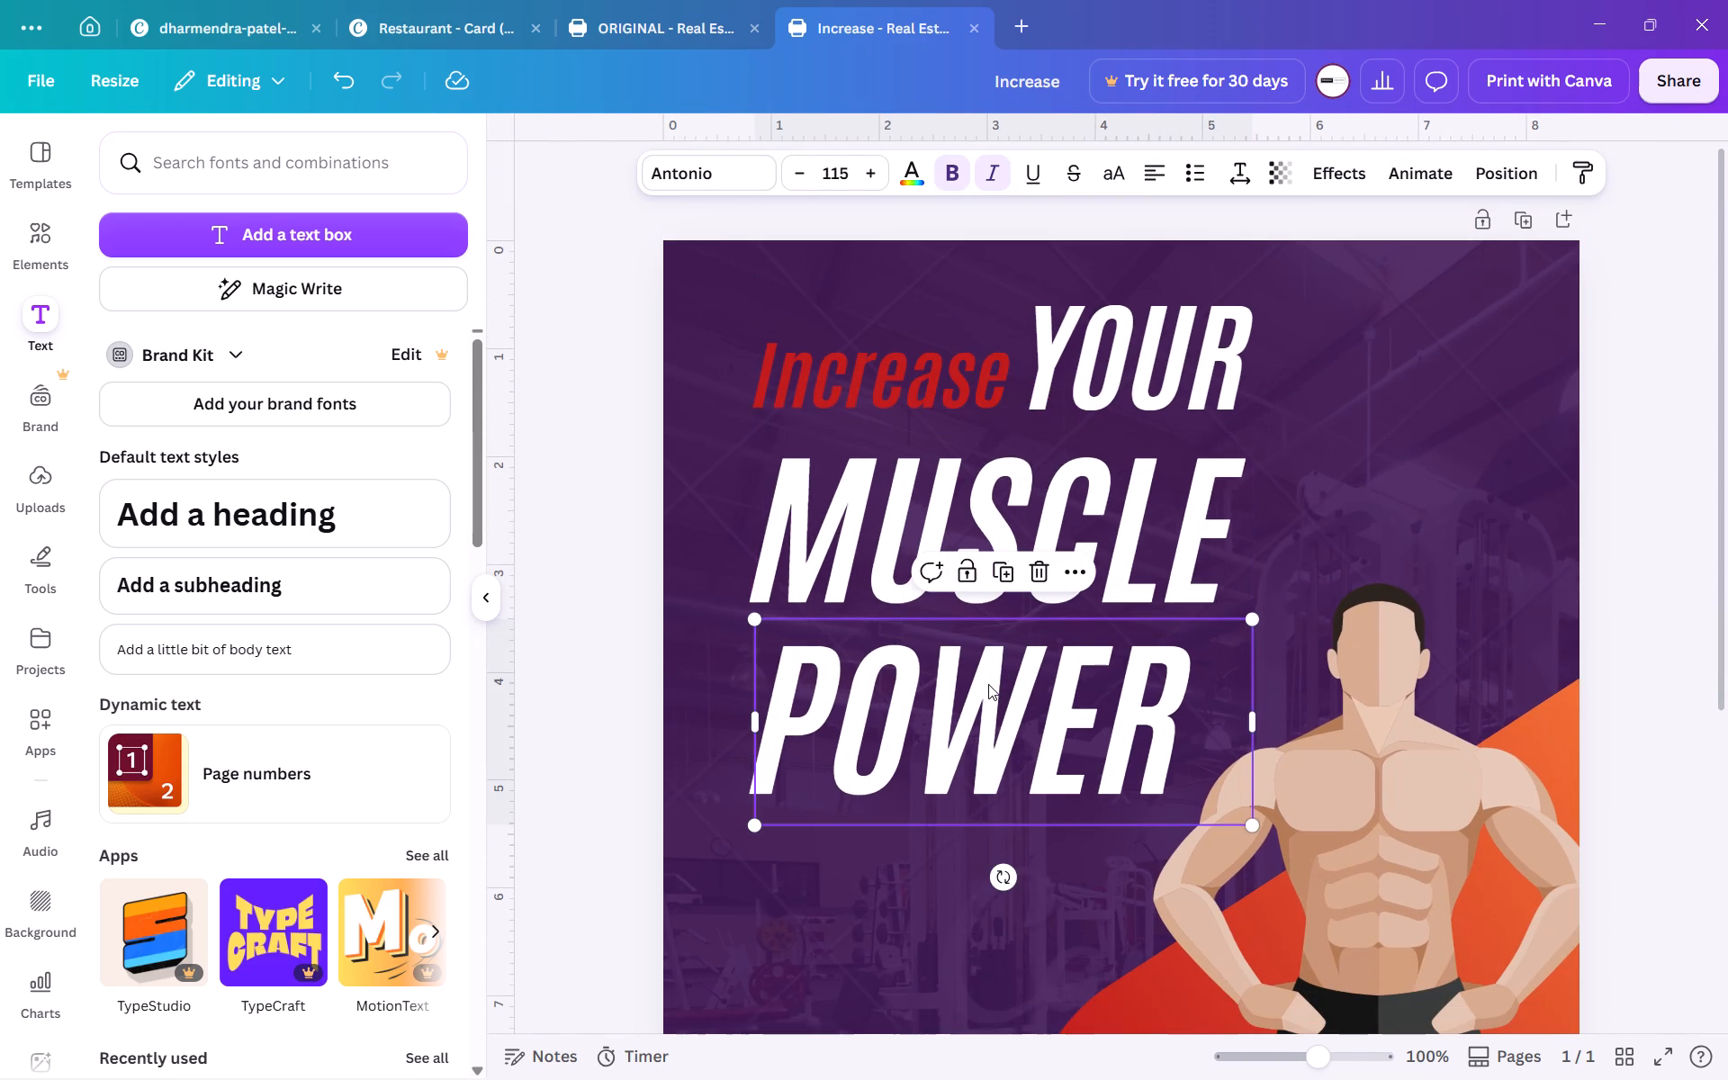
pyautogui.tripleClick(807, 174)
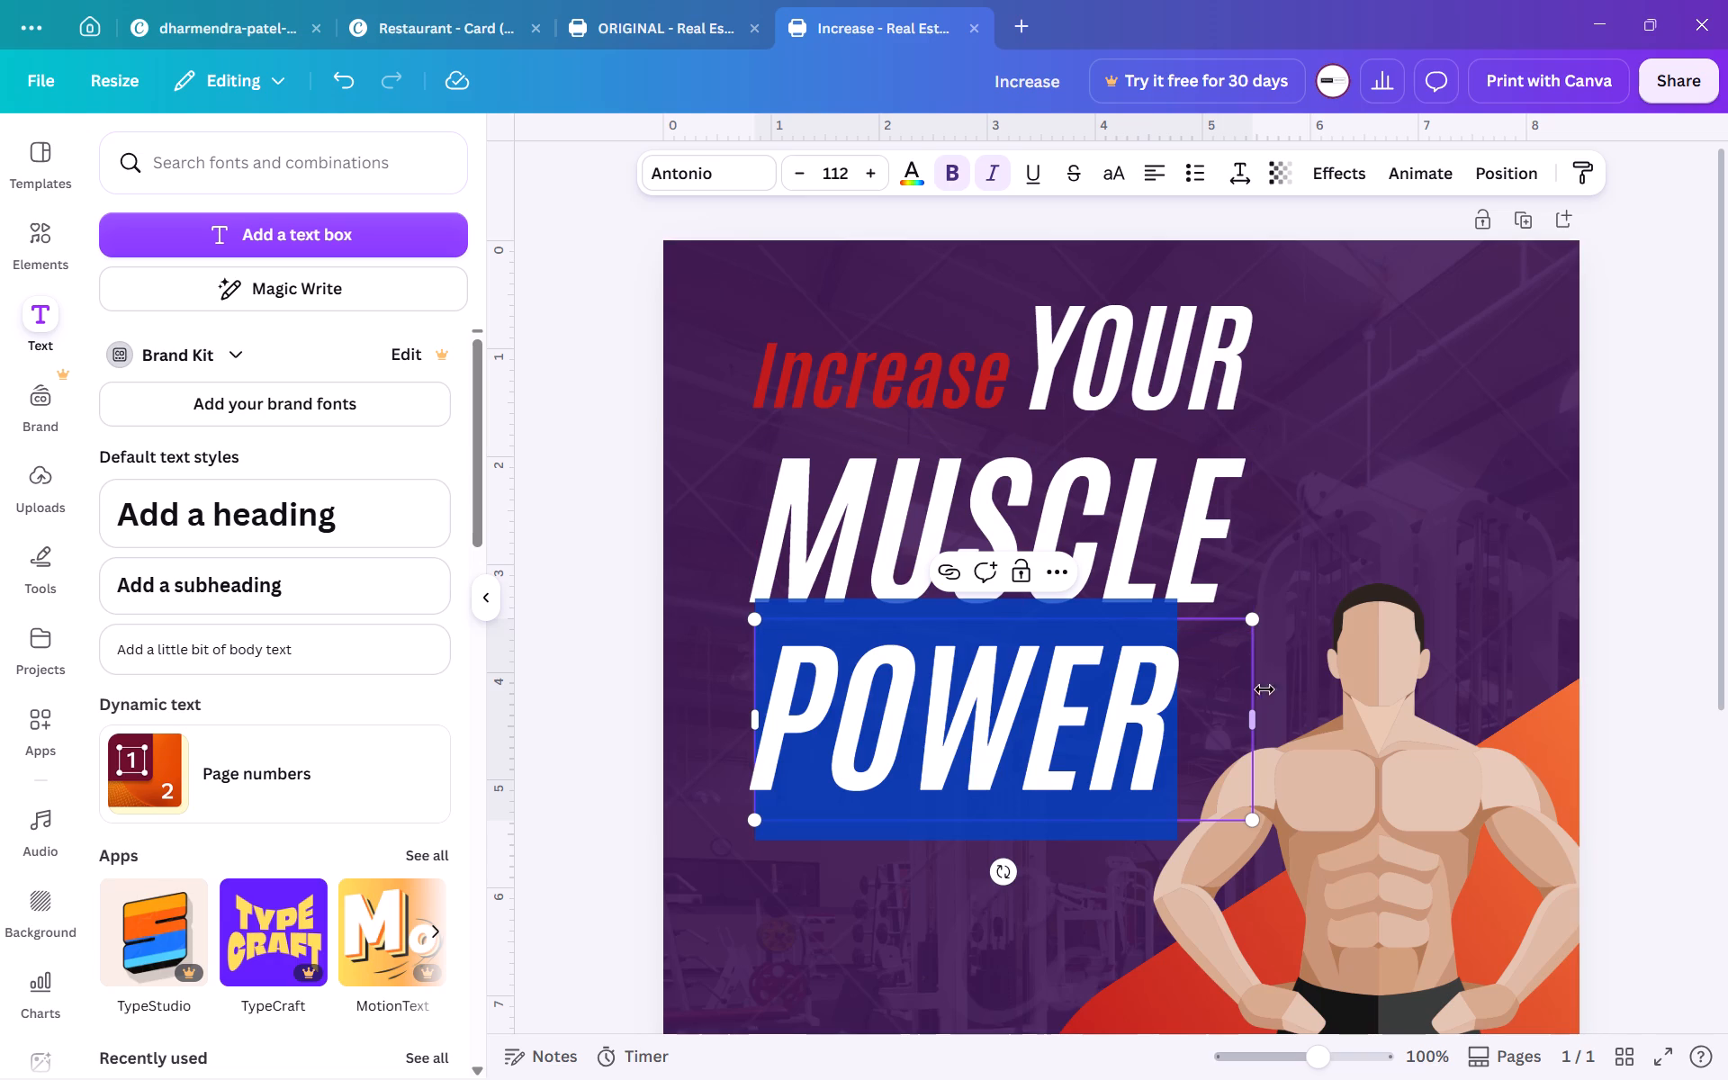
# Narrow the POWER and MUSCLE text boxes to fit the width of their words.
pyautogui.moveTo(1258, 715); pyautogui.dragTo(1187, 708)
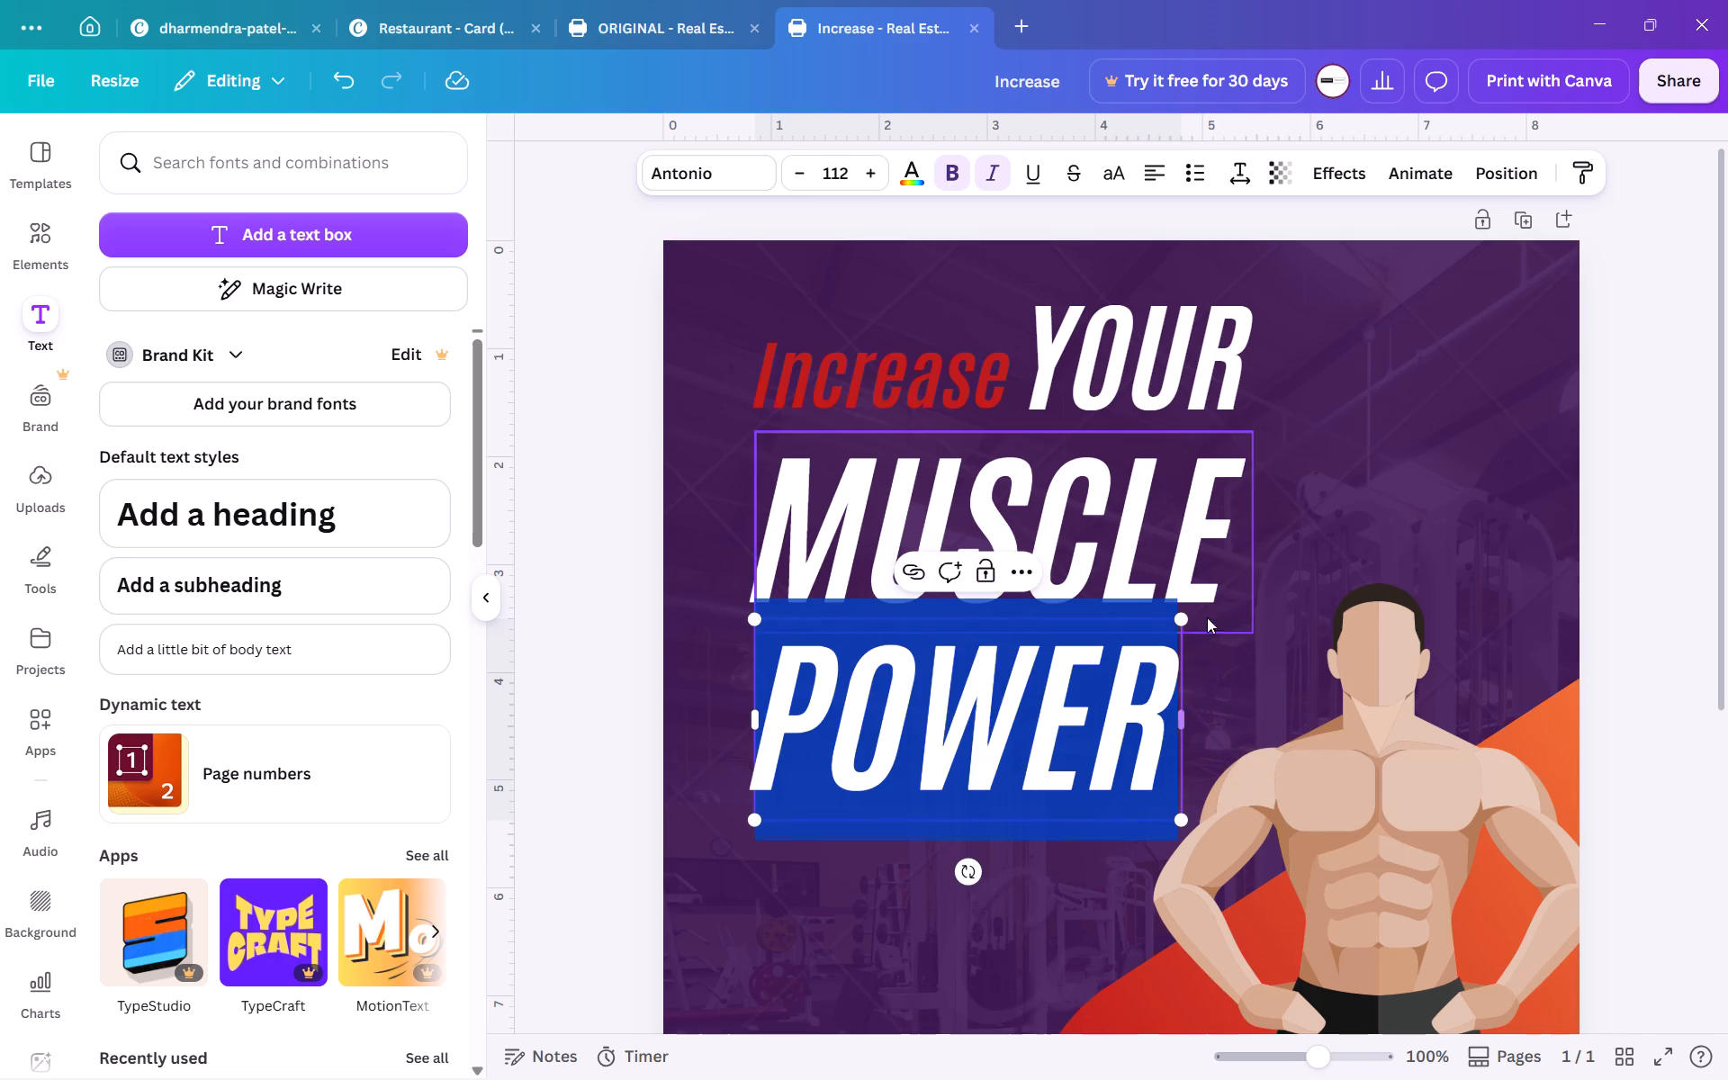
pyautogui.click(1215, 555)
pyautogui.click(1255, 524)
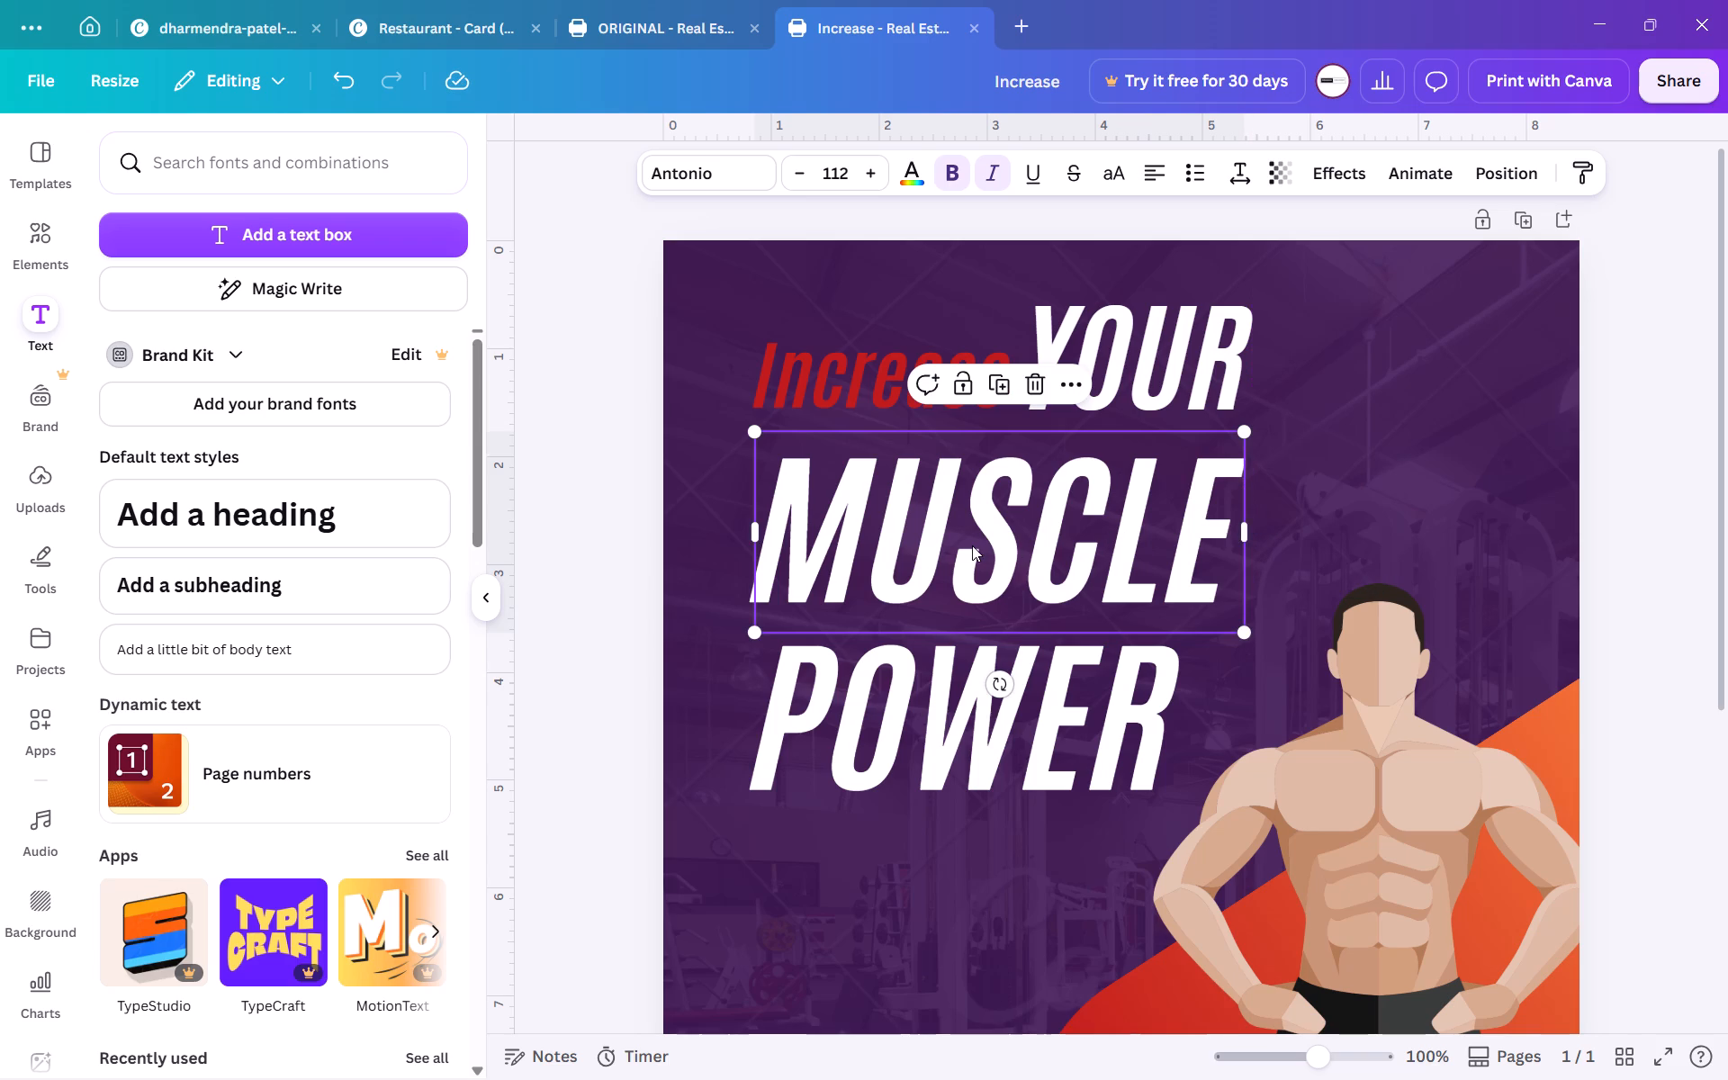
# Position the POWER text directly below MUSCLE, horizontally centred on it.
pyautogui.moveTo(1003, 683); pyautogui.dragTo(1097, 687)
pyautogui.hotkey('ctrl', 'z')
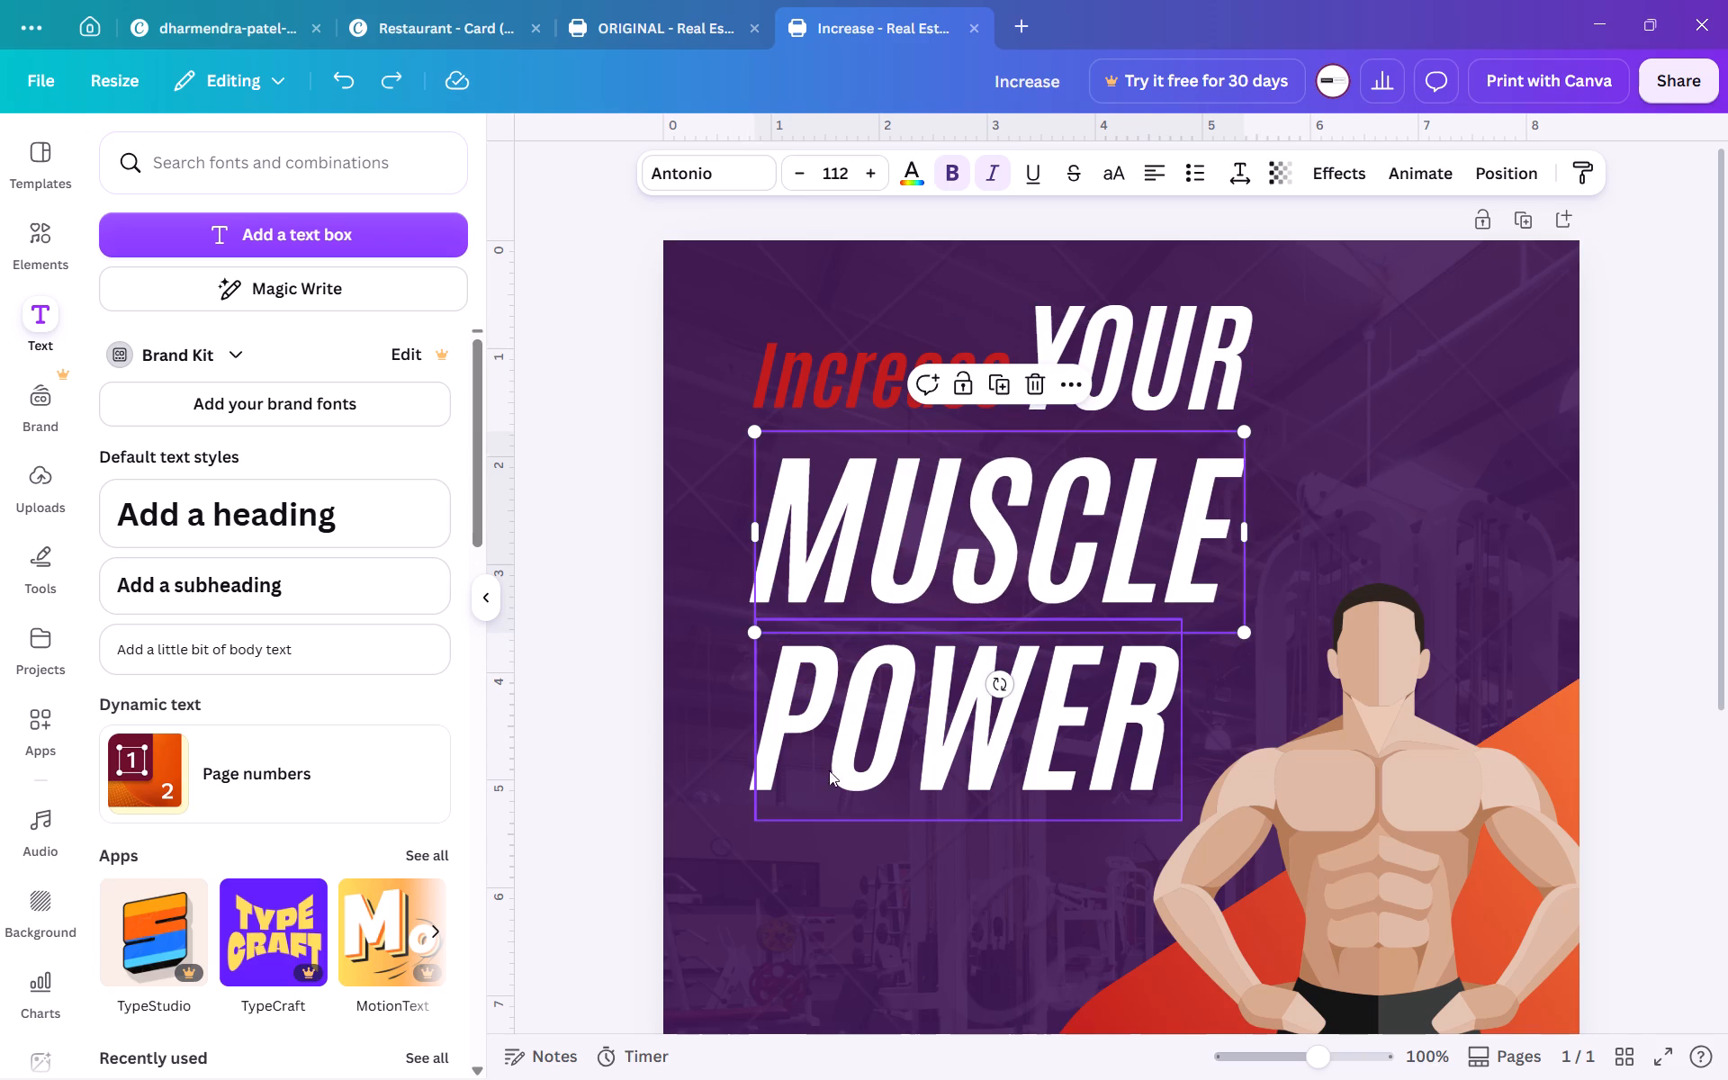
pyautogui.click(744, 828)
pyautogui.click(966, 690)
pyautogui.moveTo(966, 690); pyautogui.dragTo(1021, 689)
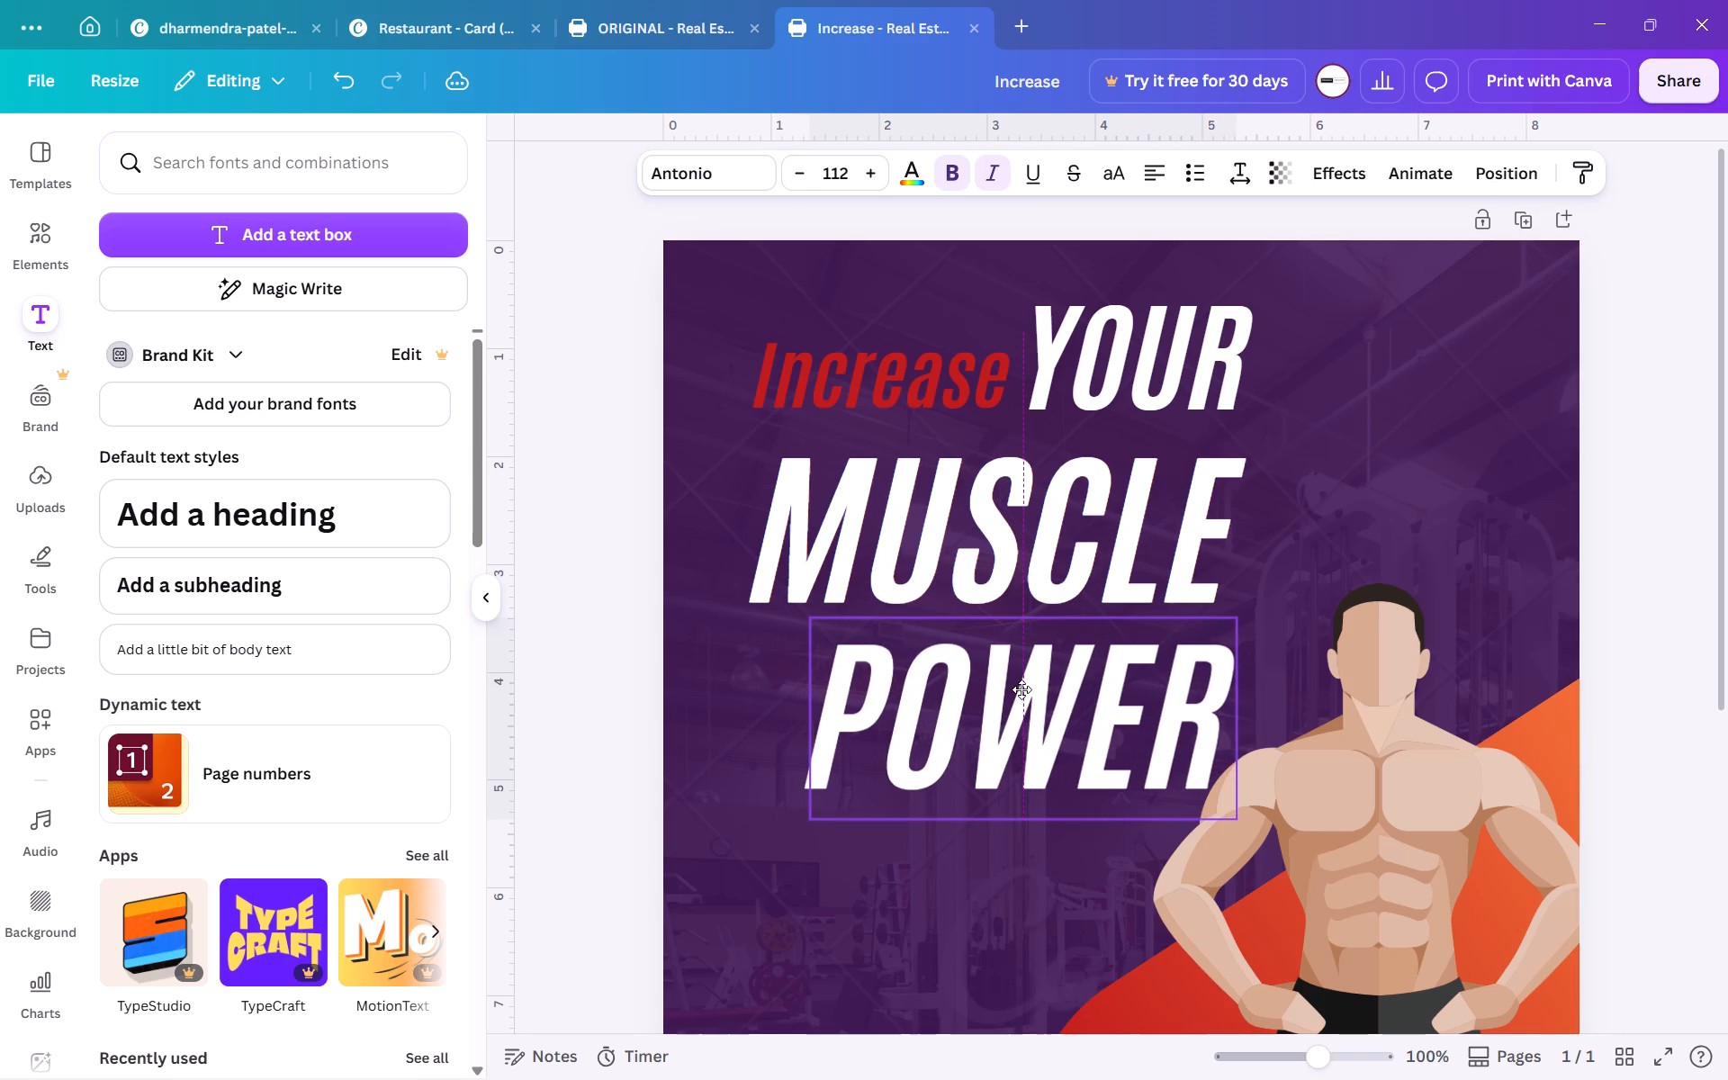
pyautogui.moveTo(1021, 689); pyautogui.dragTo(1021, 685)
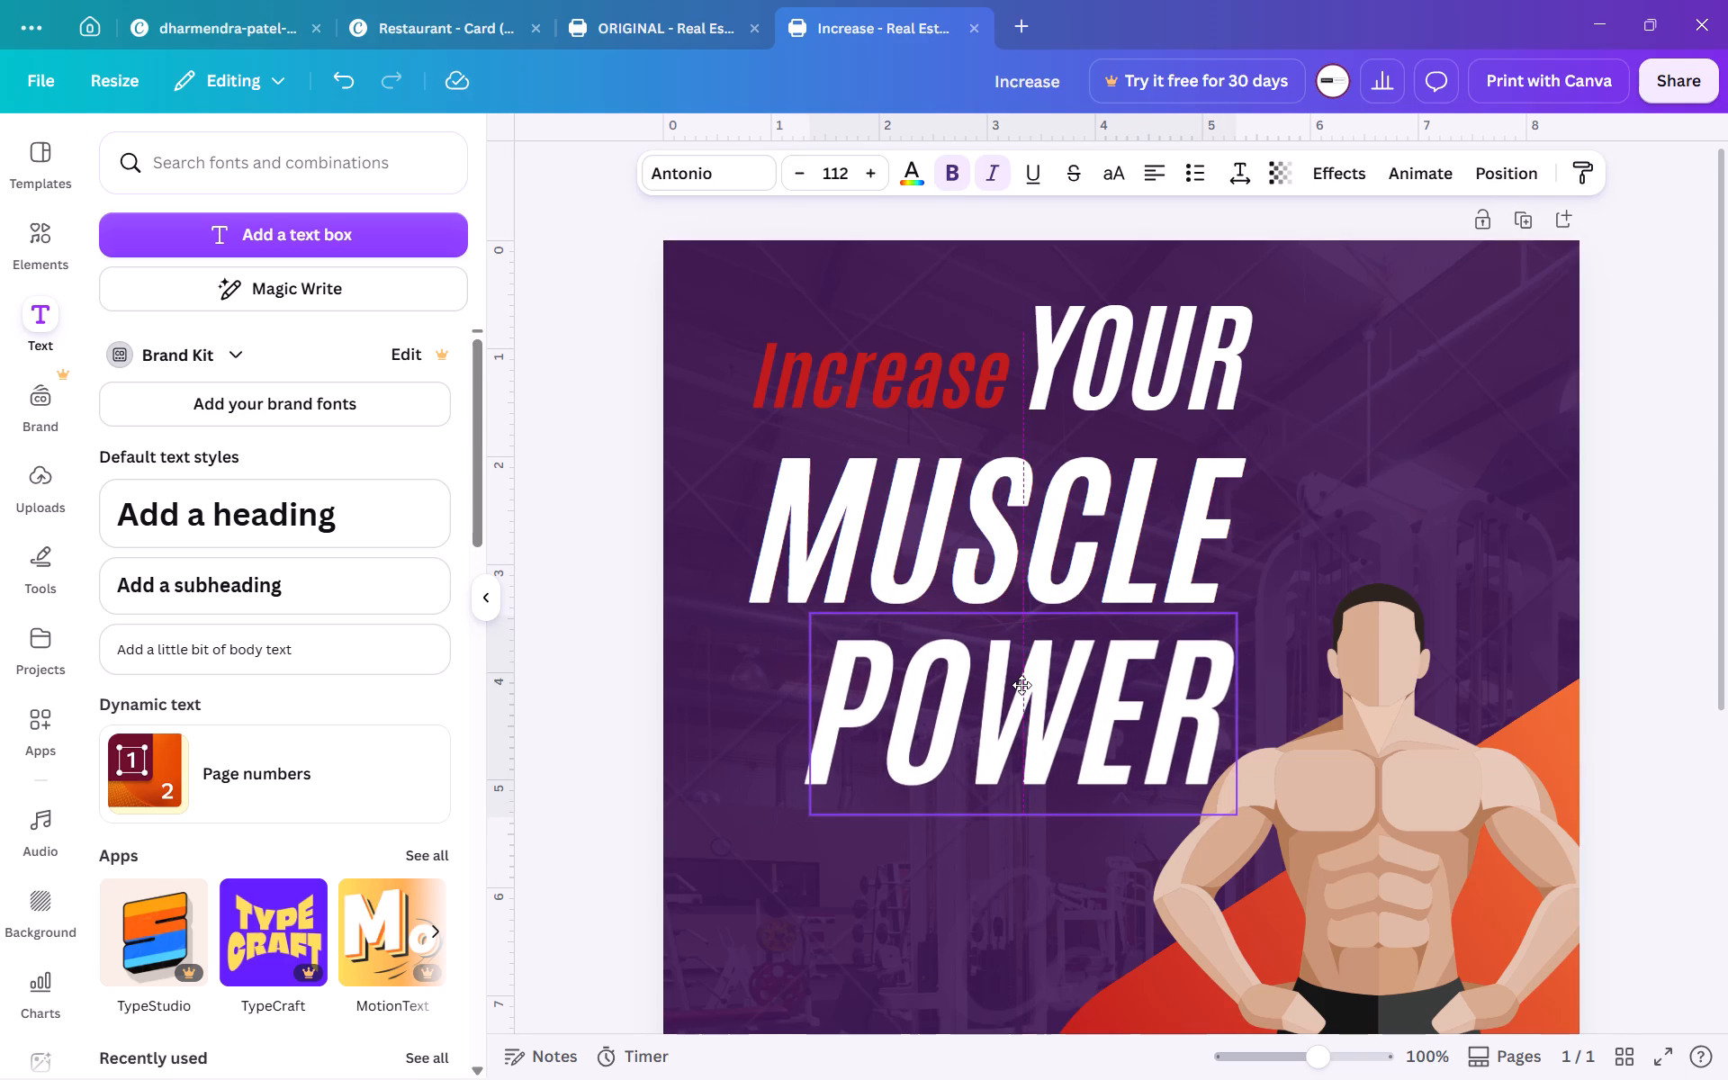
pyautogui.moveTo(1021, 685); pyautogui.dragTo(1006, 684)
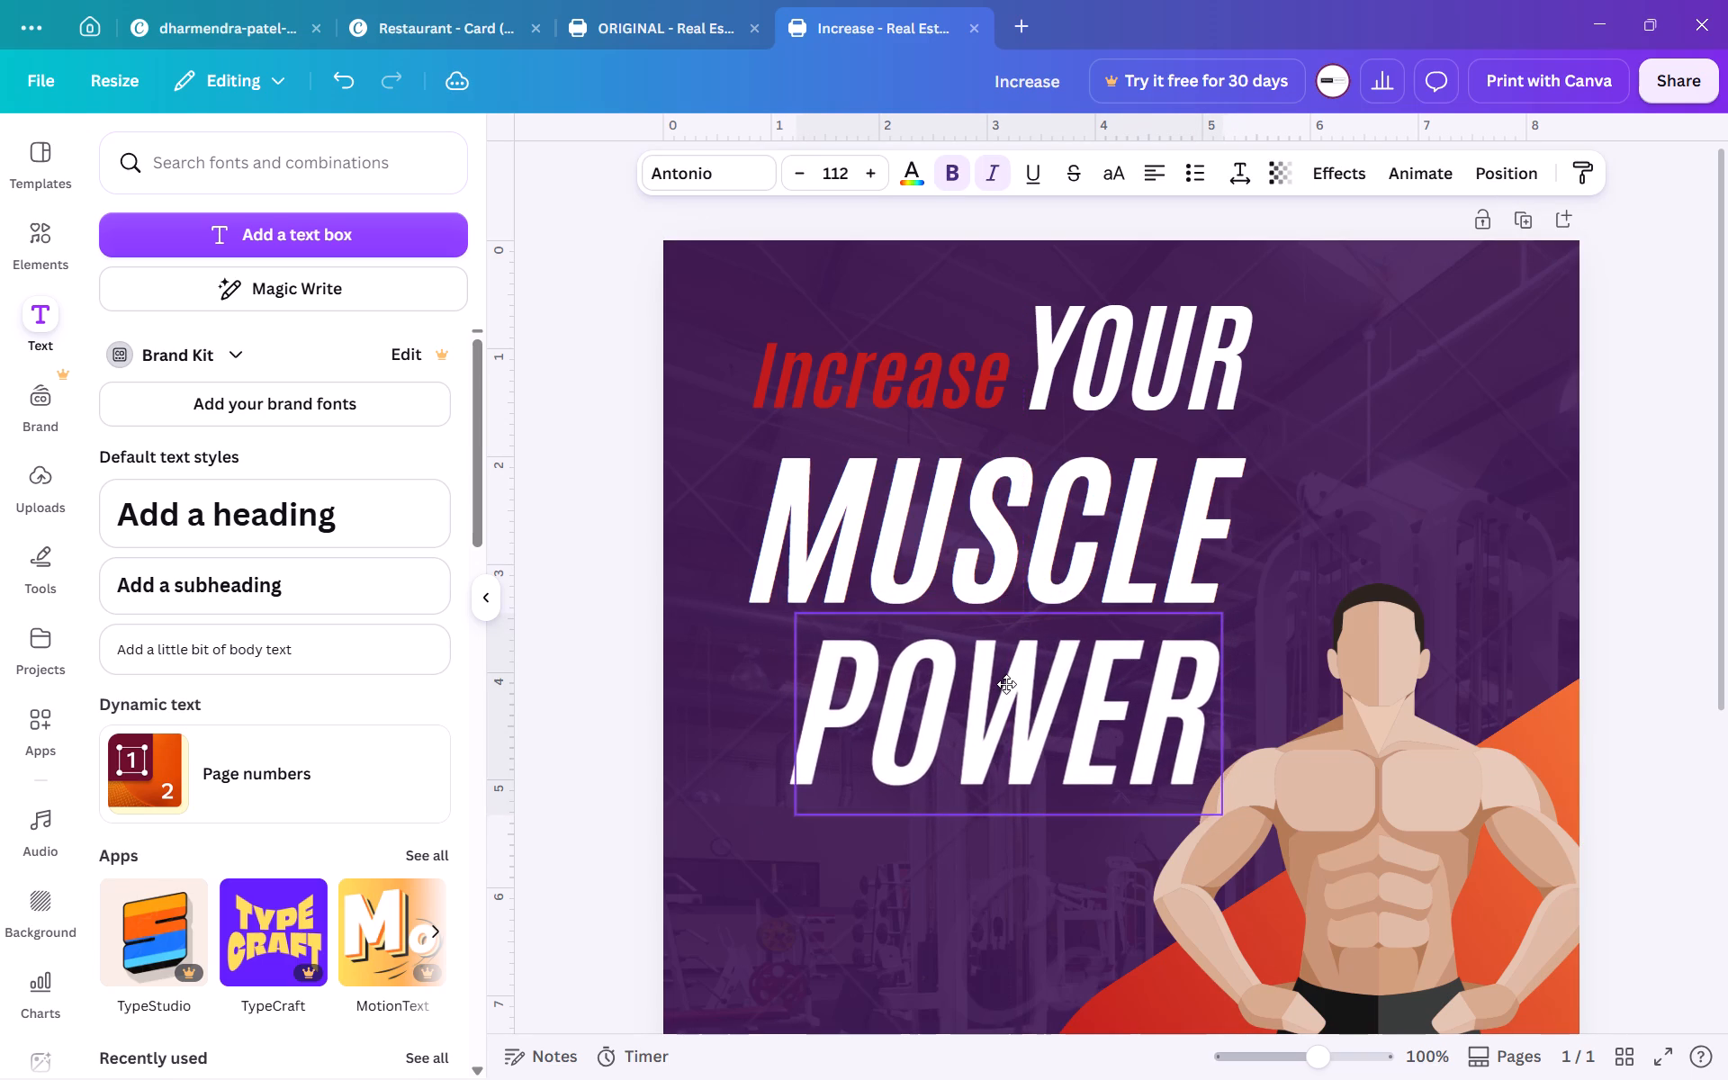
pyautogui.moveTo(1006, 684); pyautogui.dragTo(1009, 704)
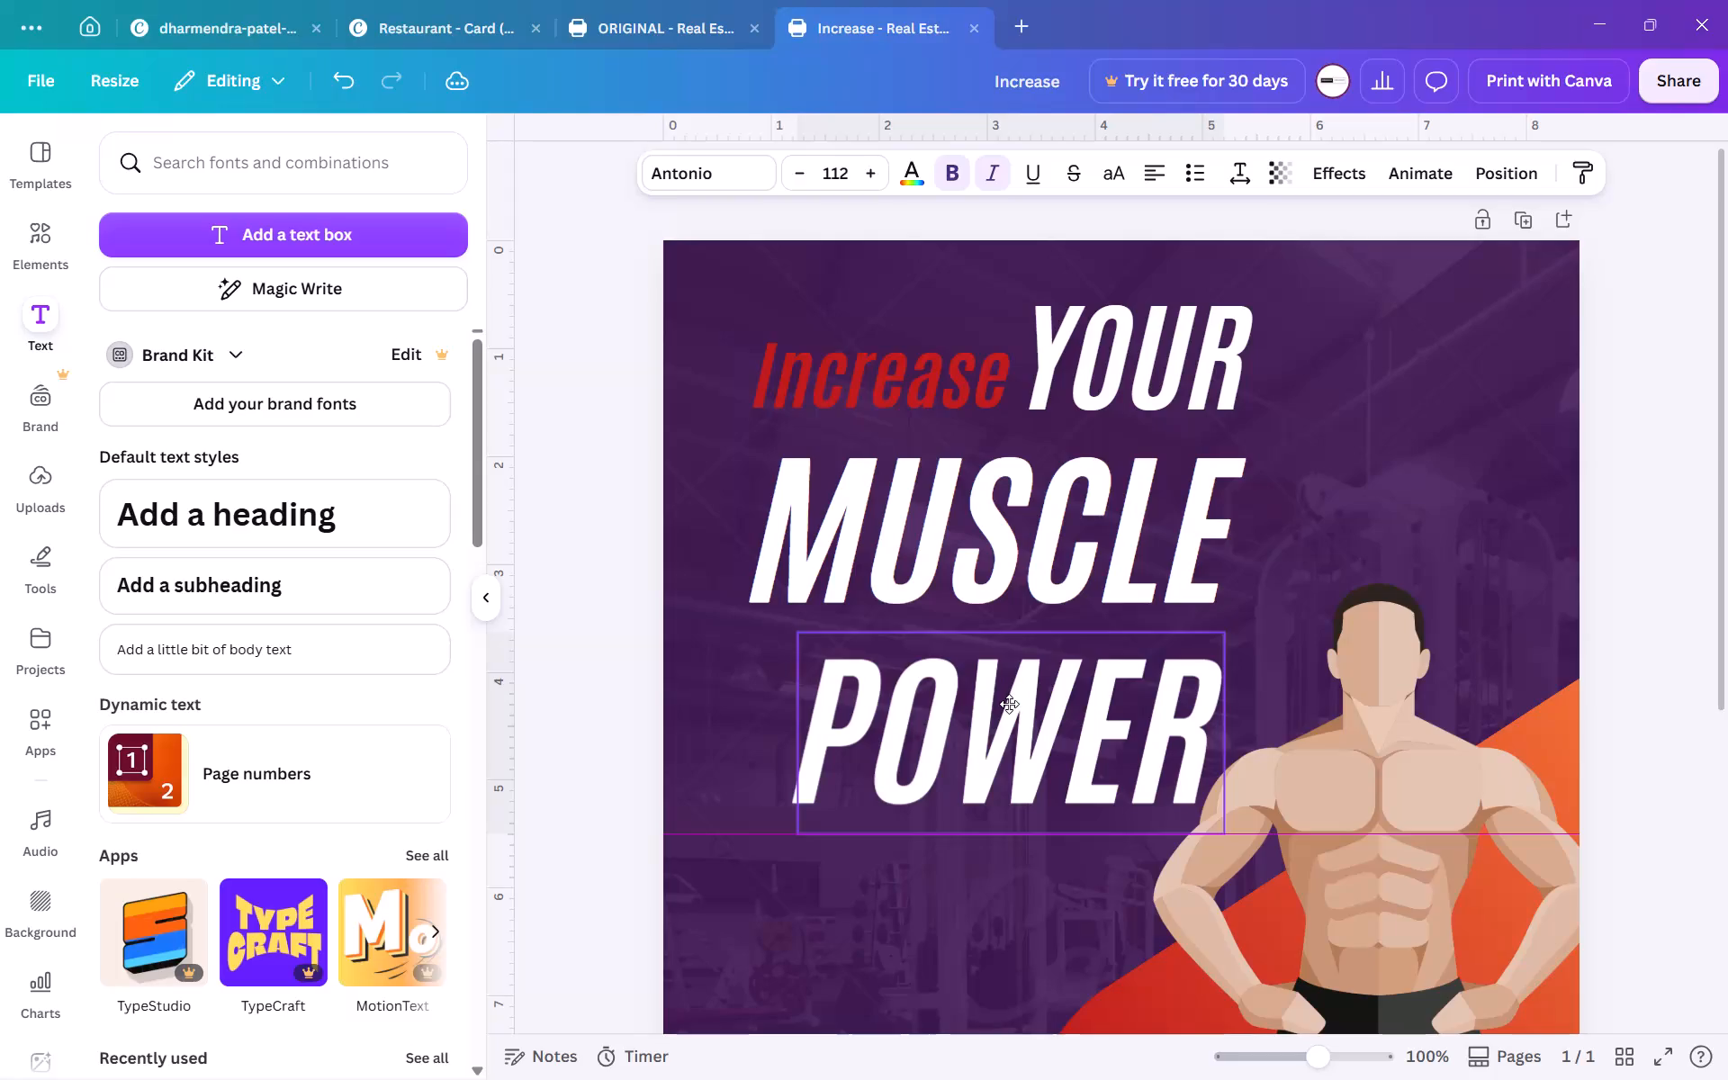
pyautogui.moveTo(1009, 704); pyautogui.dragTo(1003, 445)
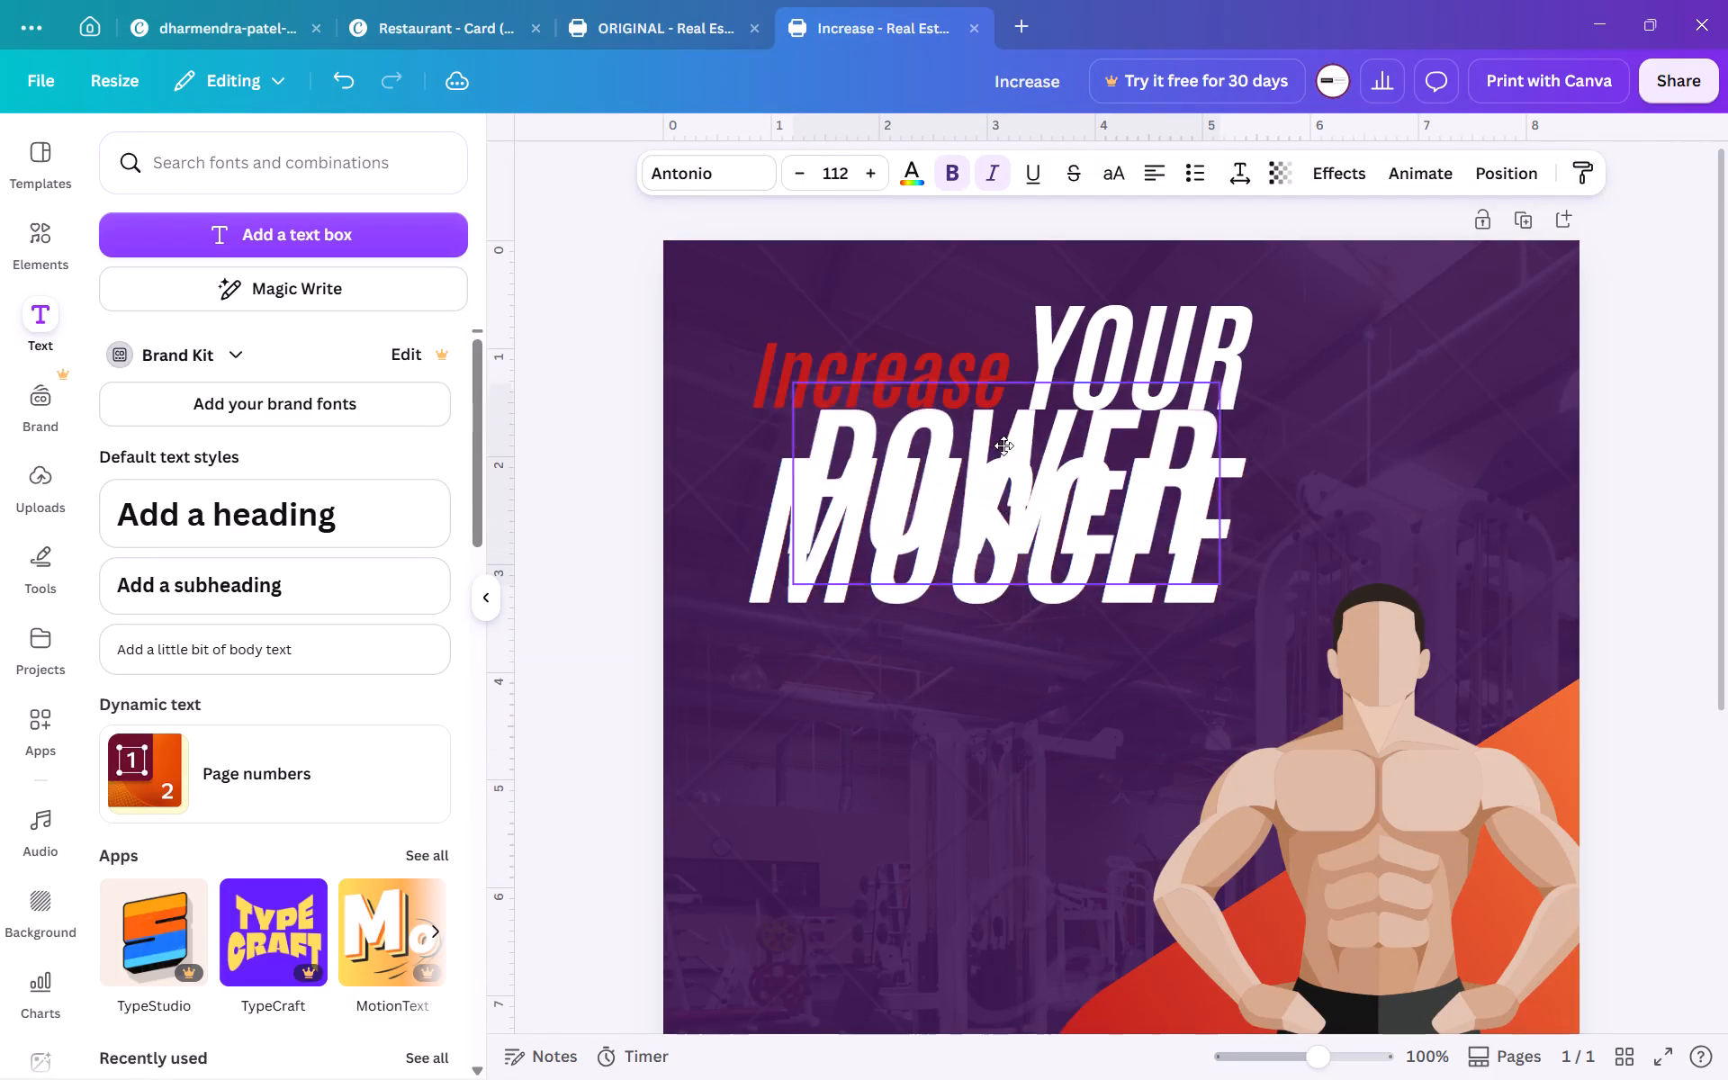
pyautogui.moveTo(1003, 445); pyautogui.dragTo(1017, 697)
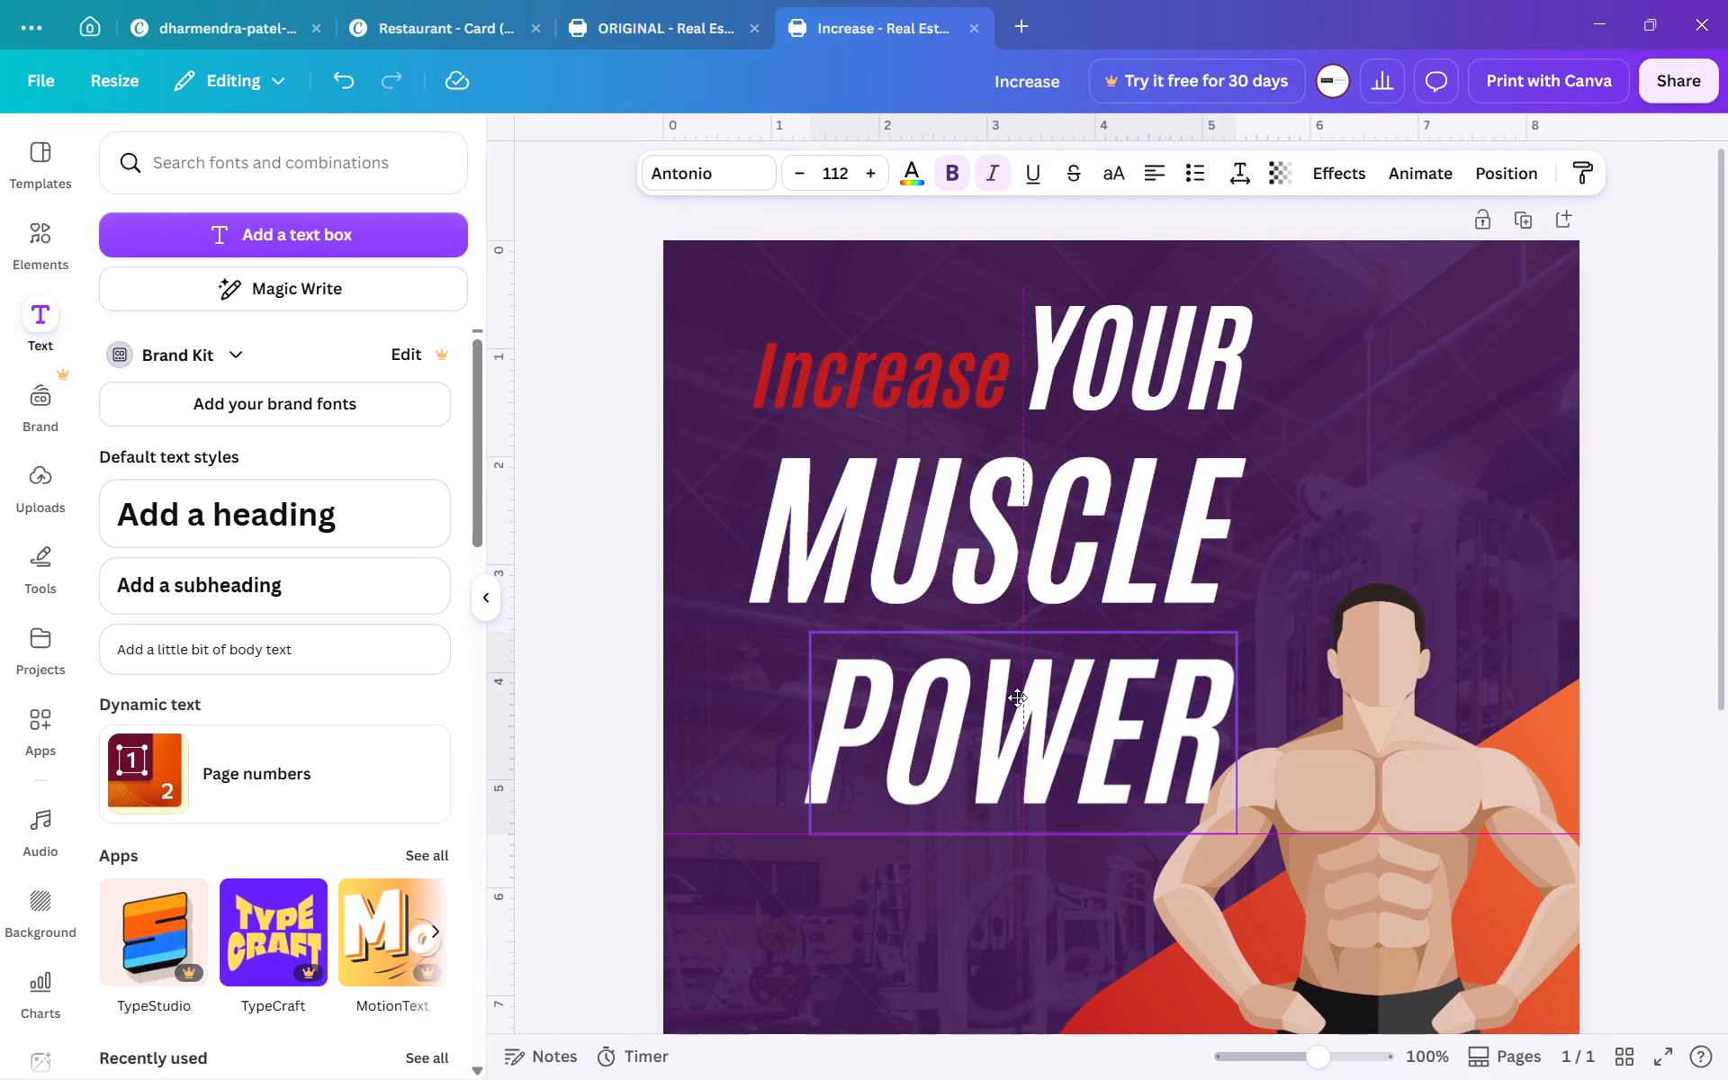
pyautogui.moveTo(1017, 697); pyautogui.dragTo(1007, 697)
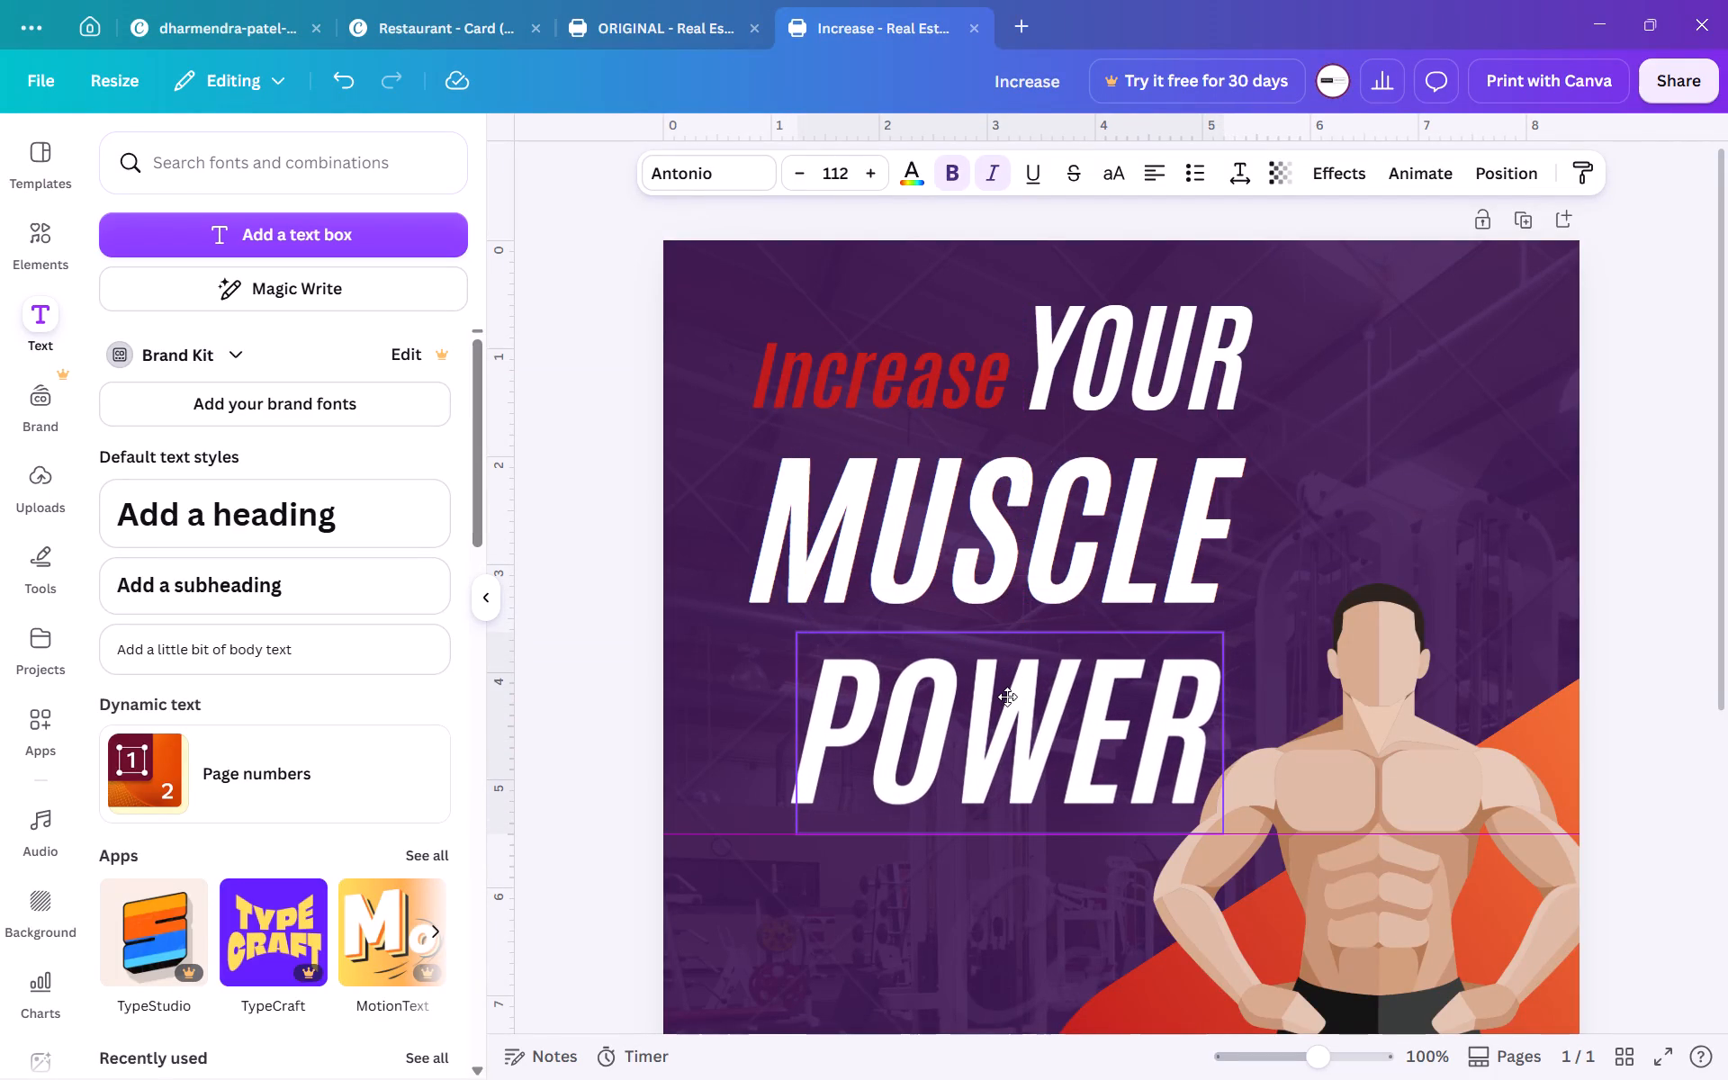
pyautogui.moveTo(1007, 697); pyautogui.dragTo(1005, 697)
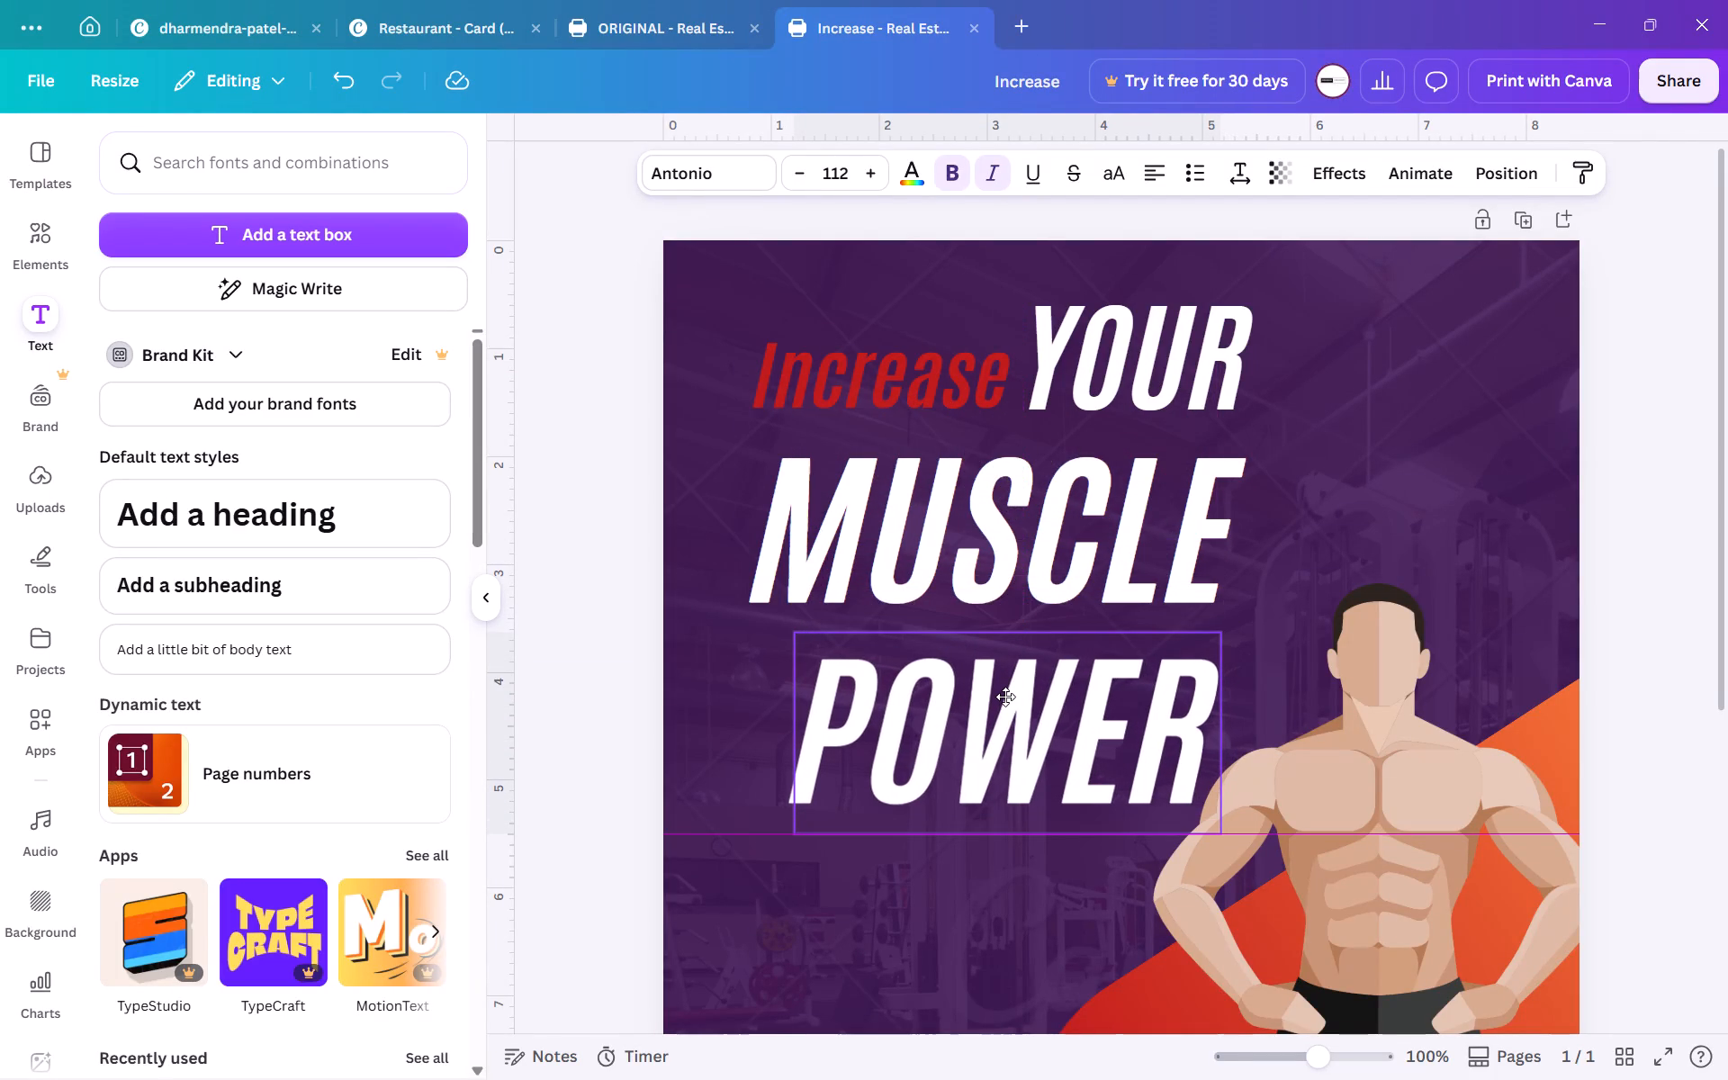
pyautogui.moveTo(1005, 697); pyautogui.dragTo(1001, 693)
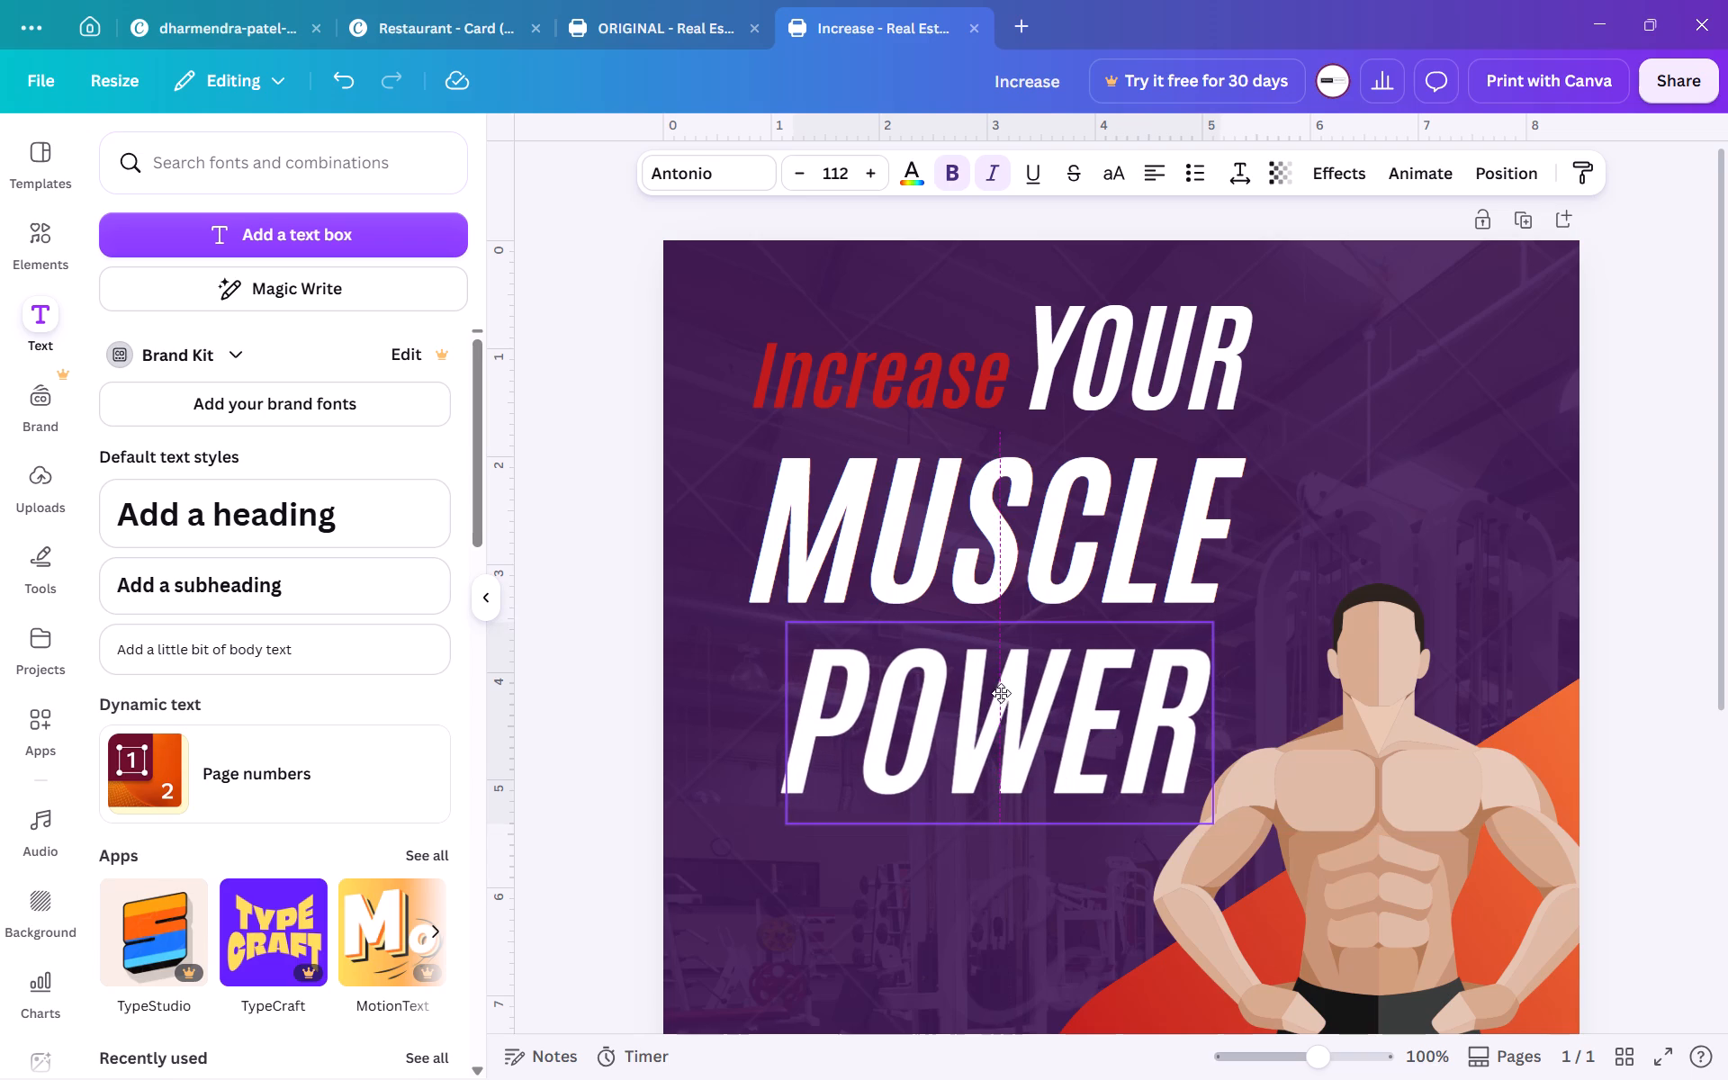
pyautogui.moveTo(1001, 693); pyautogui.dragTo(998, 693)
pyautogui.moveTo(998, 693); pyautogui.dragTo(1000, 693)
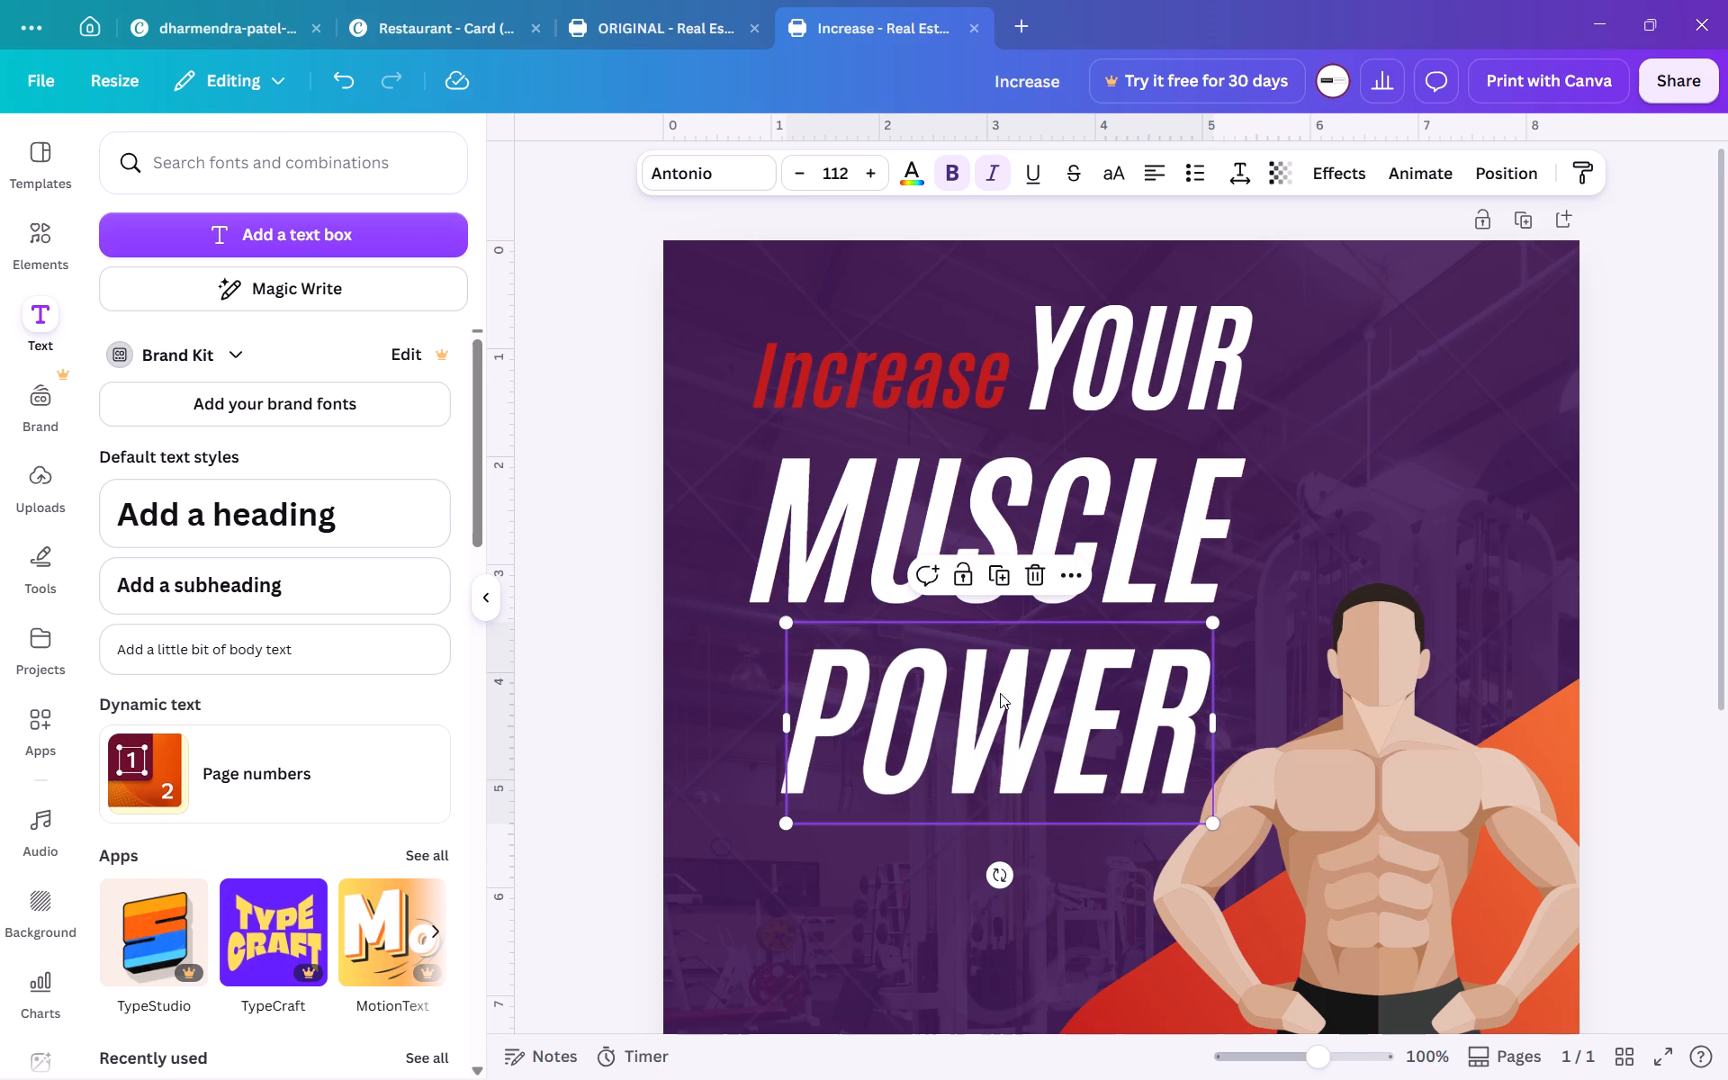
pyautogui.click(1686, 527)
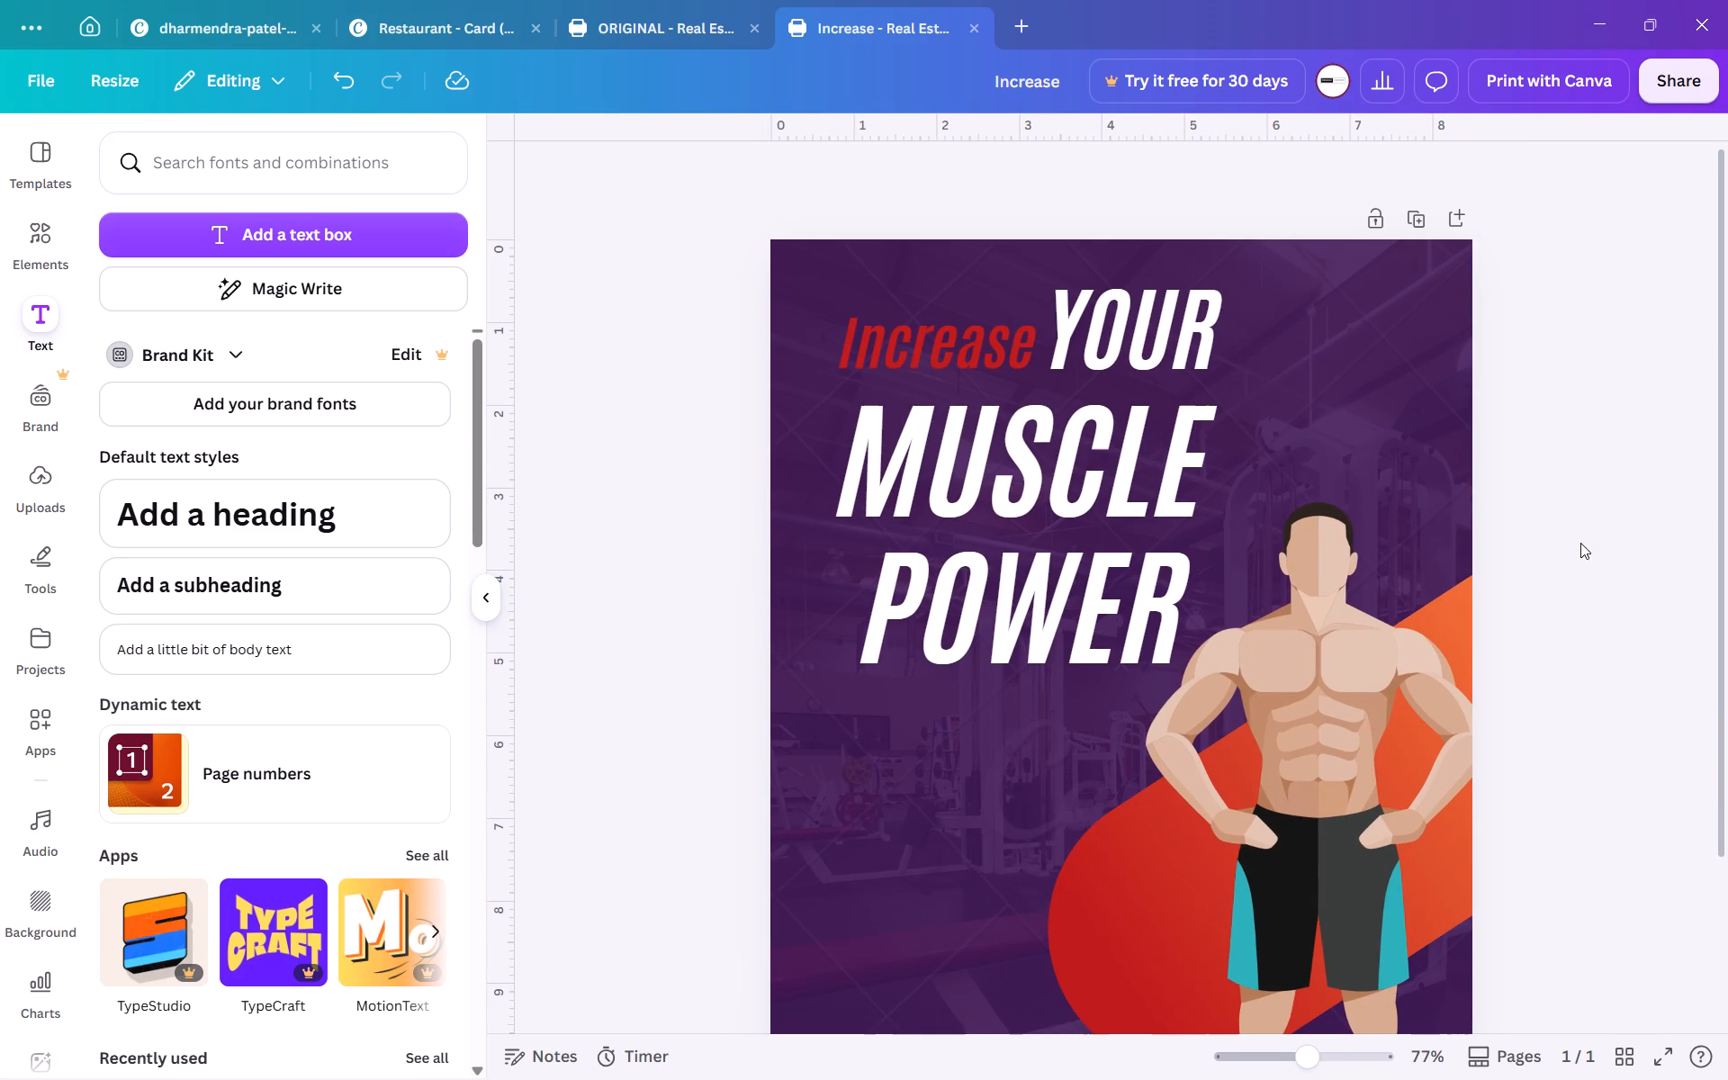
# Move the MUSCLE text up close beneath the Increase YOUR line, keeping its left edge aligned with Increase.
pyautogui.click(1640, 527)
pyautogui.scroll(1, 1594, 517)
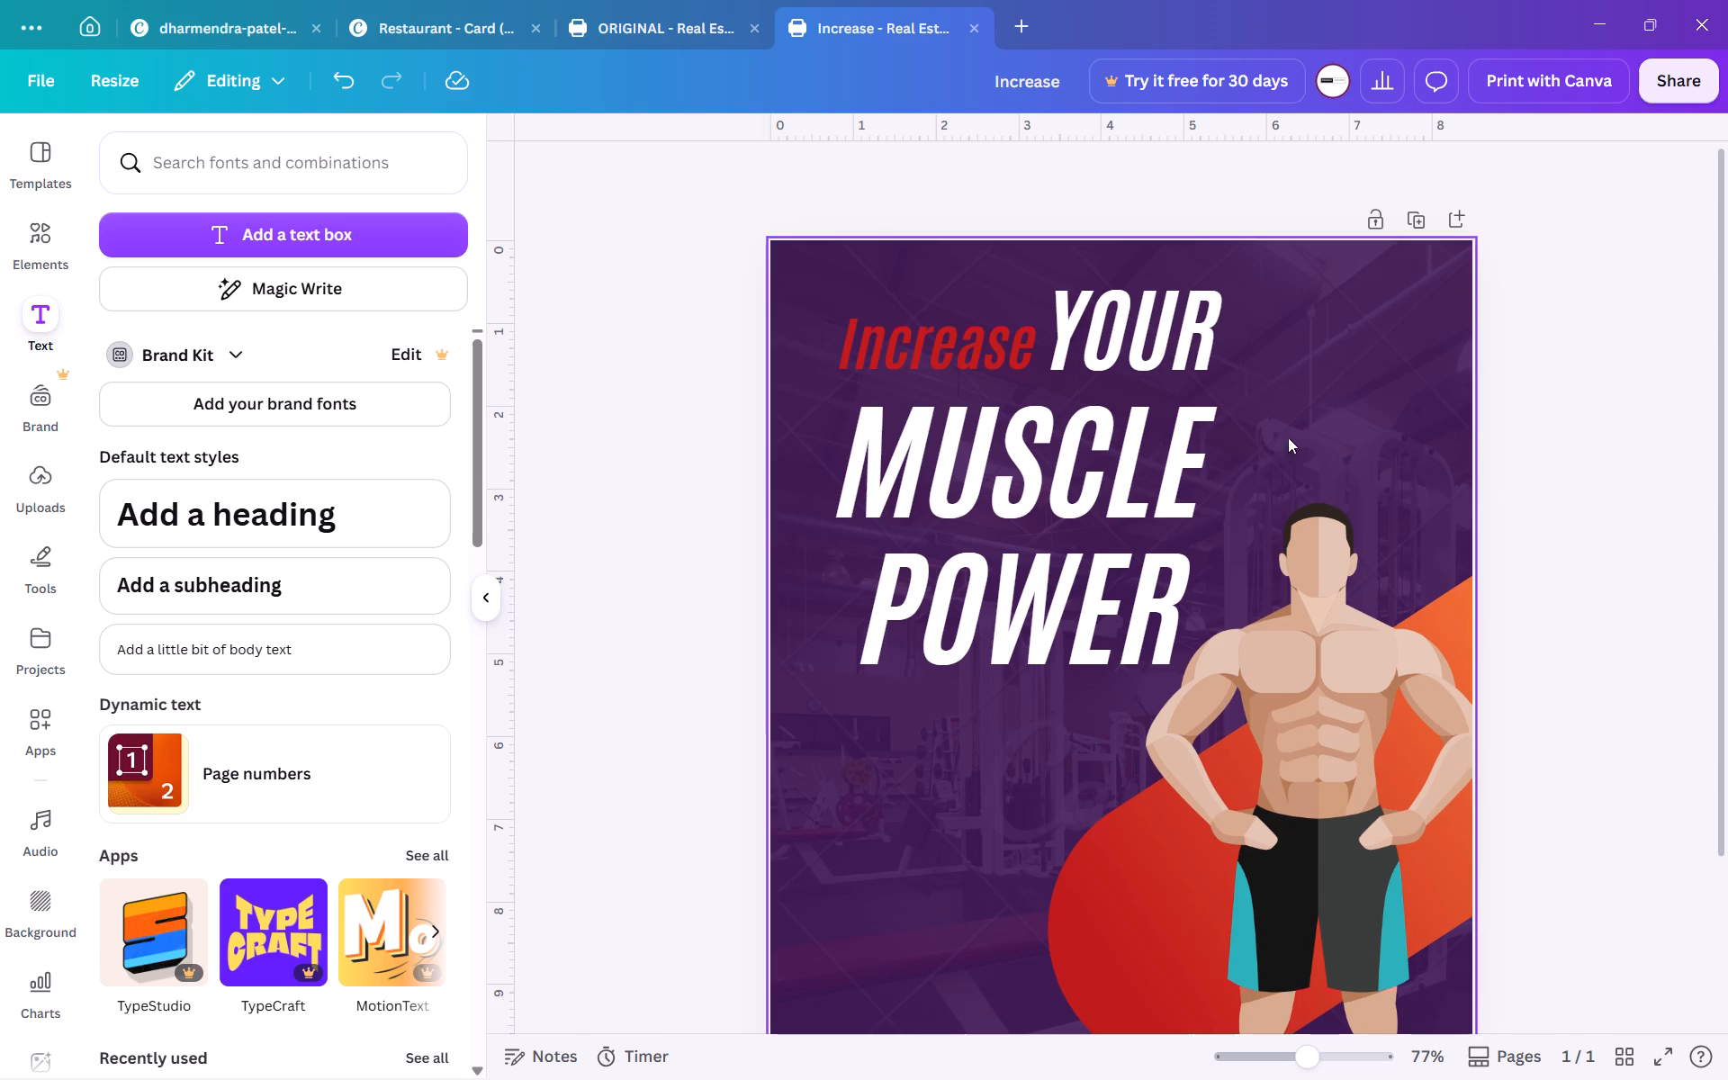
pyautogui.moveTo(1083, 481); pyautogui.dragTo(1083, 463)
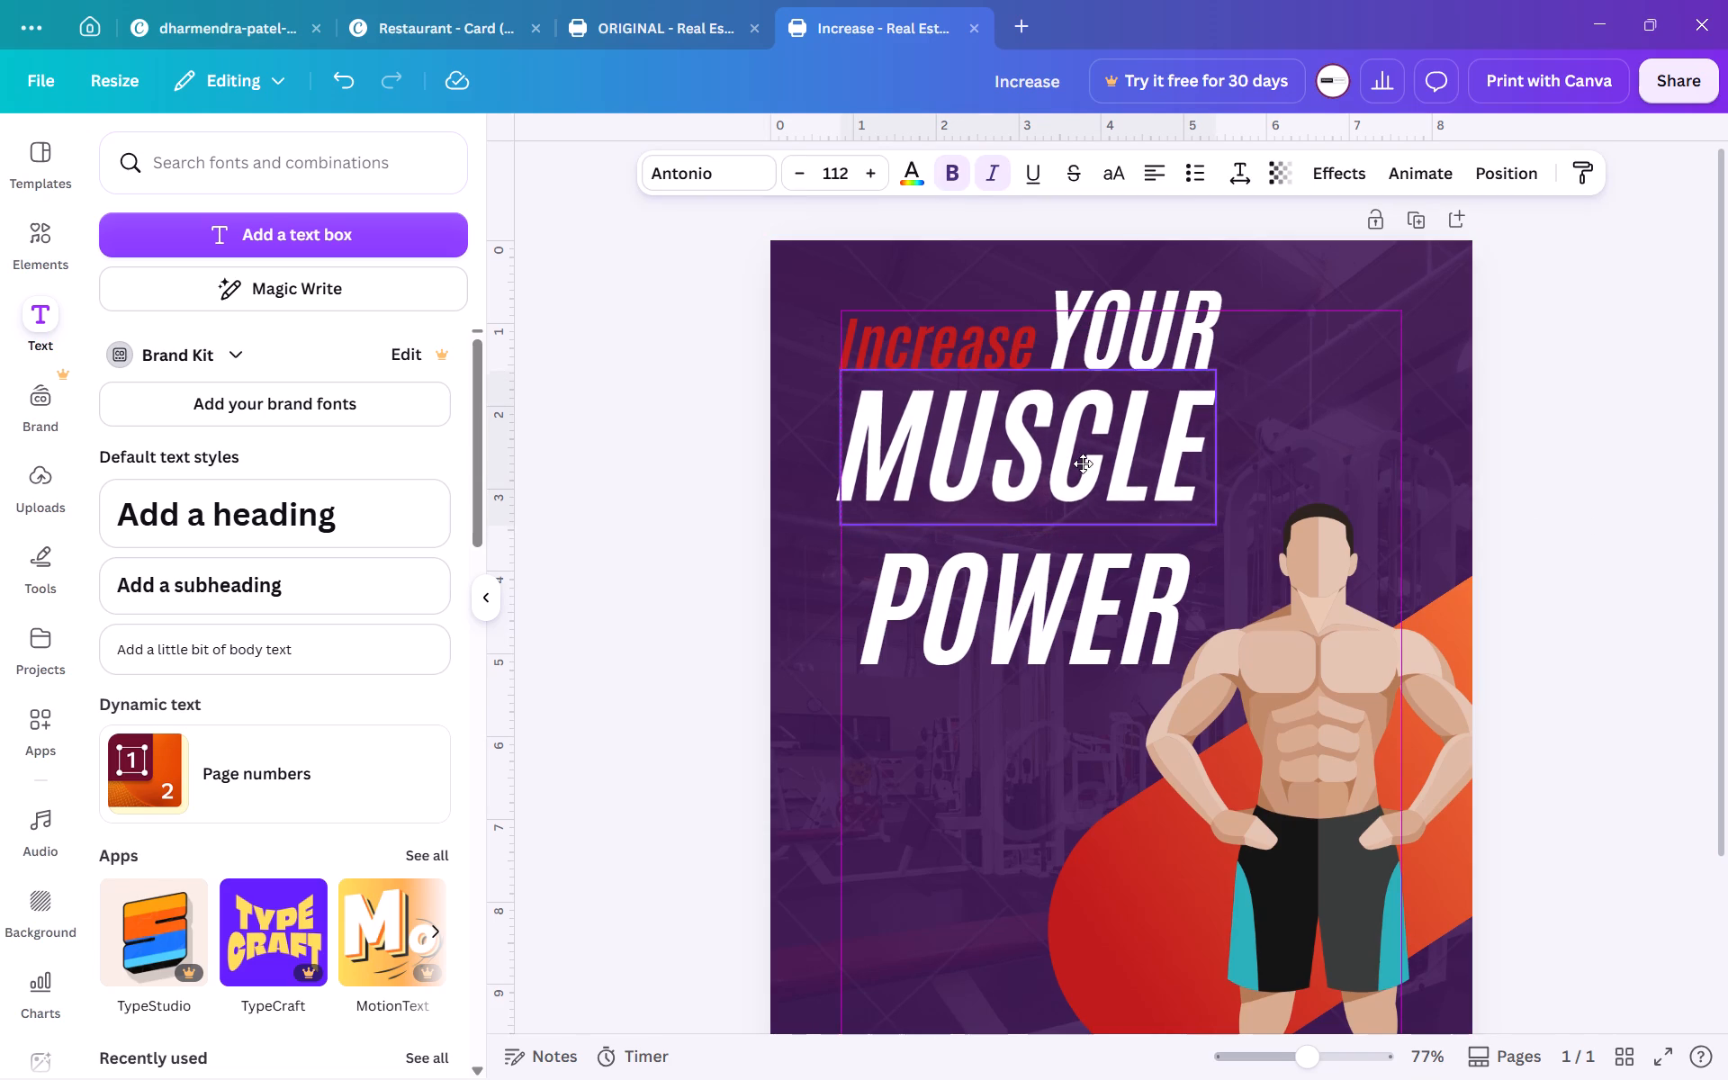
pyautogui.moveTo(1083, 463); pyautogui.dragTo(1084, 455)
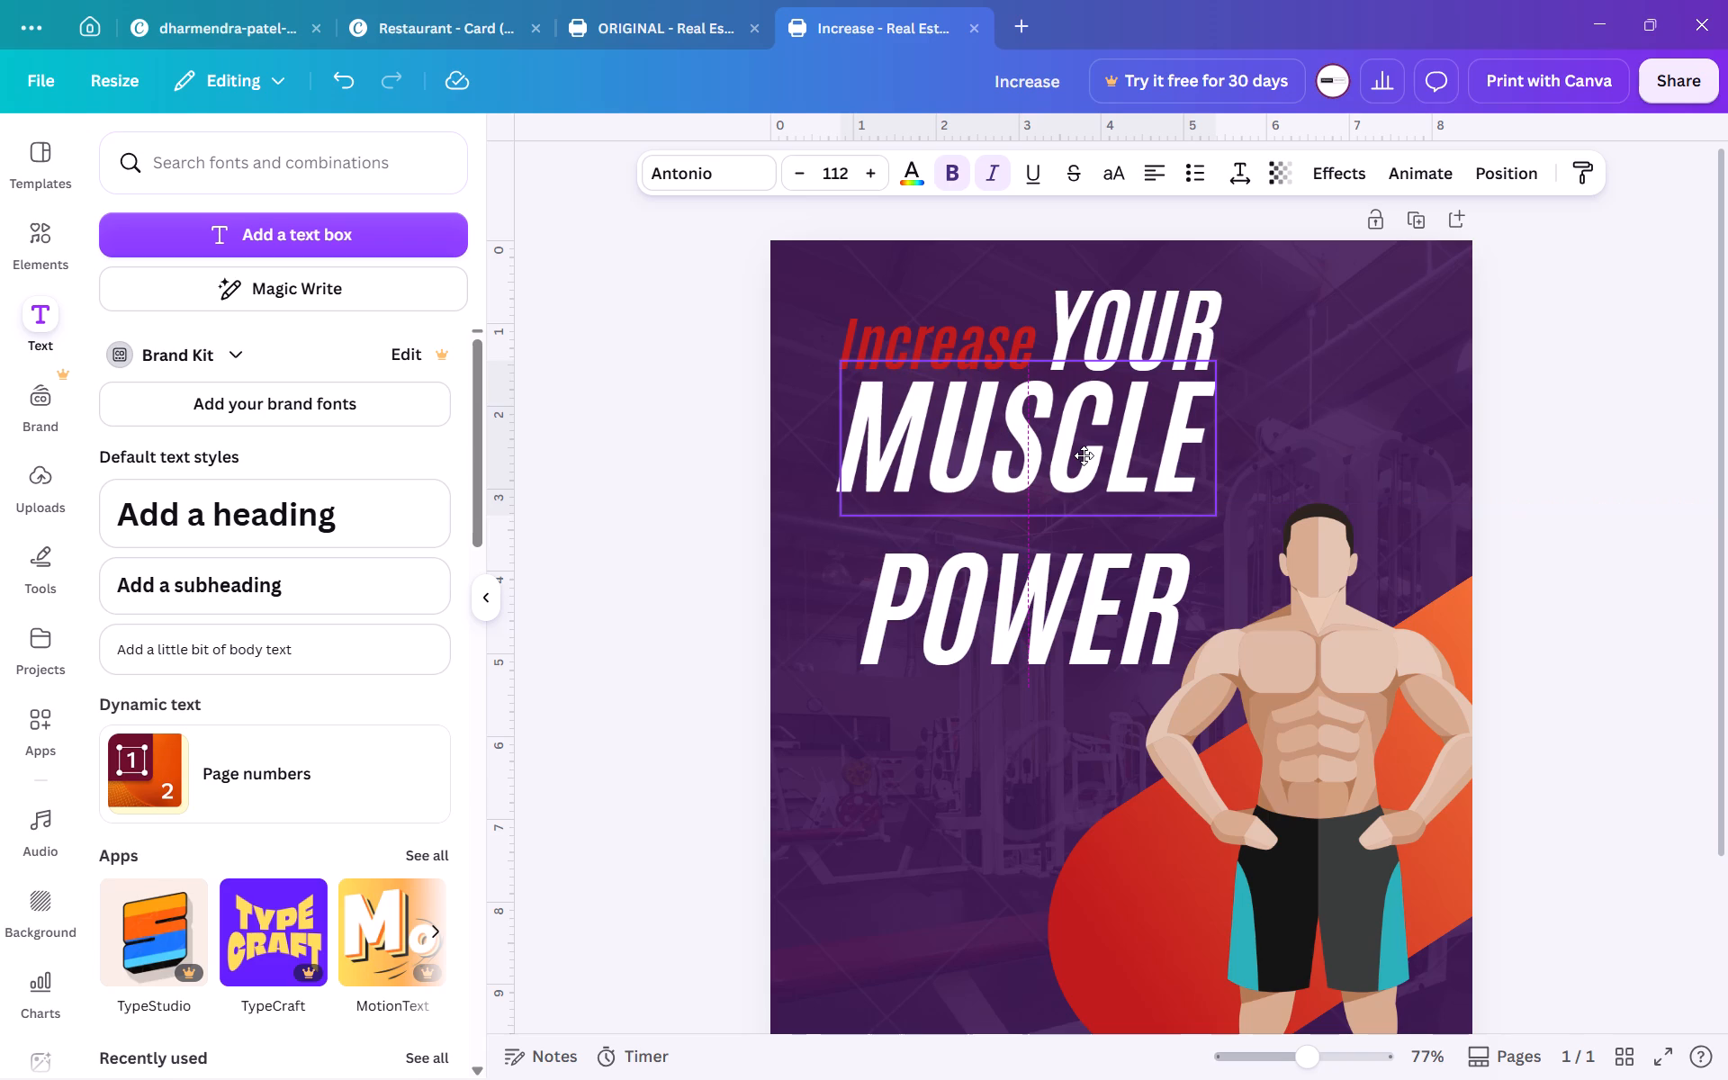
pyautogui.moveTo(1084, 455); pyautogui.dragTo(1083, 451)
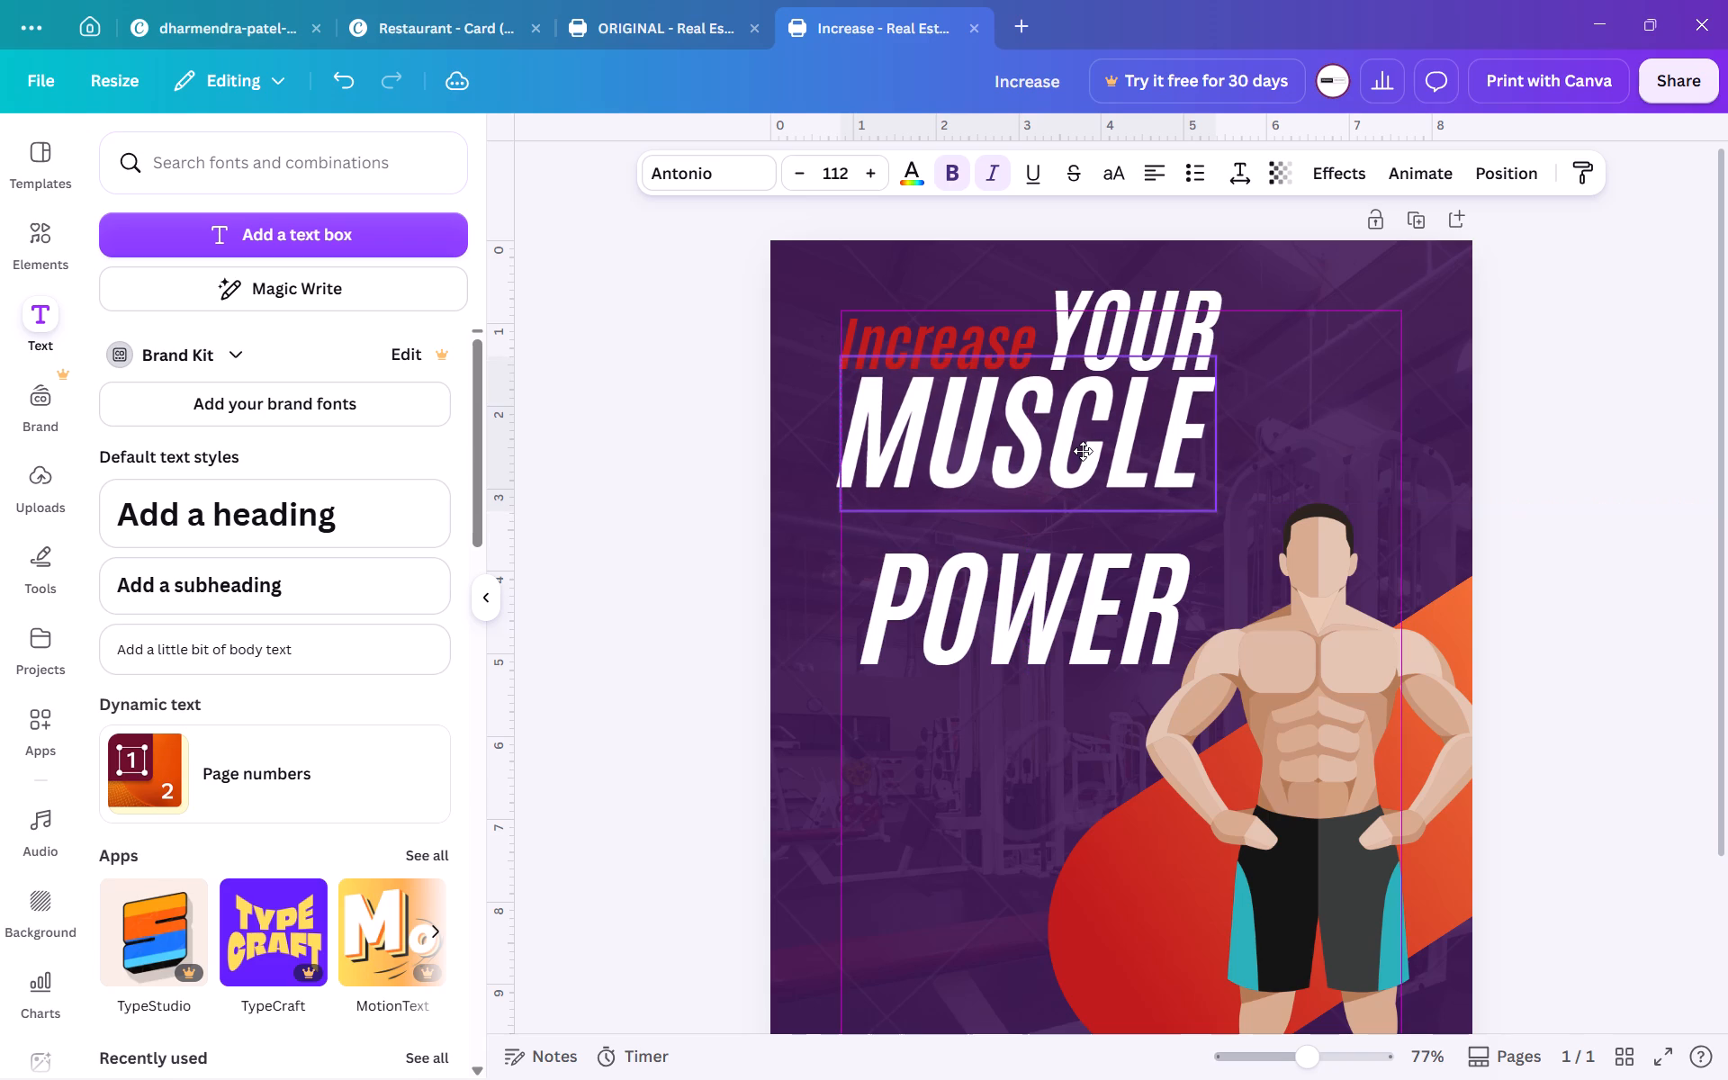
pyautogui.moveTo(1083, 451); pyautogui.dragTo(1083, 453)
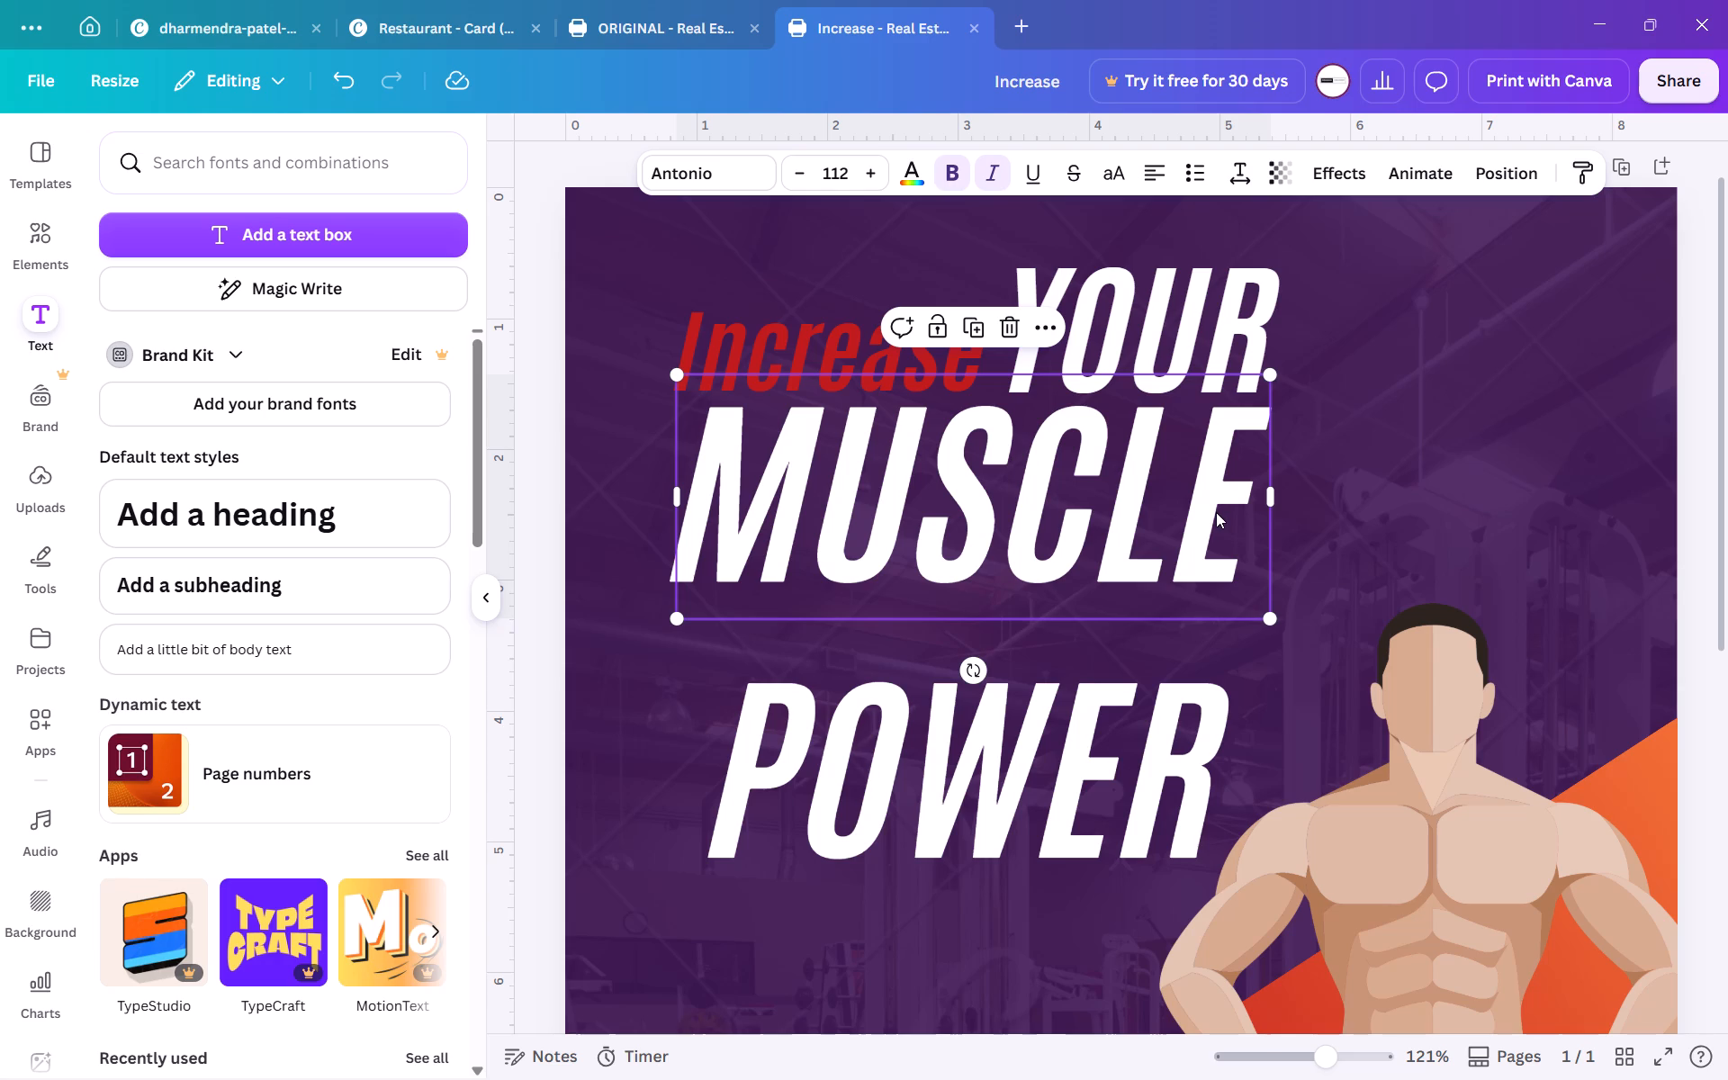
# Reduce the font size of the MUSCLE text to 109.
pyautogui.doubleClick(1197, 468)
pyautogui.tripleClick(799, 176)
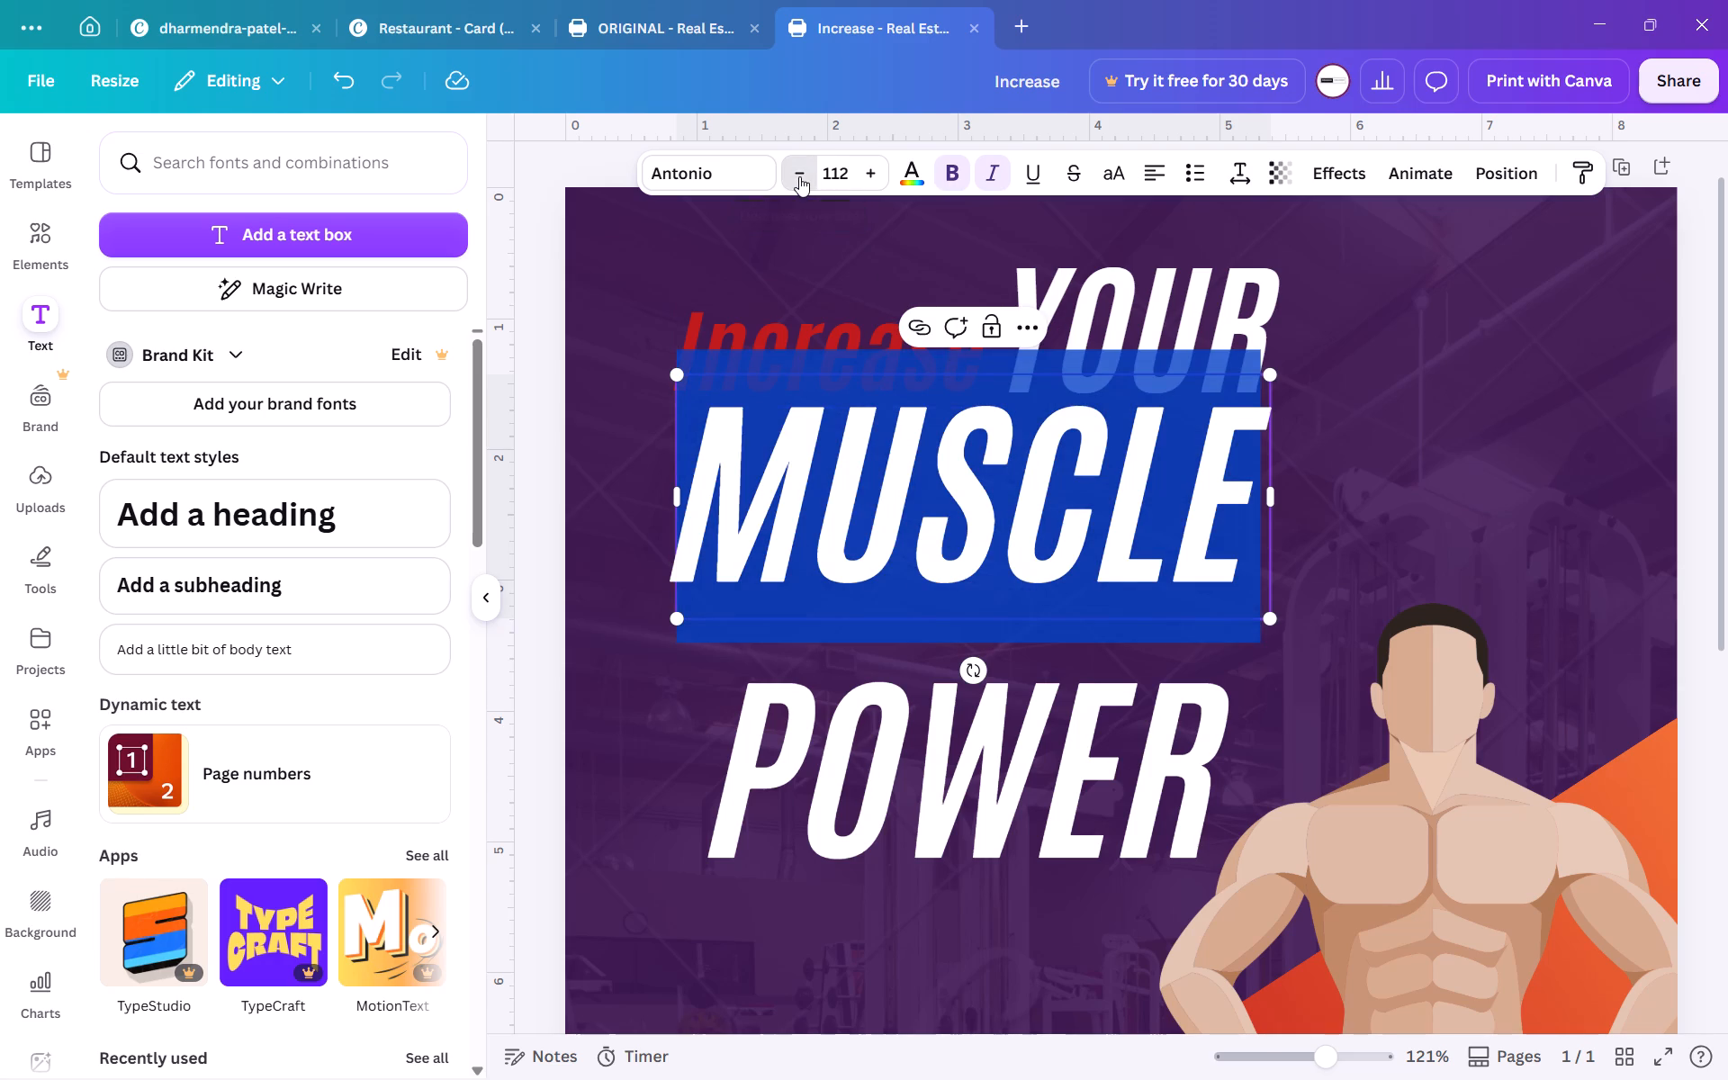
pyautogui.click(799, 176)
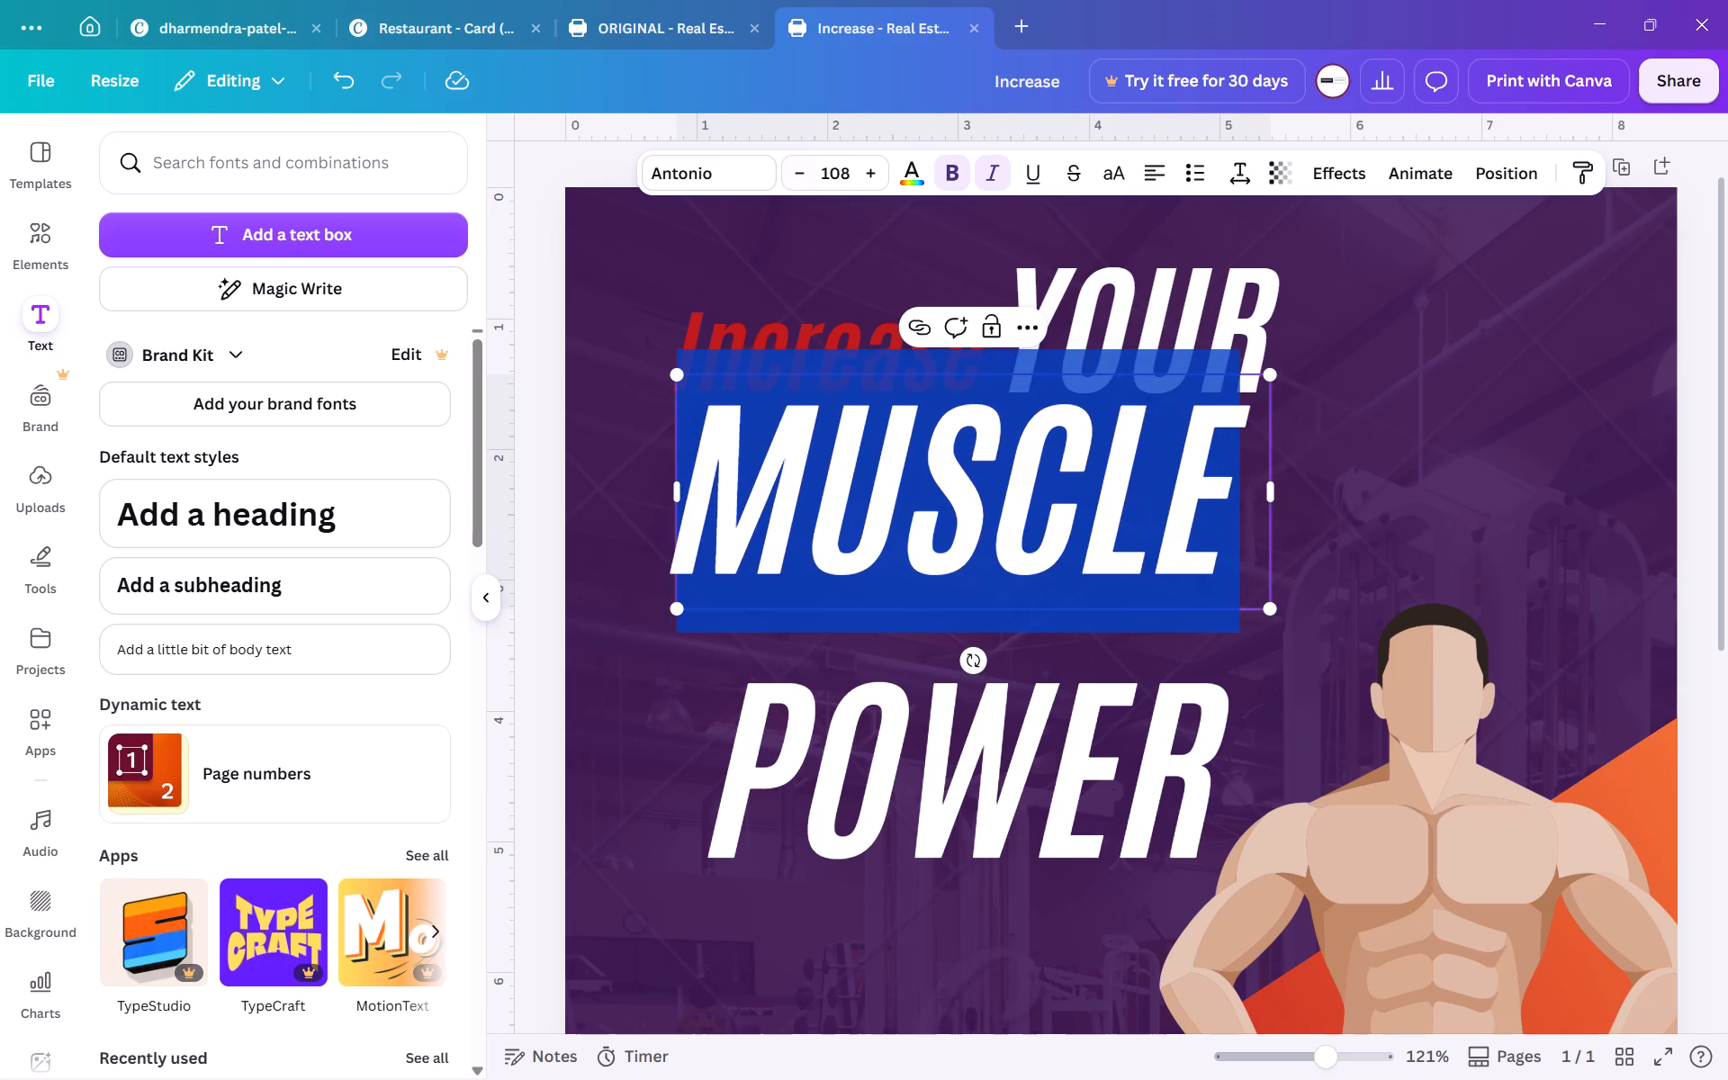
pyautogui.click(871, 174)
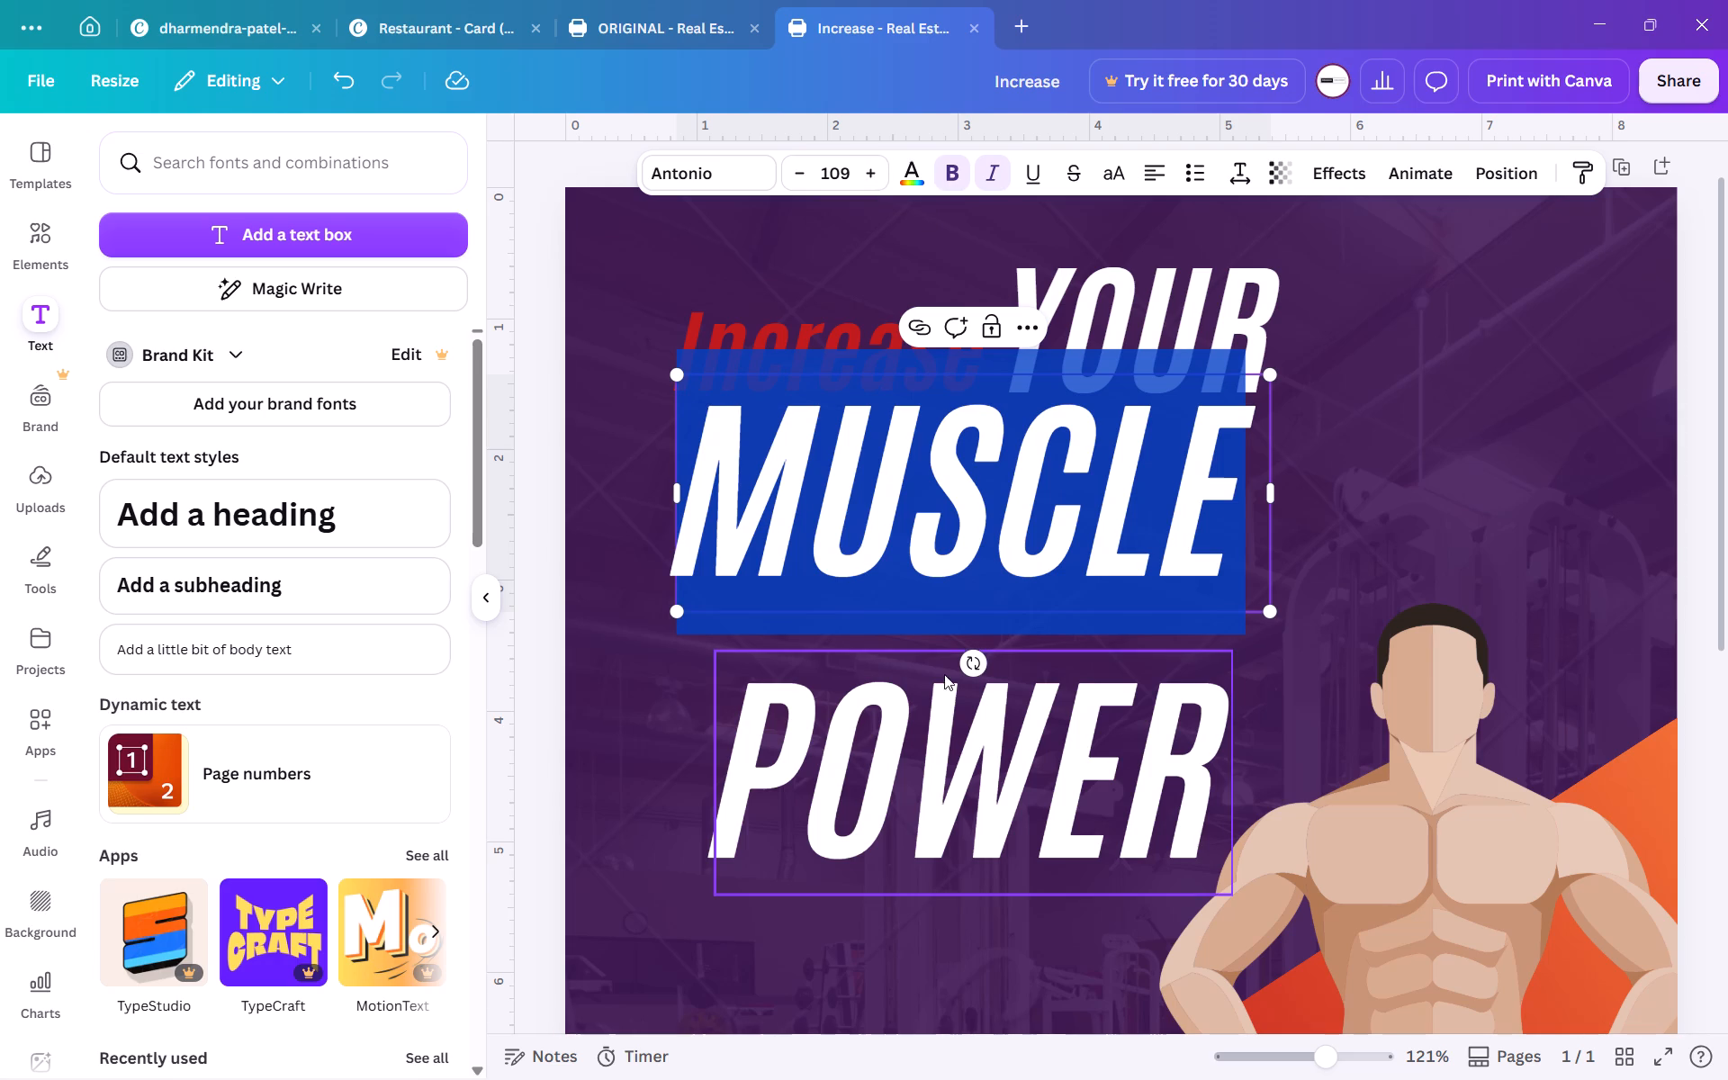
# Move the POWER text up close beneath MUSCLE, keeping it roughly centred under the word.
pyautogui.click(947, 720)
pyautogui.moveTo(947, 720); pyautogui.dragTo(928, 651)
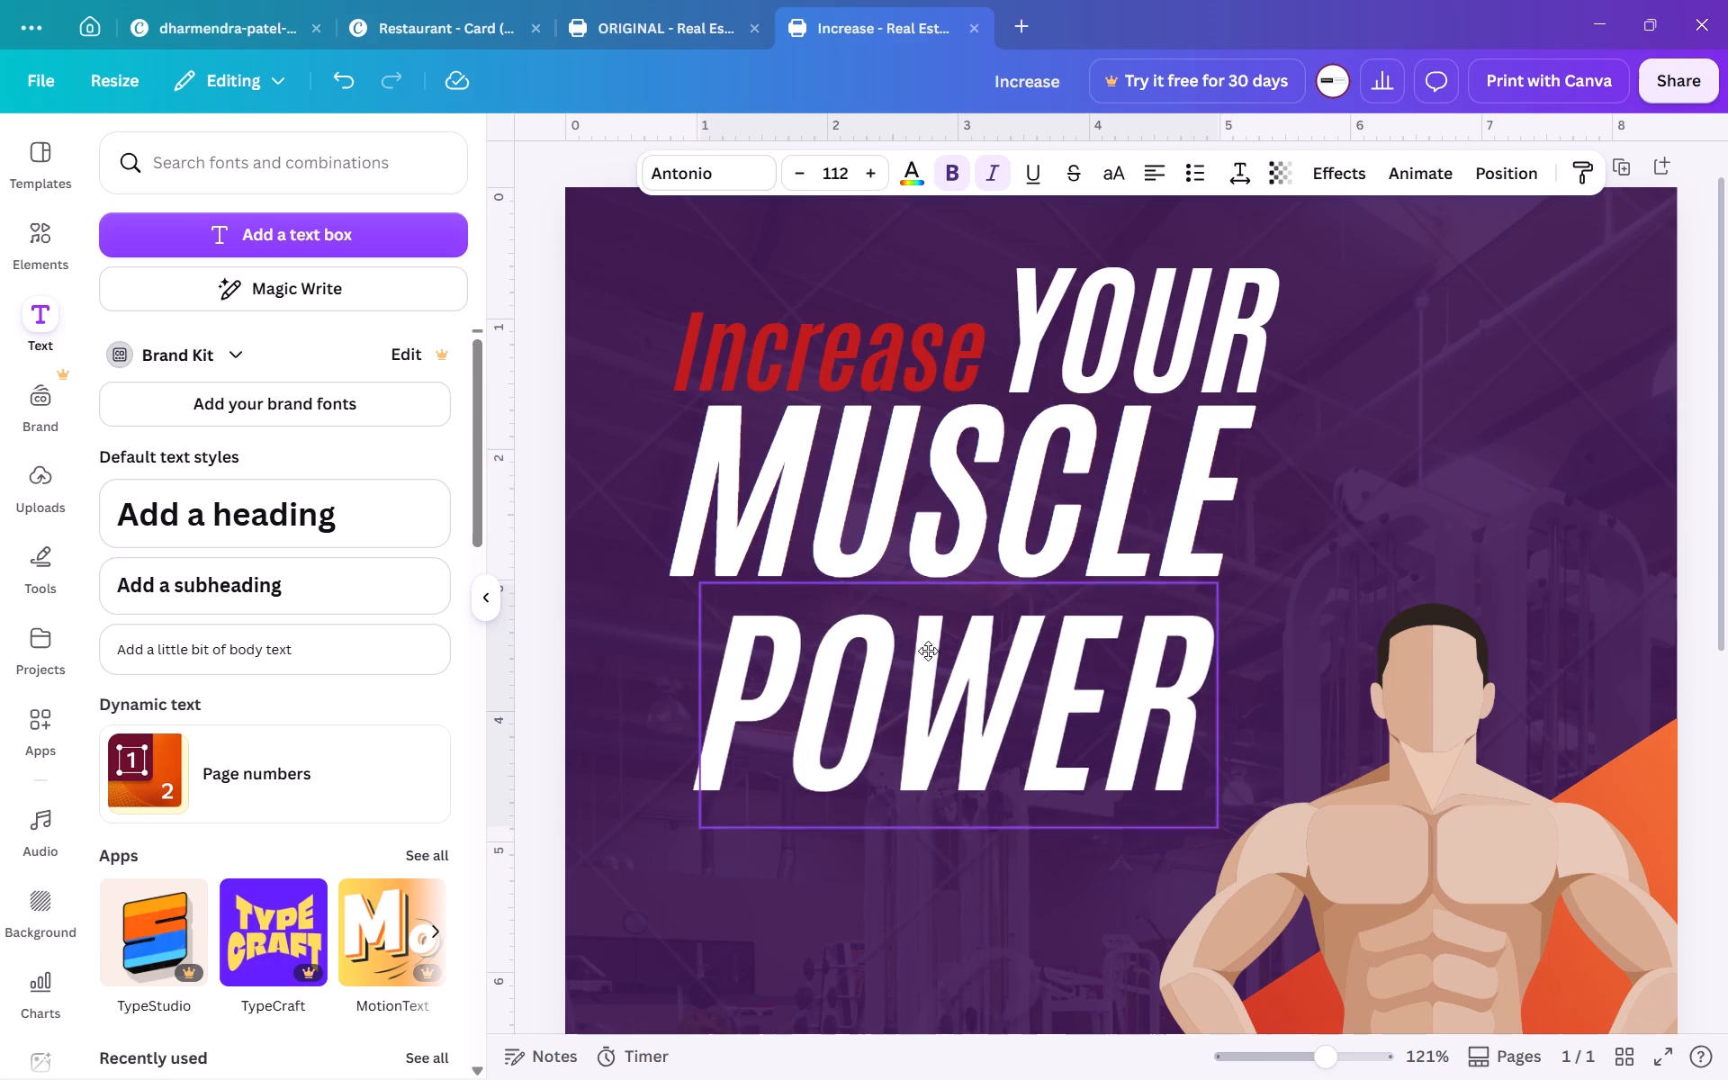
pyautogui.moveTo(928, 651); pyautogui.dragTo(940, 653)
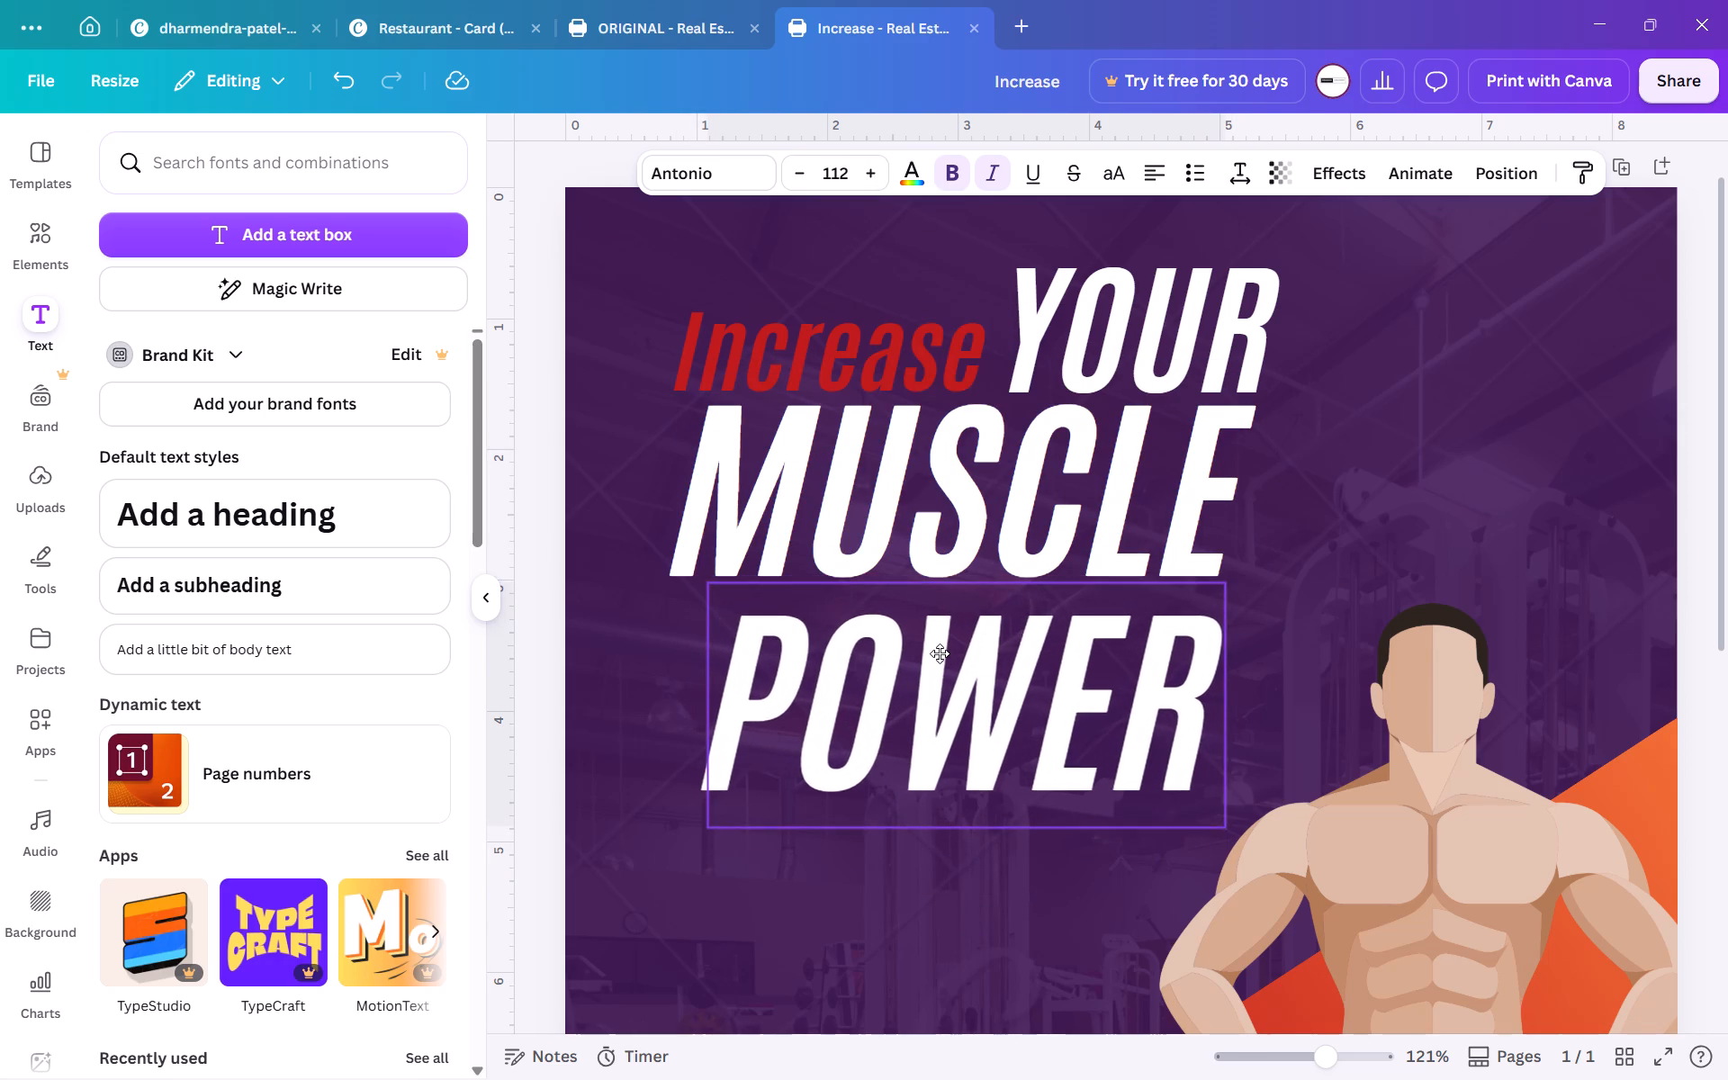
pyautogui.moveTo(940, 653); pyautogui.dragTo(939, 653)
# Reduce the font size of the POWER text to 109.
pyautogui.tripleClick(939, 653)
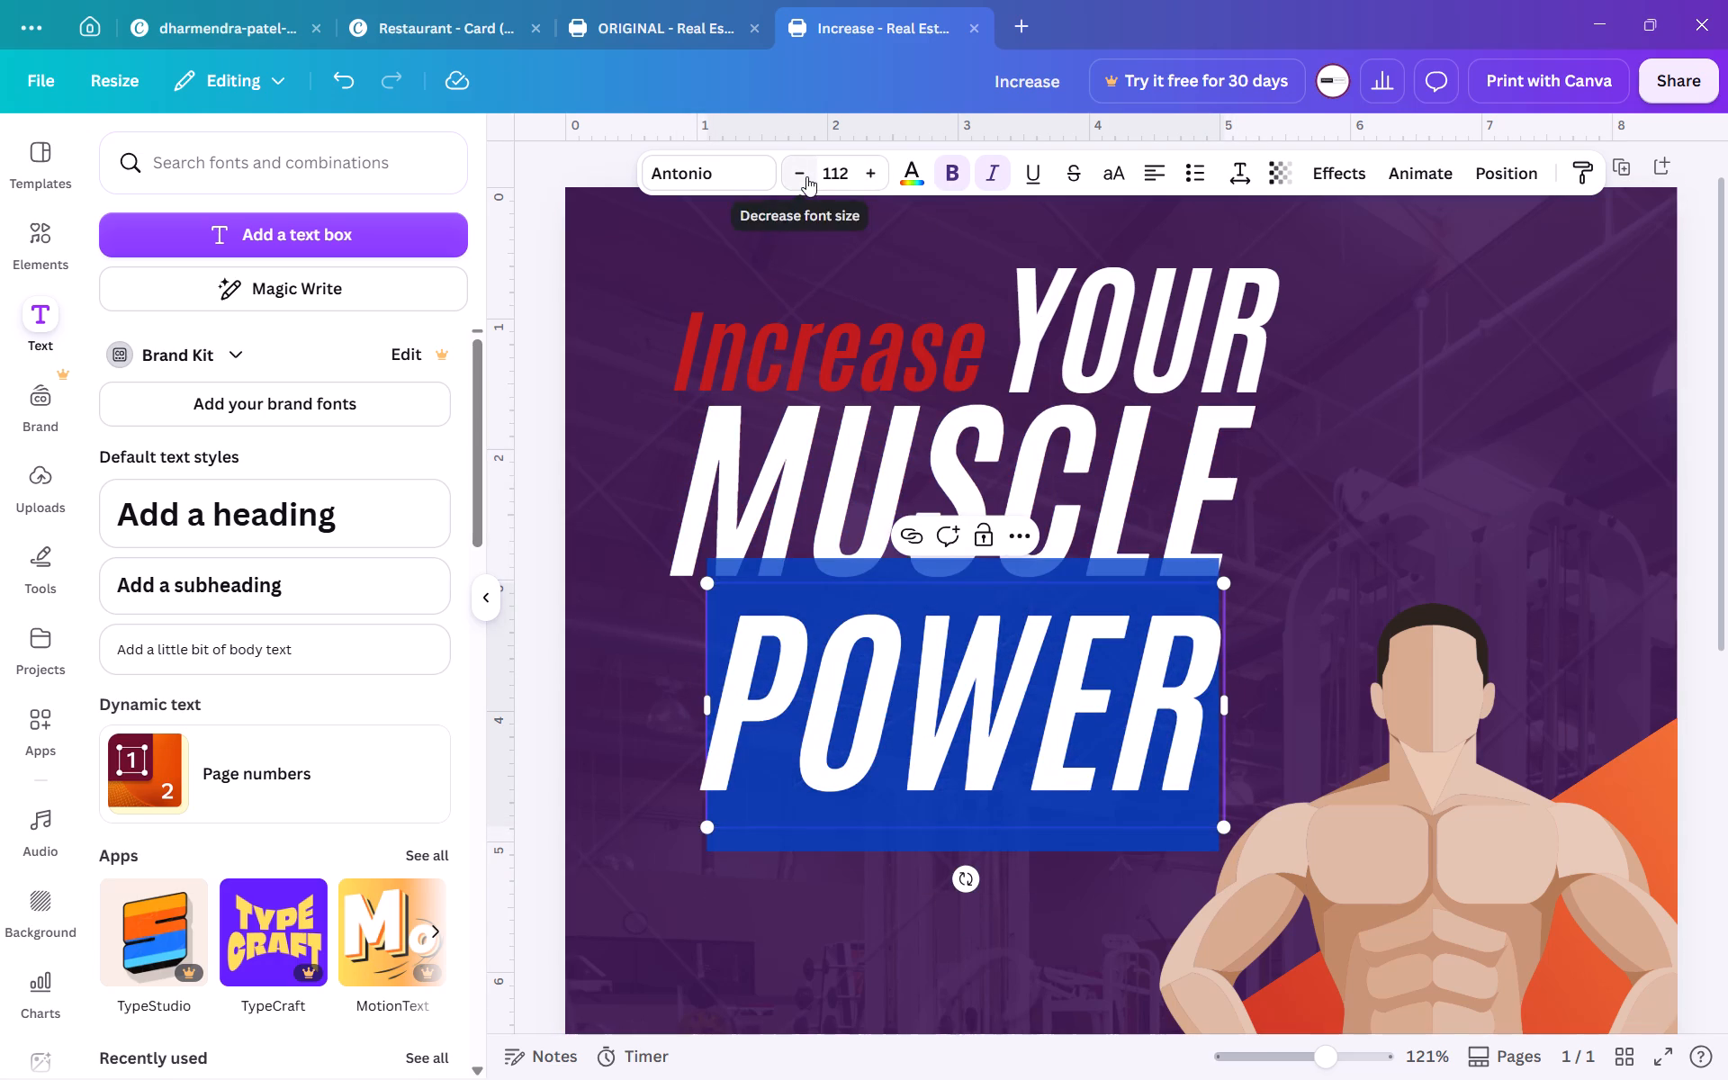
pyautogui.tripleClick(806, 176)
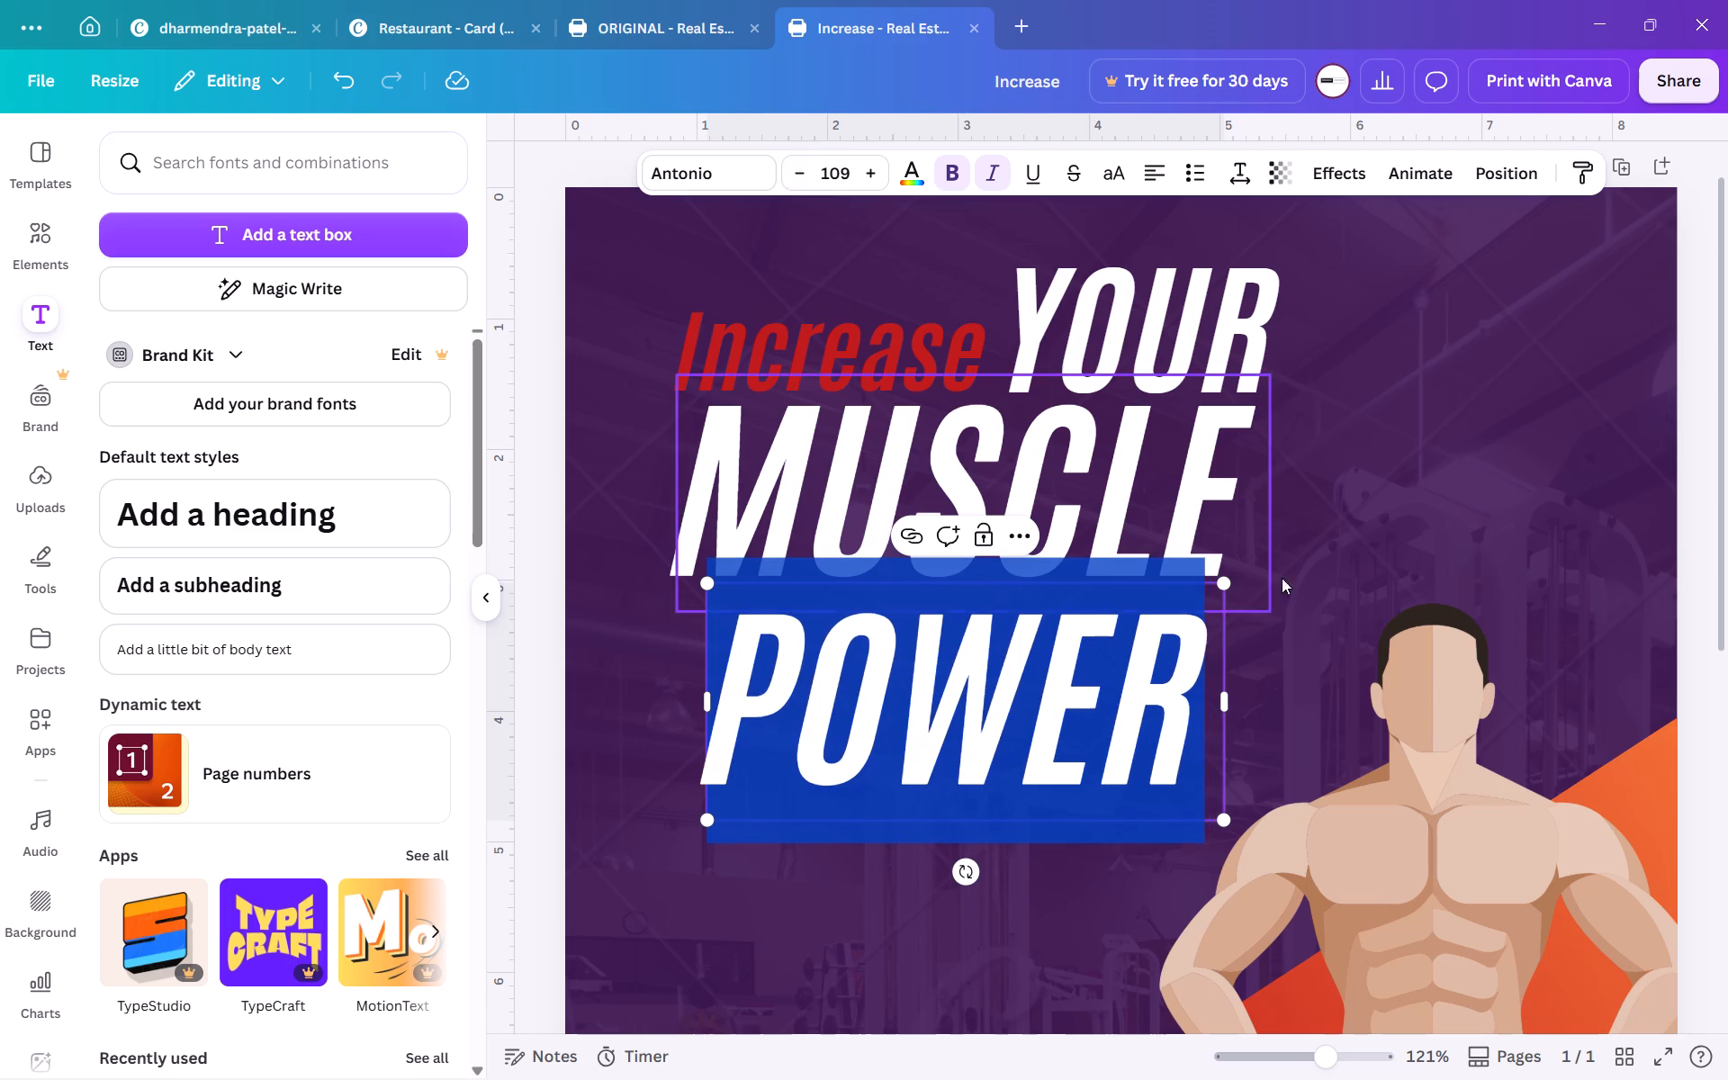
pyautogui.click(1408, 657)
pyautogui.click(1603, 538)
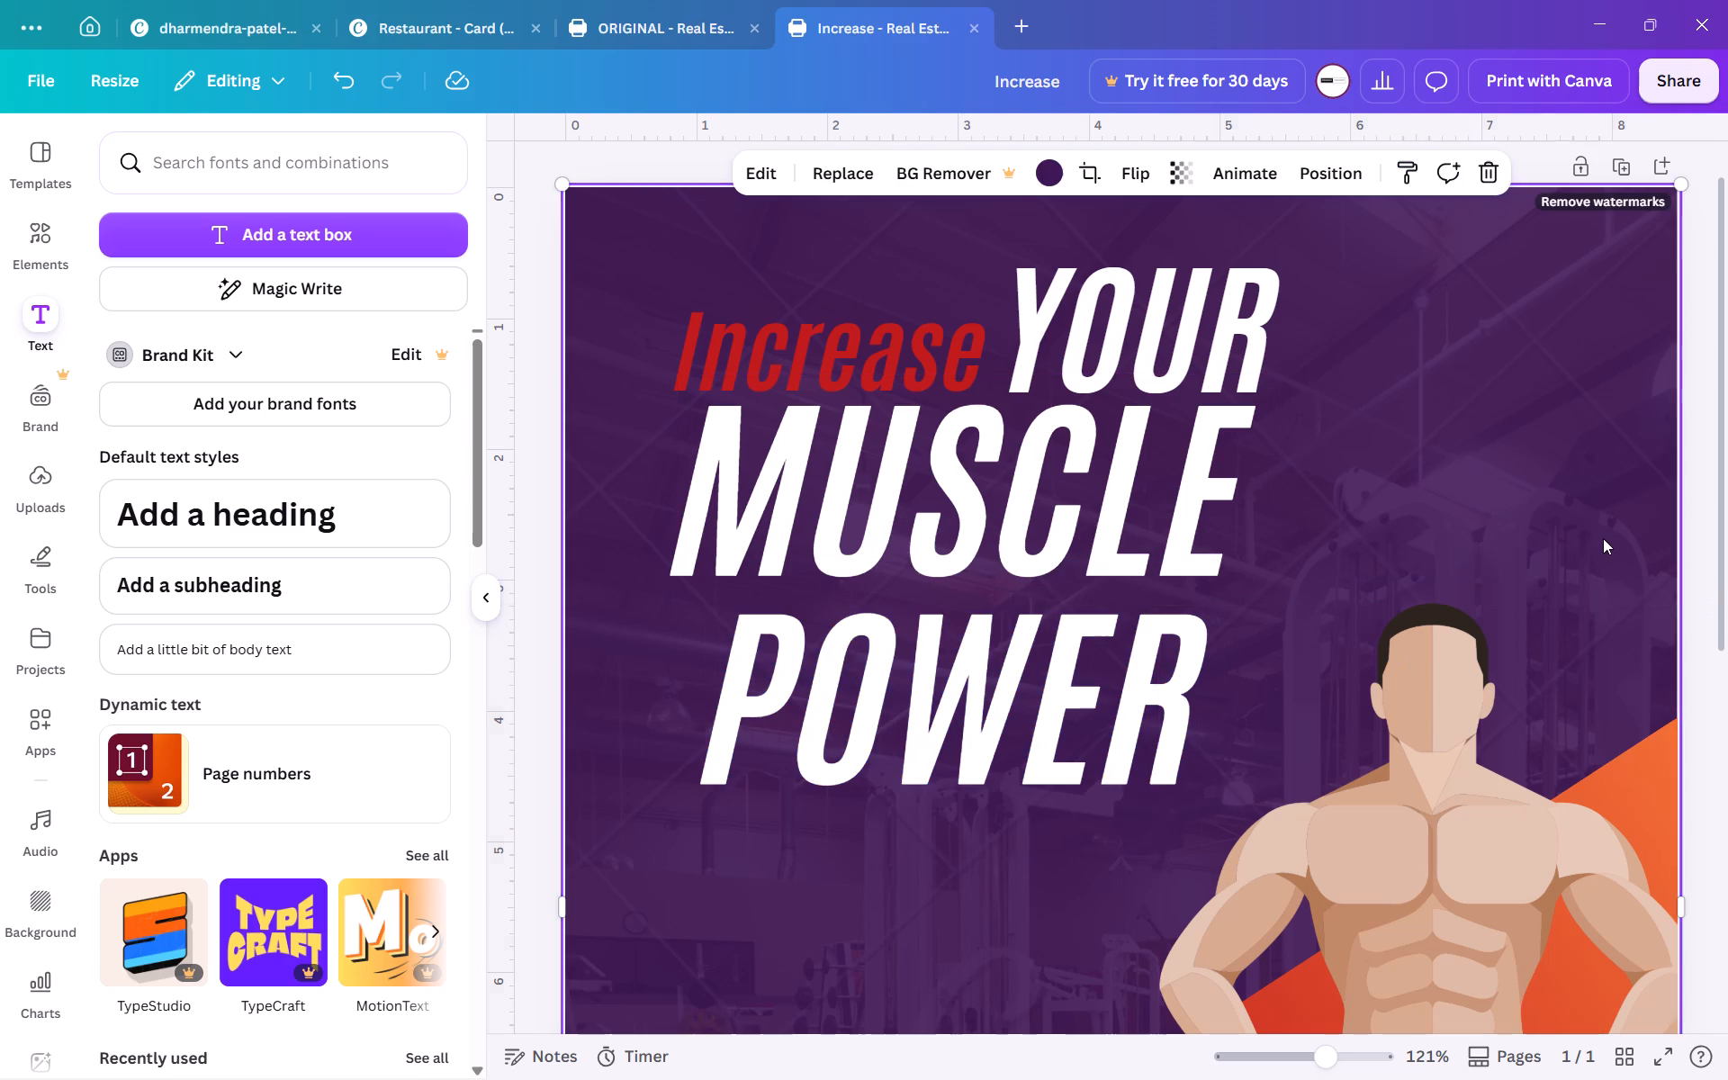
# Nudge the POWER text slightly left so it sits better centred beneath MUSCLE.
pyautogui.moveTo(1011, 713); pyautogui.dragTo(998, 707)
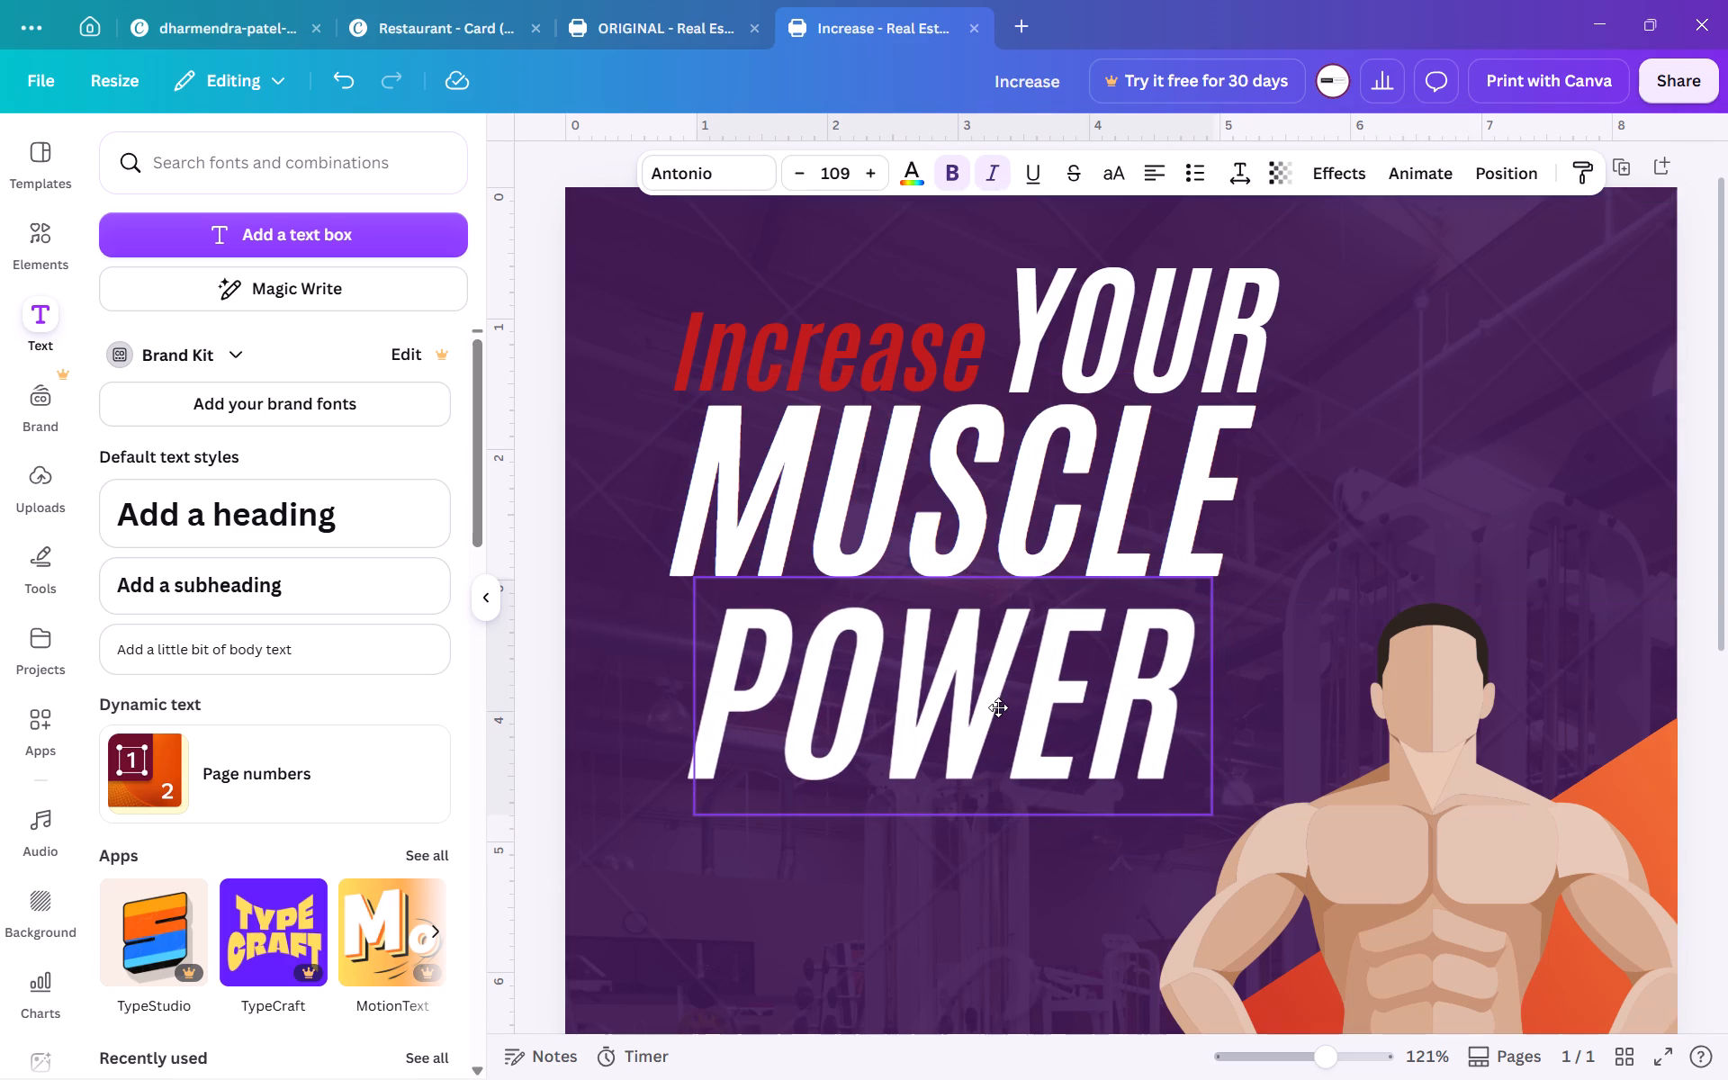
pyautogui.moveTo(998, 707); pyautogui.dragTo(993, 708)
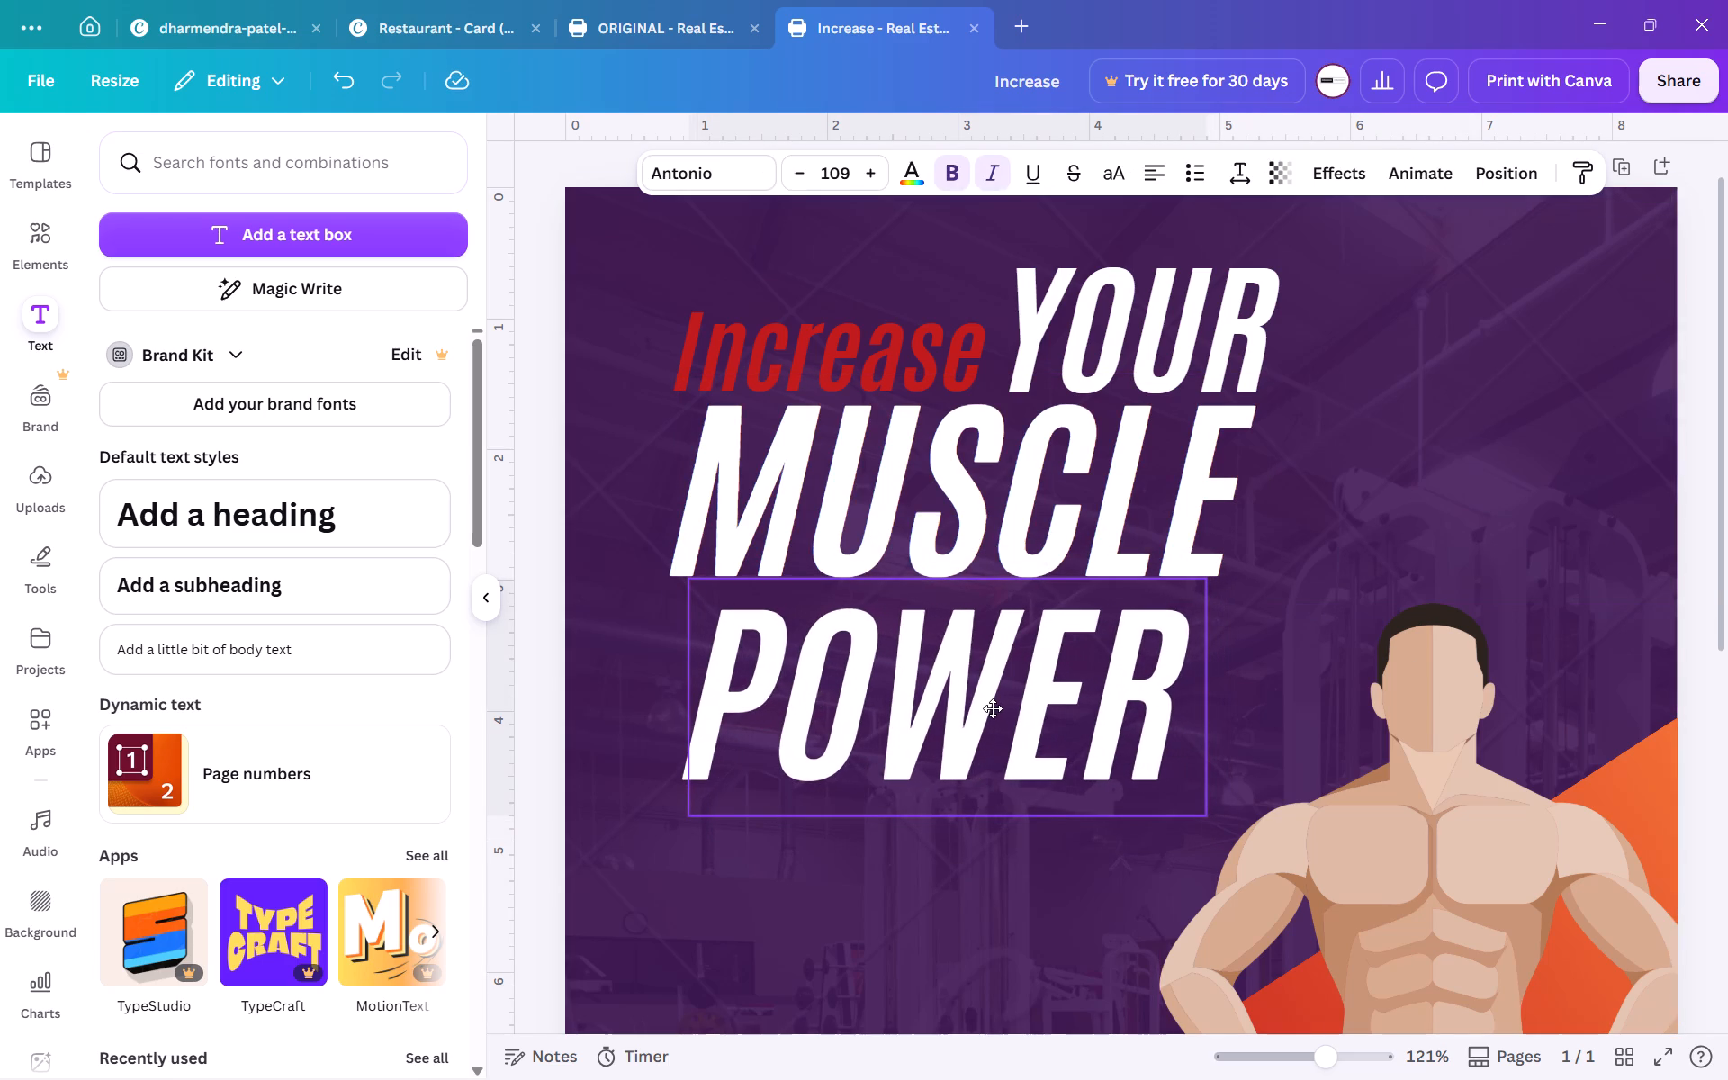
pyautogui.moveTo(993, 708); pyautogui.dragTo(1001, 707)
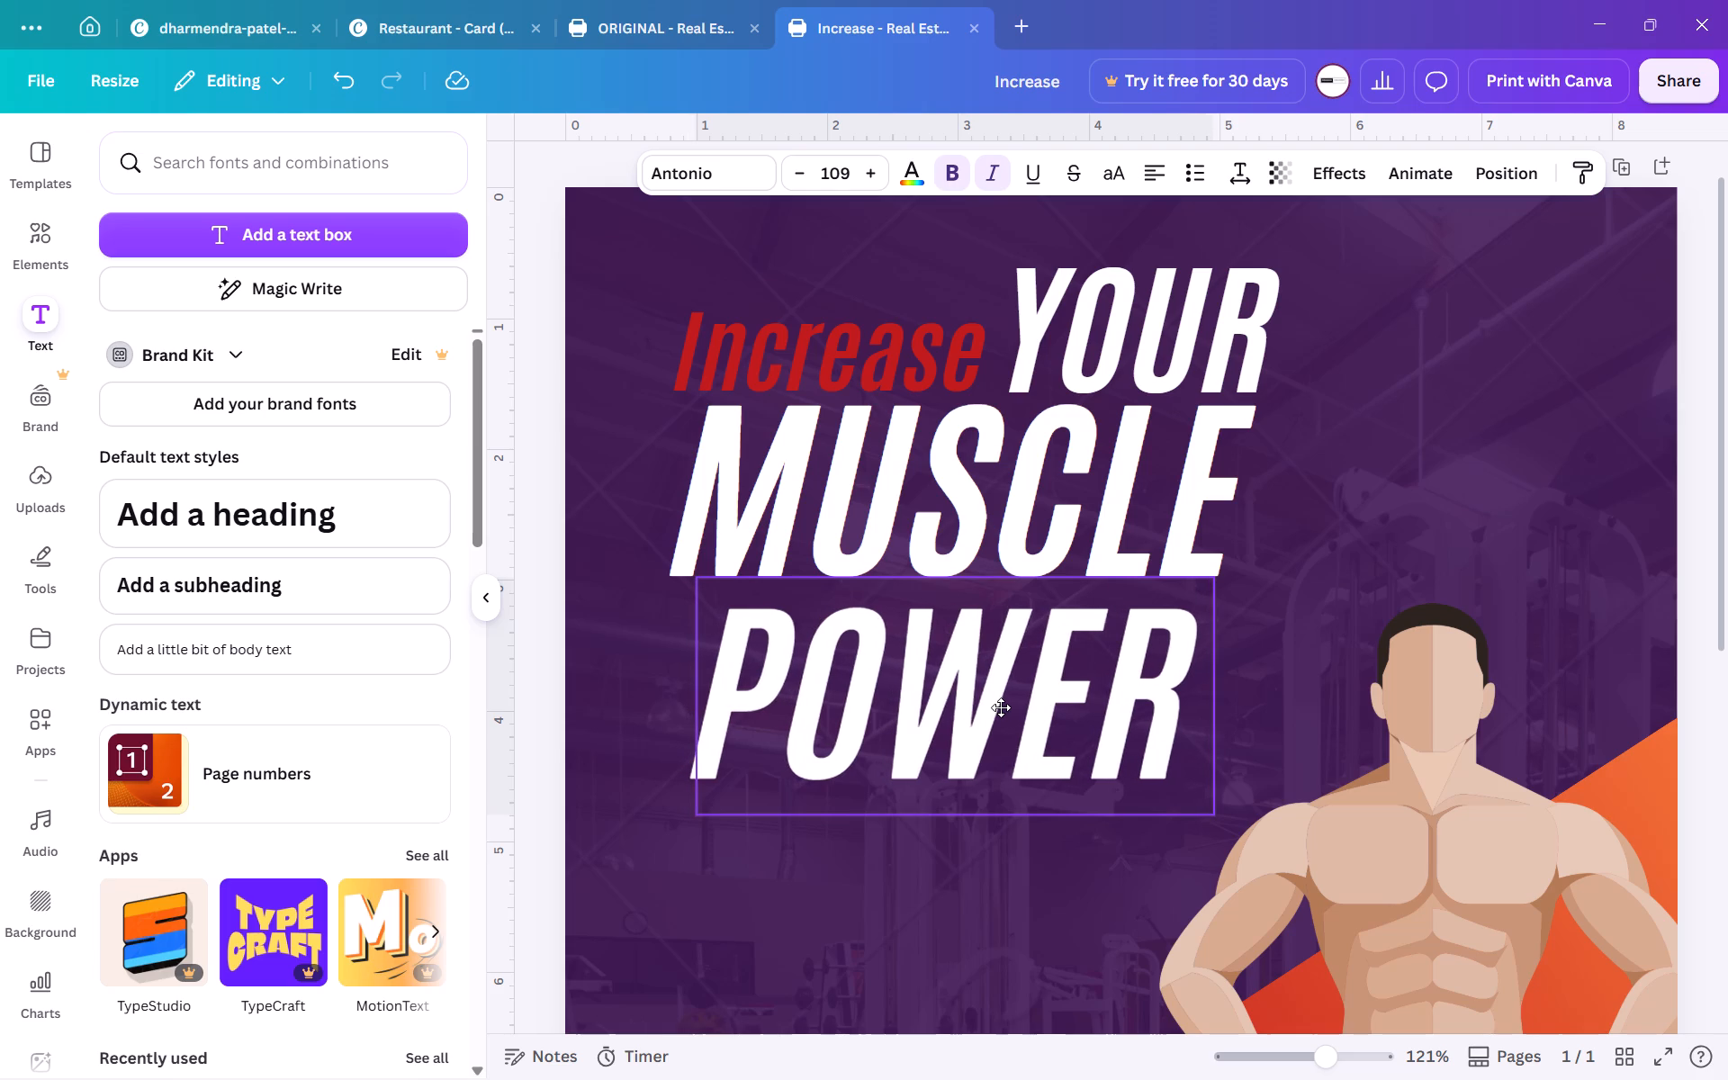
pyautogui.moveTo(1001, 707); pyautogui.dragTo(1001, 710)
# Shift the MUSCLE text left so it starts slightly left of Increase, keeping its height just below that line.
pyautogui.moveTo(927, 469); pyautogui.dragTo(901, 469)
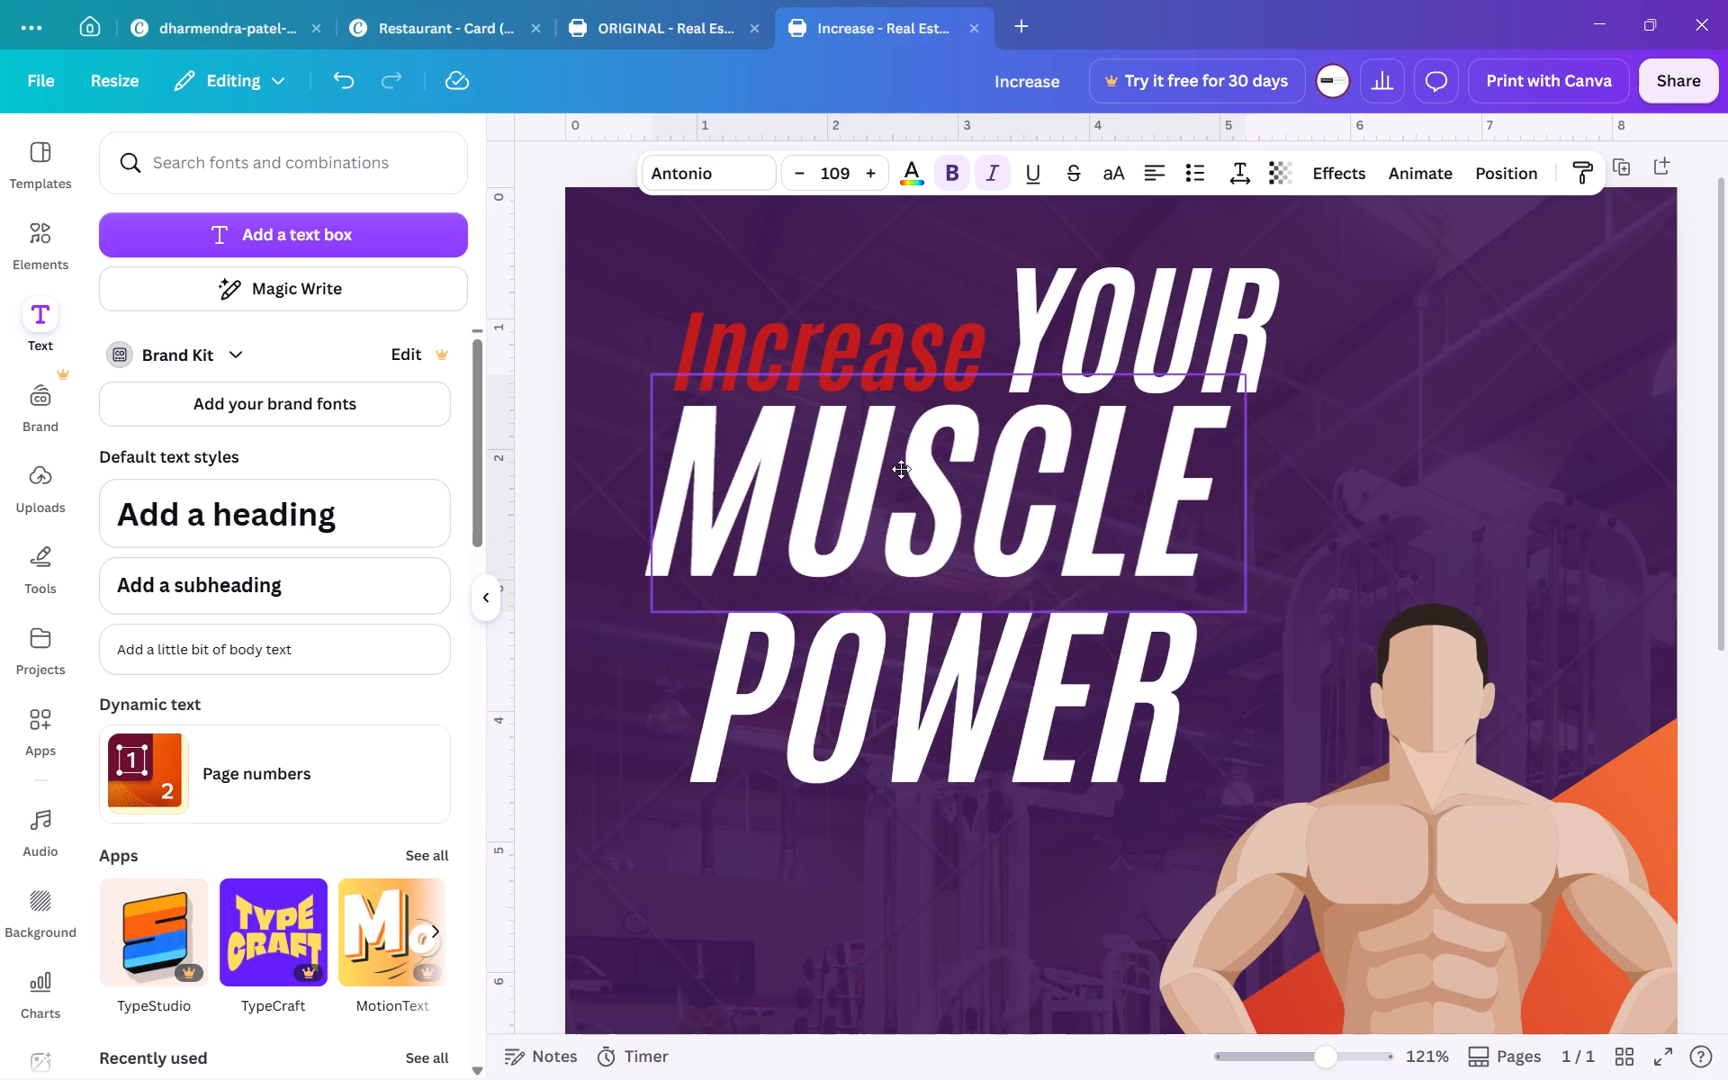
pyautogui.moveTo(901, 469); pyautogui.dragTo(891, 466)
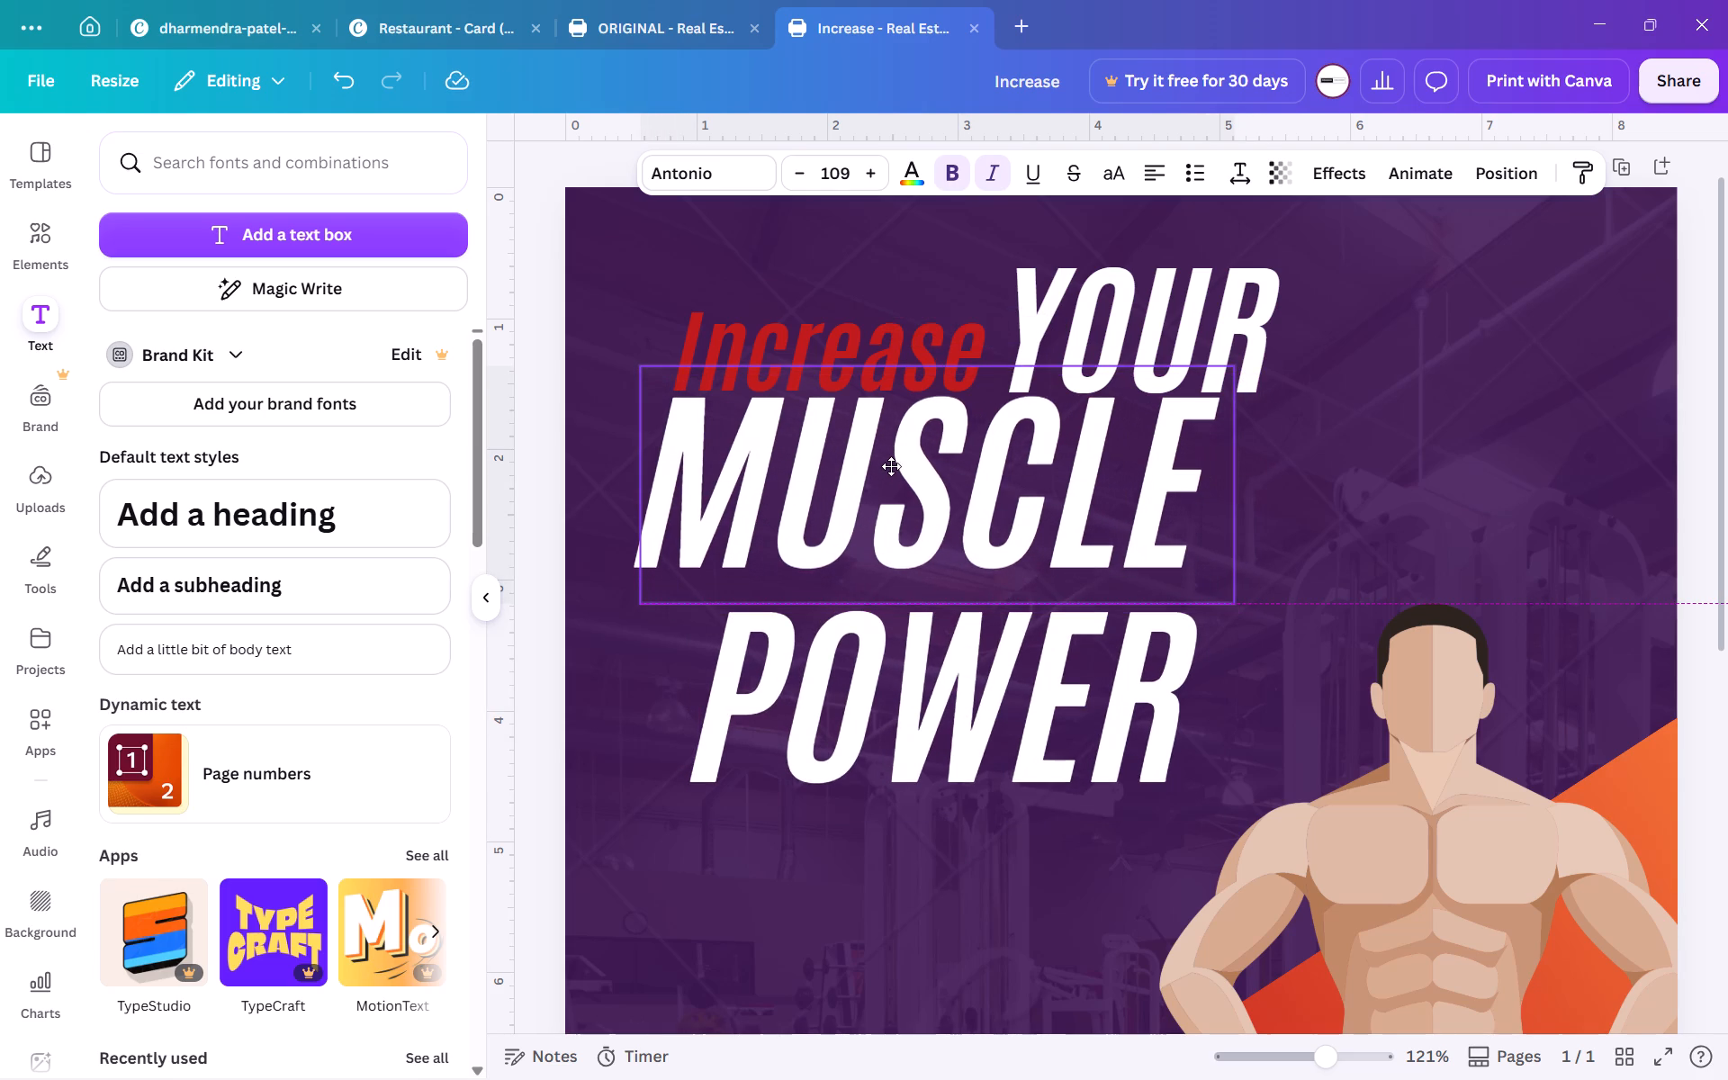
pyautogui.moveTo(891, 466); pyautogui.dragTo(891, 468)
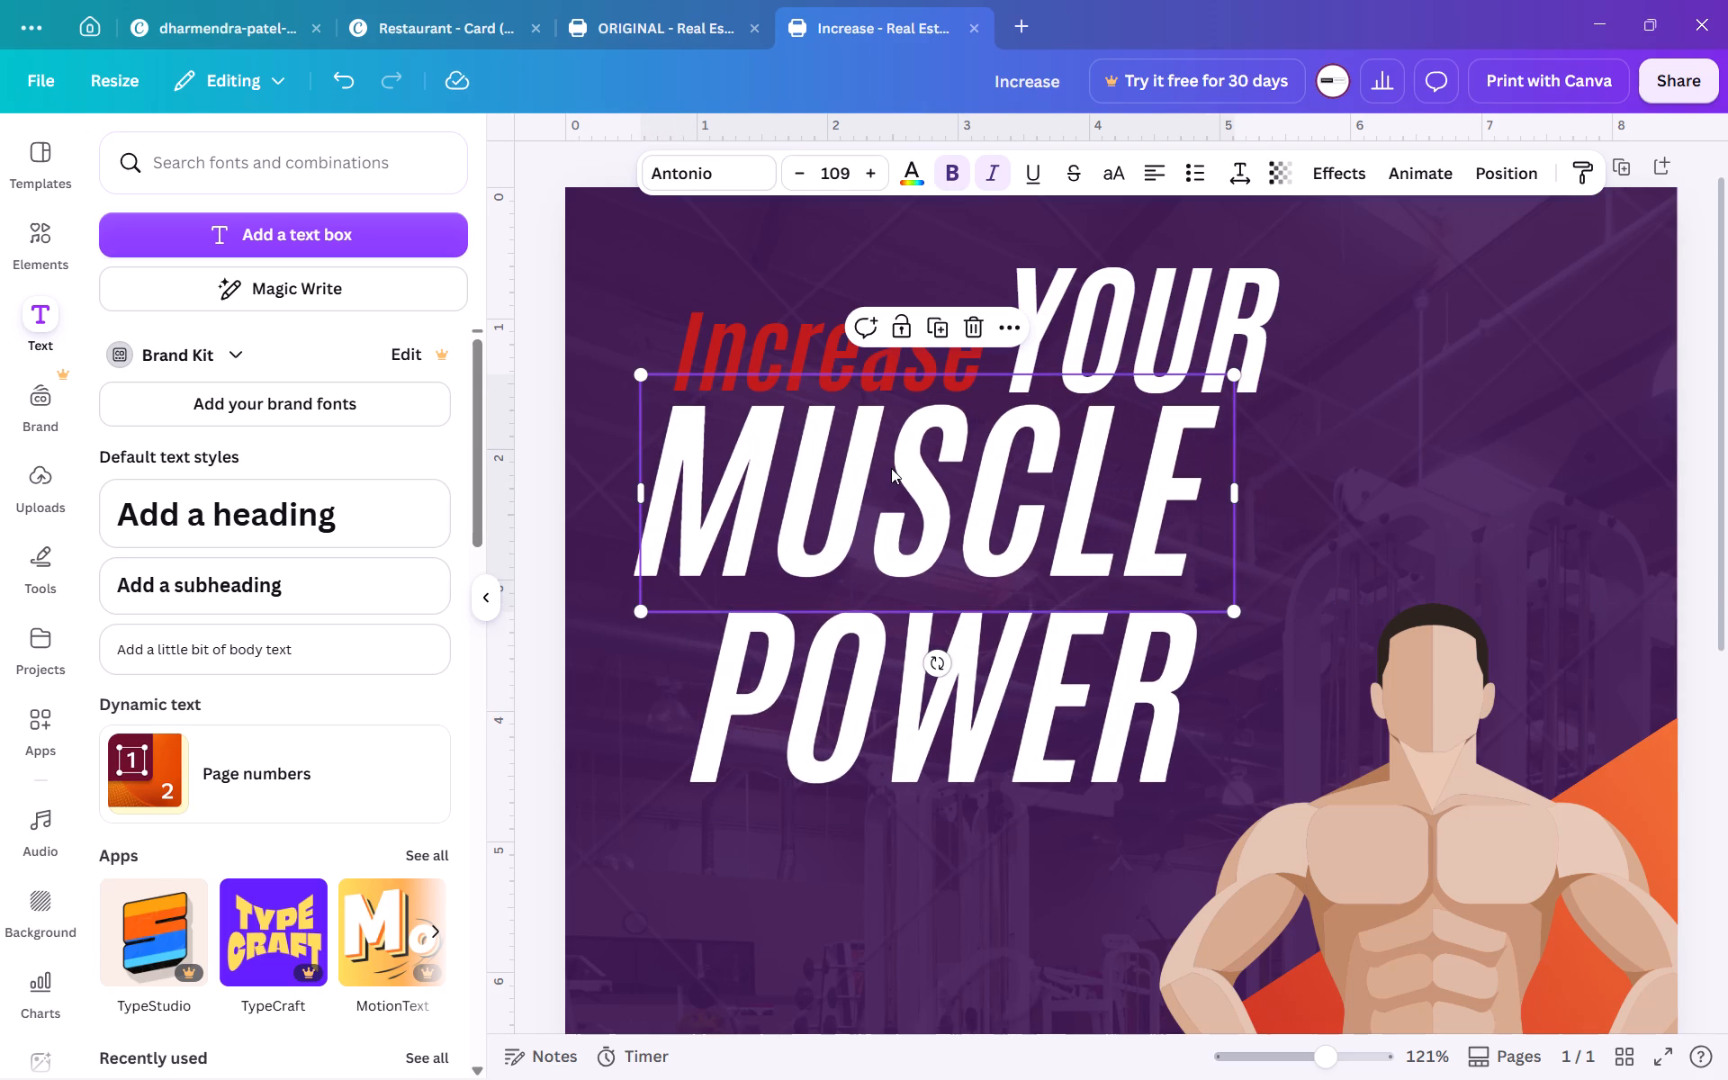
# Increase the MUSCLE text's font size to 115 and widen its text box to fit the word on one line.
pyautogui.tripleClick(1085, 521)
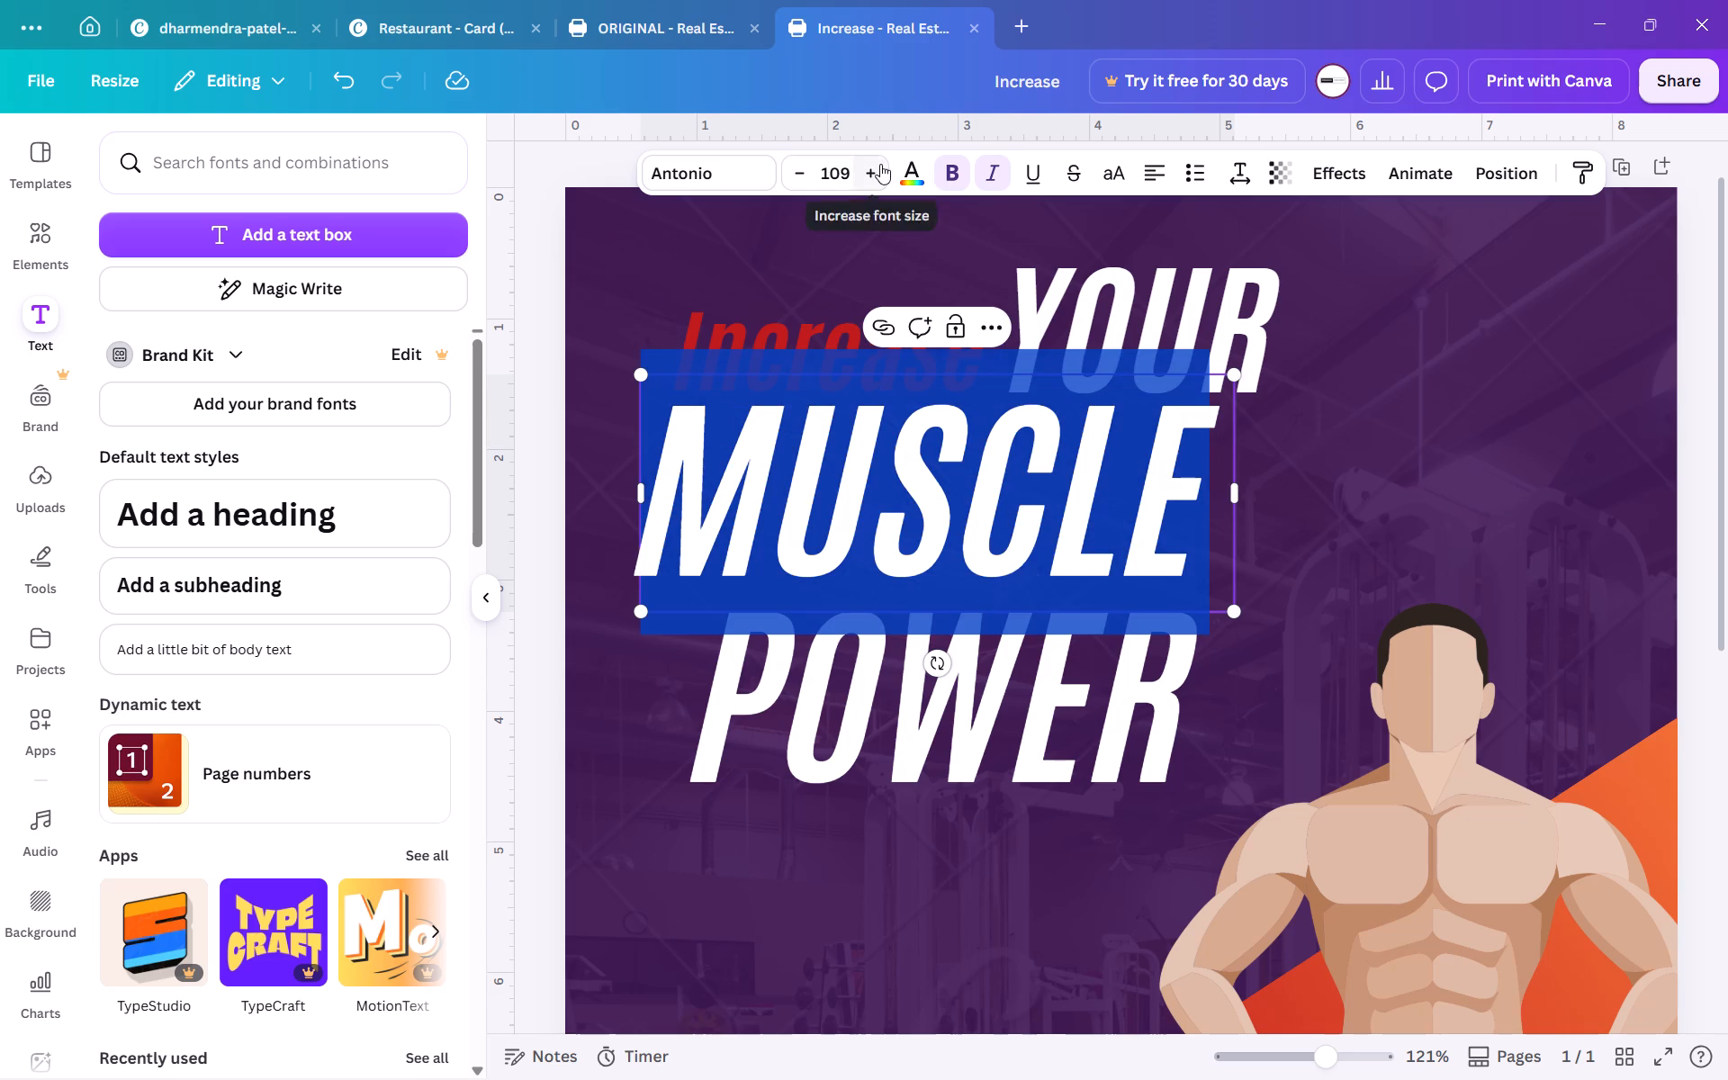
pyautogui.tripleClick(880, 164)
pyautogui.click(880, 164)
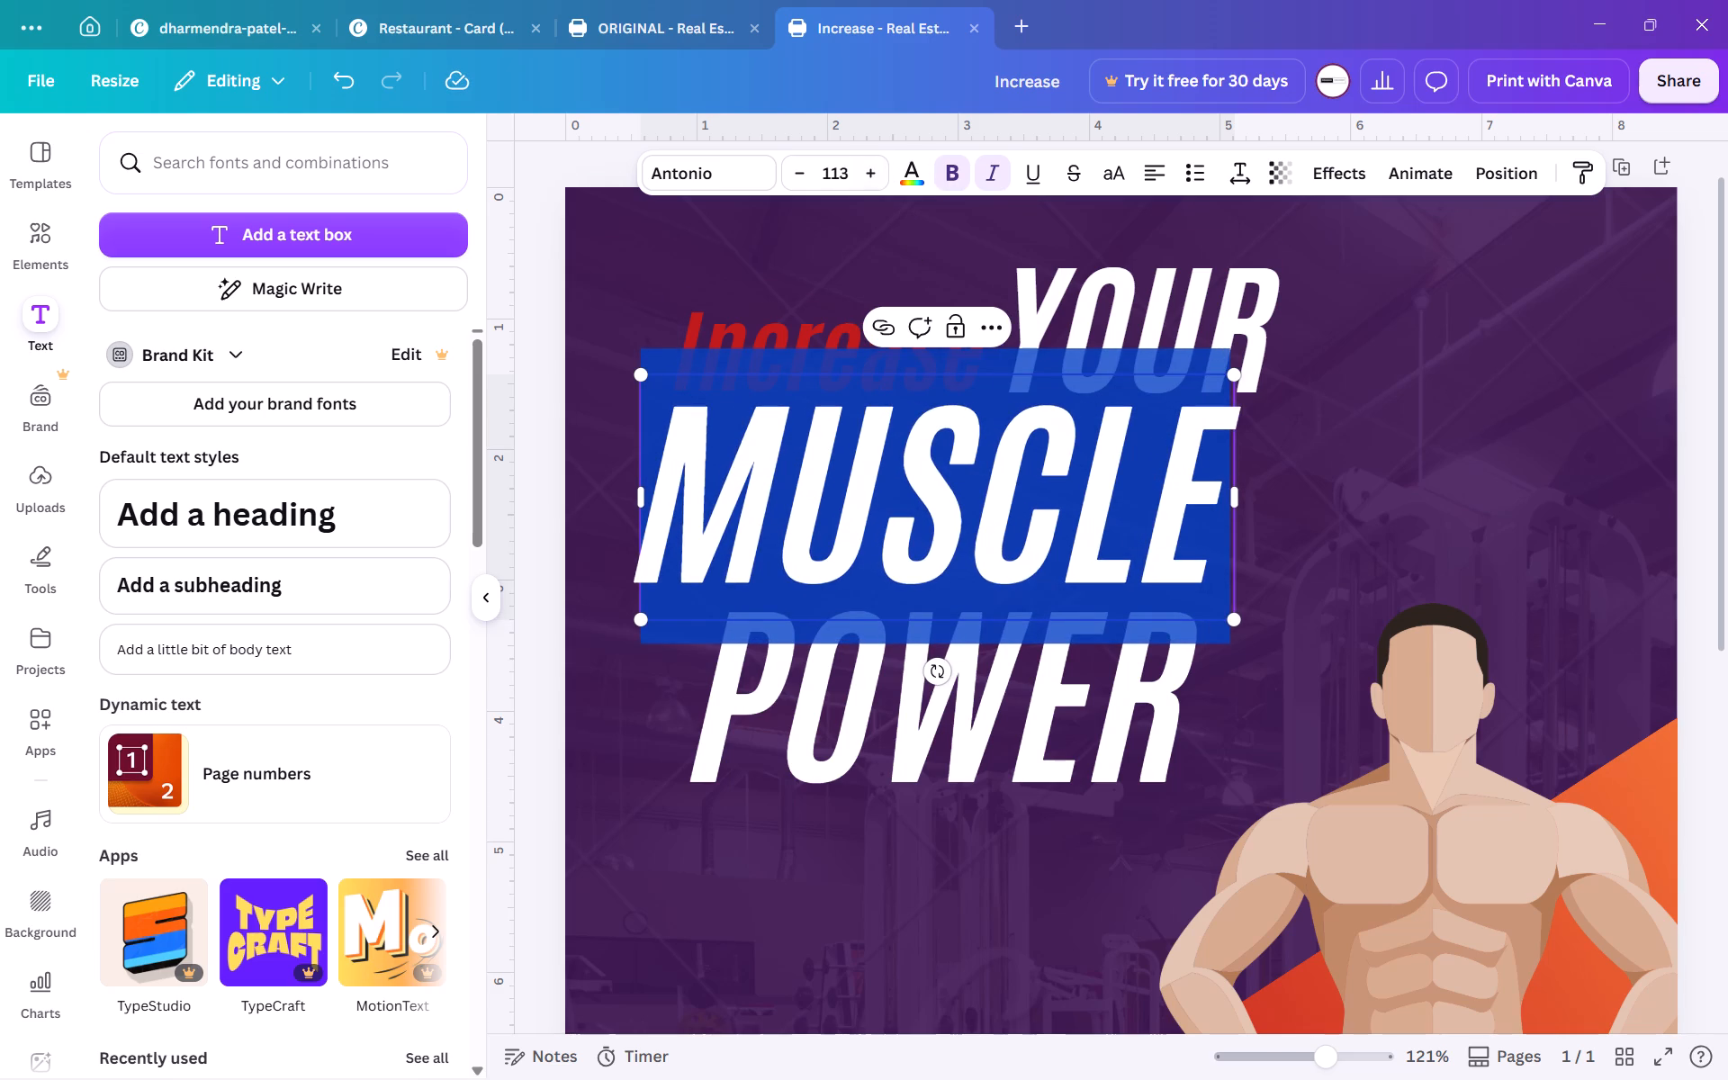
pyautogui.moveTo(1231, 497); pyautogui.dragTo(1261, 491)
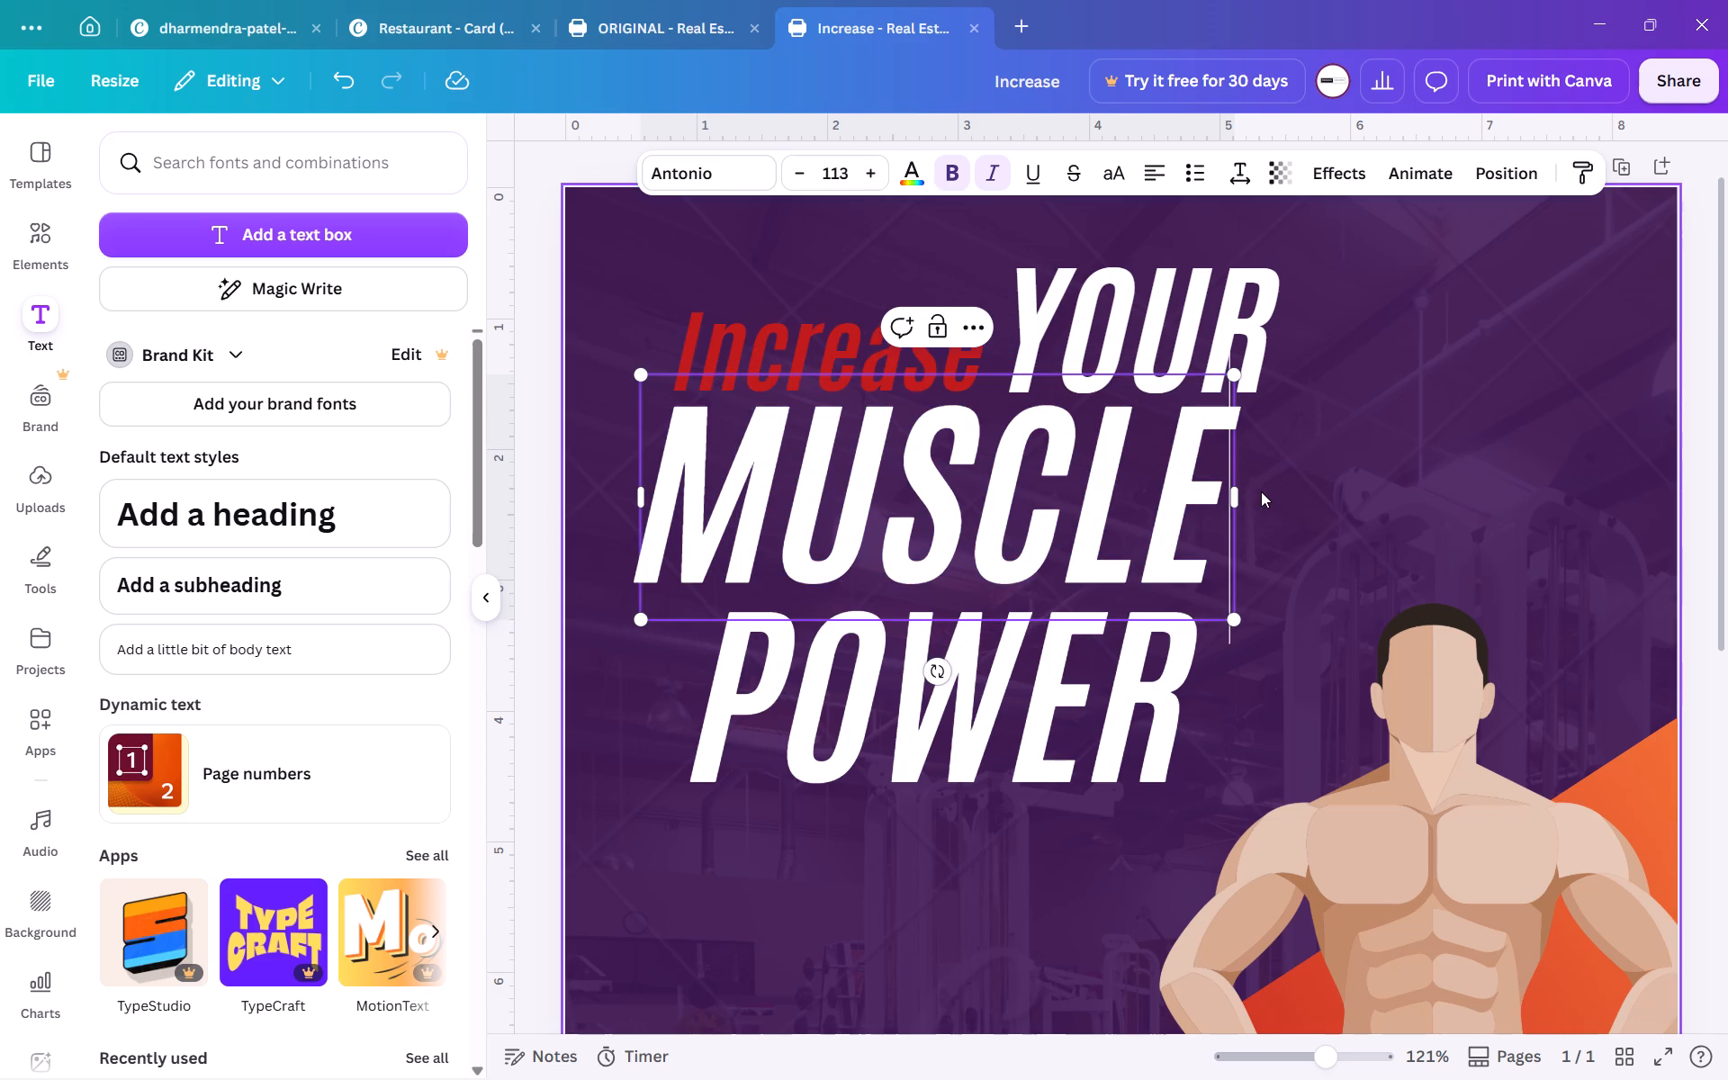
pyautogui.moveTo(1238, 493); pyautogui.dragTo(1286, 493)
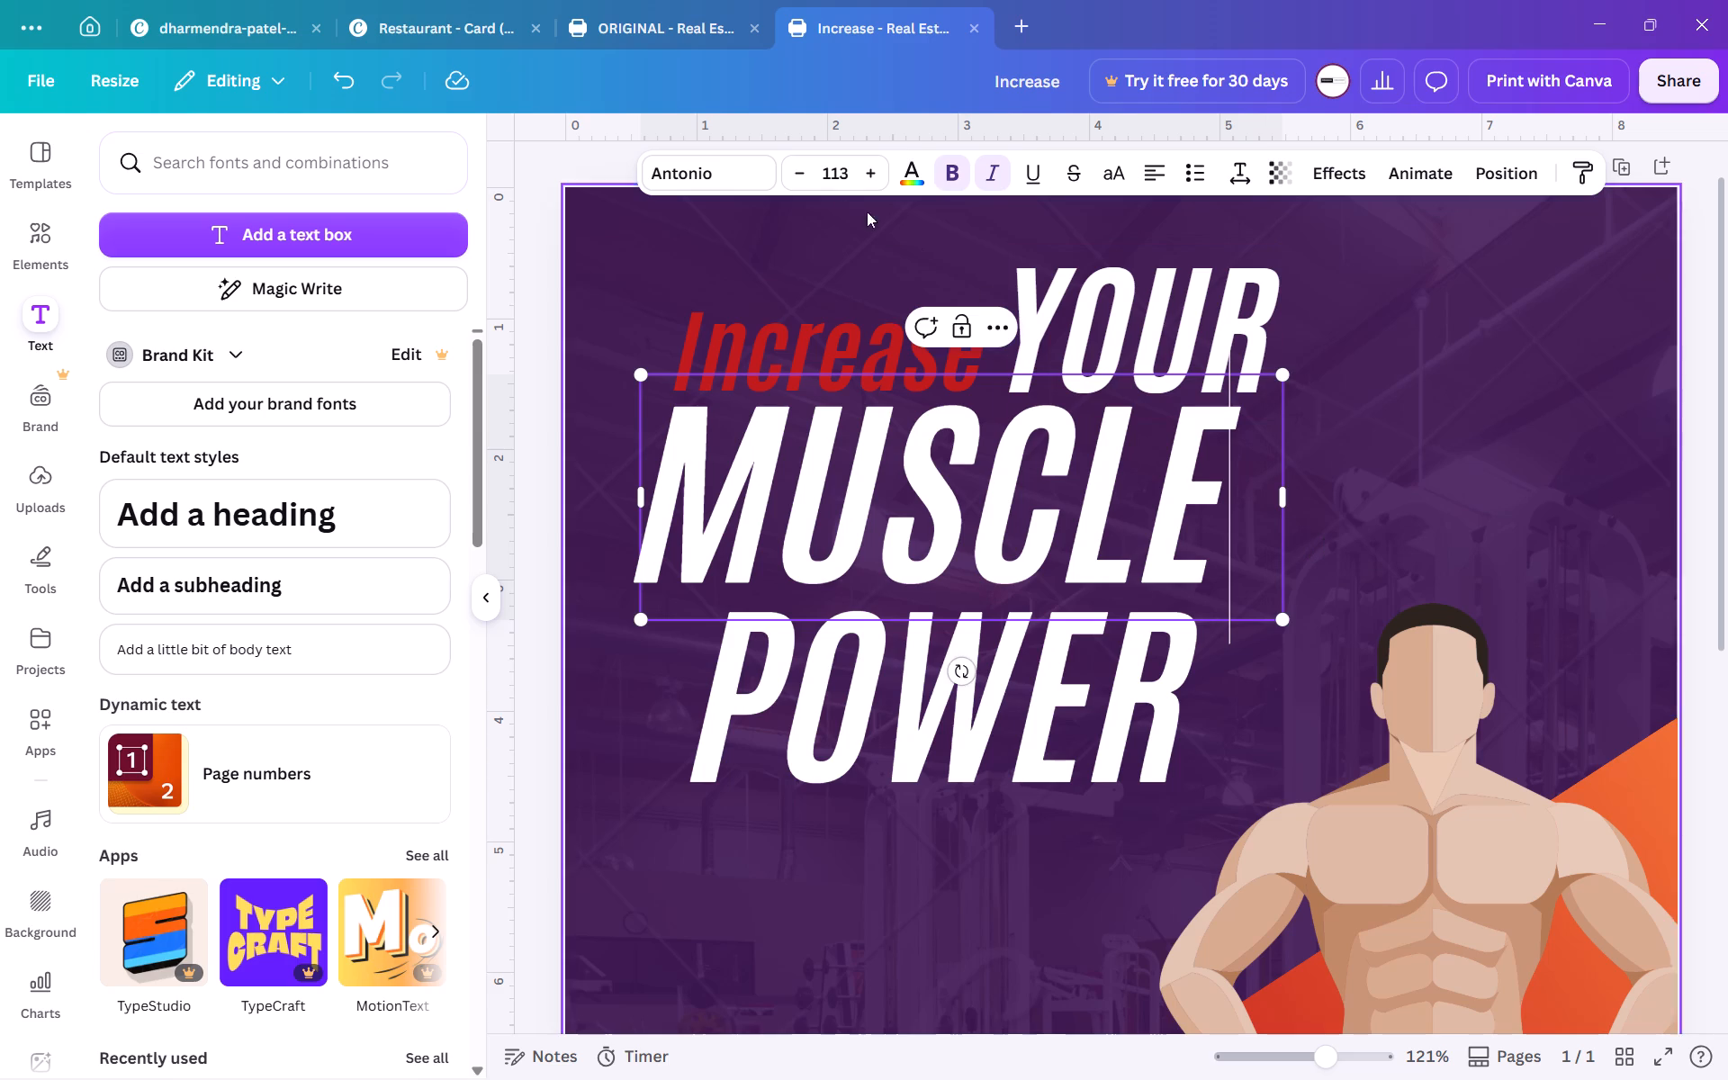
pyautogui.doubleClick(877, 170)
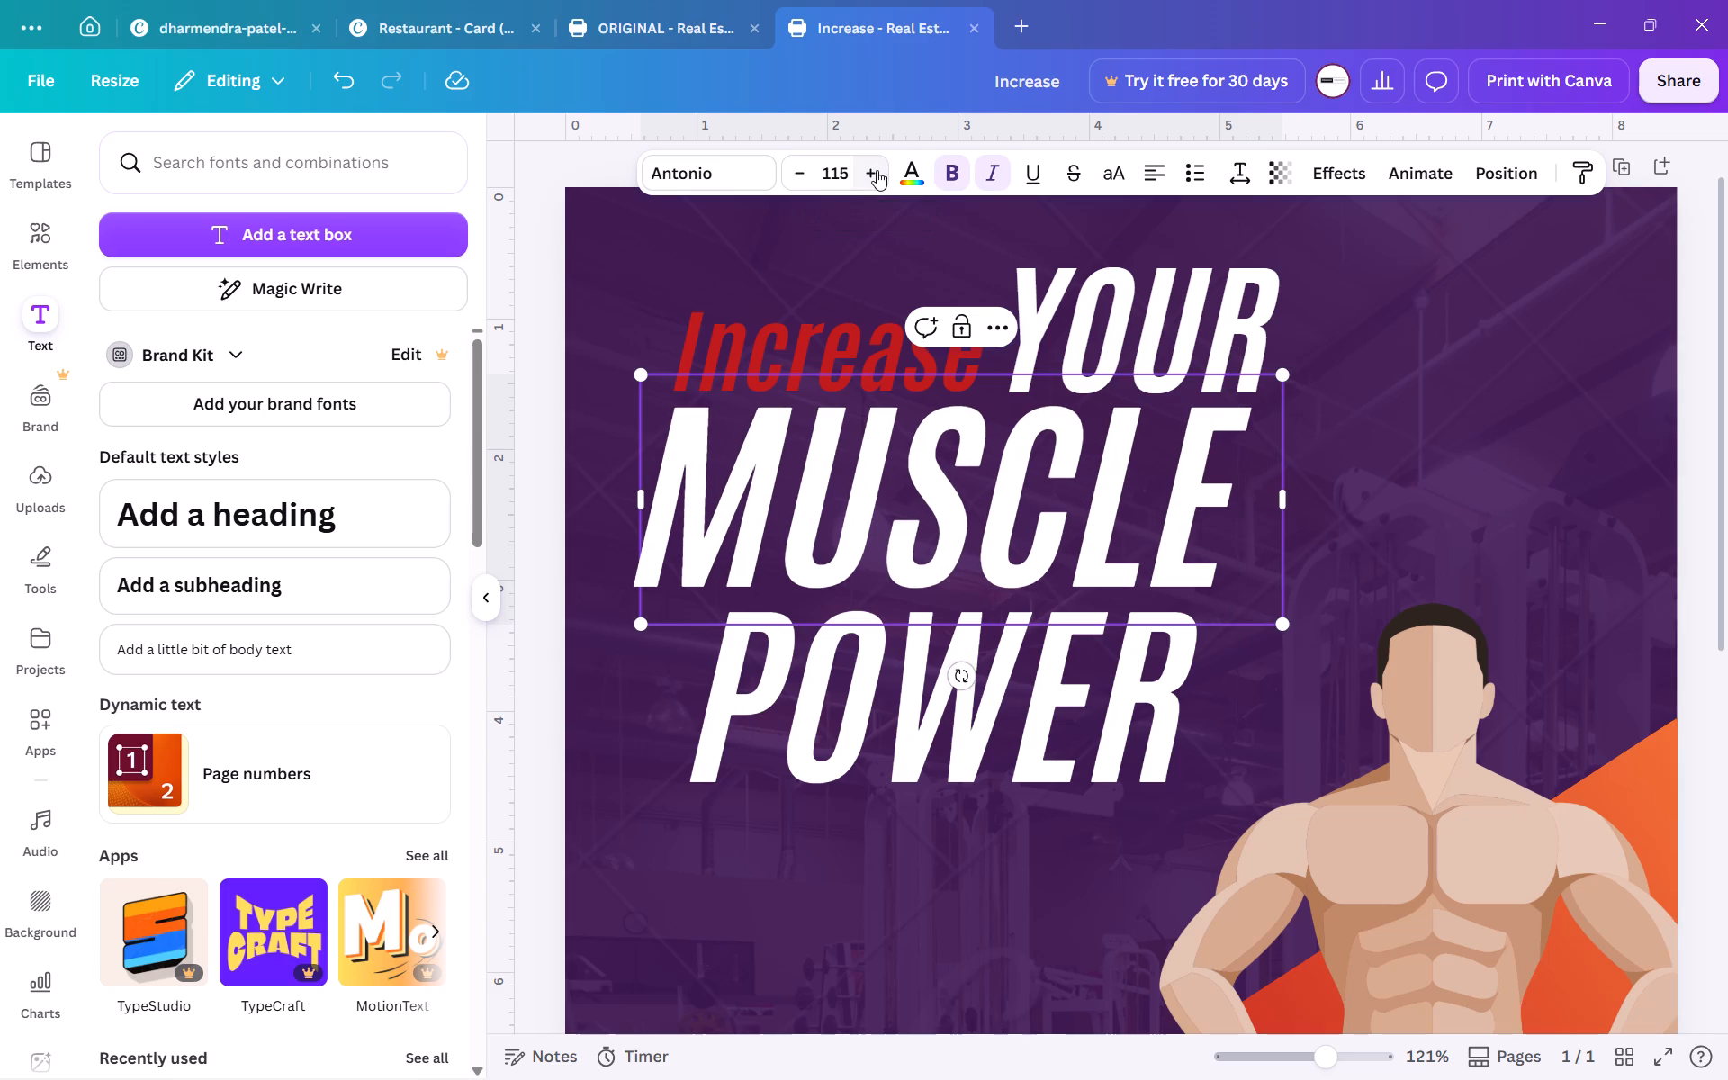
pyautogui.click(1399, 553)
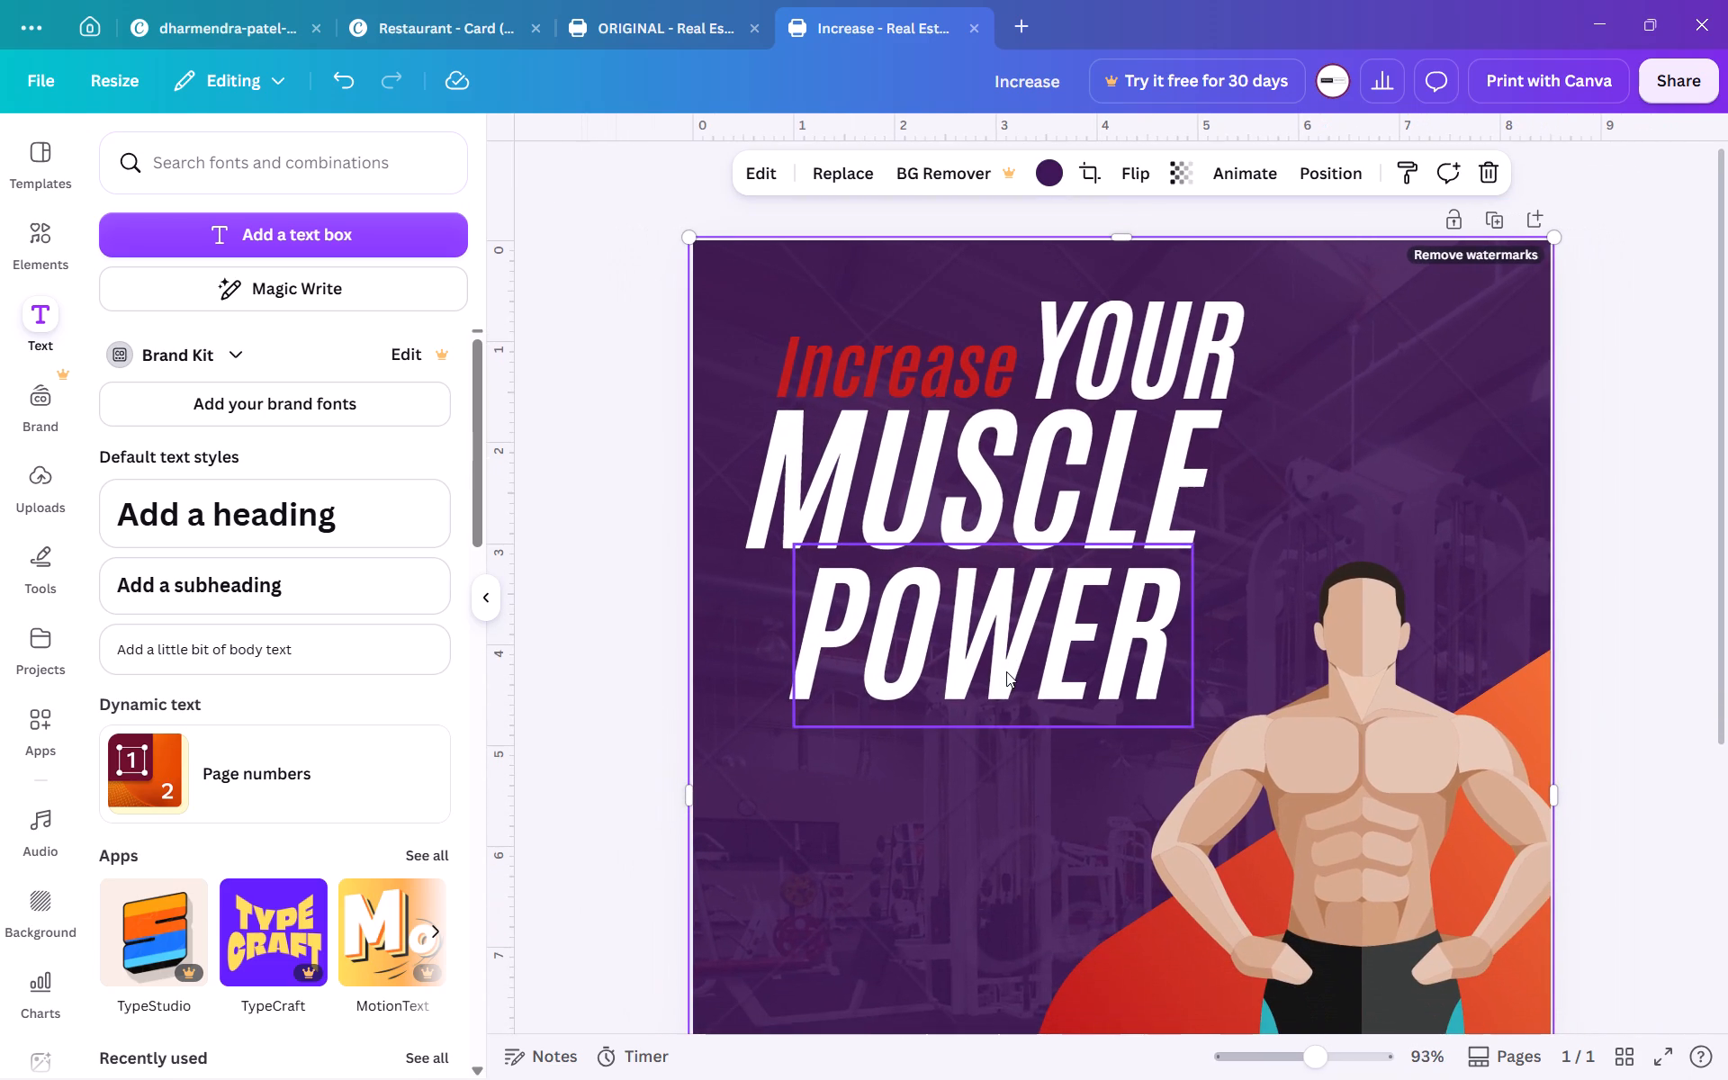
# Match the POWER text to MUSCLE at font size 115 and widen its text box to keep the word on one line.
pyautogui.click(1006, 671)
pyautogui.scroll(1, 1006, 671)
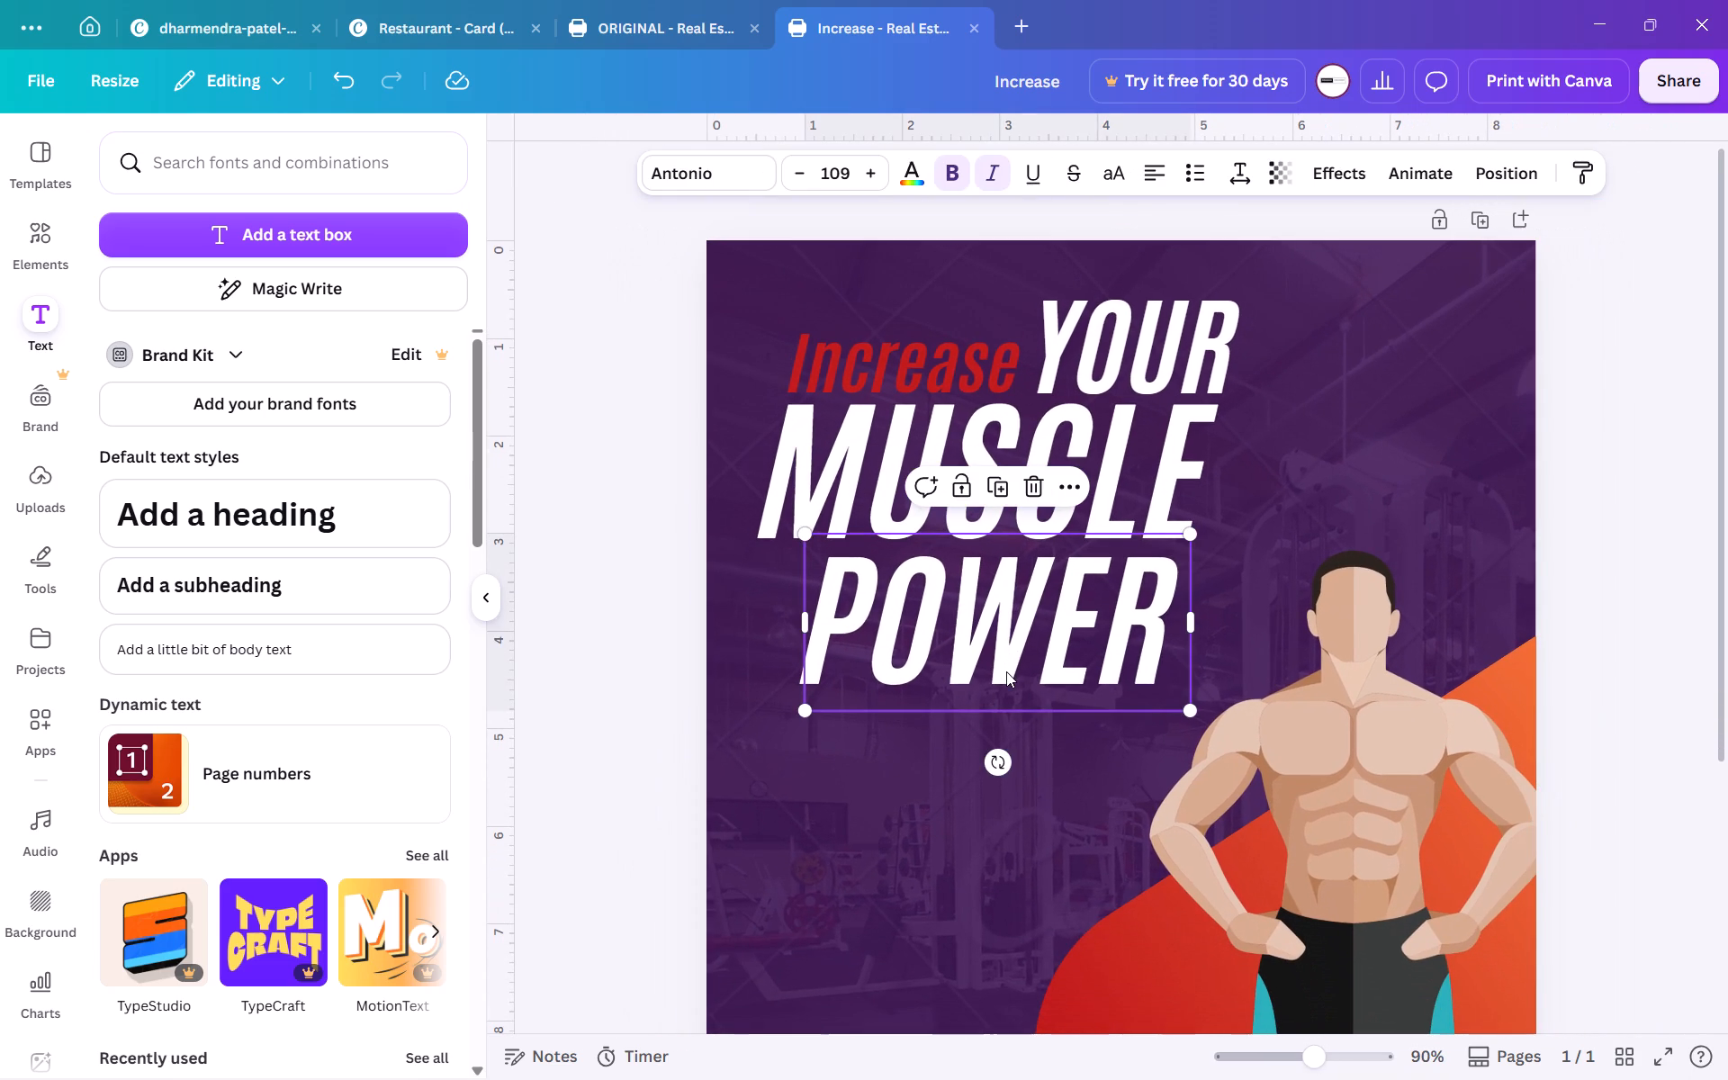
pyautogui.click(864, 480)
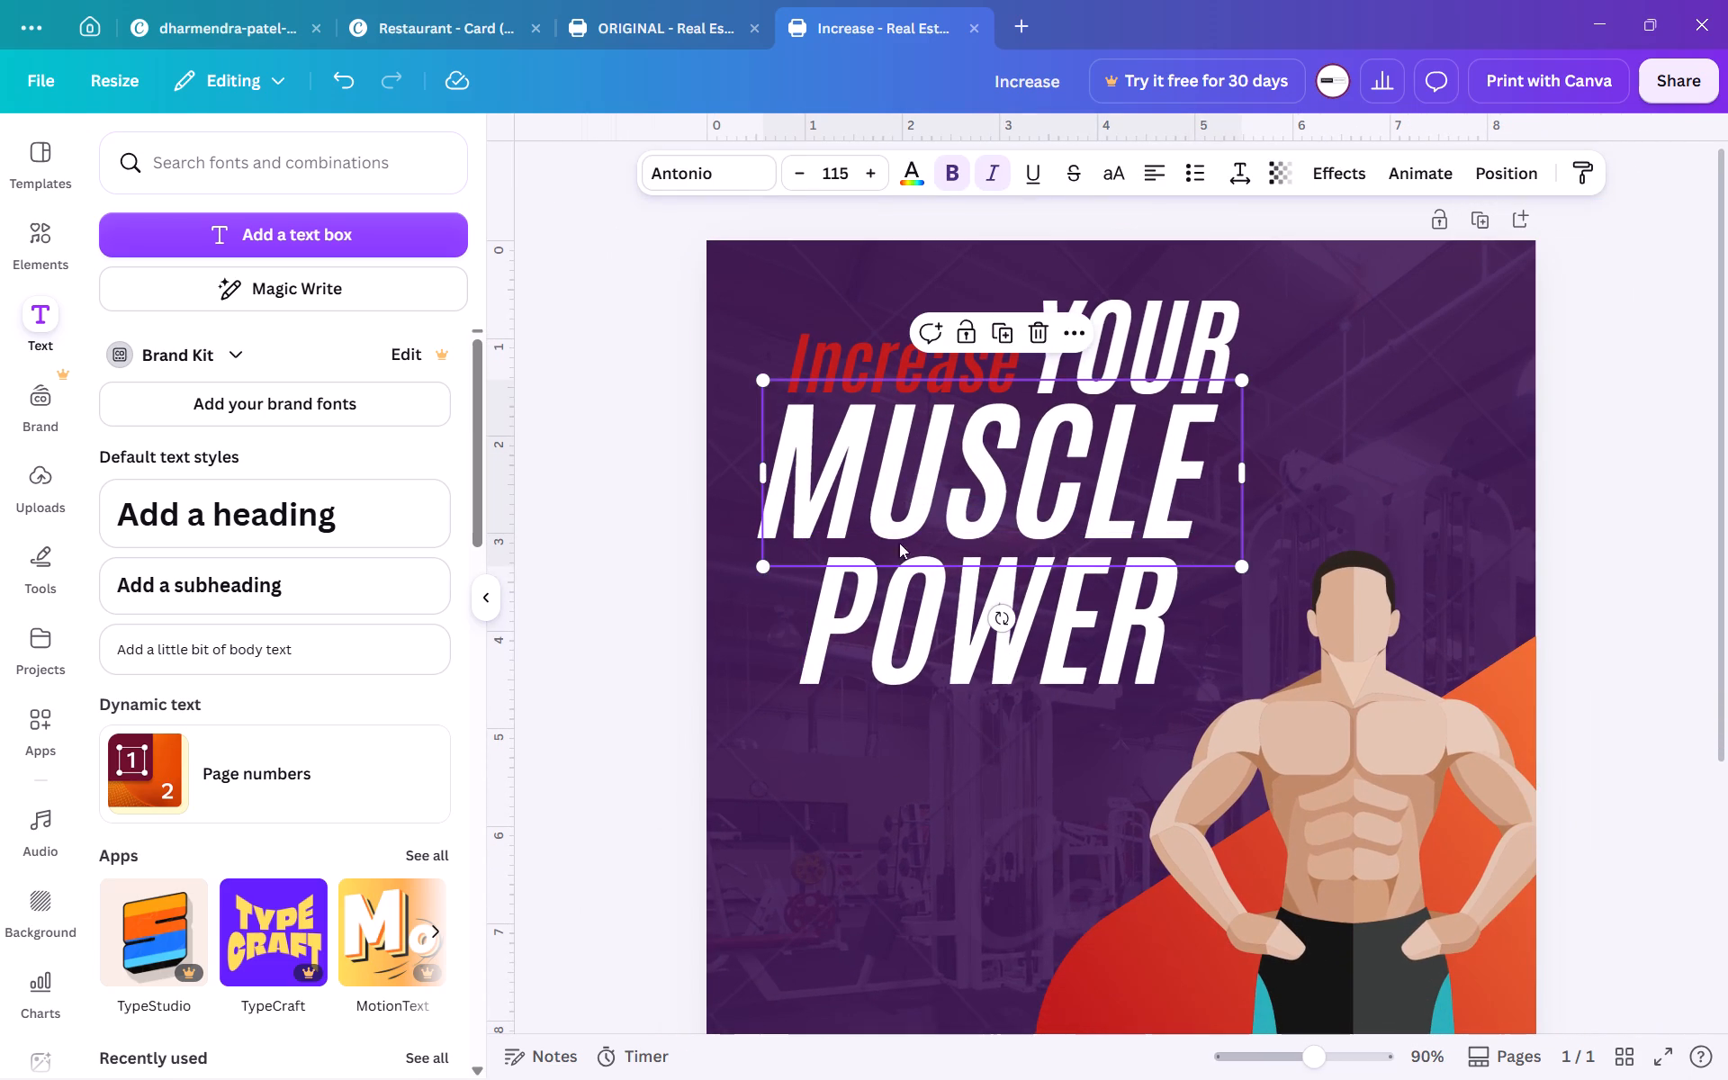
pyautogui.click(951, 637)
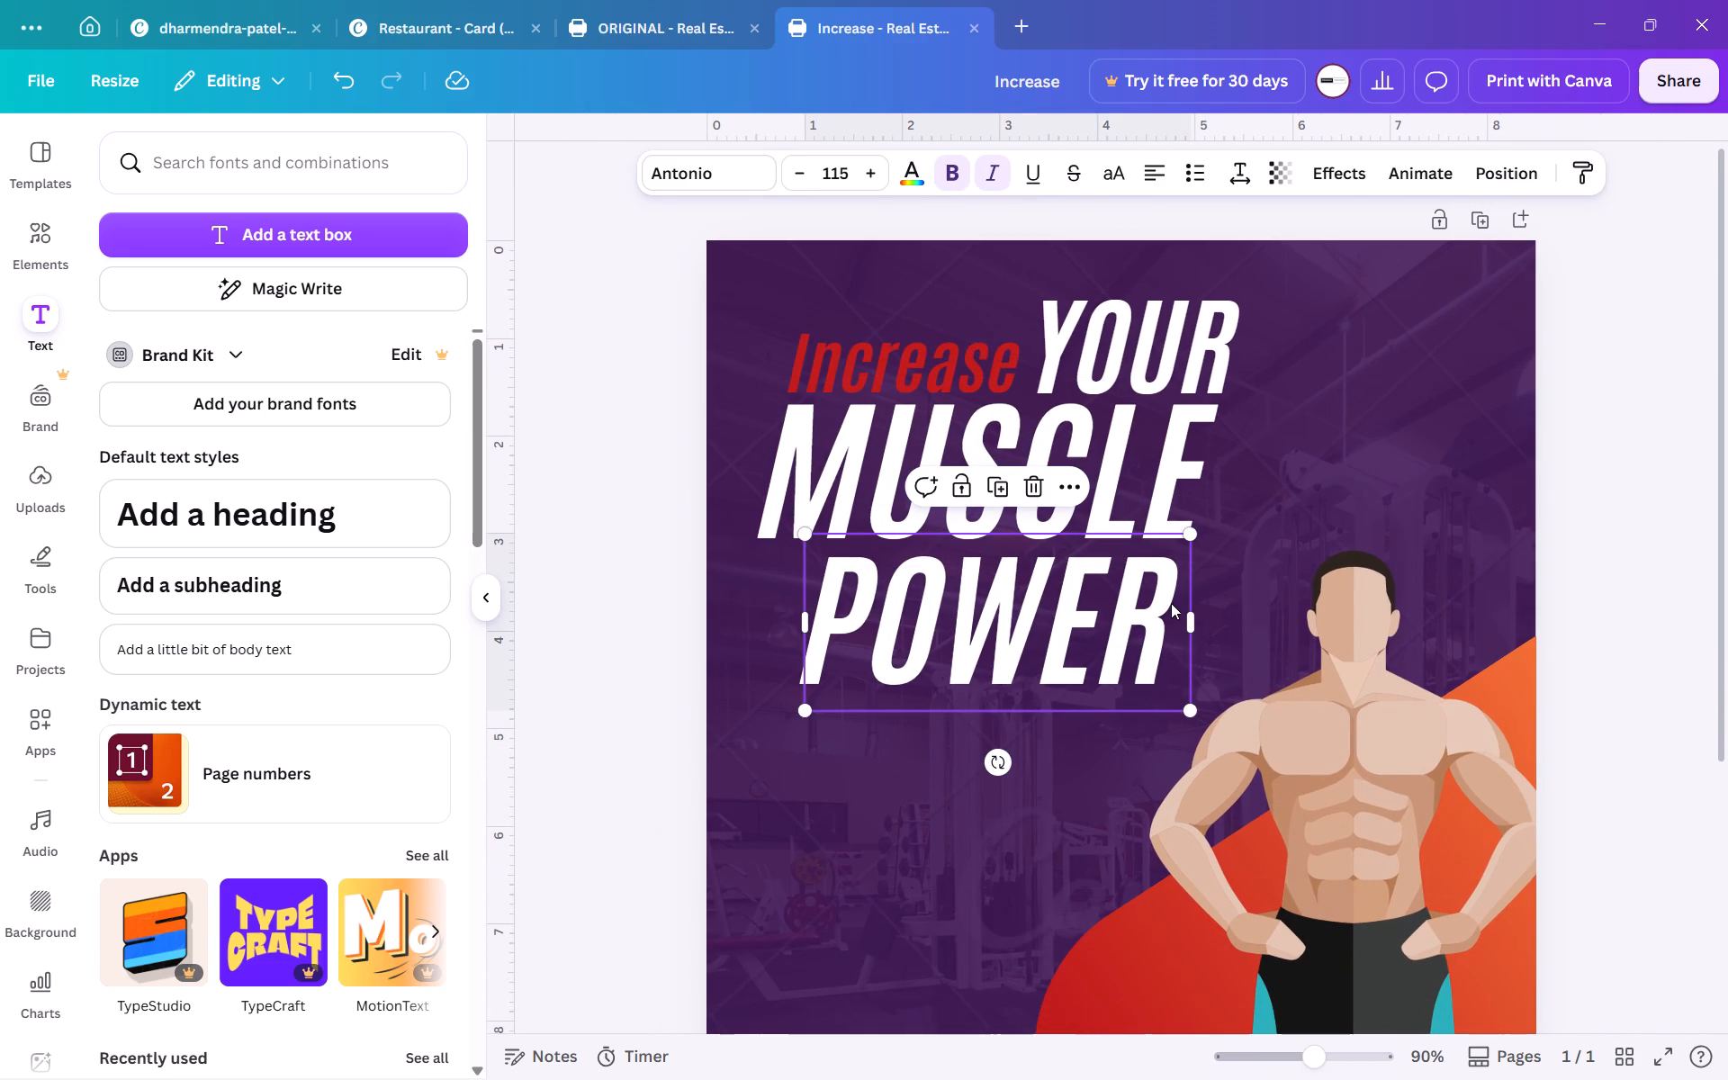
pyautogui.tripleClick(878, 188)
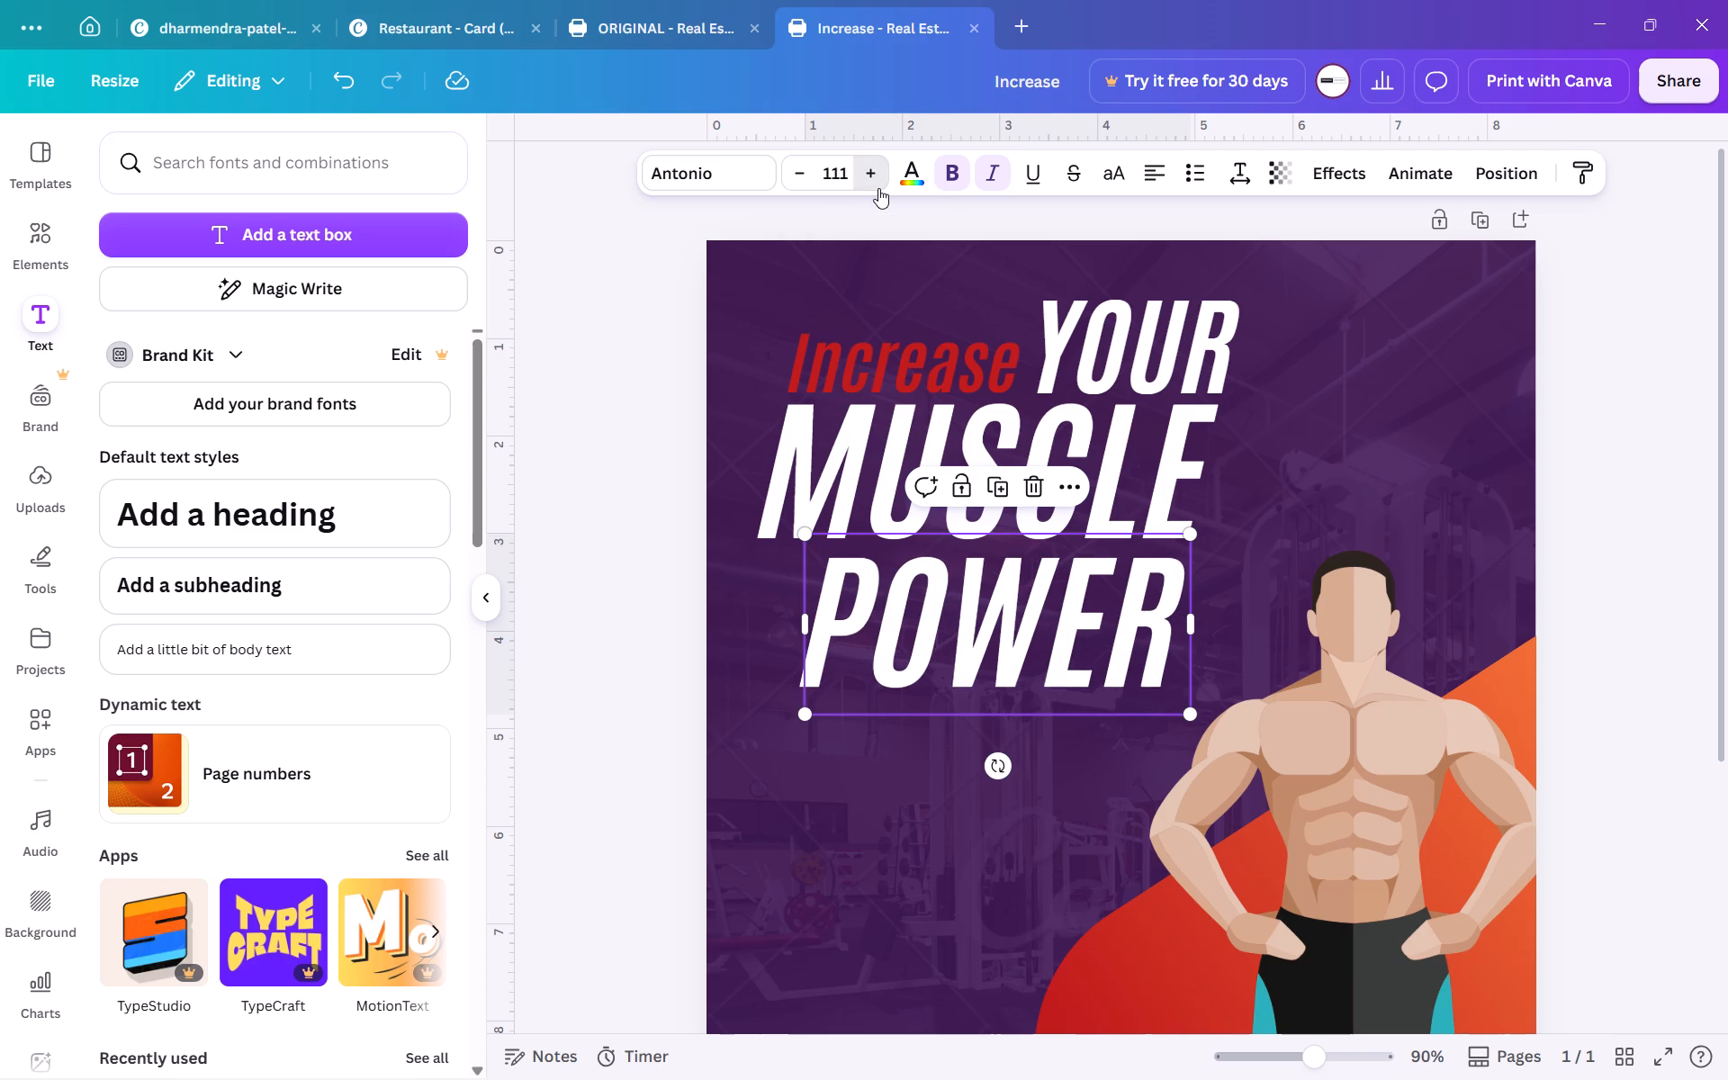
pyautogui.click(878, 188)
pyautogui.click(878, 188)
pyautogui.click(878, 188)
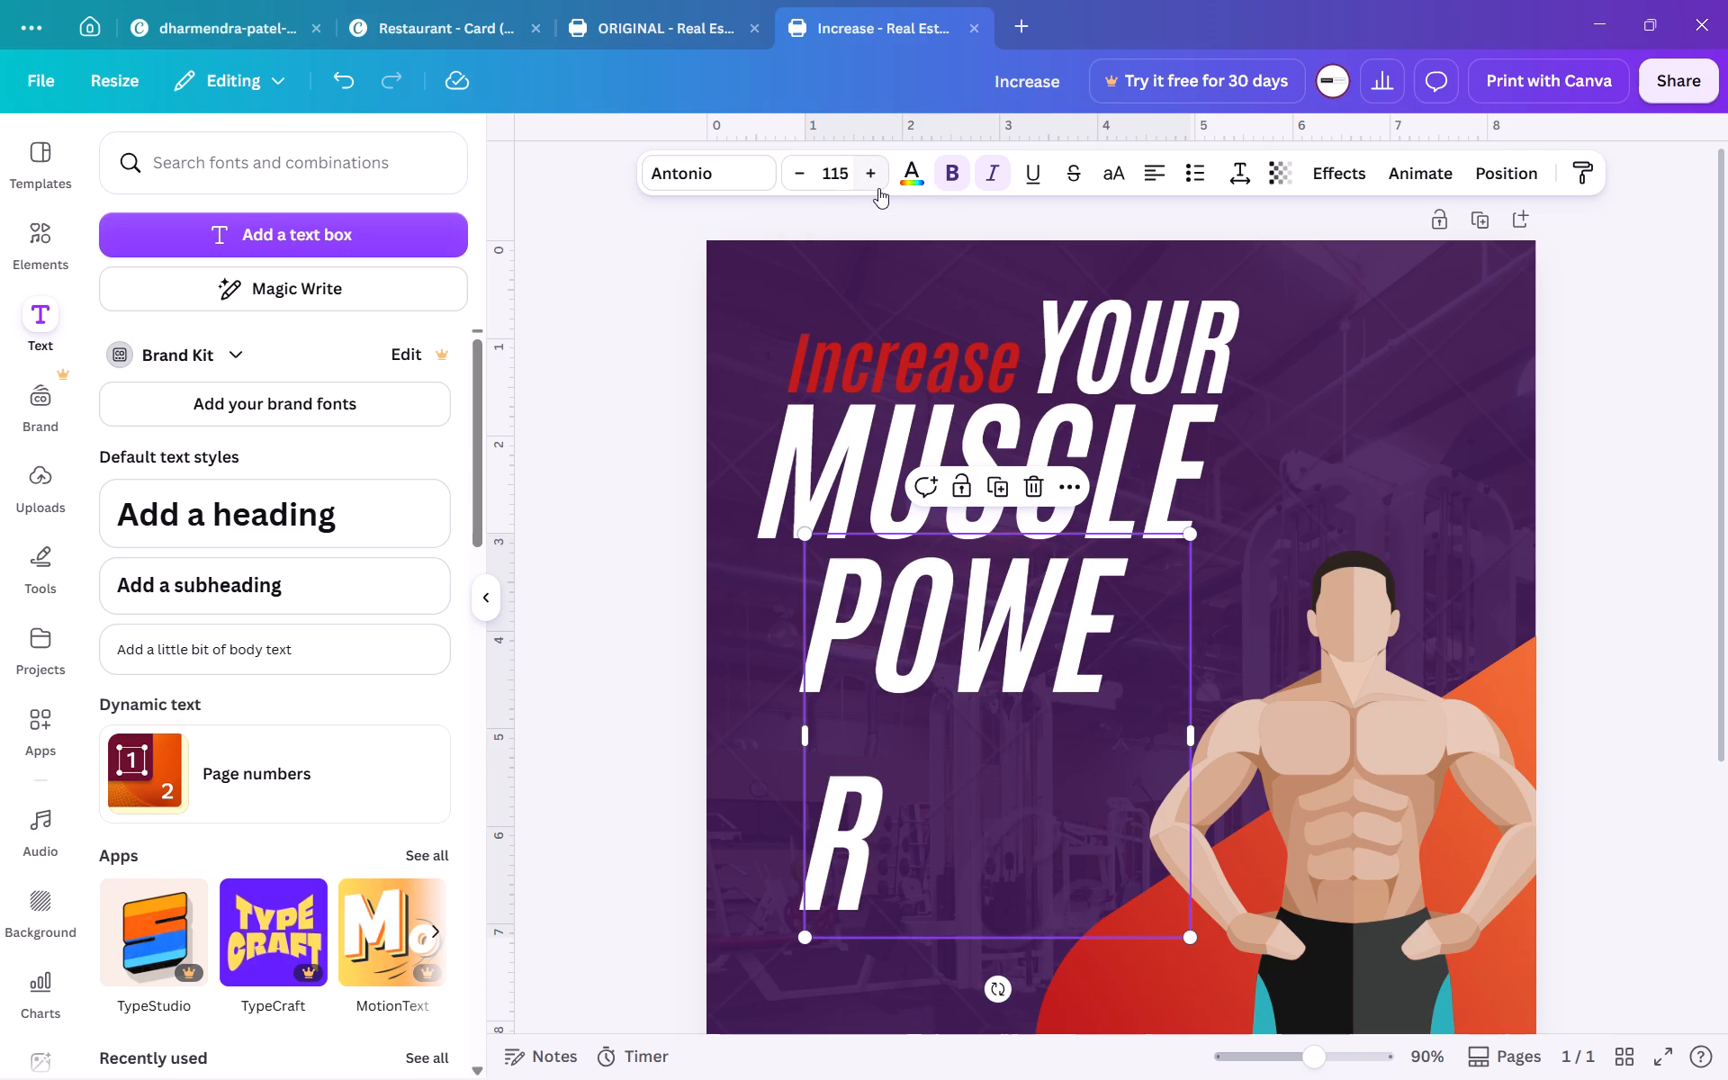
pyautogui.moveTo(1192, 735); pyautogui.dragTo(1193, 734)
pyautogui.moveTo(1193, 734); pyautogui.dragTo(1201, 728)
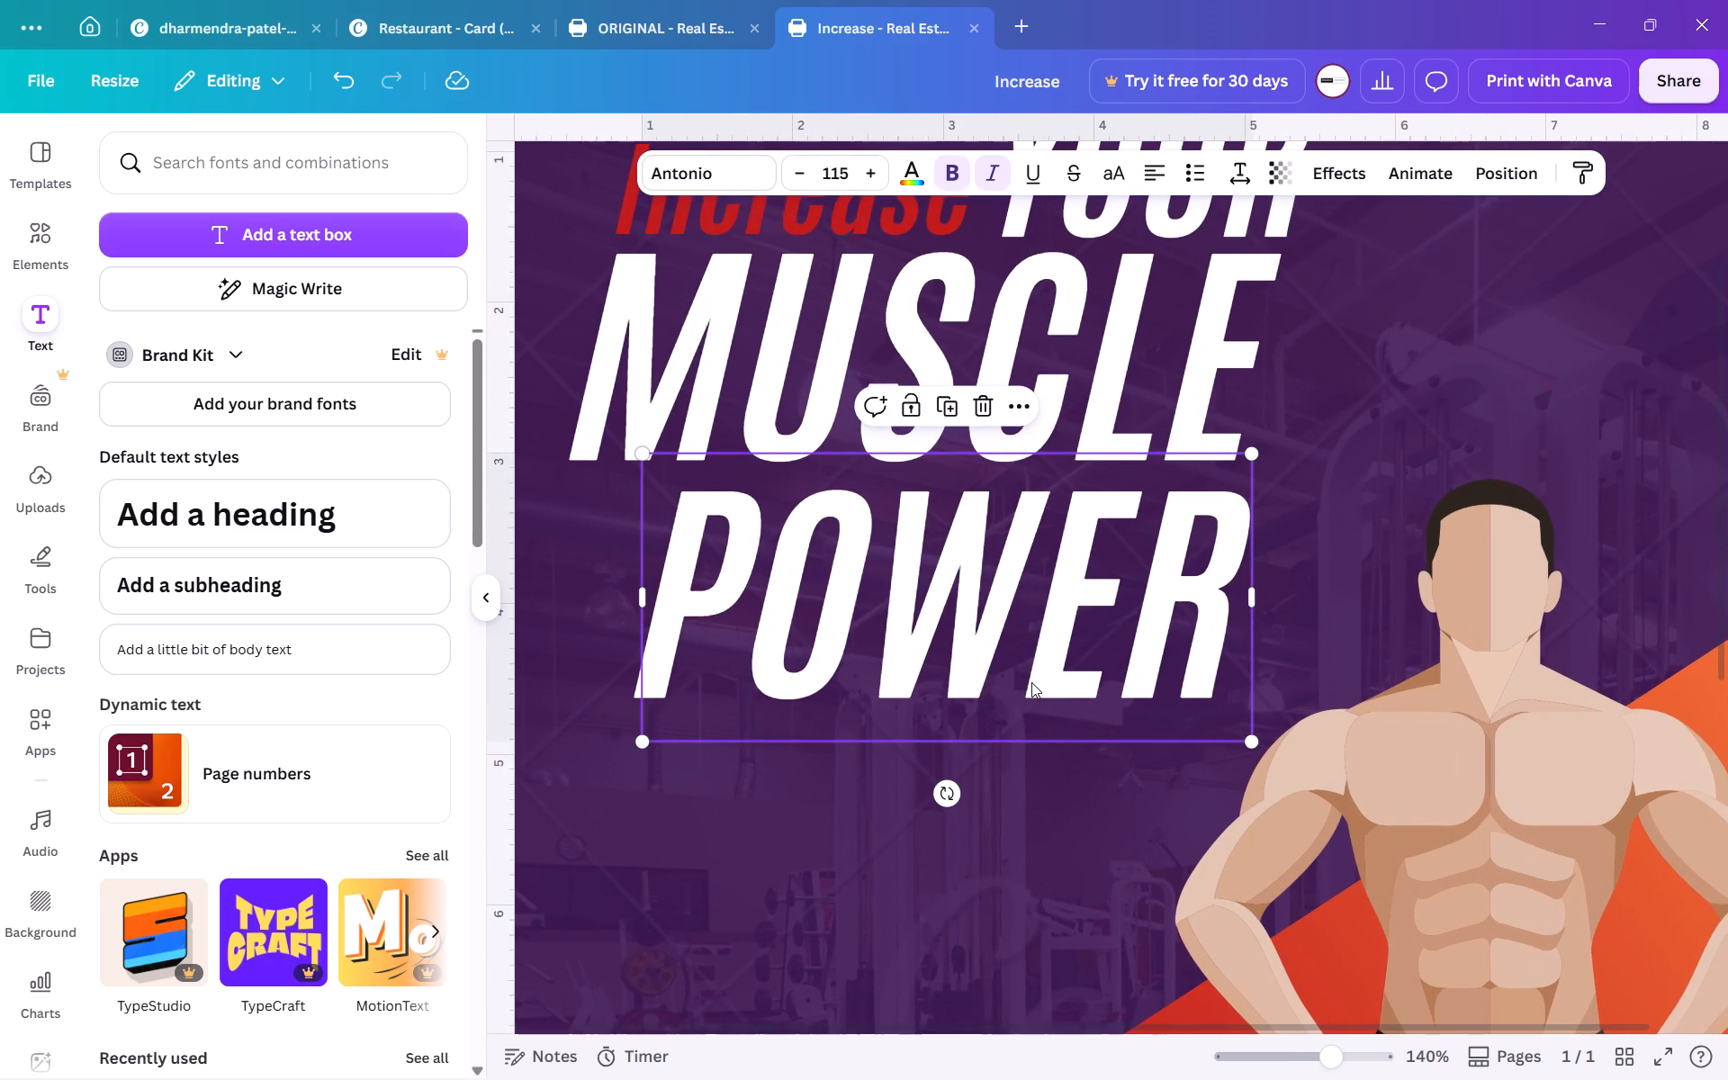
# Move the enlarged POWER text slightly left and up, close beneath MUSCLE, aligning its box with the left edge of Increase.
pyautogui.moveTo(1161, 644); pyautogui.dragTo(1147, 626)
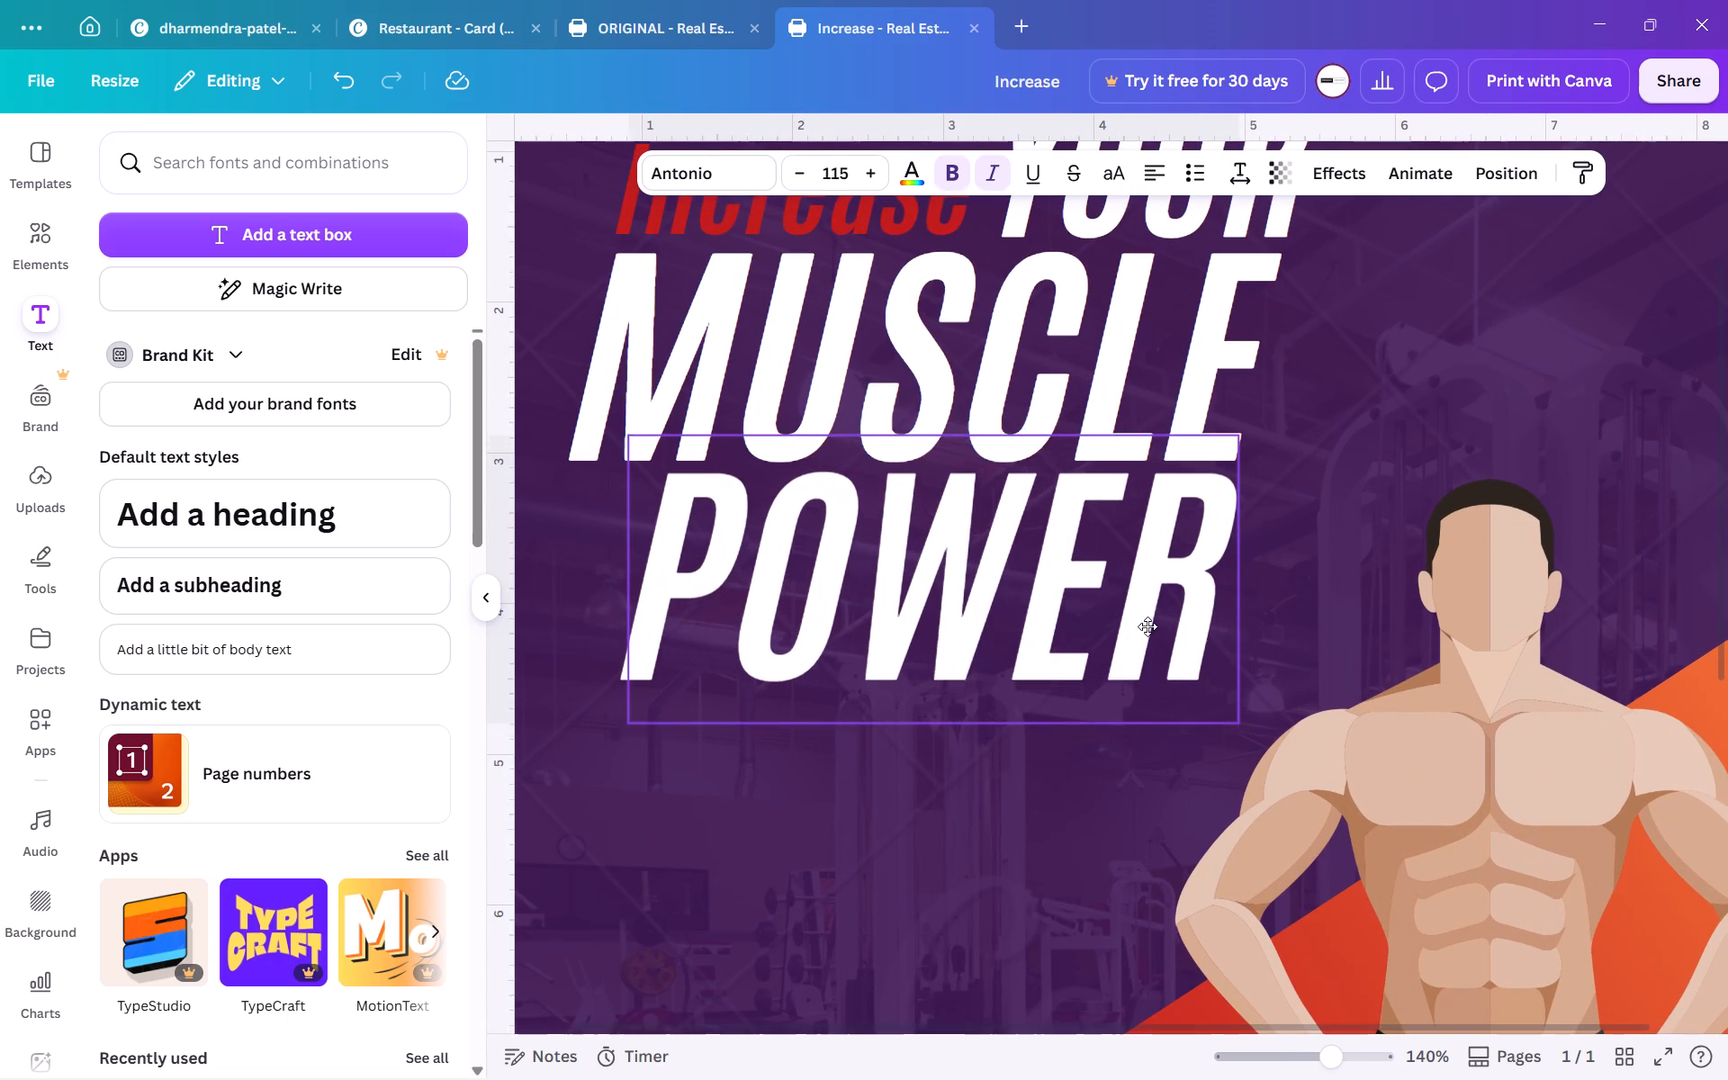
pyautogui.moveTo(1147, 626); pyautogui.dragTo(1143, 641)
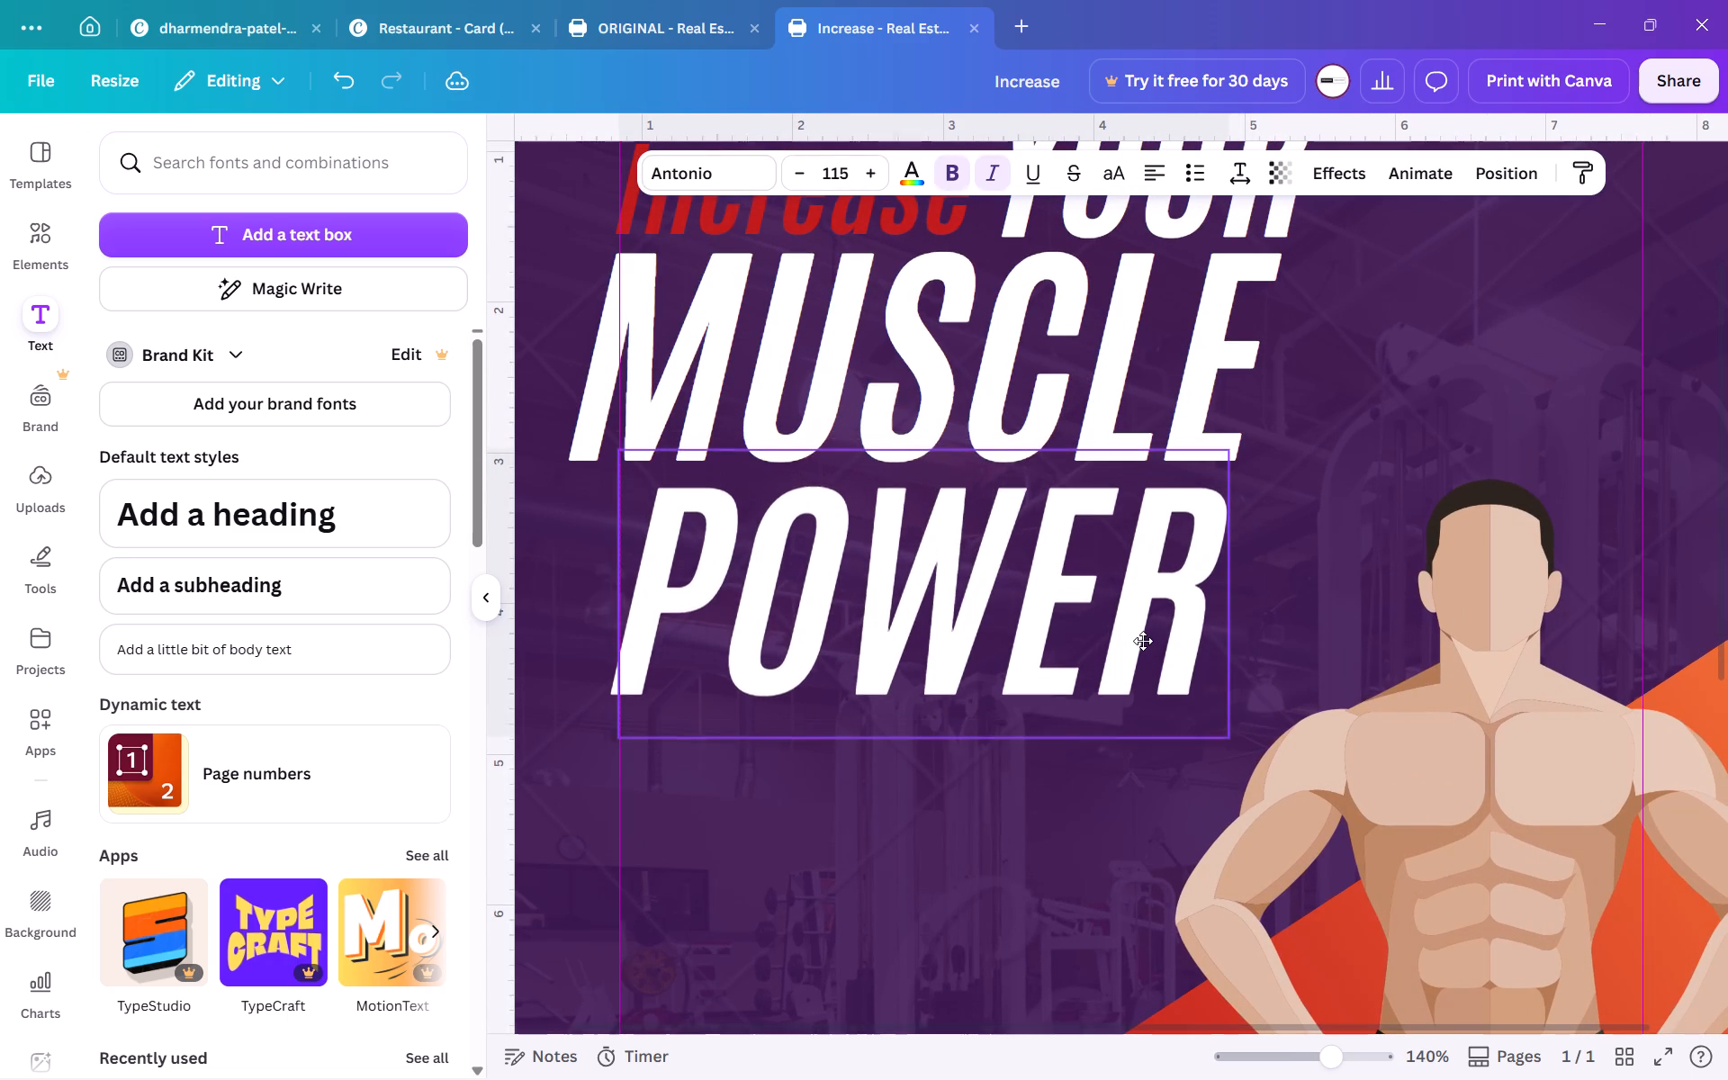
pyautogui.moveTo(1143, 641); pyautogui.dragTo(1146, 636)
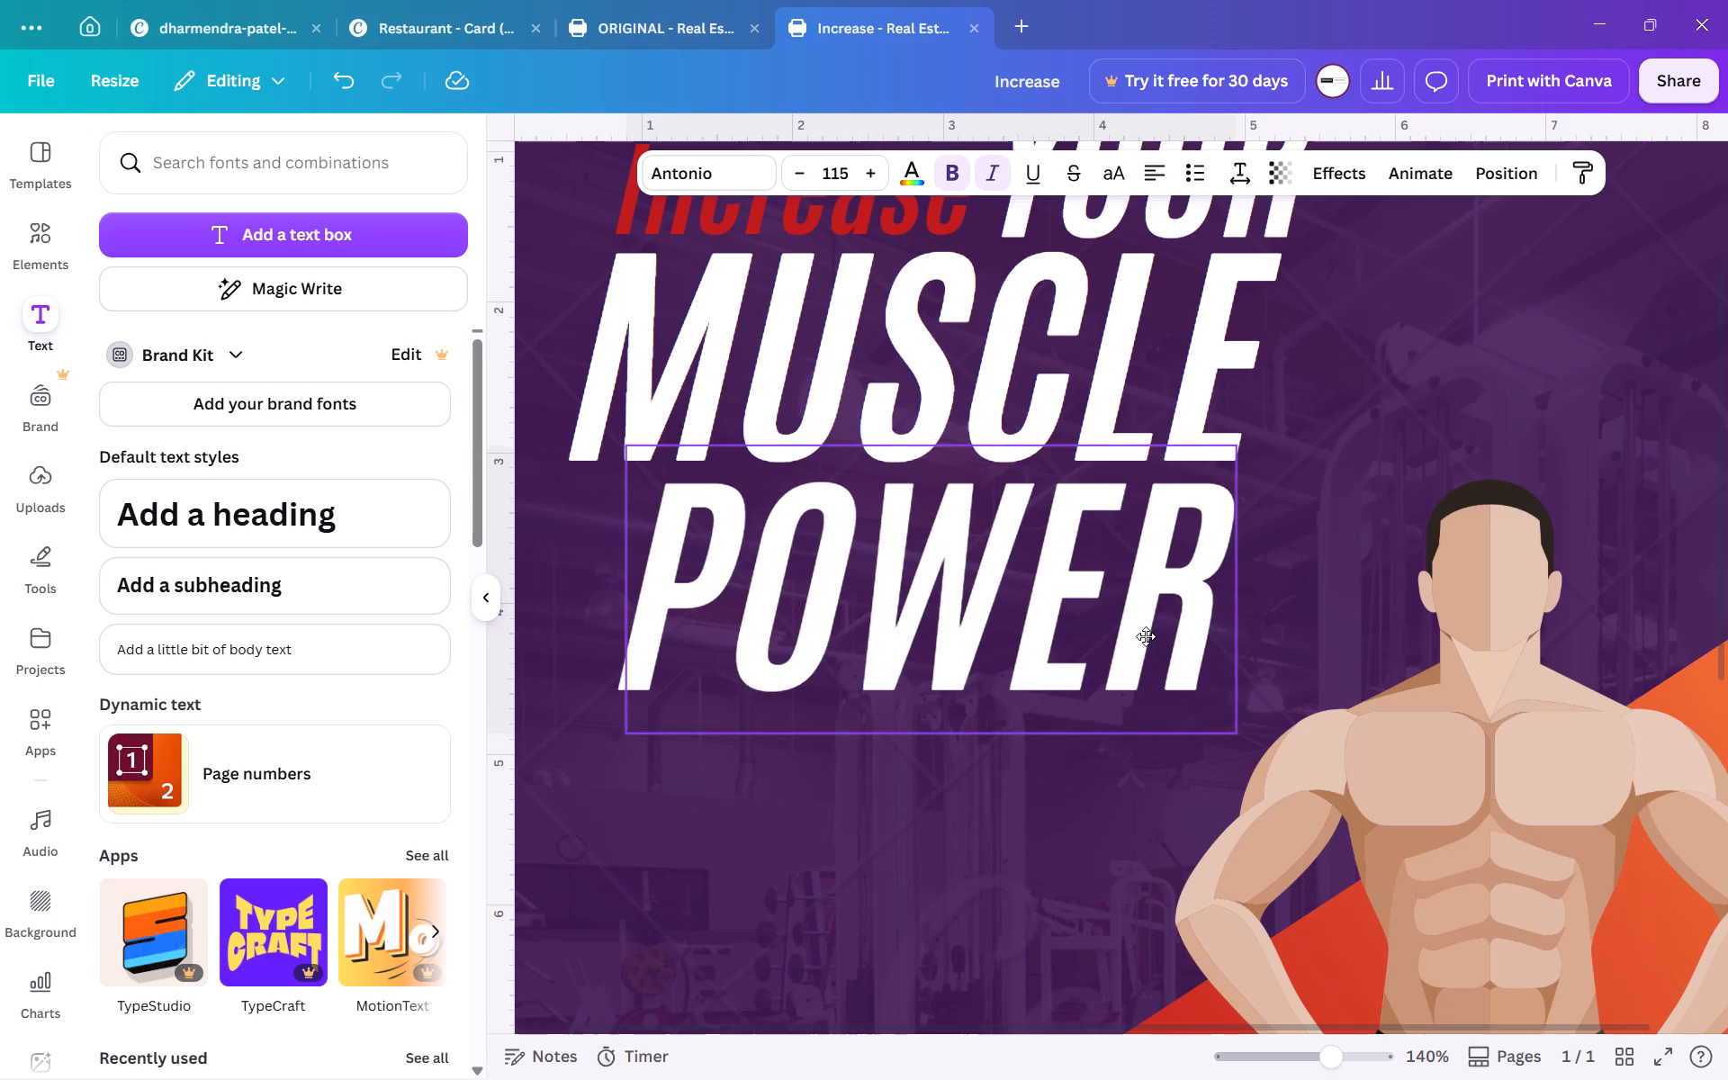
pyautogui.moveTo(1146, 636); pyautogui.dragTo(1140, 639)
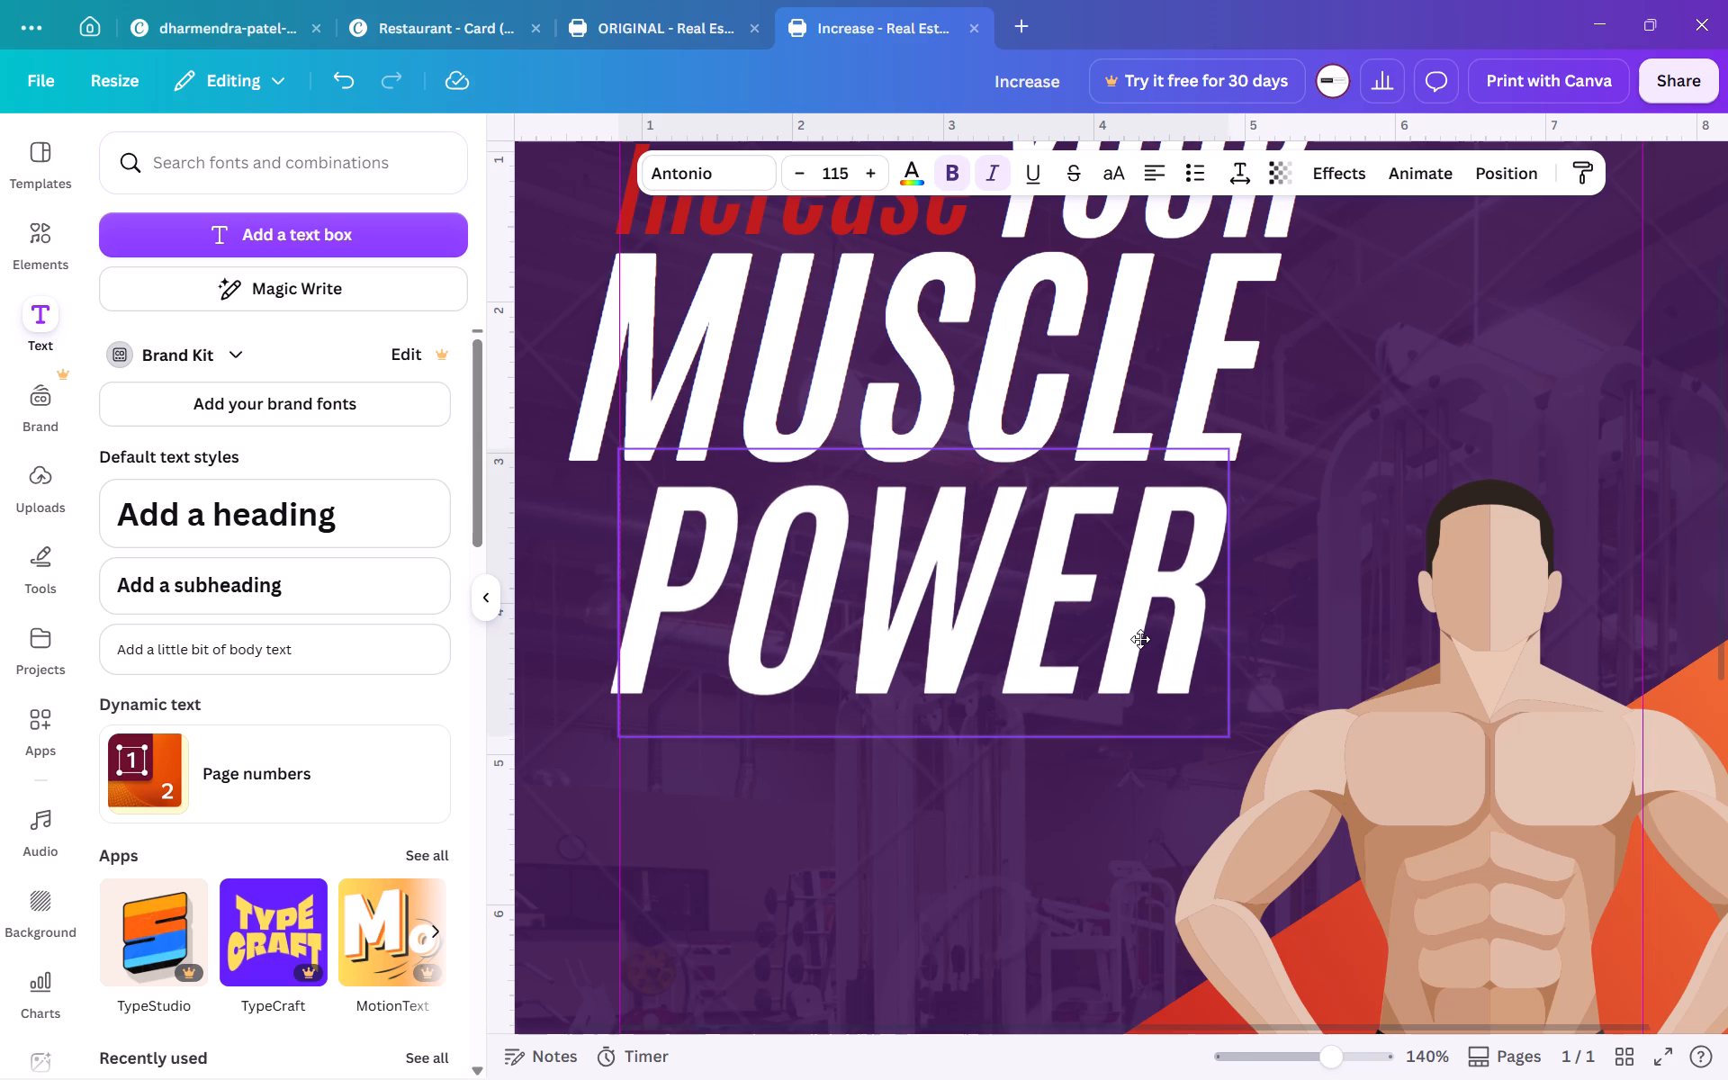
pyautogui.moveTo(1140, 639); pyautogui.dragTo(1143, 639)
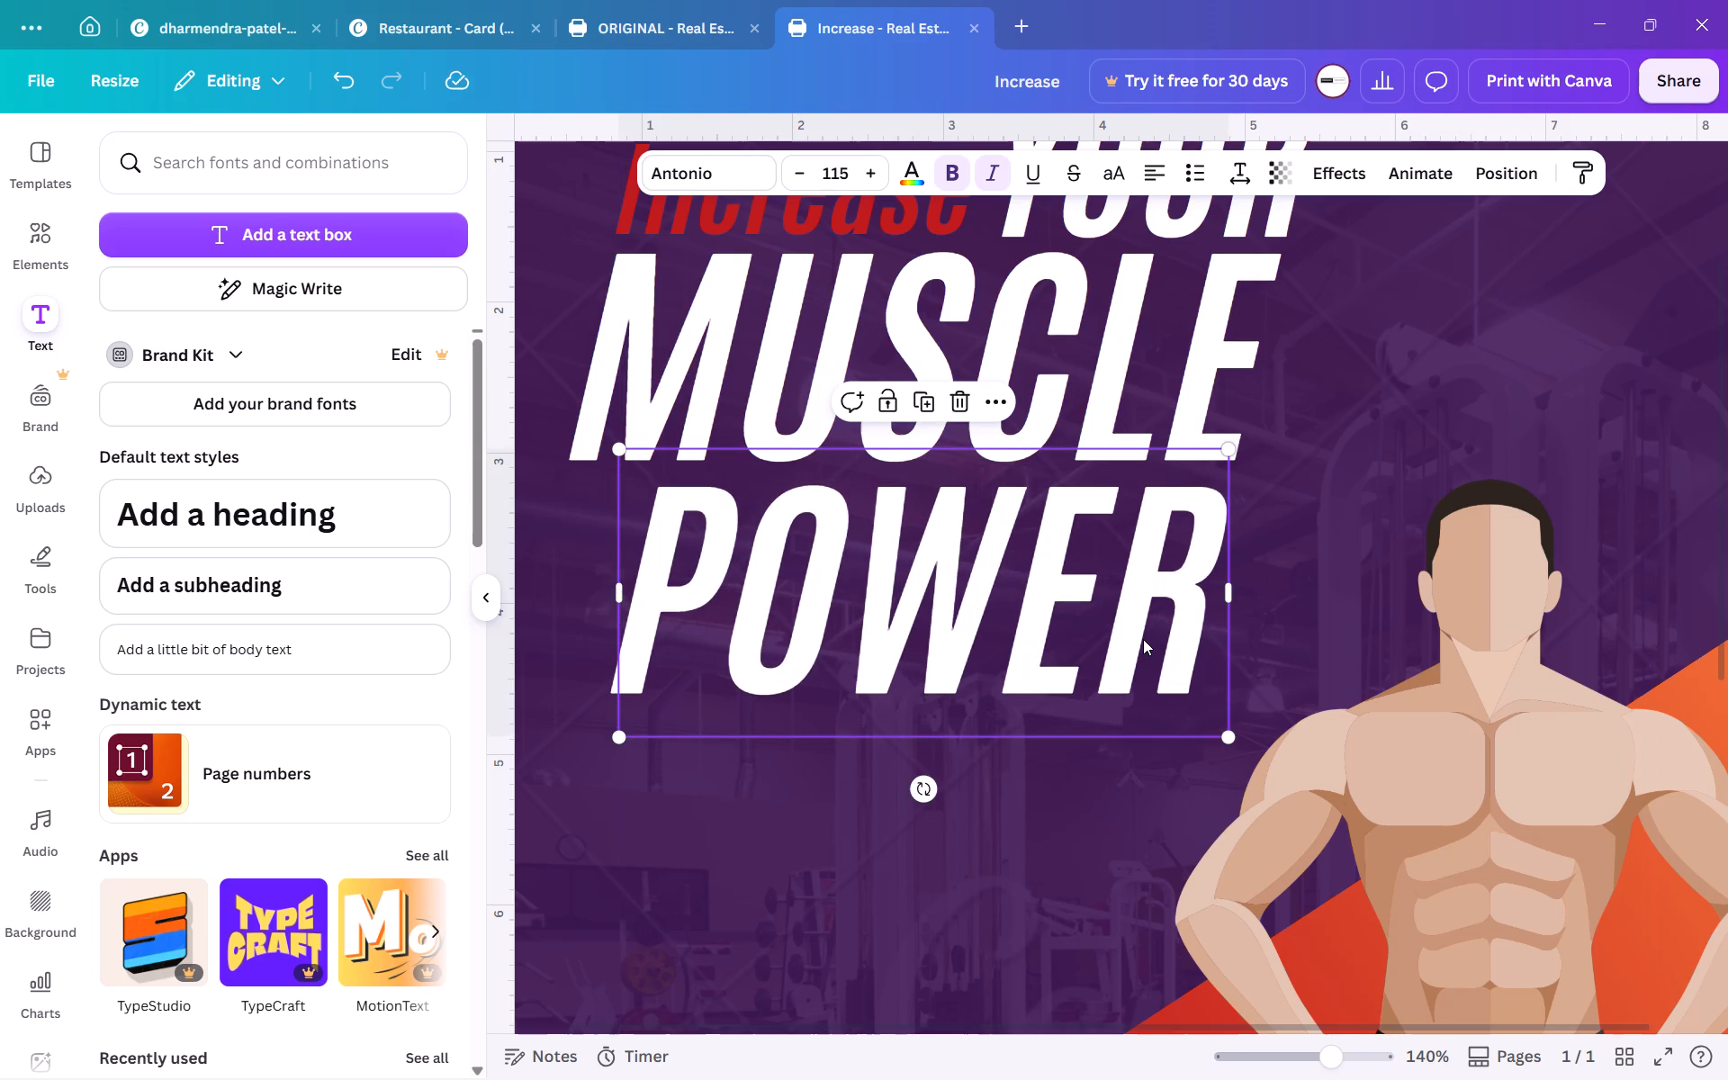
pyautogui.click(1631, 560)
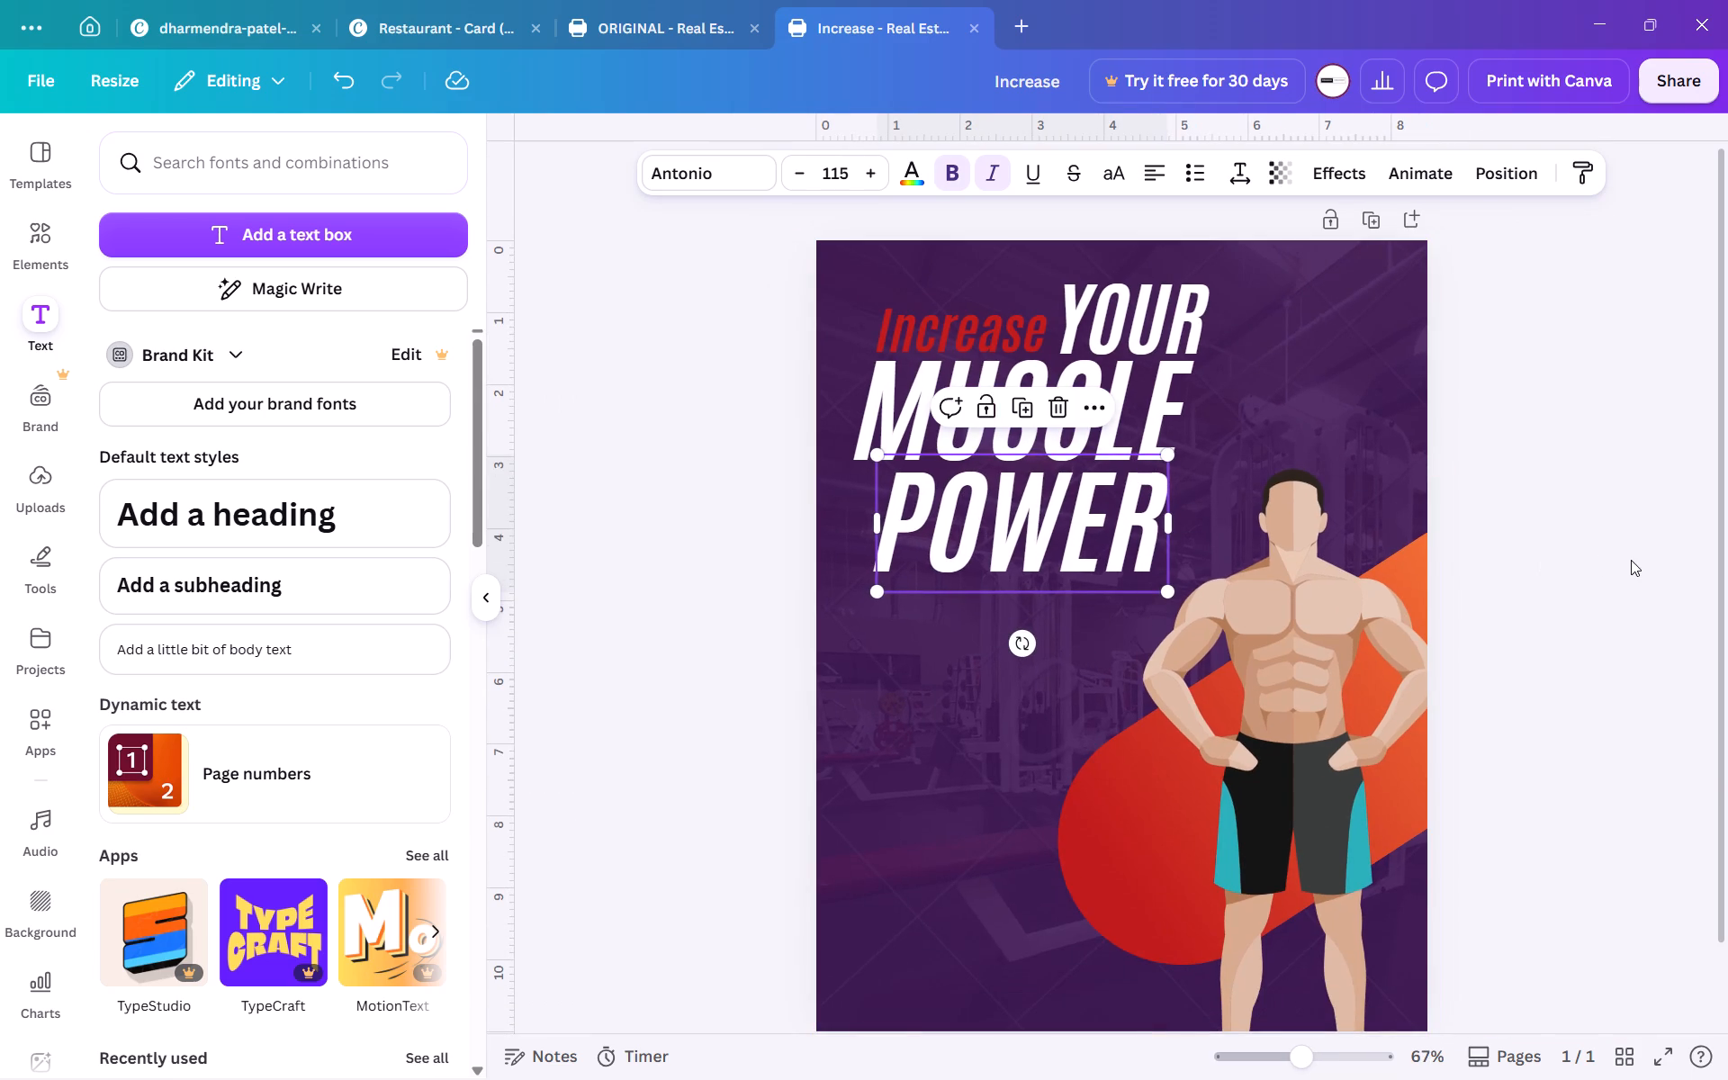
# Add a new text box and place it below POWER near the poster's left edge, in line with the start of MUSCLE.
pyautogui.scroll(-1, 1631, 560)
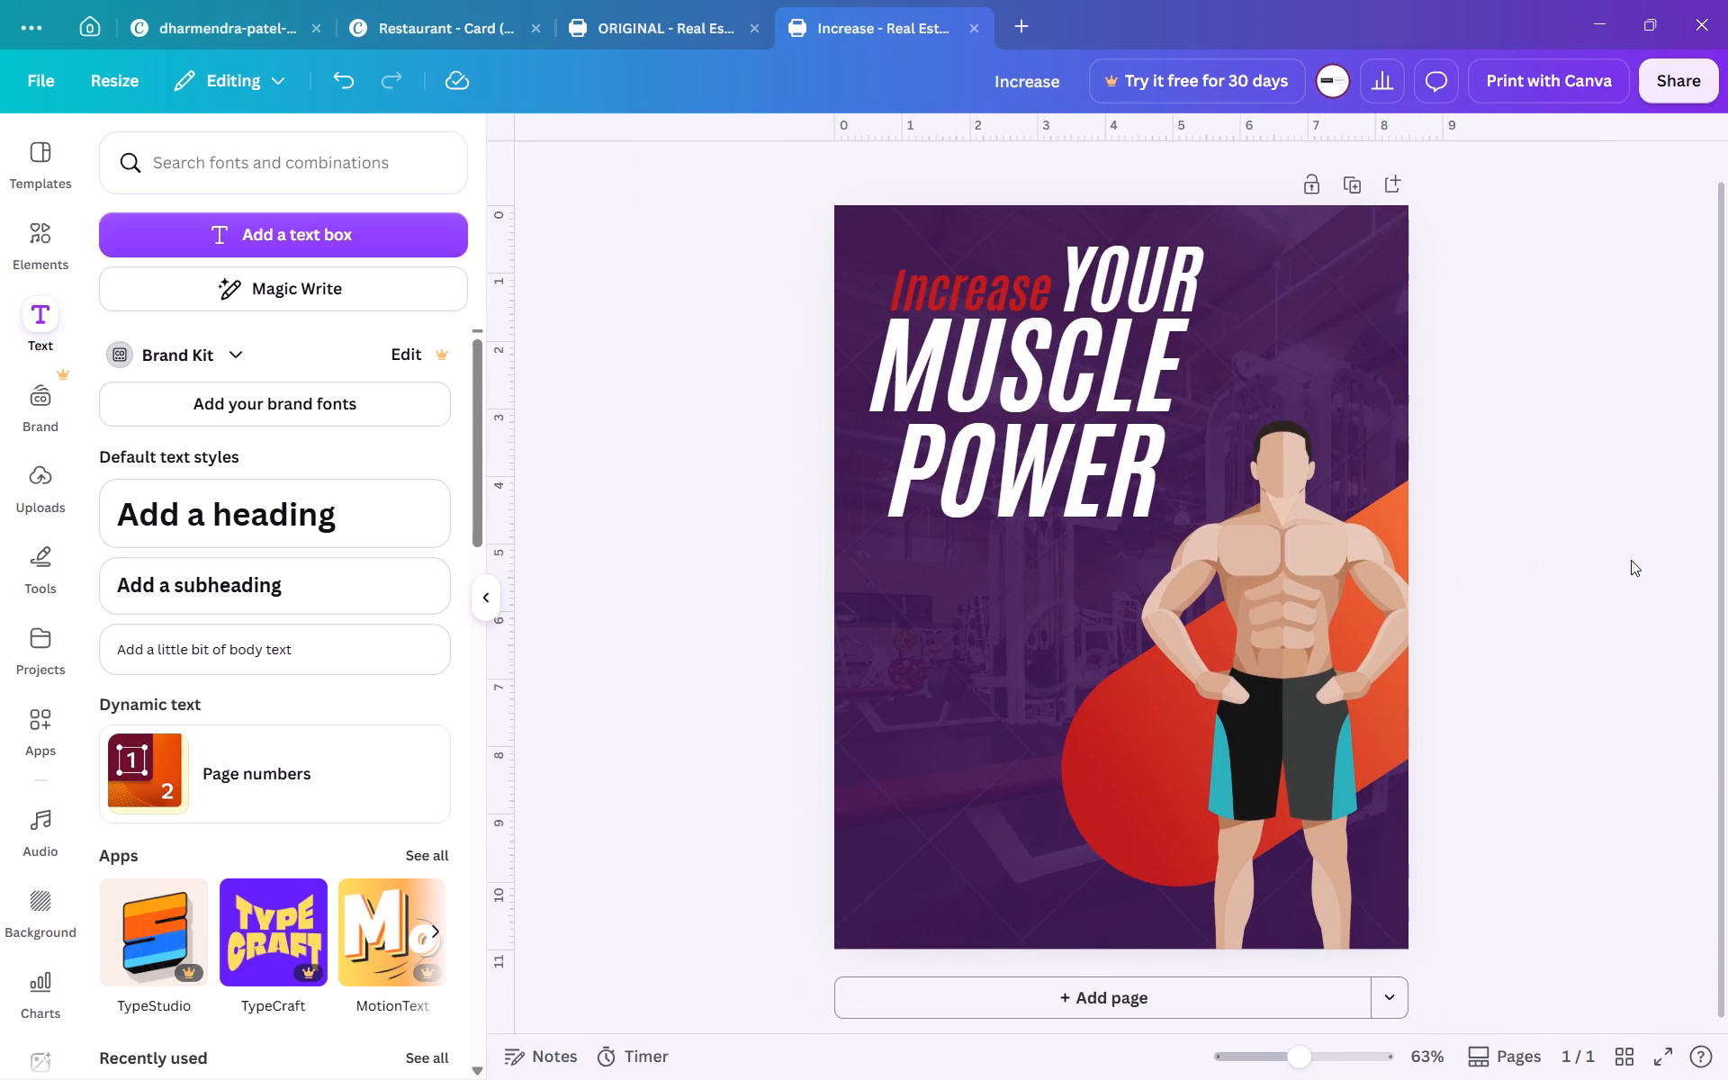
pyautogui.scroll(-1, 1631, 560)
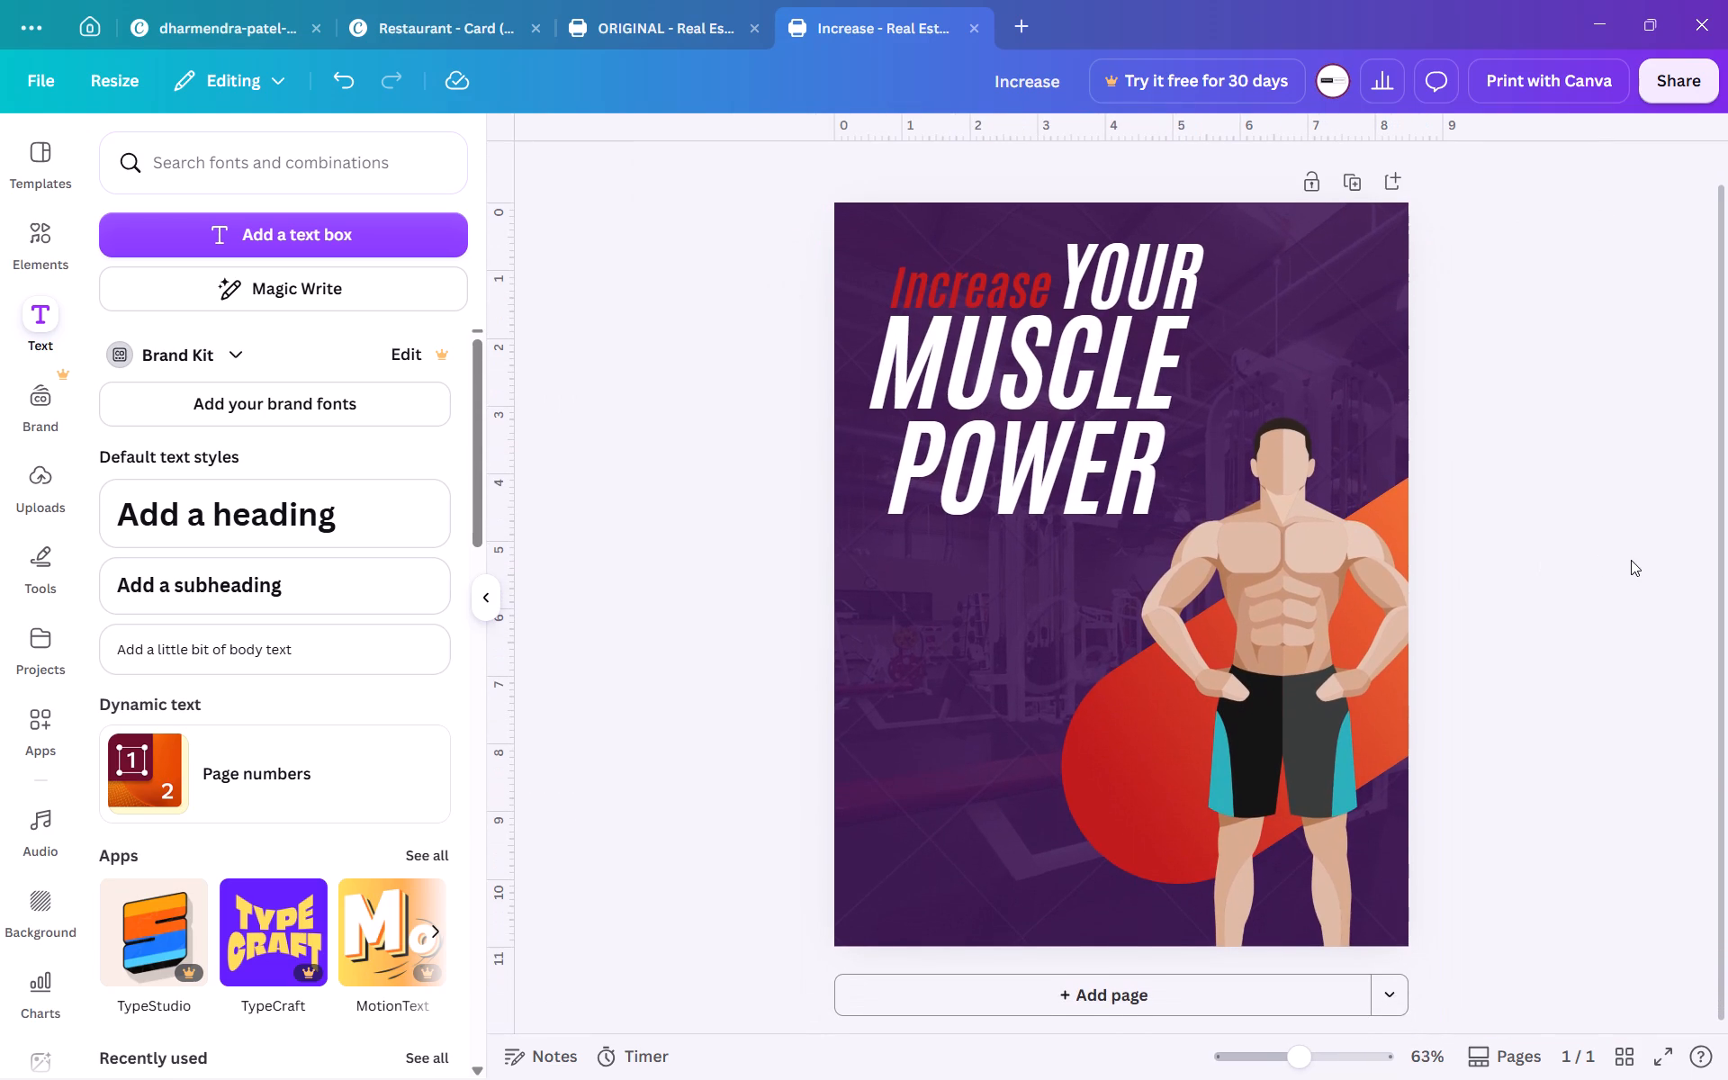
pyautogui.scroll(-1, 1631, 560)
pyautogui.scroll(1, 1631, 560)
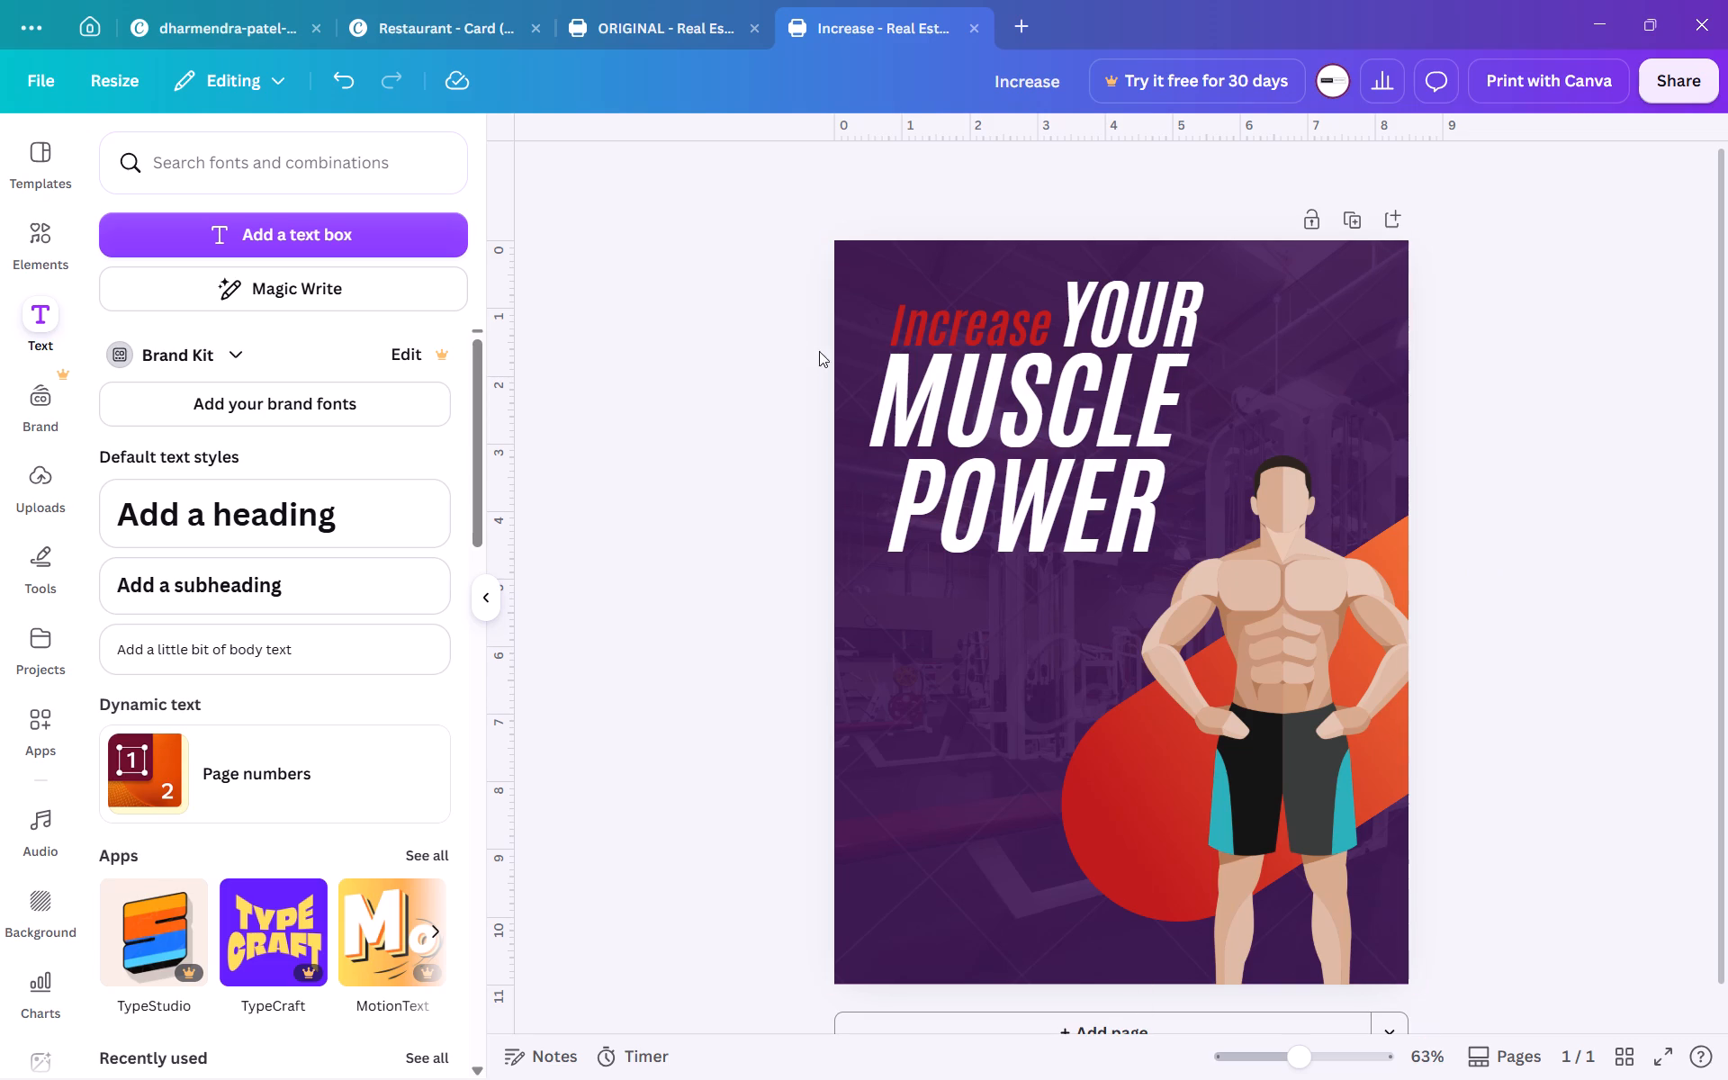
pyautogui.click(375, 256)
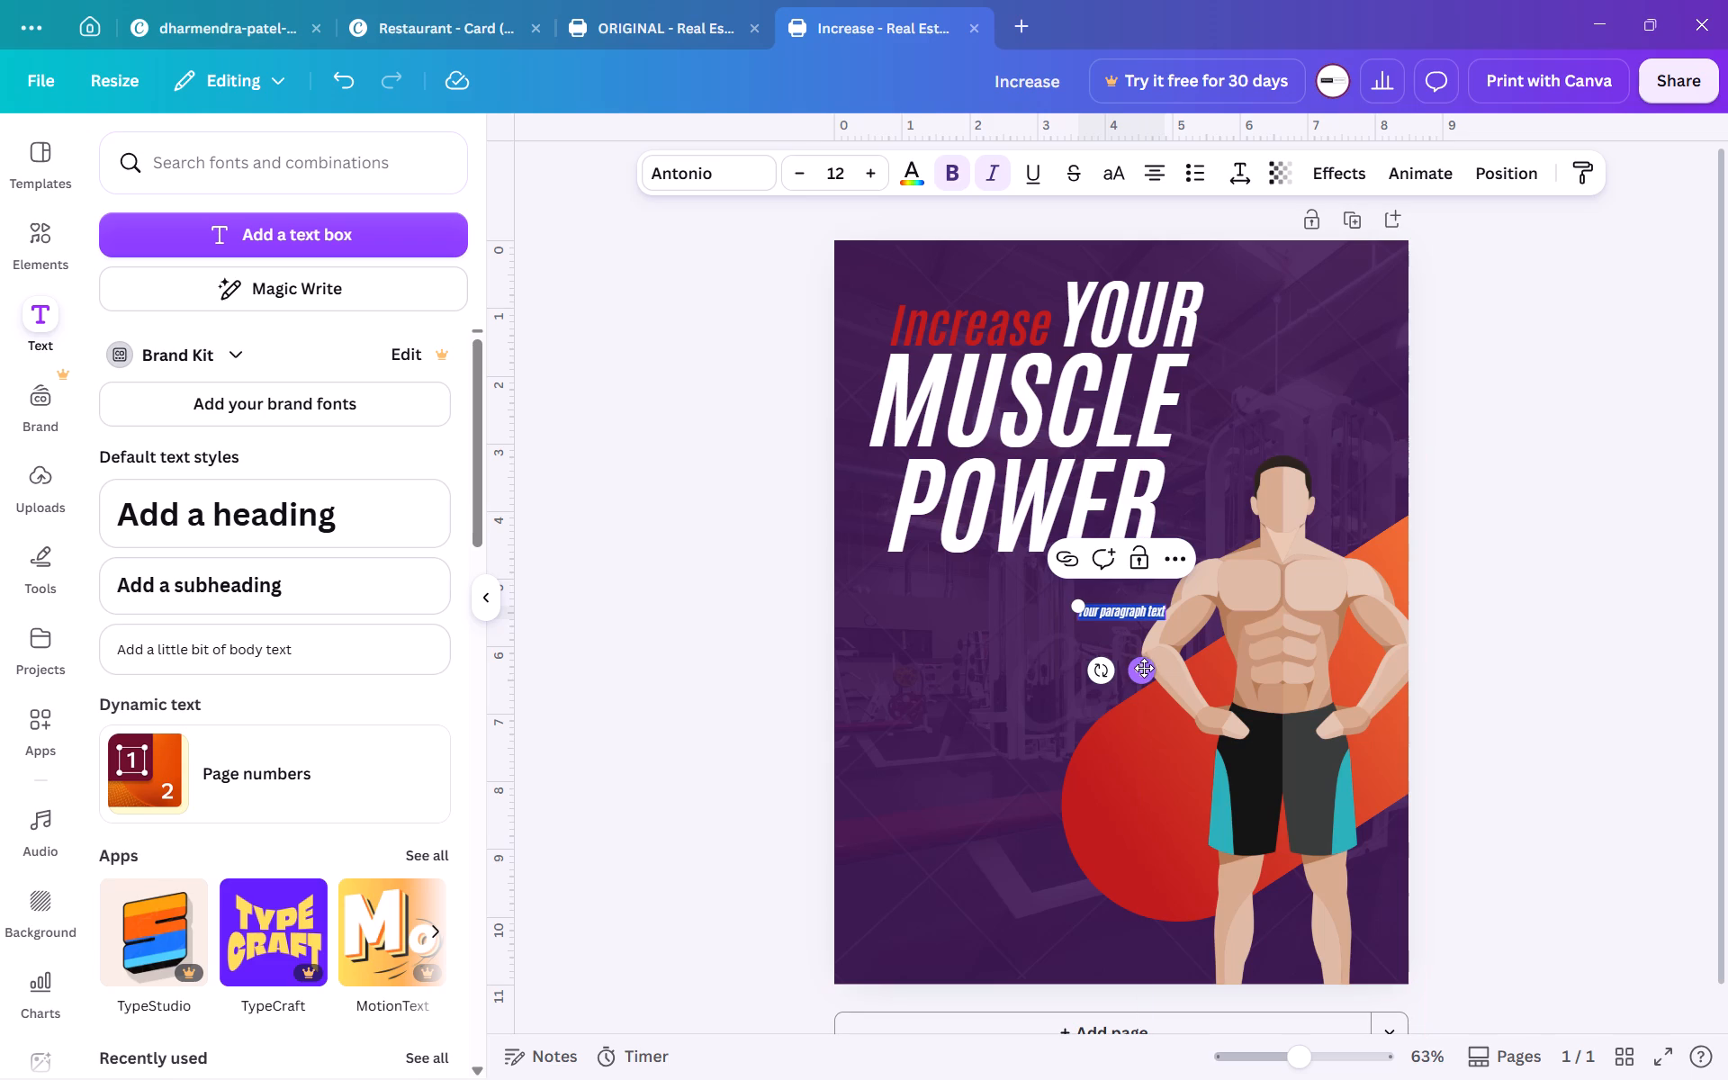
pyautogui.moveTo(1144, 668); pyautogui.dragTo(986, 681)
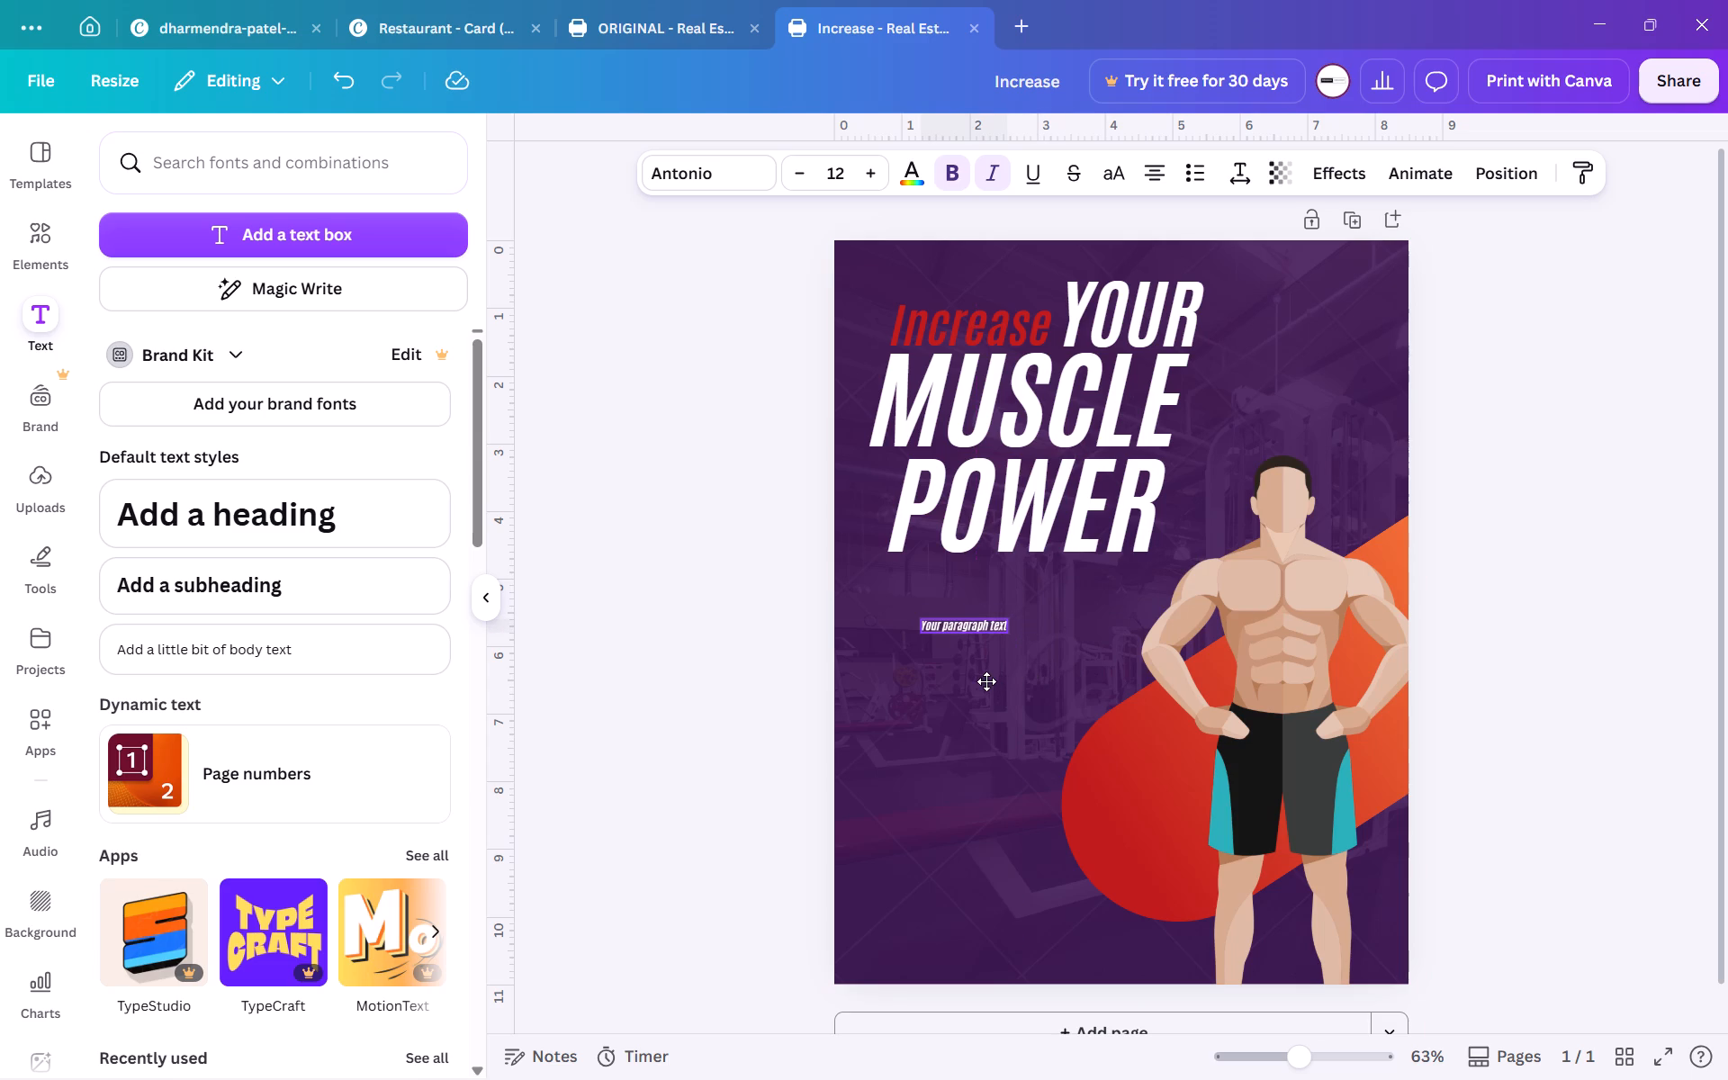
pyautogui.moveTo(986, 681); pyautogui.dragTo(977, 698)
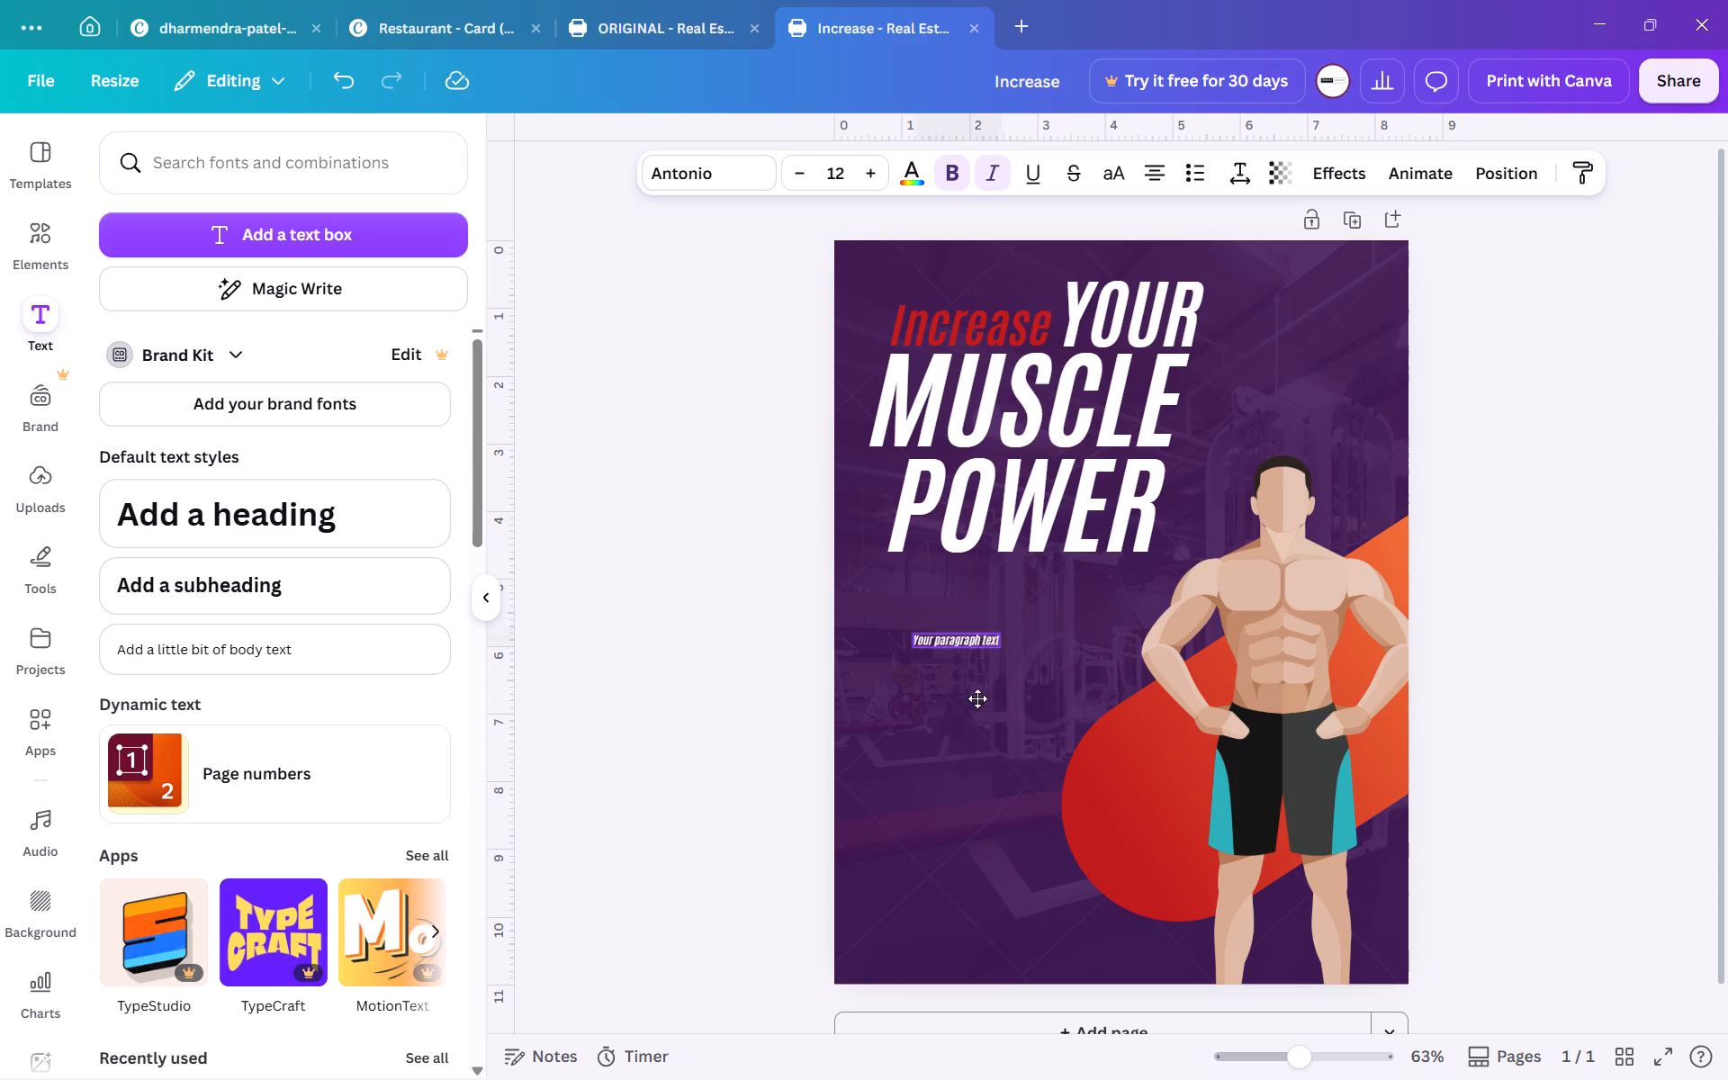
pyautogui.moveTo(977, 698); pyautogui.dragTo(993, 703)
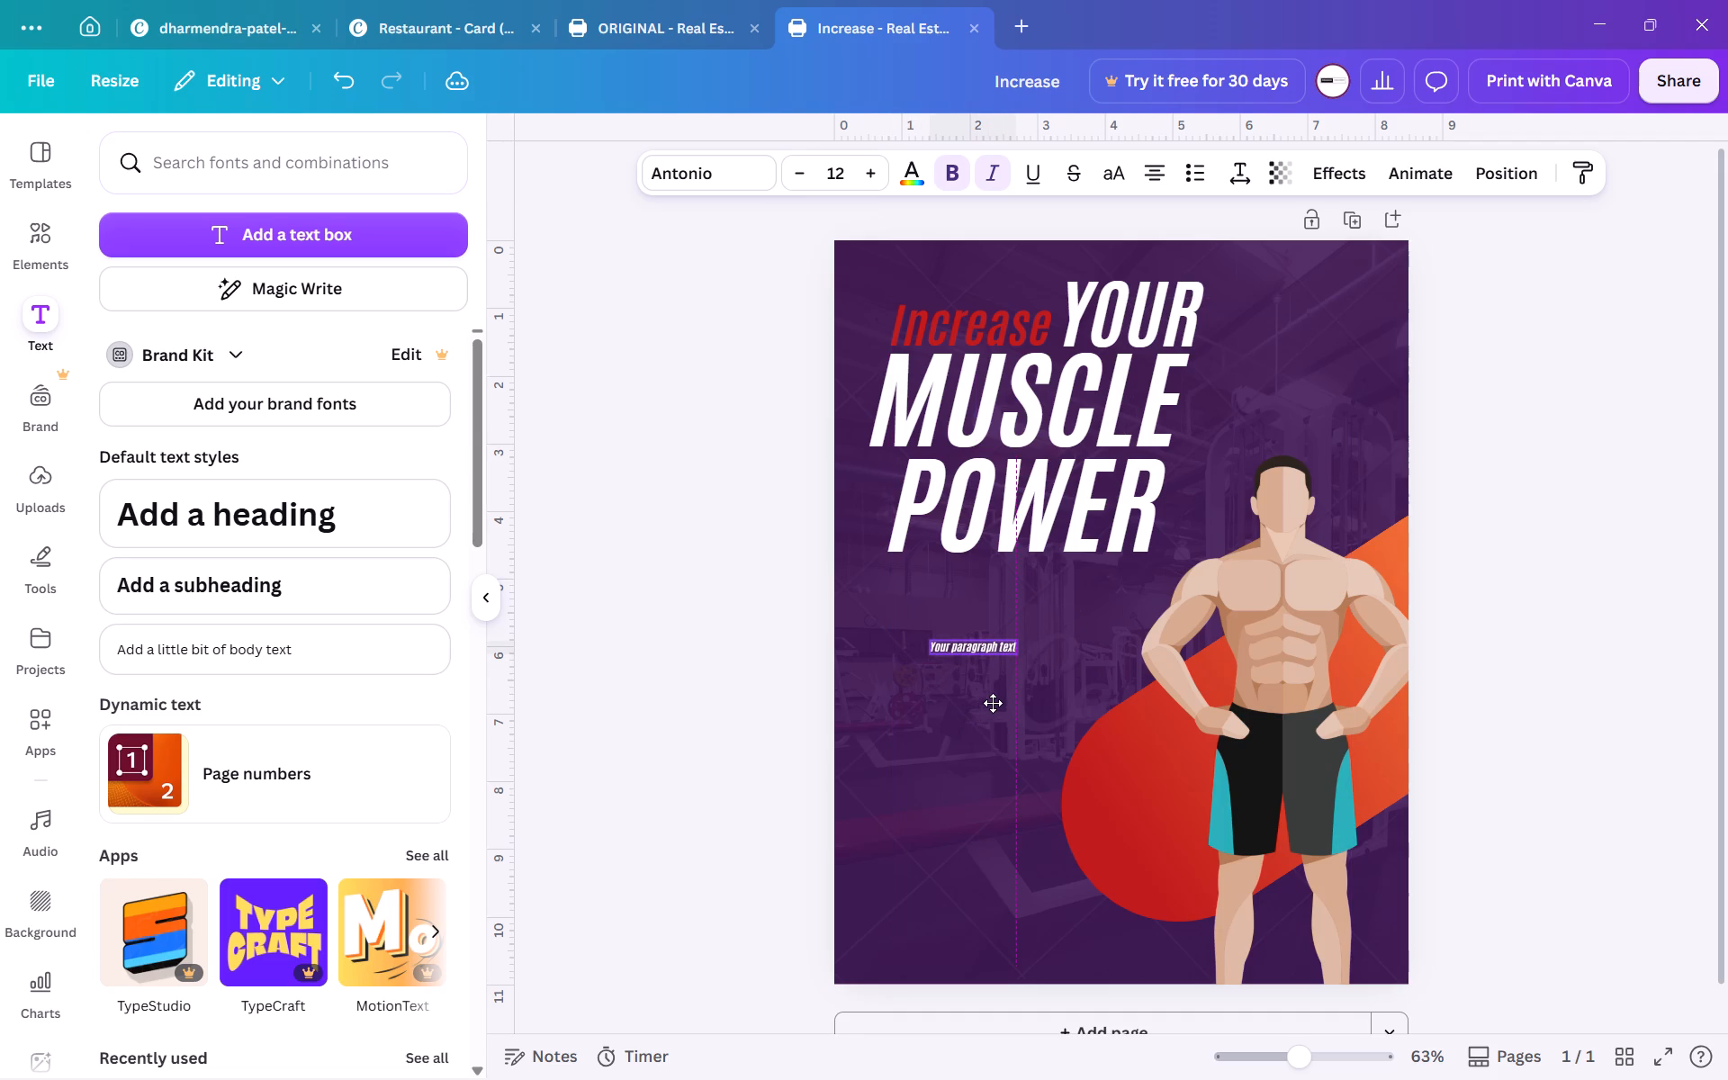
pyautogui.moveTo(993, 703); pyautogui.dragTo(969, 697)
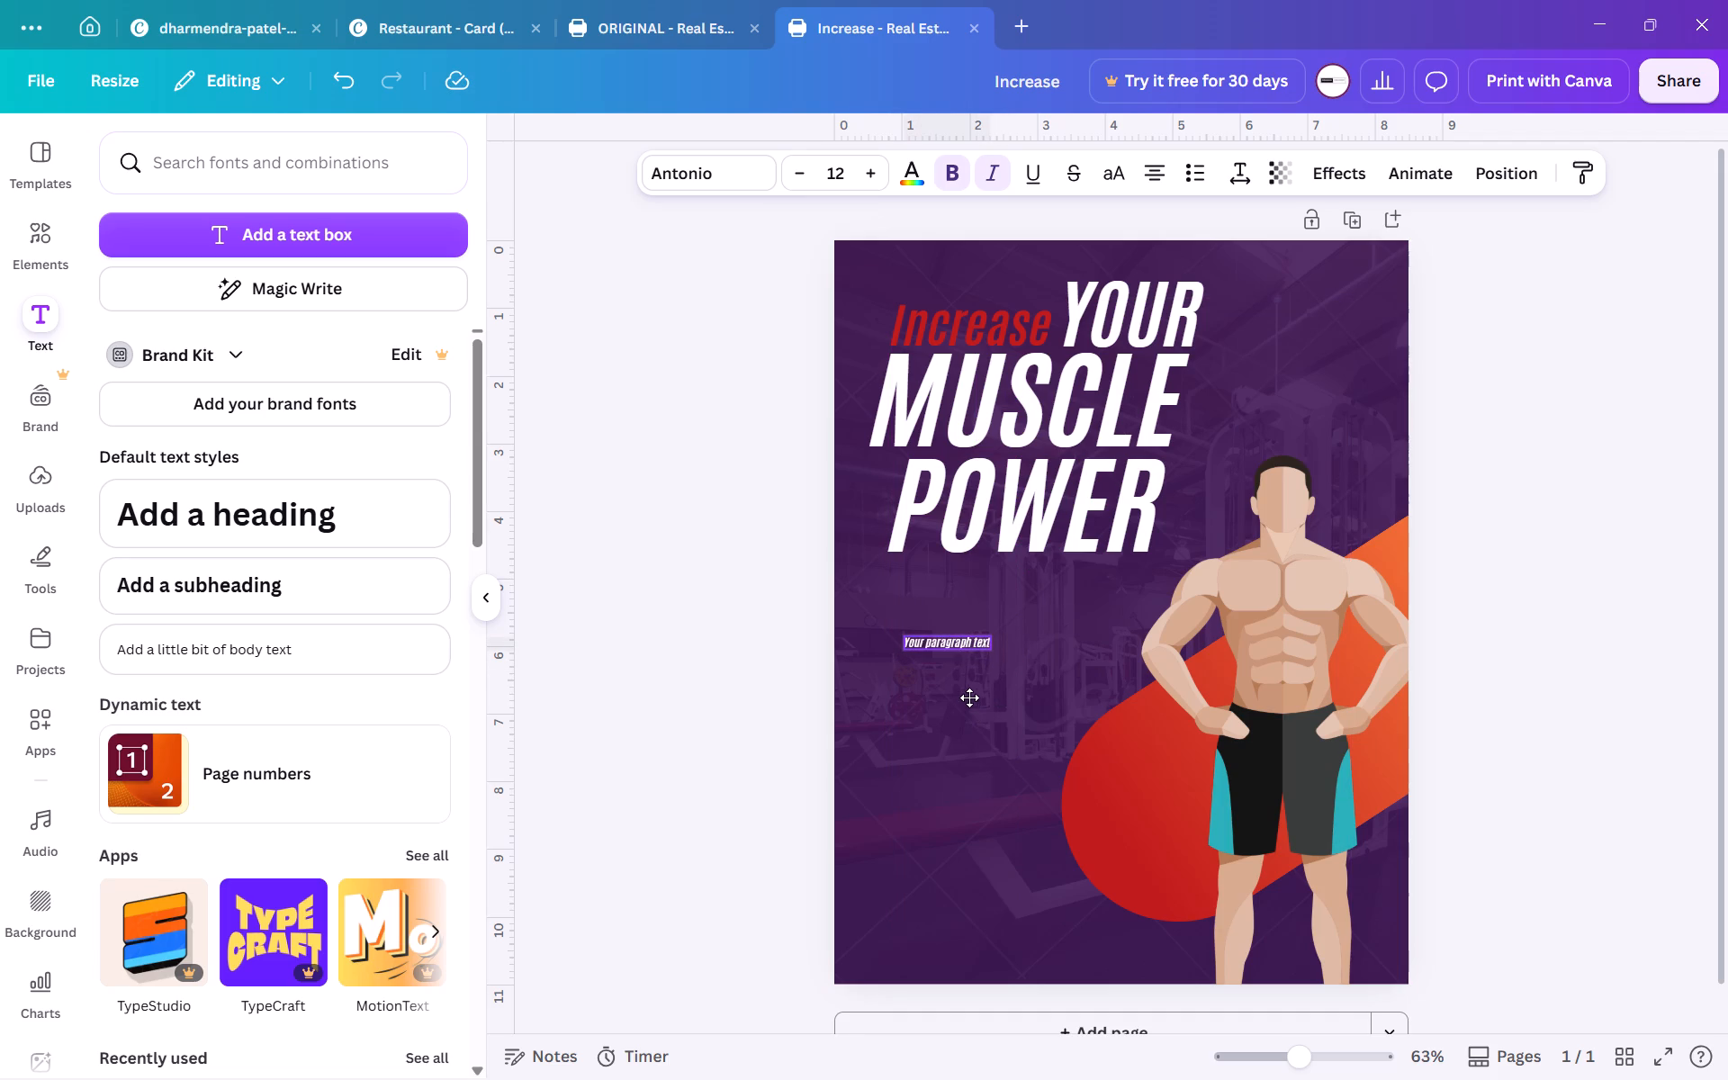
pyautogui.moveTo(969, 697); pyautogui.dragTo(944, 696)
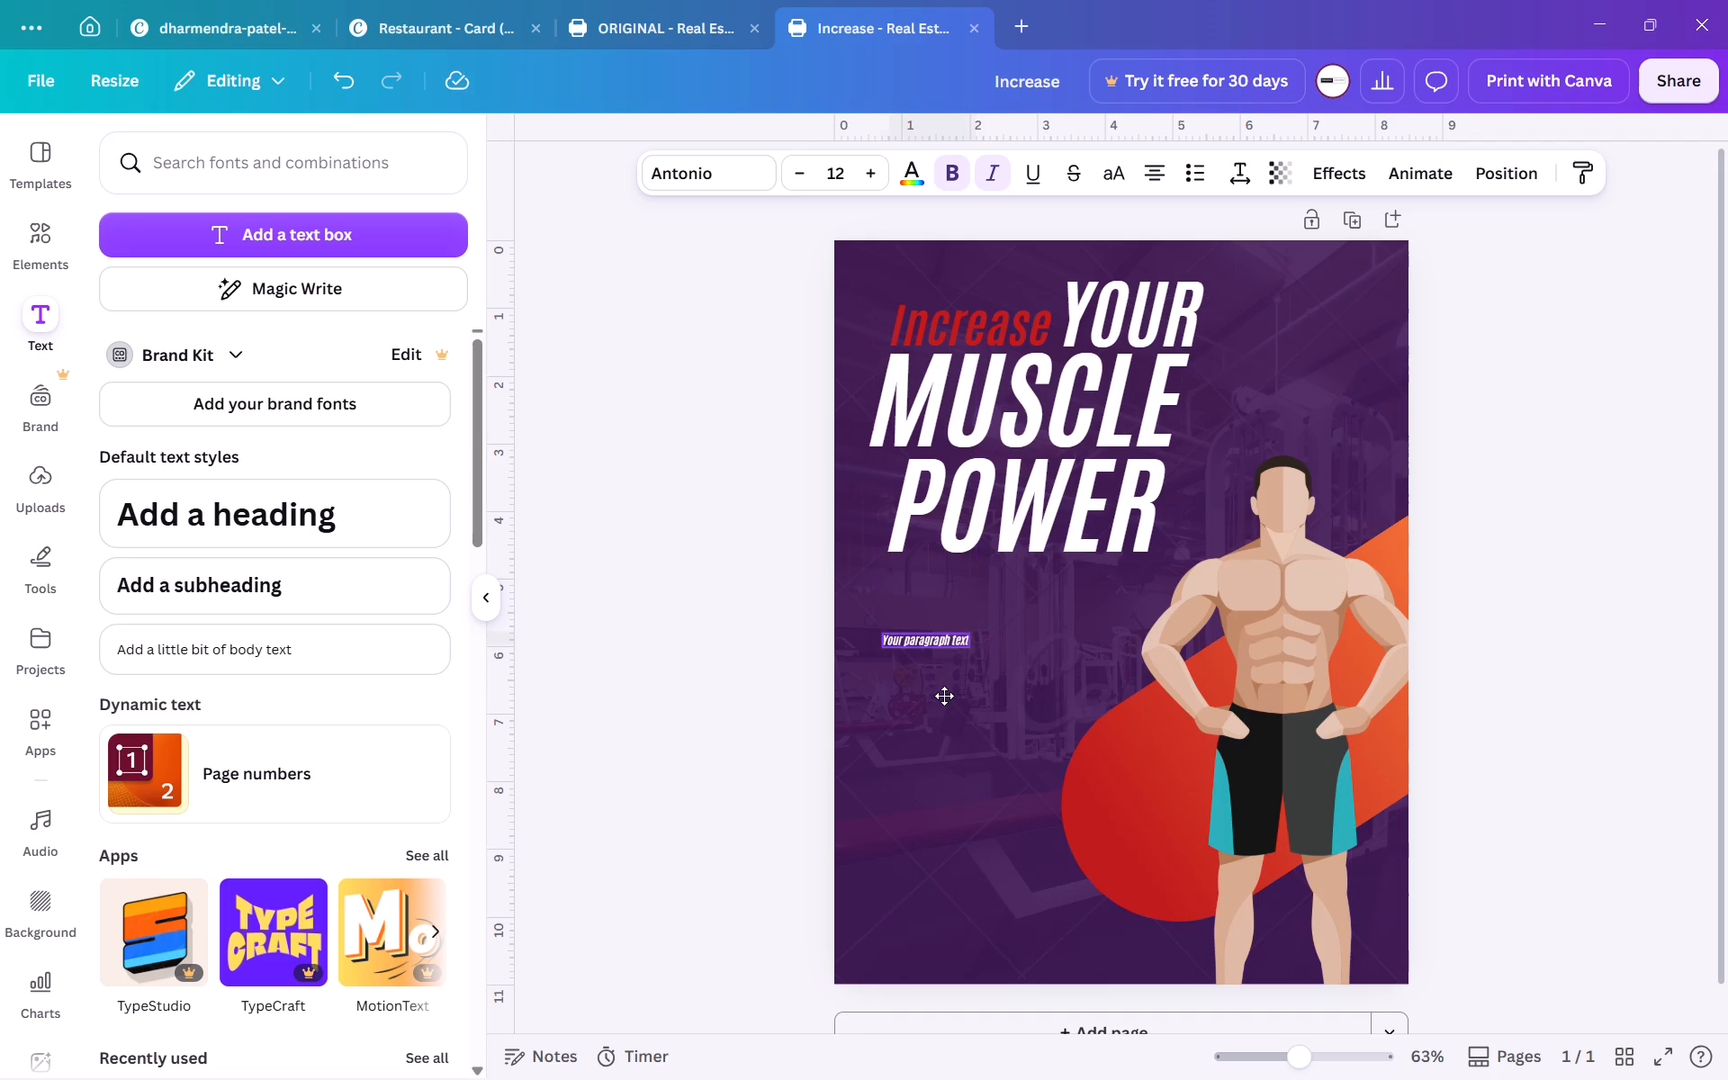
pyautogui.moveTo(944, 696); pyautogui.dragTo(943, 696)
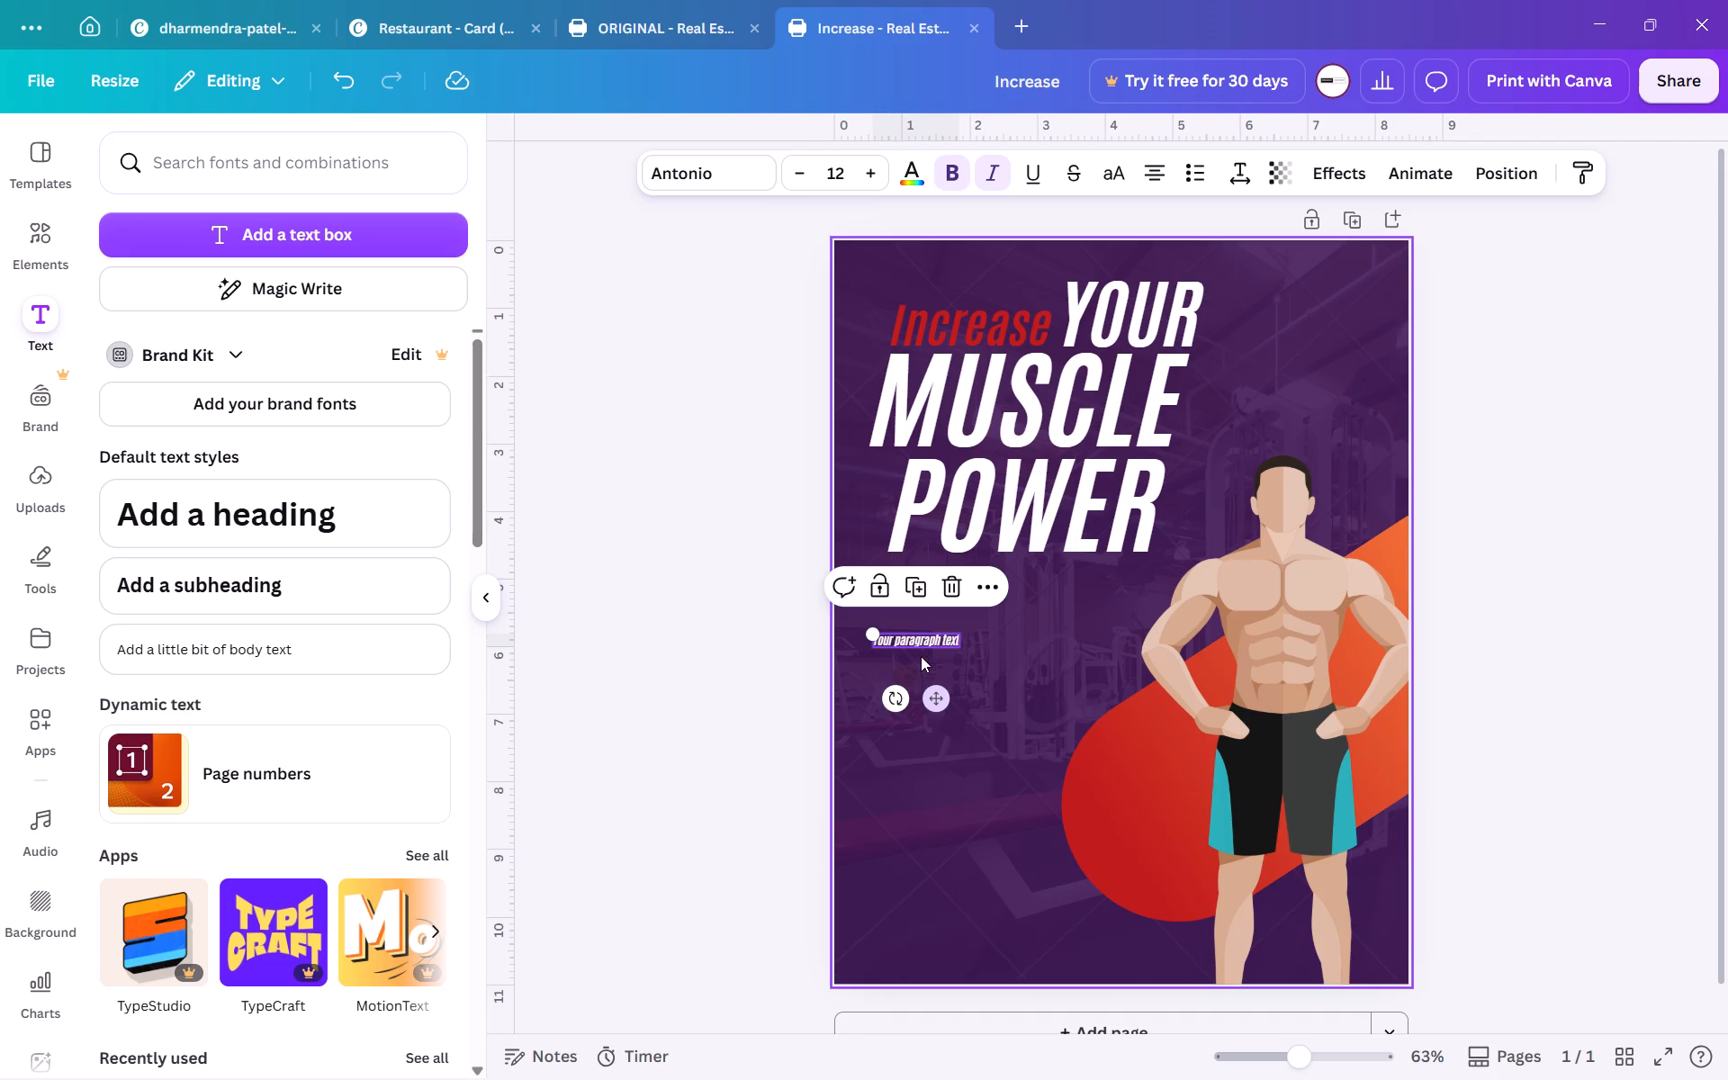
# Replace the placeholder text below POWER with START YOUR TRAINING WITH YOUR, without bold and left-aligned.
pyautogui.tripleClick(910, 635)
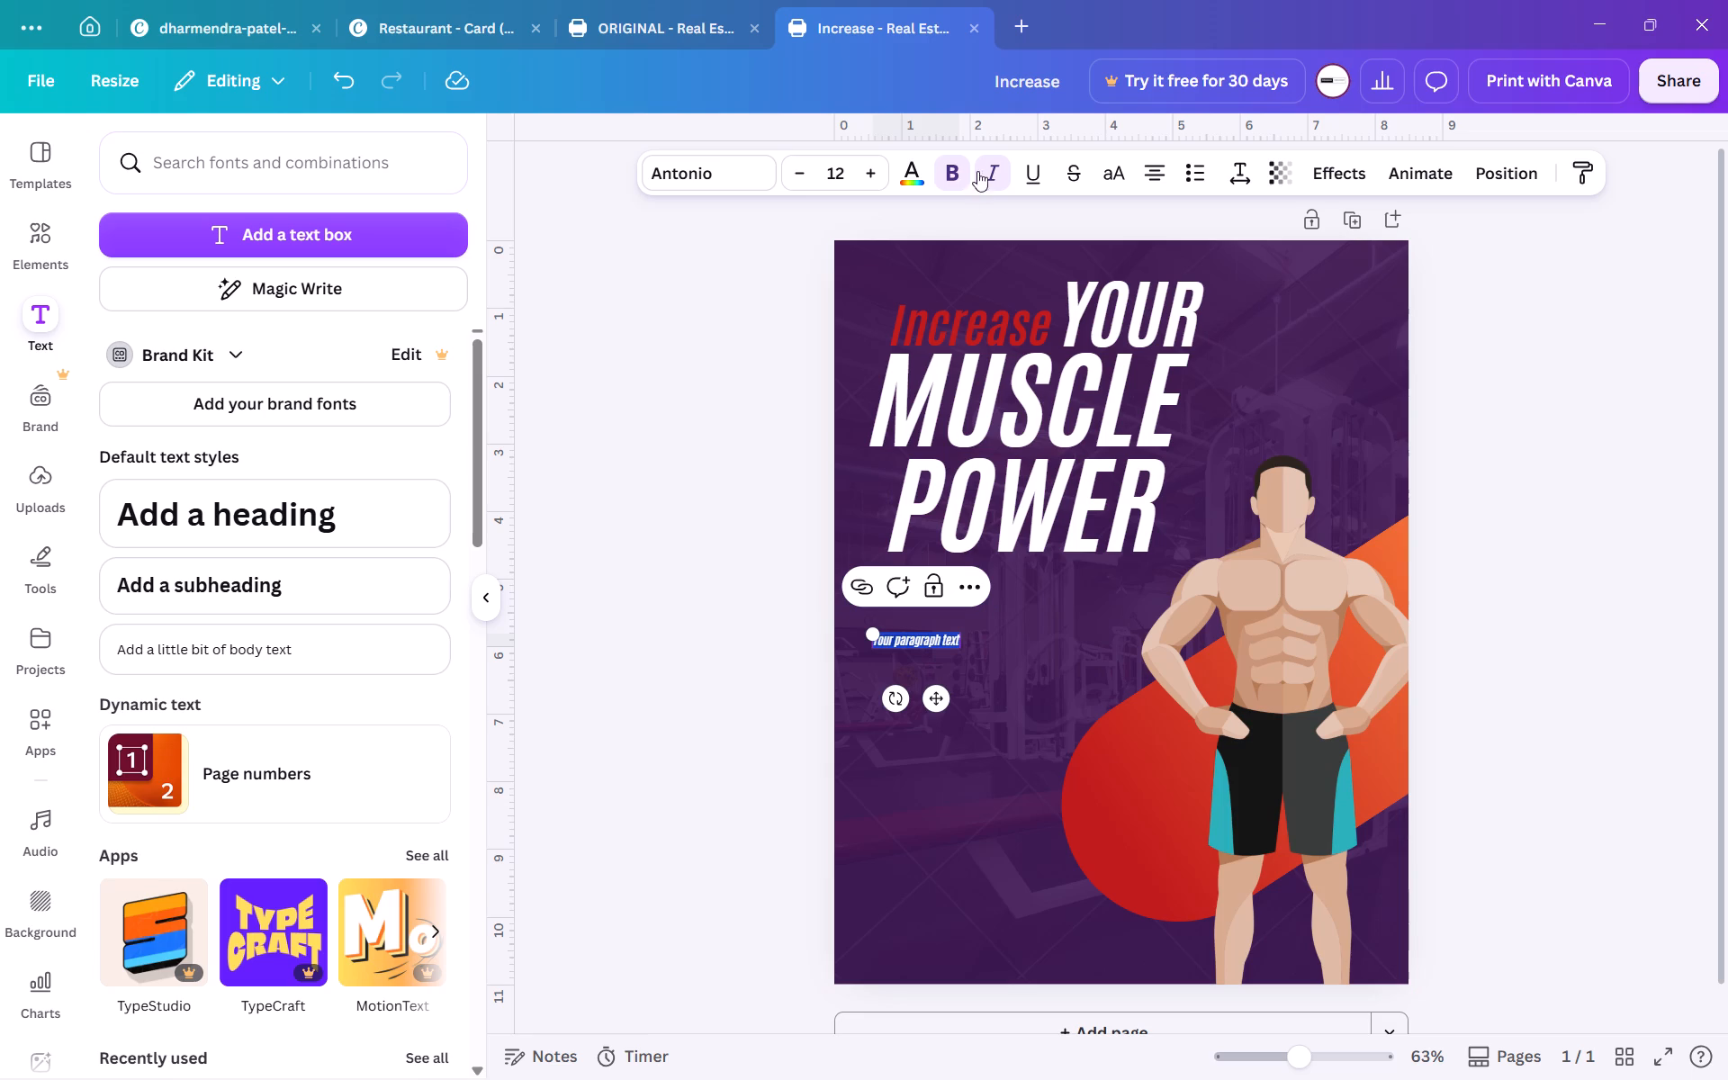
pyautogui.click(955, 174)
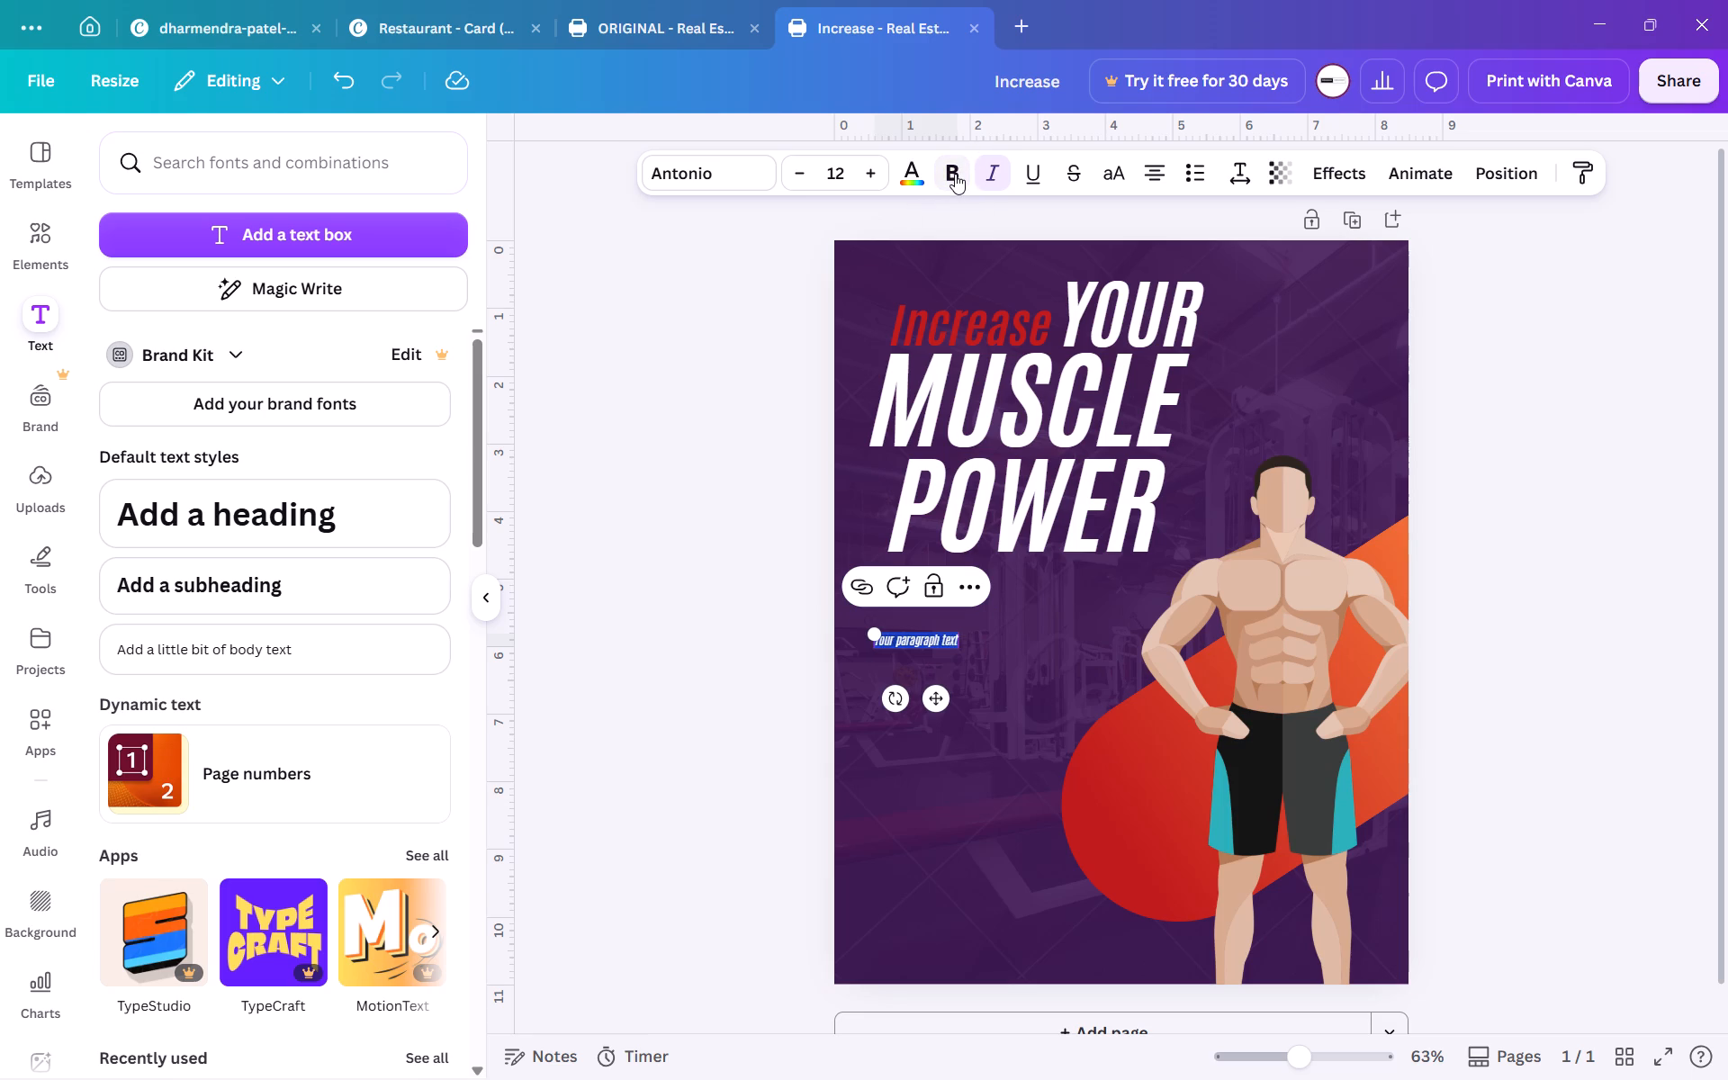
pyautogui.write('START')
pyautogui.press('space')
pyautogui.write('YOUR')
pyautogui.press('space')
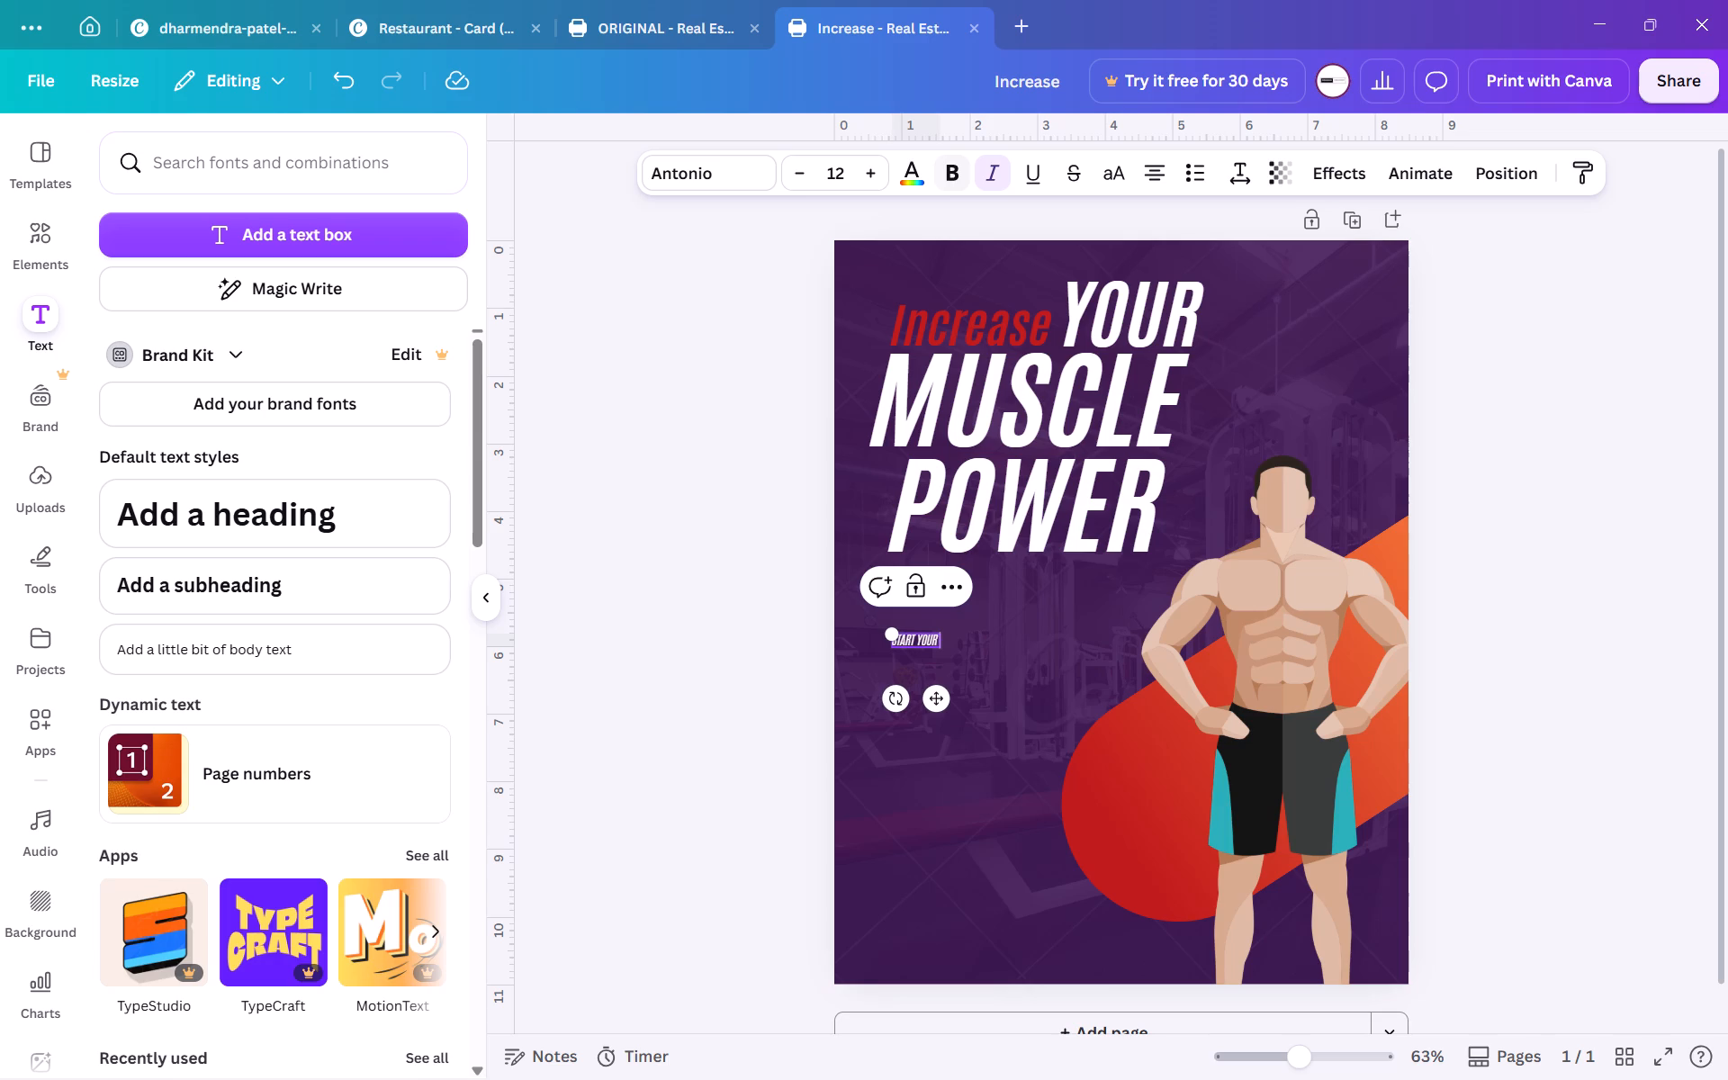
pyautogui.write('TRAINING')
pyautogui.press('space')
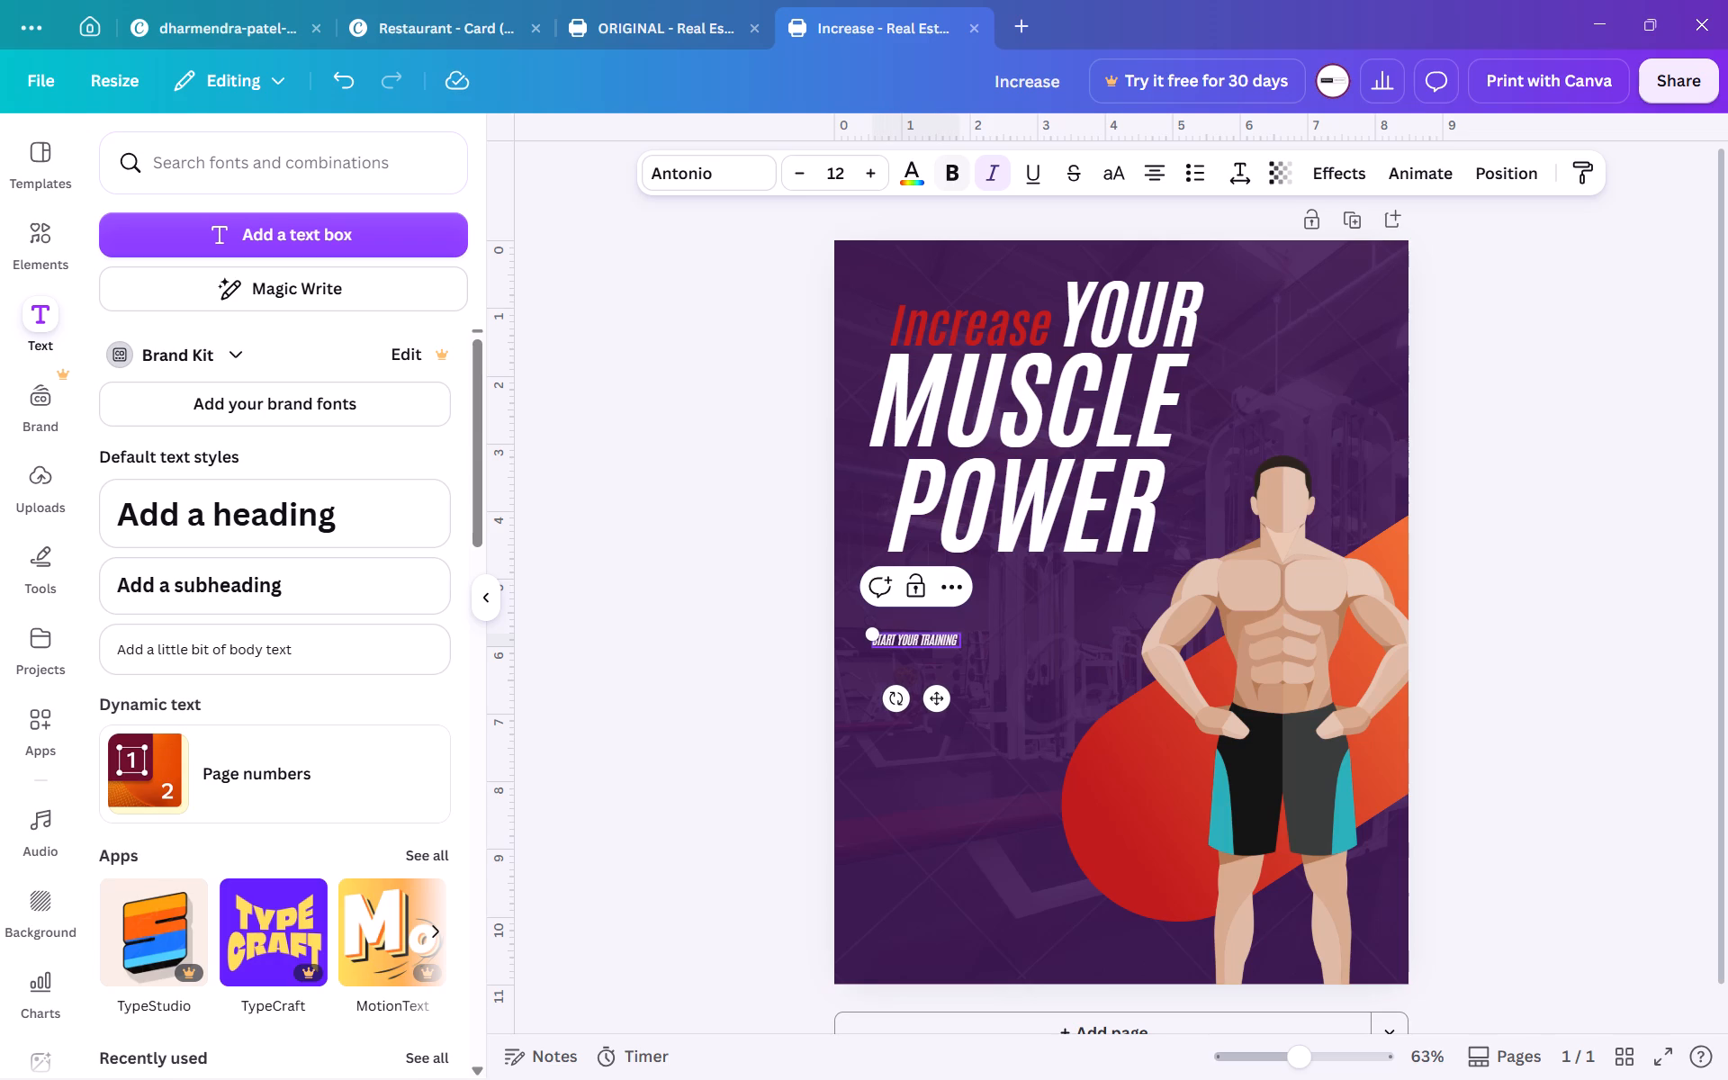
pyautogui.write('WITH')
pyautogui.press('space')
pyautogui.write('YOUR')
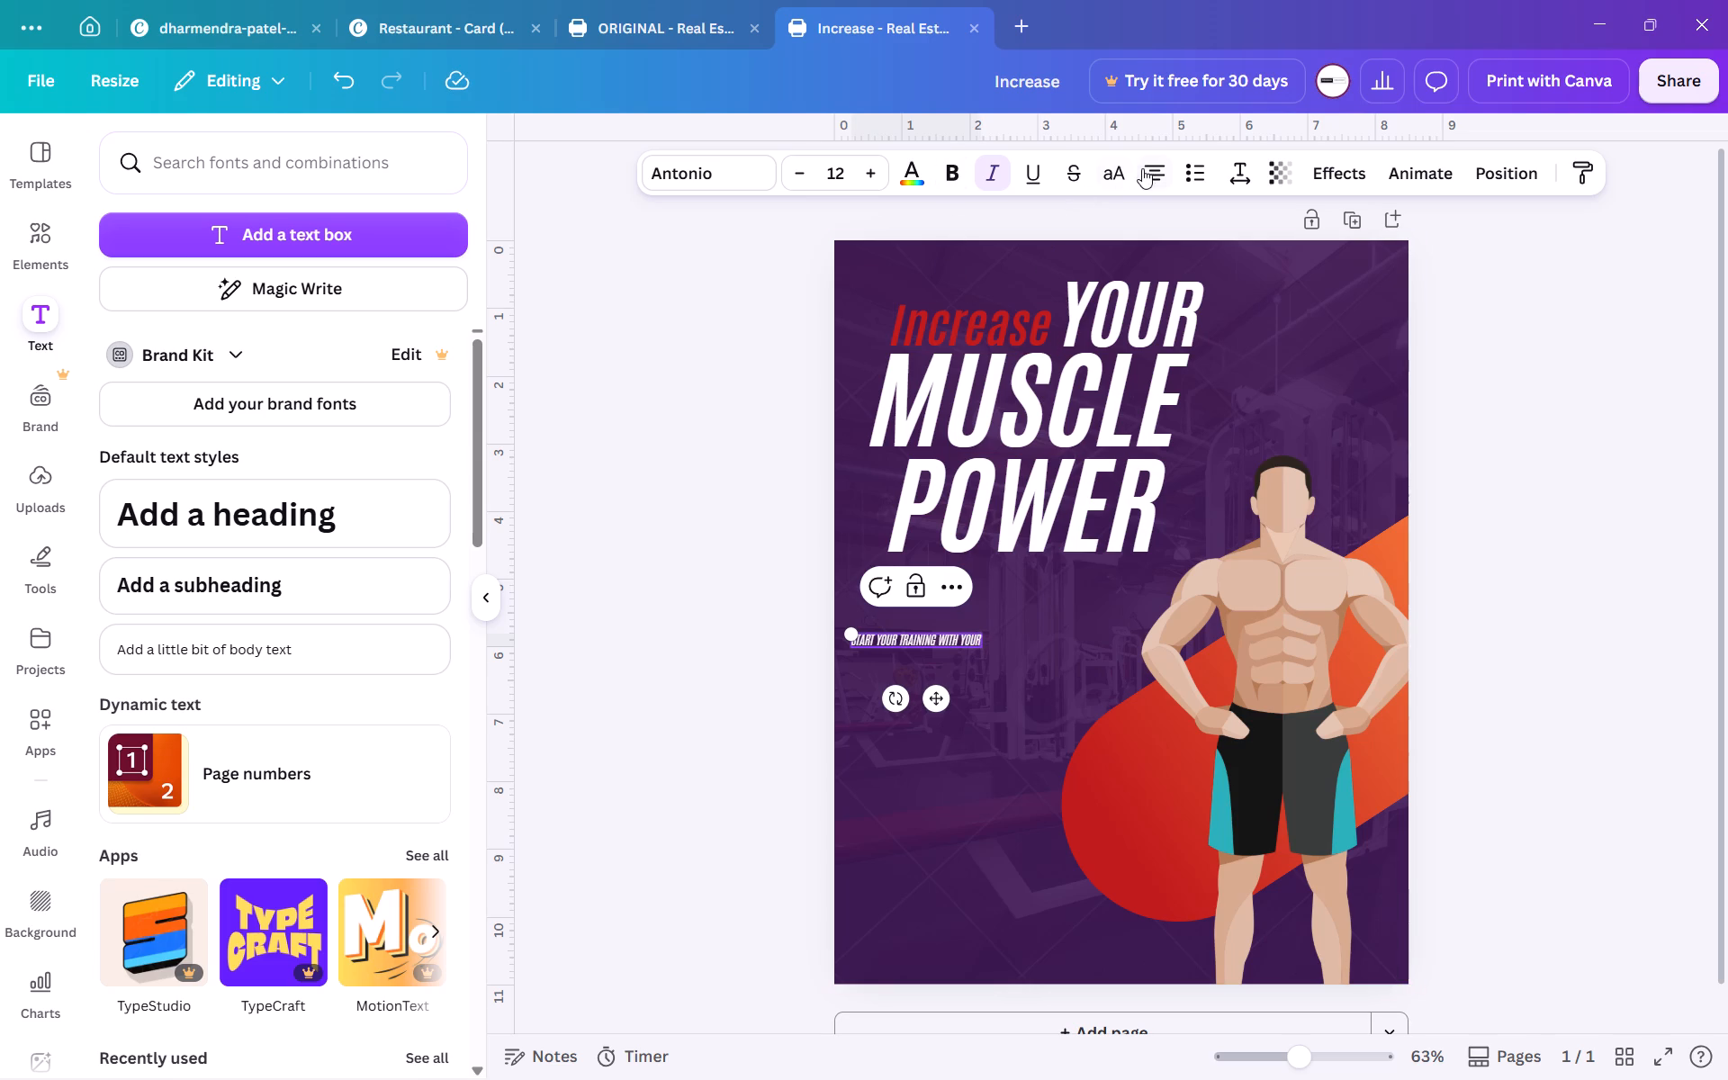
pyautogui.click(1147, 170)
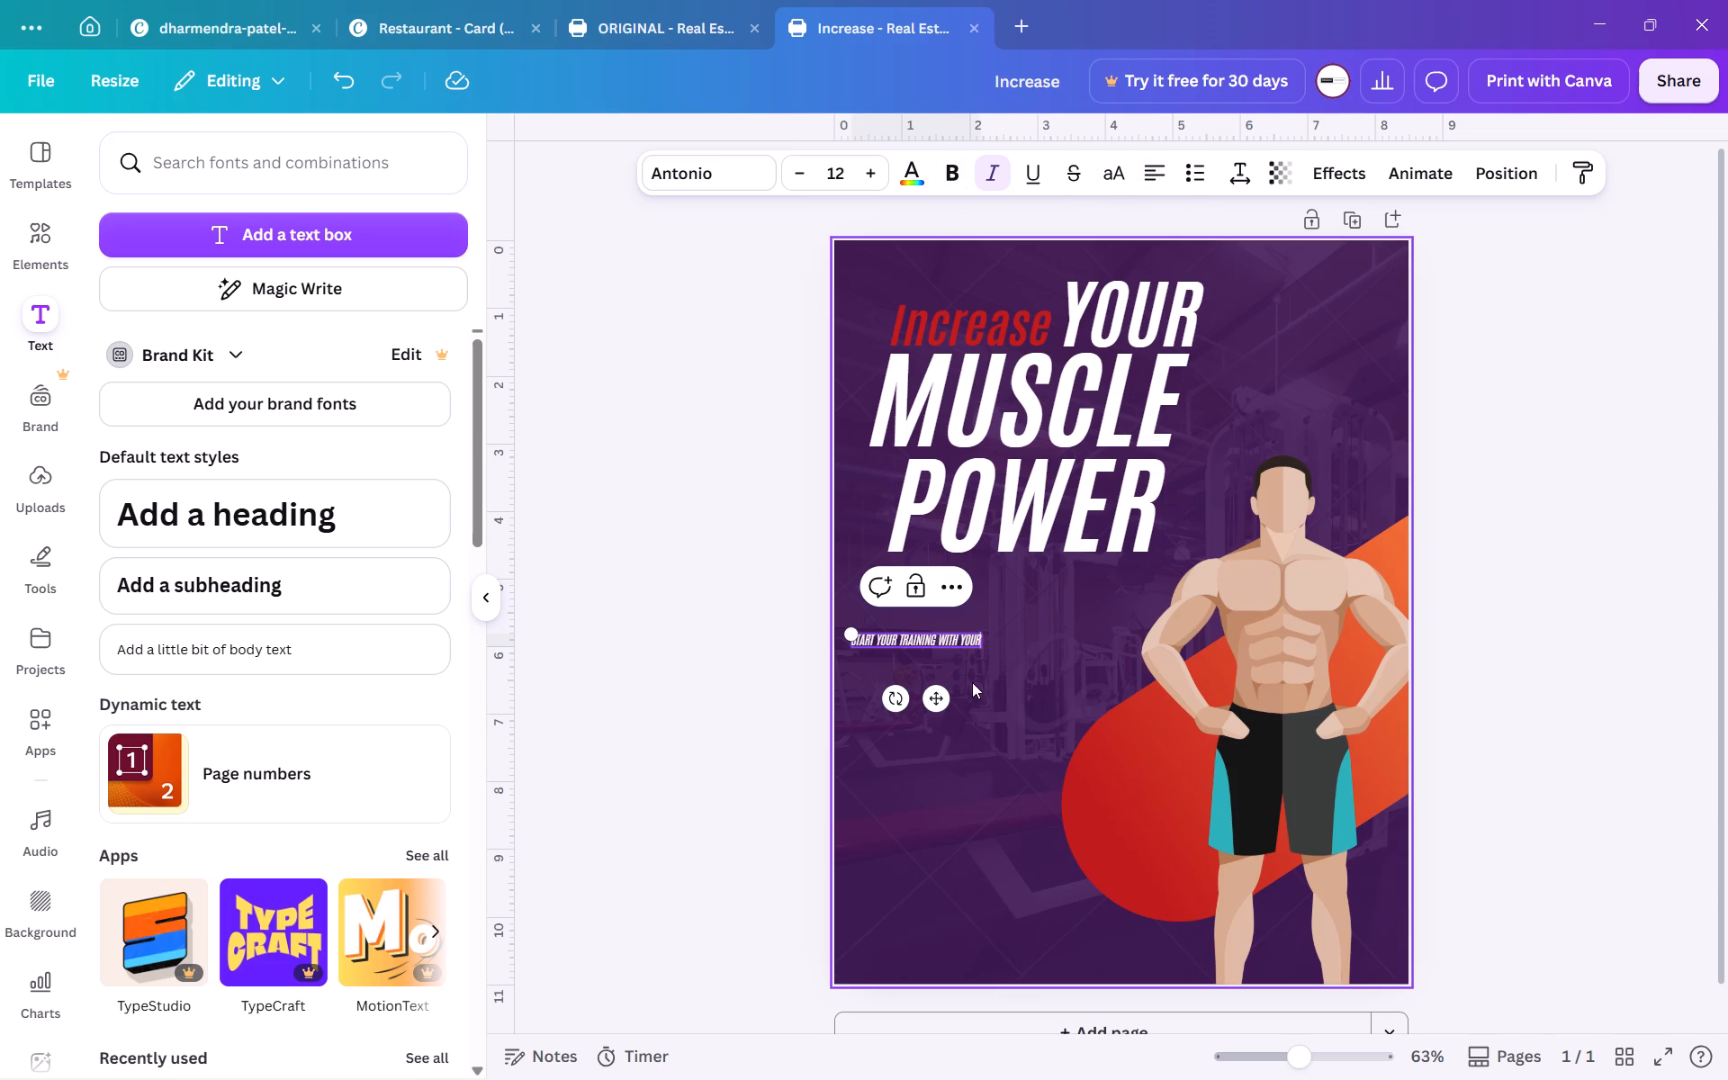
# Change the font of the START YOUR TRAINING WITH YOUR line to Lato.
pyautogui.doubleClick(933, 645)
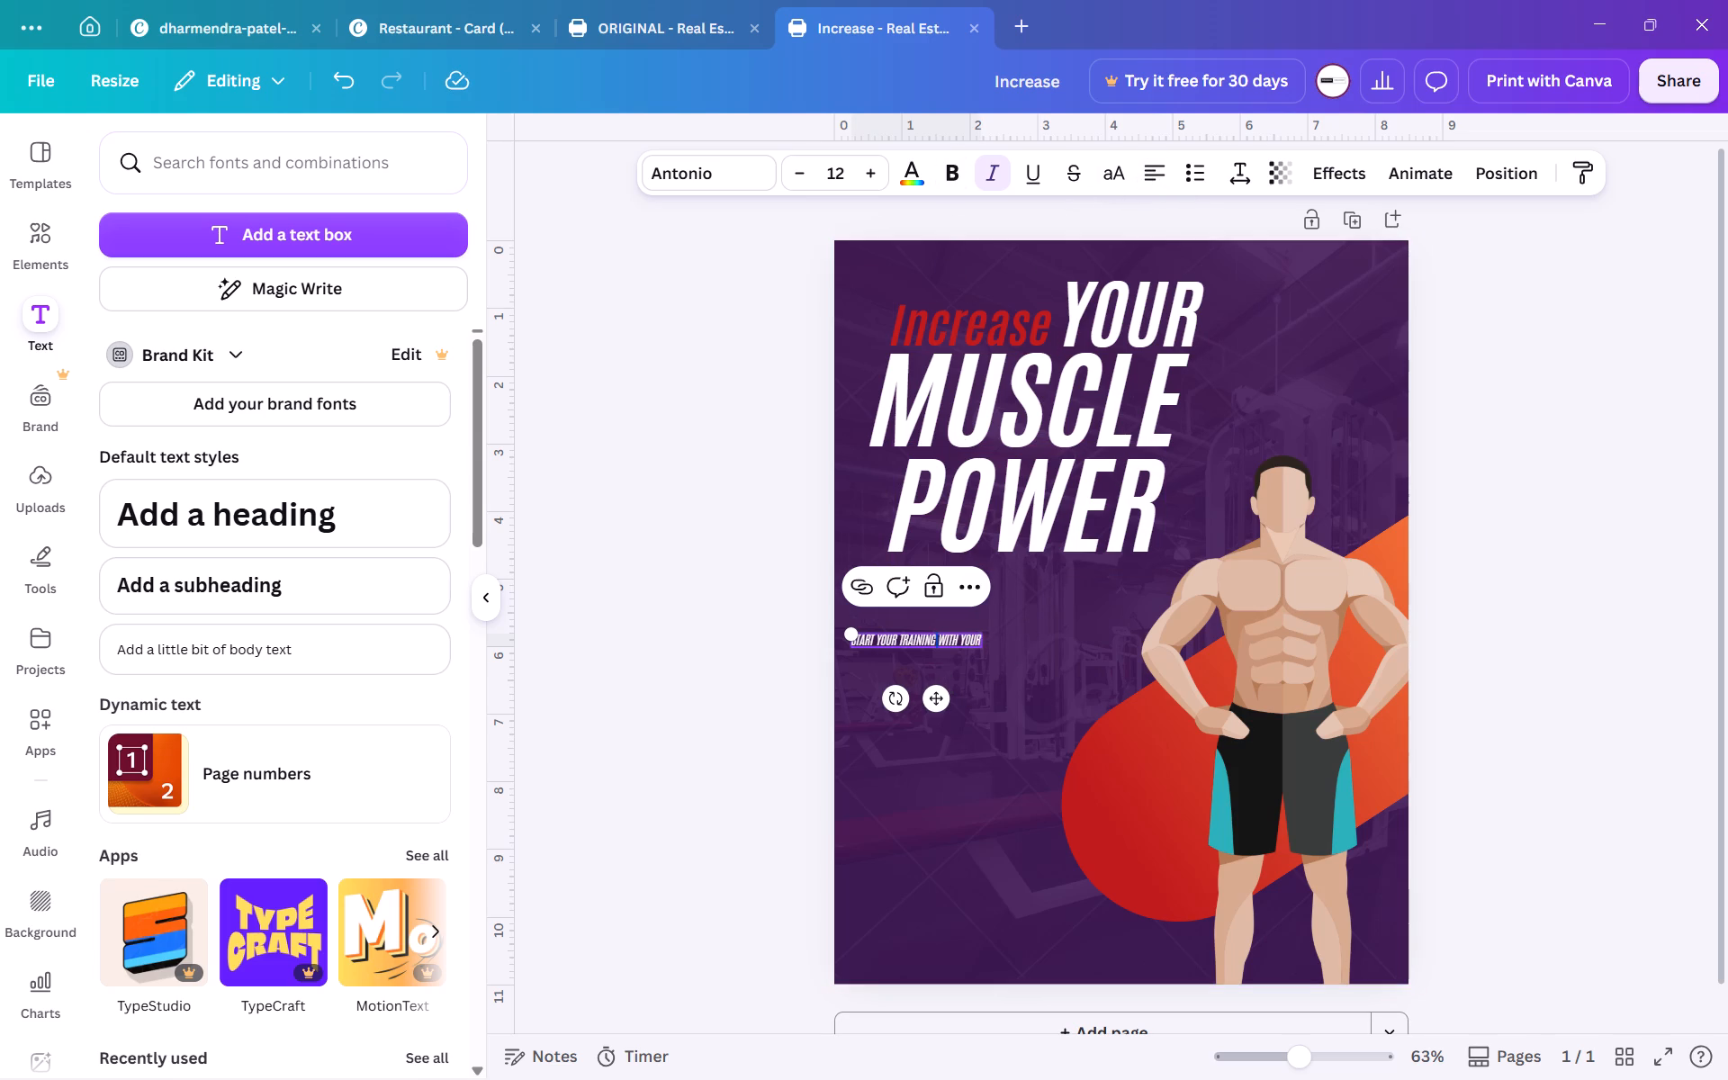
pyautogui.tripleClick(921, 644)
pyautogui.click(718, 181)
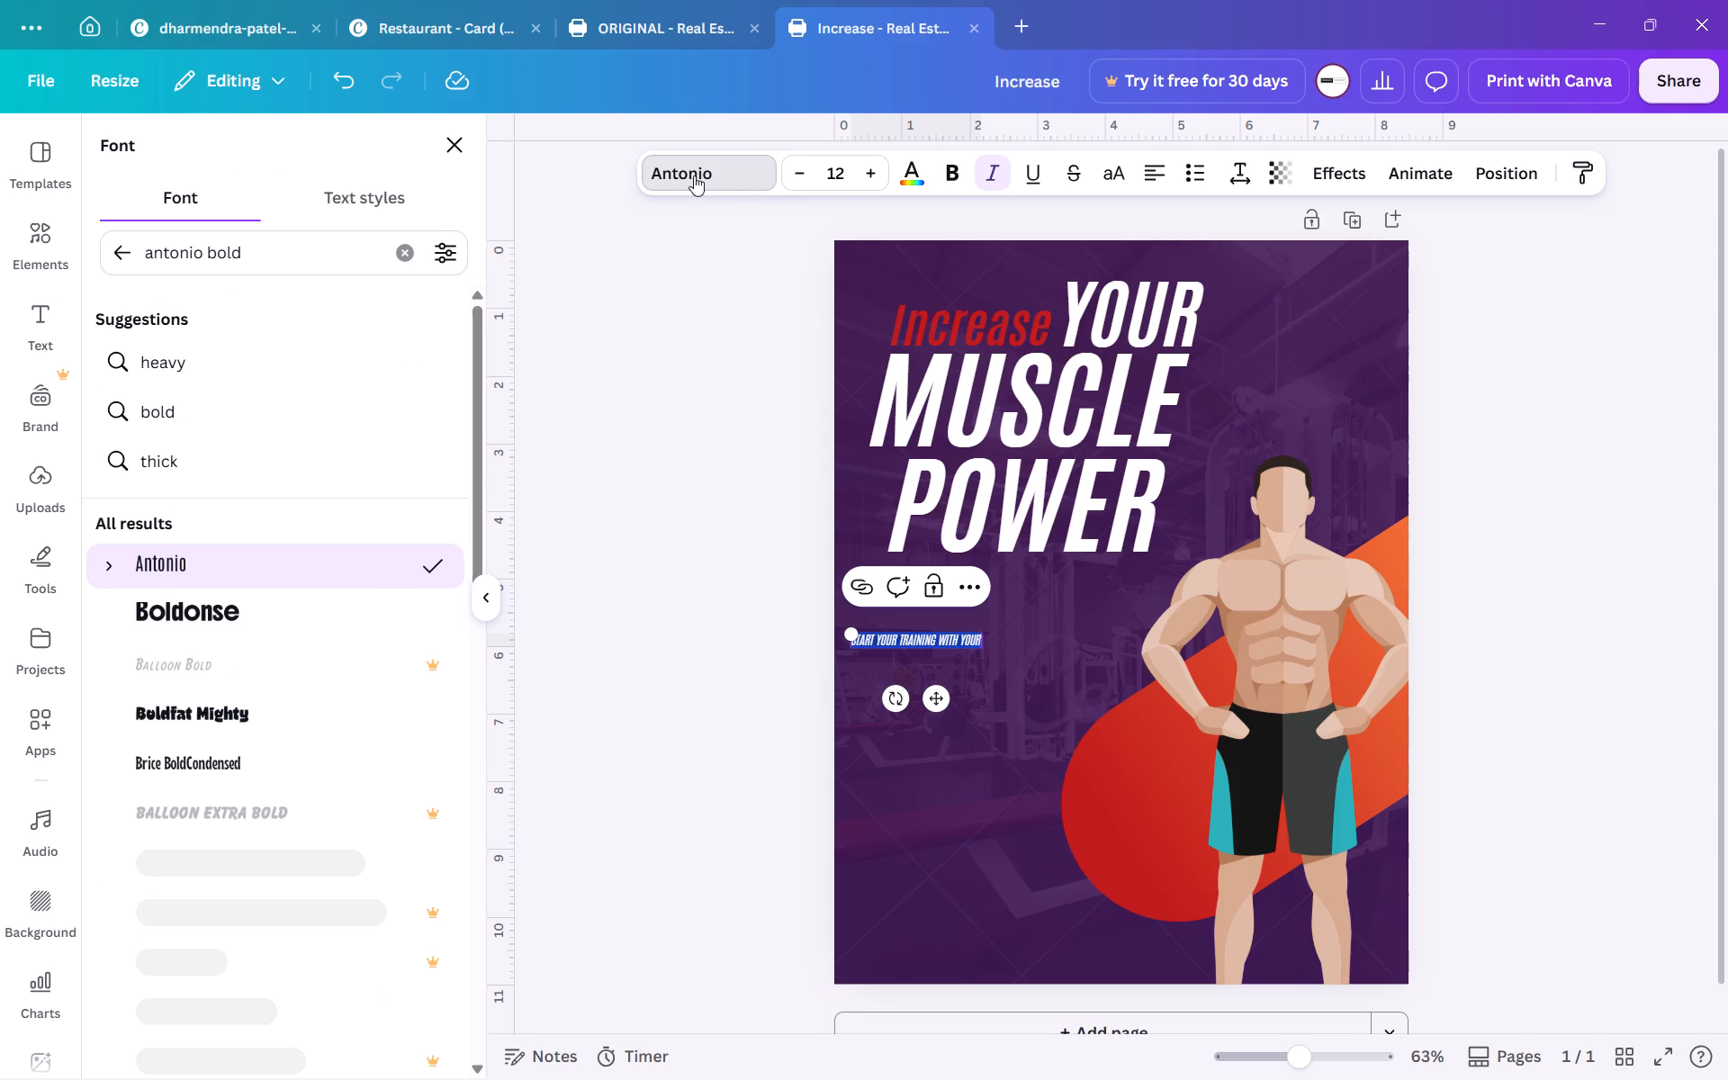
pyautogui.click(676, 175)
pyautogui.click(676, 175)
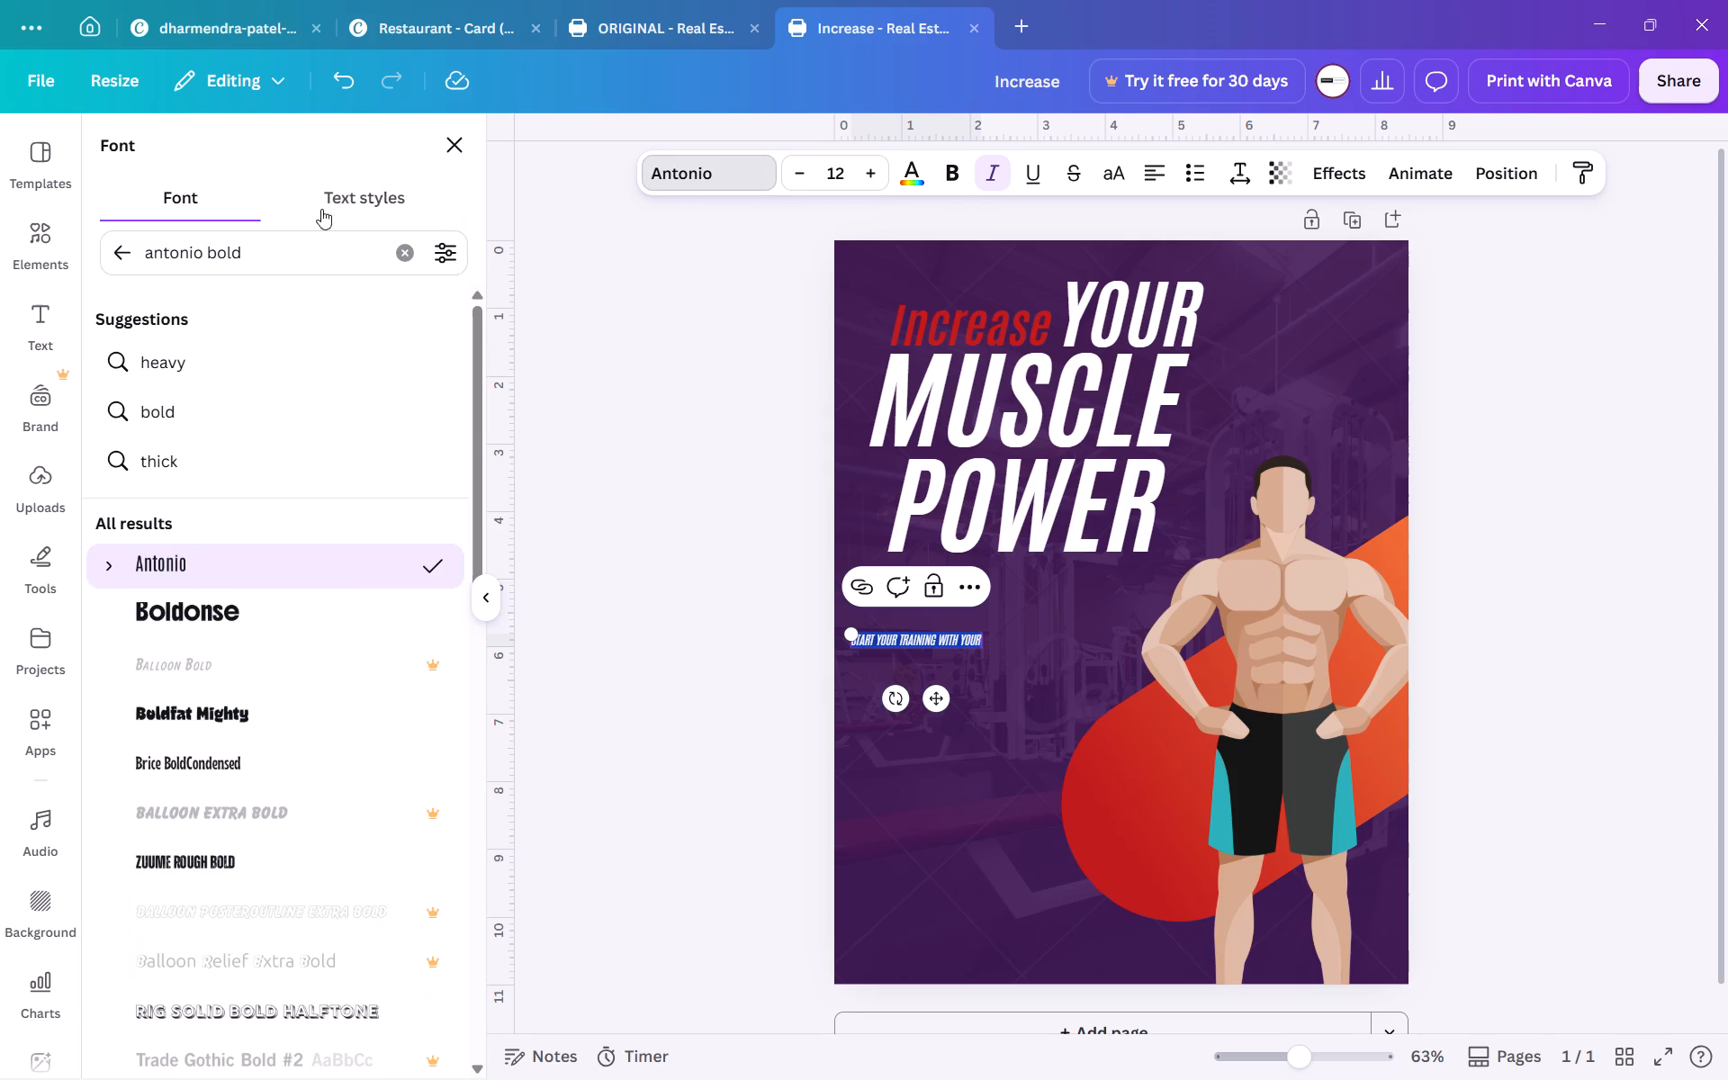
pyautogui.tripleClick(215, 255)
pyautogui.write('LATO')
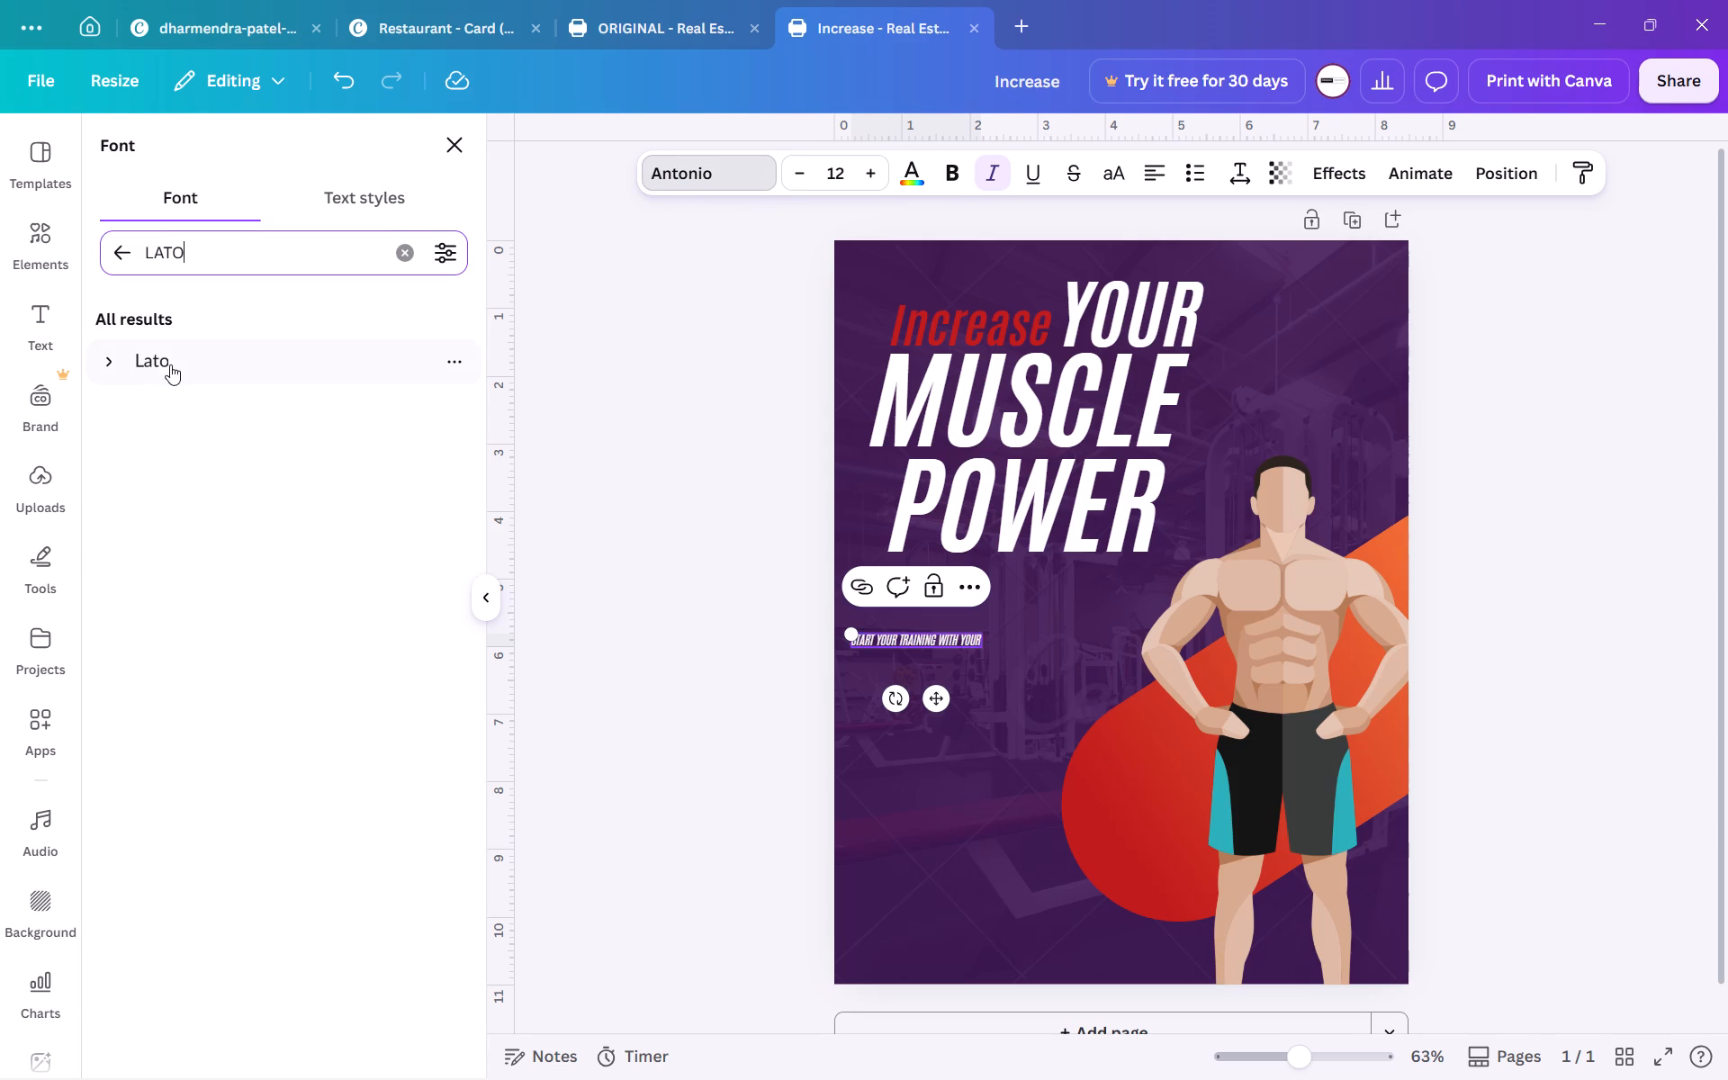
pyautogui.click(171, 364)
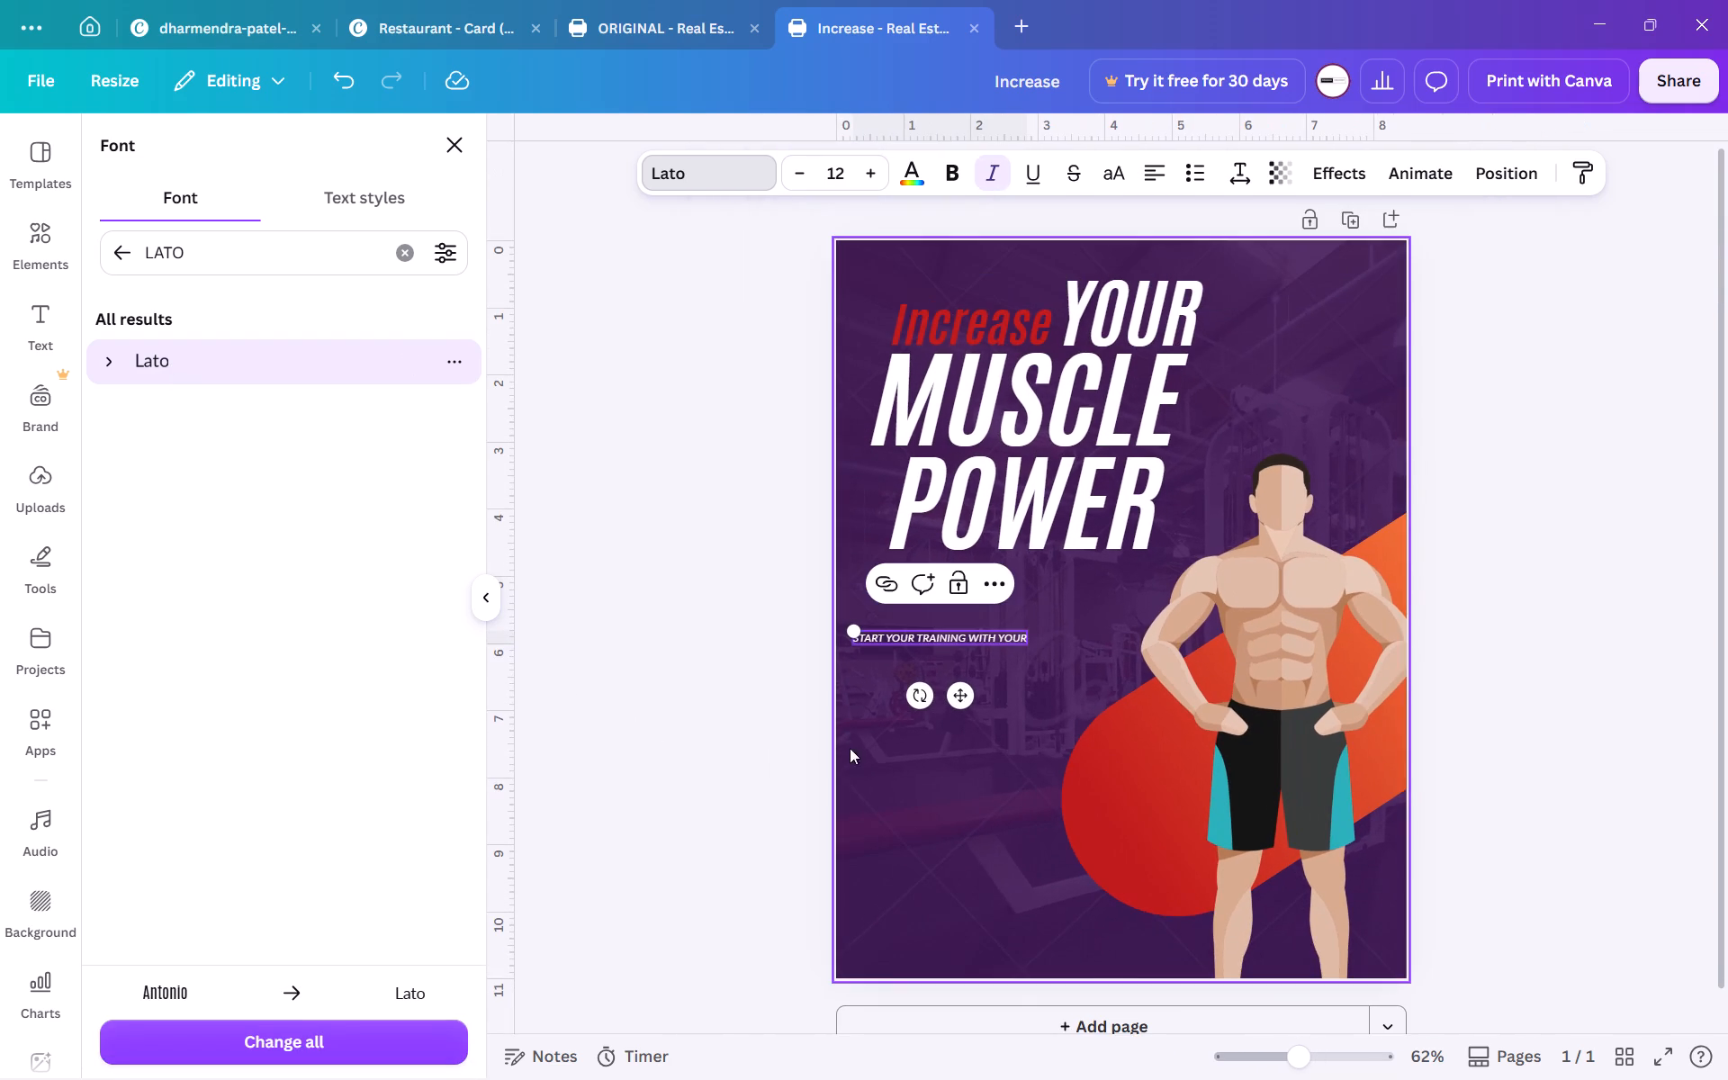
# Move the START YOUR TRAINING WITH YOUR line sideways so its start lines up with the beginning of MUSCLE.
pyautogui.moveTo(958, 693); pyautogui.dragTo(997, 693)
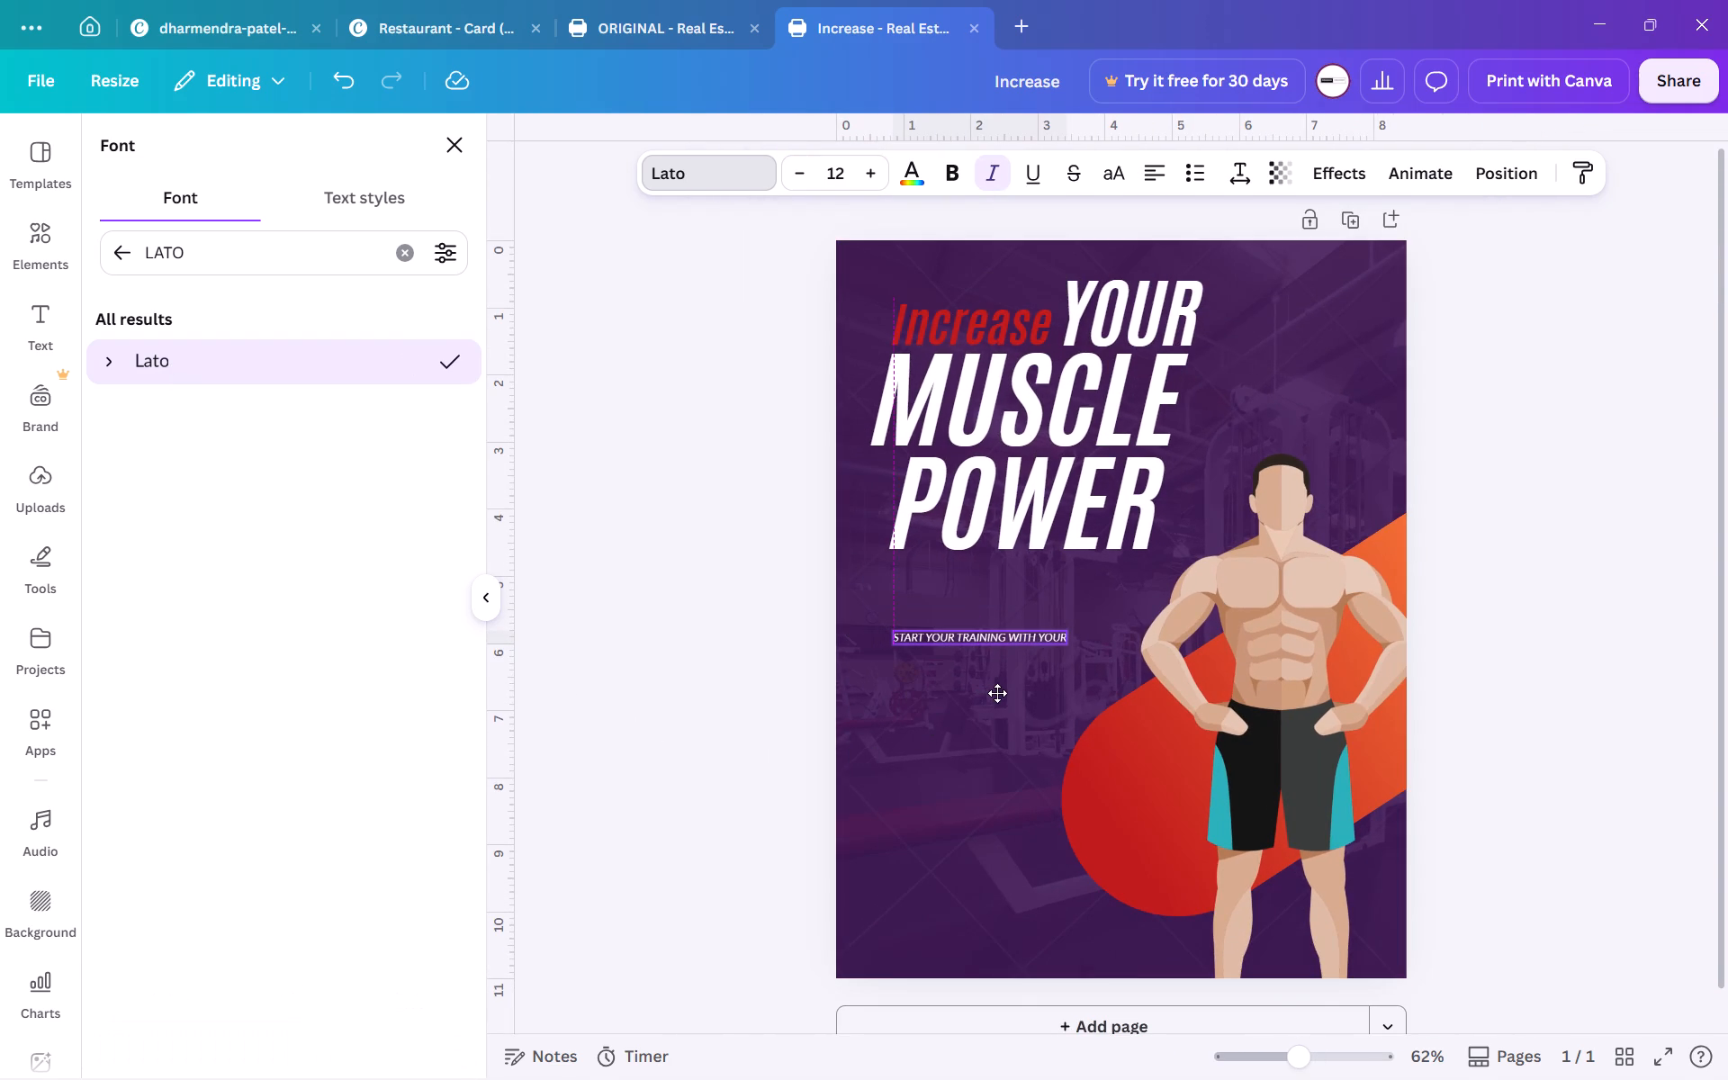
pyautogui.moveTo(997, 693); pyautogui.dragTo(977, 696)
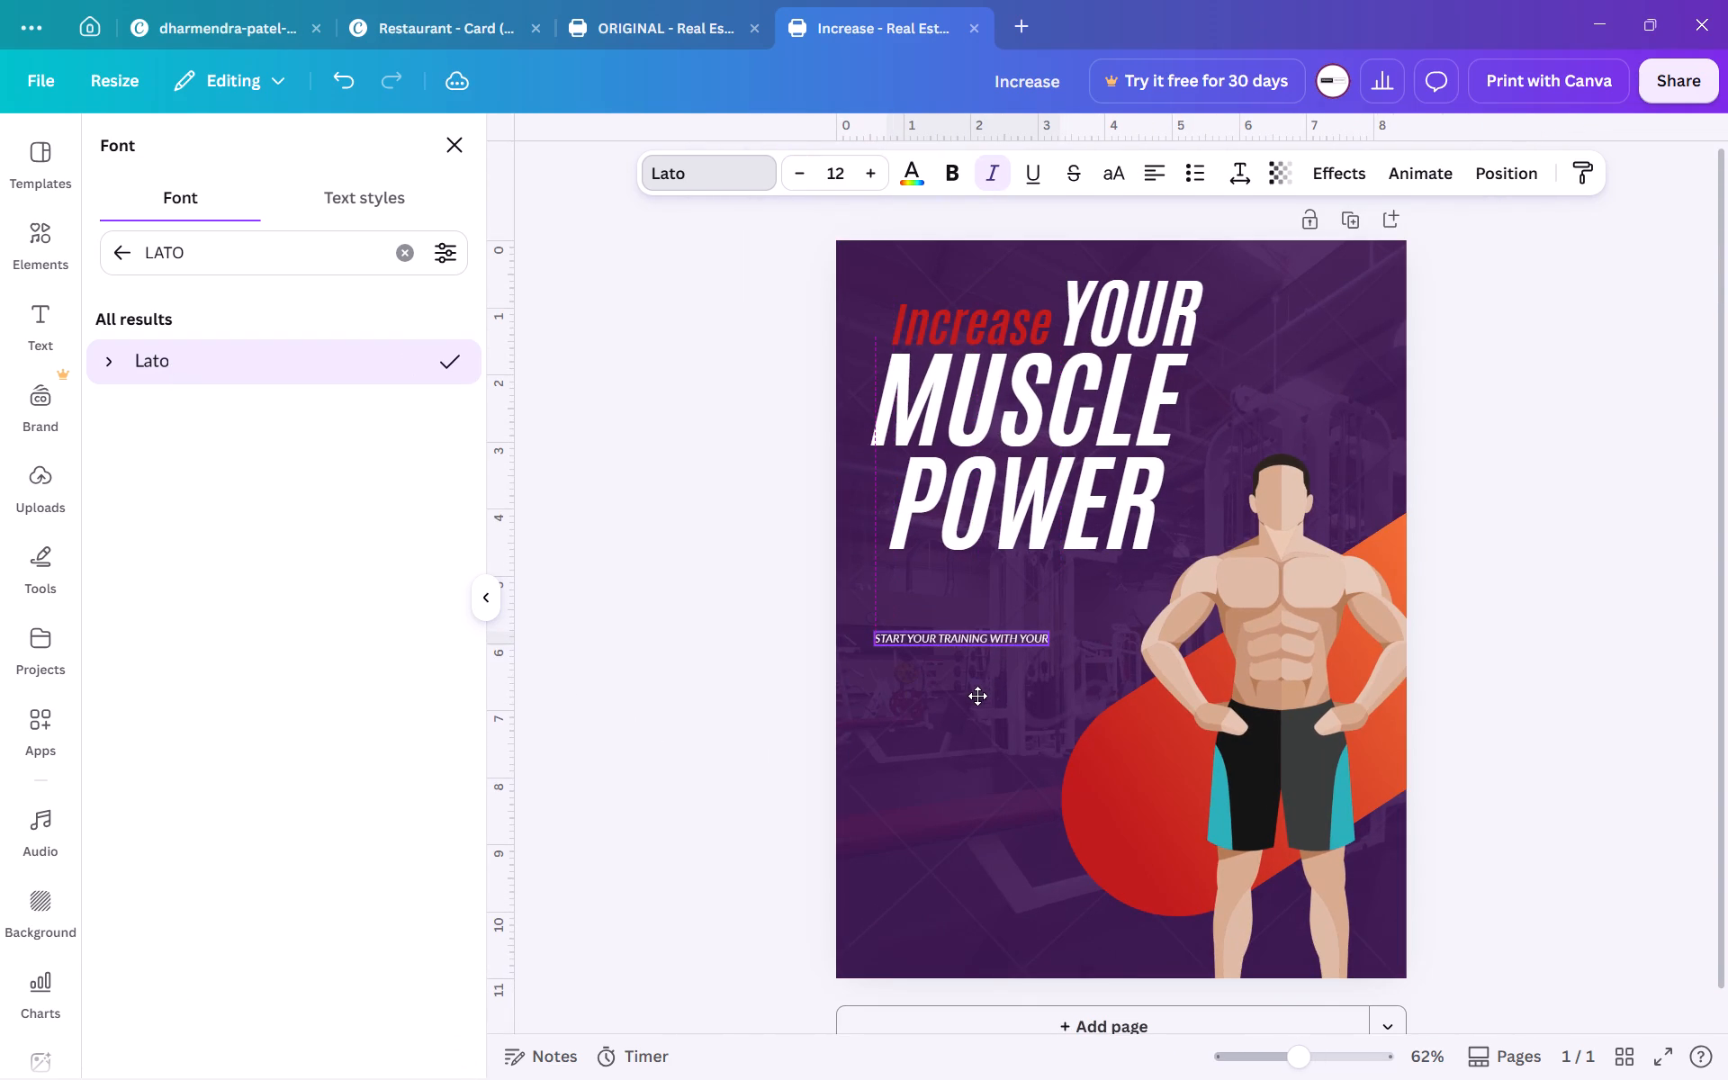
pyautogui.moveTo(977, 696); pyautogui.dragTo(978, 696)
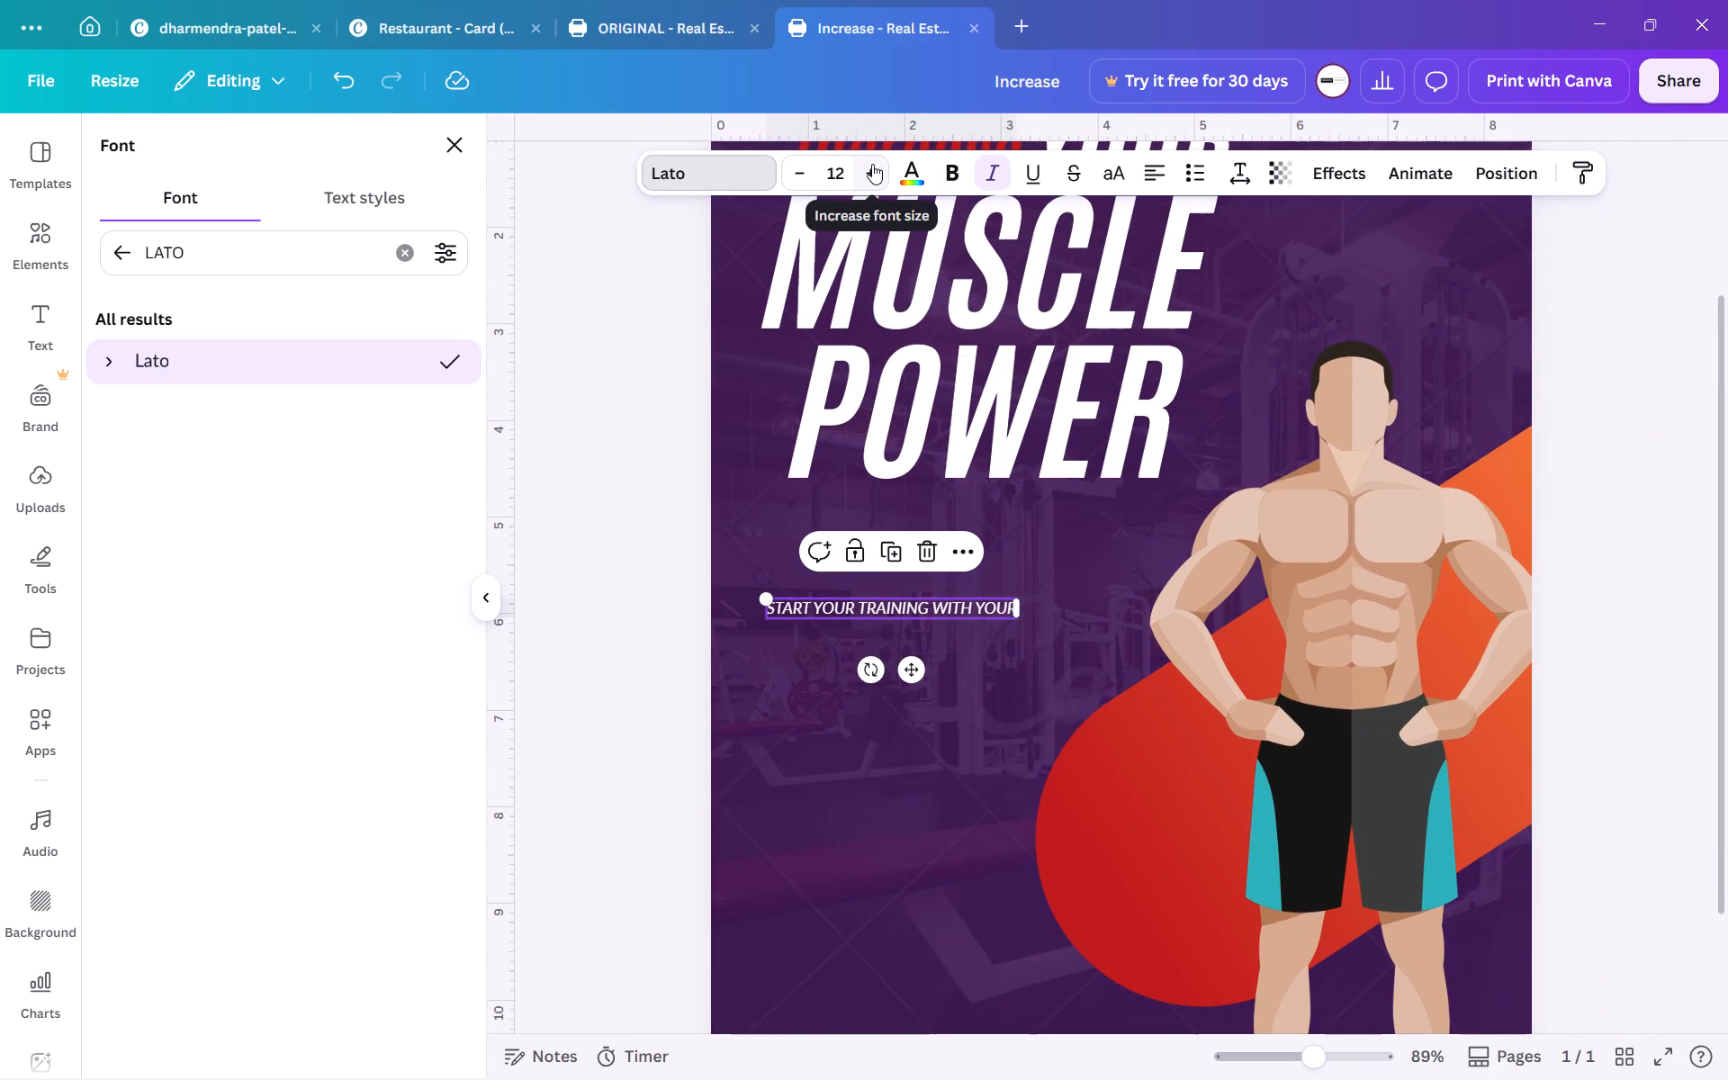
# Set the font size of the START YOUR TRAINING WITH YOUR line to 18 and deselect it.
pyautogui.tripleClick(872, 164)
pyautogui.tripleClick(872, 164)
pyautogui.tripleClick(872, 164)
pyautogui.click(872, 164)
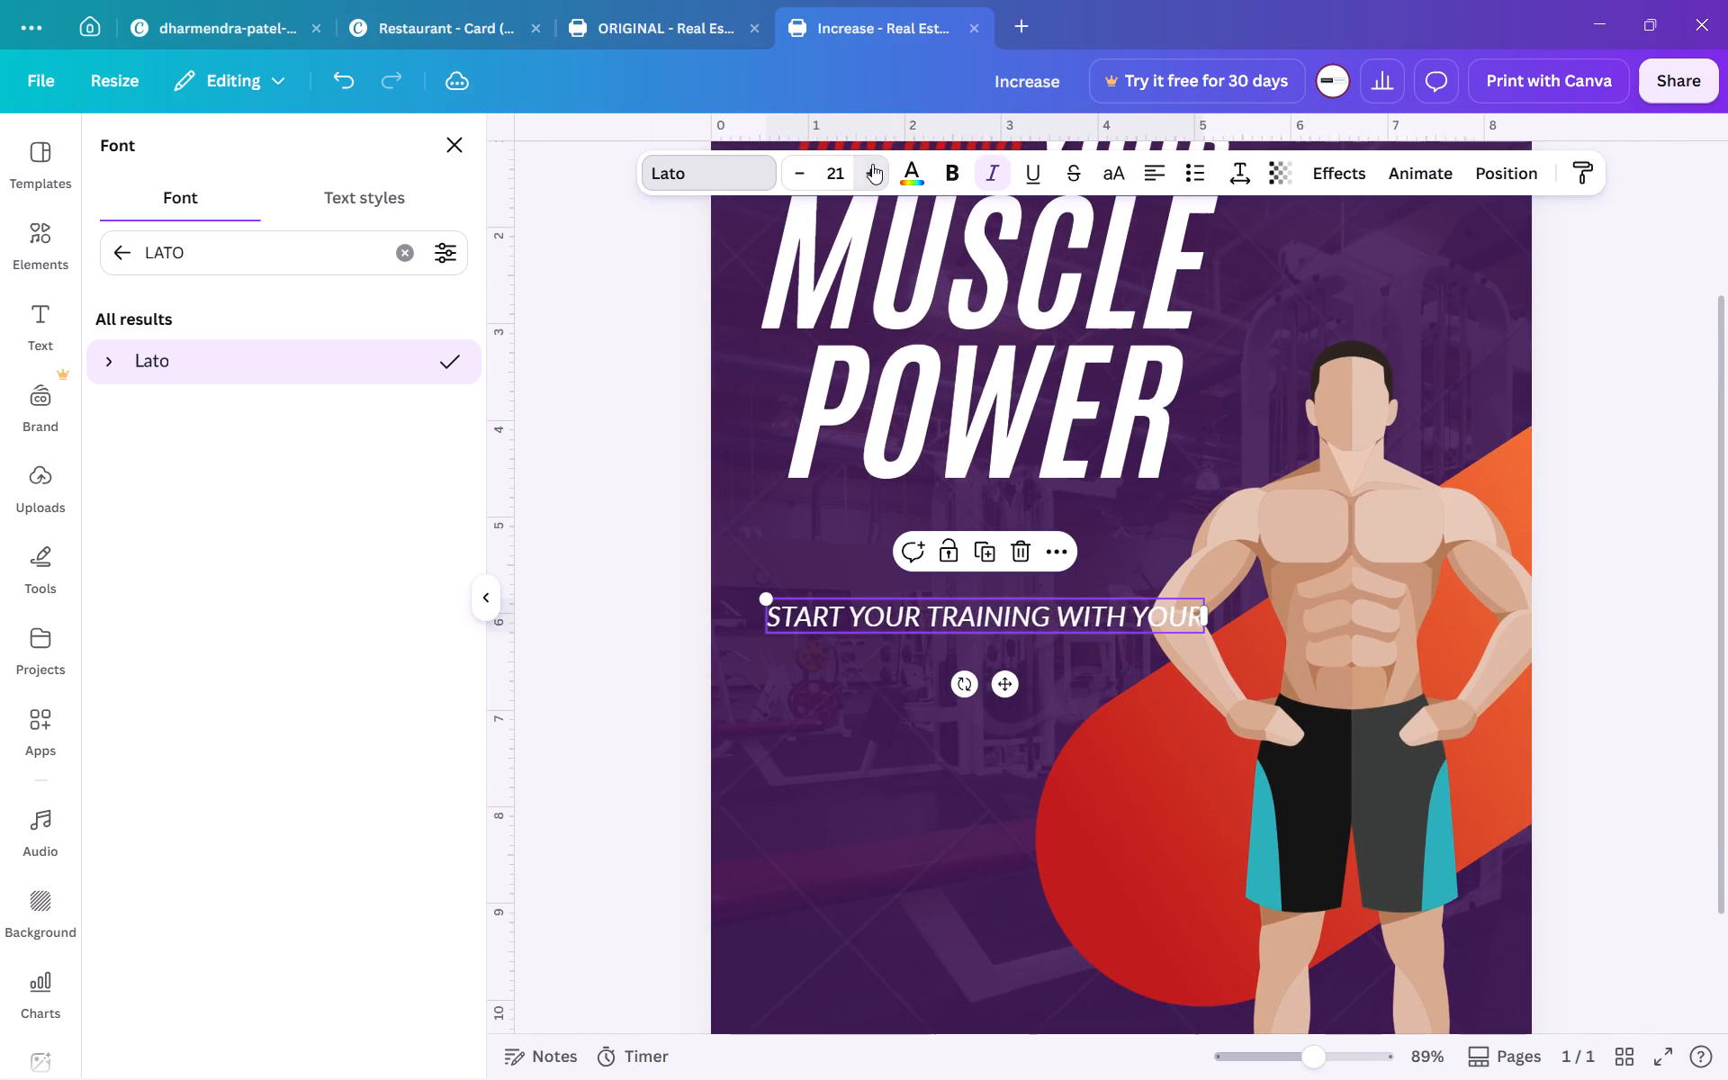
pyautogui.doubleClick(801, 181)
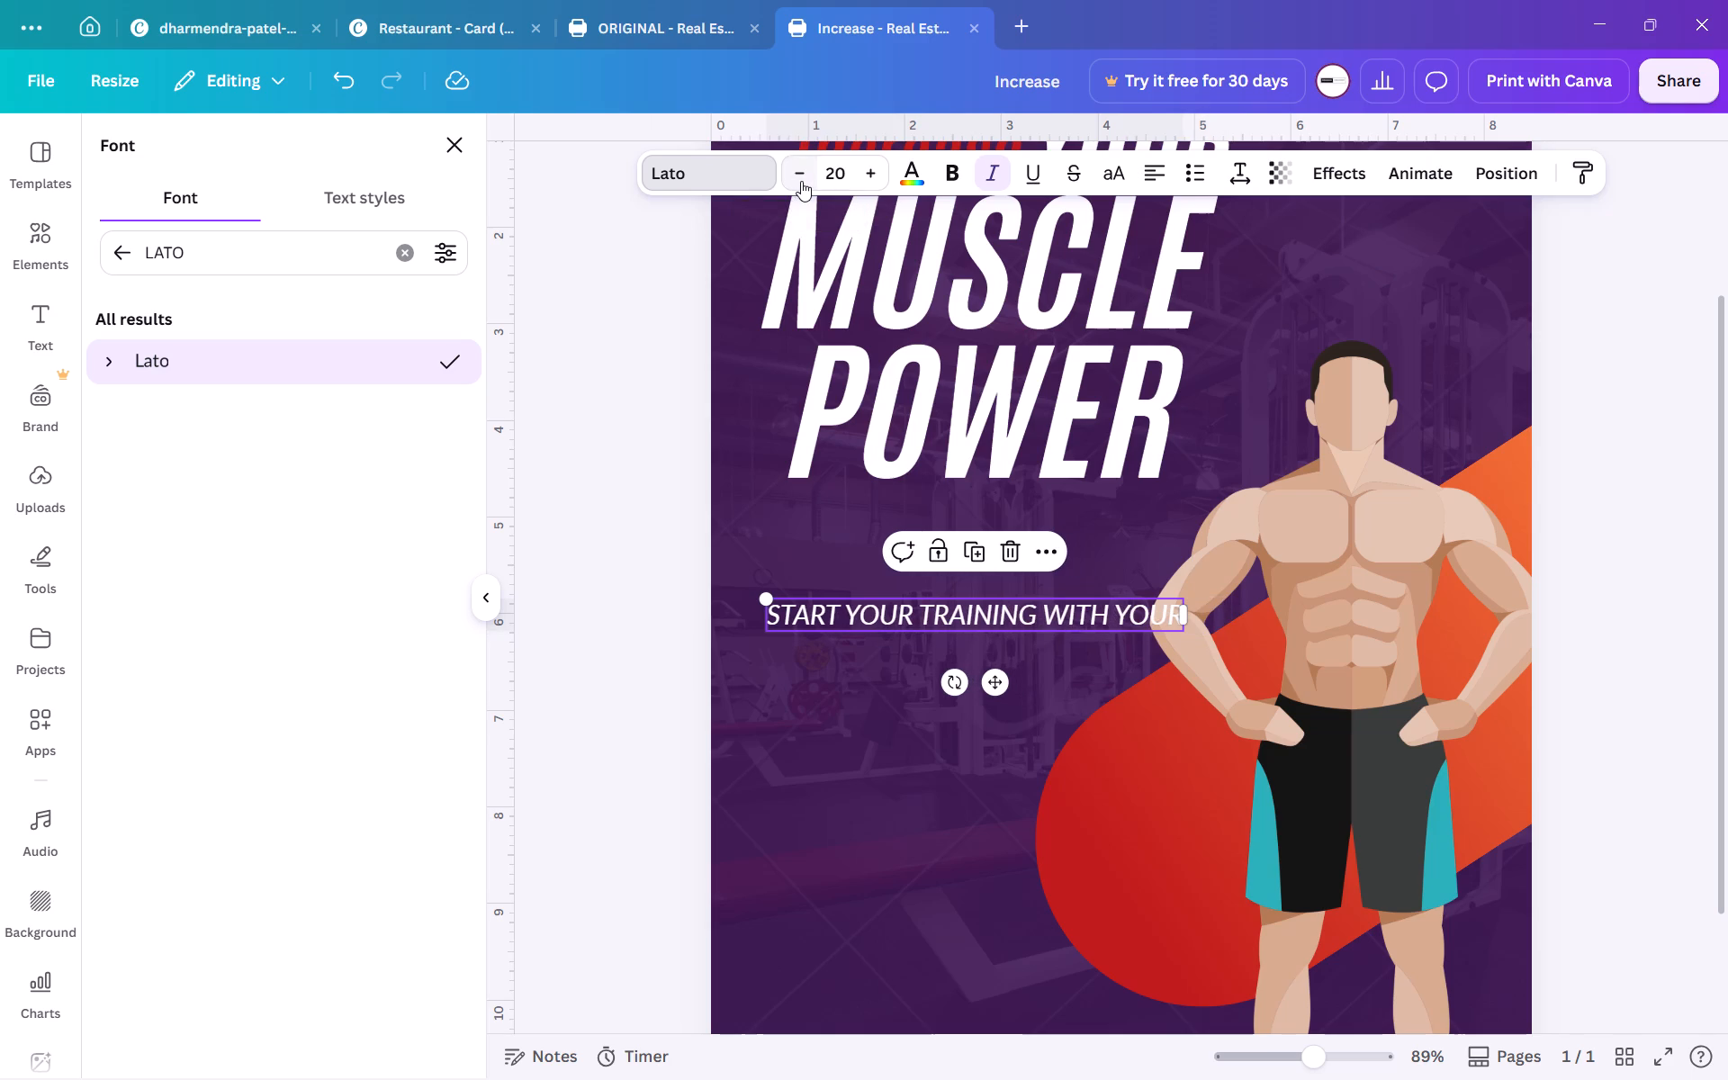
pyautogui.click(801, 181)
pyautogui.click(801, 181)
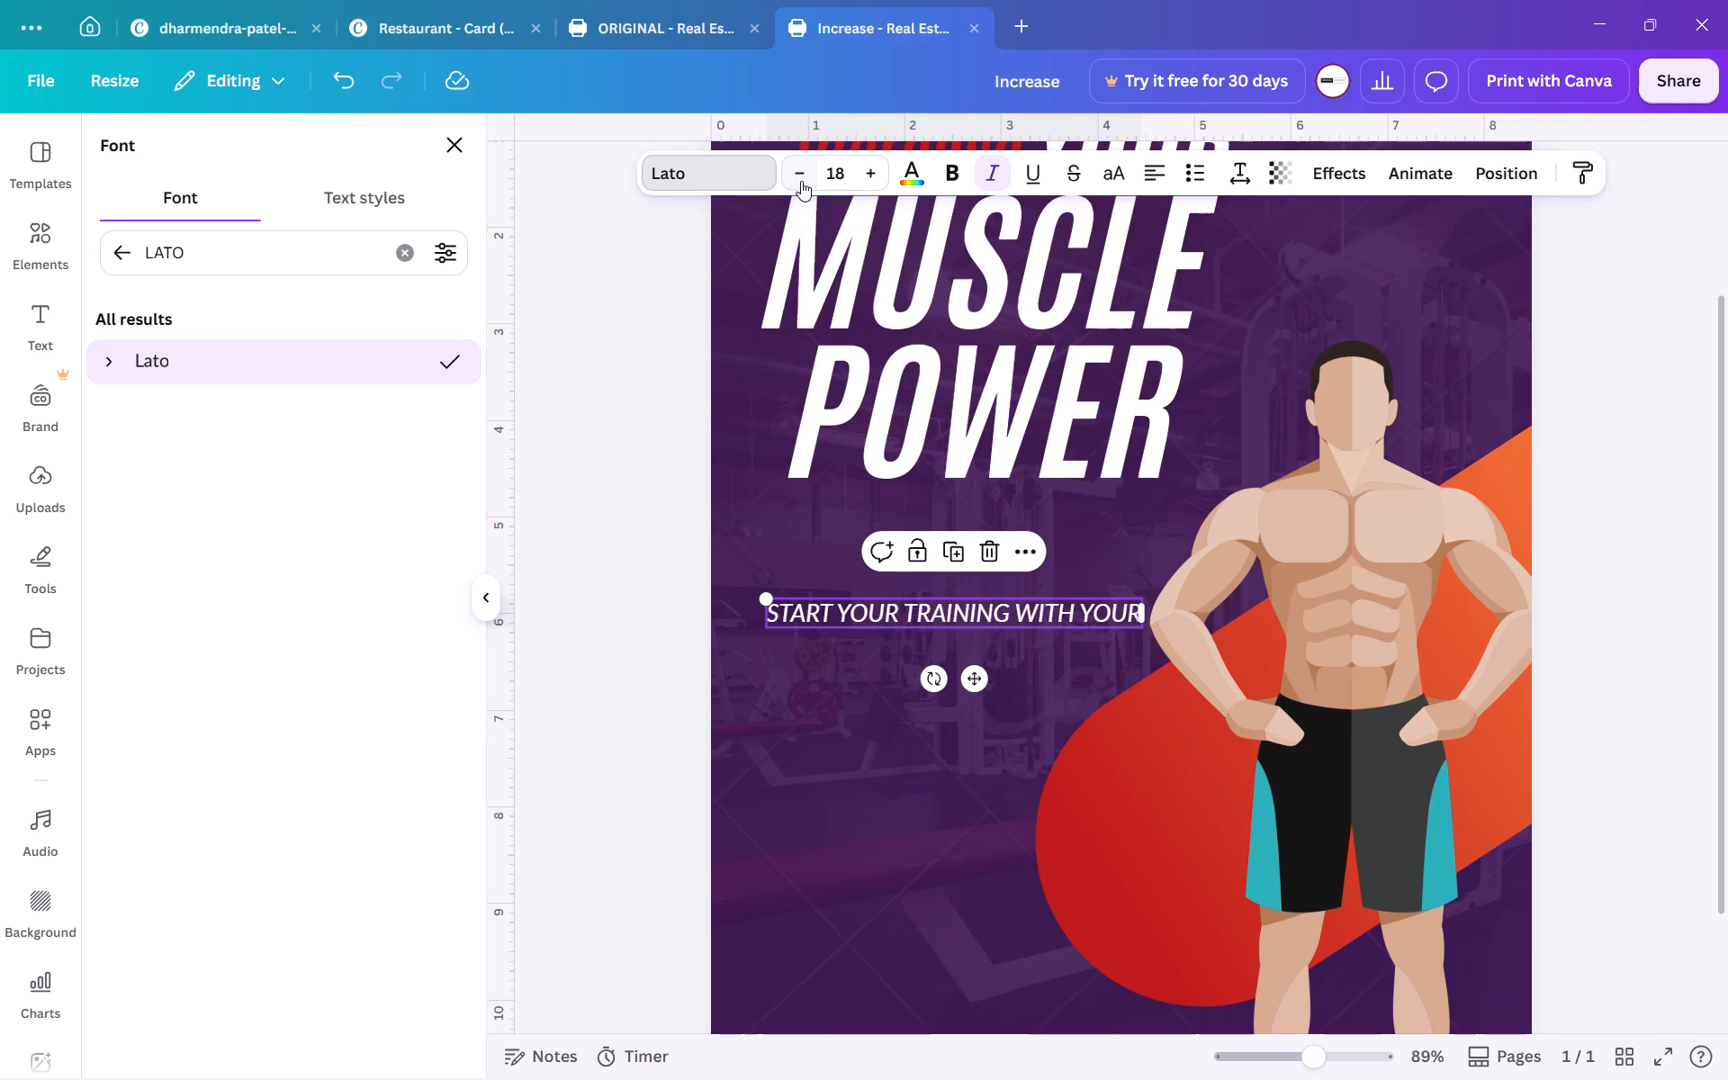
pyautogui.scroll(-1, 801, 181)
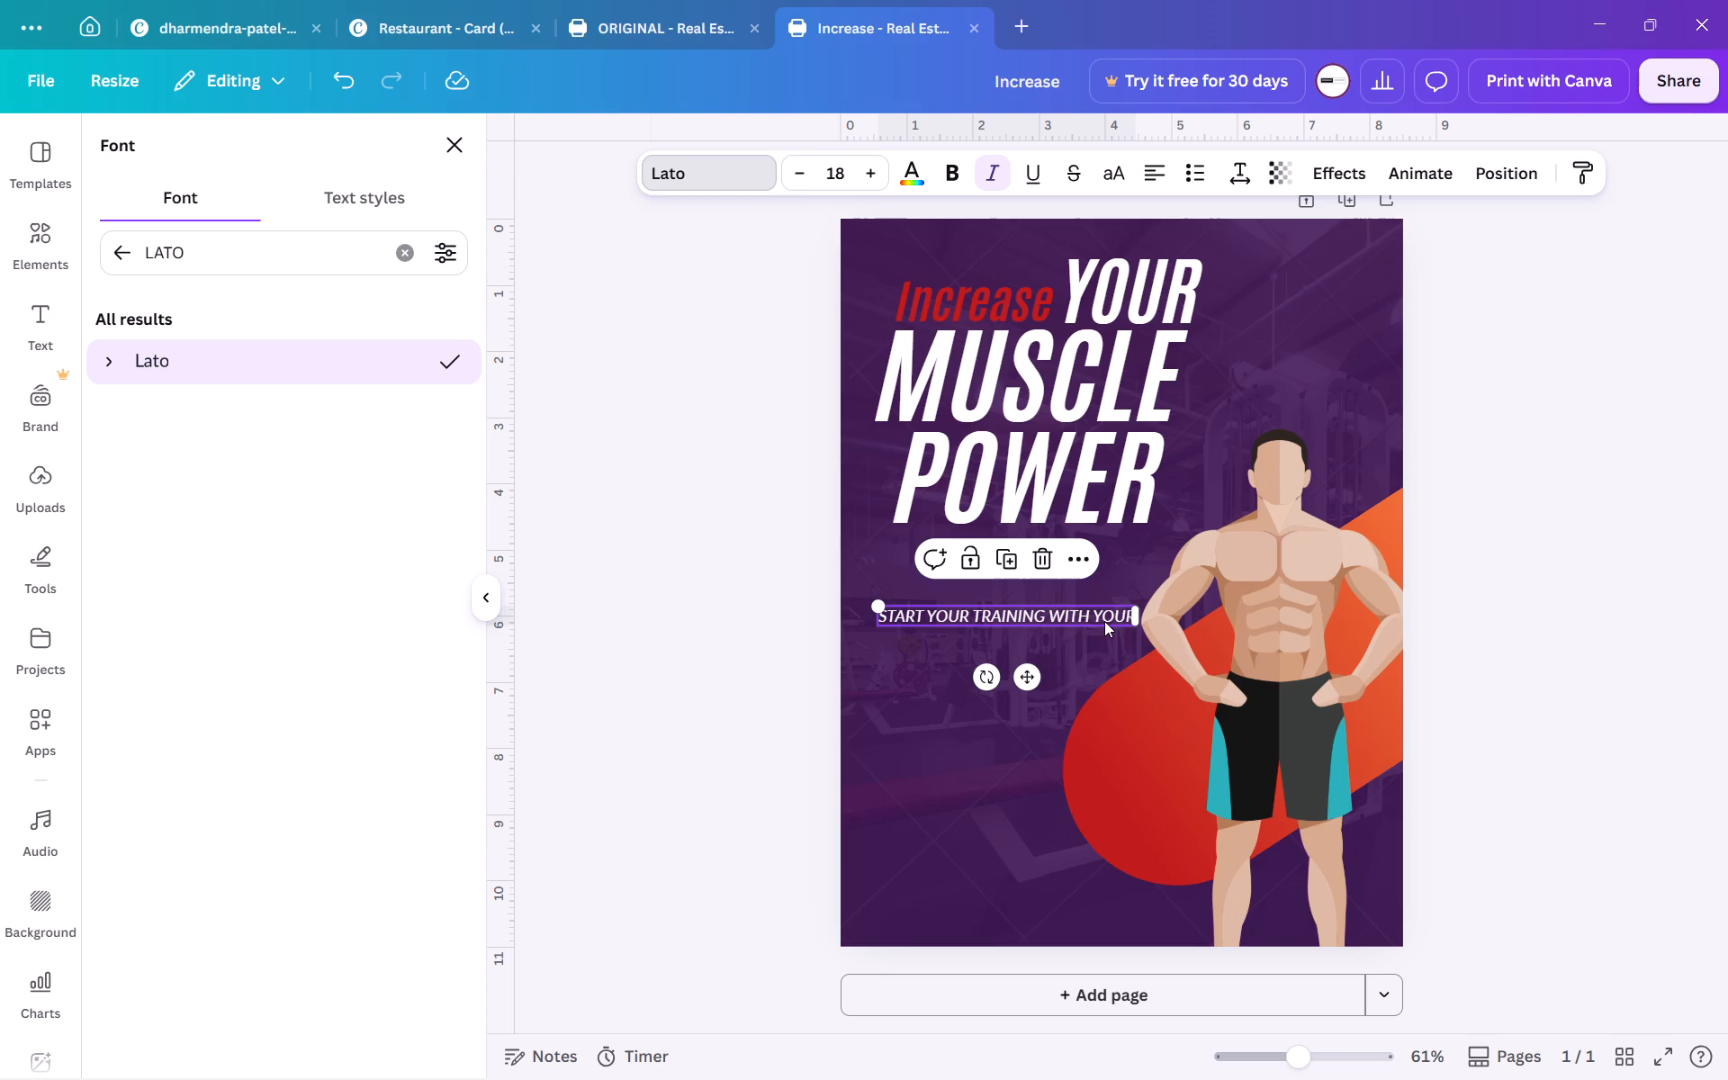
pyautogui.click(1109, 616)
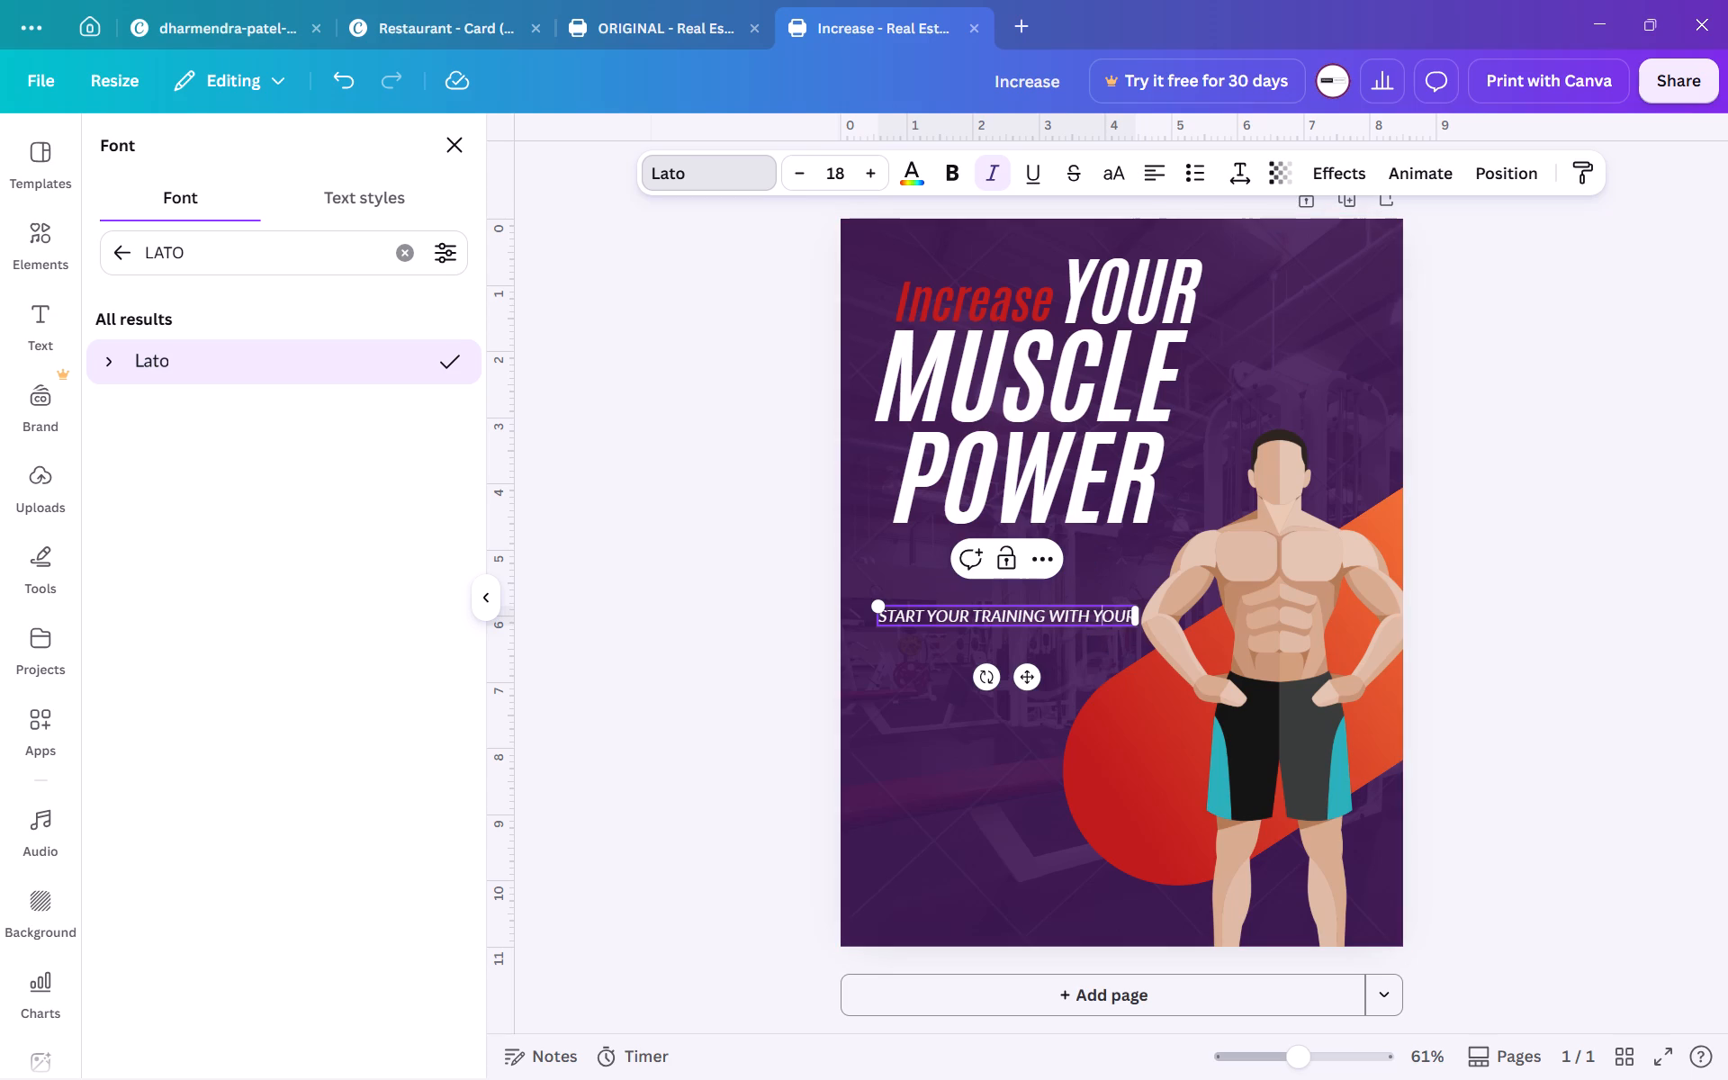
pyautogui.click(773, 587)
pyautogui.click(724, 623)
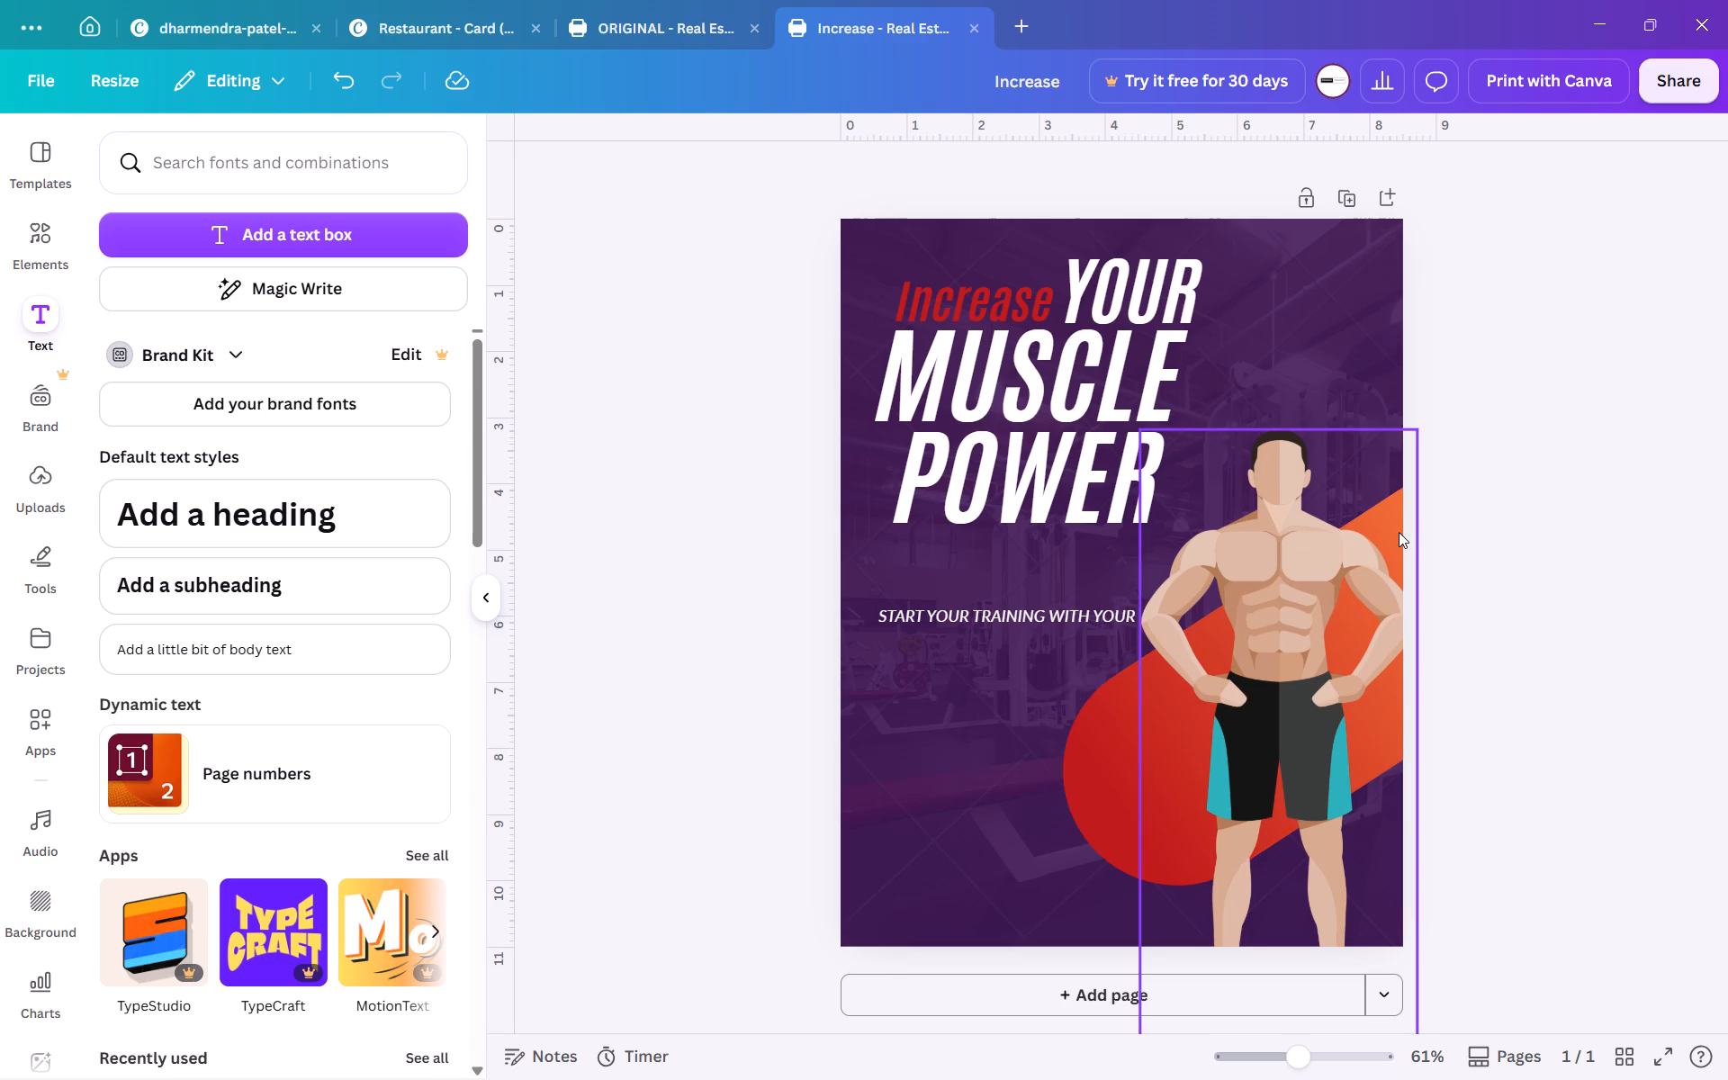
# Move the muscular man up until his feet stand at the poster's bottom edge, with his box flush against the poster's right edge.
pyautogui.moveTo(1393, 532); pyautogui.dragTo(1407, 559)
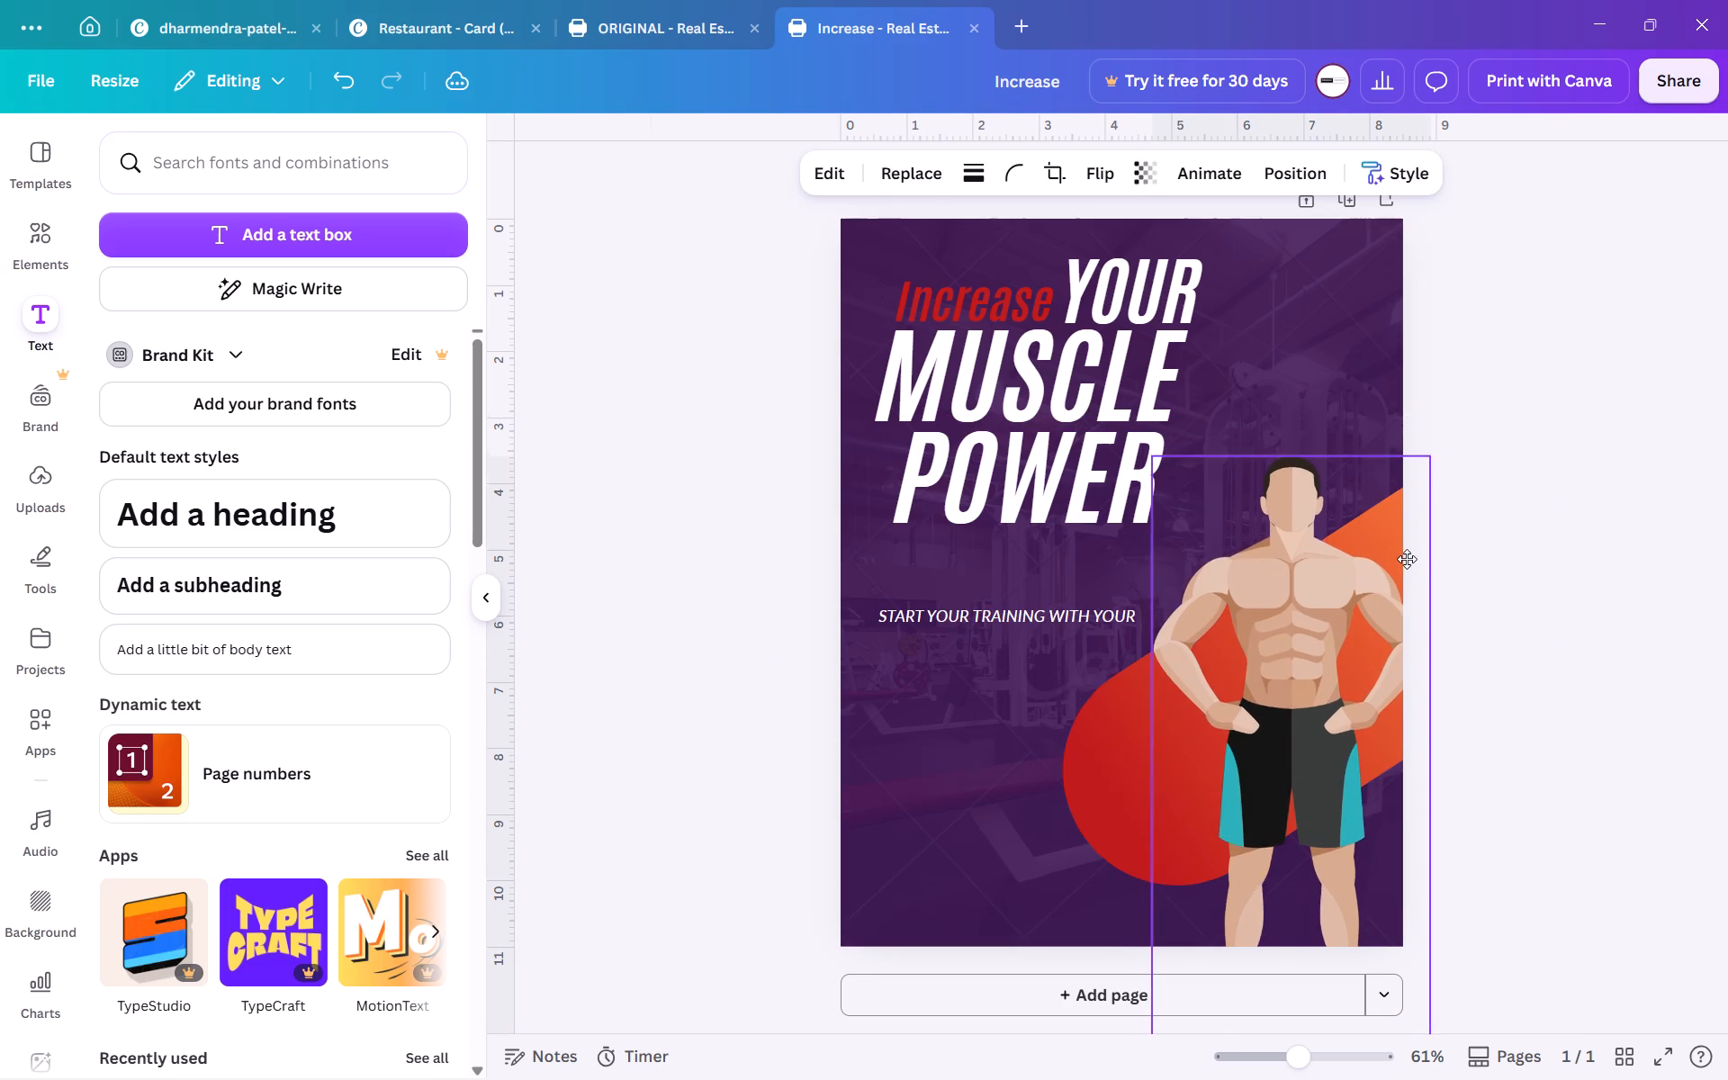
pyautogui.moveTo(1407, 559); pyautogui.dragTo(1407, 526)
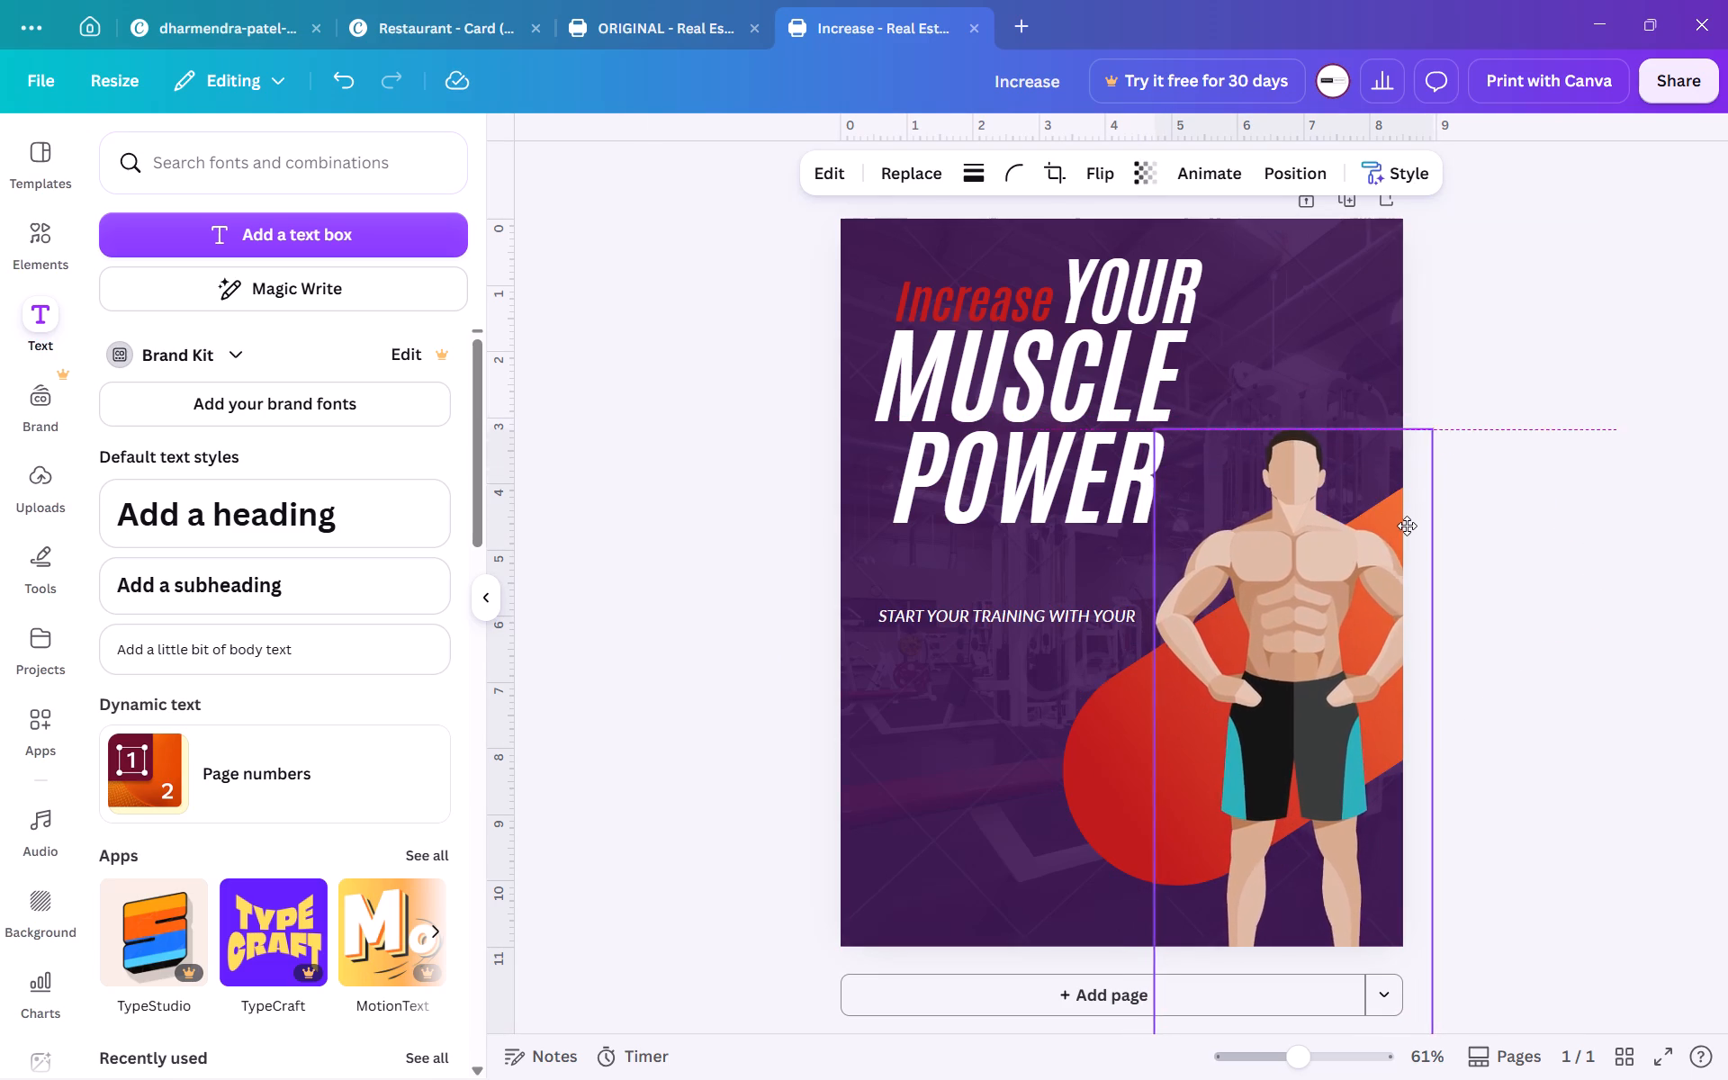
pyautogui.moveTo(1407, 526); pyautogui.dragTo(1413, 432)
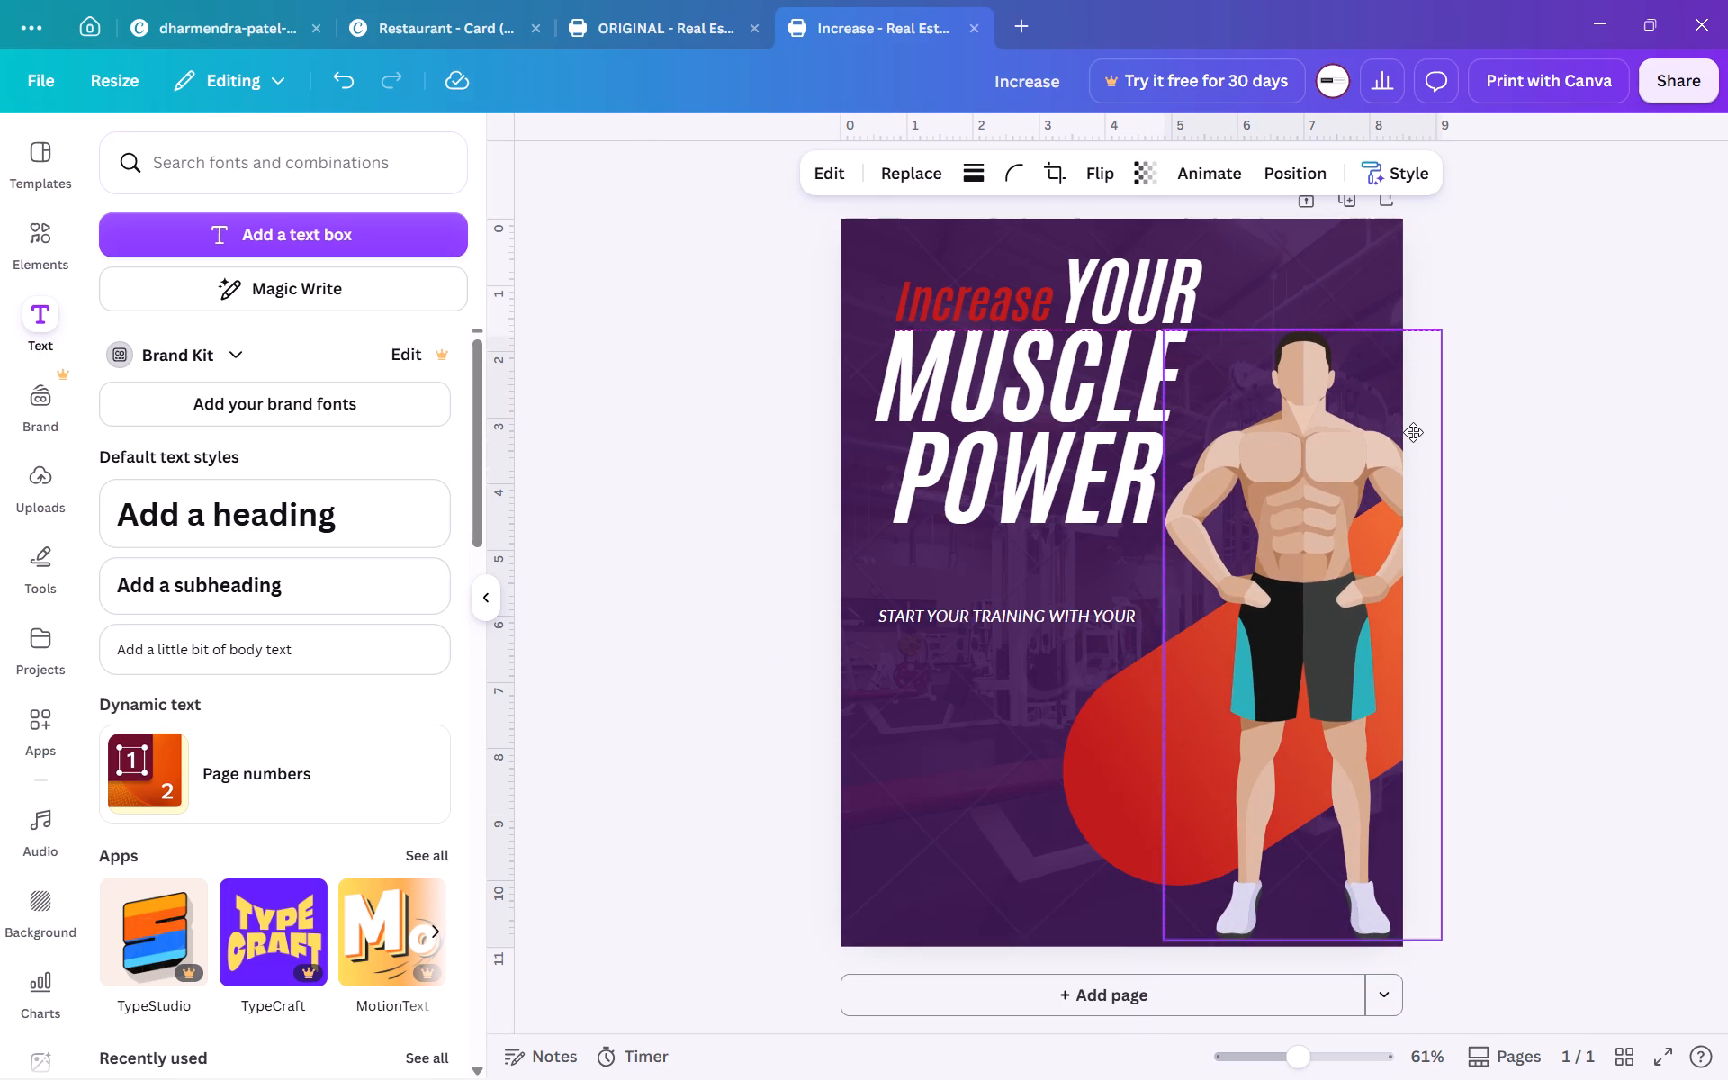
pyautogui.moveTo(1413, 432); pyautogui.dragTo(1410, 441)
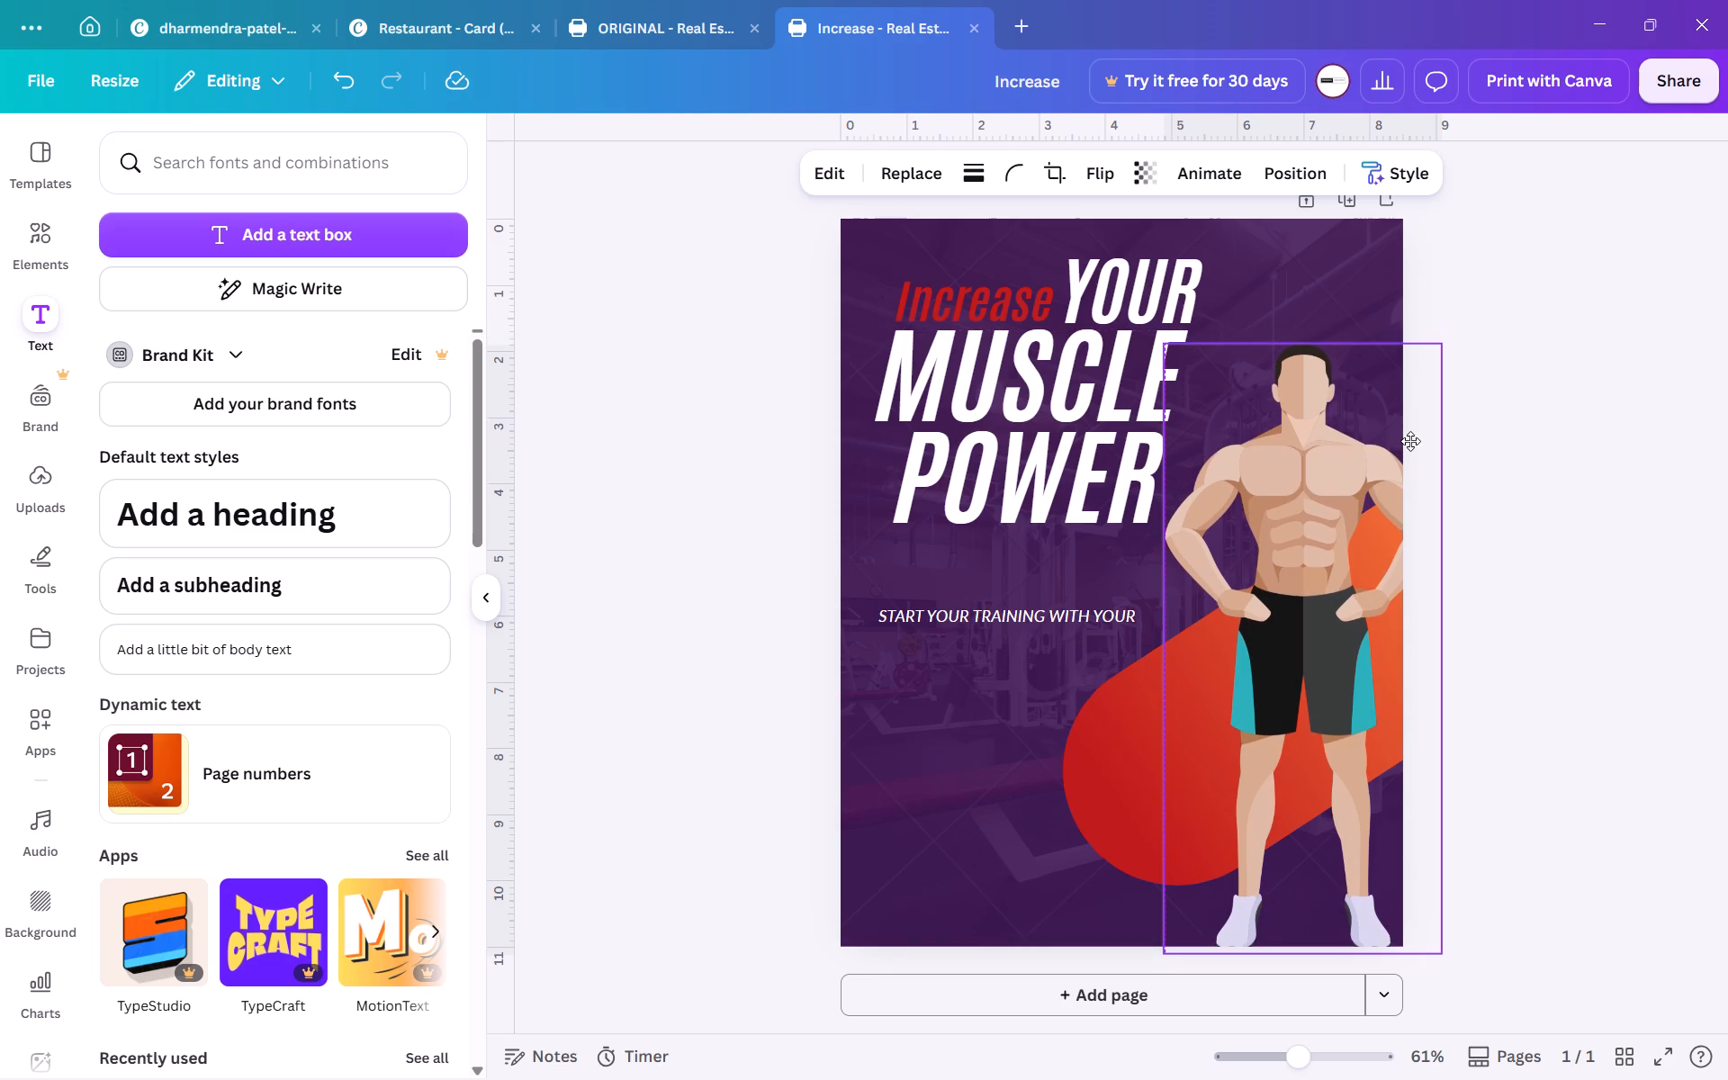
pyautogui.moveTo(1410, 441); pyautogui.dragTo(1415, 543)
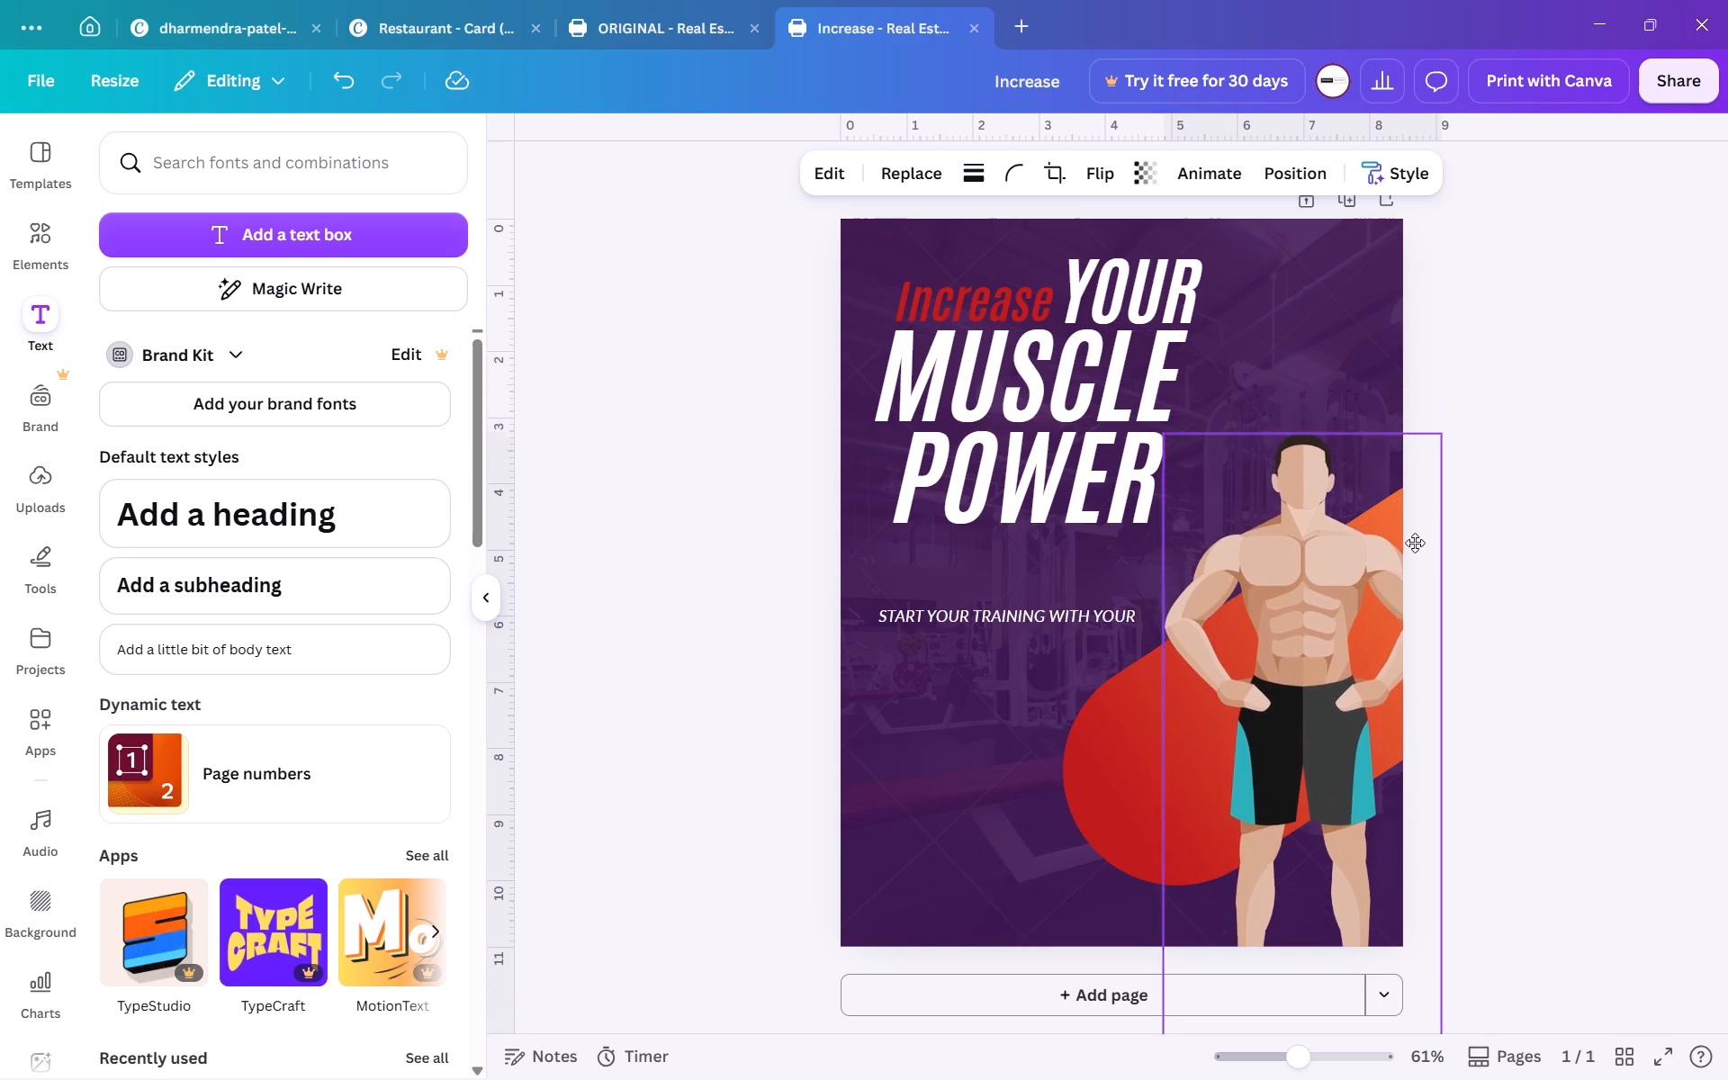
pyautogui.moveTo(1415, 543); pyautogui.dragTo(1415, 548)
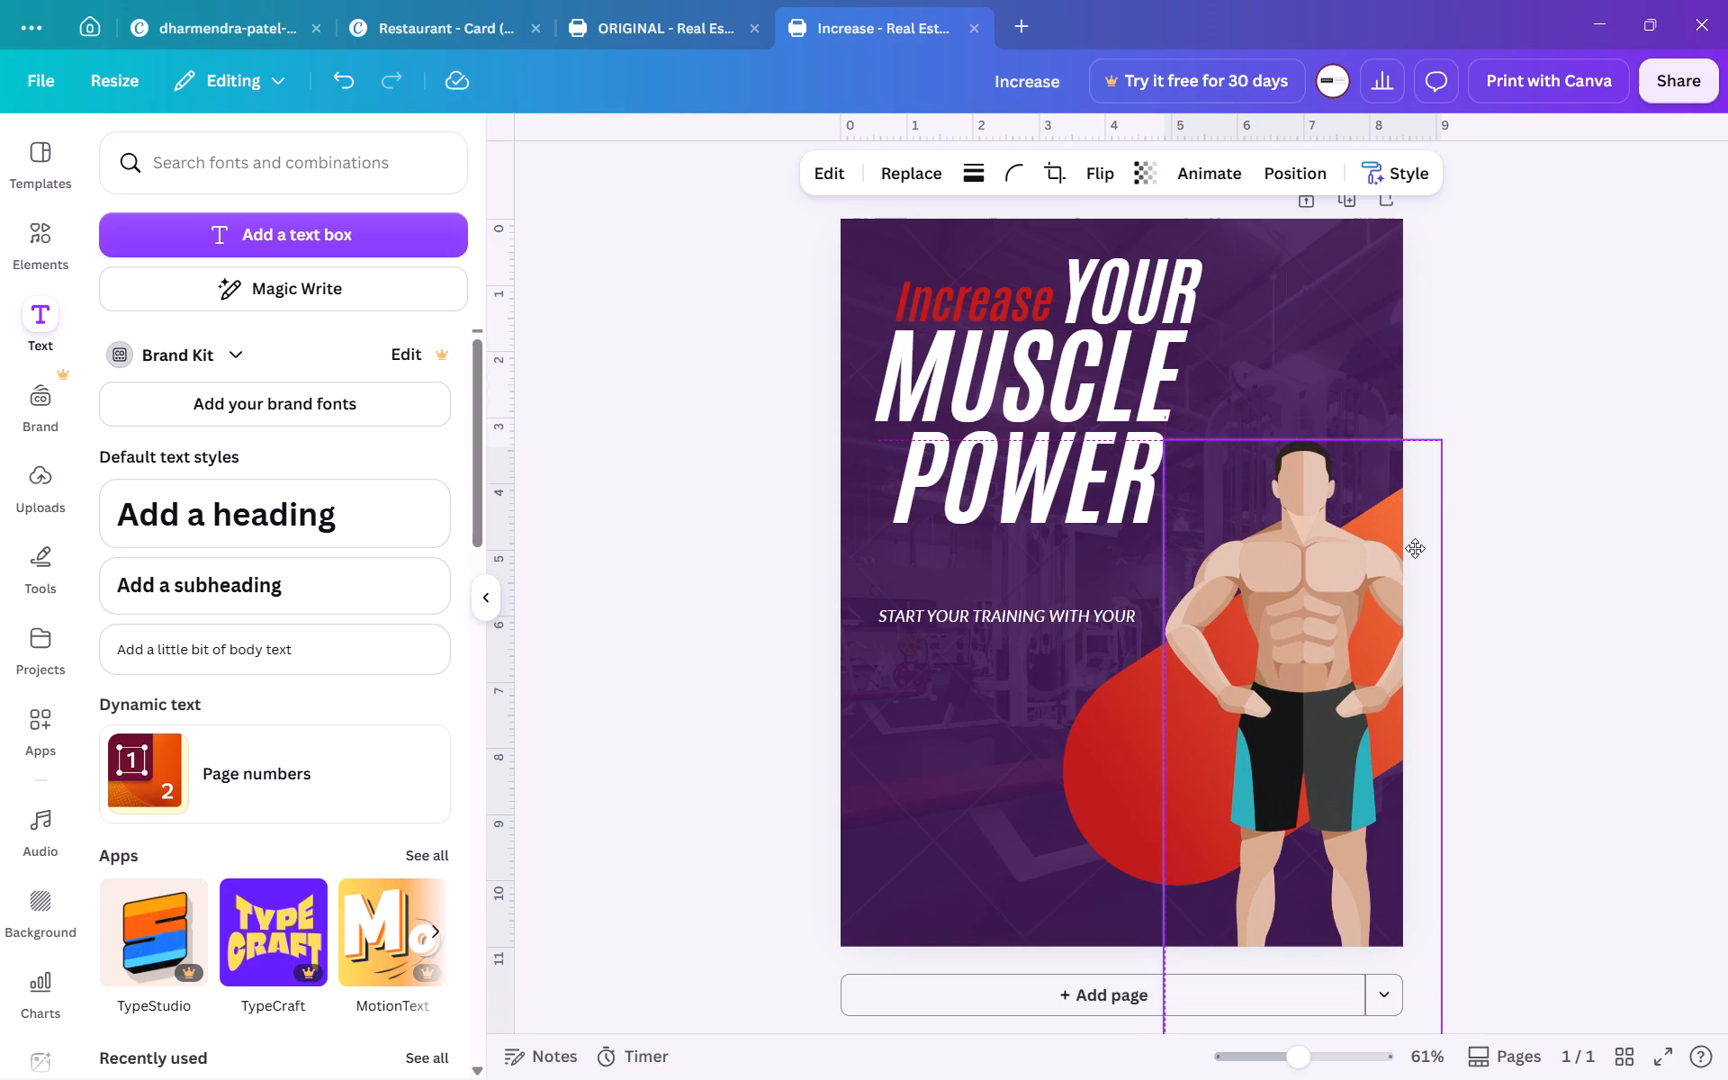
pyautogui.moveTo(1415, 548); pyautogui.dragTo(1413, 434)
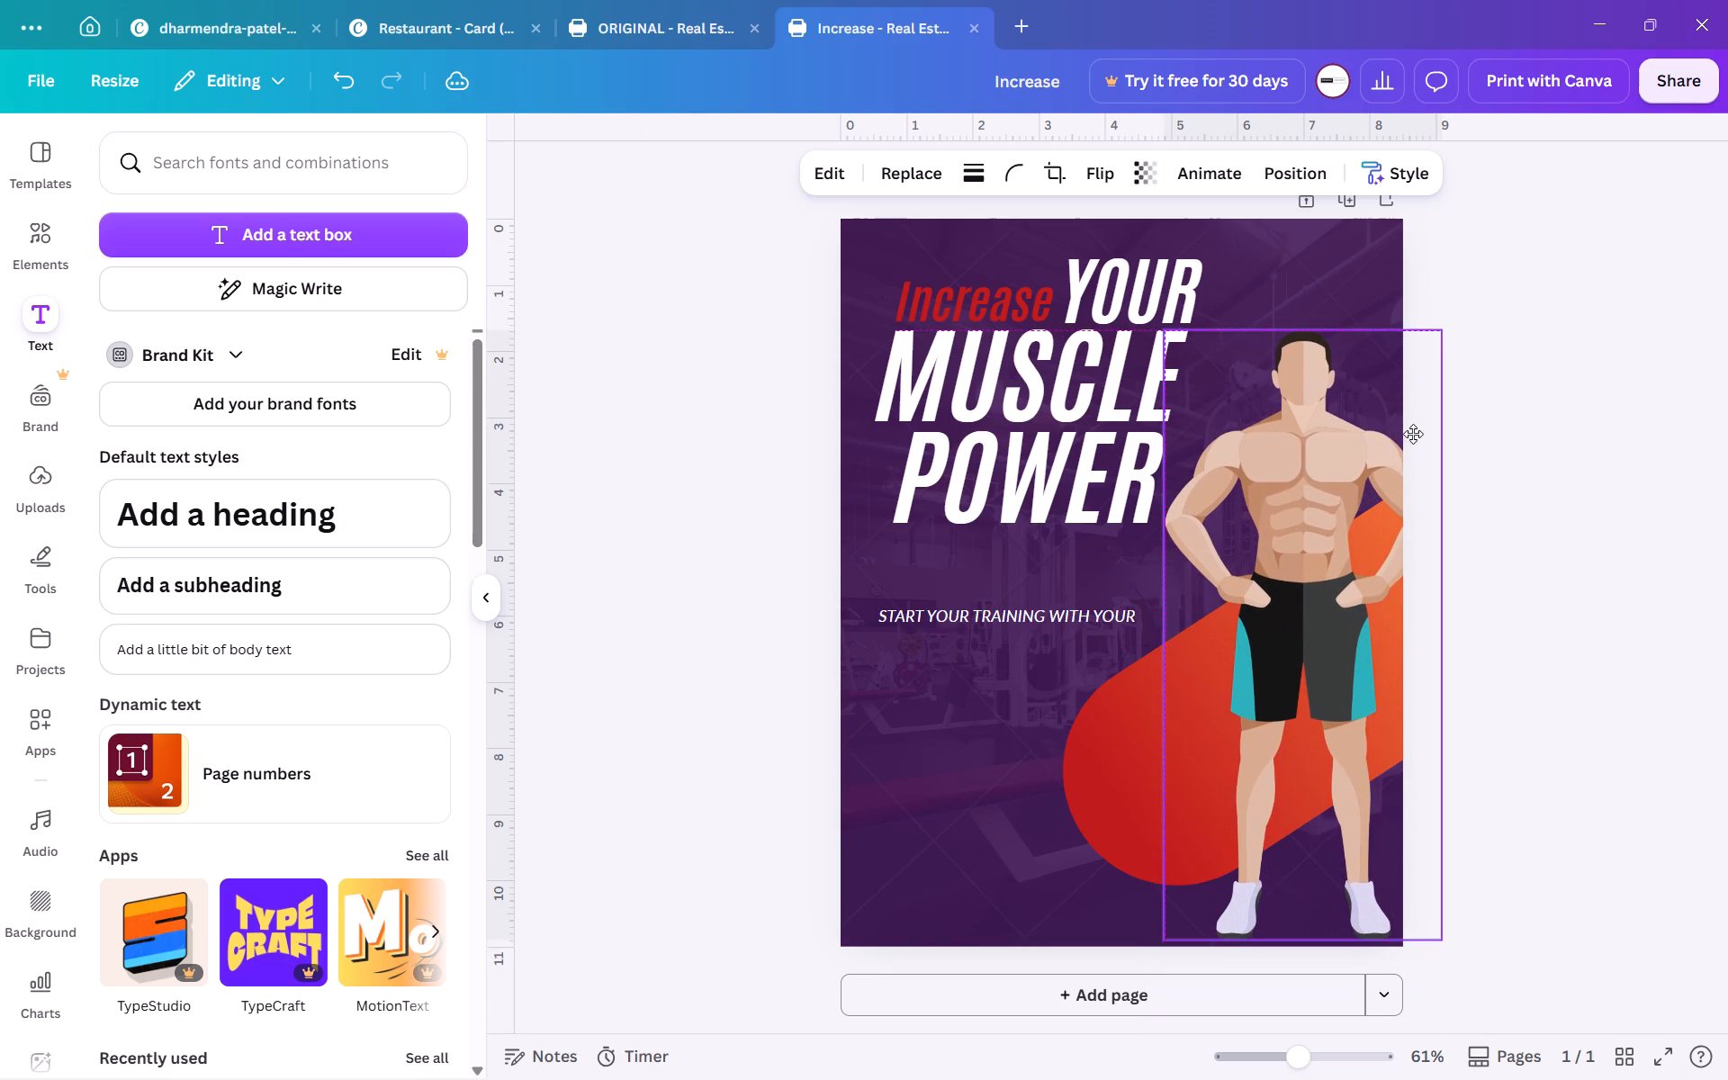
pyautogui.moveTo(1413, 434); pyautogui.dragTo(1410, 445)
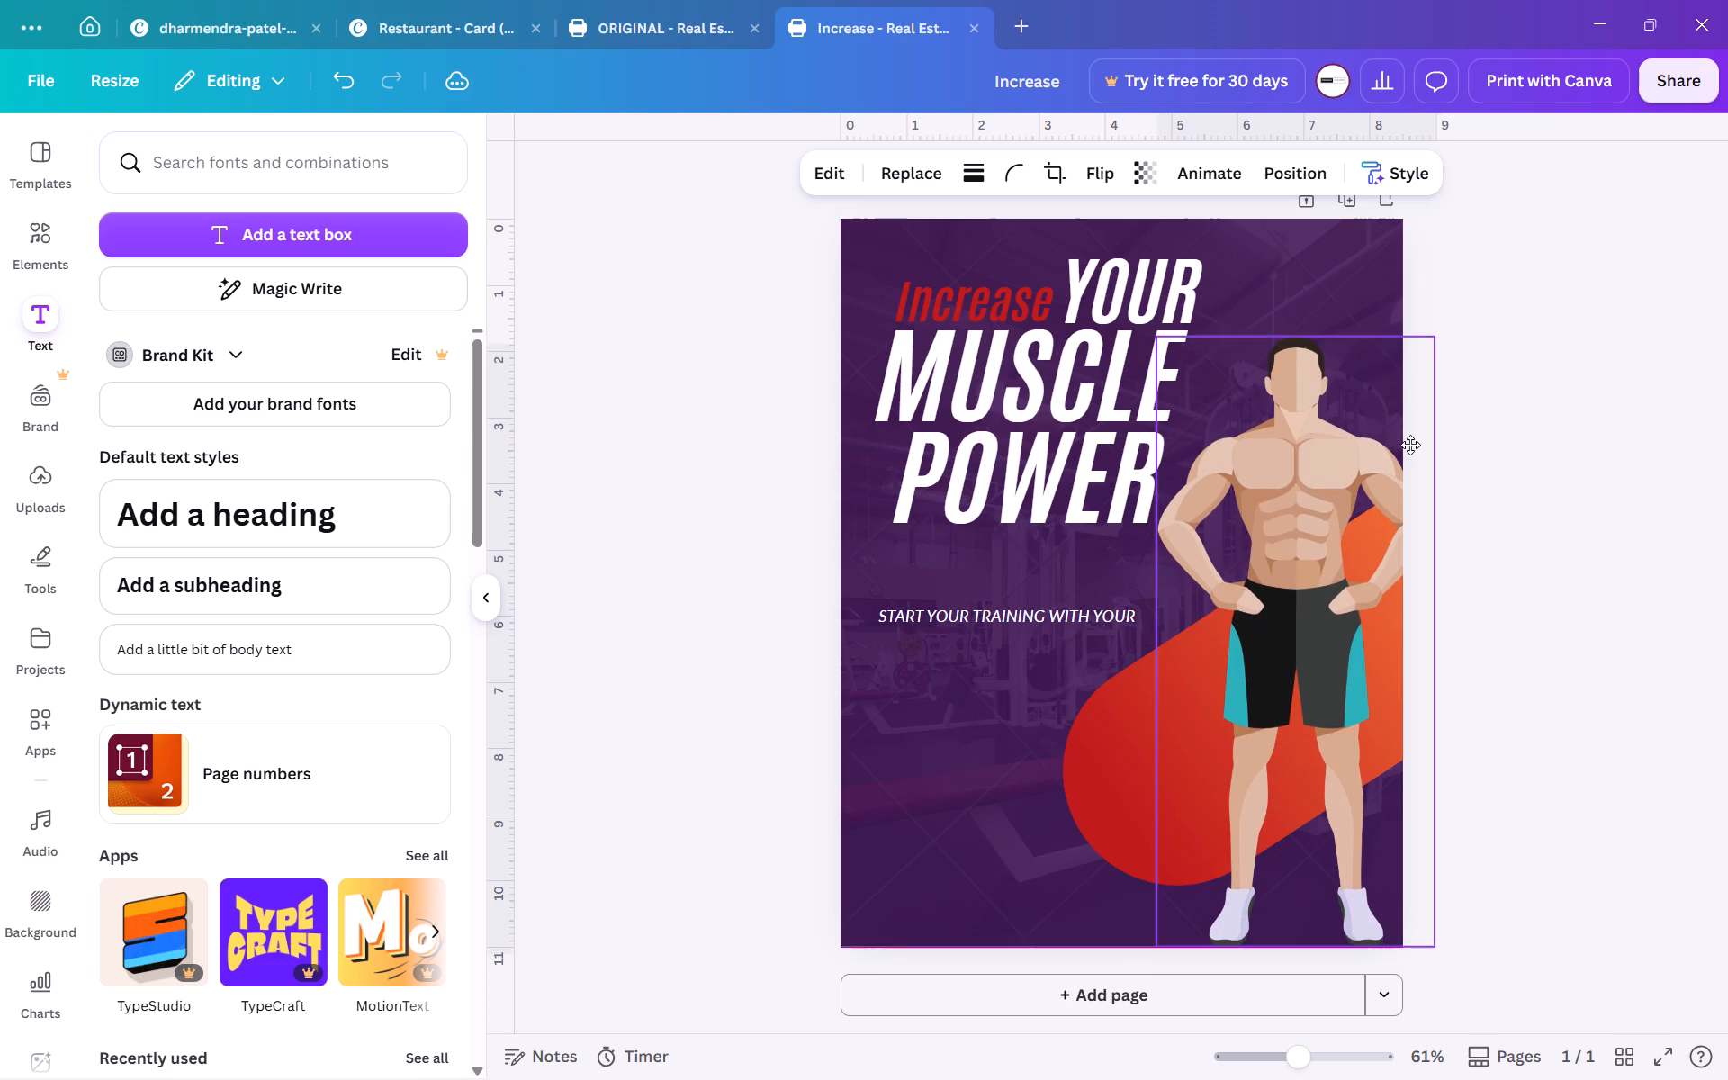
pyautogui.moveTo(1410, 445); pyautogui.dragTo(1410, 447)
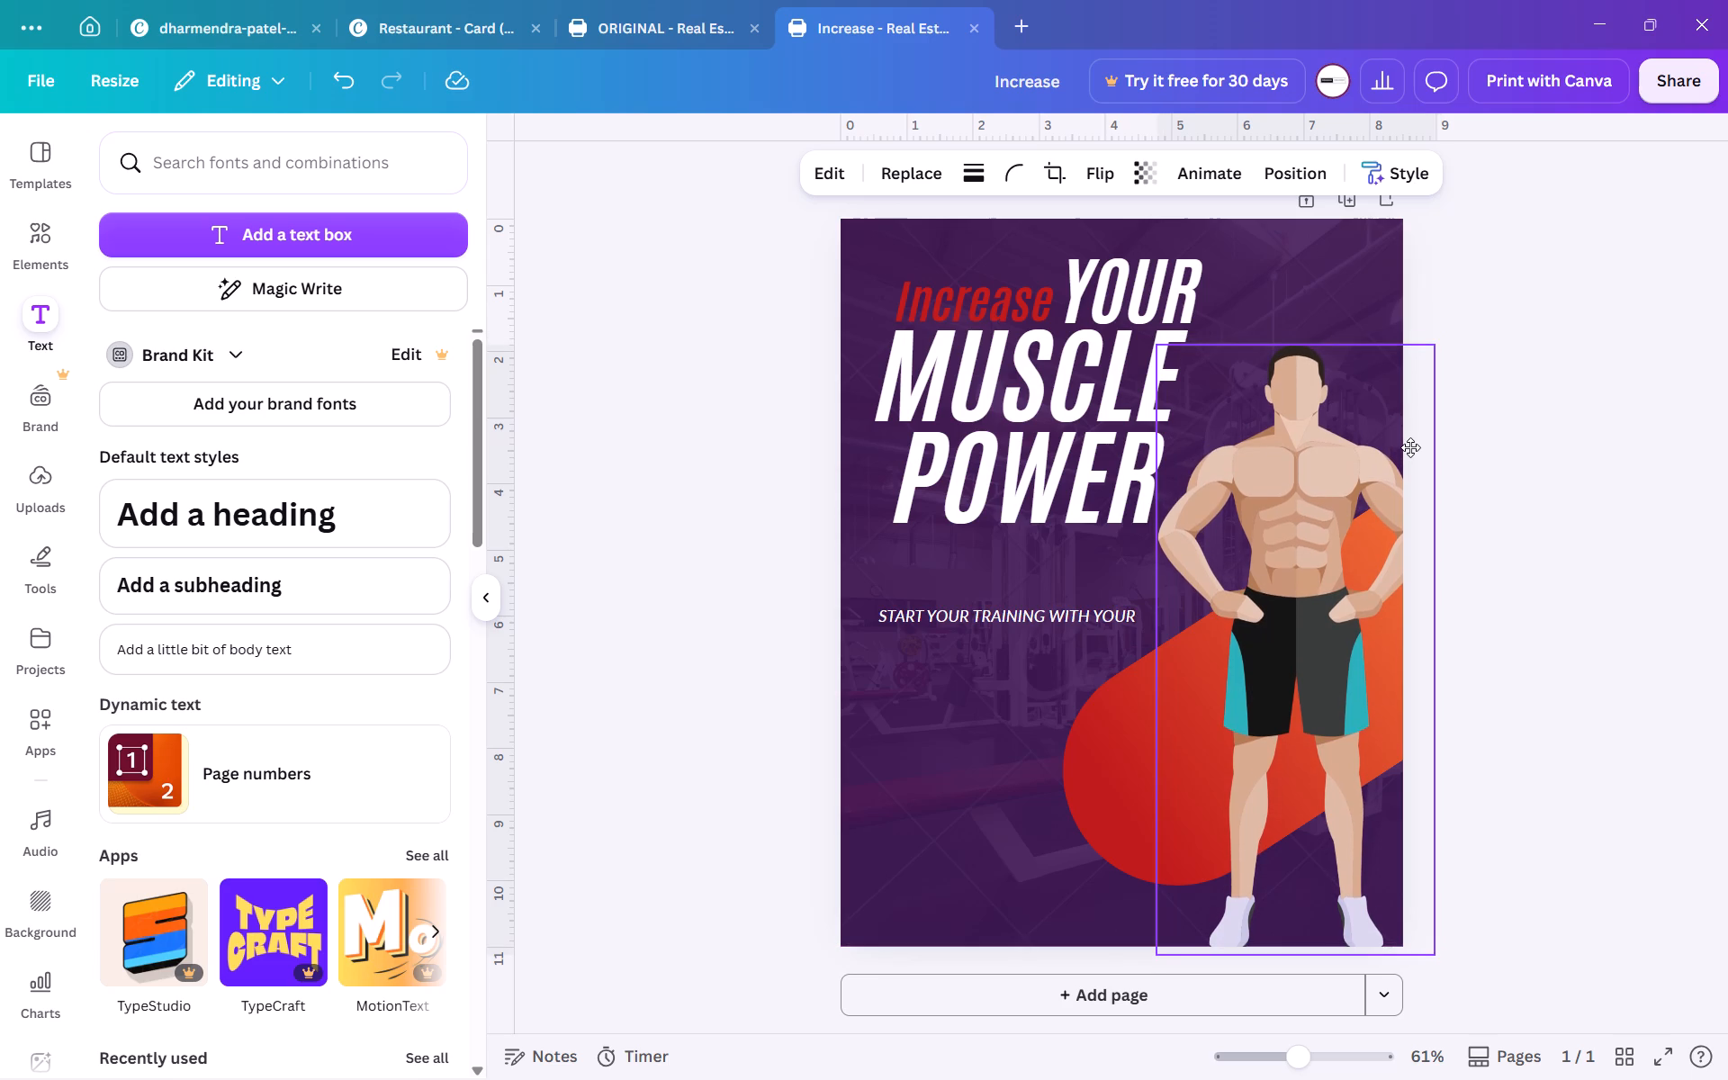
pyautogui.moveTo(1410, 447); pyautogui.dragTo(1409, 450)
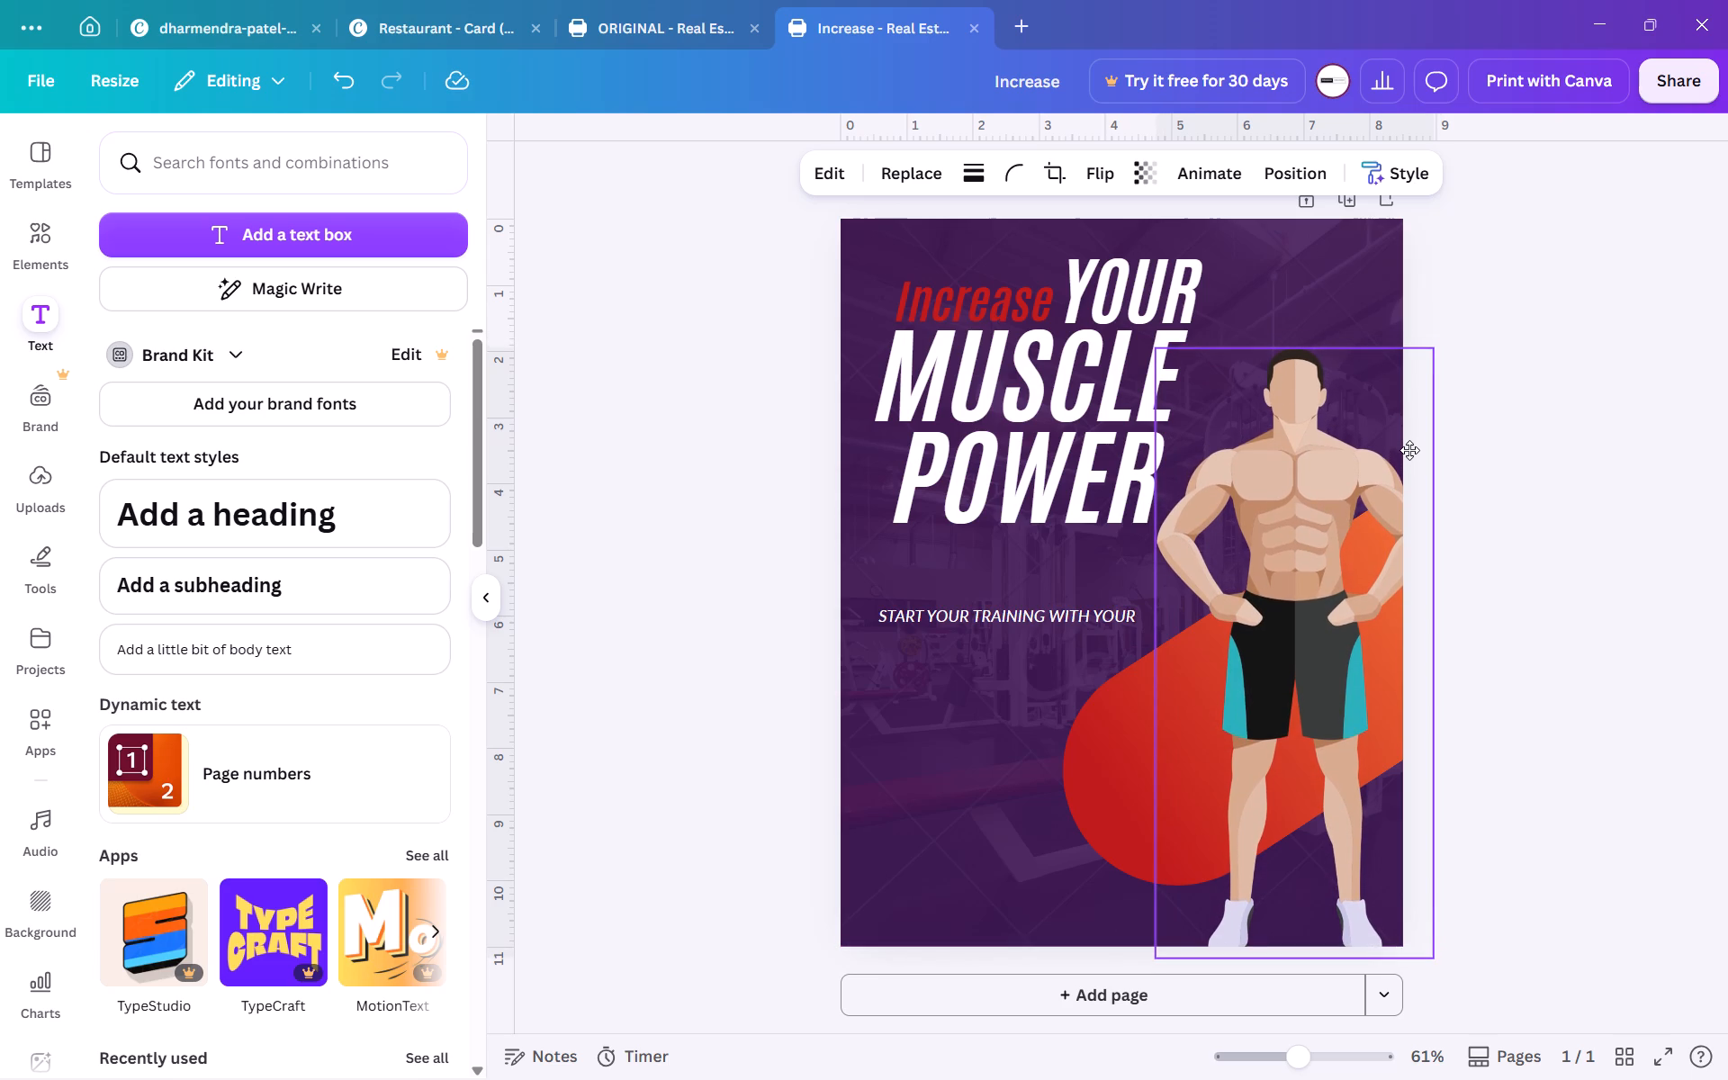
pyautogui.moveTo(1409, 450); pyautogui.dragTo(1409, 447)
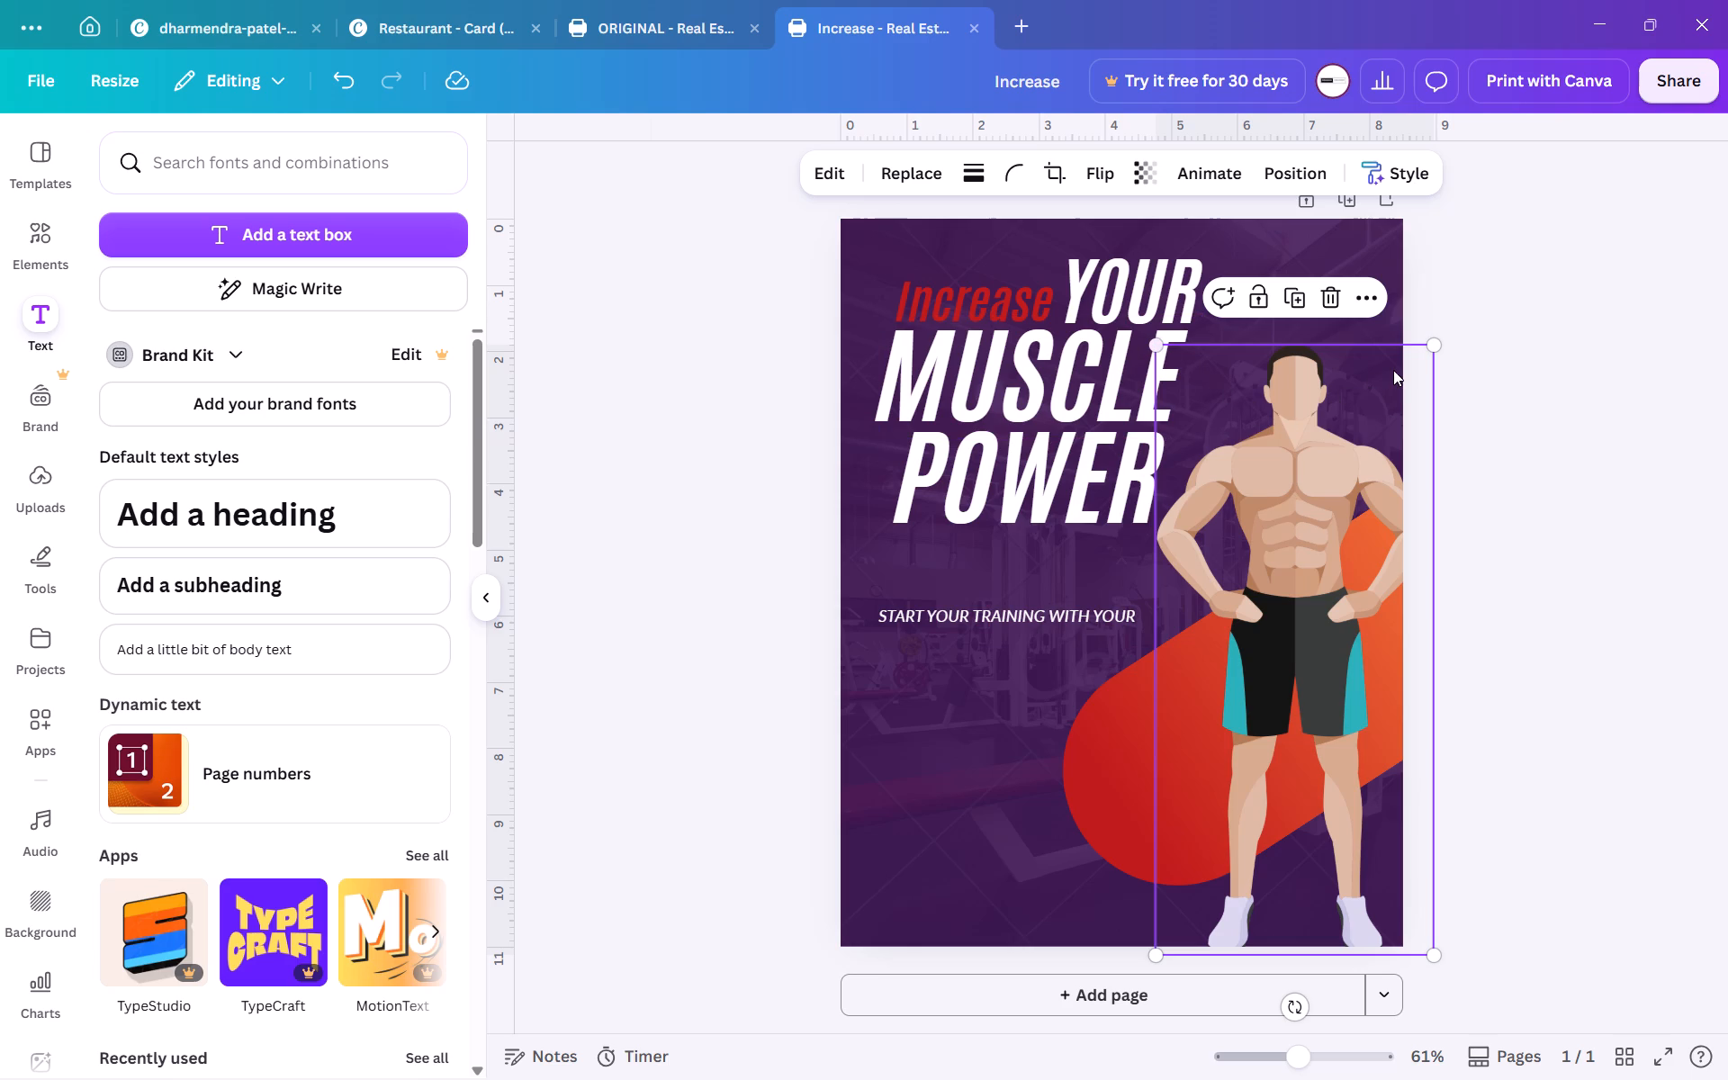
pyautogui.moveTo(1282, 436); pyautogui.dragTo(1260, 436)
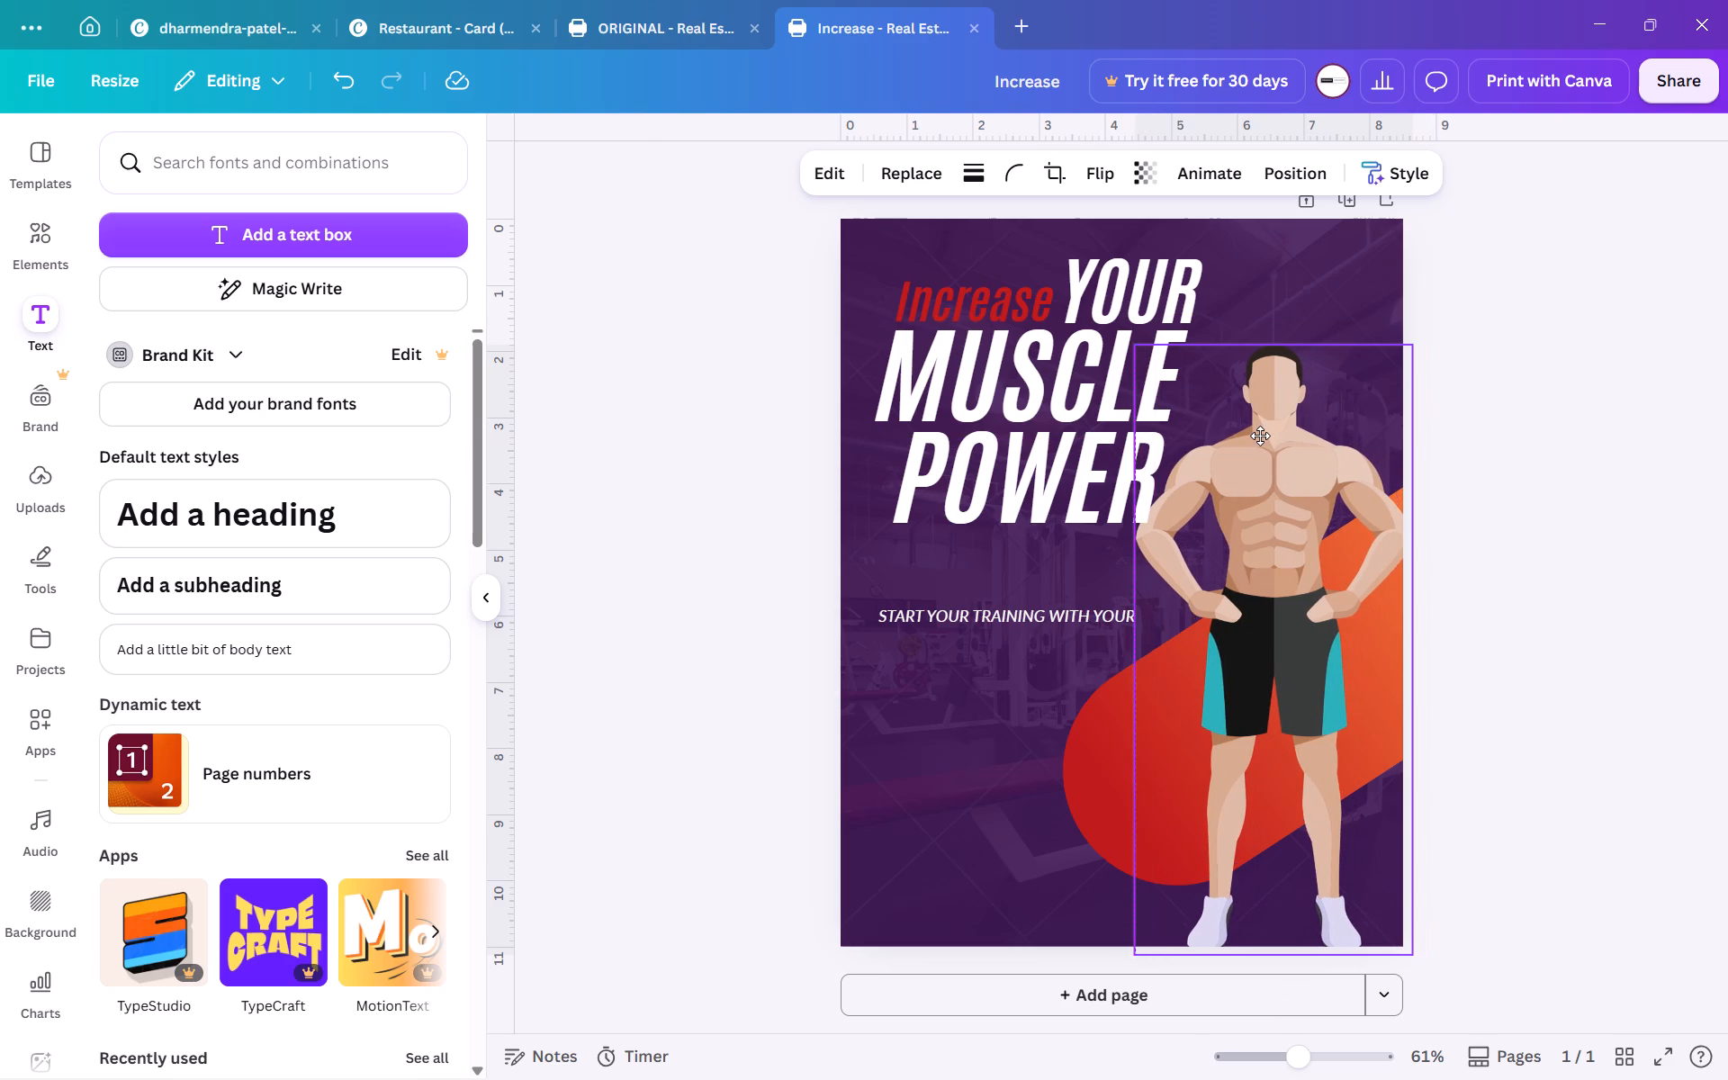
pyautogui.moveTo(1260, 436); pyautogui.dragTo(1255, 436)
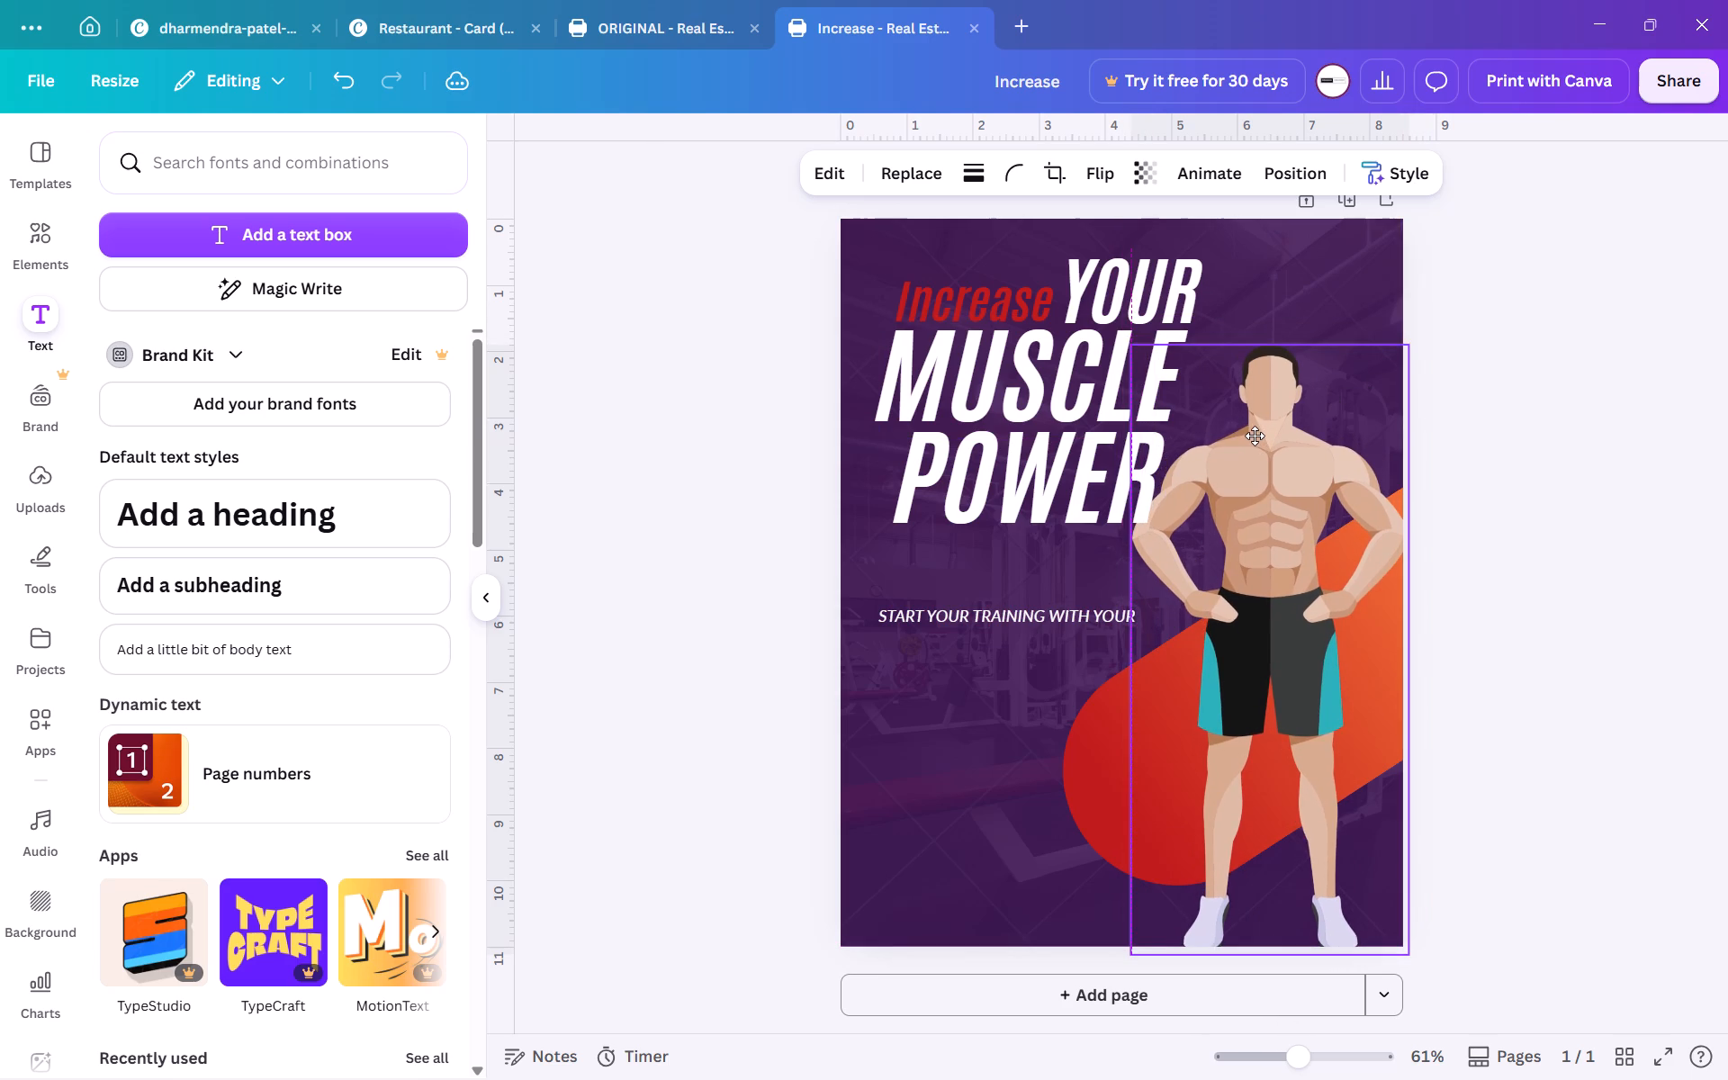
pyautogui.moveTo(1255, 436); pyautogui.dragTo(1251, 436)
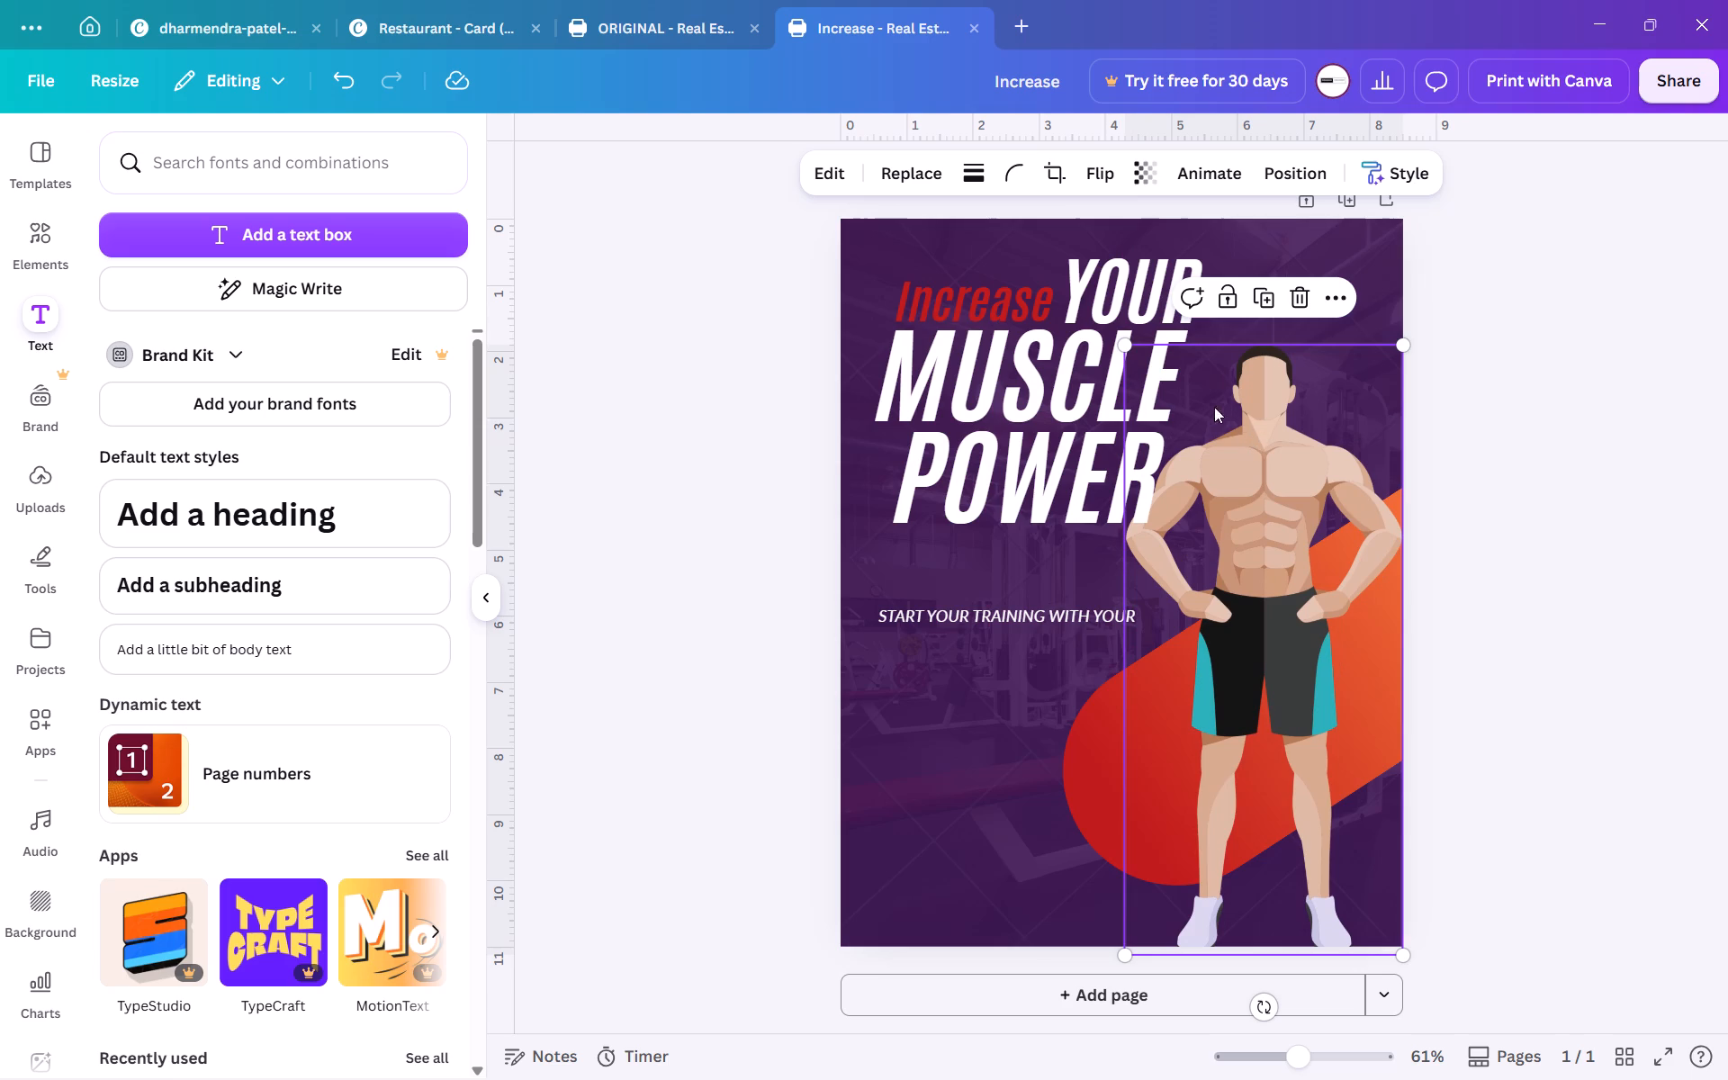
# Shrink the muscular man slightly to about 4.1 wide by 9 high, keeping his feet and right side in place, and deselect him.
pyautogui.moveTo(1124, 346); pyautogui.dragTo(1145, 346)
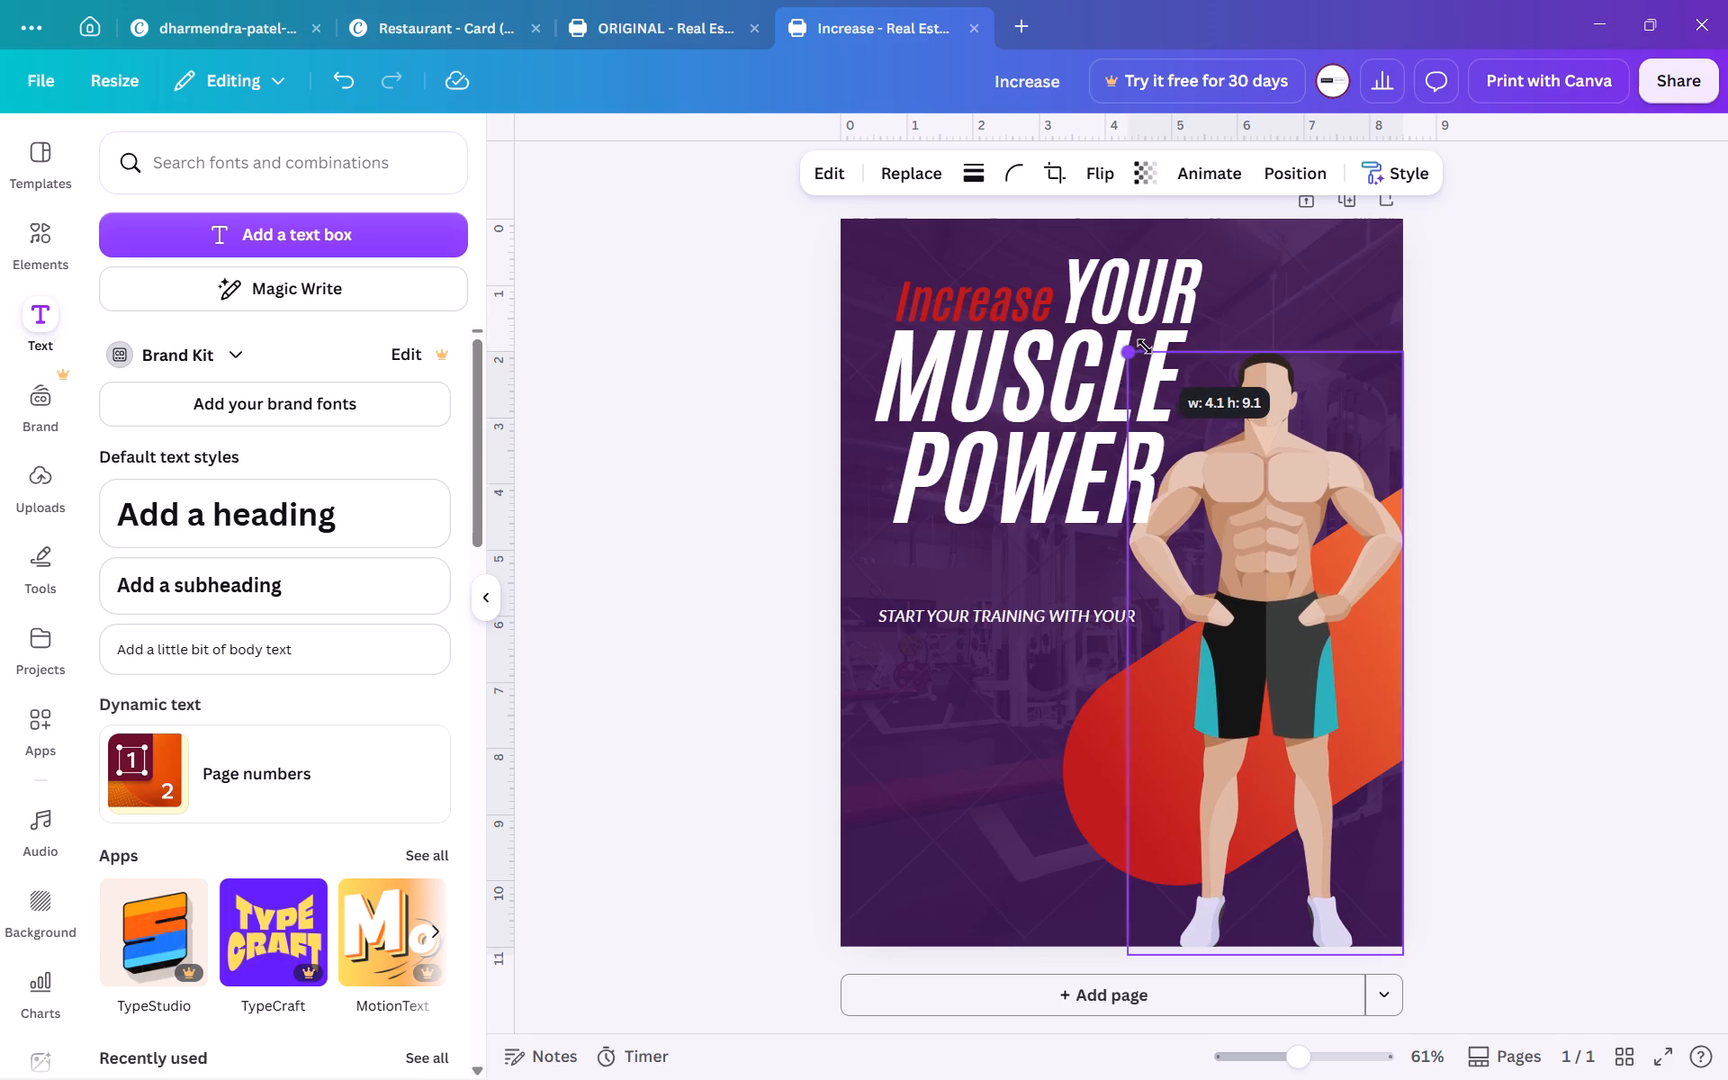
pyautogui.moveTo(1145, 346); pyautogui.dragTo(1164, 352)
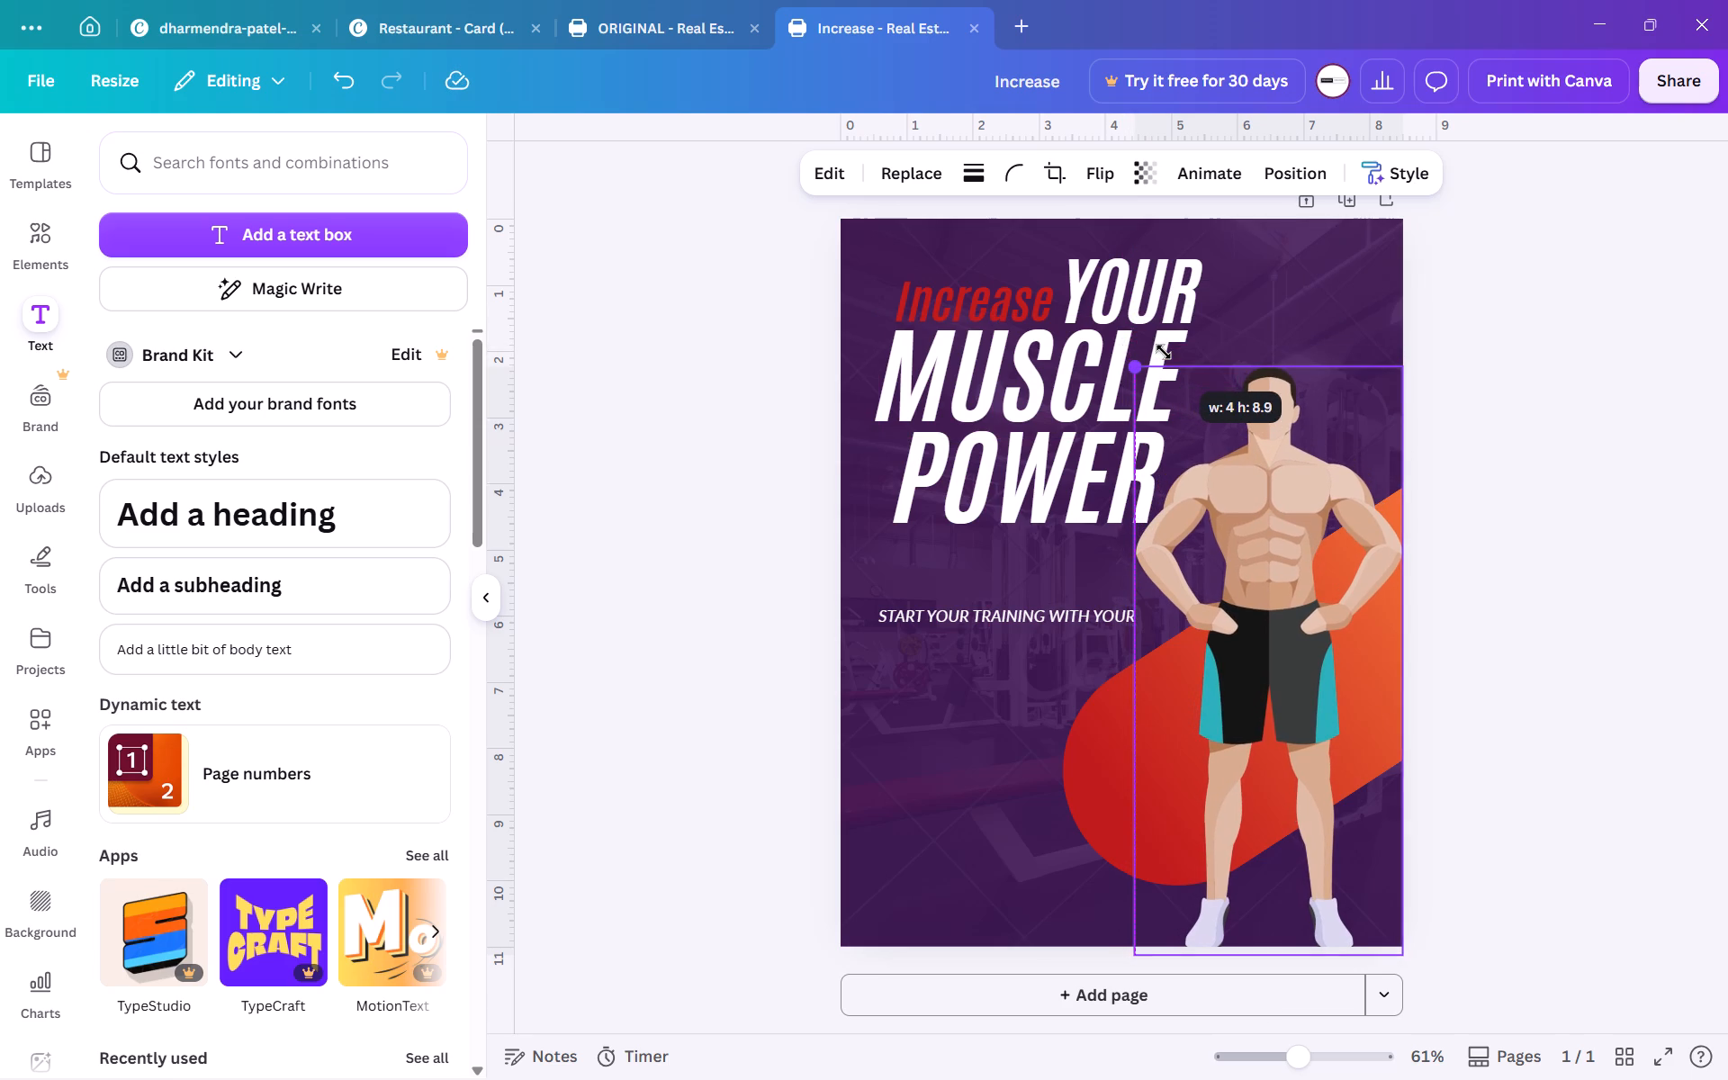
pyautogui.moveTo(1164, 352); pyautogui.dragTo(1159, 352)
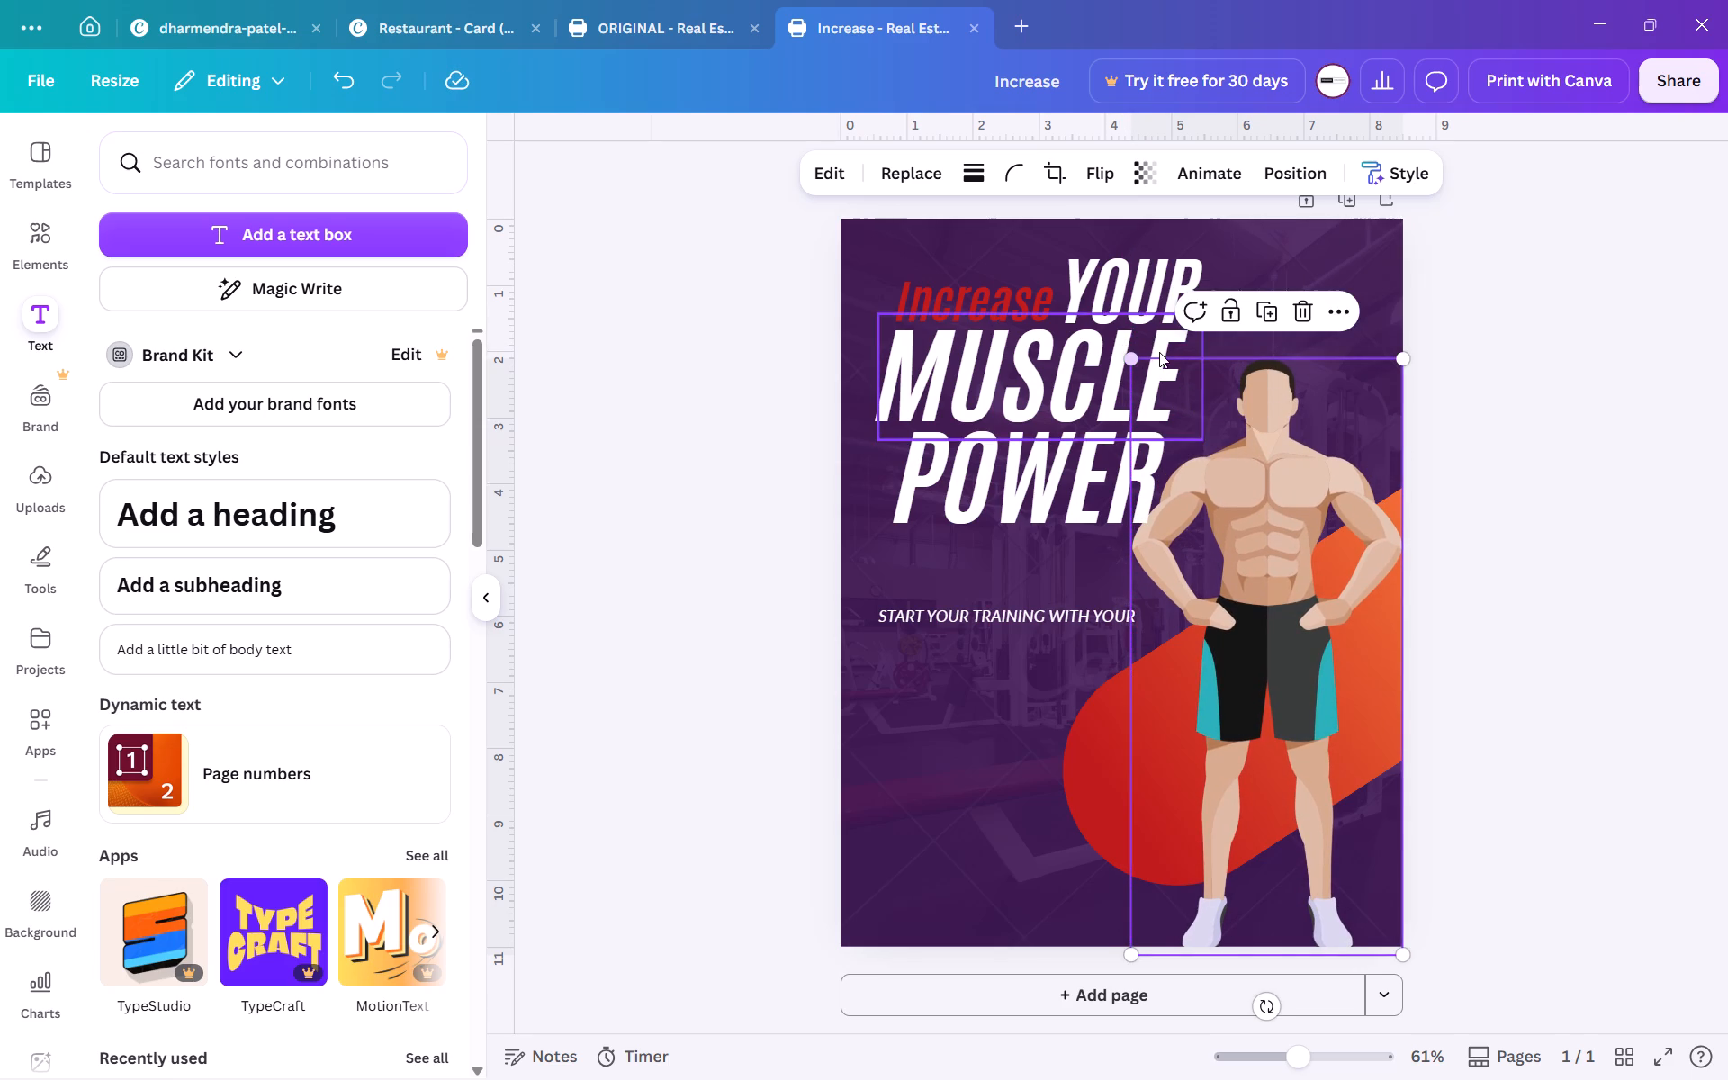
pyautogui.click(1558, 401)
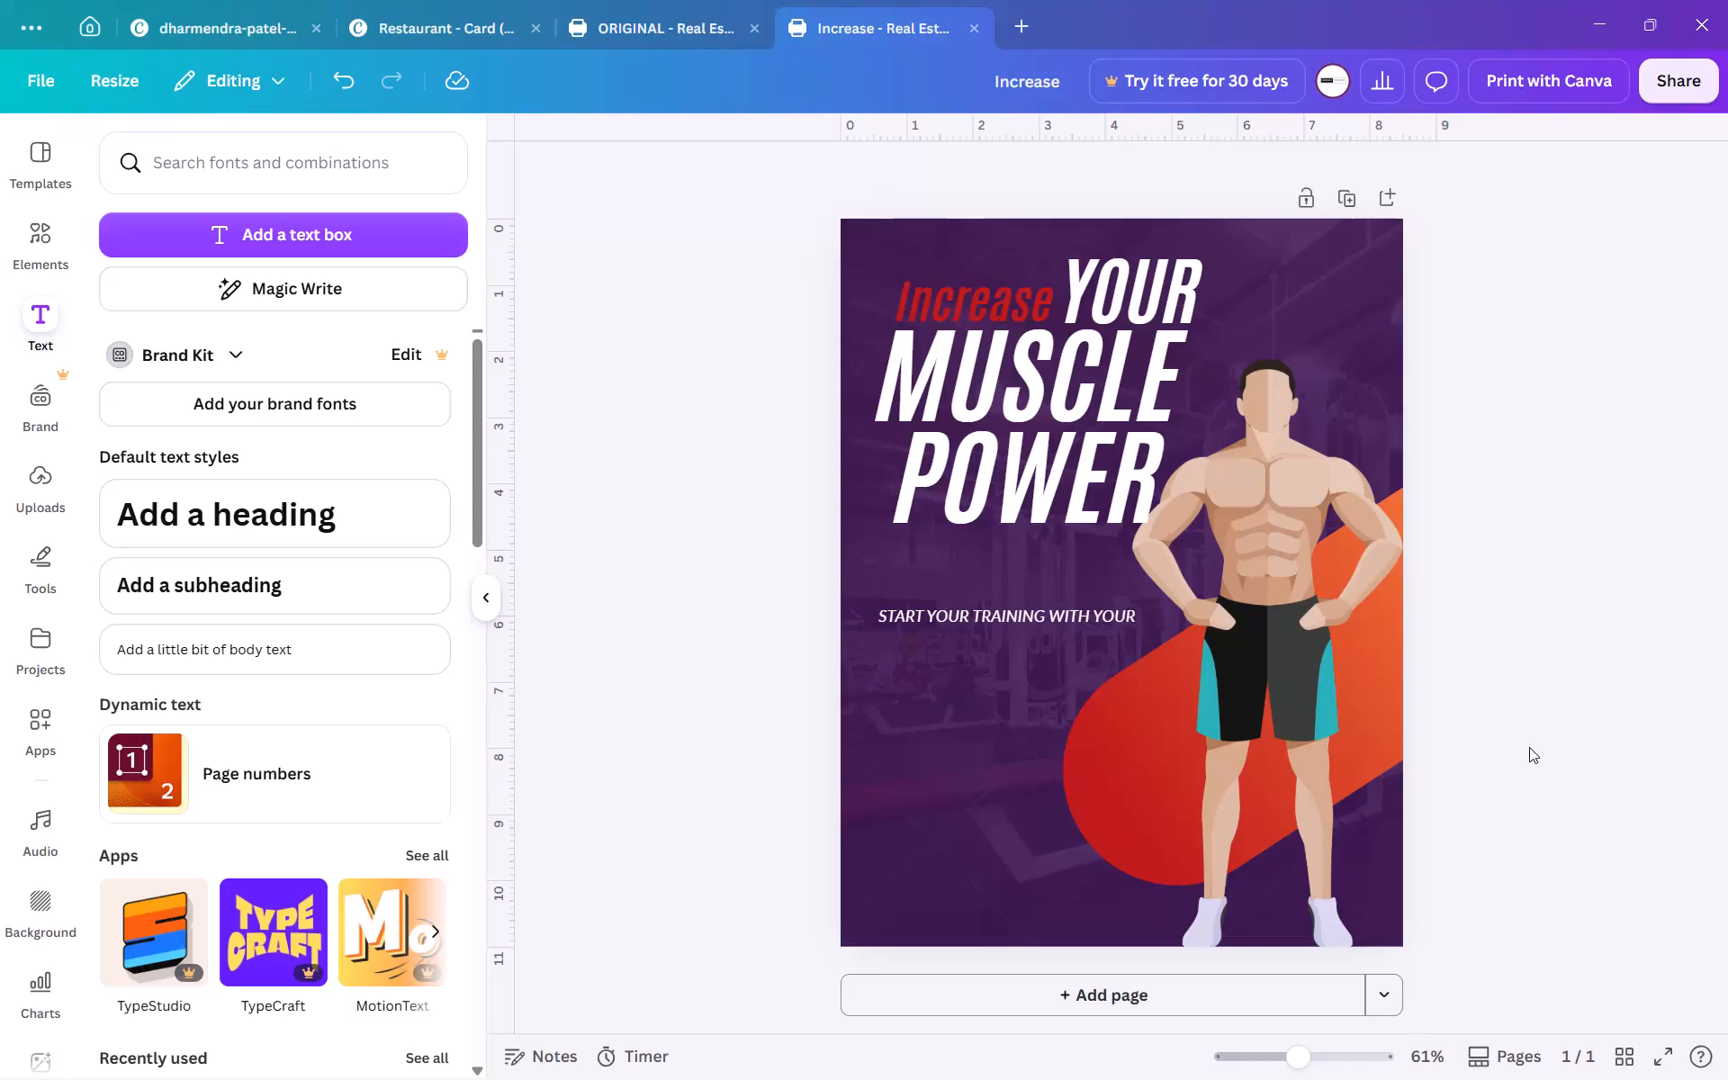
# Move the muscular man down until his feet run off the poster's bottom edge and his head starts near the top of POWER.
pyautogui.moveTo(1255, 558); pyautogui.dragTo(1268, 626)
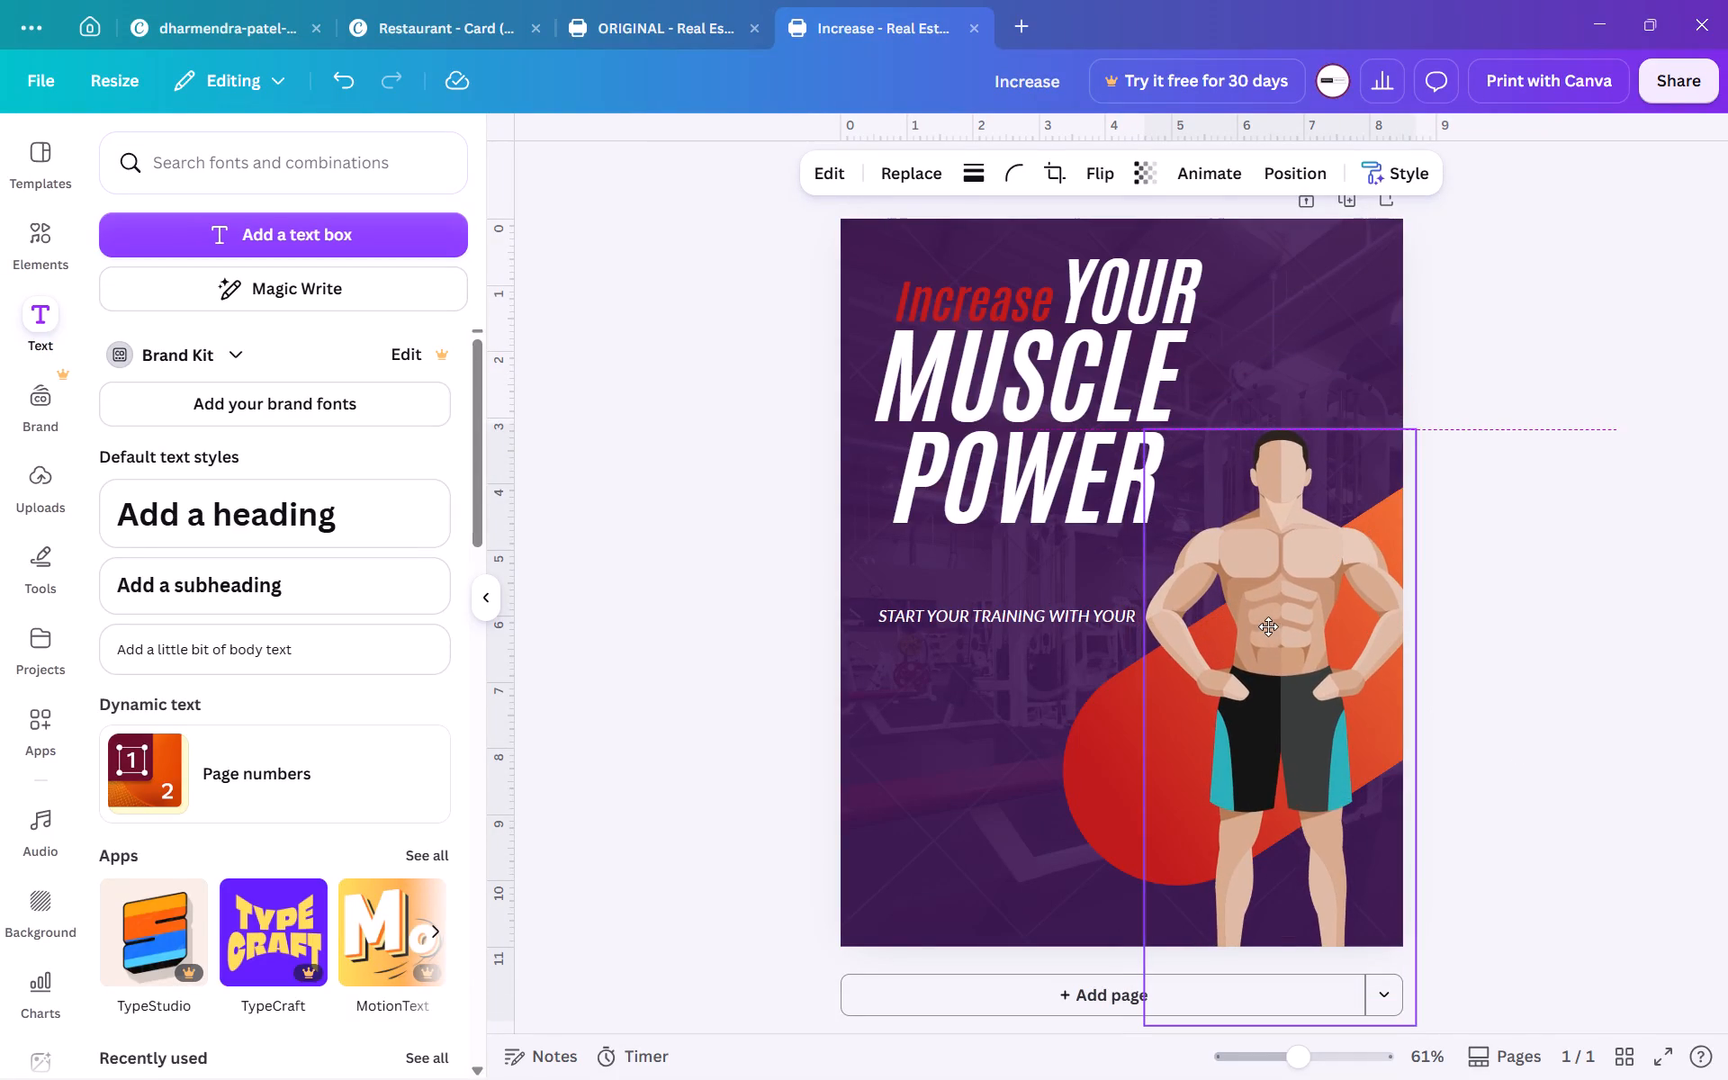
pyautogui.moveTo(1268, 626); pyautogui.dragTo(1268, 588)
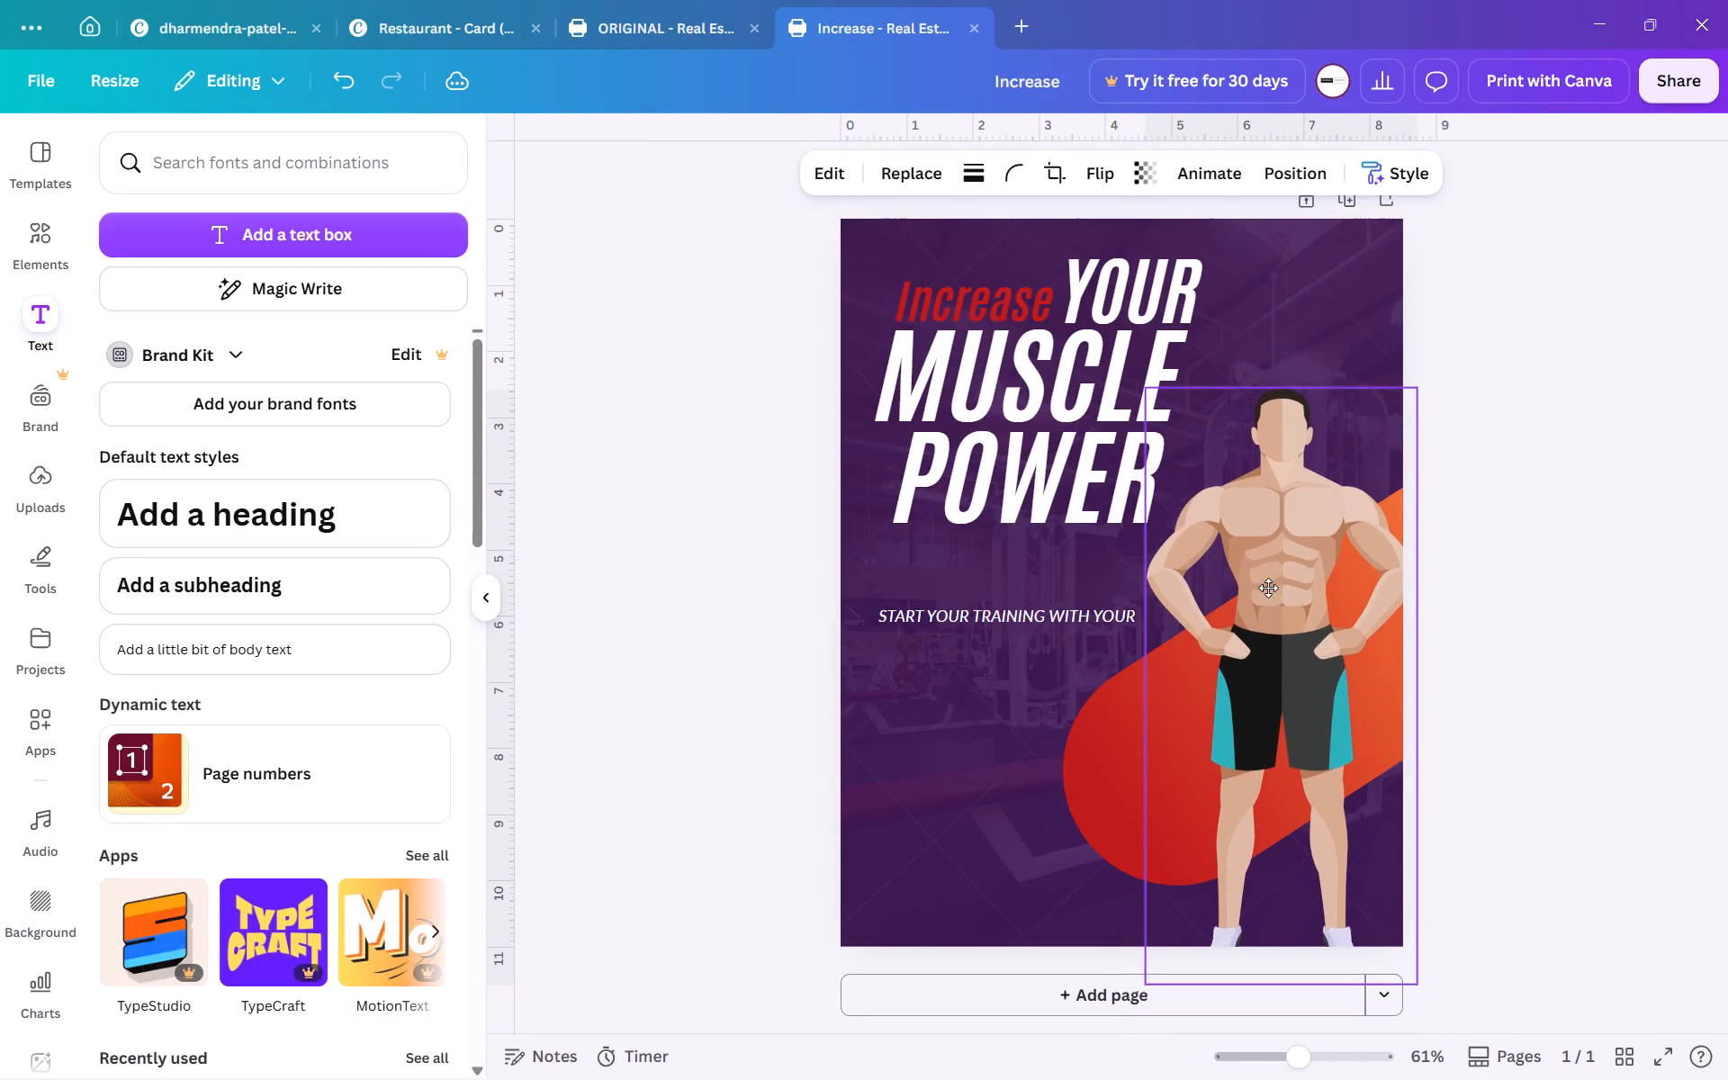
pyautogui.moveTo(1268, 588); pyautogui.dragTo(1268, 613)
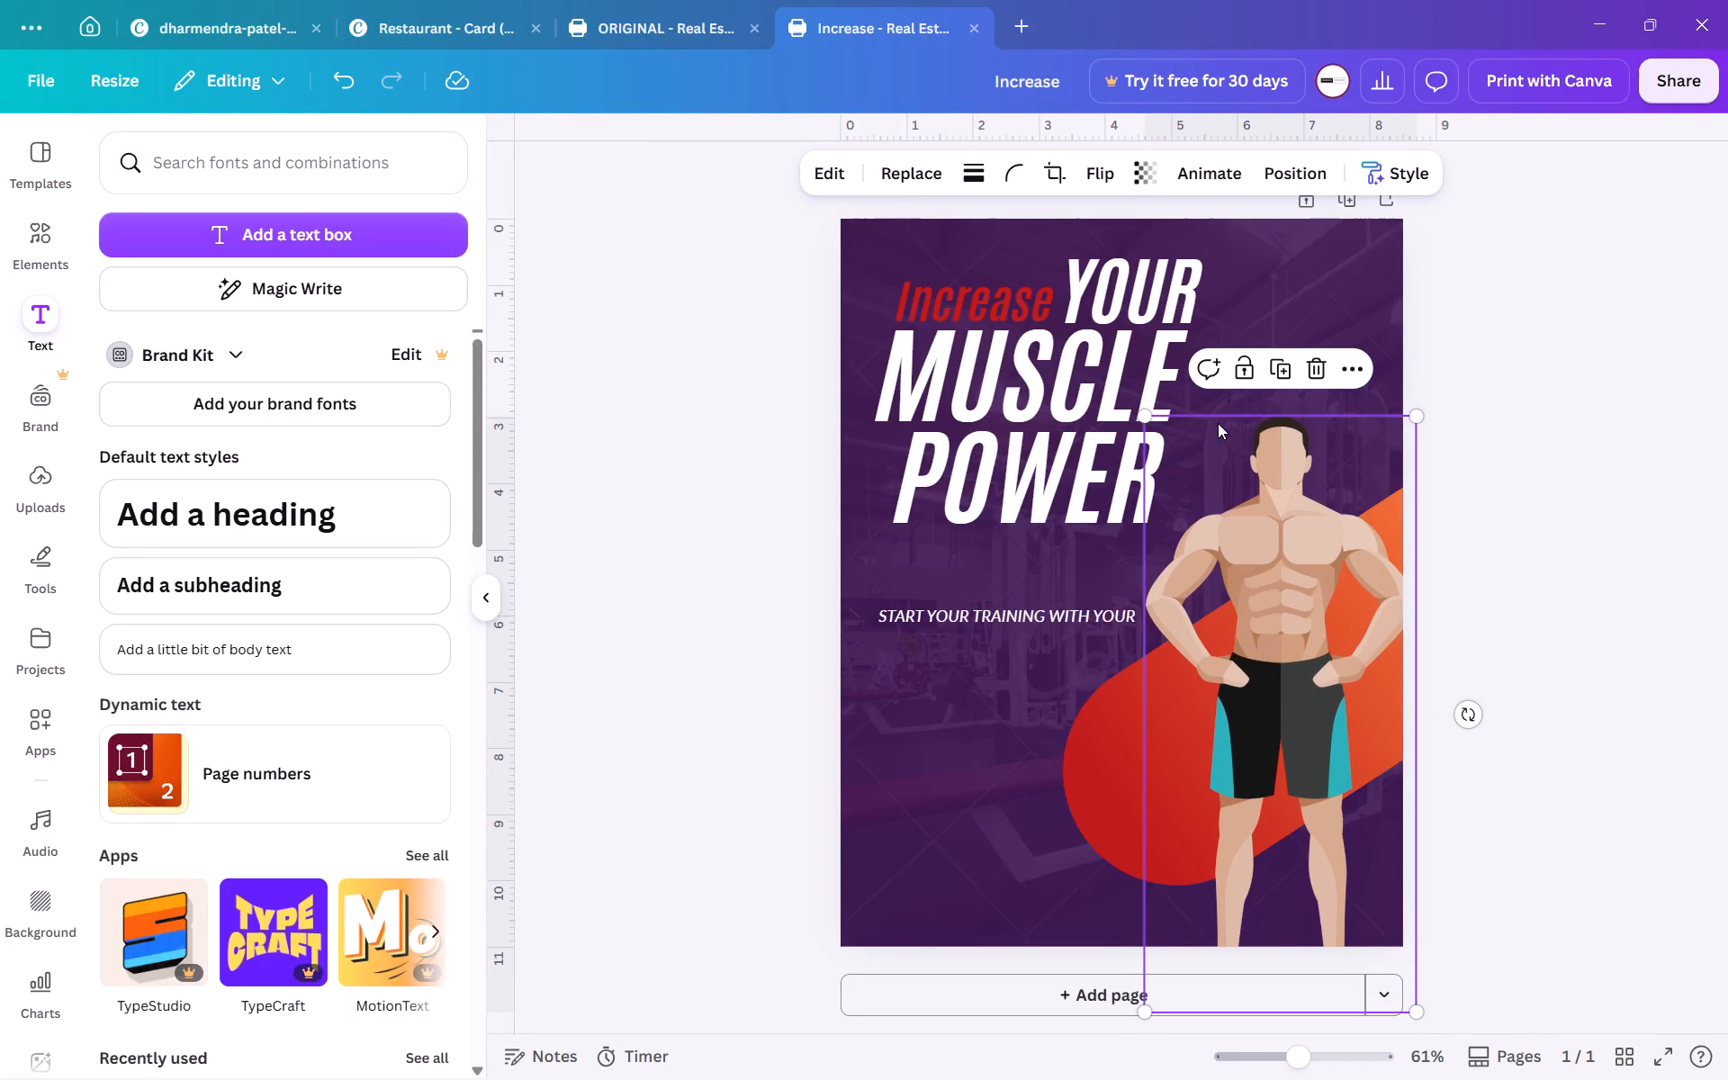
pyautogui.moveTo(1221, 450); pyautogui.dragTo(1207, 450)
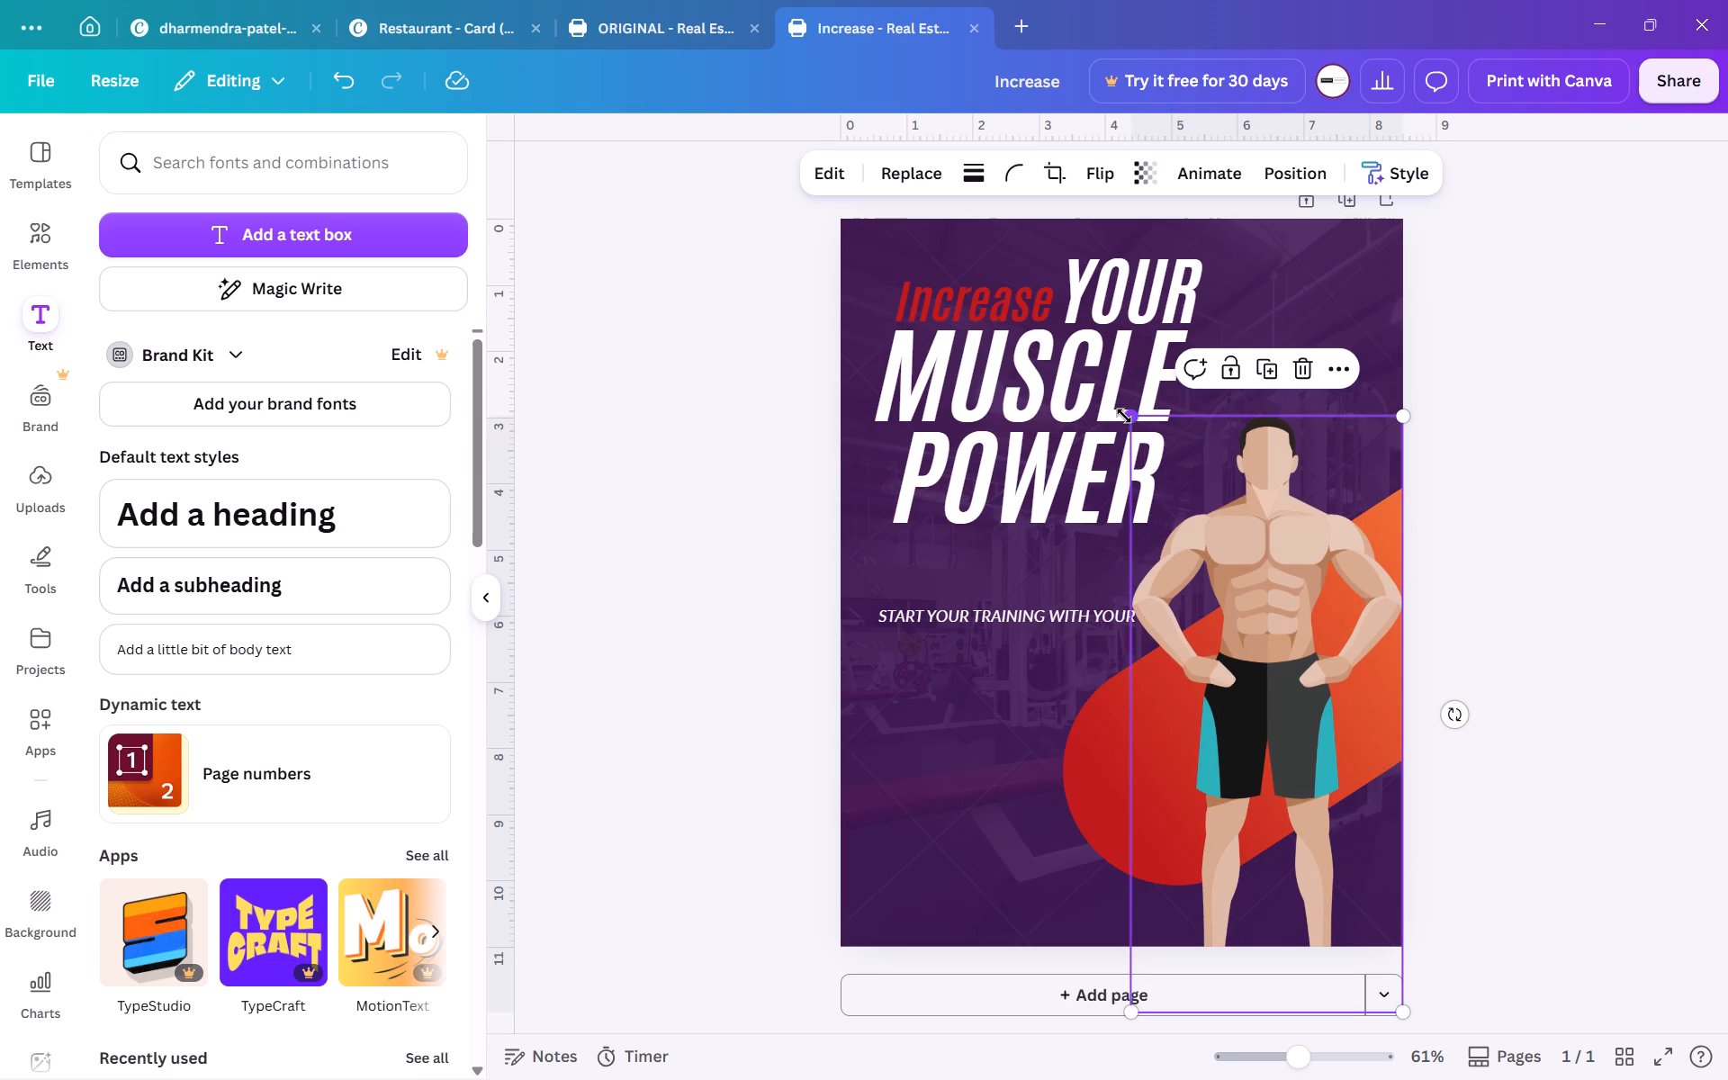
pyautogui.moveTo(1246, 551); pyautogui.dragTo(1258, 551)
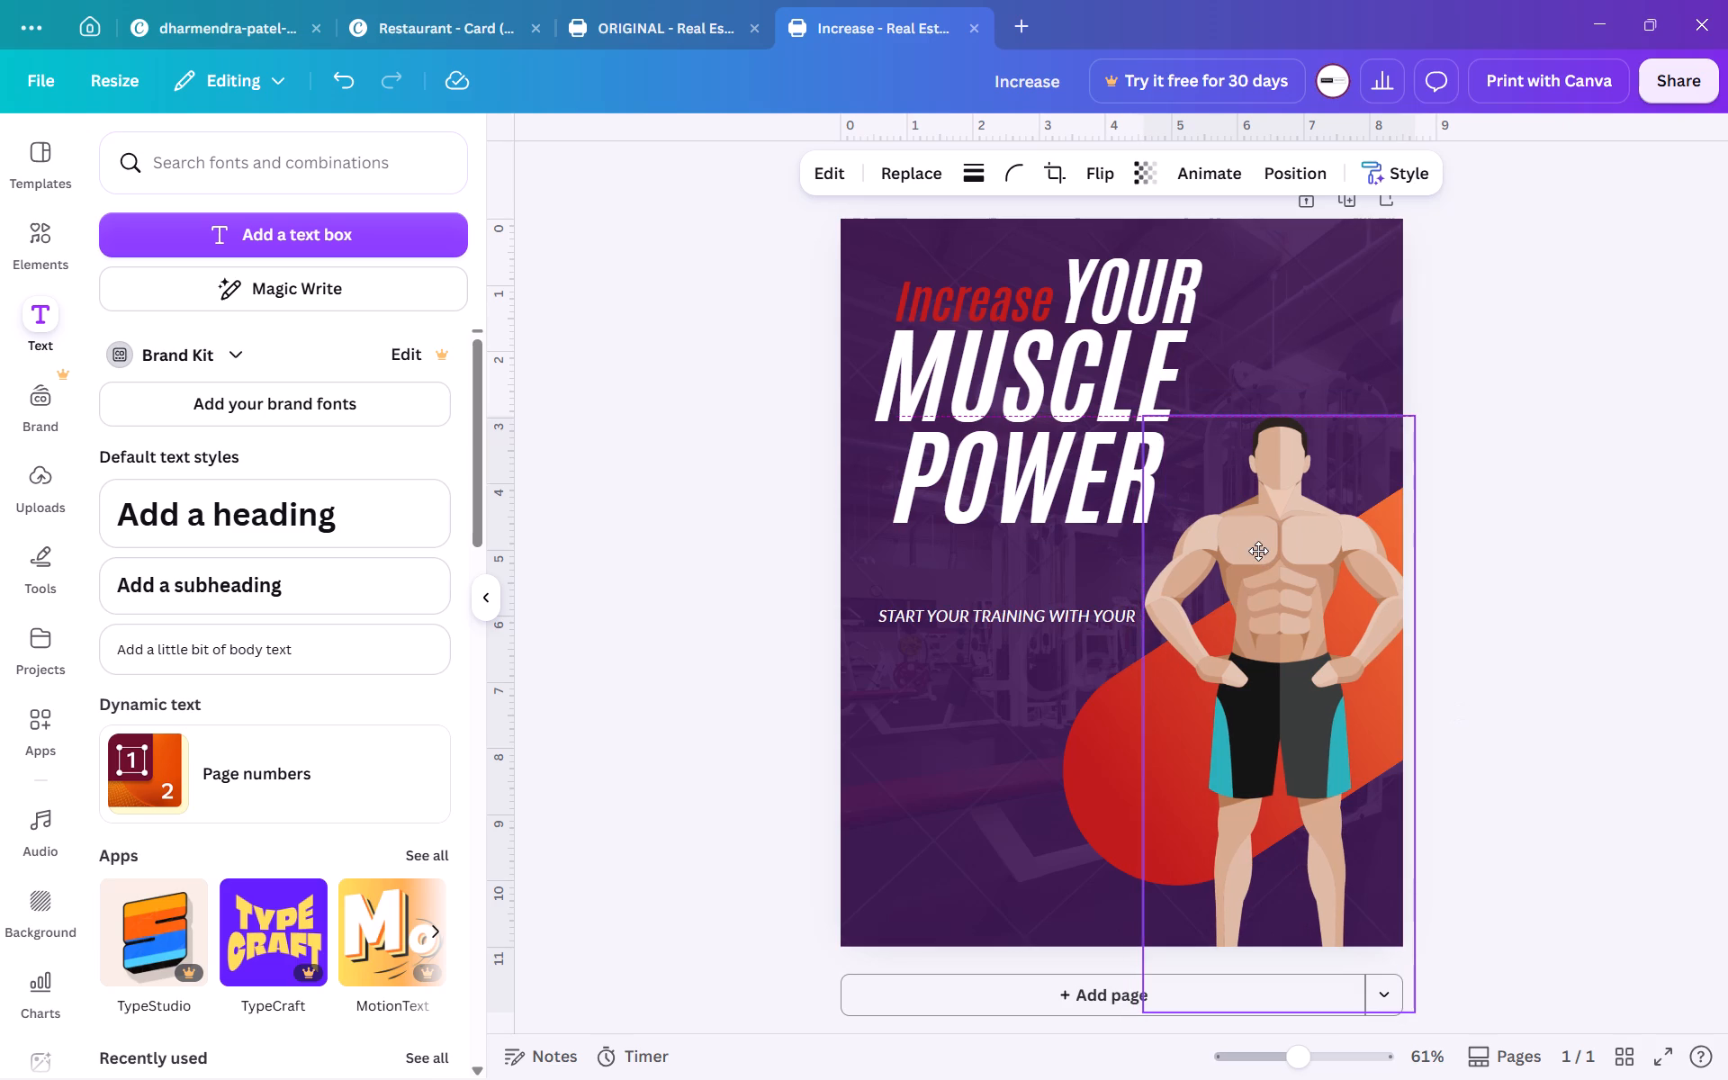
pyautogui.moveTo(1258, 551); pyautogui.dragTo(1255, 550)
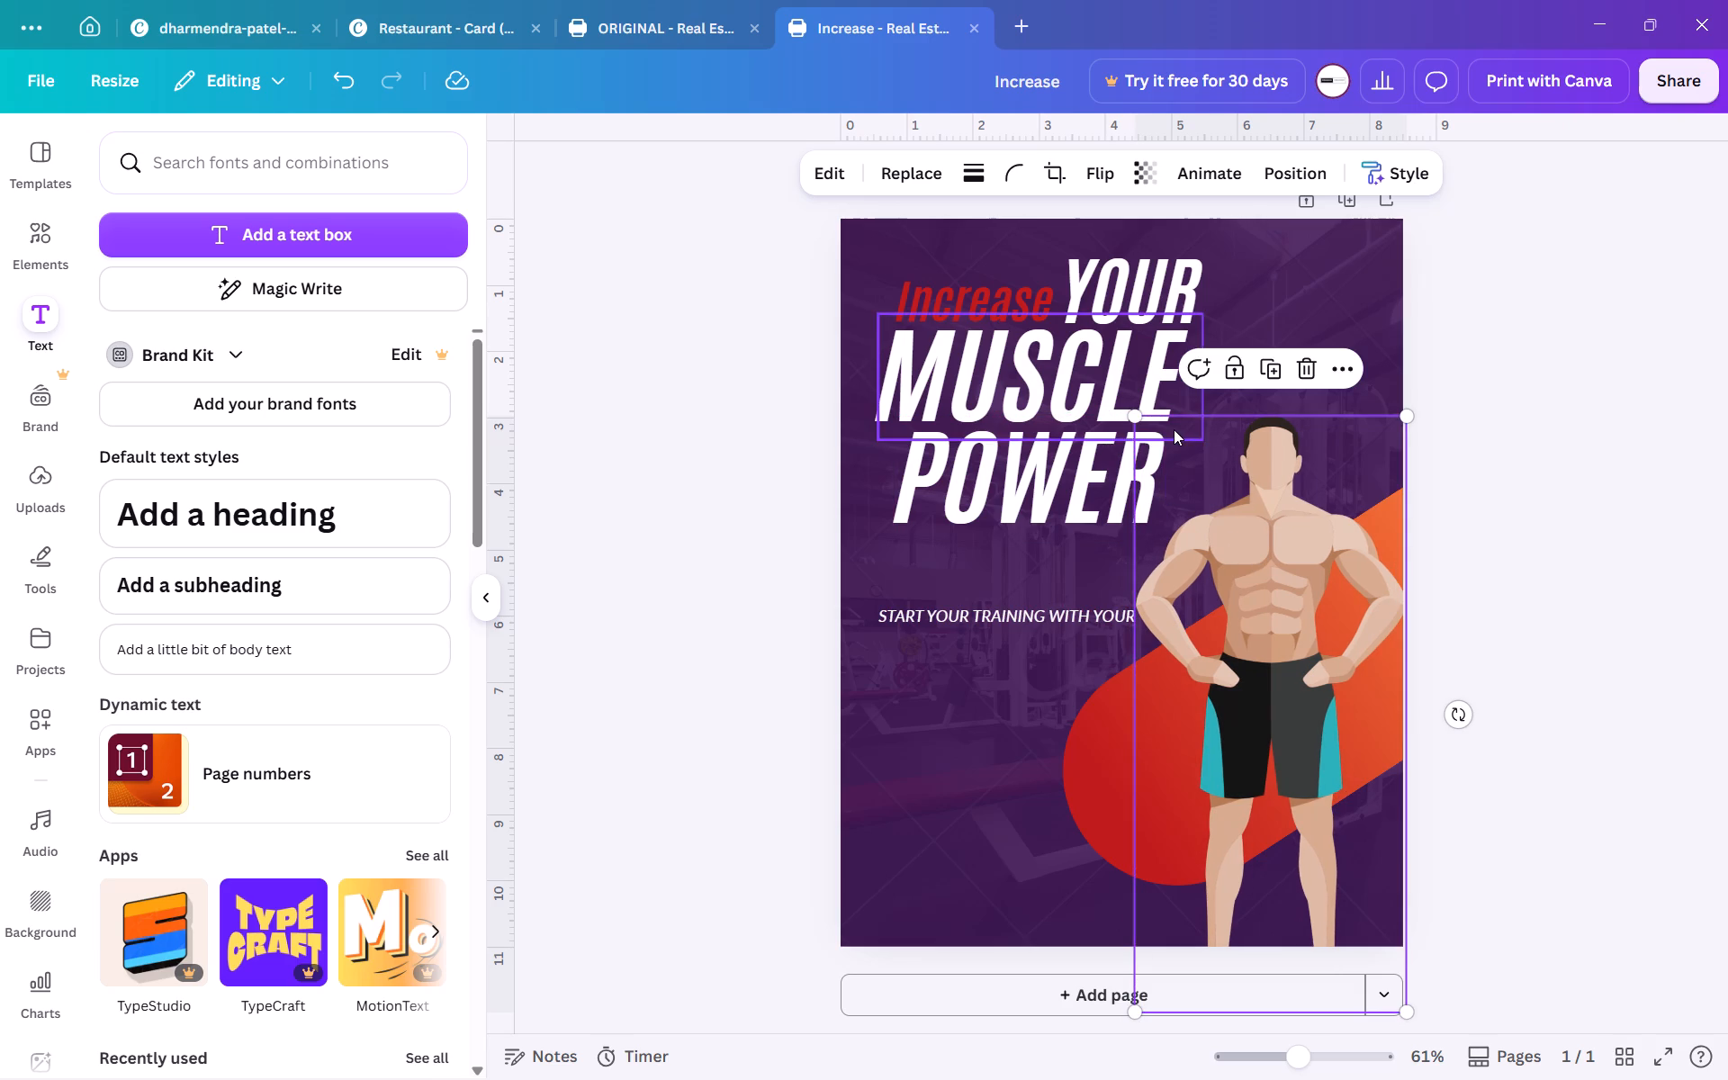
pyautogui.click(1582, 793)
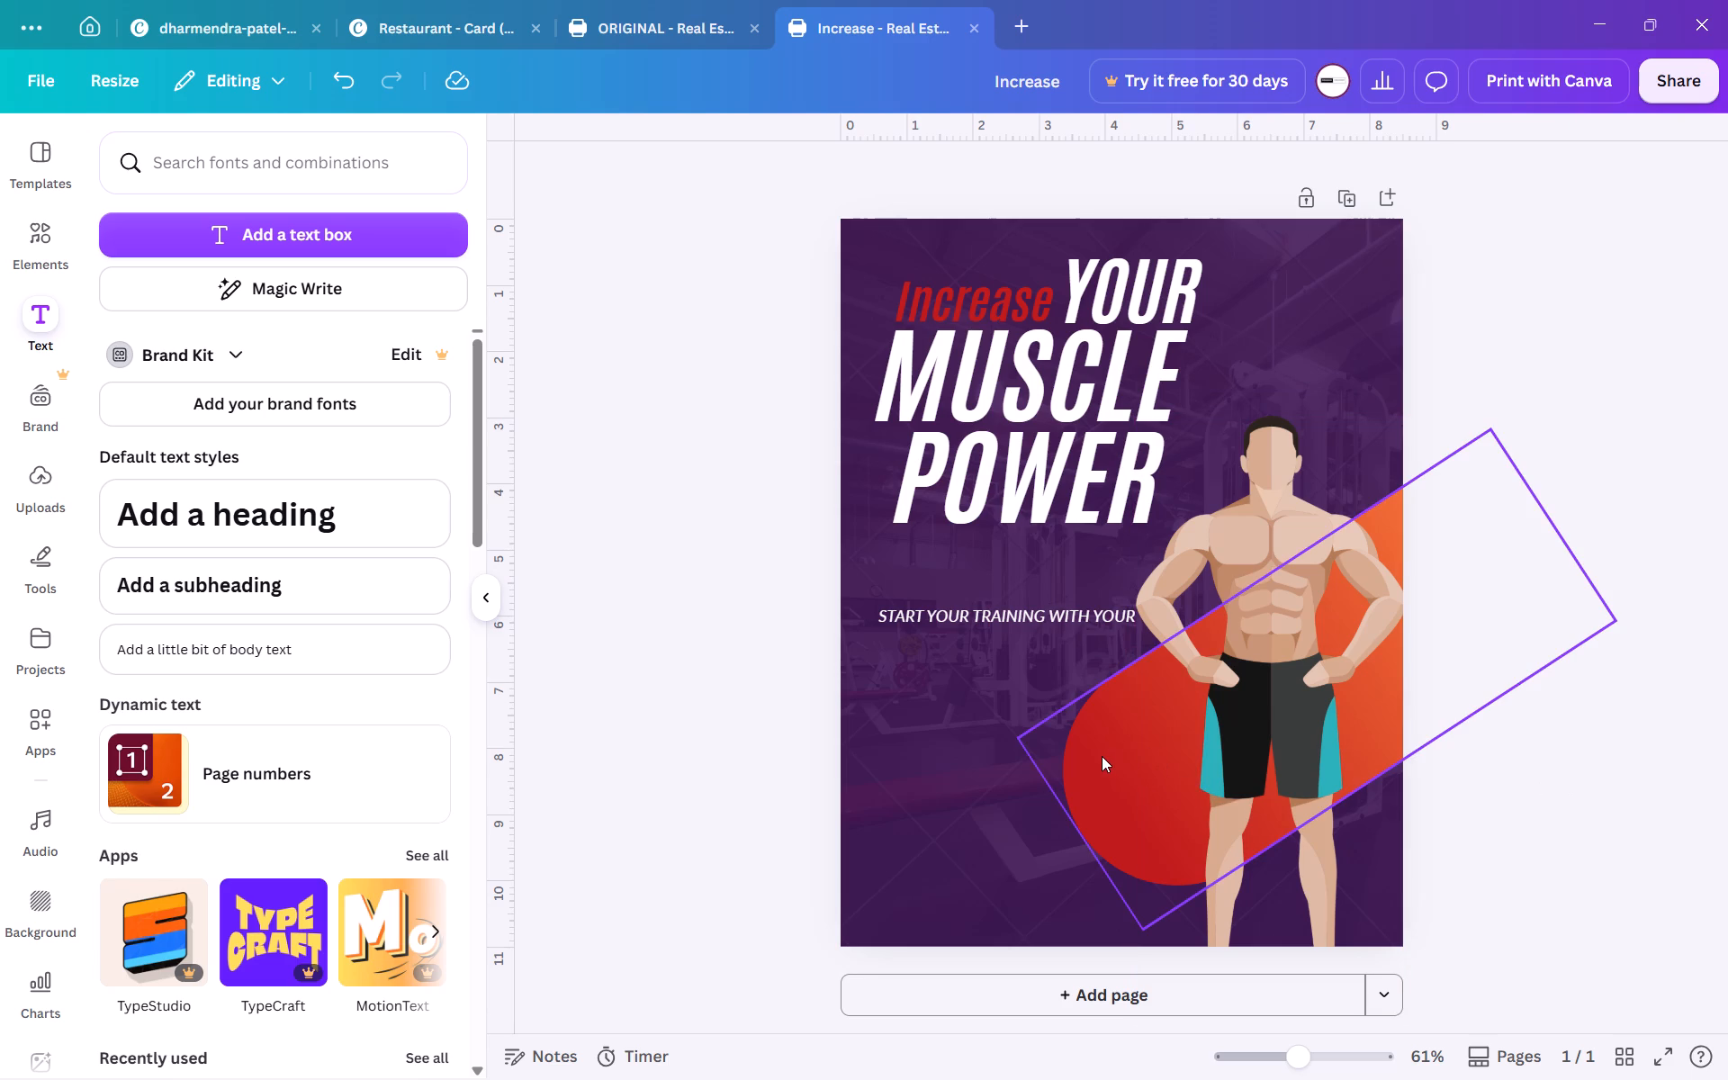
# Move the red-orange gradient shape up behind the man so its rounded end sits beside his waist.
pyautogui.moveTo(1102, 756); pyautogui.dragTo(1099, 710)
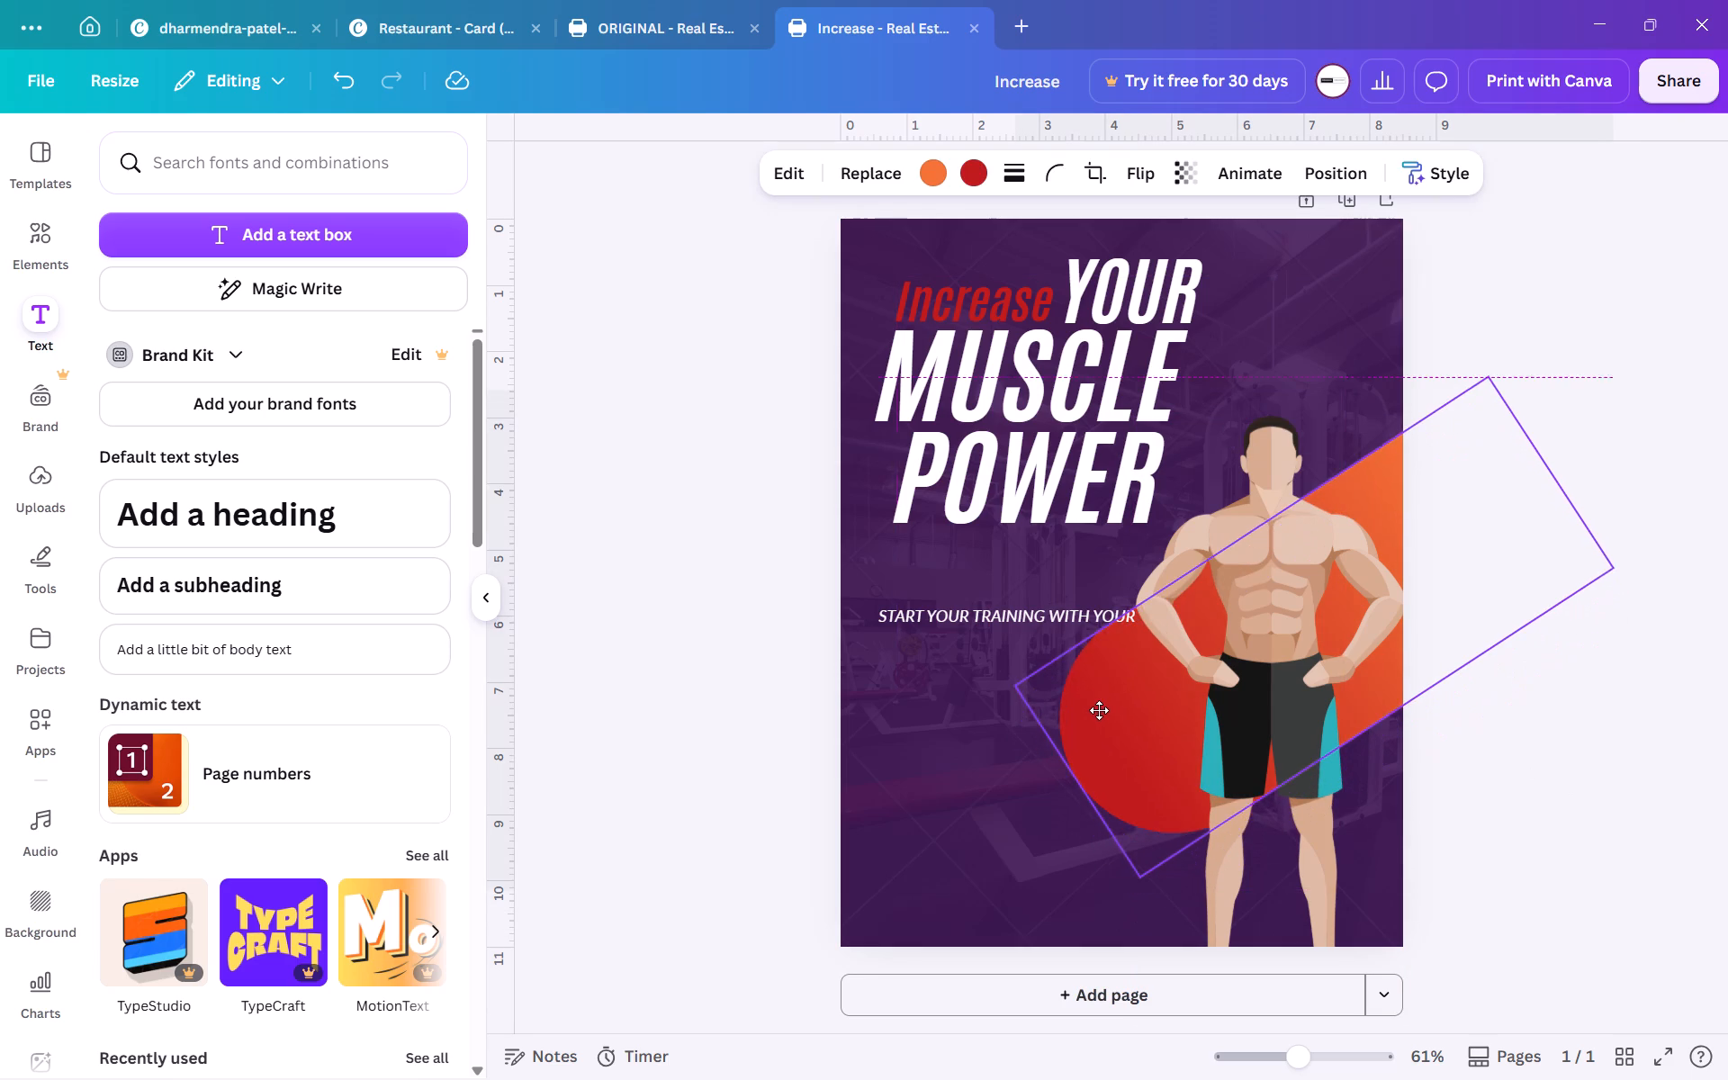
pyautogui.moveTo(1099, 710); pyautogui.dragTo(1096, 708)
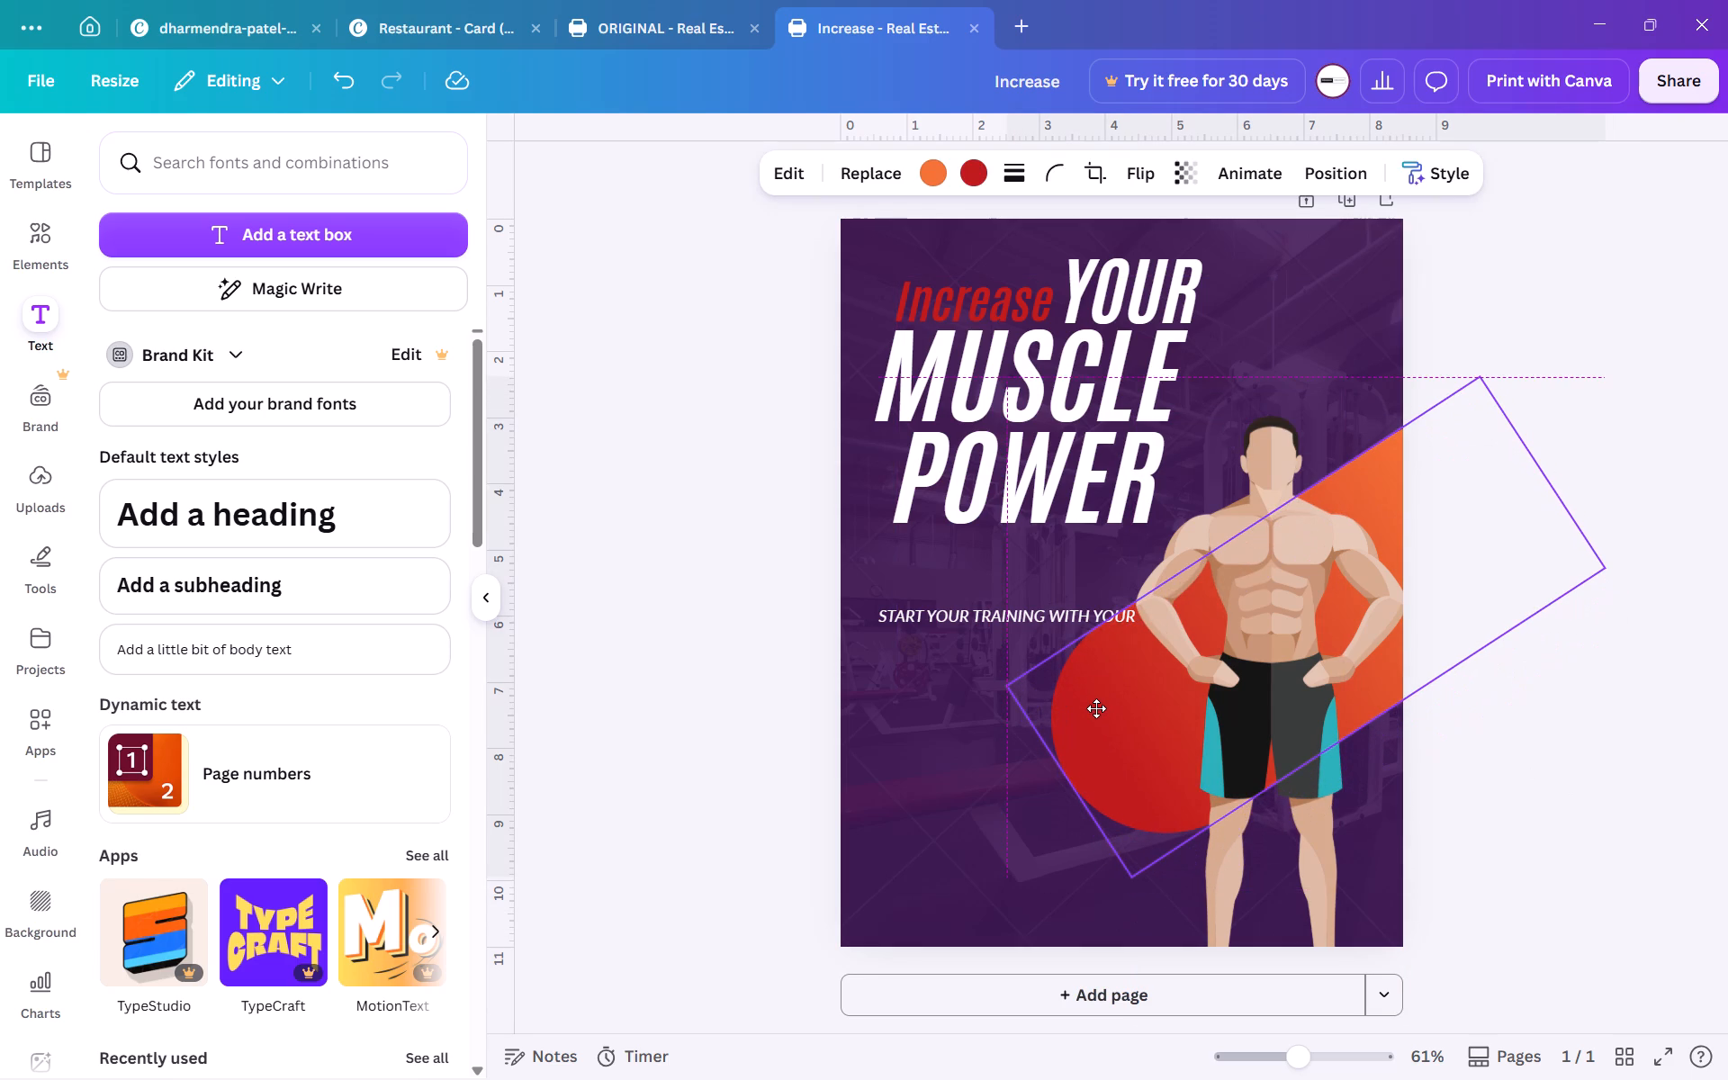
pyautogui.moveTo(1096, 708); pyautogui.dragTo(1098, 709)
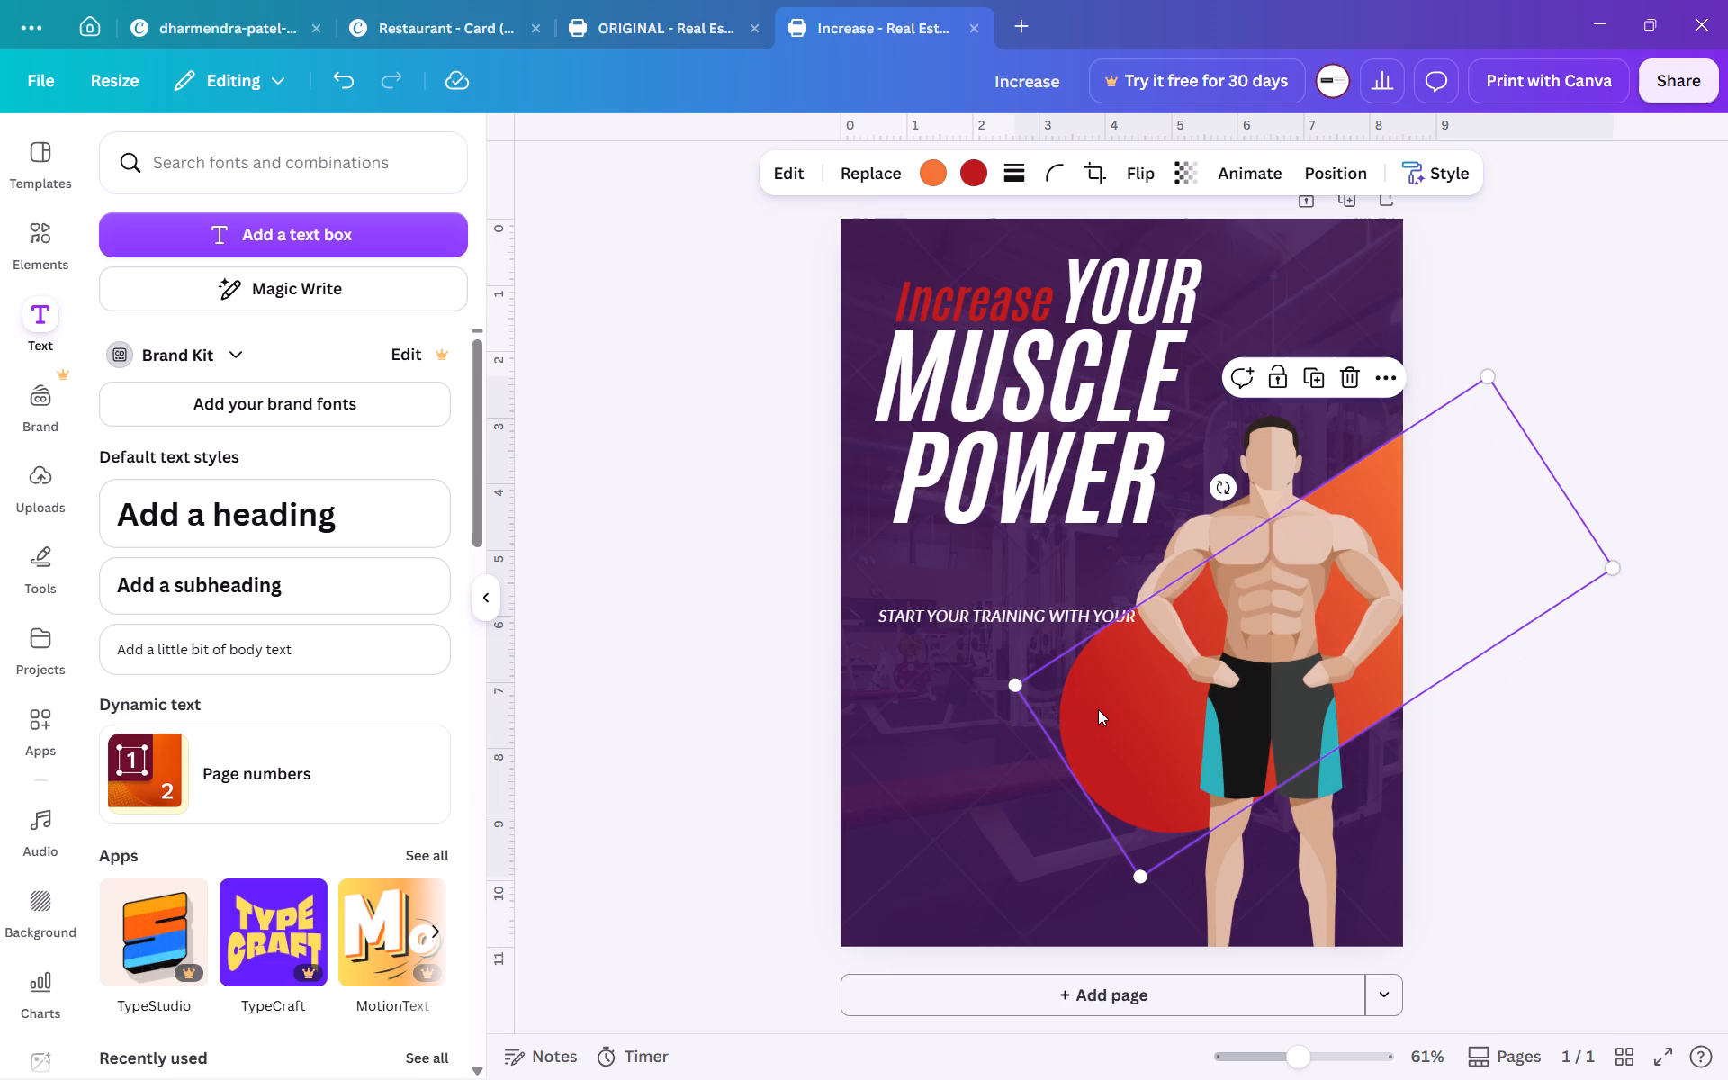
# Duplicate the START YOUR TRAINING WITH YOUR line and place the copy directly beneath it, aligned with the original's start.
pyautogui.click(943, 609)
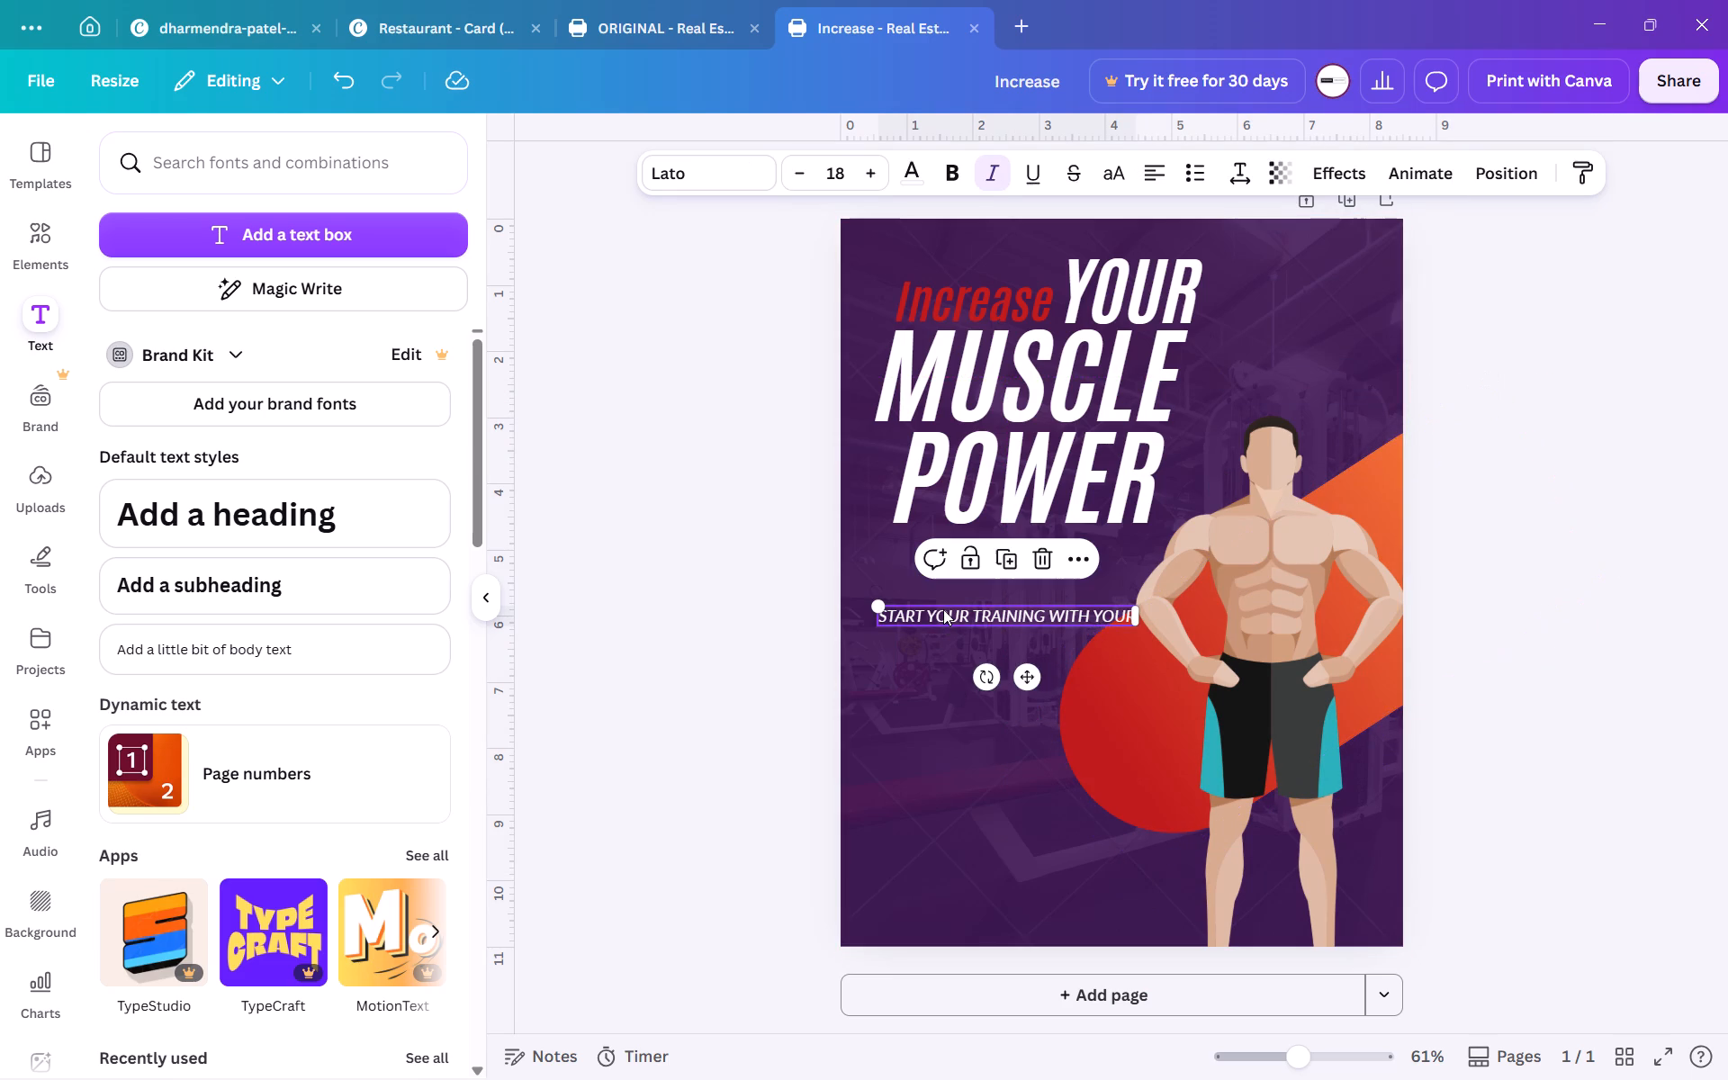
pyautogui.click(1019, 559)
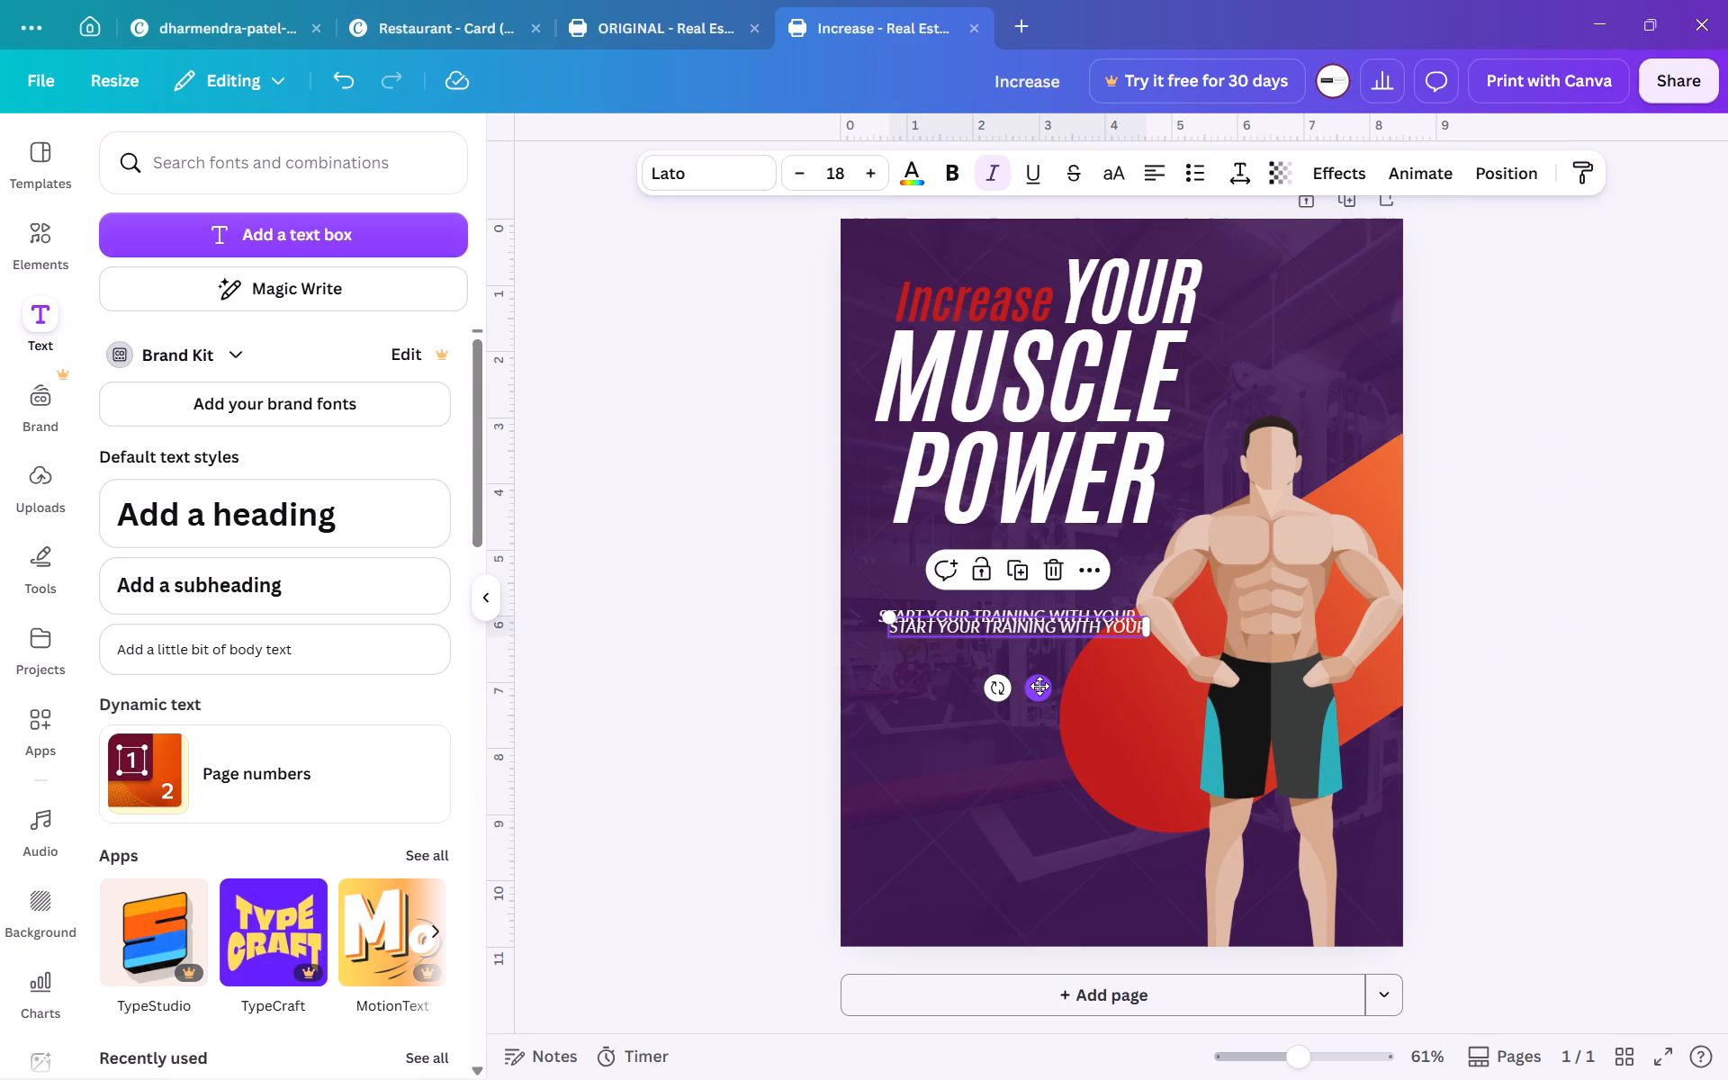
pyautogui.moveTo(1039, 686); pyautogui.dragTo(1029, 701)
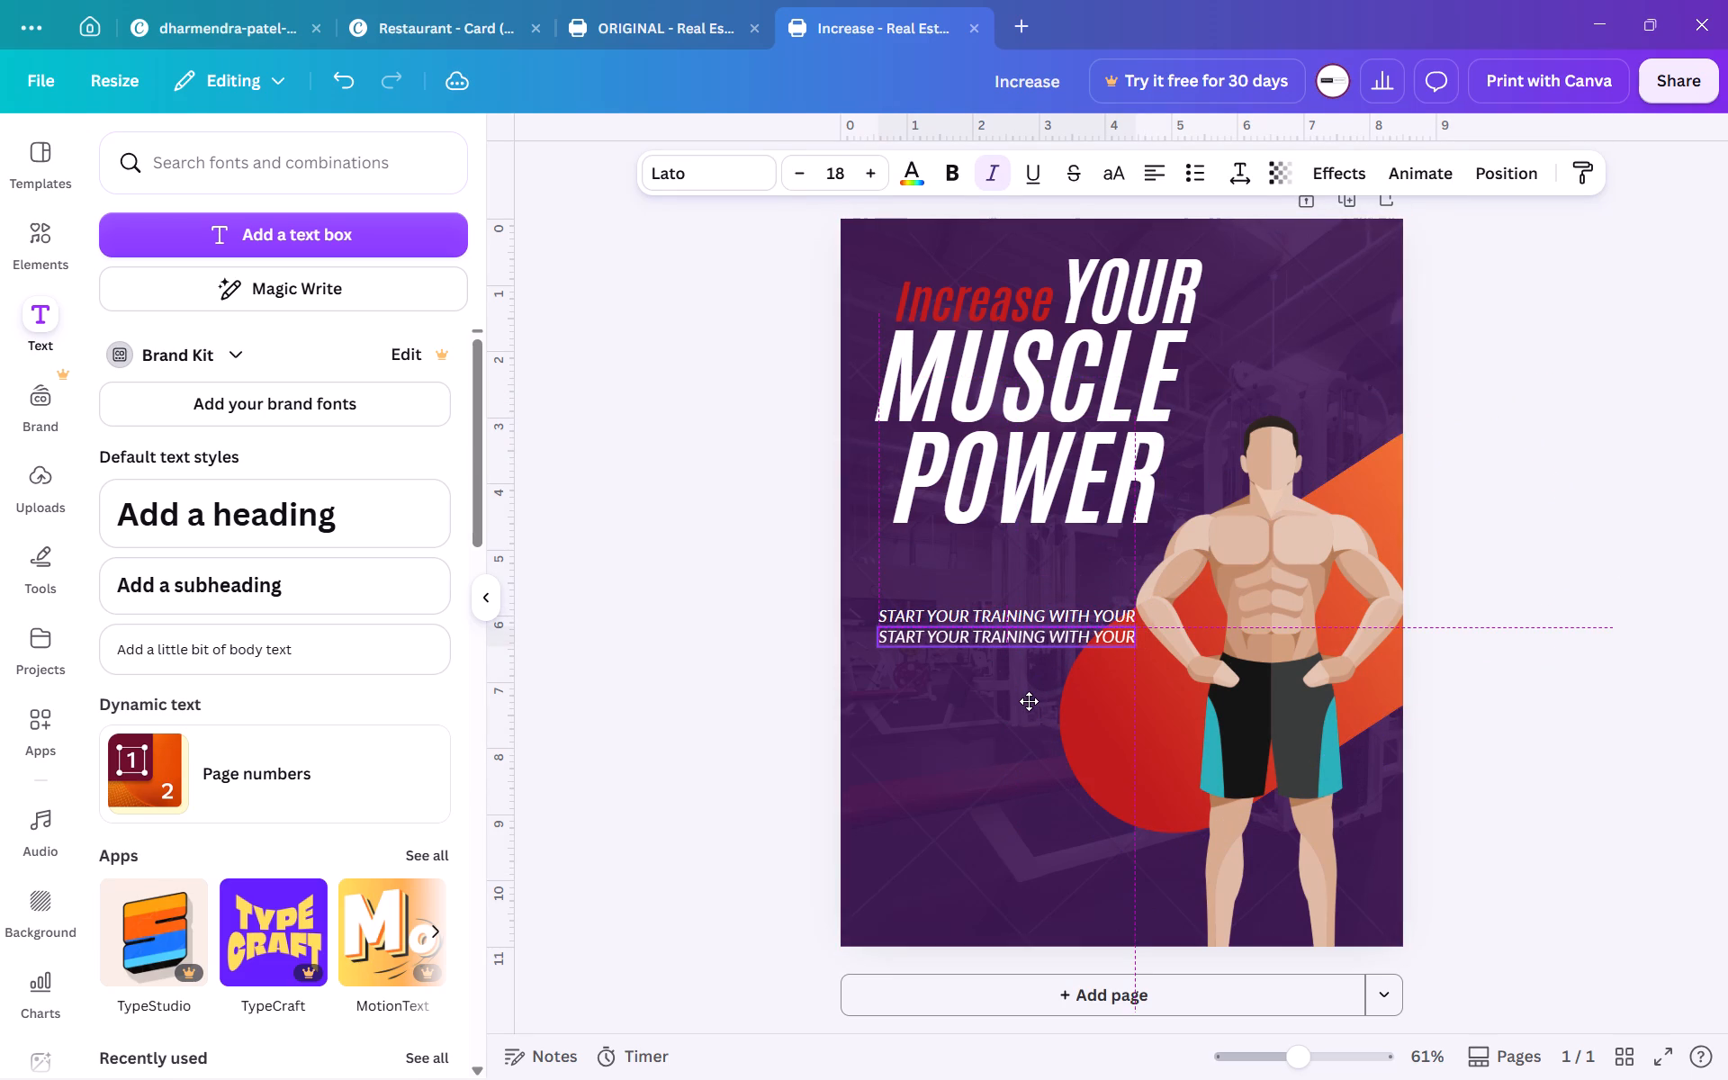
pyautogui.moveTo(1029, 701); pyautogui.dragTo(1029, 705)
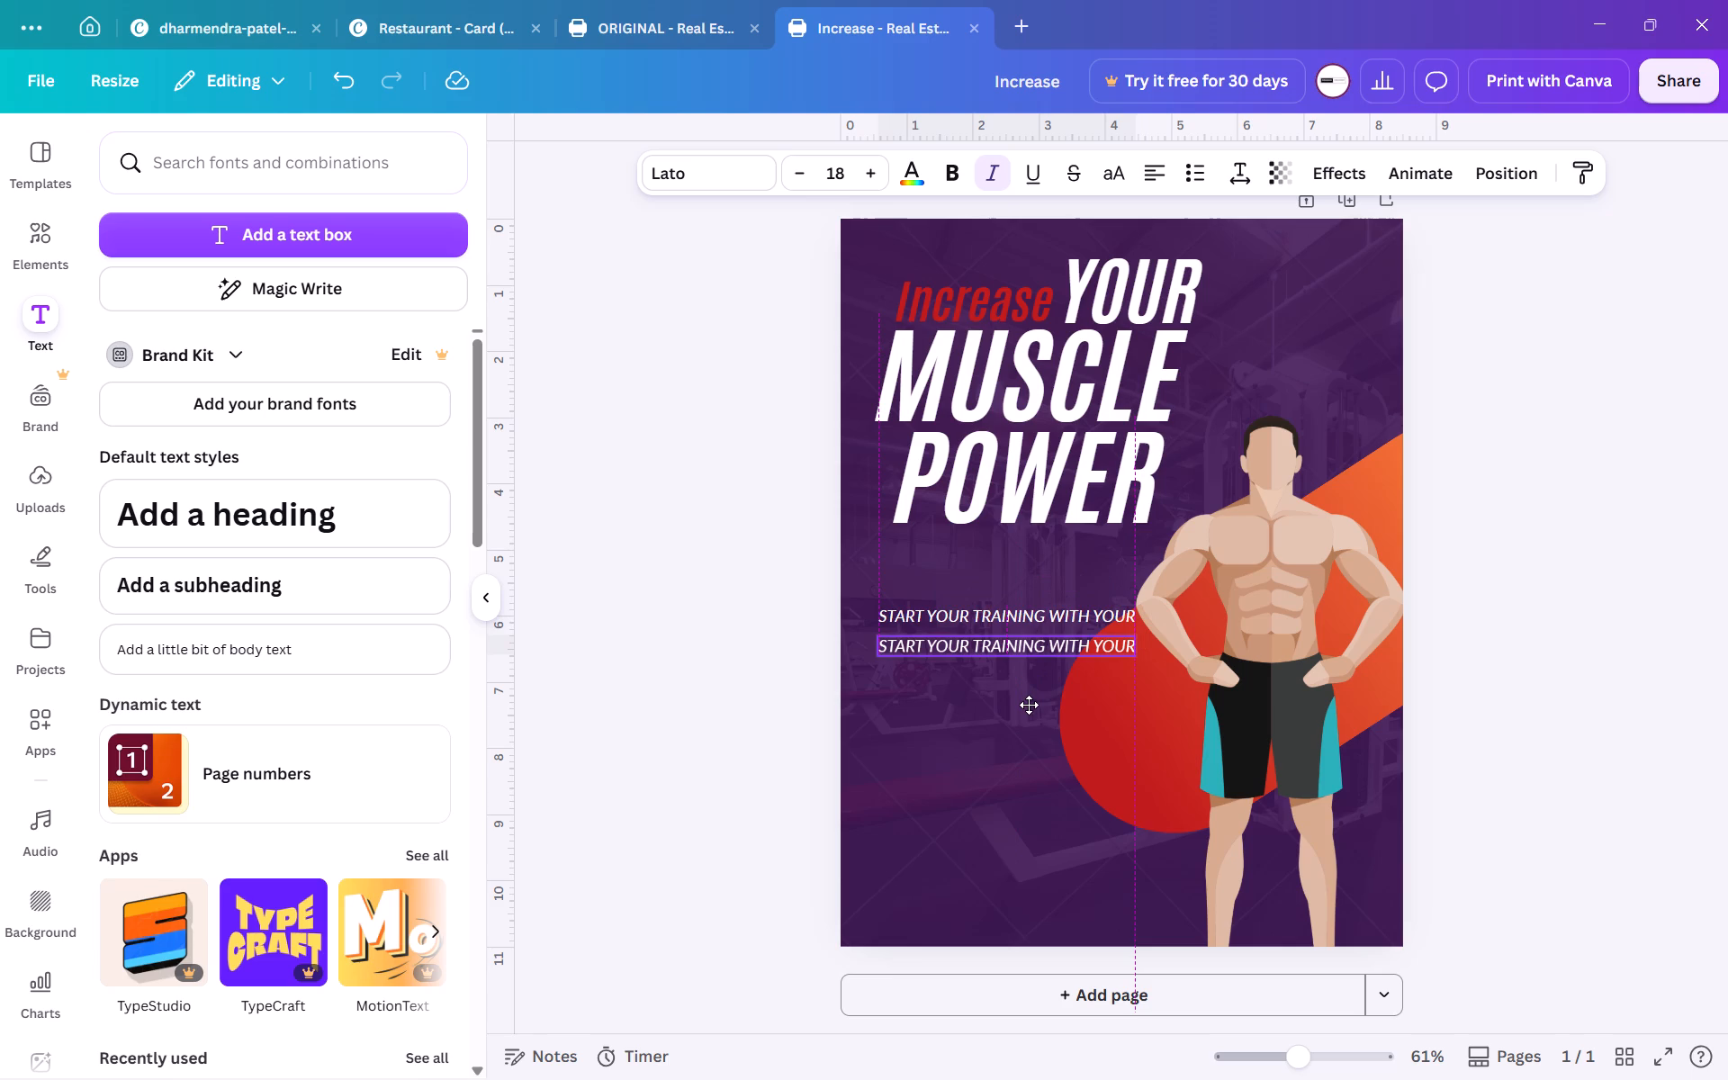
pyautogui.moveTo(1029, 705); pyautogui.dragTo(1029, 706)
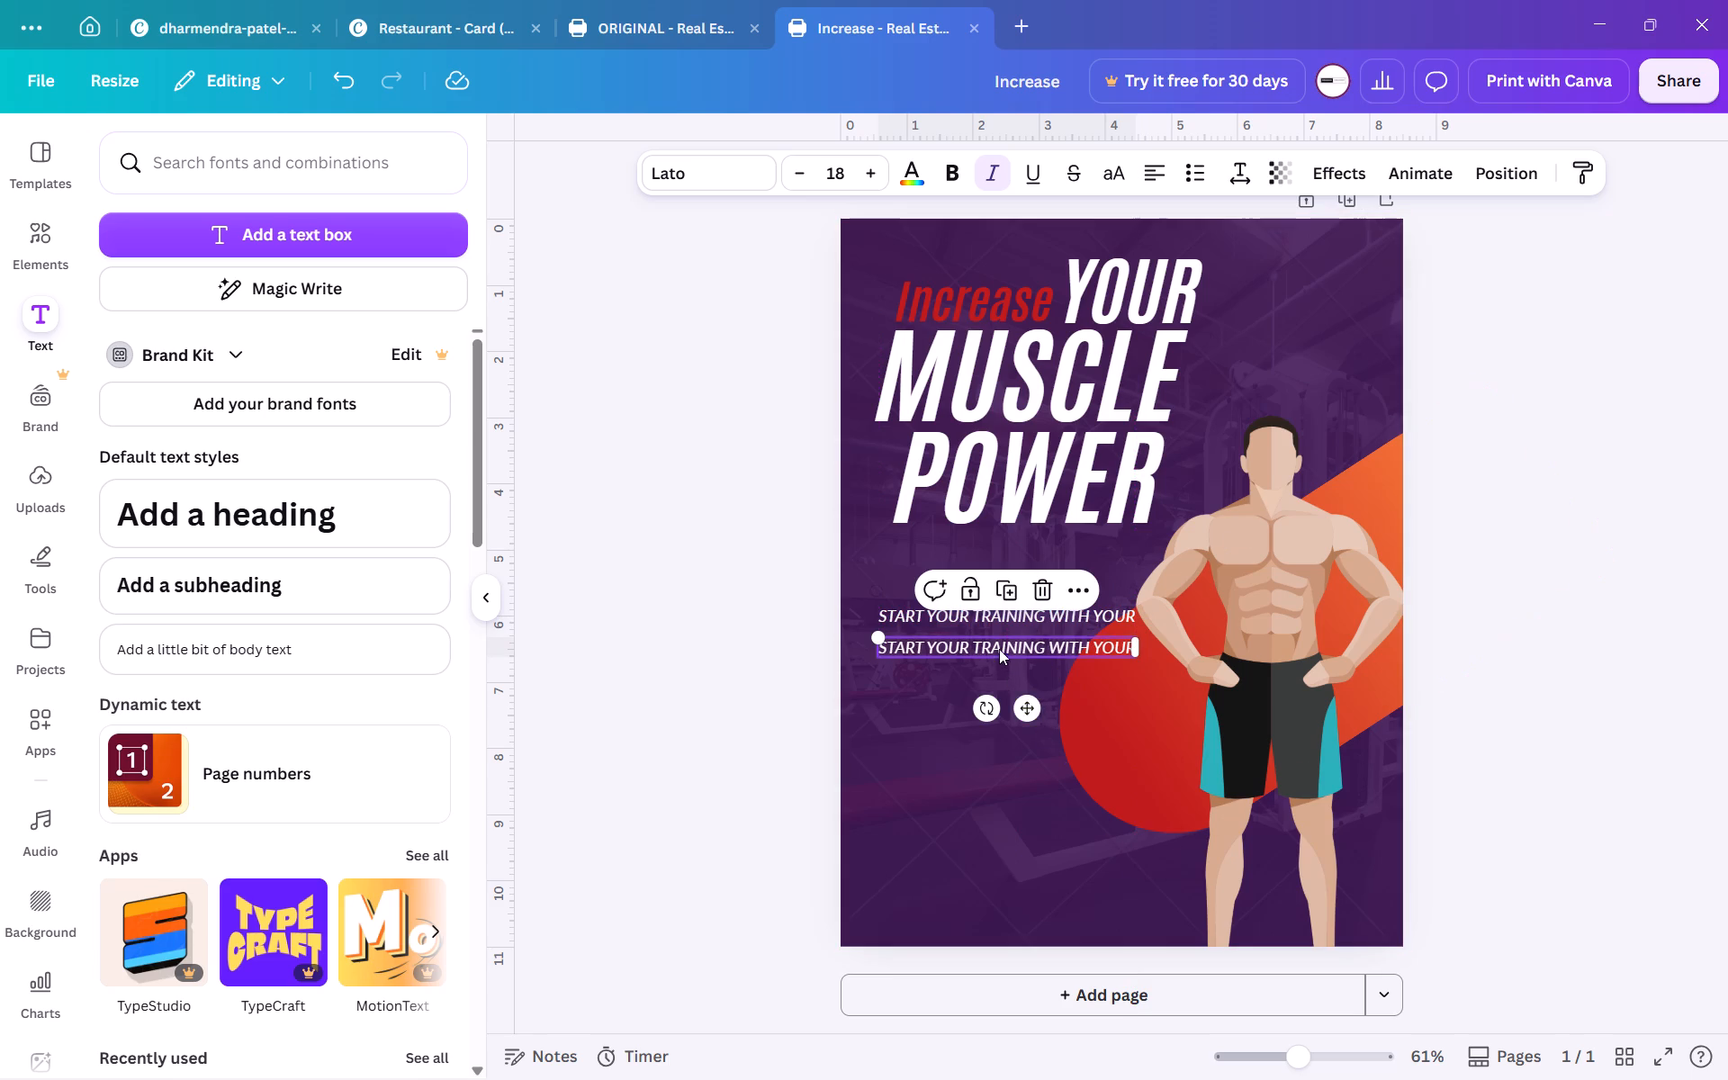
# Make the lower copy of the START YOUR TRAINING WITH YOUR line bold.
pyautogui.tripleClick(997, 645)
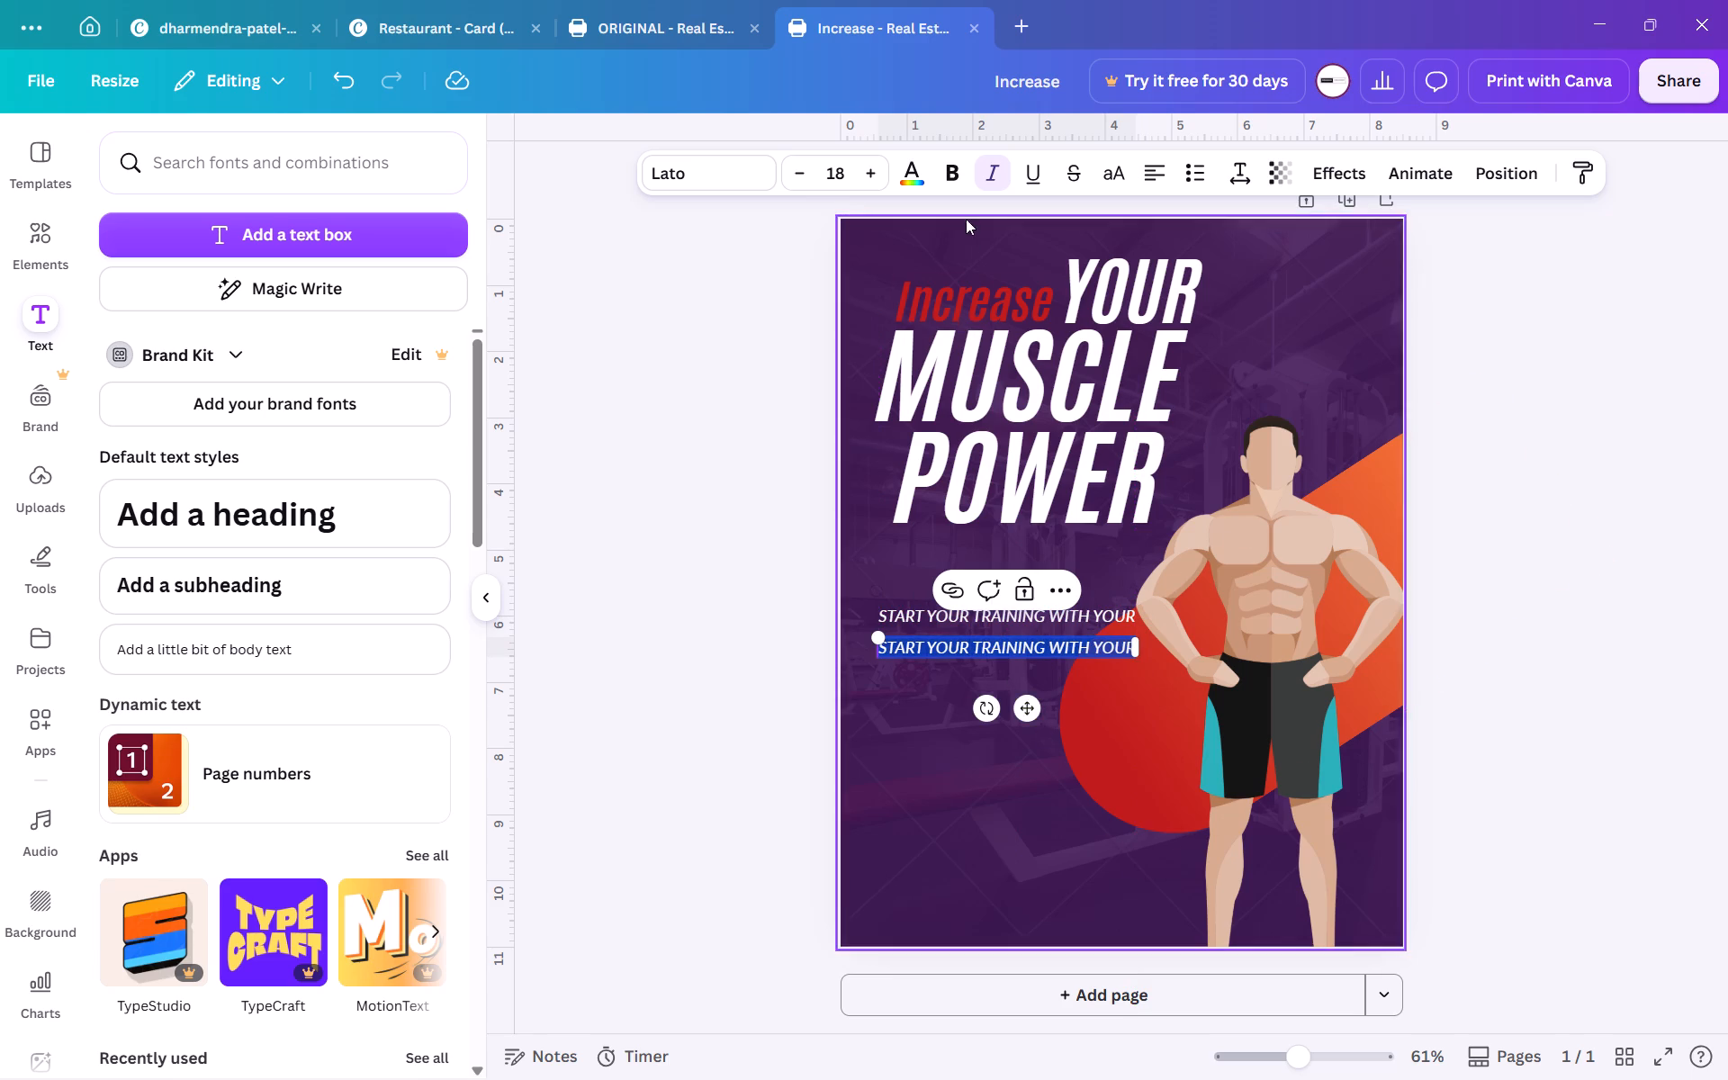
pyautogui.click(953, 182)
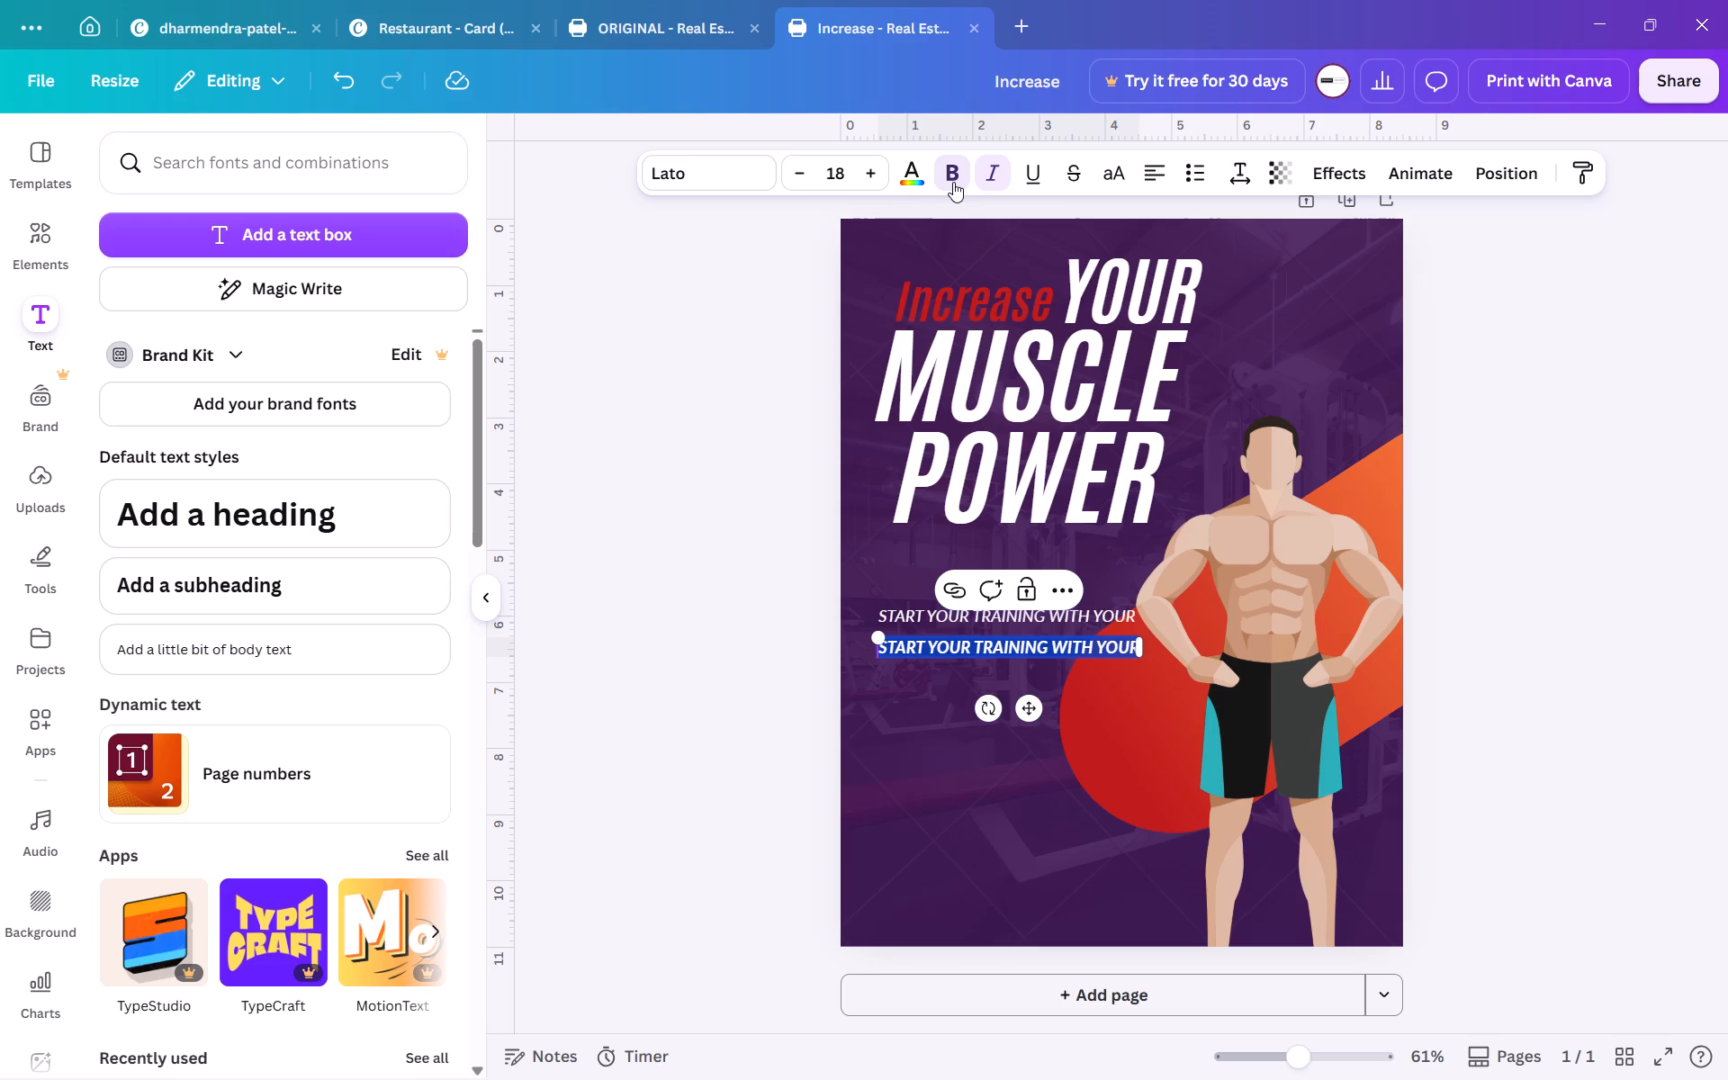
# Replace the lower copy's text with PROFESSIONAL, followed by TRAINERS on a second line indented by 14 spaces.
pyautogui.press('p')
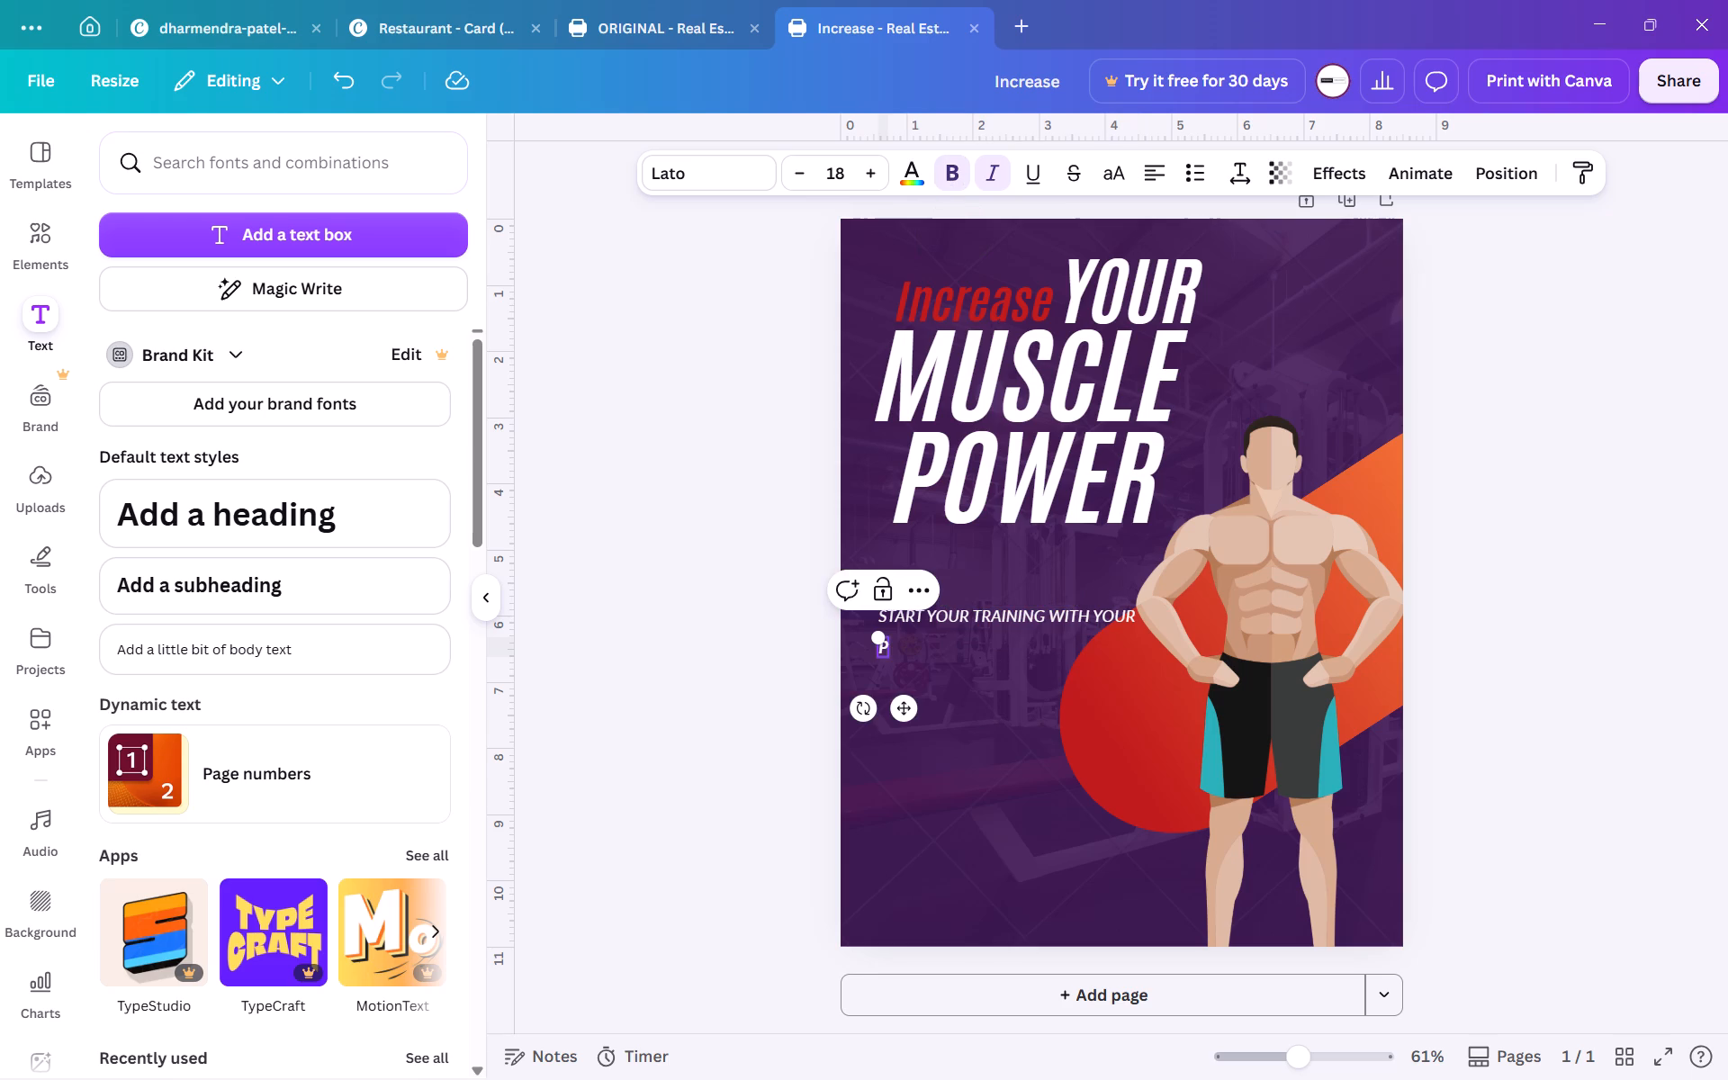
pyautogui.write('ROFESSIONAL')
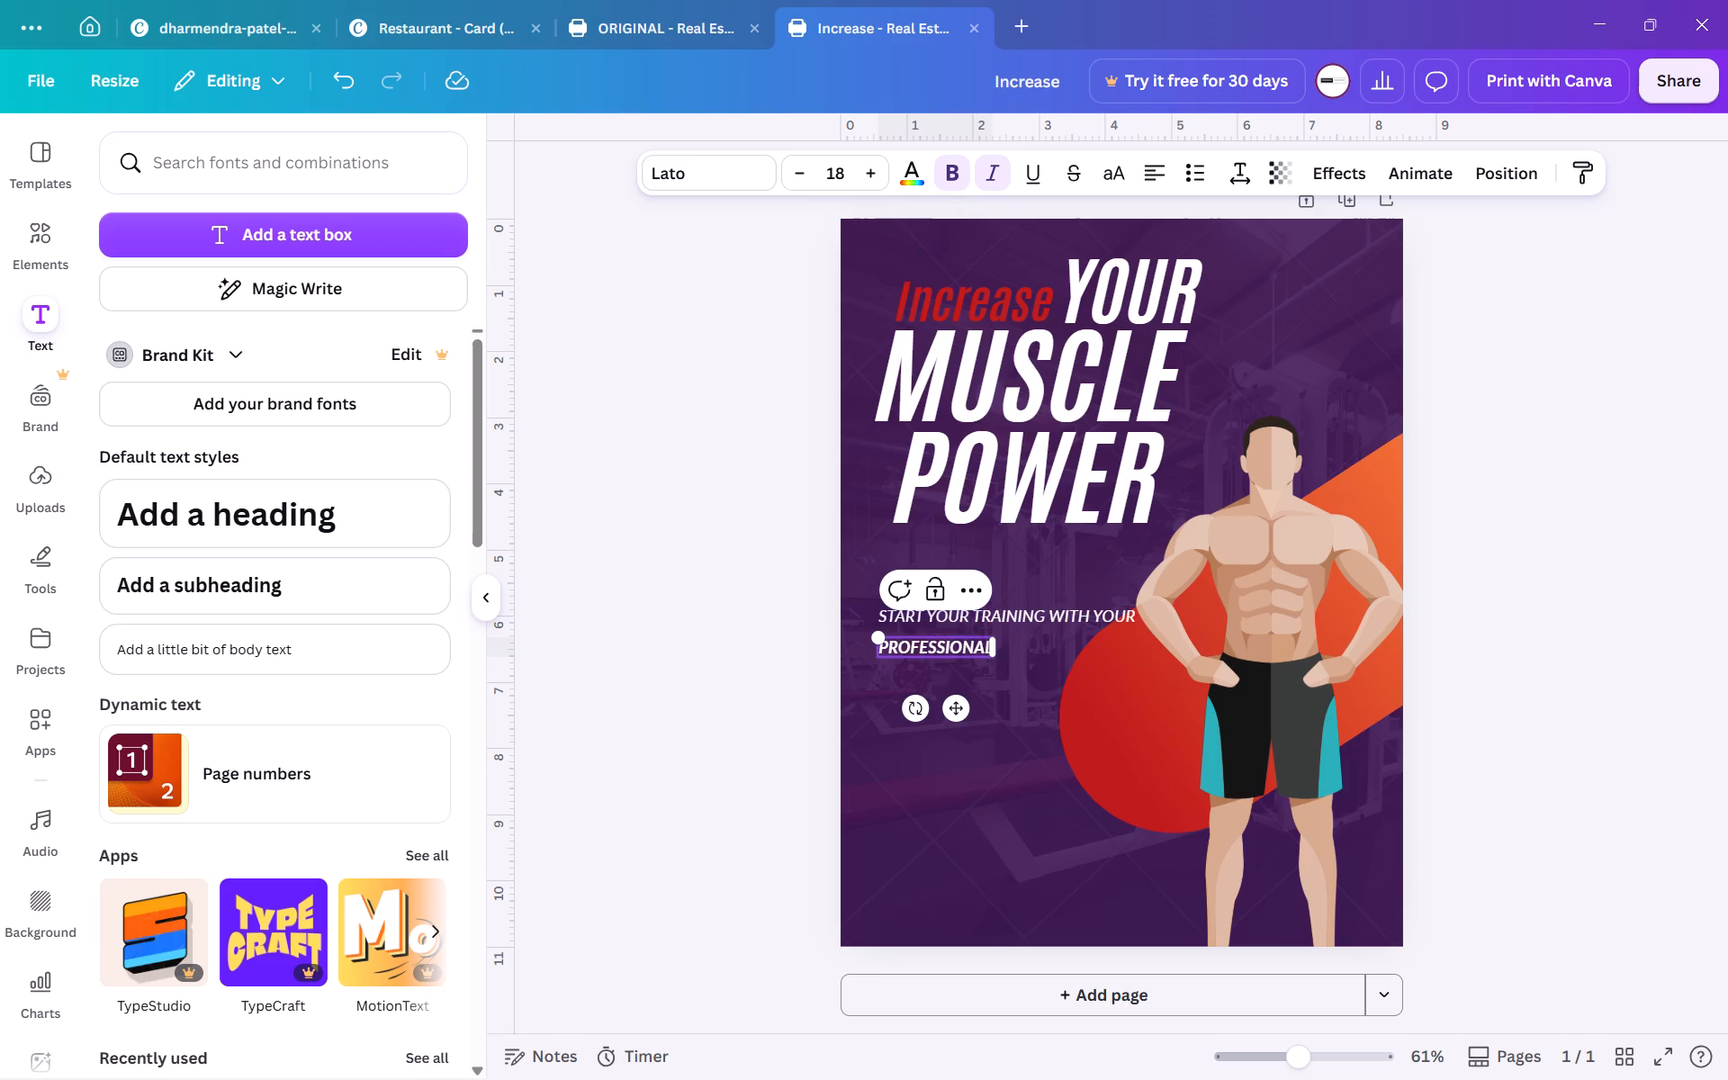
pyautogui.press('Return')
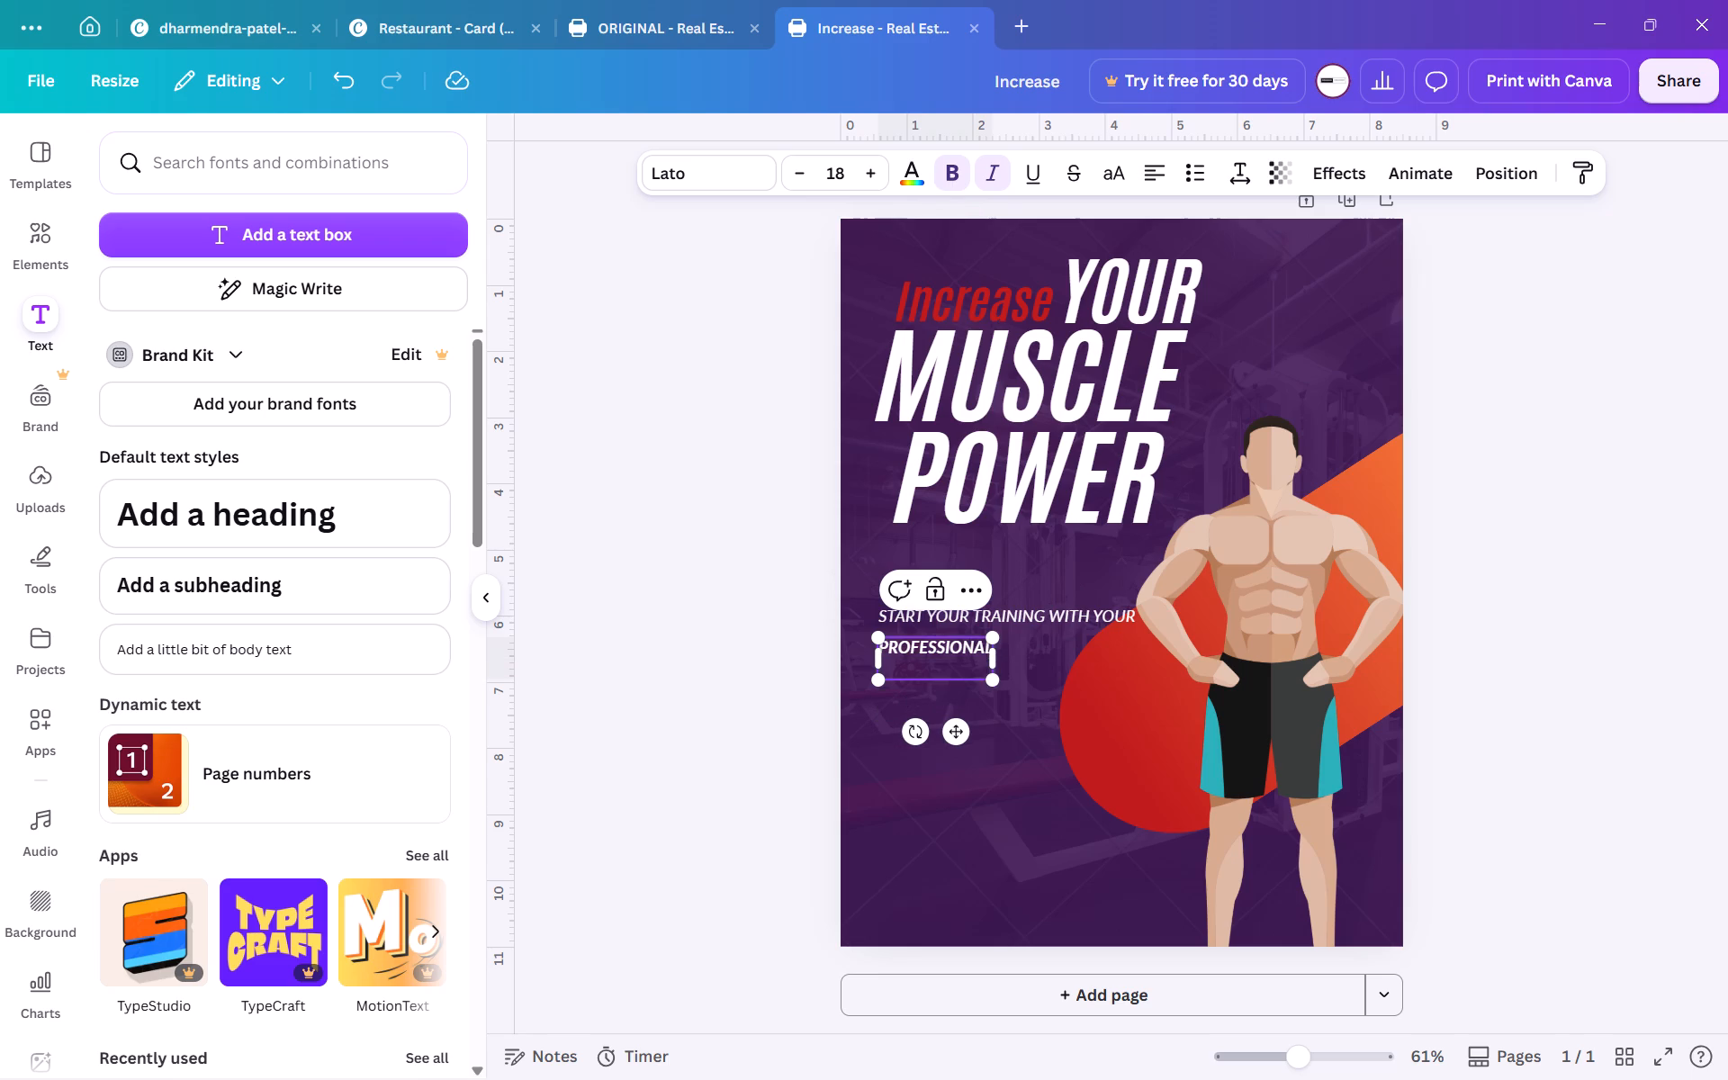
pyautogui.press('space')
pyautogui.press('space')
pyautogui.press('space')
pyautogui.press('space')
pyautogui.press('space')
pyautogui.press('space')
pyautogui.press('space')
pyautogui.press('space')
pyautogui.press('space')
pyautogui.press('space')
pyautogui.press('space')
pyautogui.press('space')
pyautogui.press('space')
pyautogui.press('space')
pyautogui.write('TR')
pyautogui.write('AINER')
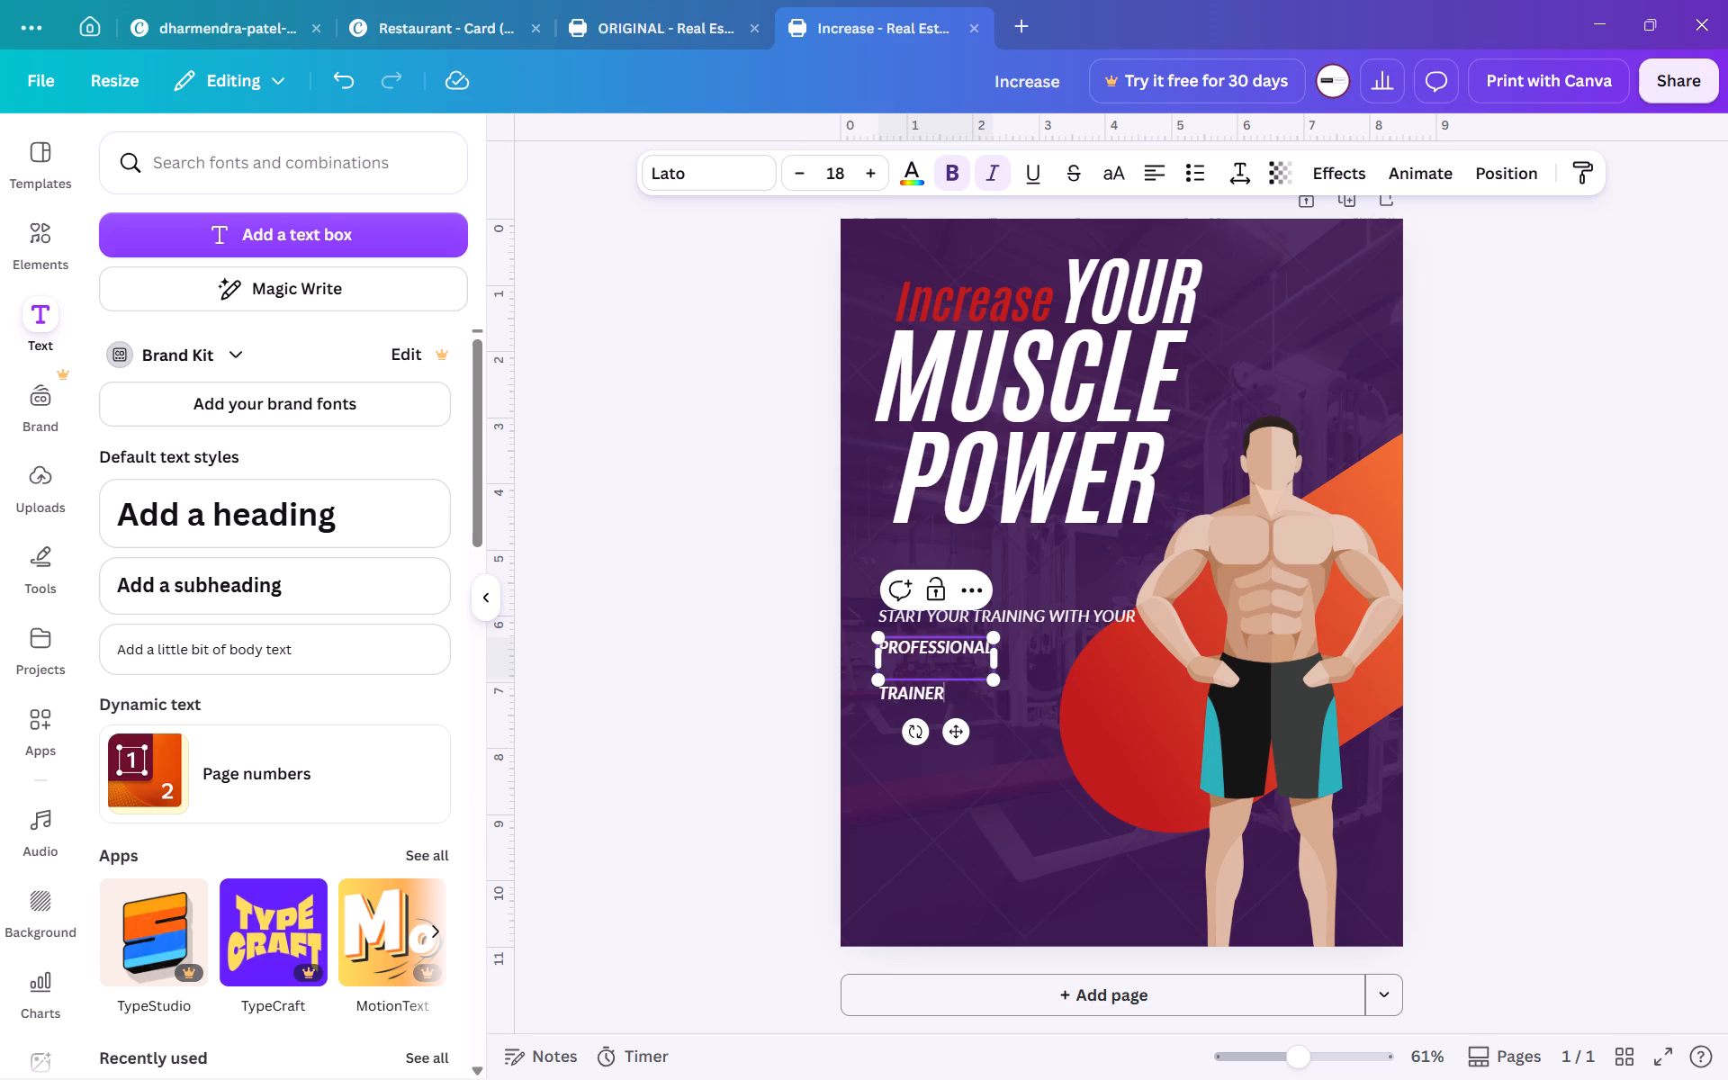
pyautogui.press('s')
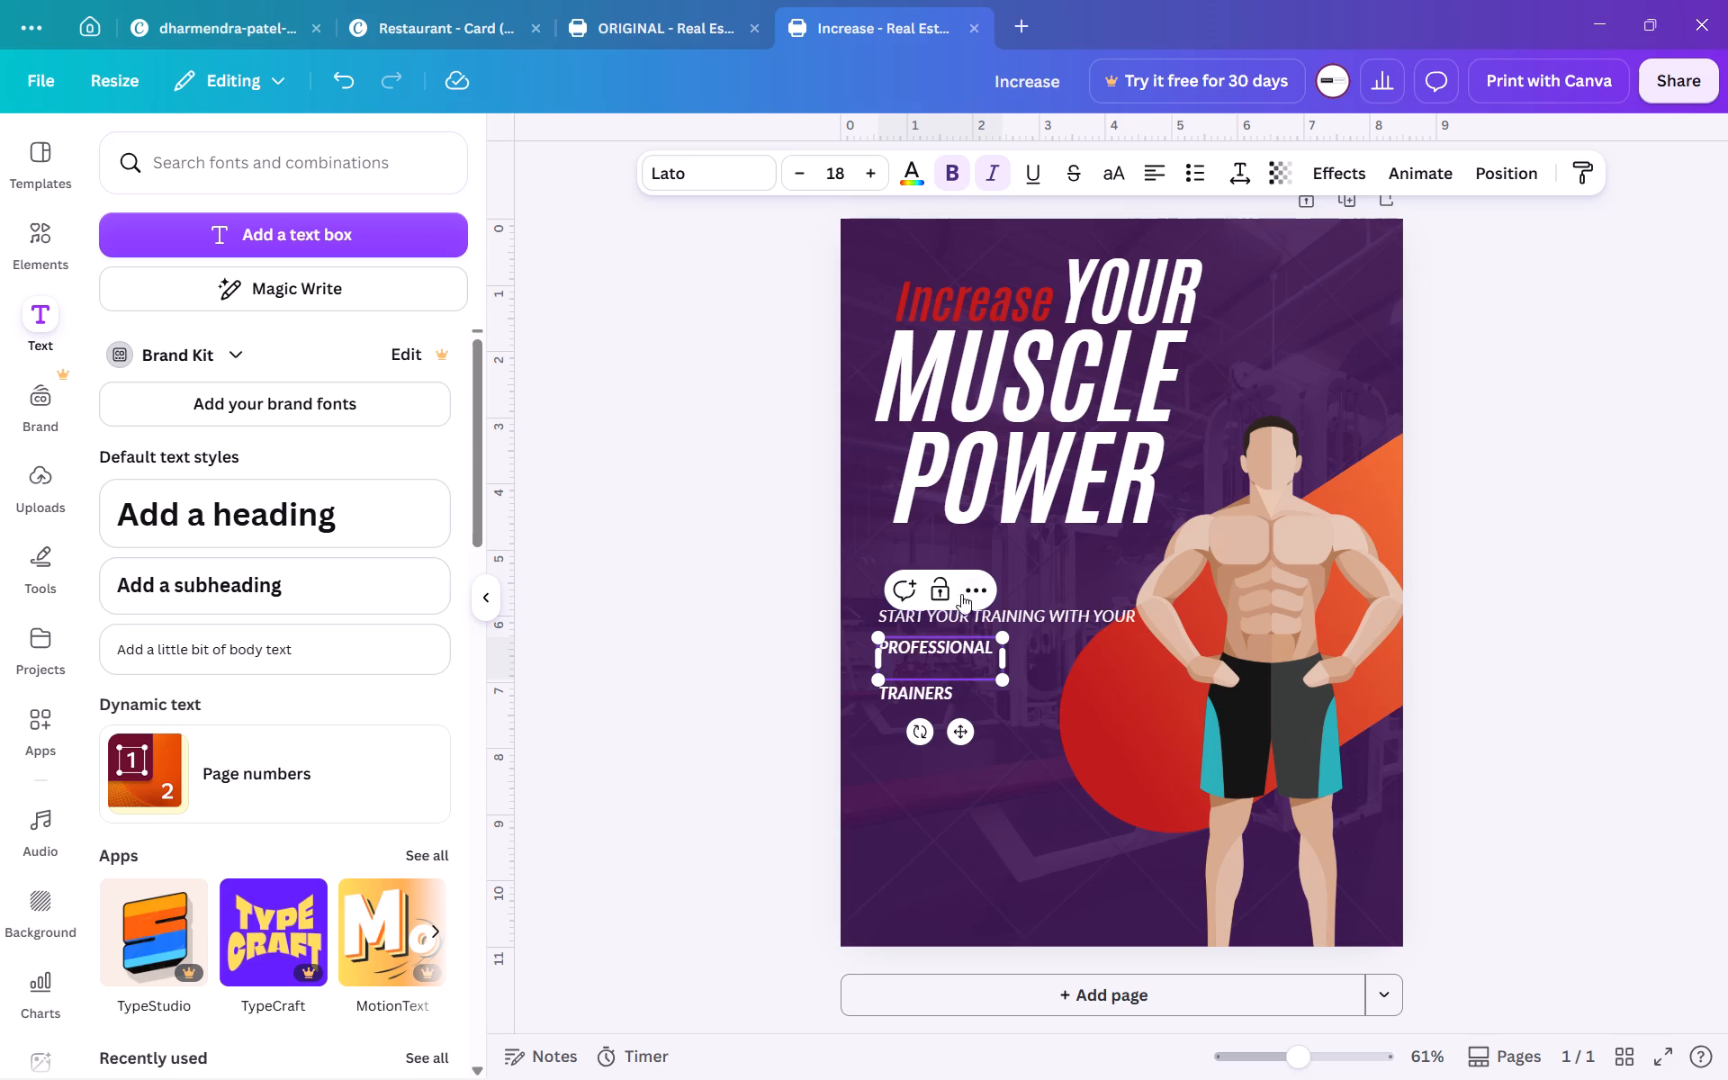
# Widen the PROFESSIONAL TRAINERS text box just enough for the indented TRAINERS to fit directly under PROFESSIONAL.
pyautogui.moveTo(1003, 660); pyautogui.dragTo(1042, 659)
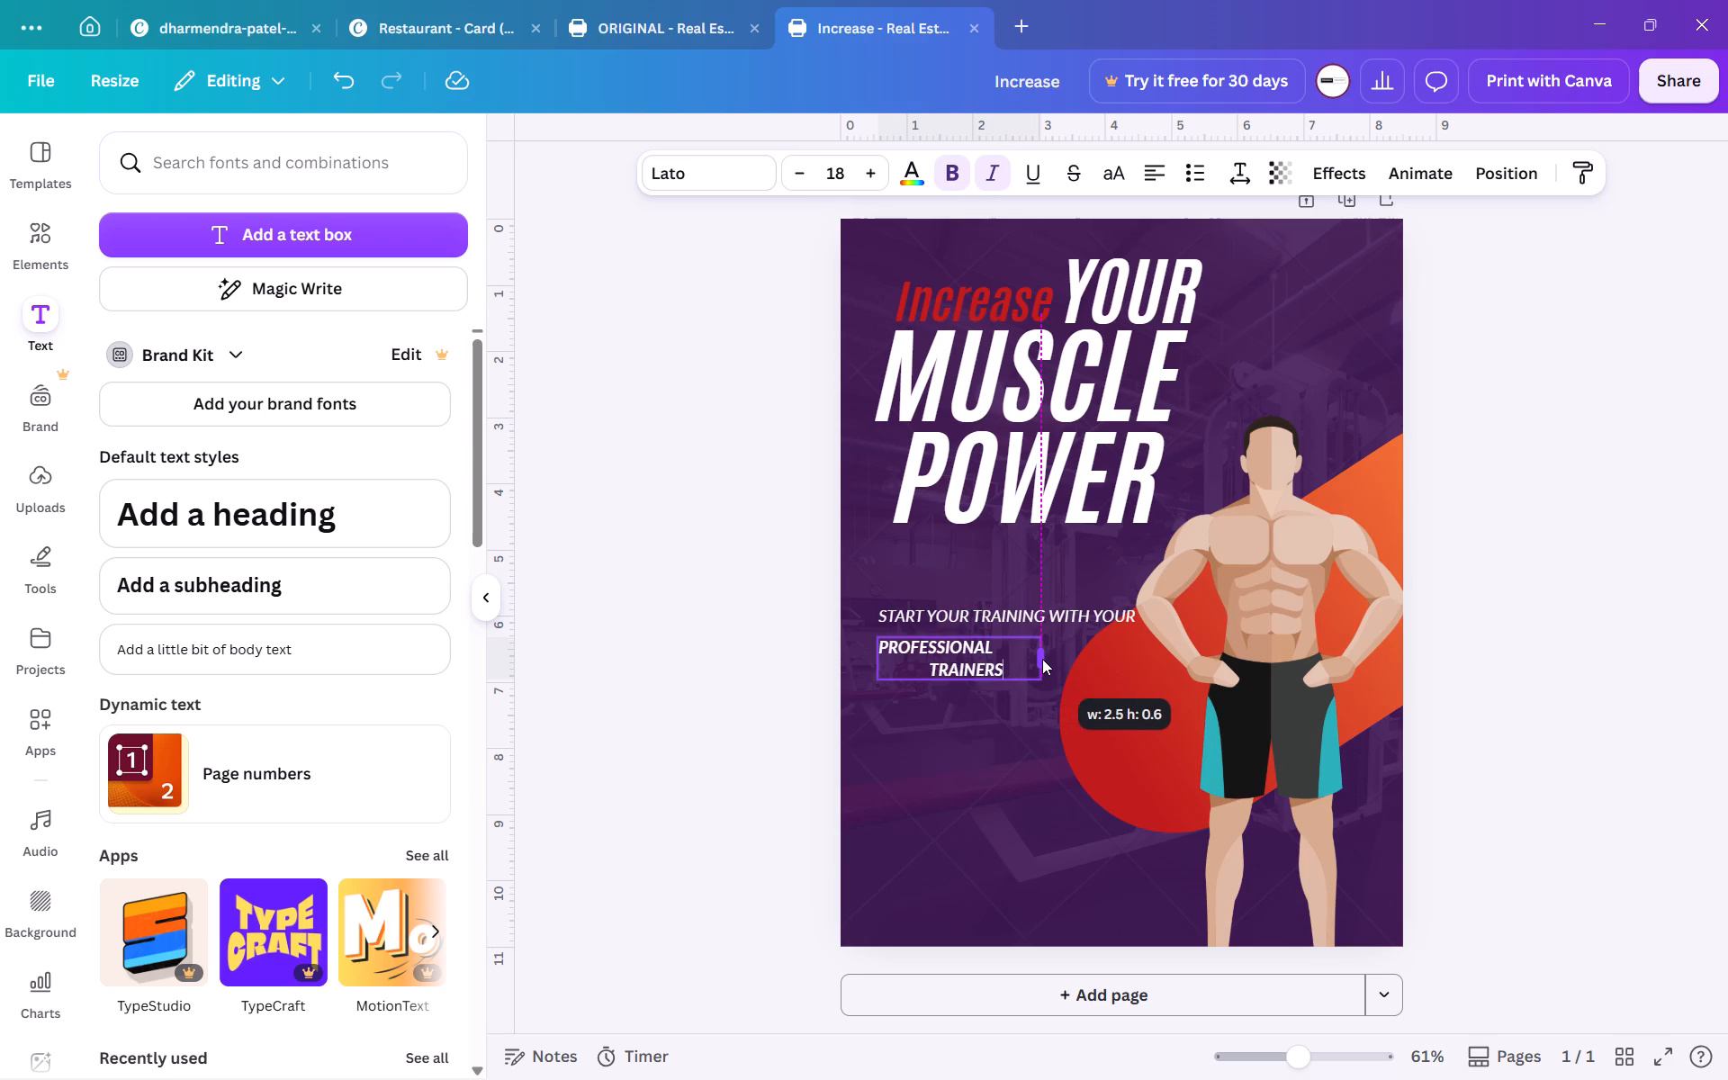
pyautogui.moveTo(1042, 659); pyautogui.dragTo(1018, 659)
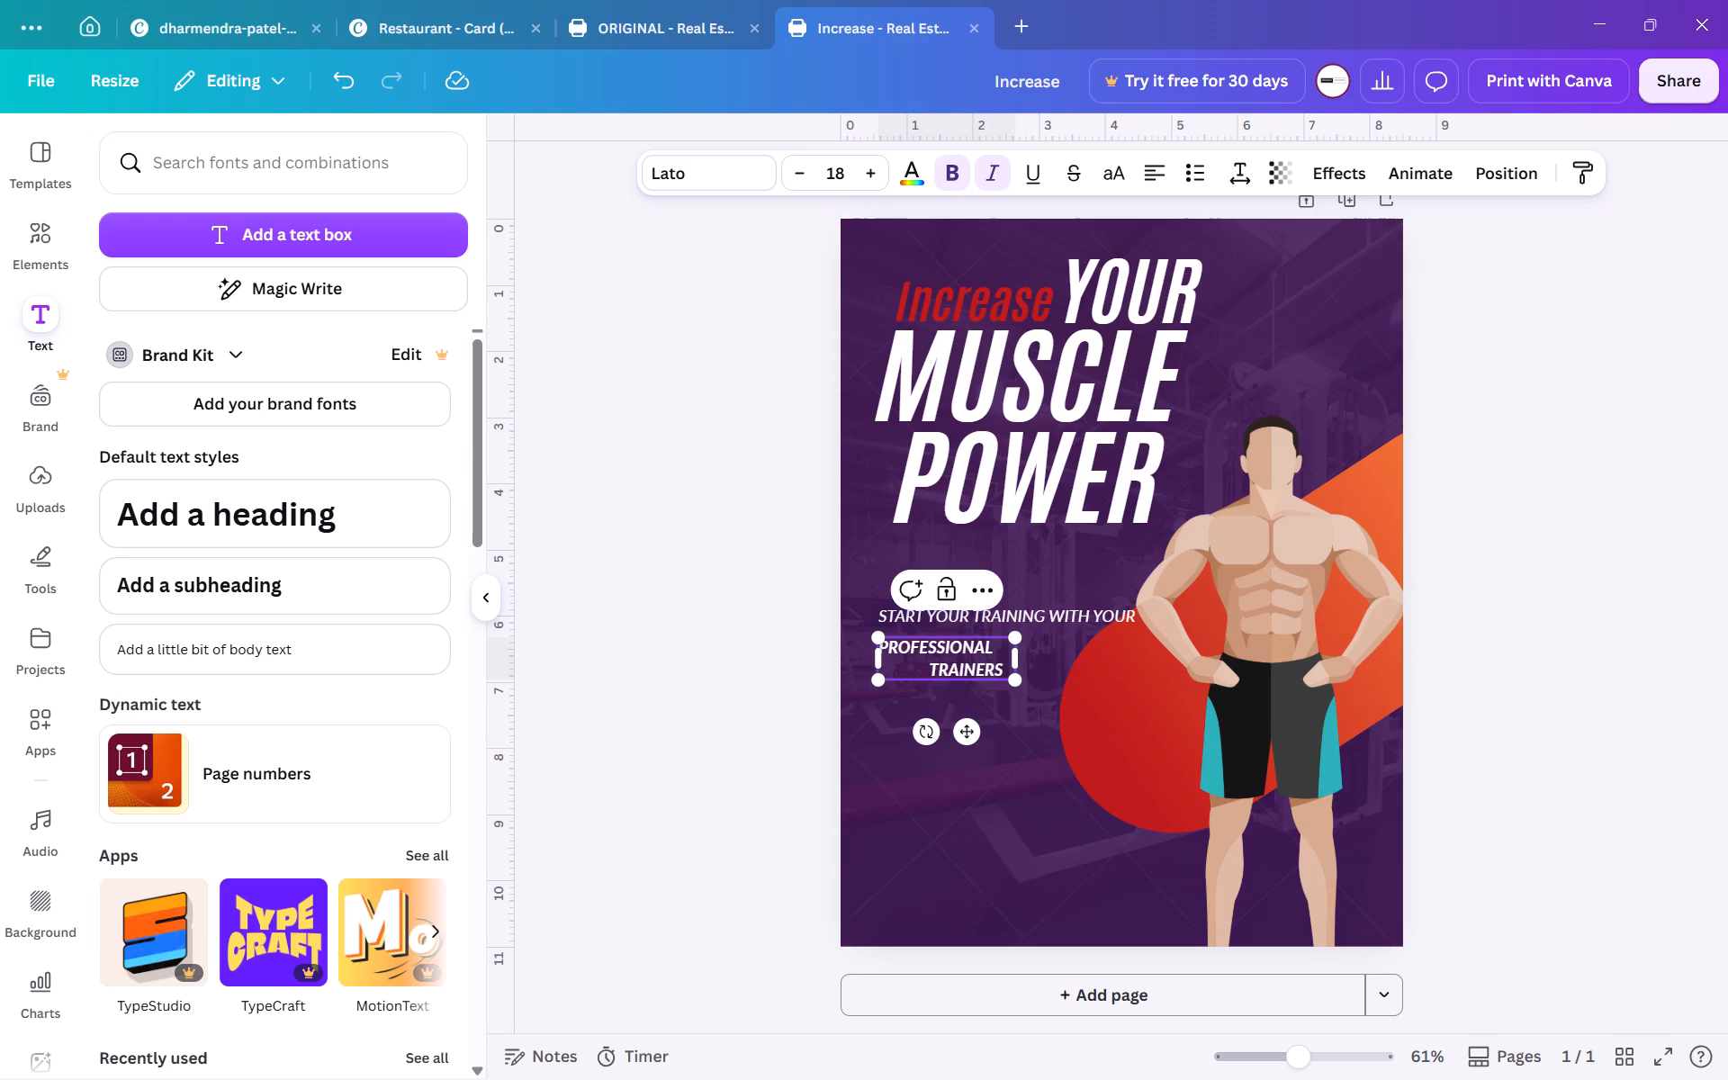
# Set the font size of the whole PROFESSIONAL TRAINERS text to 30.
pyautogui.tripleClick(976, 661)
pyautogui.click(976, 661)
pyautogui.tripleClick(963, 649)
pyautogui.hotkey('ctrl', 'a')
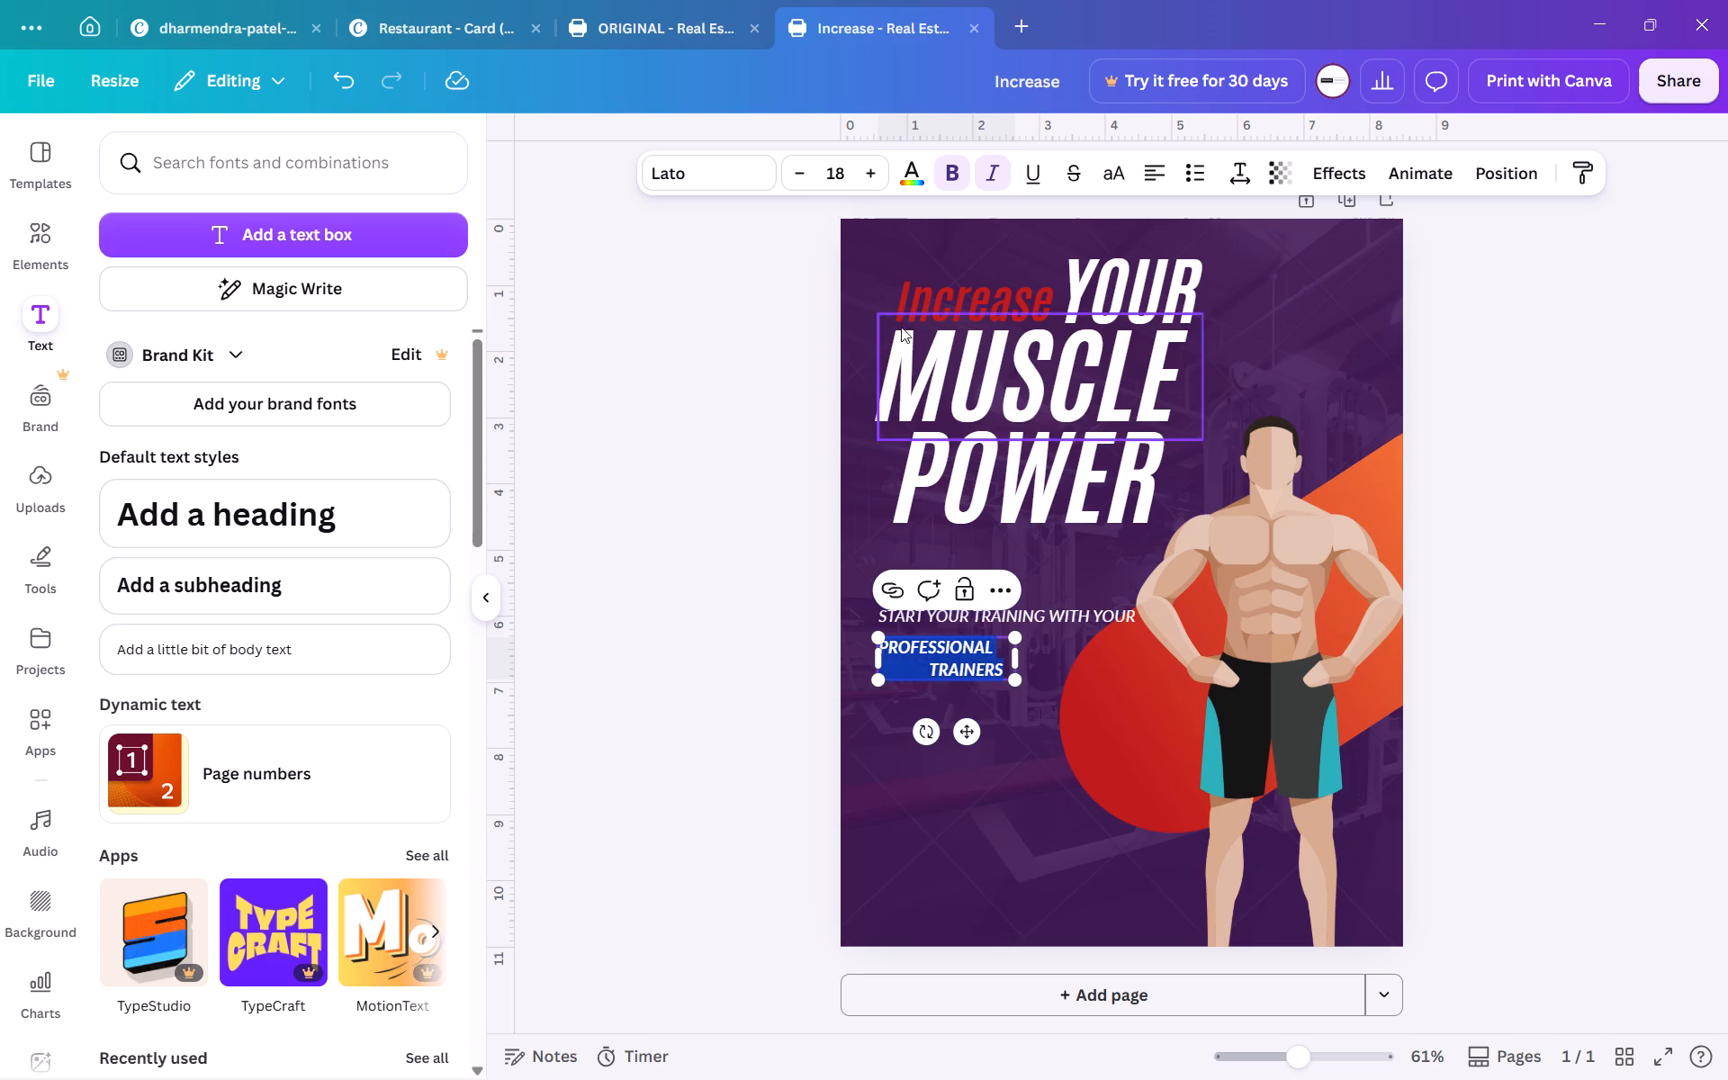
pyautogui.tripleClick(868, 165)
pyautogui.tripleClick(868, 165)
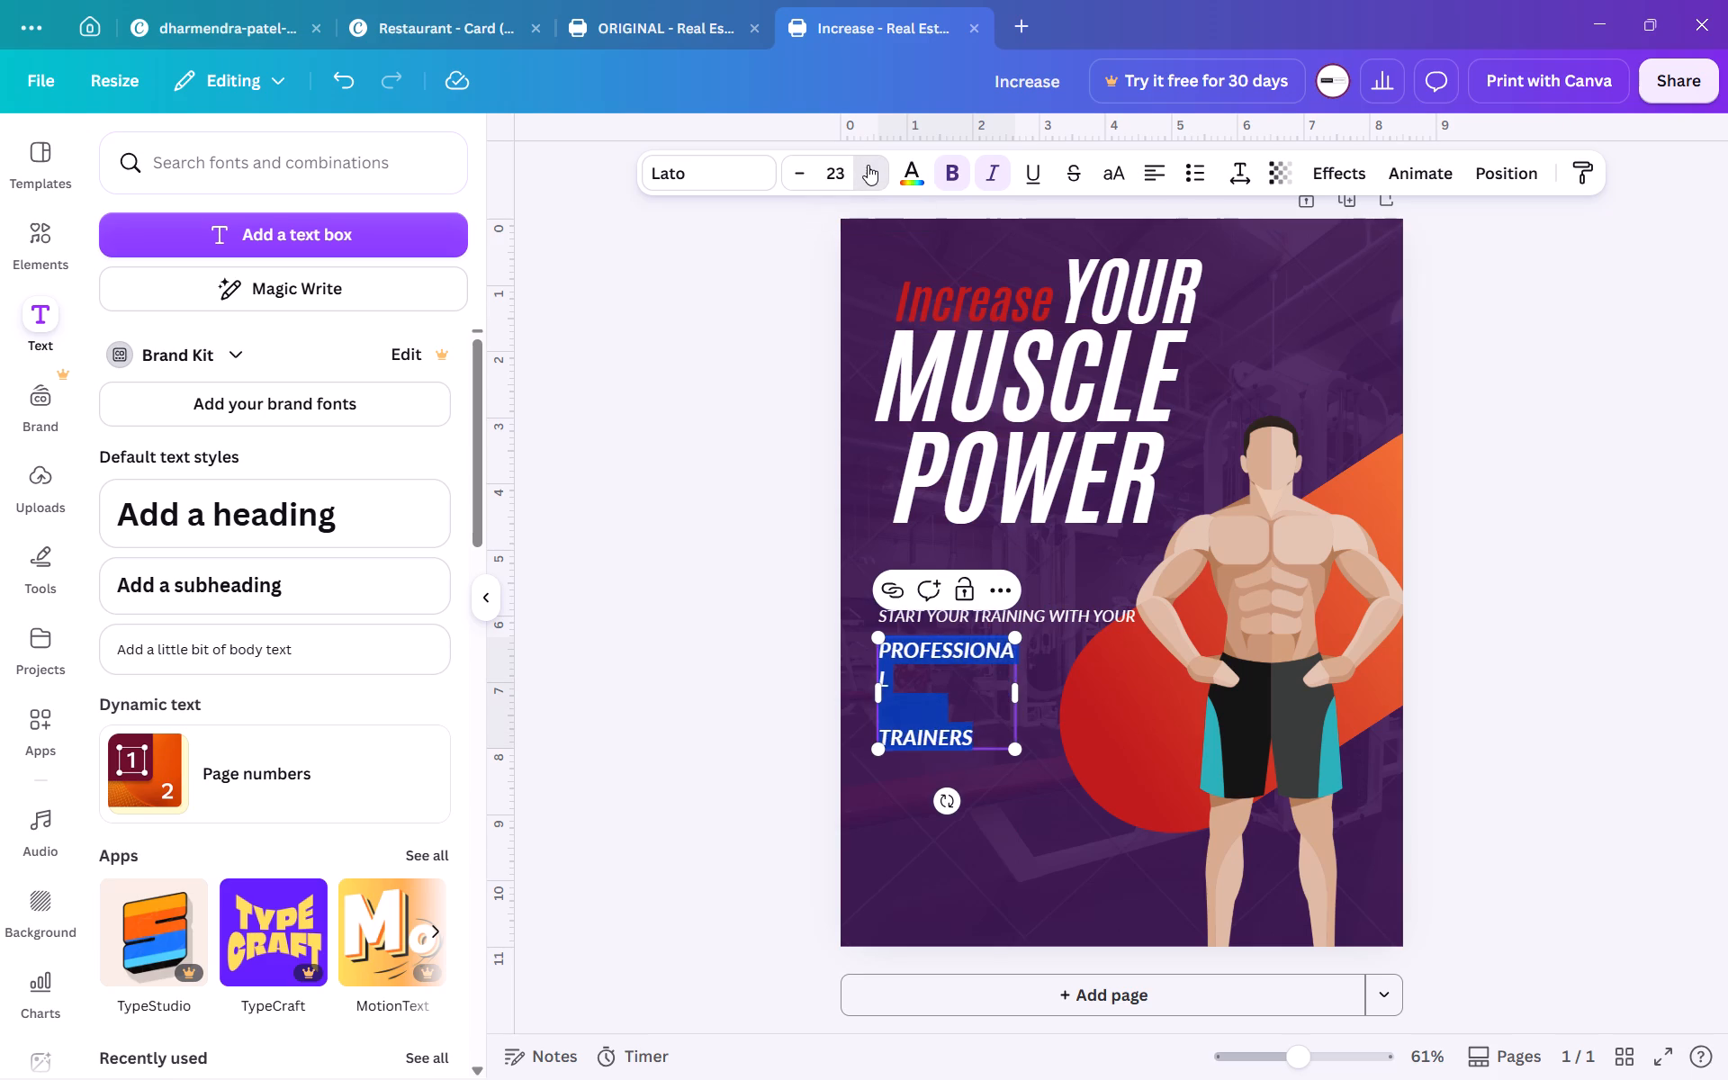
pyautogui.tripleClick(868, 165)
pyautogui.tripleClick(868, 165)
pyautogui.tripleClick(868, 165)
pyautogui.tripleClick(868, 165)
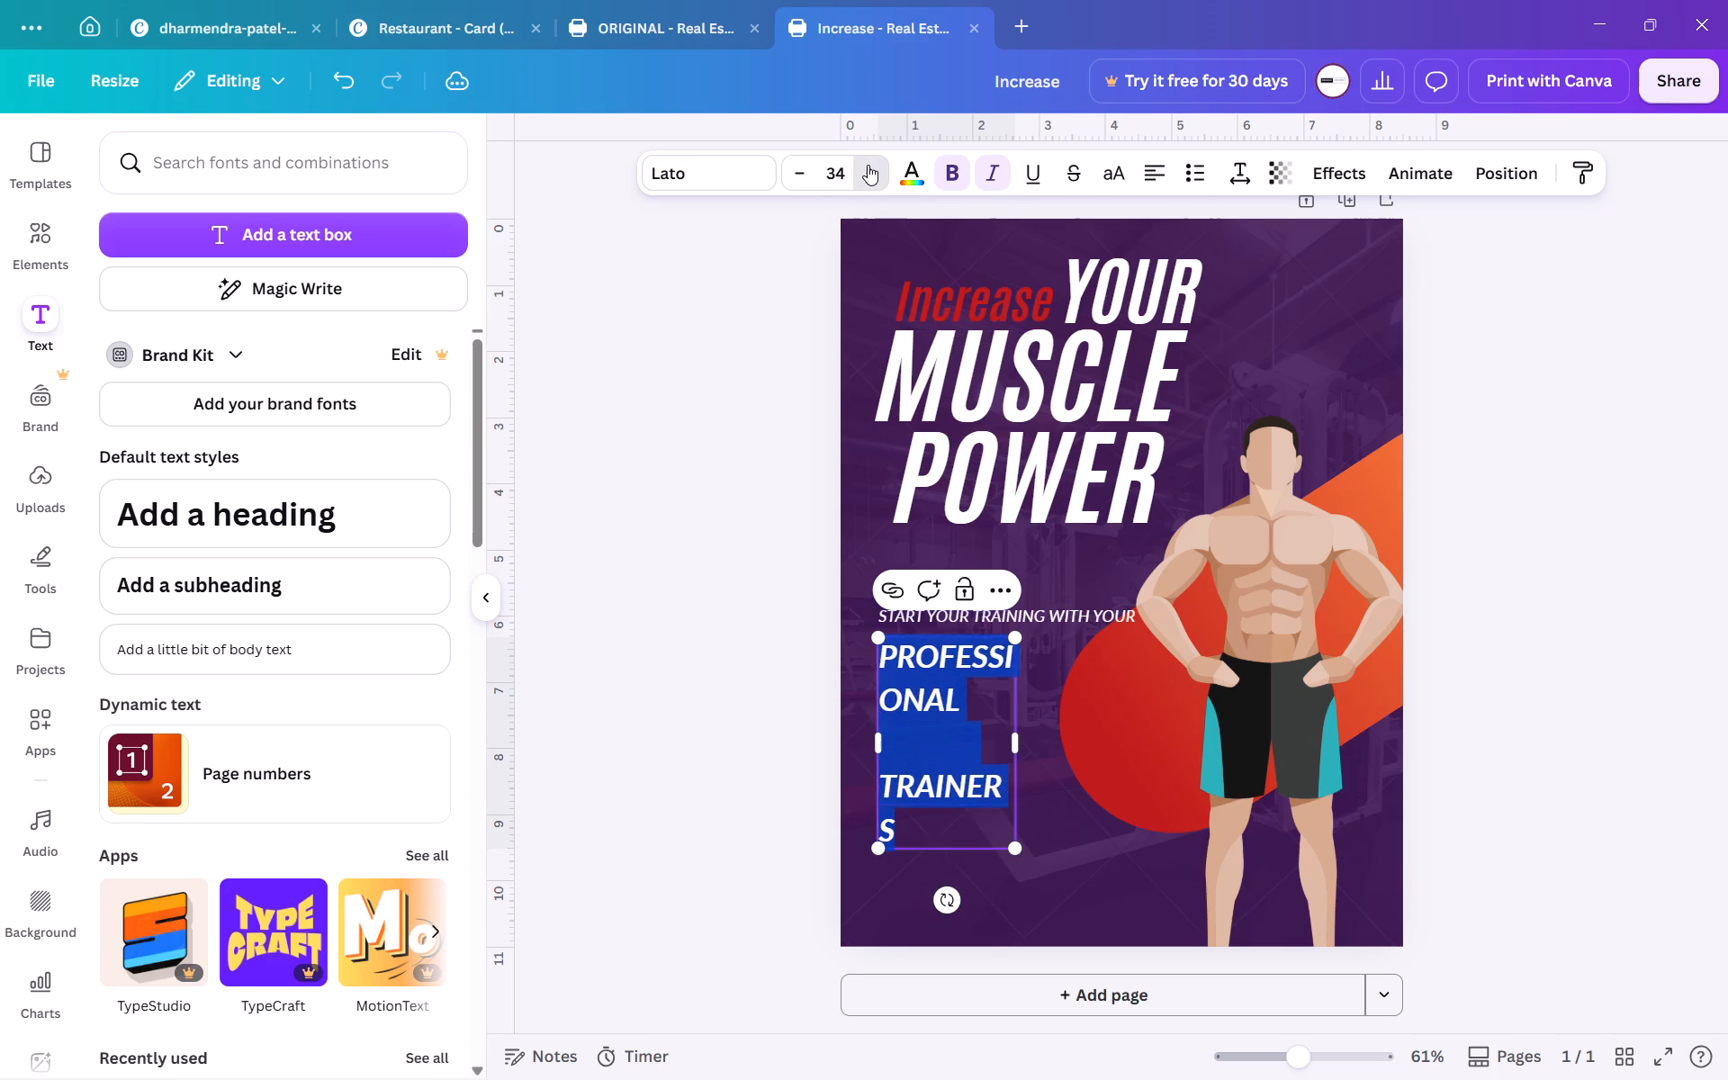
pyautogui.click(868, 165)
pyautogui.click(868, 165)
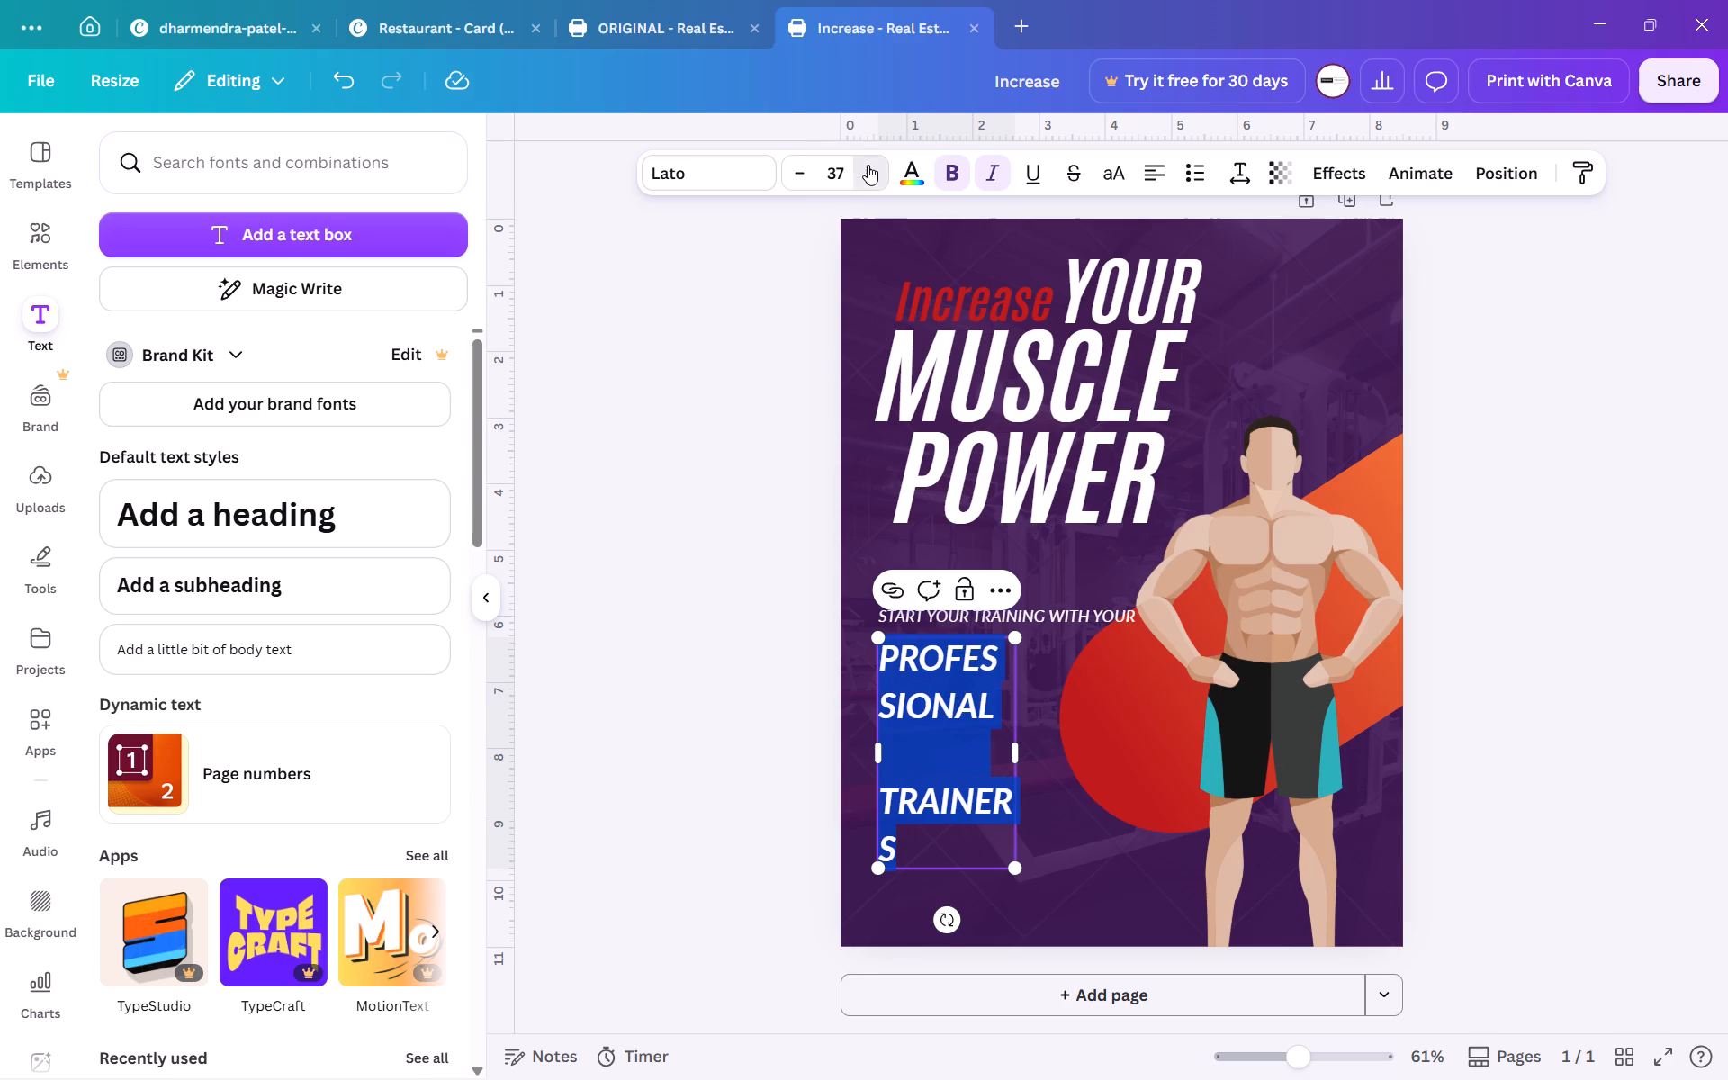
pyautogui.tripleClick(797, 170)
pyautogui.tripleClick(797, 170)
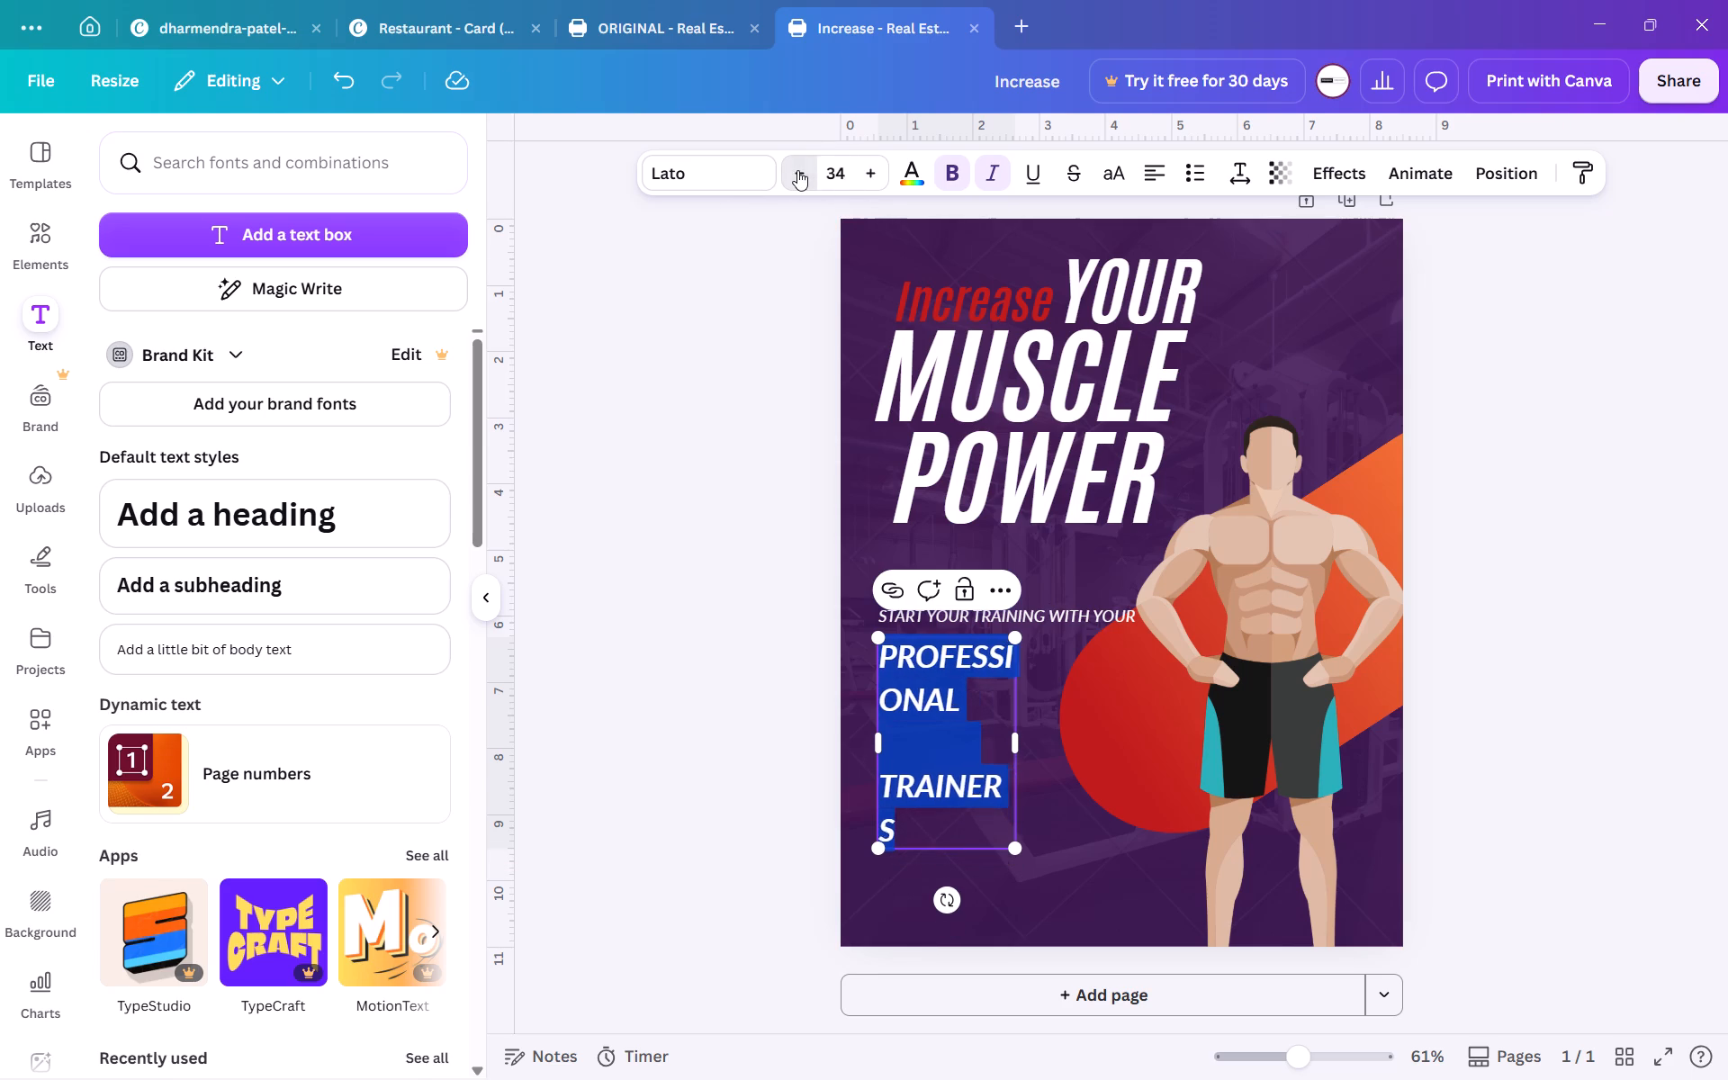
pyautogui.doubleClick(797, 170)
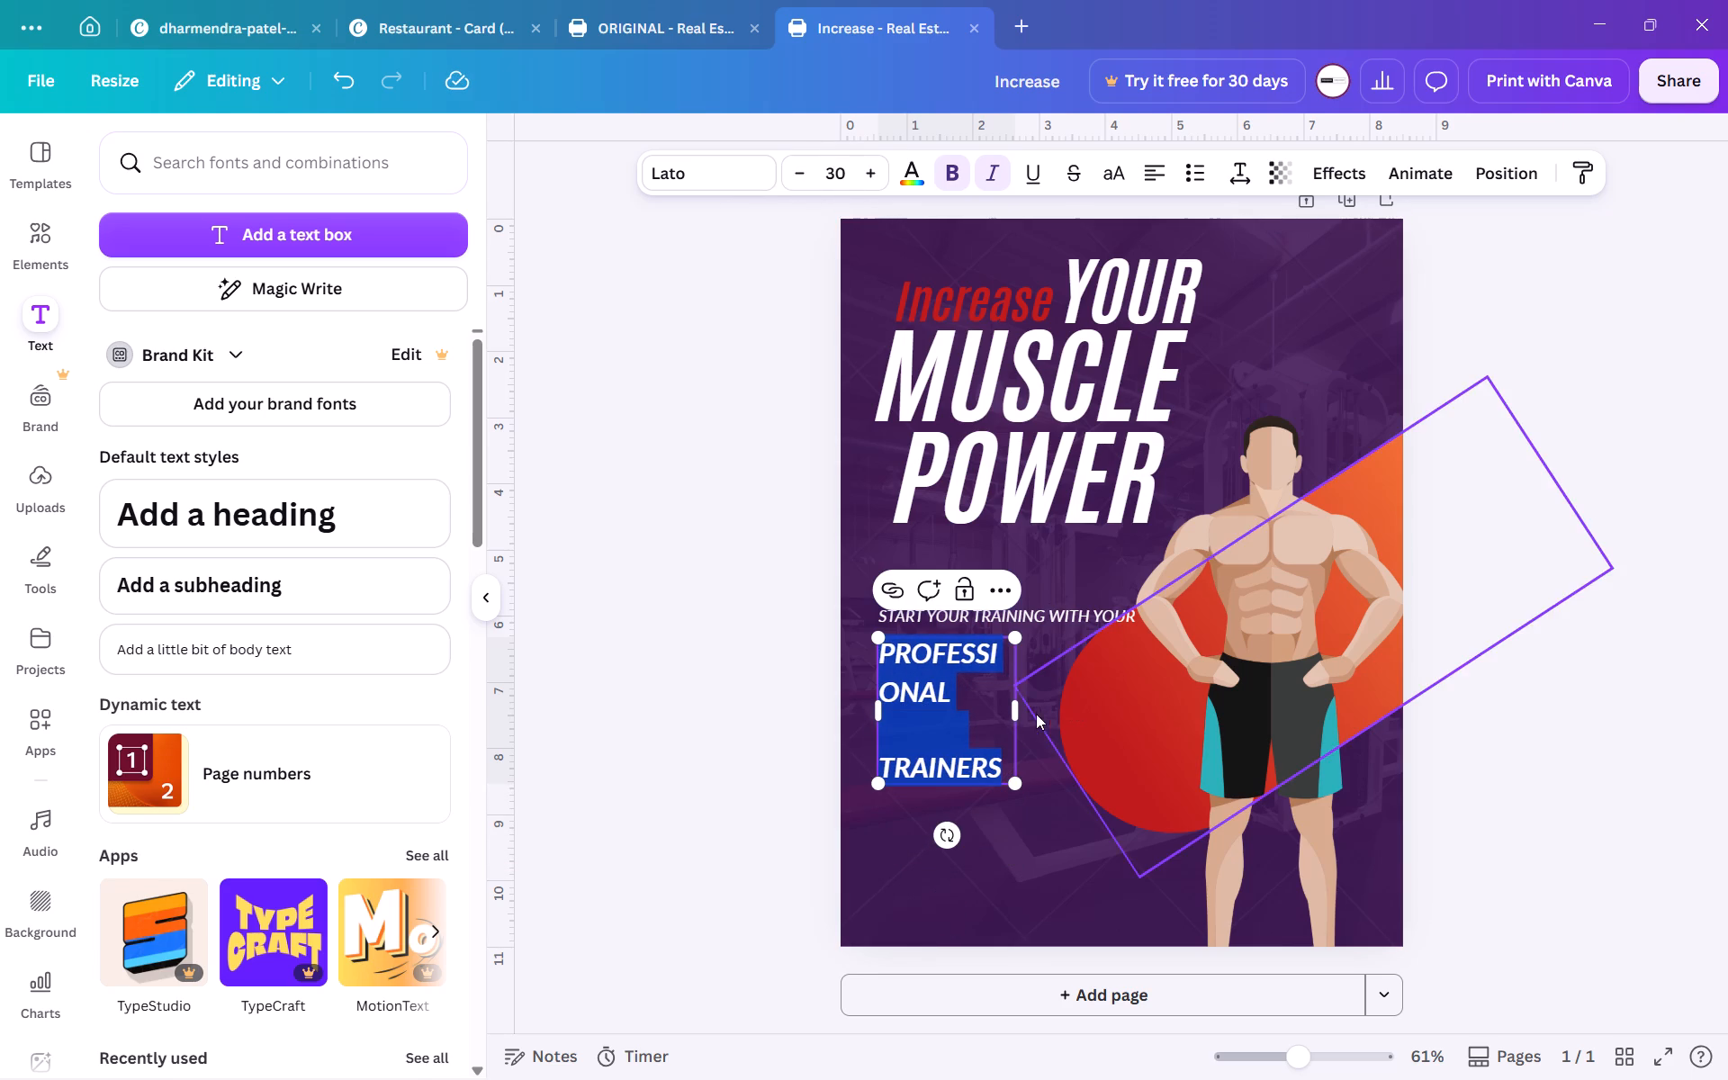
# Widen the PROFESSIONAL TRAINERS text box and trim the indent spaces so each word fits on its own line, with TRAINERS still indented.
pyautogui.moveTo(1021, 714); pyautogui.dragTo(1090, 708)
pyautogui.click(922, 705)
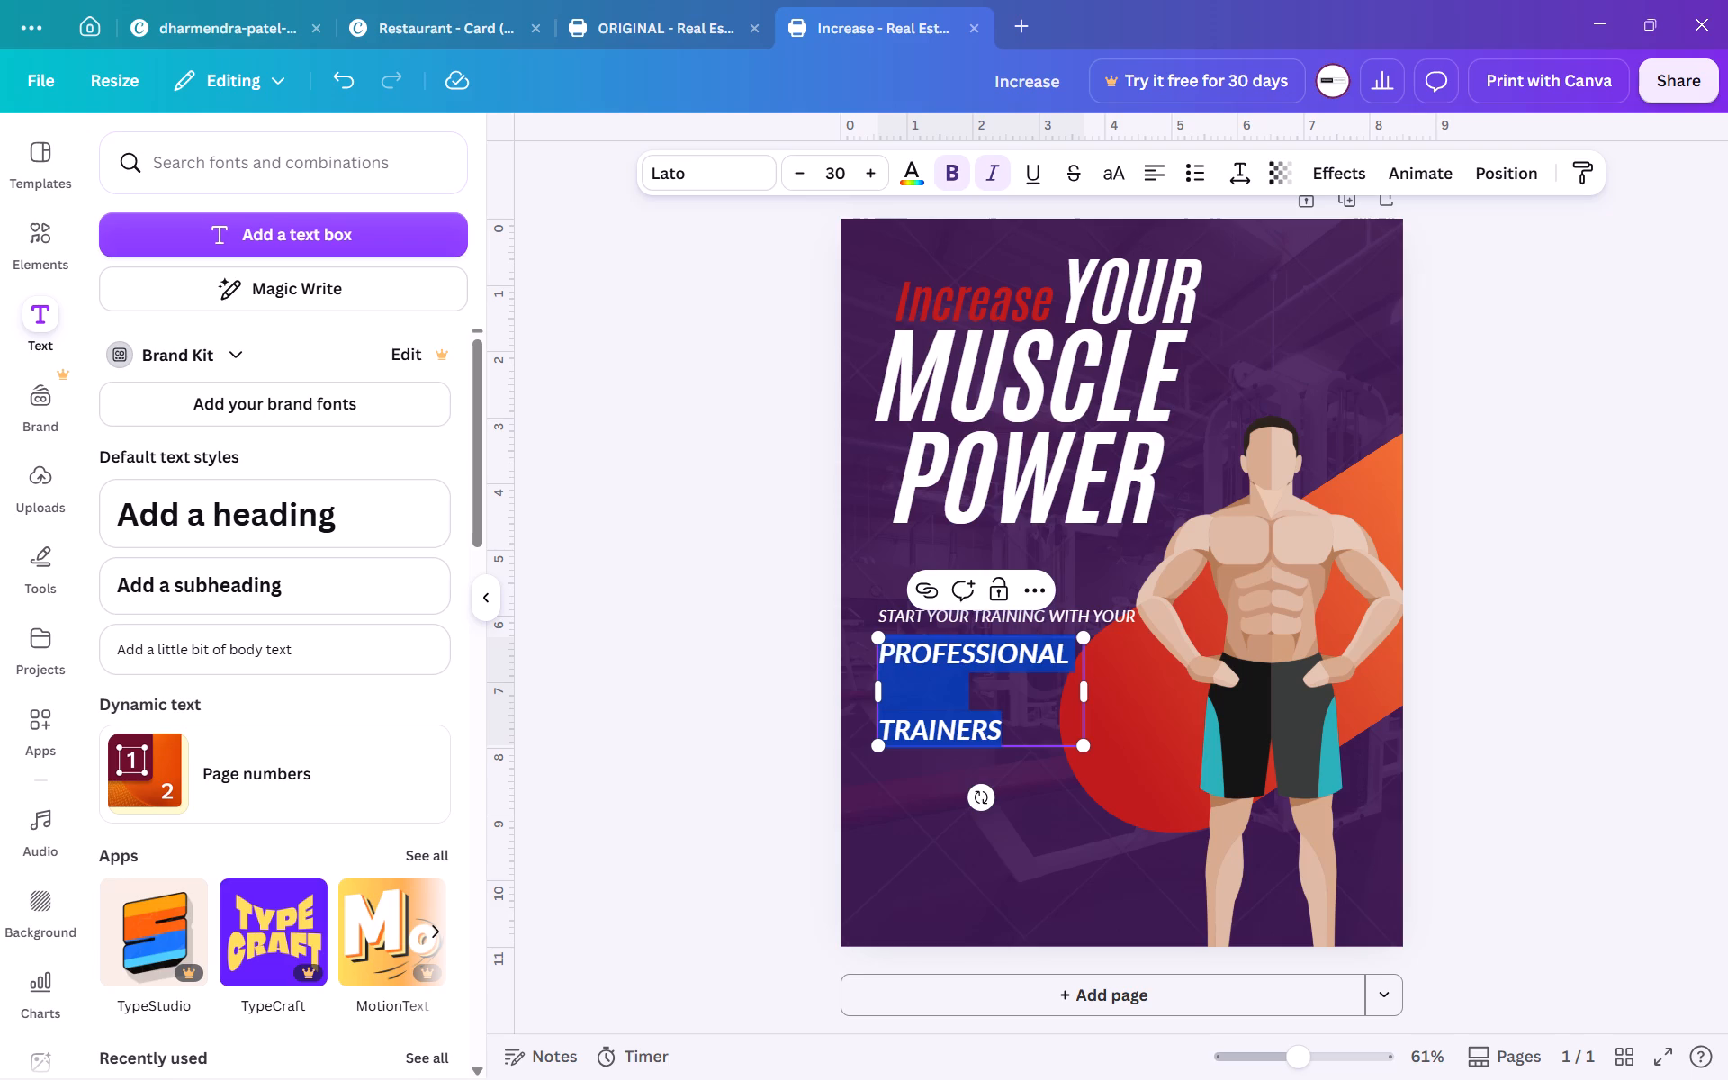
pyautogui.click(884, 729)
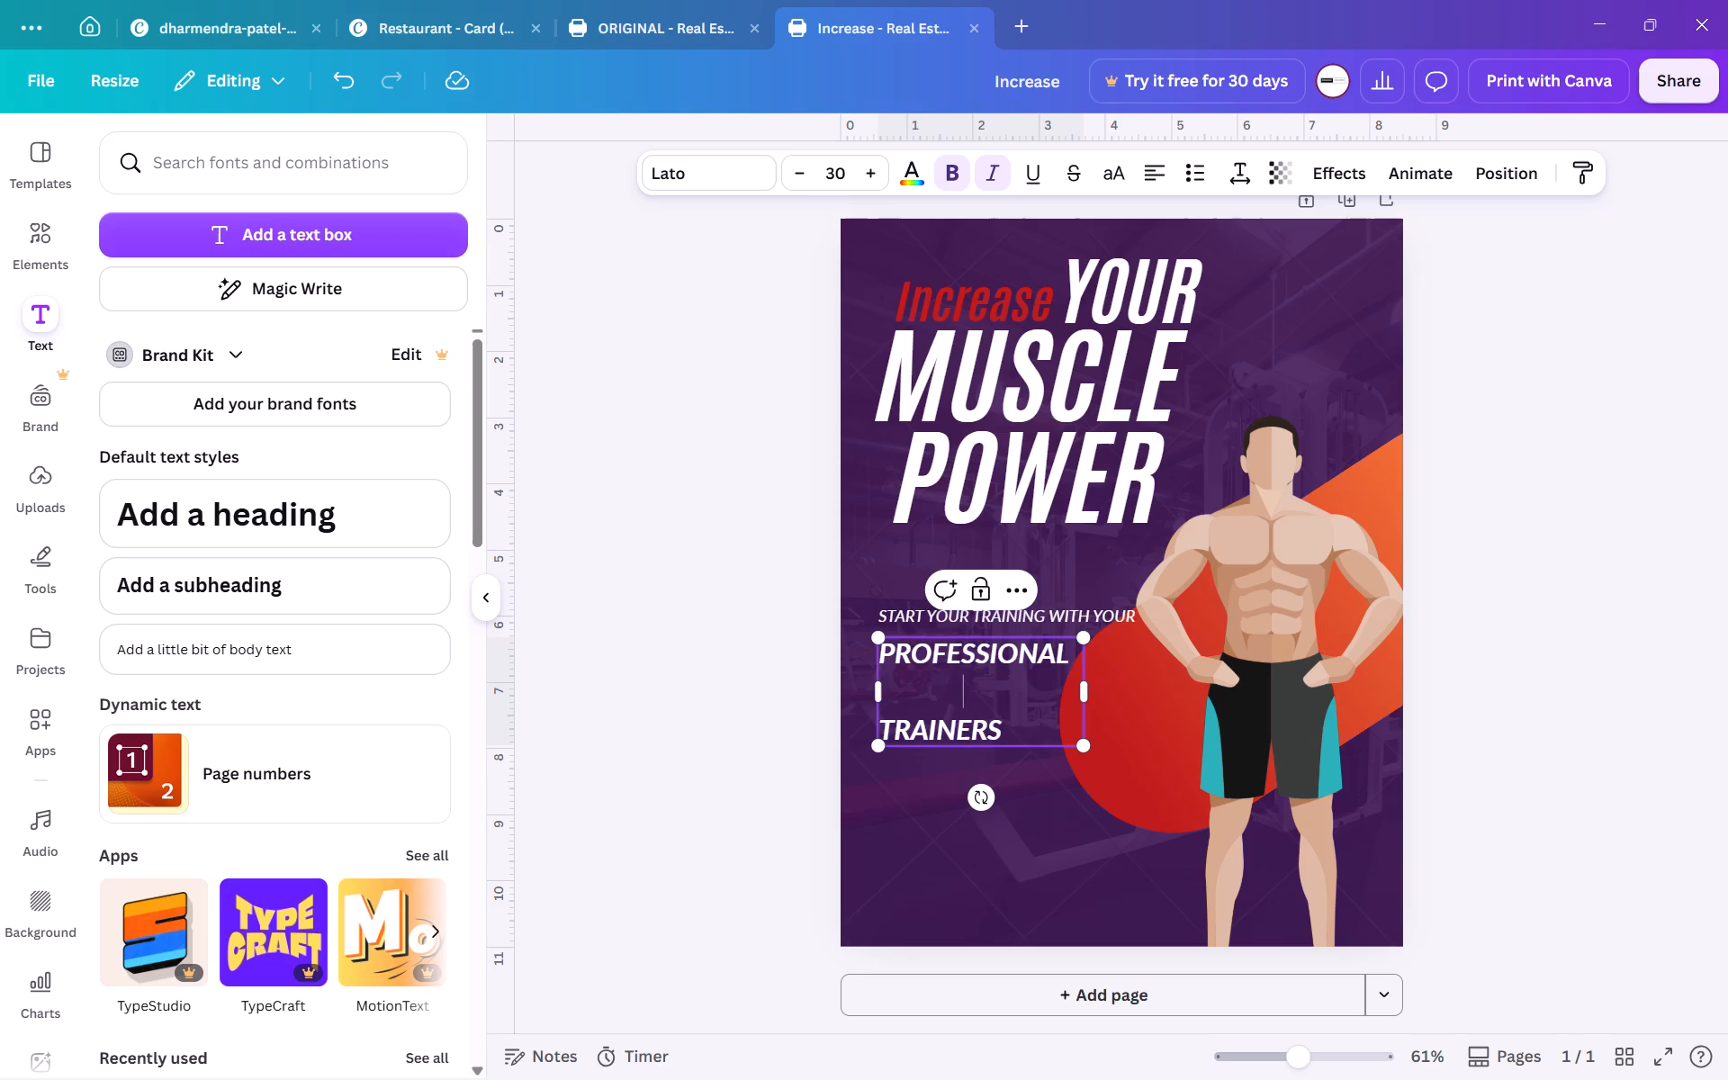
pyautogui.press('BackSpace')
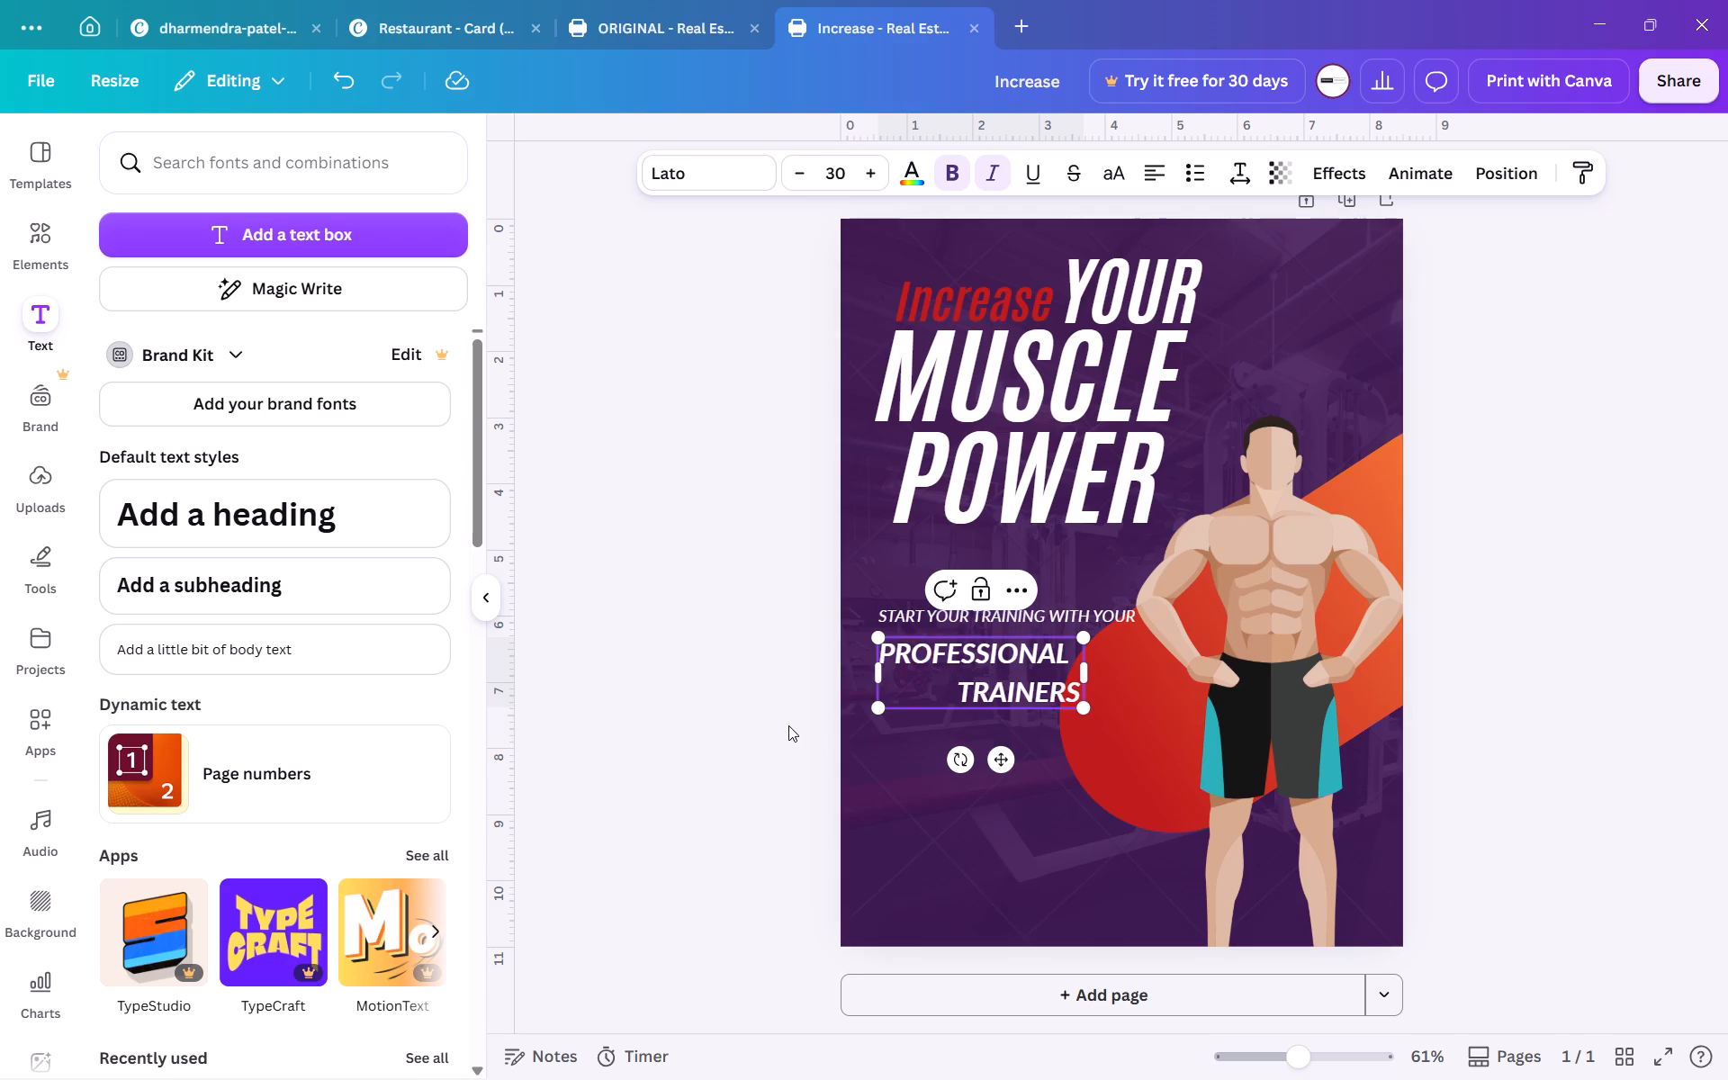
pyautogui.click(788, 725)
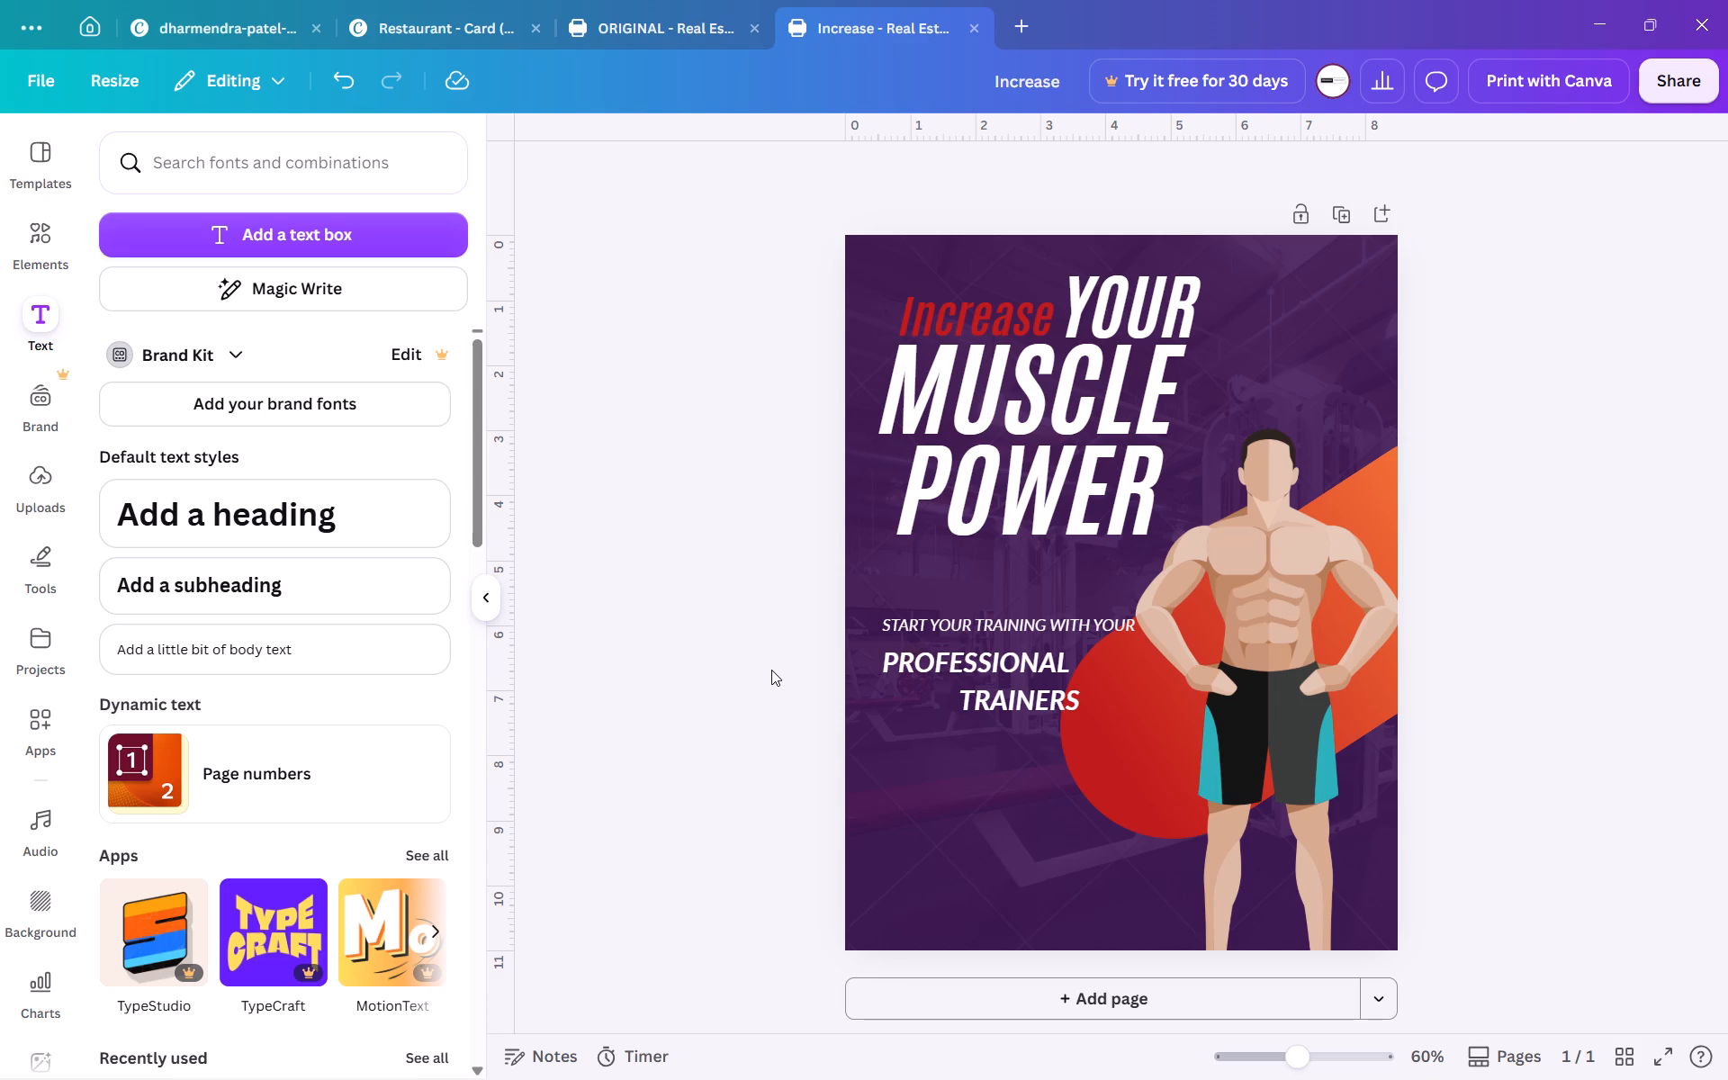
# Search the elements for parallelogram, add the right-slanting parallelogram shape to the poster, and place it just below TRAINERS.
pyautogui.click(42, 238)
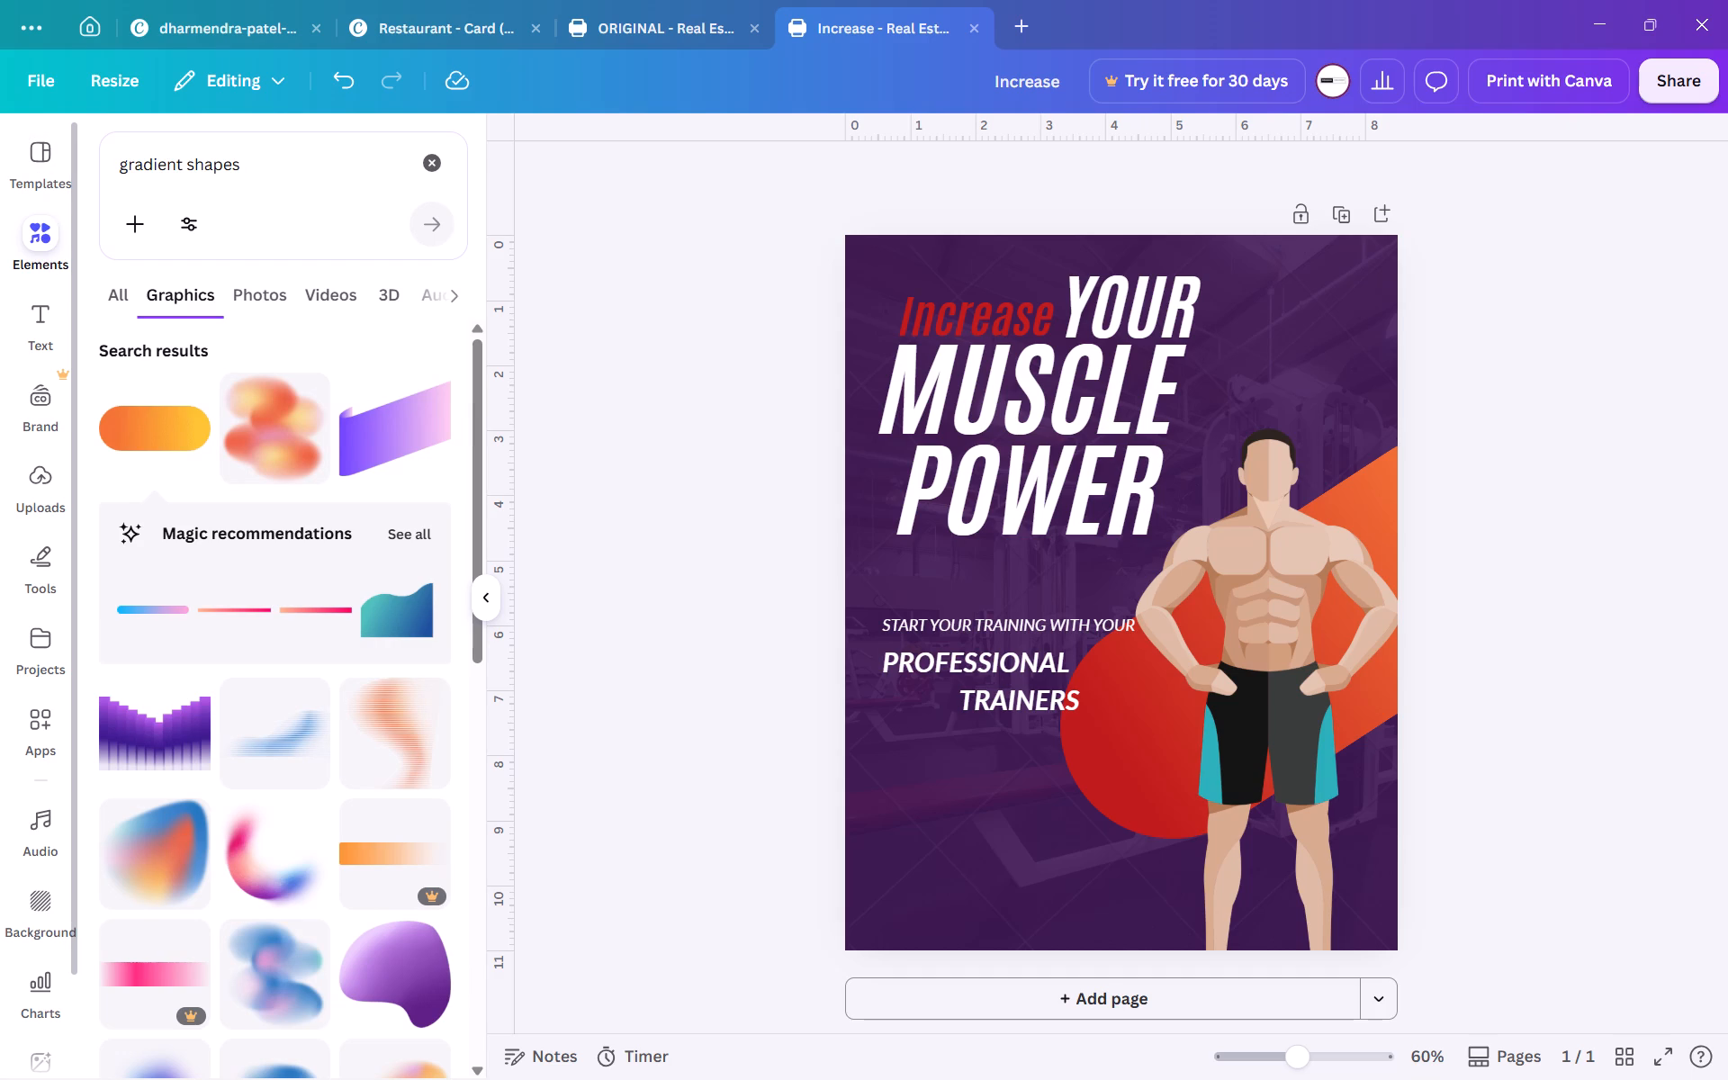
pyautogui.moveTo(249, 177); pyautogui.dragTo(87, 180)
pyautogui.write('PARA')
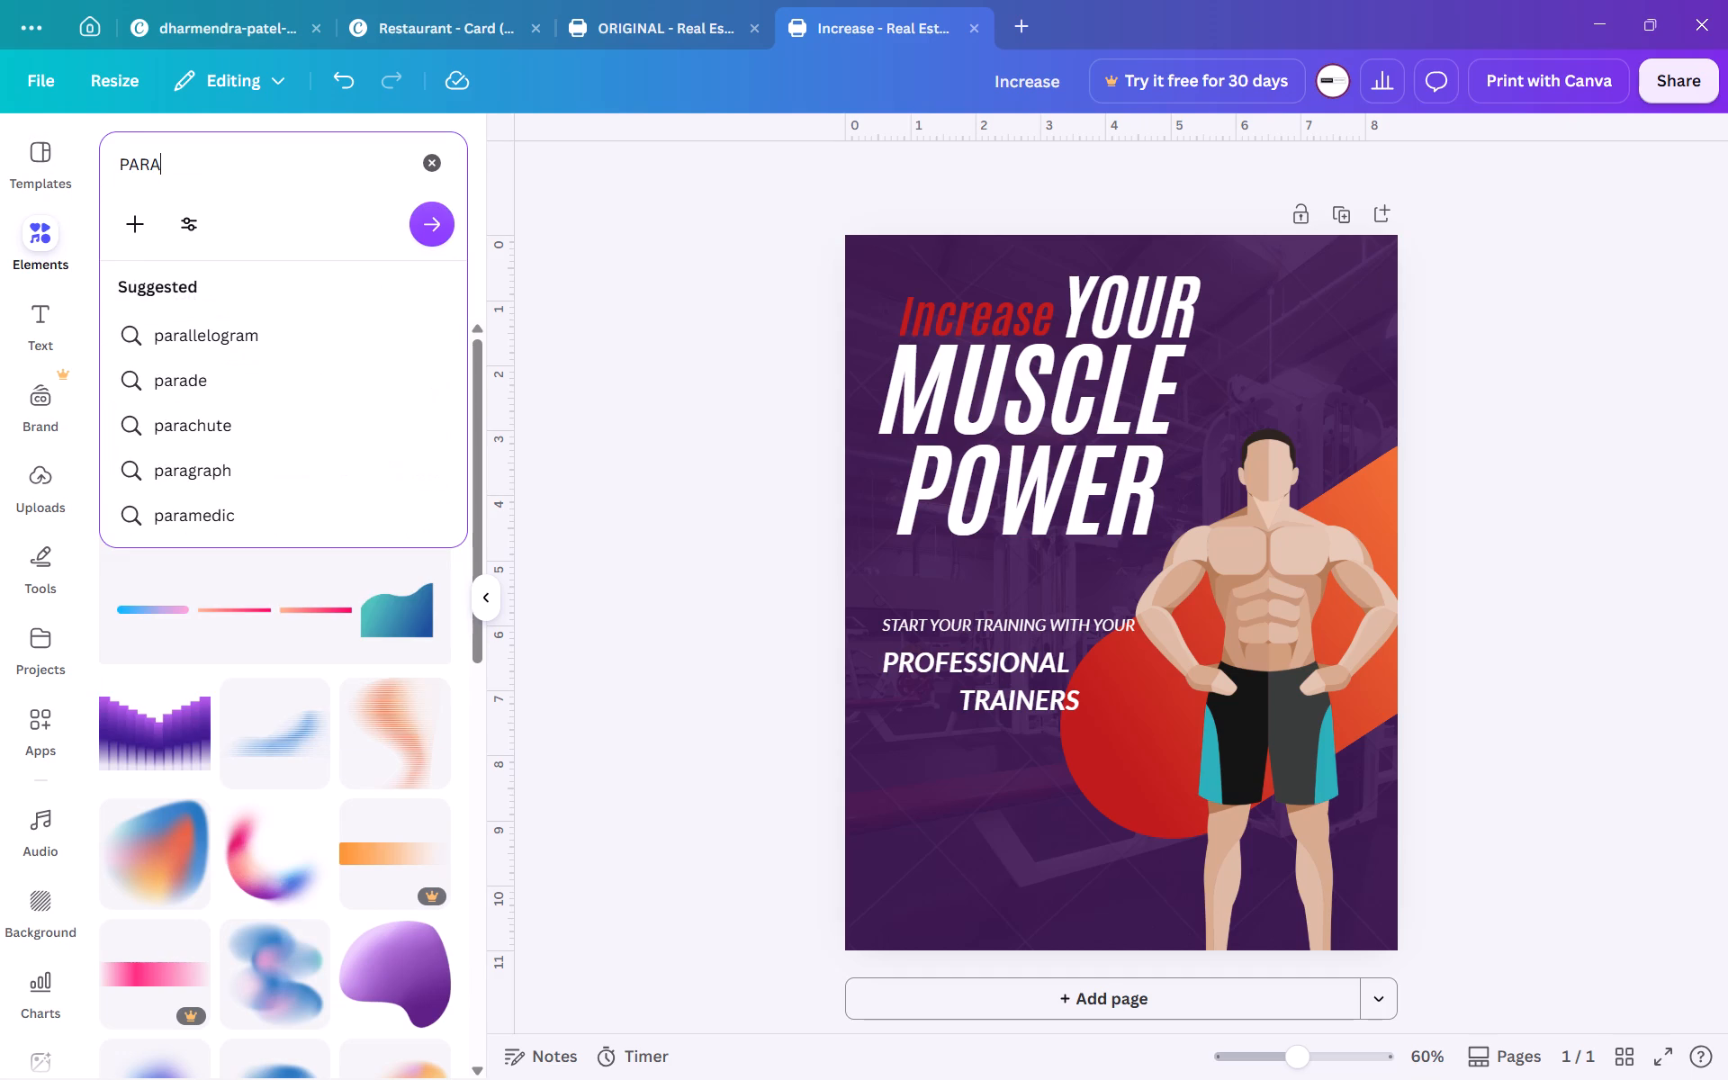
pyautogui.click(159, 328)
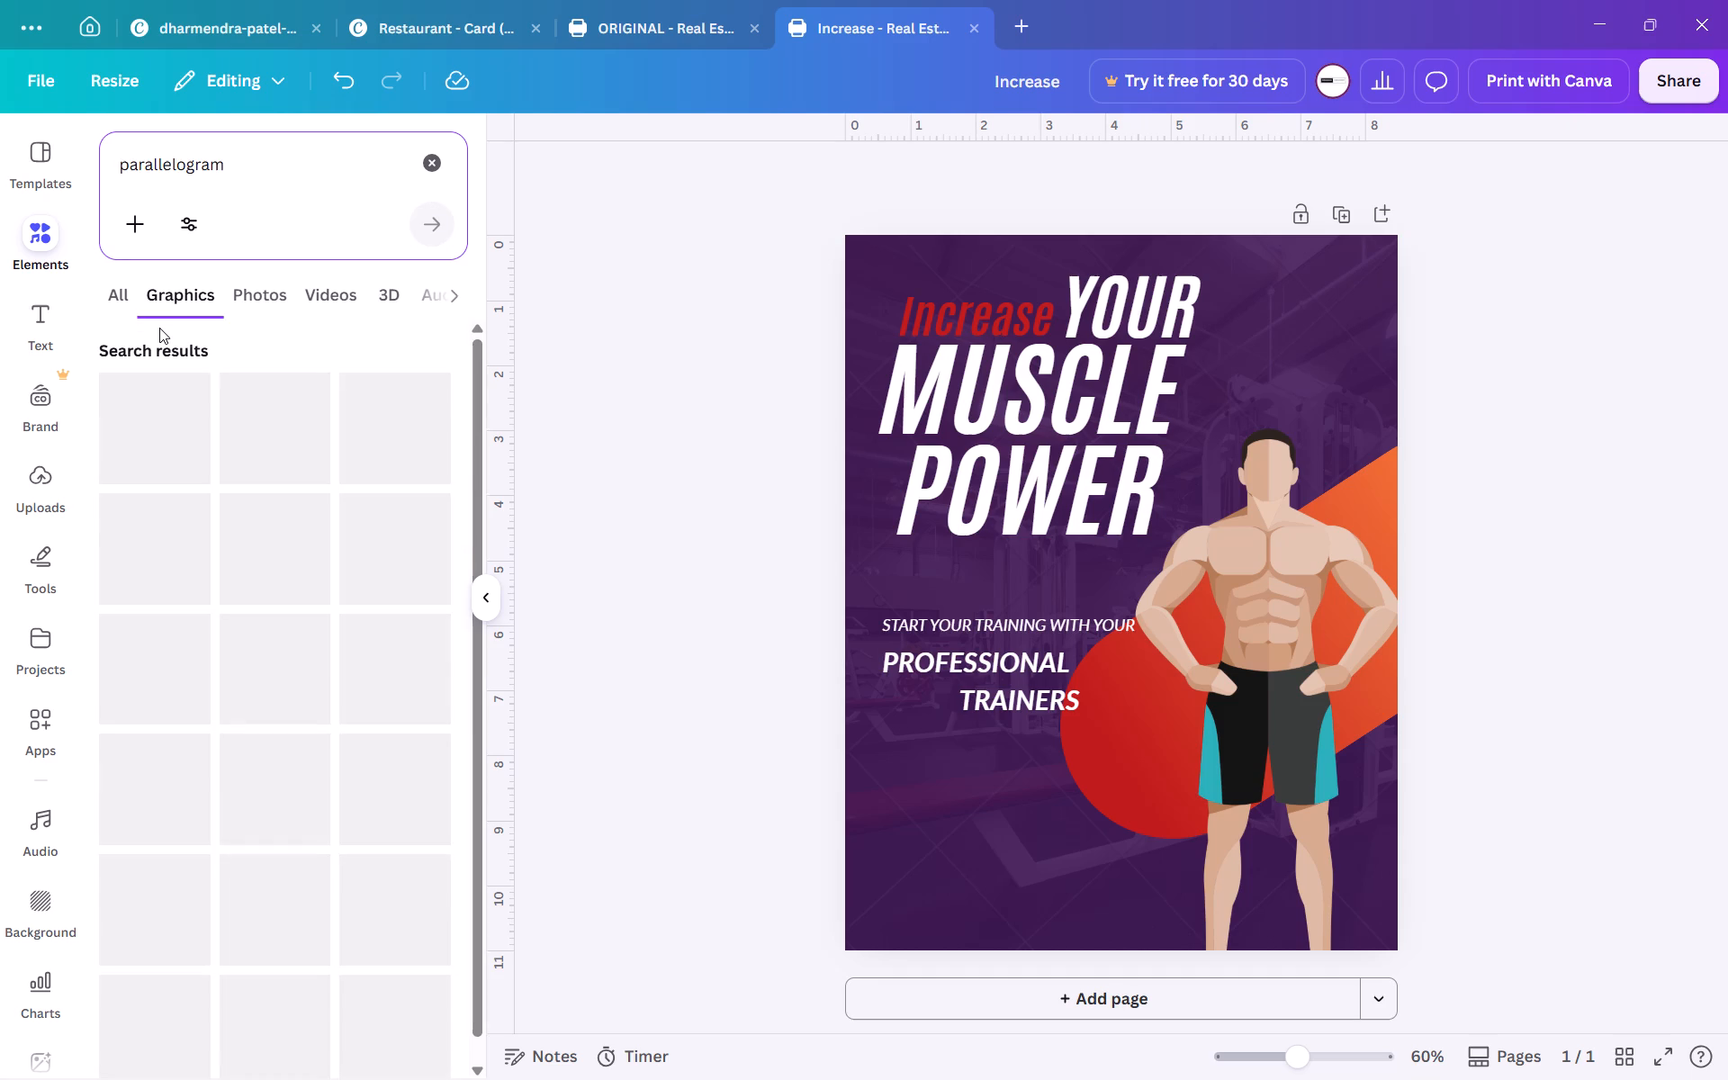
pyautogui.click(109, 298)
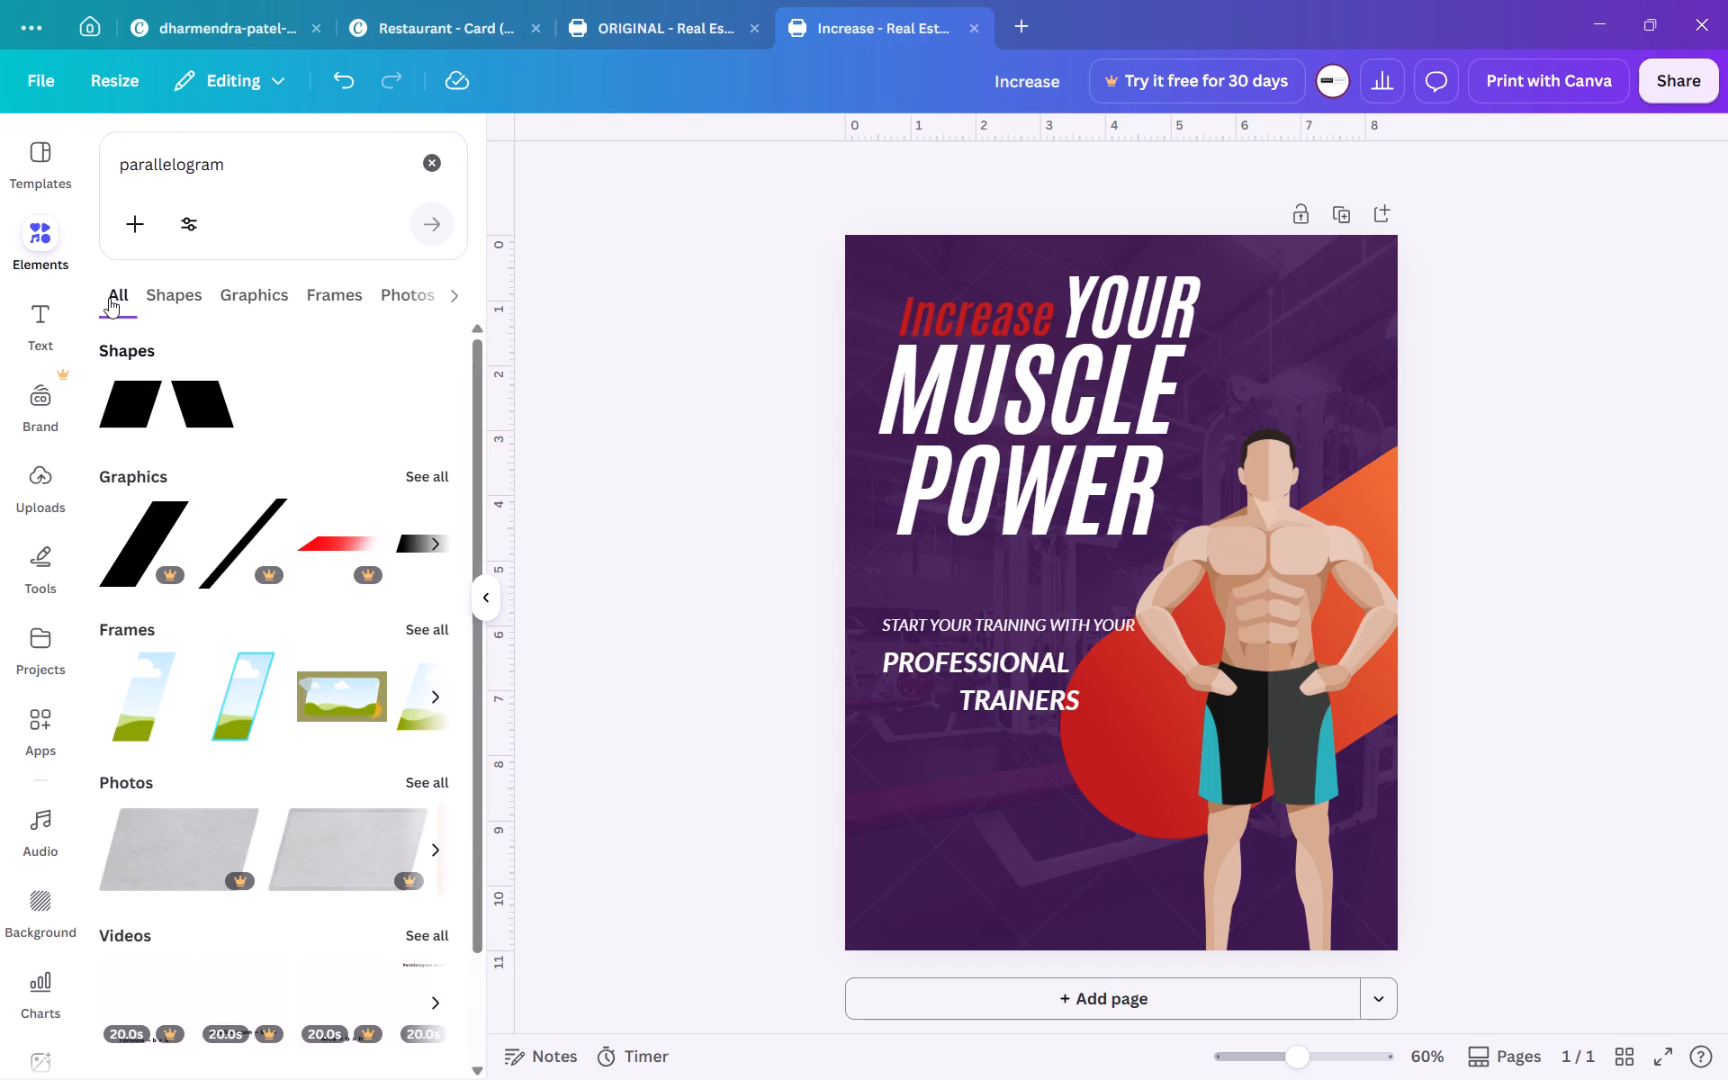
pyautogui.click(112, 408)
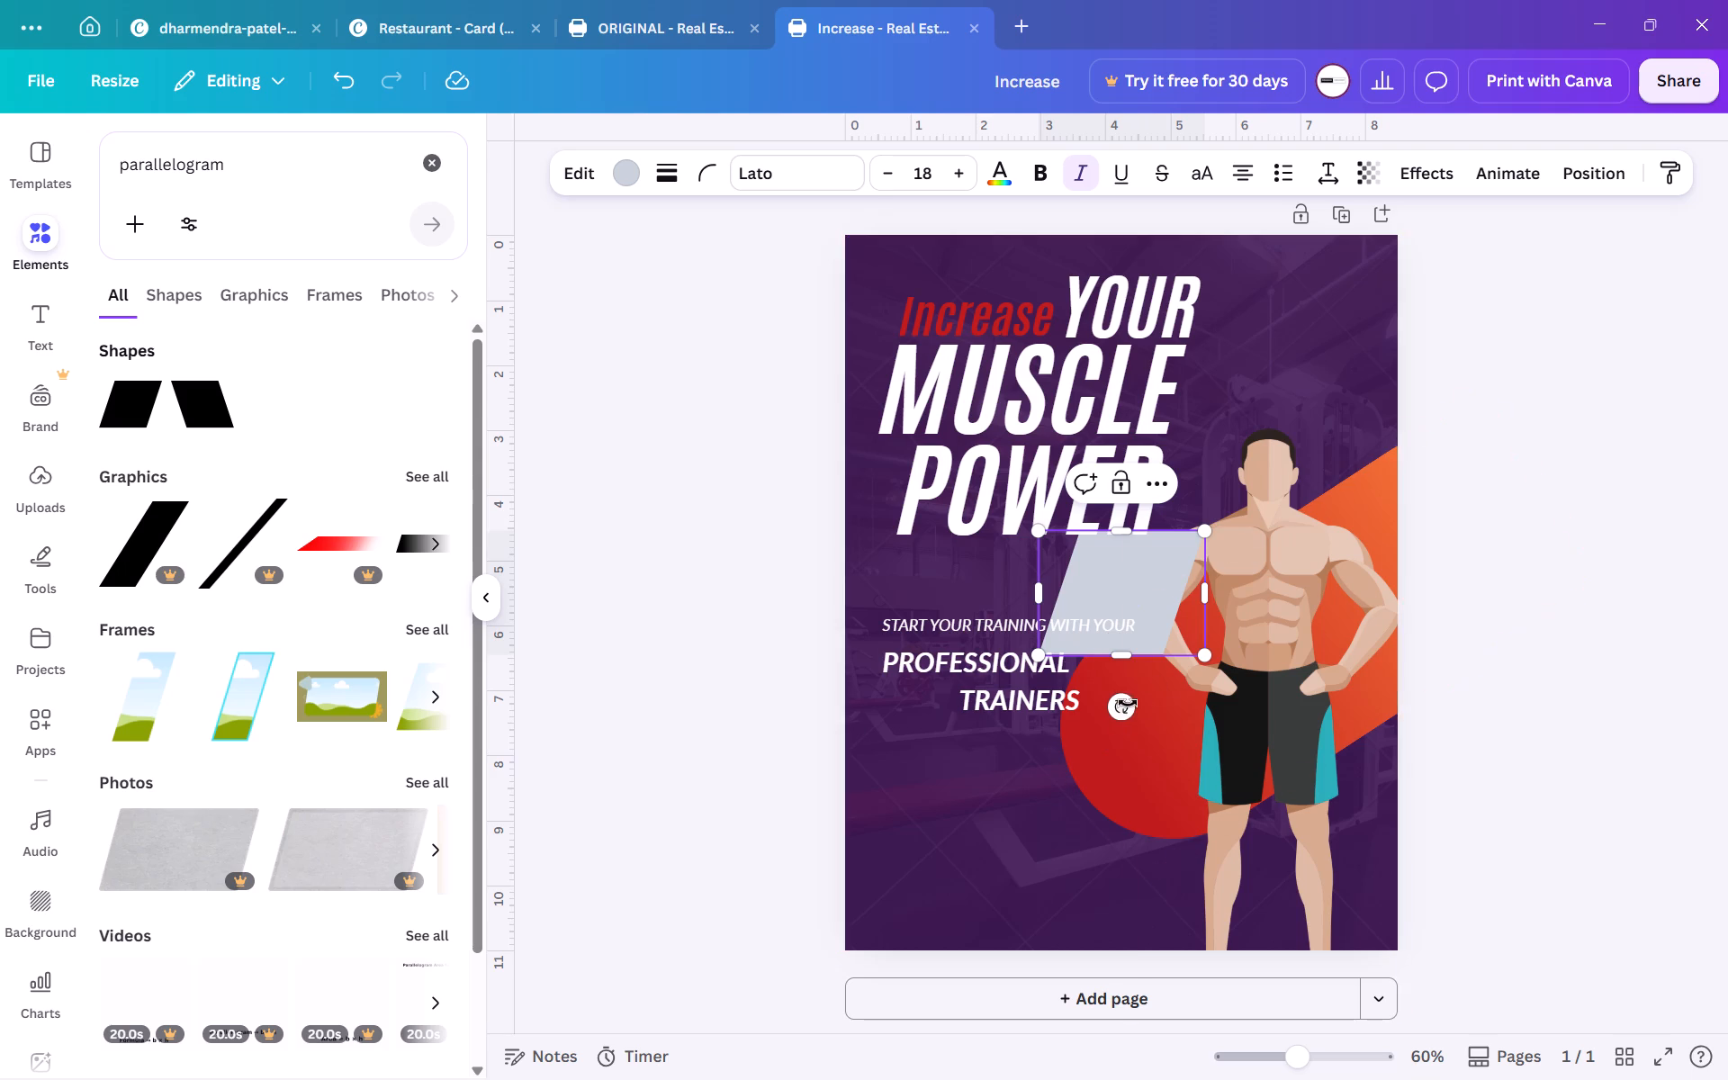
pyautogui.click(781, 608)
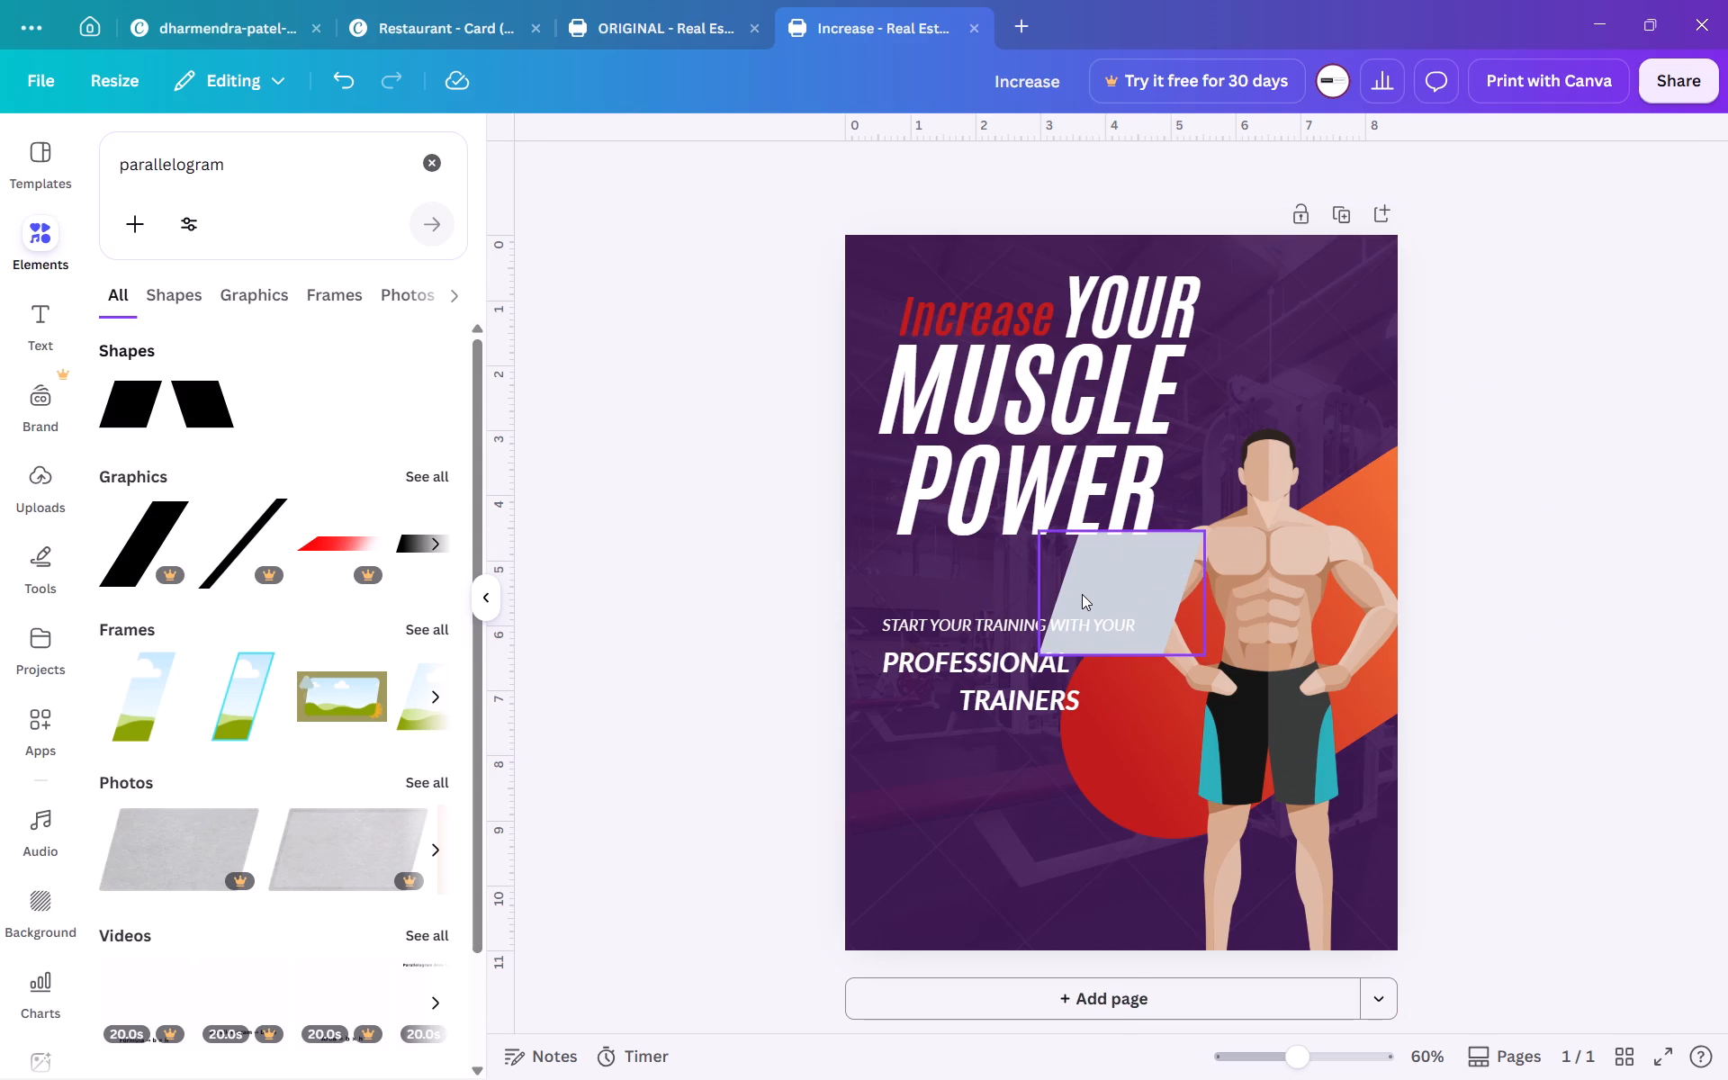
pyautogui.click(1082, 594)
pyautogui.moveTo(1082, 594); pyautogui.dragTo(951, 771)
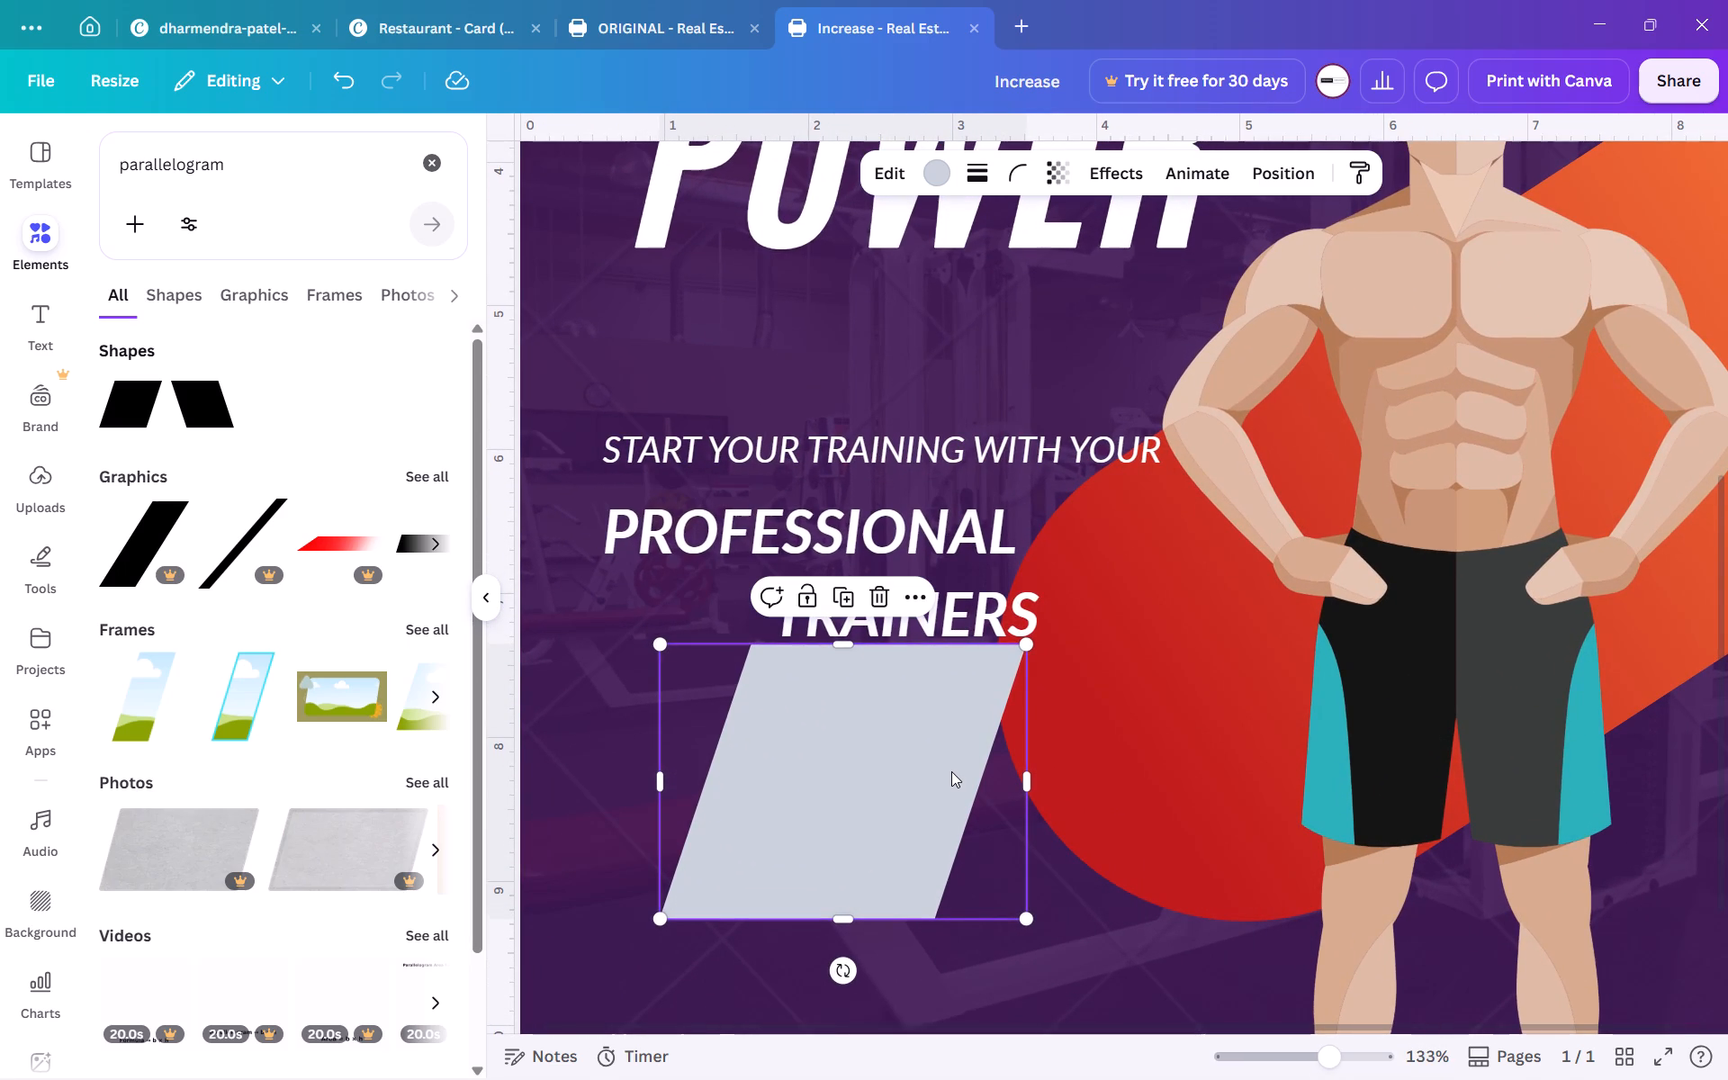
# Flatten the parallelogram to a height of about 0.4 and align its start with the tagline text, a little below TRAINERS.
pyautogui.moveTo(841, 647); pyautogui.dragTo(816, 764)
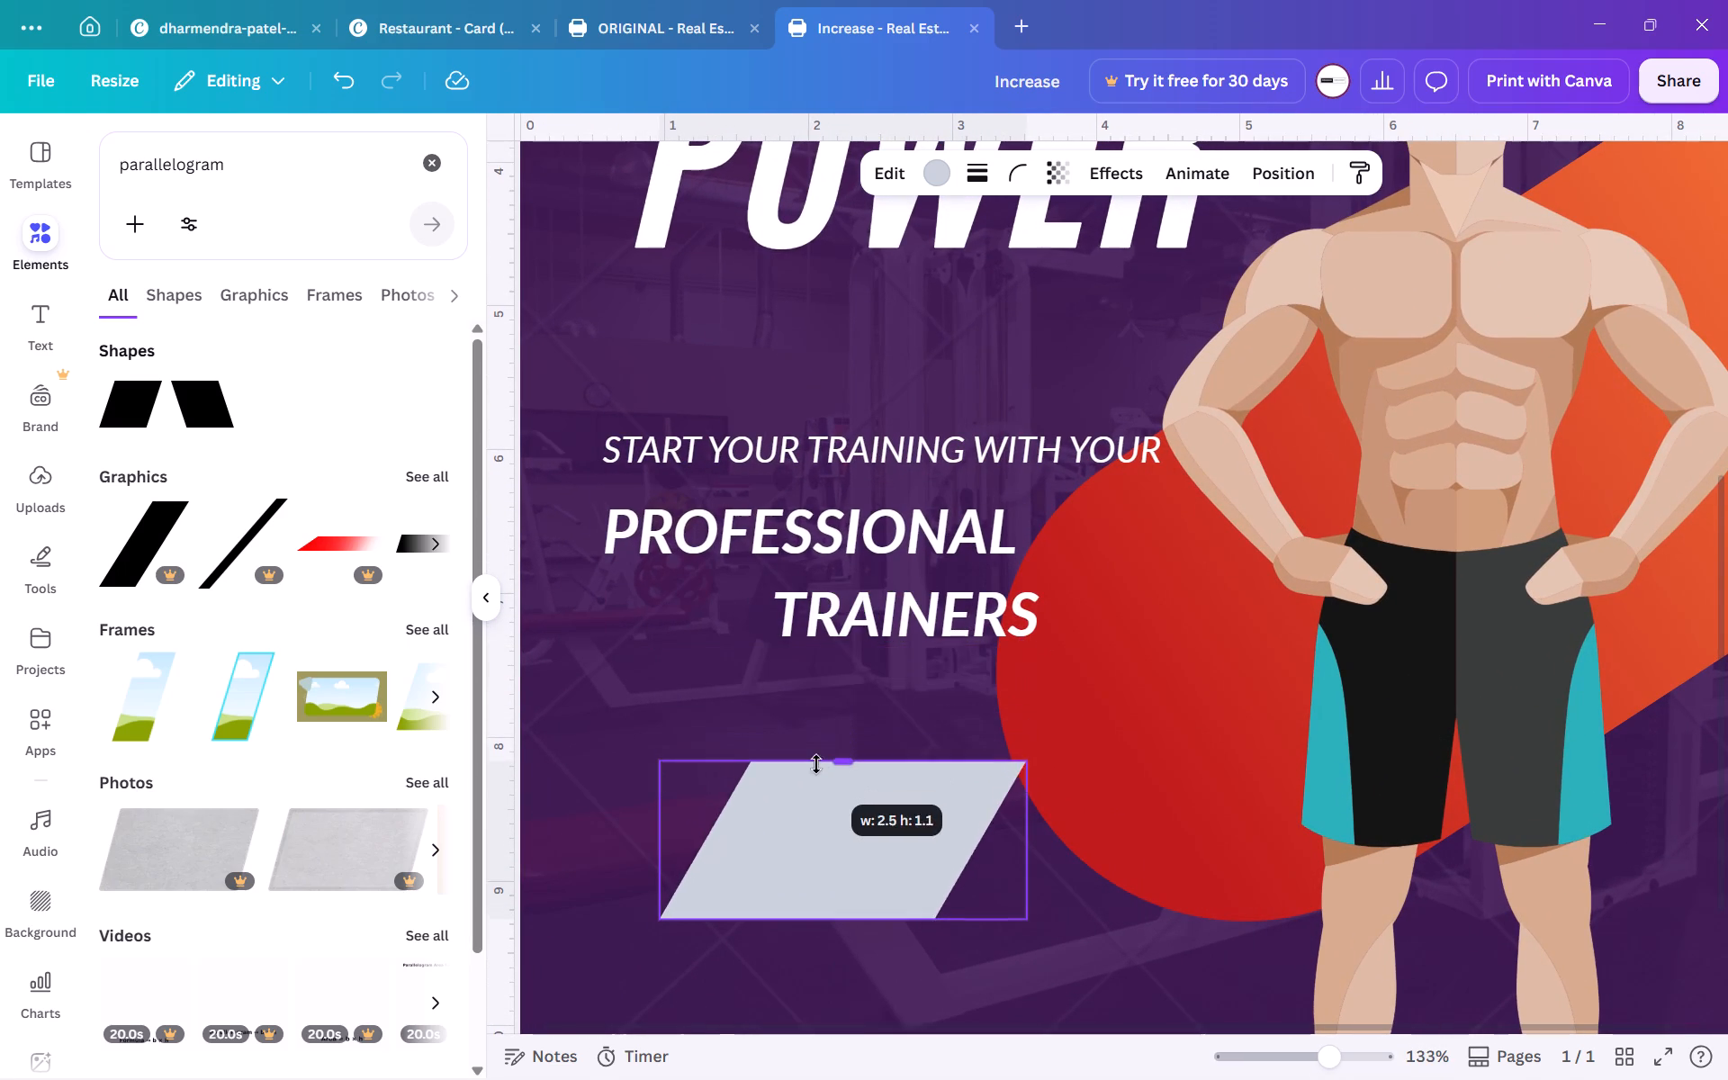
pyautogui.moveTo(816, 764); pyautogui.dragTo(810, 876)
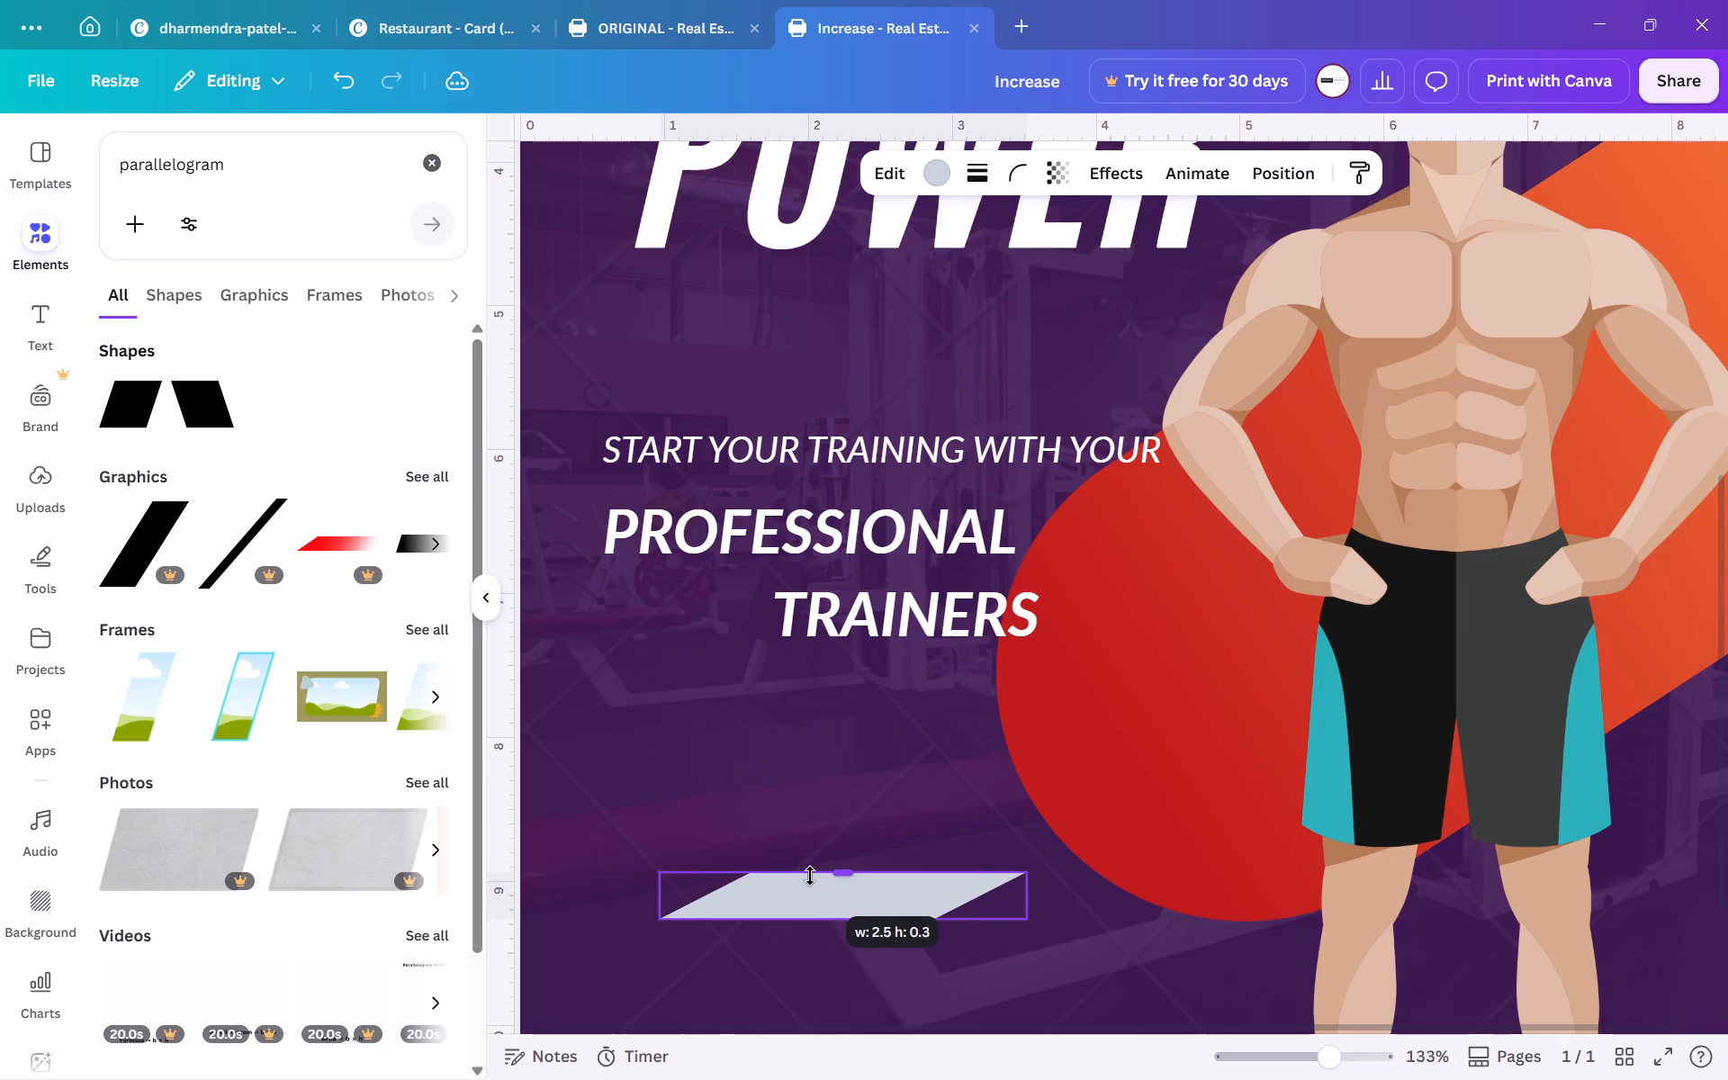
pyautogui.moveTo(810, 876); pyautogui.dragTo(819, 861)
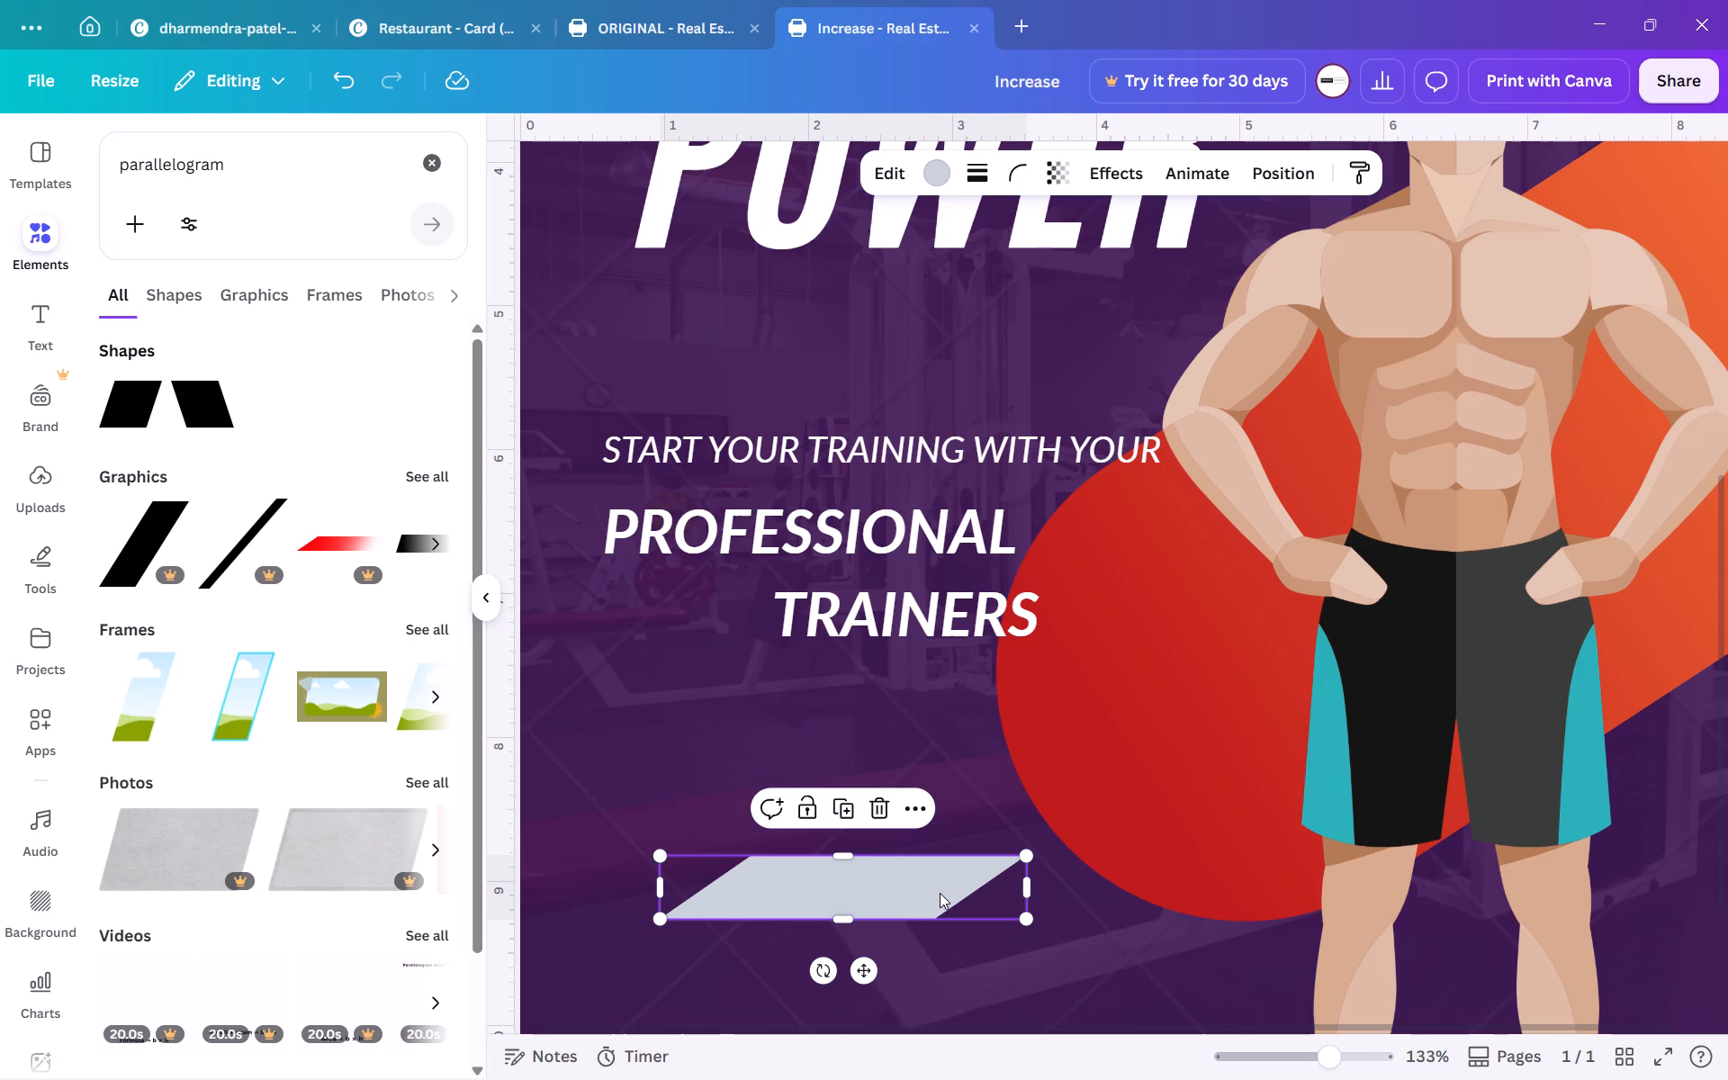
pyautogui.moveTo(940, 893); pyautogui.dragTo(888, 800)
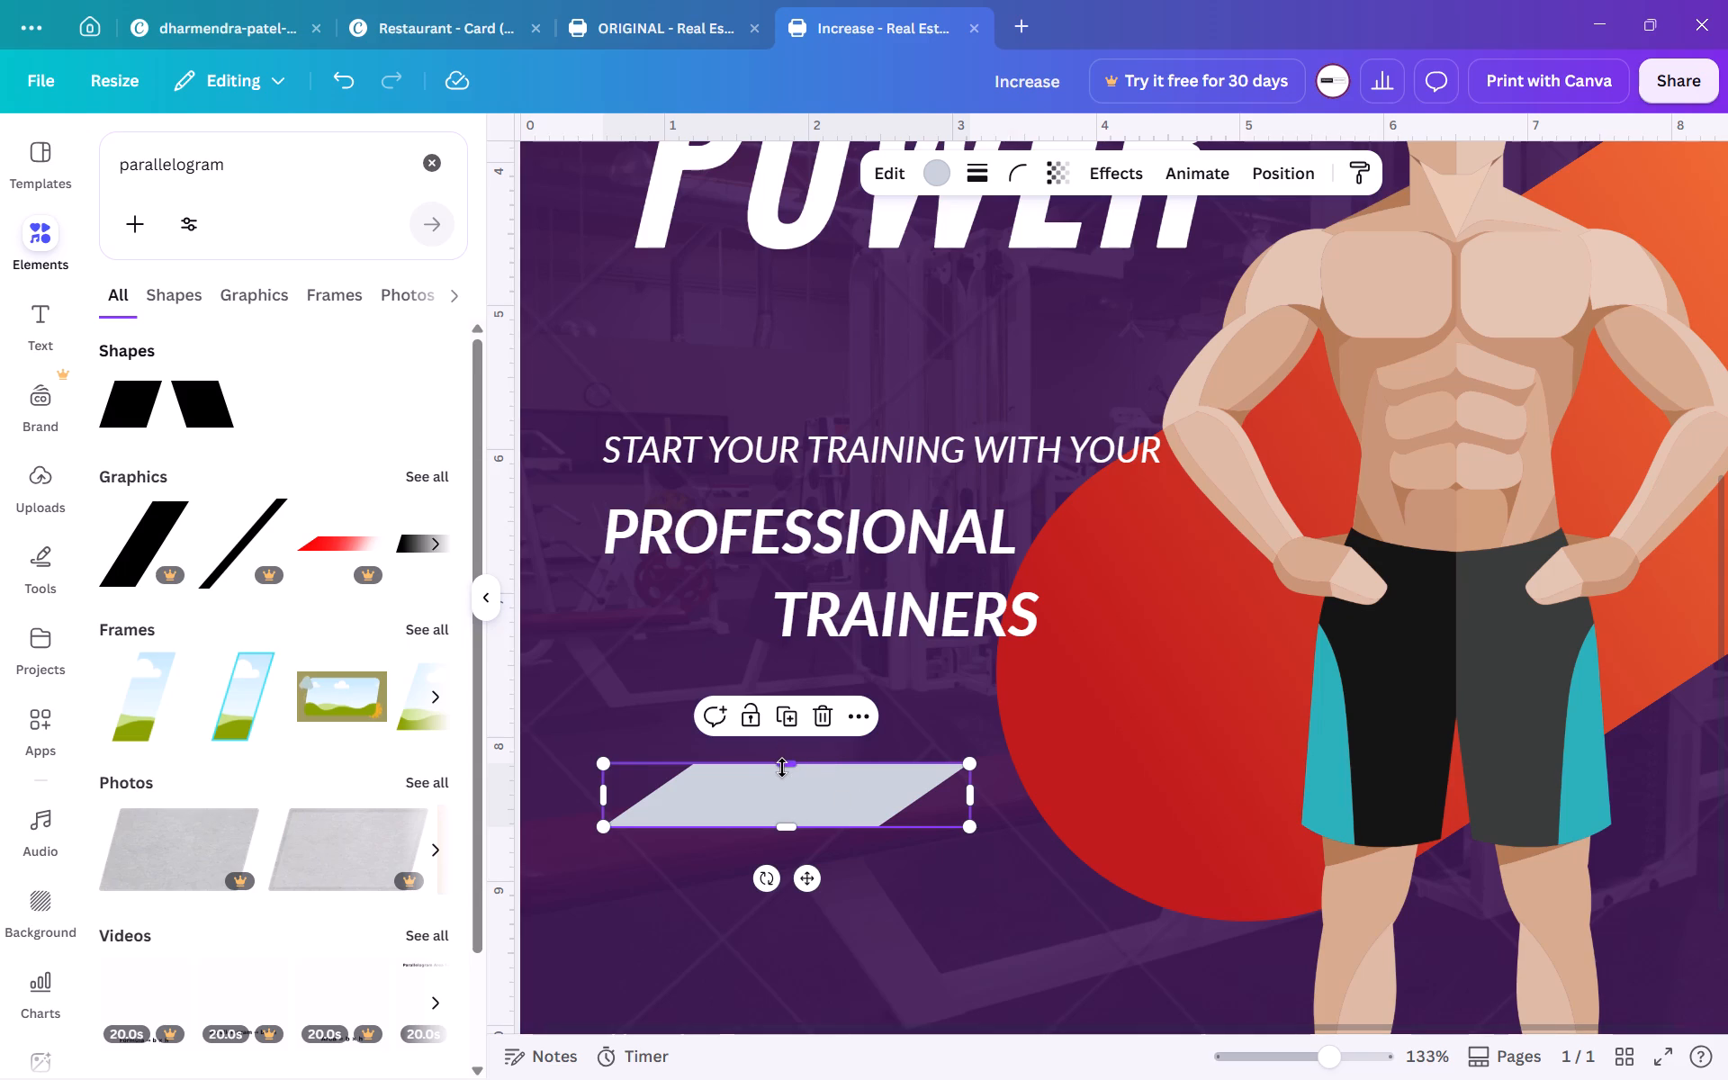
# Narrow the parallelogram from its far end to a width of about 1.3, keeping its start aligned with the tagline.
pyautogui.click(815, 788)
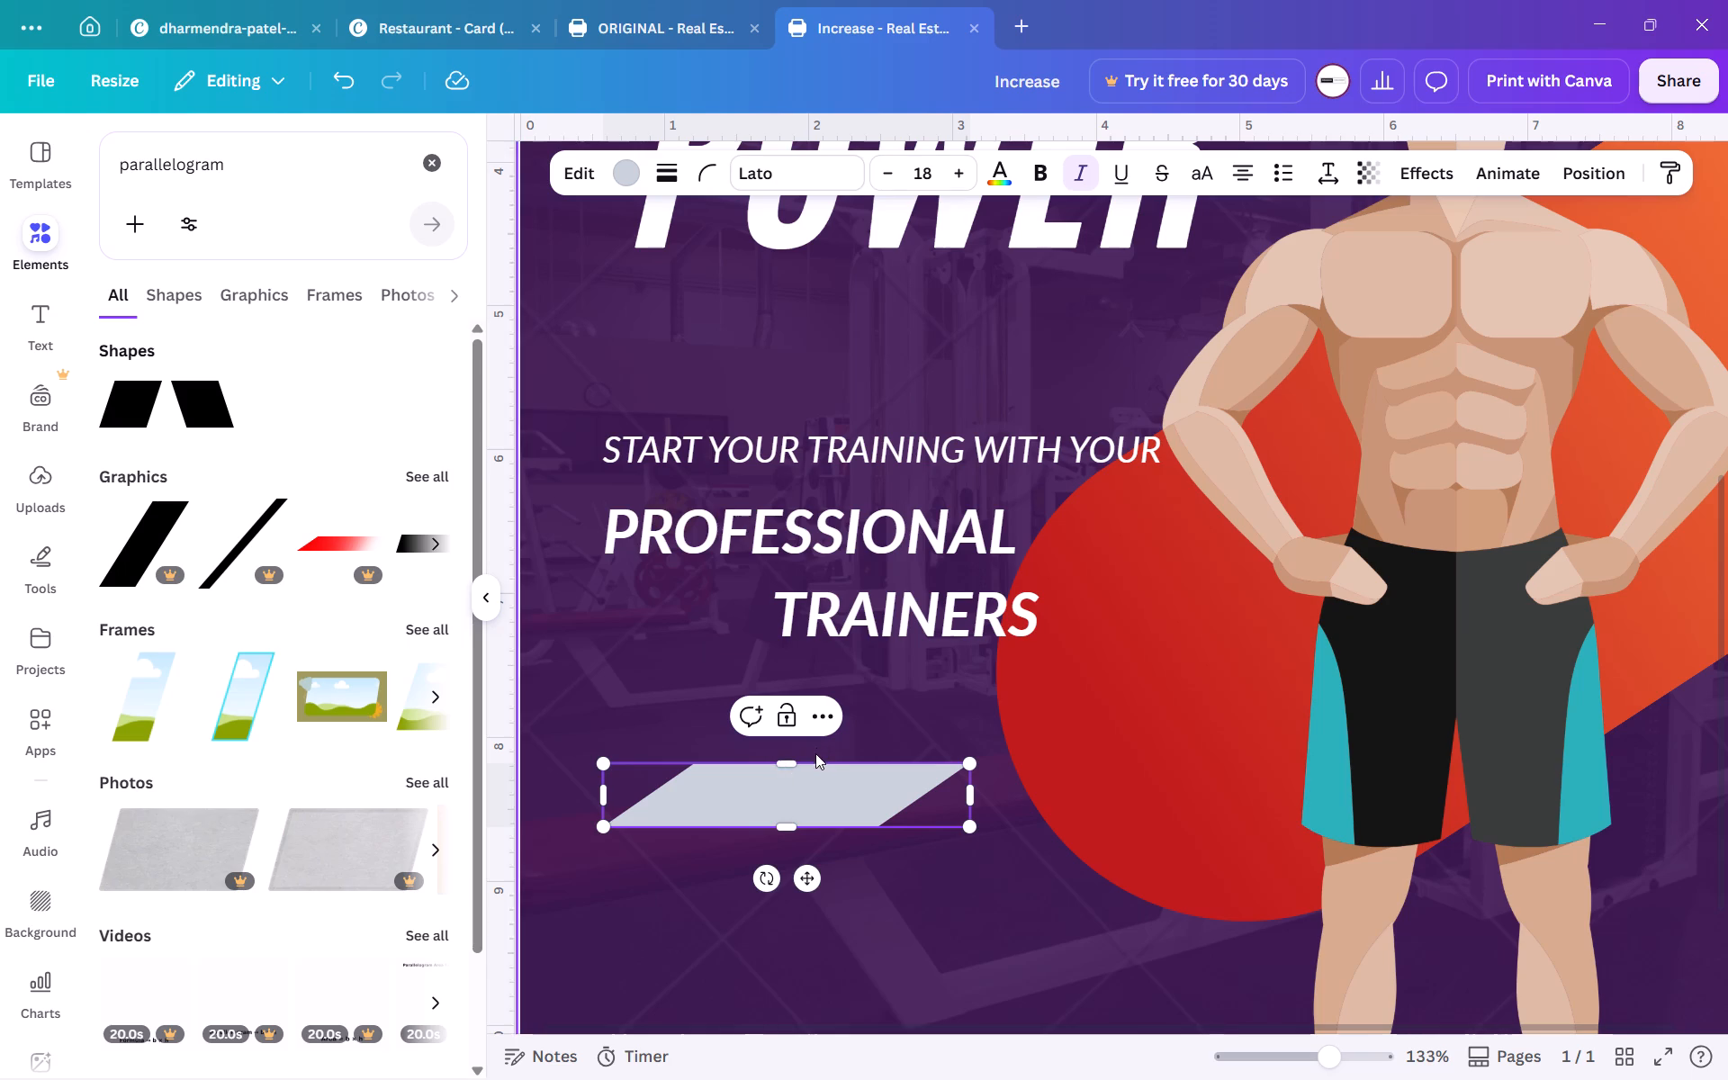
pyautogui.moveTo(972, 789); pyautogui.dragTo(906, 792)
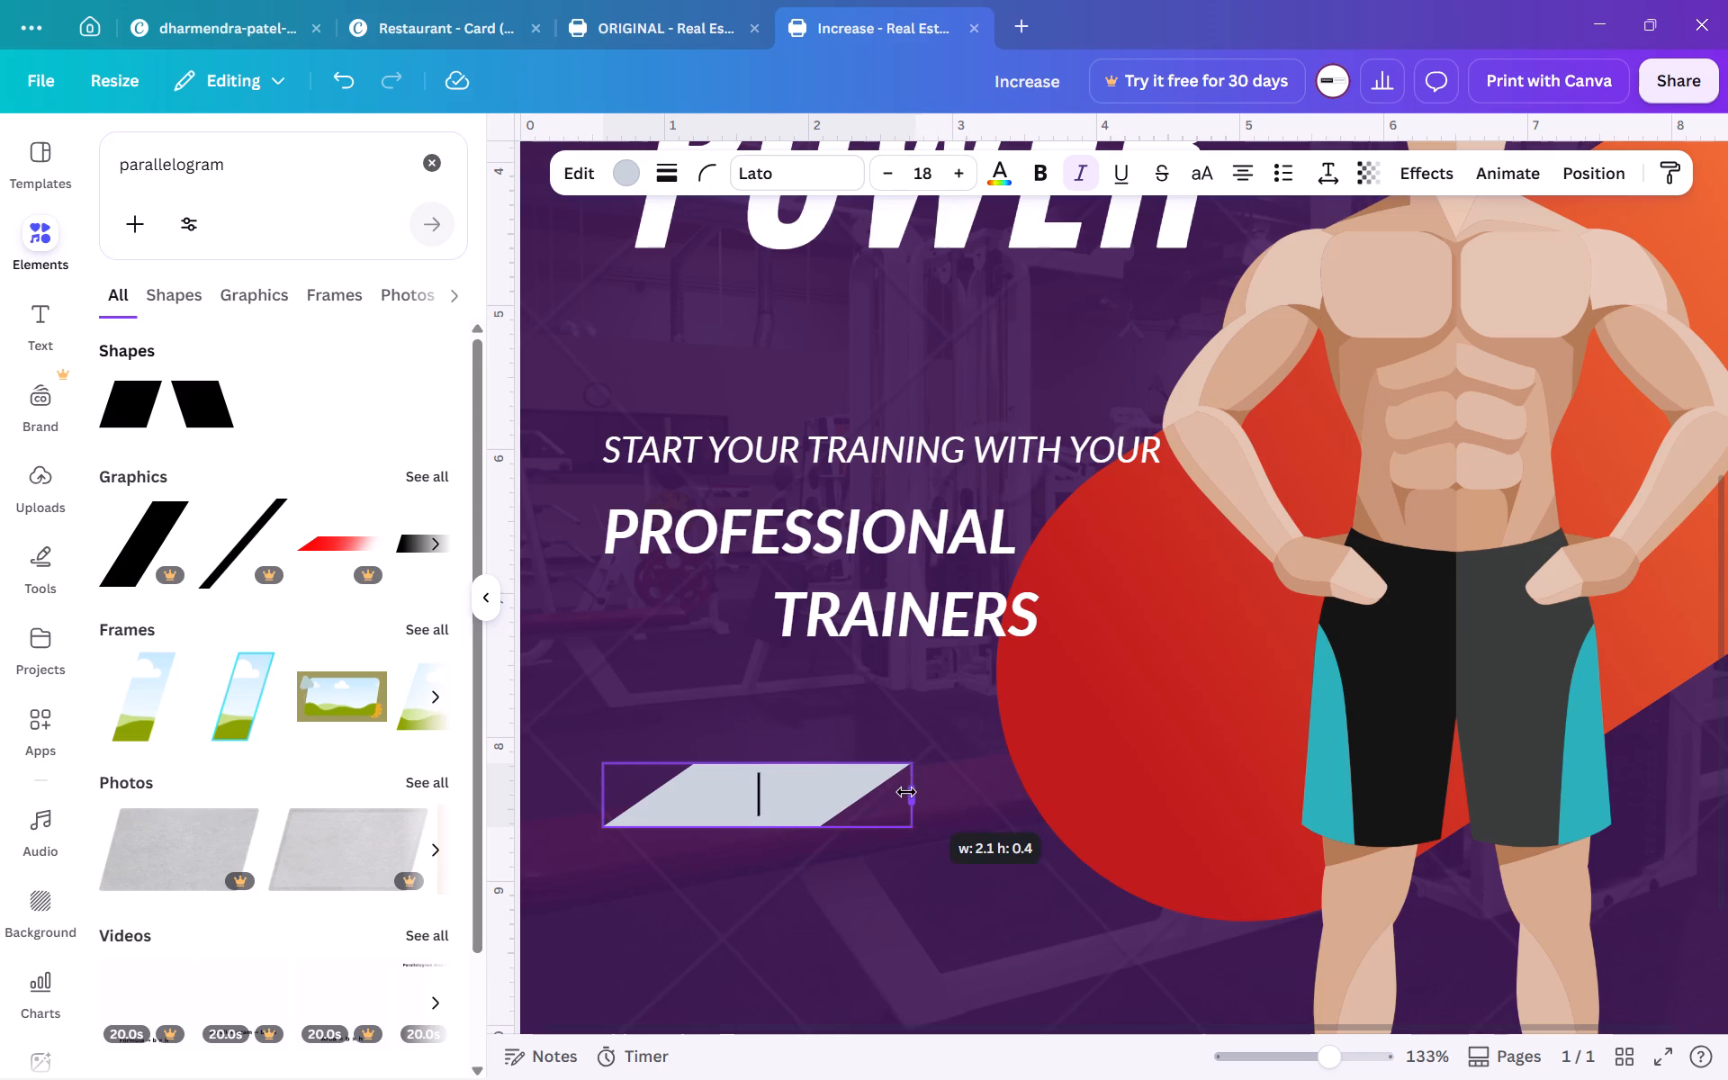
pyautogui.moveTo(906, 792); pyautogui.dragTo(750, 794)
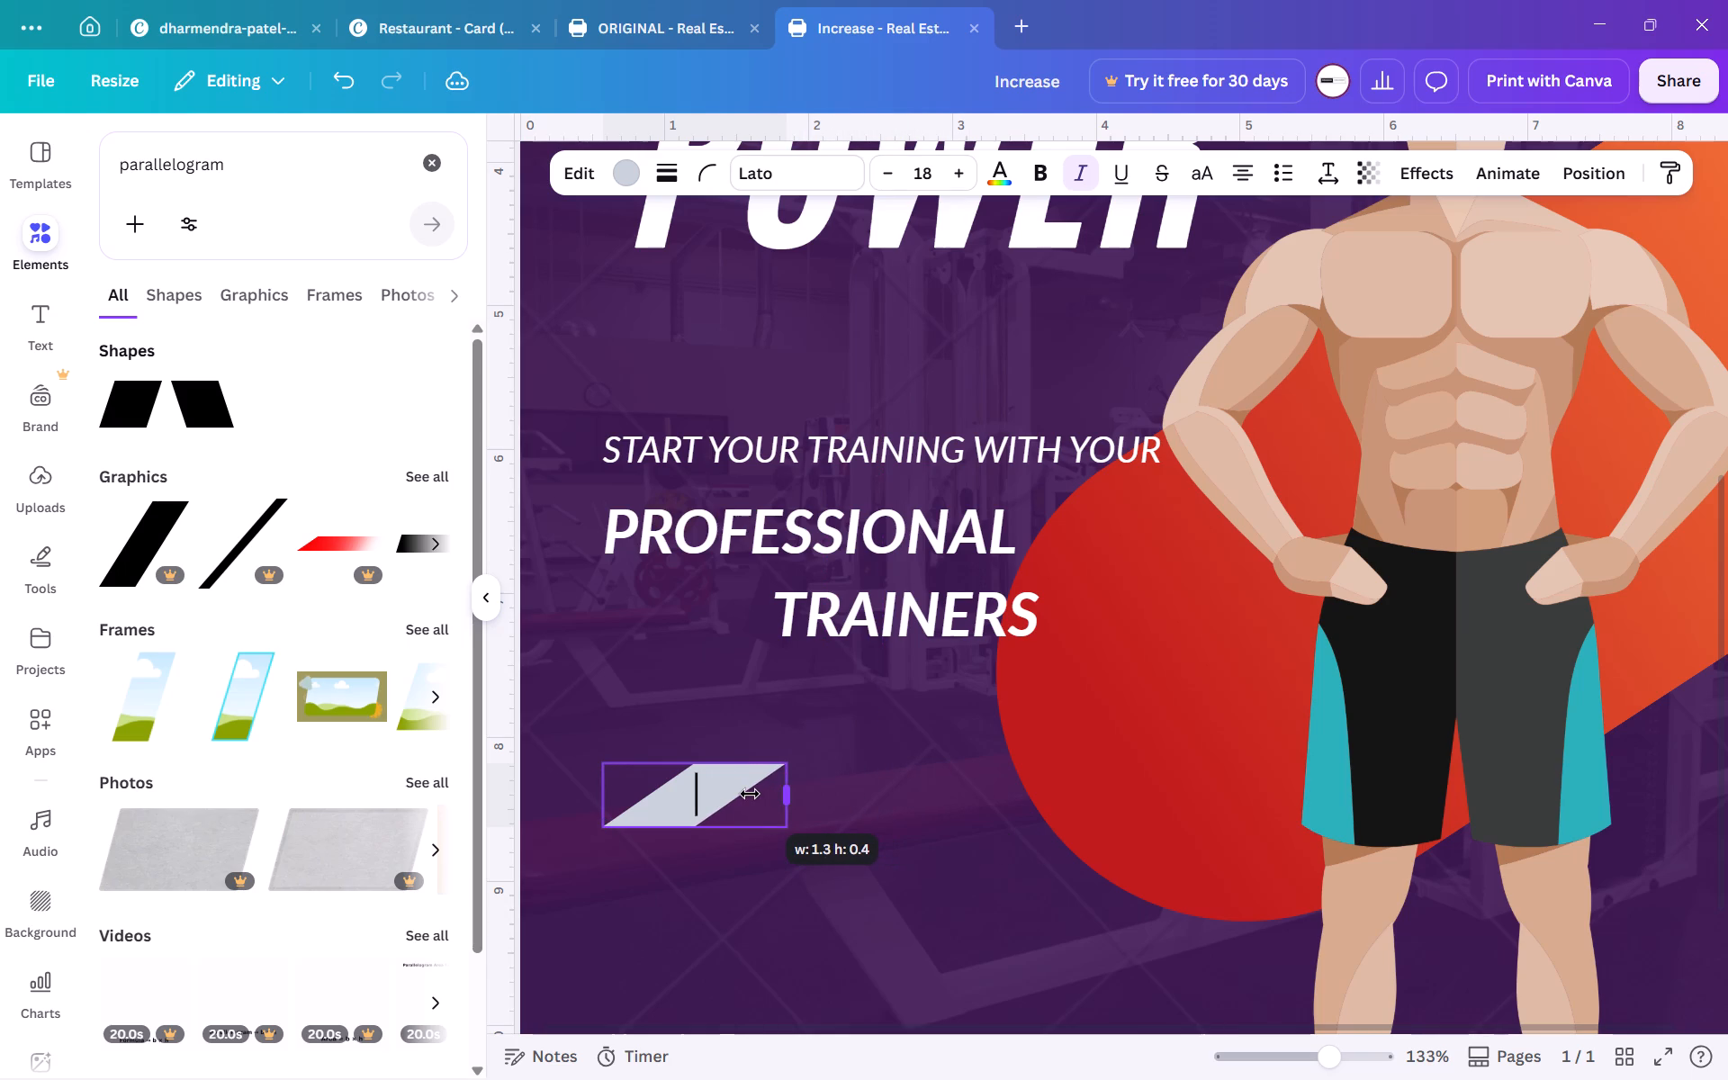
pyautogui.moveTo(750, 794); pyautogui.dragTo(722, 792)
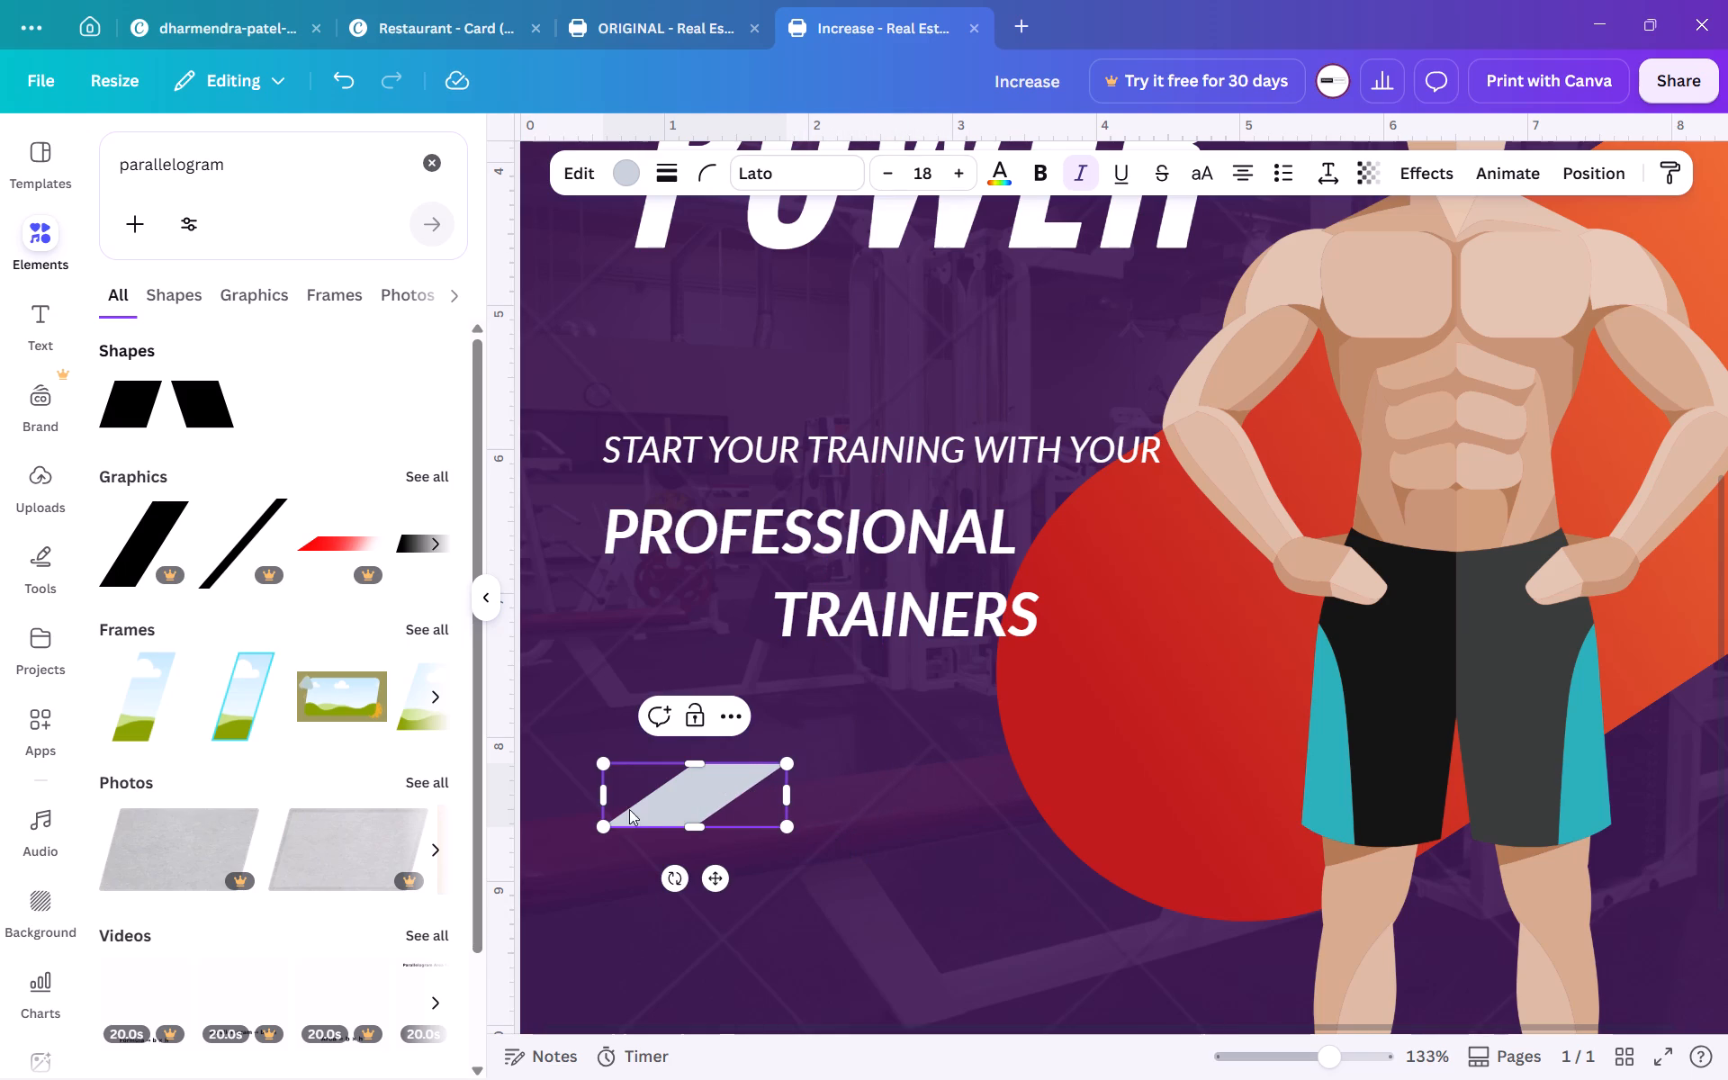
pyautogui.moveTo(599, 806); pyautogui.dragTo(650, 787)
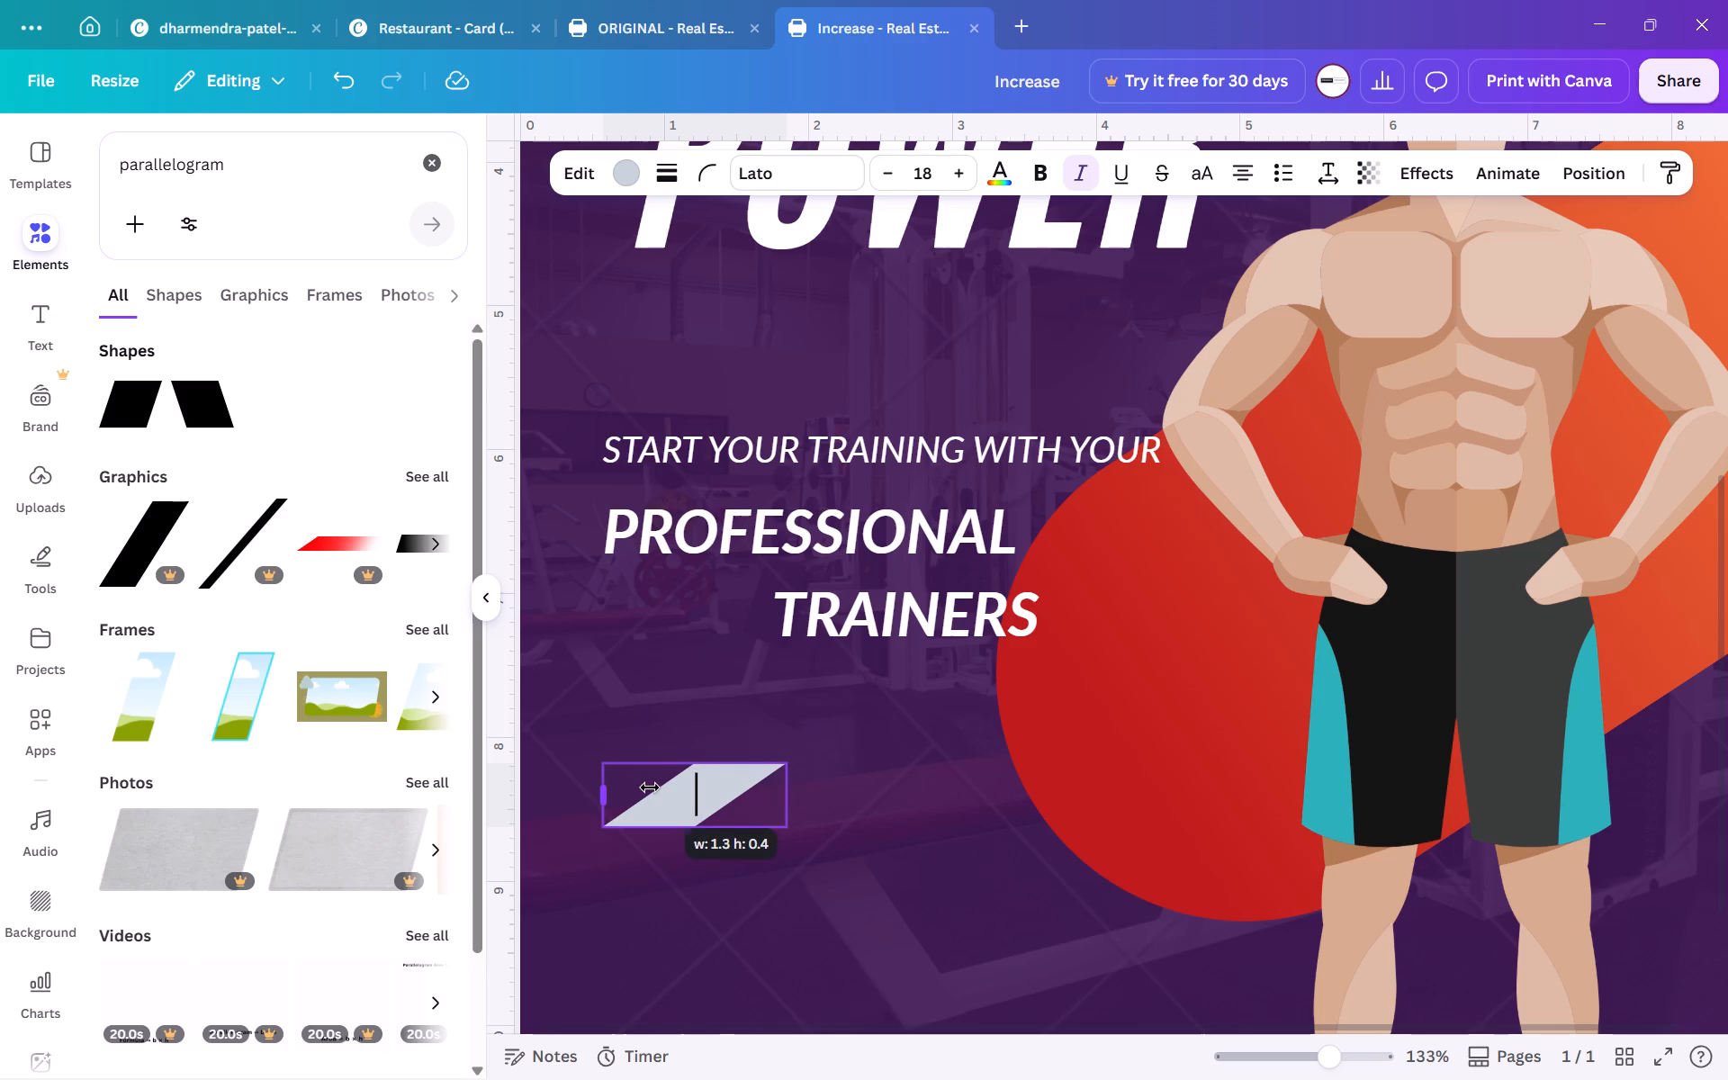
pyautogui.moveTo(650, 787); pyautogui.dragTo(650, 787)
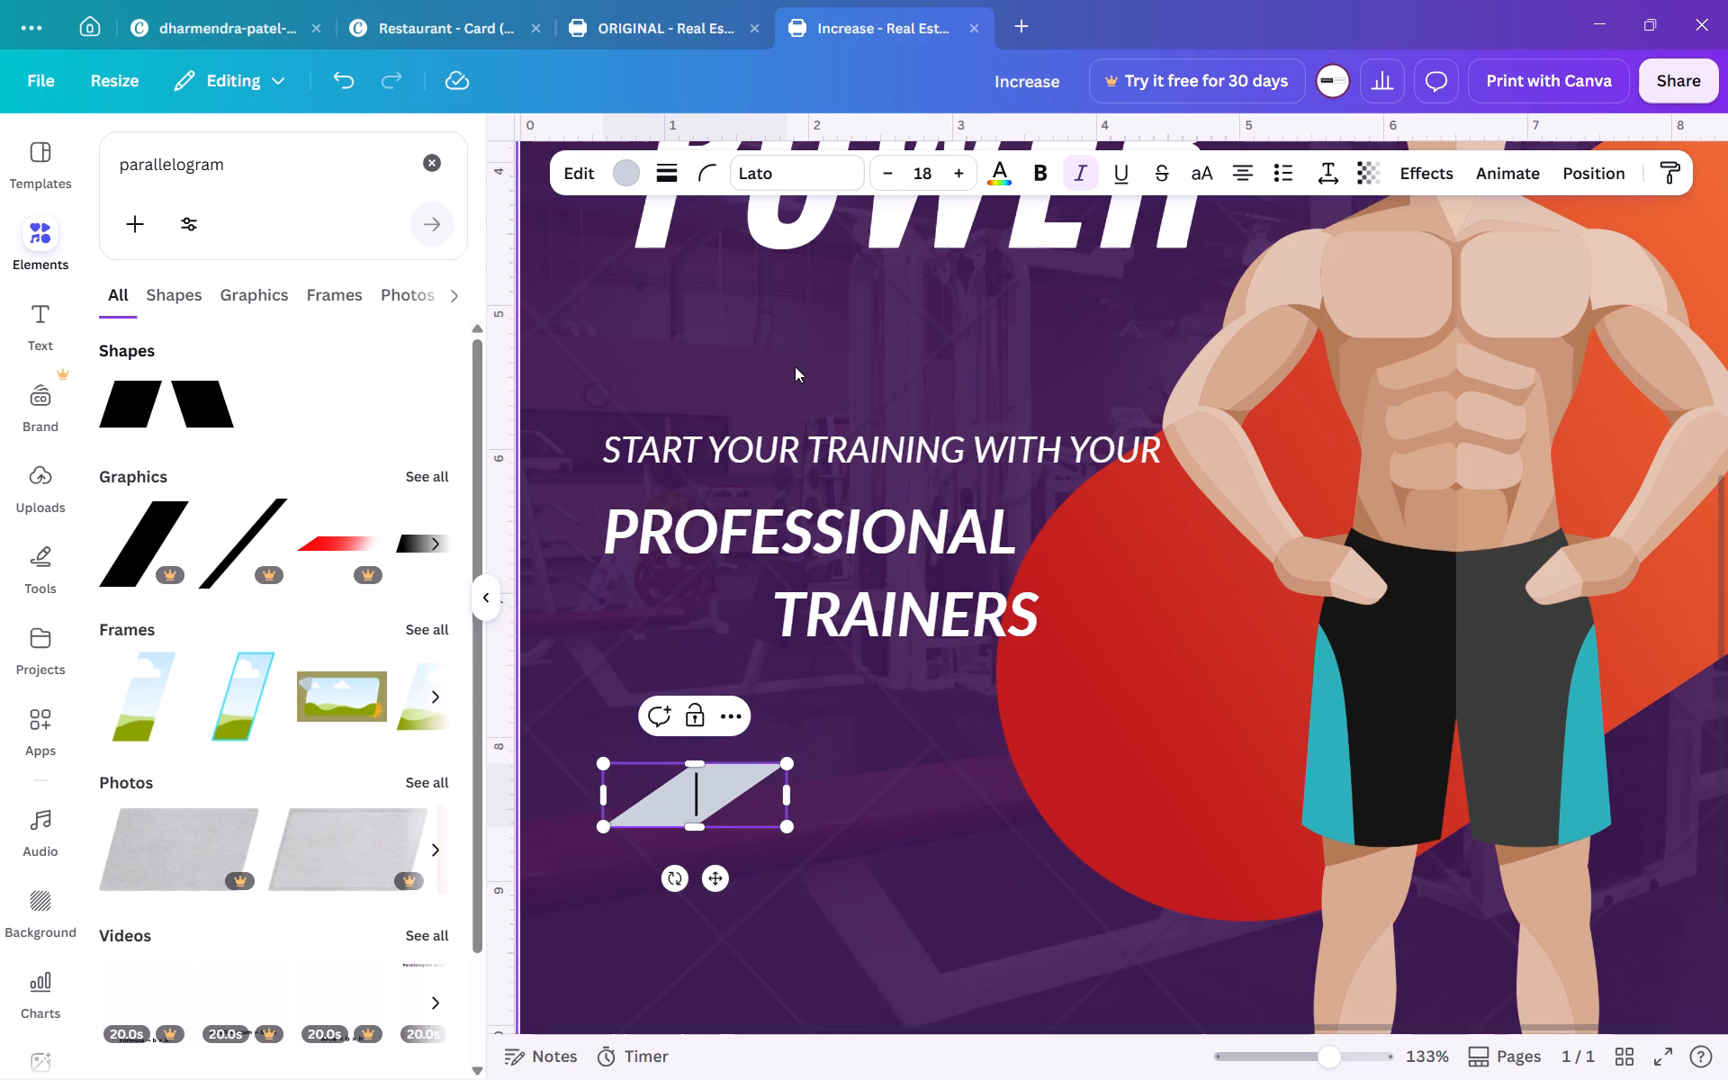
# Fill the parallelogram with white (#ffffff) from the design's colors.
pyautogui.click(637, 173)
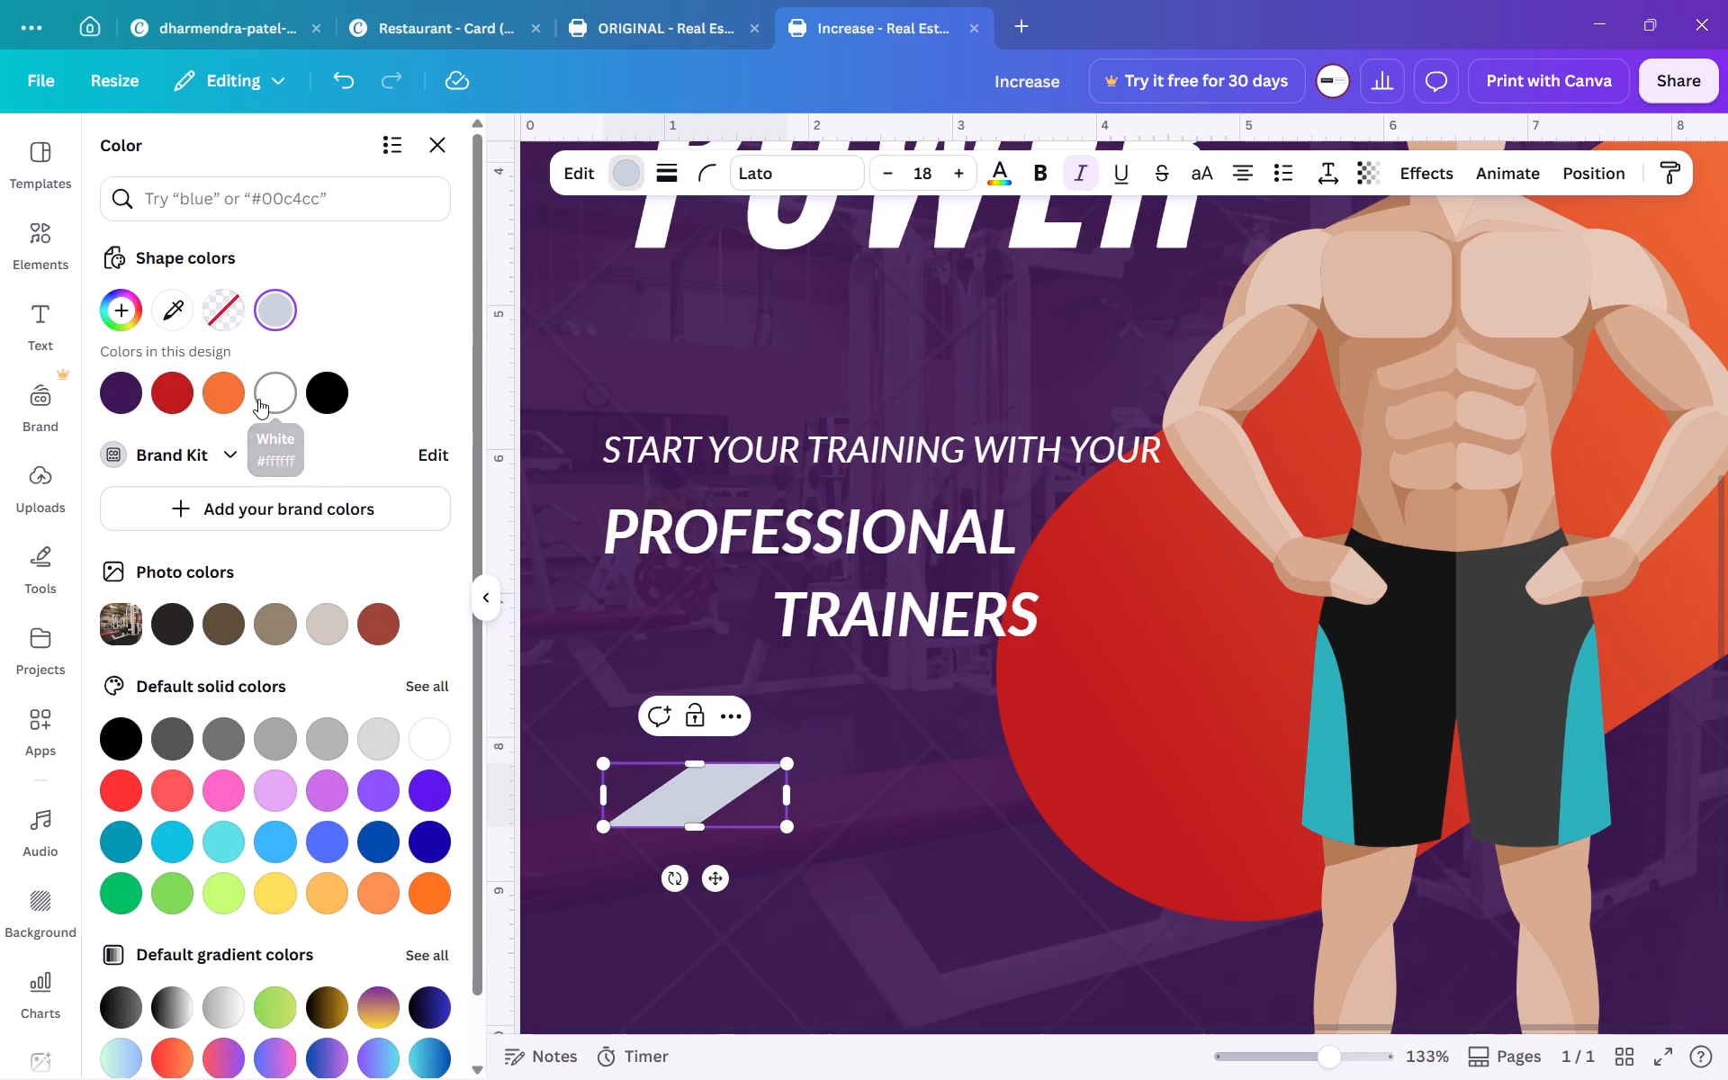
pyautogui.click(264, 400)
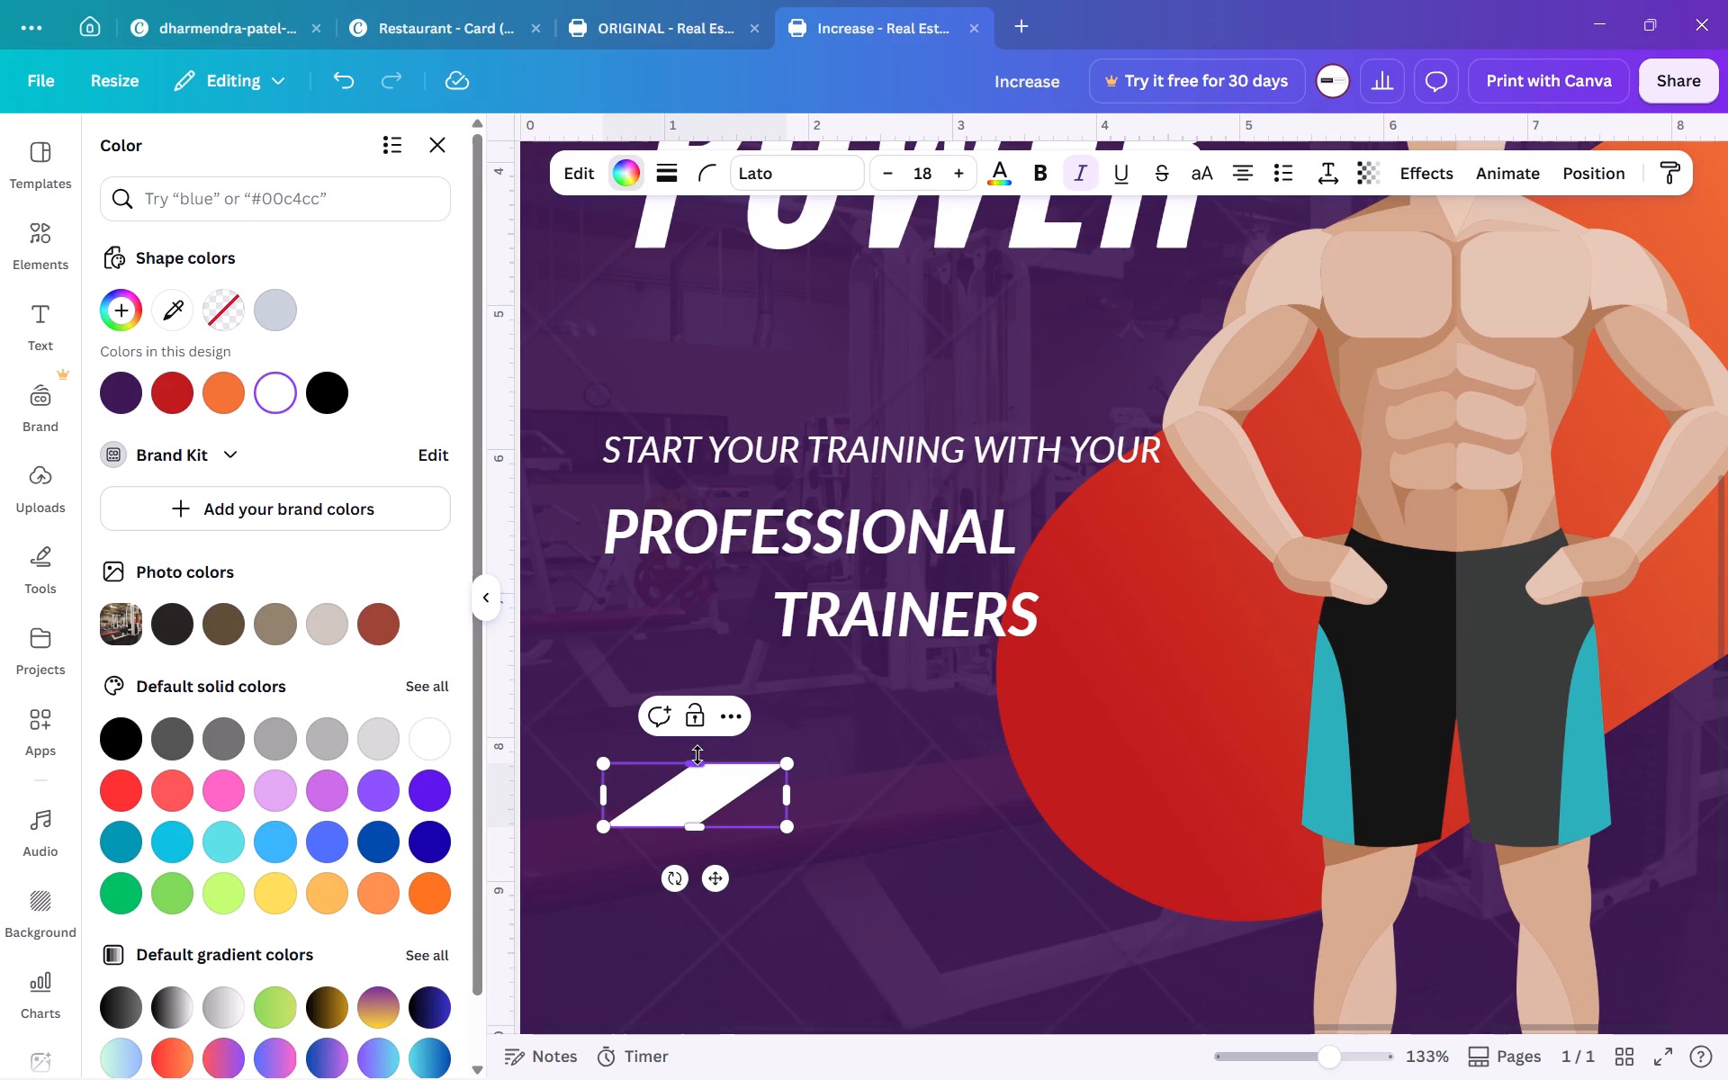
# Reduce the white parallelogram's height to about 0.3 by lowering its upper edge.
pyautogui.moveTo(697, 755); pyautogui.dragTo(692, 803)
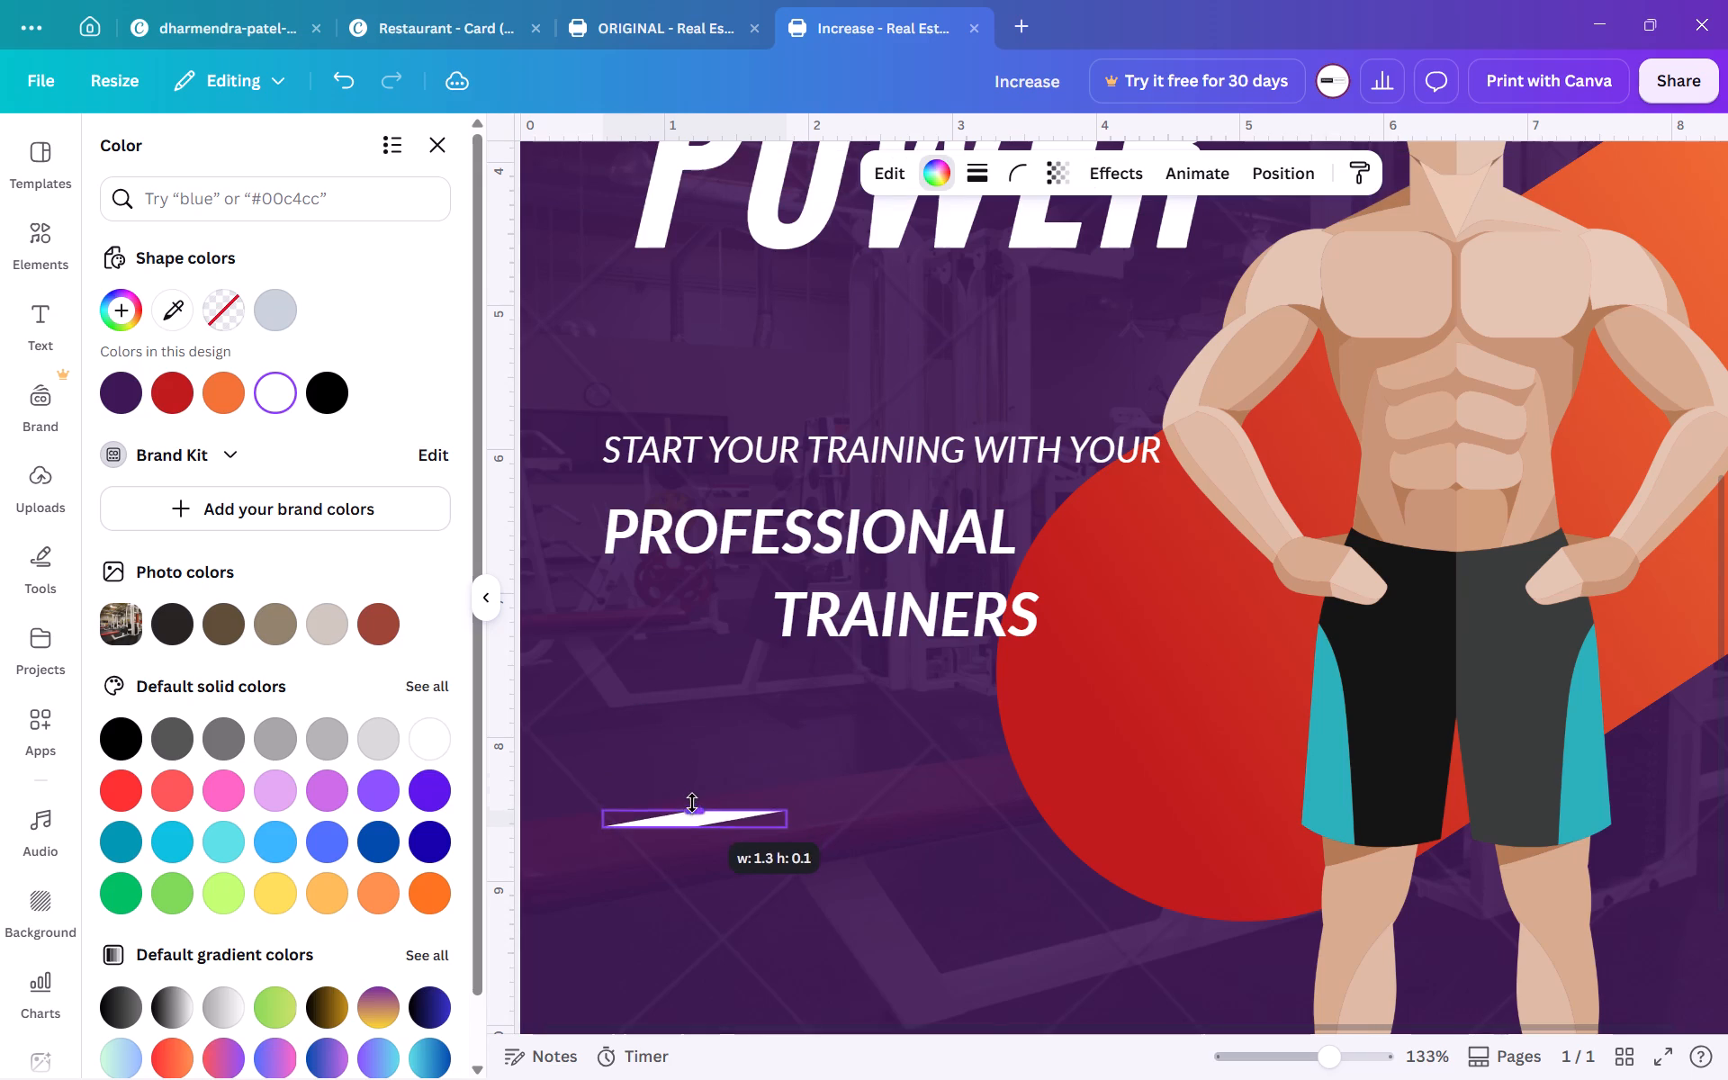
pyautogui.moveTo(692, 803); pyautogui.dragTo(700, 788)
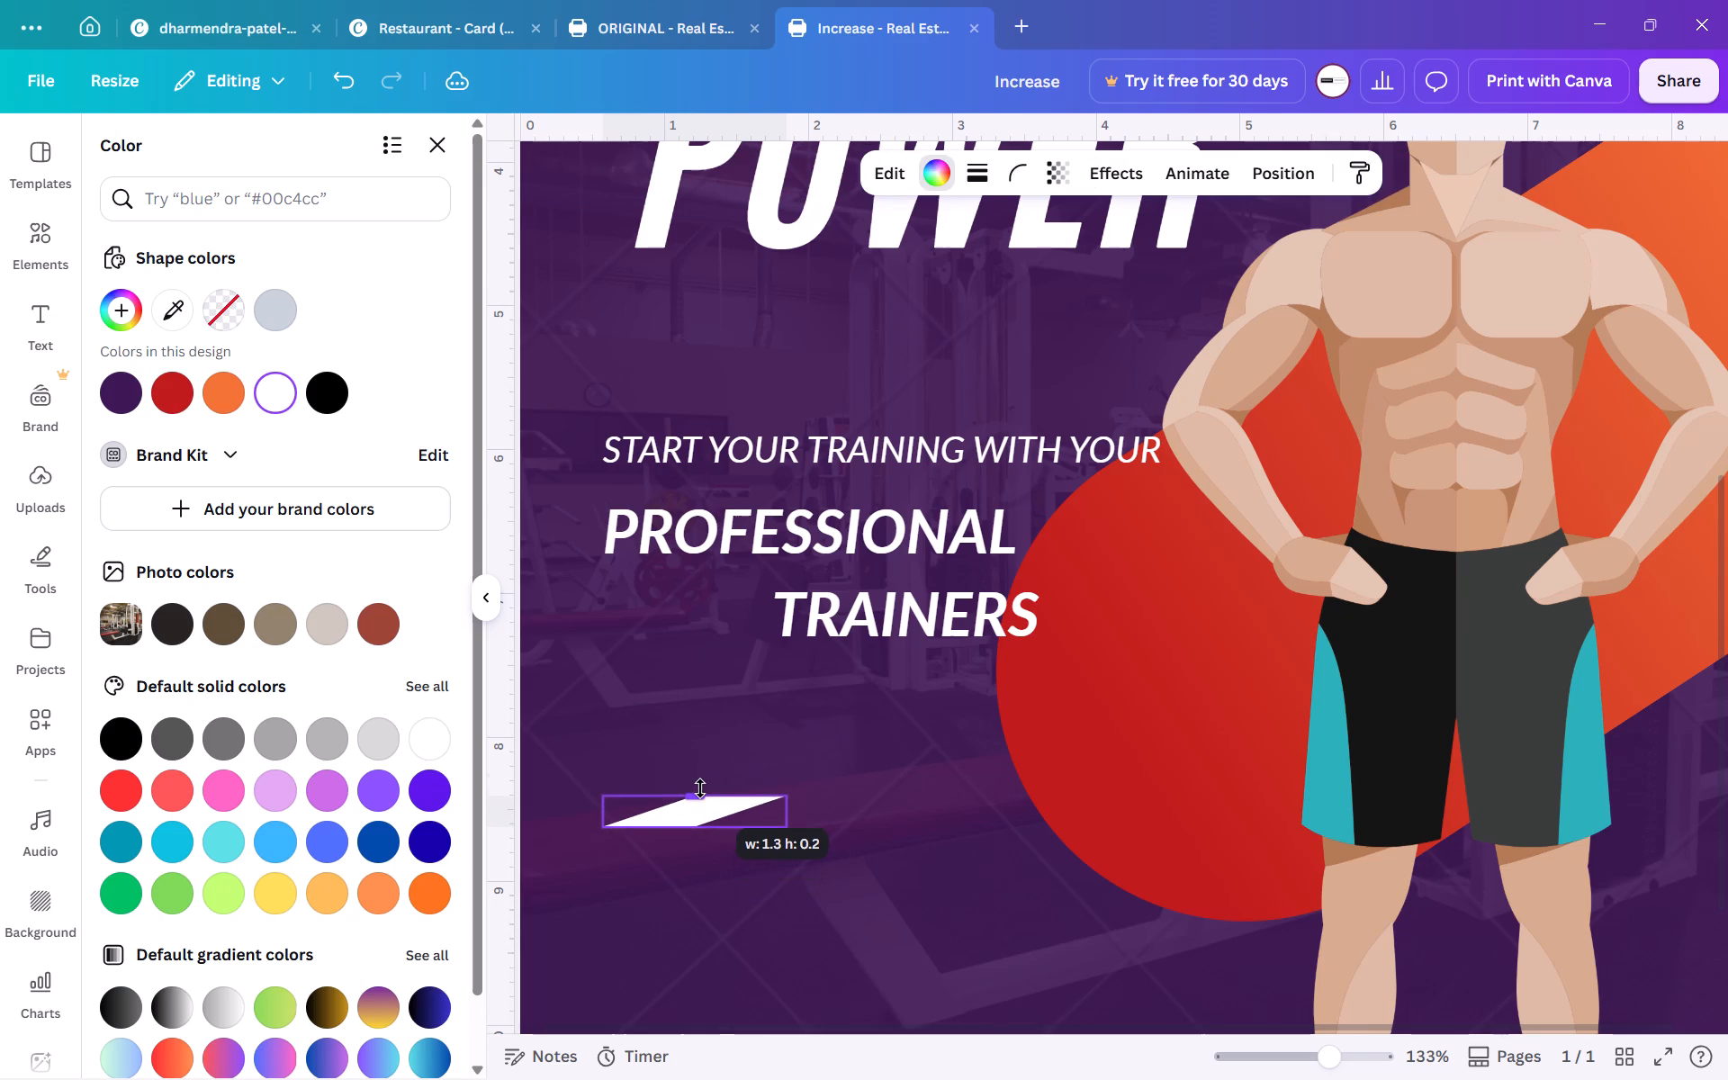
pyautogui.moveTo(700, 788); pyautogui.dragTo(700, 787)
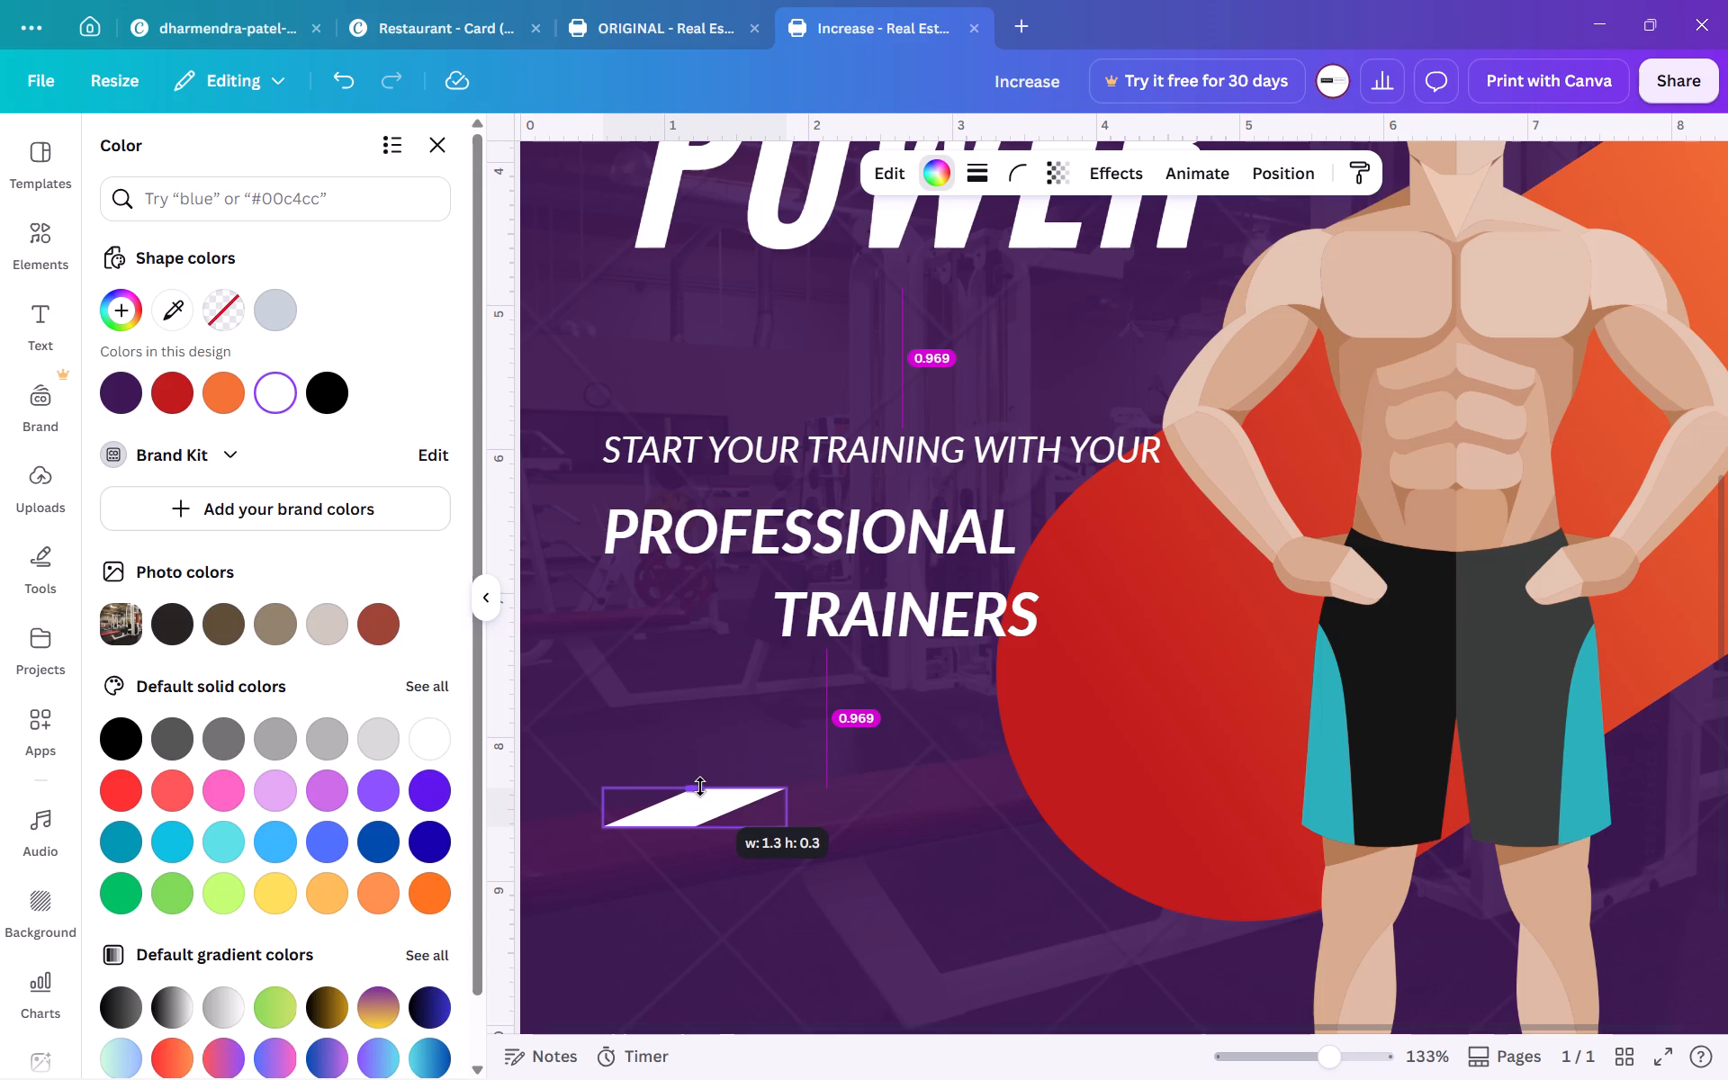
pyautogui.moveTo(700, 787); pyautogui.dragTo(700, 791)
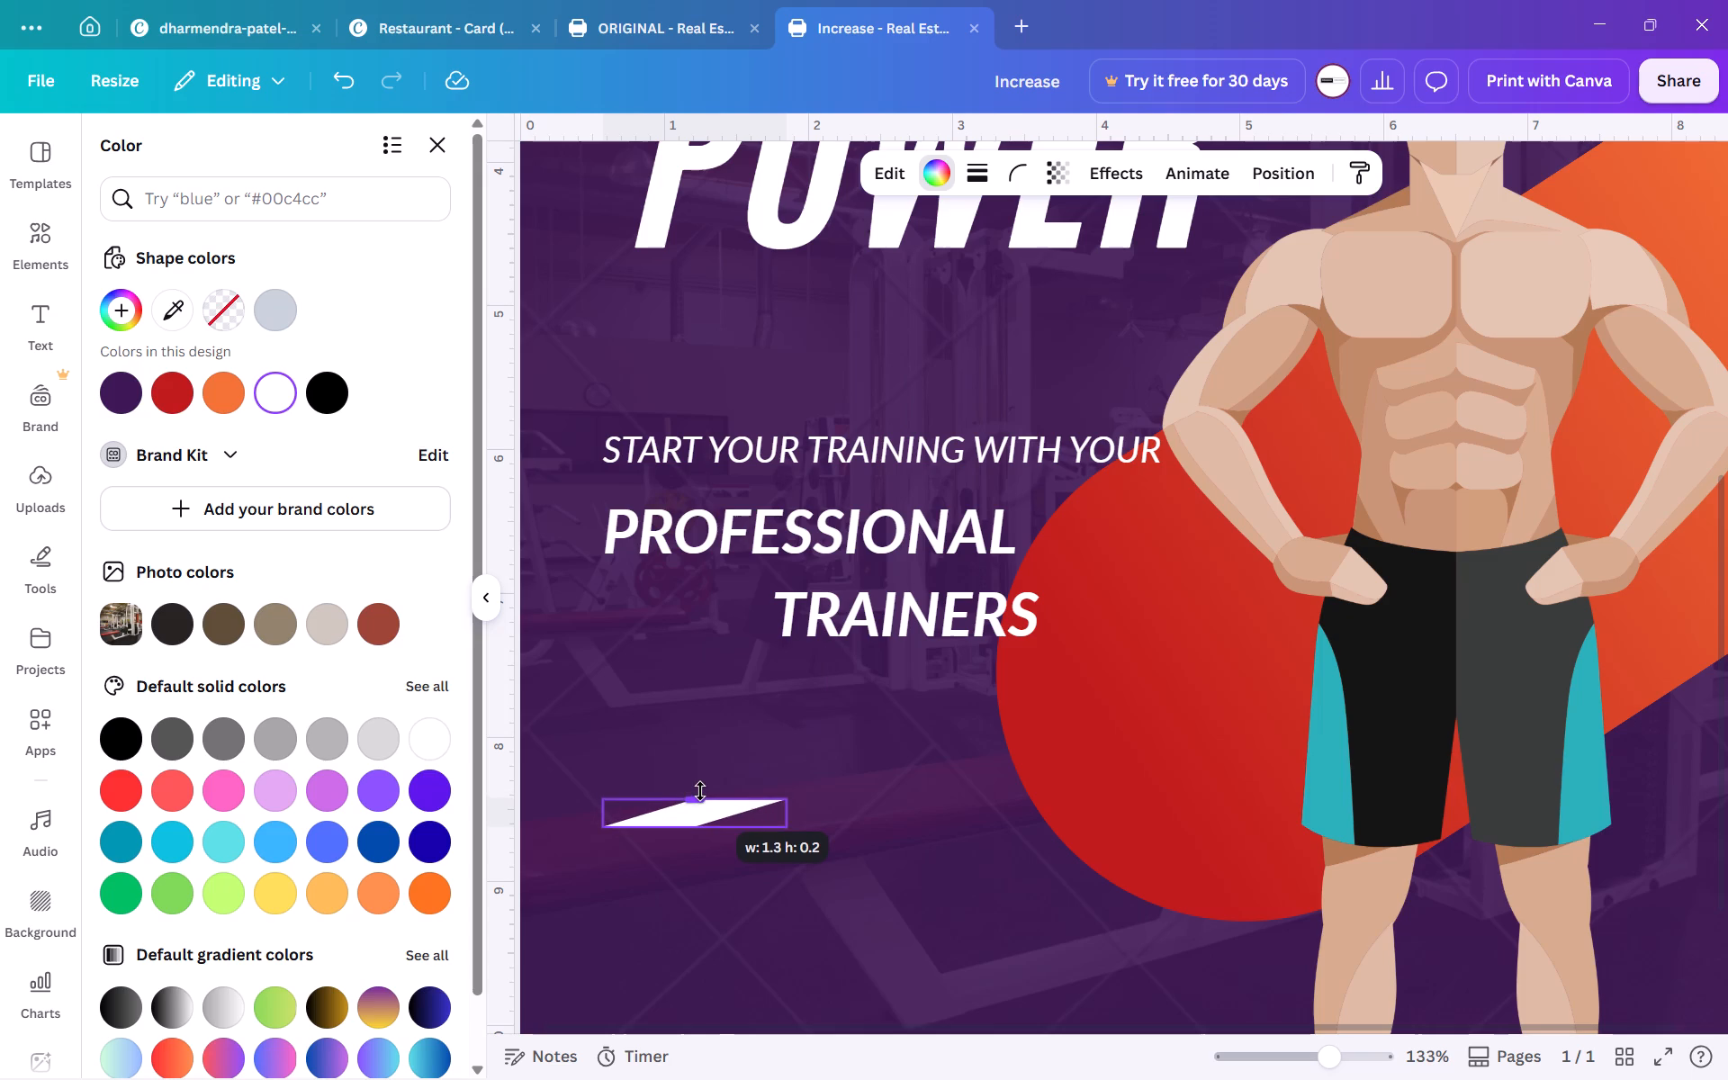
pyautogui.moveTo(700, 791); pyautogui.dragTo(702, 785)
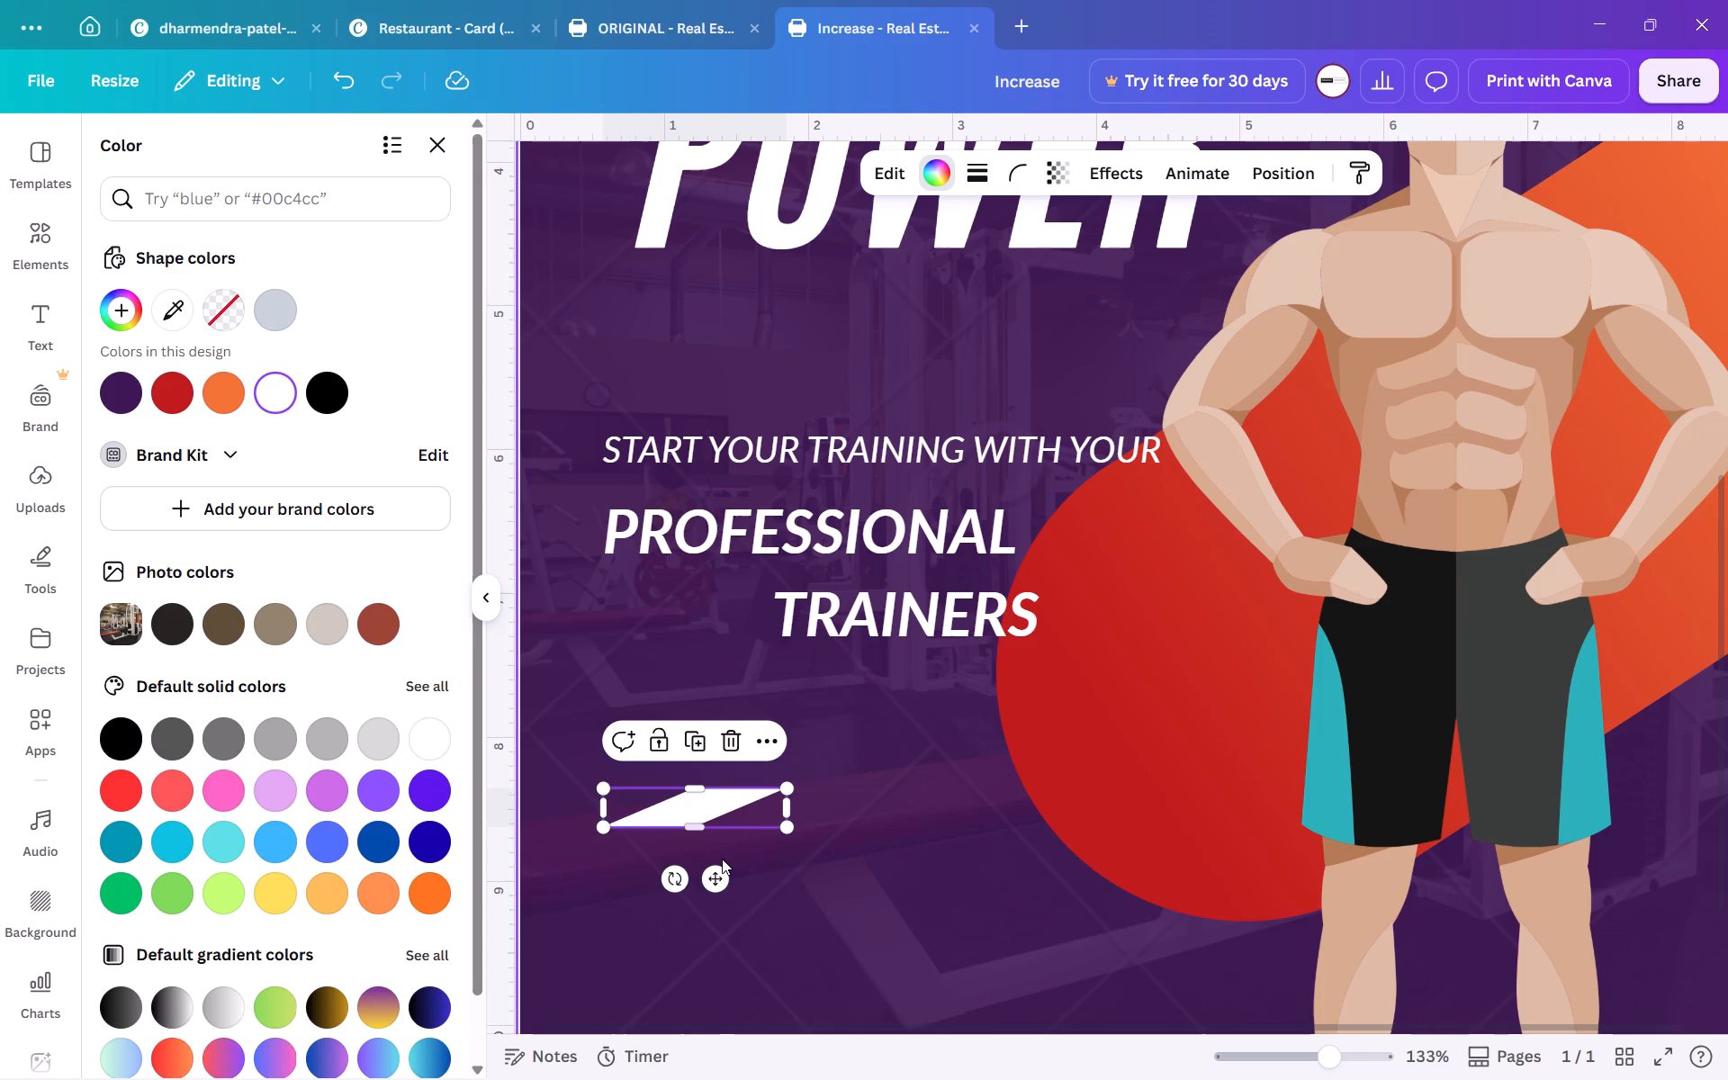
# Duplicate the white parallelogram and place the copy level with it, shifted along so it begins at about 1.2 on the ruler.
pyautogui.click(705, 757)
pyautogui.click(702, 747)
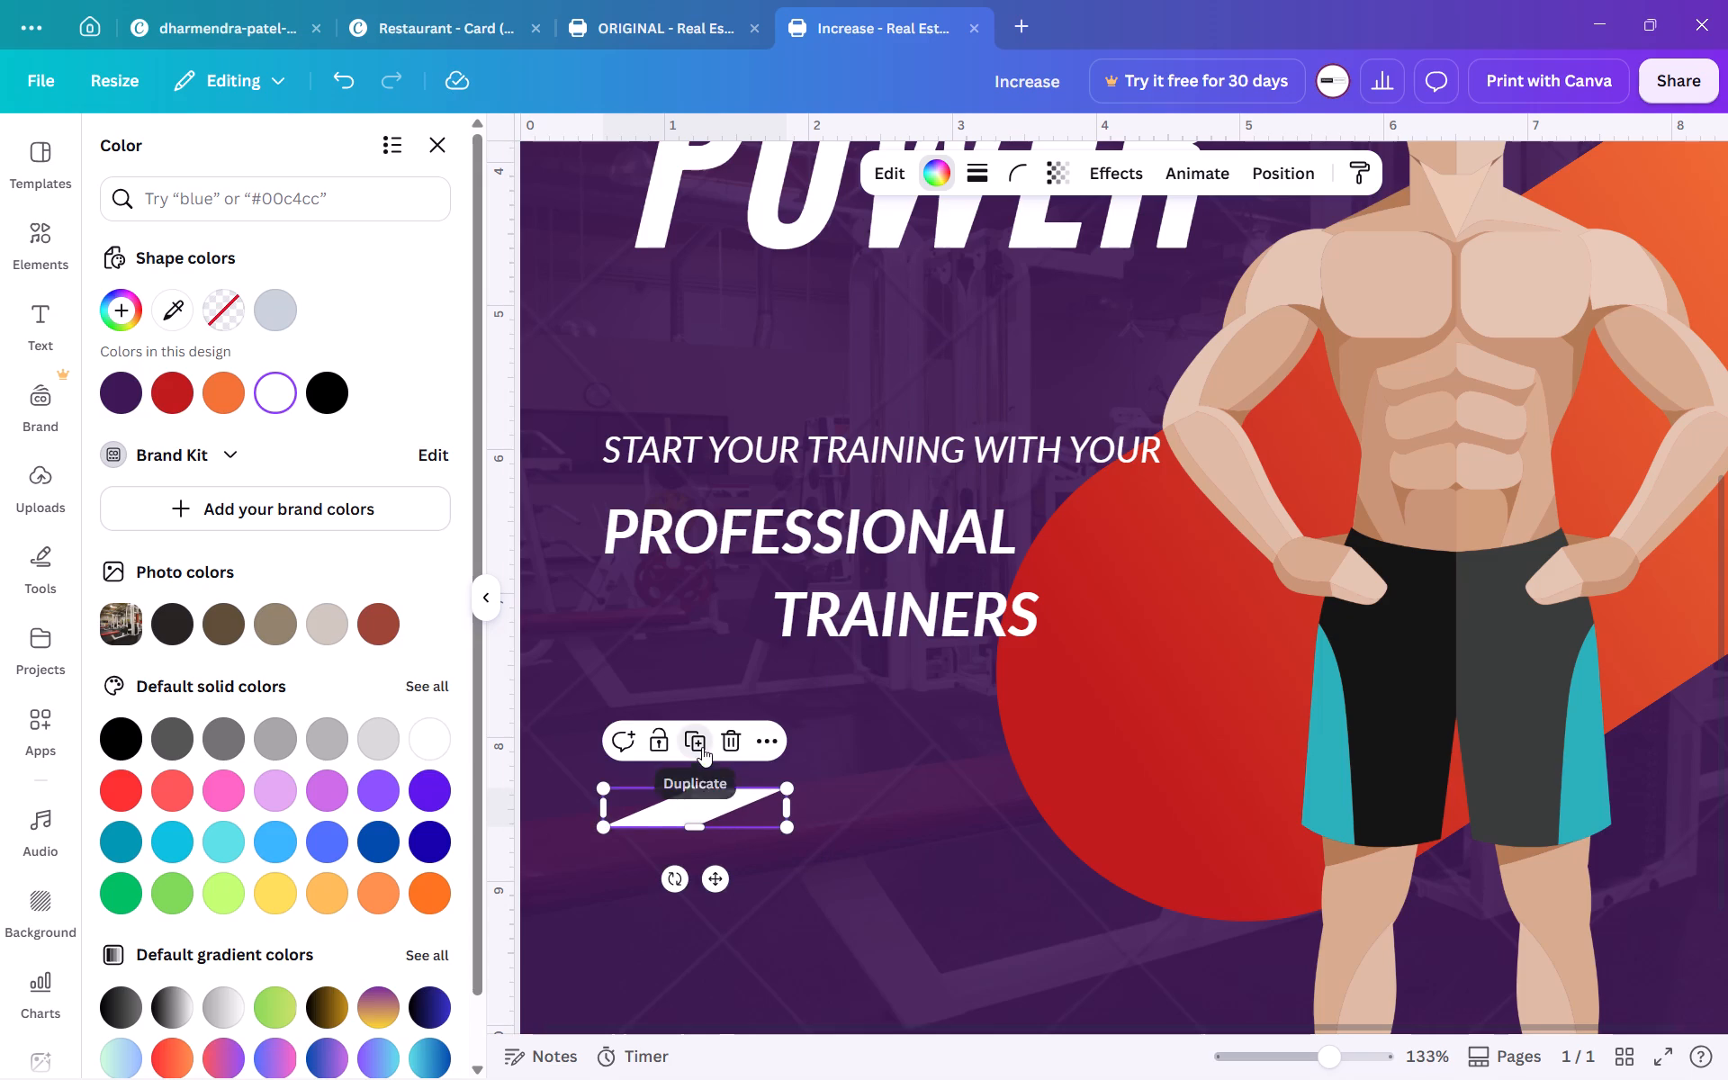
pyautogui.moveTo(755, 850); pyautogui.dragTo(826, 850)
pyautogui.click(726, 833)
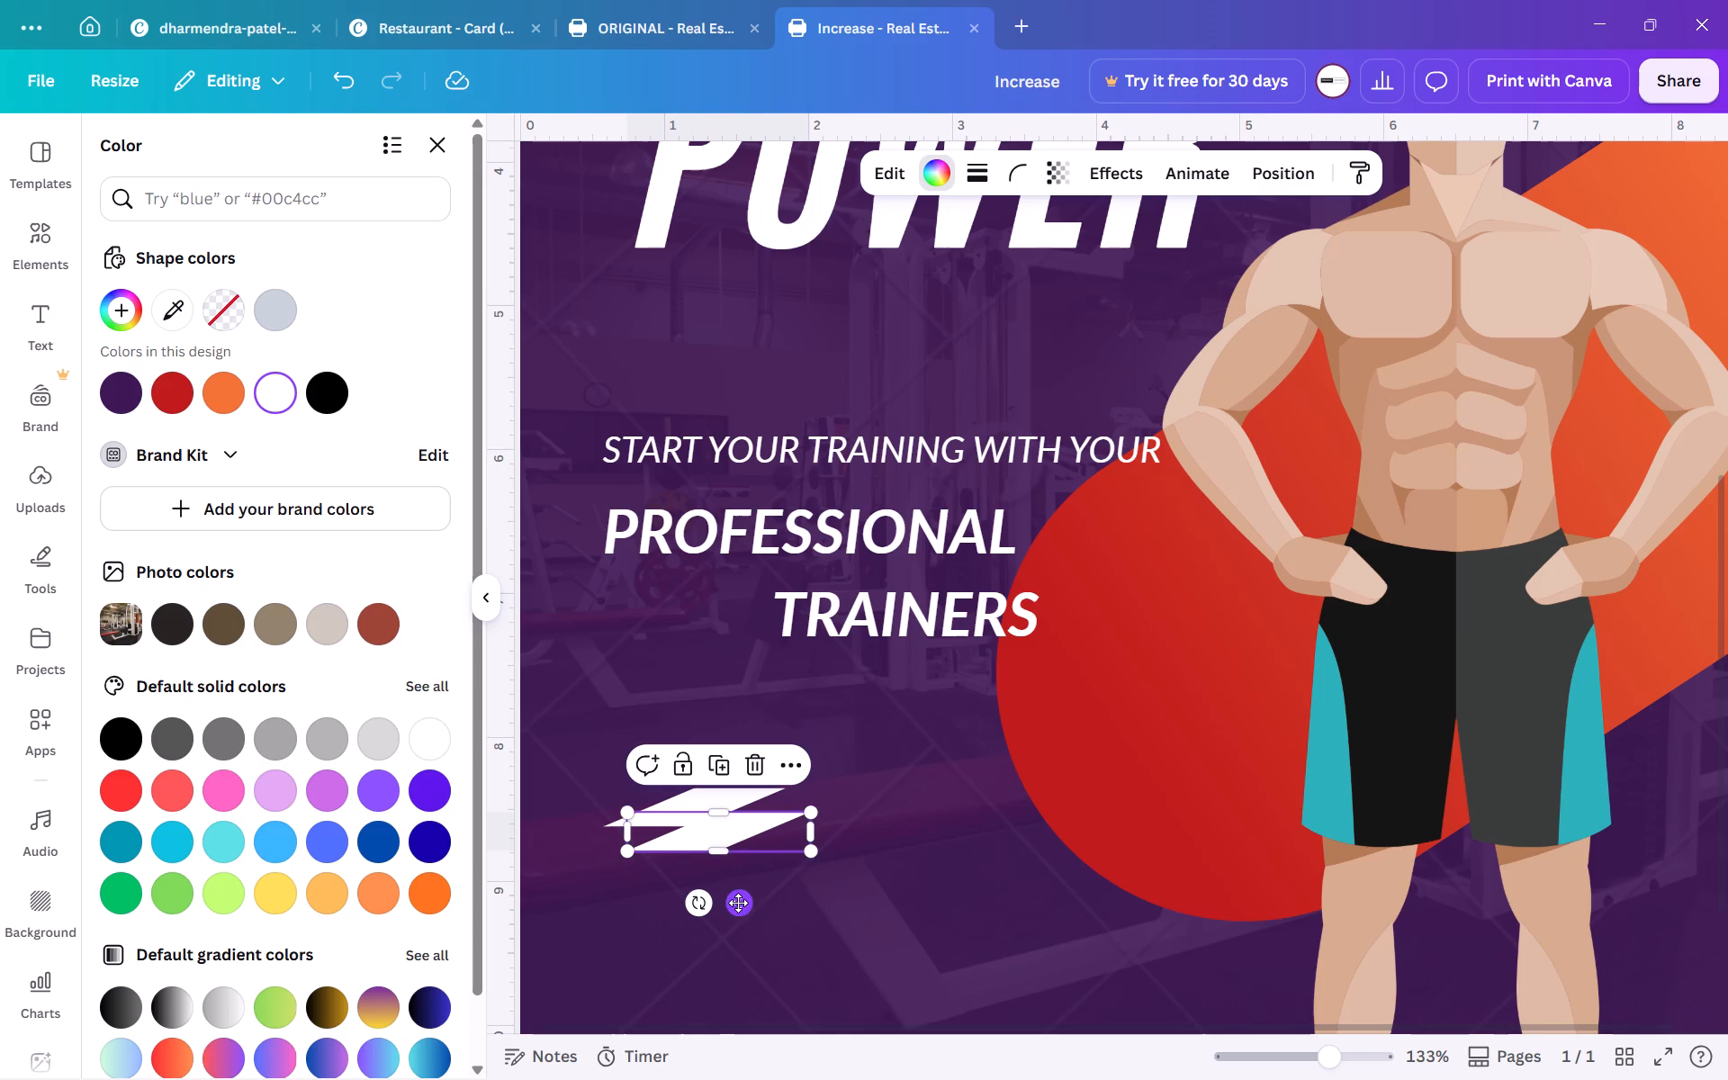
pyautogui.moveTo(738, 903); pyautogui.dragTo(803, 878)
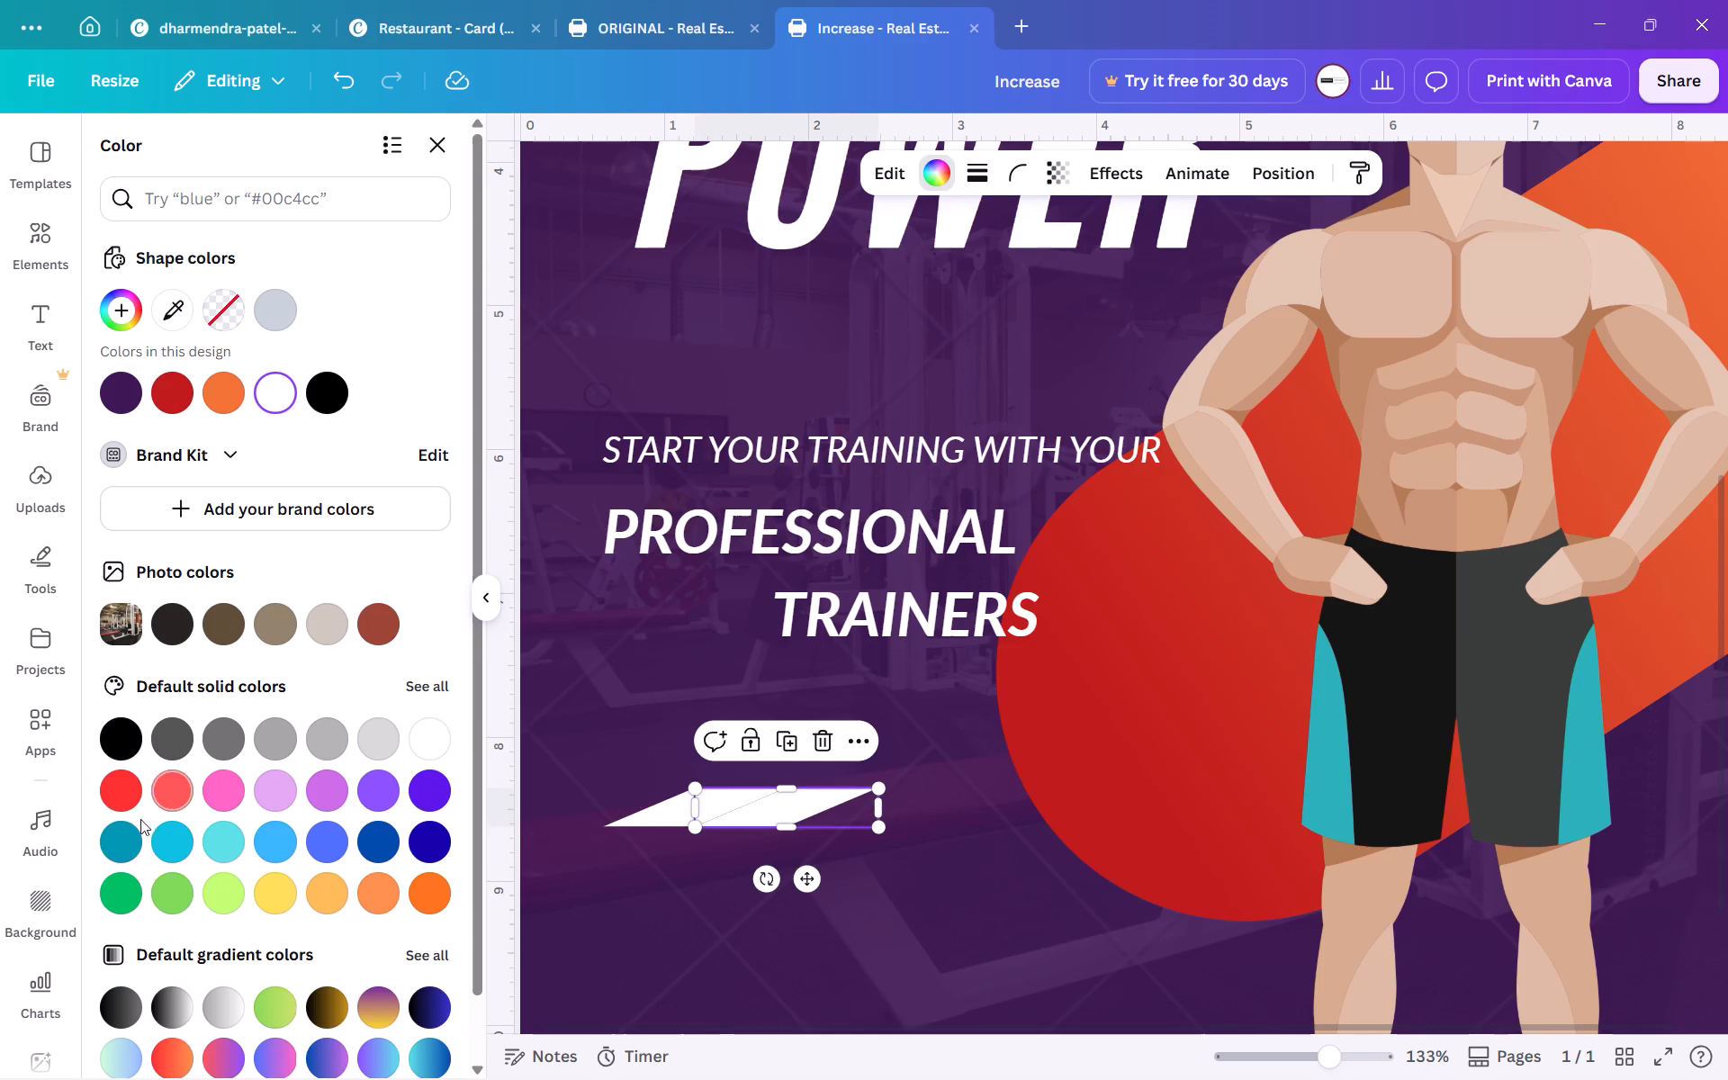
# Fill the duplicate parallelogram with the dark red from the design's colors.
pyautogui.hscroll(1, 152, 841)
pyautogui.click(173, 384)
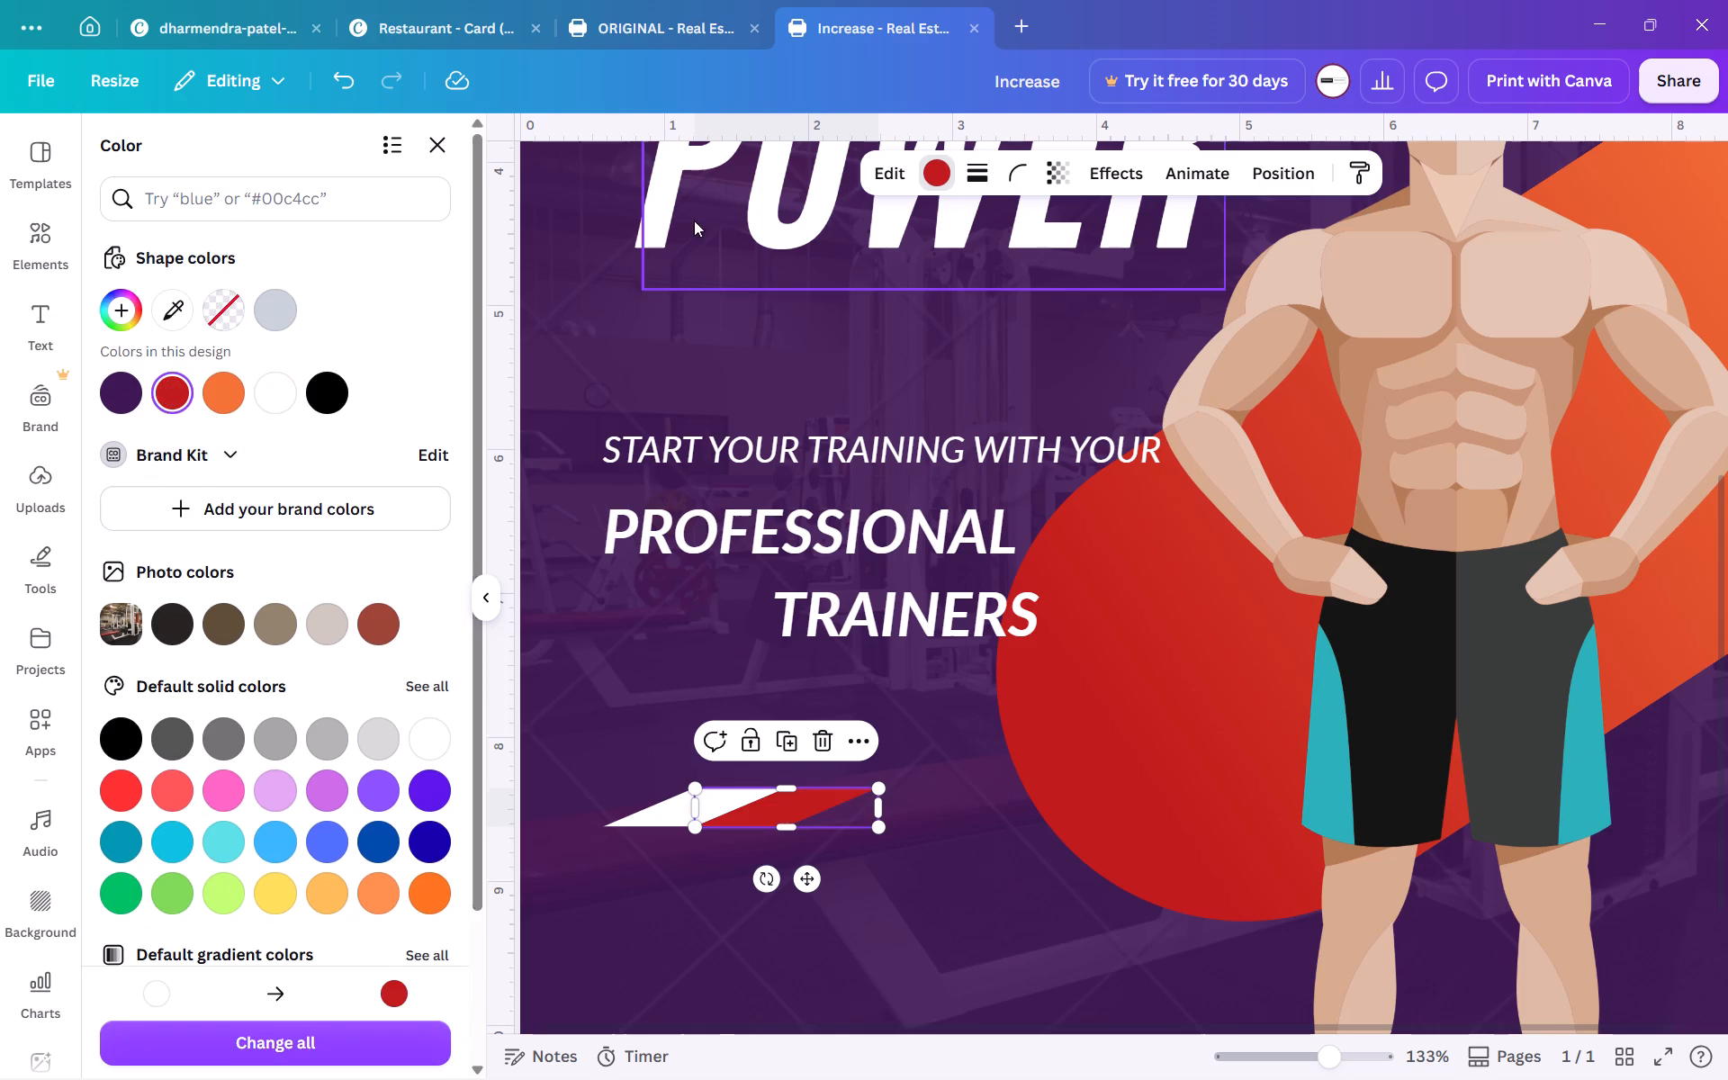
# Search the fill colors for RED for the duplicate parallelogram.
pyautogui.click(943, 167)
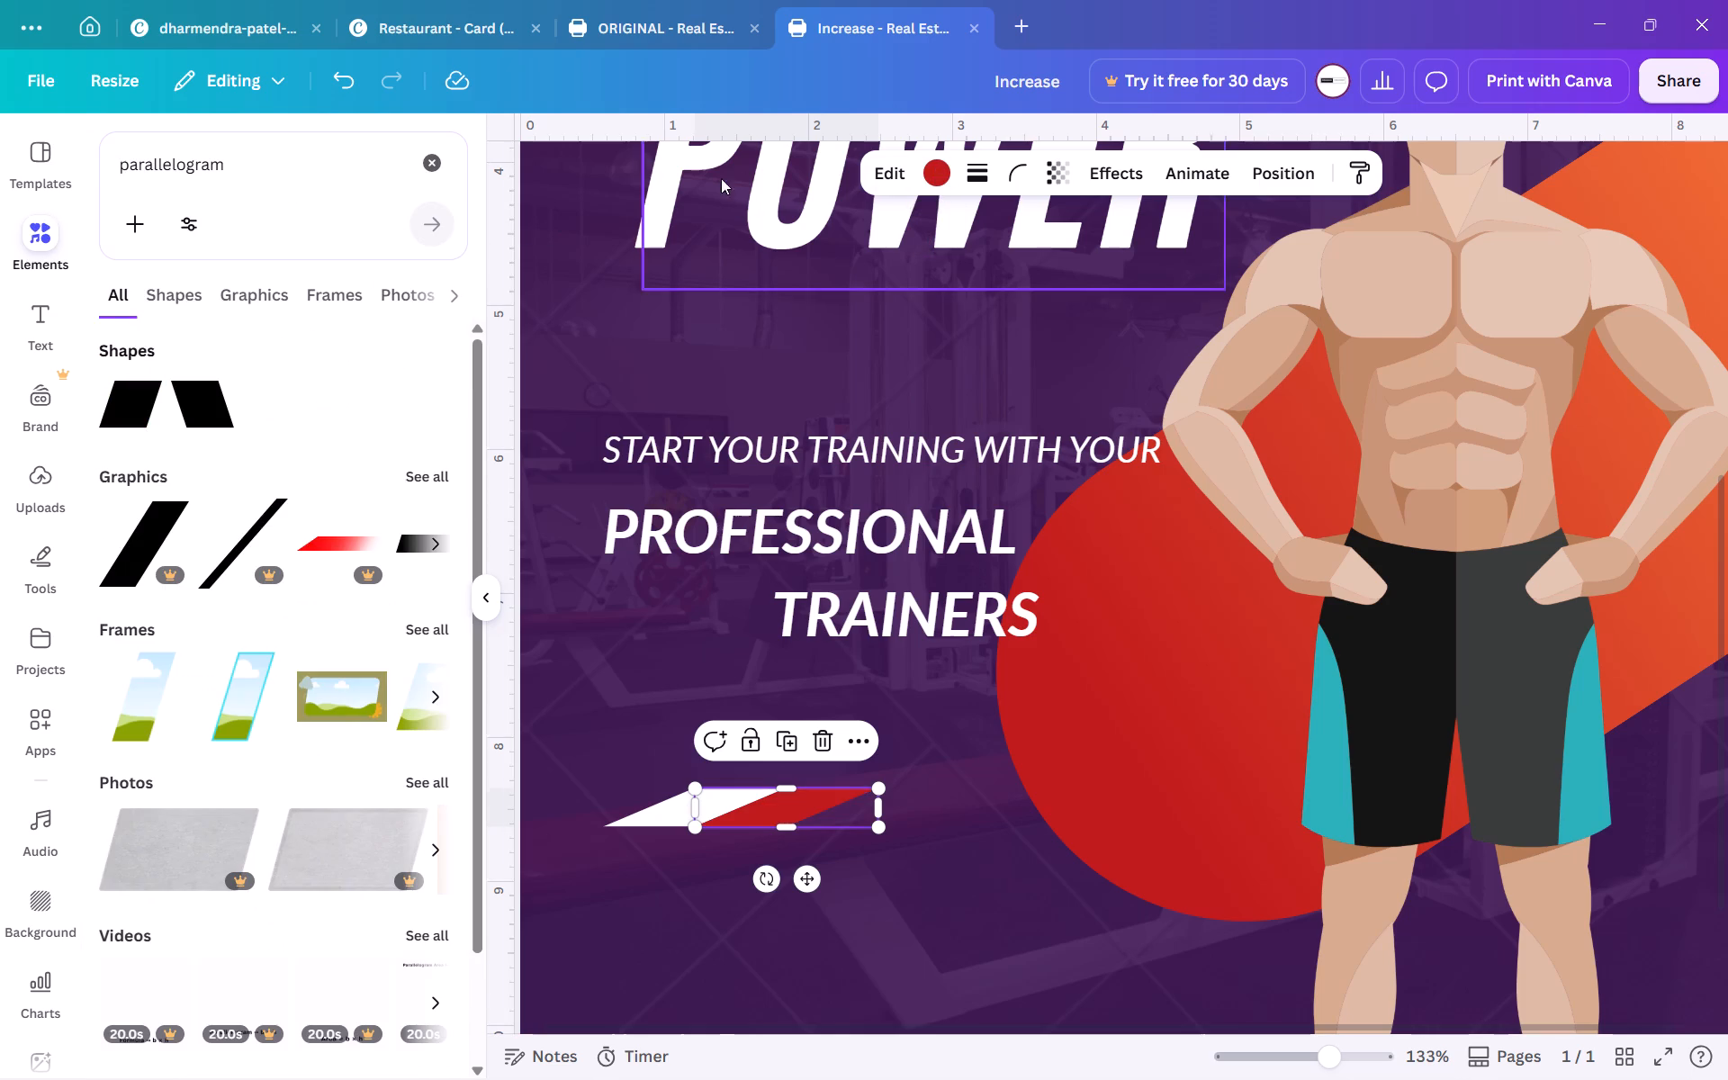
pyautogui.click(929, 176)
pyautogui.scroll(-1, 265, 653)
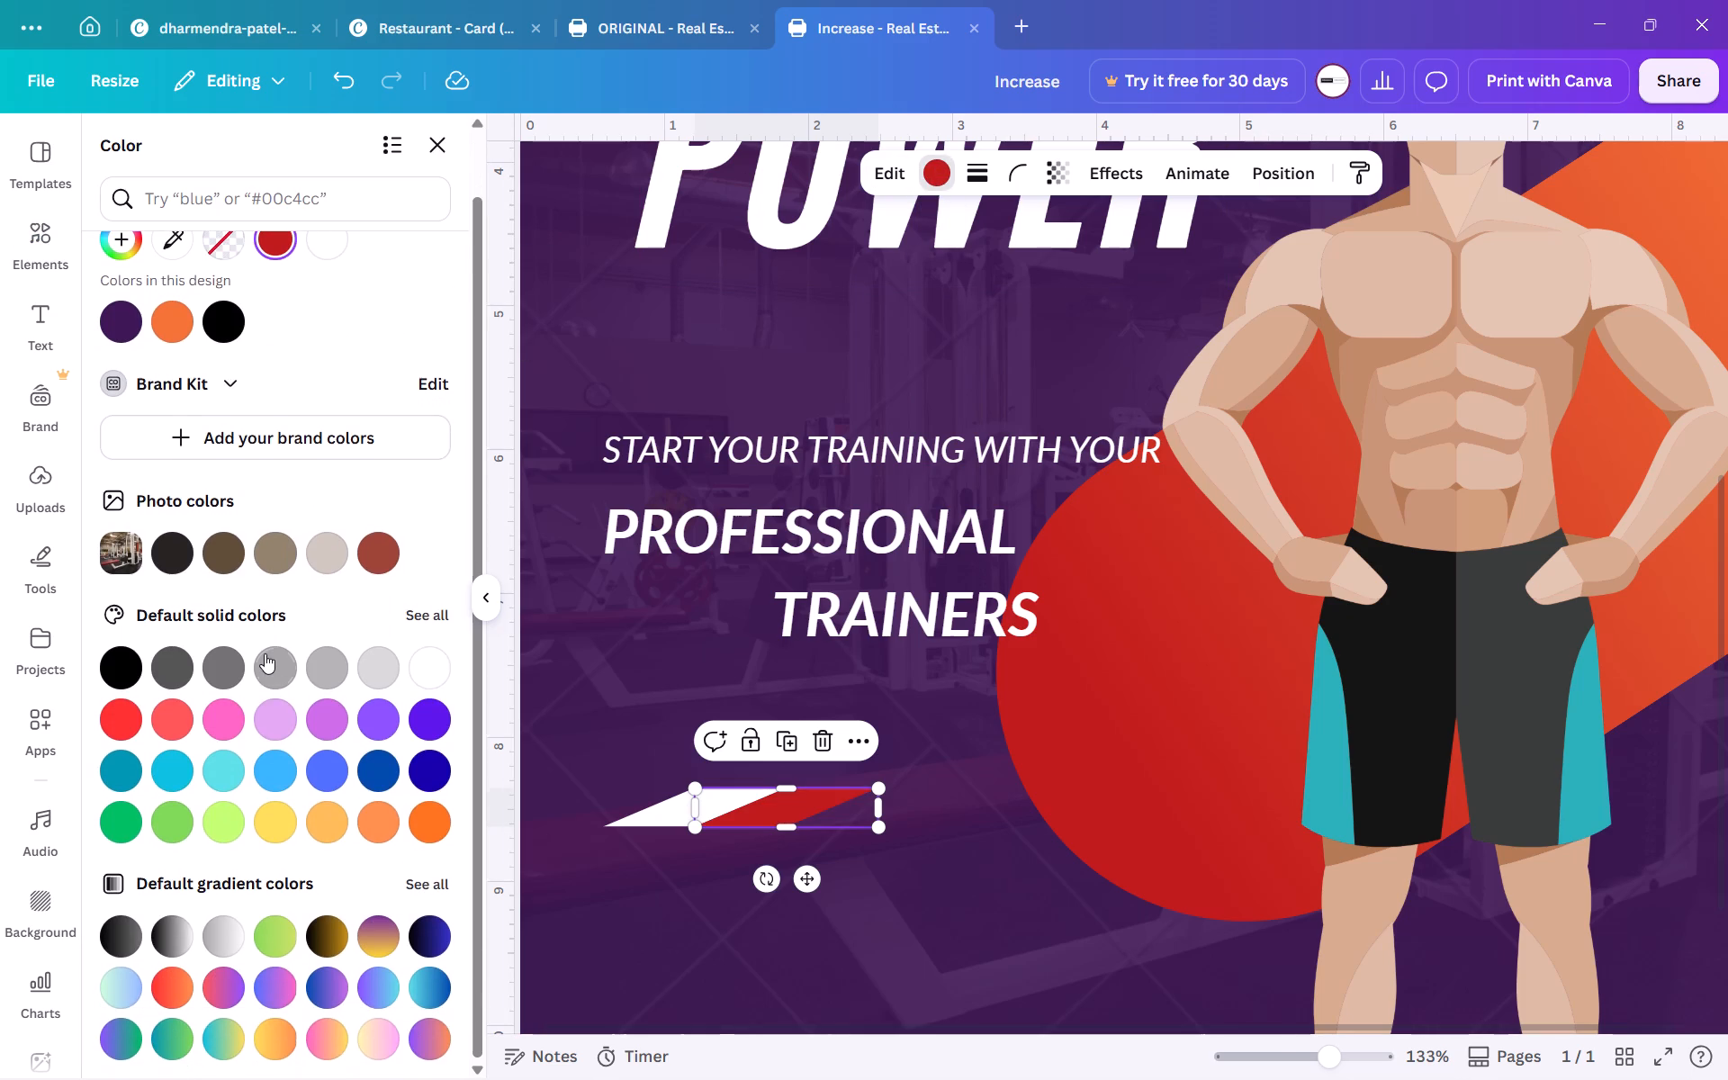
pyautogui.scroll(-1, 265, 653)
pyautogui.click(249, 207)
pyautogui.write('RED')
pyautogui.press('Return')
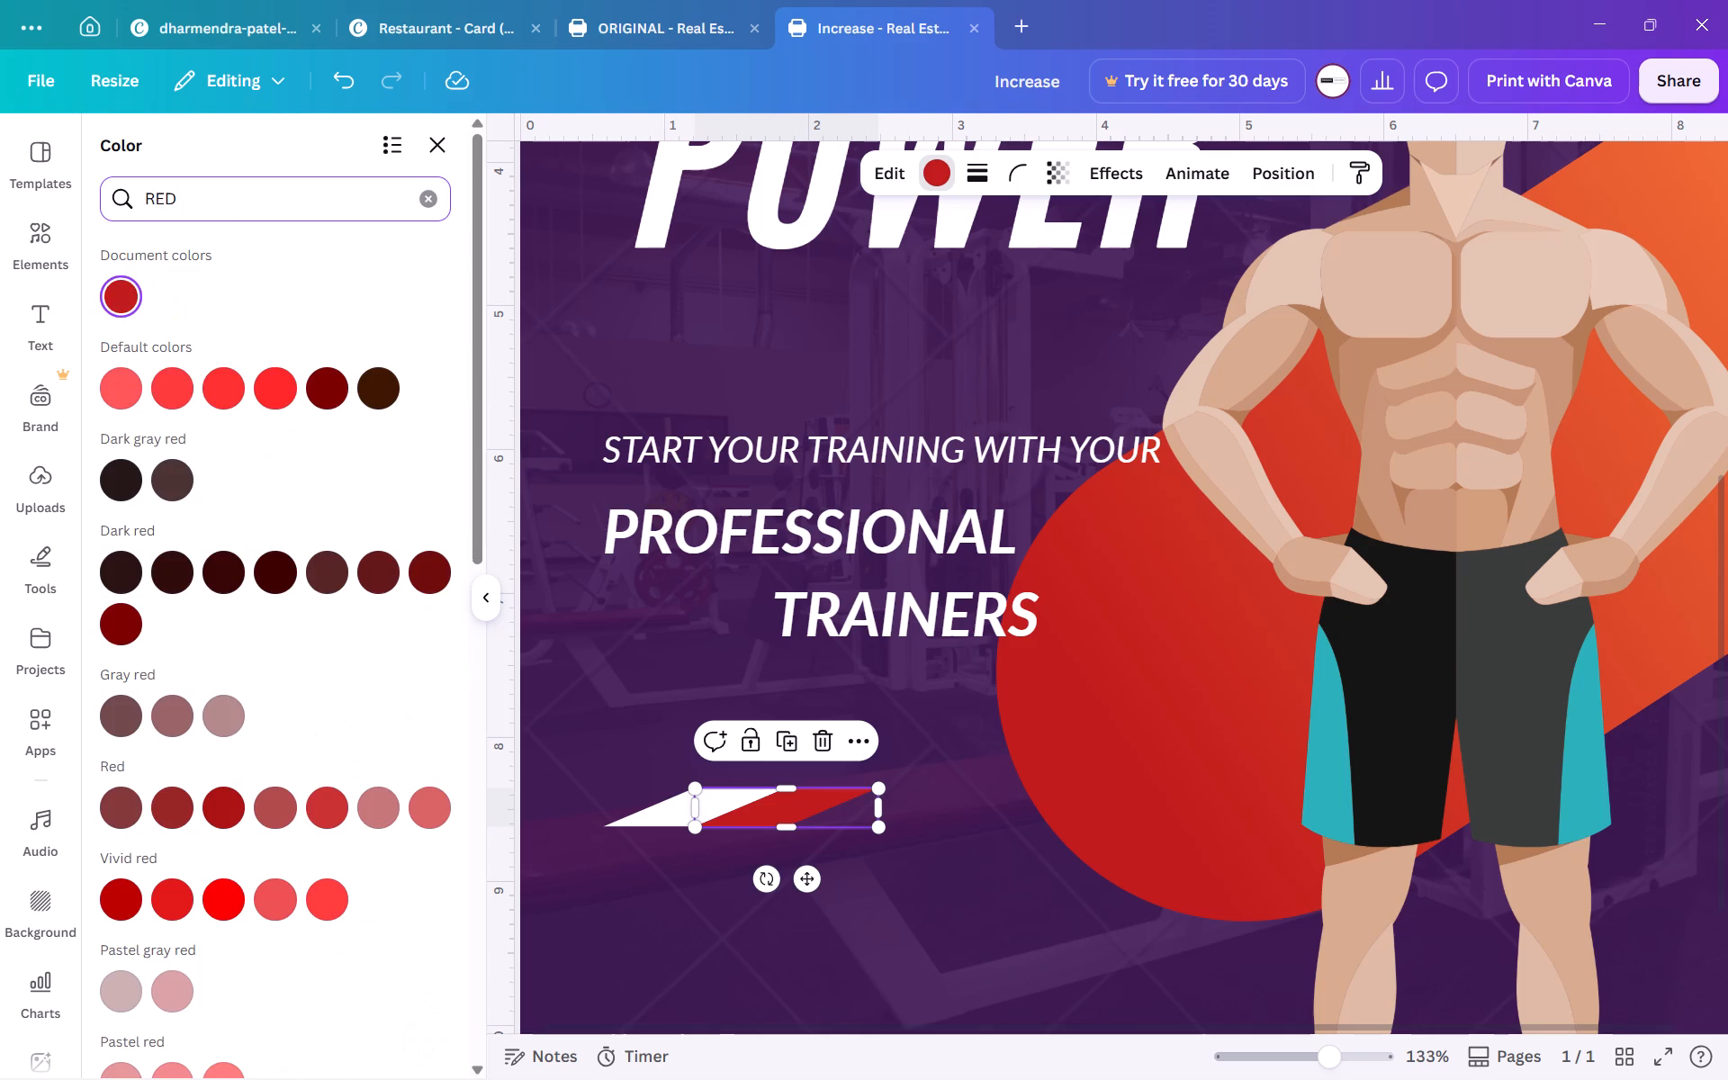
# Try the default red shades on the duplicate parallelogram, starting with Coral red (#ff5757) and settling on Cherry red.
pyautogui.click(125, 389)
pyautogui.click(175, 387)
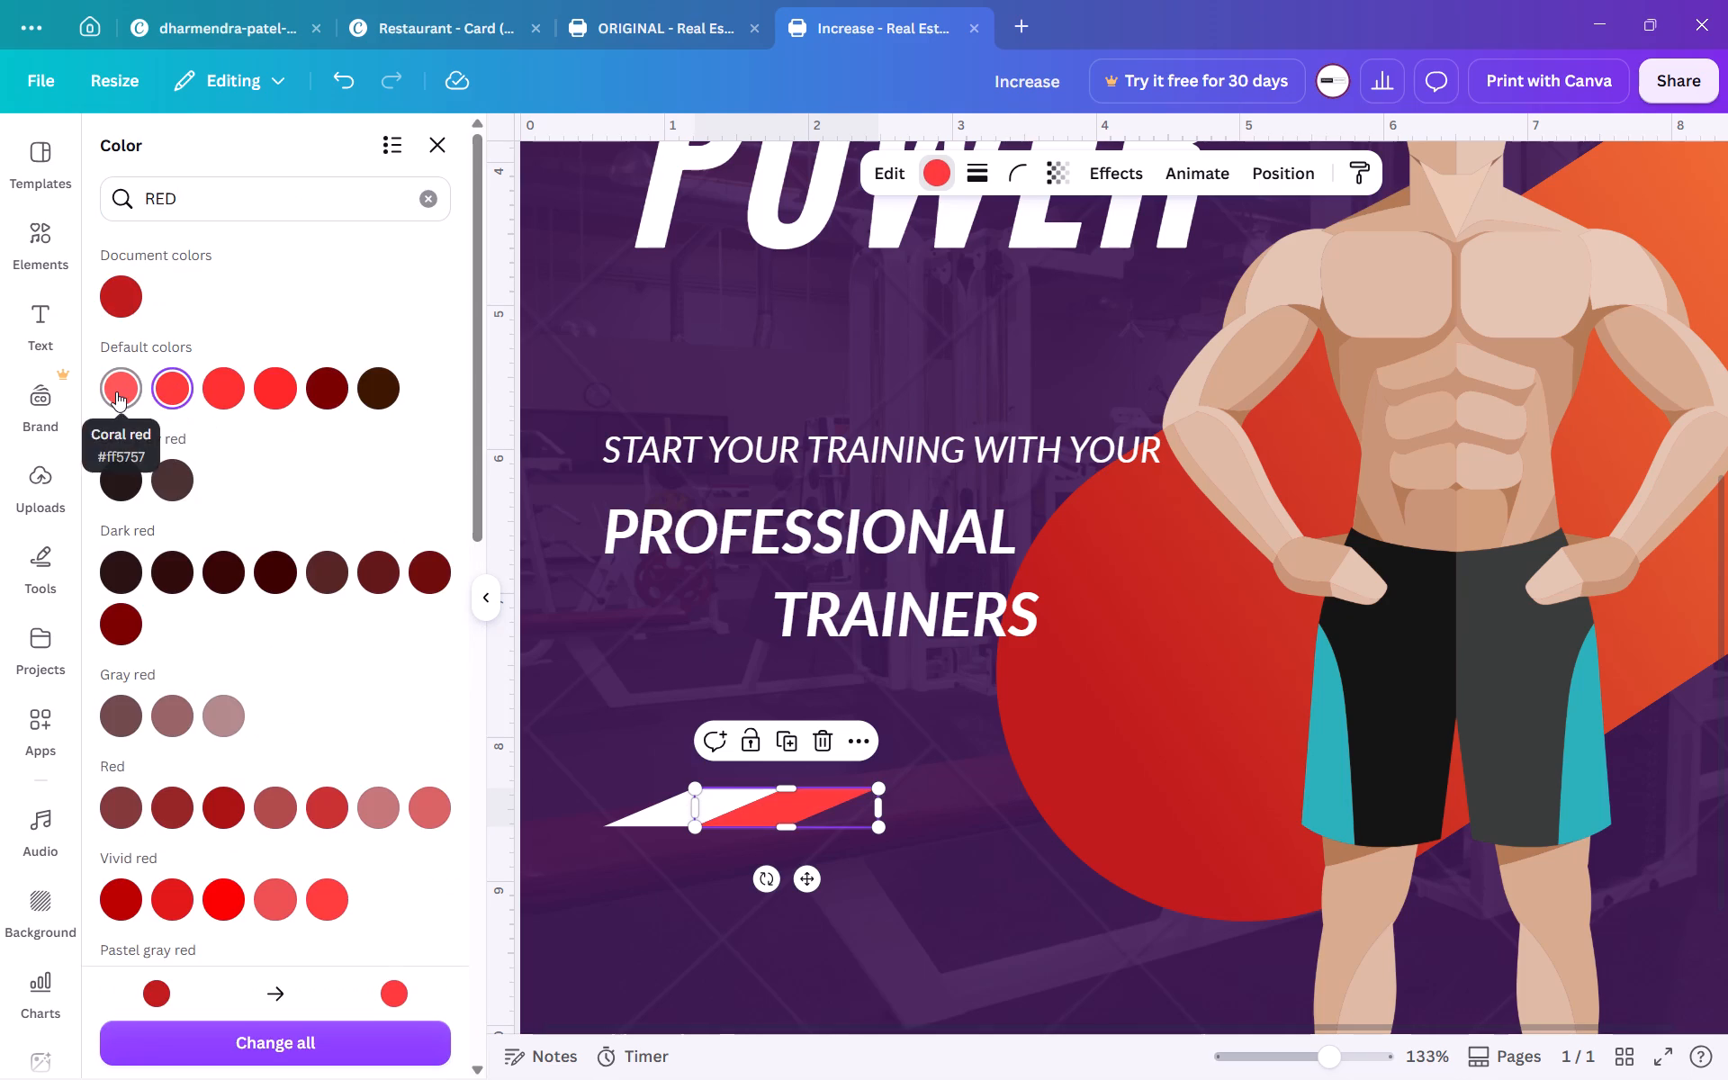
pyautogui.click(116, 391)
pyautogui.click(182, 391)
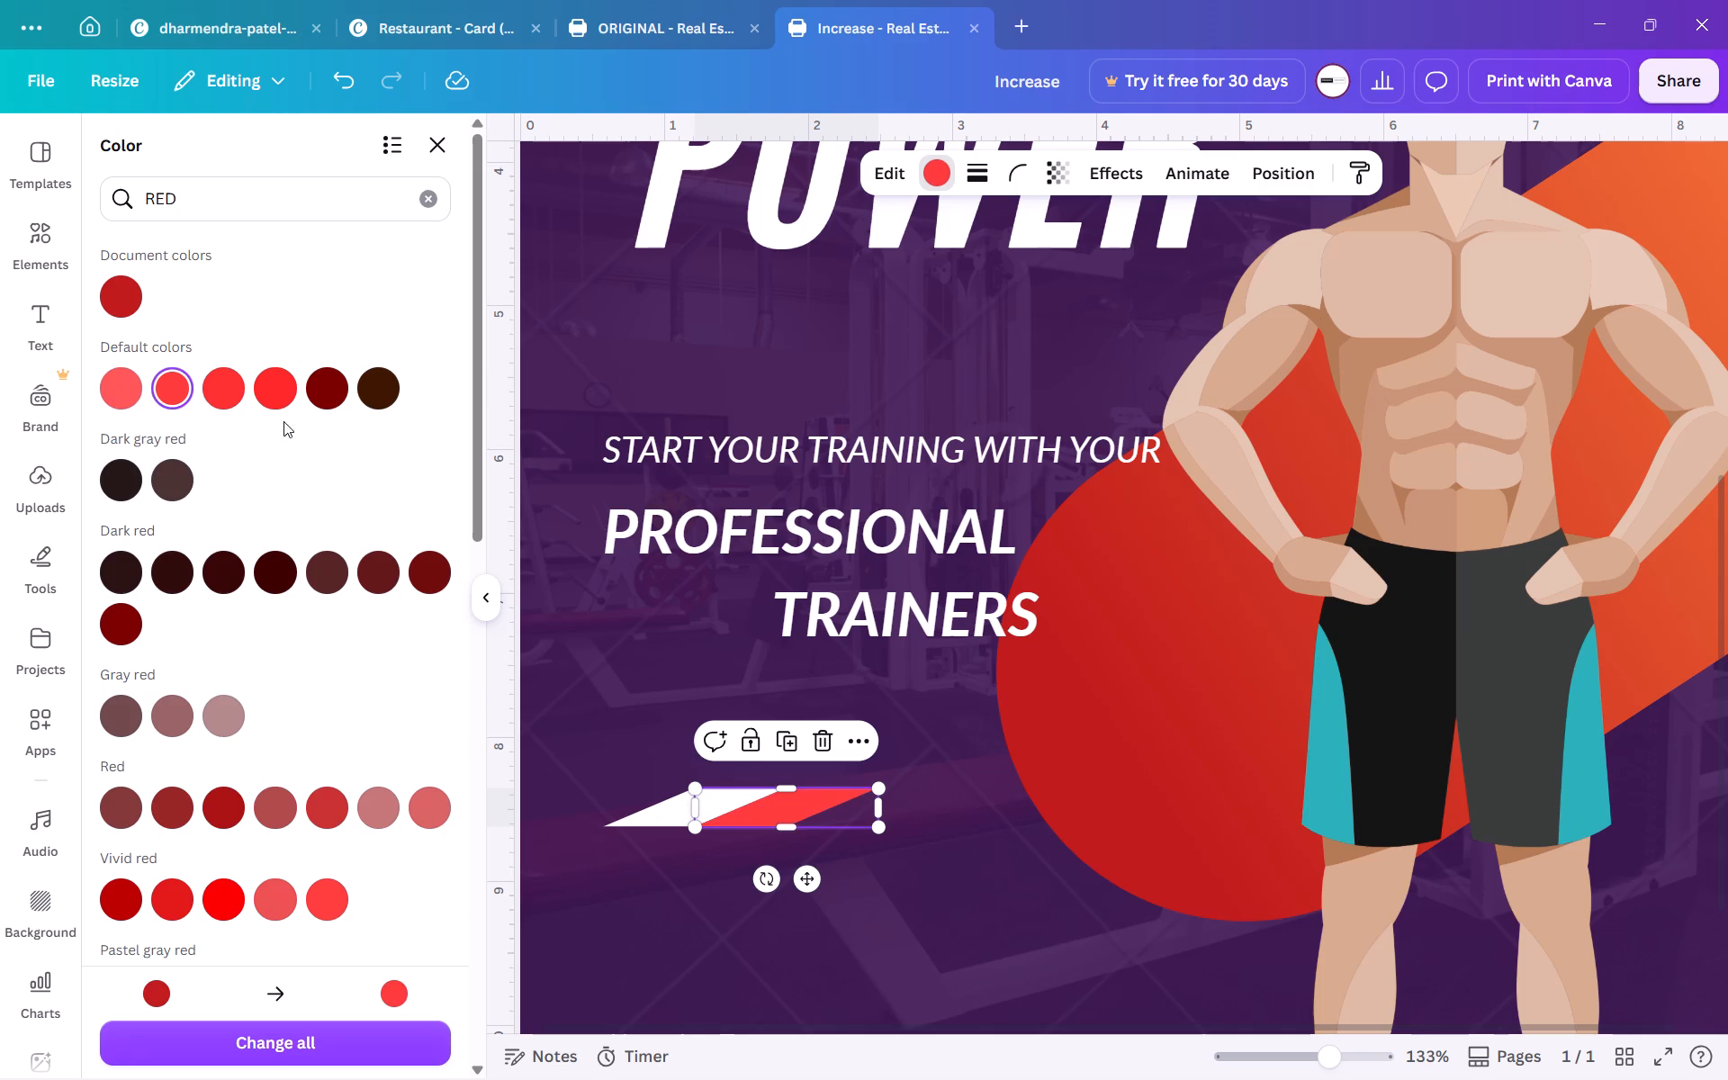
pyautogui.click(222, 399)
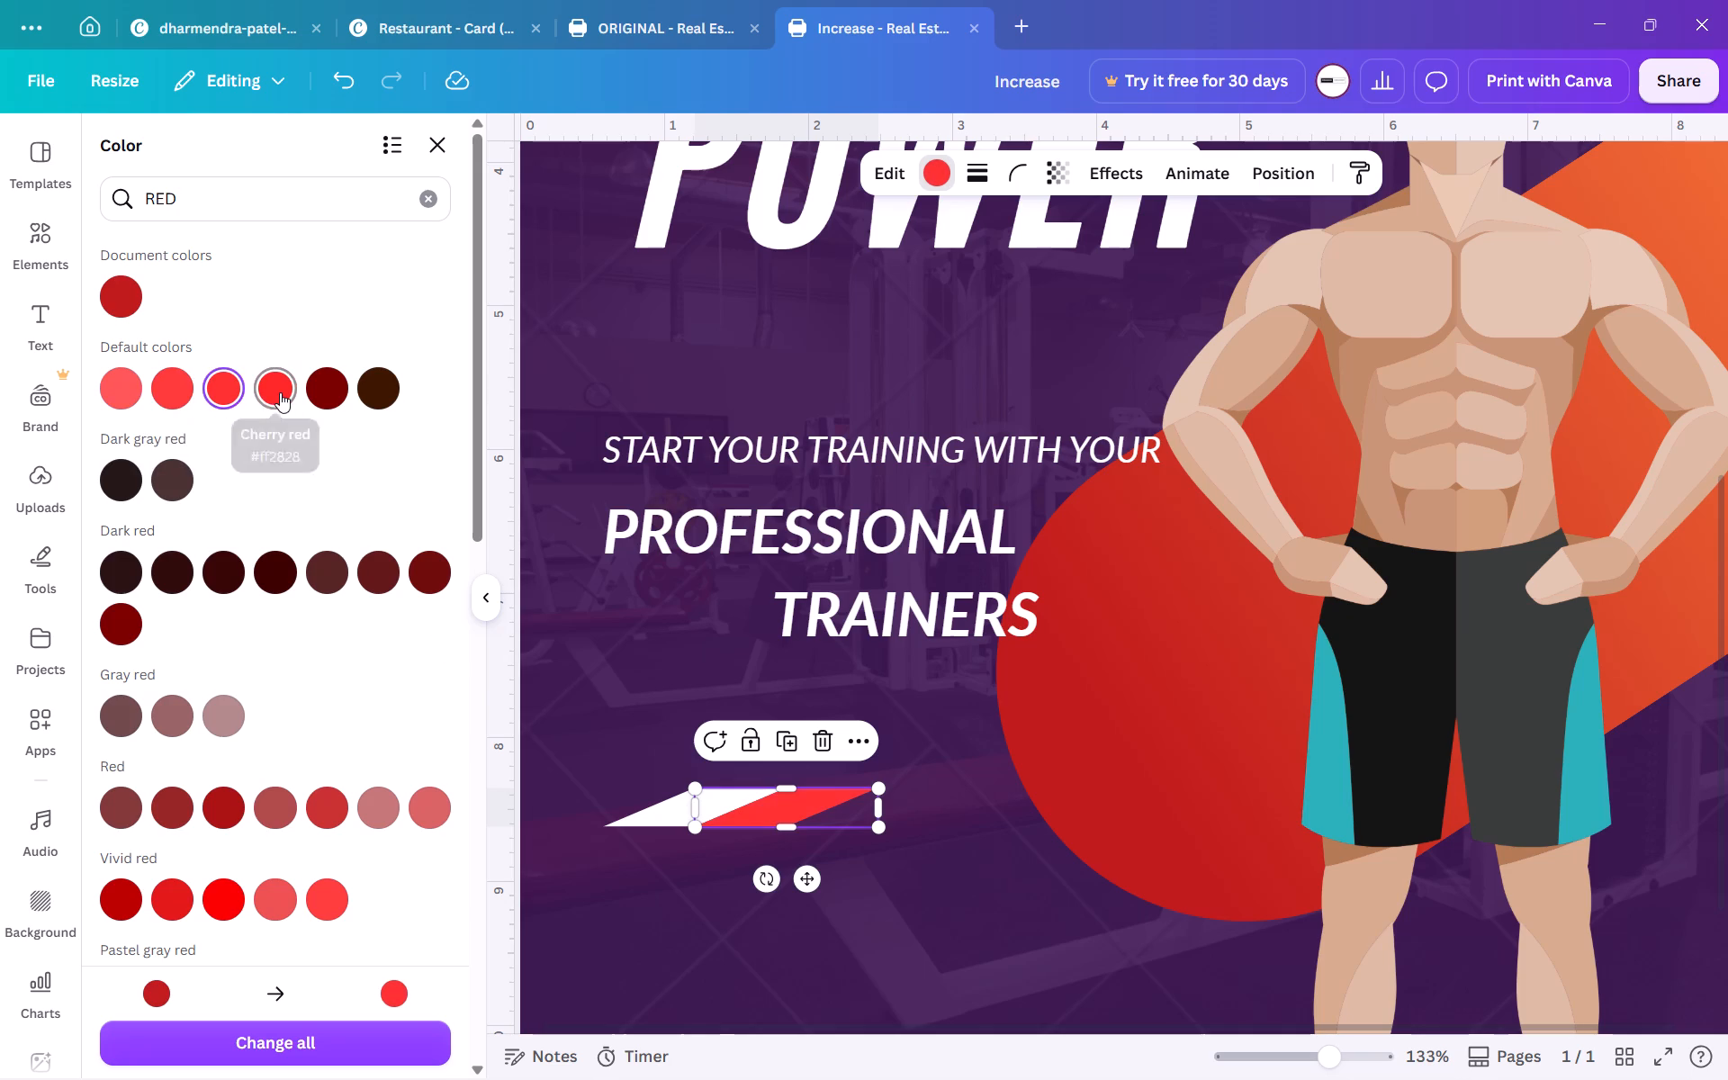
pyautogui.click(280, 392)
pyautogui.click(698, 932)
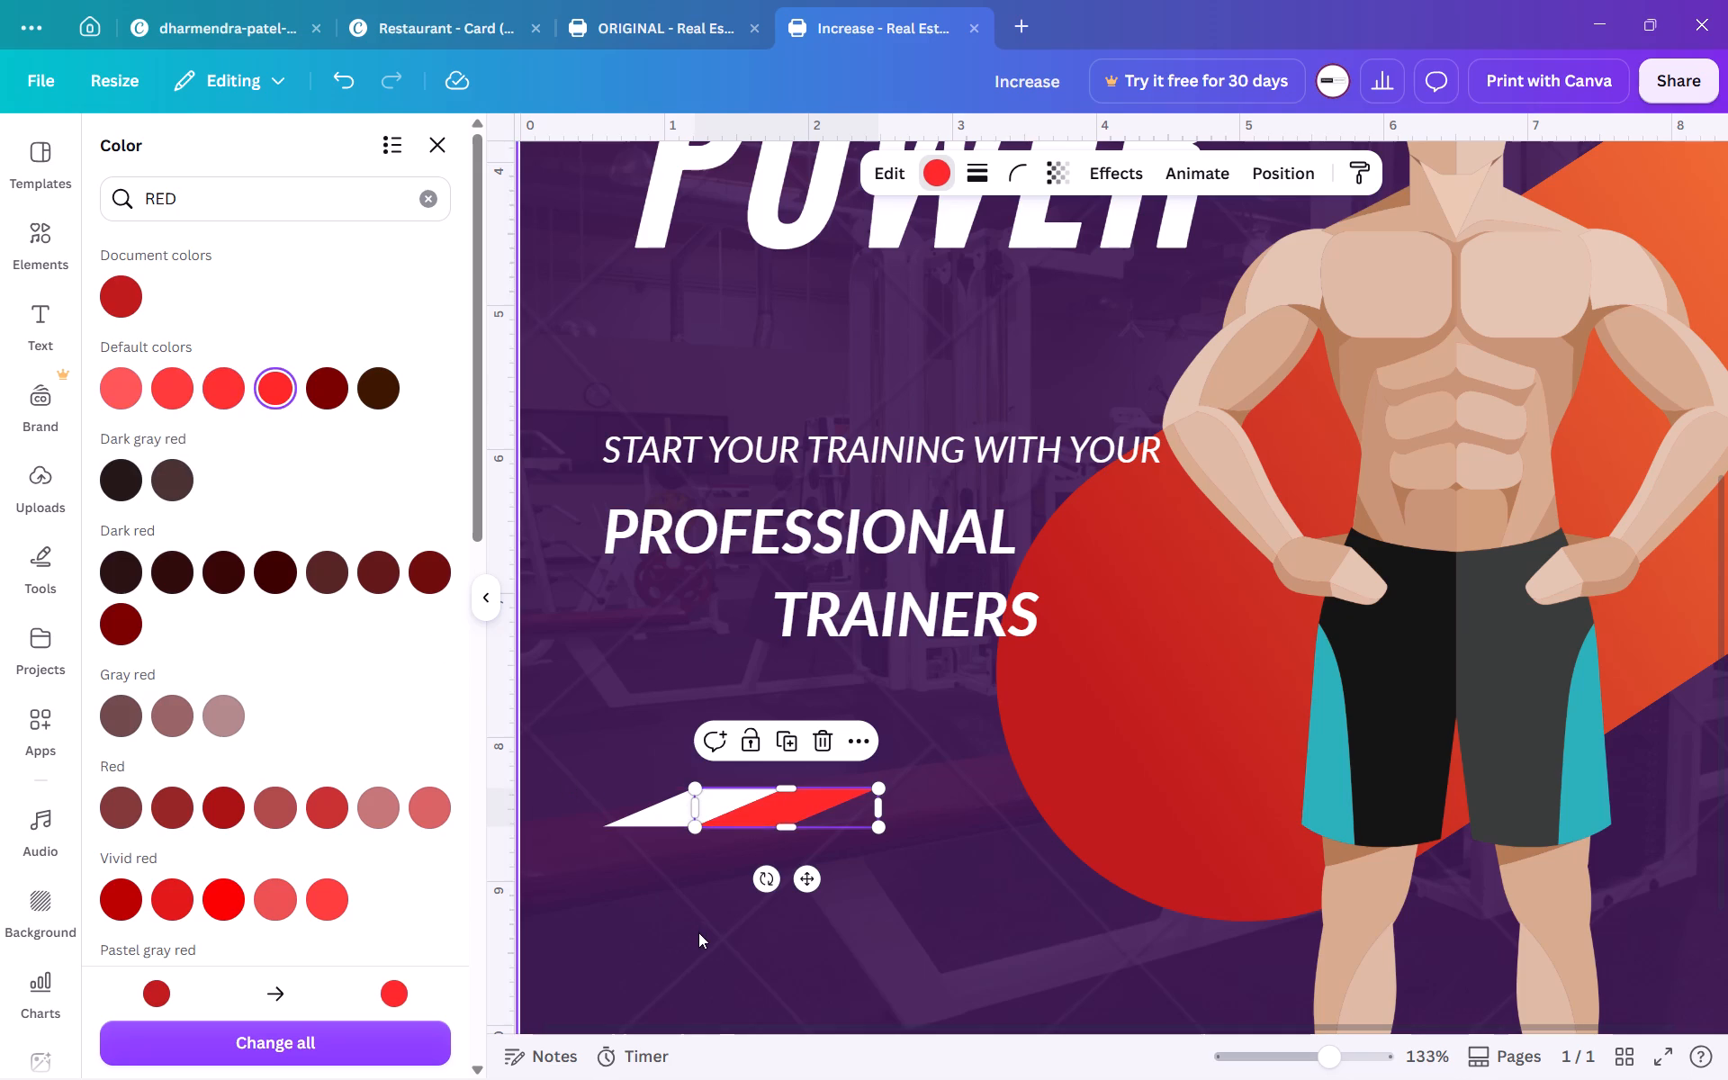
# Widen the red parallelogram from its far end to about 1.8, keeping its start against the white one.
pyautogui.click(771, 811)
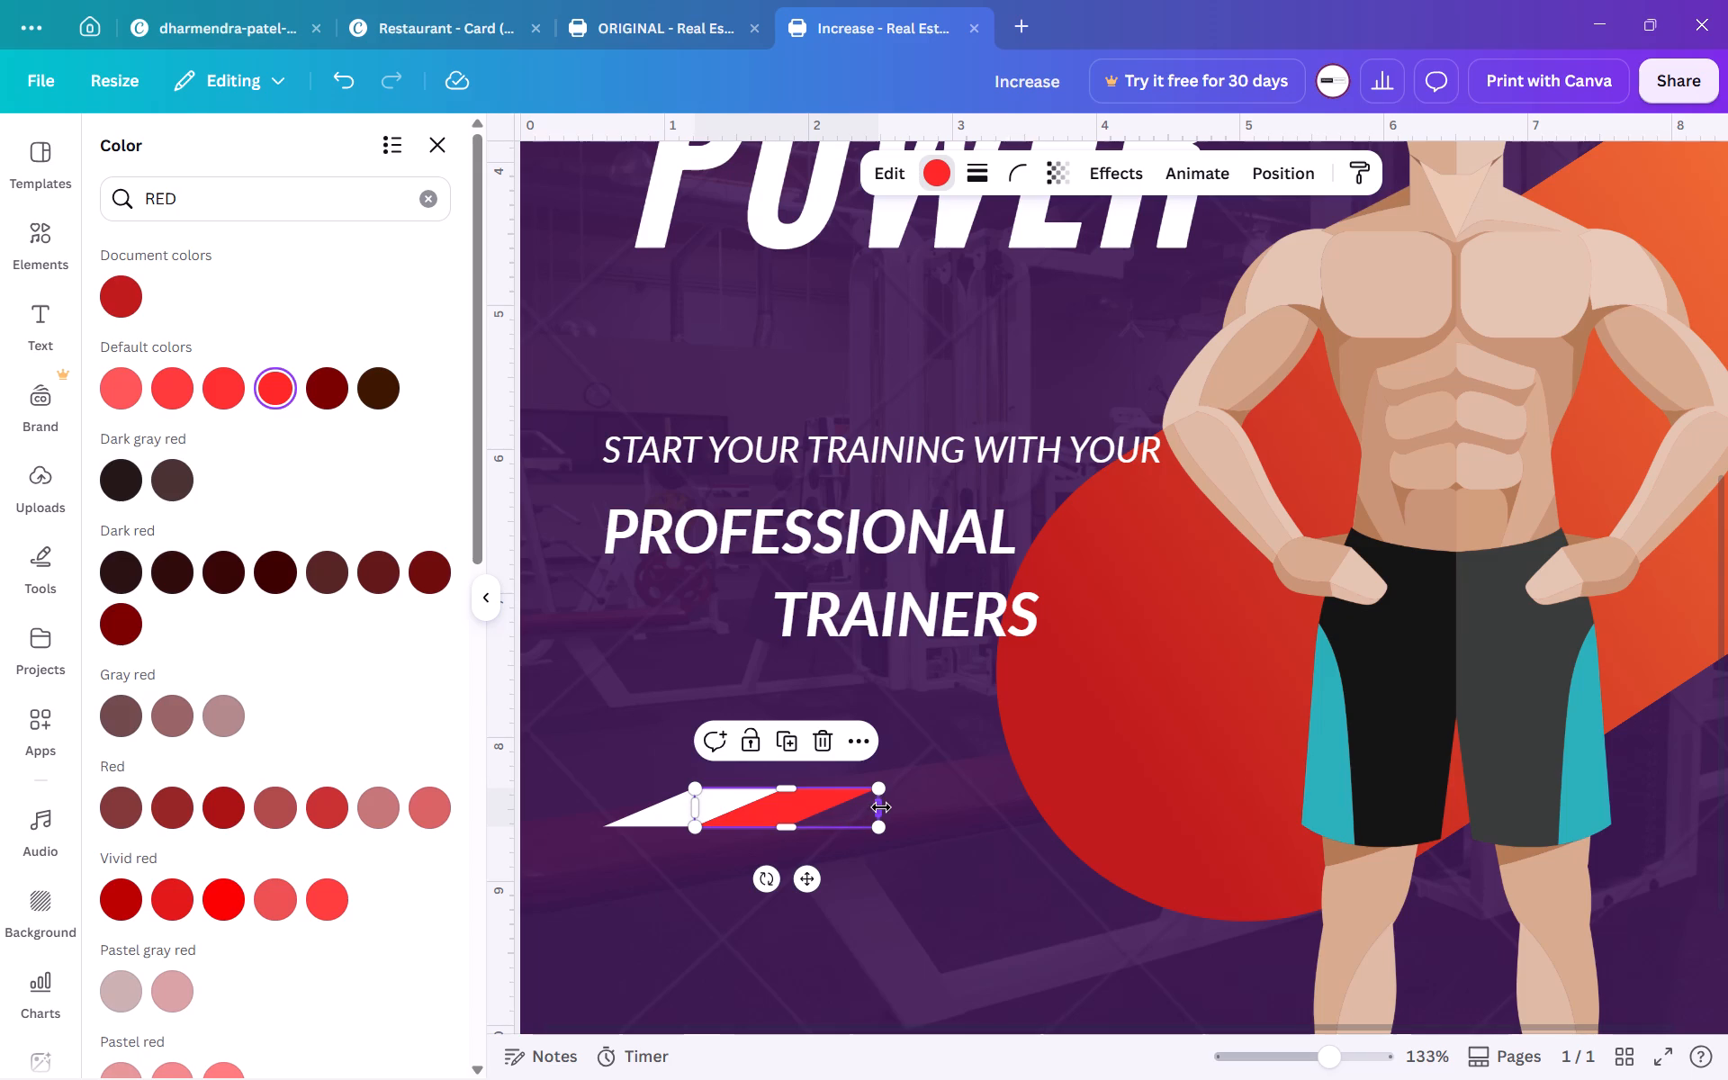
pyautogui.moveTo(883, 807); pyautogui.dragTo(958, 807)
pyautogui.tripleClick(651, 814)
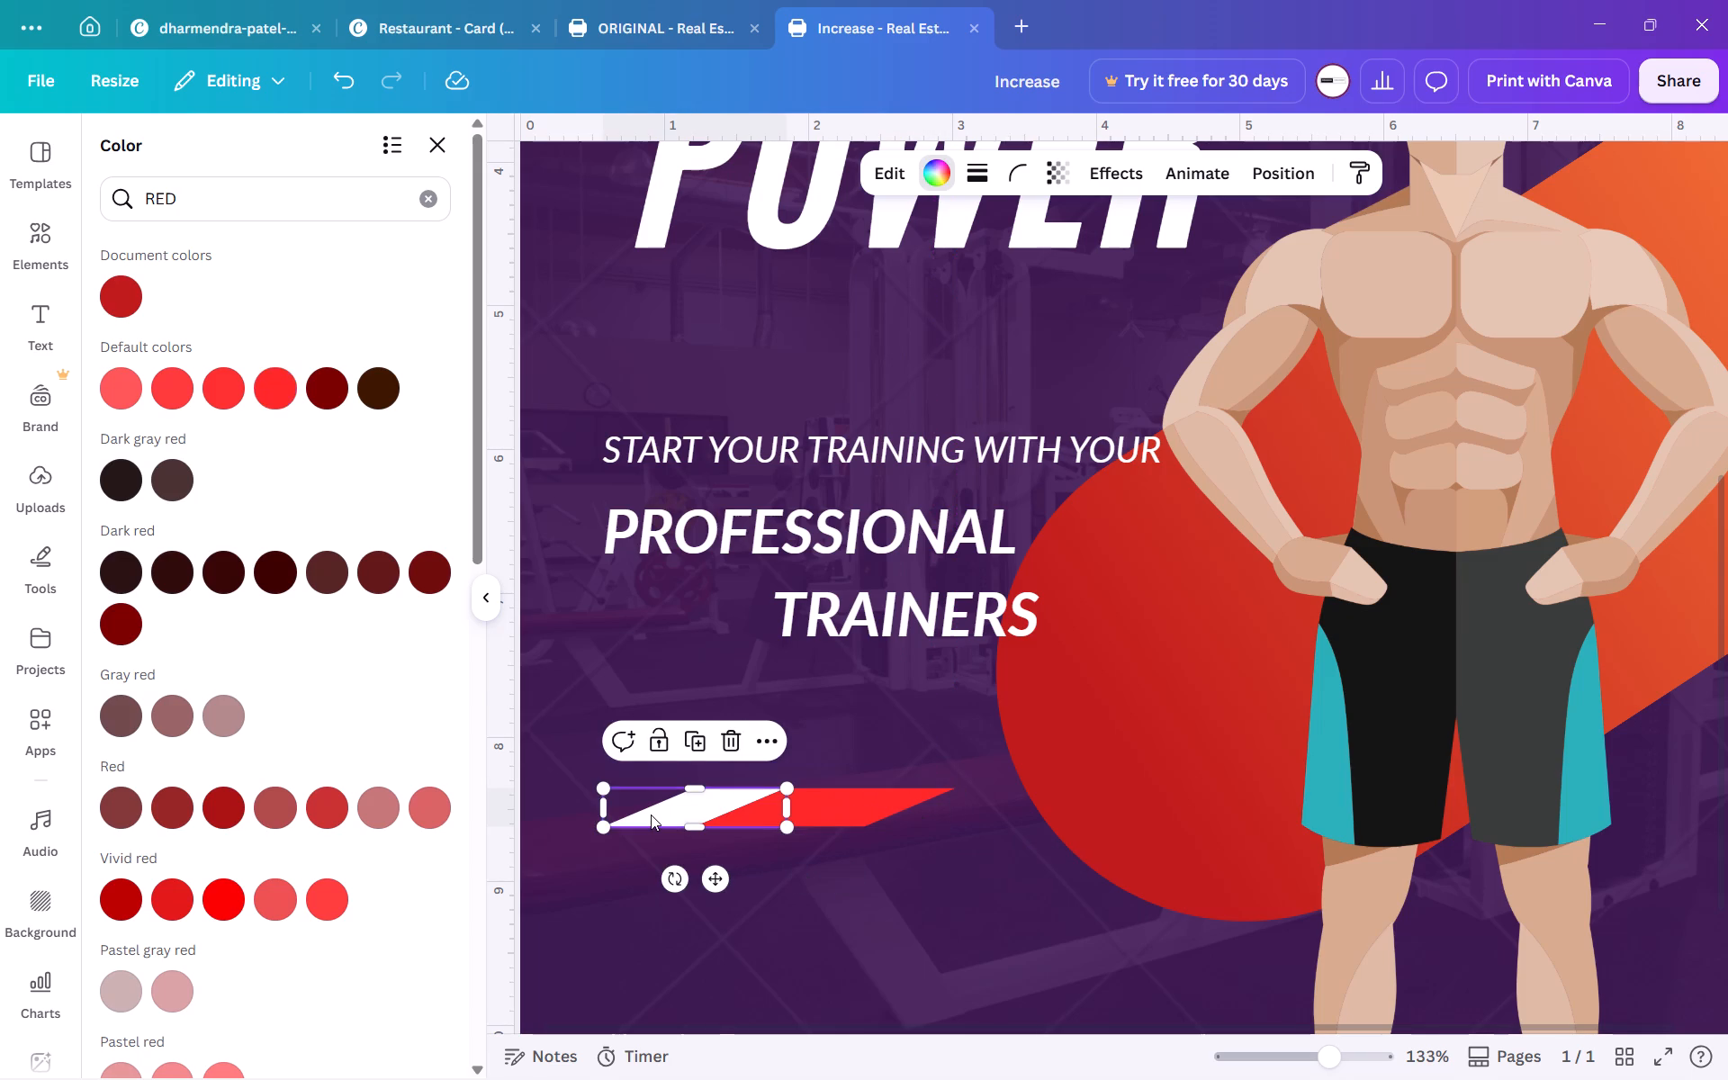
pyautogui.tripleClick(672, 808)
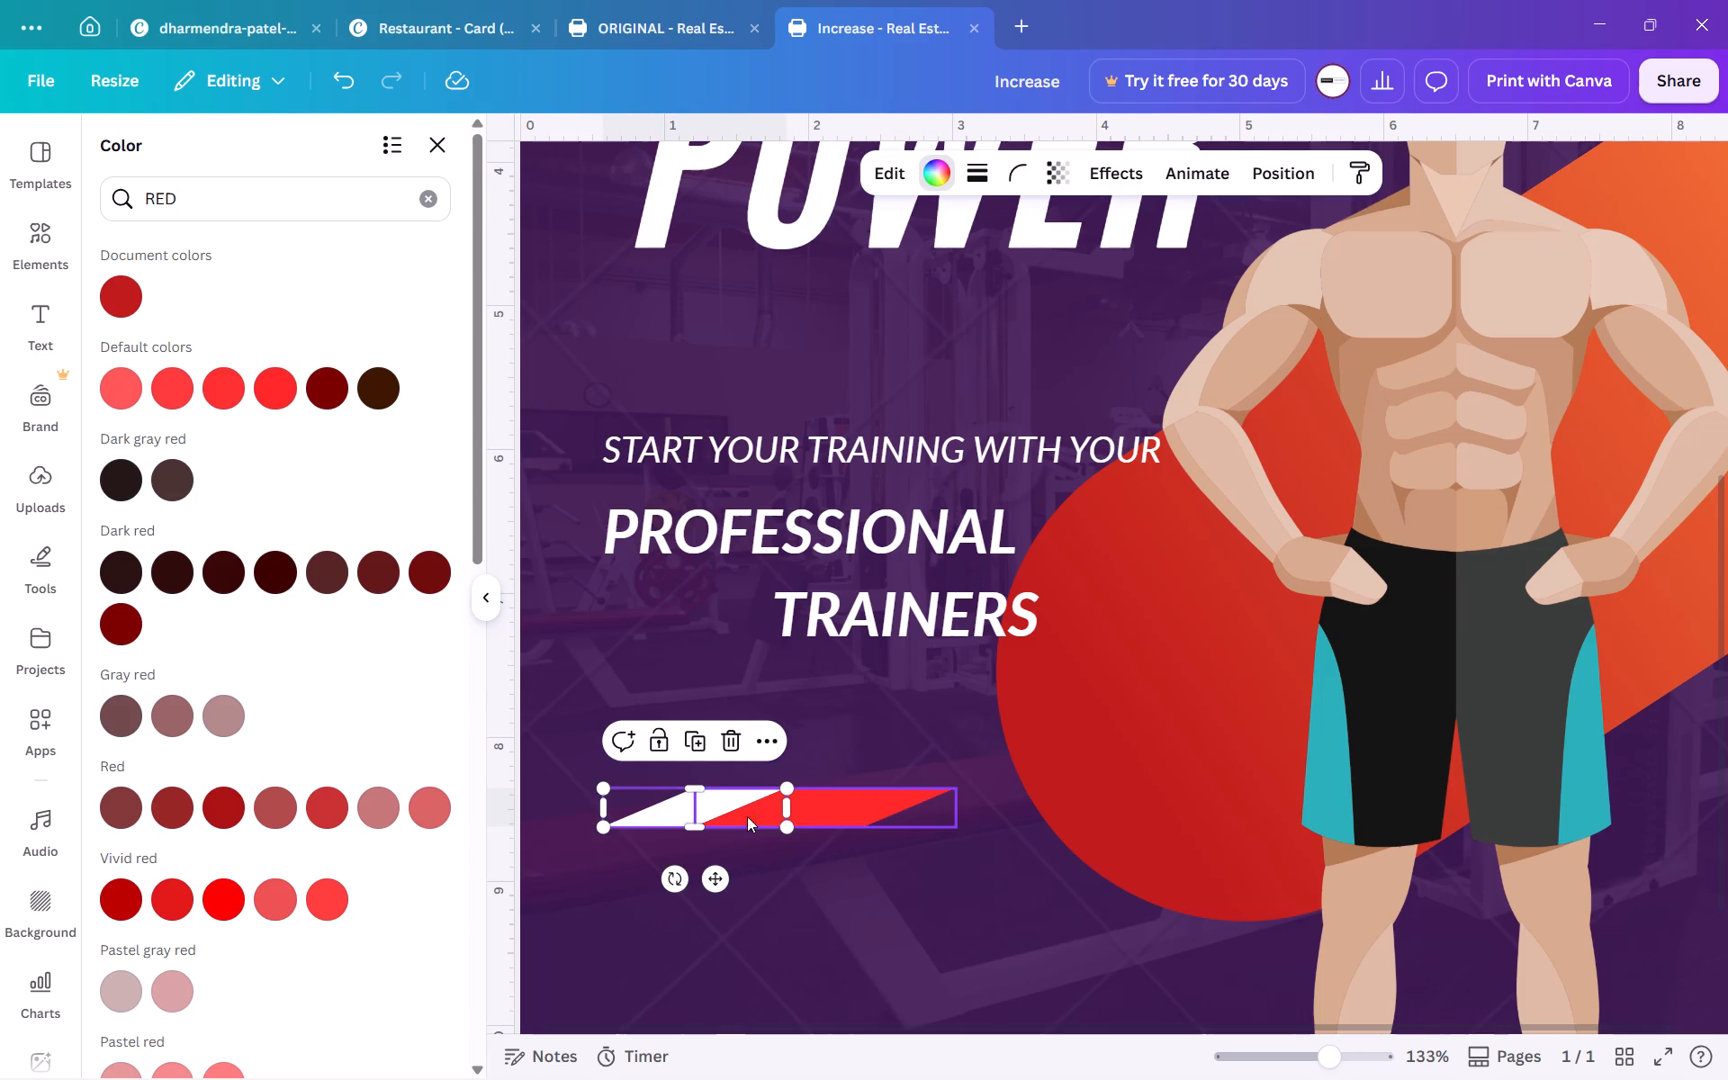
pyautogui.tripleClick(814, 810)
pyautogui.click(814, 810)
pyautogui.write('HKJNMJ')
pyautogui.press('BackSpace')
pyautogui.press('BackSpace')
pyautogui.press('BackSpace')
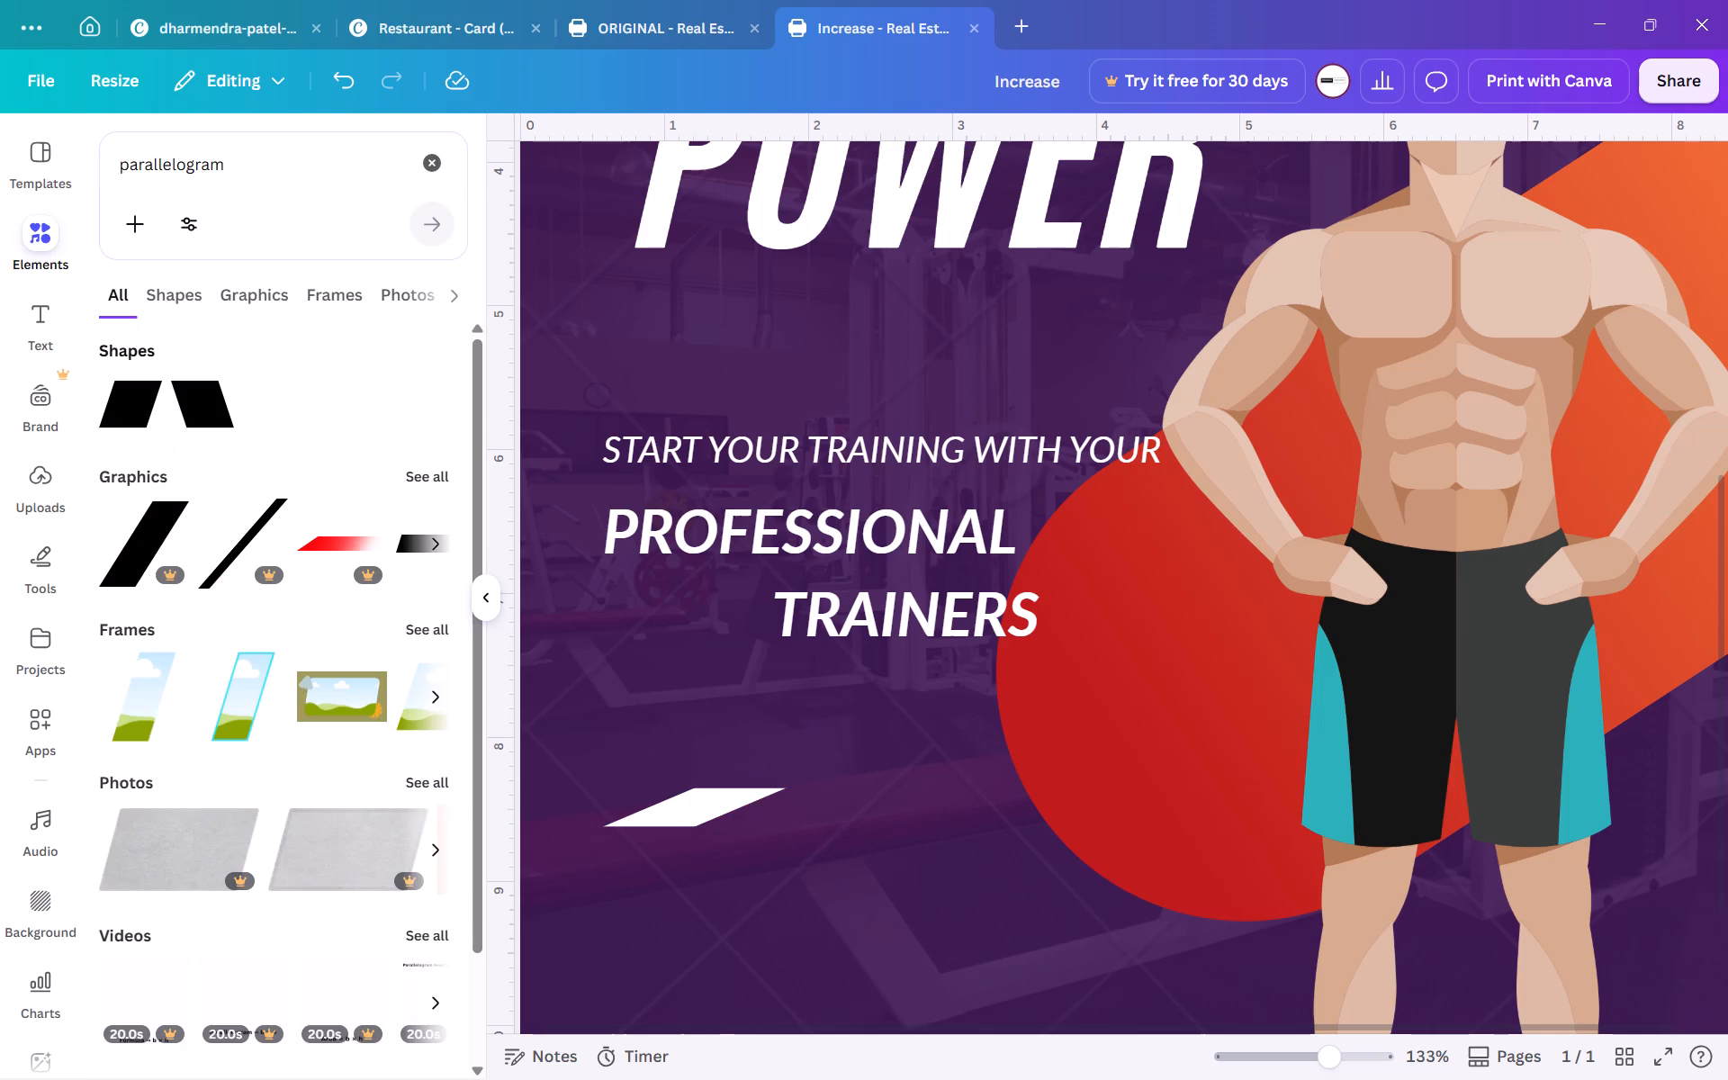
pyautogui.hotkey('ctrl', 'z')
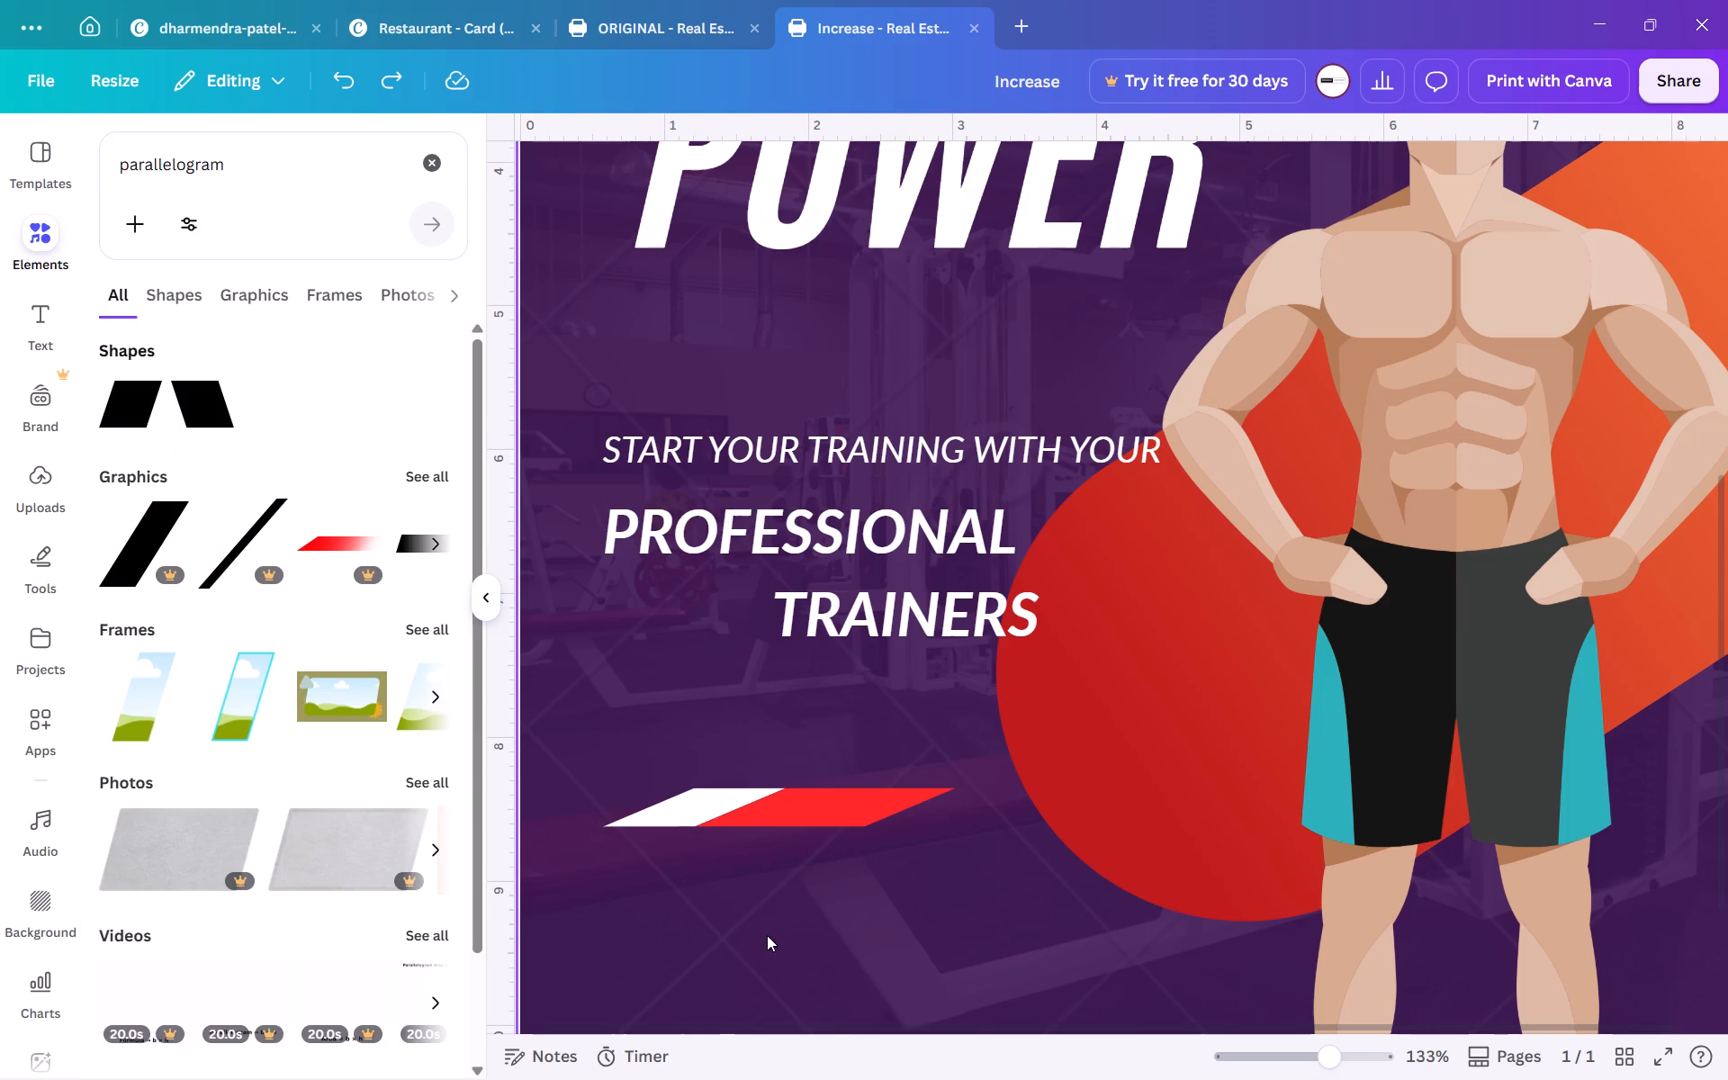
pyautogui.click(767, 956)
# Recolor the red parallelogram, comparing the design's dark red and Coral red before choosing the second Vivid red shade.
pyautogui.click(809, 823)
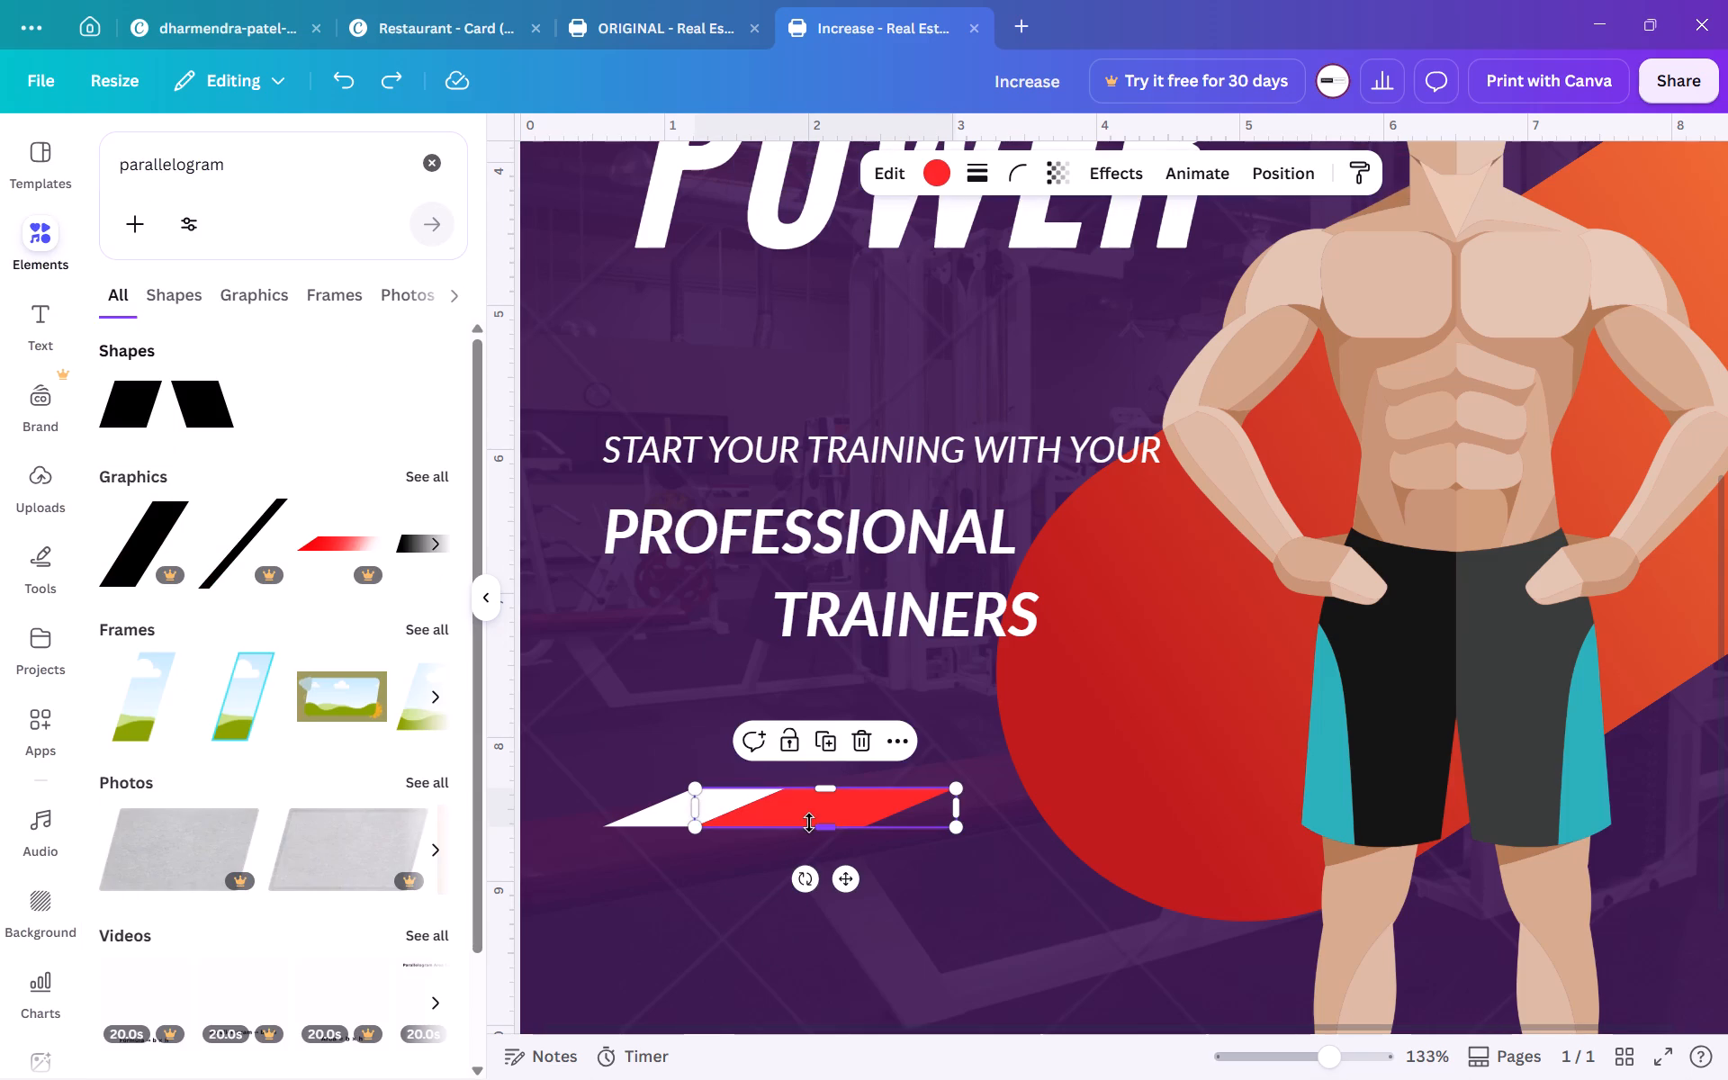
pyautogui.click(950, 174)
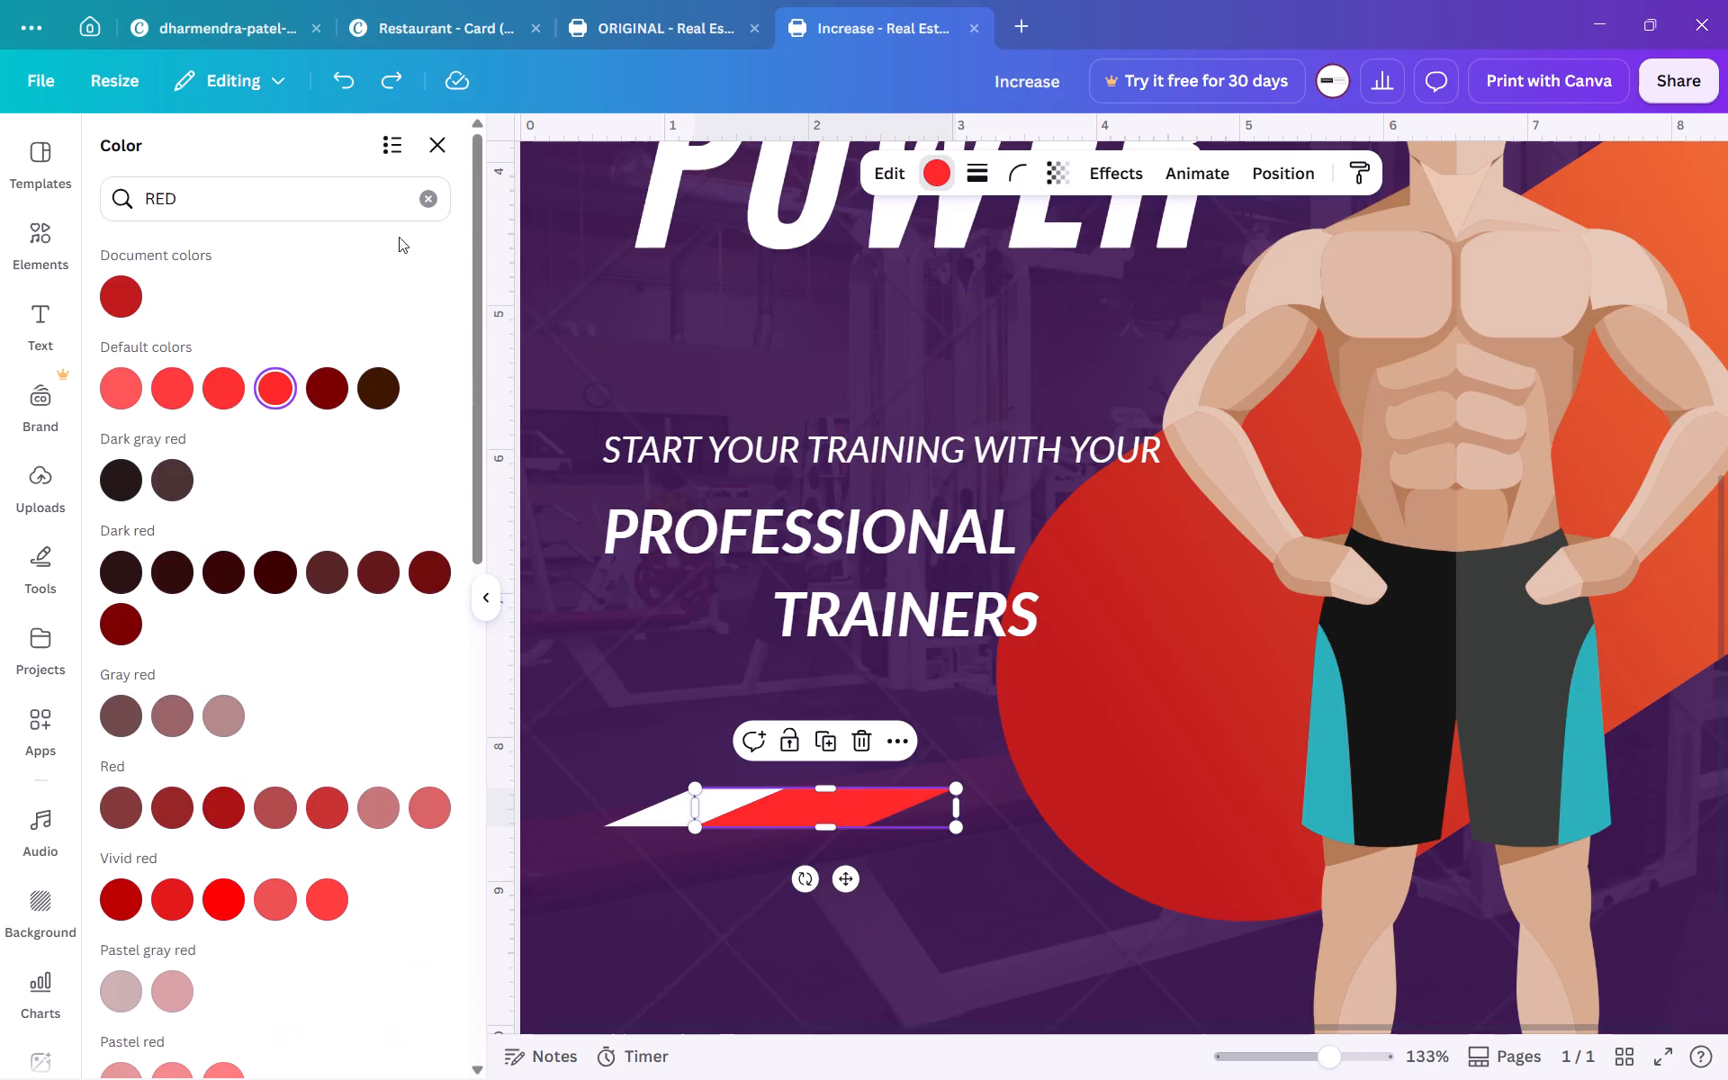
pyautogui.click(119, 298)
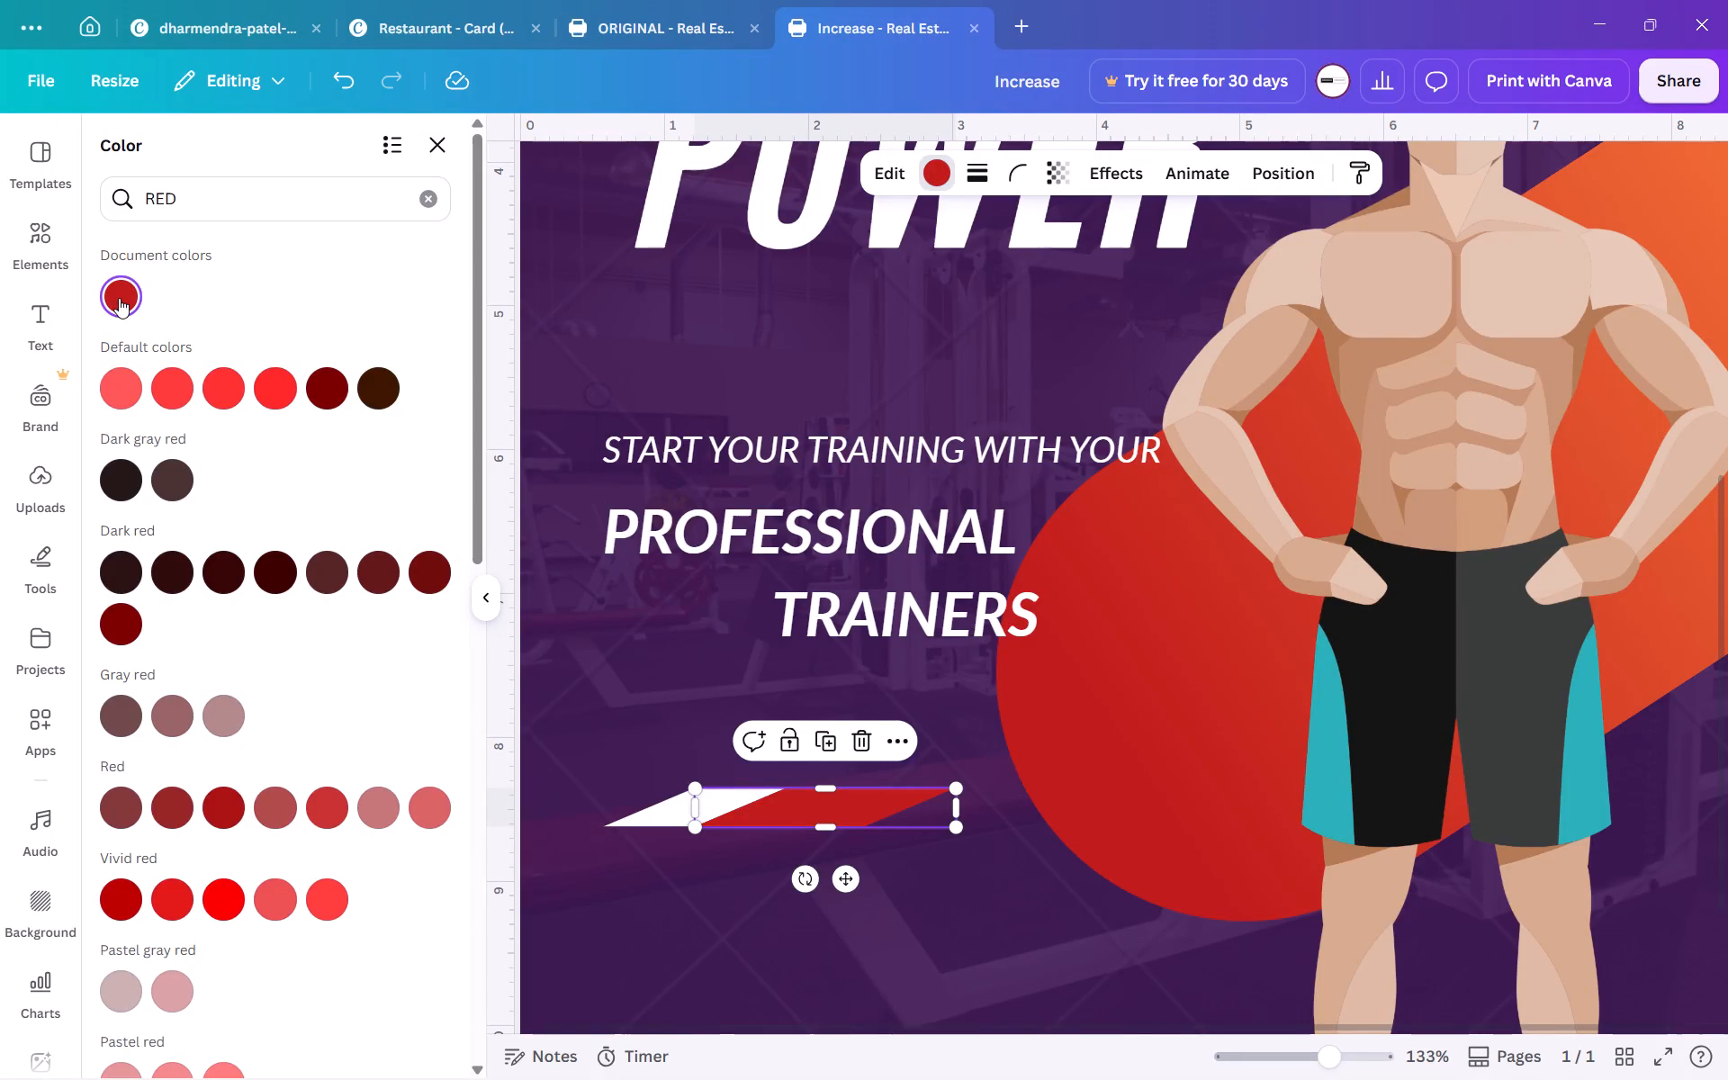
pyautogui.click(122, 377)
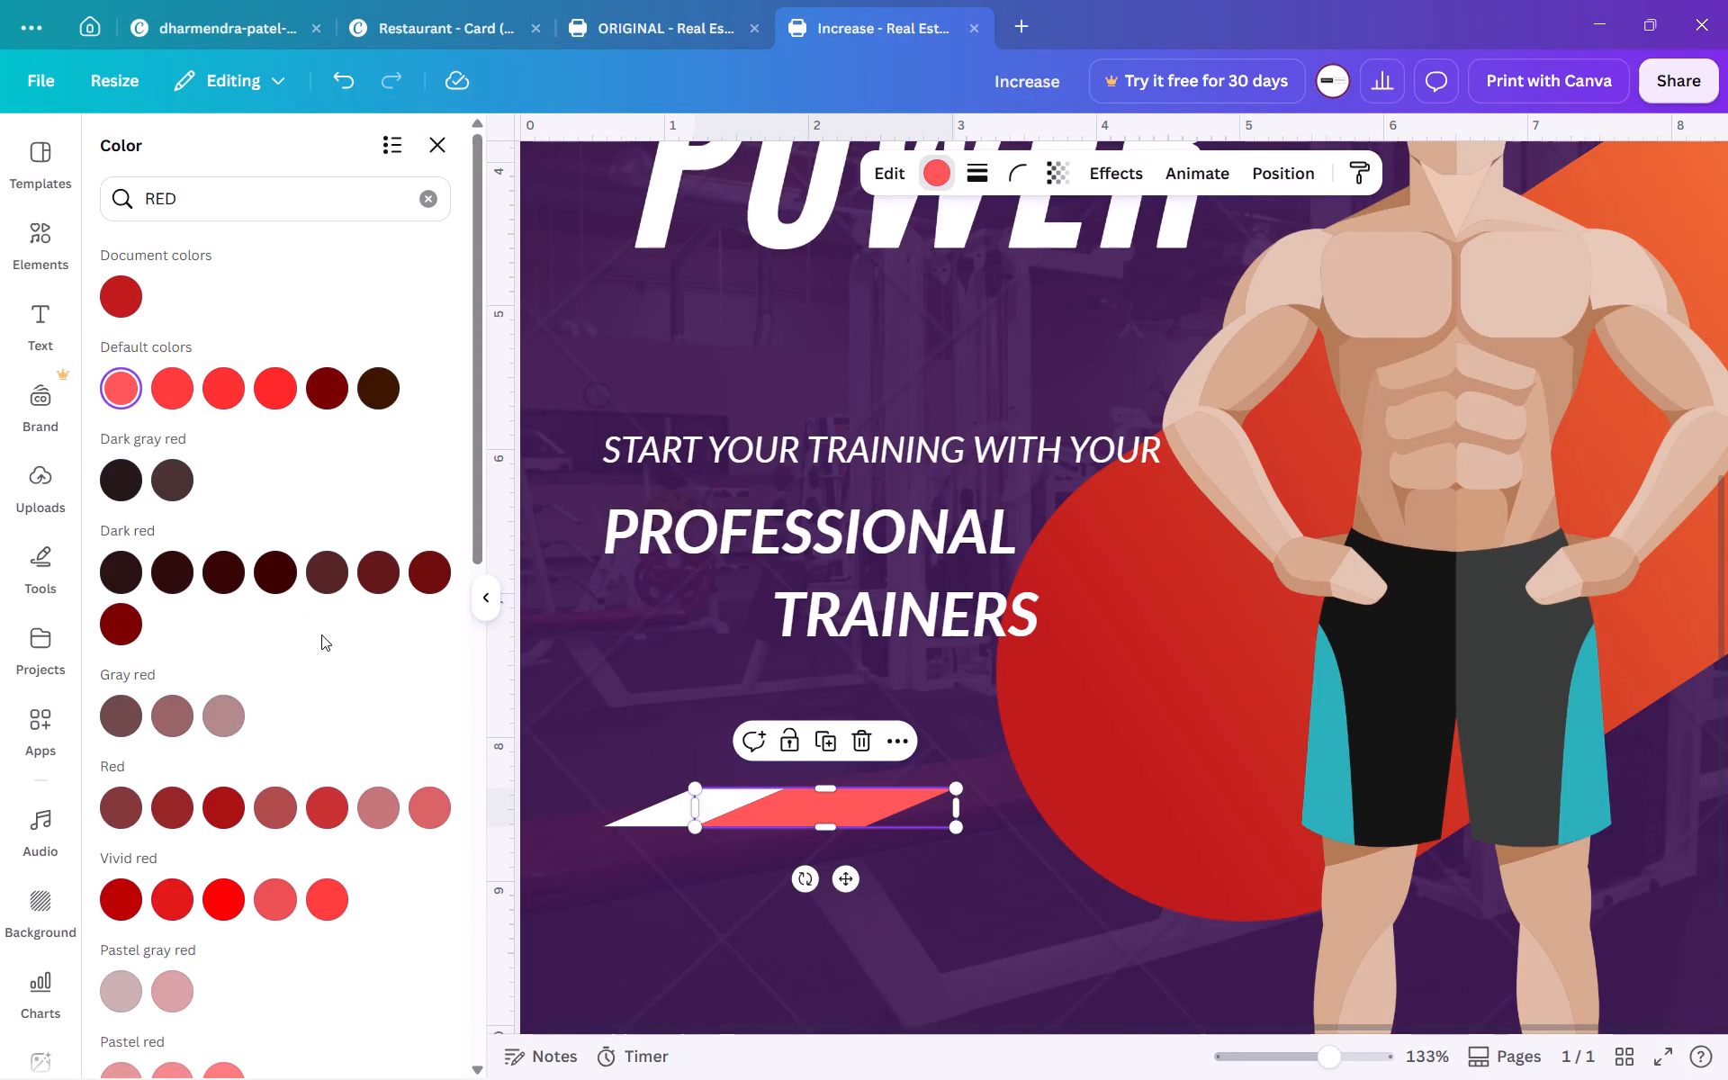
pyautogui.click(176, 895)
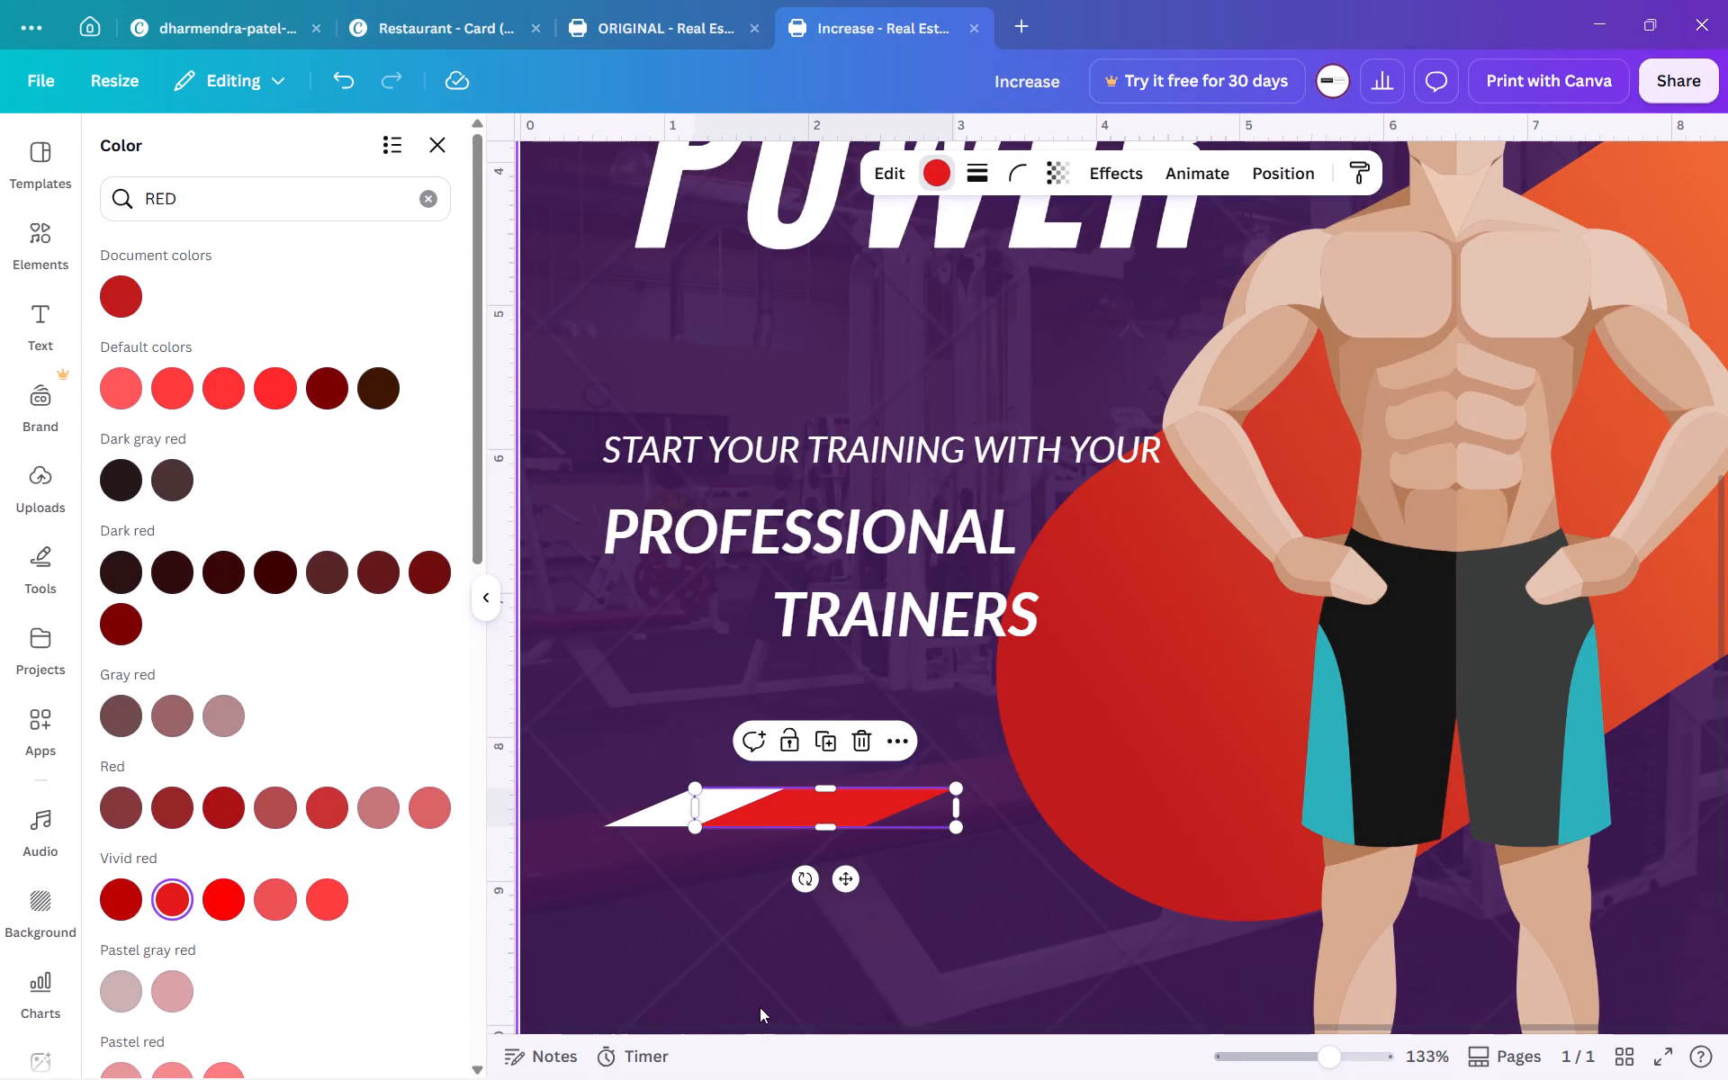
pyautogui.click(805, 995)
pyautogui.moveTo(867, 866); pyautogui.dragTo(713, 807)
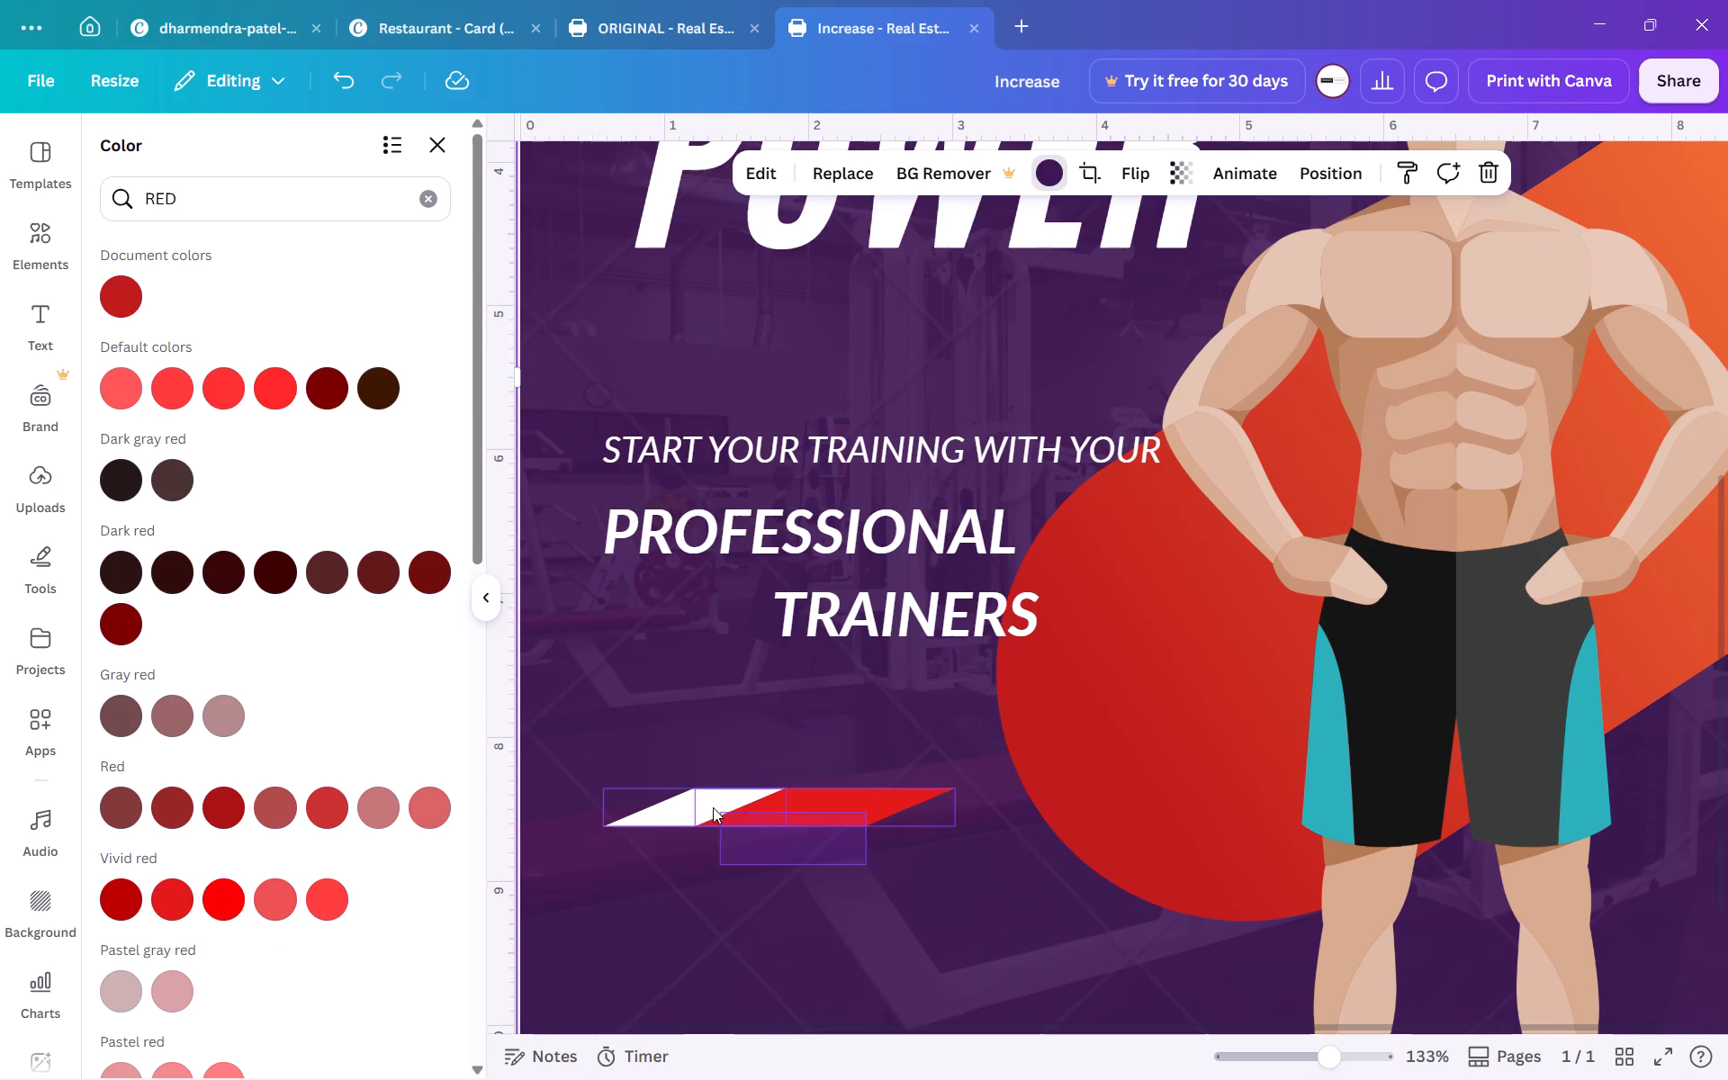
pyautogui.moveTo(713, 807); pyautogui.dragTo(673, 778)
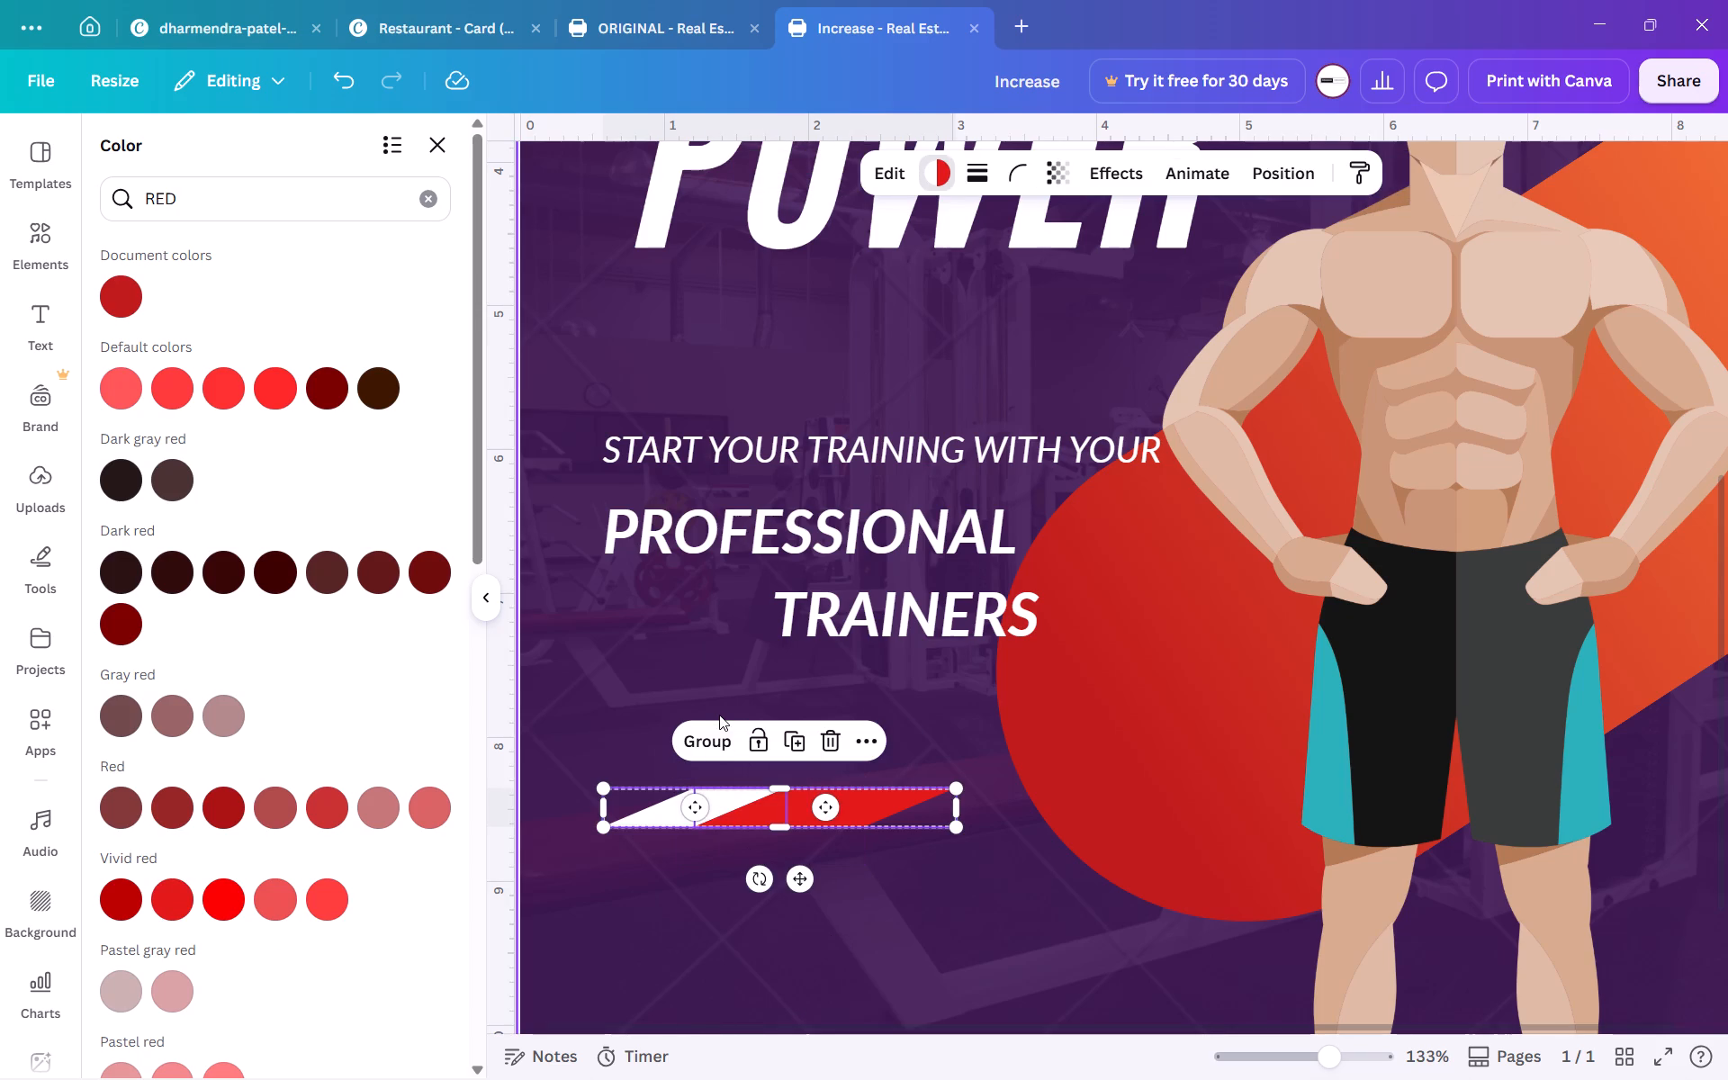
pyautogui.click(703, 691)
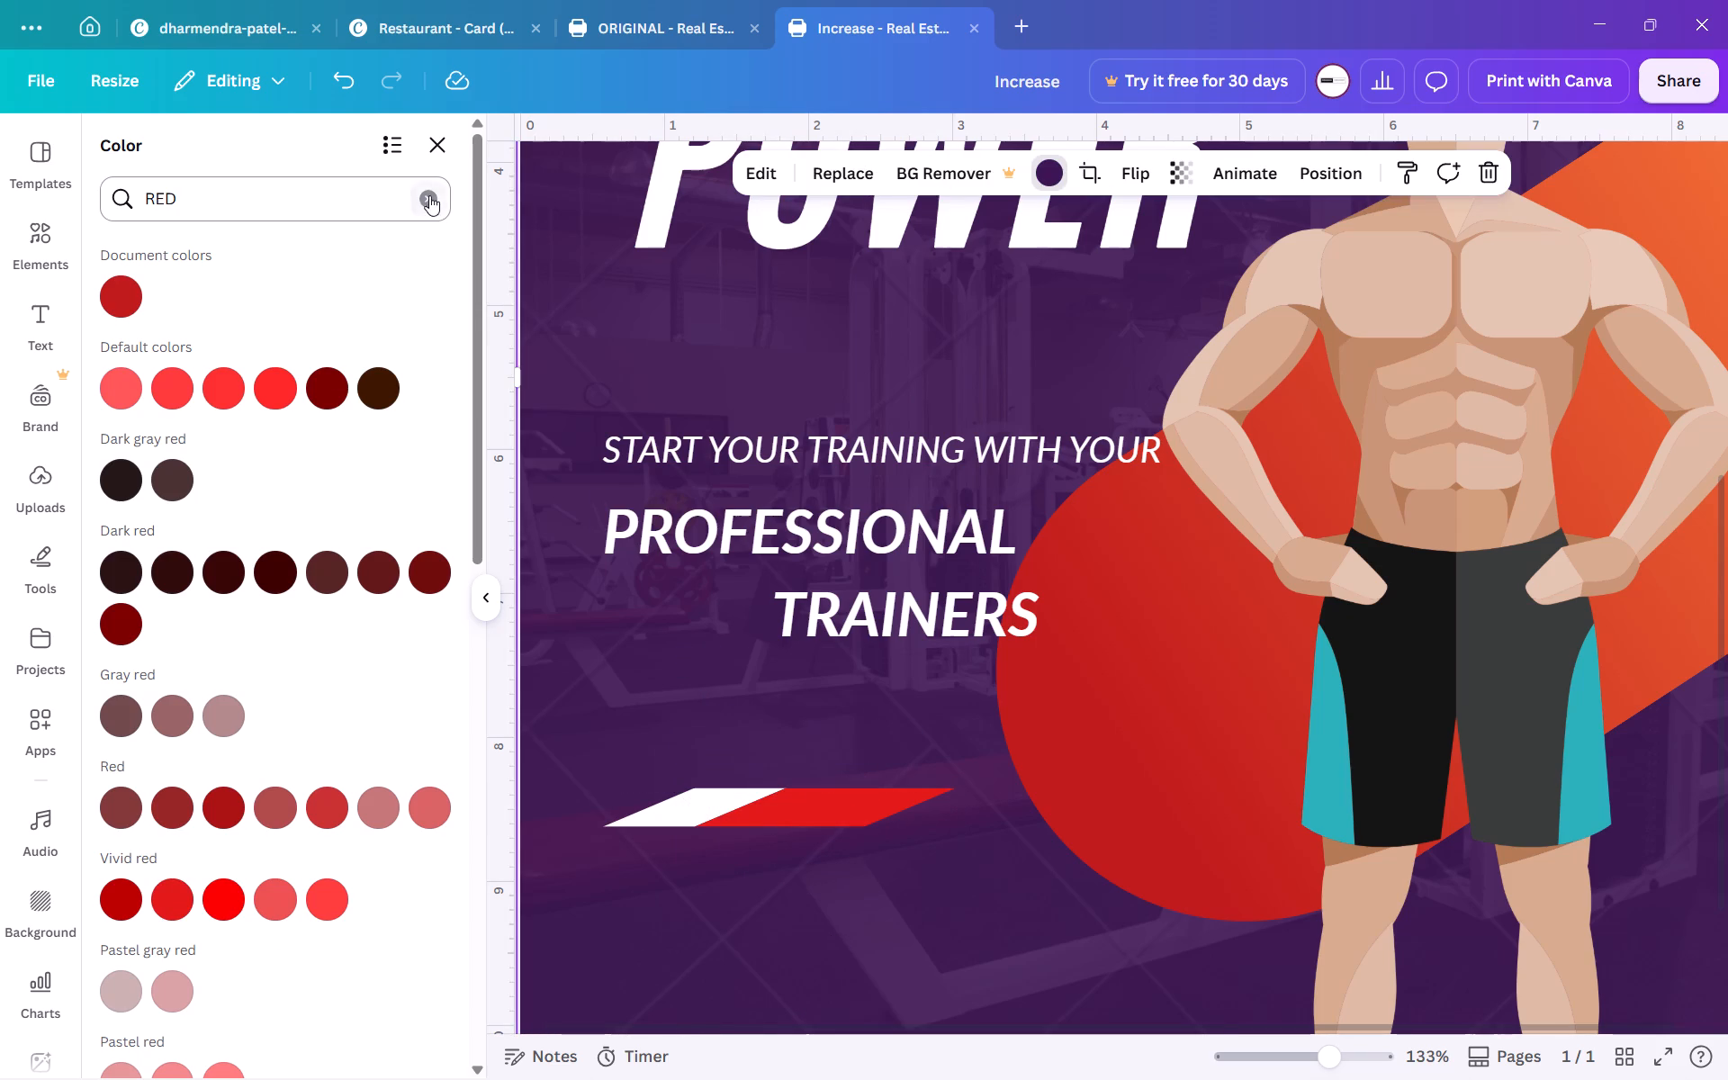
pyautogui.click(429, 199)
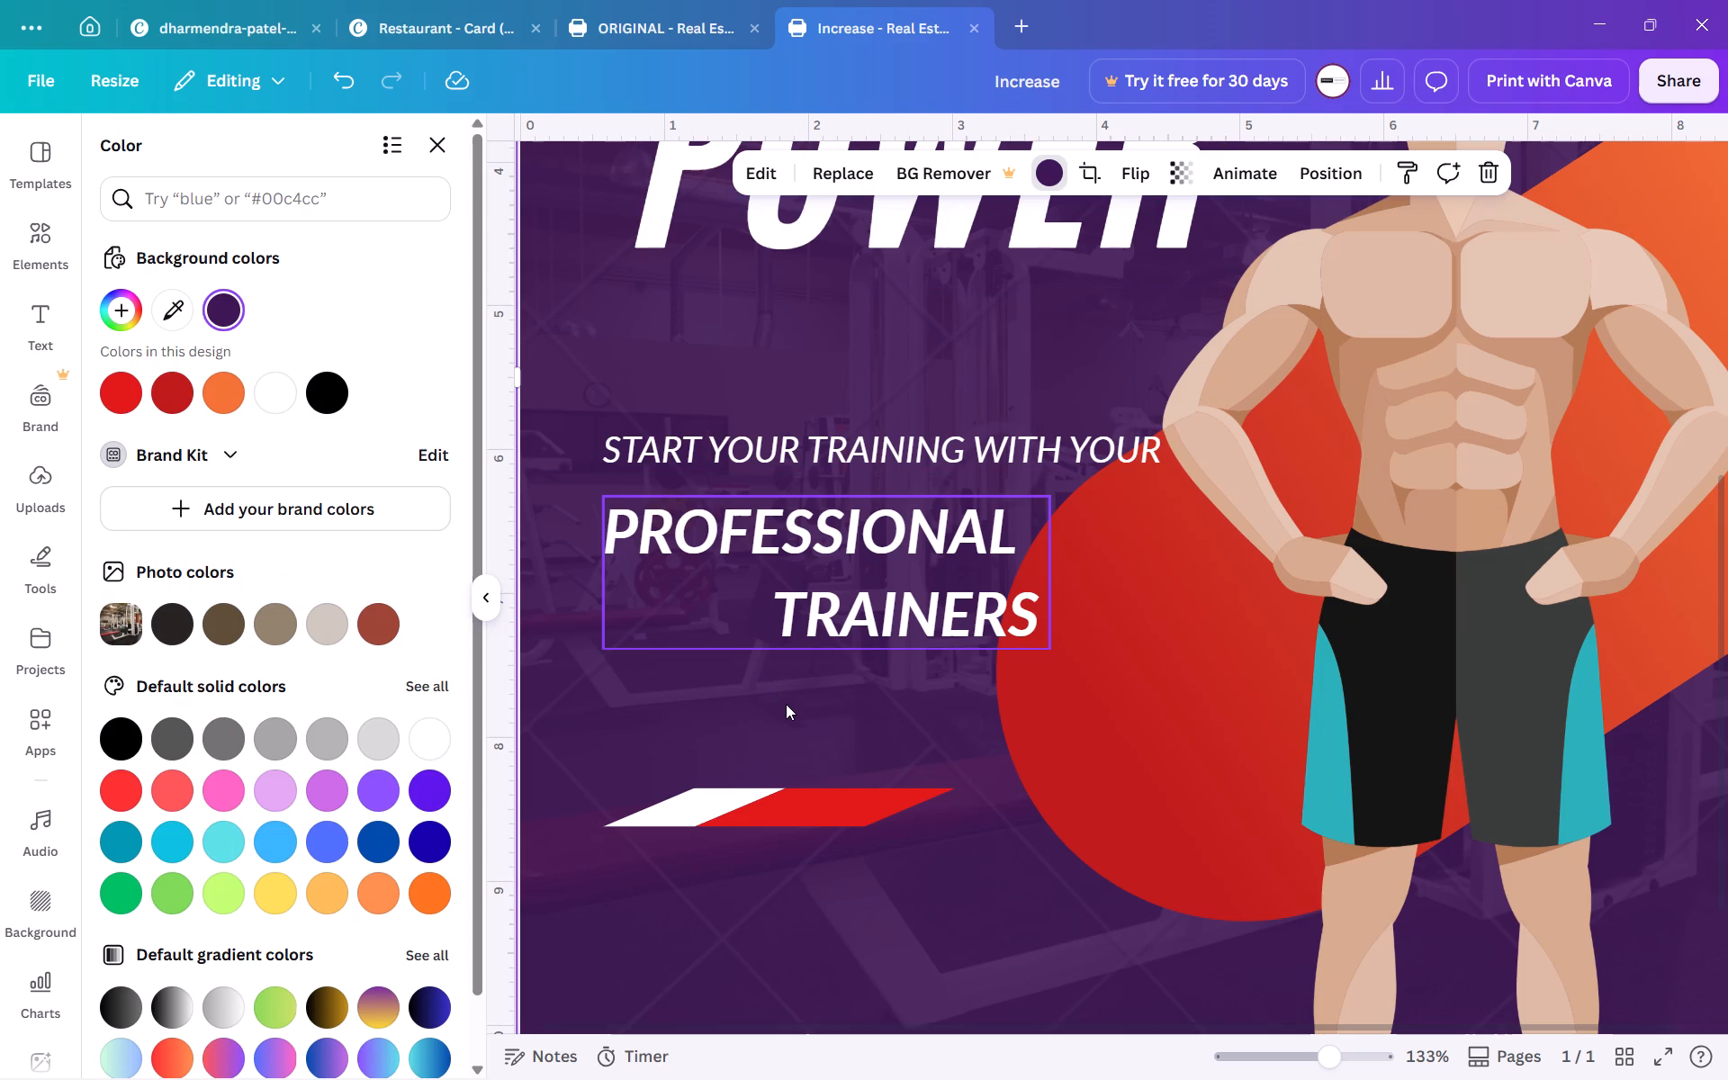
# Move the PROFESSIONAL TRAINERS text up to sit directly beneath START YOUR TRAINING WITH YOUR, keeping their starts aligned.
pyautogui.moveTo(786, 704); pyautogui.dragTo(678, 511)
pyautogui.moveTo(819, 570); pyautogui.dragTo(819, 548)
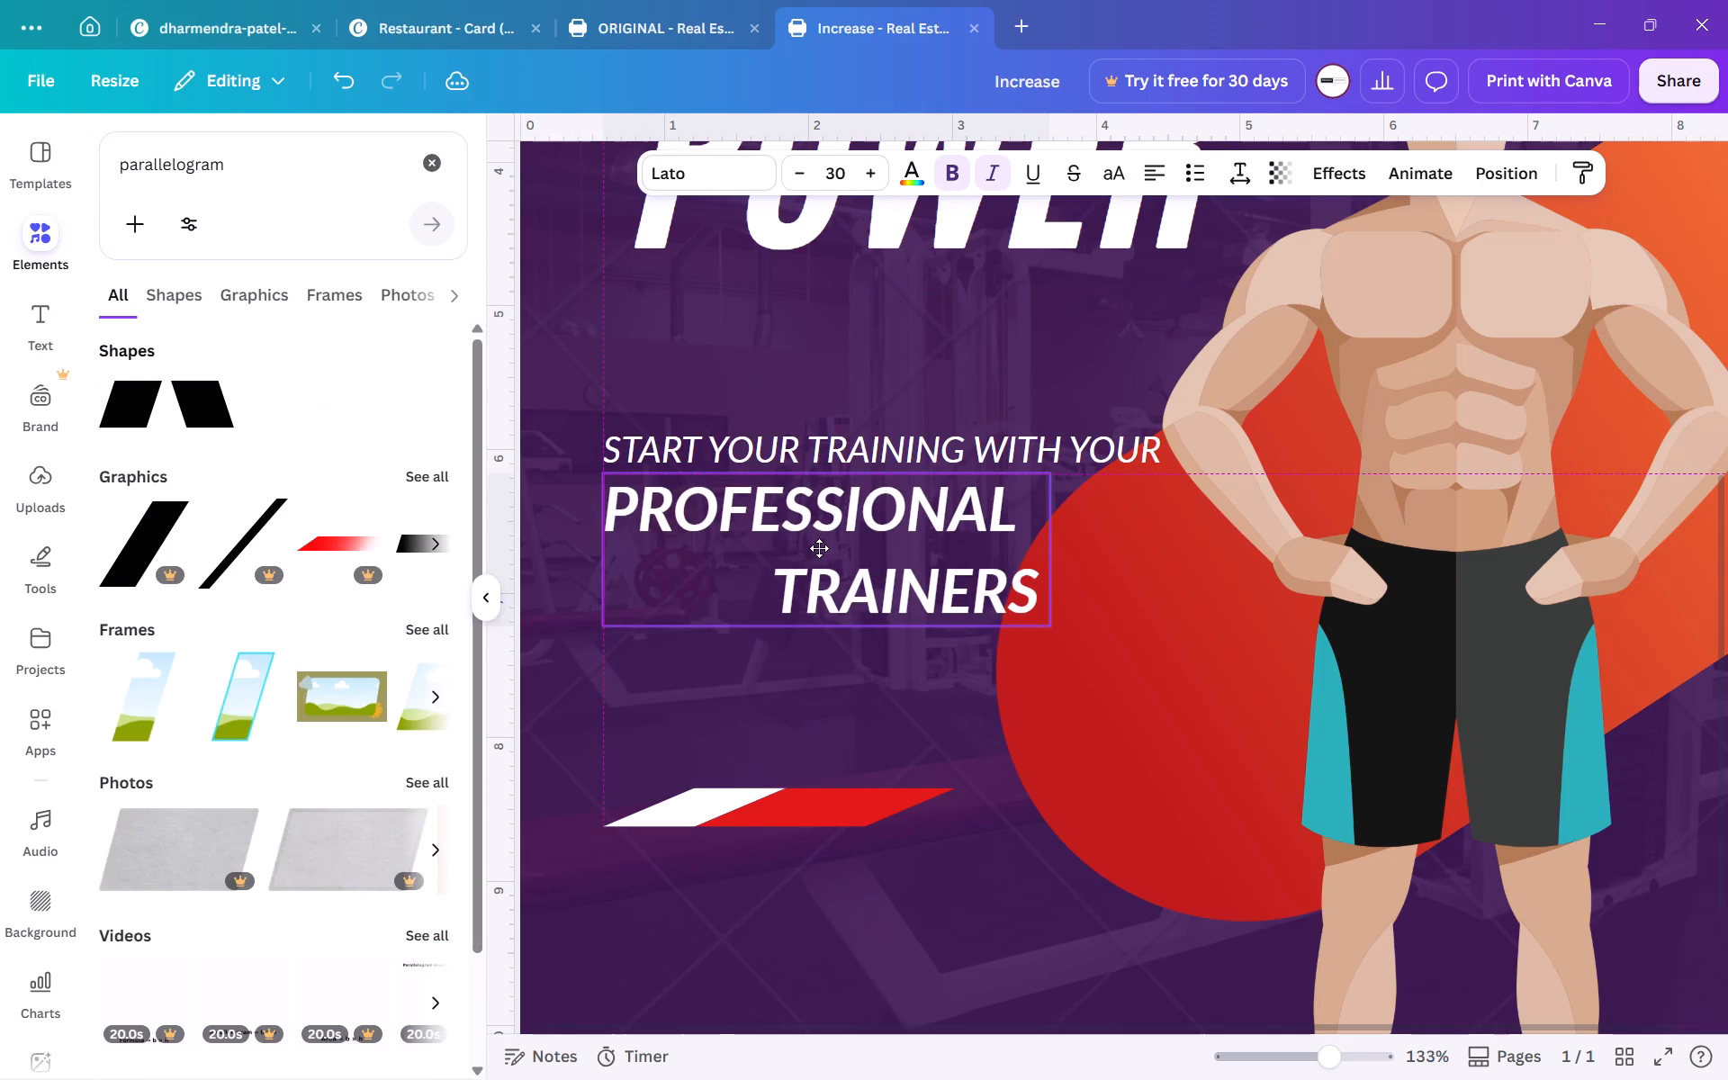
pyautogui.moveTo(819, 548); pyautogui.dragTo(819, 539)
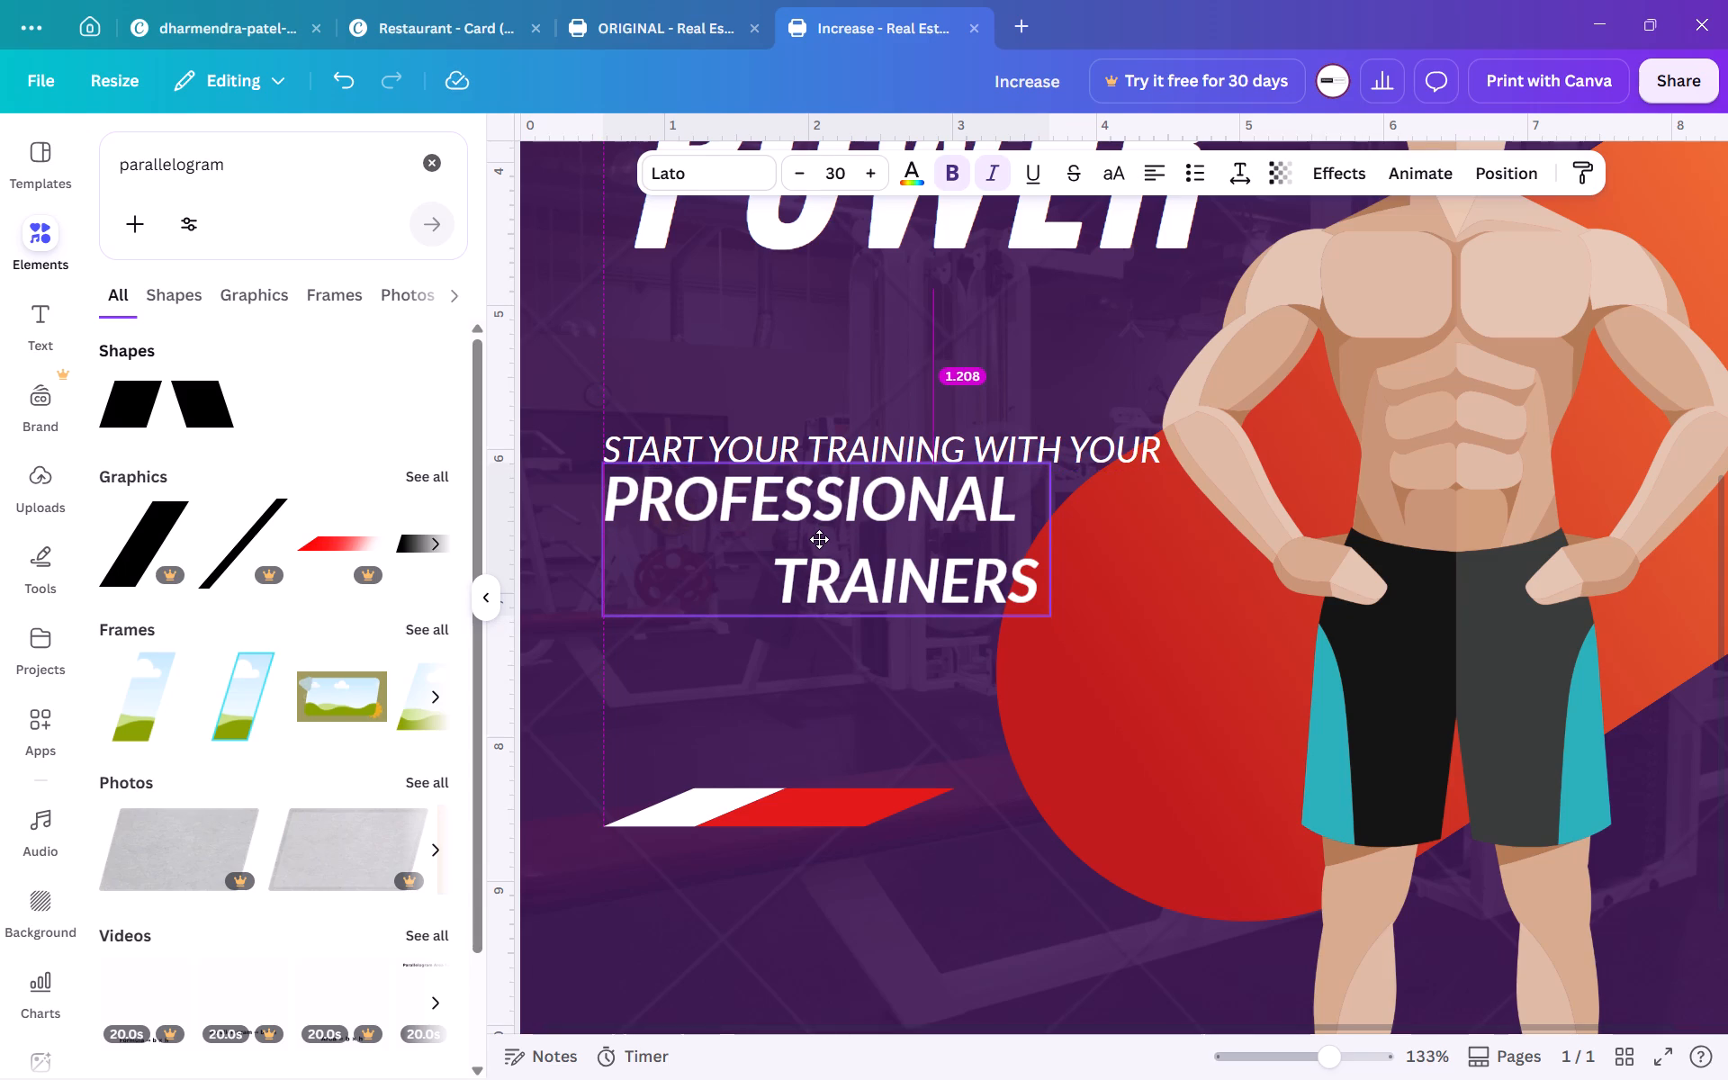
pyautogui.moveTo(819, 539); pyautogui.dragTo(819, 544)
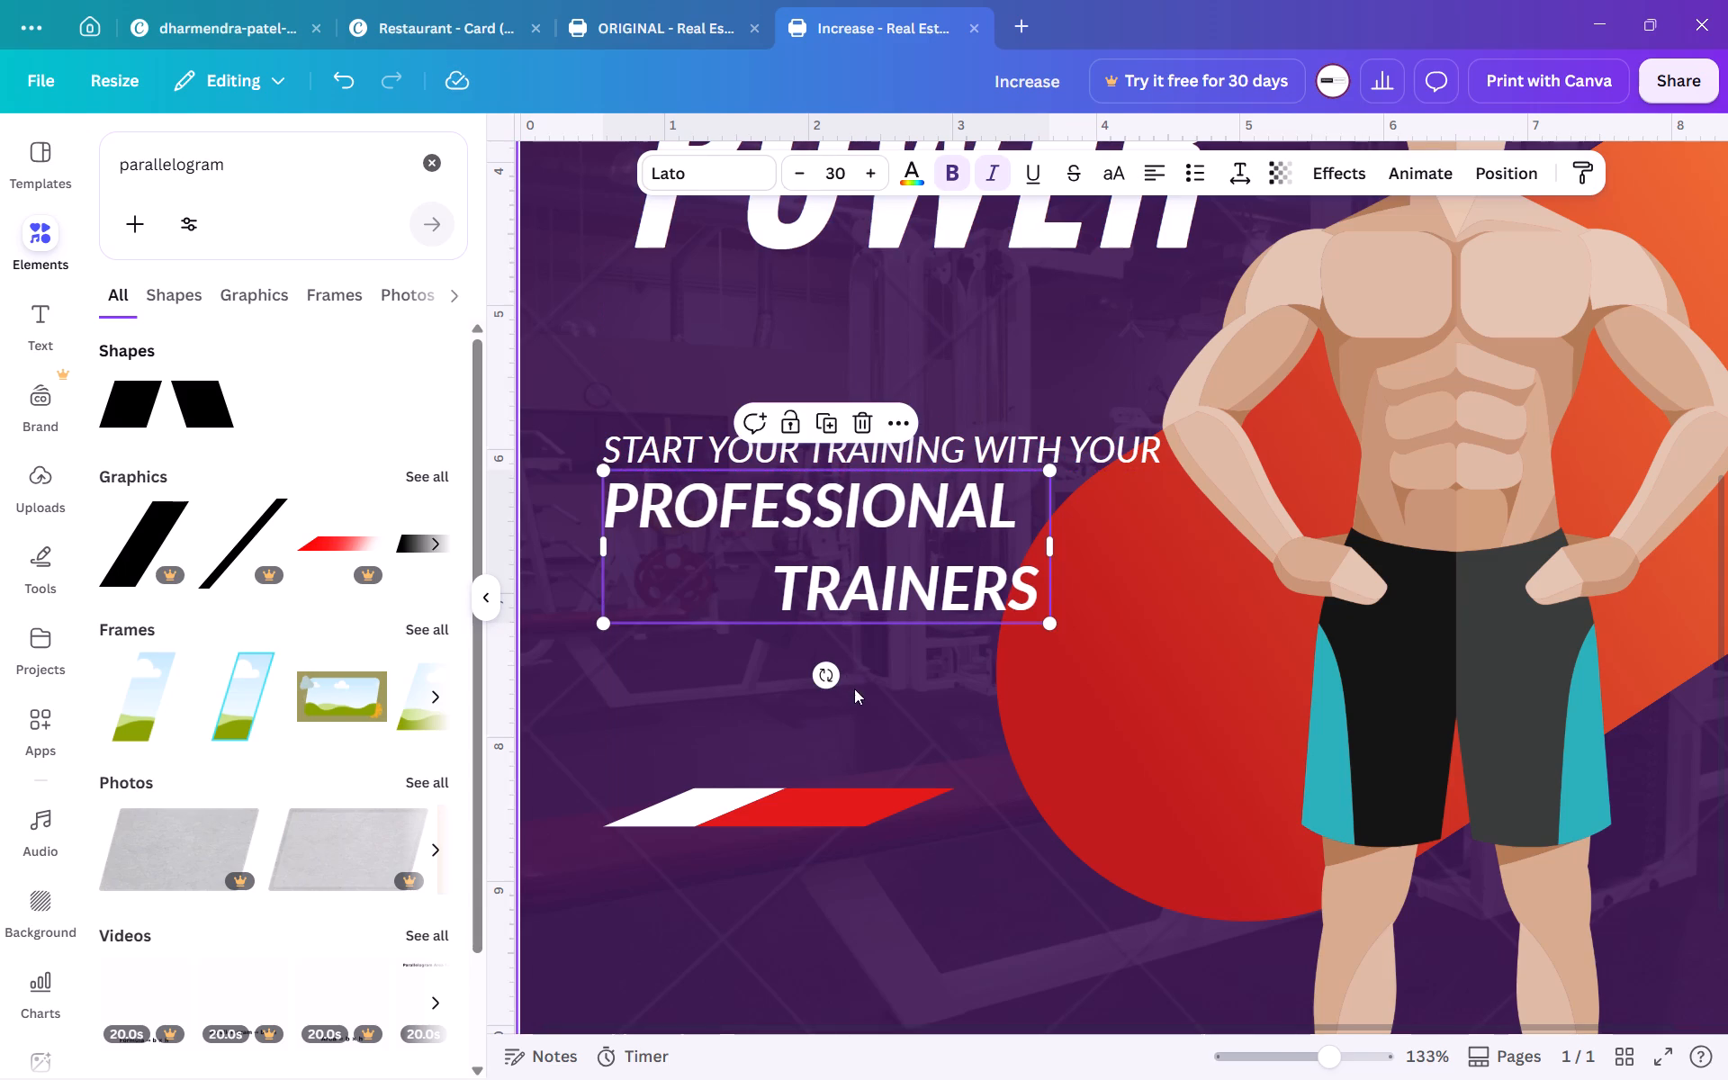
pyautogui.click(882, 697)
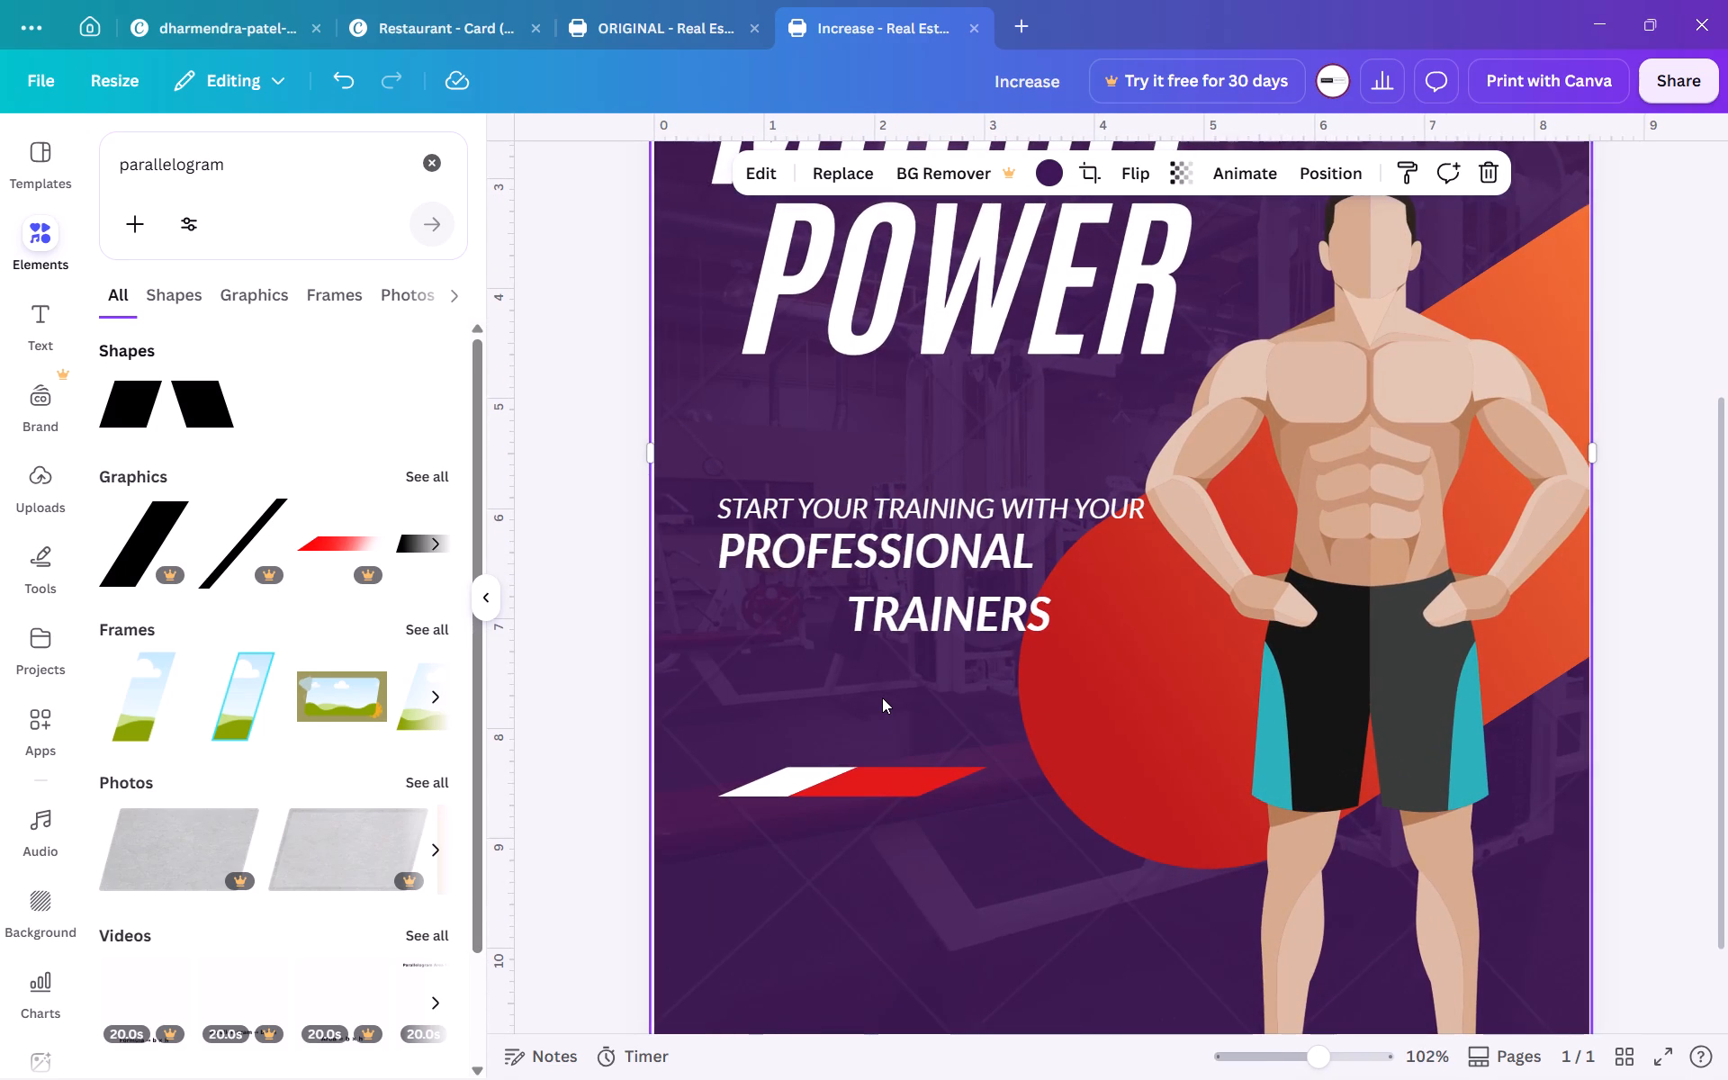
# Duplicate the PROFESSIONAL TRAINERS text and place the copy between the original and the white-and-red parallelograms.
pyautogui.click(880, 591)
pyautogui.click(881, 463)
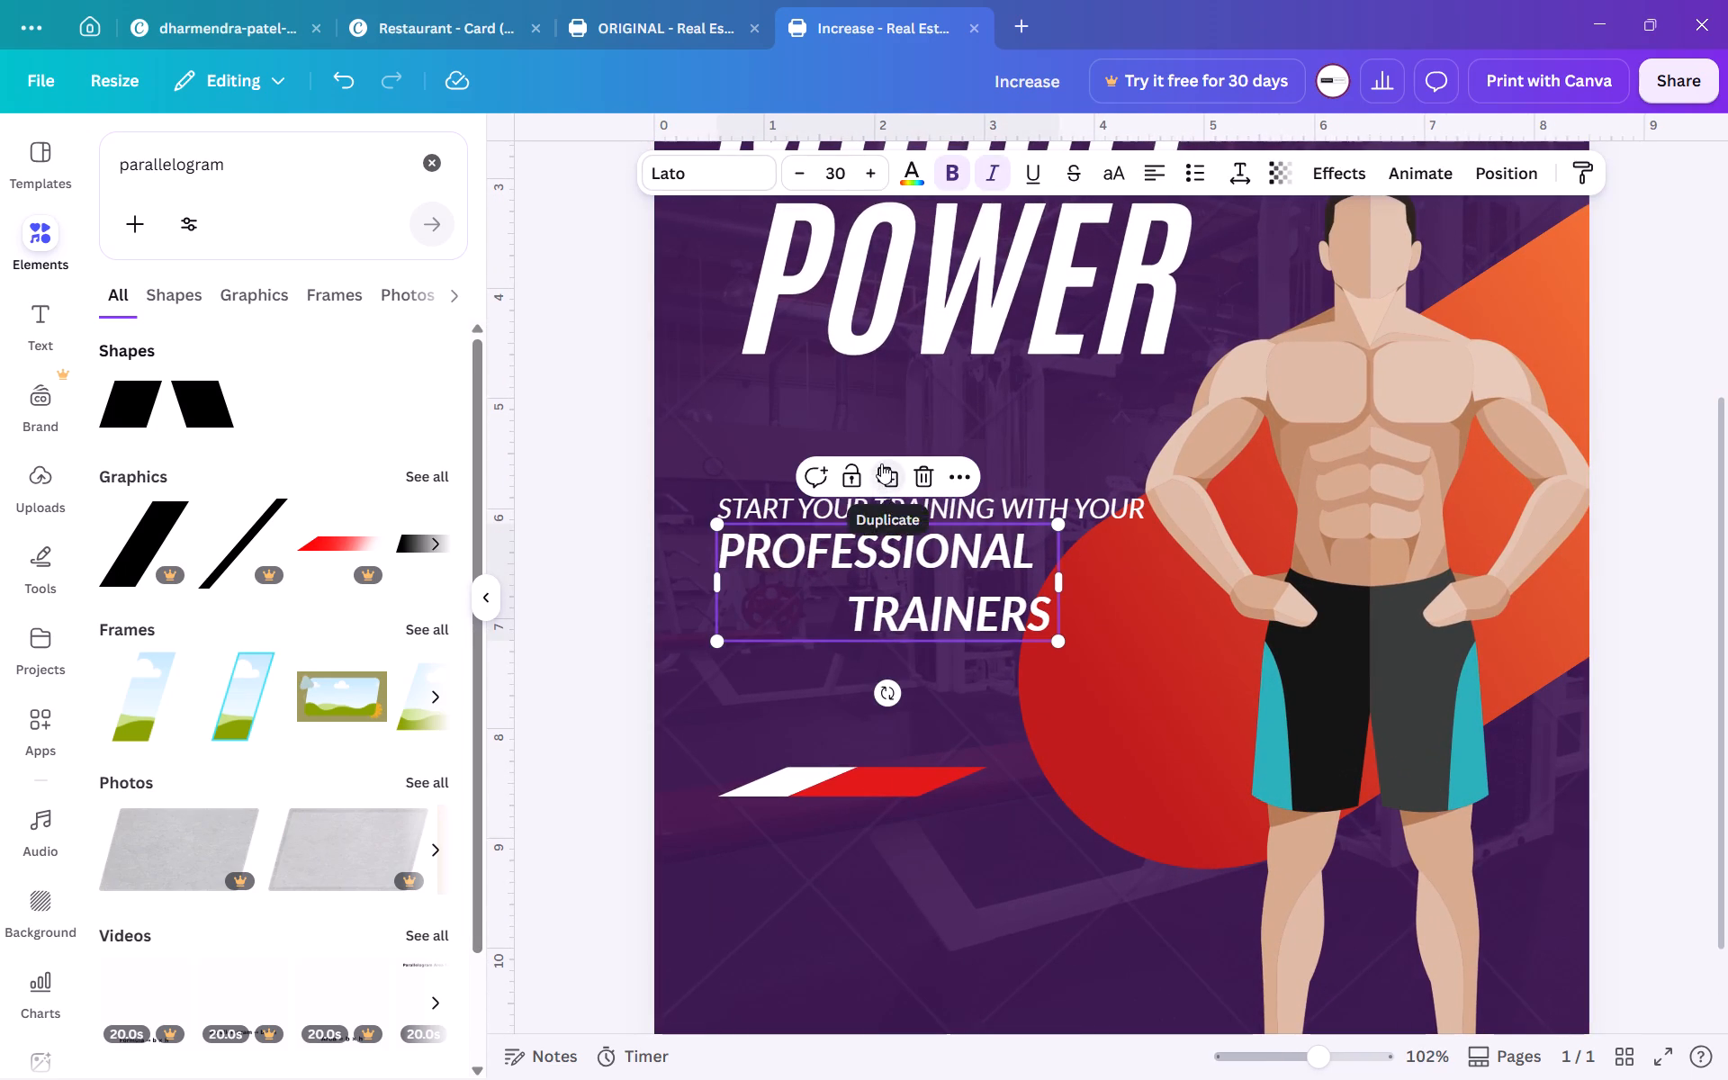
pyautogui.moveTo(878, 600); pyautogui.dragTo(878, 639)
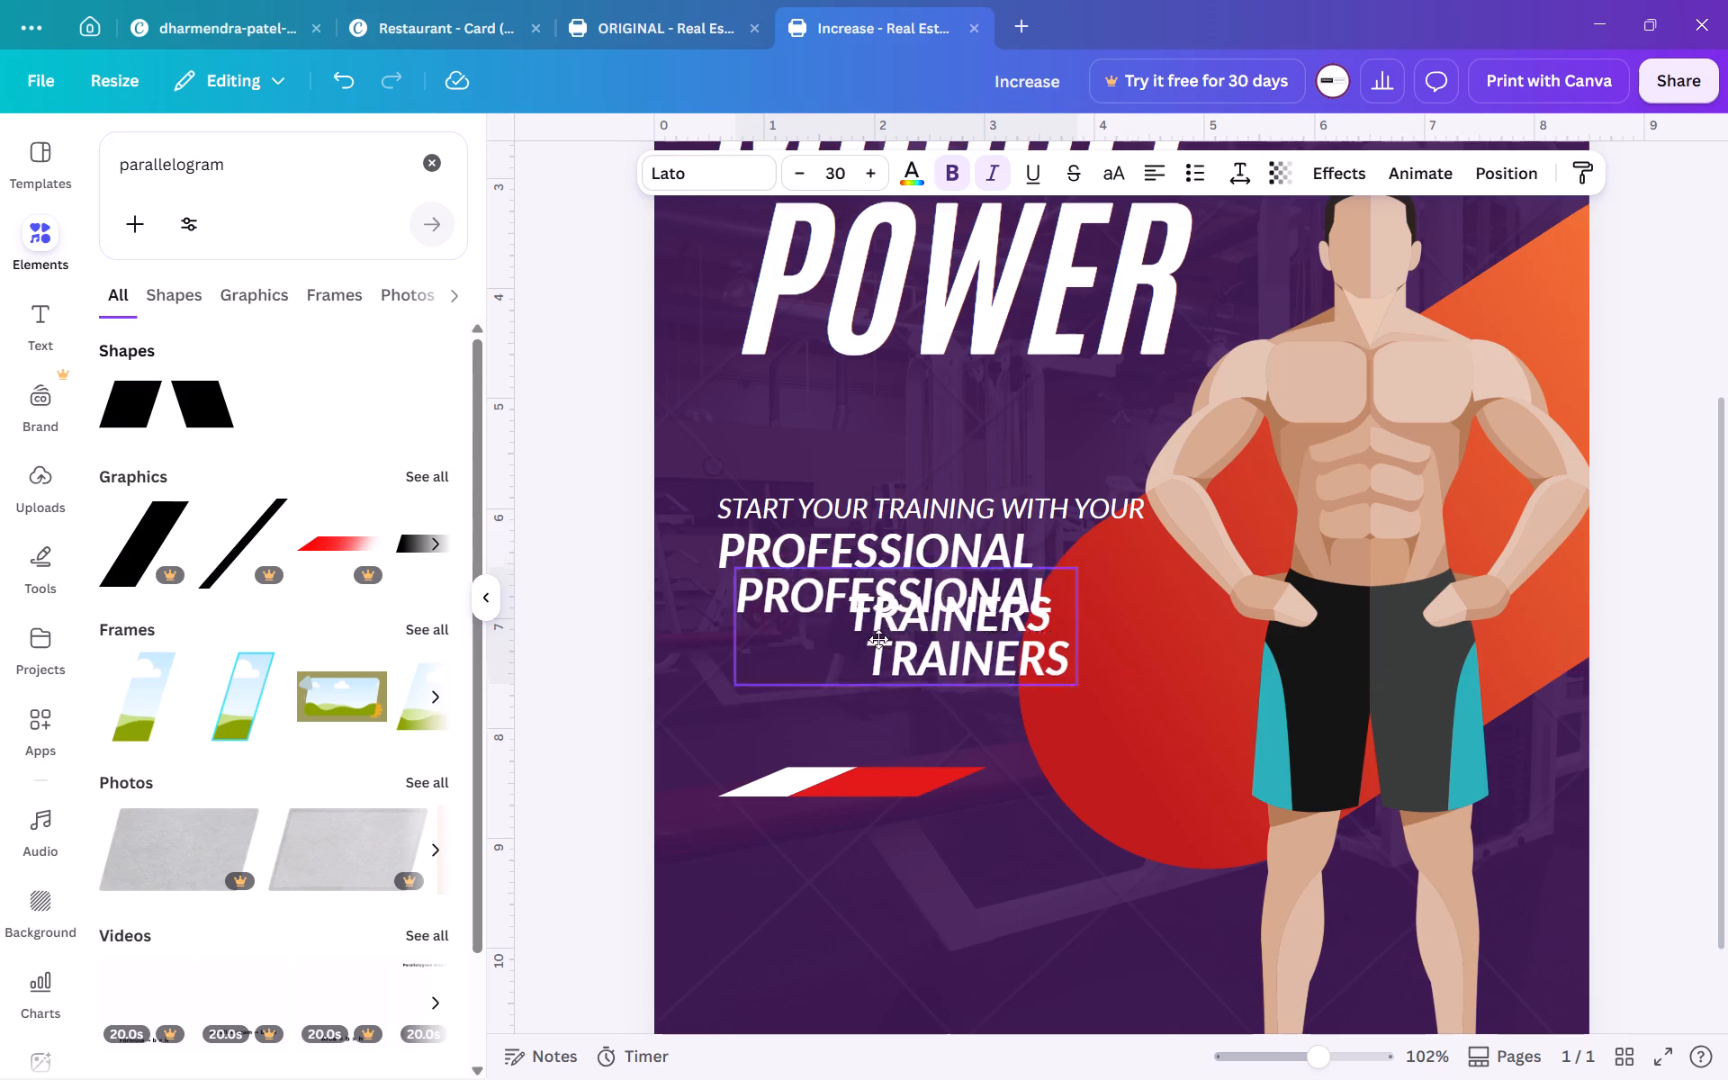
pyautogui.moveTo(878, 639); pyautogui.dragTo(874, 721)
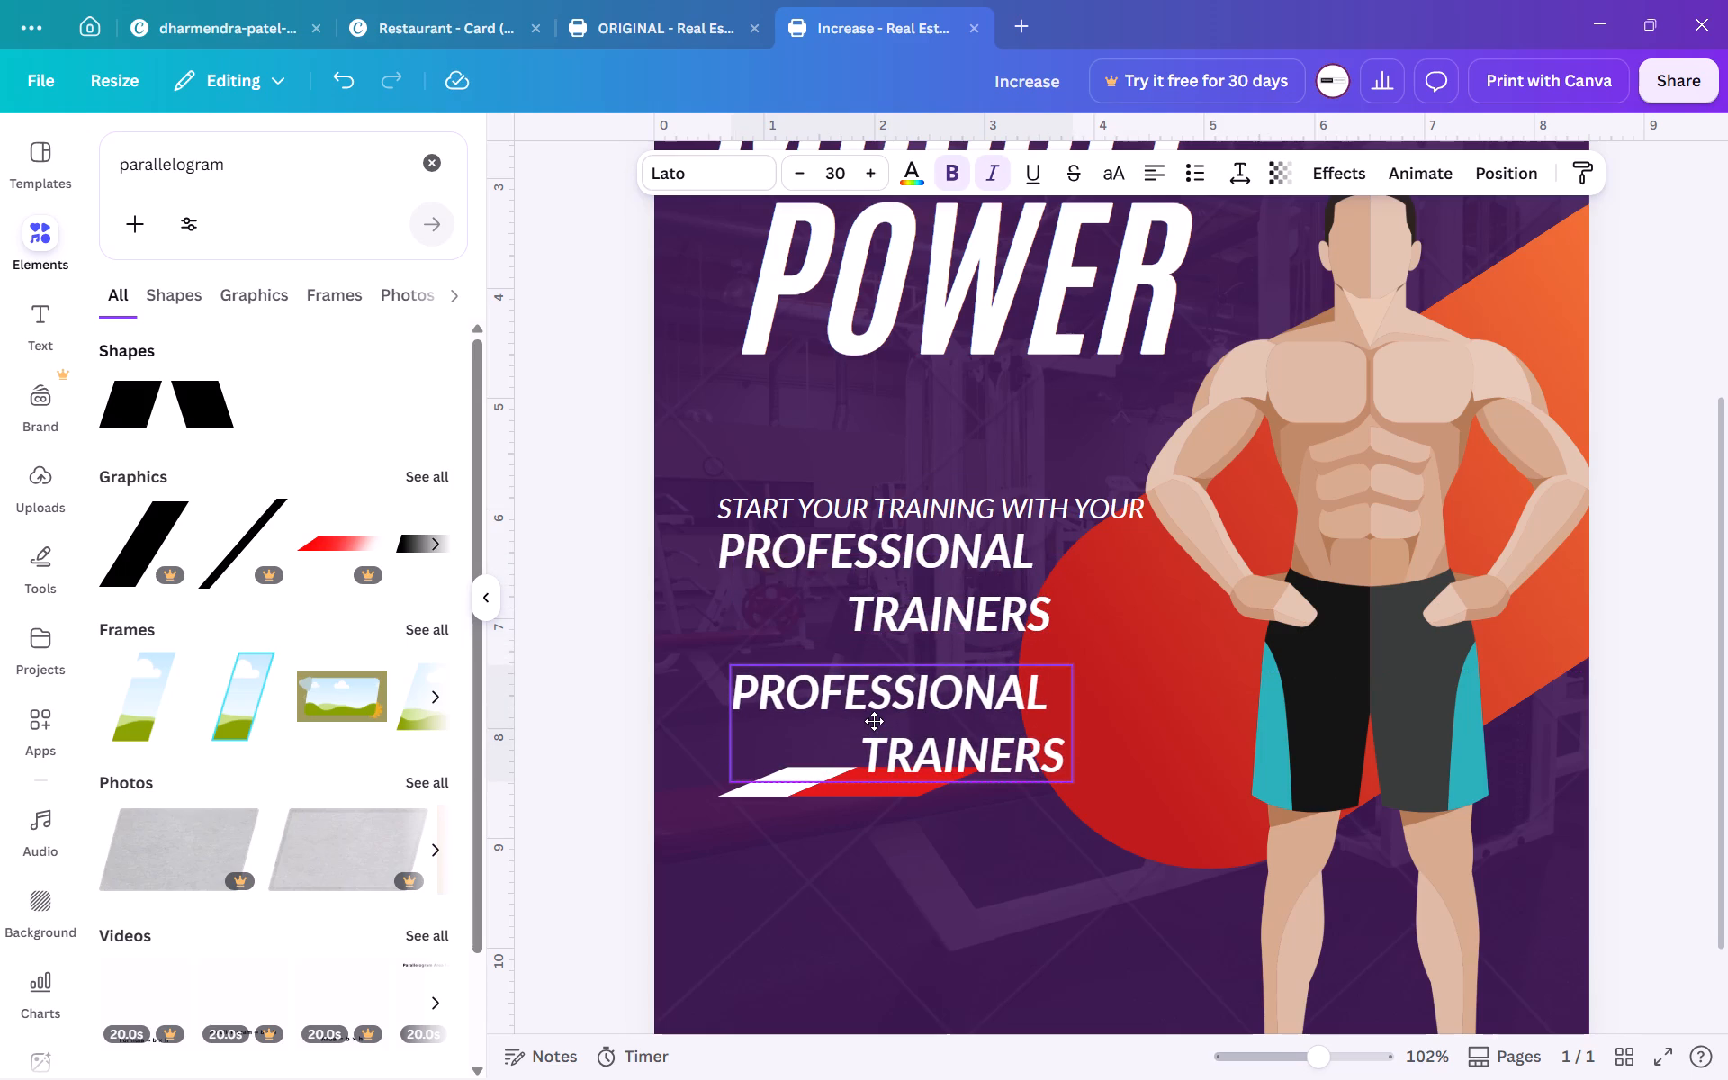
pyautogui.moveTo(874, 721); pyautogui.dragTo(870, 696)
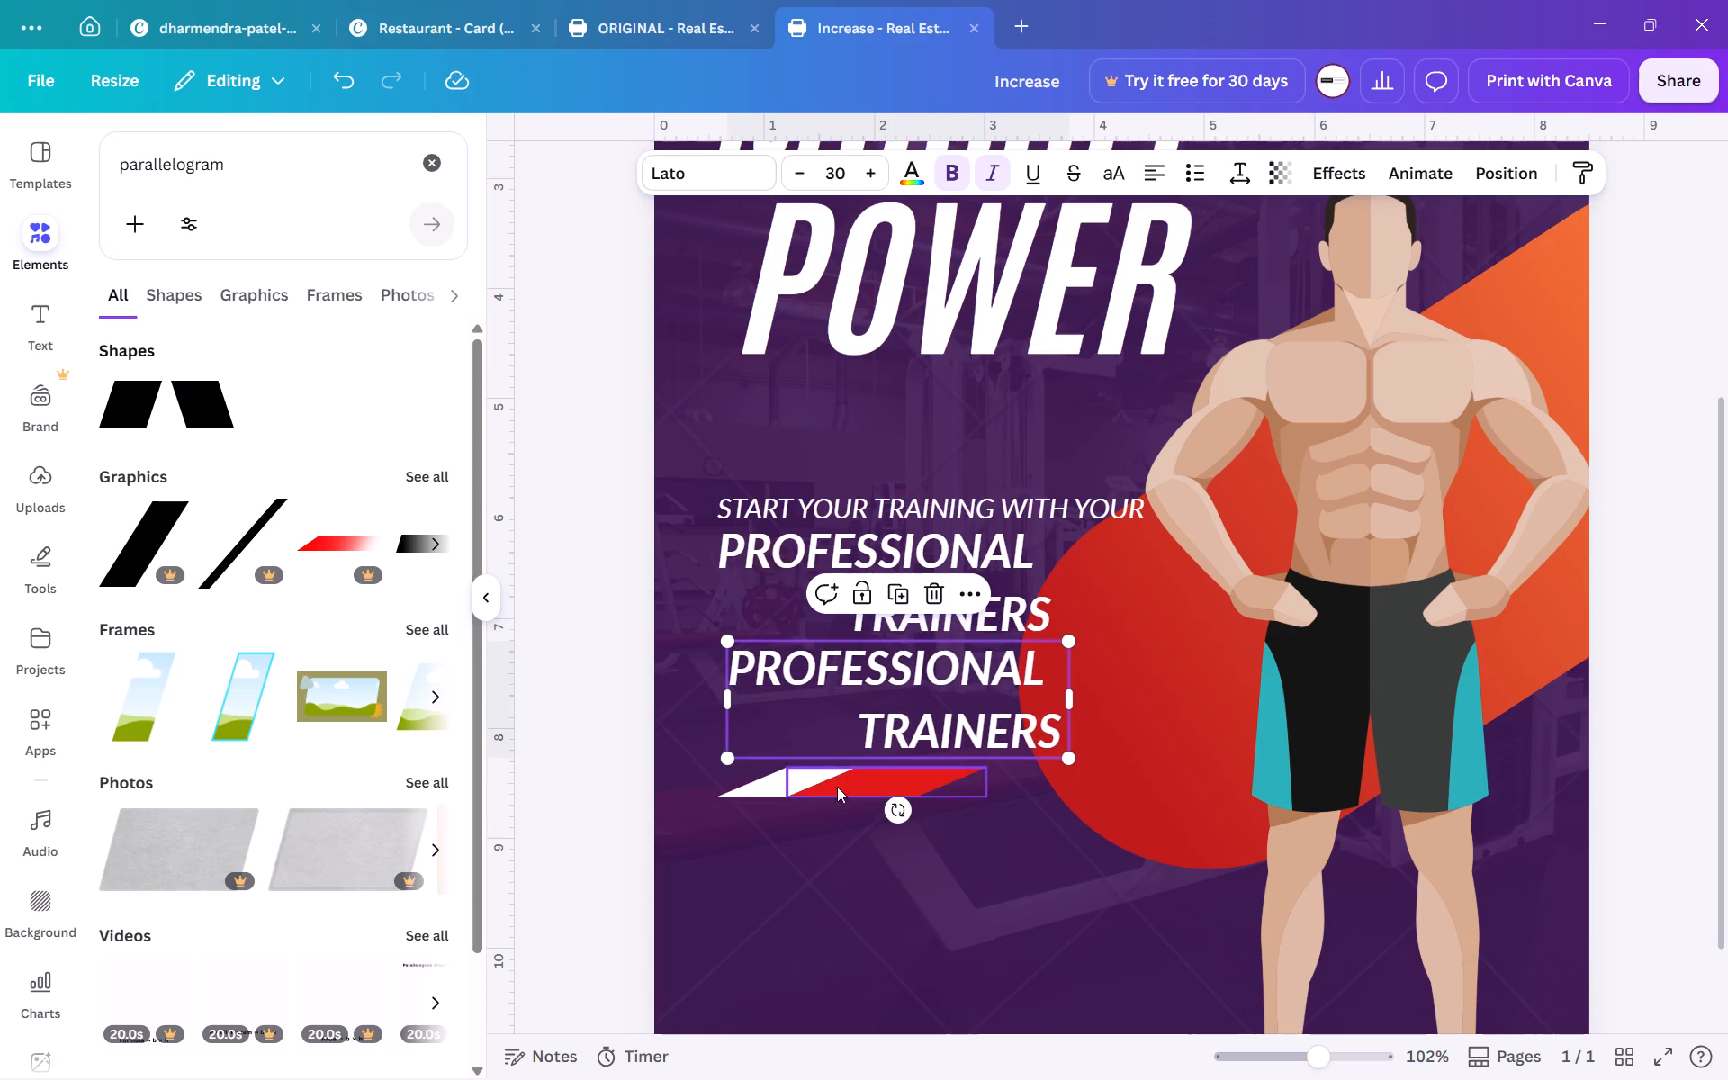
# Move the white and red parallelograms together farther down, leaving an open gap beneath the duplicated PROFESSIONAL TRAINERS text.
pyautogui.moveTo(686, 792); pyautogui.dragTo(905, 826)
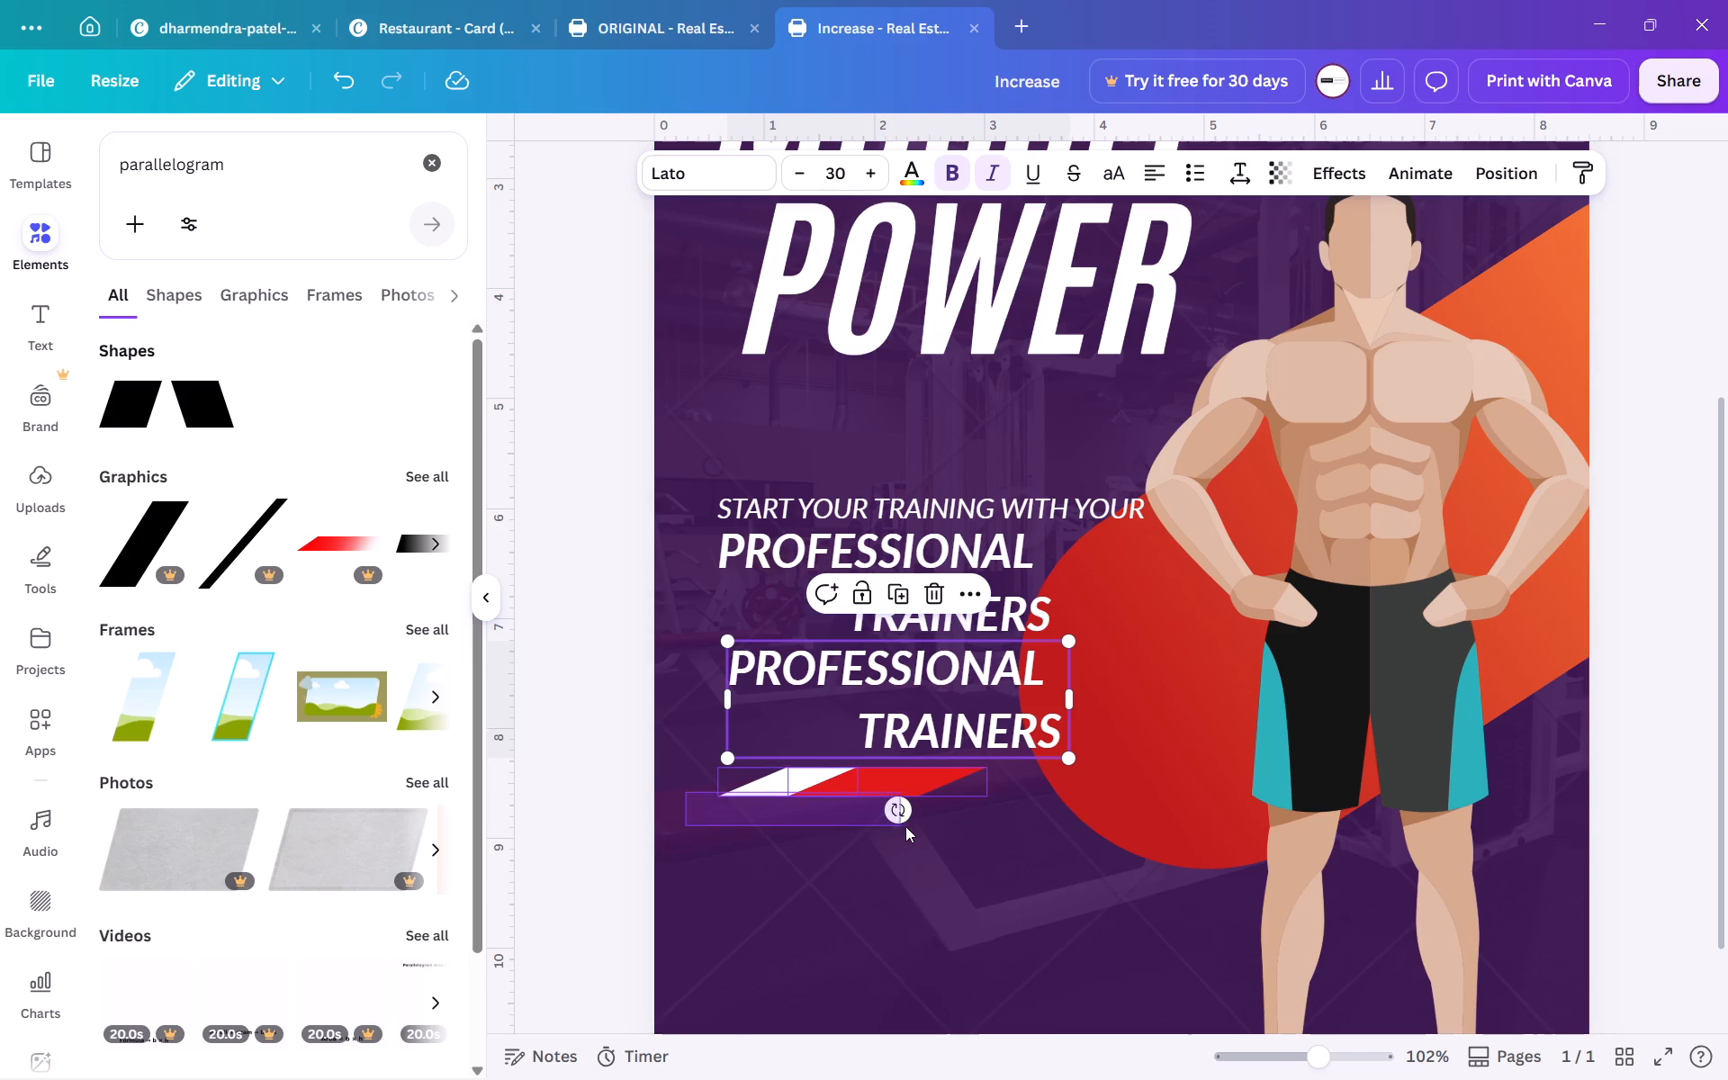
pyautogui.moveTo(905, 826); pyautogui.dragTo(920, 829)
pyautogui.moveTo(878, 841); pyautogui.dragTo(882, 936)
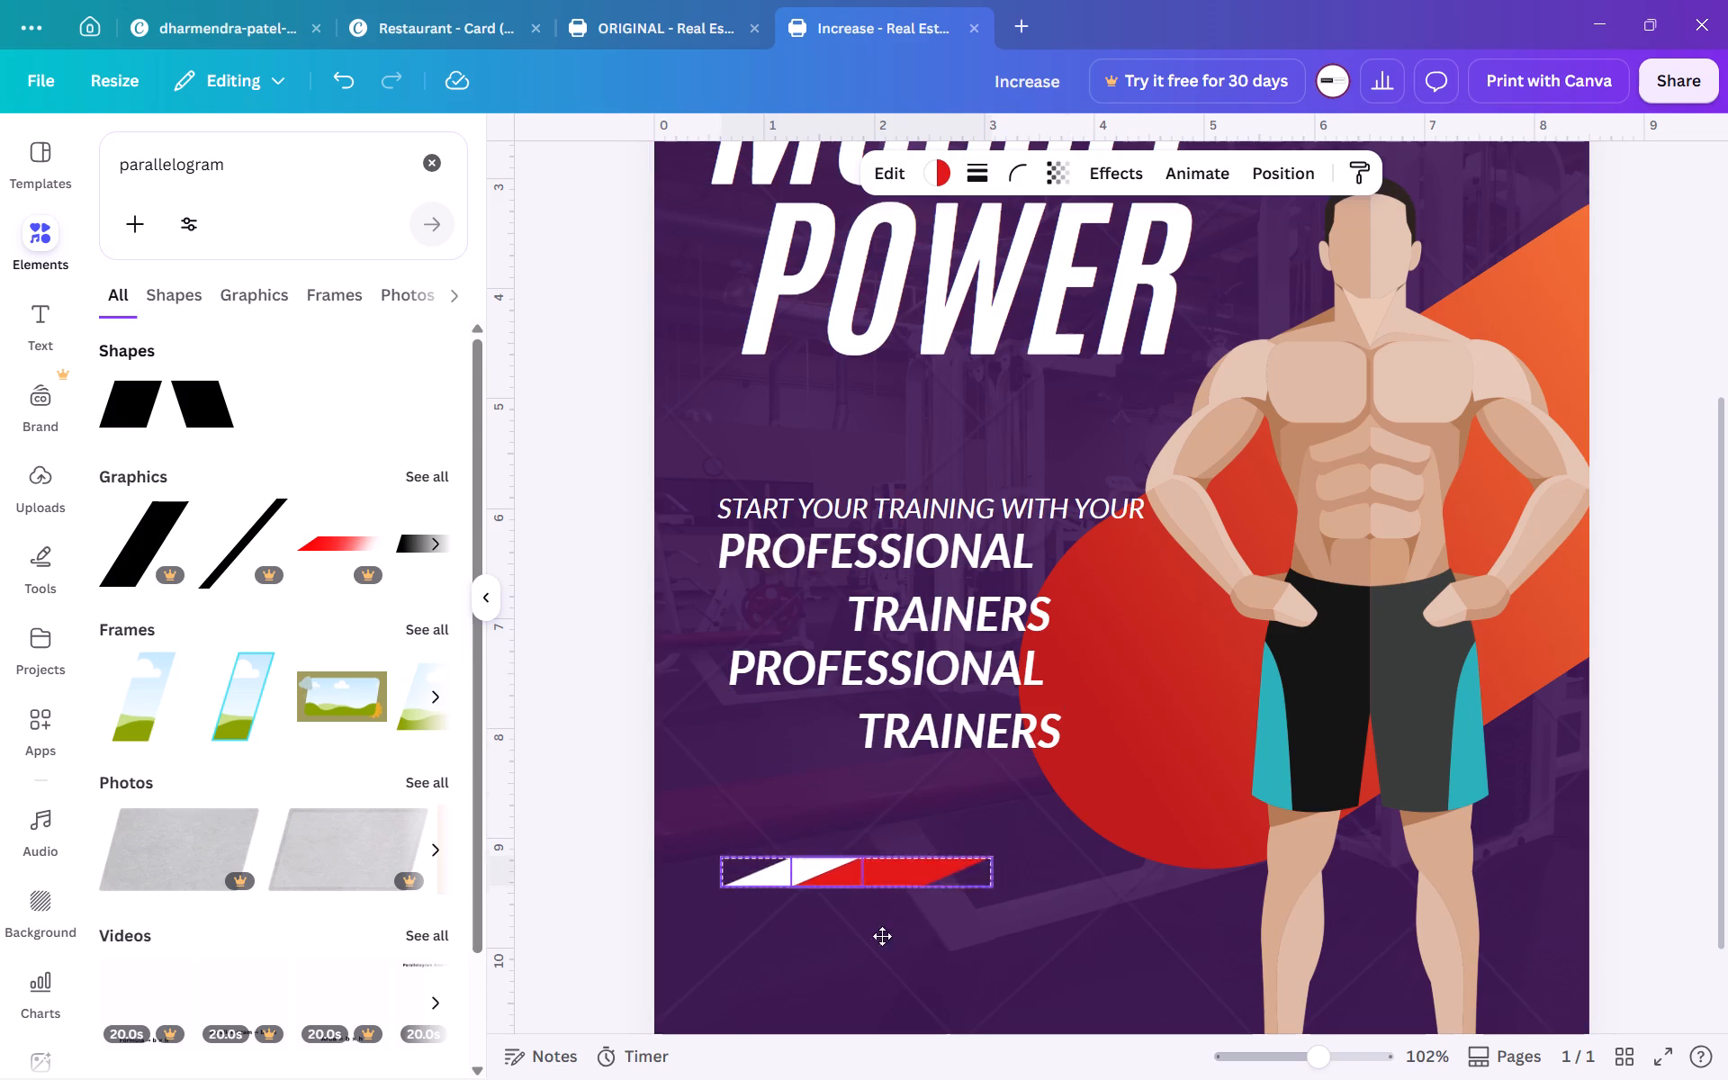
pyautogui.moveTo(882, 936); pyautogui.dragTo(887, 985)
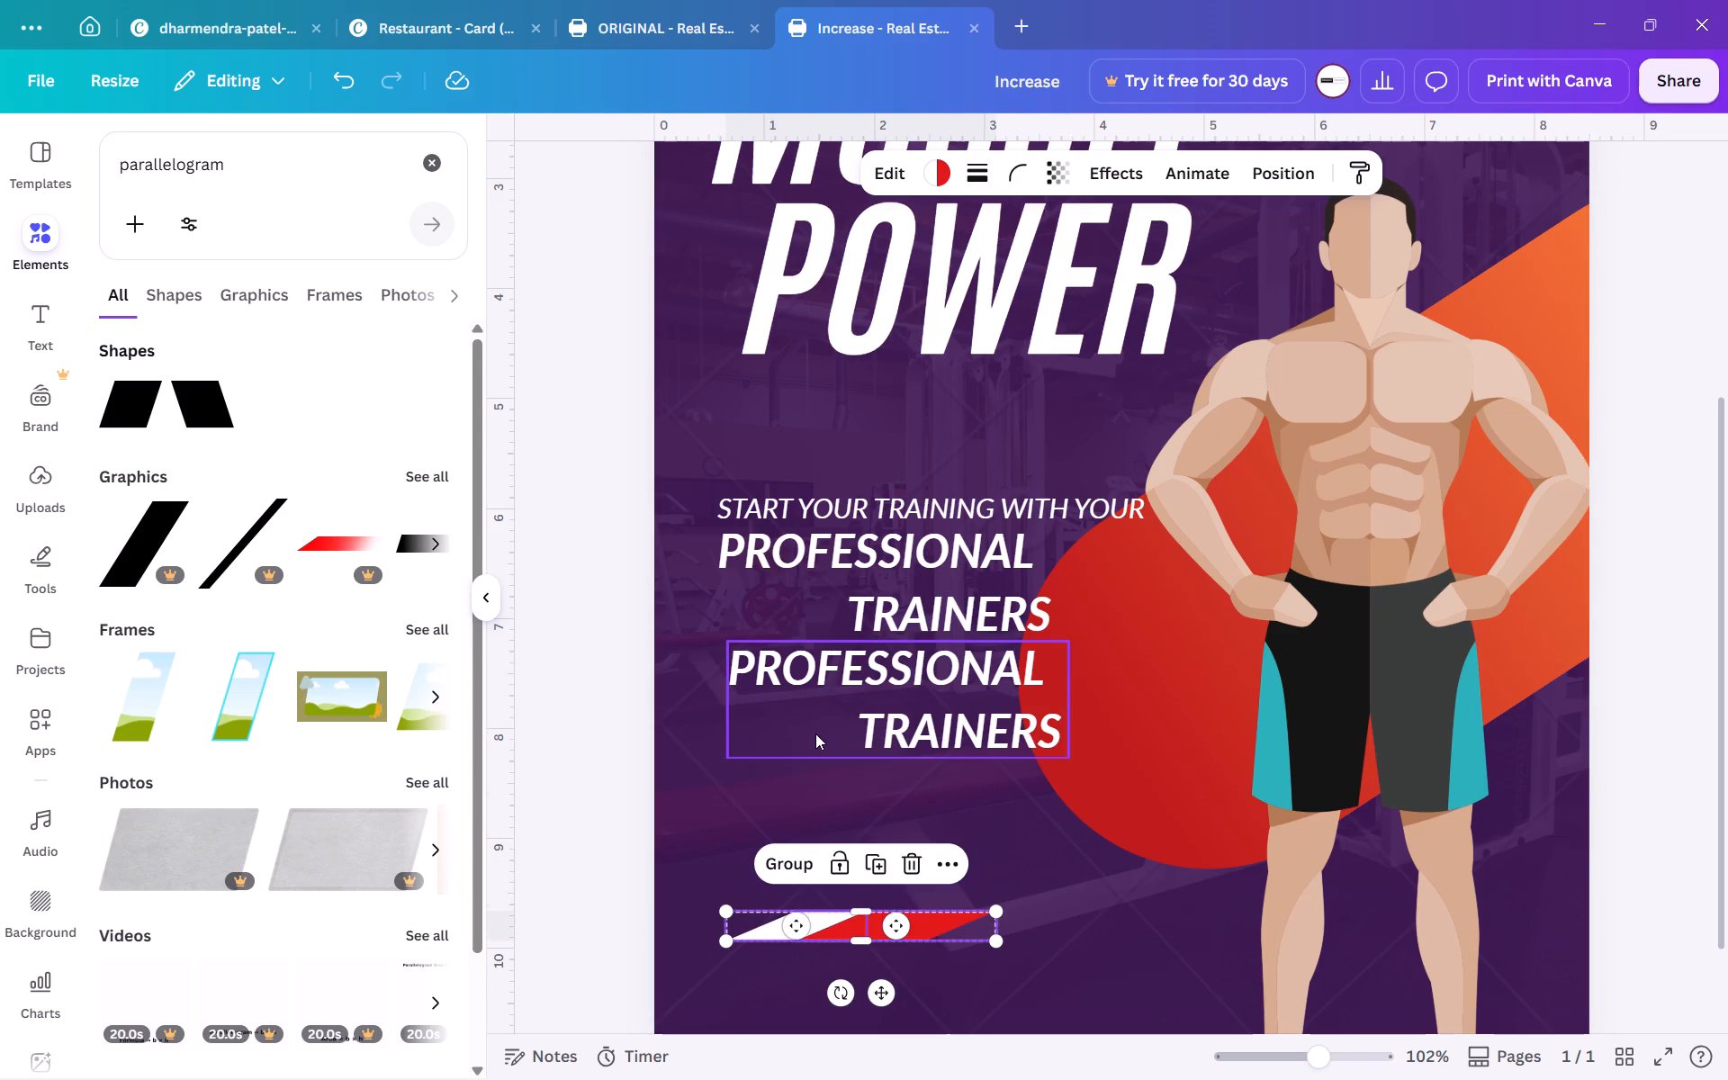
# Move the duplicated PROFESSIONAL TRAINERS text down slightly and align its start with the original tagline above.
pyautogui.moveTo(815, 733); pyautogui.dragTo(804, 770)
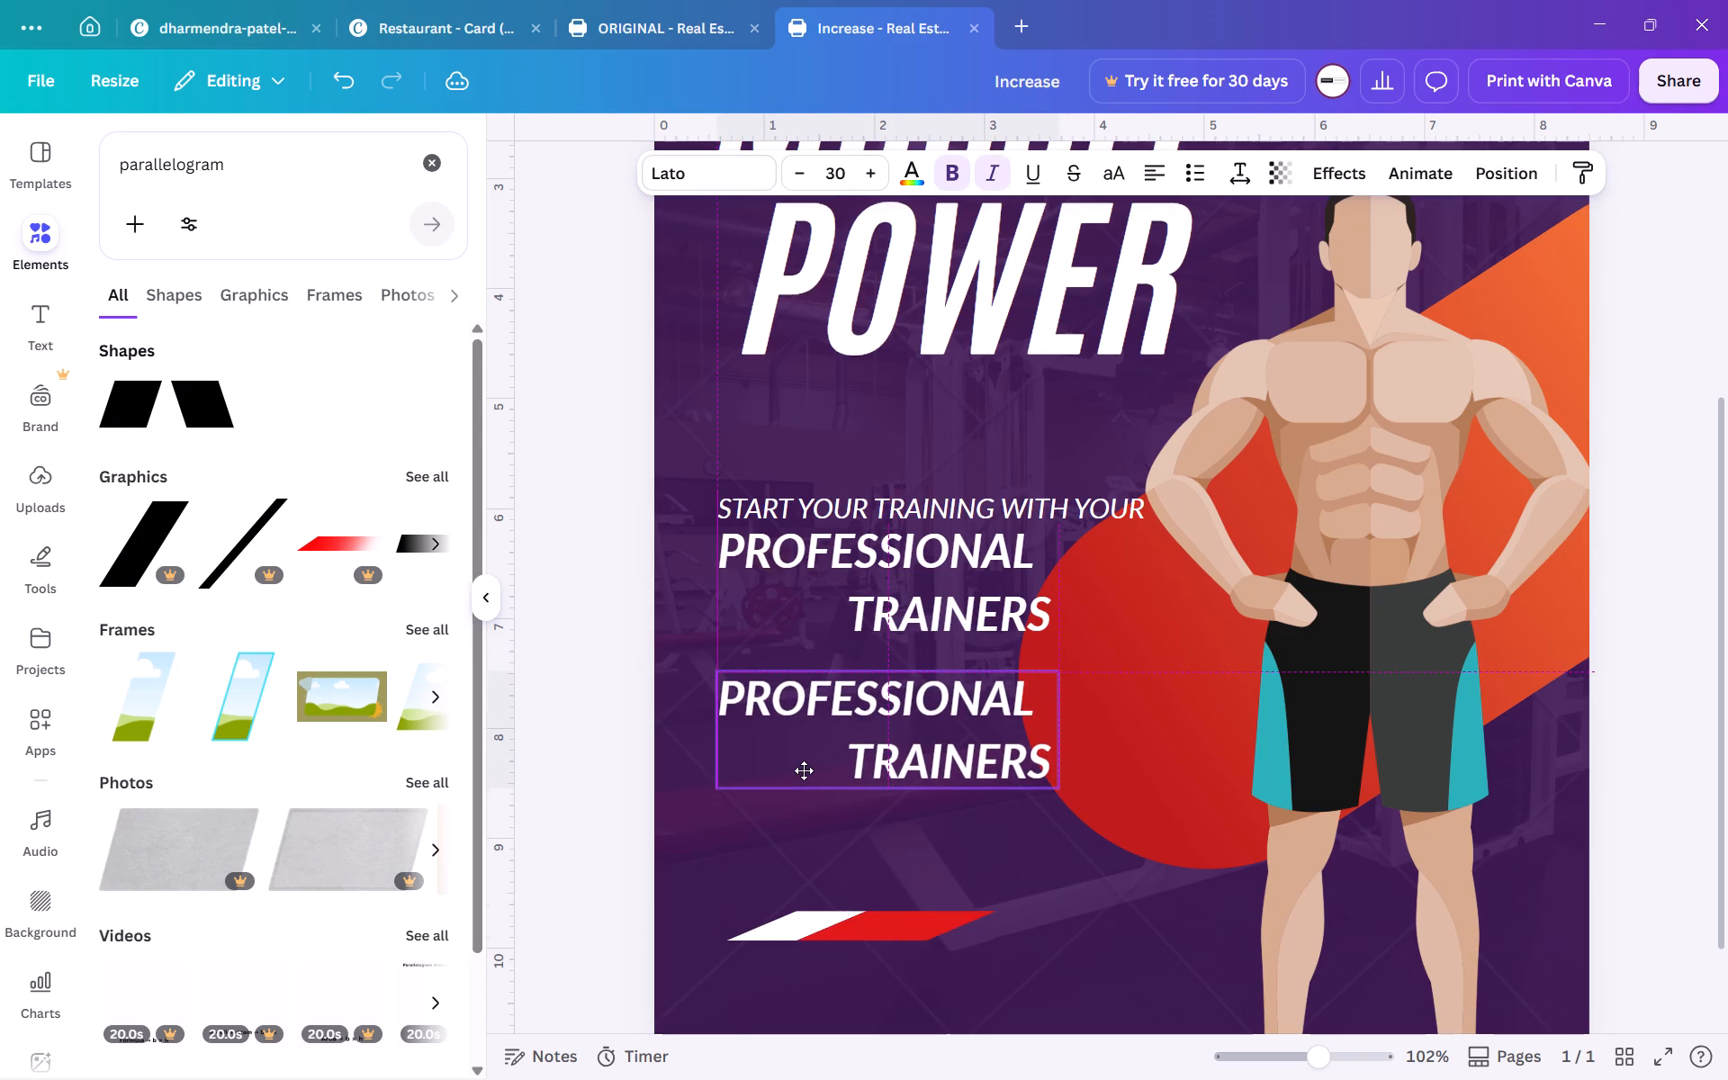
pyautogui.moveTo(804, 770); pyautogui.dragTo(802, 766)
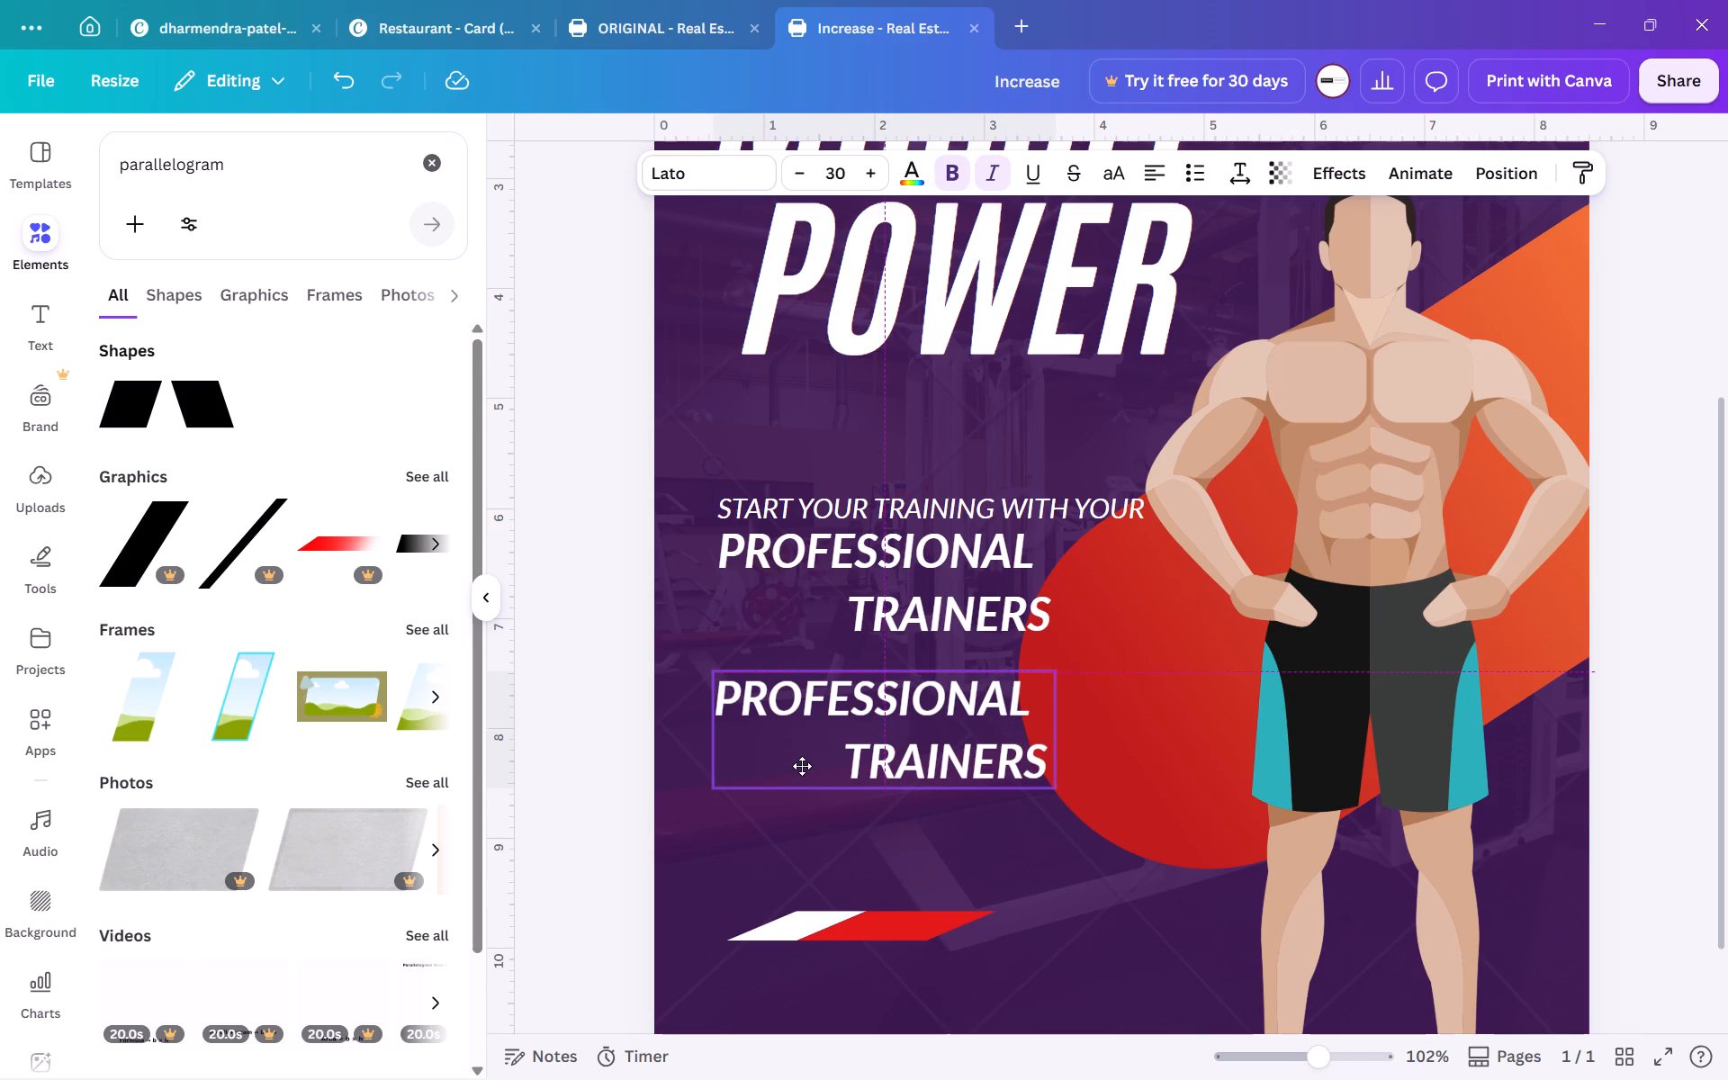
pyautogui.moveTo(802, 766); pyautogui.dragTo(806, 770)
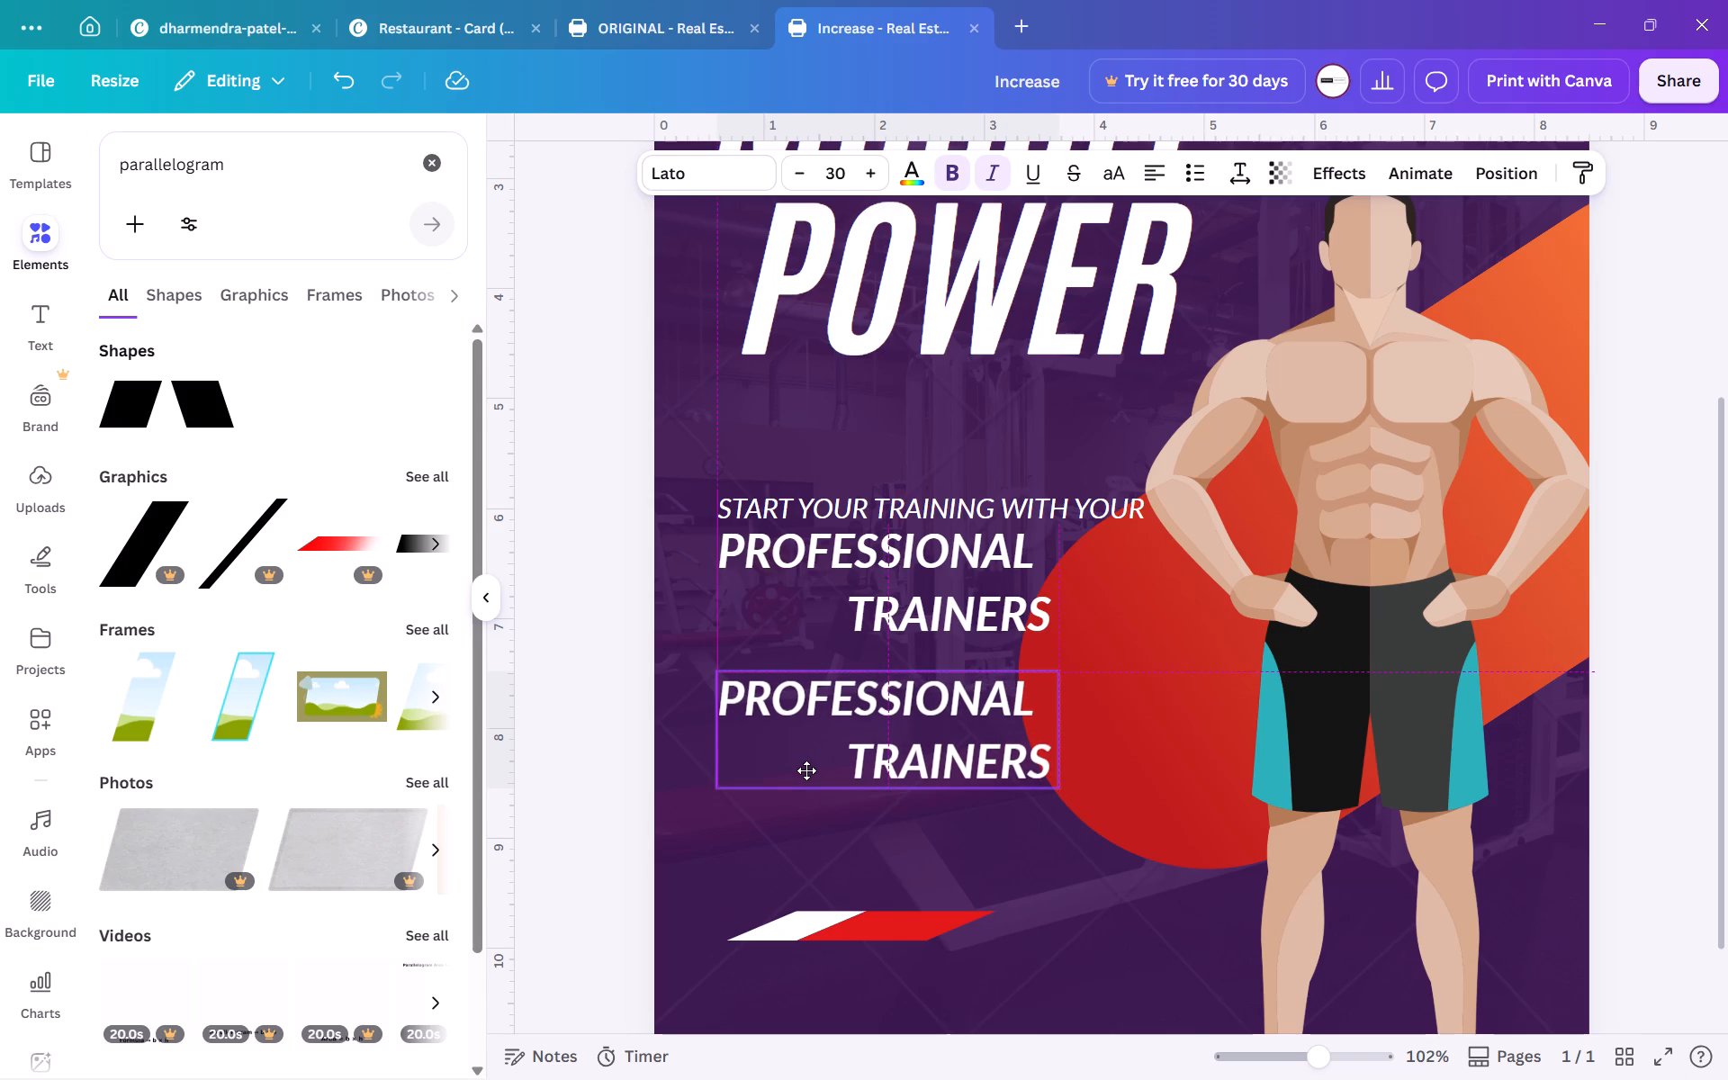
pyautogui.moveTo(806, 770); pyautogui.dragTo(807, 768)
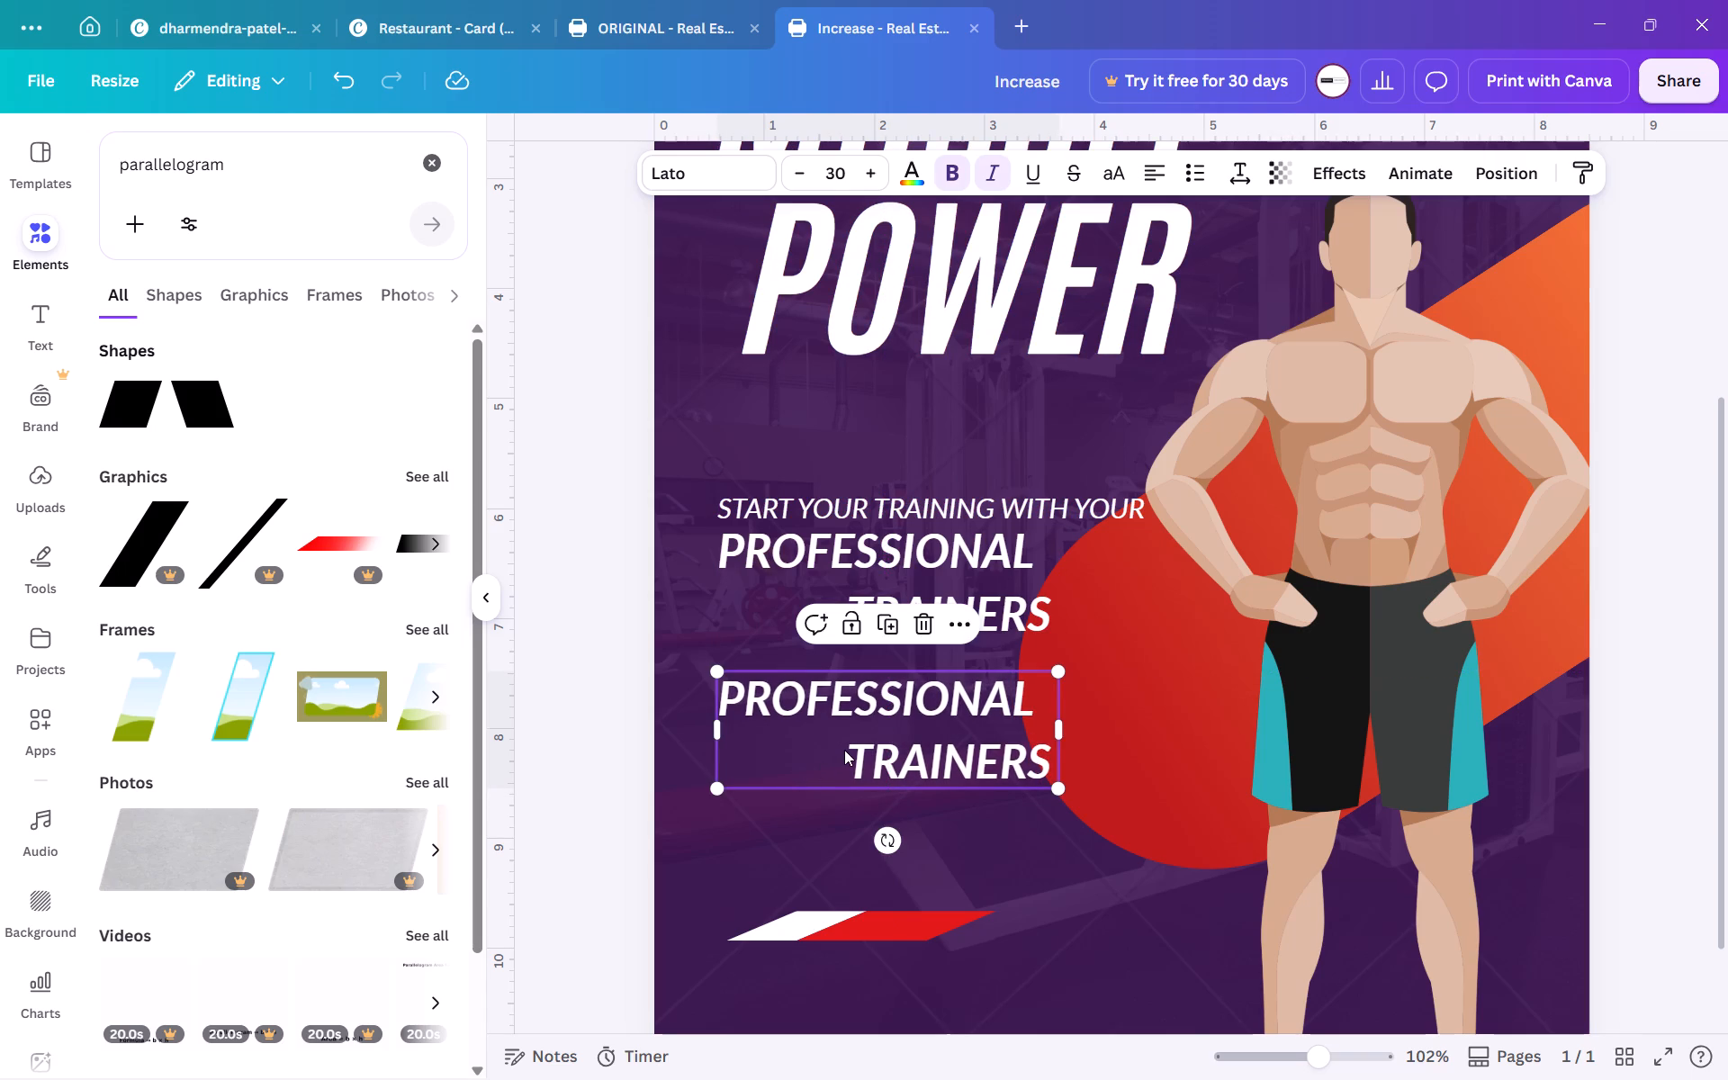
# Replace the duplicated PROFESSIONAL TRAINERS wording with Trail.
pyautogui.tripleClick(844, 750)
pyautogui.click(844, 750)
pyautogui.tripleClick(844, 750)
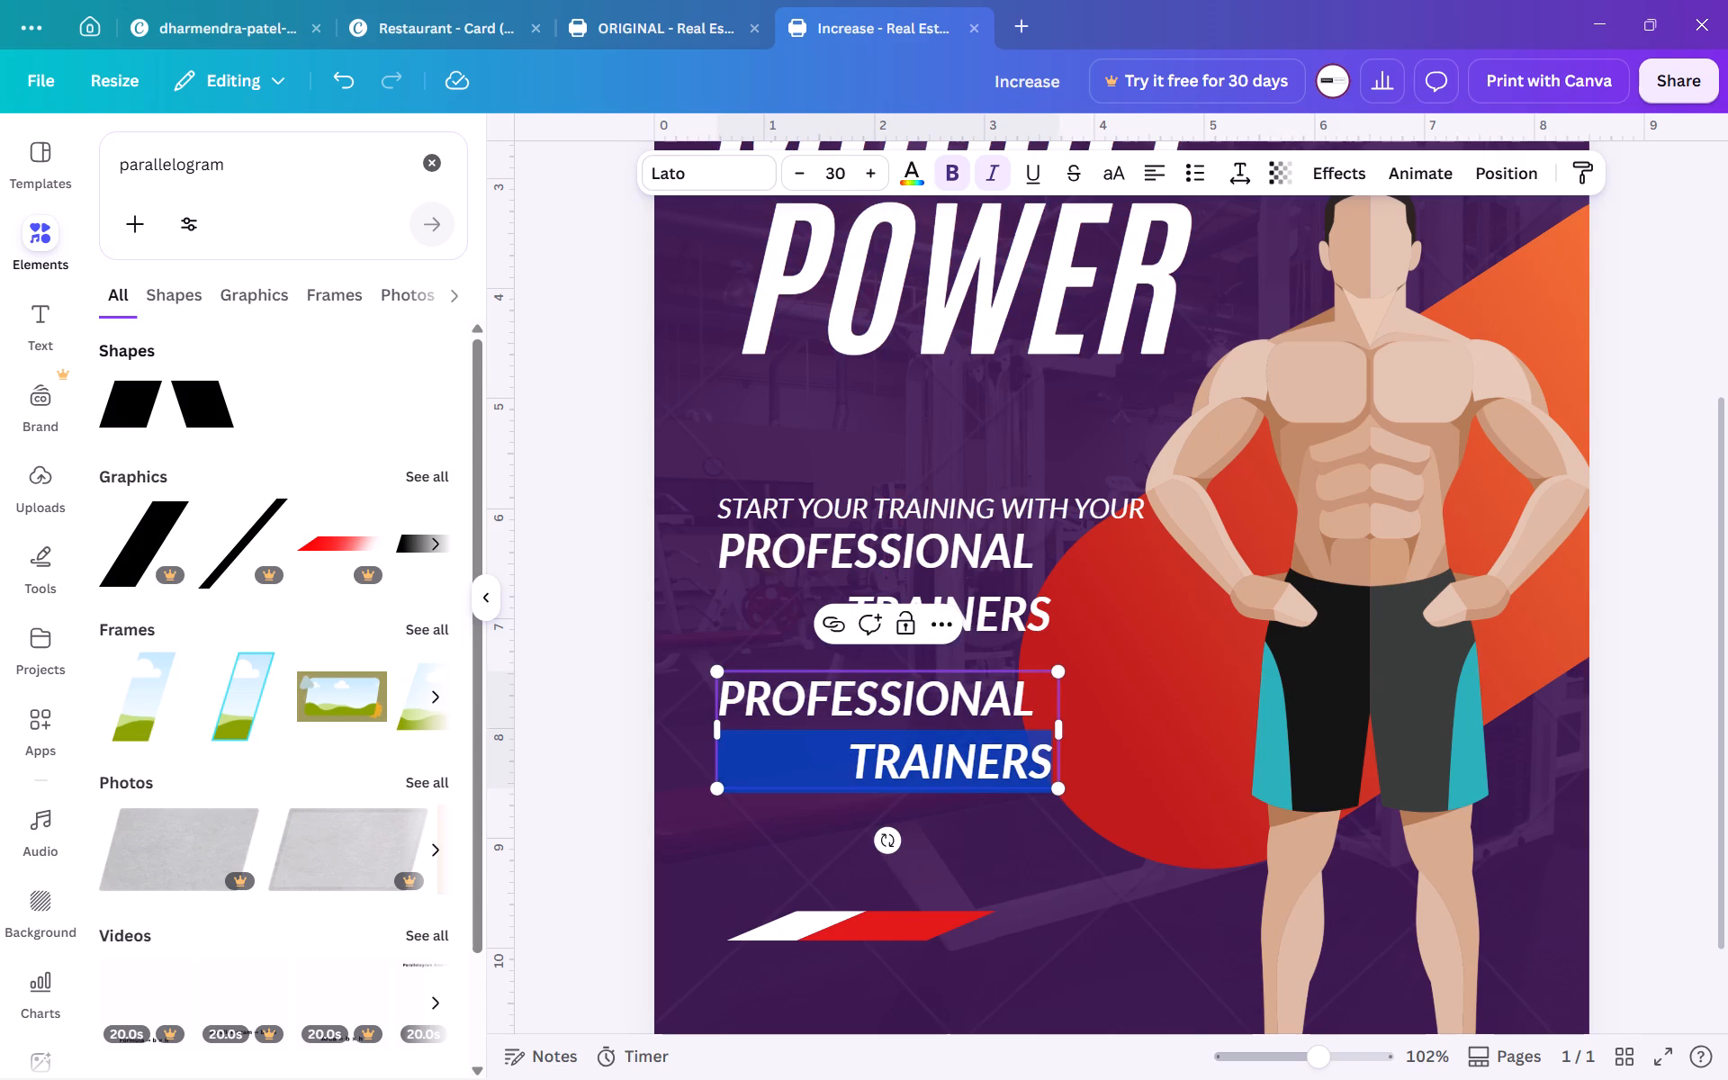
pyautogui.write('at')
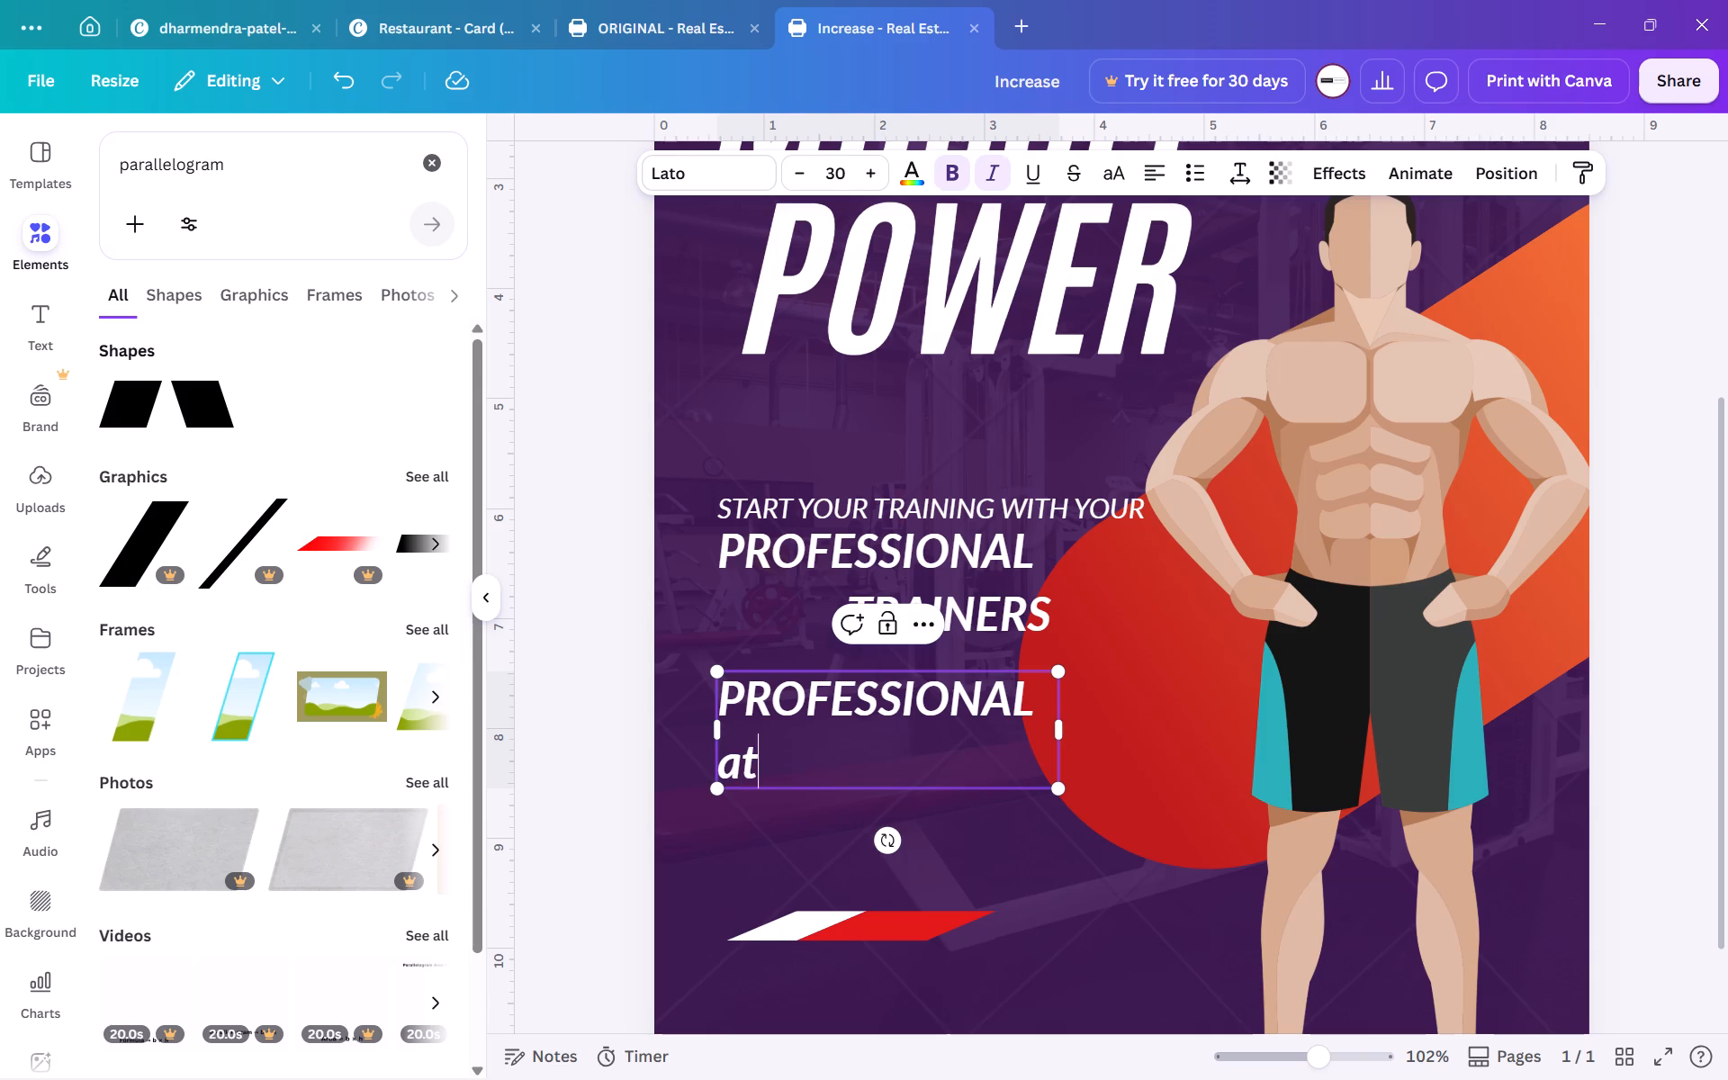
pyautogui.hotkey('ctrl', 'a')
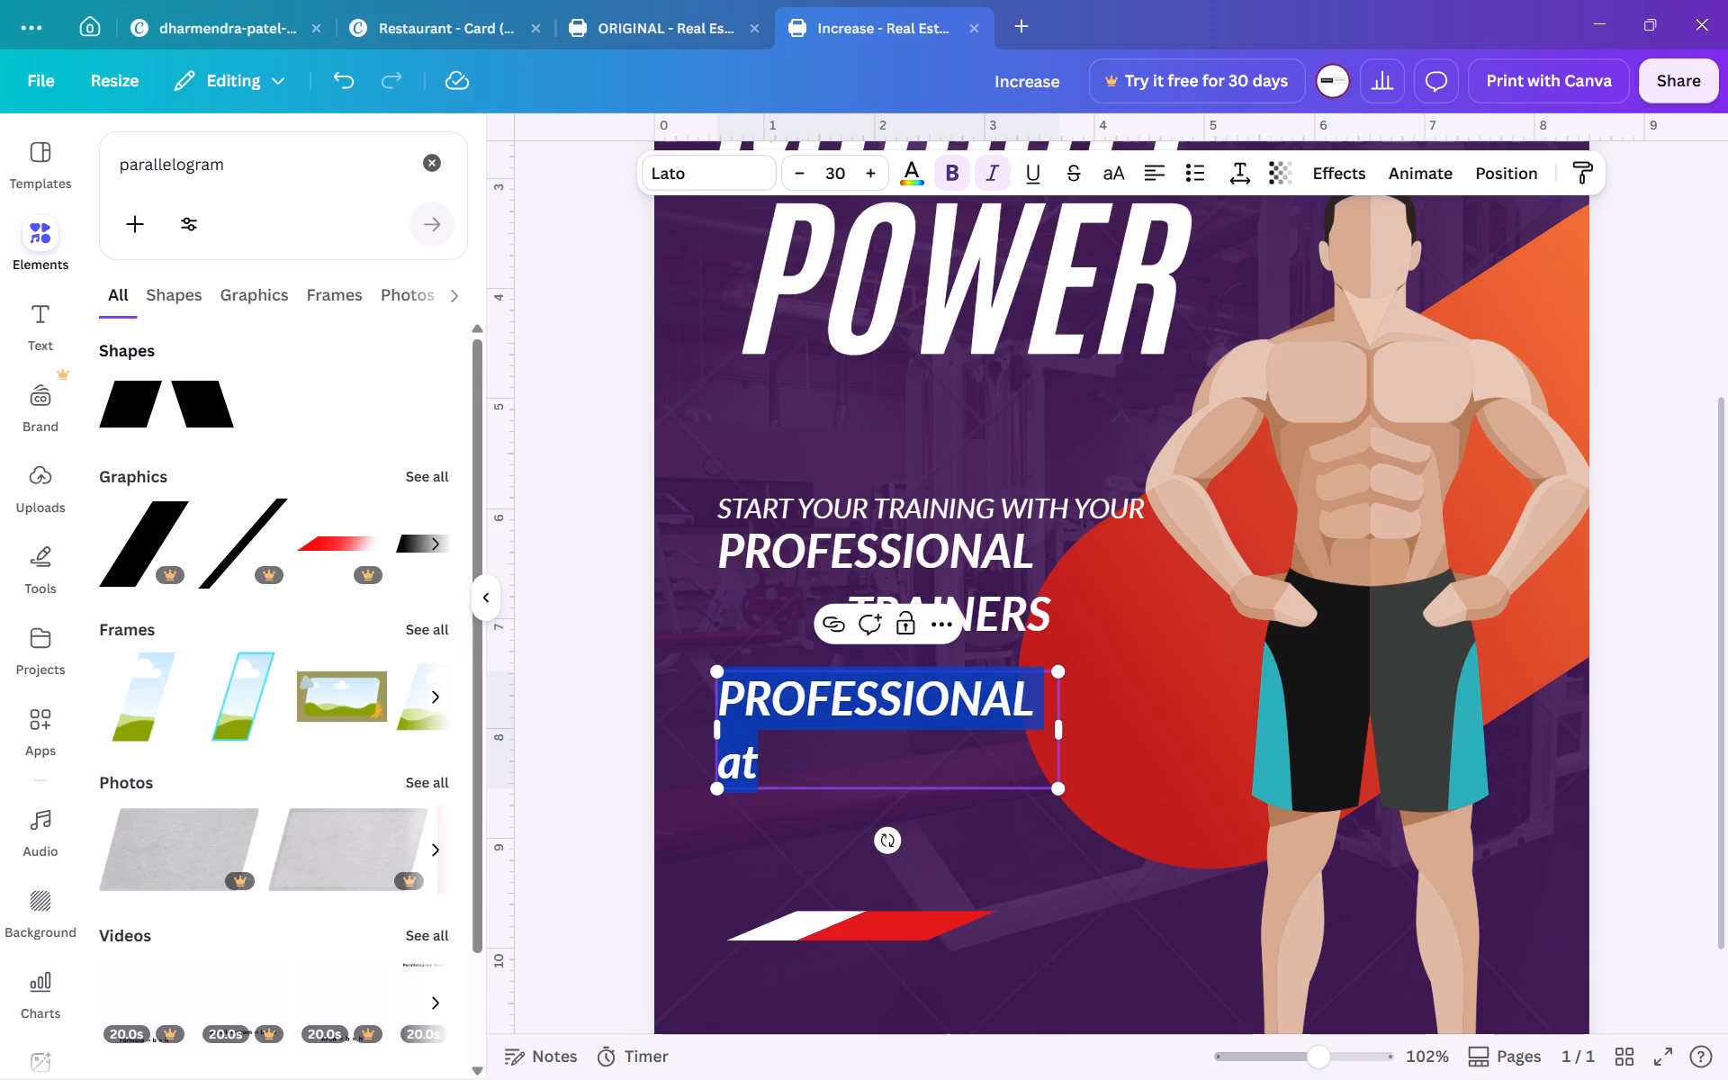
pyautogui.press('t')
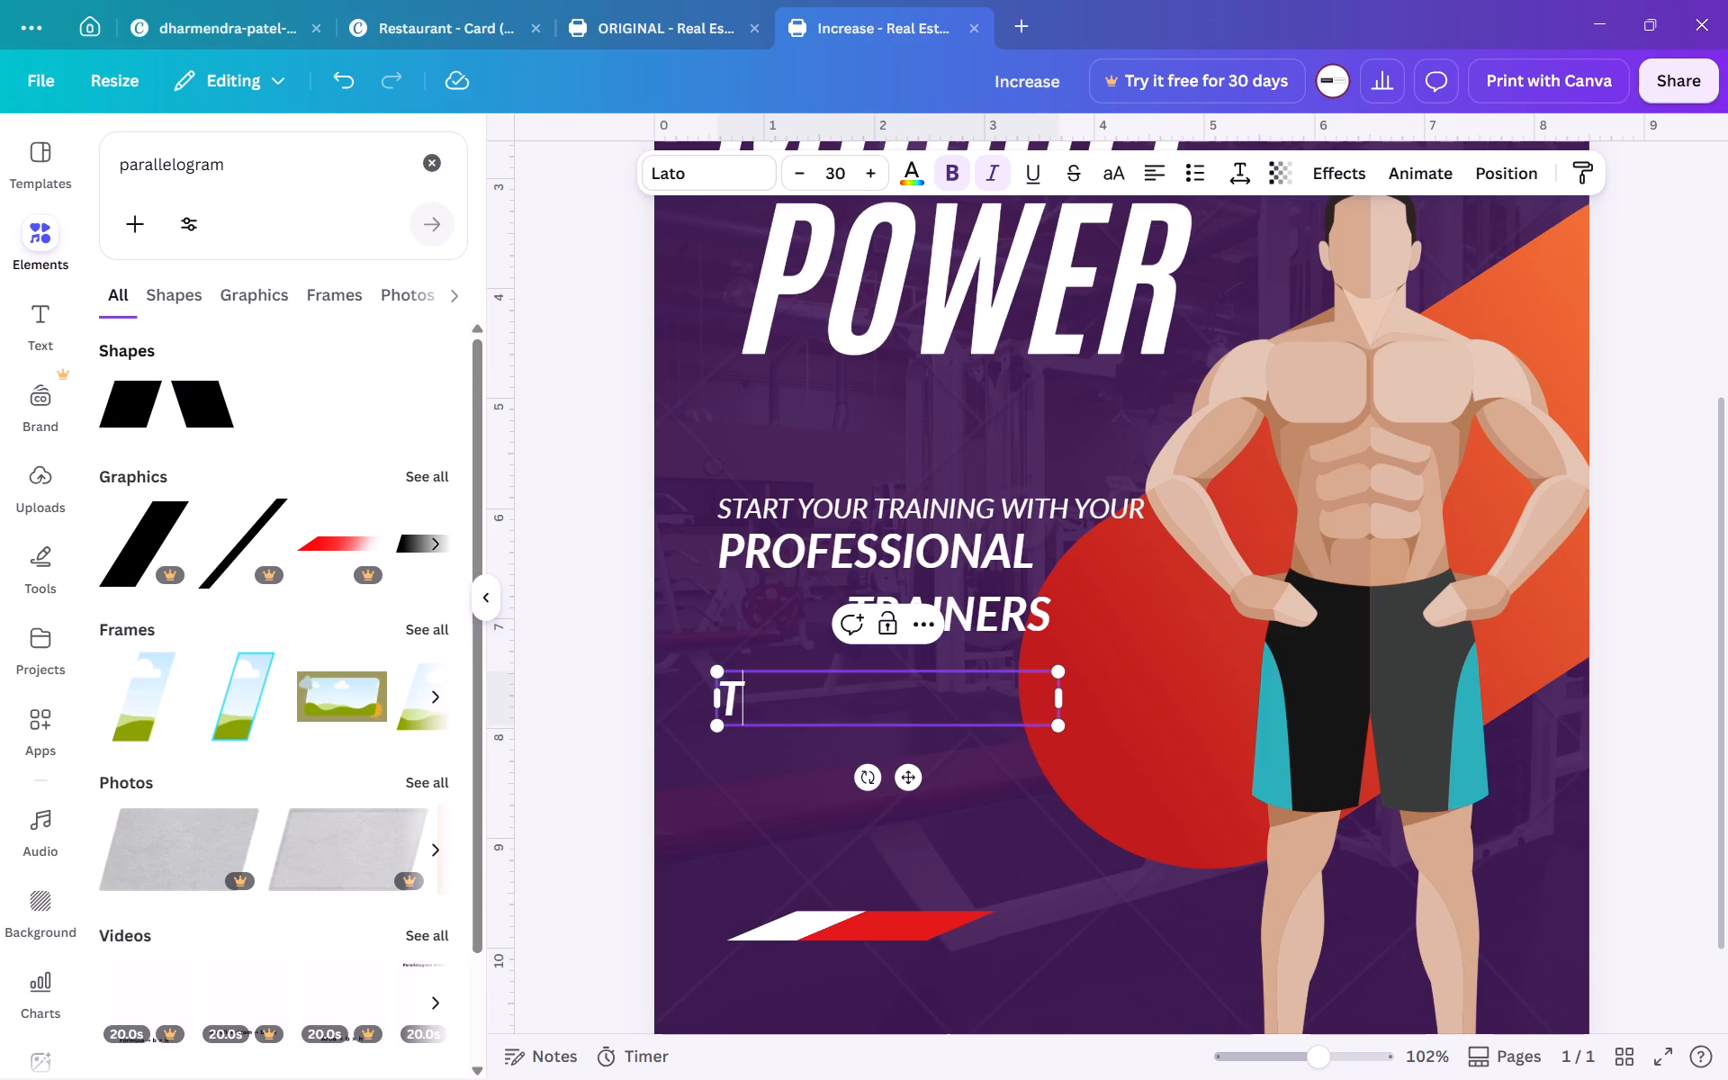
pyautogui.write('rail;')
pyautogui.press('BackSpace')
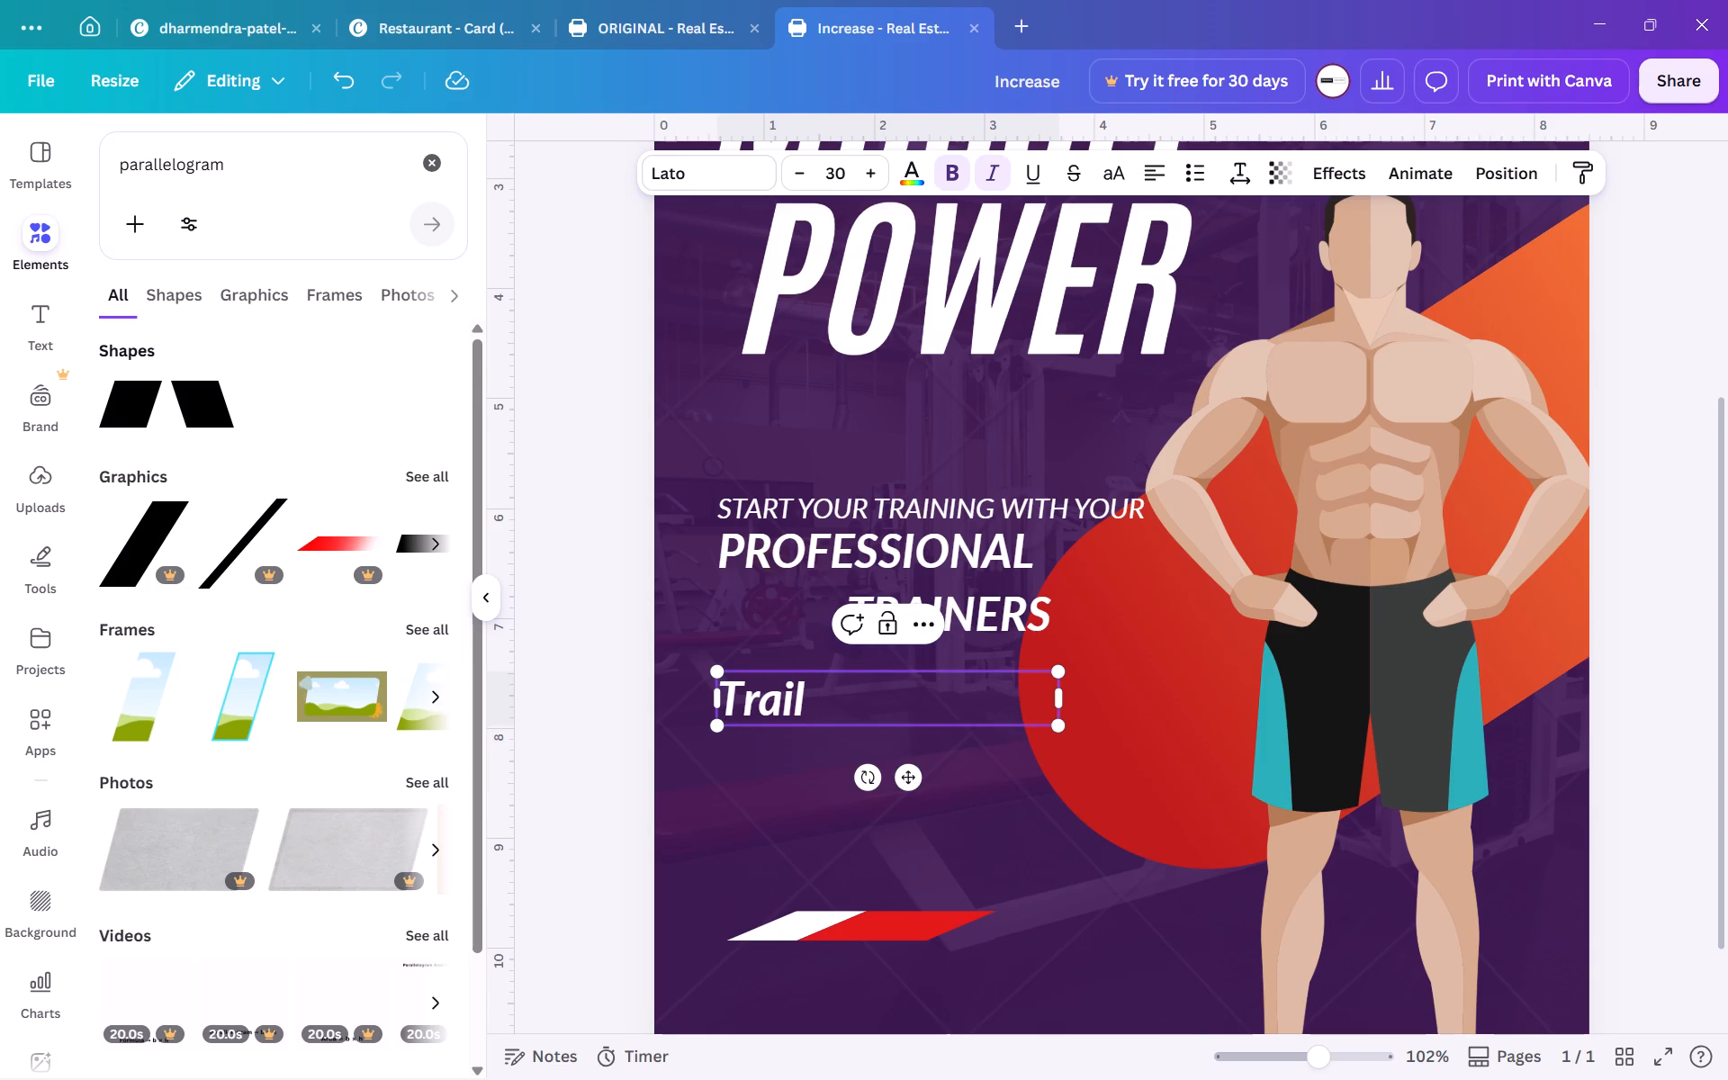
pyautogui.press('space')
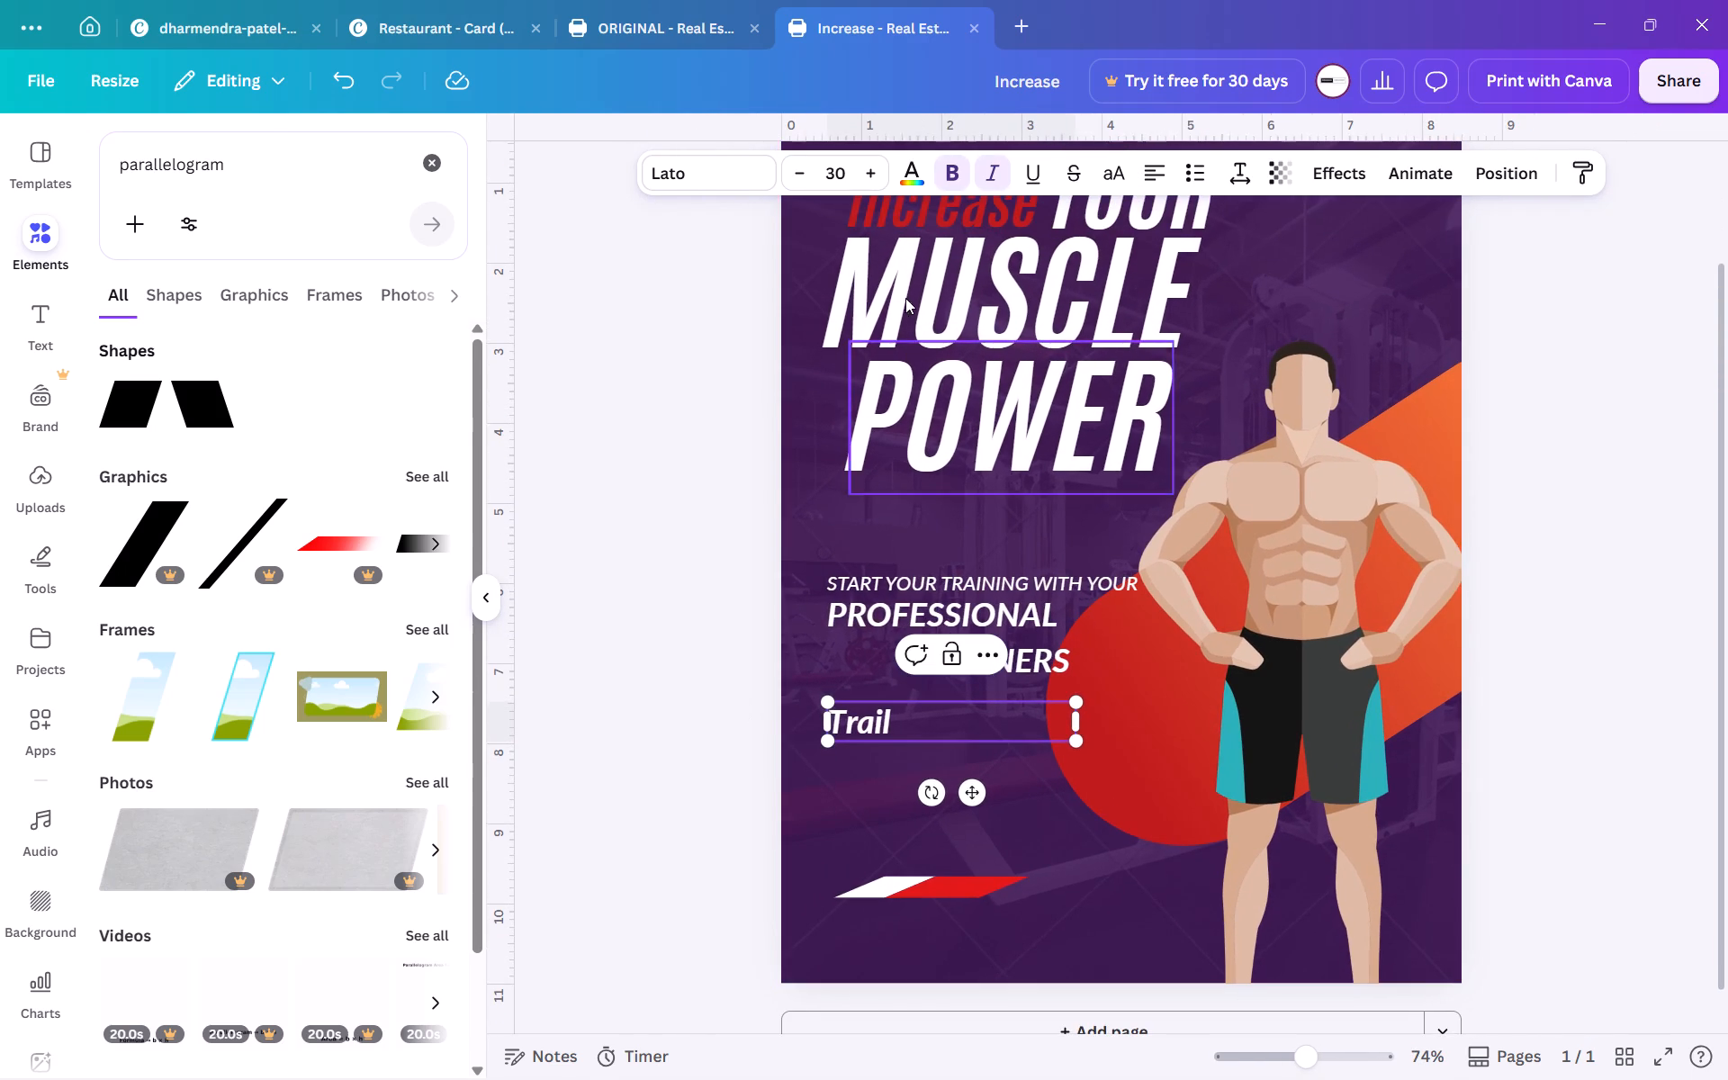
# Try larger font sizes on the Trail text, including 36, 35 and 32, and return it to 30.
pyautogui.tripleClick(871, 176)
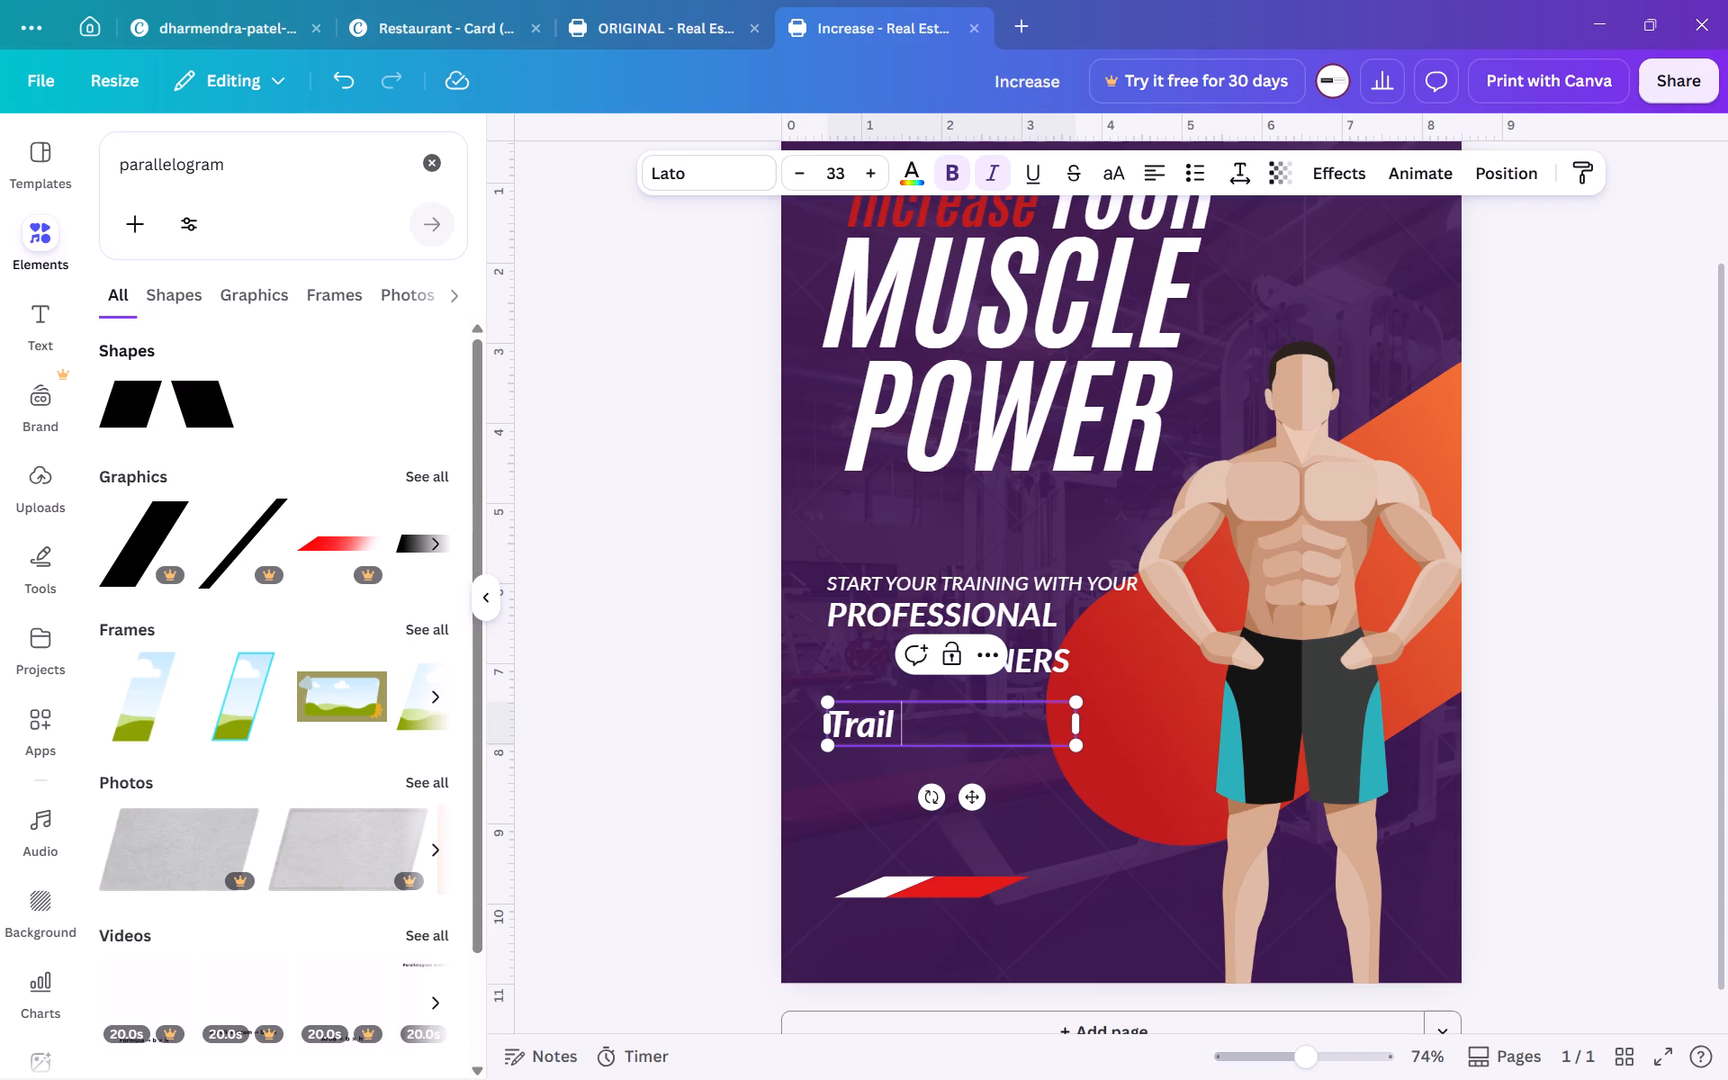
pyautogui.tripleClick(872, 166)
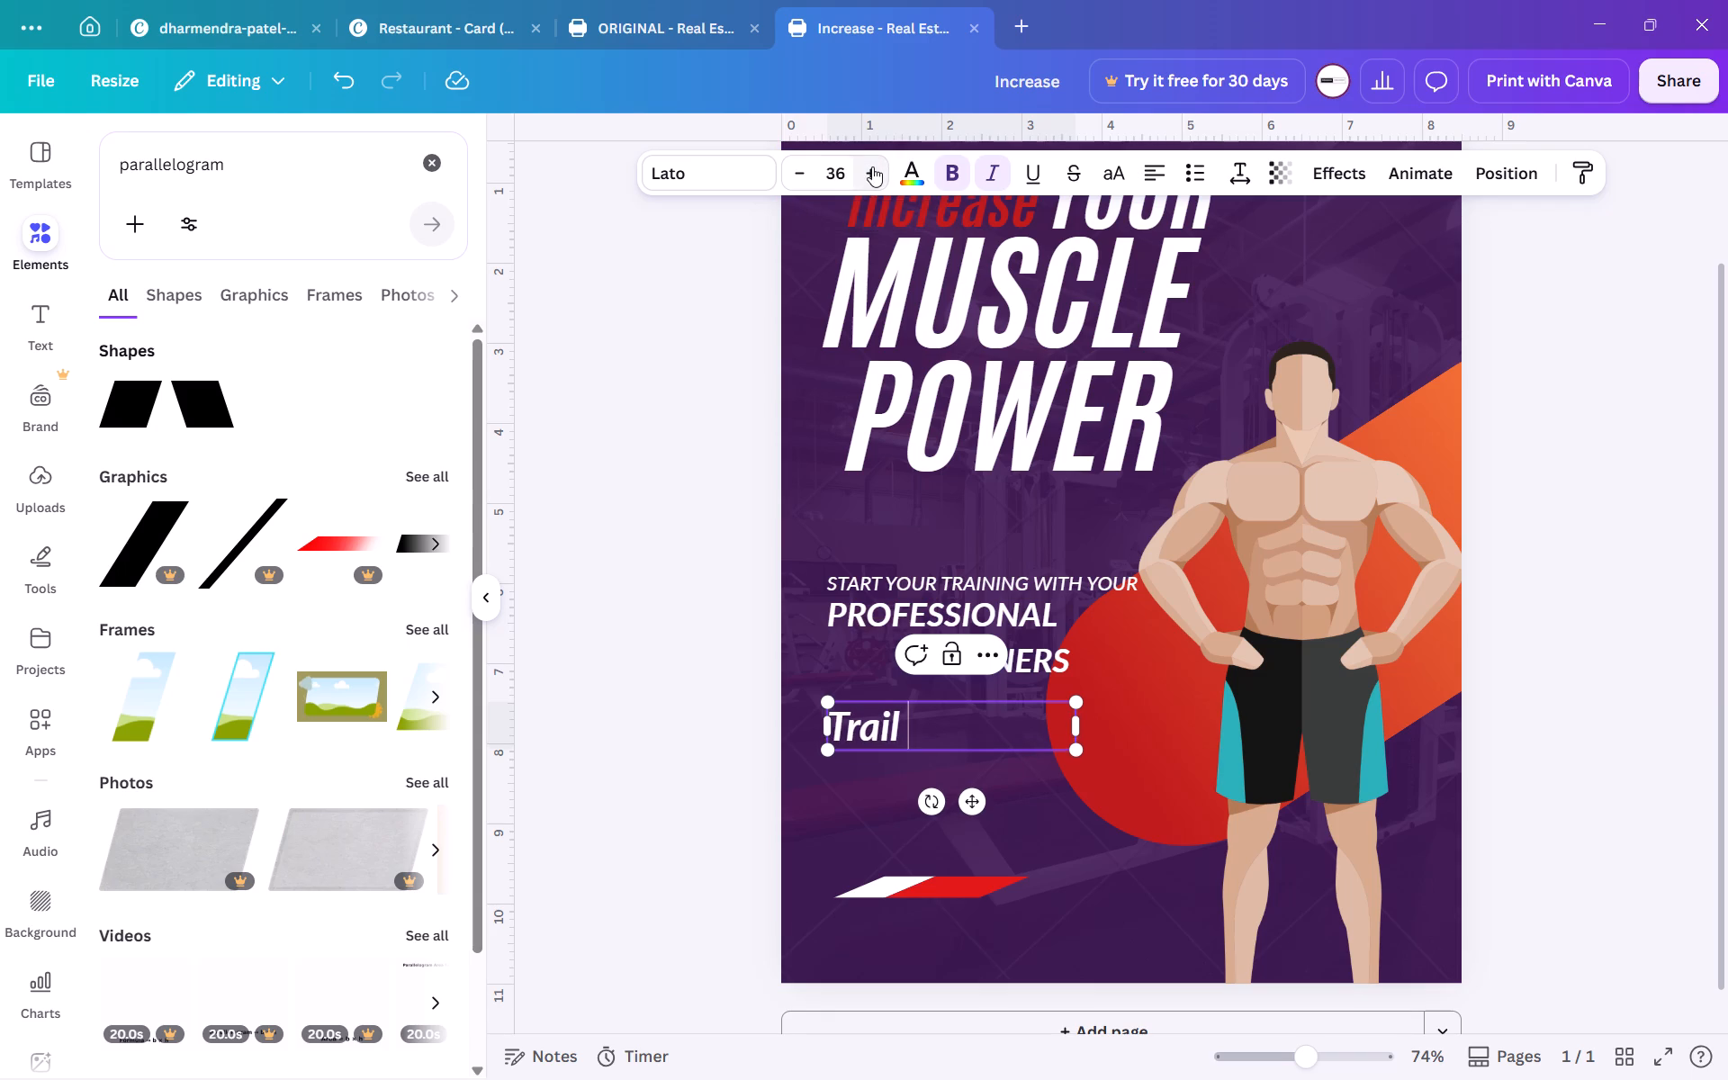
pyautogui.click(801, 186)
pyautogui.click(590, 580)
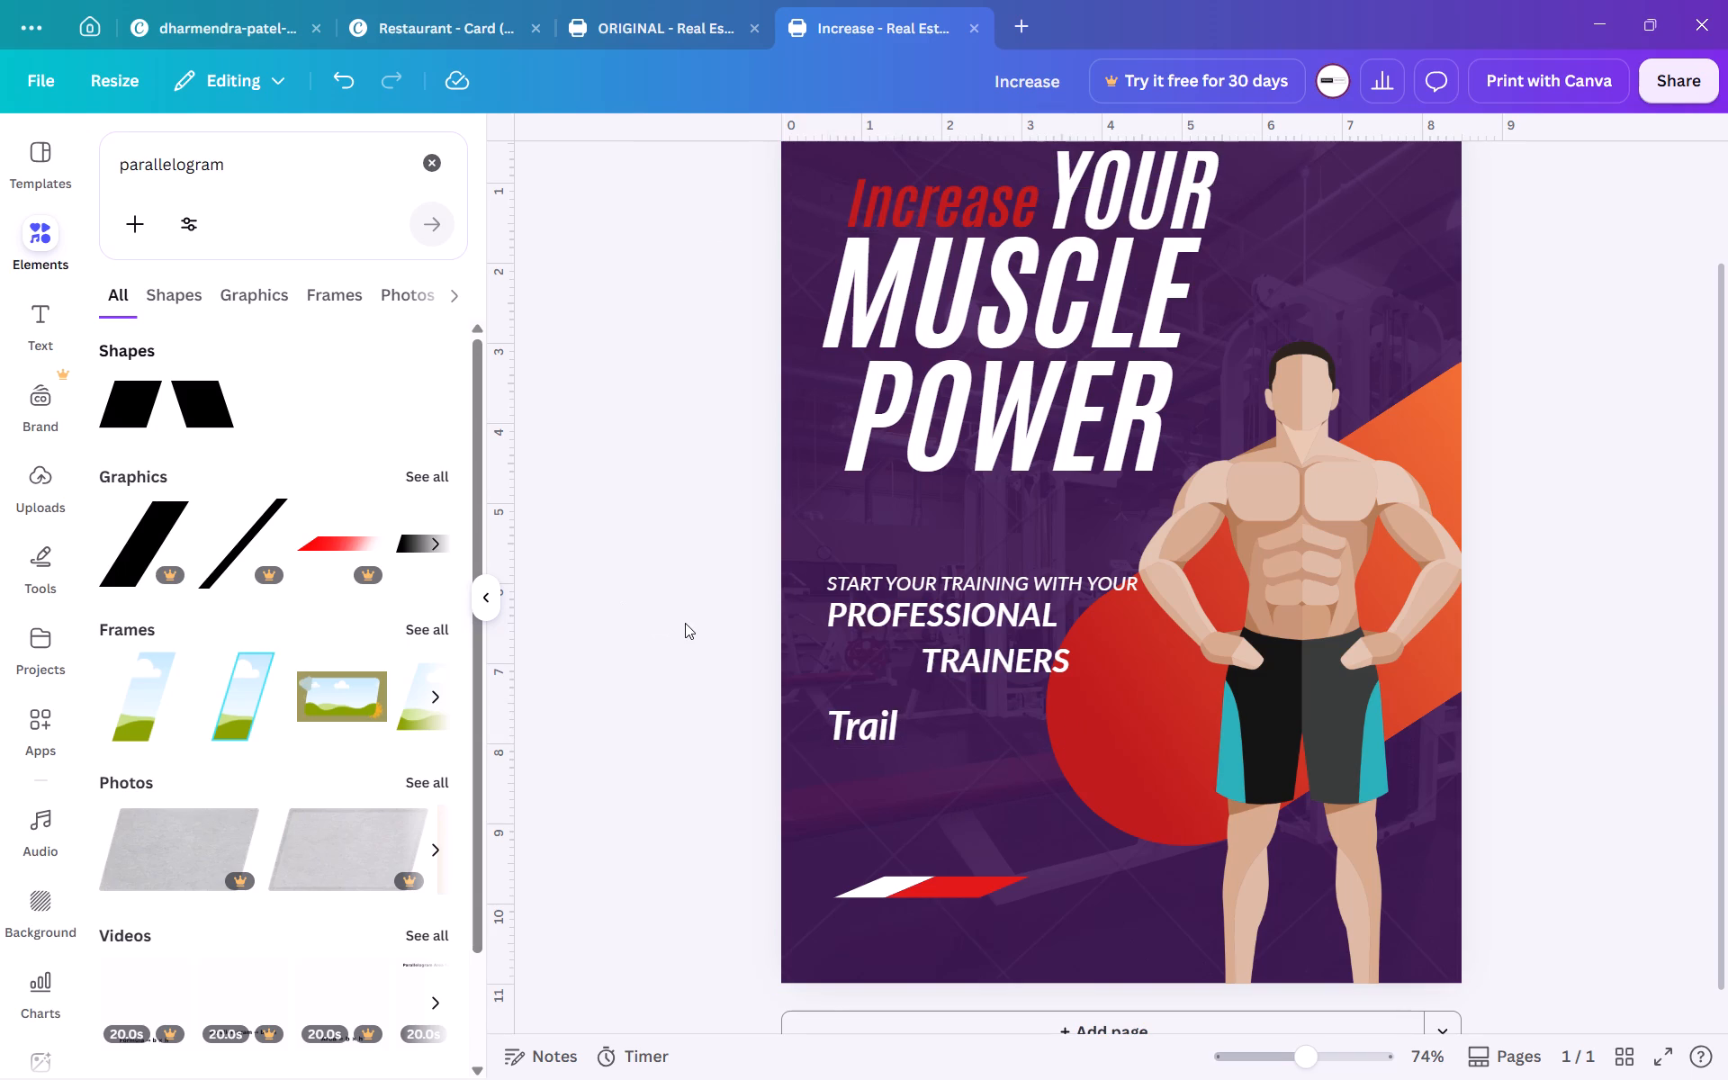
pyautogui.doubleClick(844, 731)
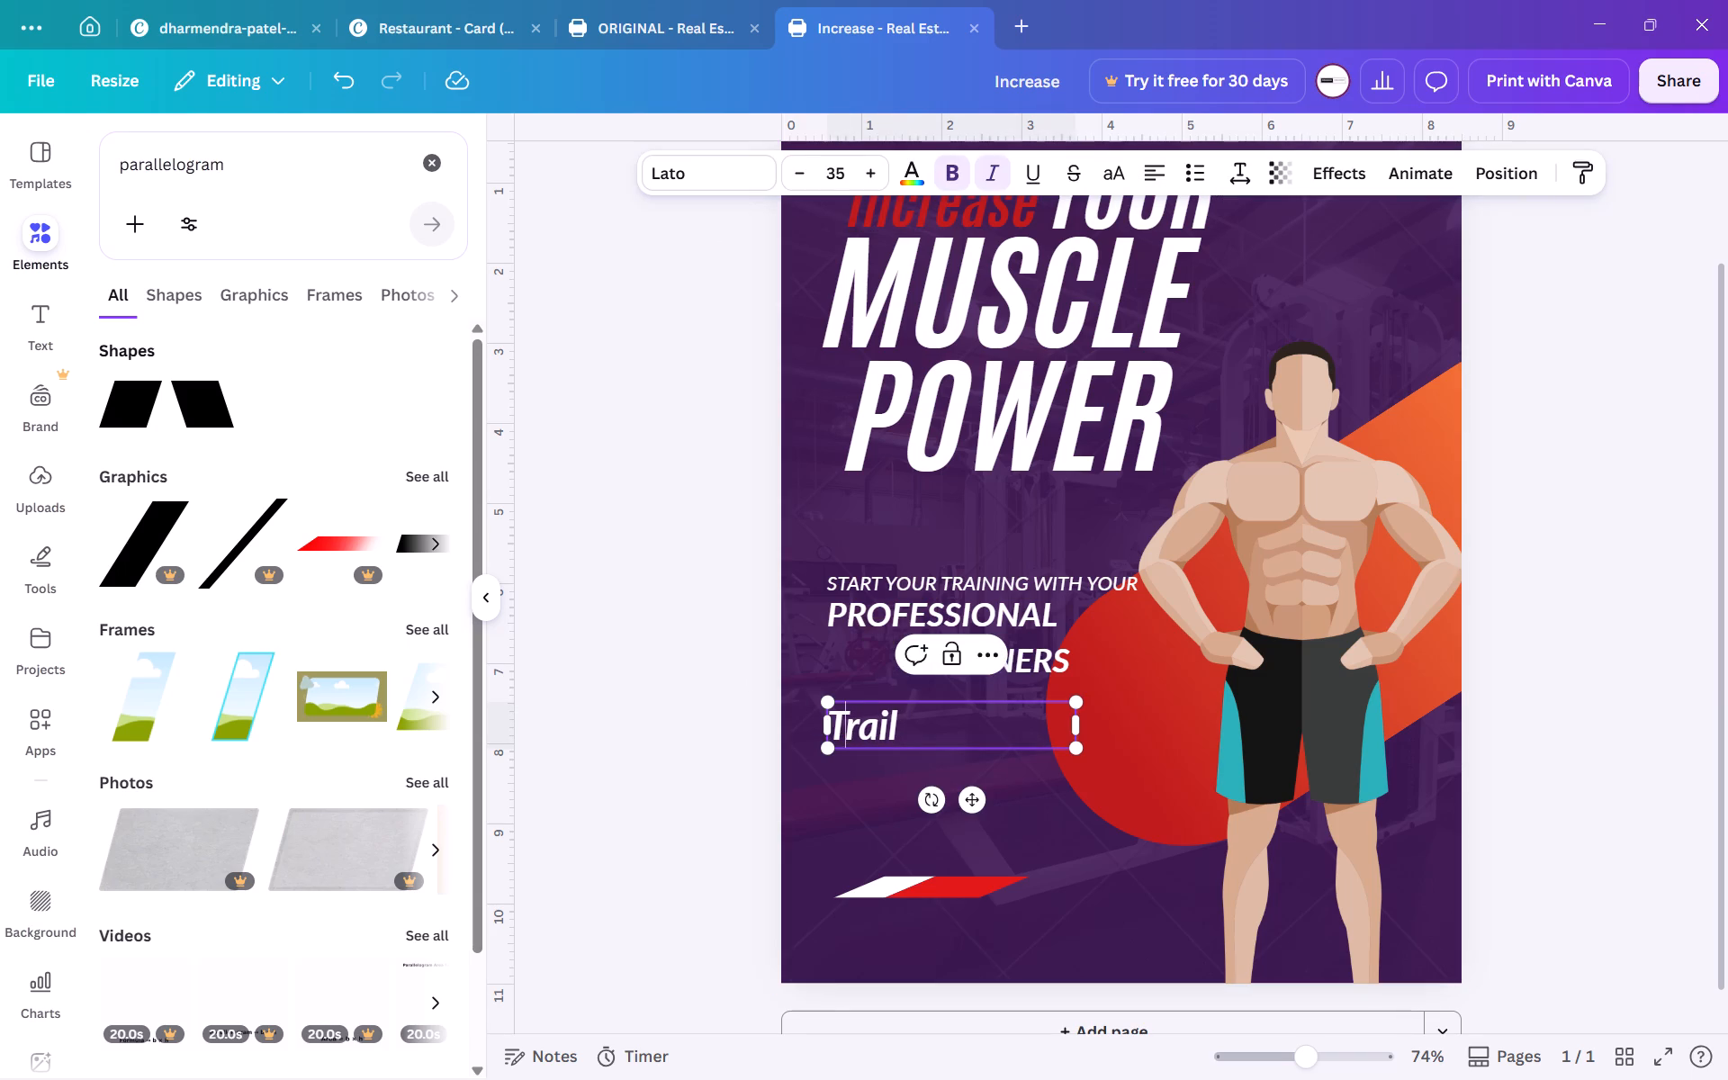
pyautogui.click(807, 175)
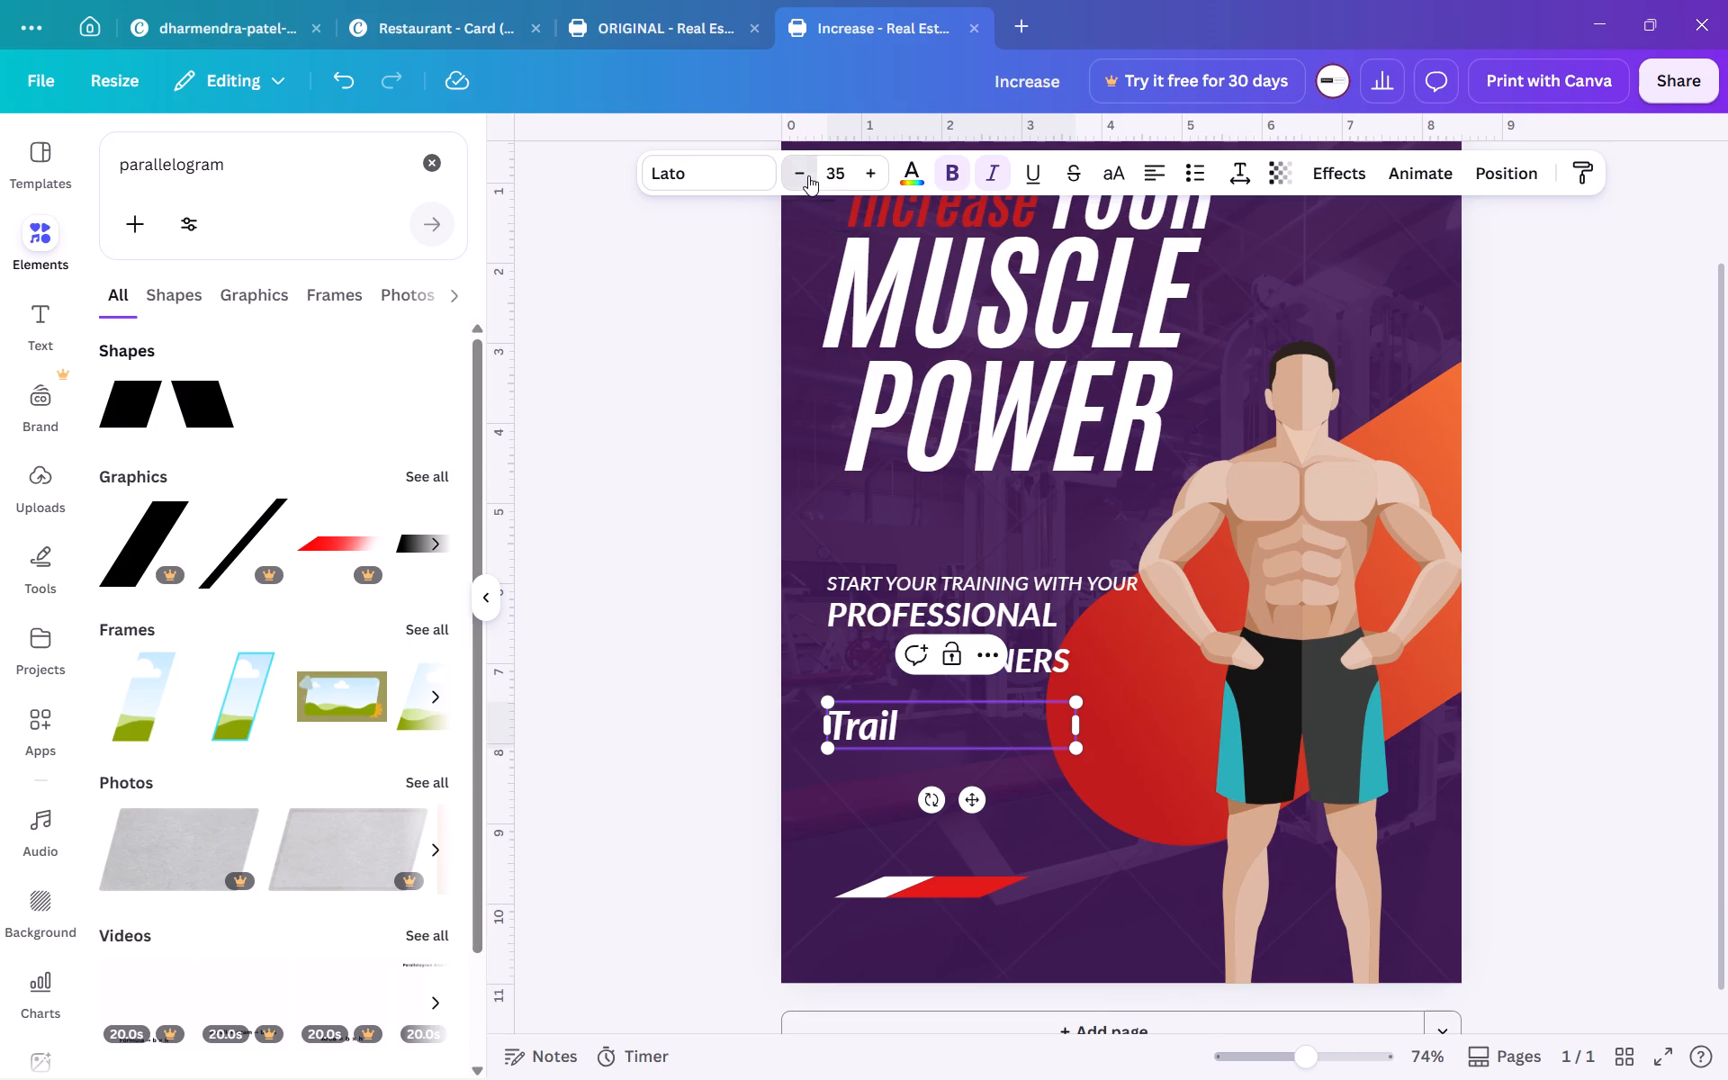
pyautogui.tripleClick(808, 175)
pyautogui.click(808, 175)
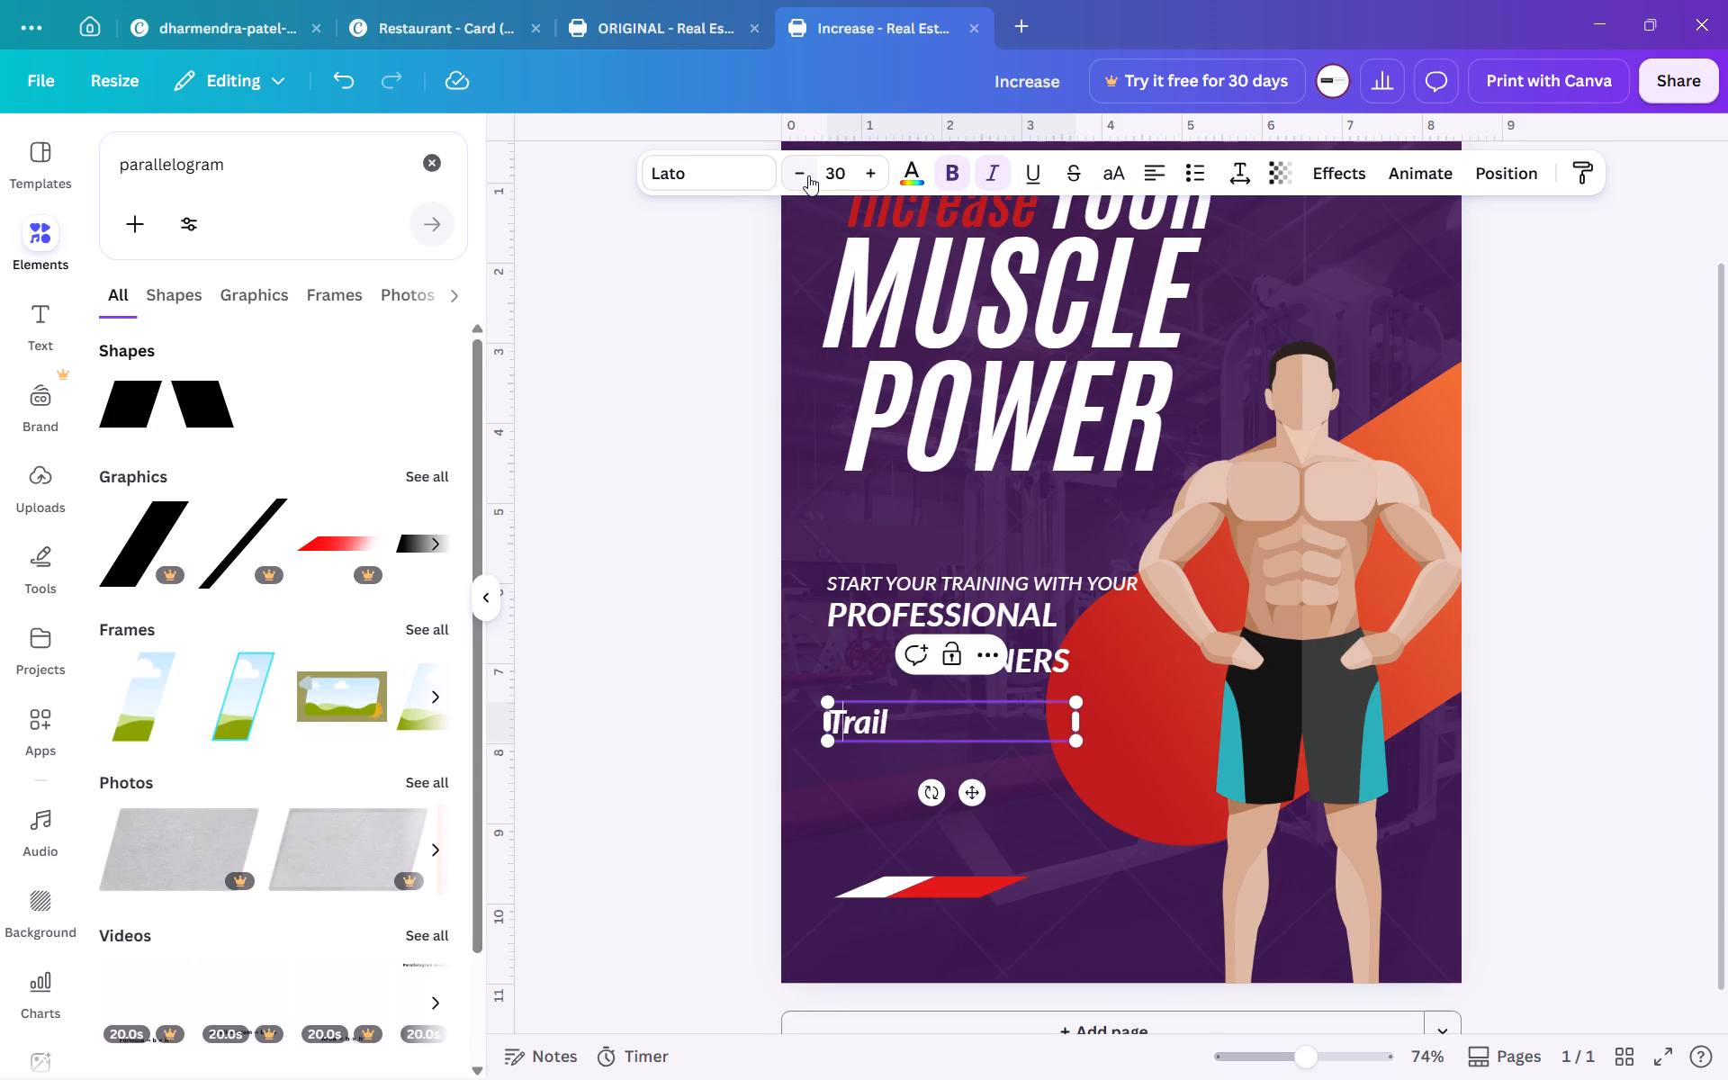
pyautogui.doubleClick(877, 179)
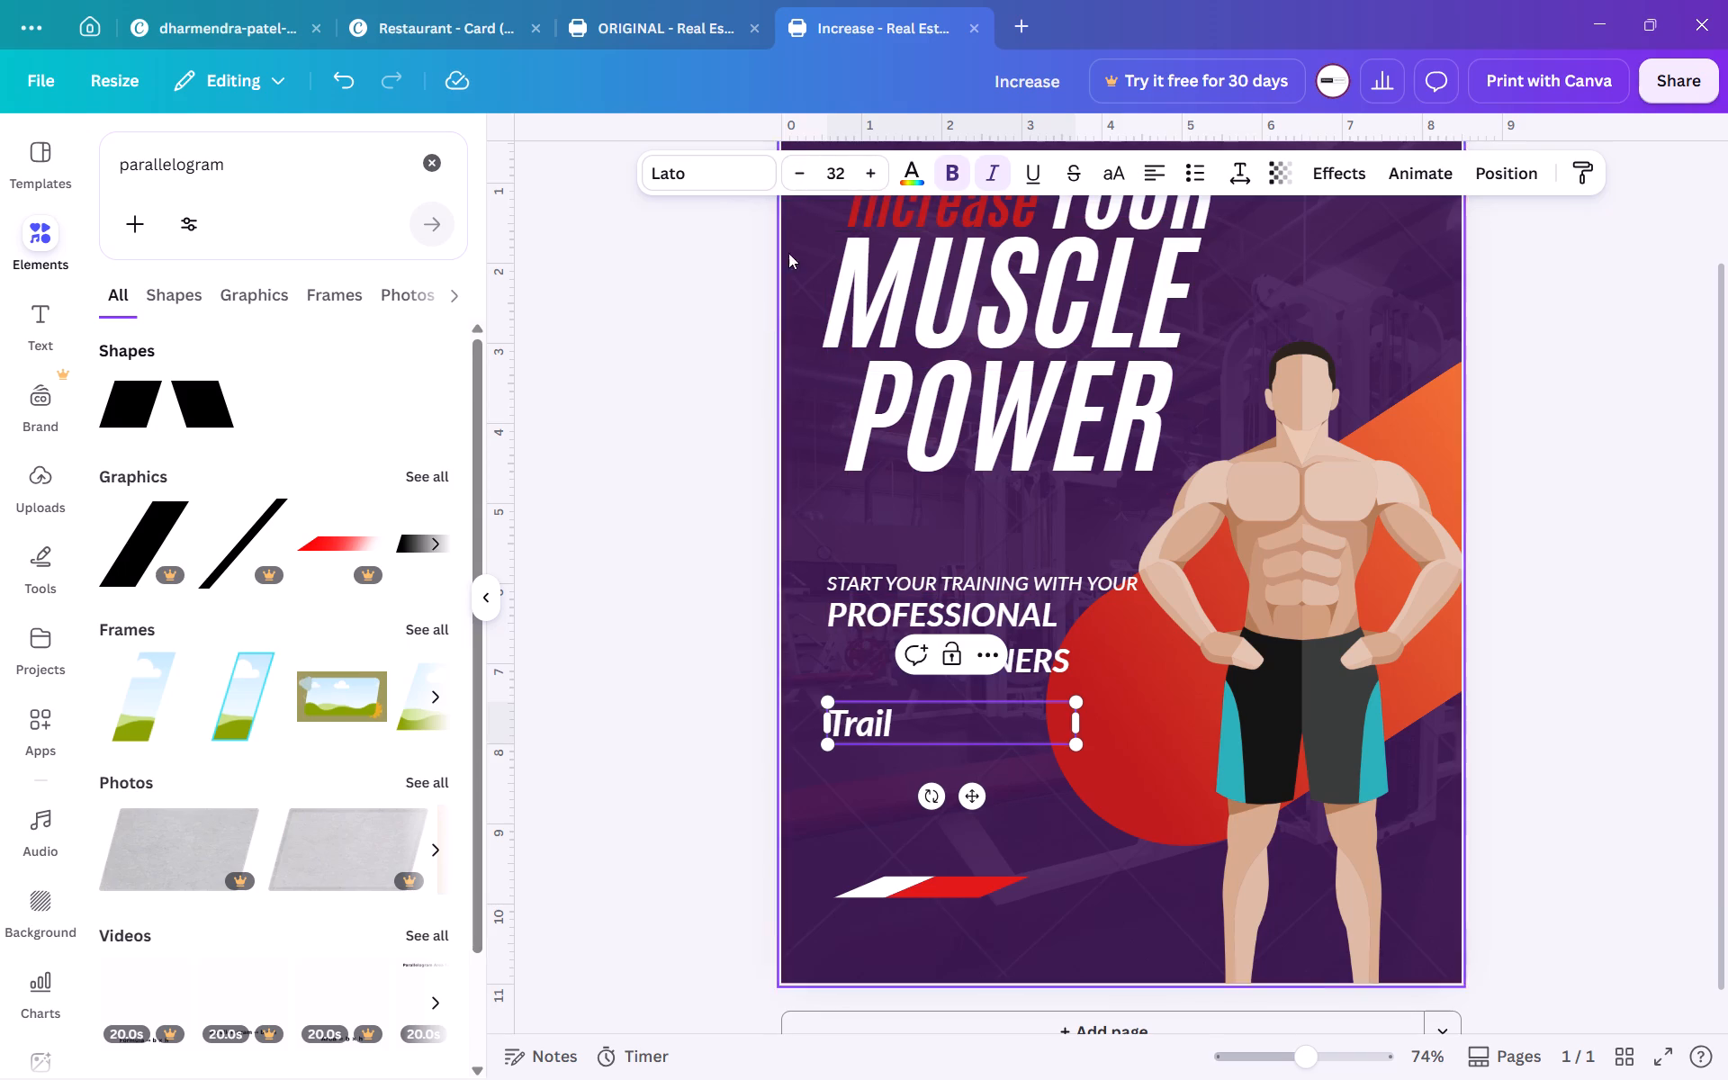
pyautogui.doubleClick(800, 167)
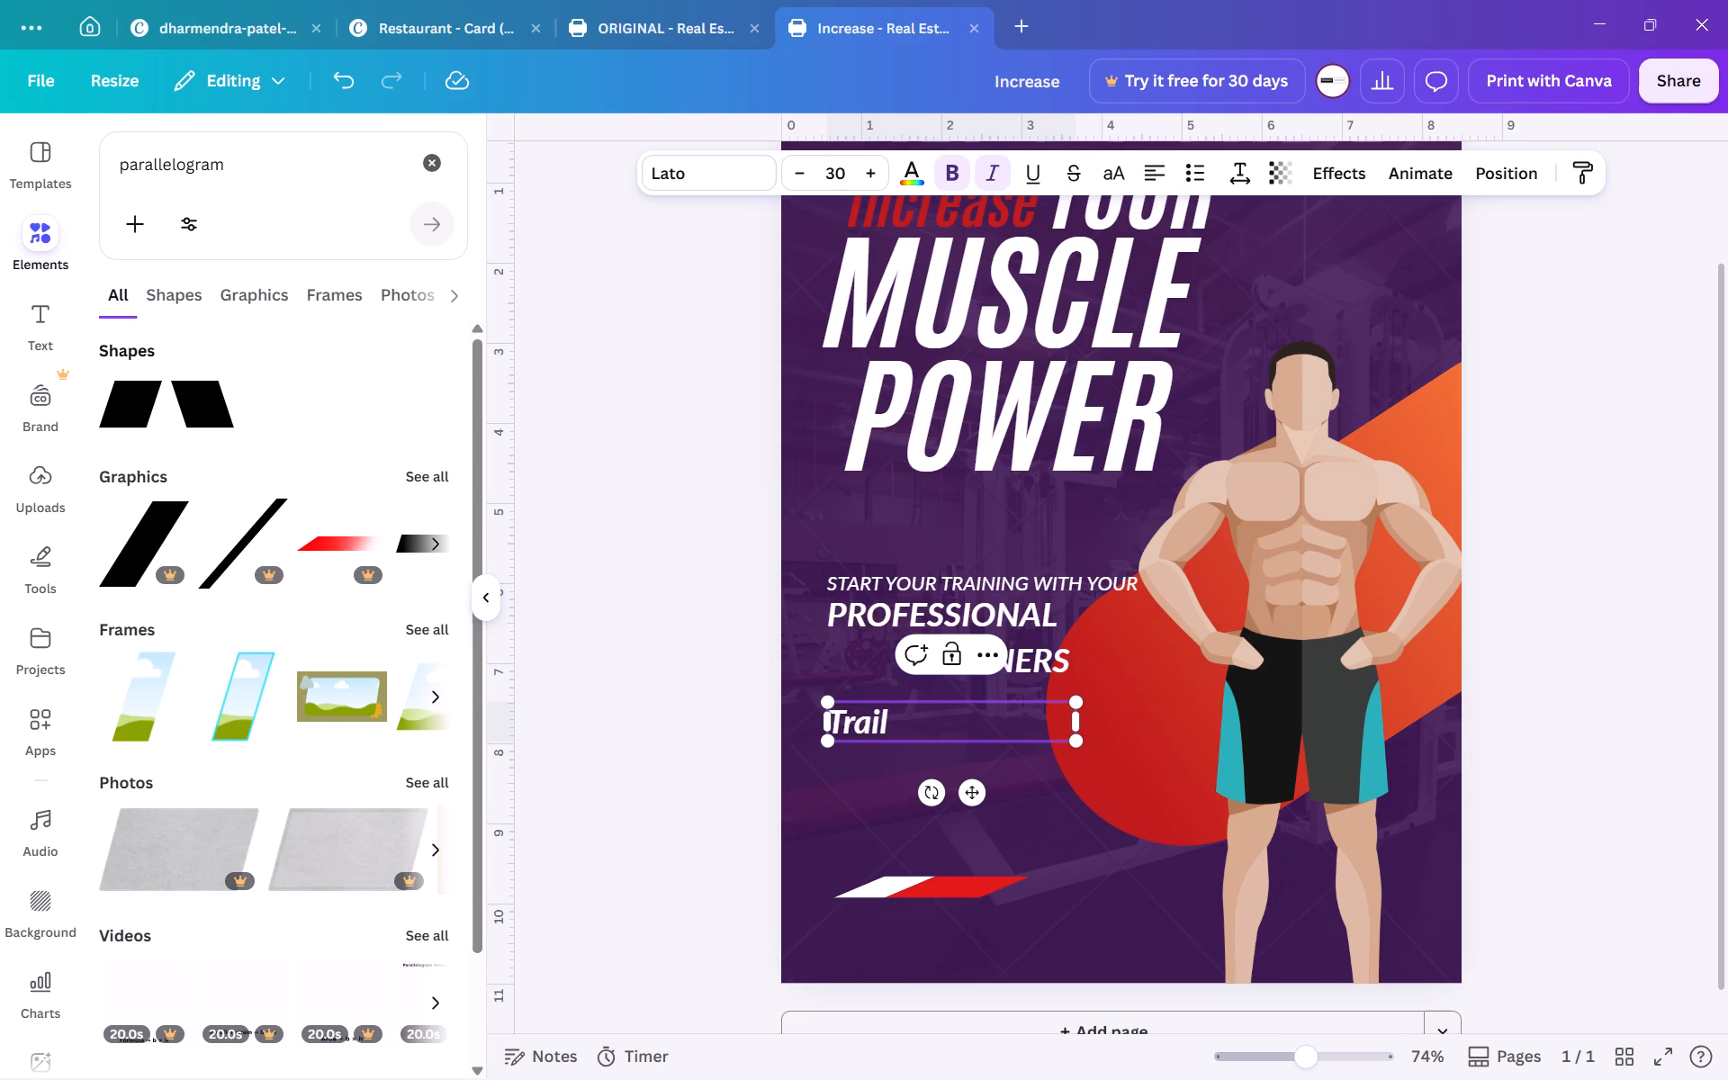
# Narrow the Trail text box until it closely fits the word on a single line.
pyautogui.moveTo(1084, 727); pyautogui.dragTo(895, 726)
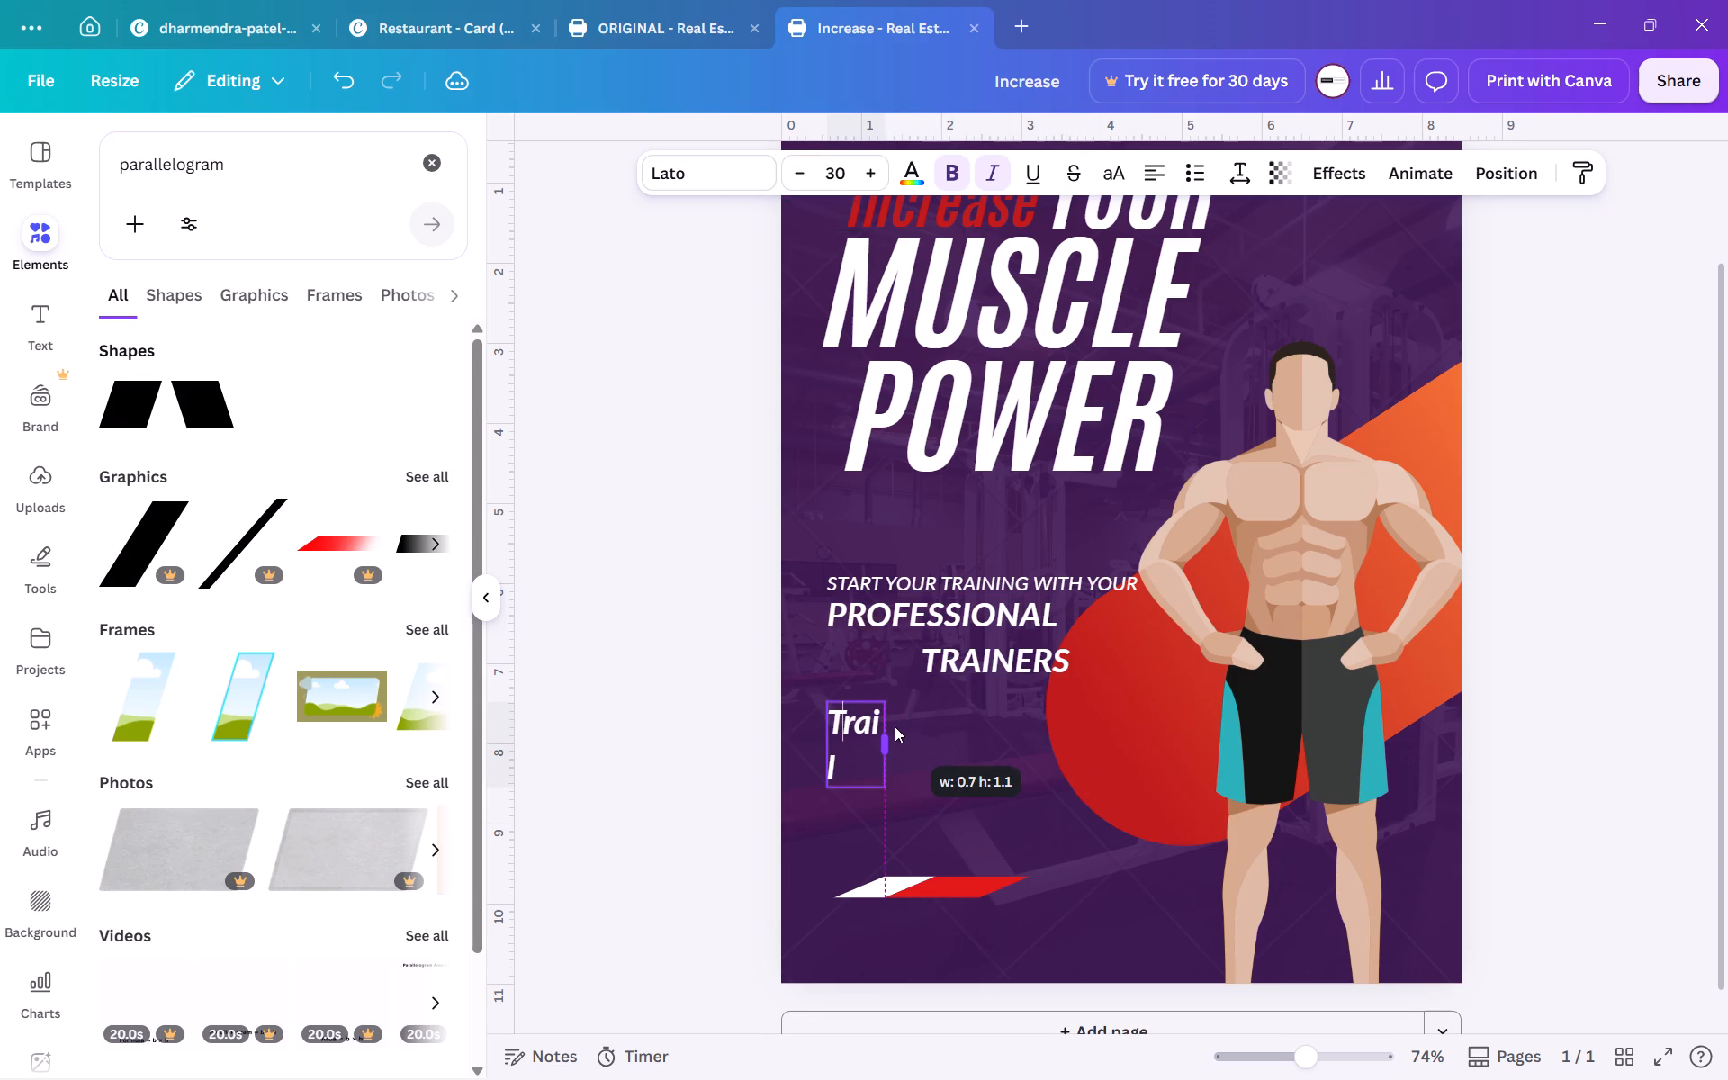
pyautogui.moveTo(895, 726); pyautogui.dragTo(895, 724)
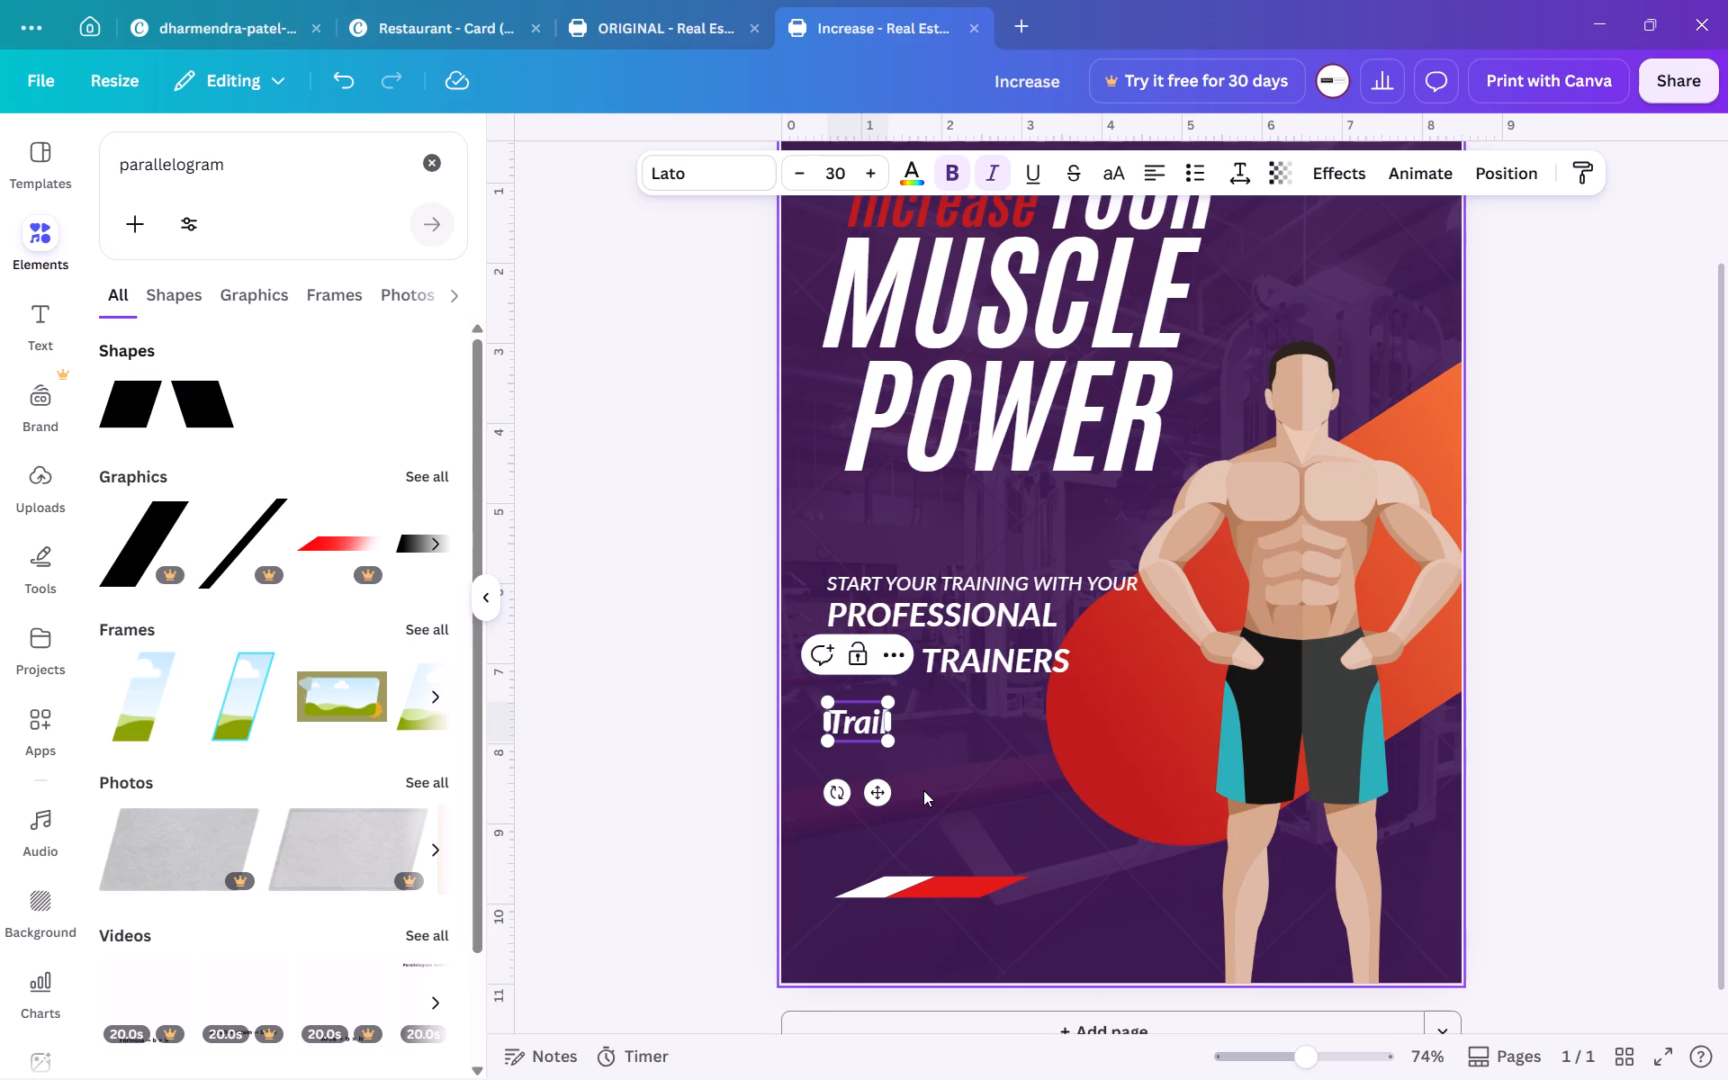
pyautogui.click(923, 790)
# Duplicate the Trail text and place the copy directly beside the original on the same line.
pyautogui.click(870, 725)
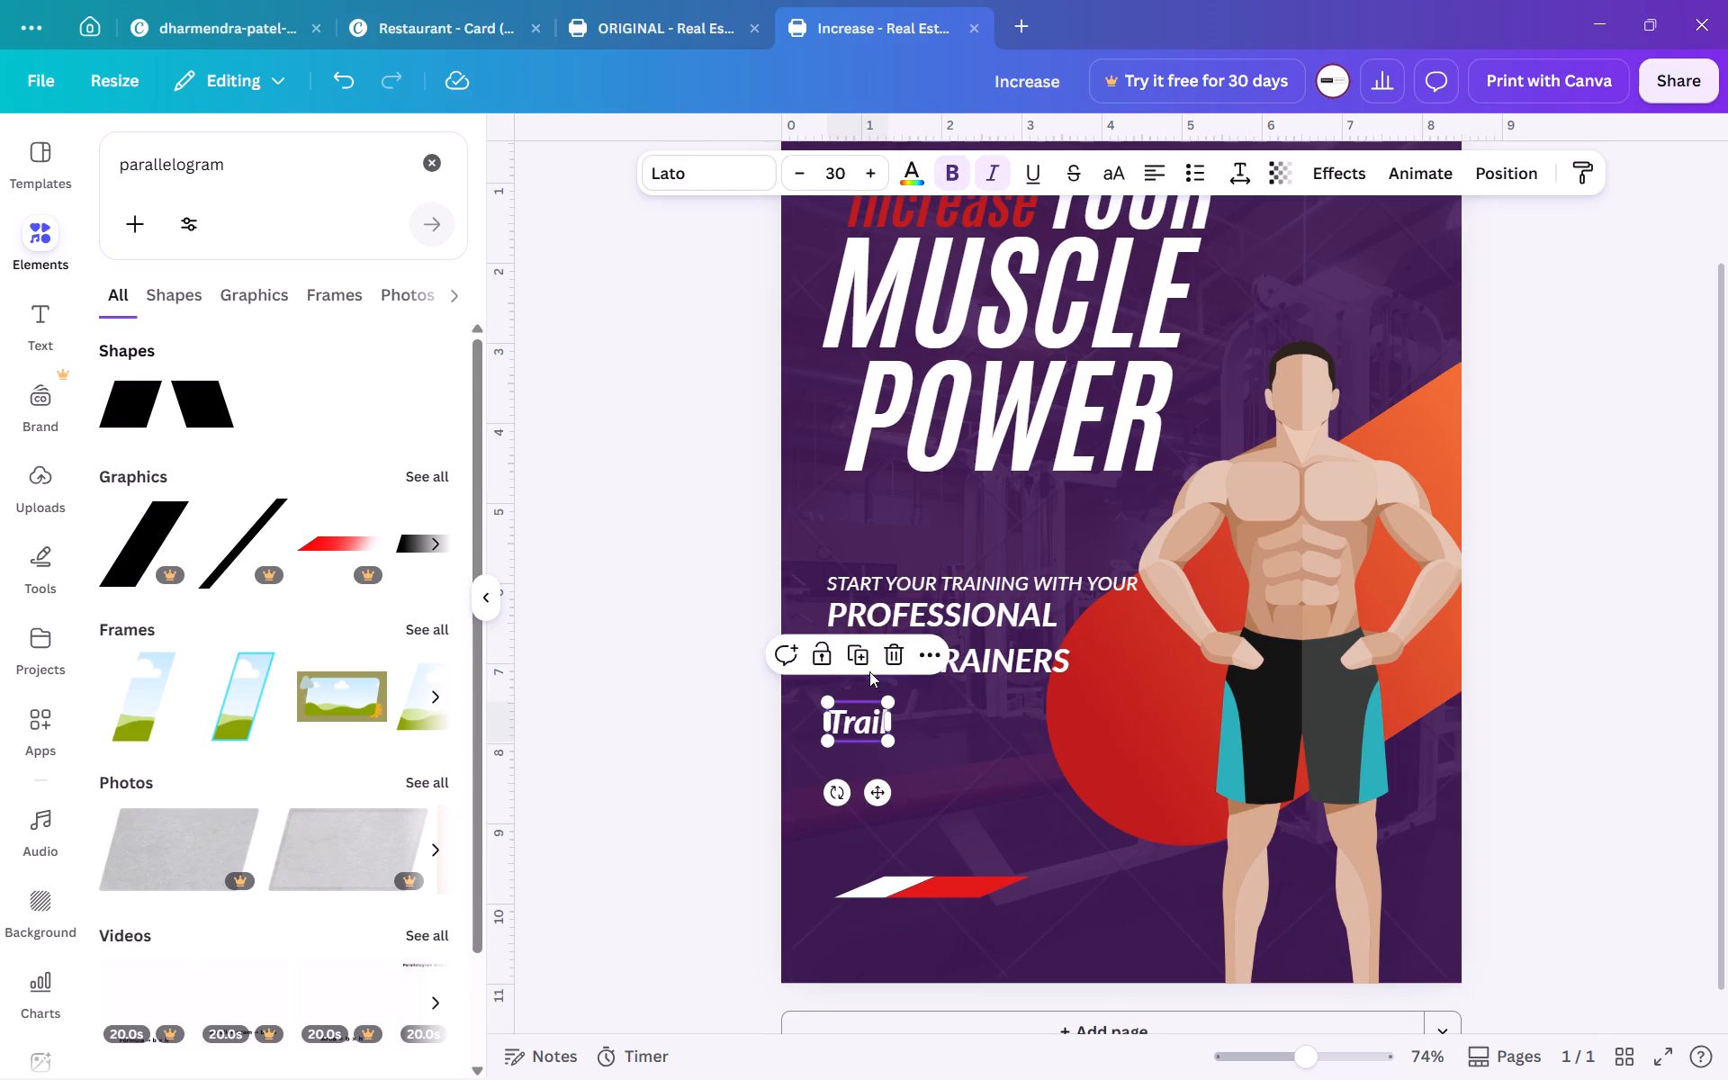
pyautogui.click(865, 665)
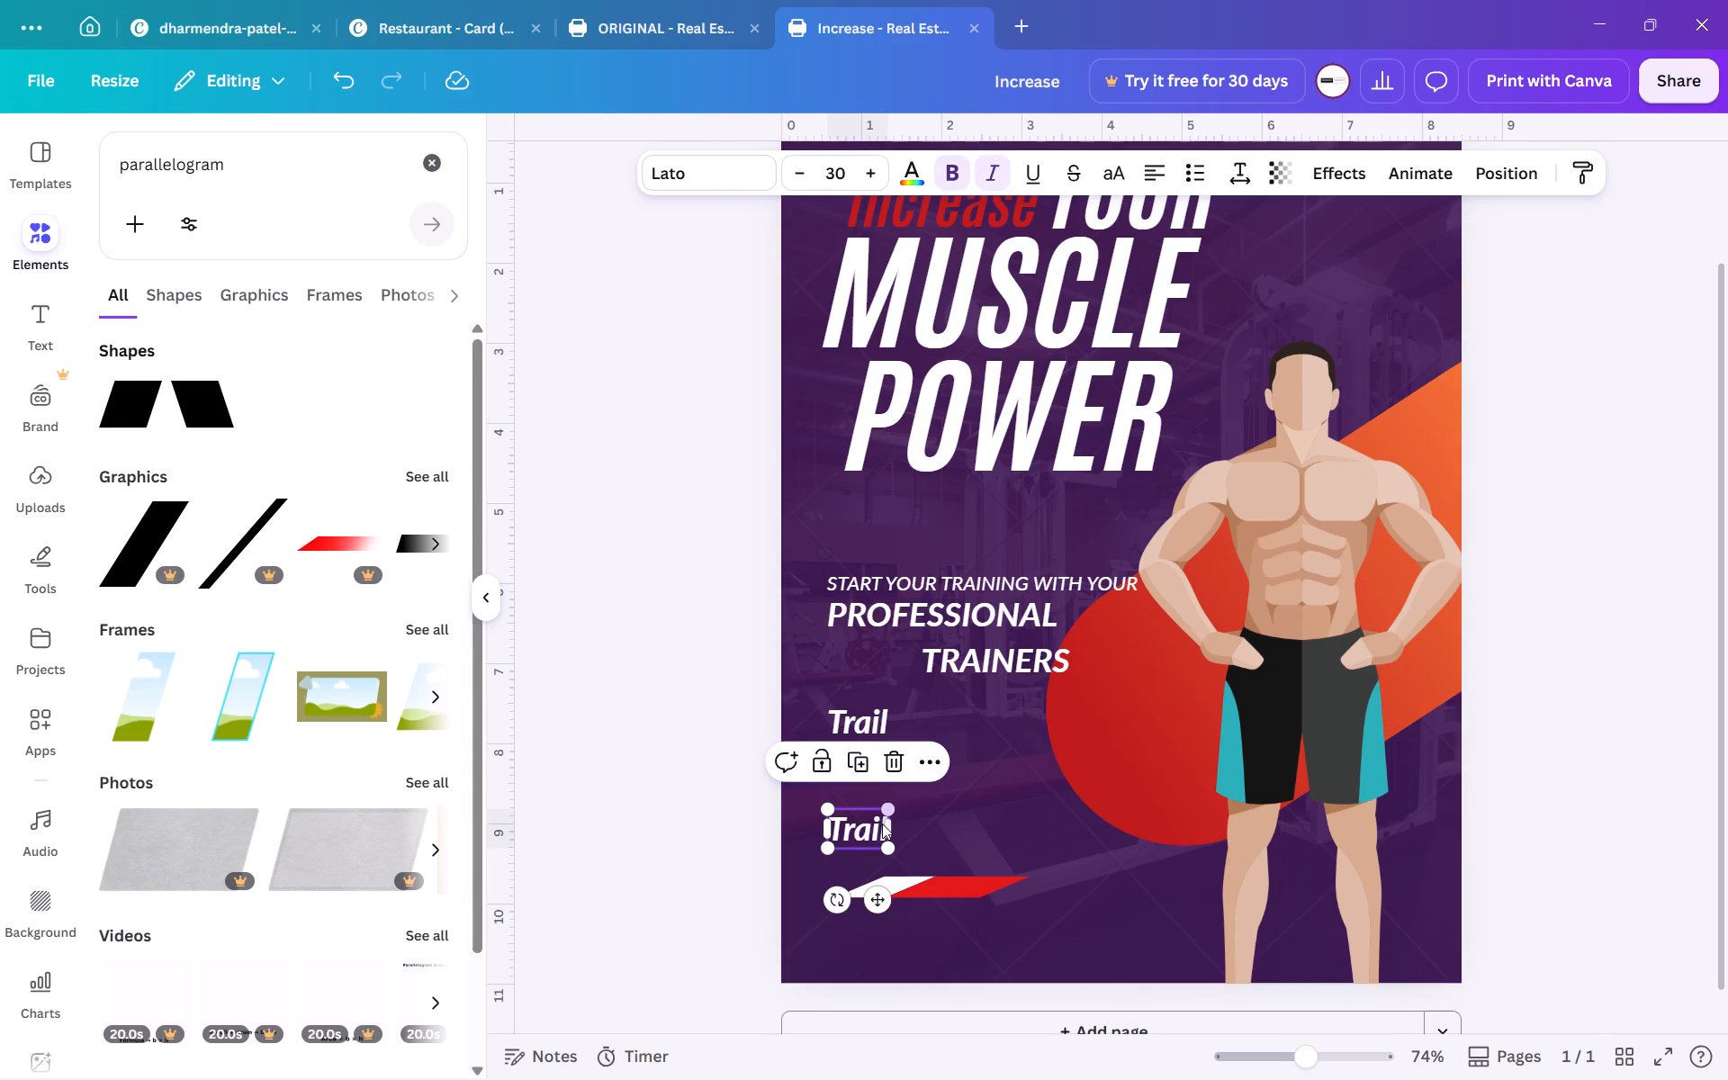
pyautogui.moveTo(882, 898); pyautogui.dragTo(961, 796)
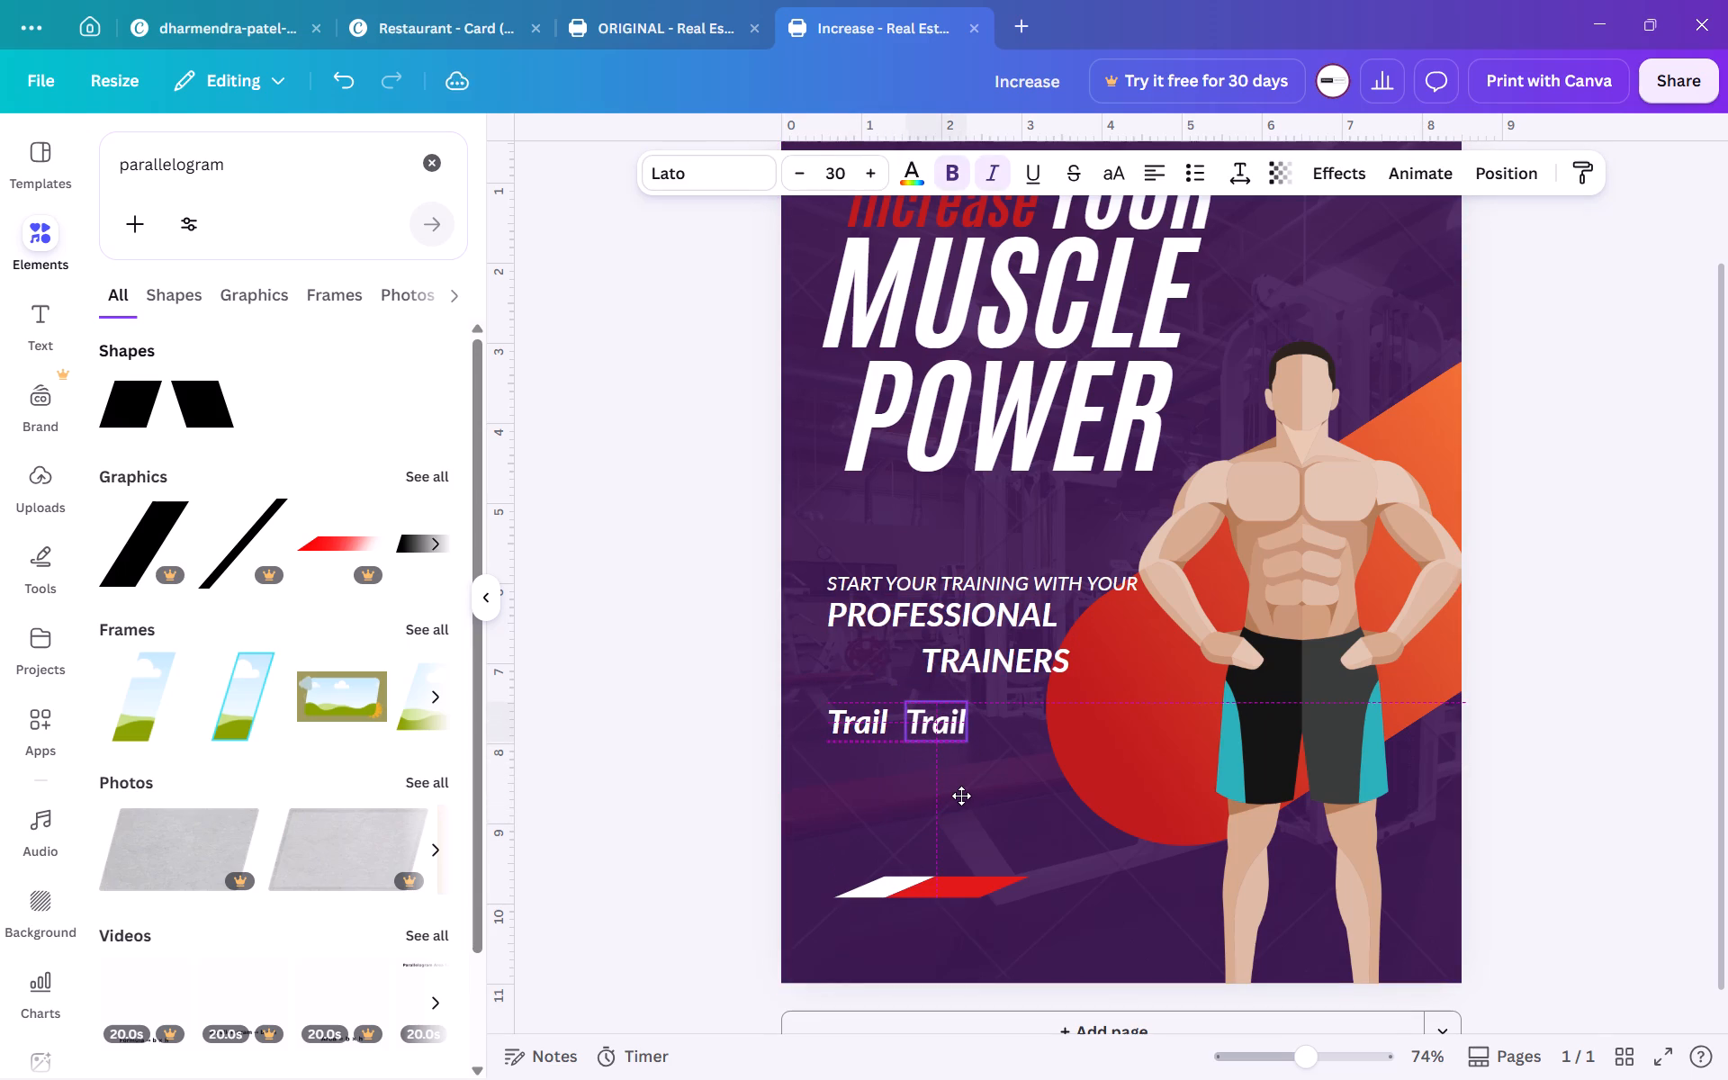
pyautogui.moveTo(961, 796); pyautogui.dragTo(959, 796)
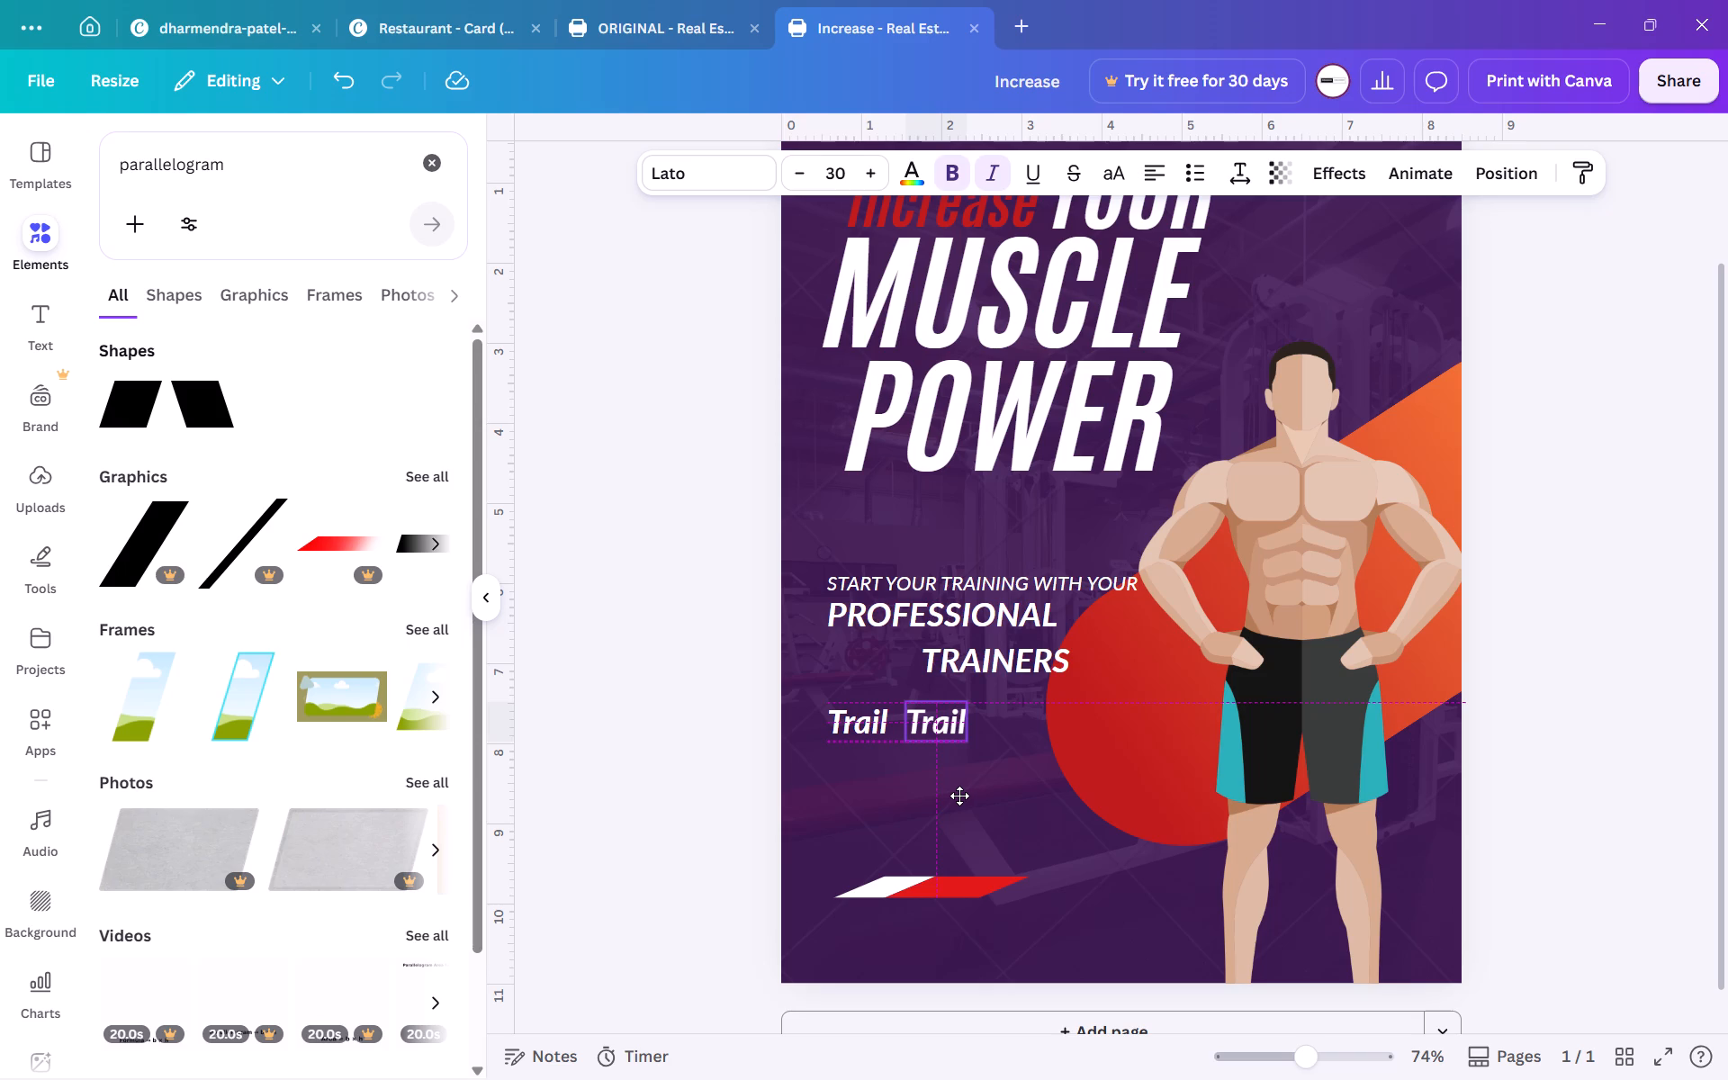
pyautogui.moveTo(959, 796); pyautogui.dragTo(952, 796)
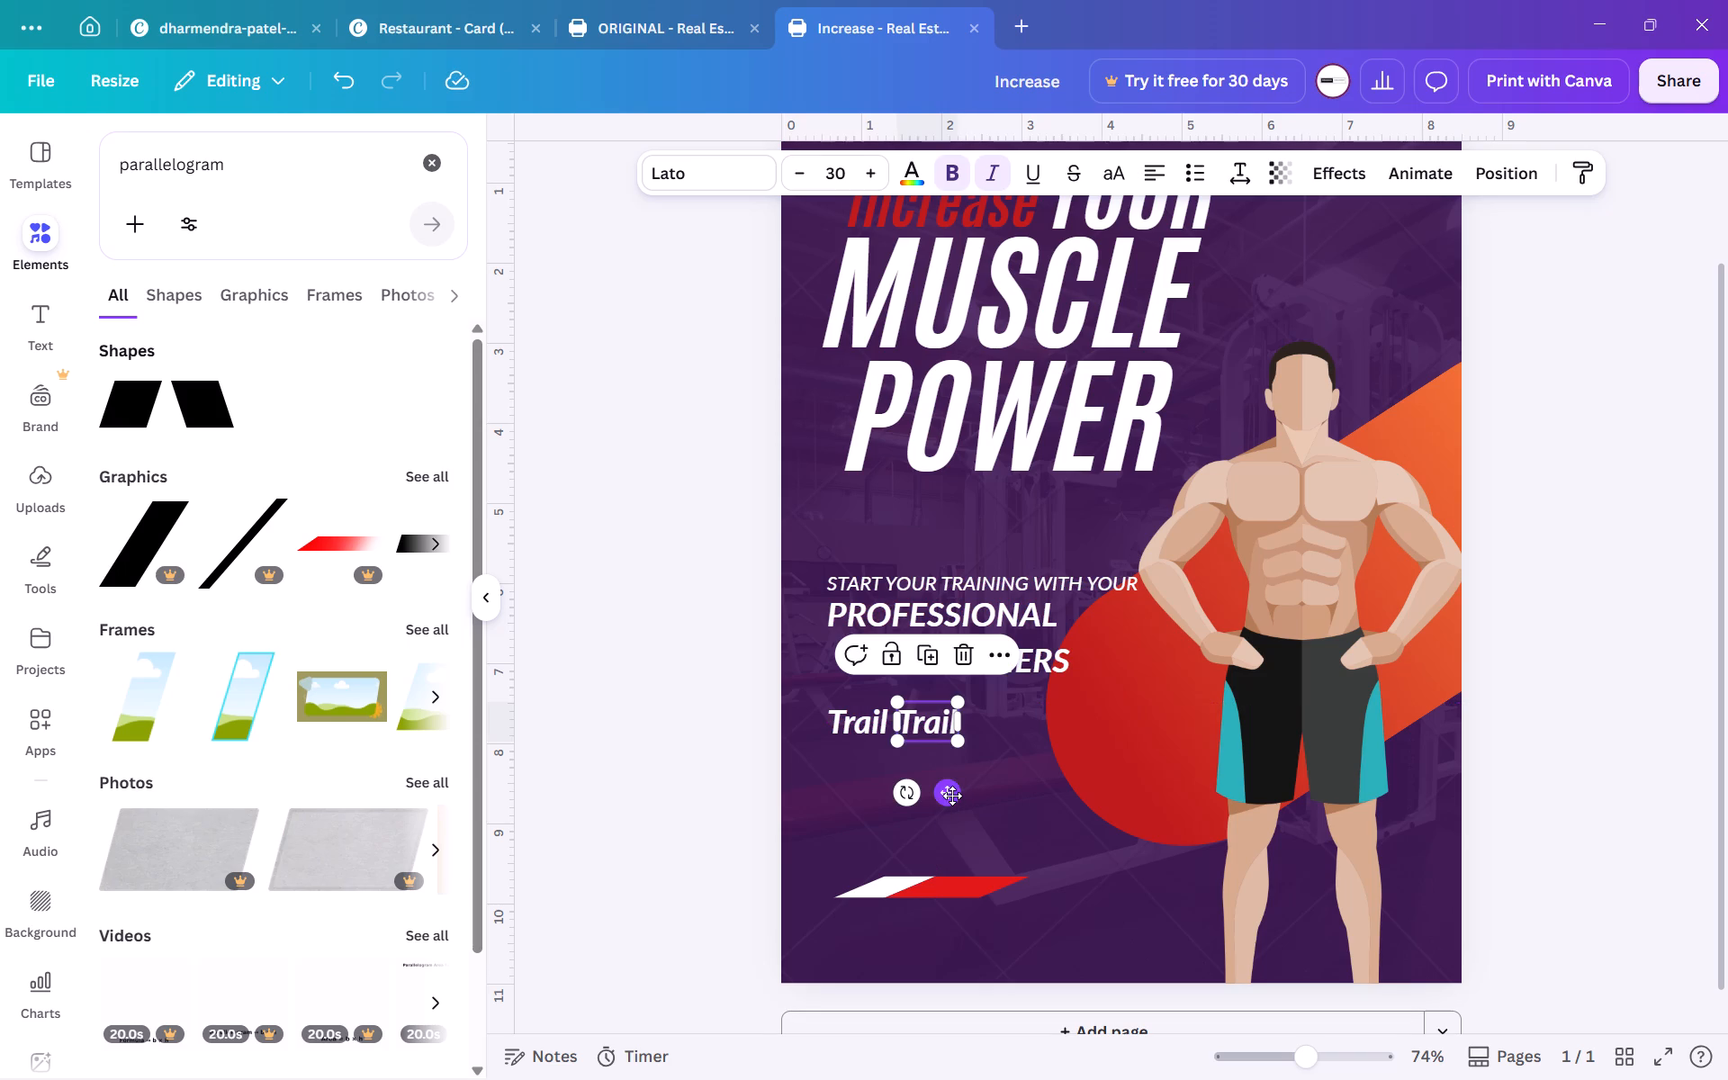
# Replace the copied Trail text with SESSION and widen its box so the word fits on one line.
pyautogui.tripleClick(930, 731)
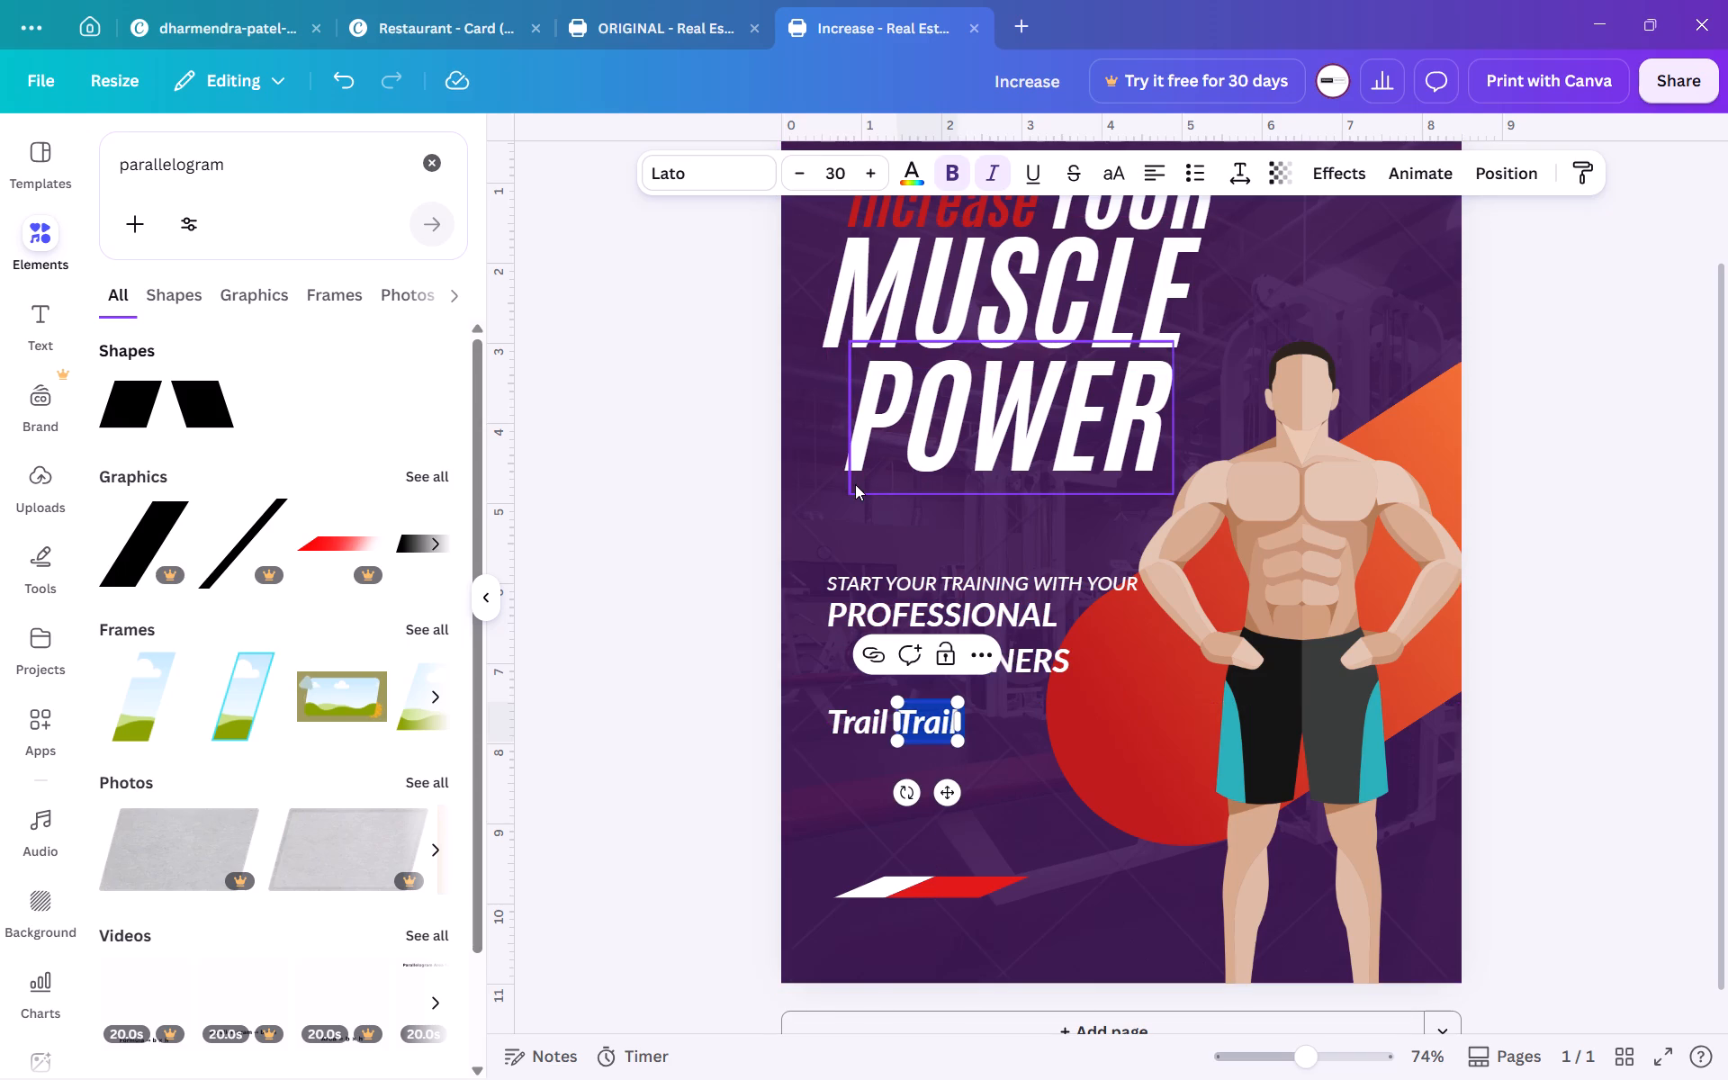
pyautogui.write('SESSIO')
pyautogui.press('BackSpace')
pyautogui.press('BackSpace')
pyautogui.press('BackSpace')
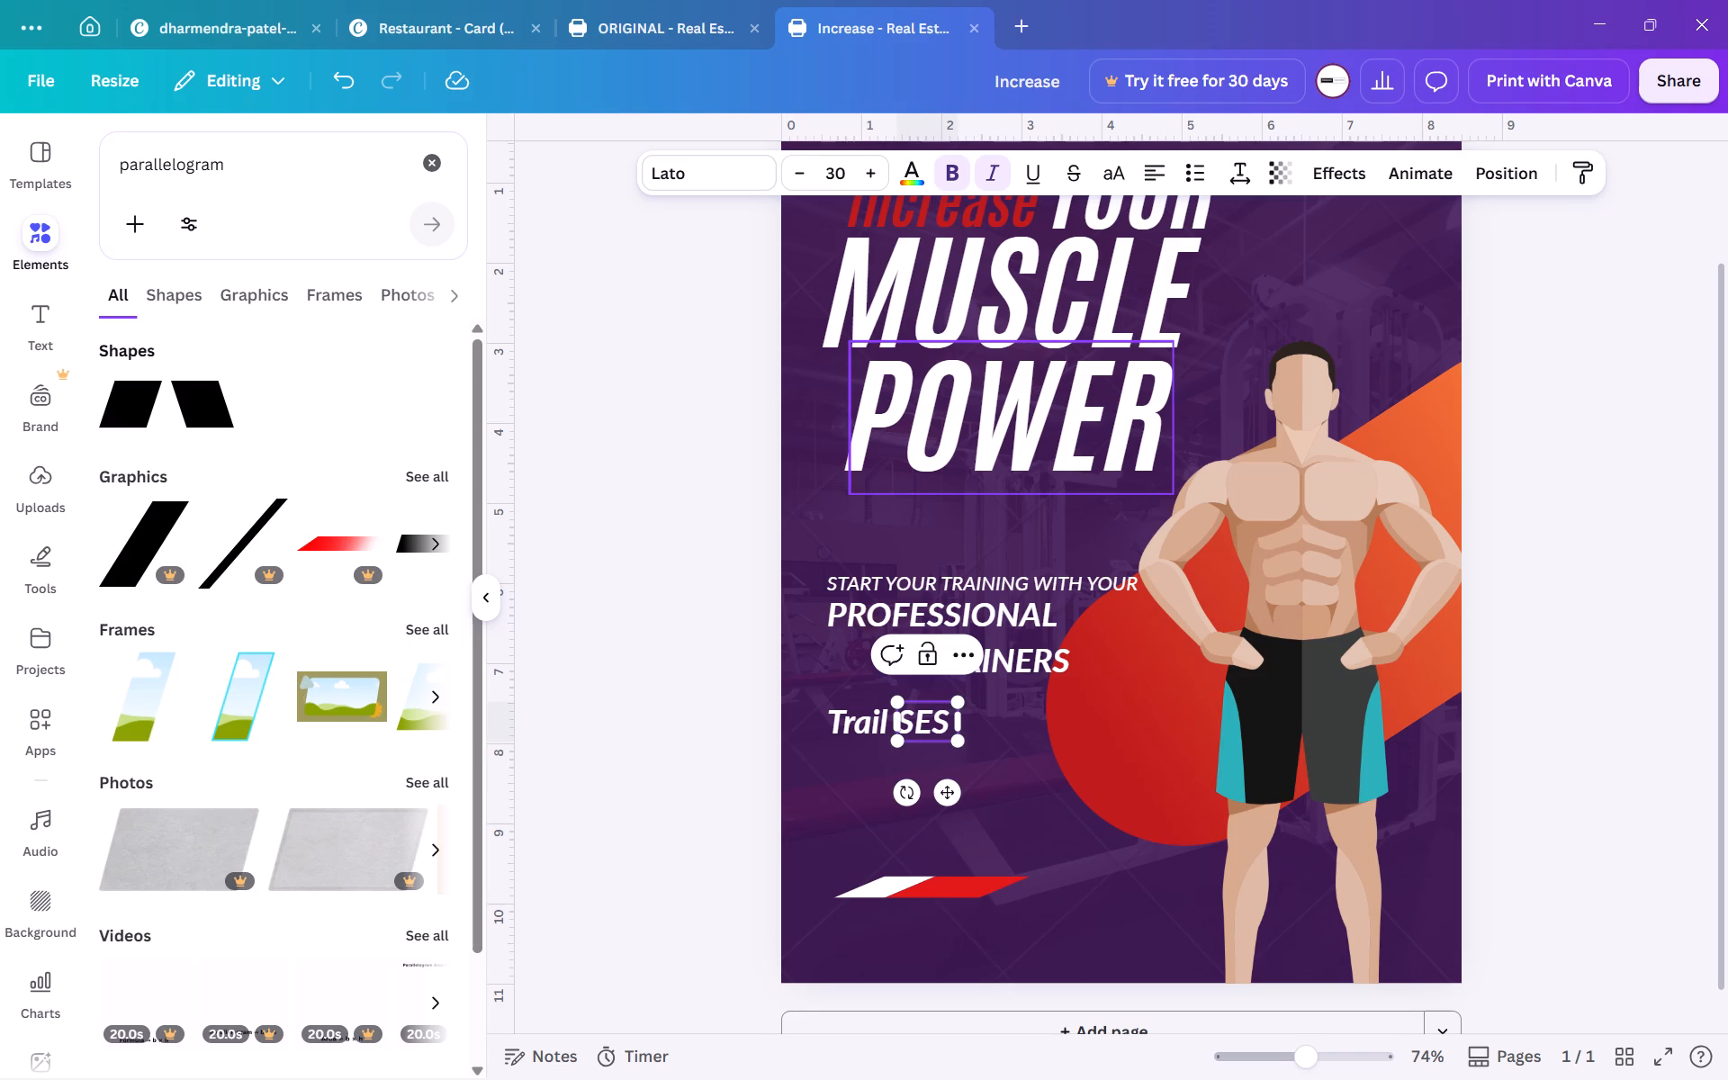
pyautogui.press('BackSpace')
pyautogui.press('BackSpace')
pyautogui.write('ESSIO')
pyautogui.press('n')
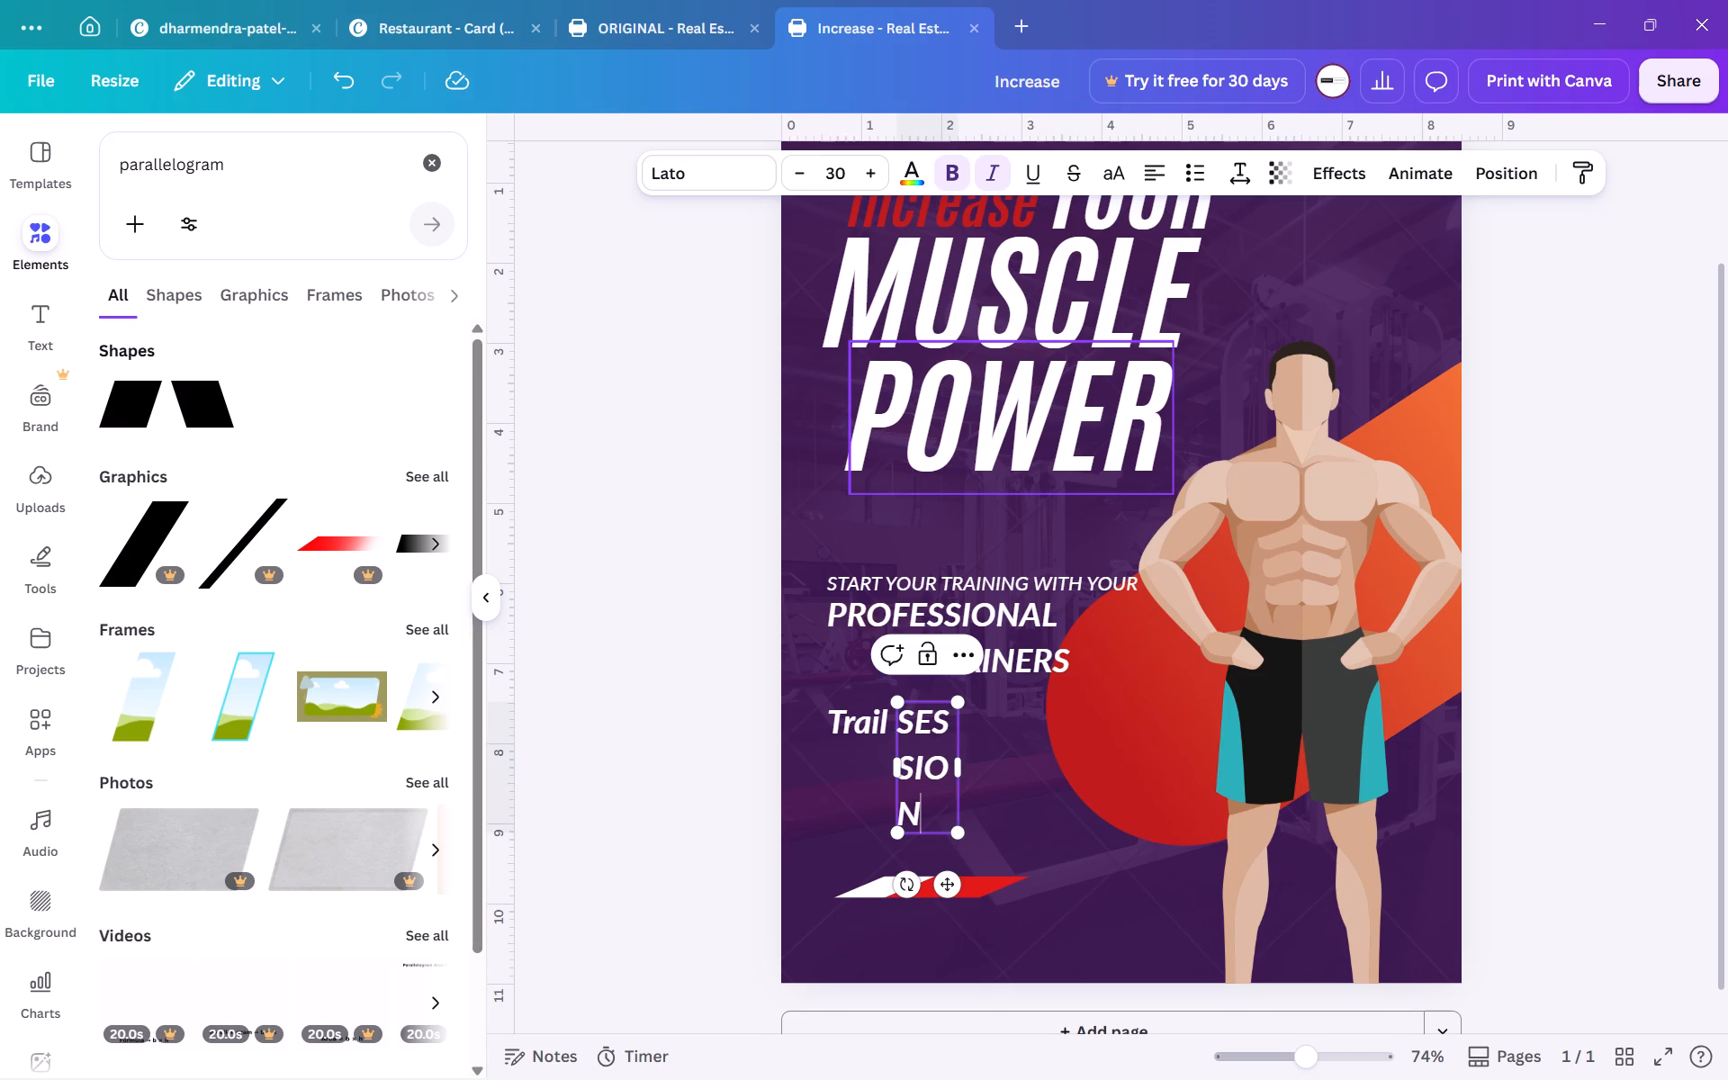
pyautogui.moveTo(958, 769); pyautogui.dragTo(991, 760)
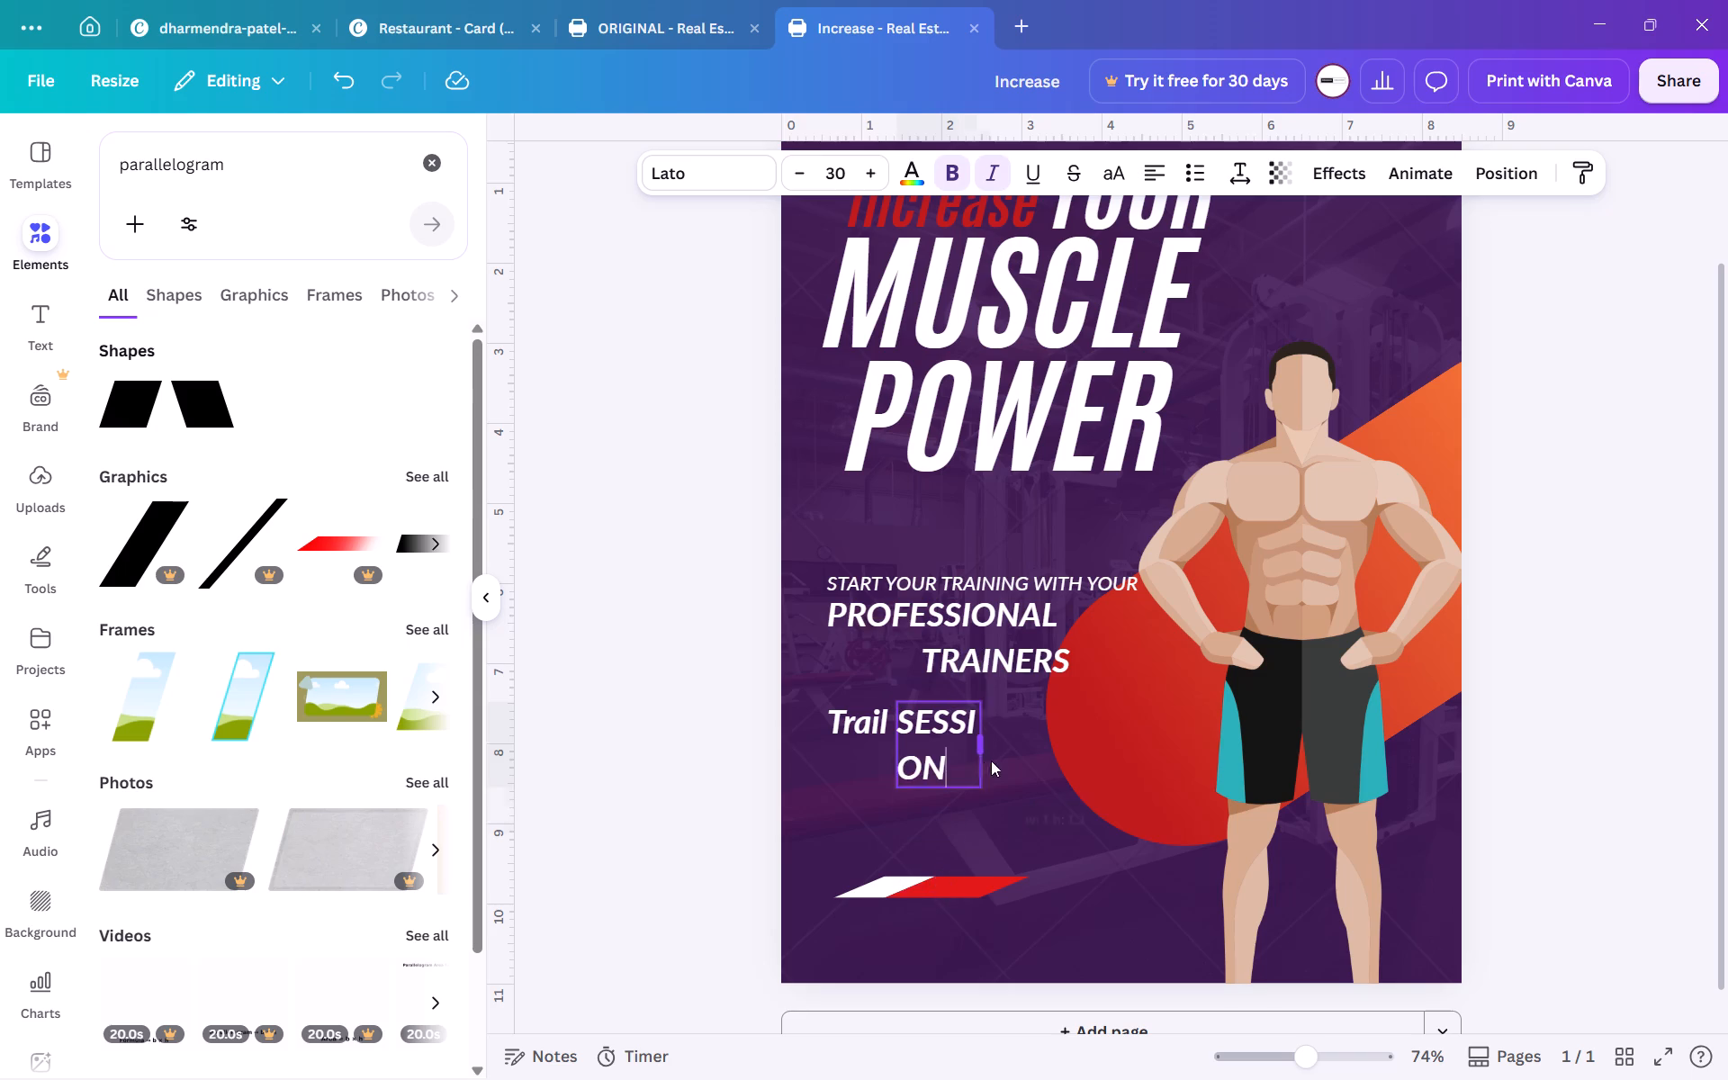
pyautogui.moveTo(991, 760); pyautogui.dragTo(1030, 755)
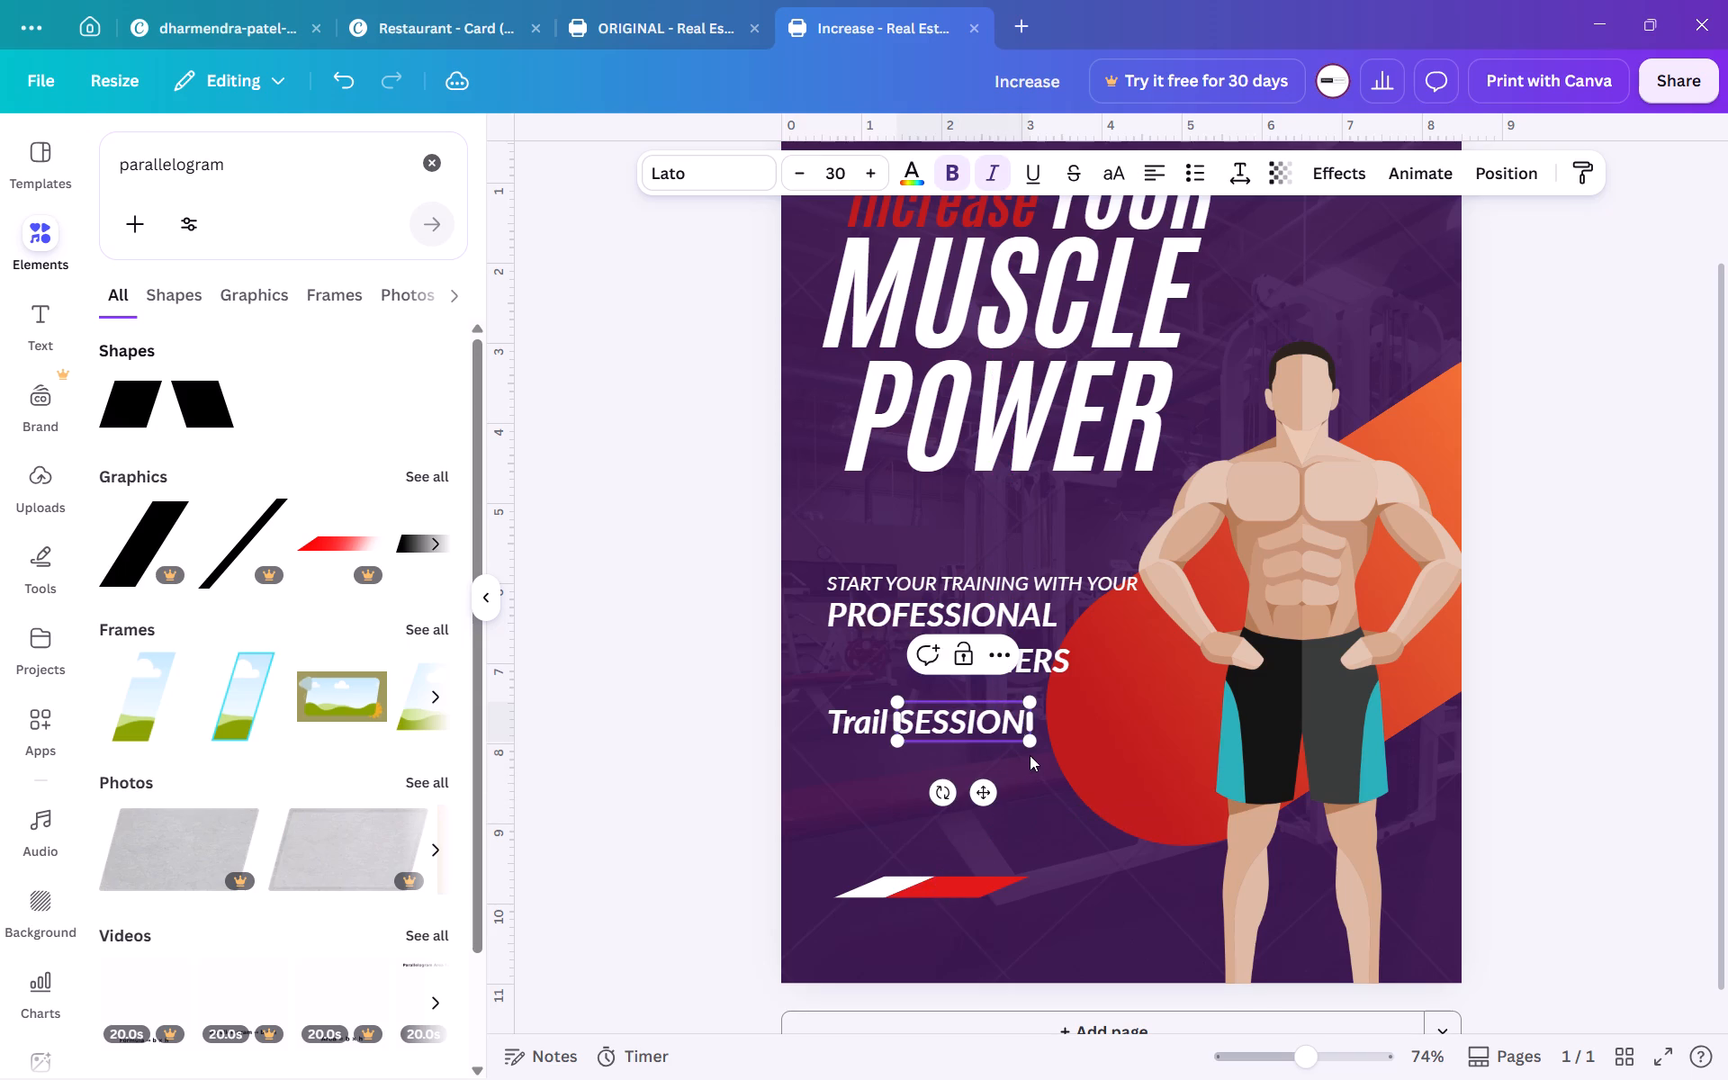
# Change the SESSION text color to the bright red already used in the design.
pyautogui.click(918, 175)
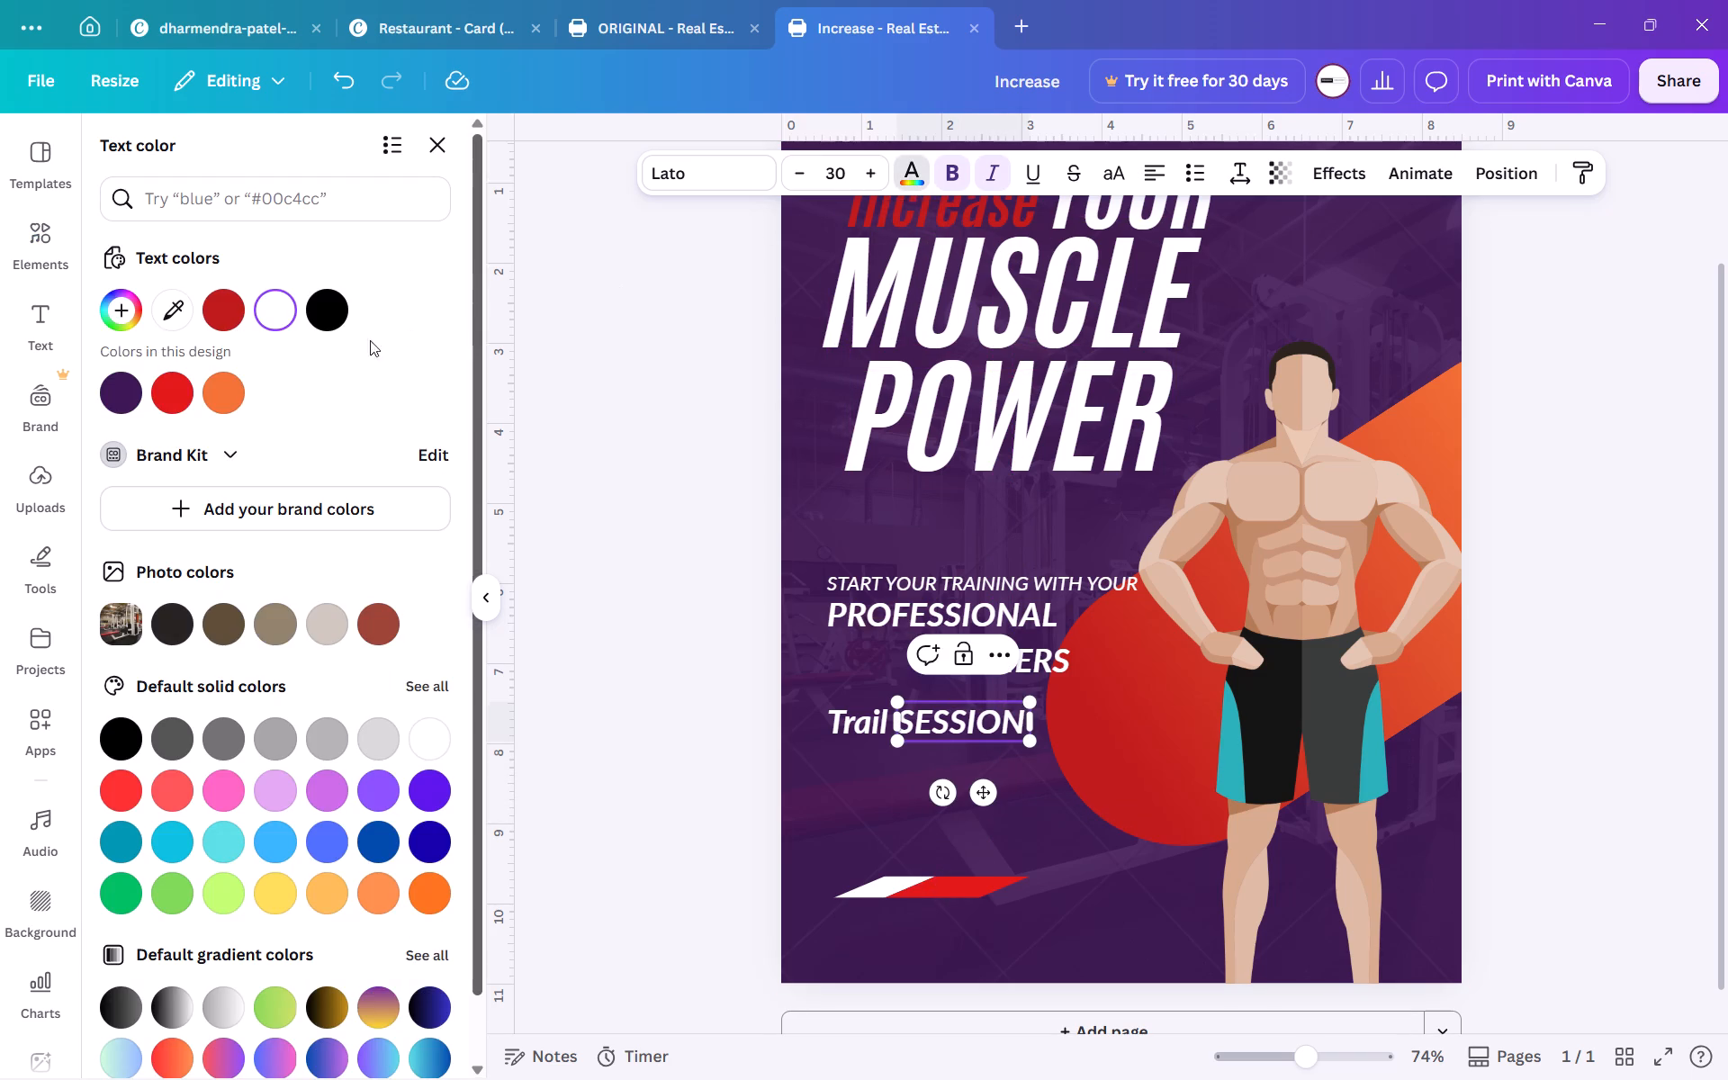
pyautogui.click(174, 391)
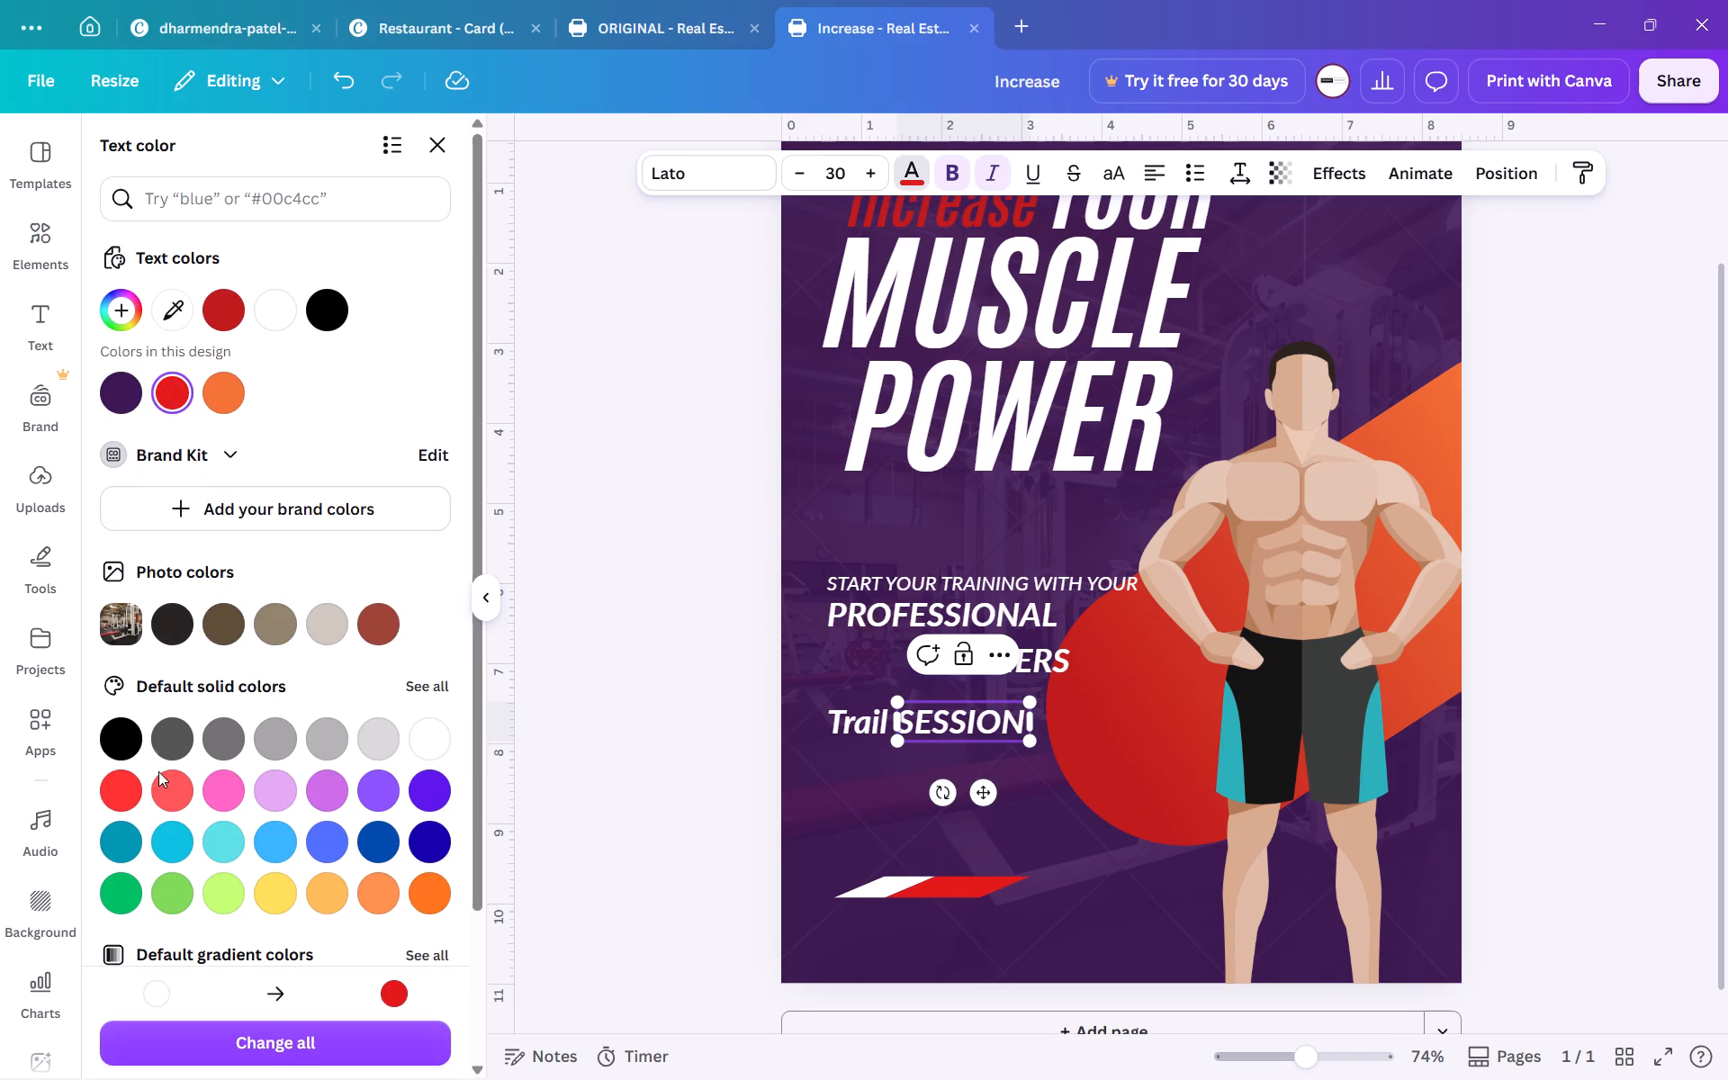
pyautogui.click(139, 787)
pyautogui.doubleClick(139, 787)
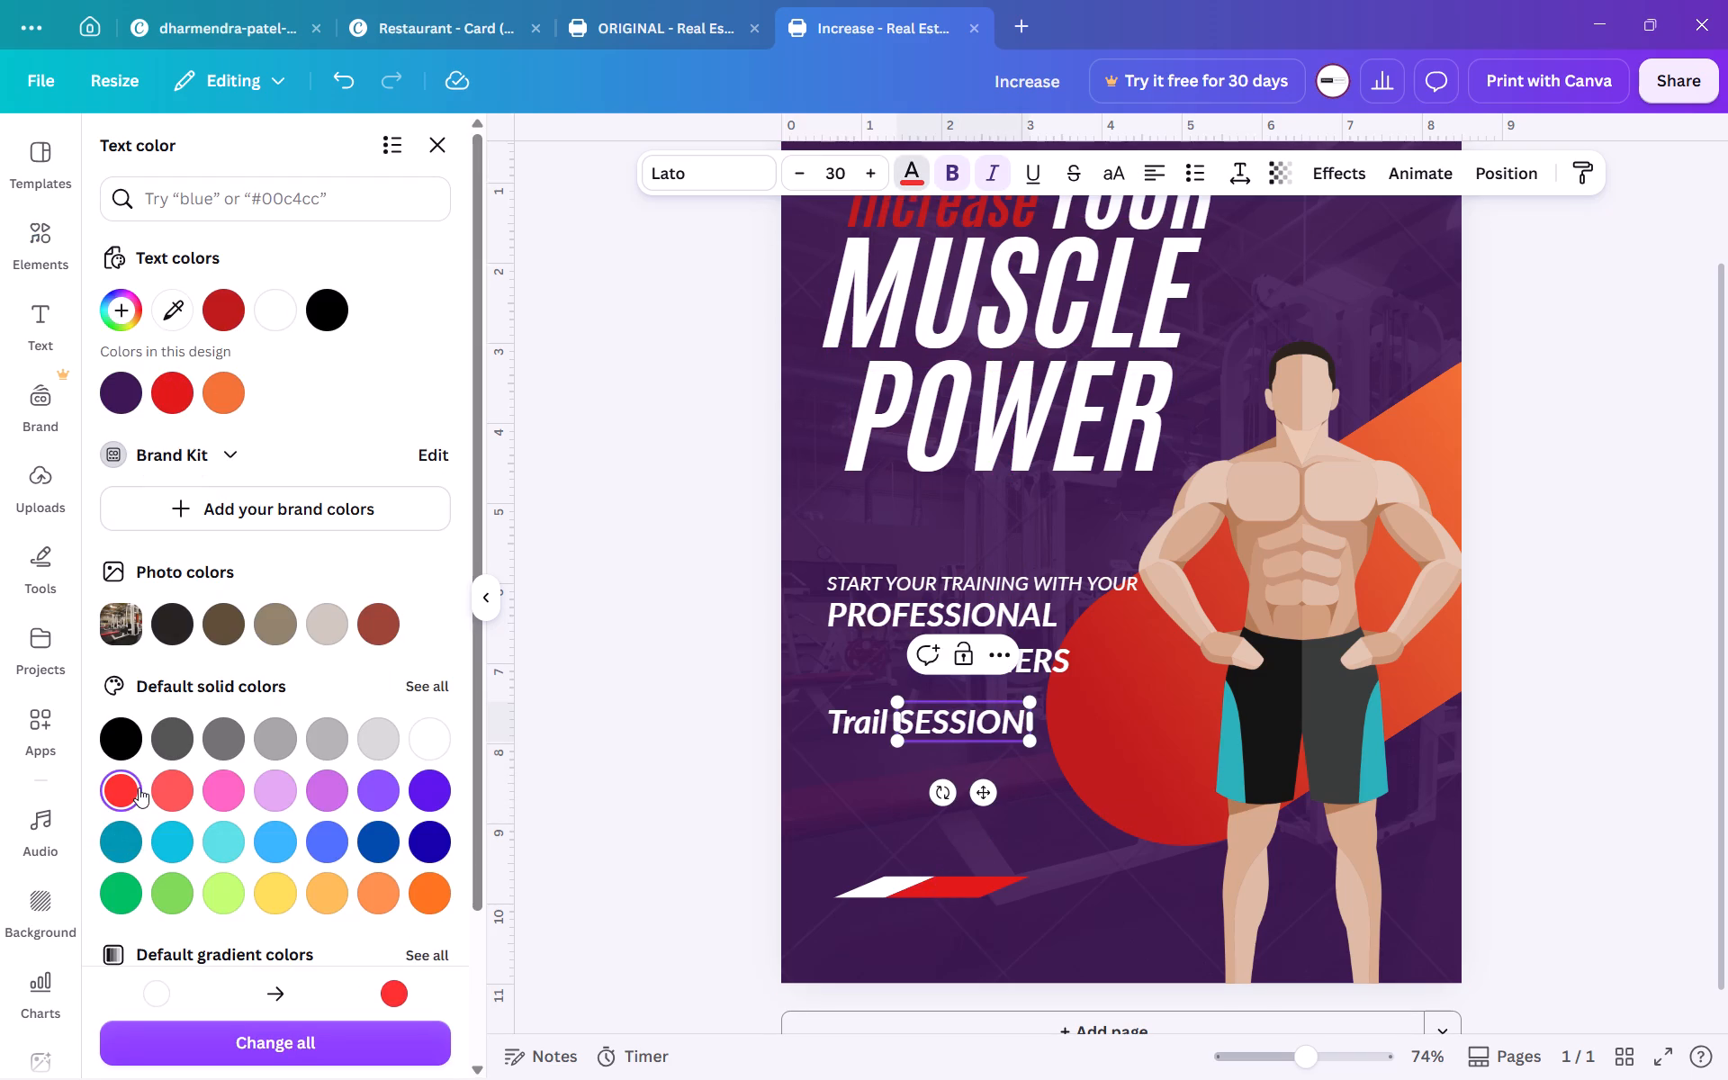
pyautogui.tripleClick(942, 724)
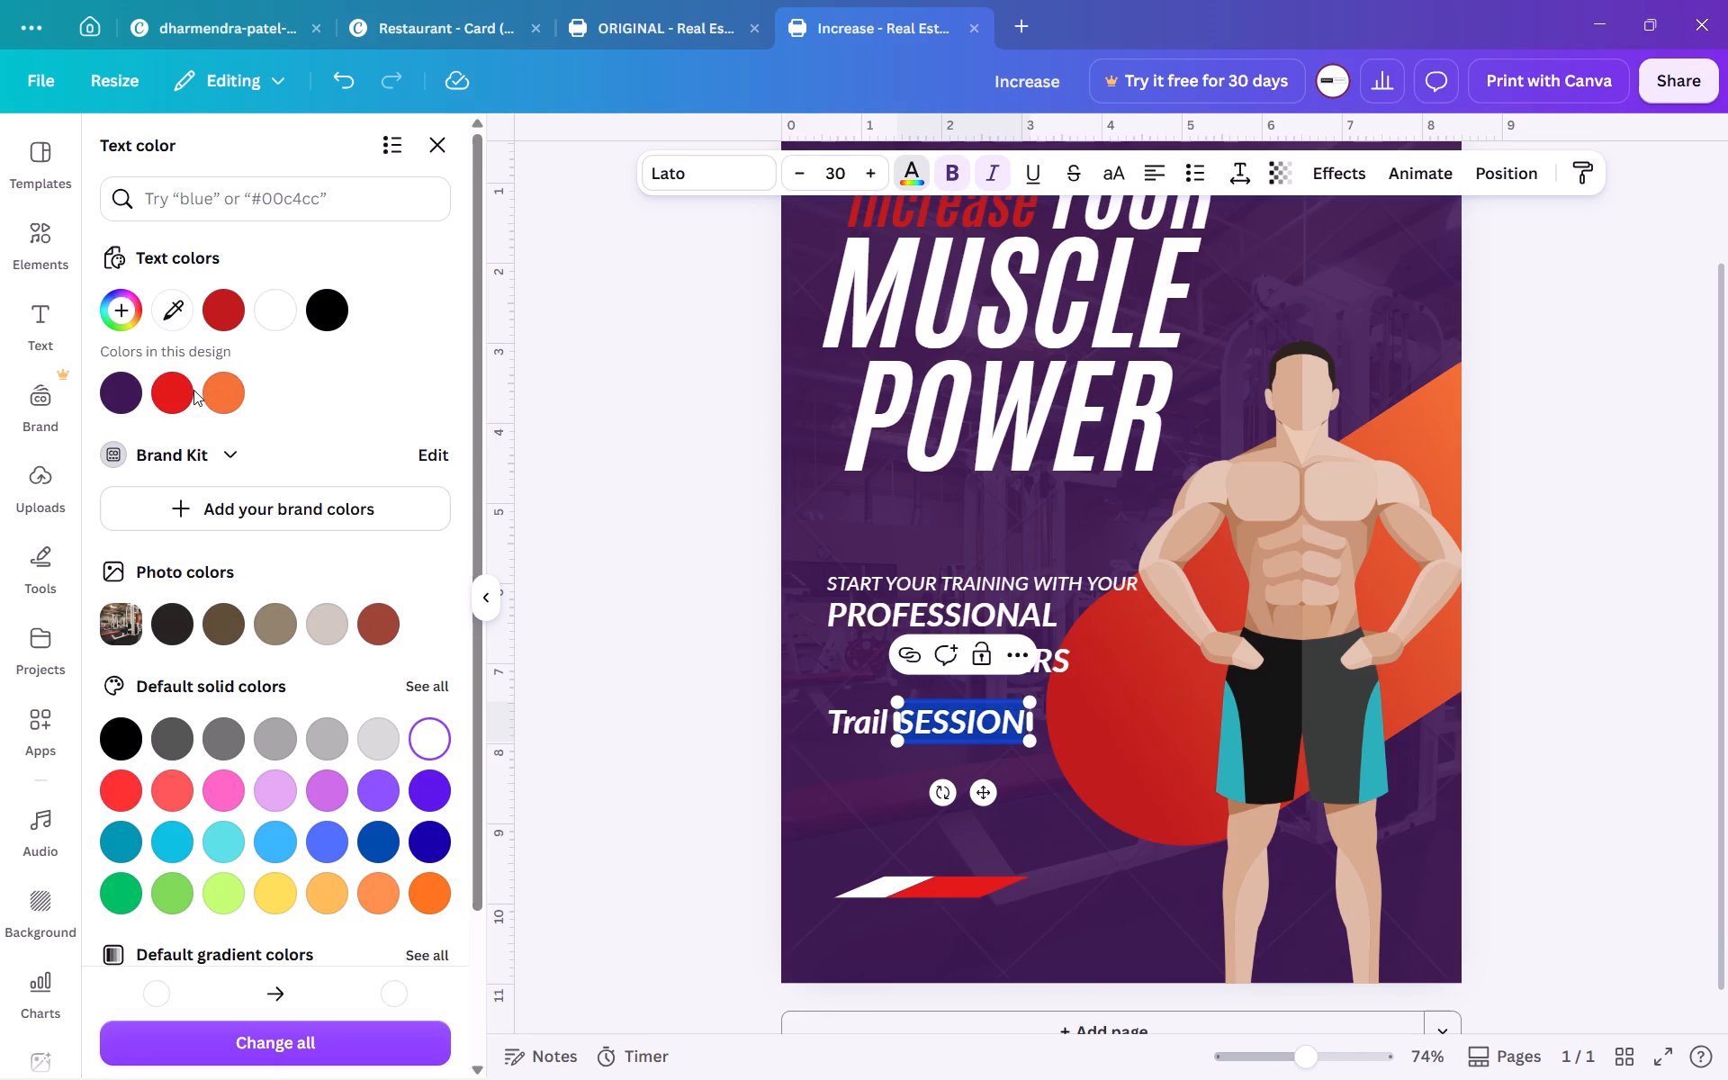
pyautogui.click(165, 416)
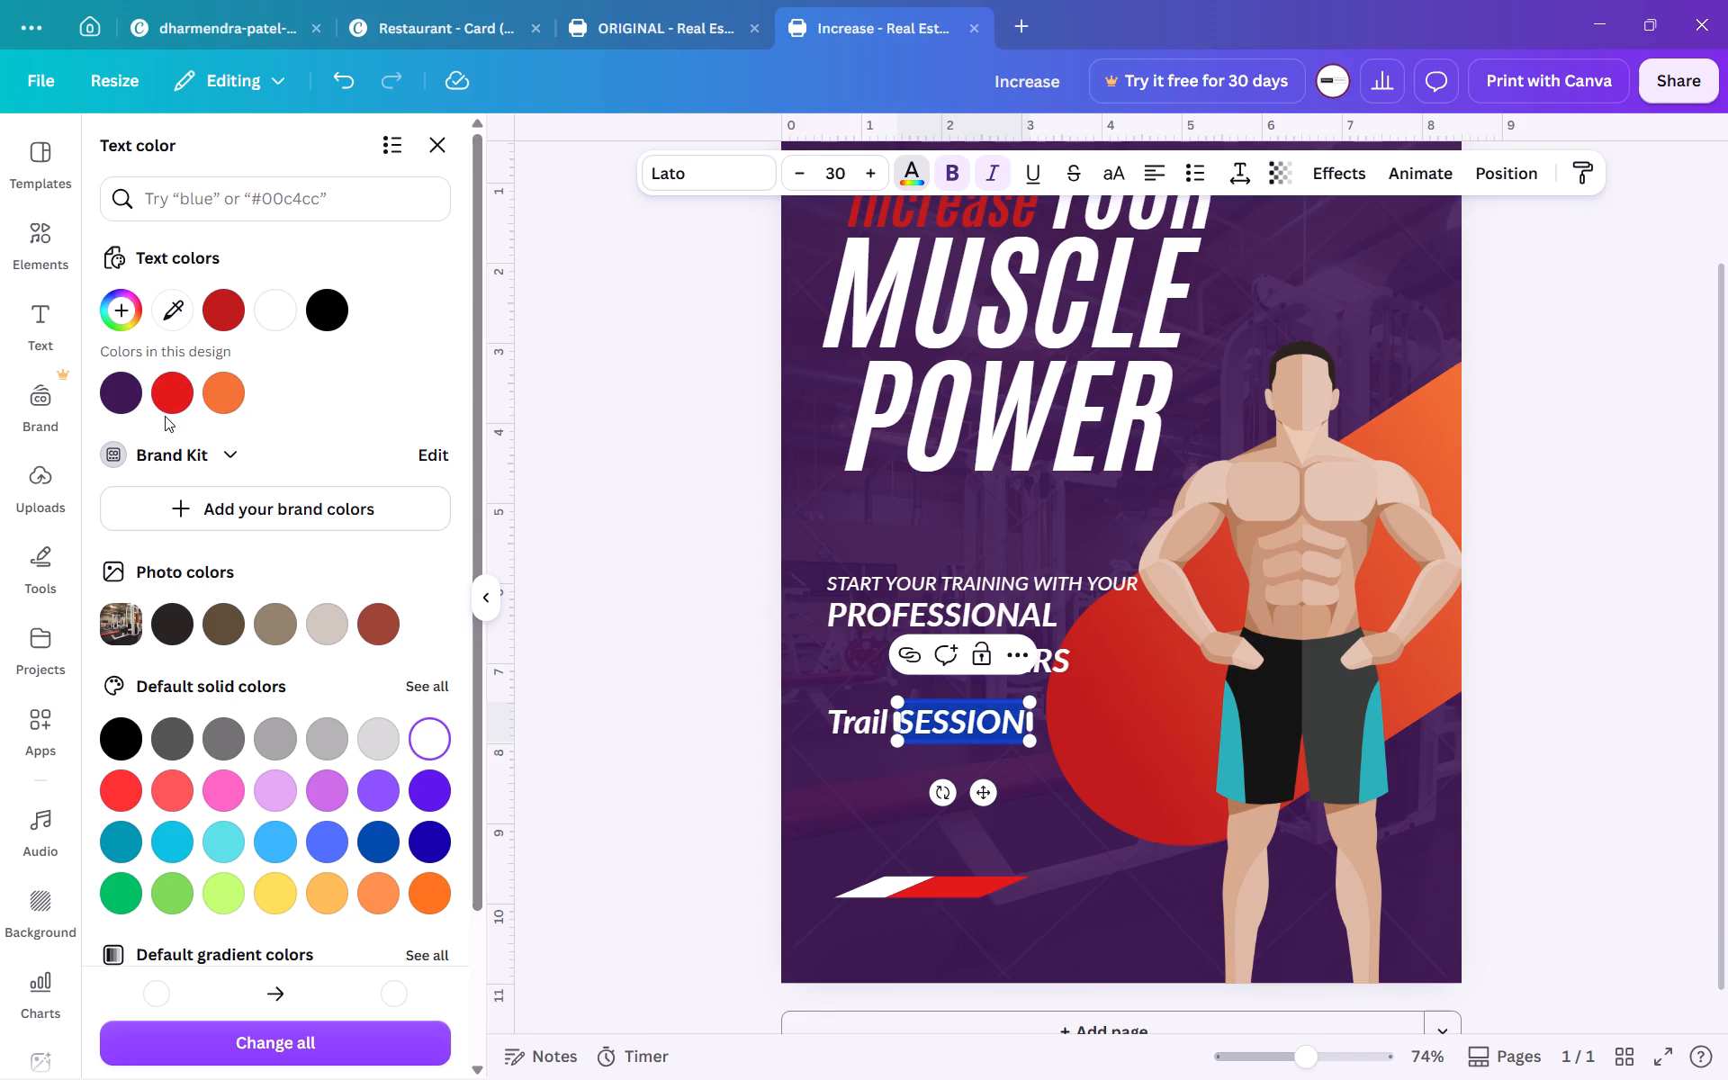
pyautogui.click(177, 399)
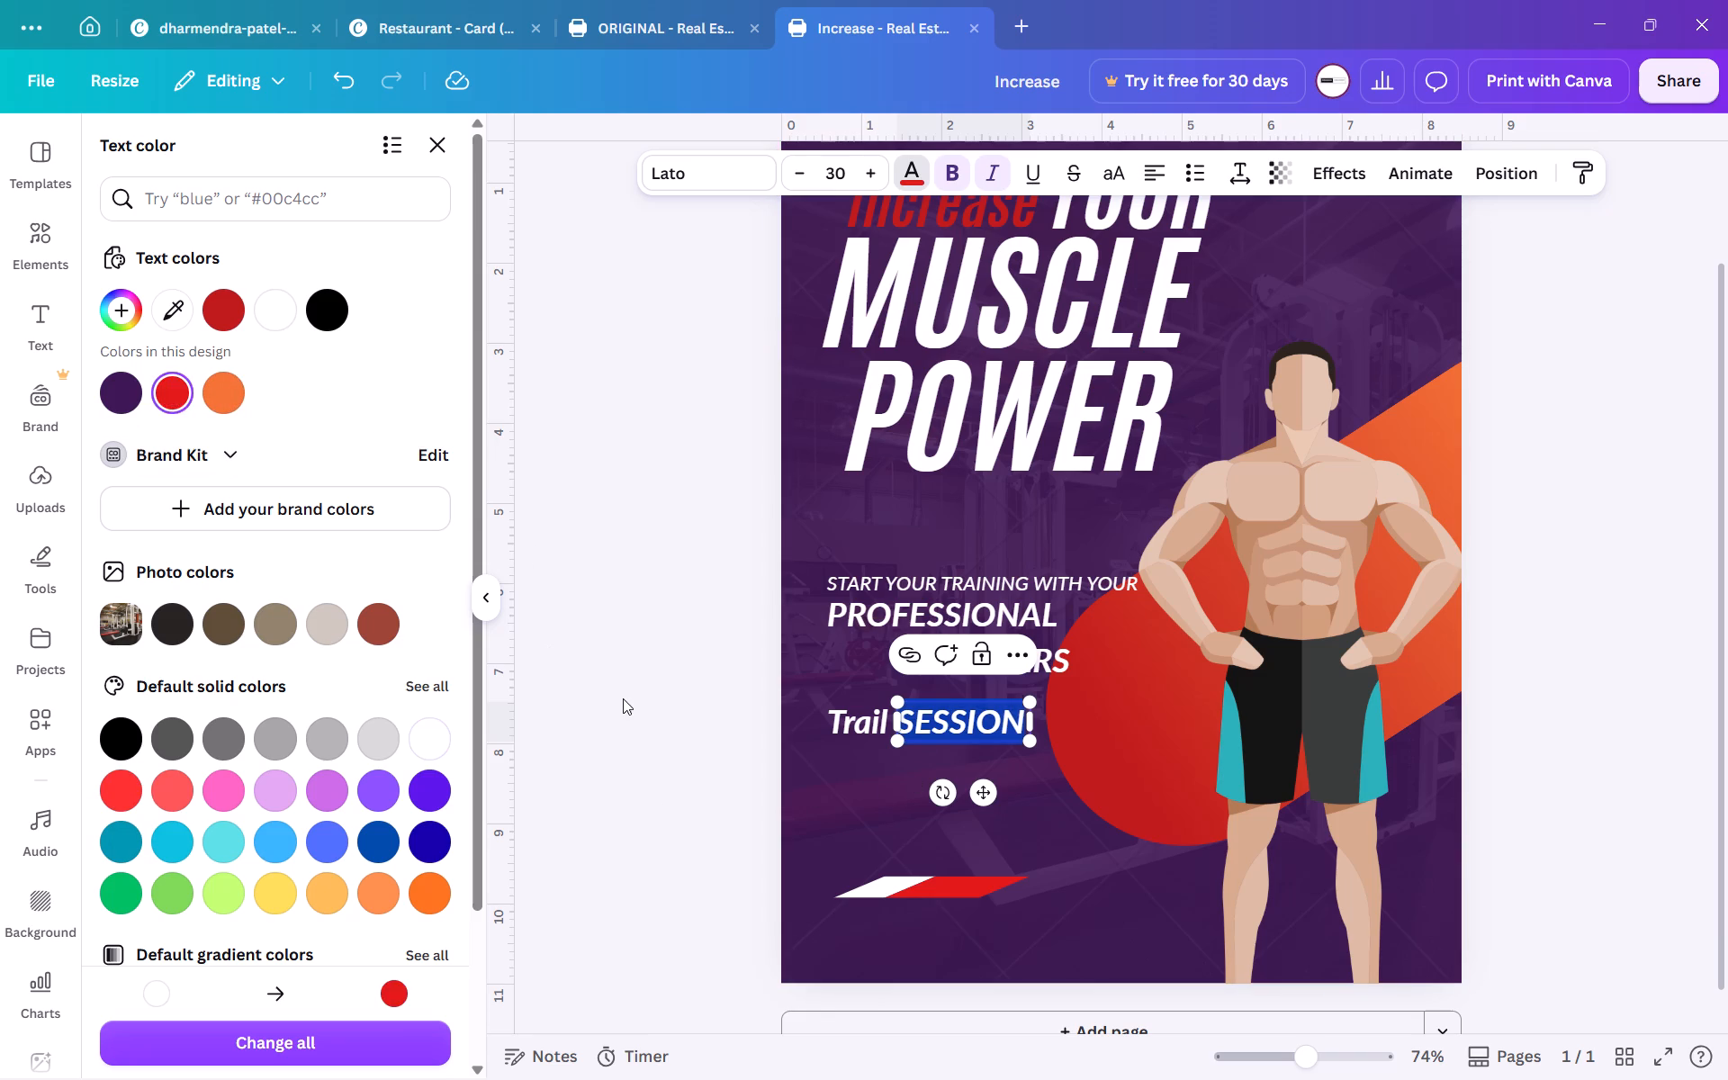
pyautogui.click(623, 698)
pyautogui.click(753, 756)
# Move Trail and SESSION together slightly farther below the PROFESSIONAL TRAINERS tagline, aligned with its left edge.
pyautogui.moveTo(940, 799); pyautogui.dragTo(840, 702)
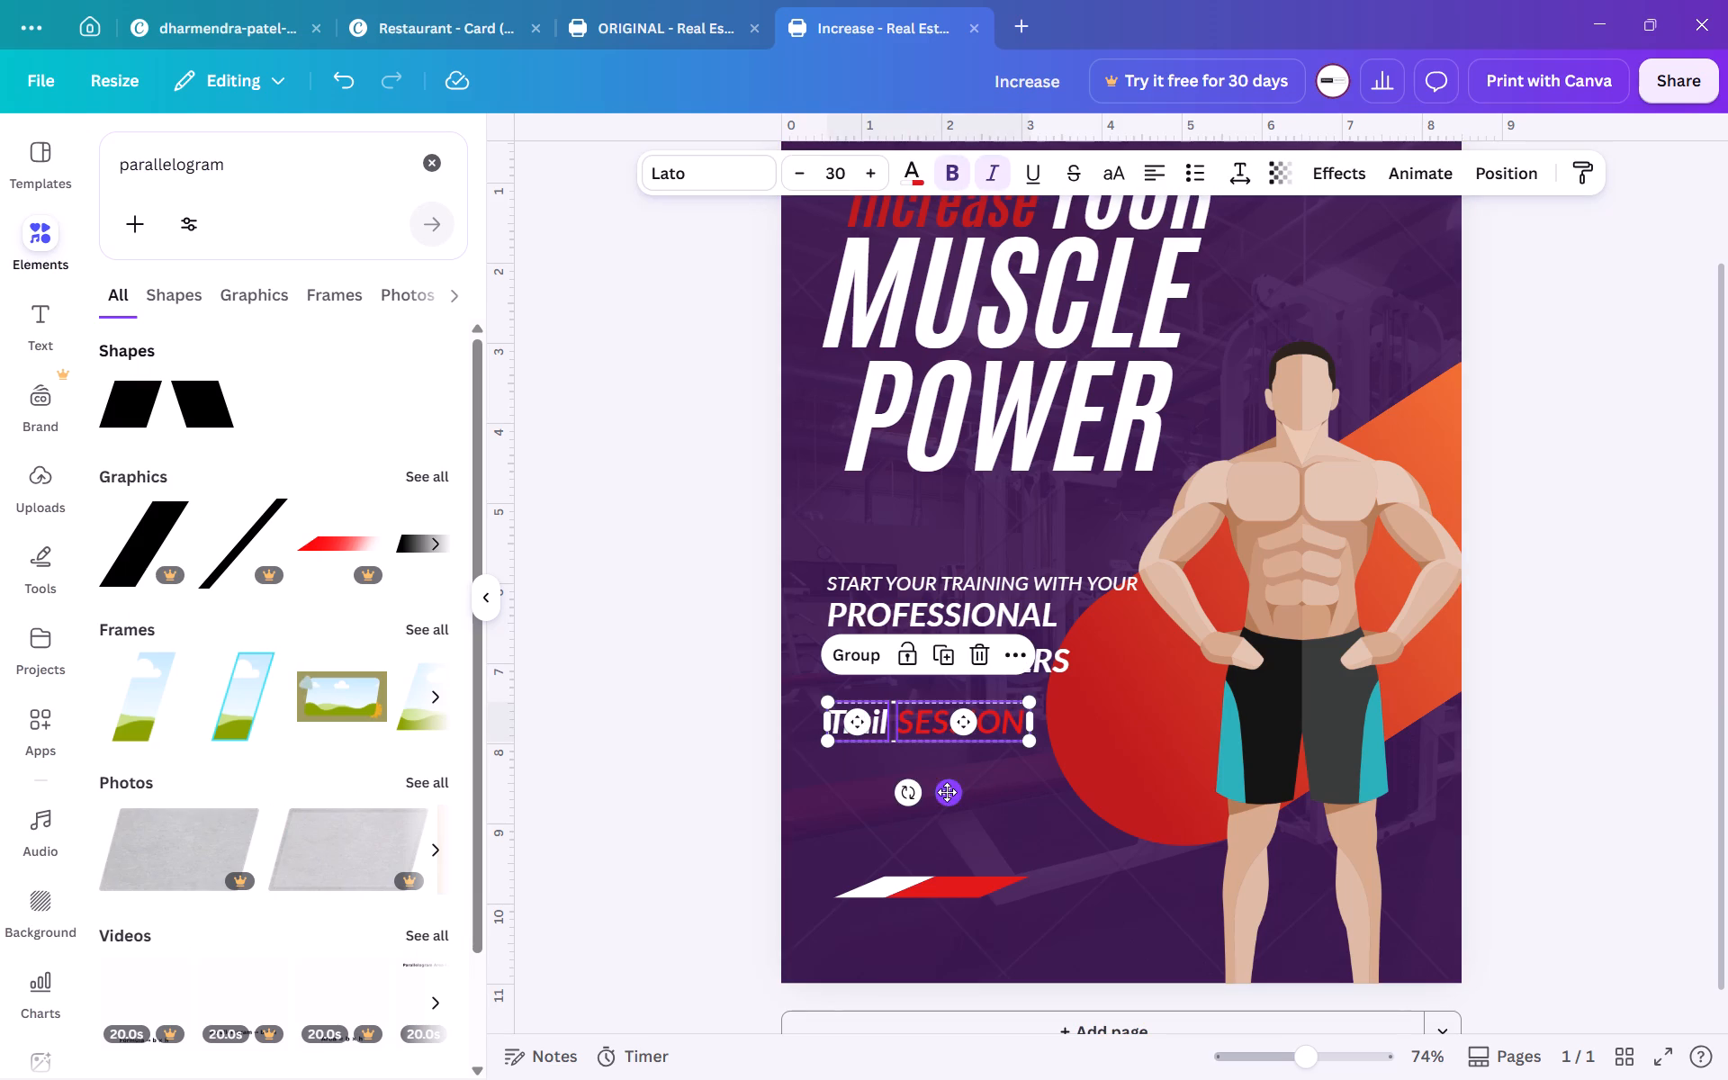
pyautogui.moveTo(947, 792); pyautogui.dragTo(981, 784)
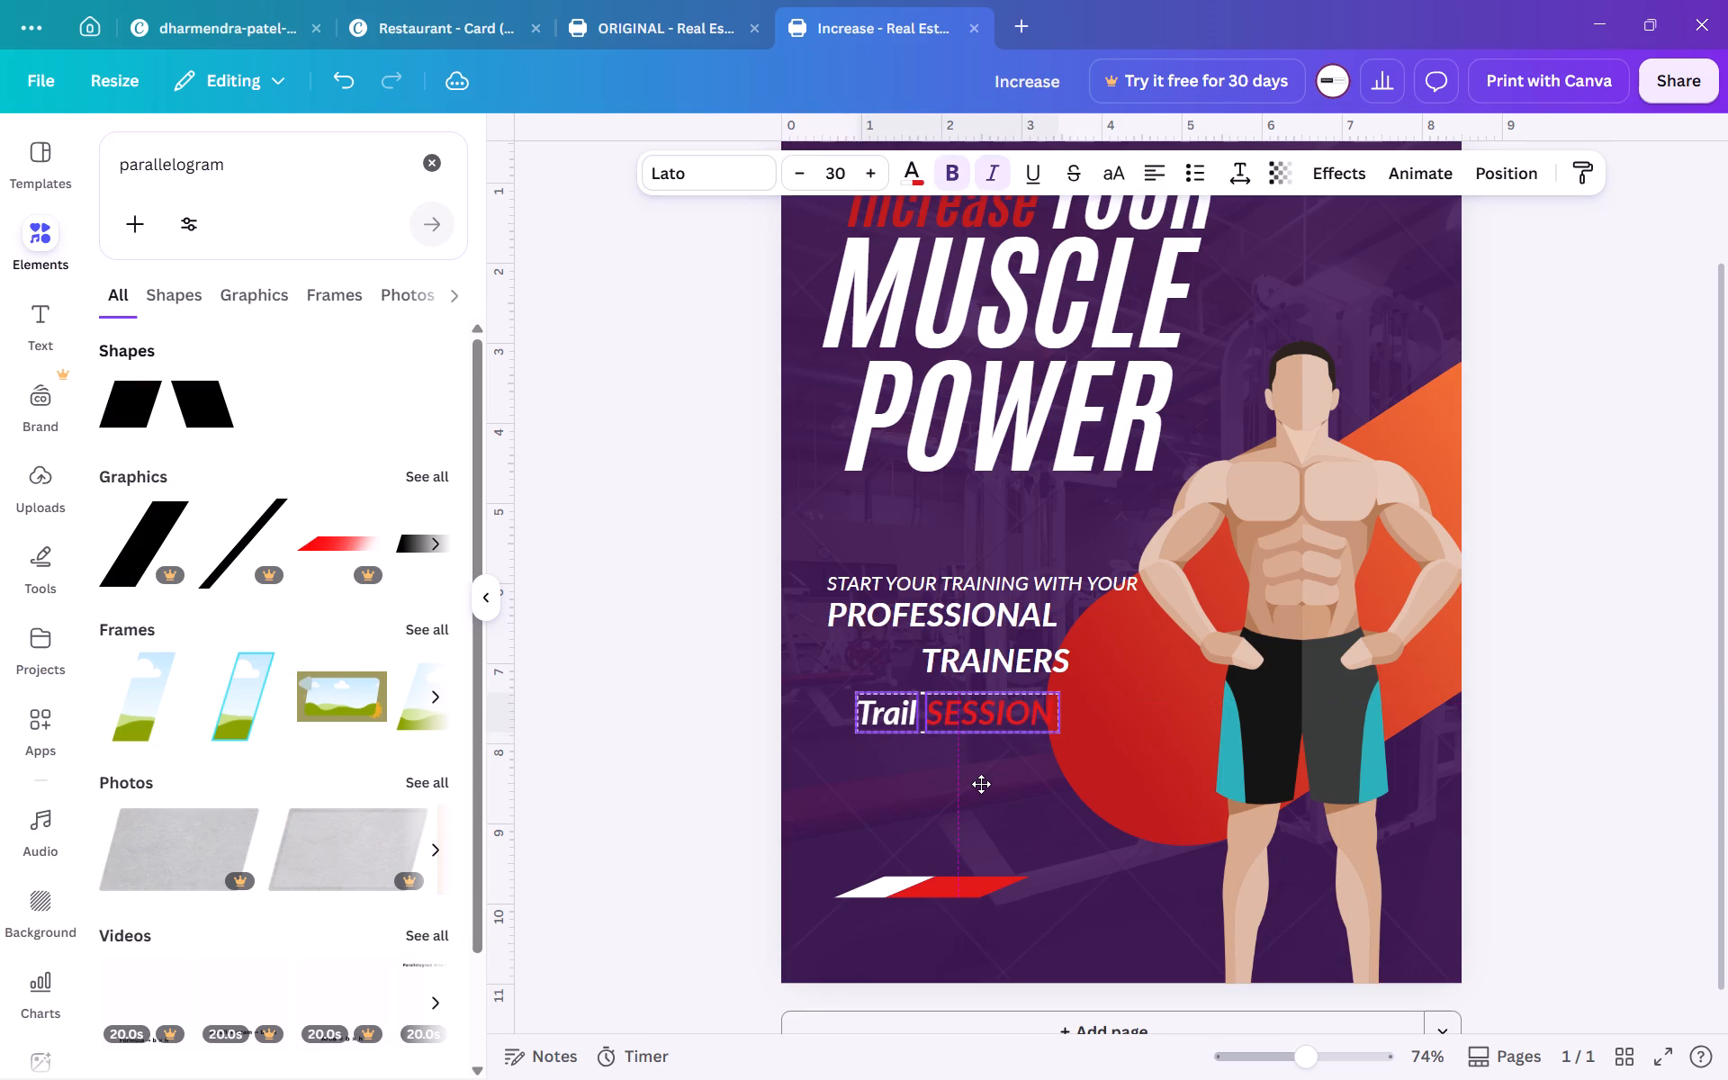
pyautogui.moveTo(981, 784); pyautogui.dragTo(983, 789)
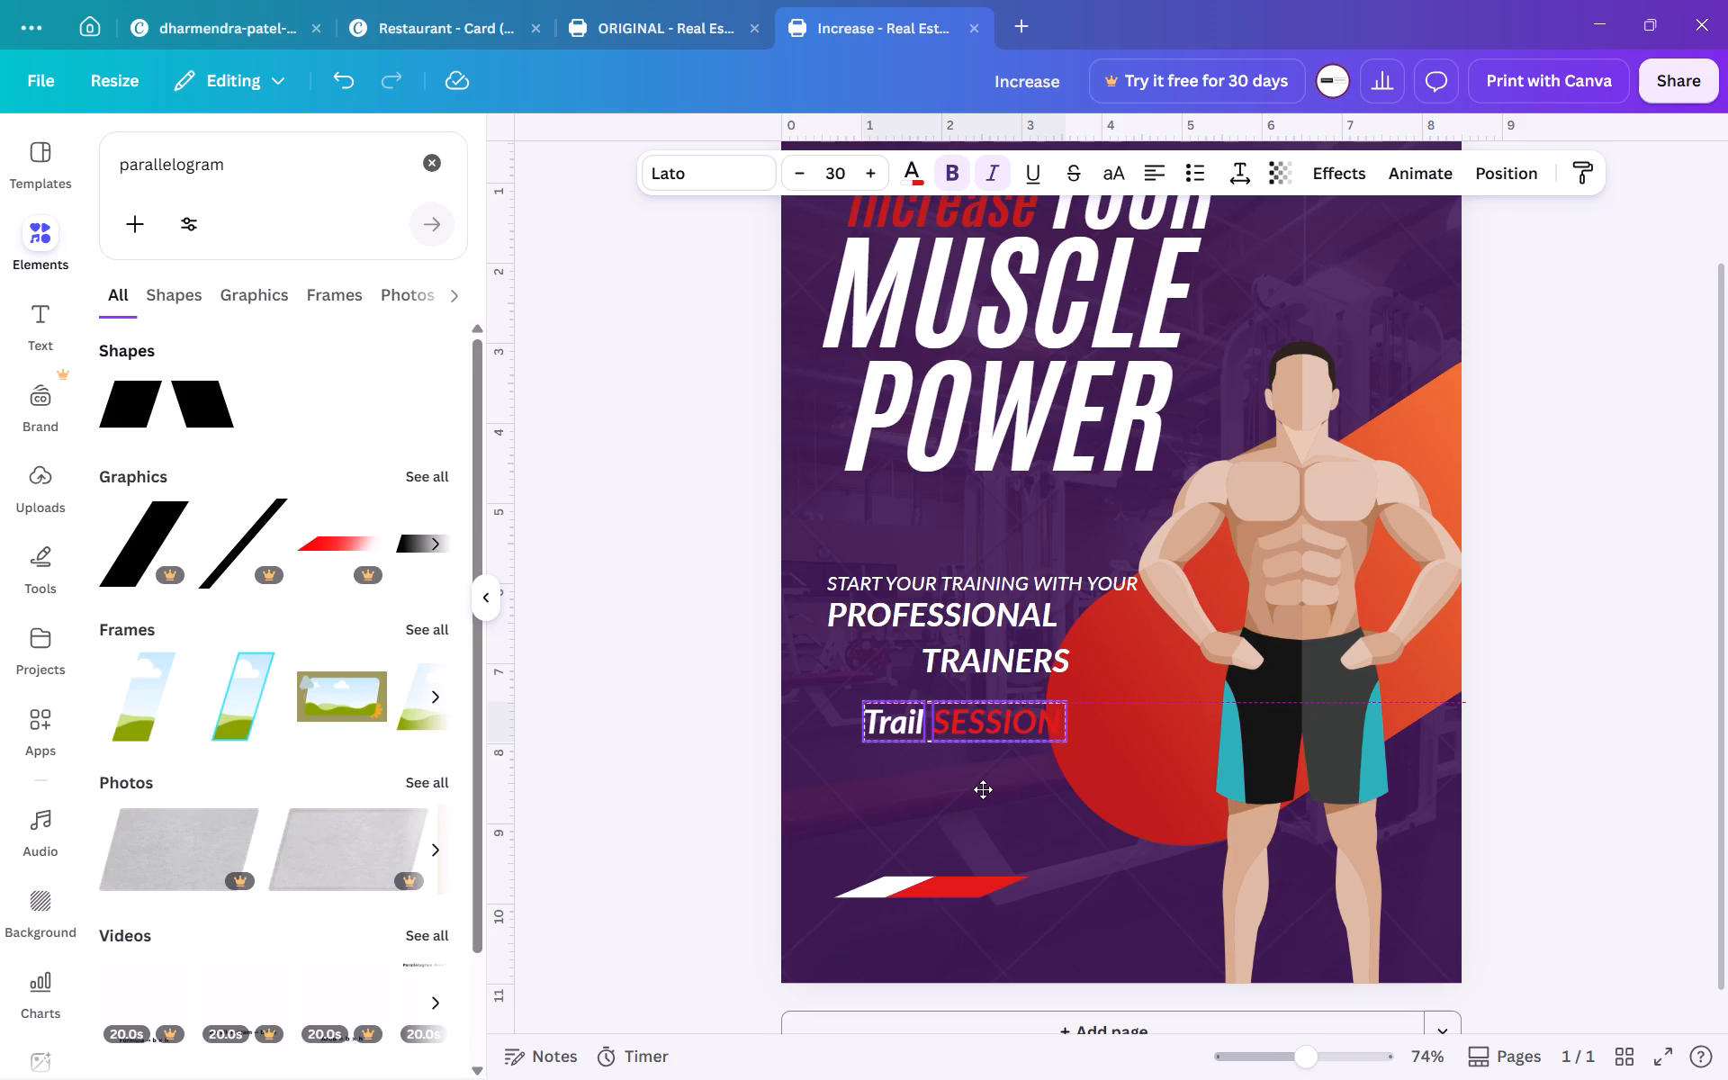
pyautogui.moveTo(983, 789); pyautogui.dragTo(943, 788)
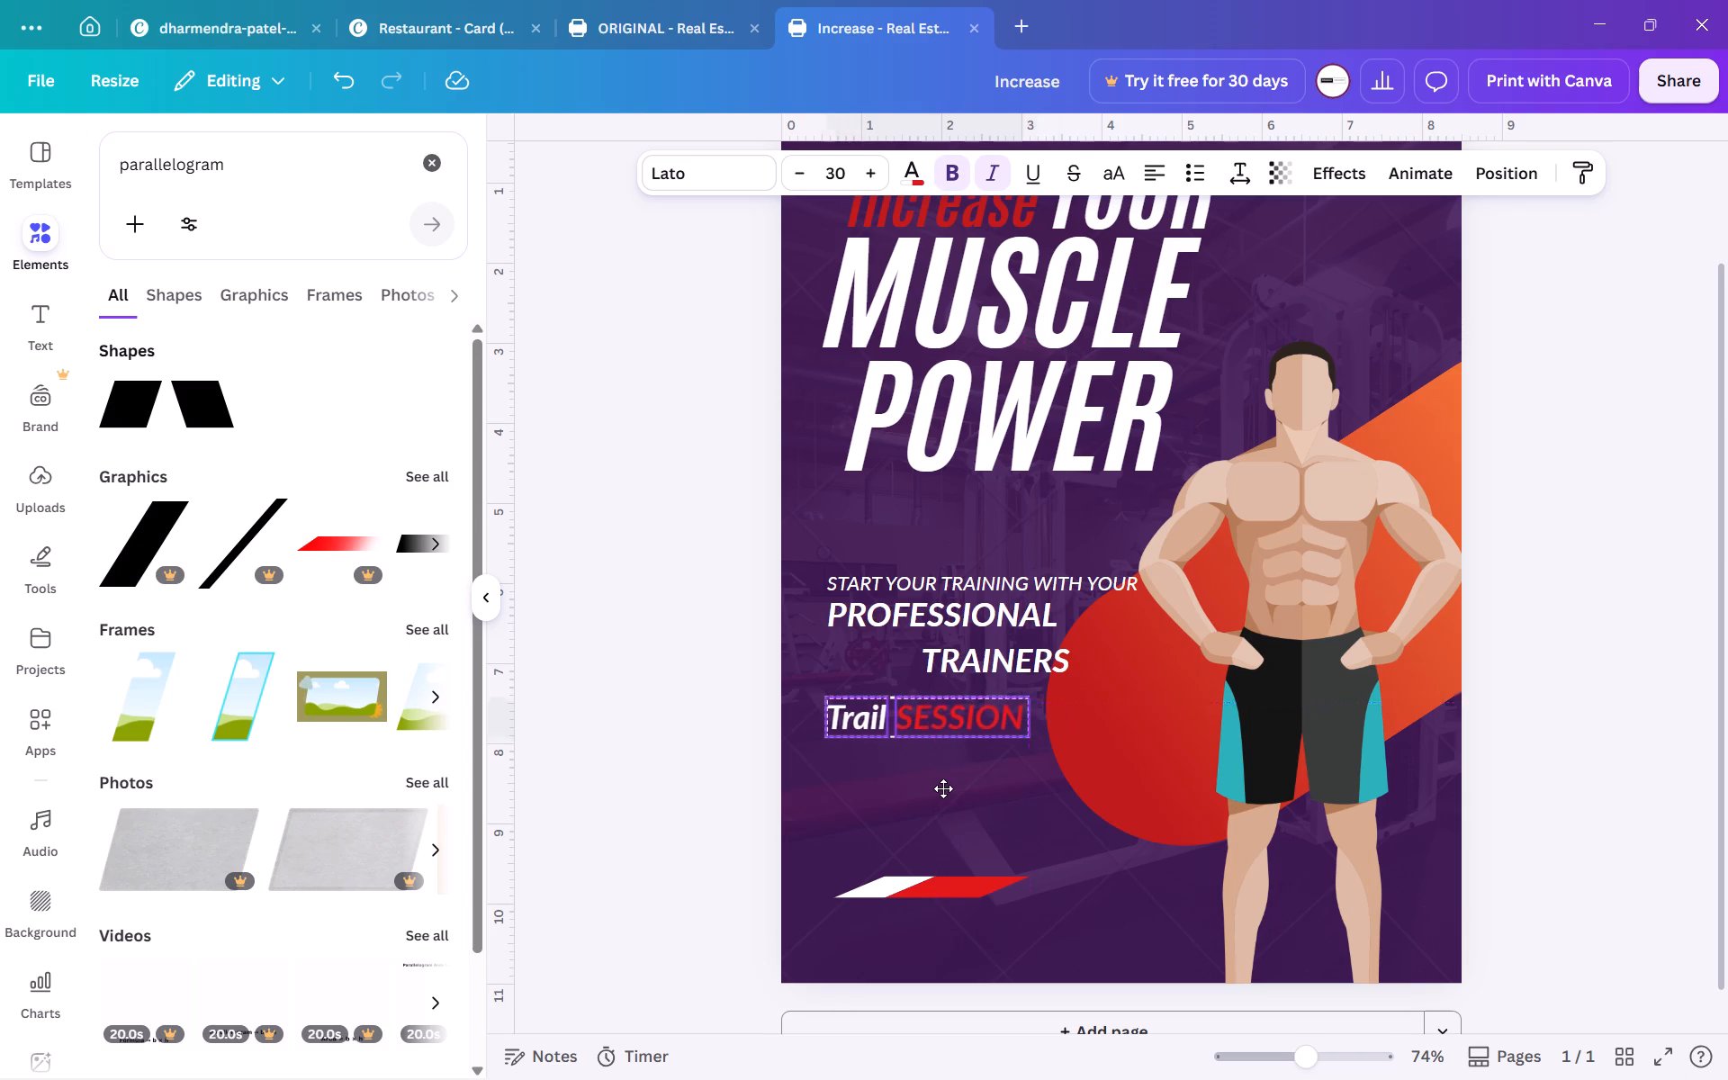
pyautogui.moveTo(943, 788); pyautogui.dragTo(936, 789)
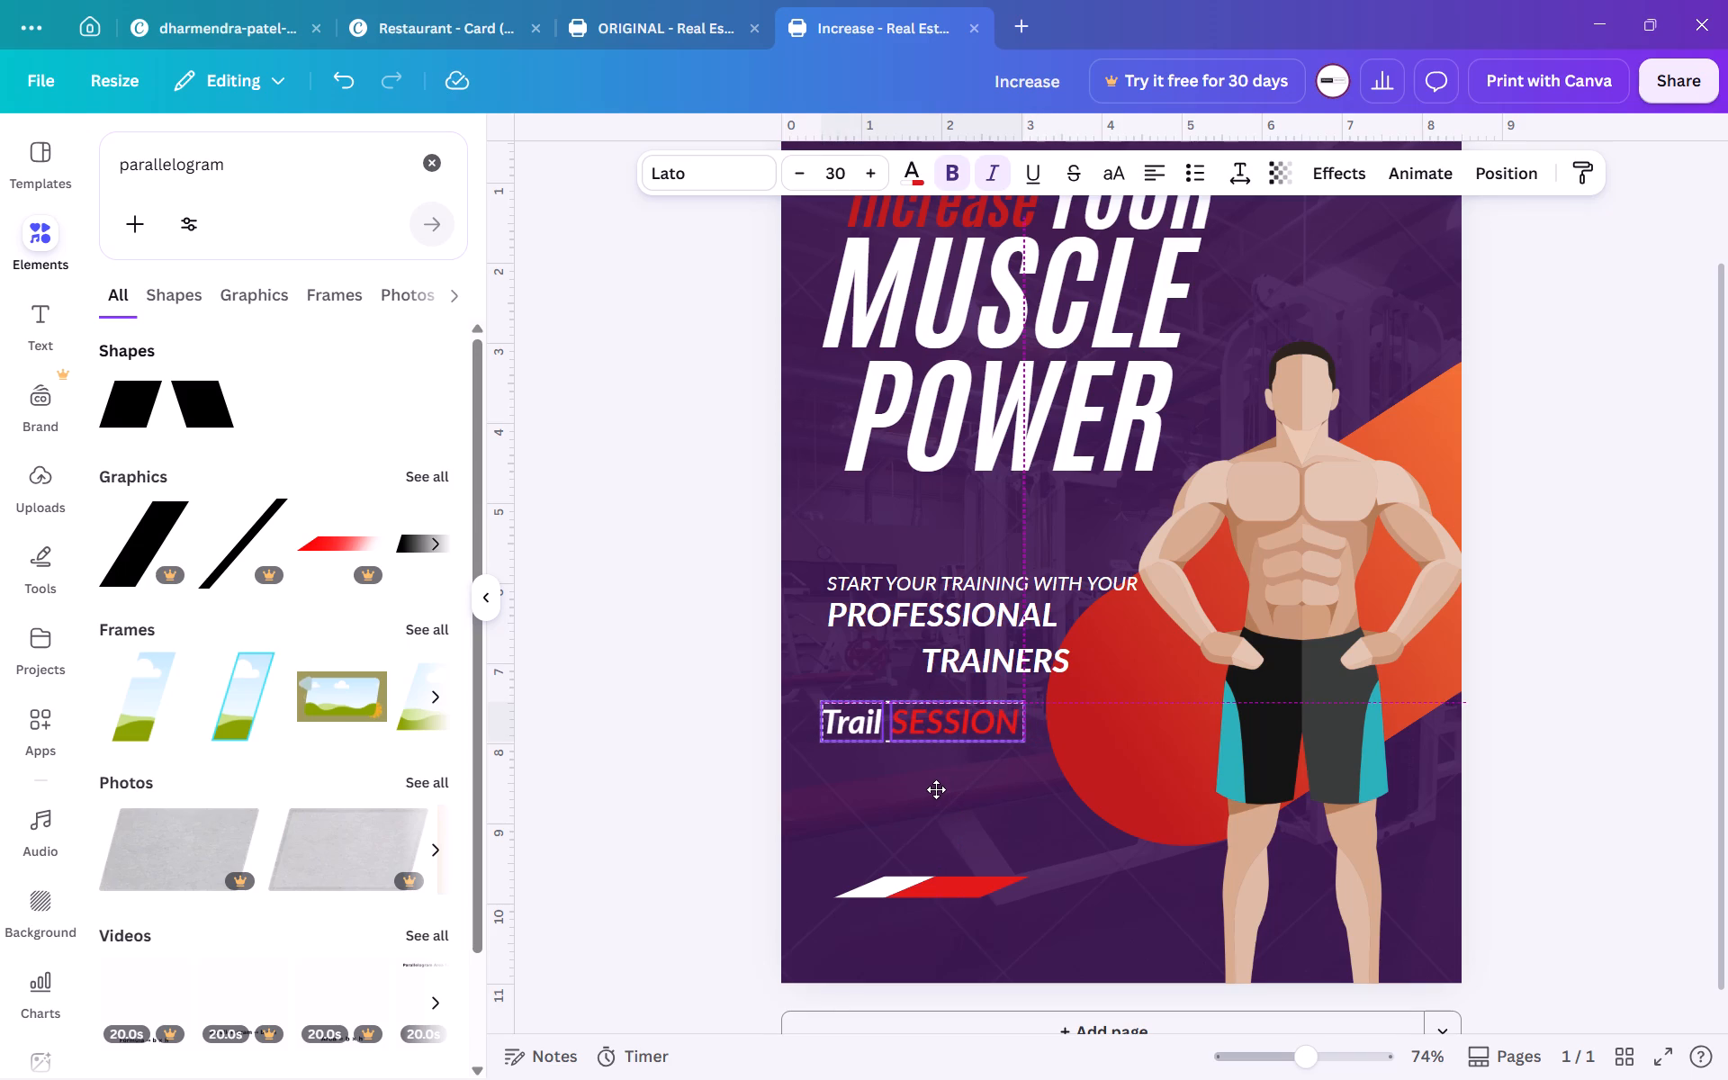
pyautogui.moveTo(936, 789); pyautogui.dragTo(946, 789)
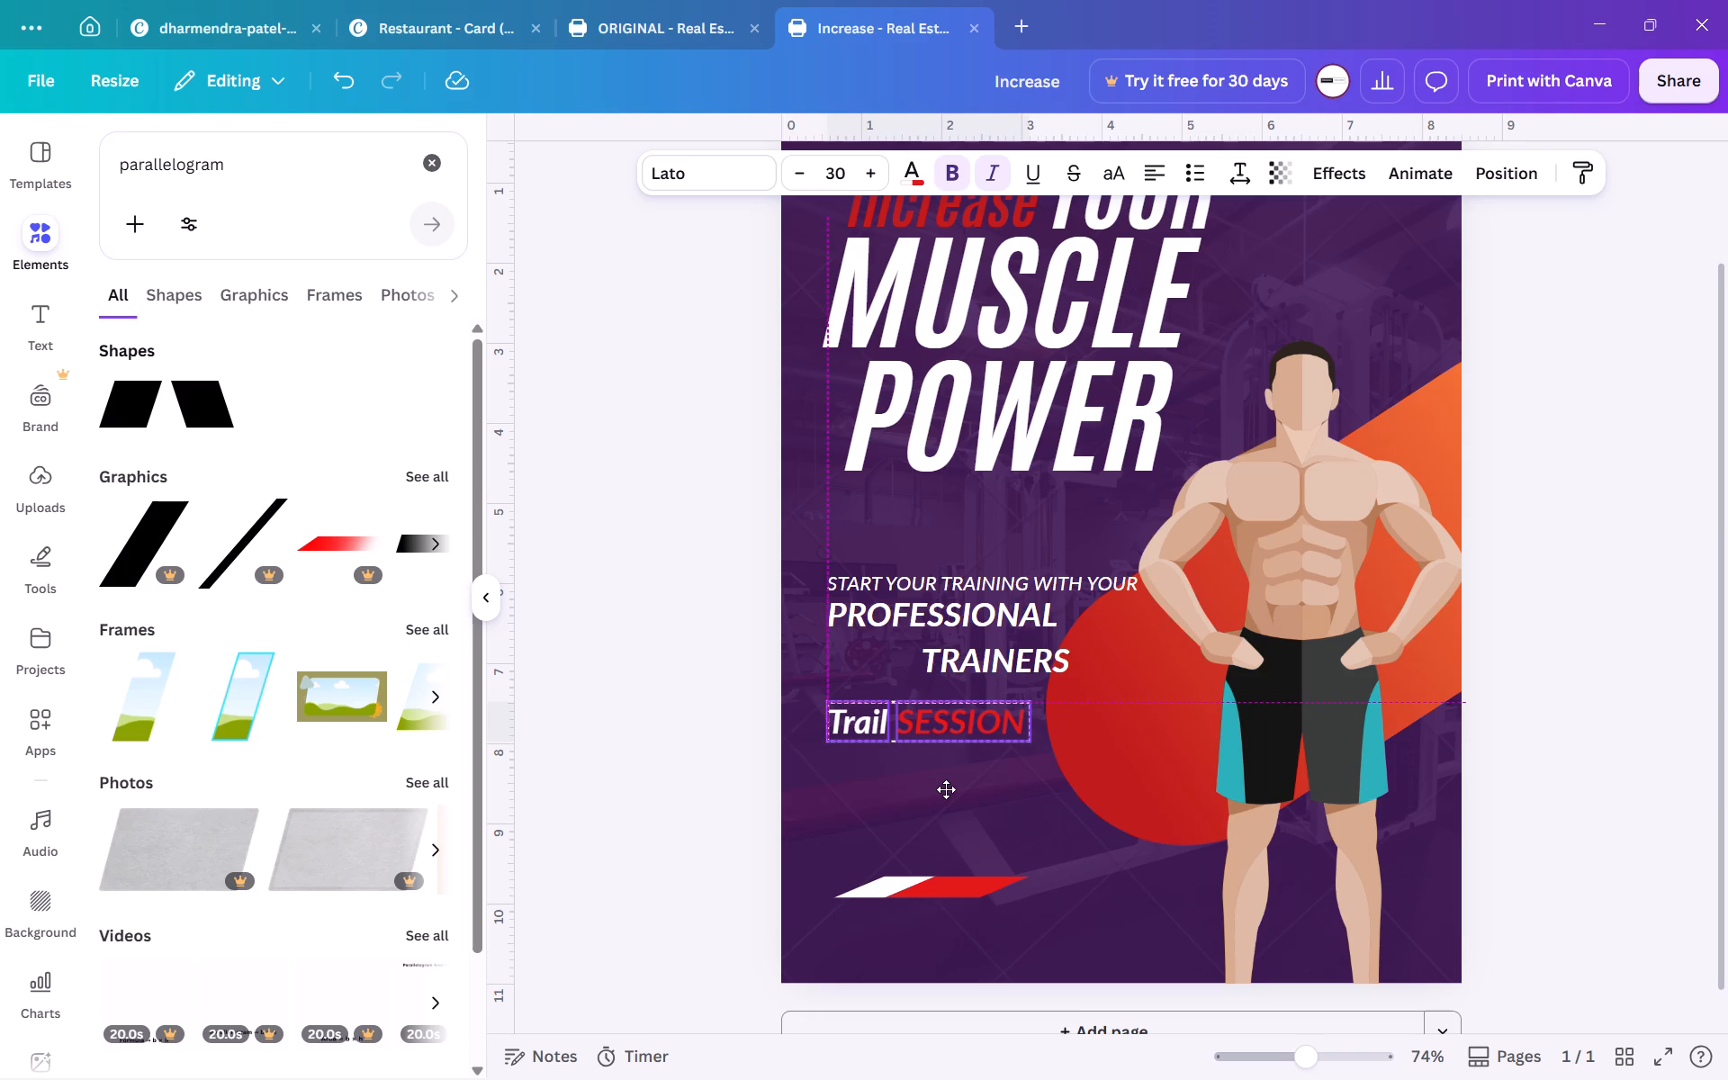
pyautogui.moveTo(946, 789); pyautogui.dragTo(946, 787)
pyautogui.moveTo(946, 787); pyautogui.dragTo(946, 786)
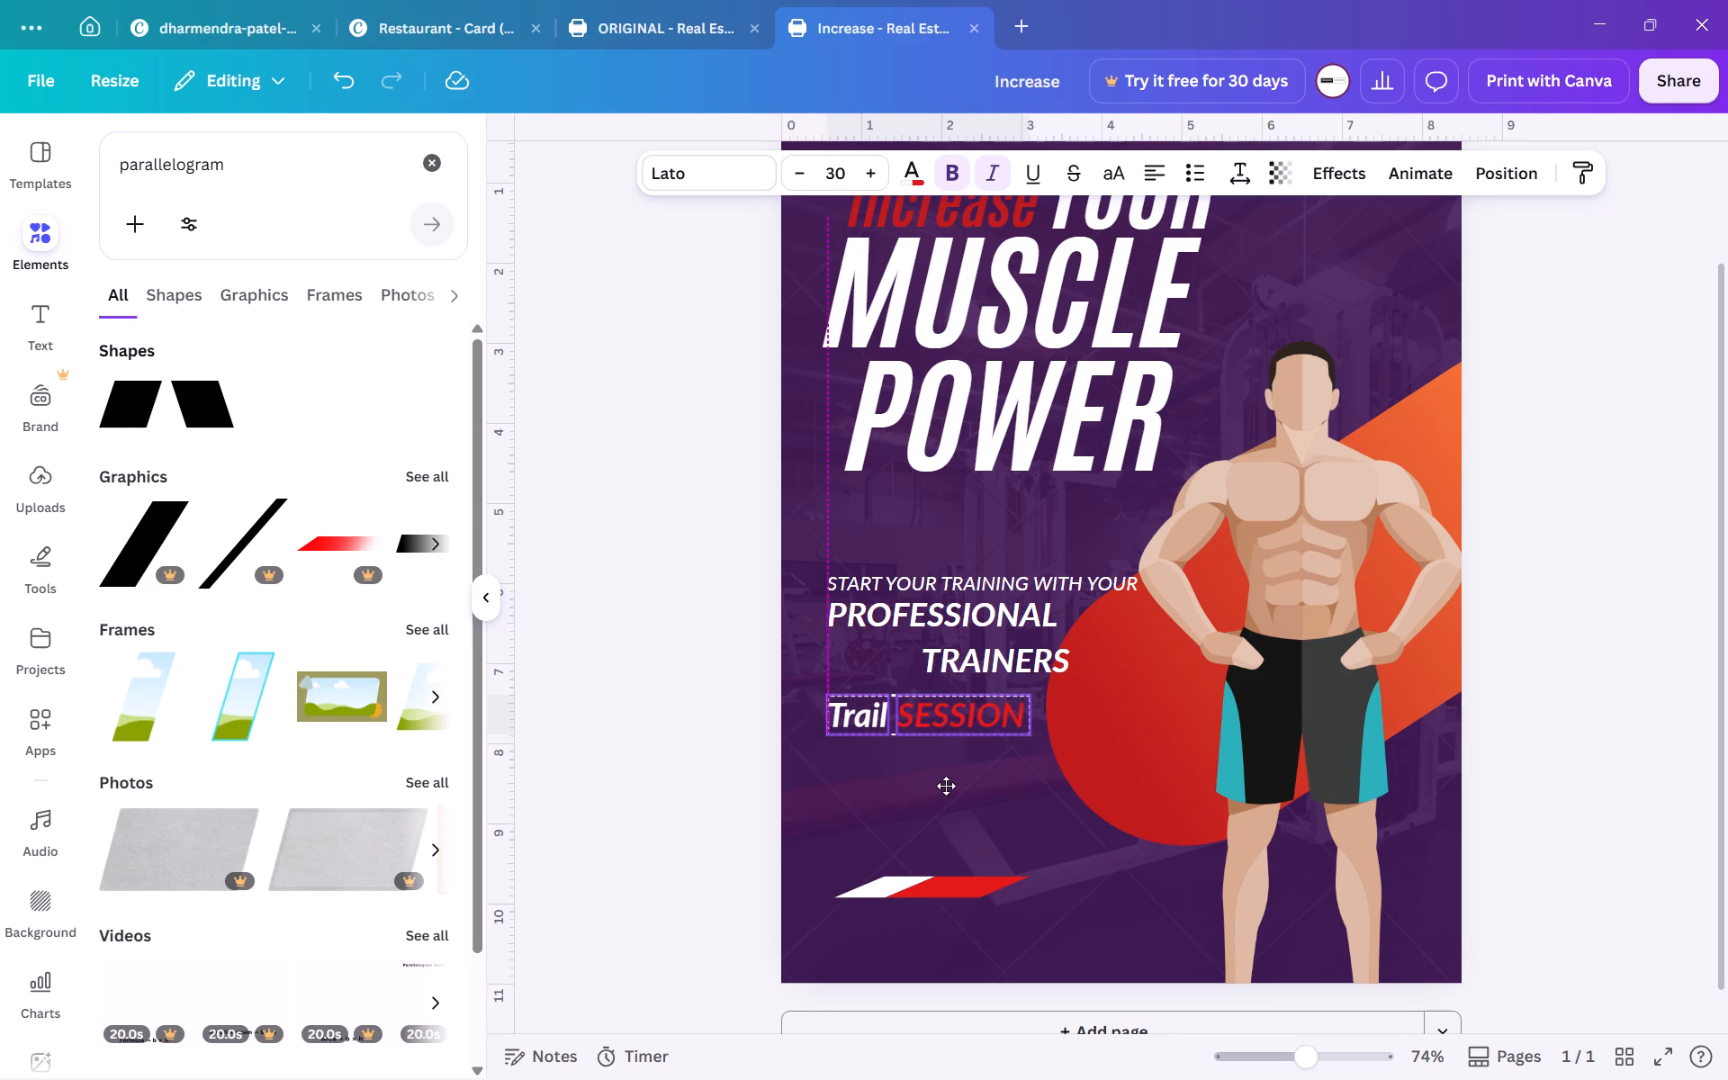
pyautogui.moveTo(946, 786); pyautogui.dragTo(946, 784)
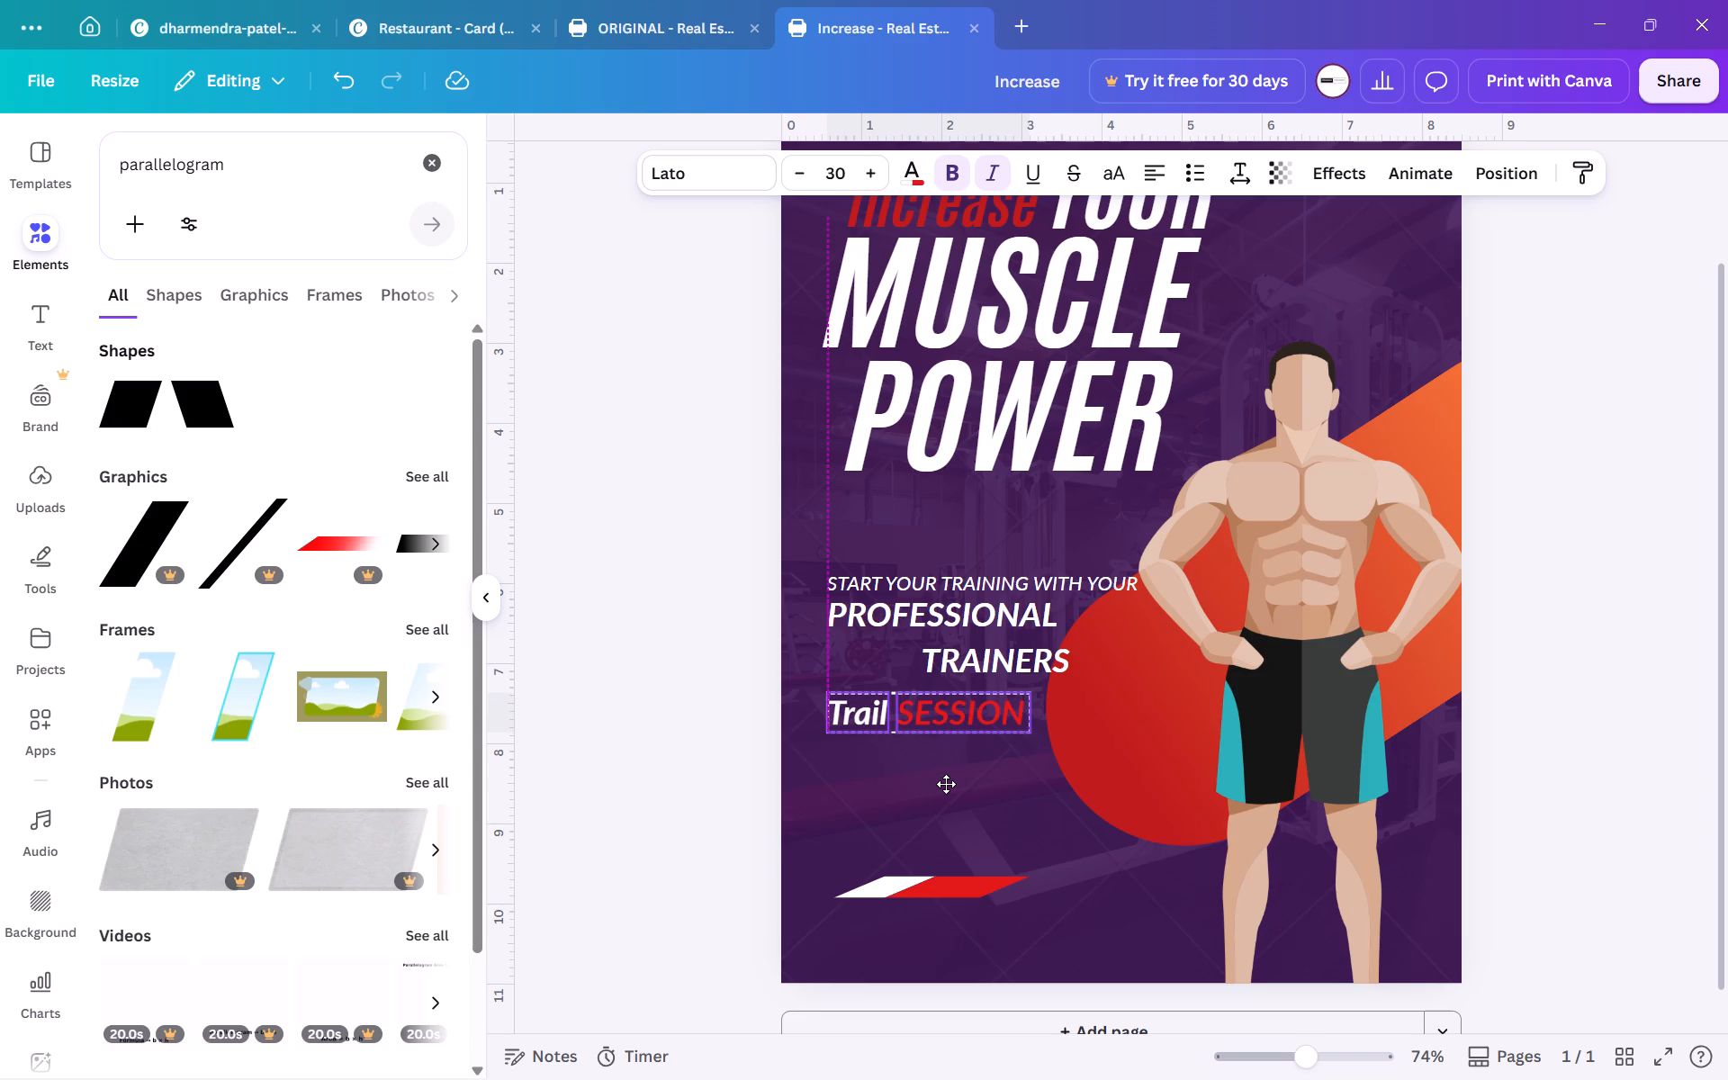
pyautogui.moveTo(946, 784); pyautogui.dragTo(945, 797)
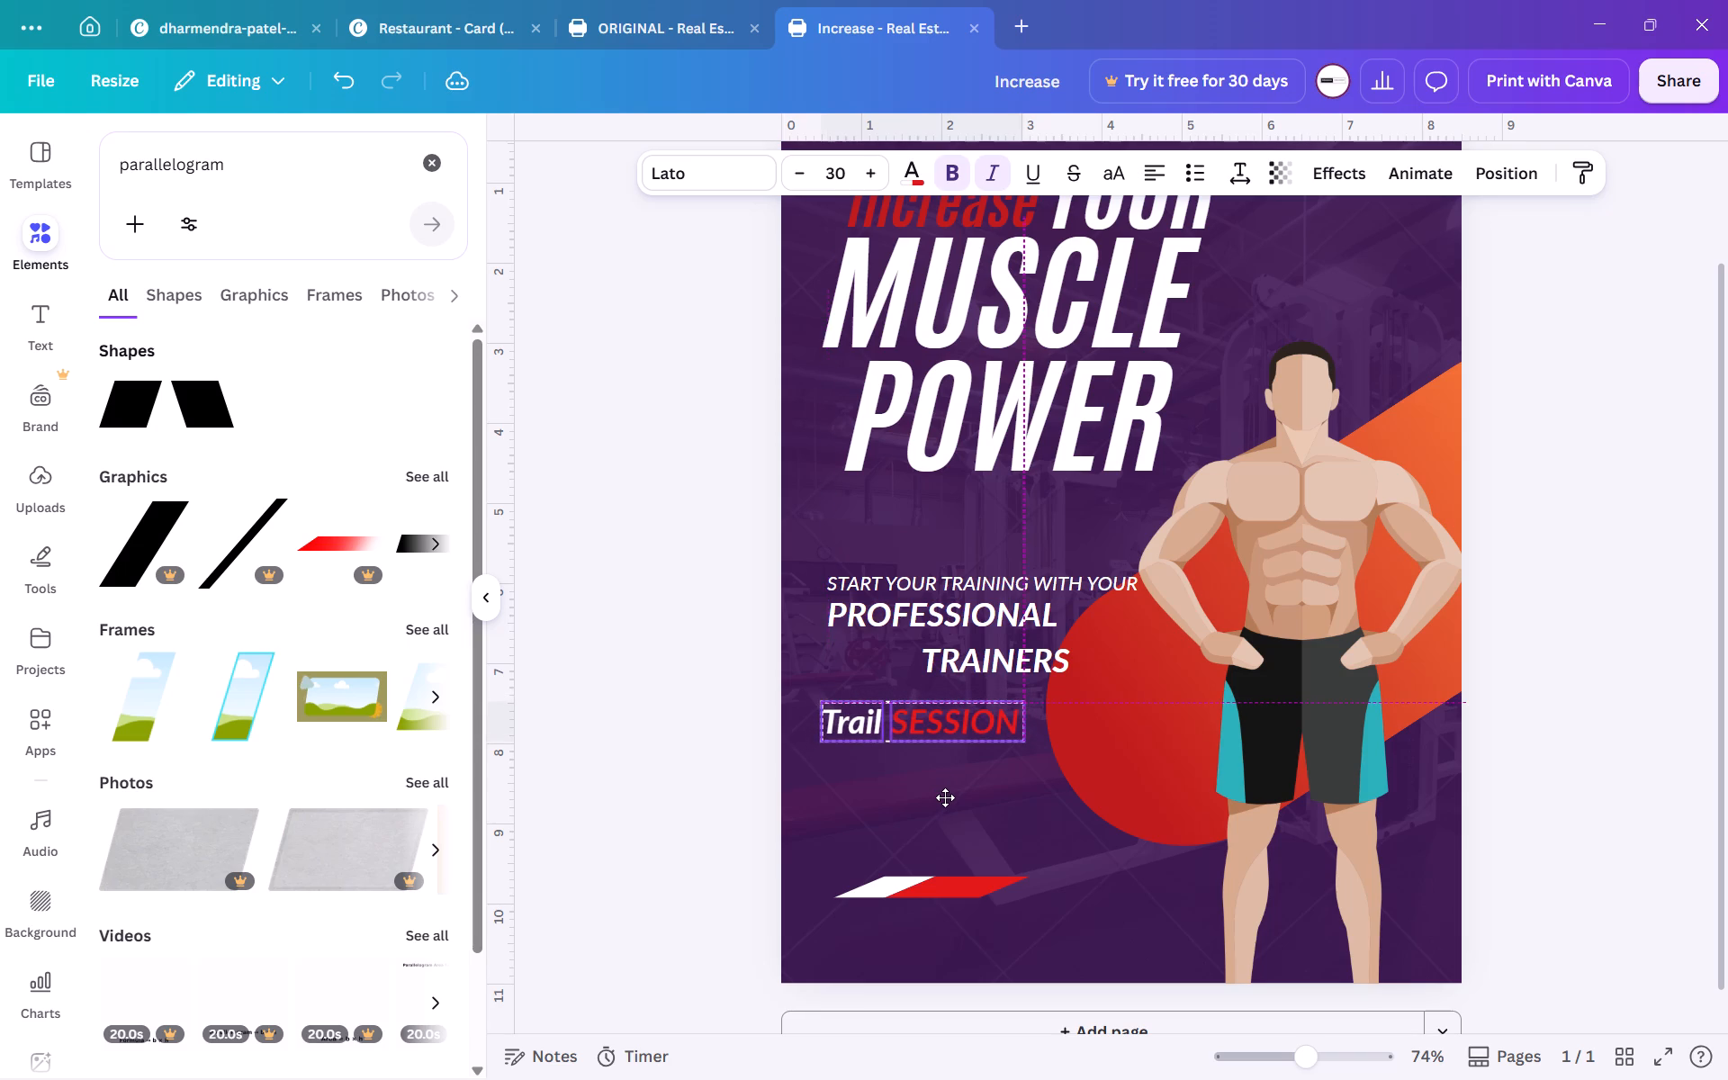
pyautogui.moveTo(945, 797); pyautogui.dragTo(946, 805)
pyautogui.tripleClick(929, 734)
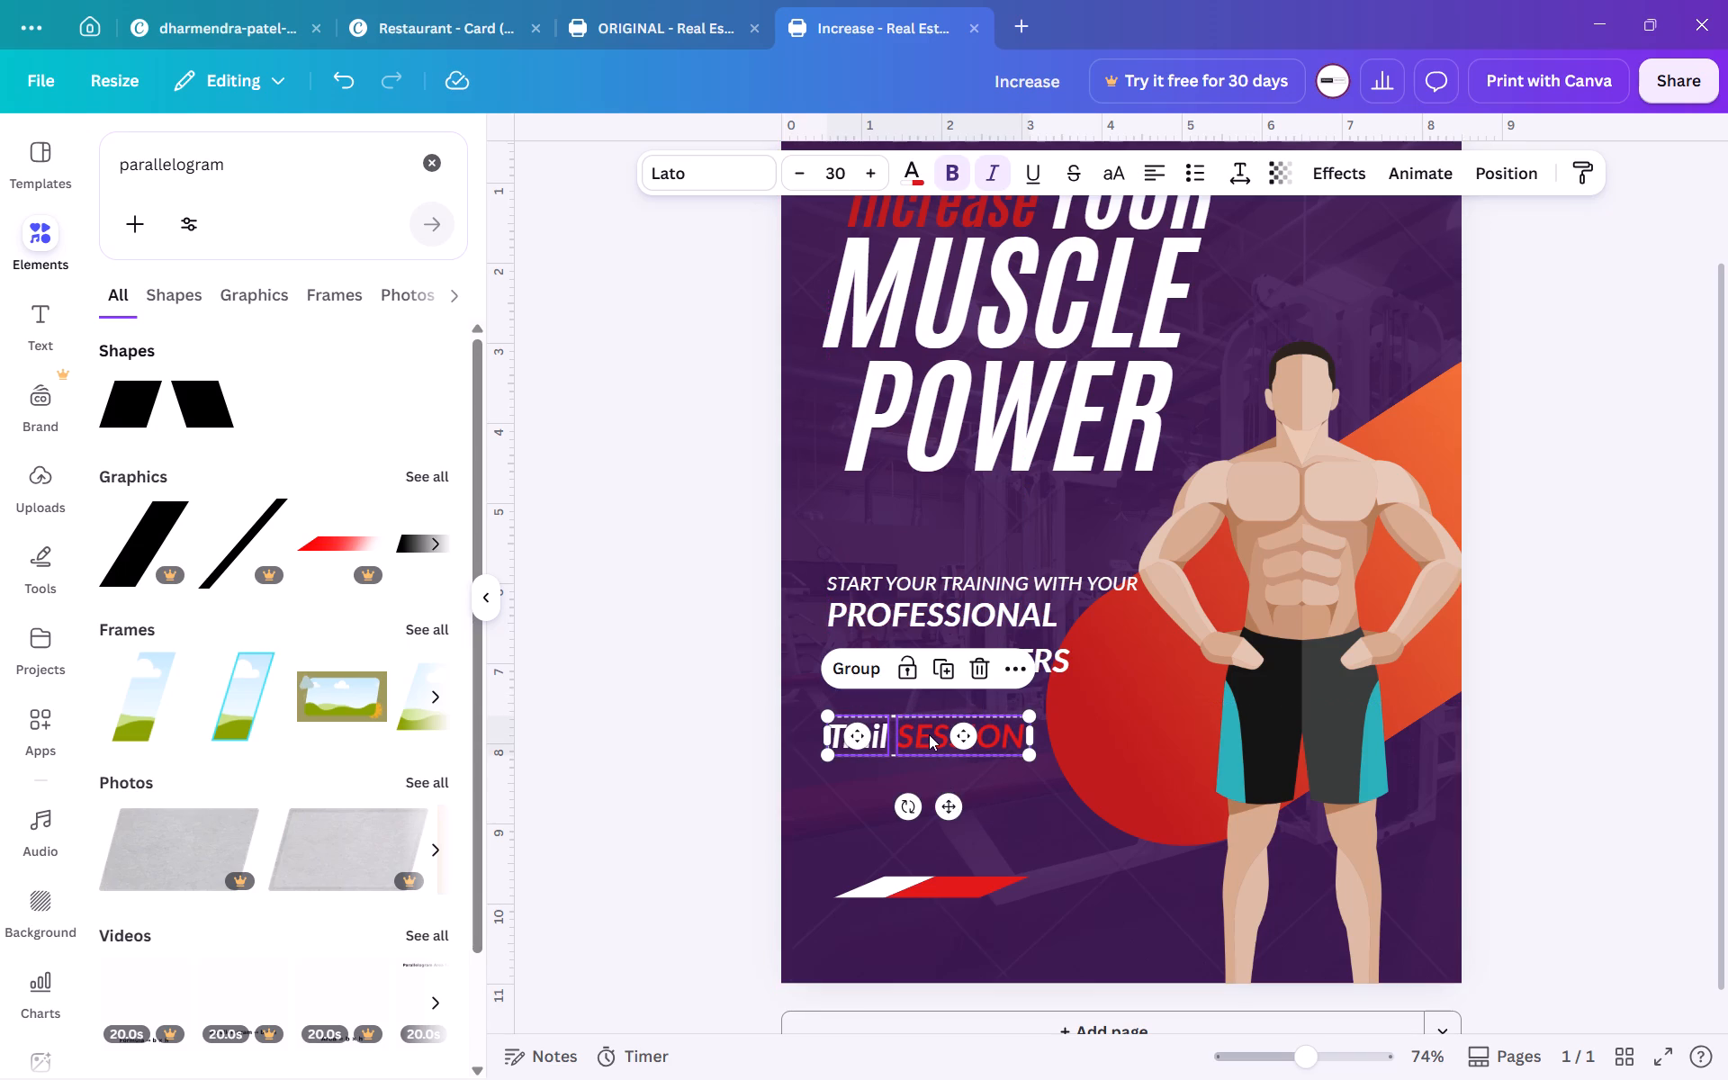
pyautogui.tripleClick(929, 734)
pyautogui.click(929, 734)
pyautogui.click(723, 790)
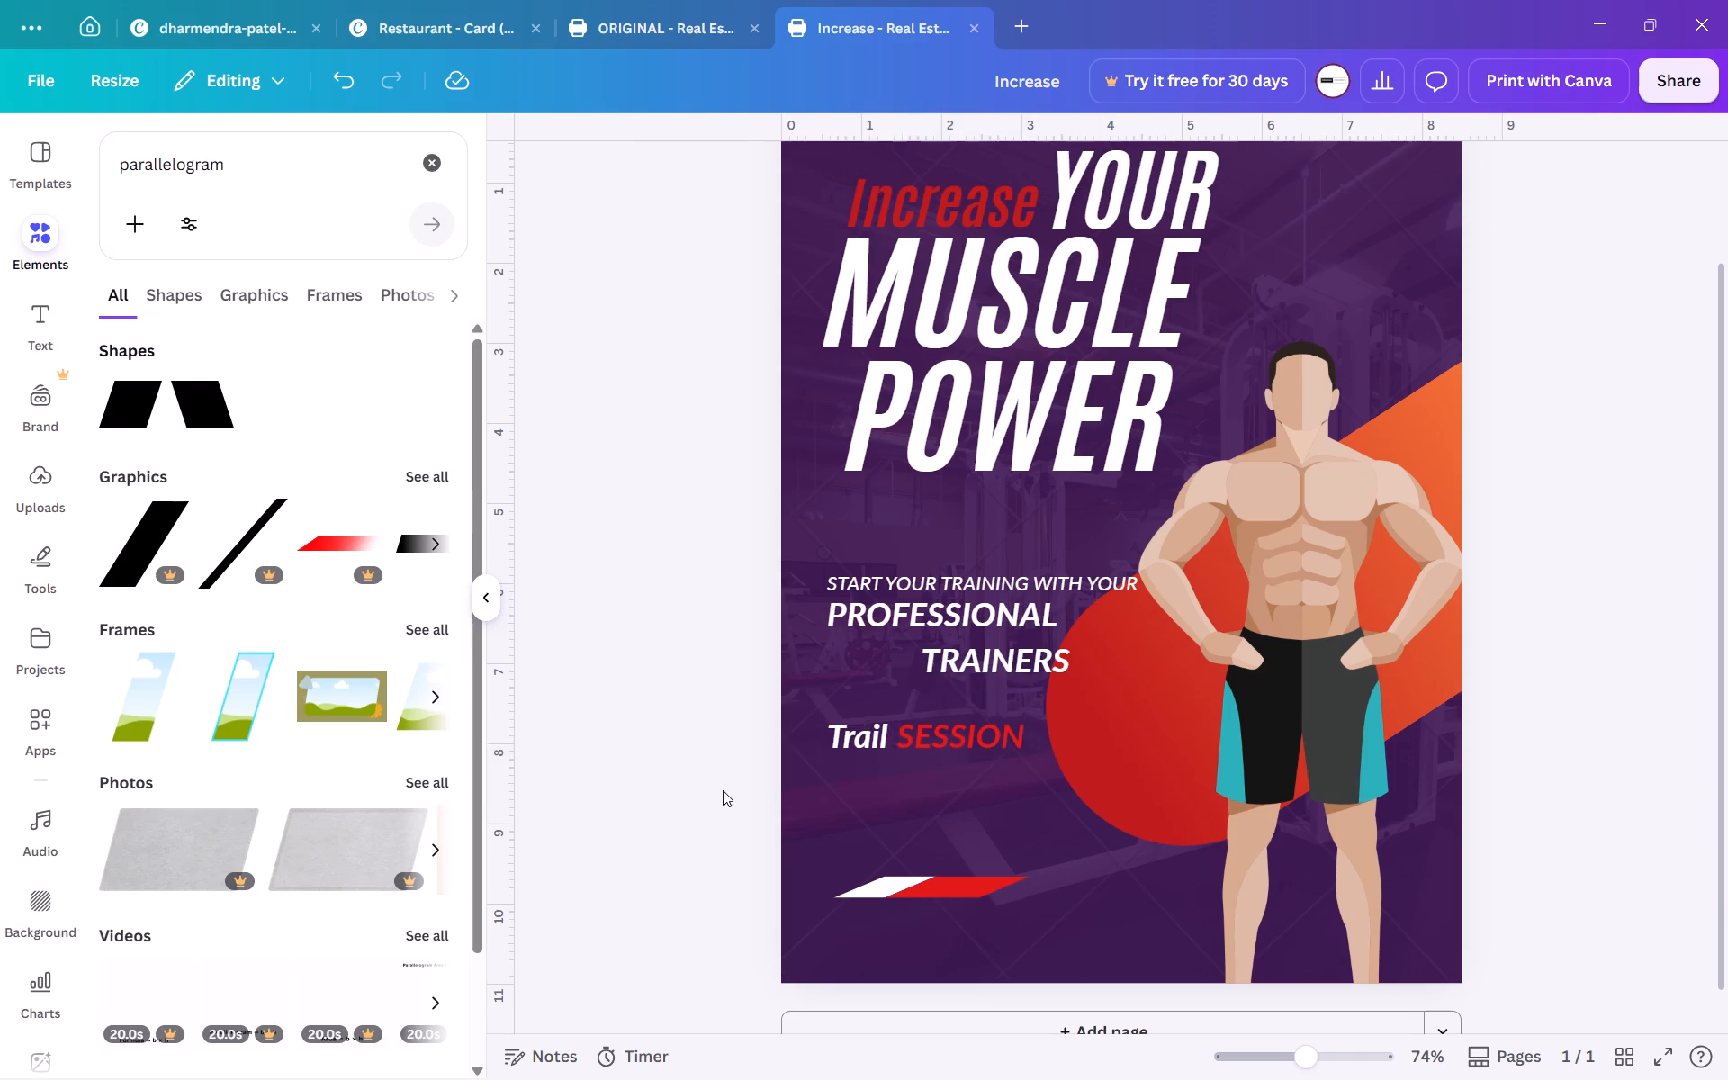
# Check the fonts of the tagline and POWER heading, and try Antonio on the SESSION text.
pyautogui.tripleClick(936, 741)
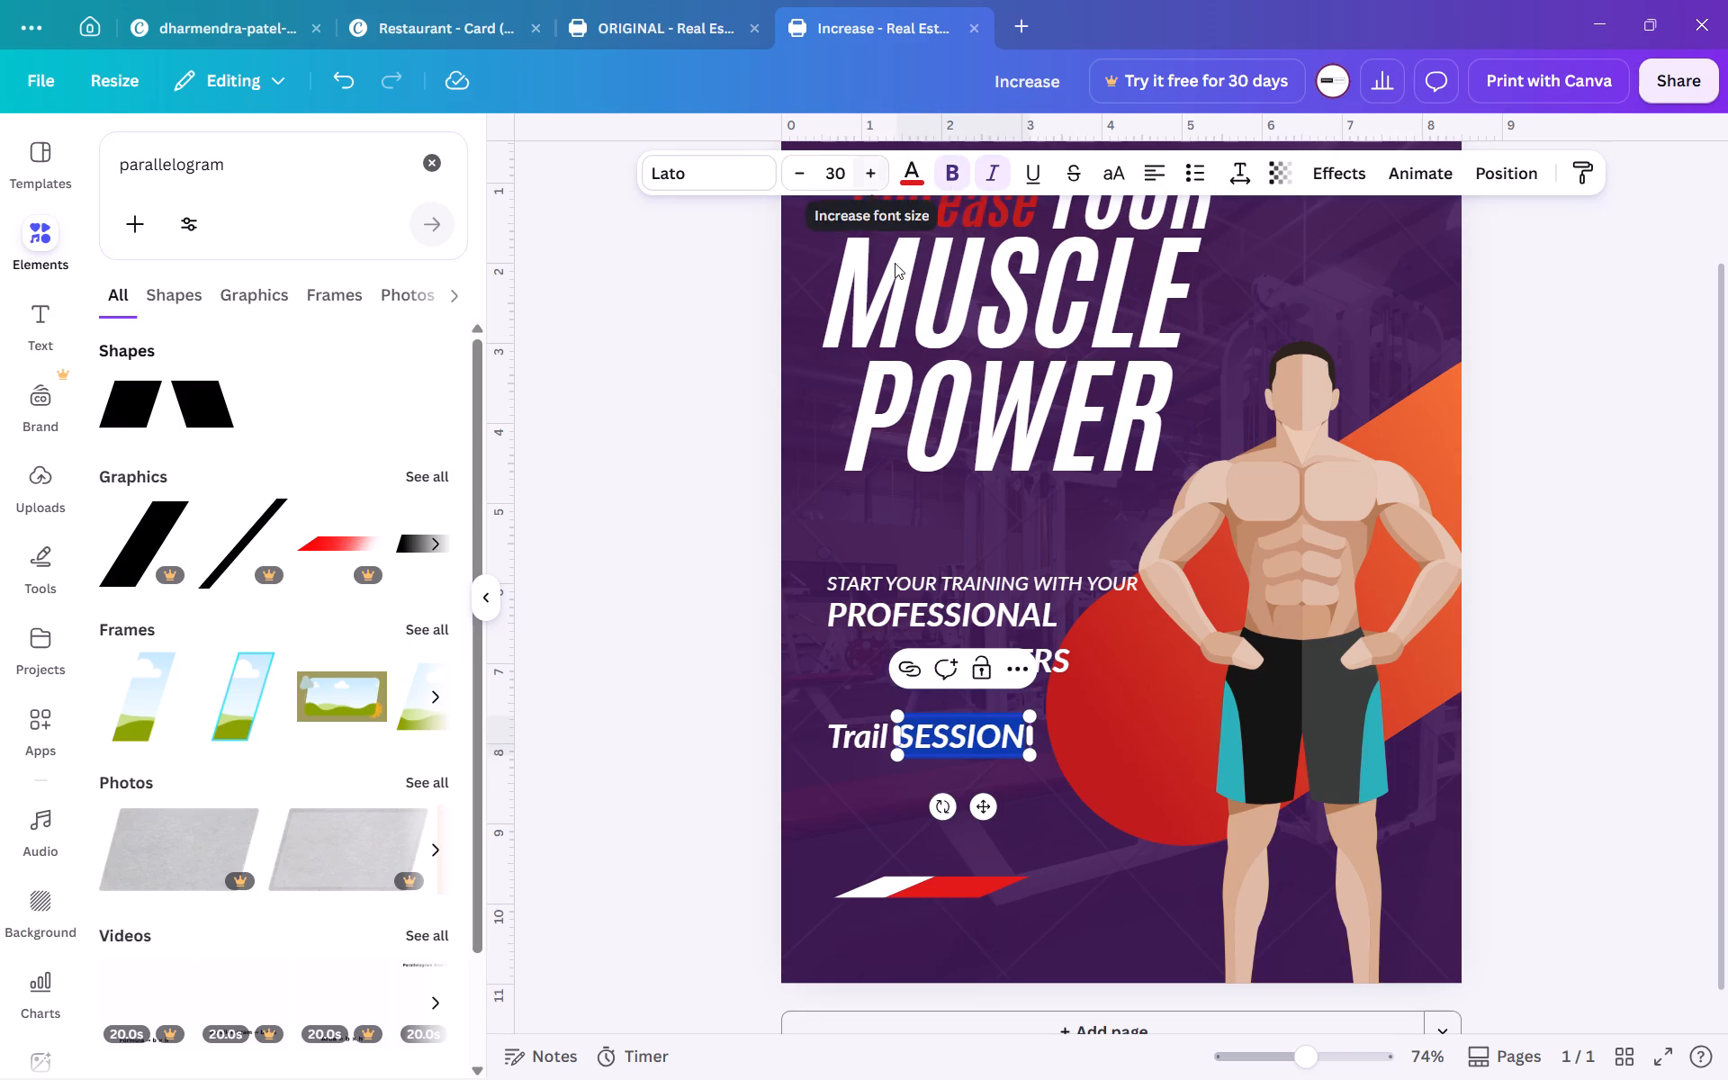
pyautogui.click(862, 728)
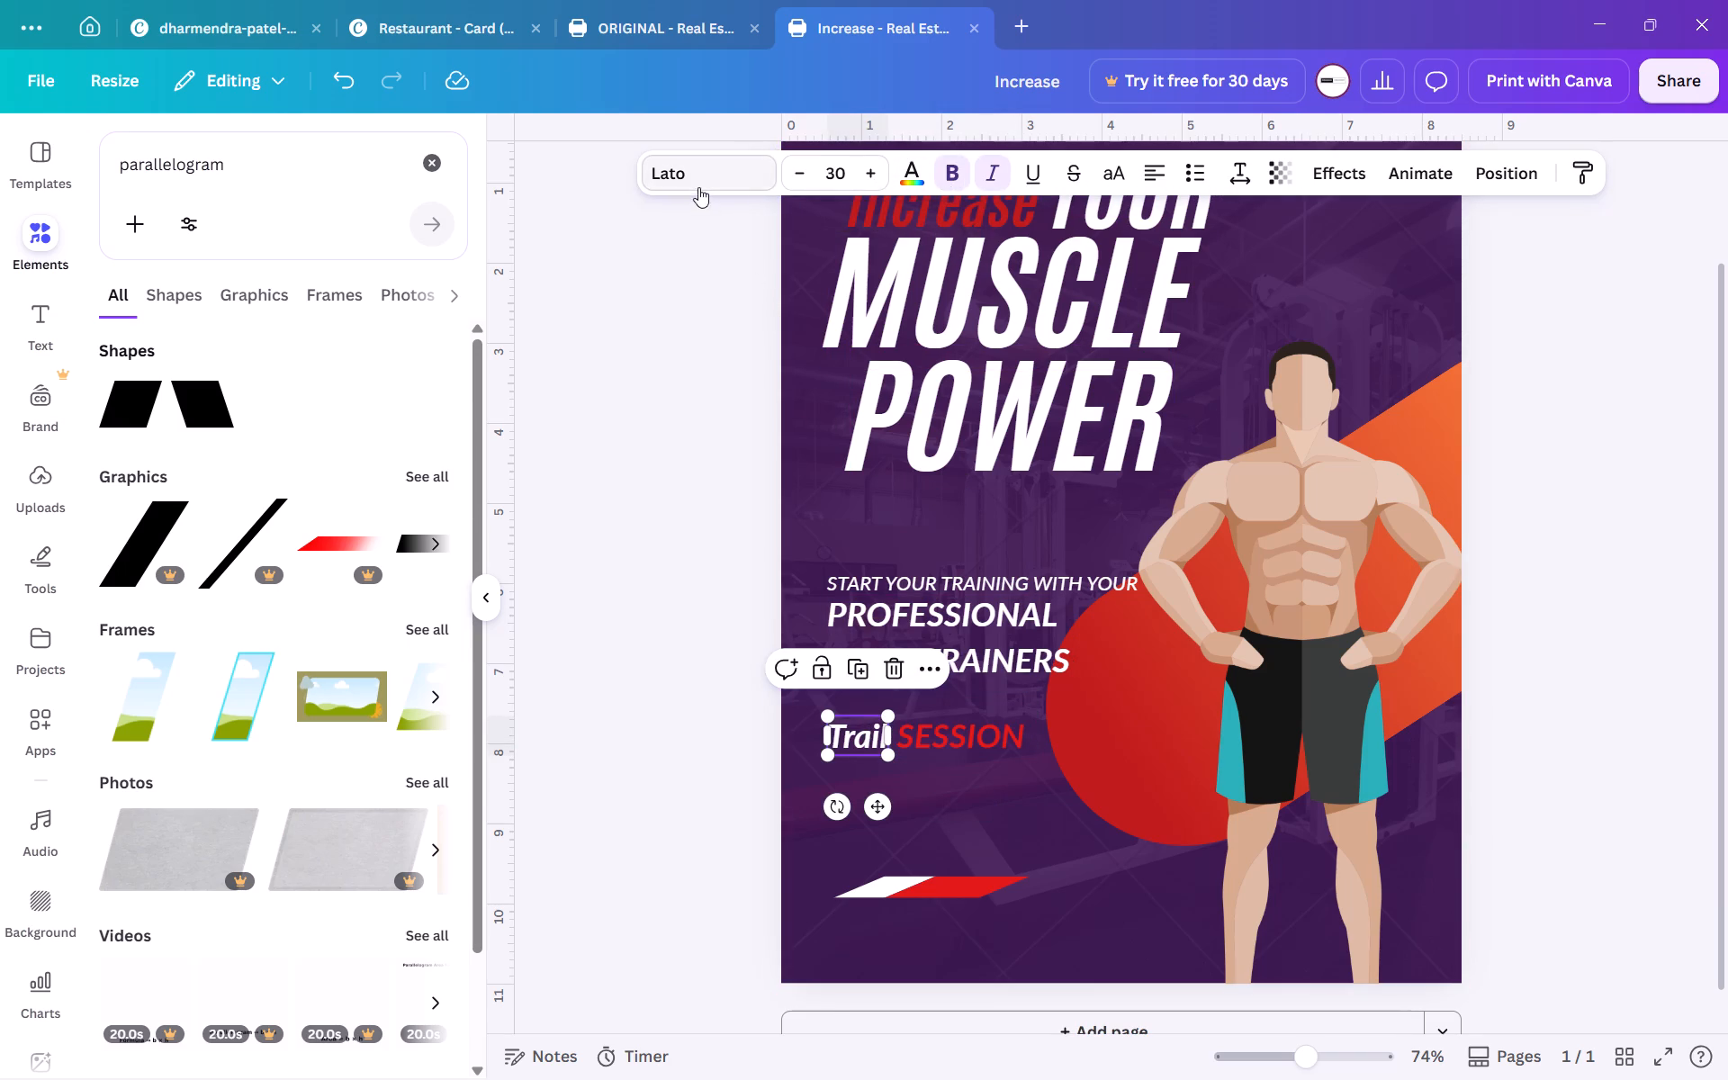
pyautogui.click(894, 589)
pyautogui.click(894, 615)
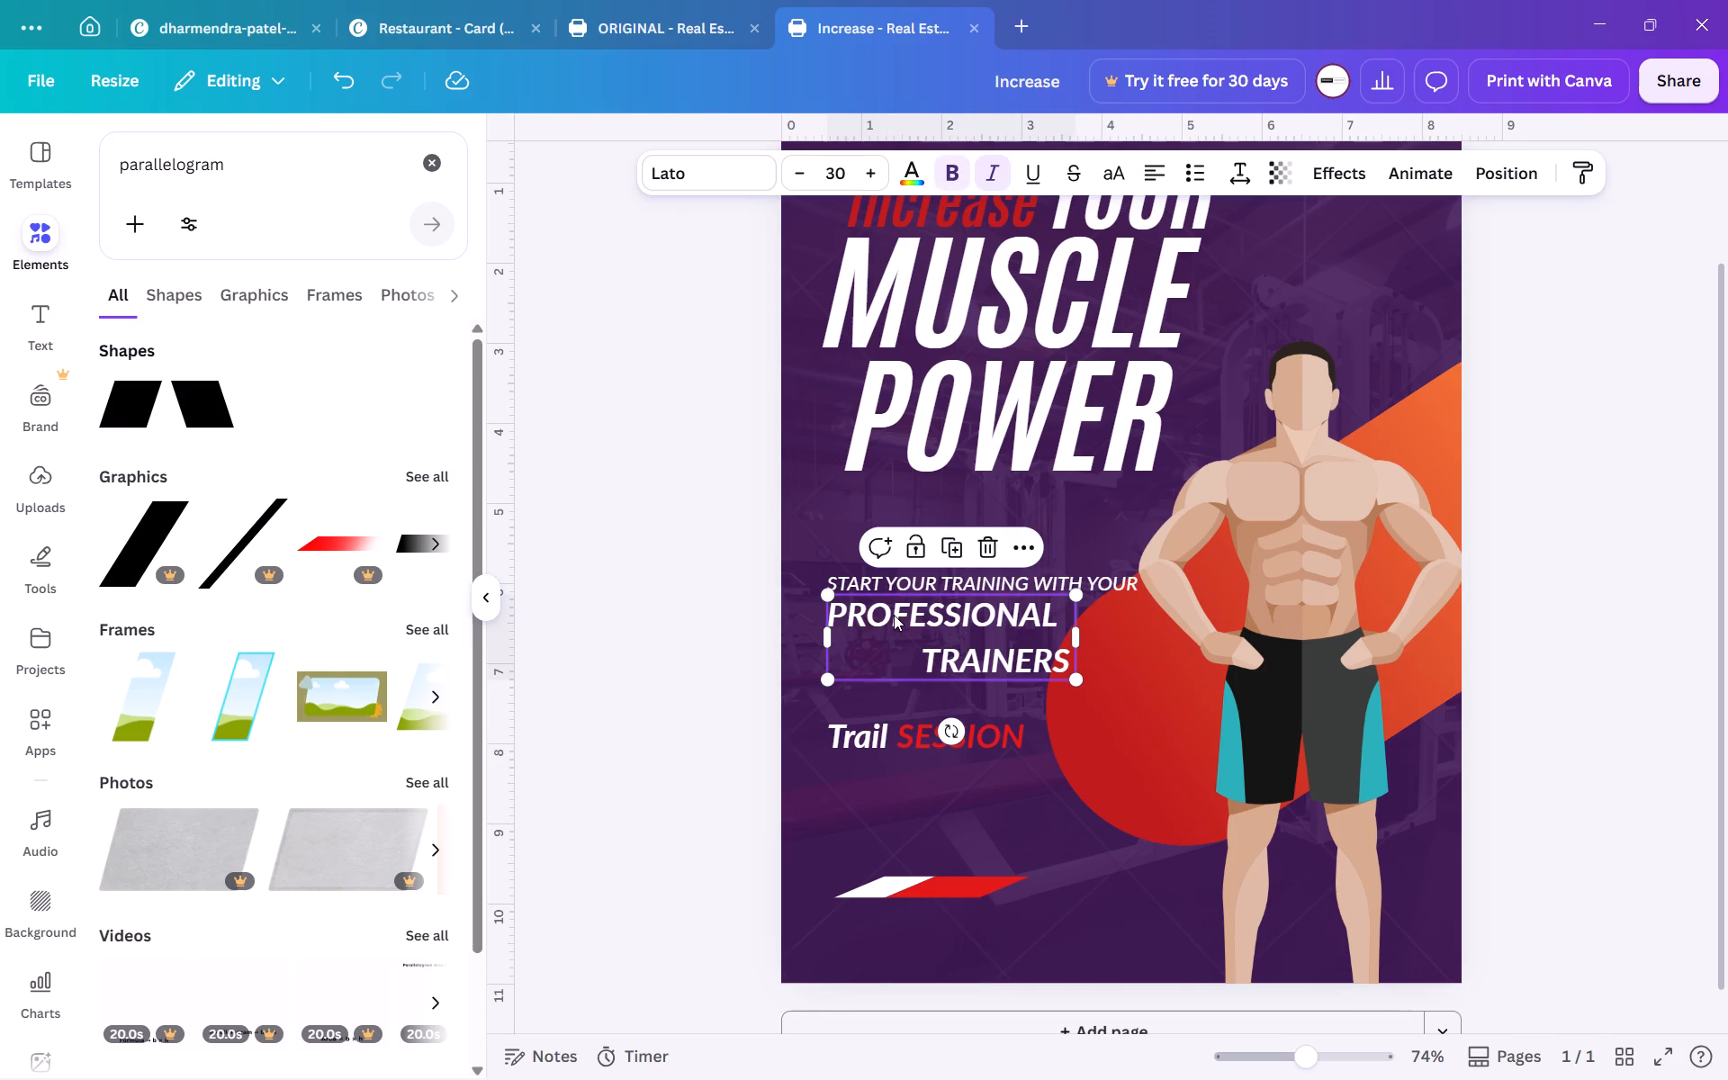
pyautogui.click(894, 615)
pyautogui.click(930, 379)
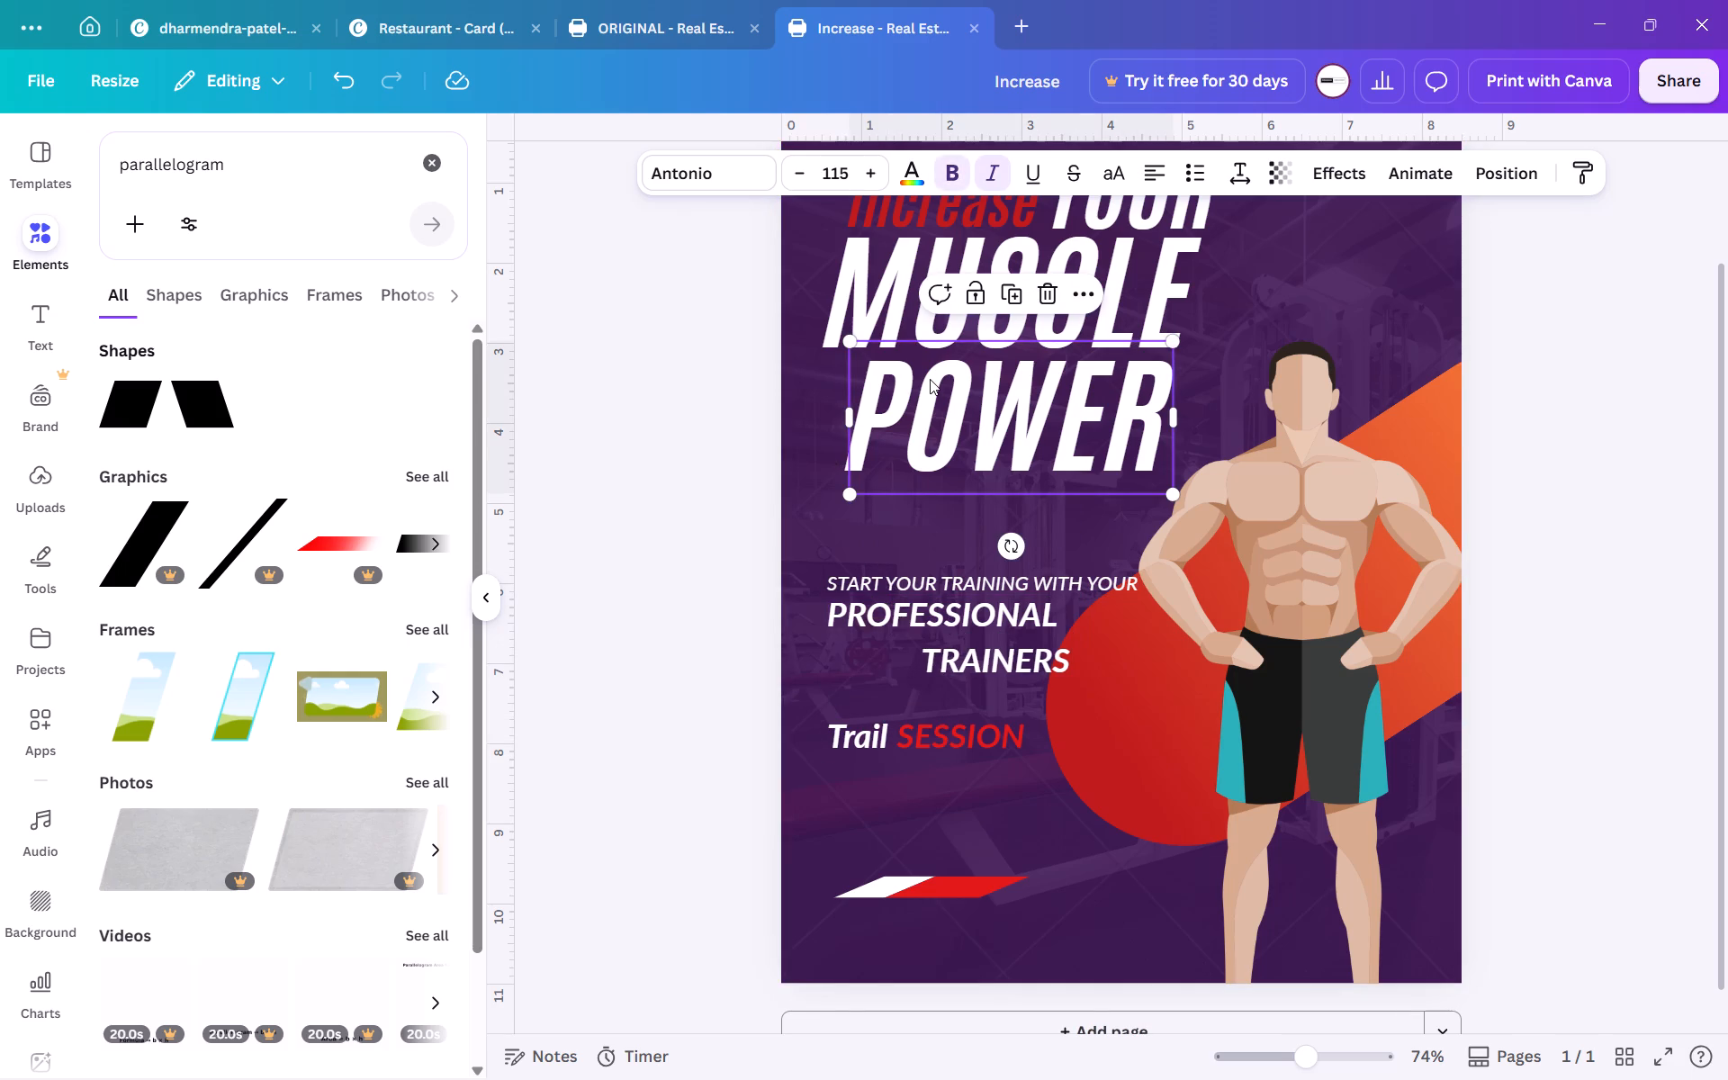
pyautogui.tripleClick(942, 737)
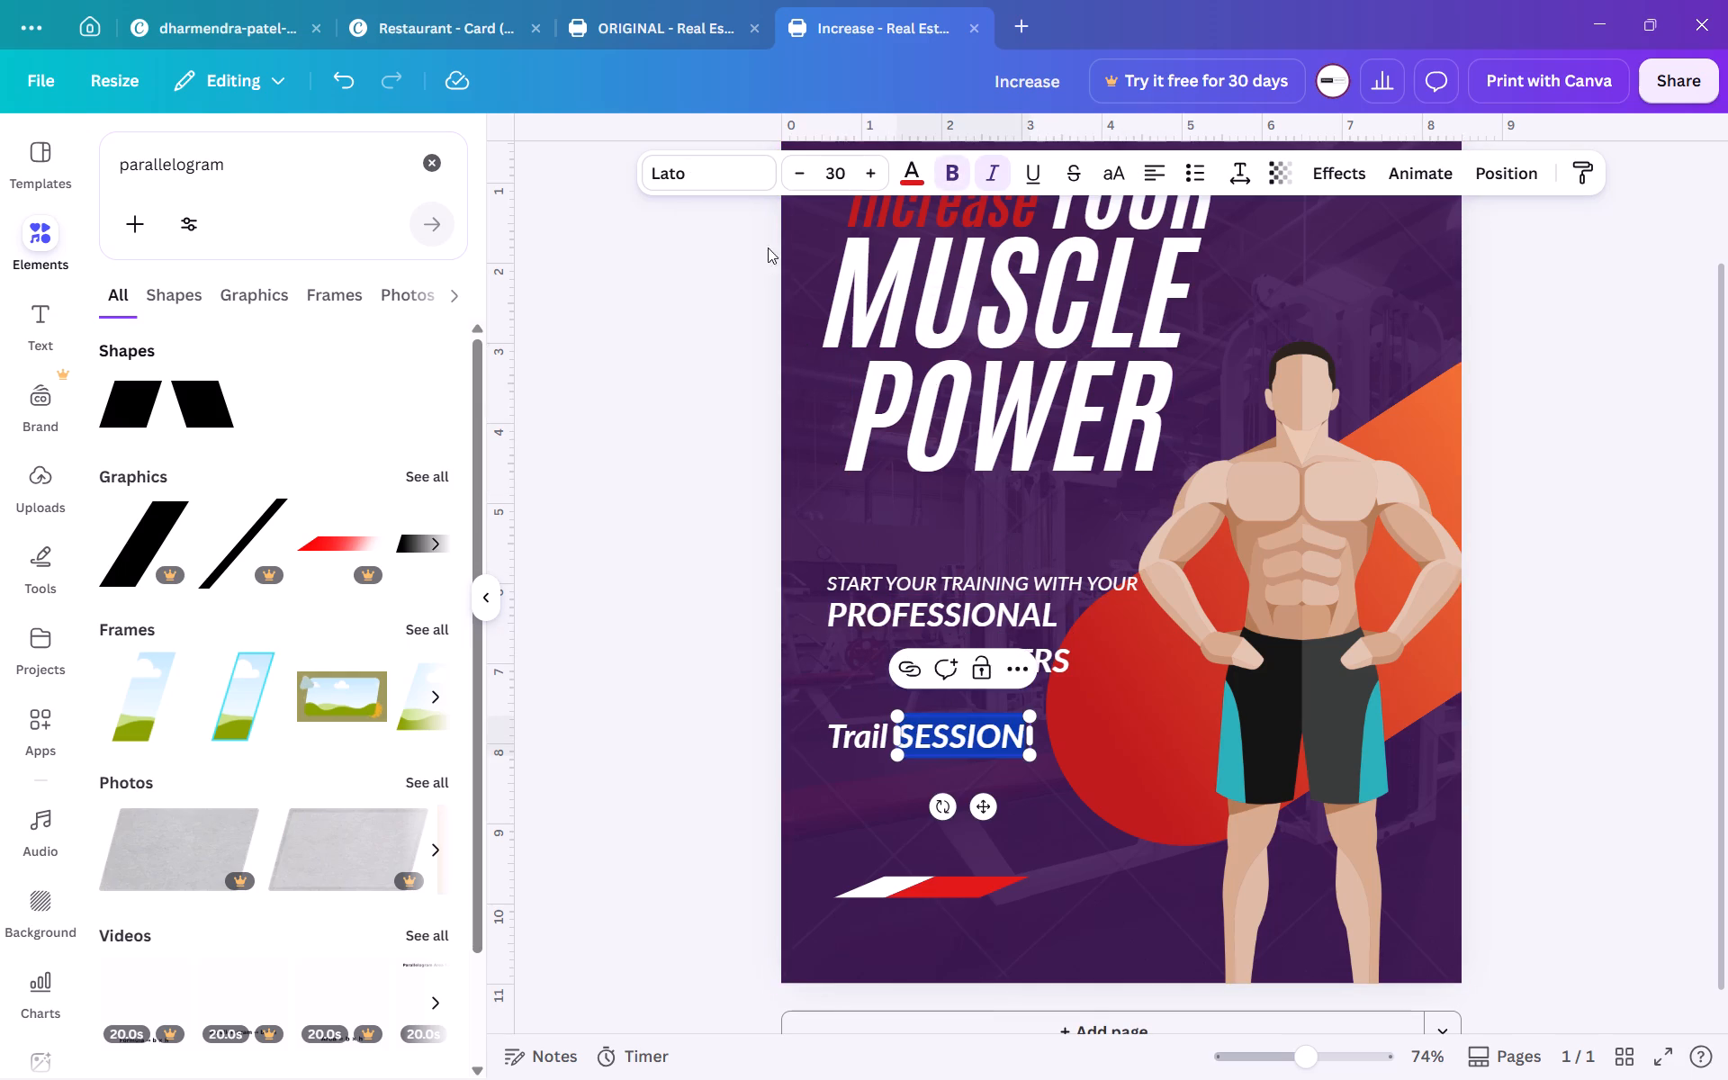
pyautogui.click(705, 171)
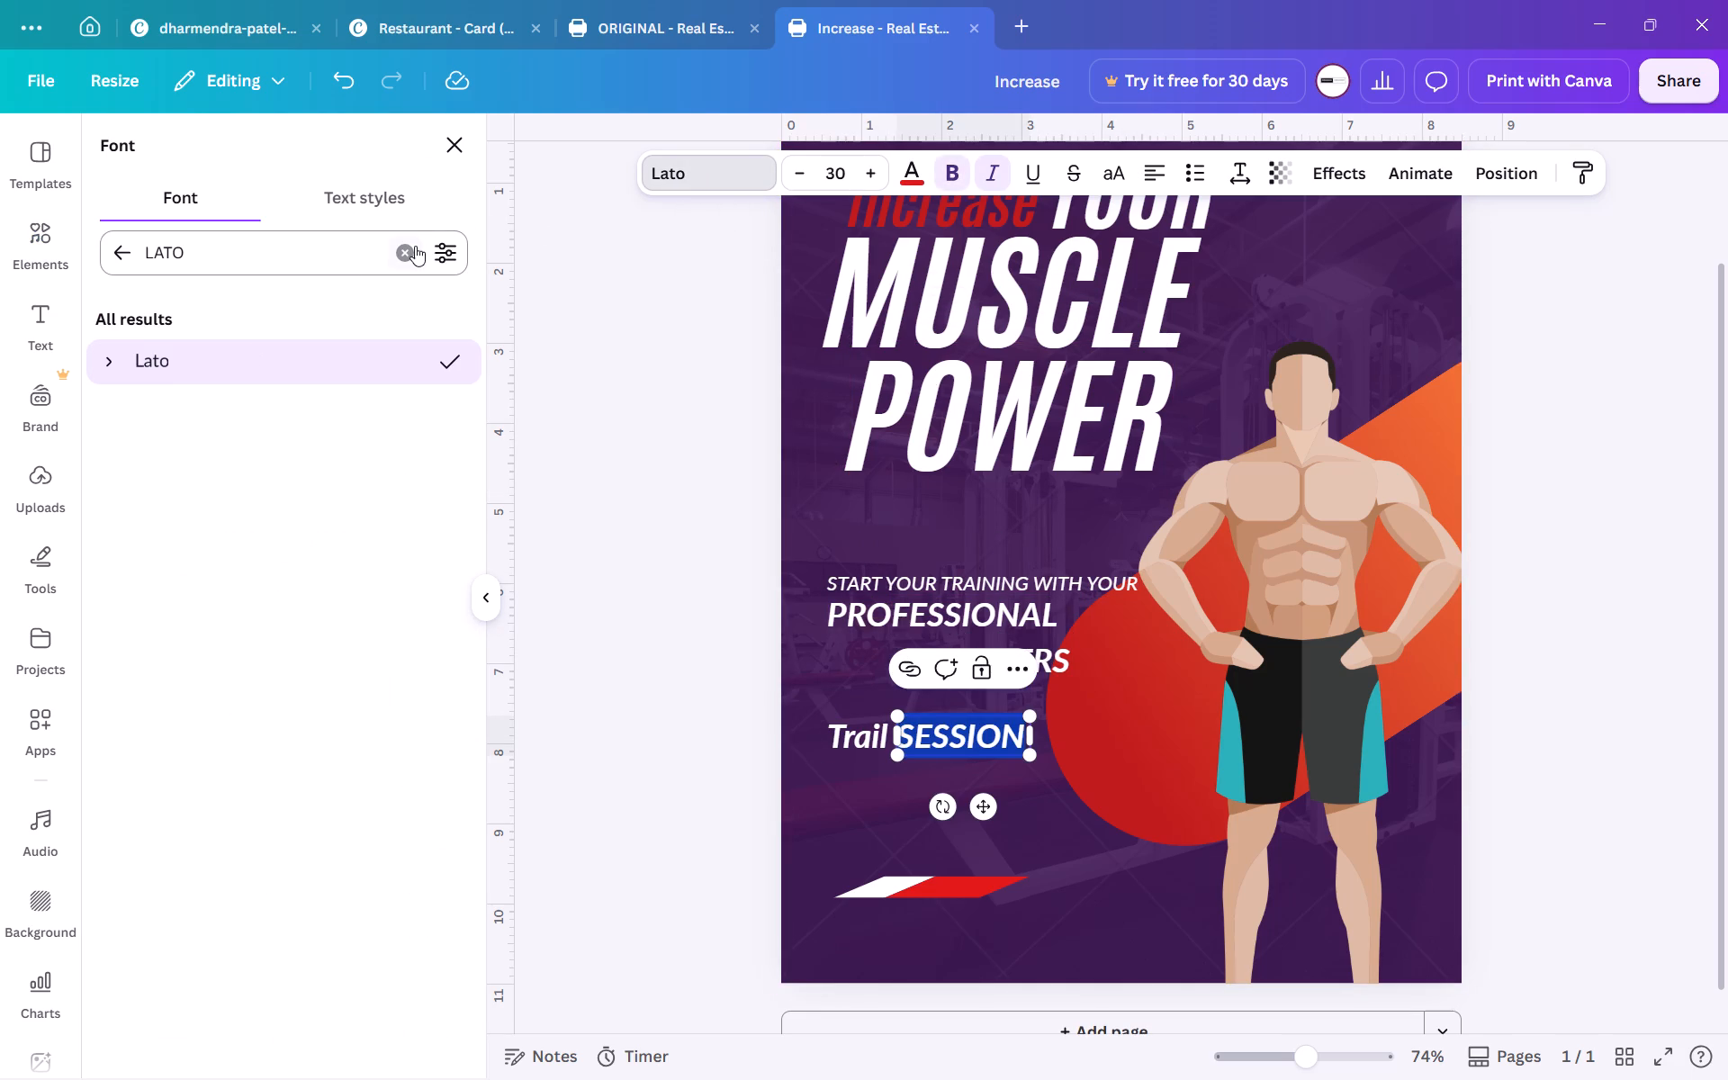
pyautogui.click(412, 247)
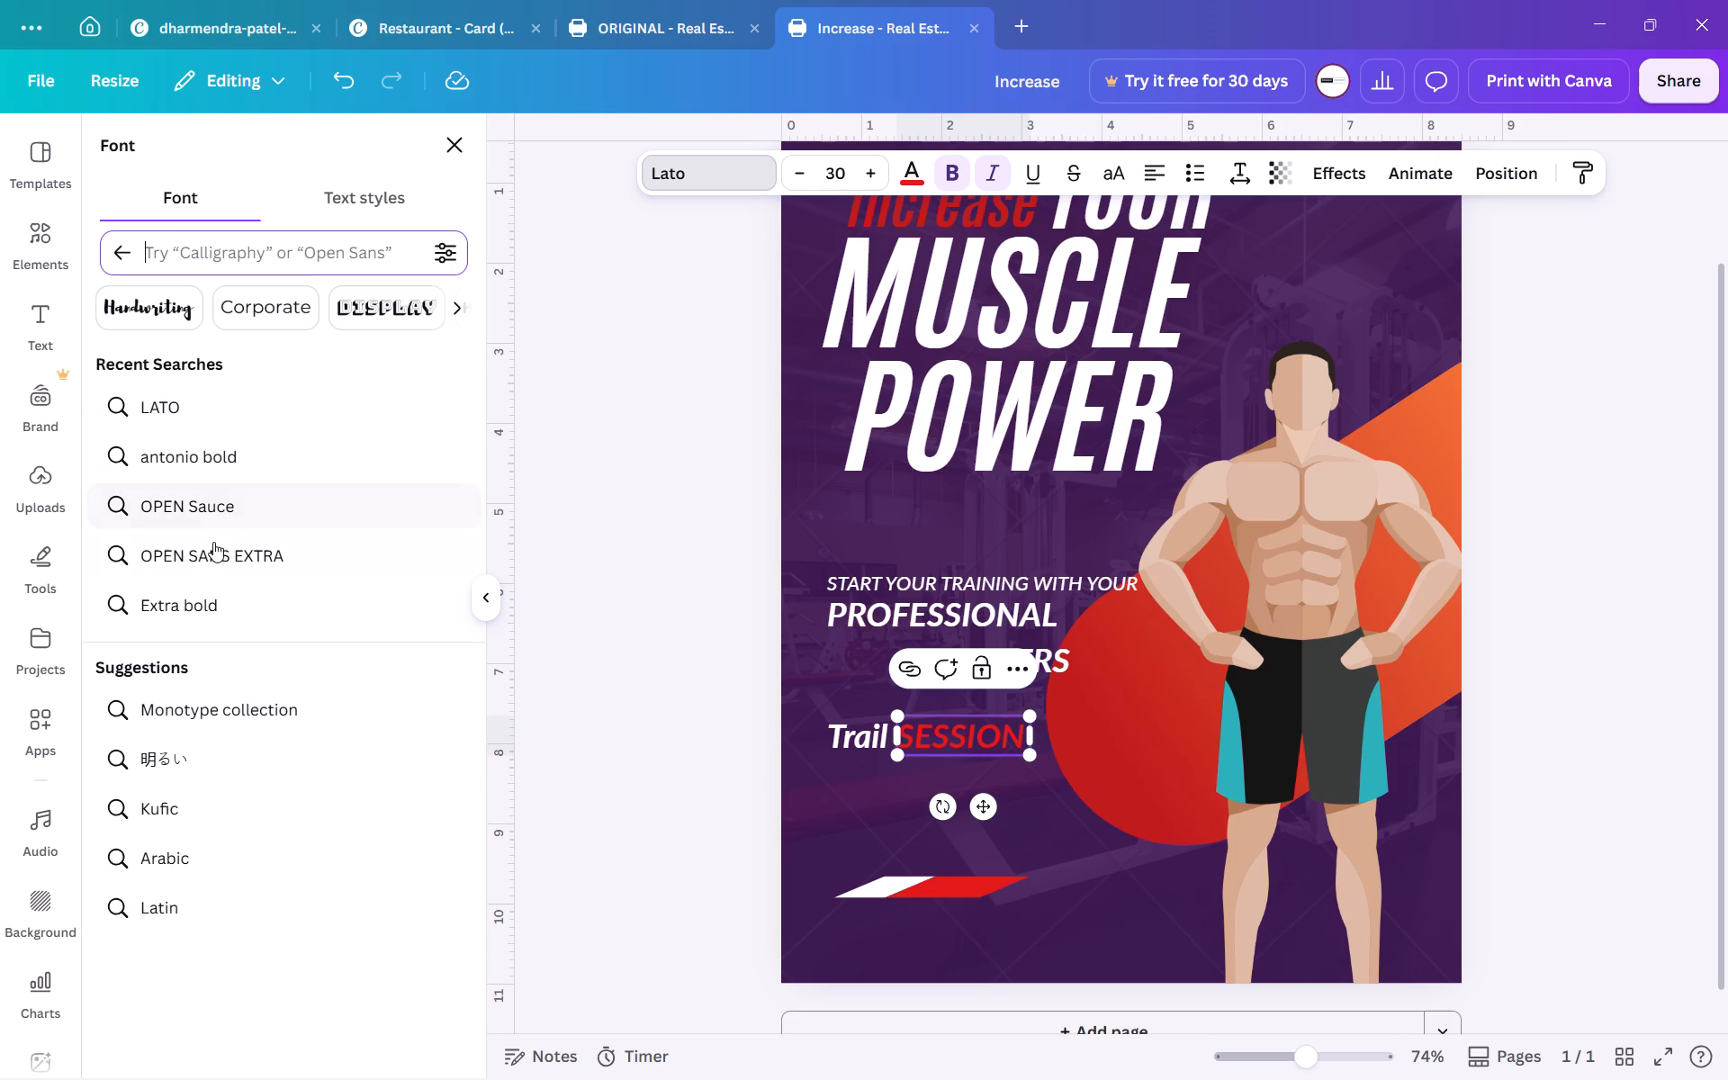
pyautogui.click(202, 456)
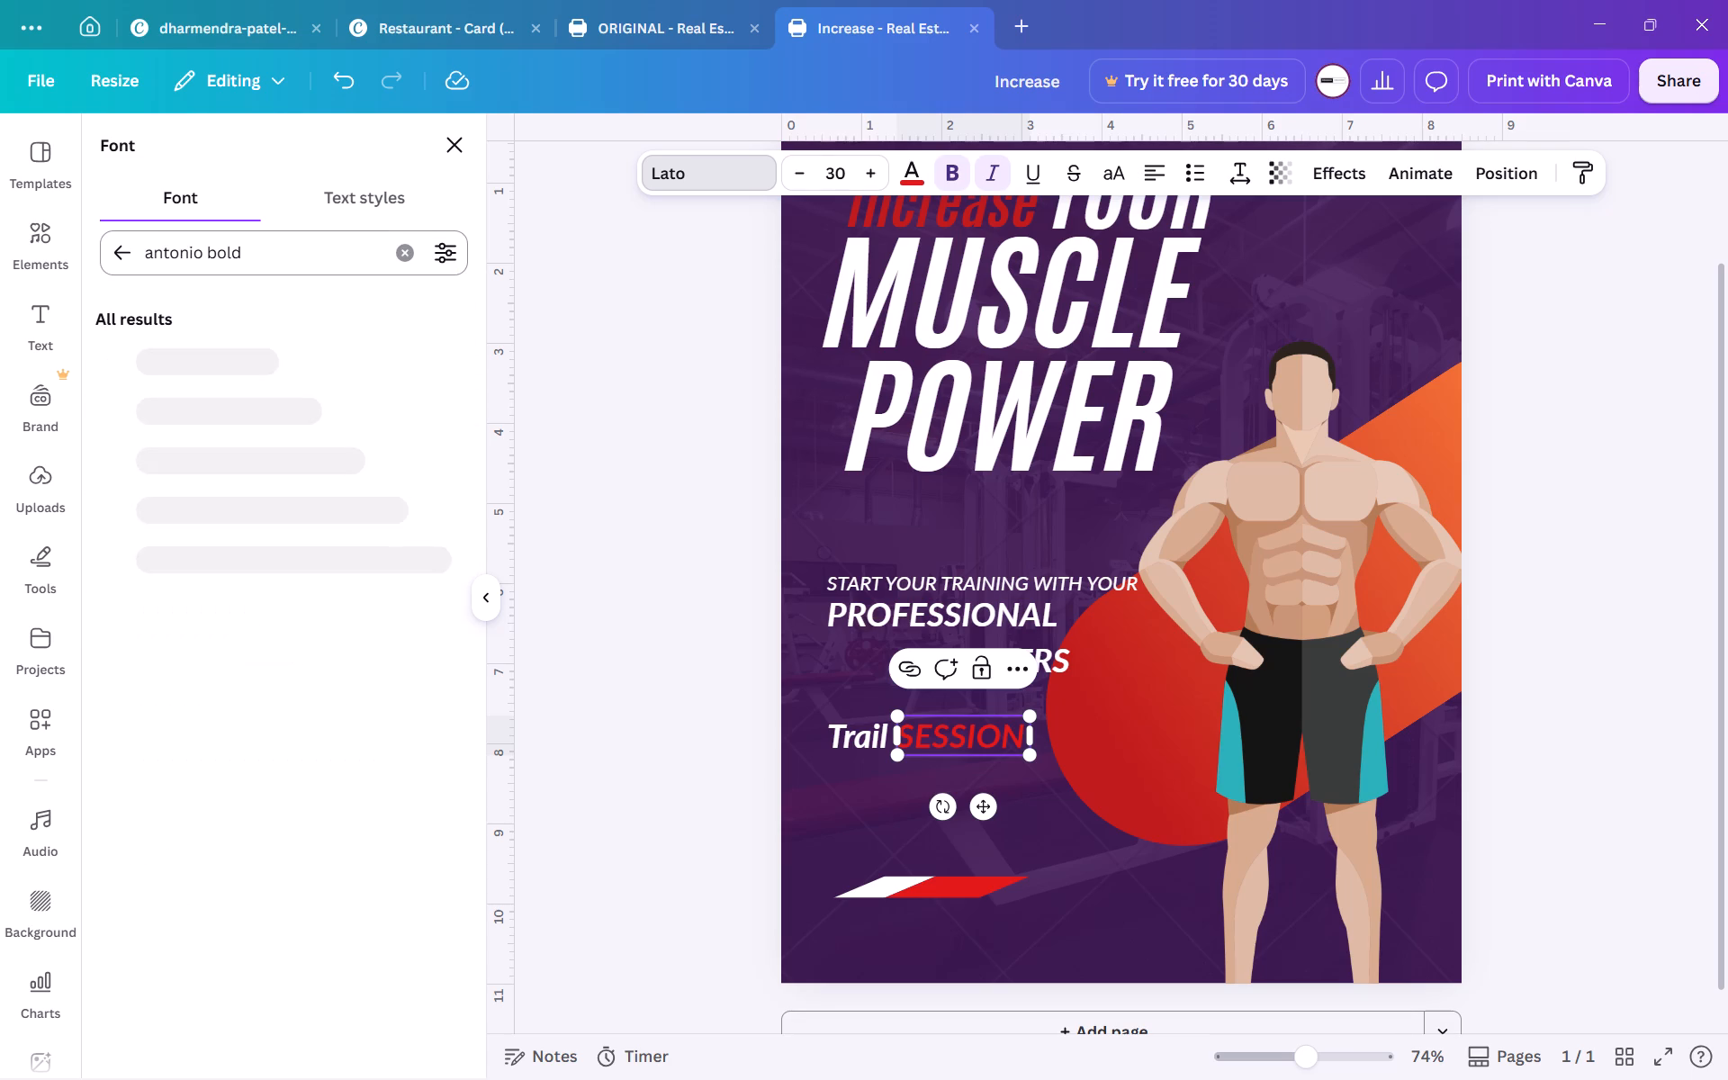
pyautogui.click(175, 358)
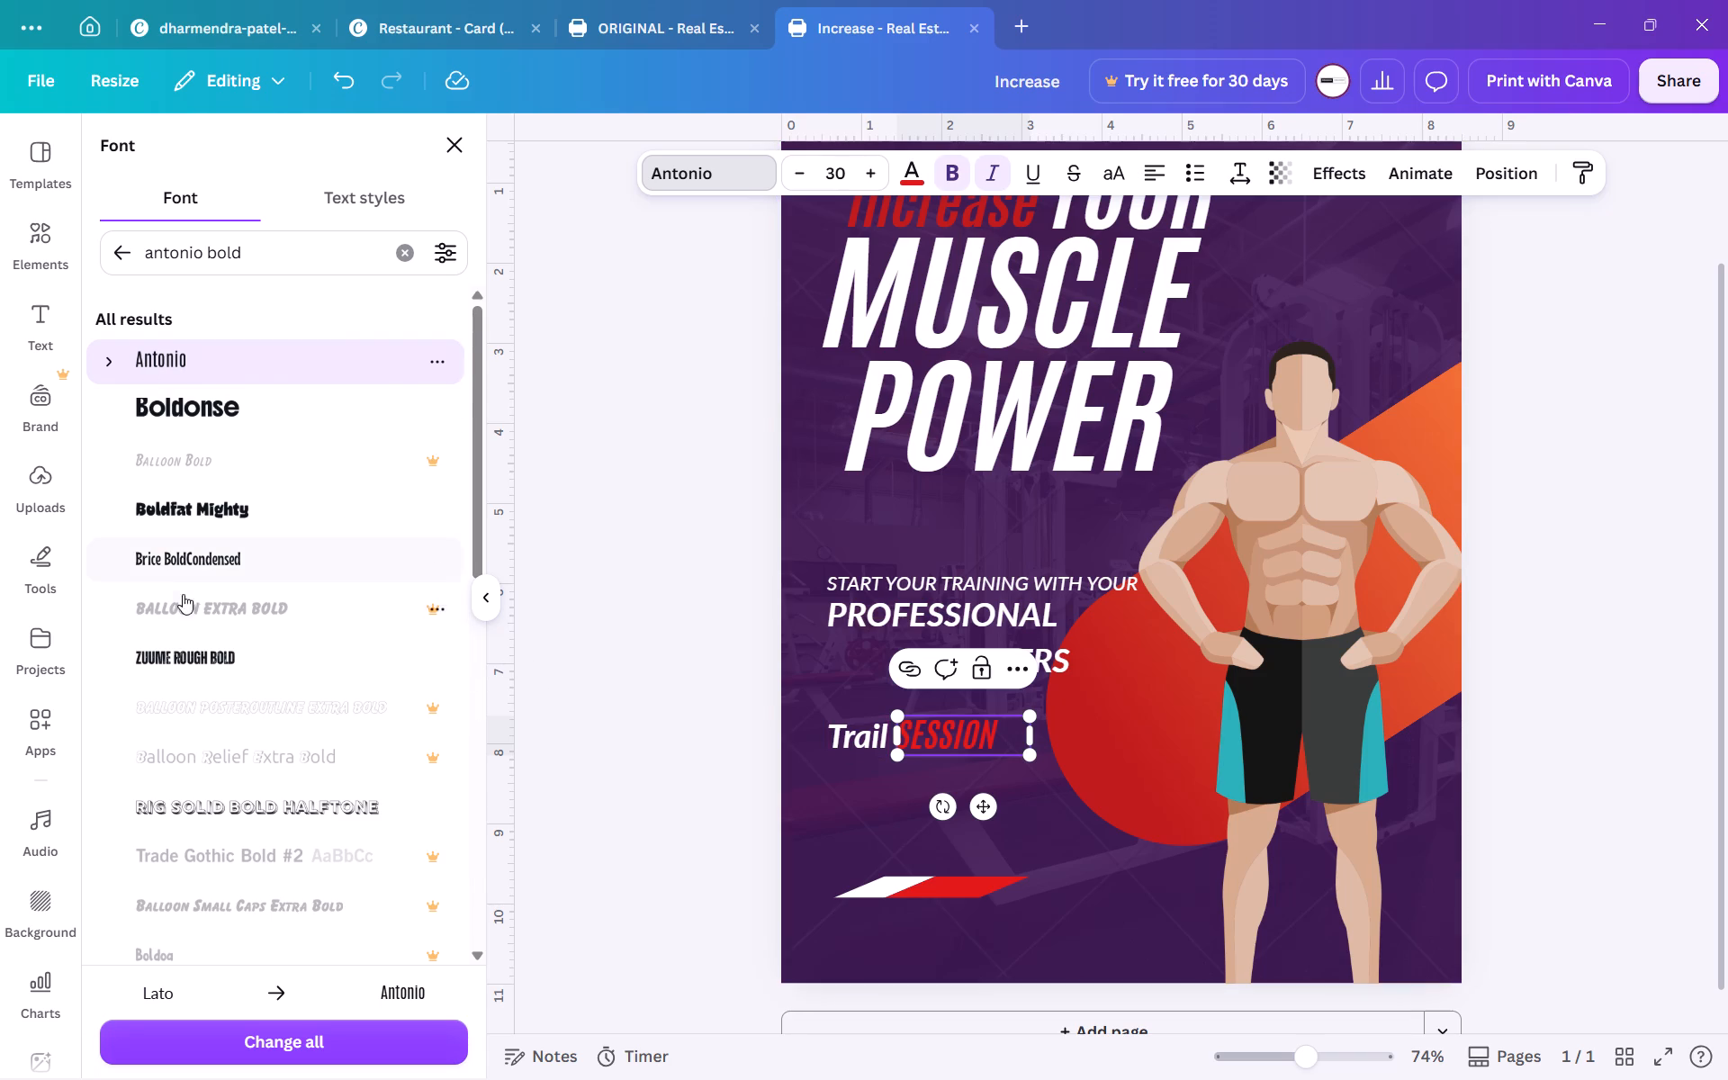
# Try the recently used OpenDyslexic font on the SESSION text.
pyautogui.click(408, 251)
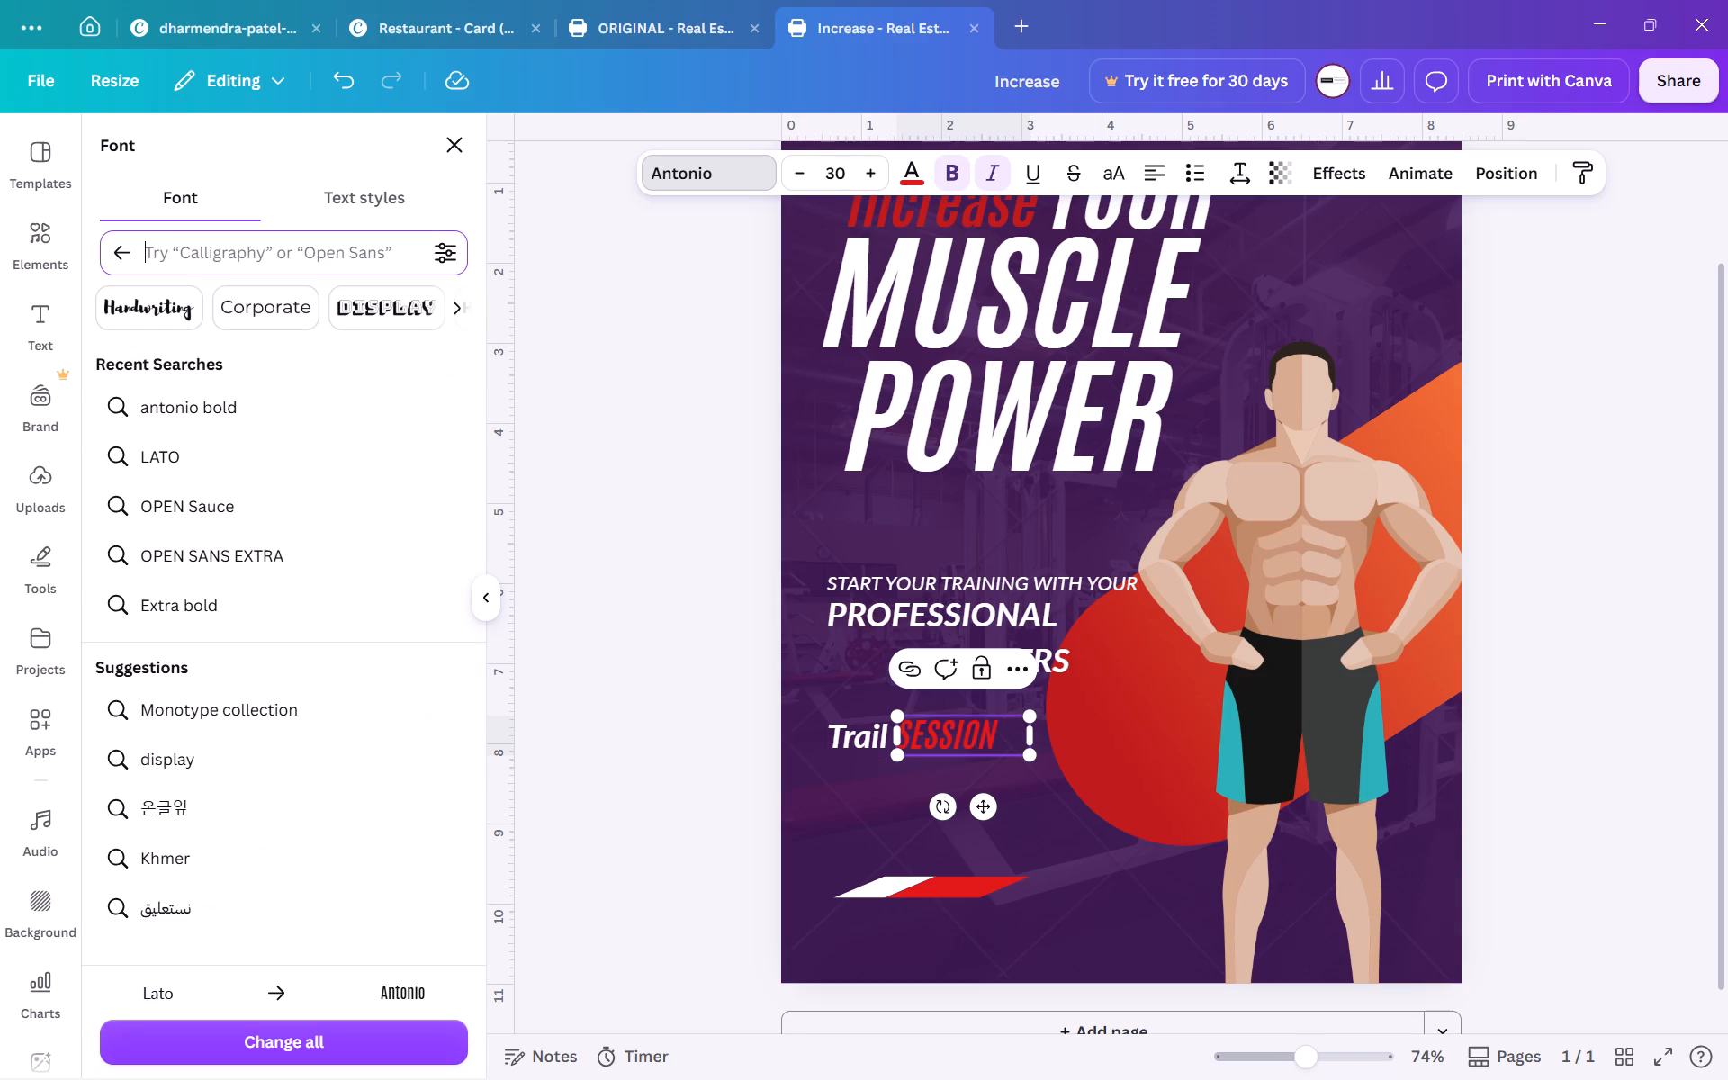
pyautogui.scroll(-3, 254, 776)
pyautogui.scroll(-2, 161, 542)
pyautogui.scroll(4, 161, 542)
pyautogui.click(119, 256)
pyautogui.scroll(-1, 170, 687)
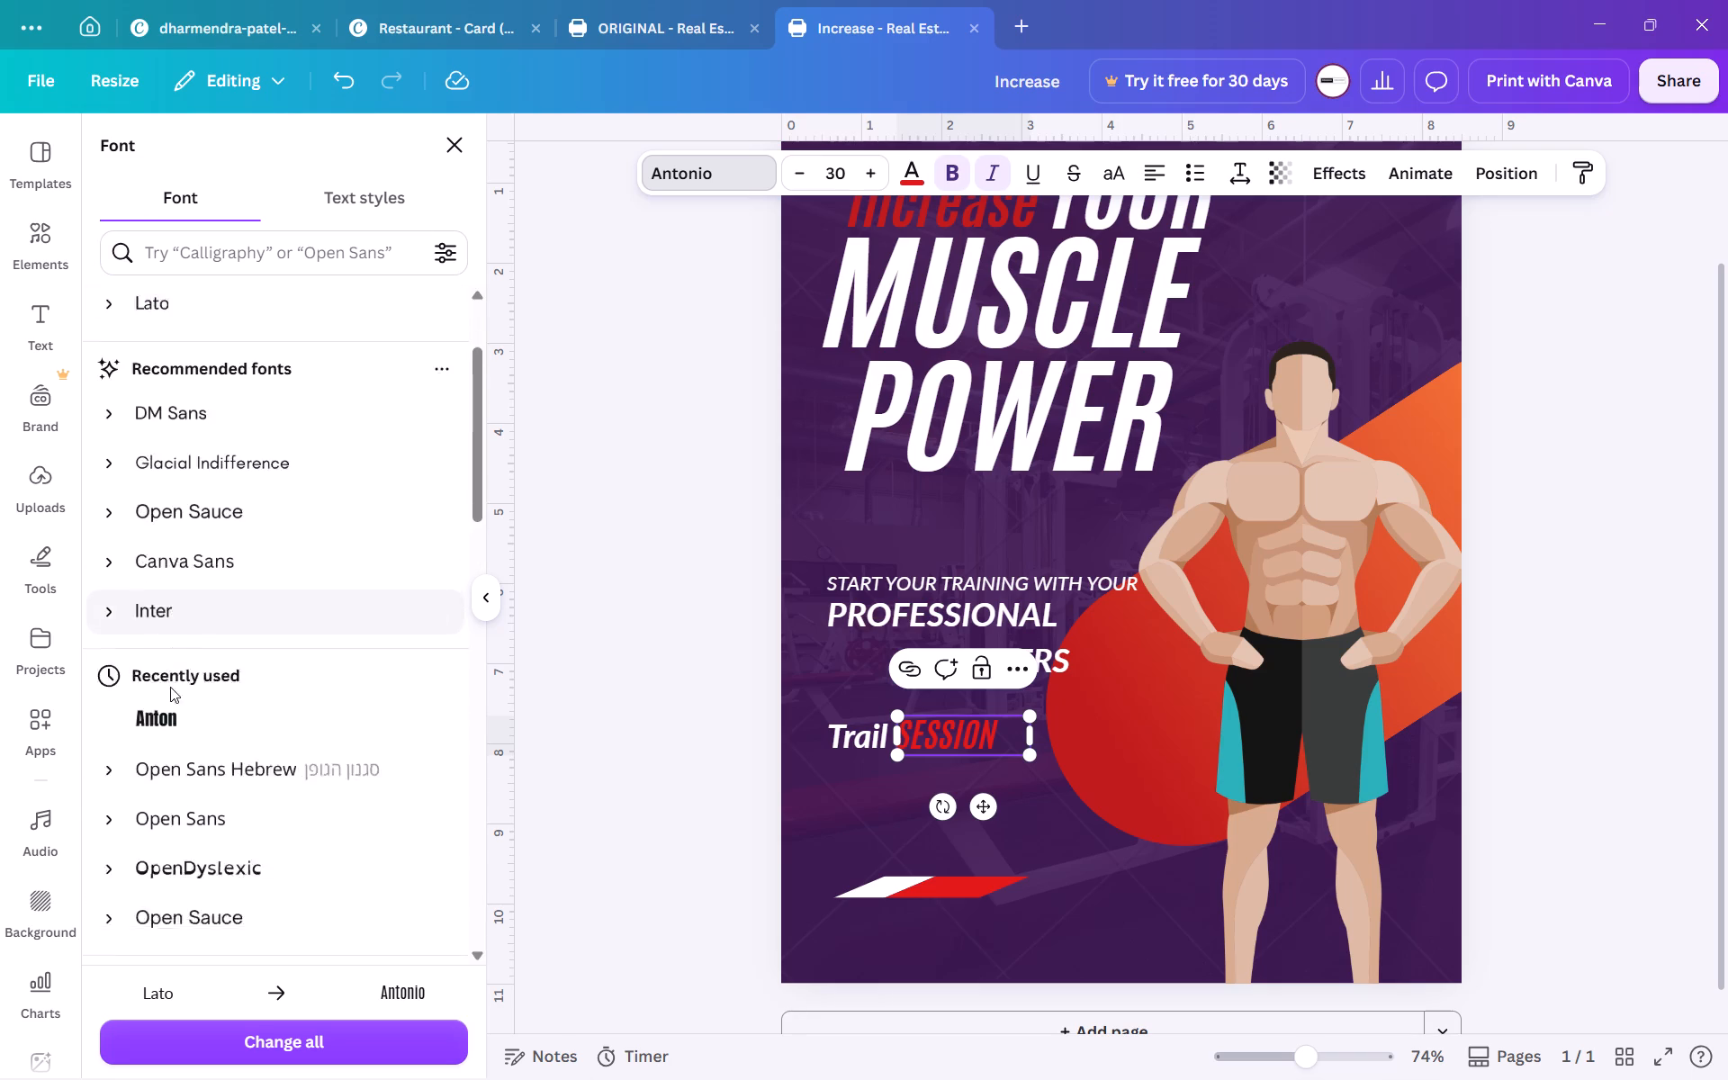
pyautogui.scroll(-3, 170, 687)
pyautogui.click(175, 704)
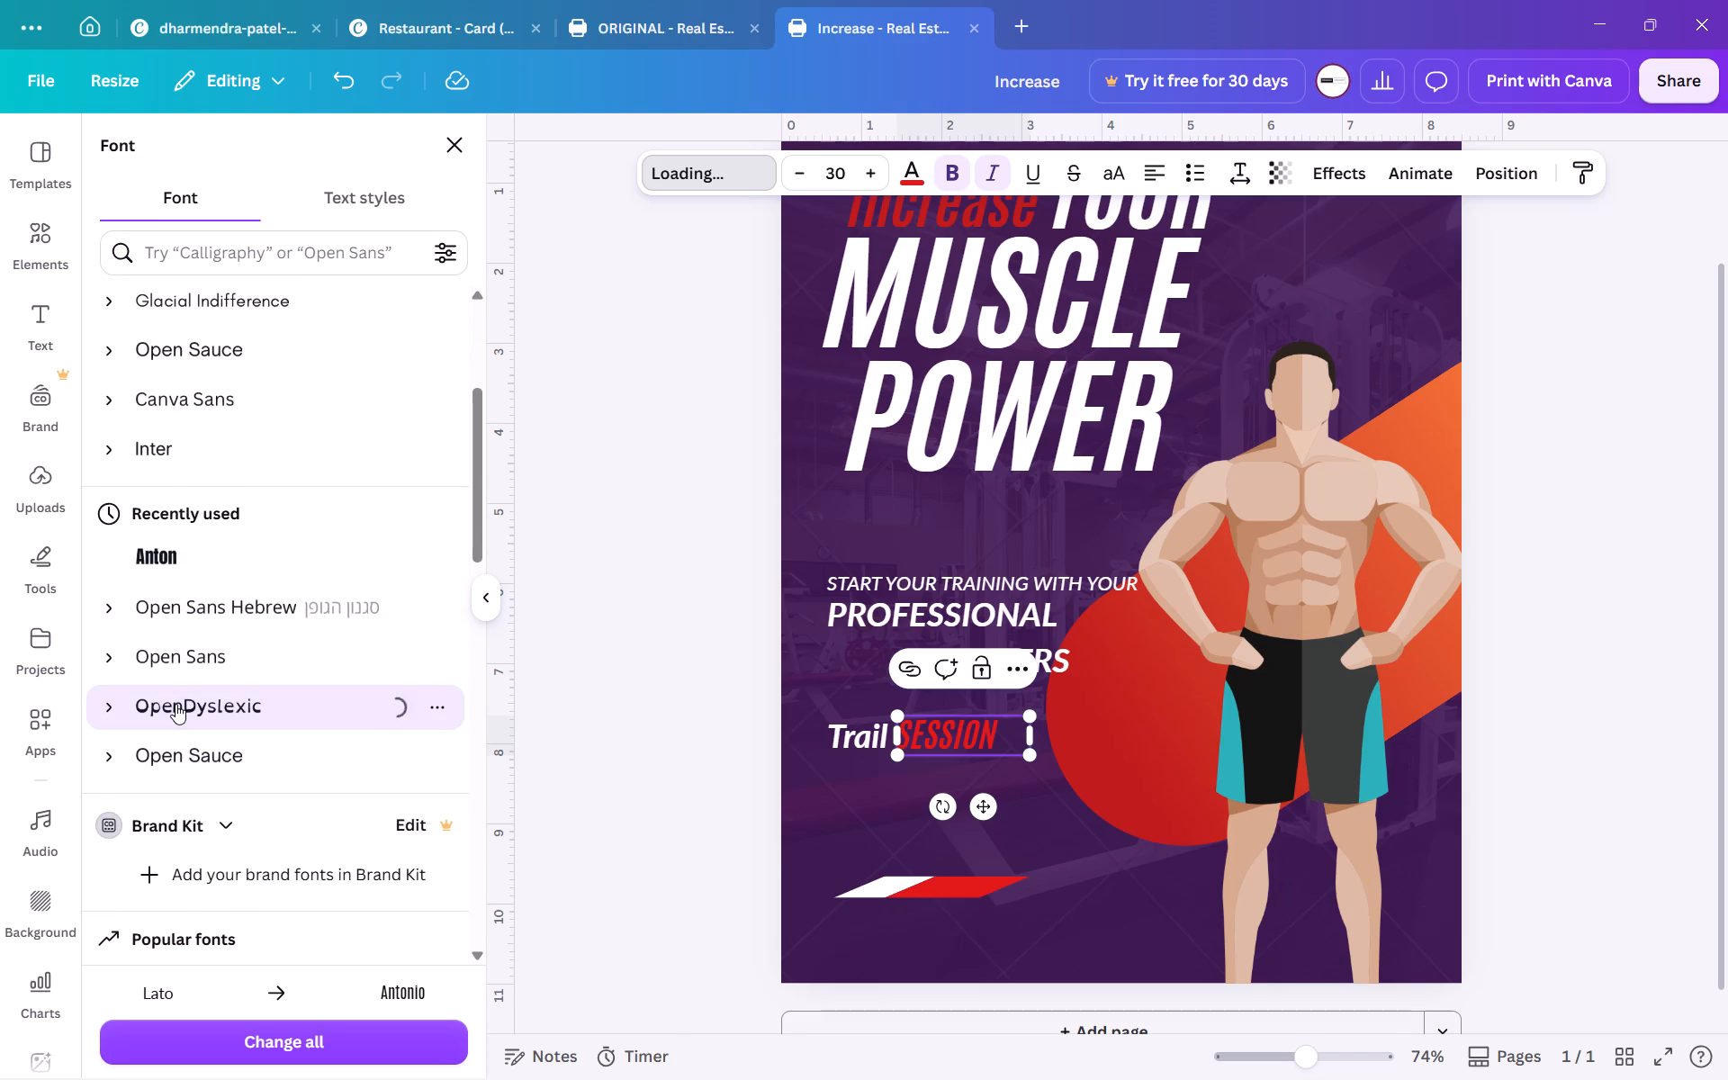
# Apply the popular font League Spartan to the SESSION text.
pyautogui.scroll(-3, 175, 704)
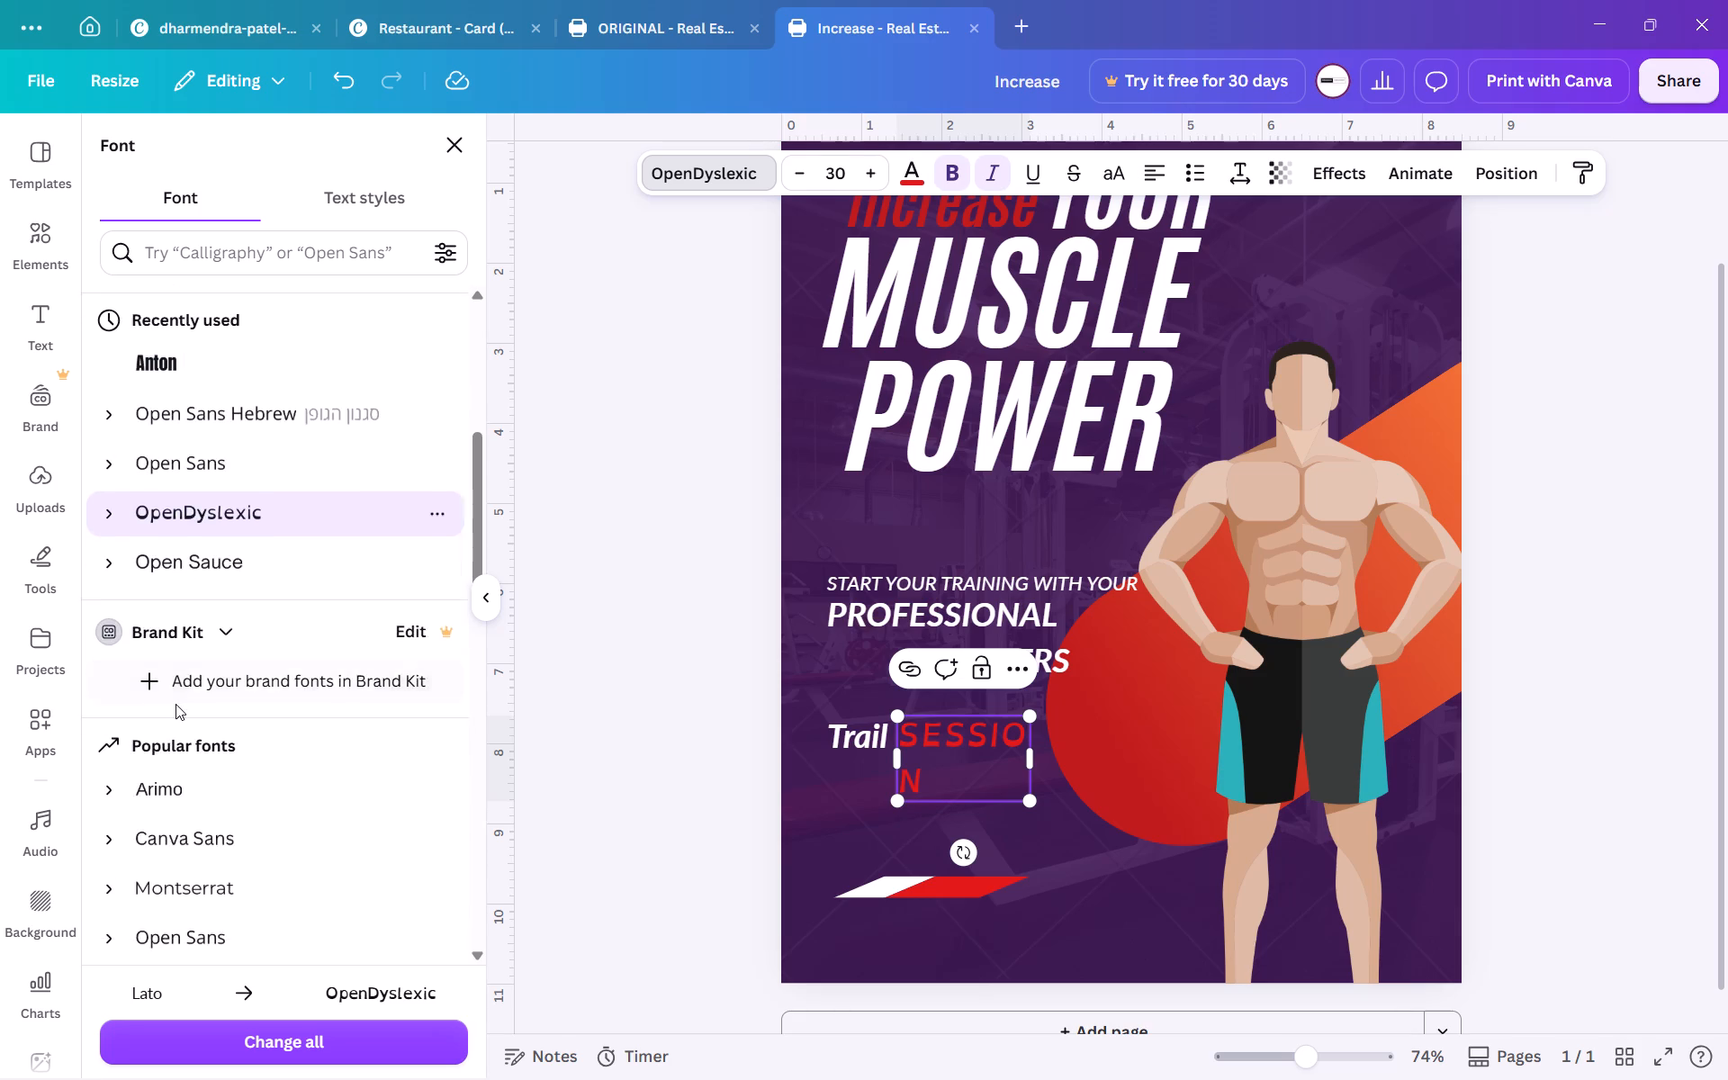
pyautogui.scroll(-1, 175, 704)
pyautogui.scroll(-1, 194, 885)
pyautogui.click(194, 885)
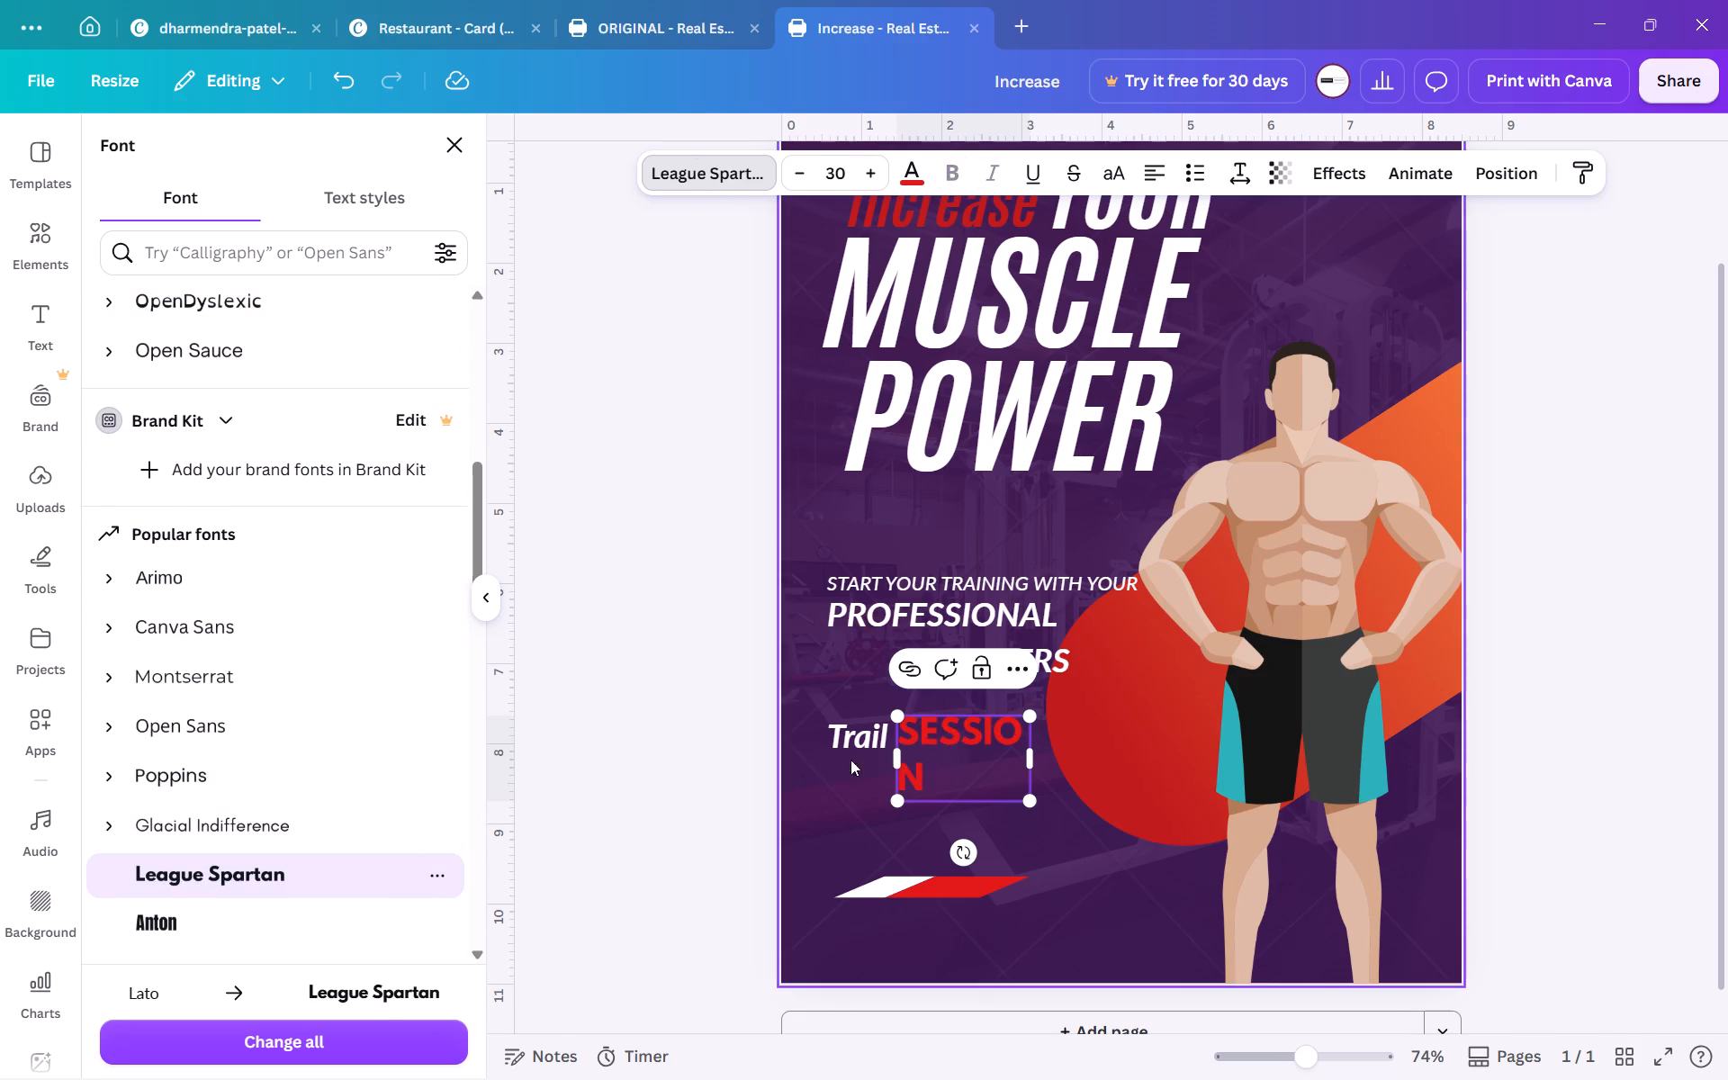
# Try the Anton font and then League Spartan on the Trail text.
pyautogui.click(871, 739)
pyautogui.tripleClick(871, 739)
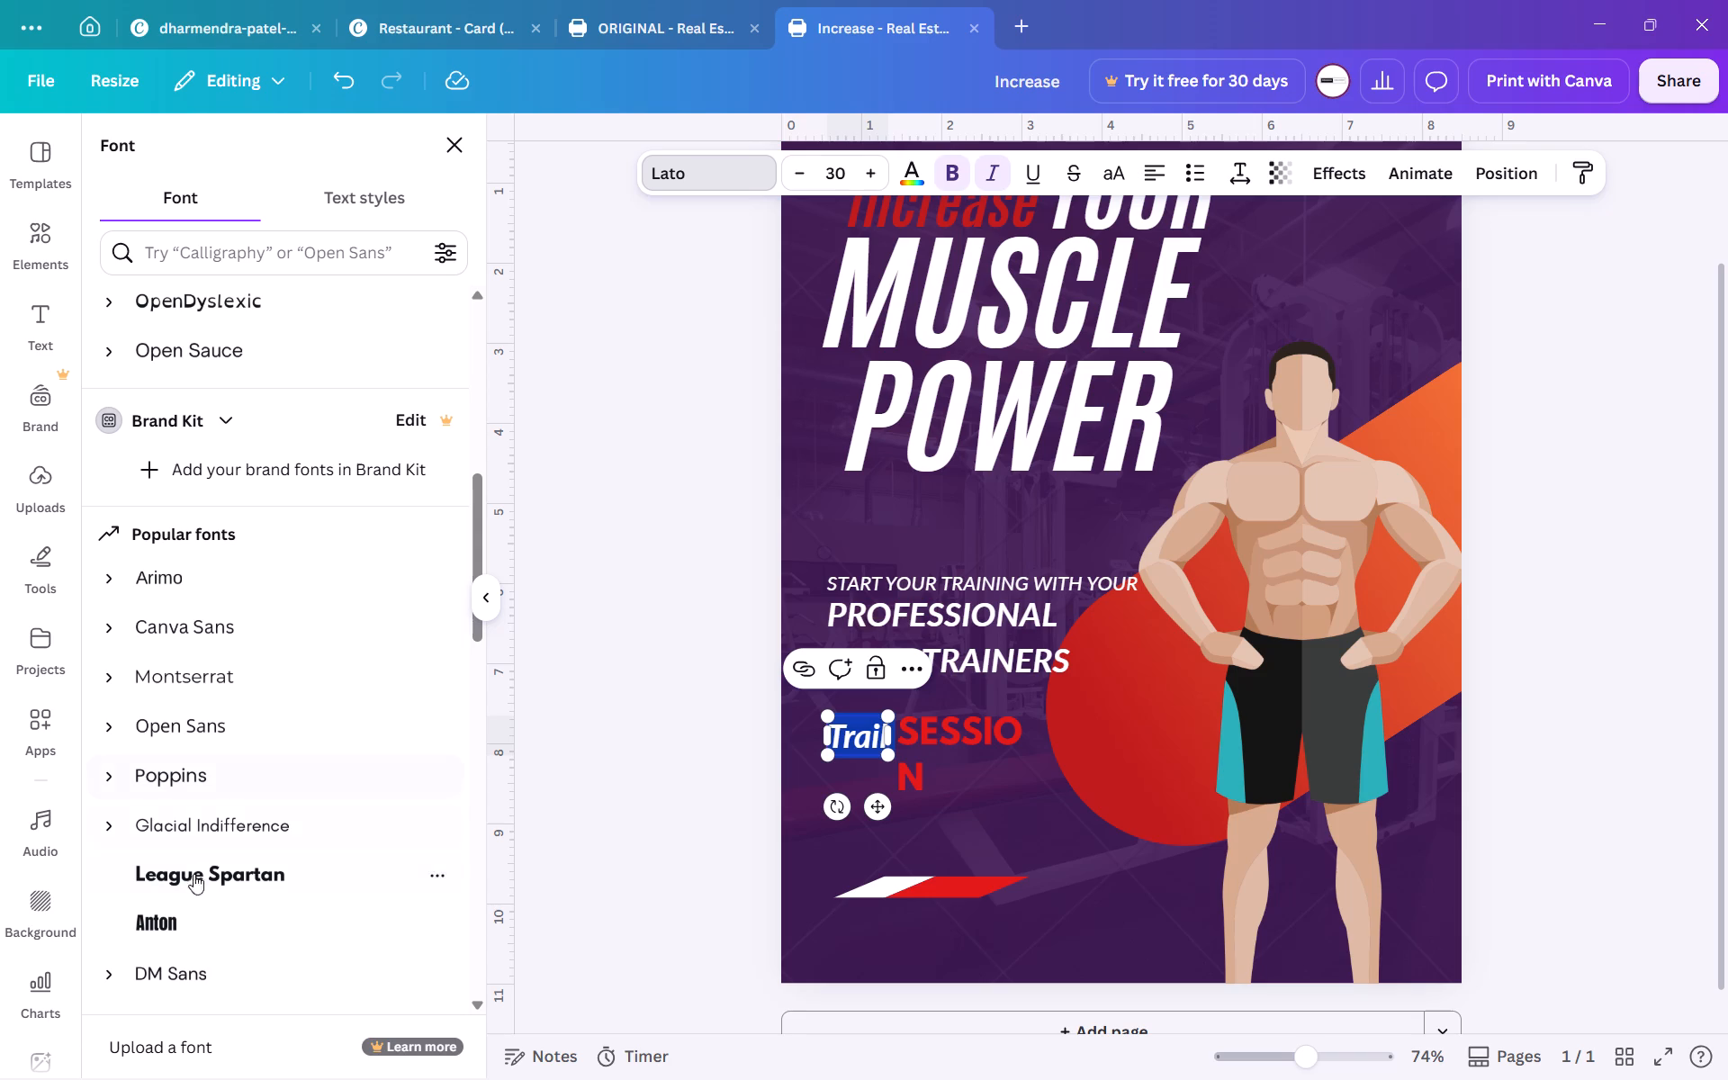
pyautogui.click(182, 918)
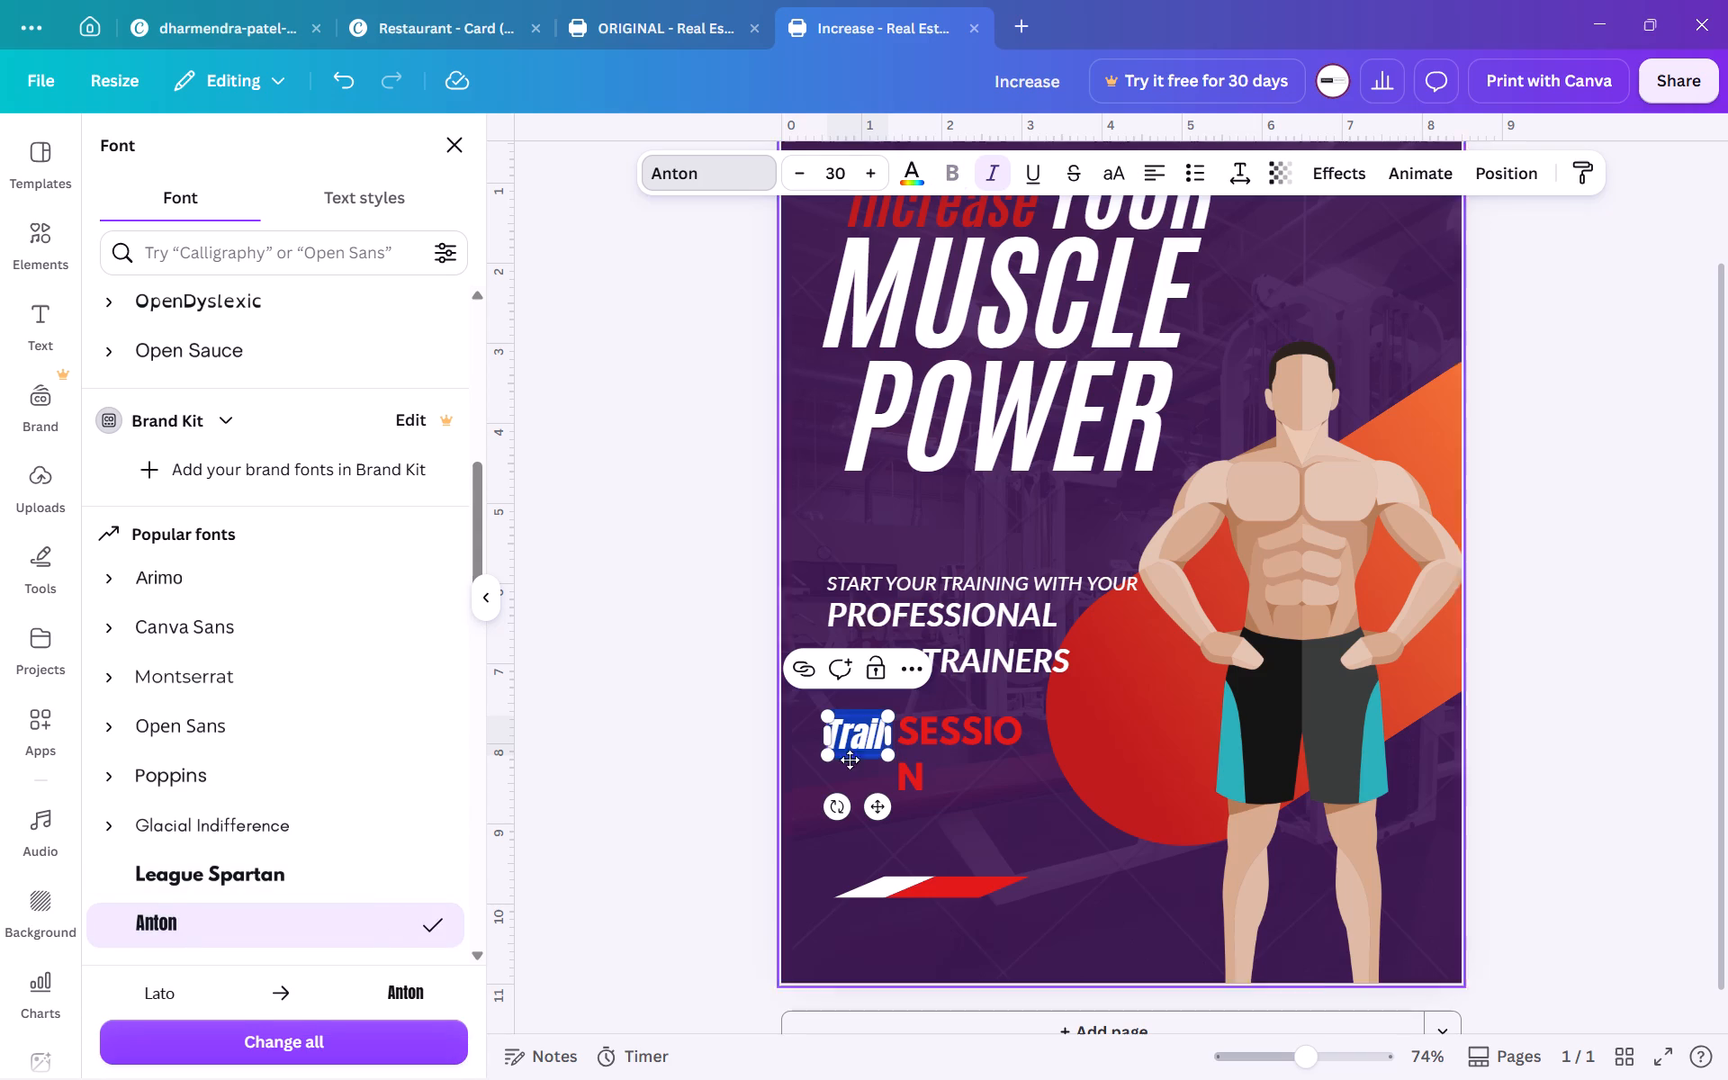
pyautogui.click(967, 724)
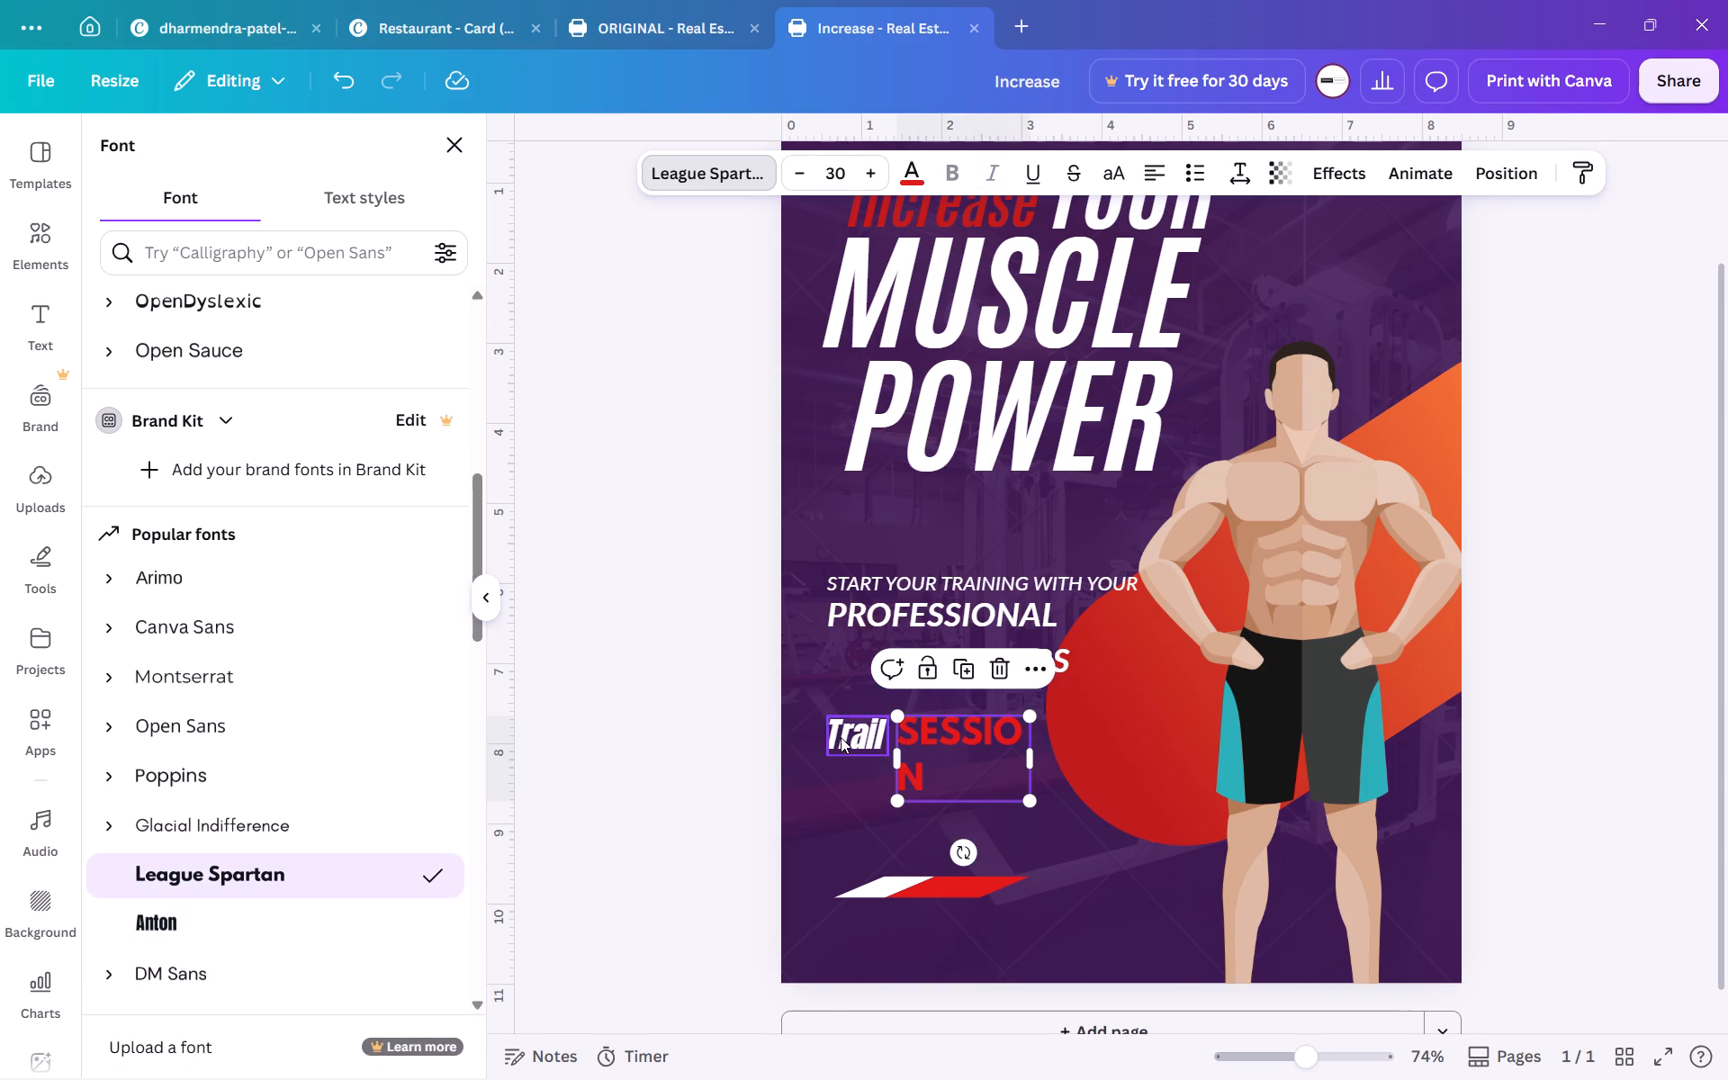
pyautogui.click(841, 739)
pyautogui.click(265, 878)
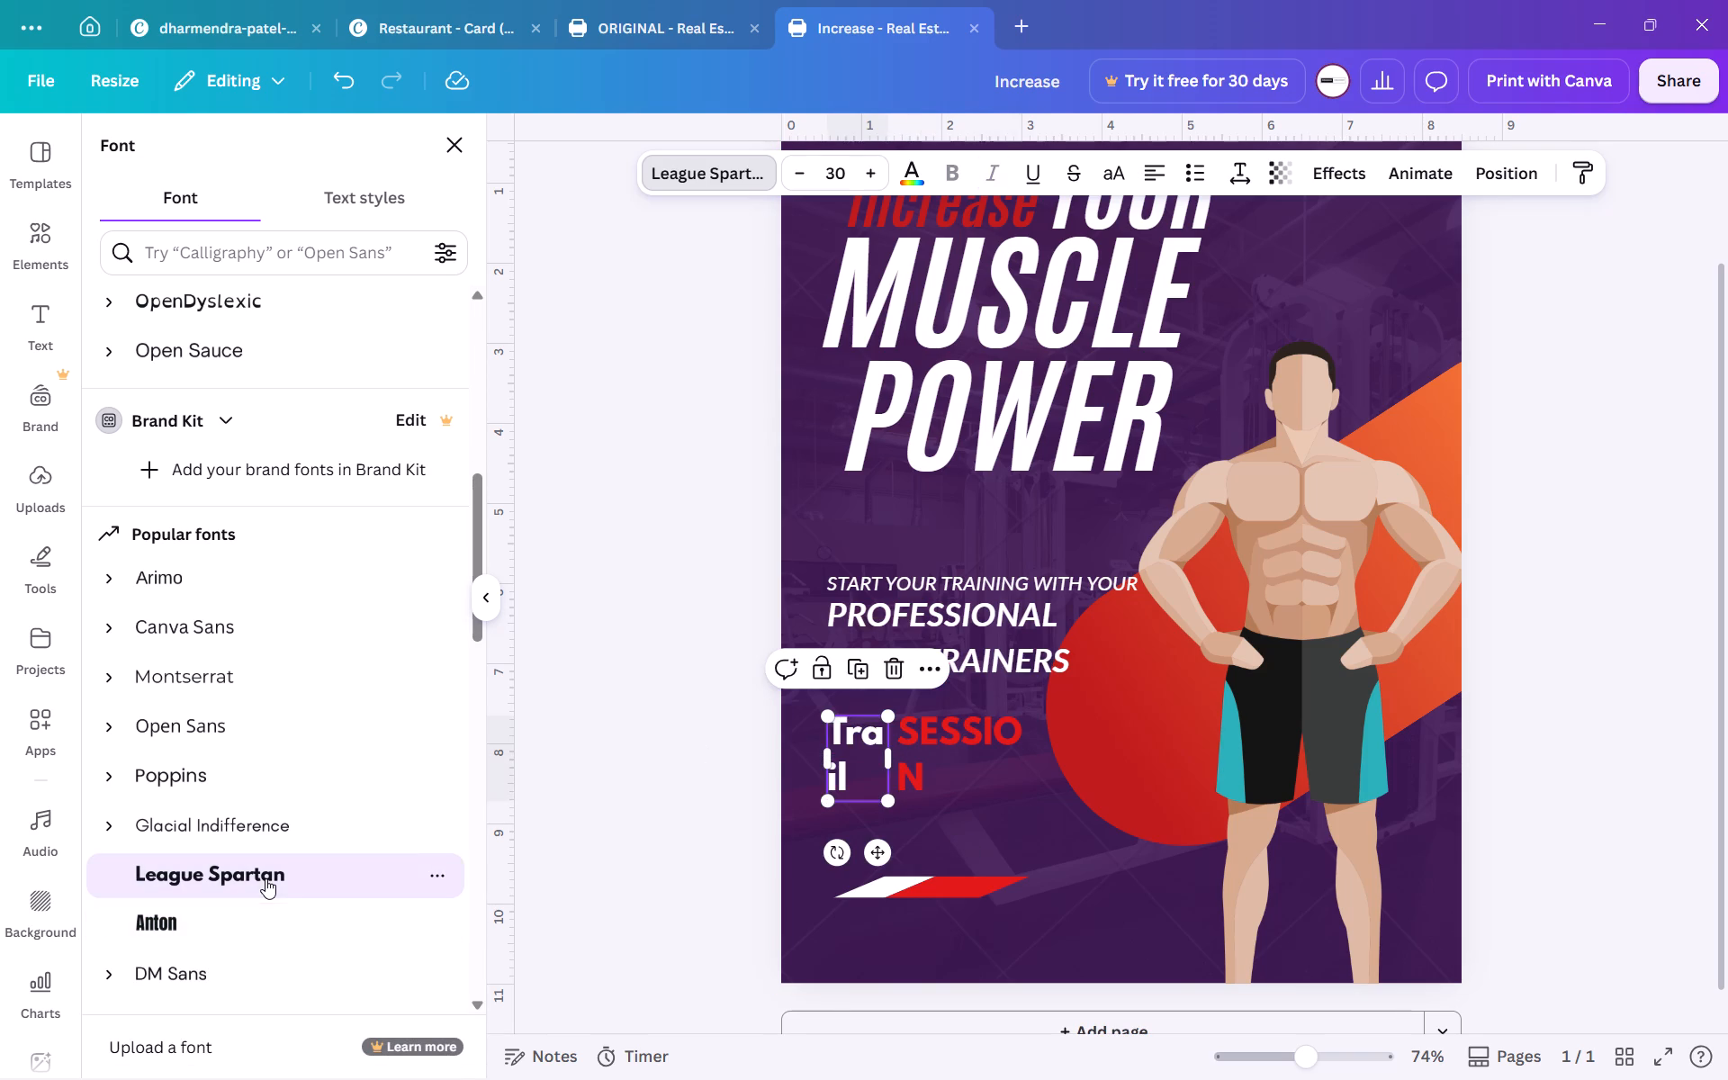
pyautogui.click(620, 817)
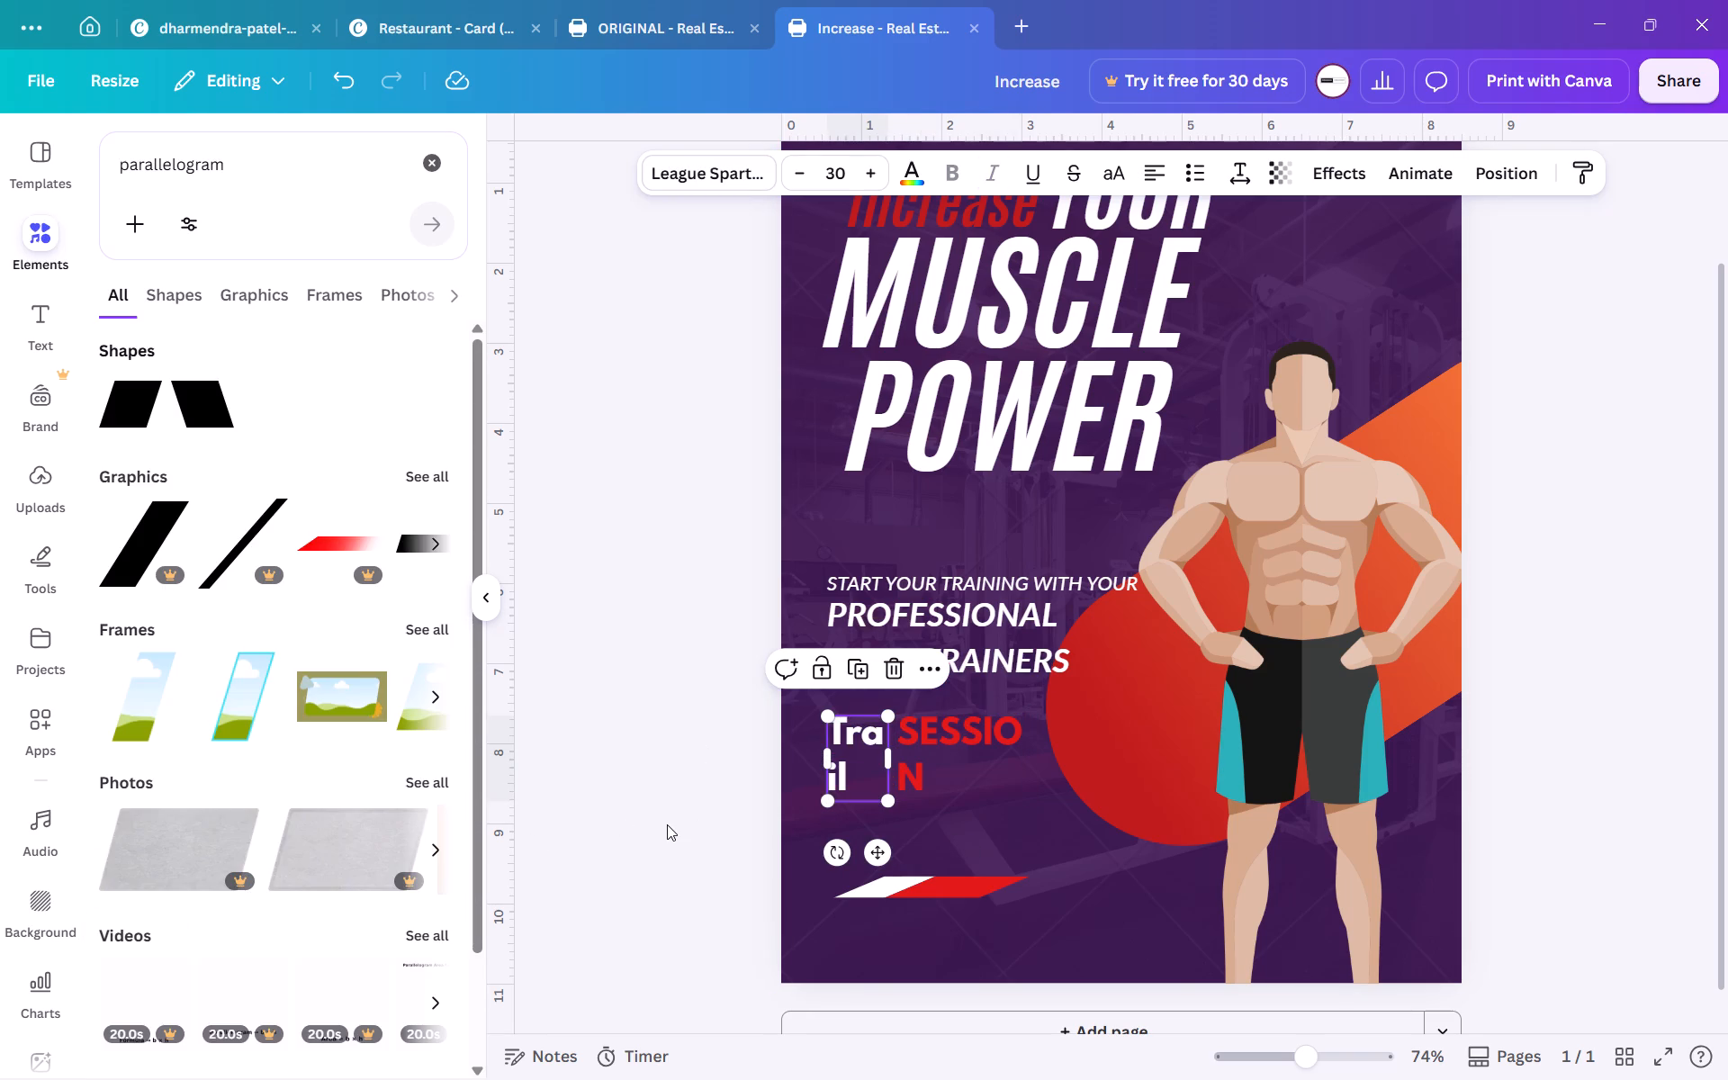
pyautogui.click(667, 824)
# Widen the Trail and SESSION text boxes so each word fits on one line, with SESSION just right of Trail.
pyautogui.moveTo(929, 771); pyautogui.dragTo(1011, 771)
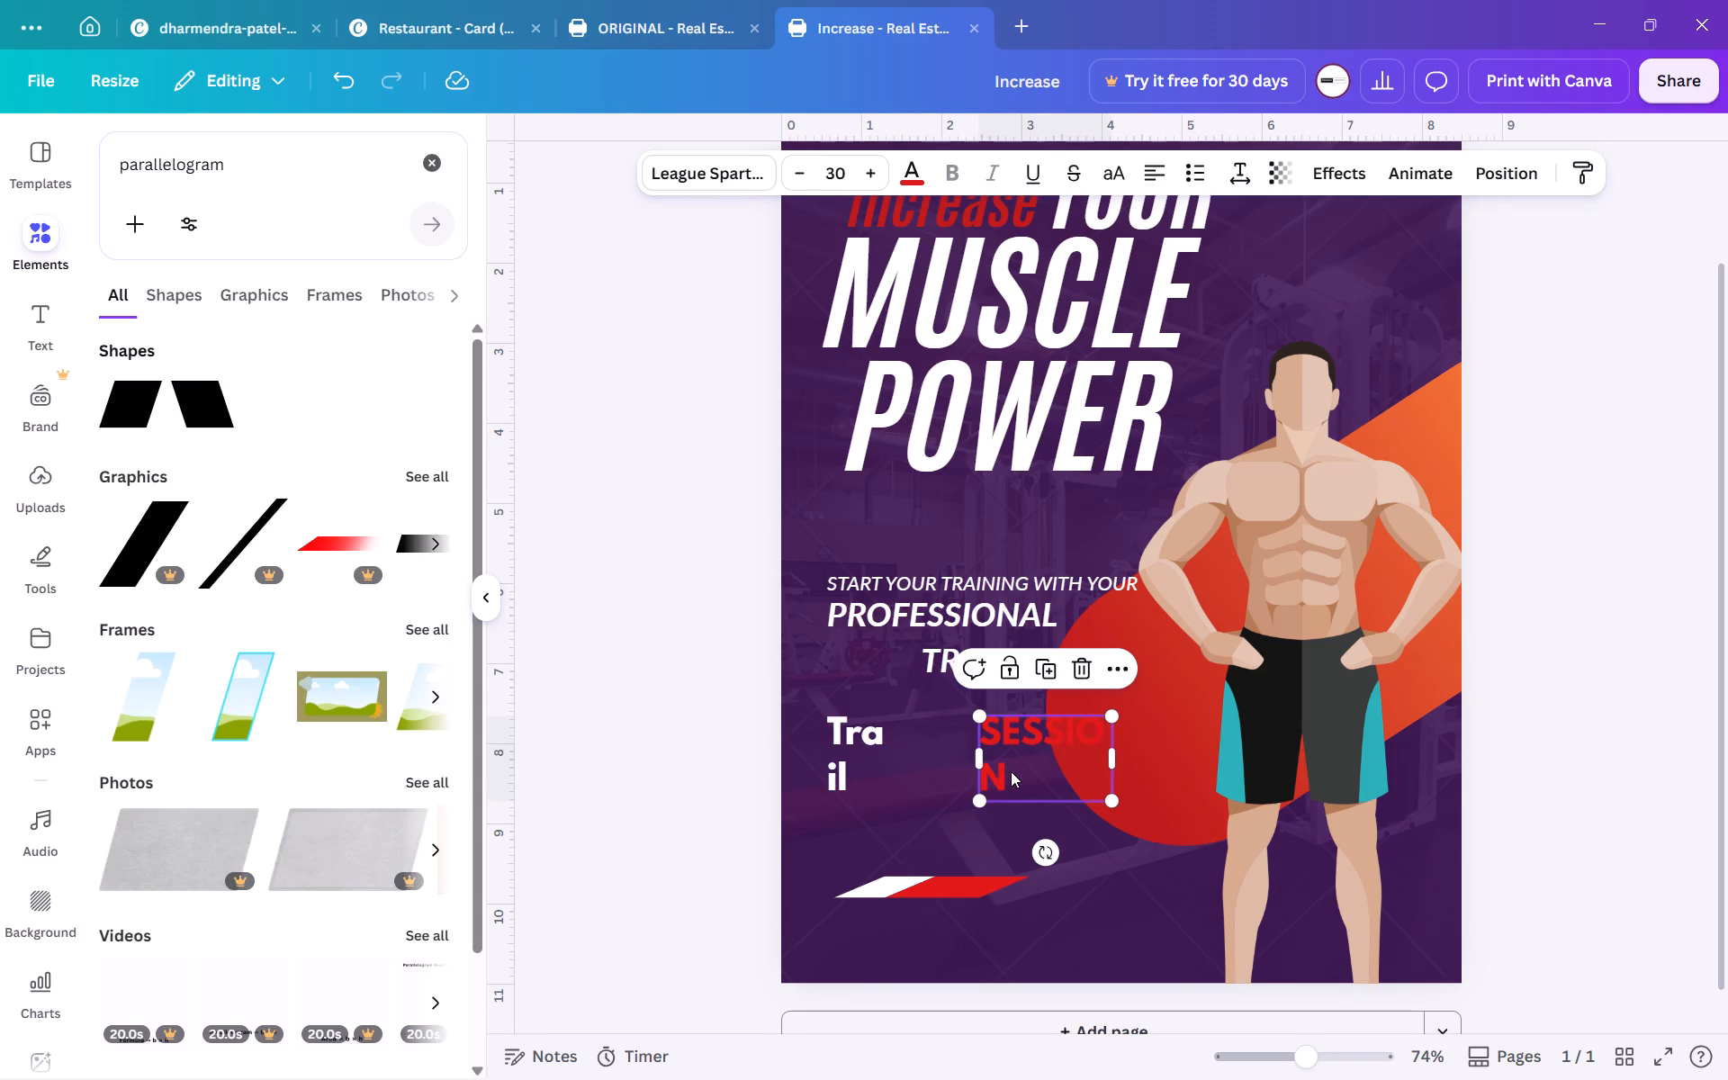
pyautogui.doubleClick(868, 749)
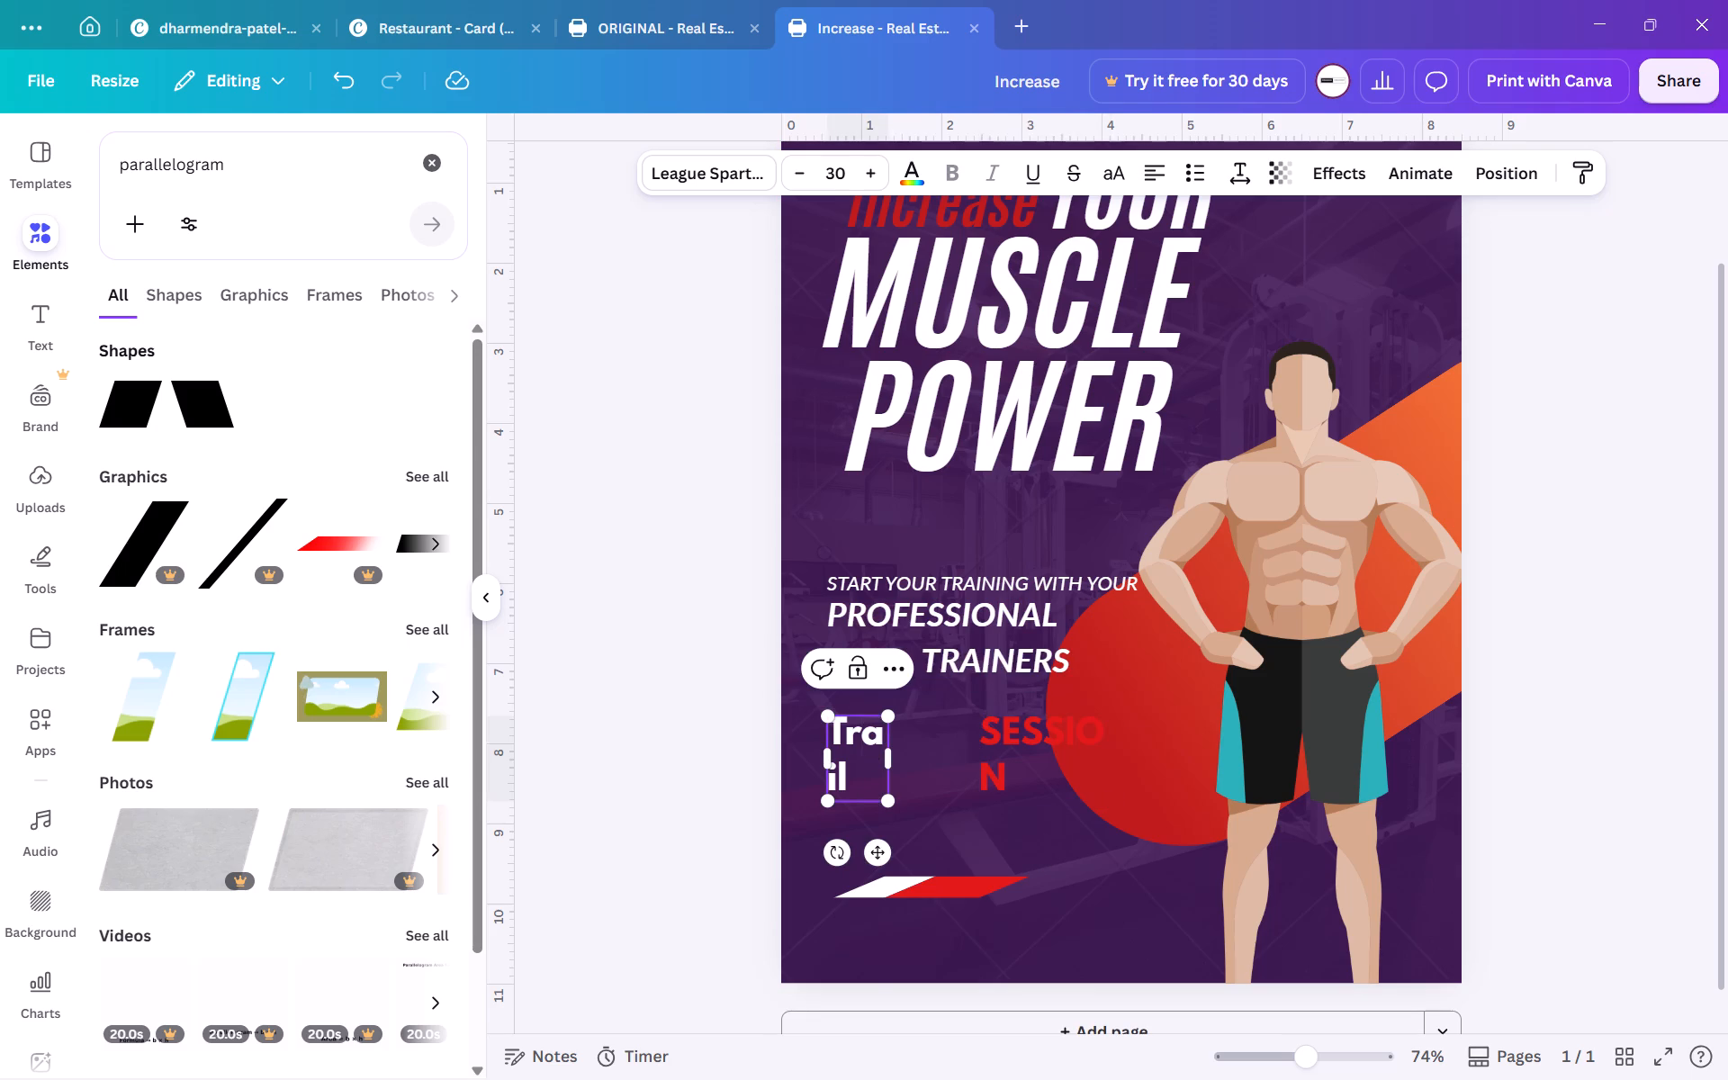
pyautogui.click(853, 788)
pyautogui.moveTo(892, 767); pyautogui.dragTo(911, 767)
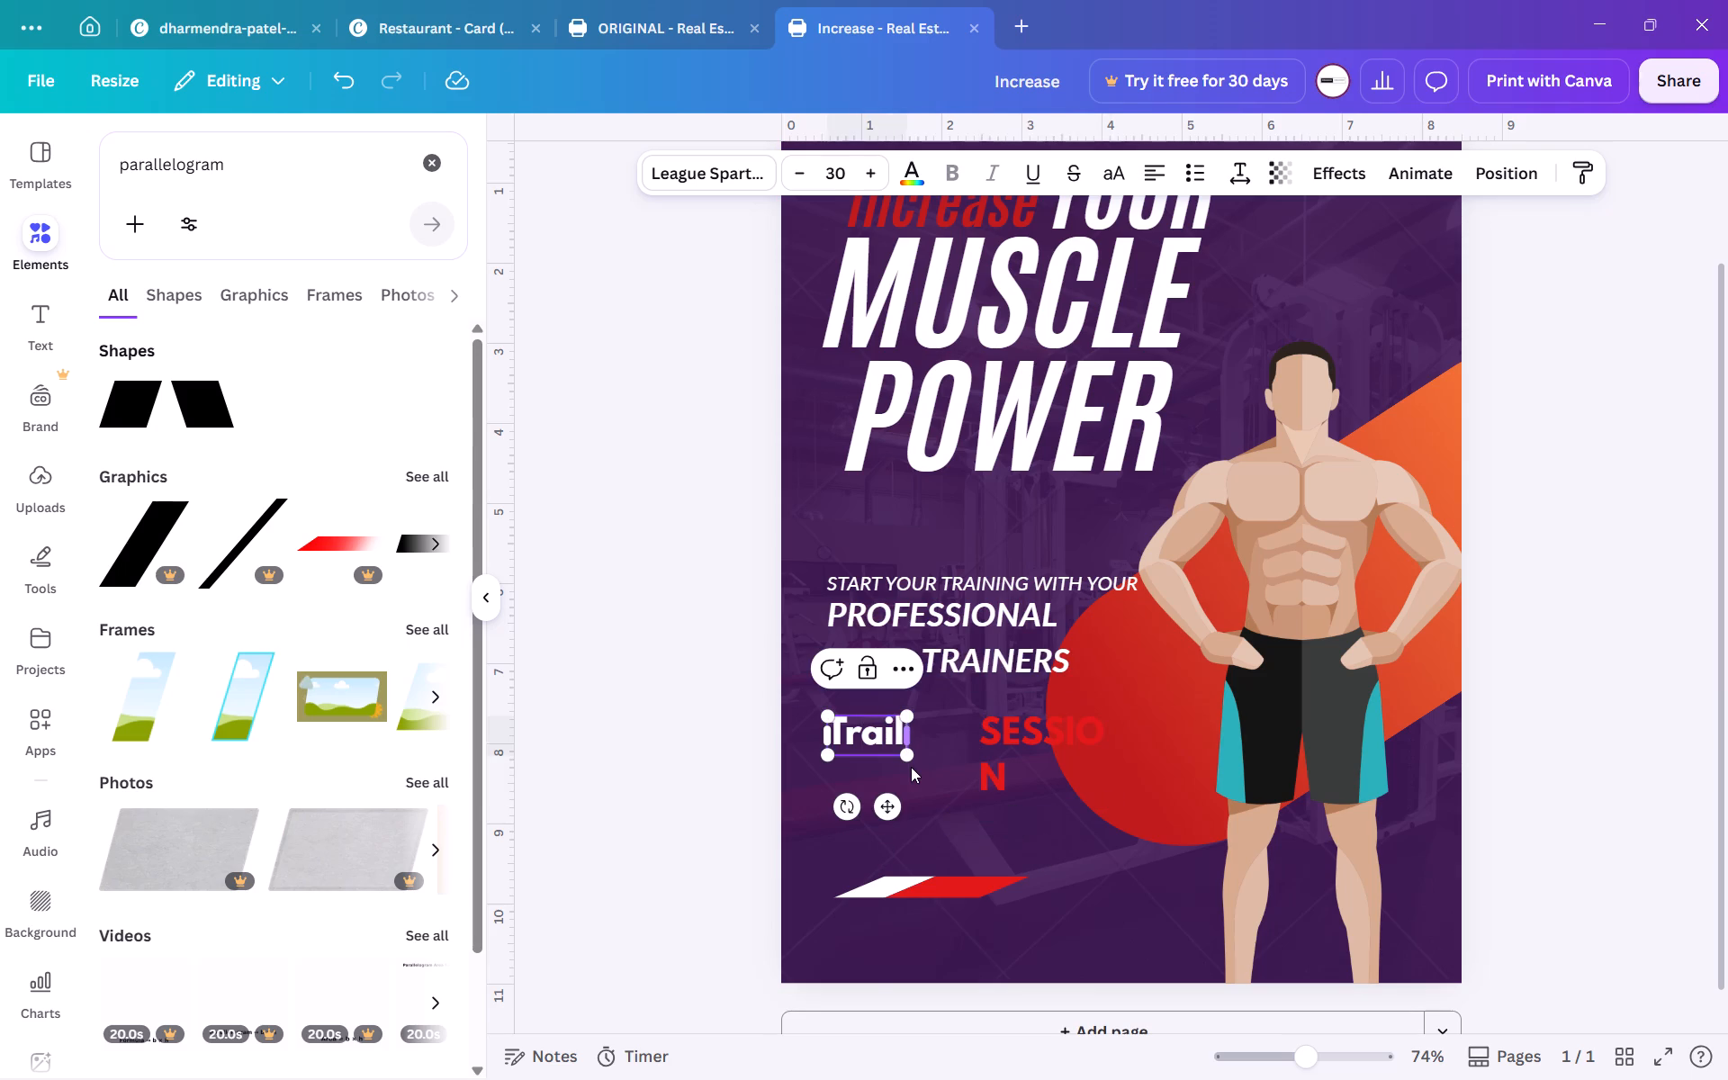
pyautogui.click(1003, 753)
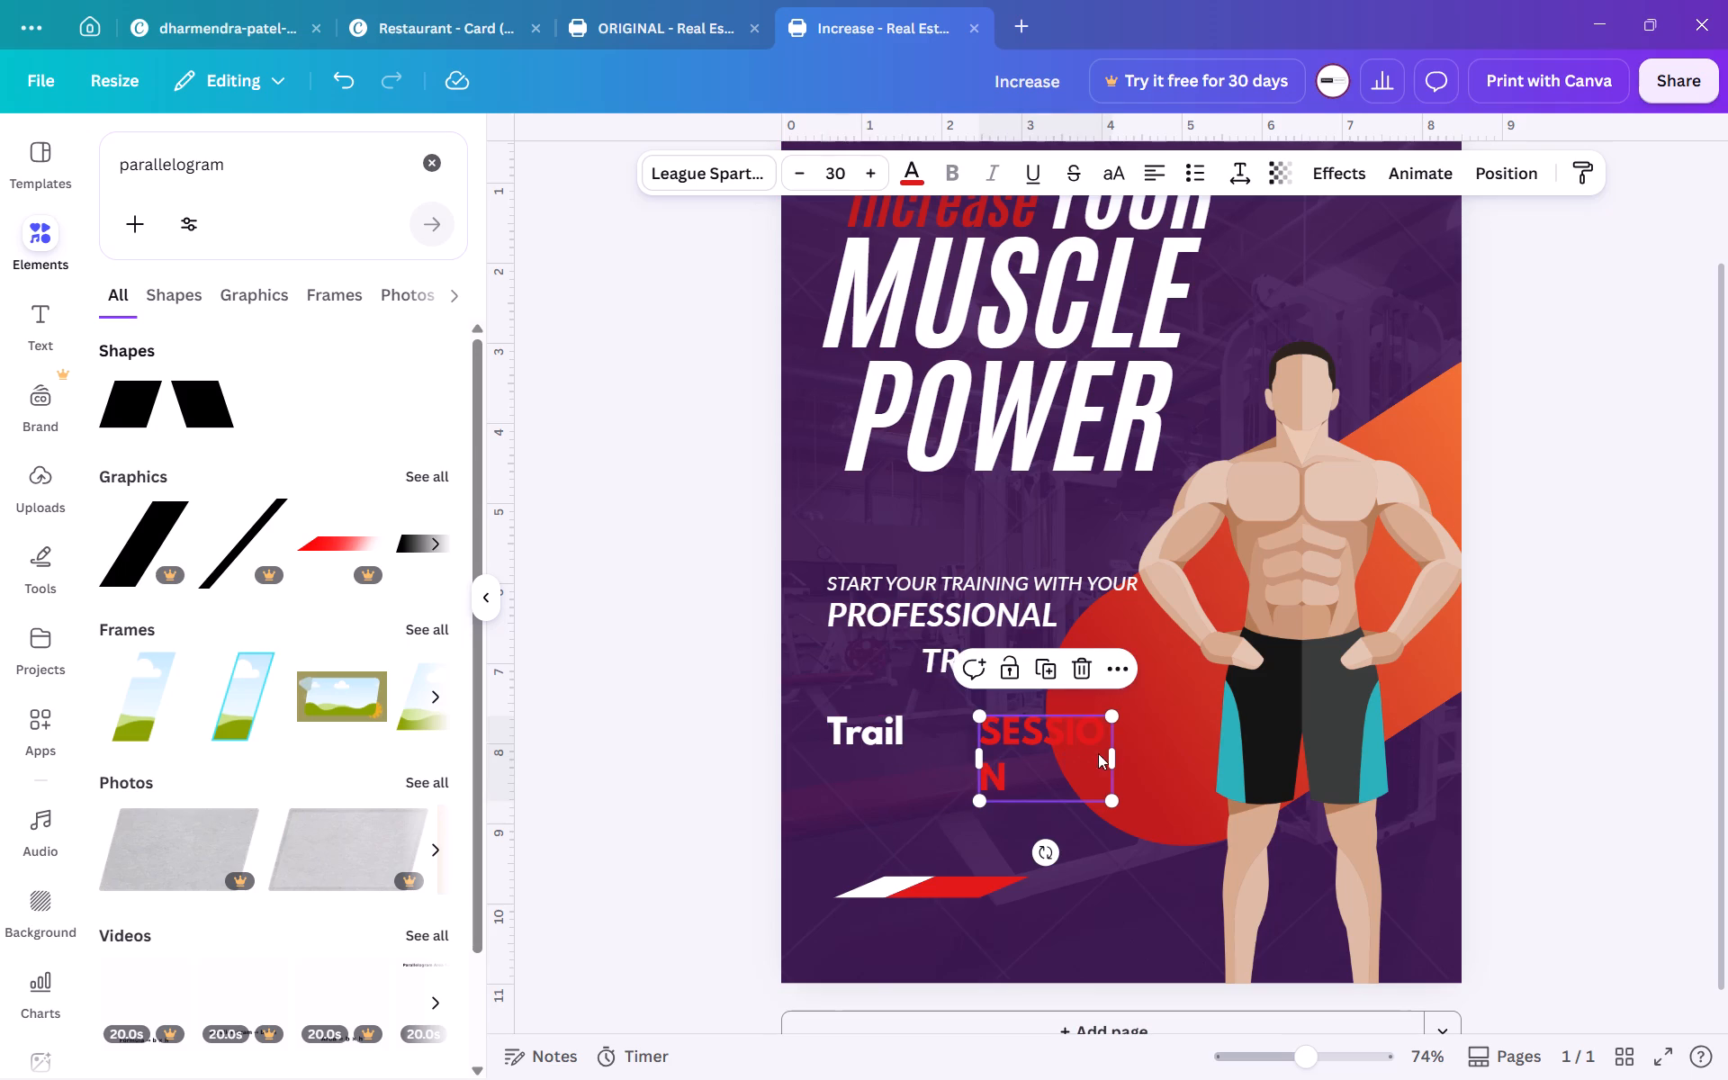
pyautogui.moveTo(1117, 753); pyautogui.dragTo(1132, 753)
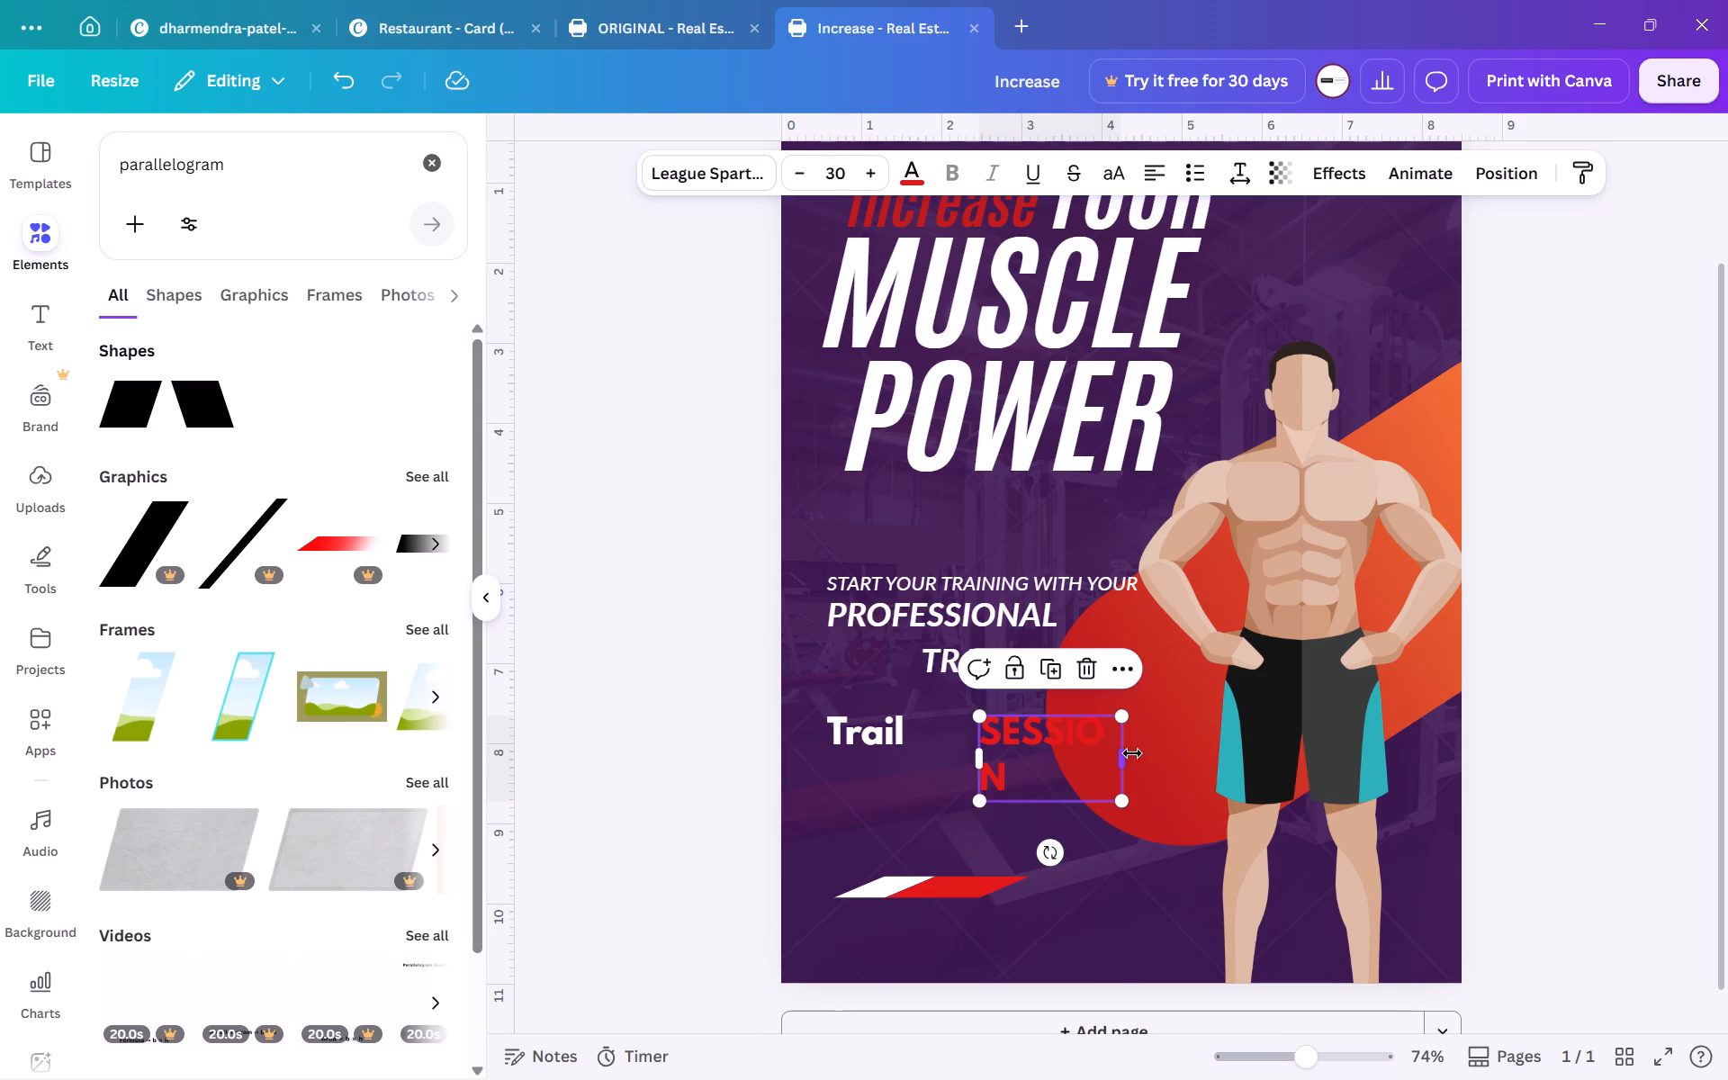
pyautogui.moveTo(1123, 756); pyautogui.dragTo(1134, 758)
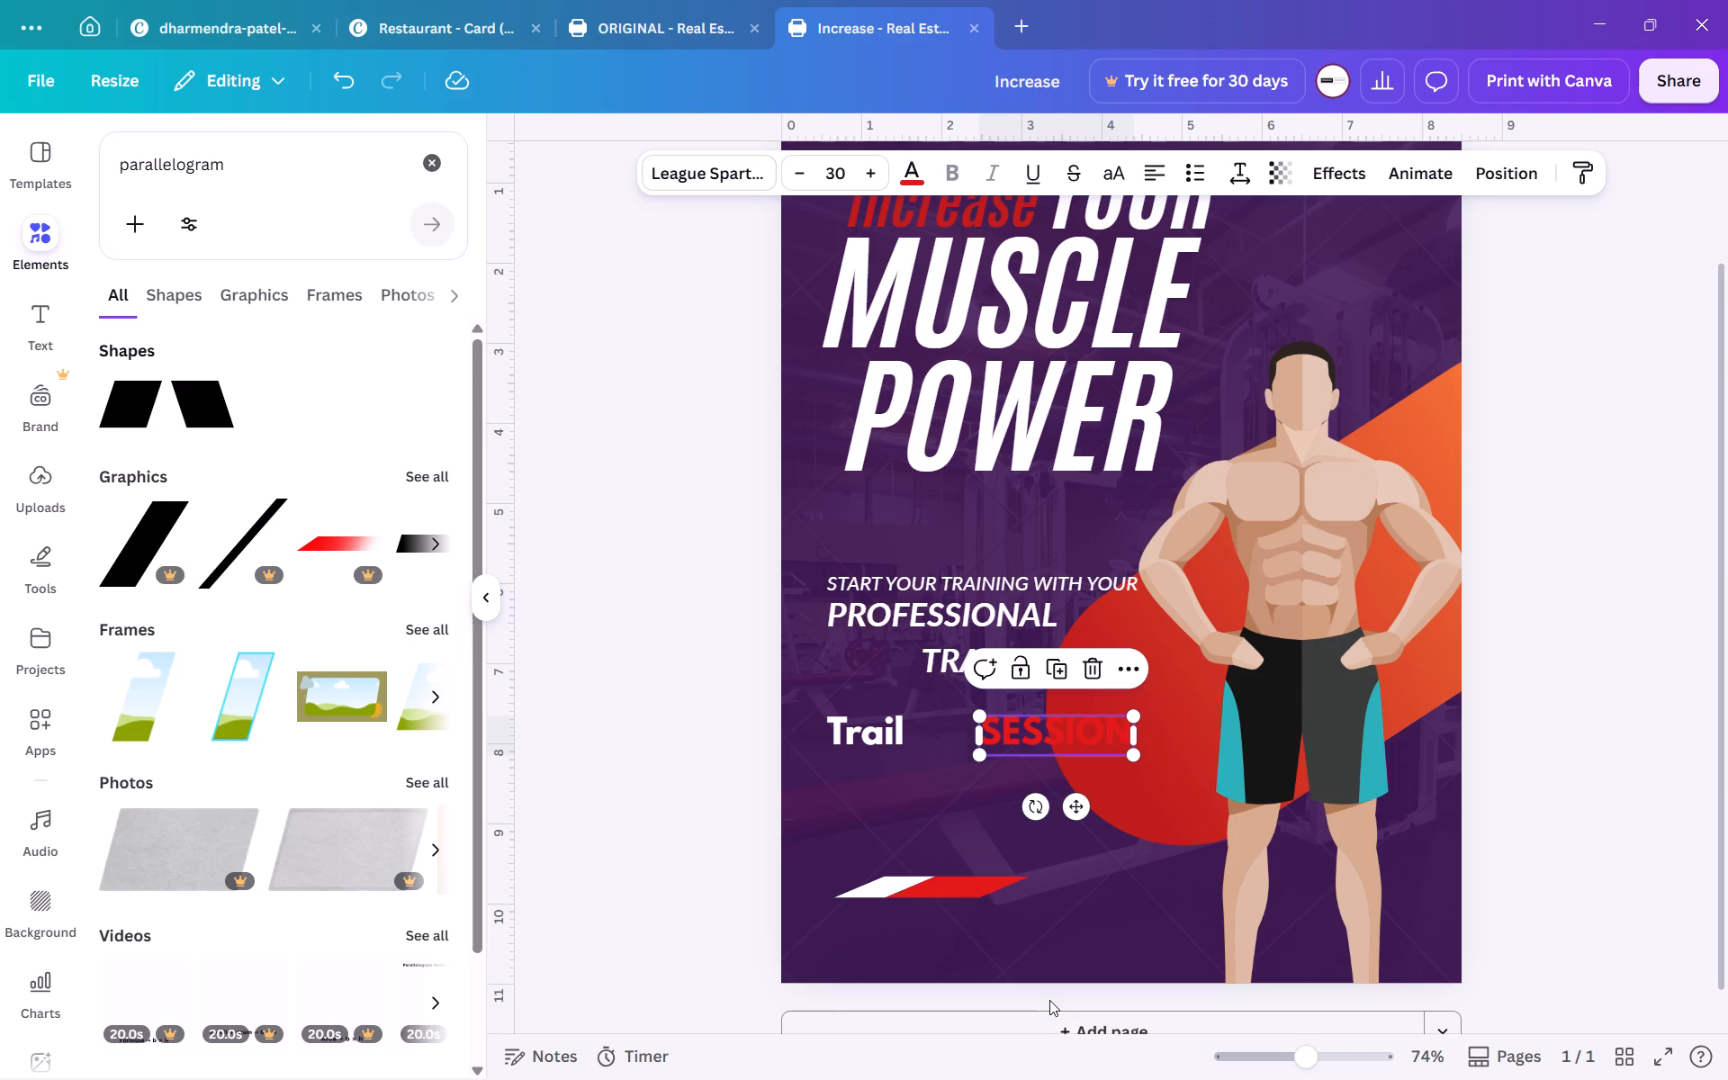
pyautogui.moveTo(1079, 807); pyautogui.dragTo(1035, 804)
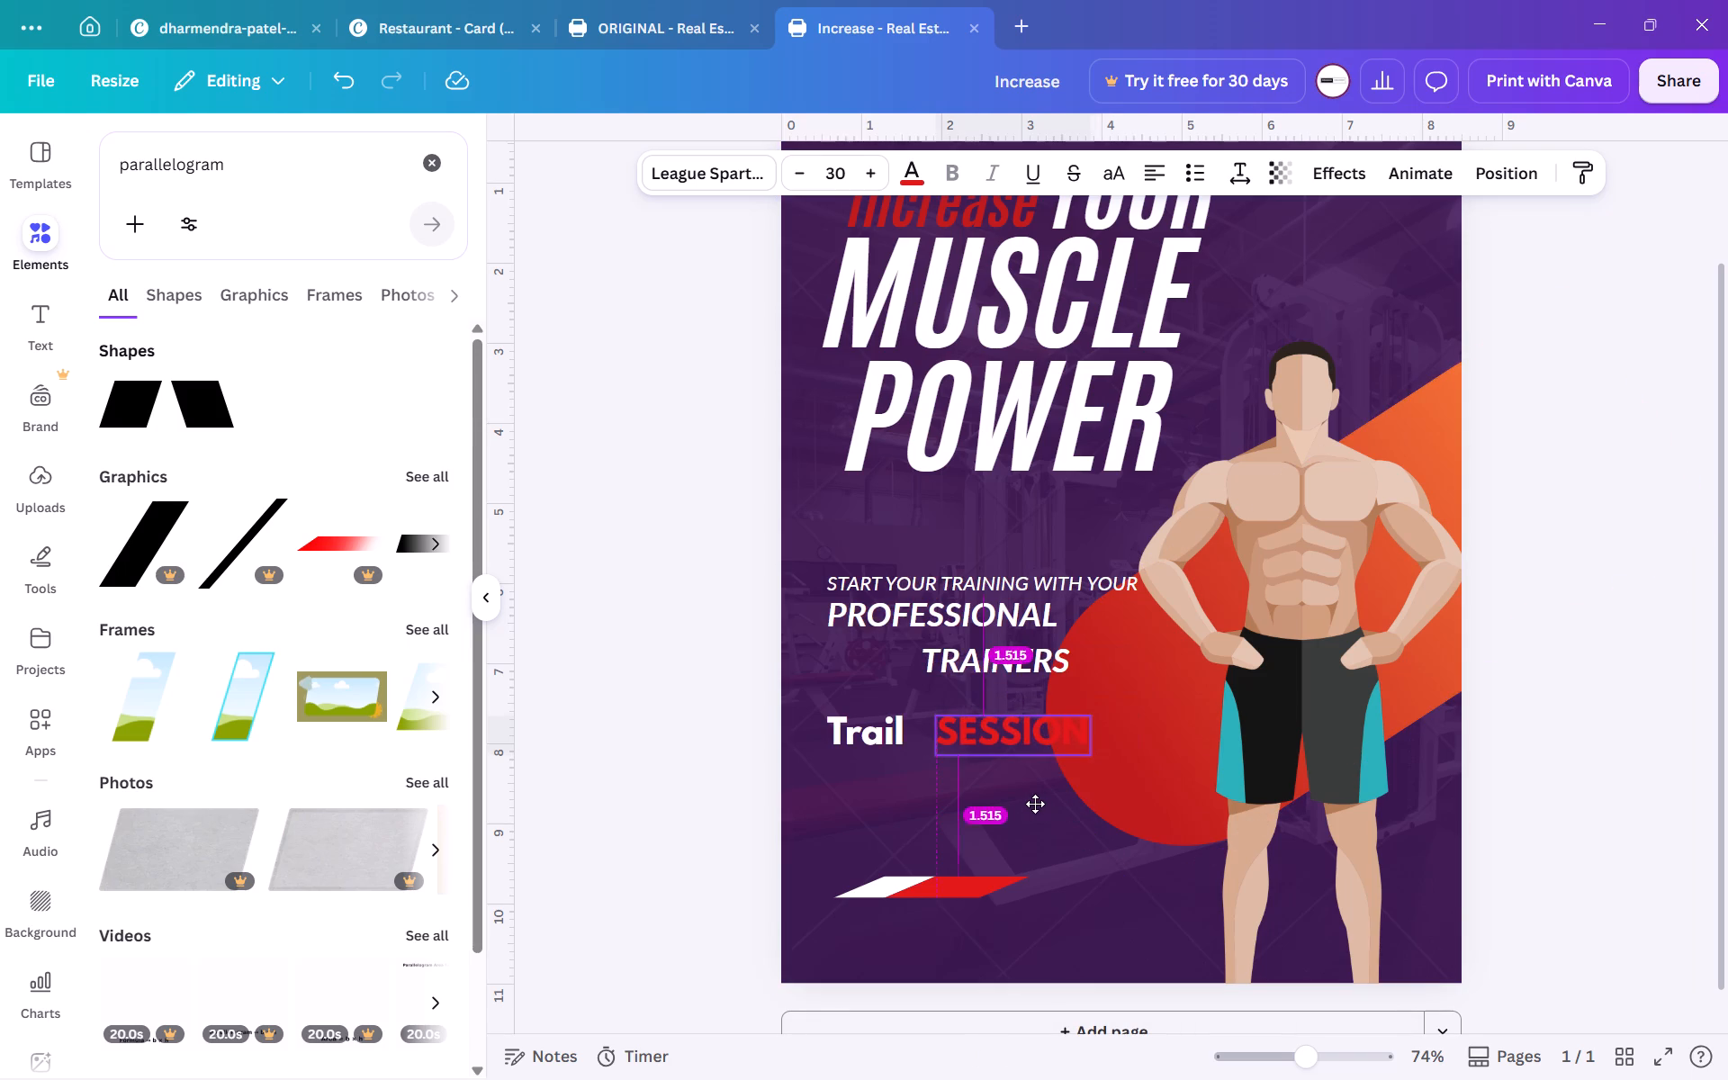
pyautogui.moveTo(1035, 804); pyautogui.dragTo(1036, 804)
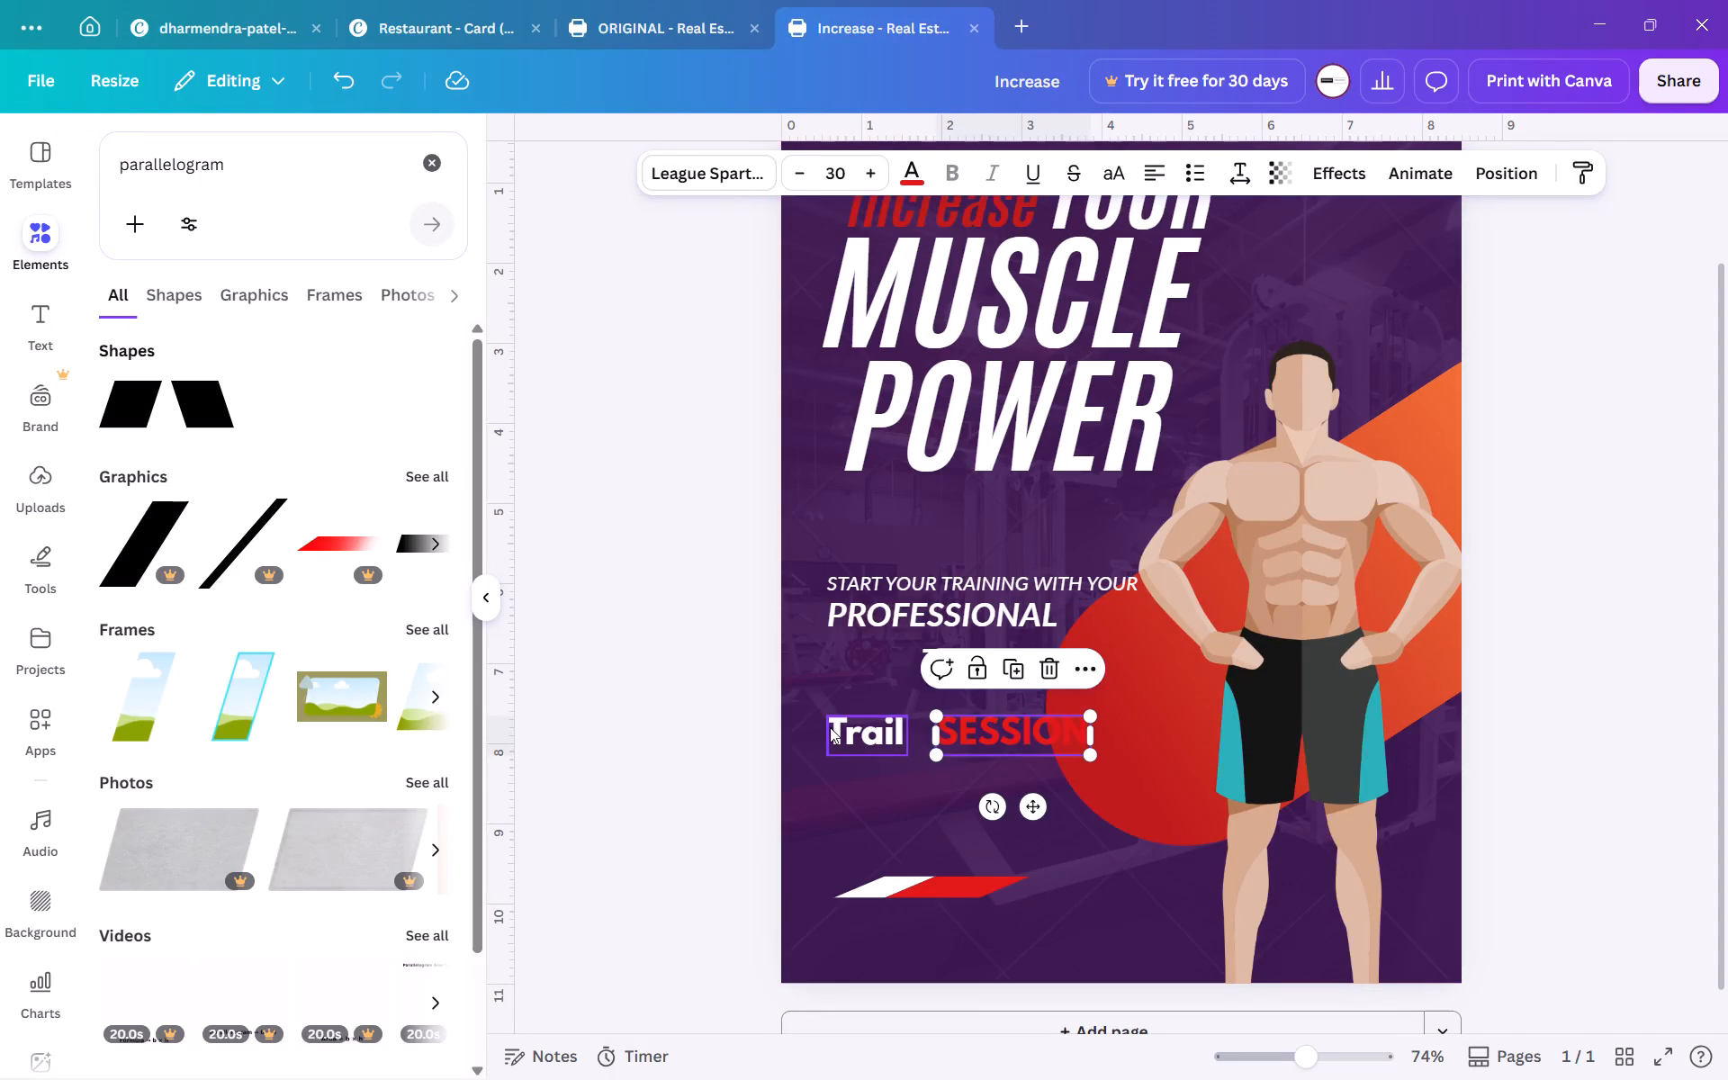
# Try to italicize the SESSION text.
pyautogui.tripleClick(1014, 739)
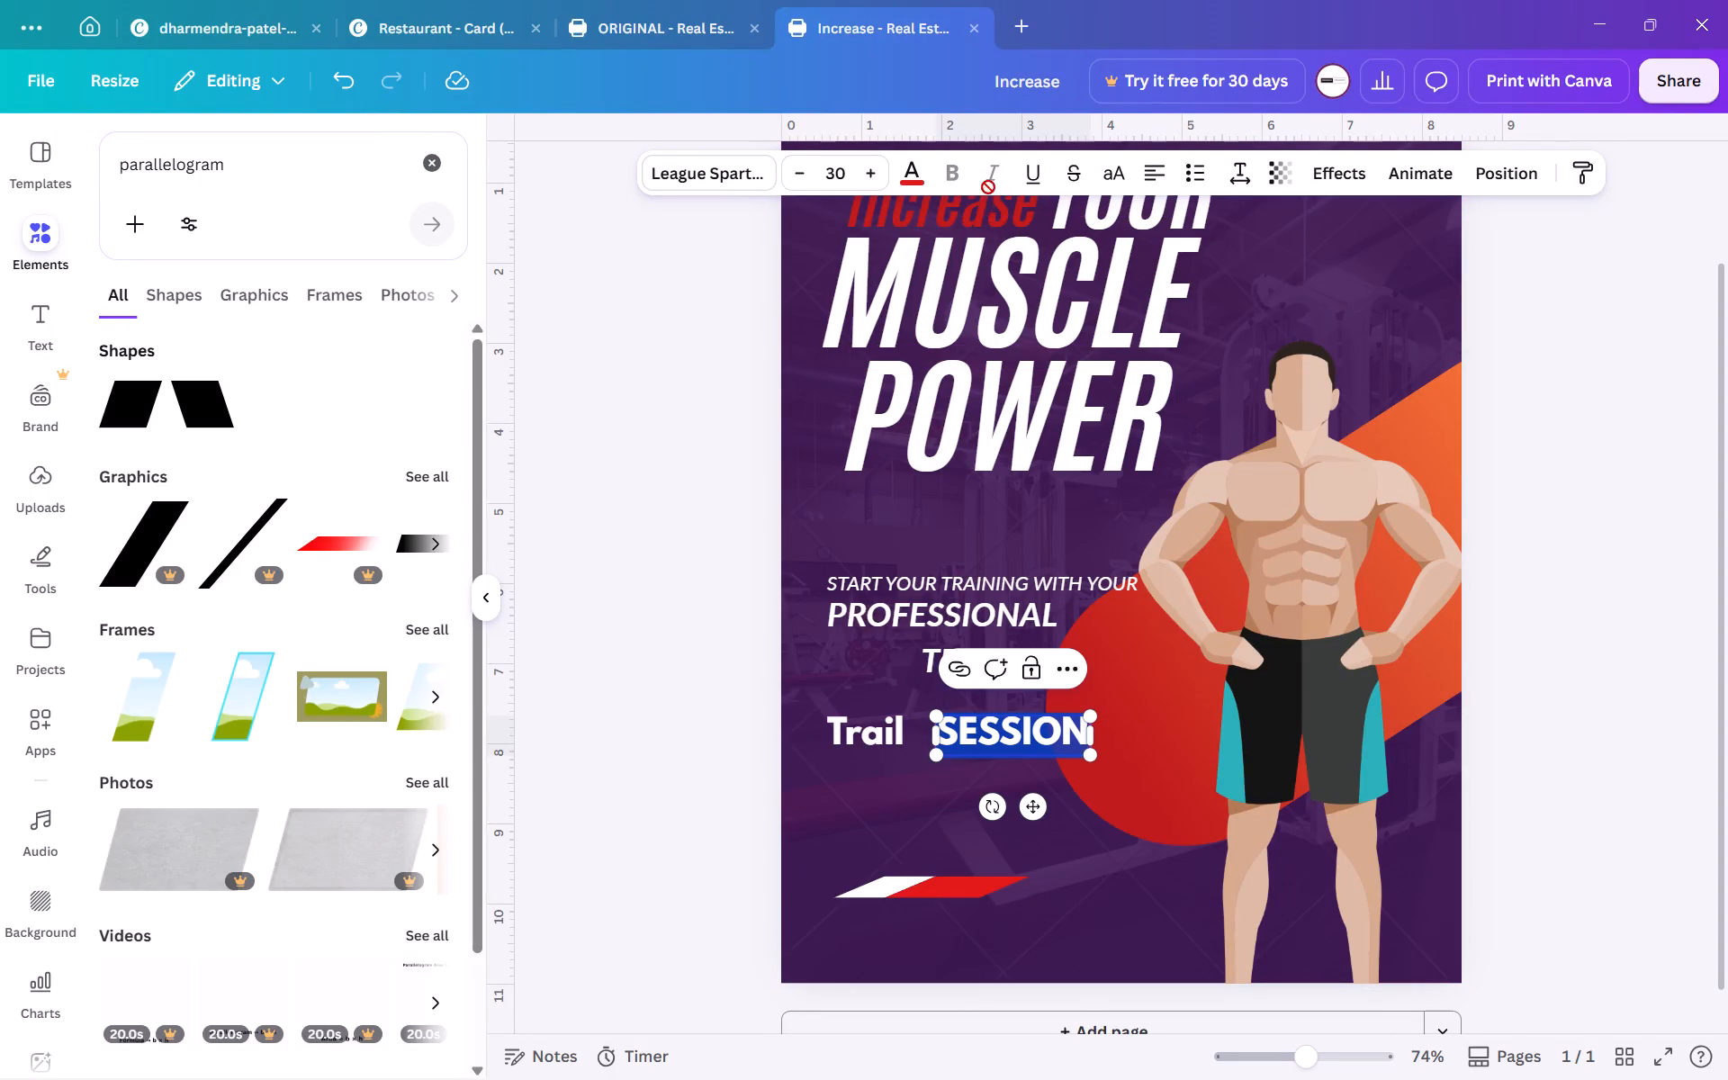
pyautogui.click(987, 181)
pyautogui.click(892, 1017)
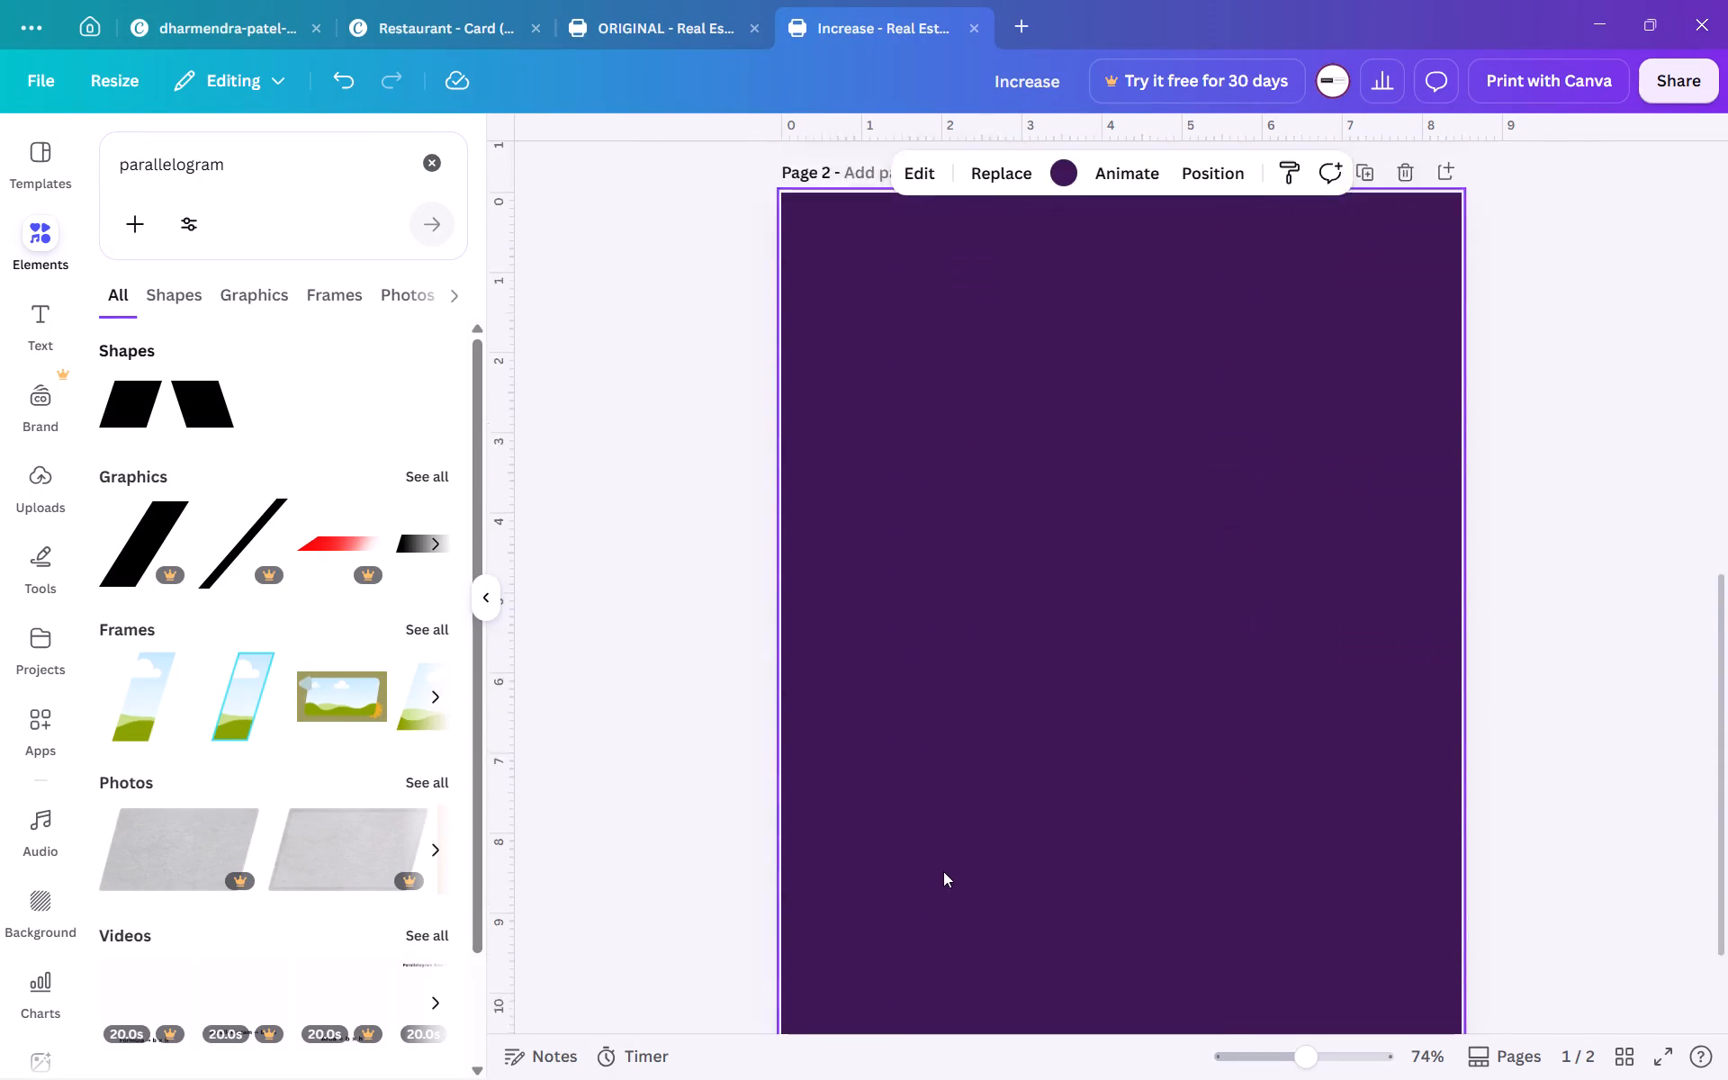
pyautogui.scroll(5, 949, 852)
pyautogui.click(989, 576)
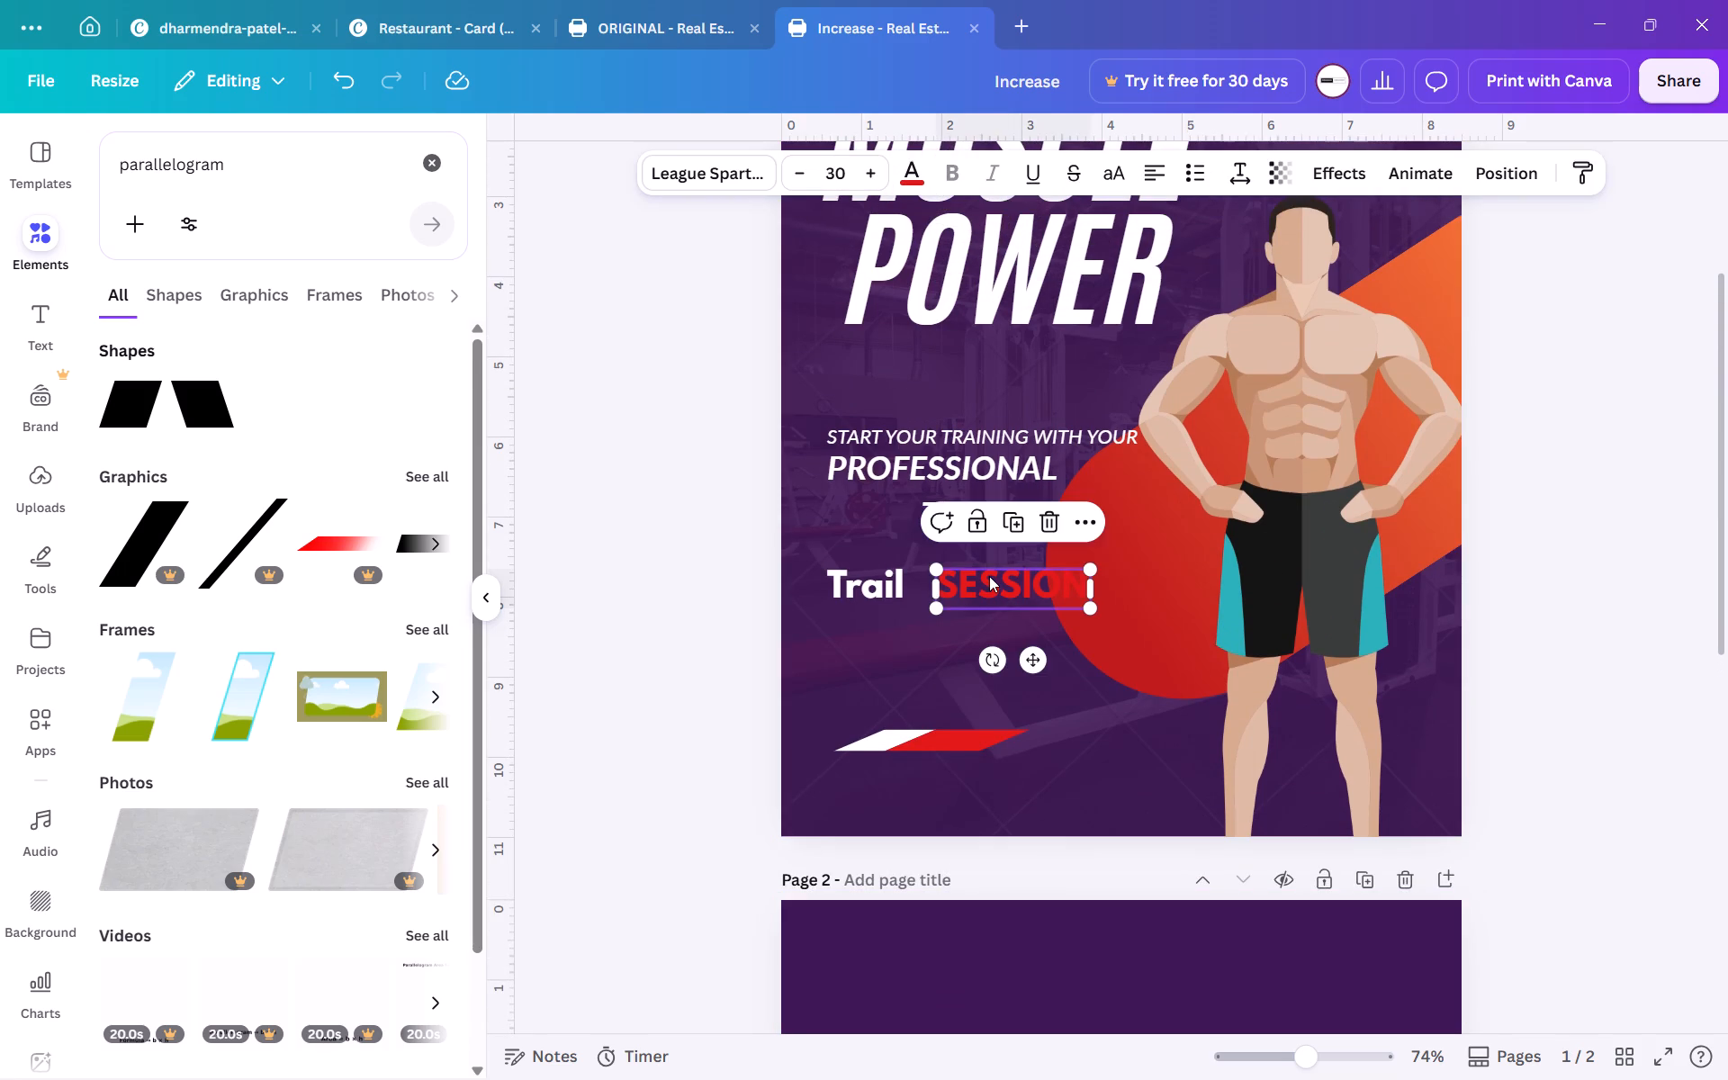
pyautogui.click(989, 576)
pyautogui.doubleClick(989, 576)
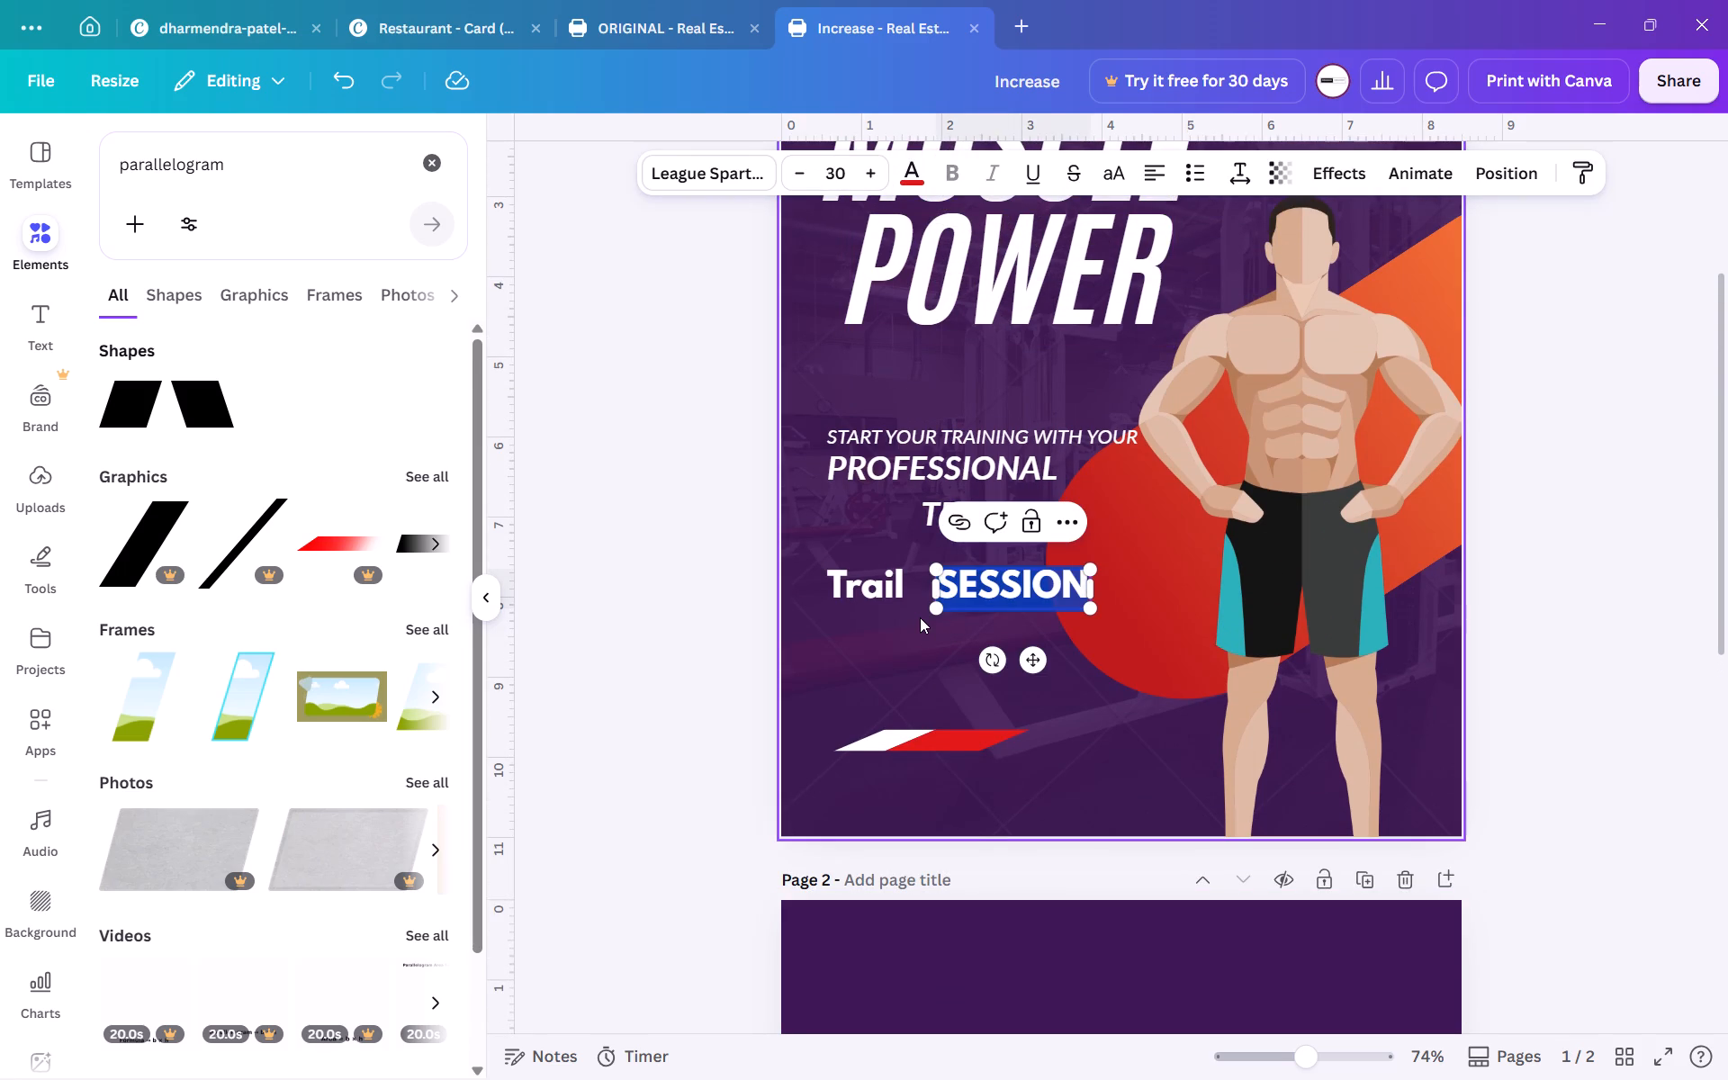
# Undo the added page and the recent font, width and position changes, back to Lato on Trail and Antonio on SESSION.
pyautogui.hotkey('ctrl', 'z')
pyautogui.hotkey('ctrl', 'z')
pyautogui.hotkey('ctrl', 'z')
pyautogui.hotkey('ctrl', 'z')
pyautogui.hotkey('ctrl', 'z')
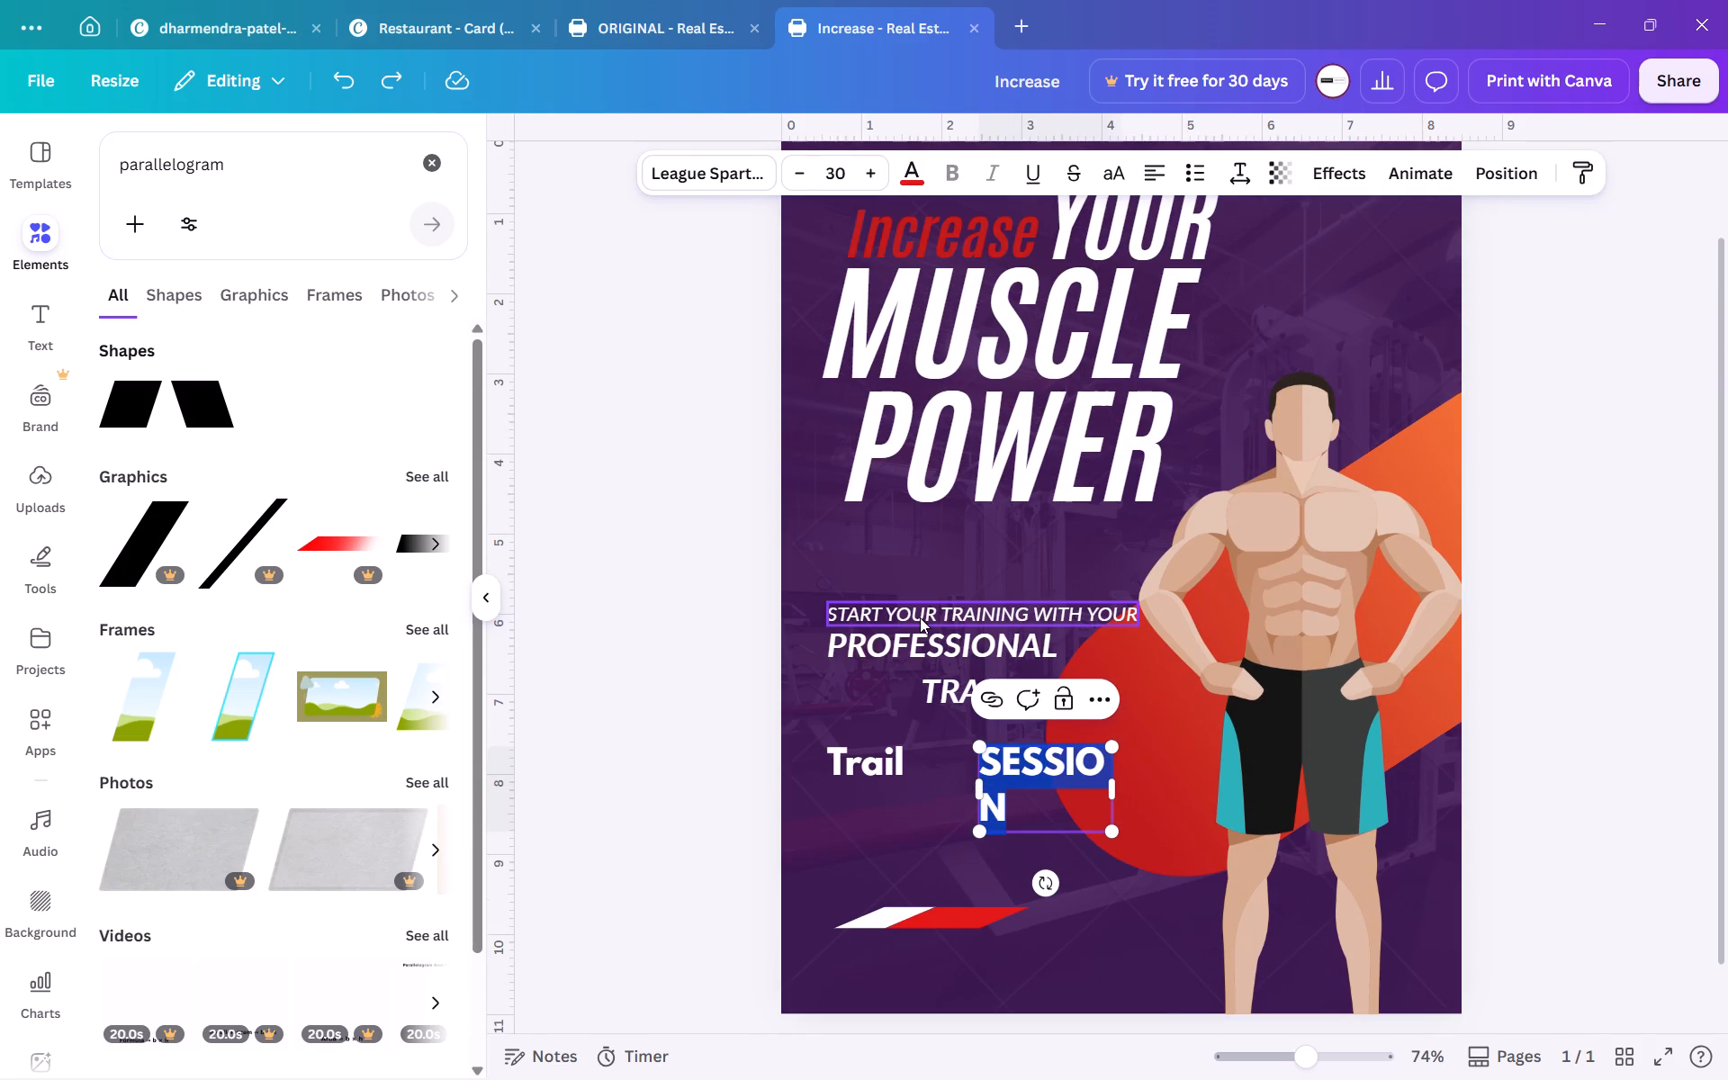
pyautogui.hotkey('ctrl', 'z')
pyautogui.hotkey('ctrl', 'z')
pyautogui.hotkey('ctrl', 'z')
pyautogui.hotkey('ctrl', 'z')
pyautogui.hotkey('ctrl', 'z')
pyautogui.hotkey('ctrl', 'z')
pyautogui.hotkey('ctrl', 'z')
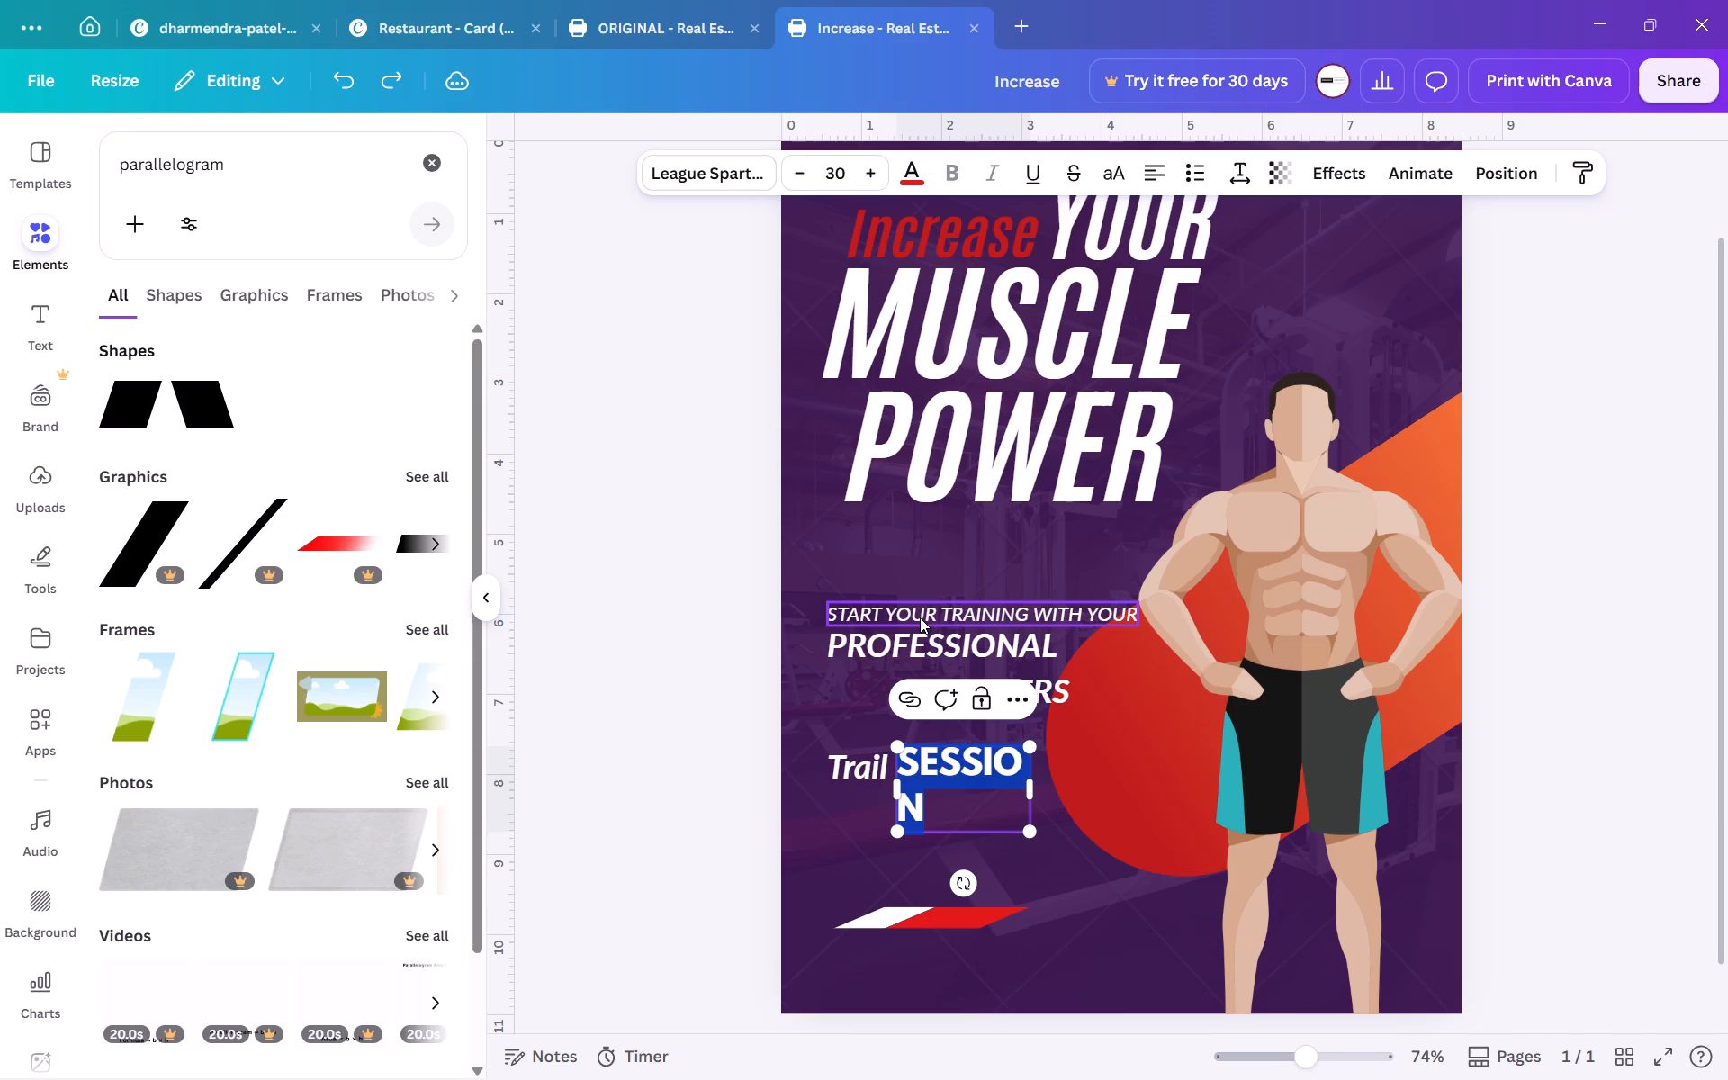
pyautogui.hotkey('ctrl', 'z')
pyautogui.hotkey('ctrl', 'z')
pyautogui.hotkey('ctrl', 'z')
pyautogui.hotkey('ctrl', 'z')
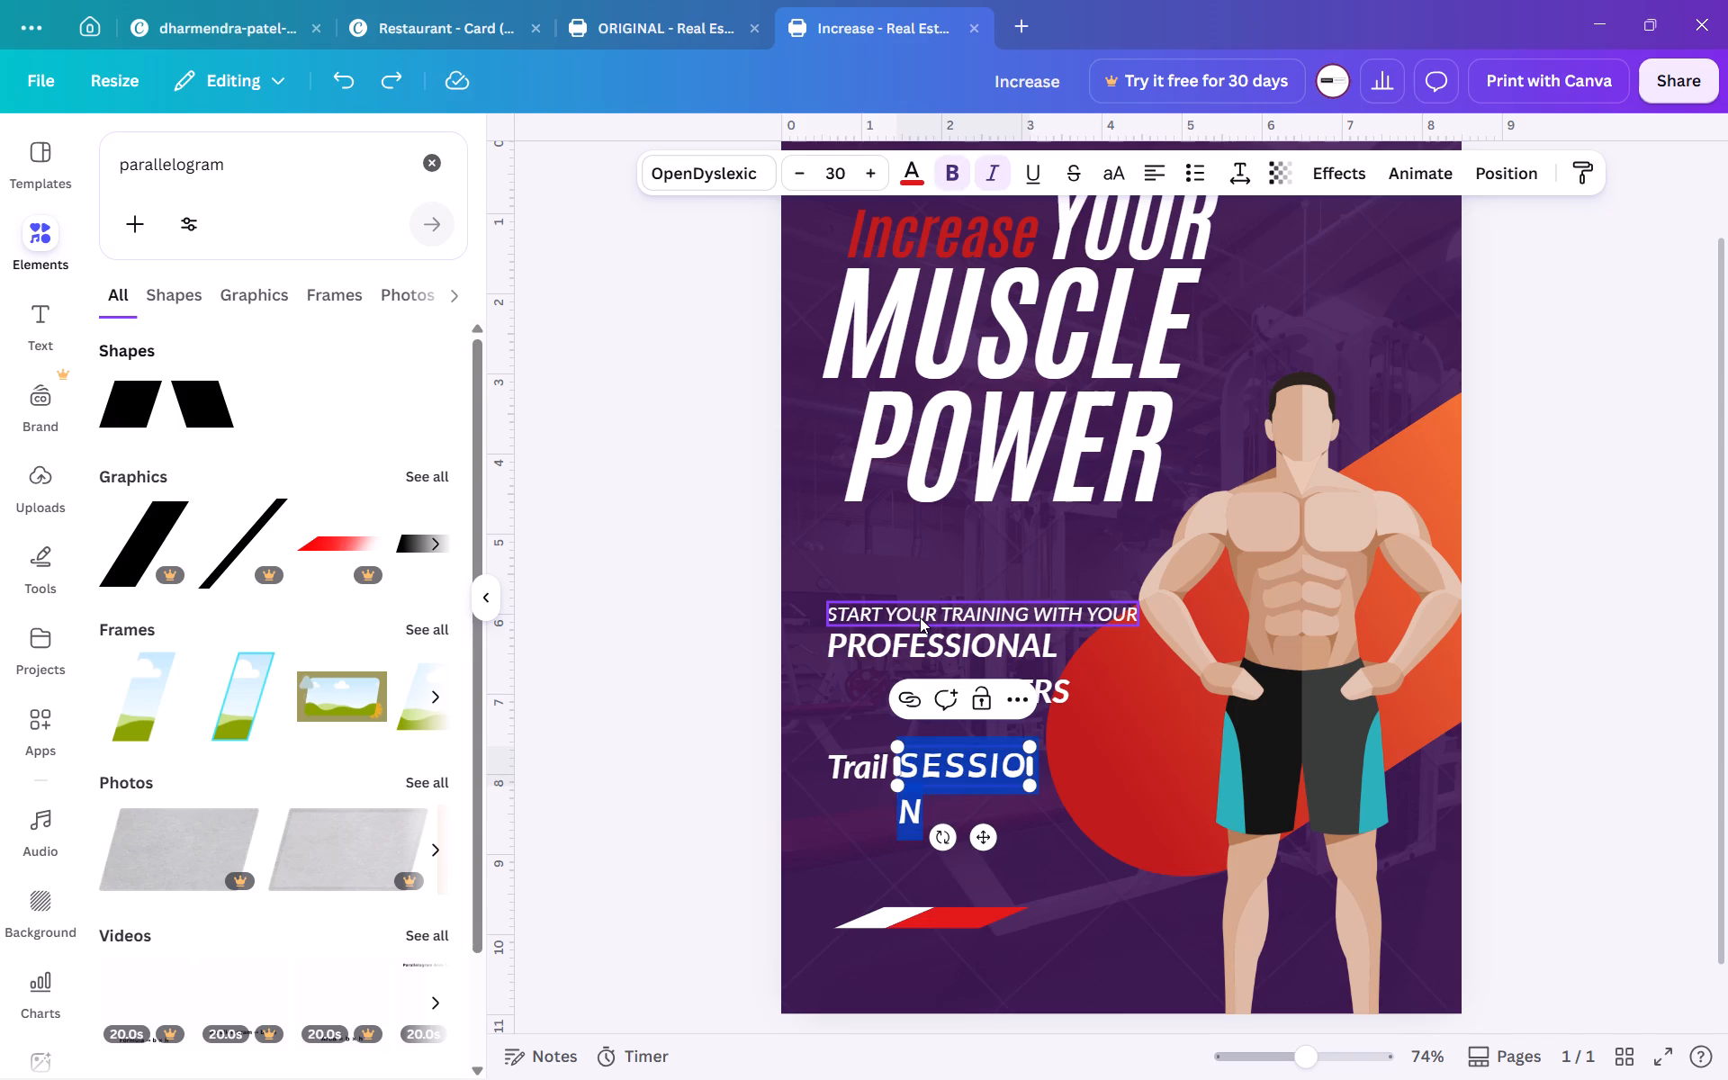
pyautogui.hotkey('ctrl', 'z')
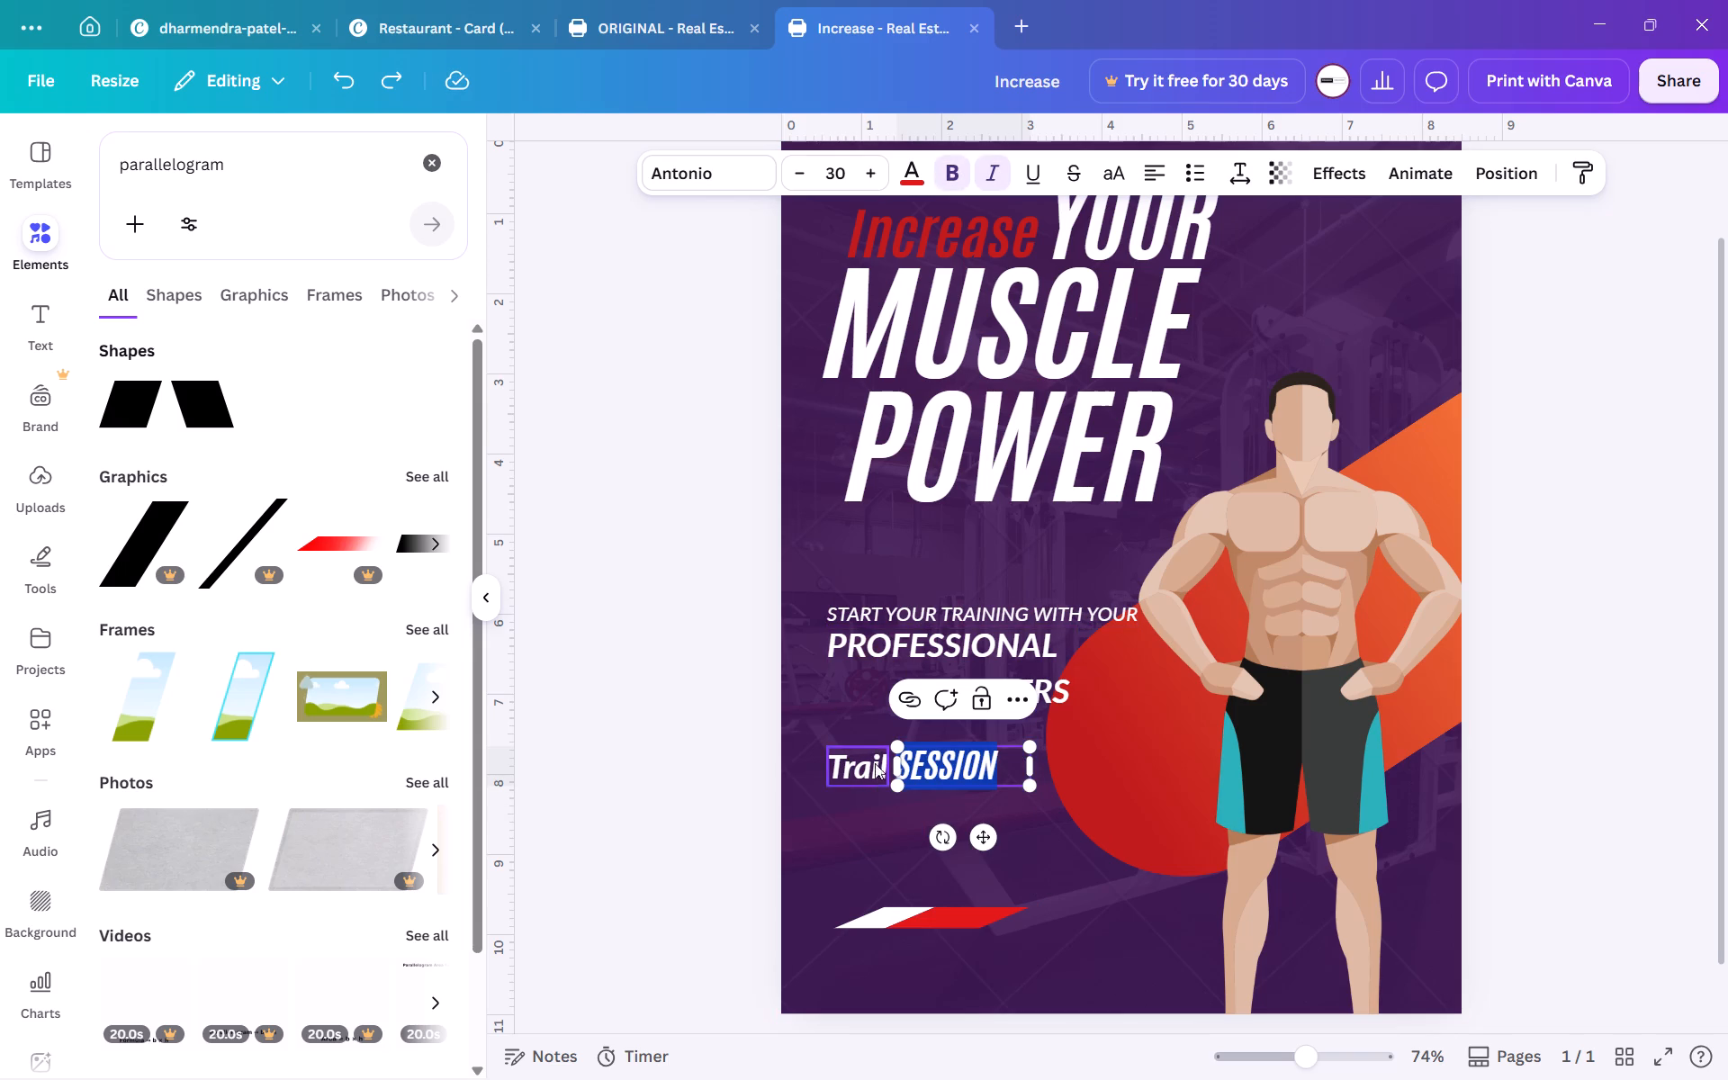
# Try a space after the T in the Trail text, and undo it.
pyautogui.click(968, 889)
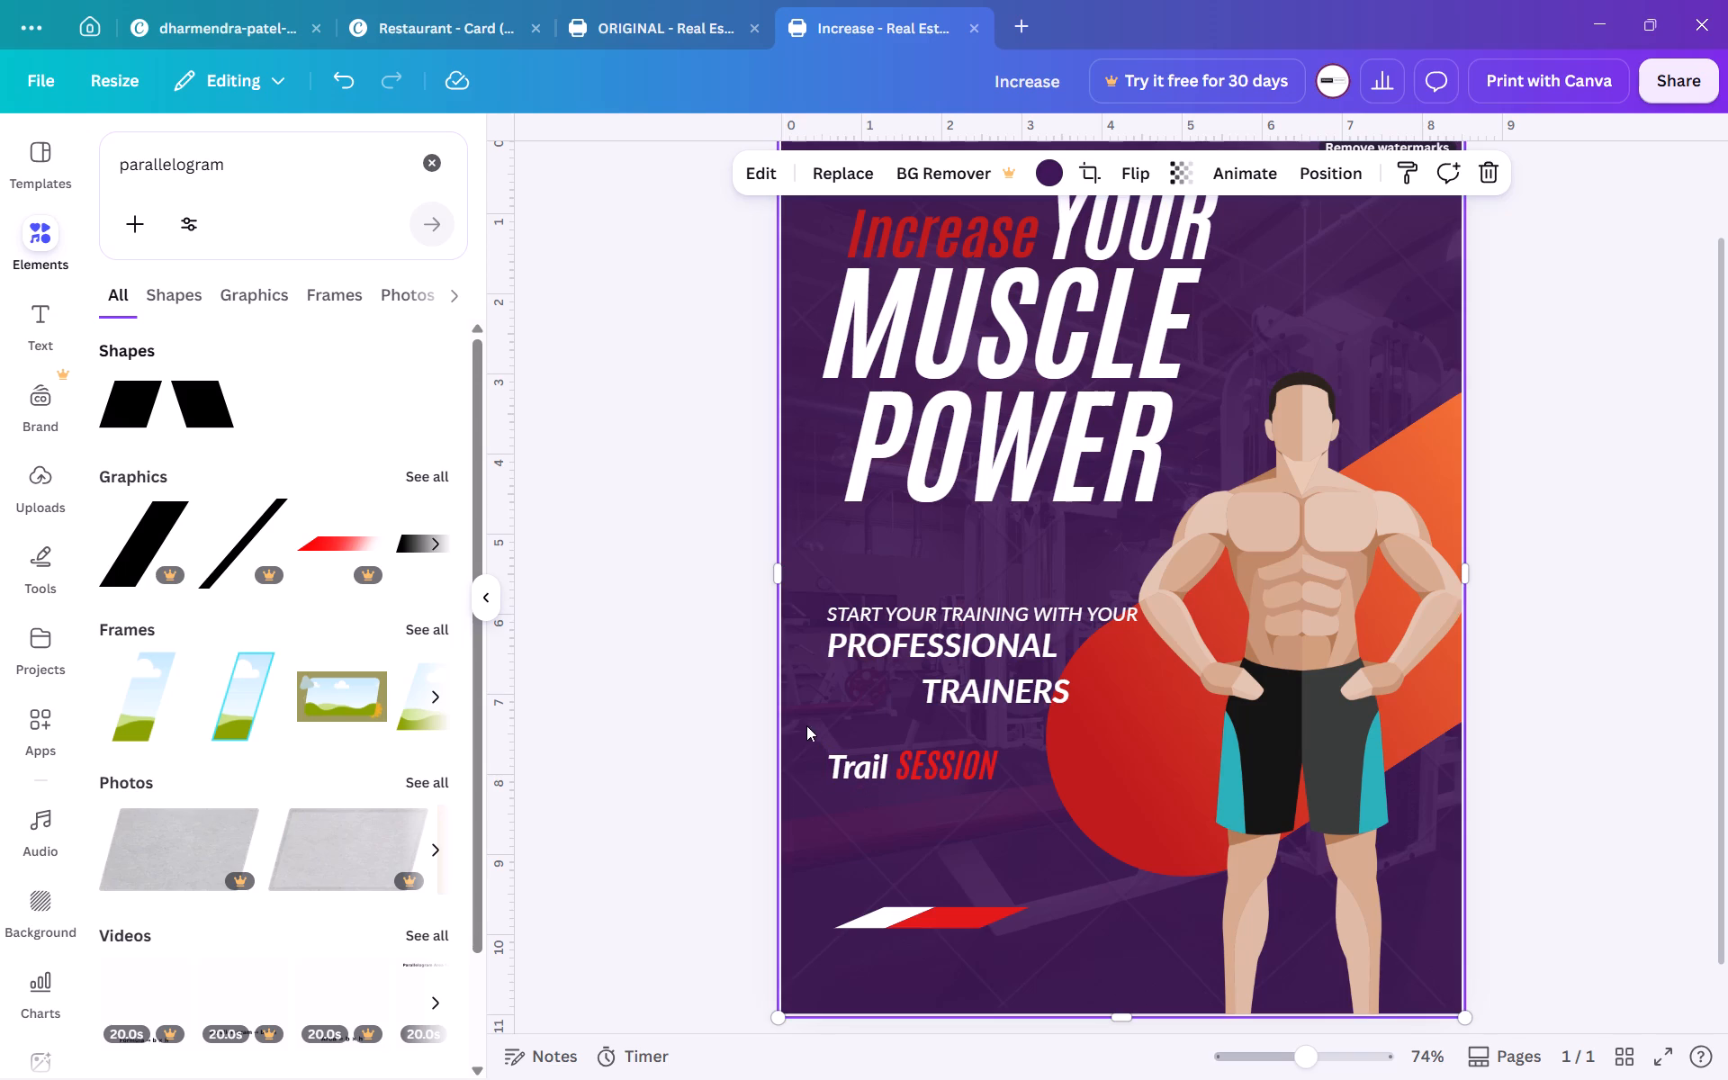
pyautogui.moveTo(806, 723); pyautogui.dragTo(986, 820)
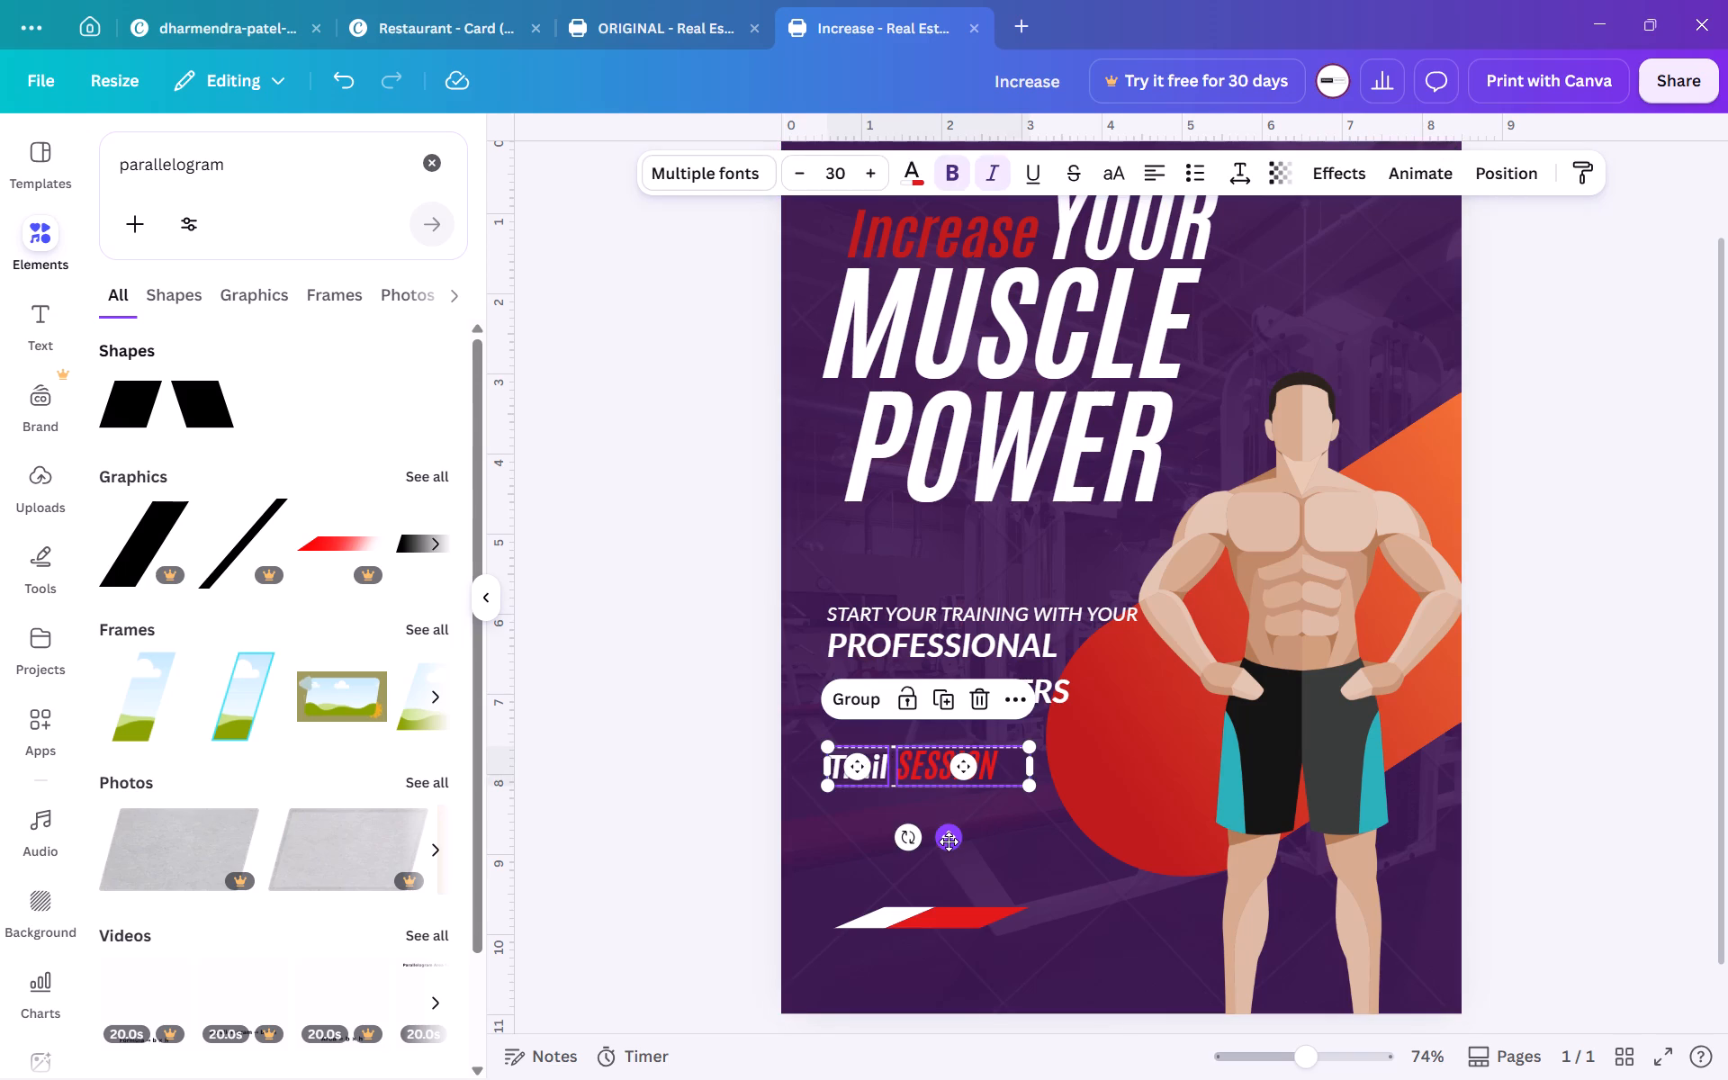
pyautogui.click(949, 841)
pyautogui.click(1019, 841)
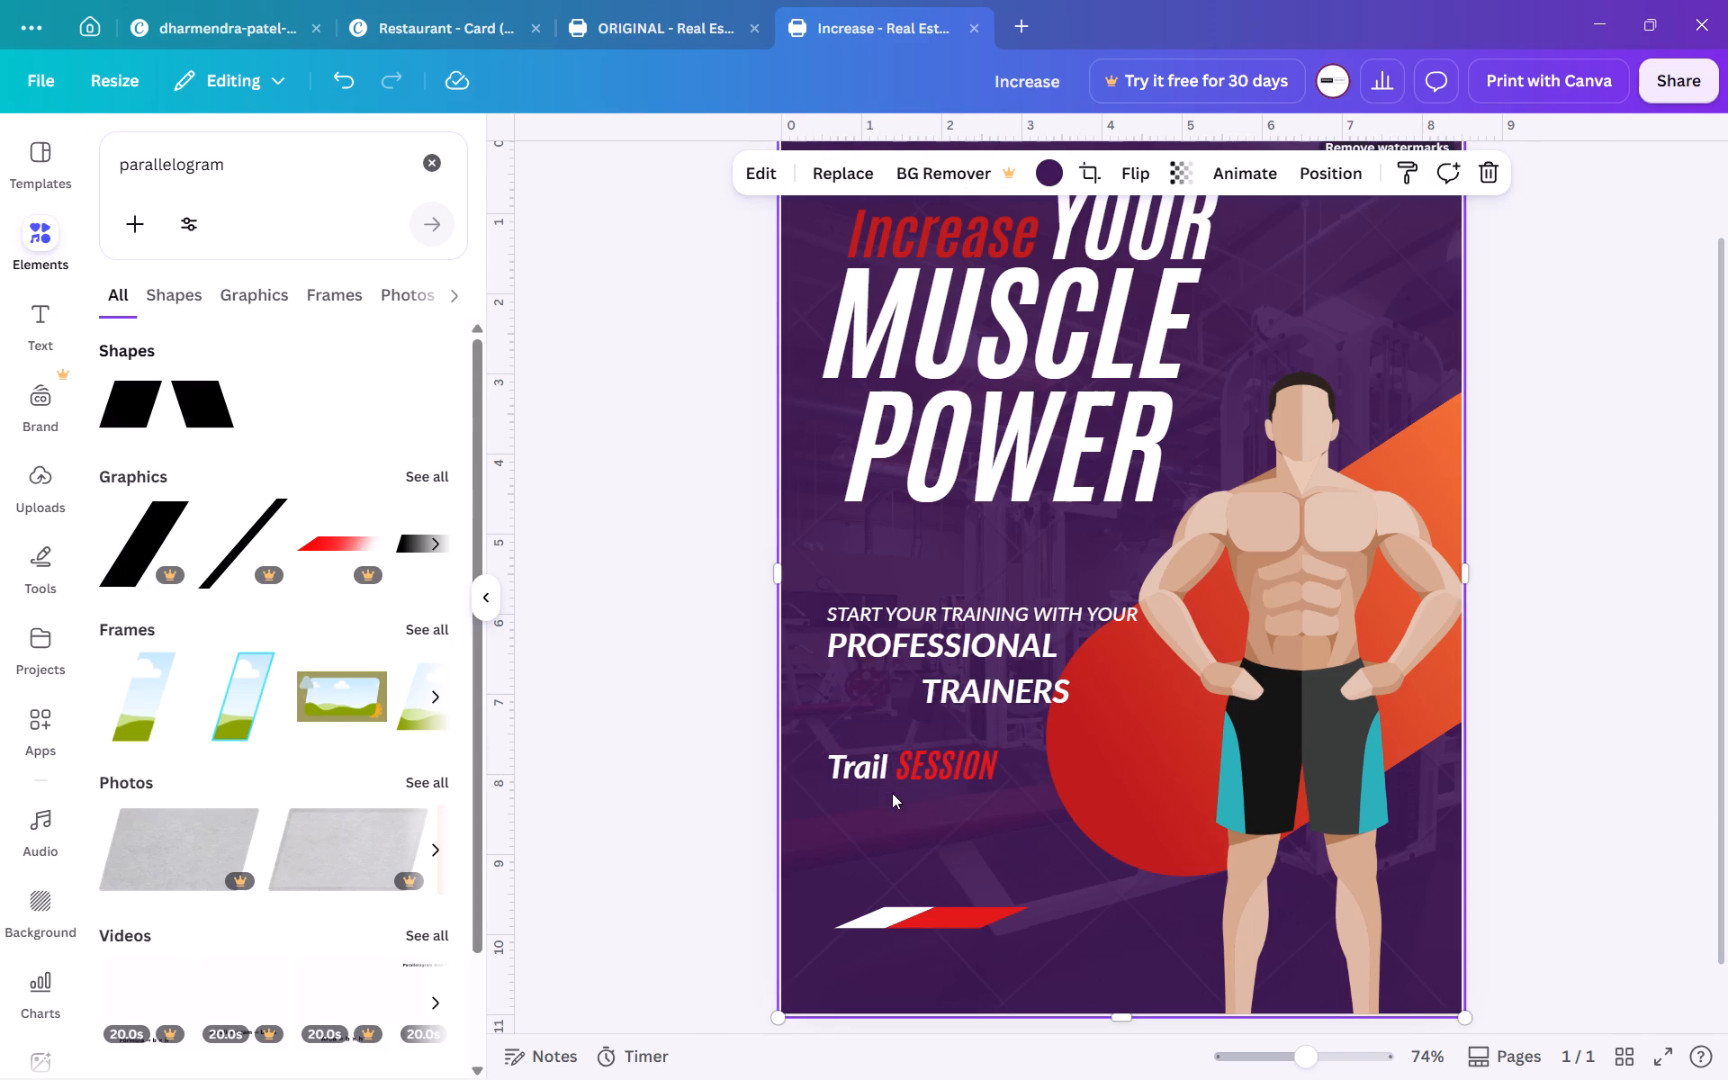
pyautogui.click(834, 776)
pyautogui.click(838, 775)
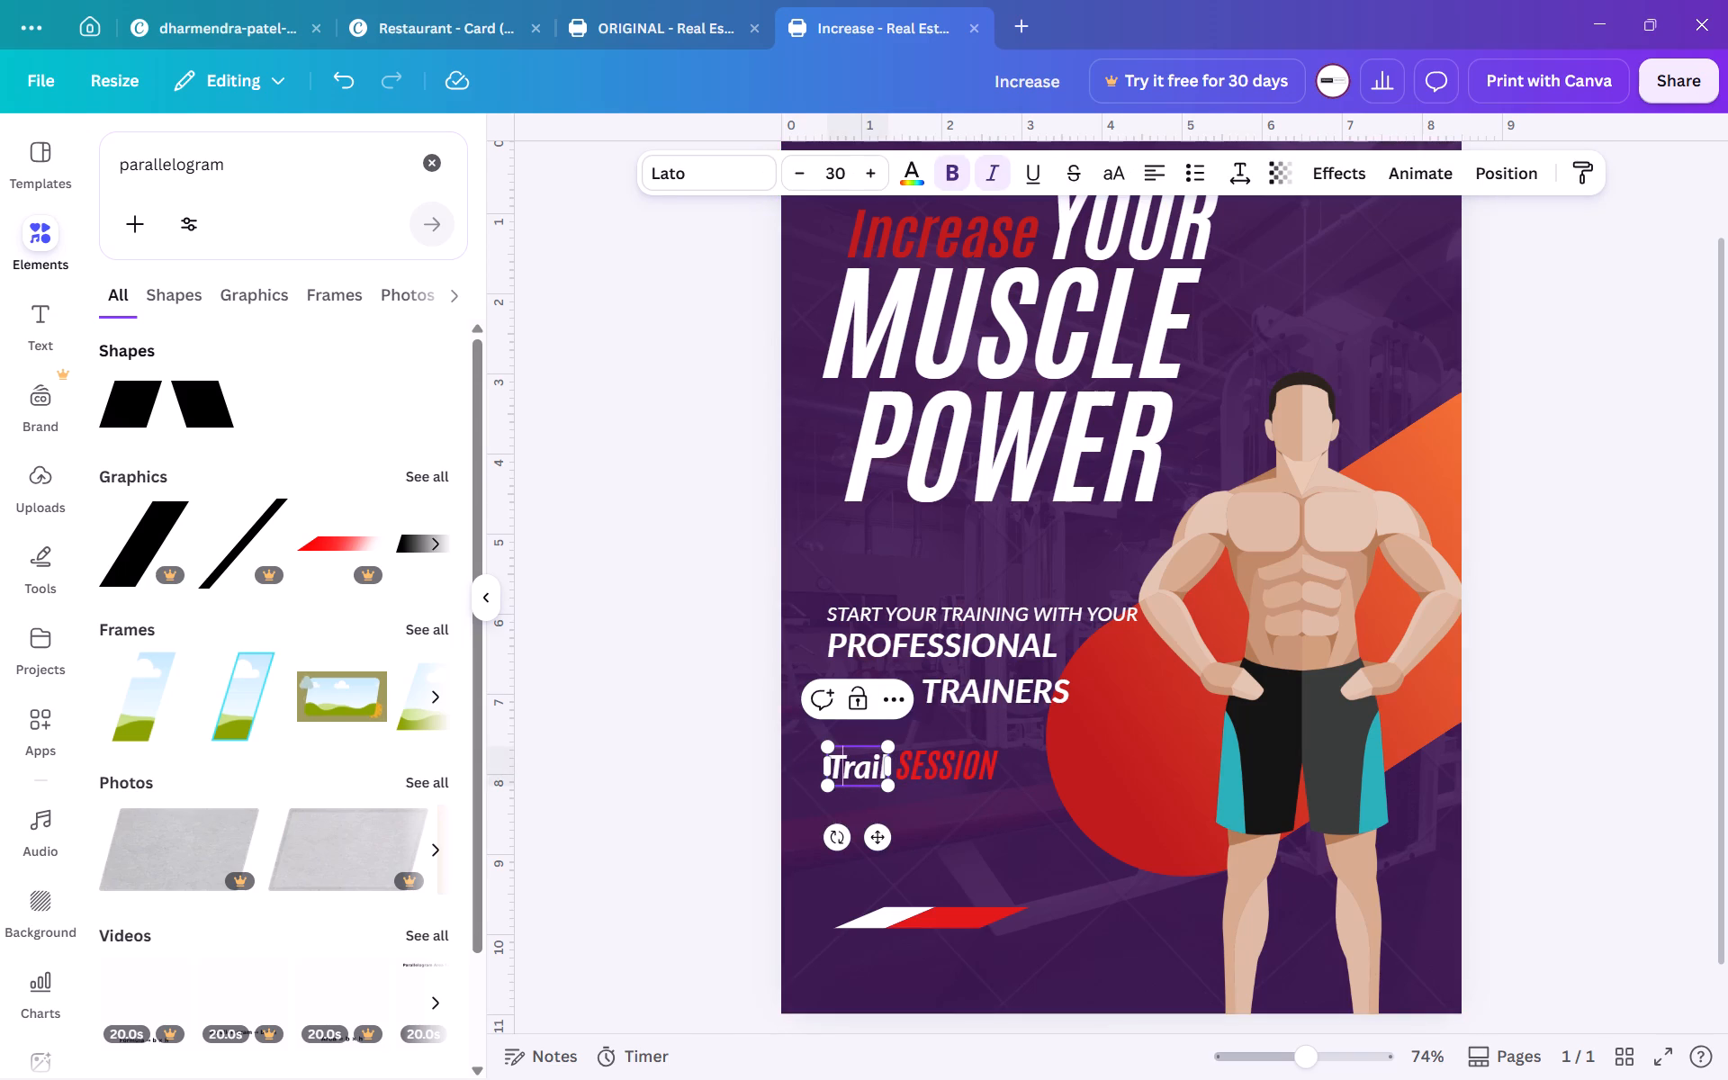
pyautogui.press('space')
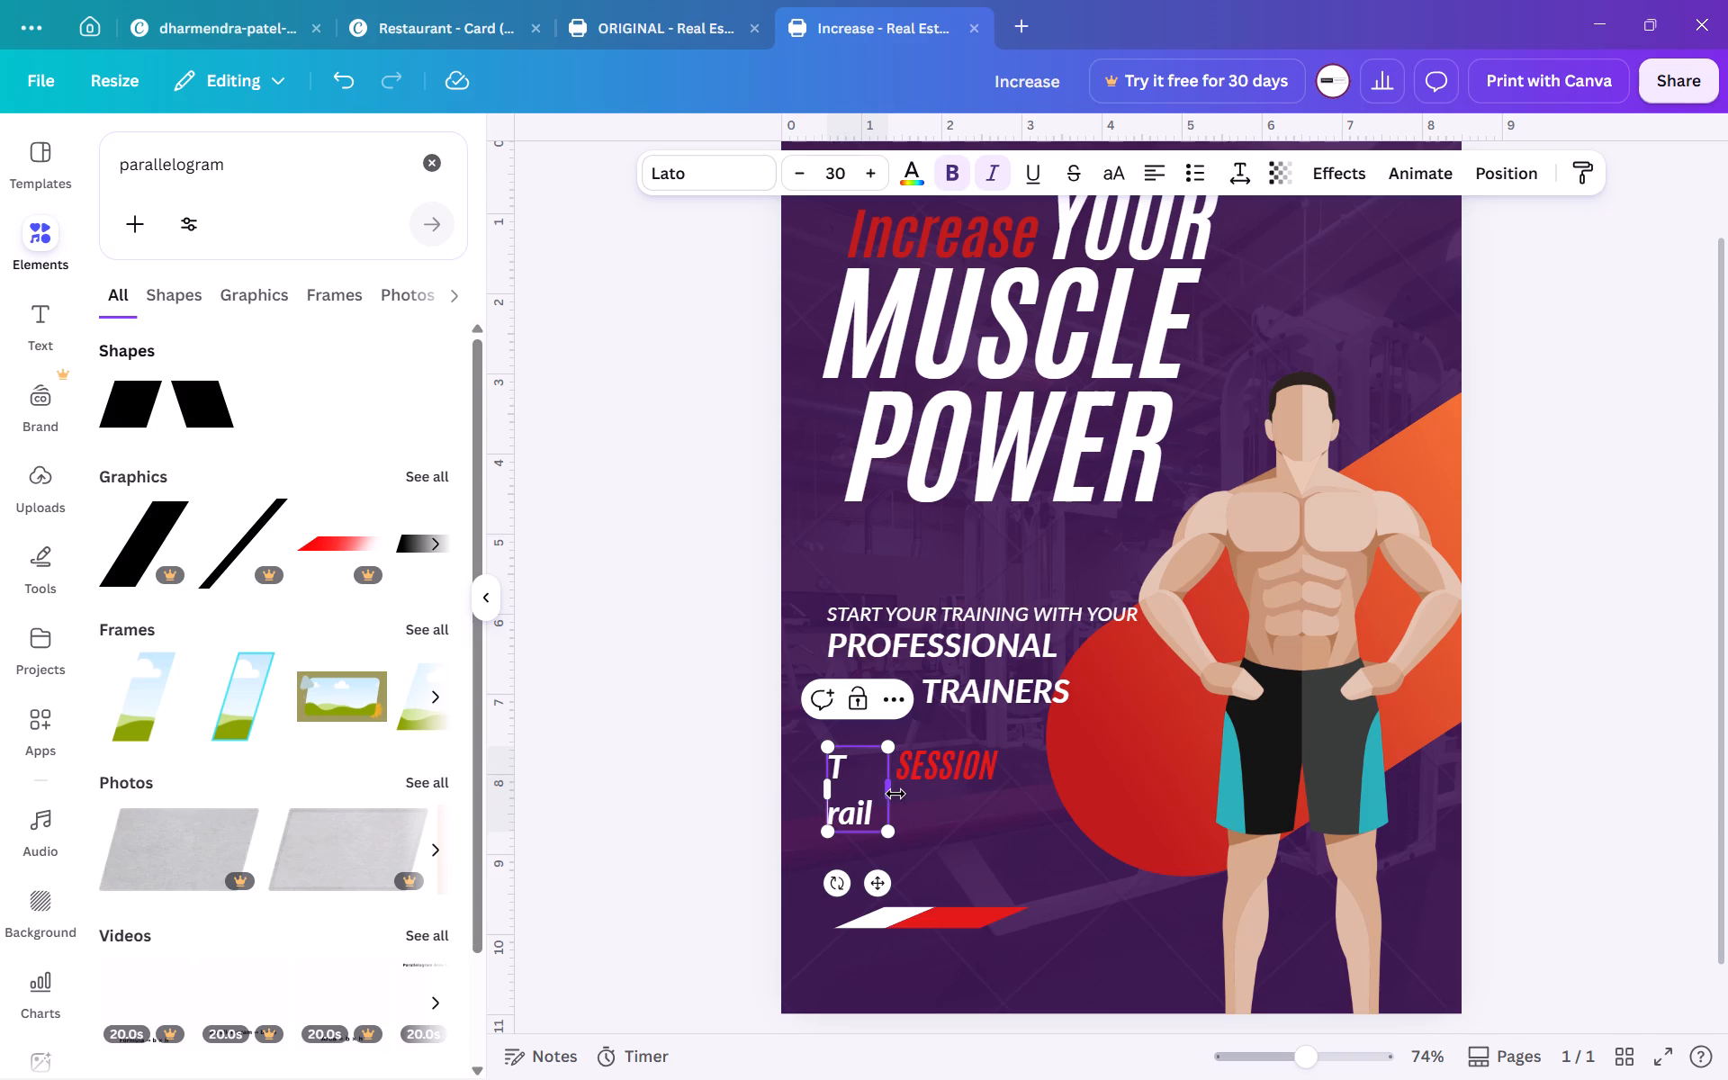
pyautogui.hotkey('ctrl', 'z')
# Insert a space between each letter of SESSION and widen its text box to keep the word on one line.
pyautogui.doubleClick(958, 770)
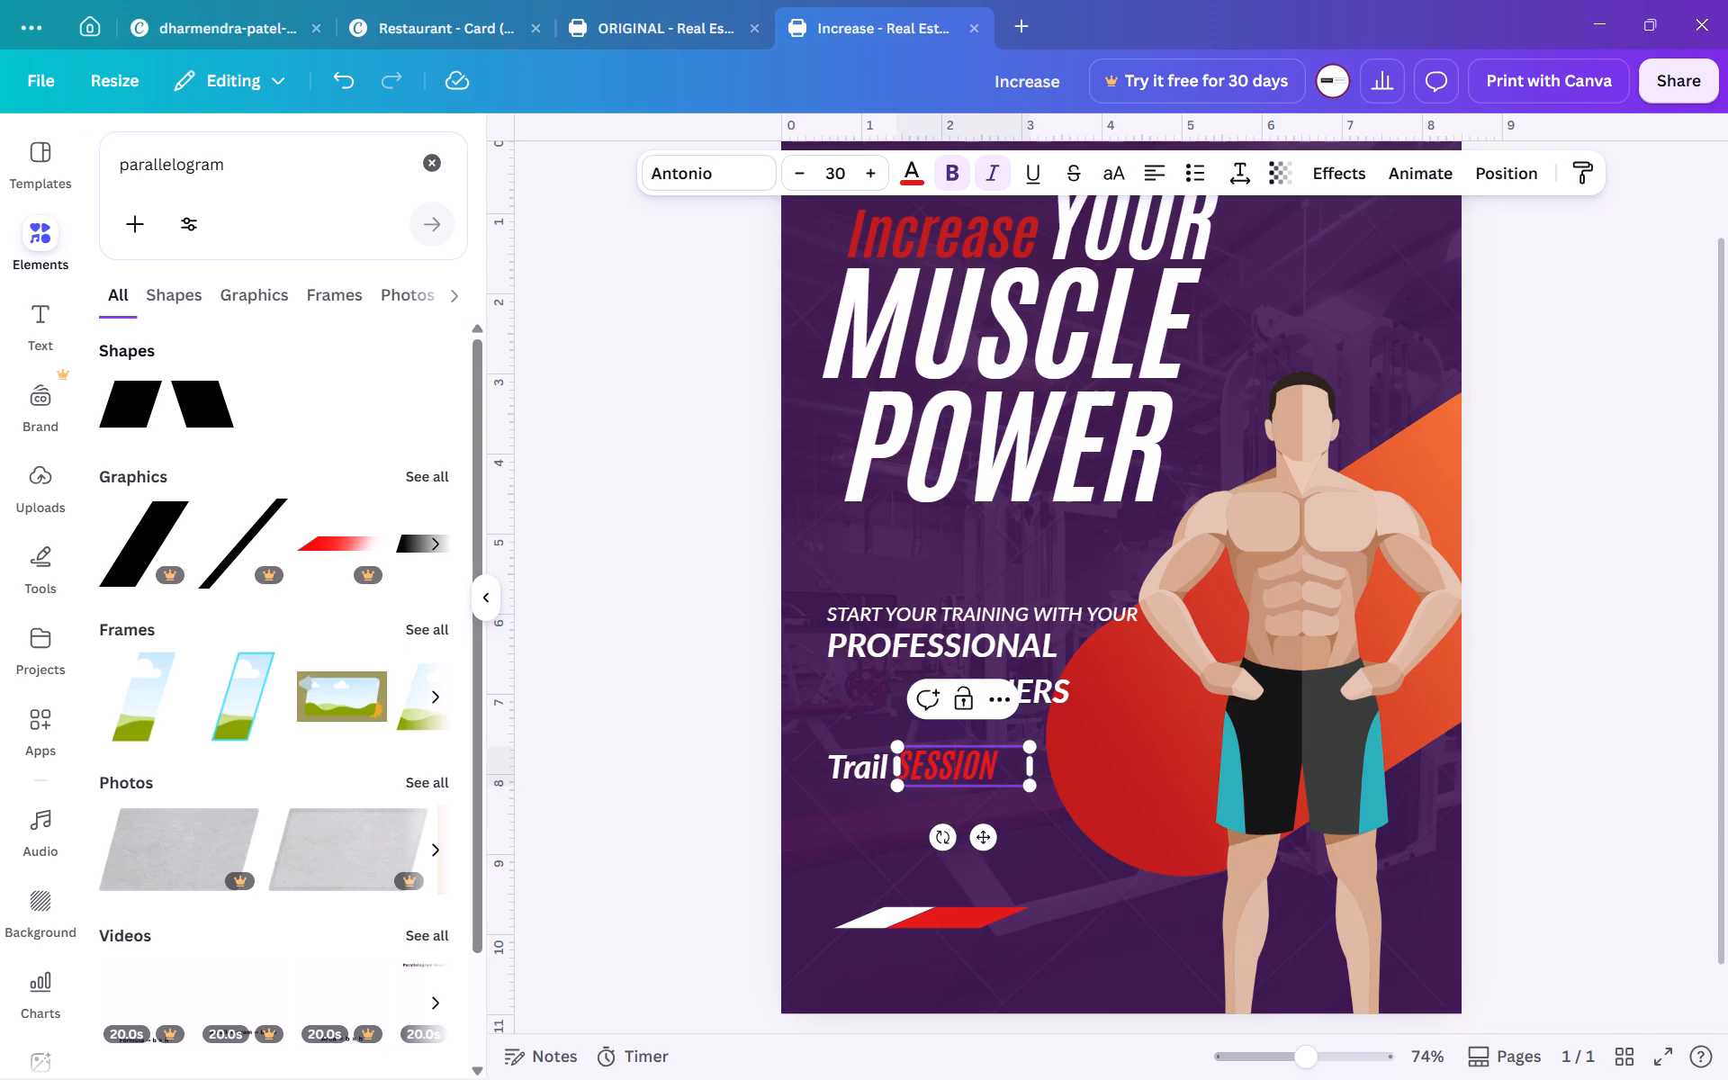
pyautogui.click(919, 768)
pyautogui.press('Left')
pyautogui.press('space')
pyautogui.press('Right')
pyautogui.press('space')
pyautogui.press('Right')
pyautogui.press('space')
pyautogui.press('Right')
pyautogui.press('space')
pyautogui.press('Right')
pyautogui.press('space')
pyautogui.press('Right')
pyautogui.press('space')
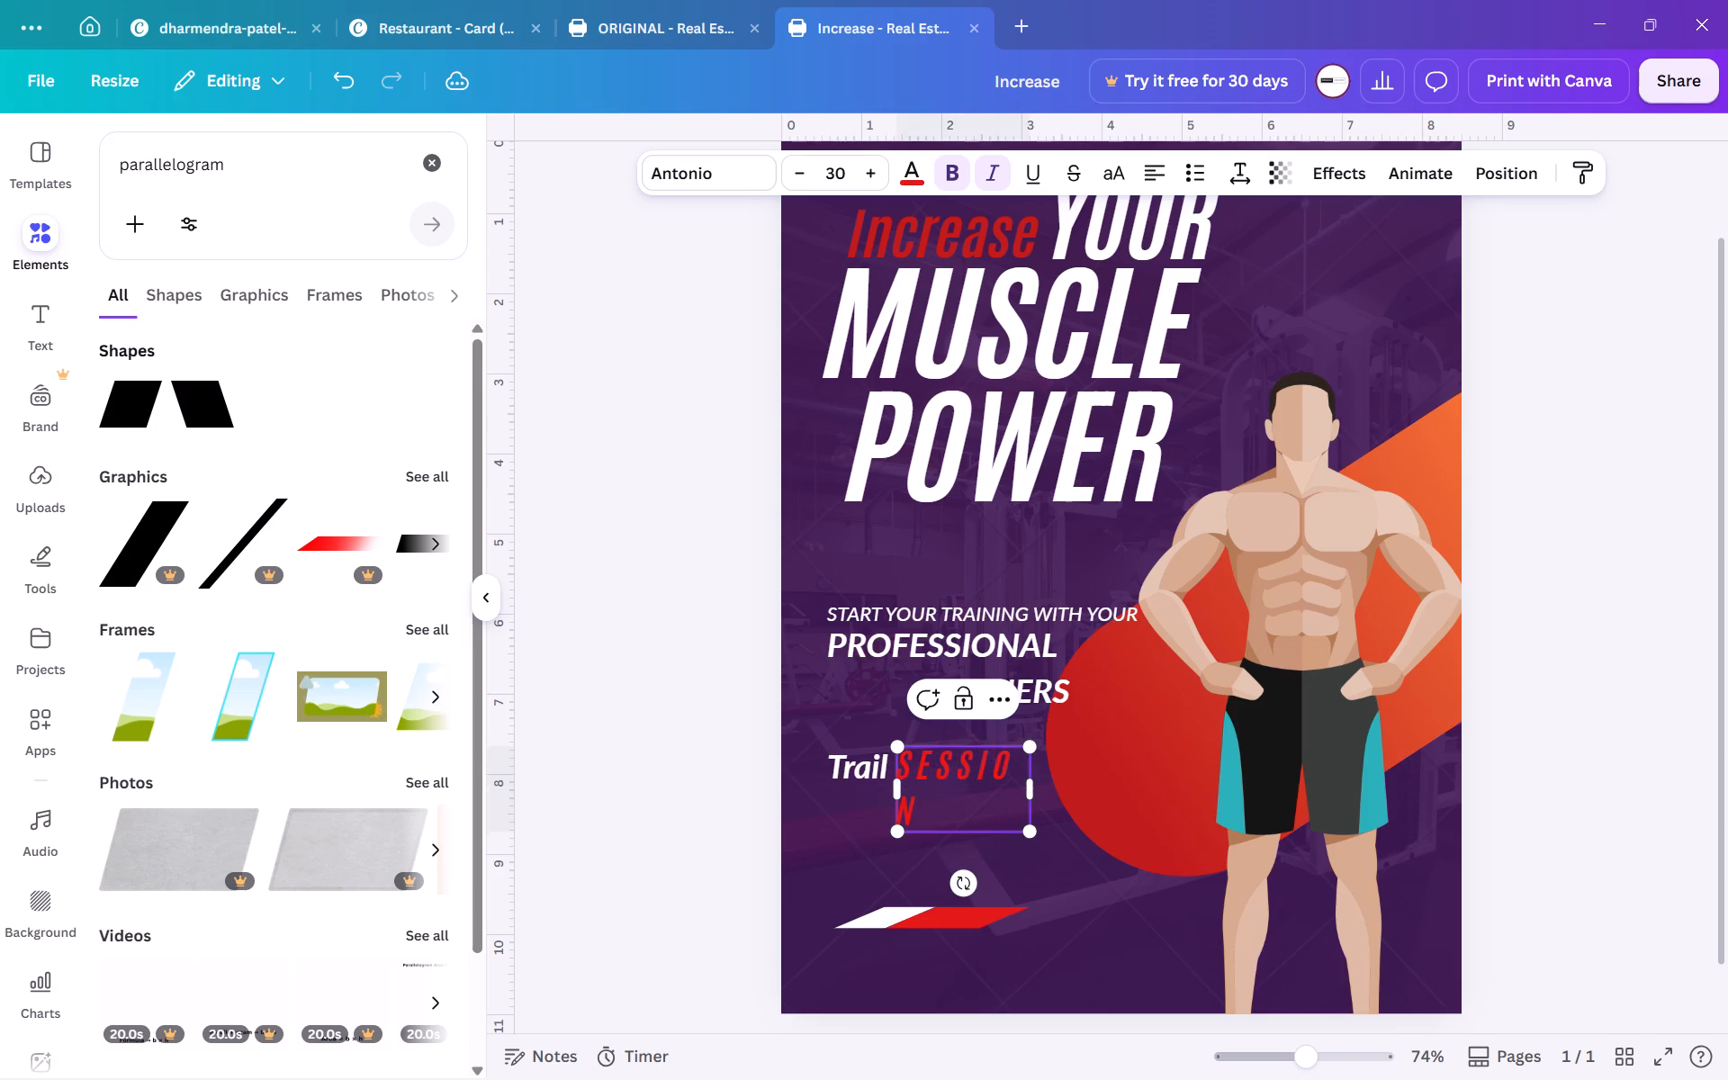
pyautogui.click(1030, 794)
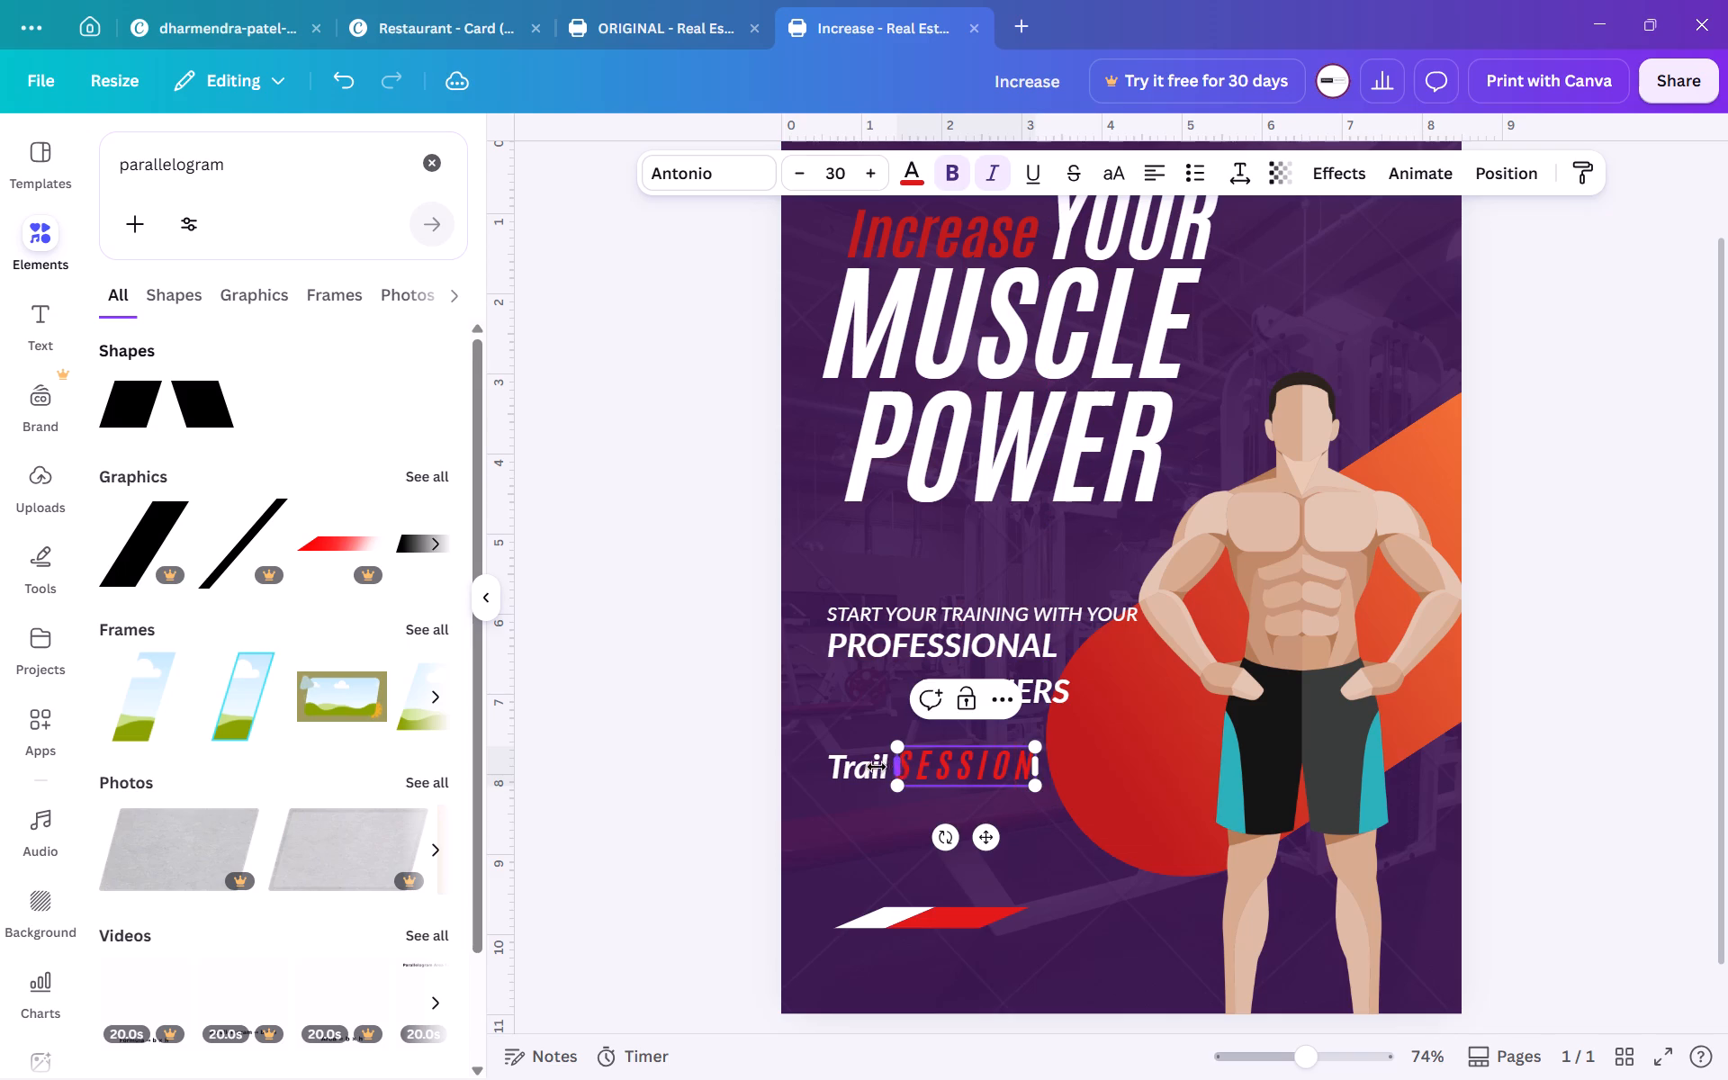
# Insert a space between each letter of Trail and widen its text box to keep the word on one line.
pyautogui.click(847, 769)
pyautogui.click(847, 769)
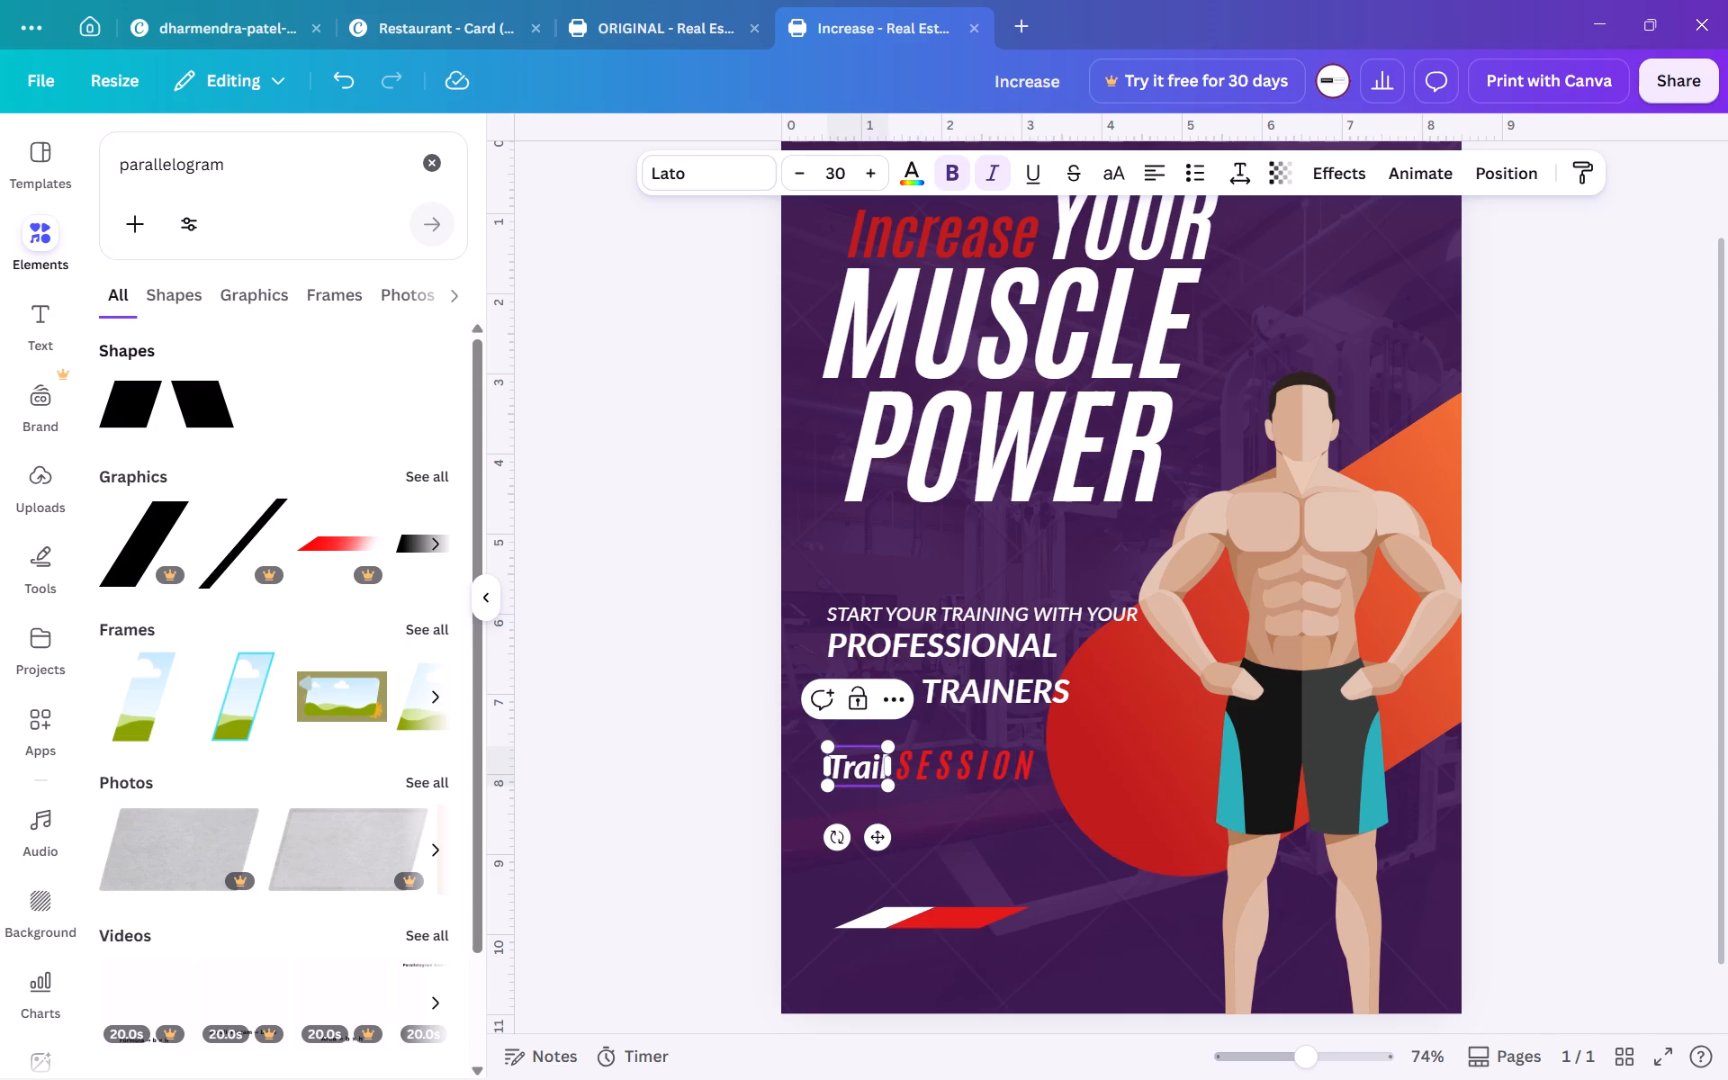
pyautogui.press('space')
pyautogui.press('Right')
pyautogui.press('space')
pyautogui.press('Right')
pyautogui.press('space')
pyautogui.press('Right')
pyautogui.press('space')
pyautogui.press('Right')
pyautogui.press('space')
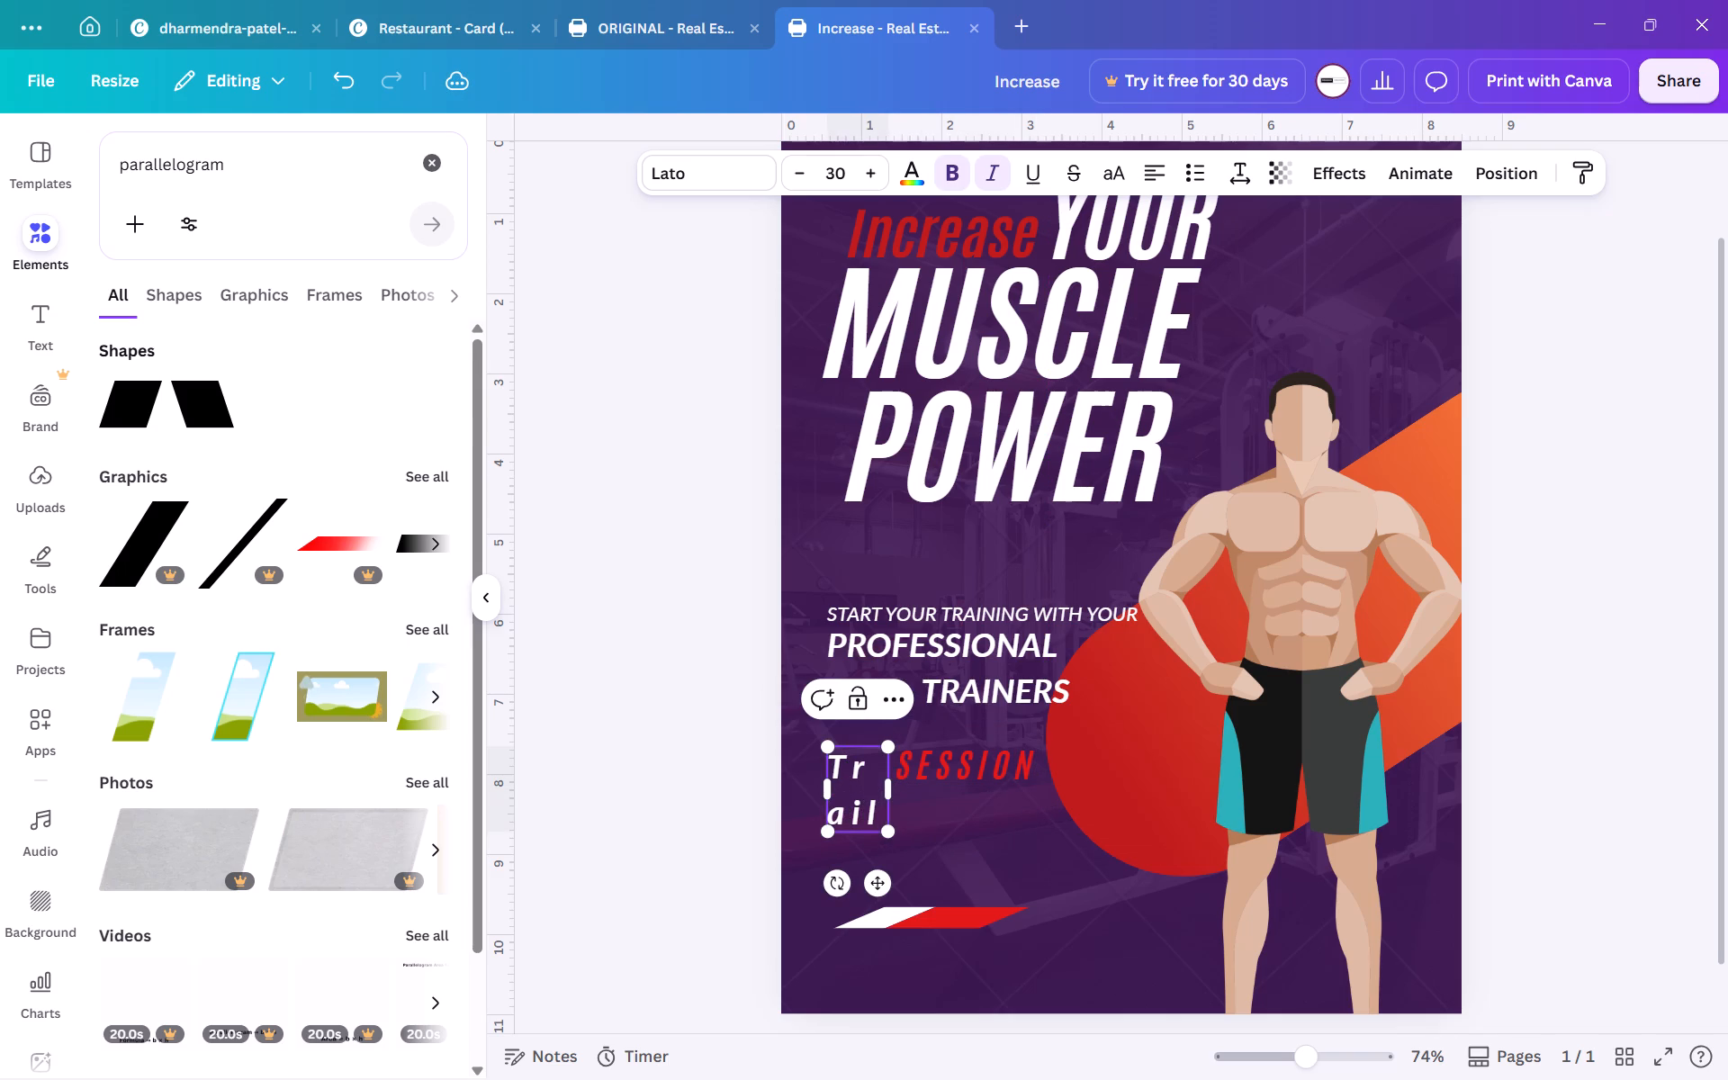
pyautogui.press('BackSpace')
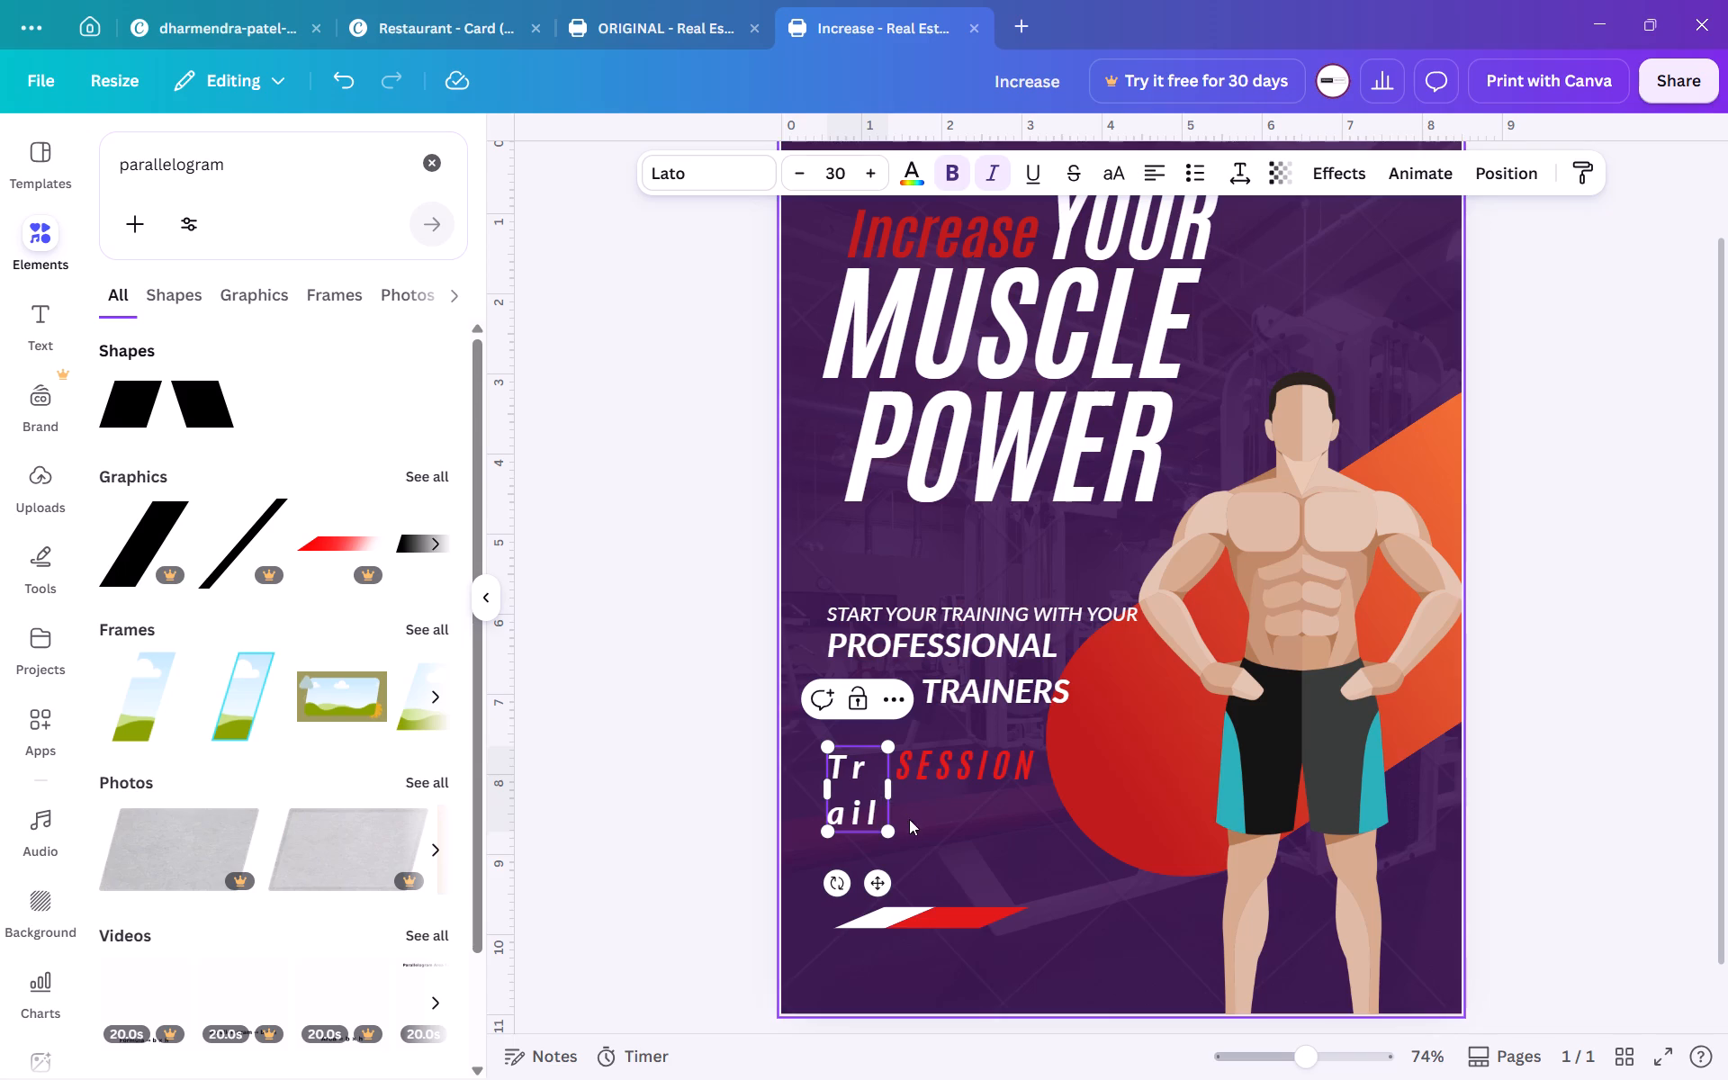
pyautogui.moveTo(889, 794); pyautogui.dragTo(925, 782)
pyautogui.click(1011, 836)
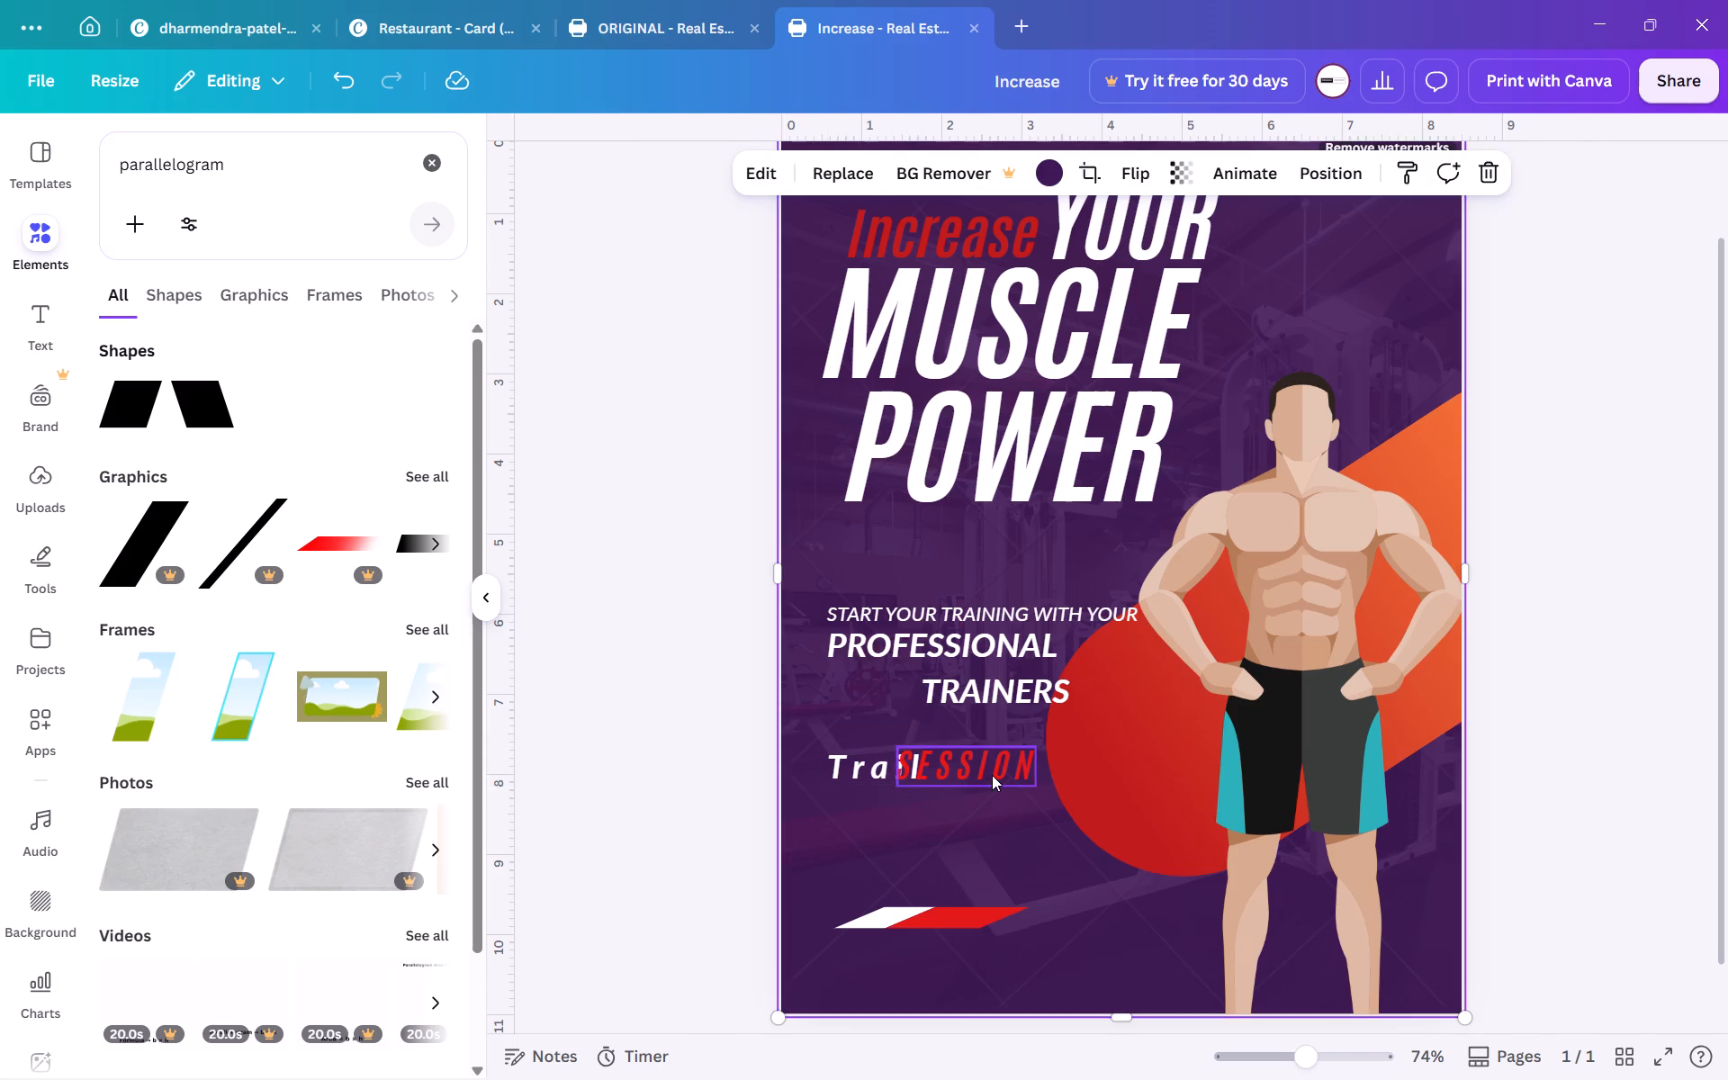
# Move SESSION slightly right so it clears the end of the letter-spaced Trail text.
pyautogui.click(992, 775)
pyautogui.moveTo(984, 839); pyautogui.dragTo(1009, 839)
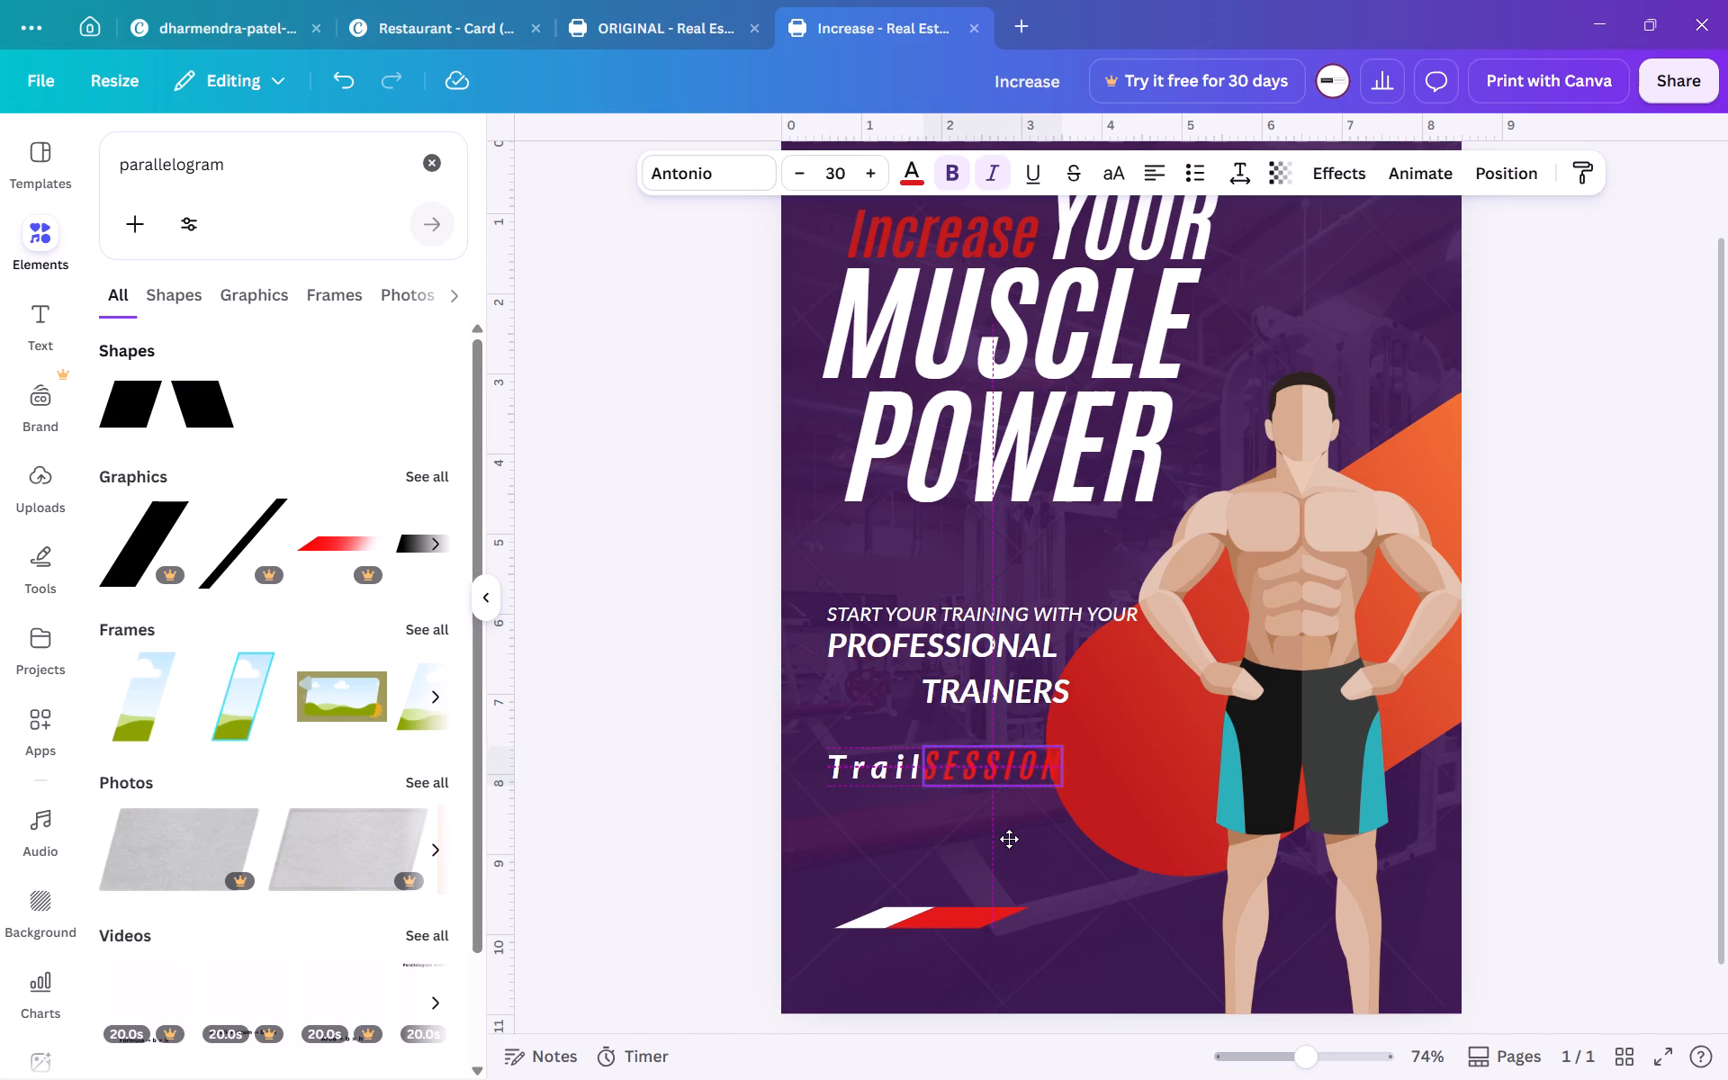
# Move SESSION slightly right along the same line to leave a clear word gap after Trail.
pyautogui.moveTo(1009, 839); pyautogui.dragTo(1017, 839)
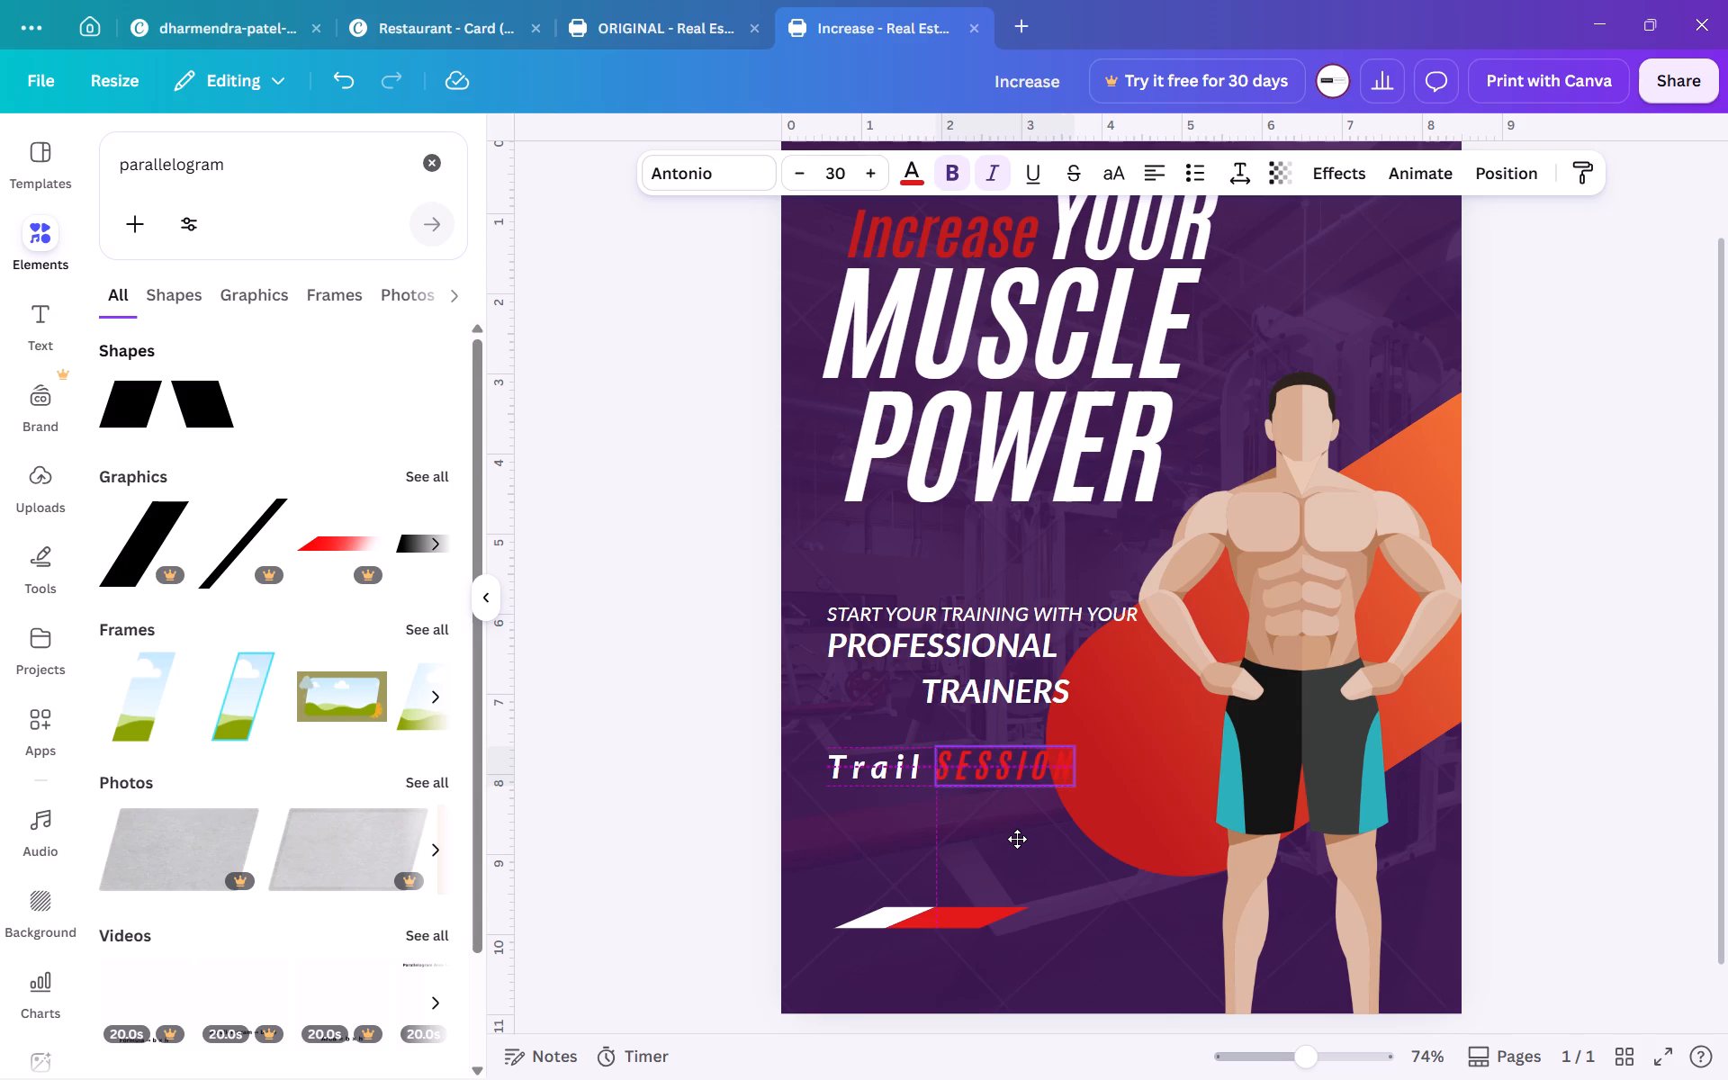
pyautogui.moveTo(1017, 839); pyautogui.dragTo(1016, 839)
pyautogui.click(1011, 932)
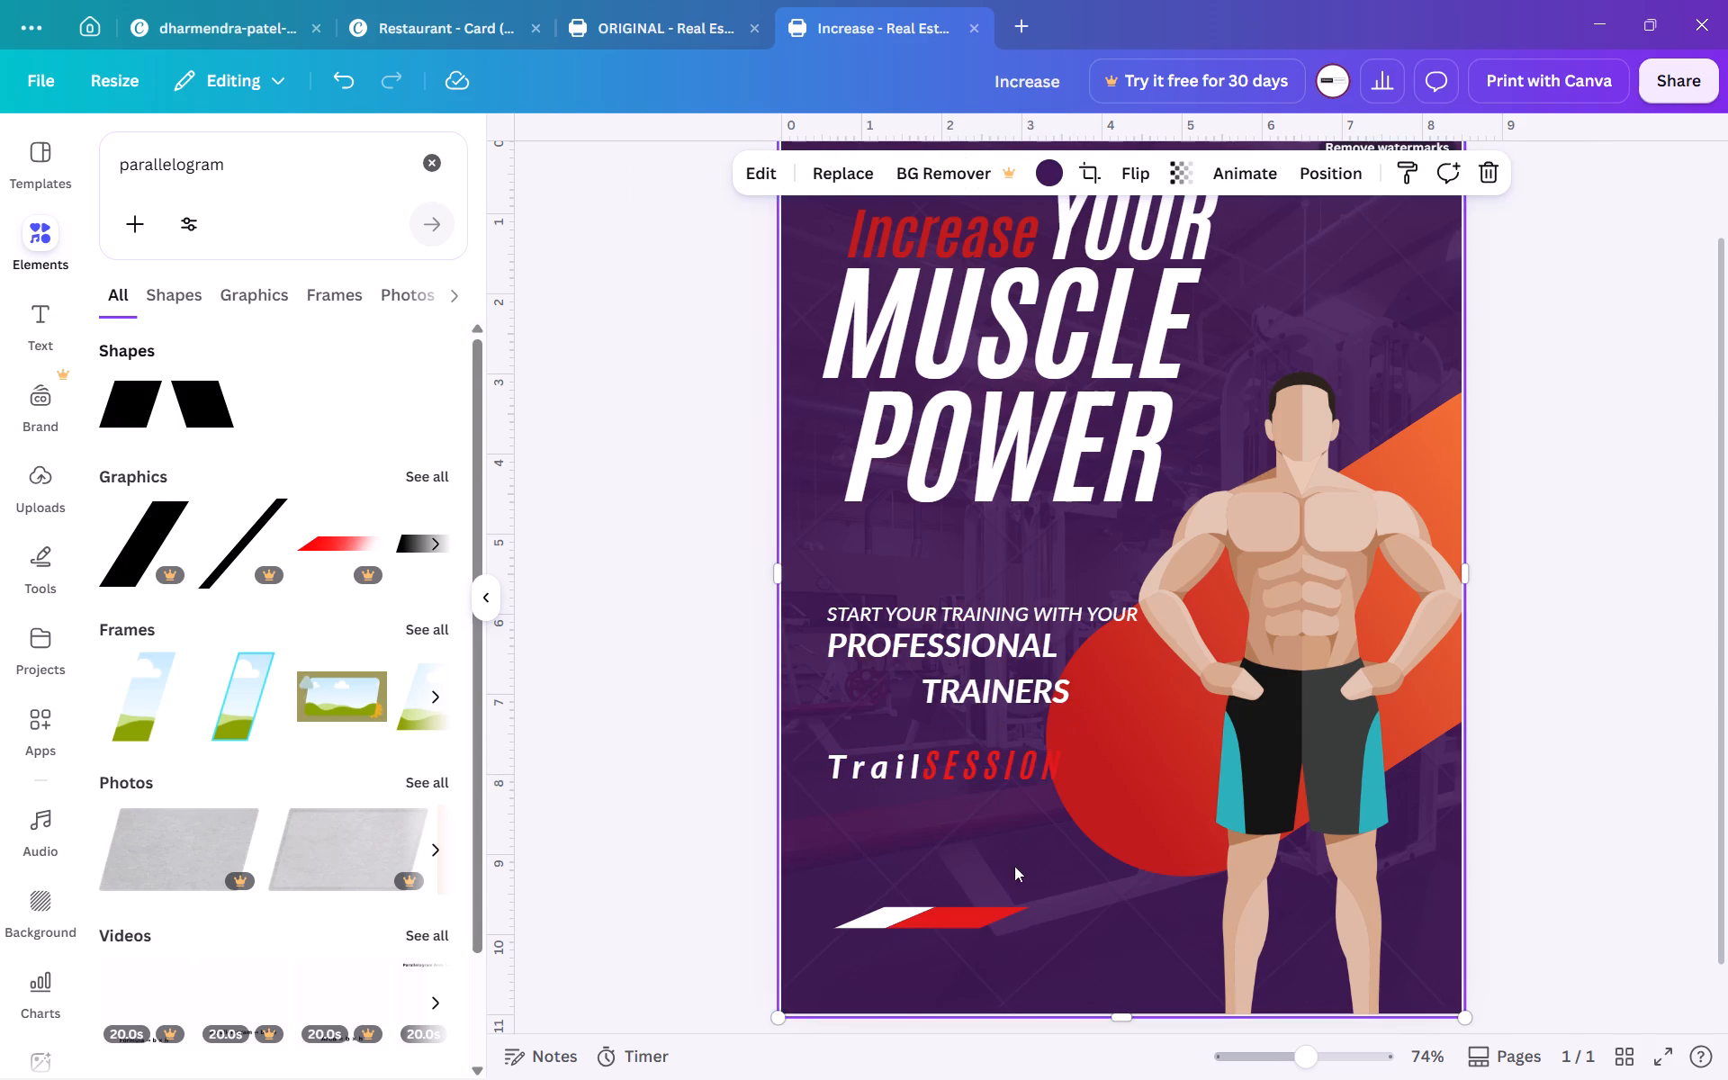
pyautogui.doubleClick(1006, 775)
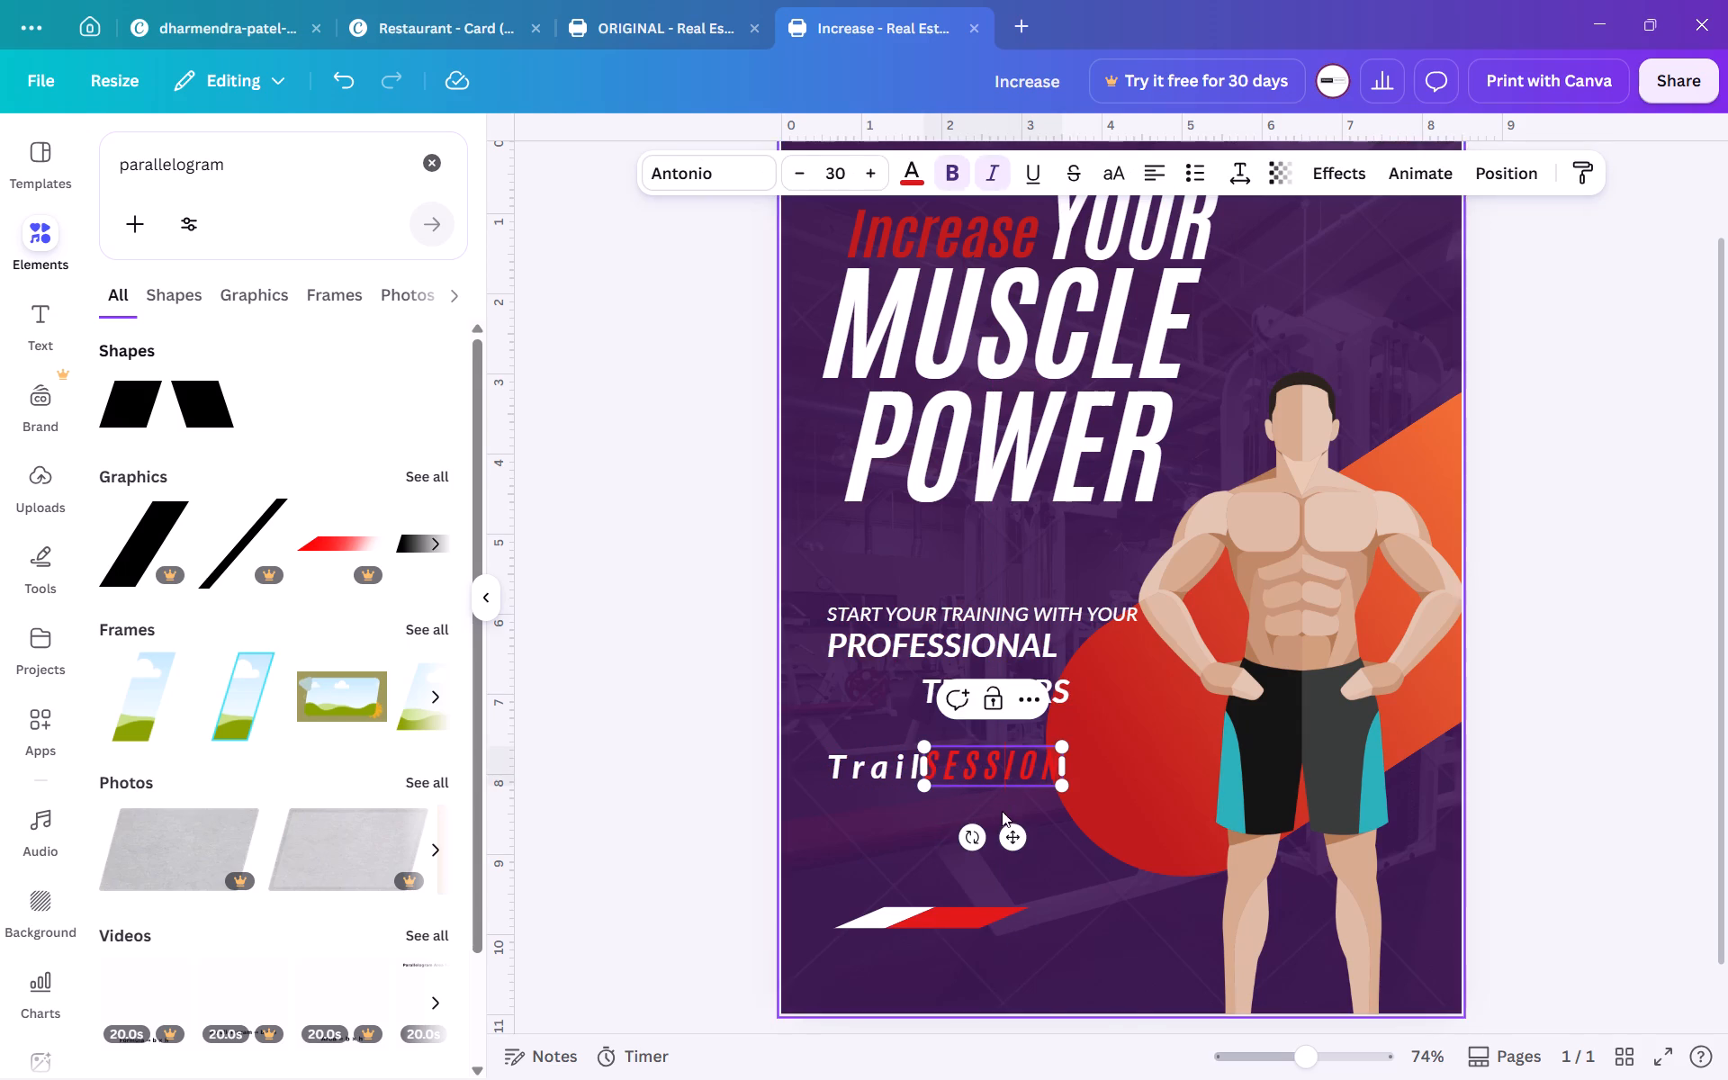
pyautogui.click(989, 828)
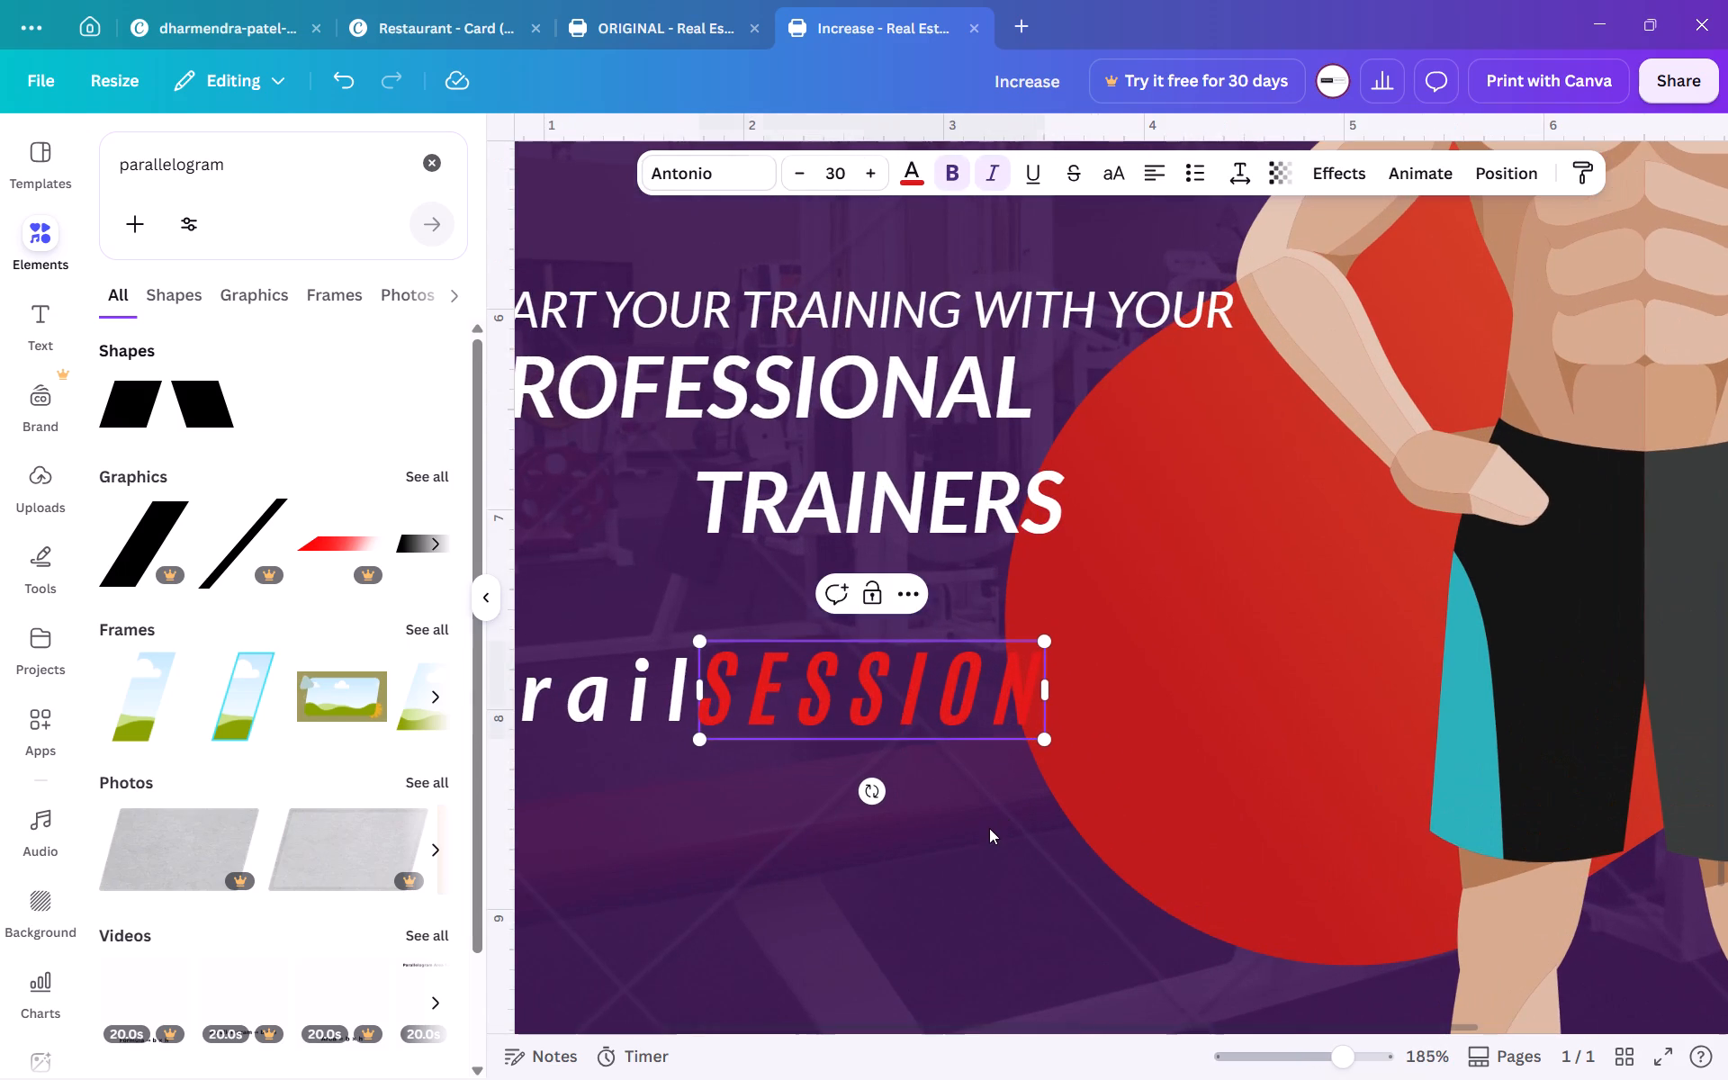
pyautogui.click(922, 733)
pyautogui.click(958, 824)
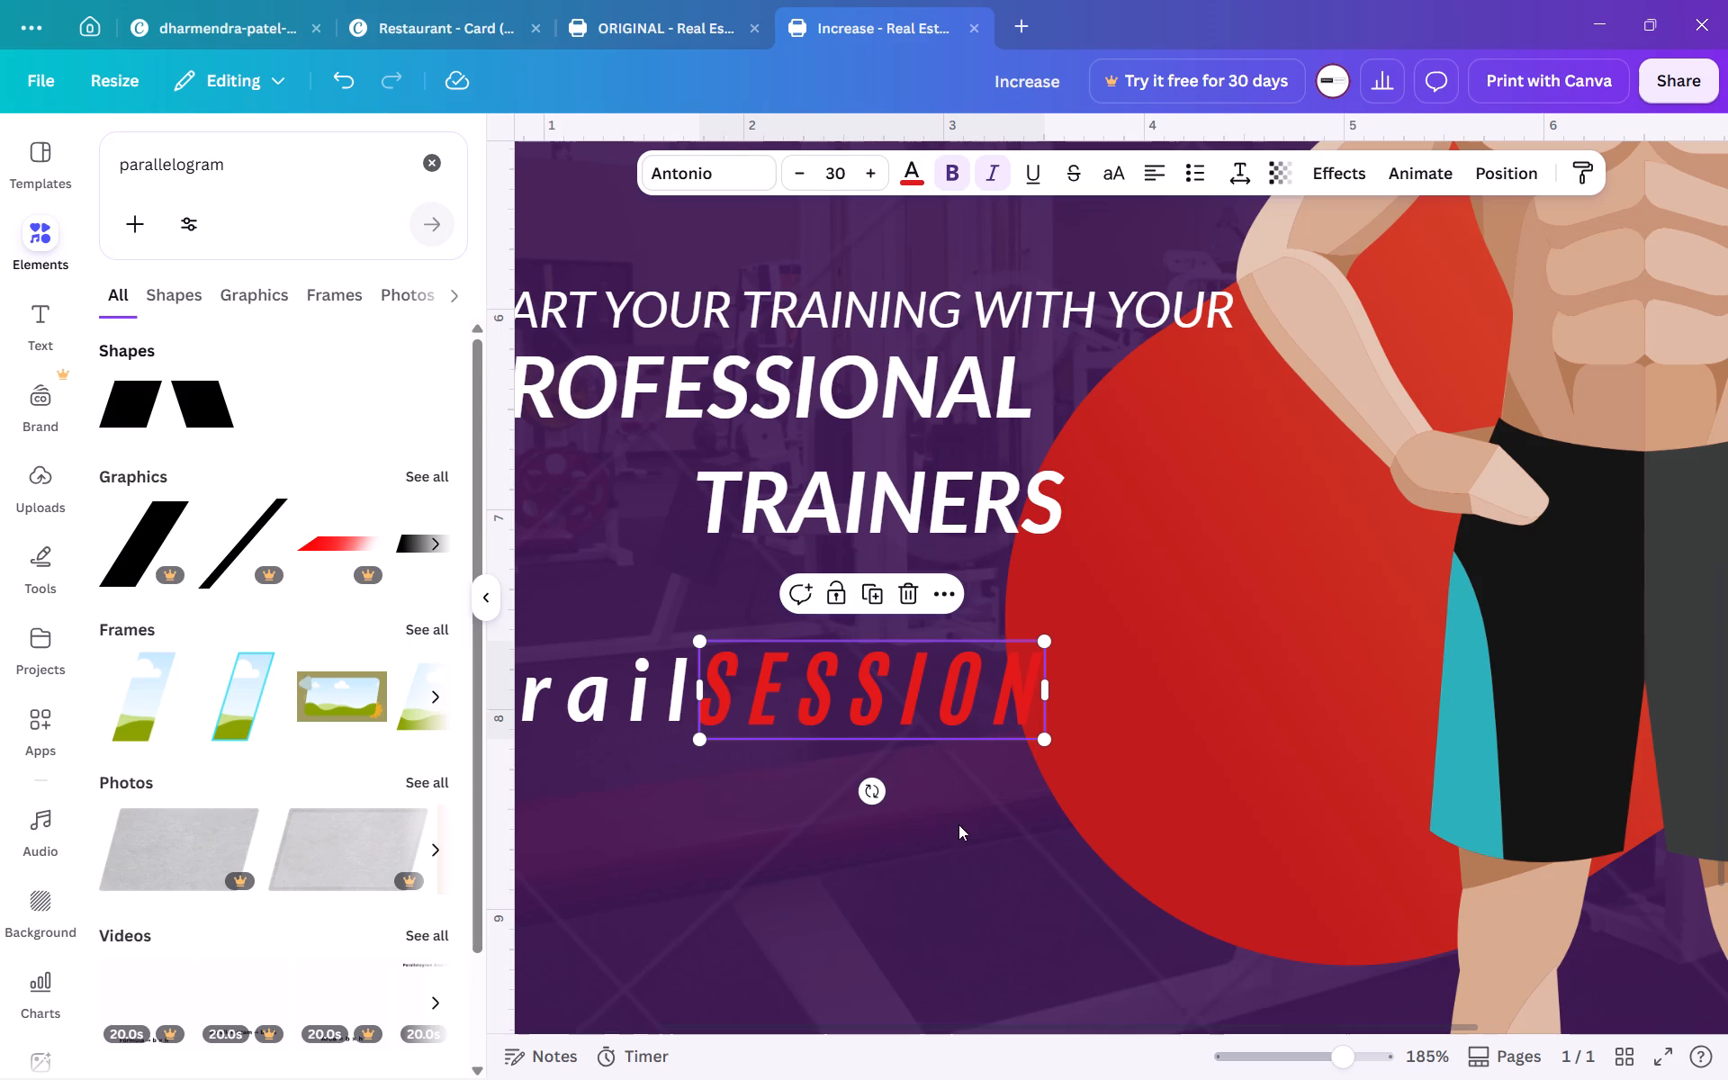
pyautogui.click(936, 701)
pyautogui.click(919, 702)
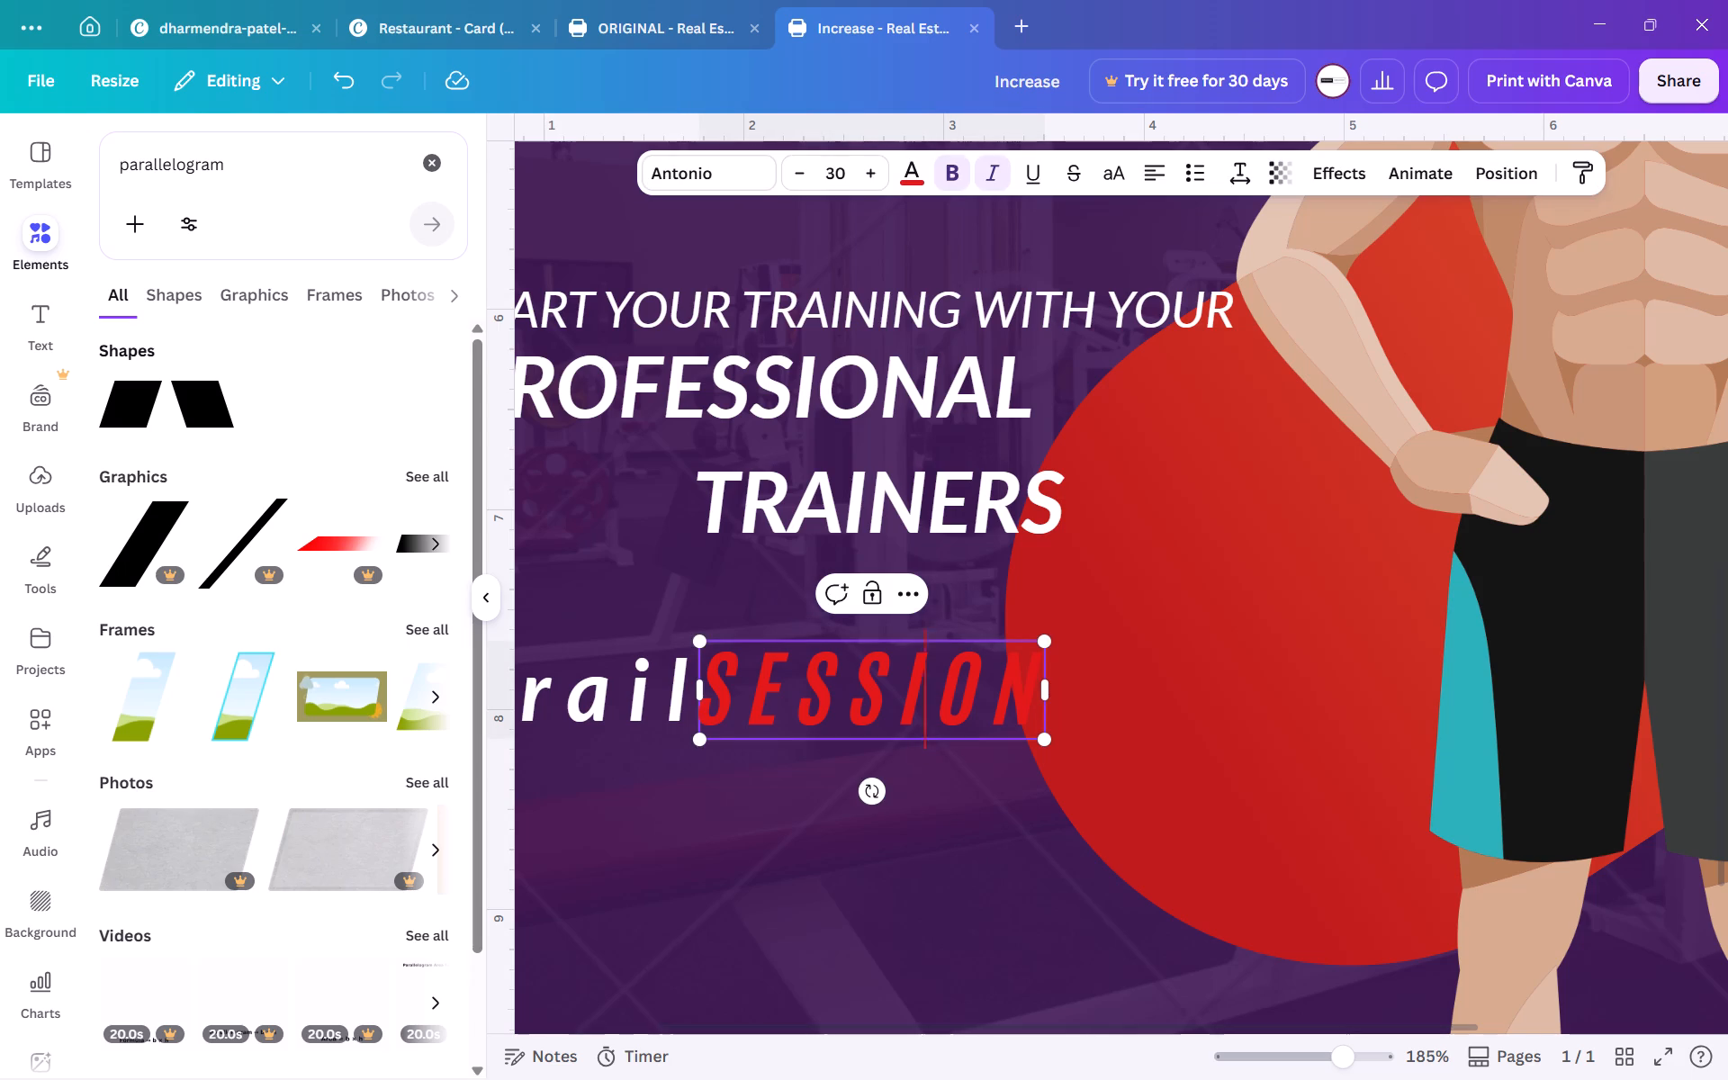
pyautogui.moveTo(919, 702); pyautogui.dragTo(931, 702)
pyautogui.click(937, 790)
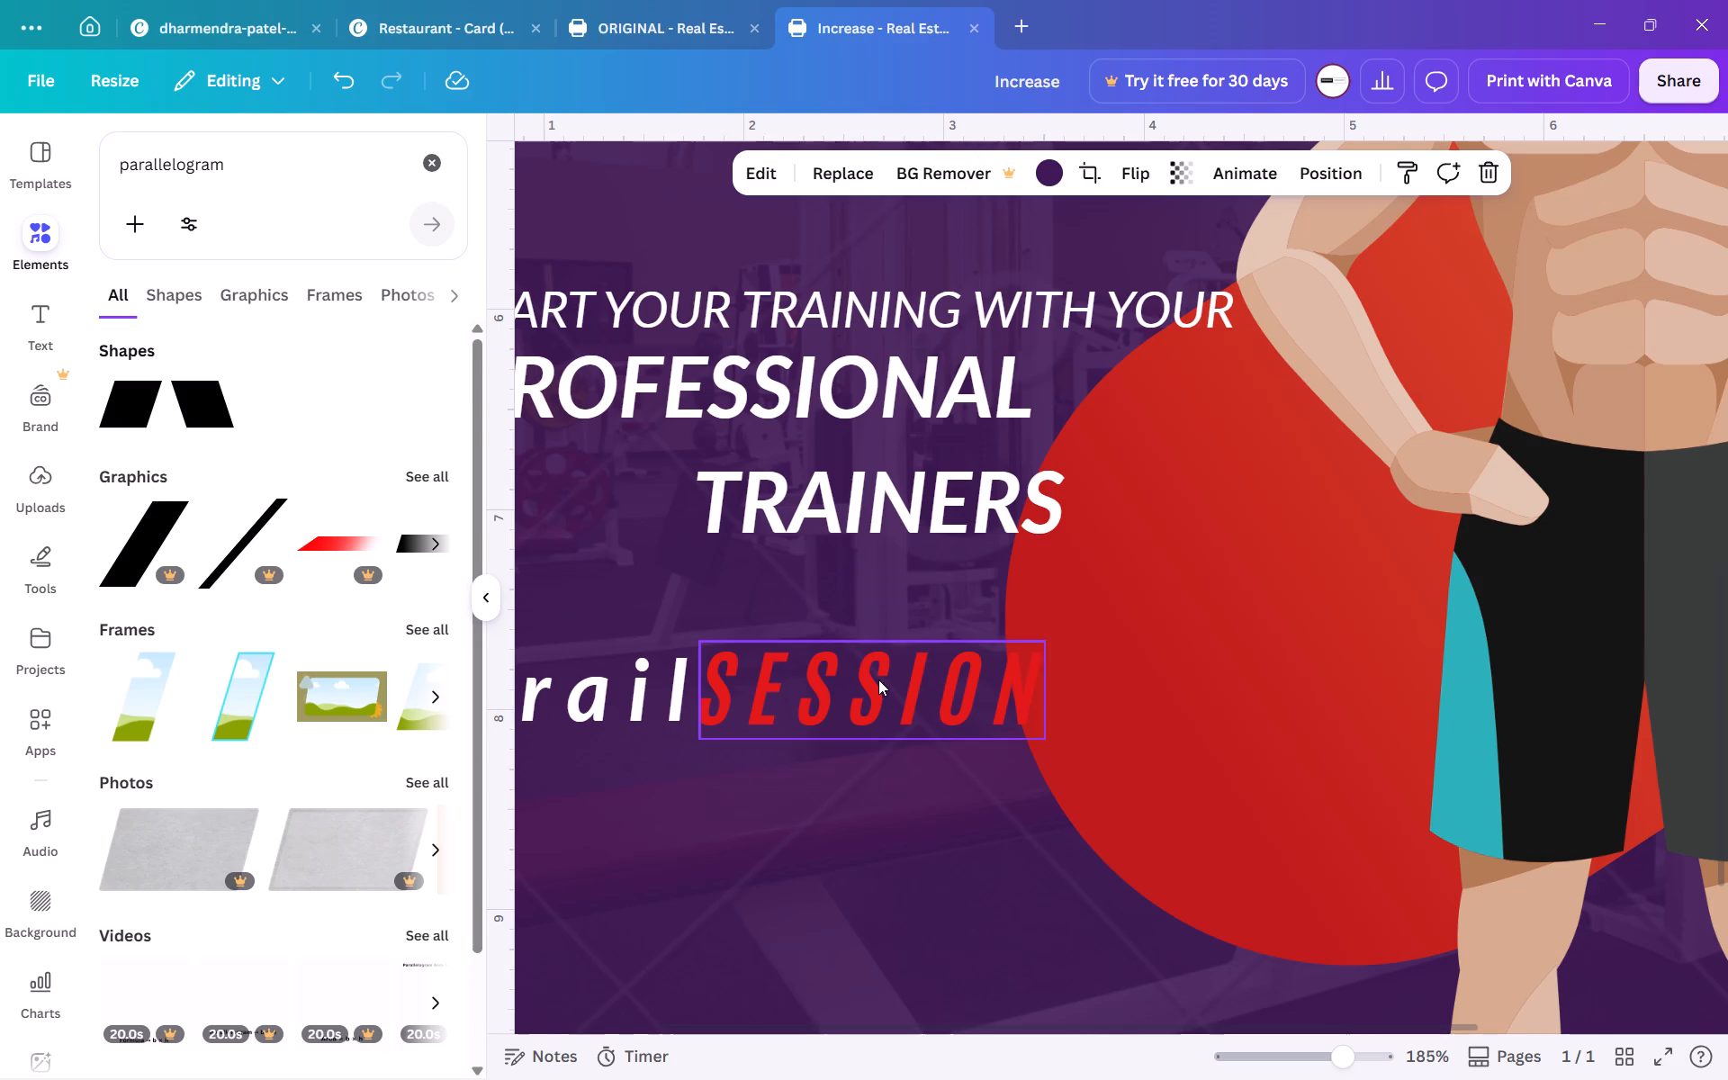
pyautogui.moveTo(878, 679); pyautogui.dragTo(904, 679)
pyautogui.click(952, 822)
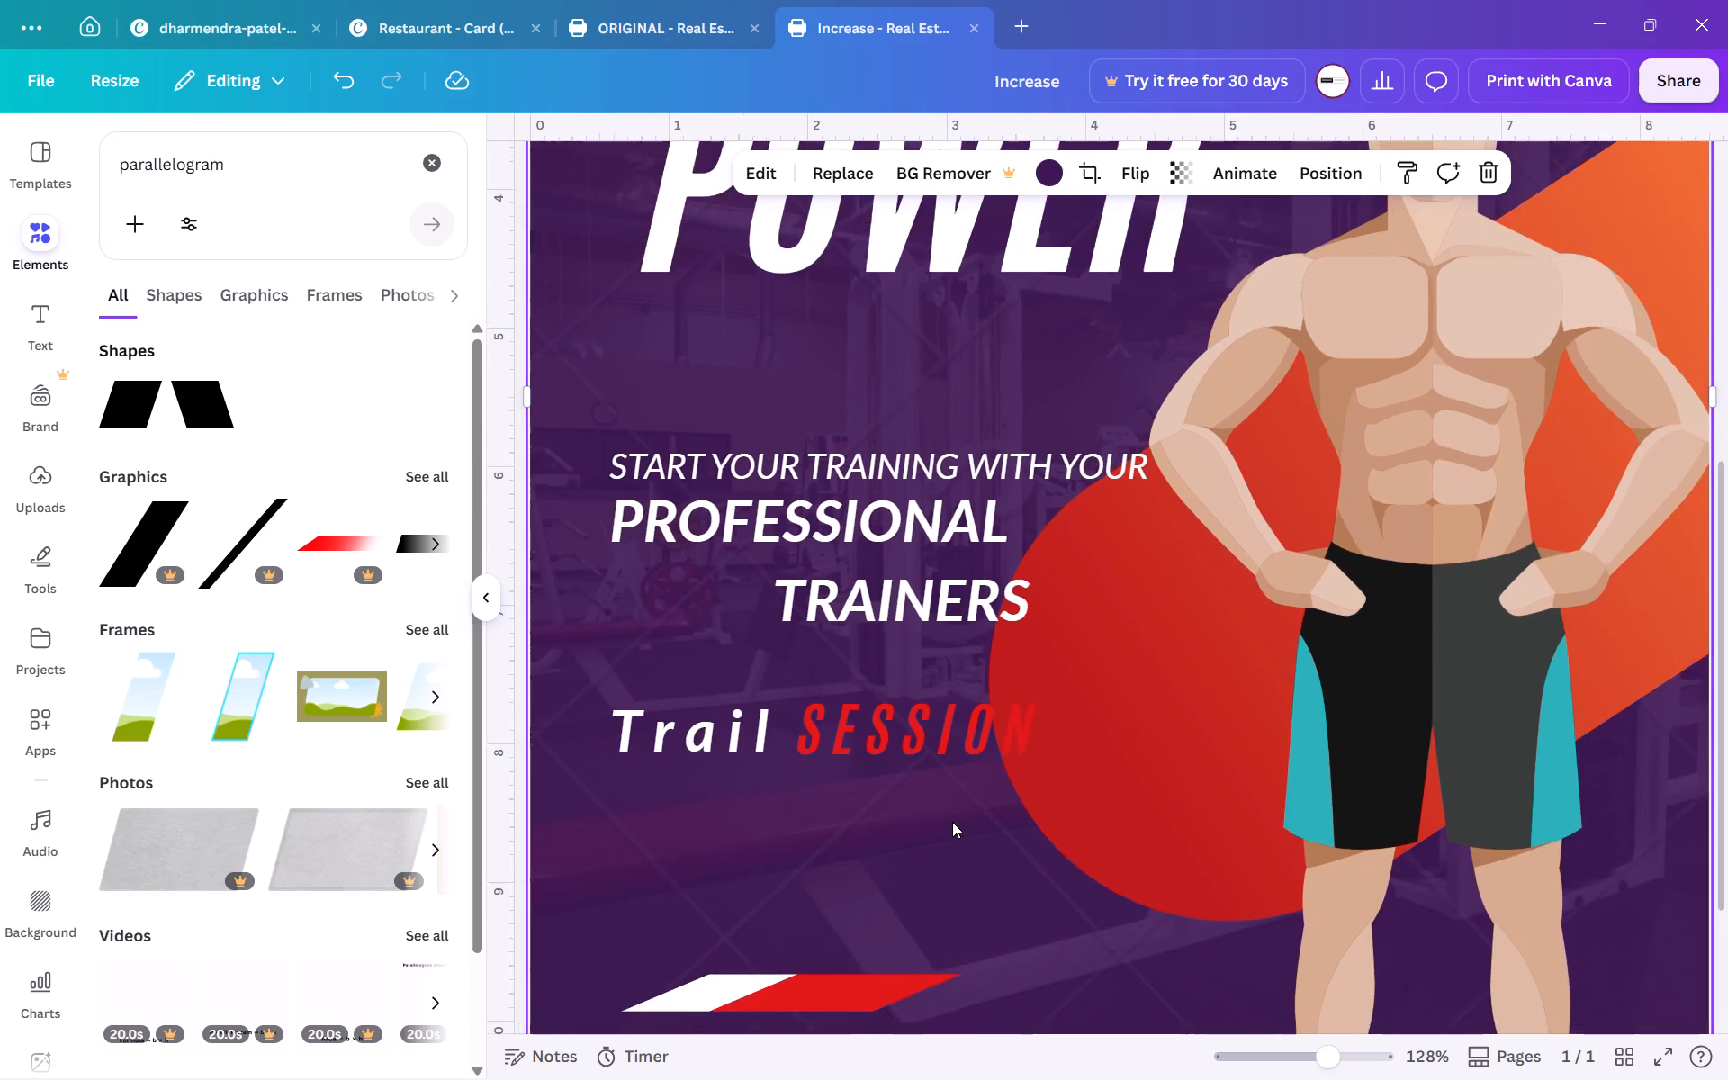
pyautogui.tripleClick(949, 769)
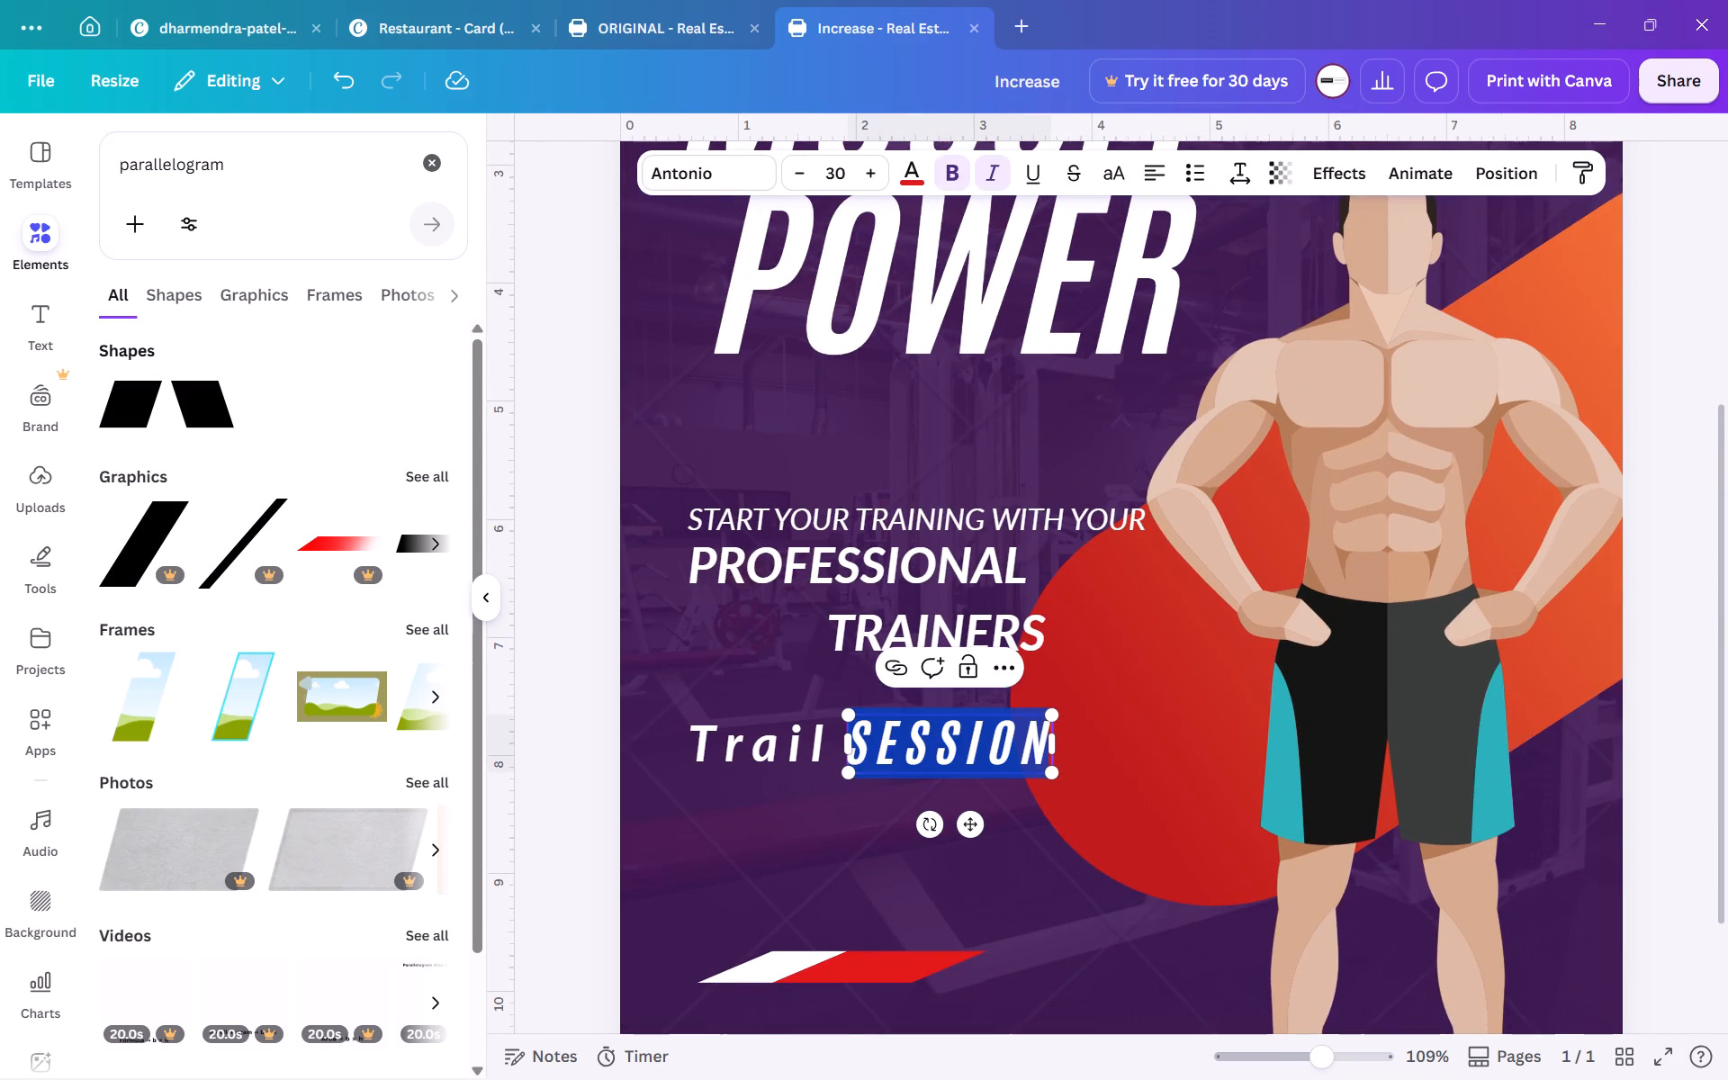
pyautogui.click(1119, 832)
pyautogui.click(1119, 832)
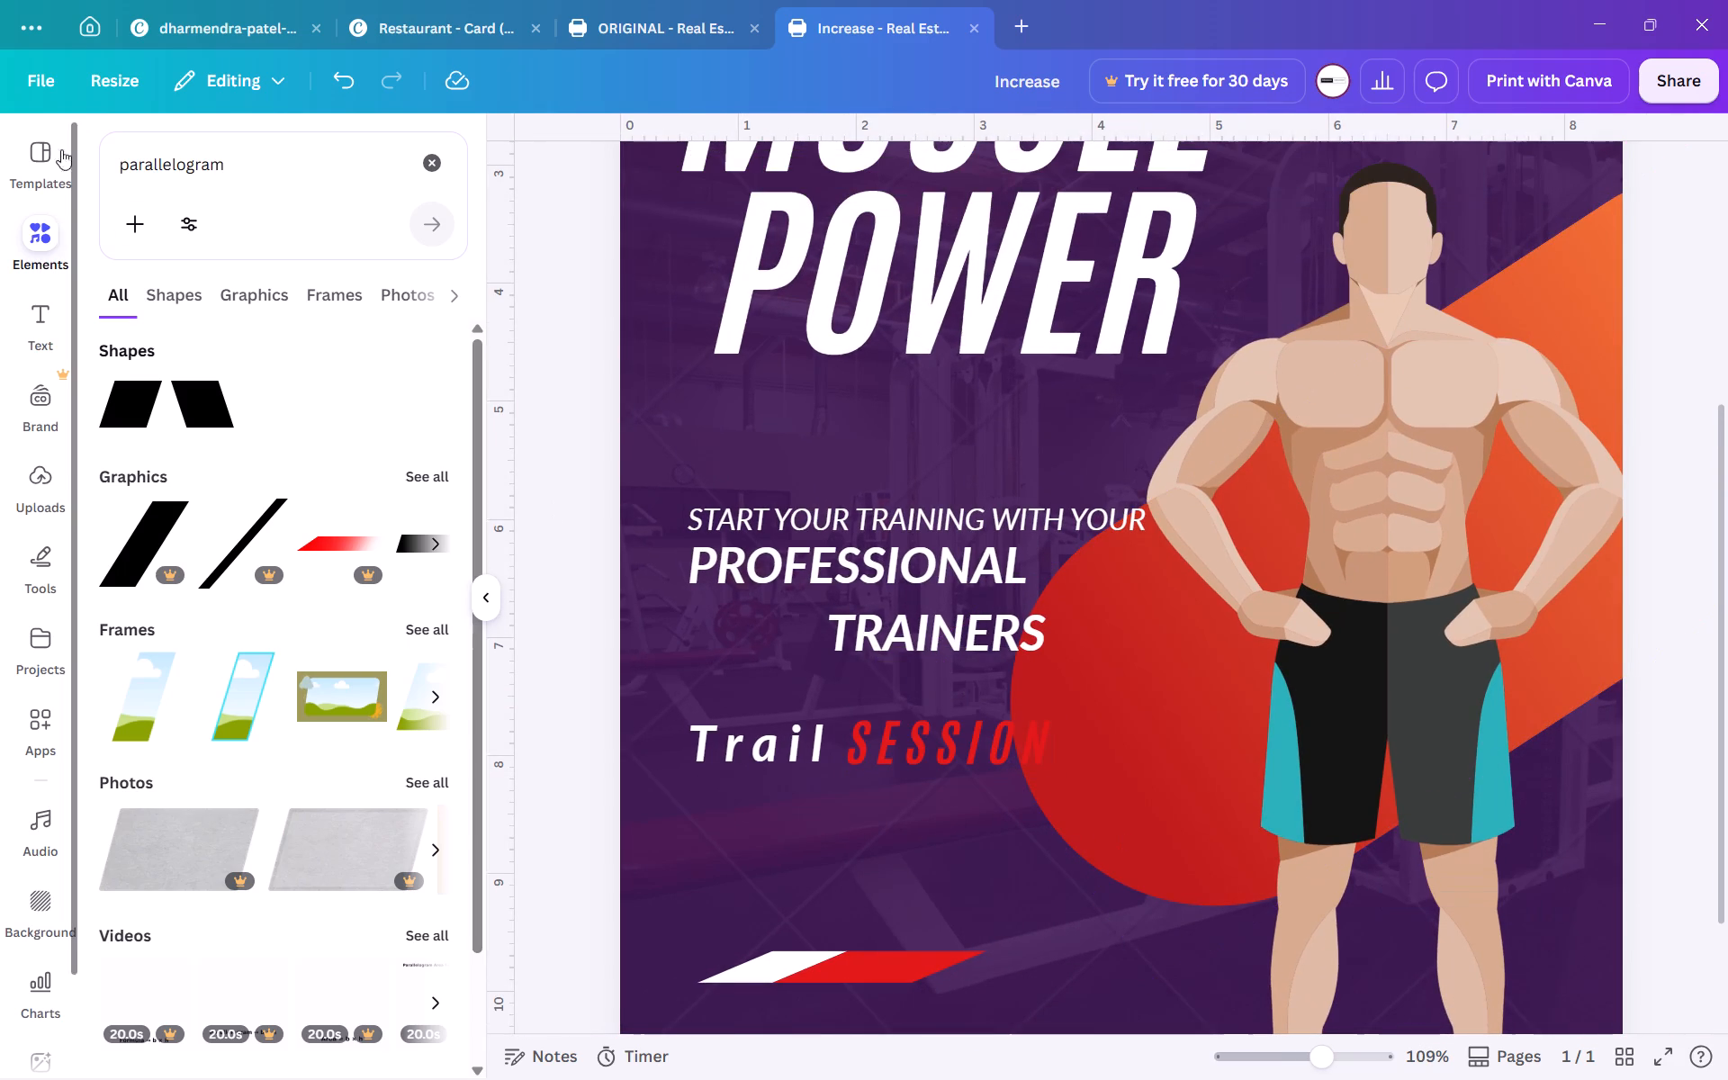
# Clear the parallelogram search and add the recently used orange-to-yellow gradient rounded shape to the poster.
pyautogui.click(427, 160)
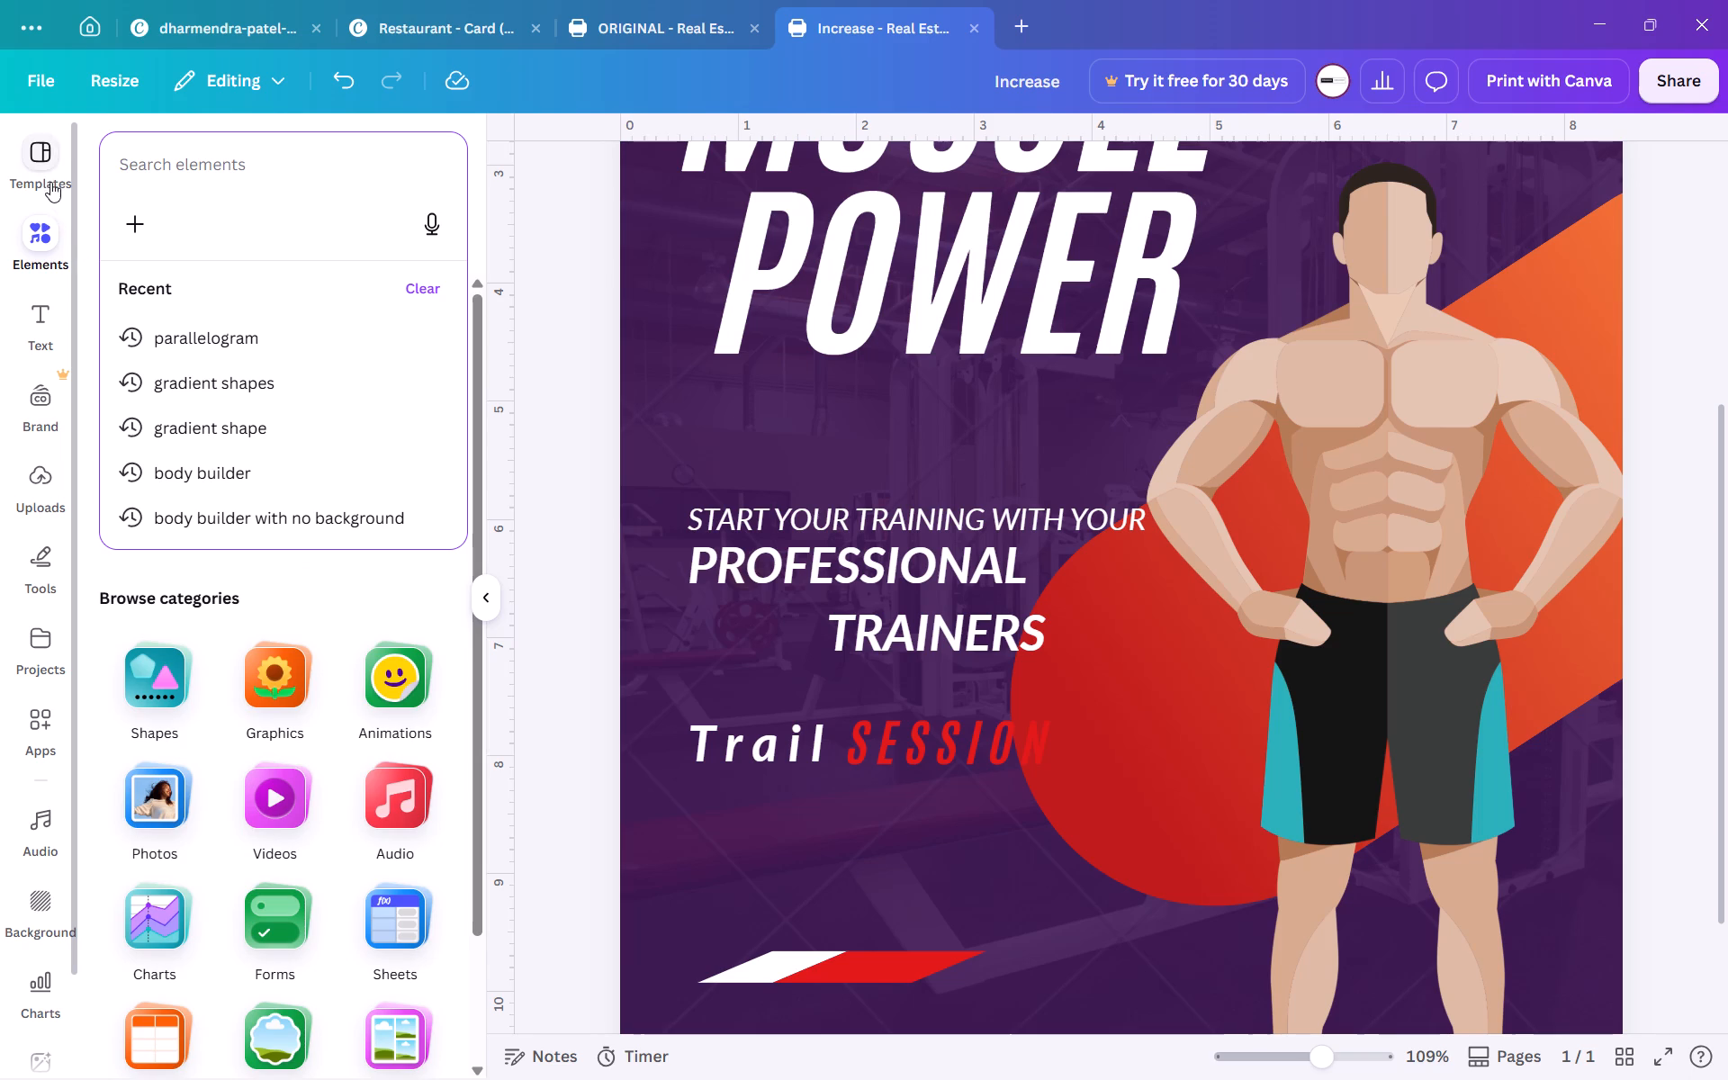
pyautogui.click(1190, 680)
pyautogui.click(264, 283)
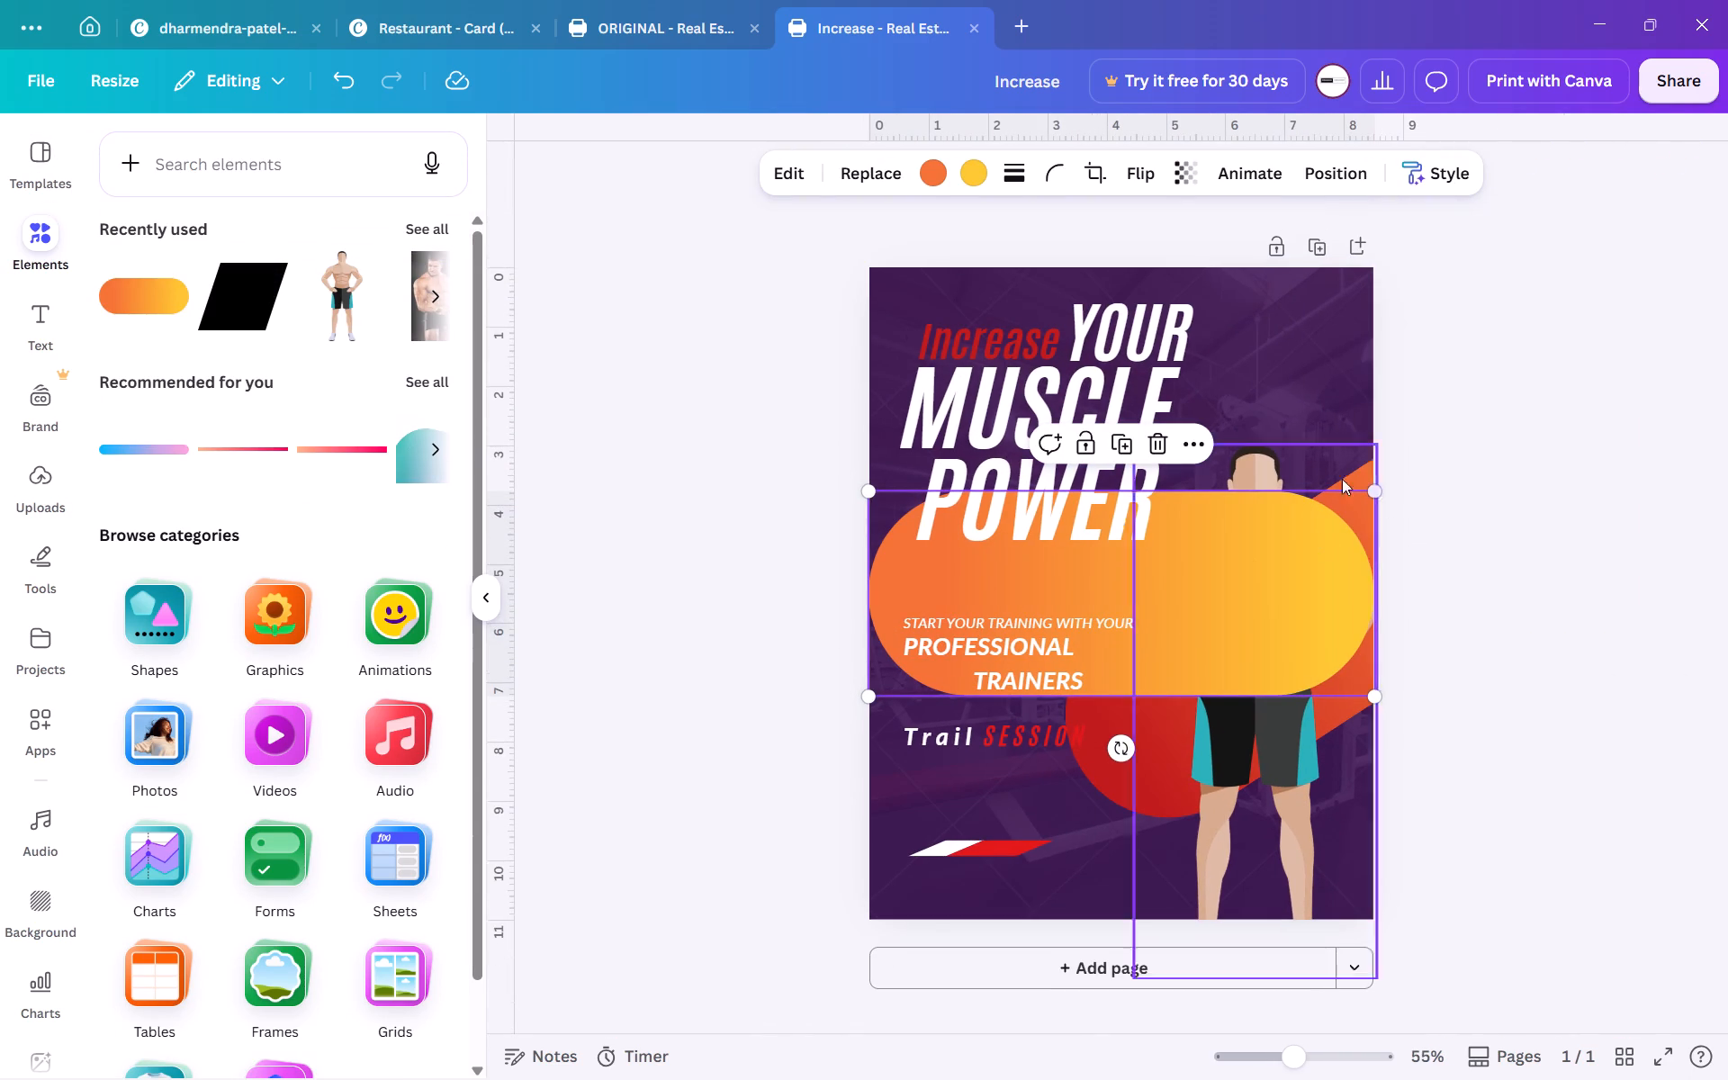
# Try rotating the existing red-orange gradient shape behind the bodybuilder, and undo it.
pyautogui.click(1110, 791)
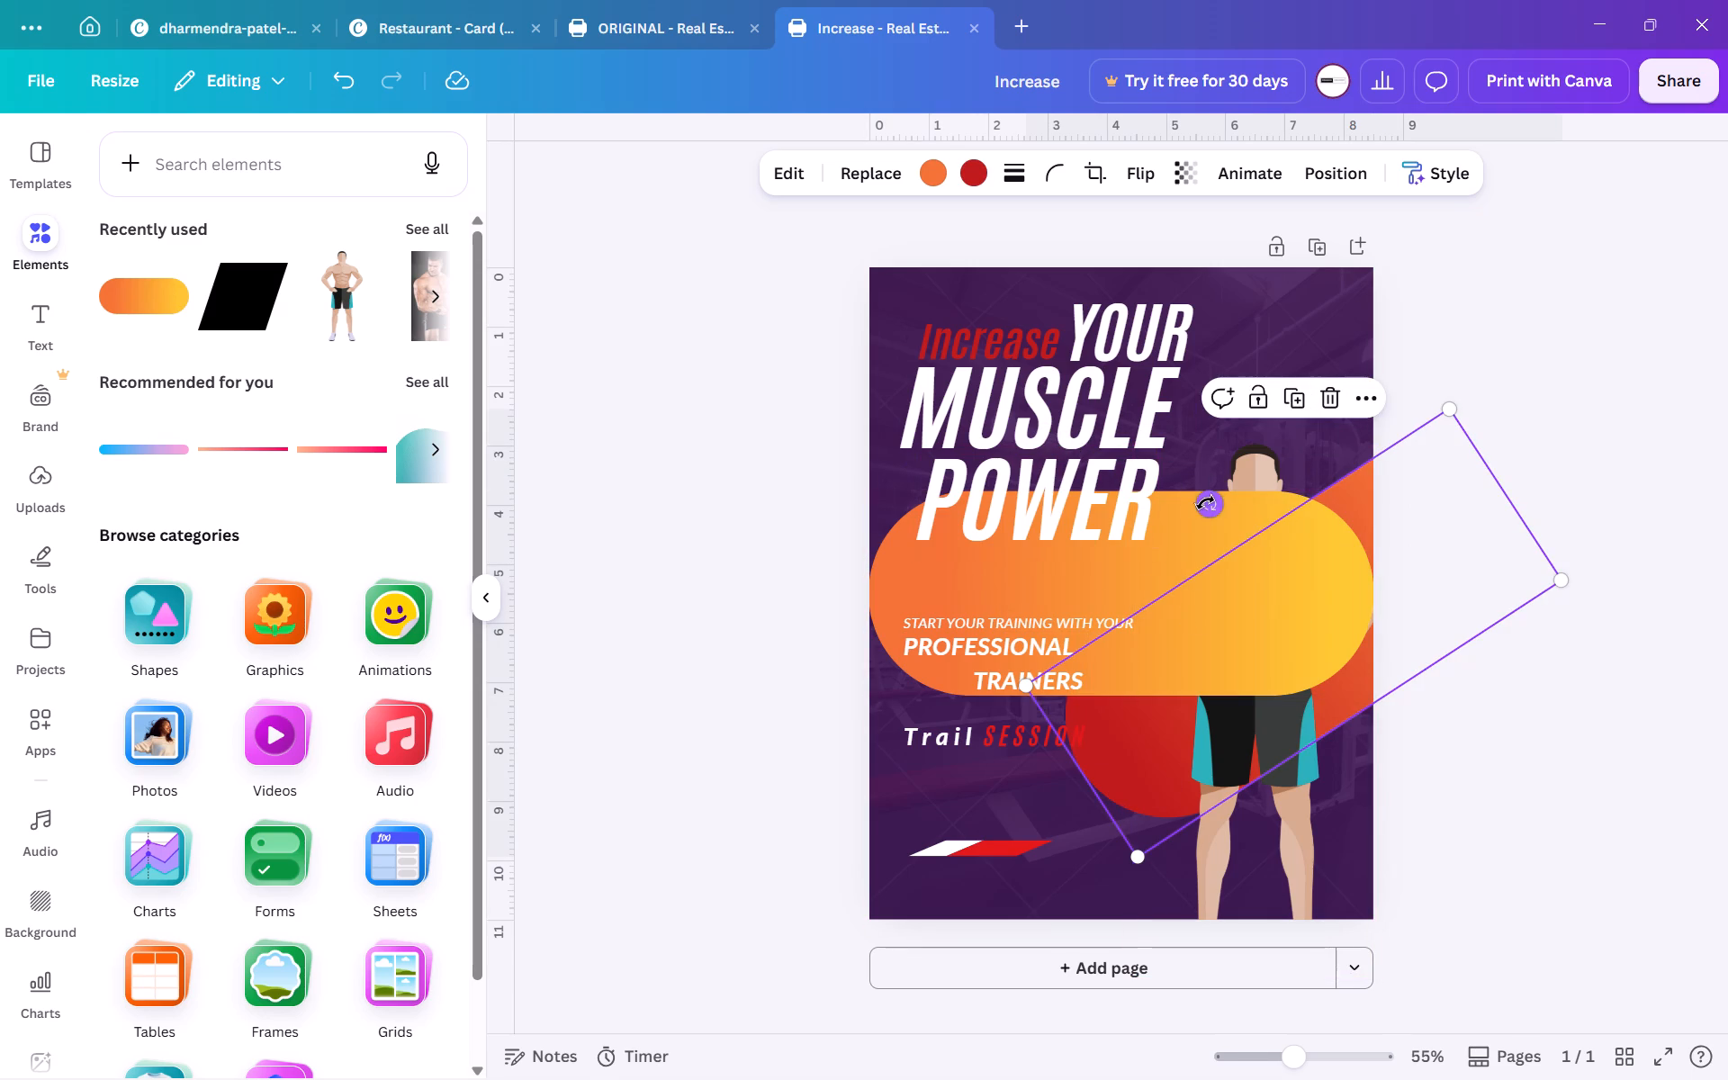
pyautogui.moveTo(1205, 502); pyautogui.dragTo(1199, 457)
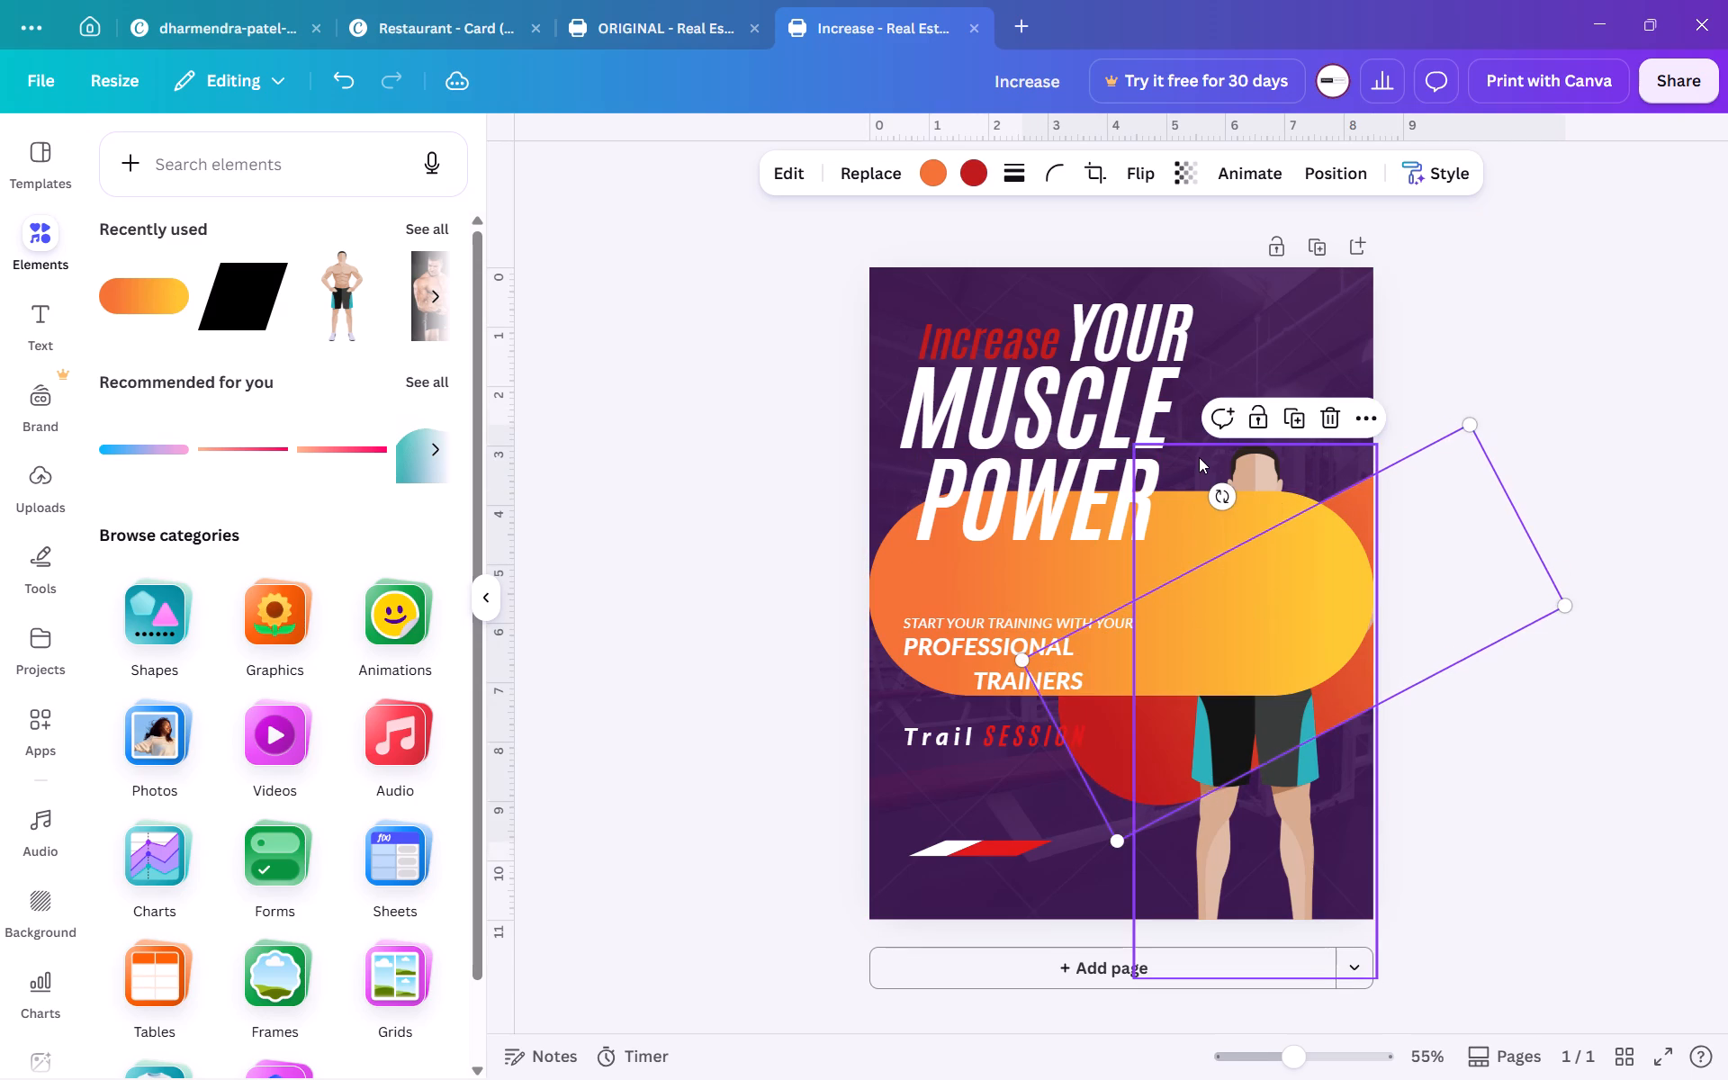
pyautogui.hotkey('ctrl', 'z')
# Rotate the orange-to-yellow rounded shape to about -34° to match the slant of the red-orange shape.
pyautogui.click(1009, 578)
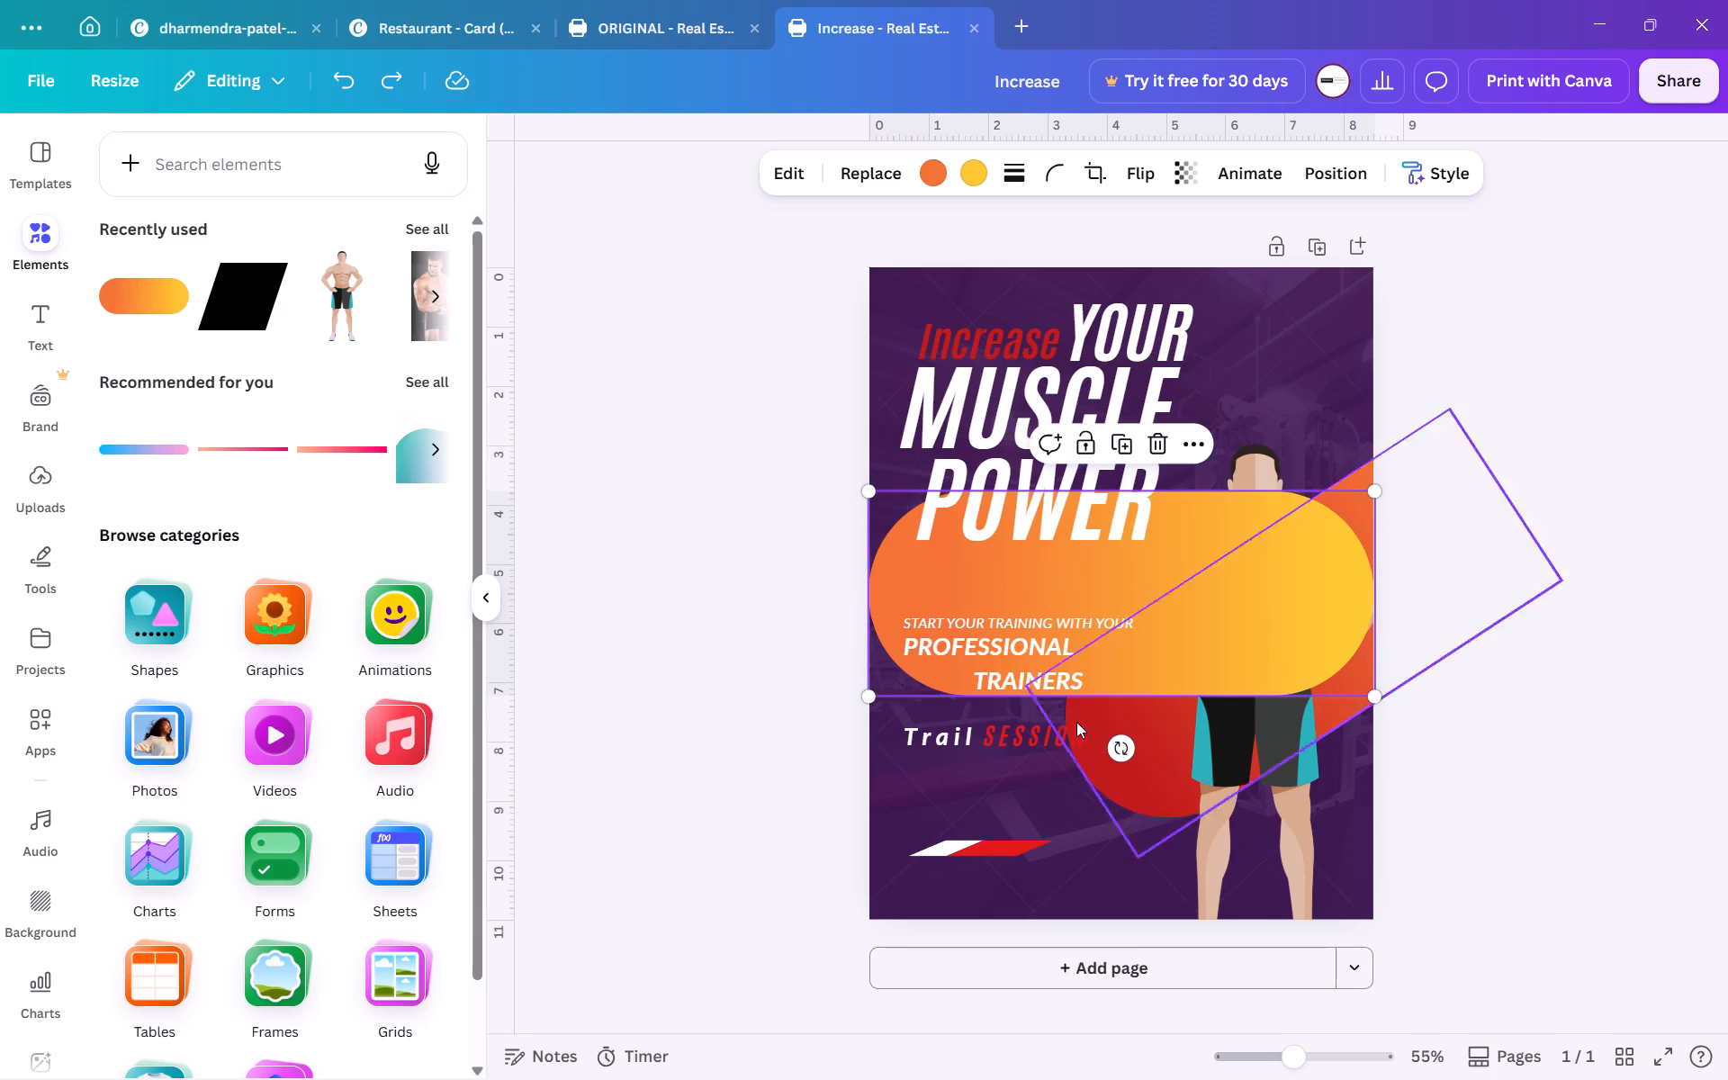
pyautogui.moveTo(1117, 751); pyautogui.dragTo(1210, 738)
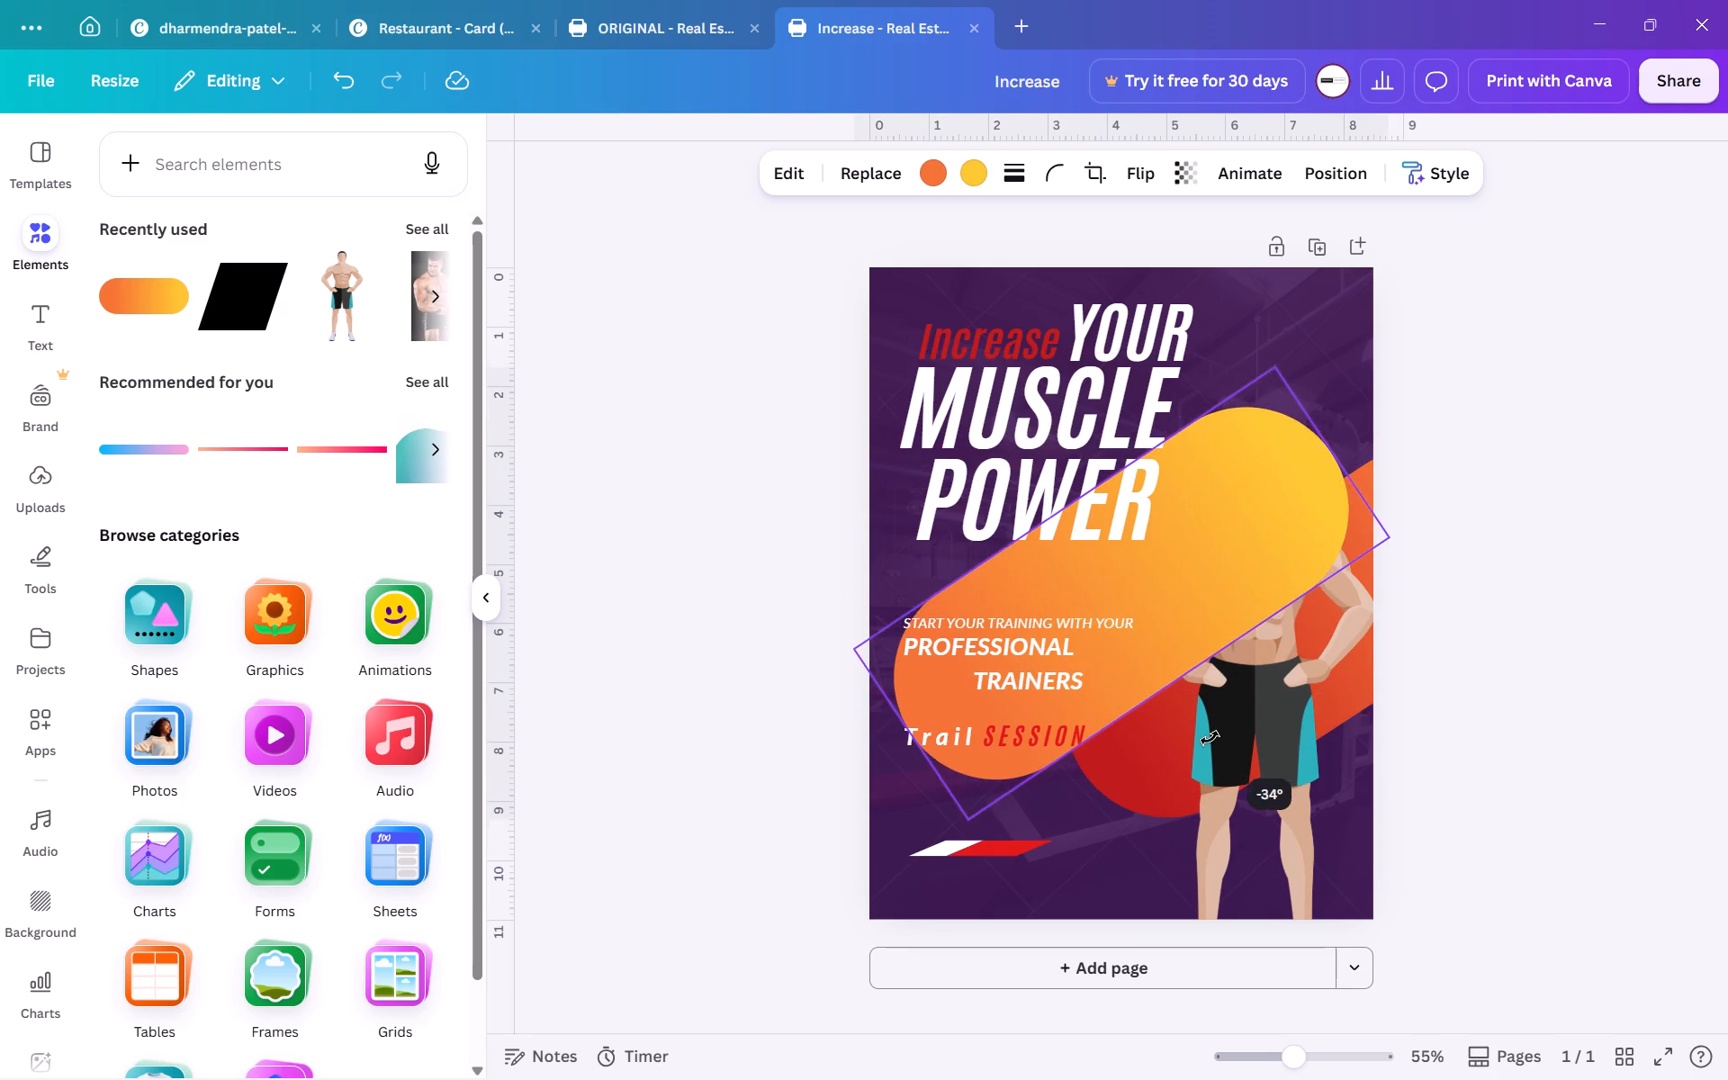
pyautogui.moveTo(1210, 738); pyautogui.dragTo(1209, 739)
# Move the orange-to-yellow shape over the red-orange shape, fine-tuning its angle and position until the two nearly coincide.
pyautogui.click(1117, 772)
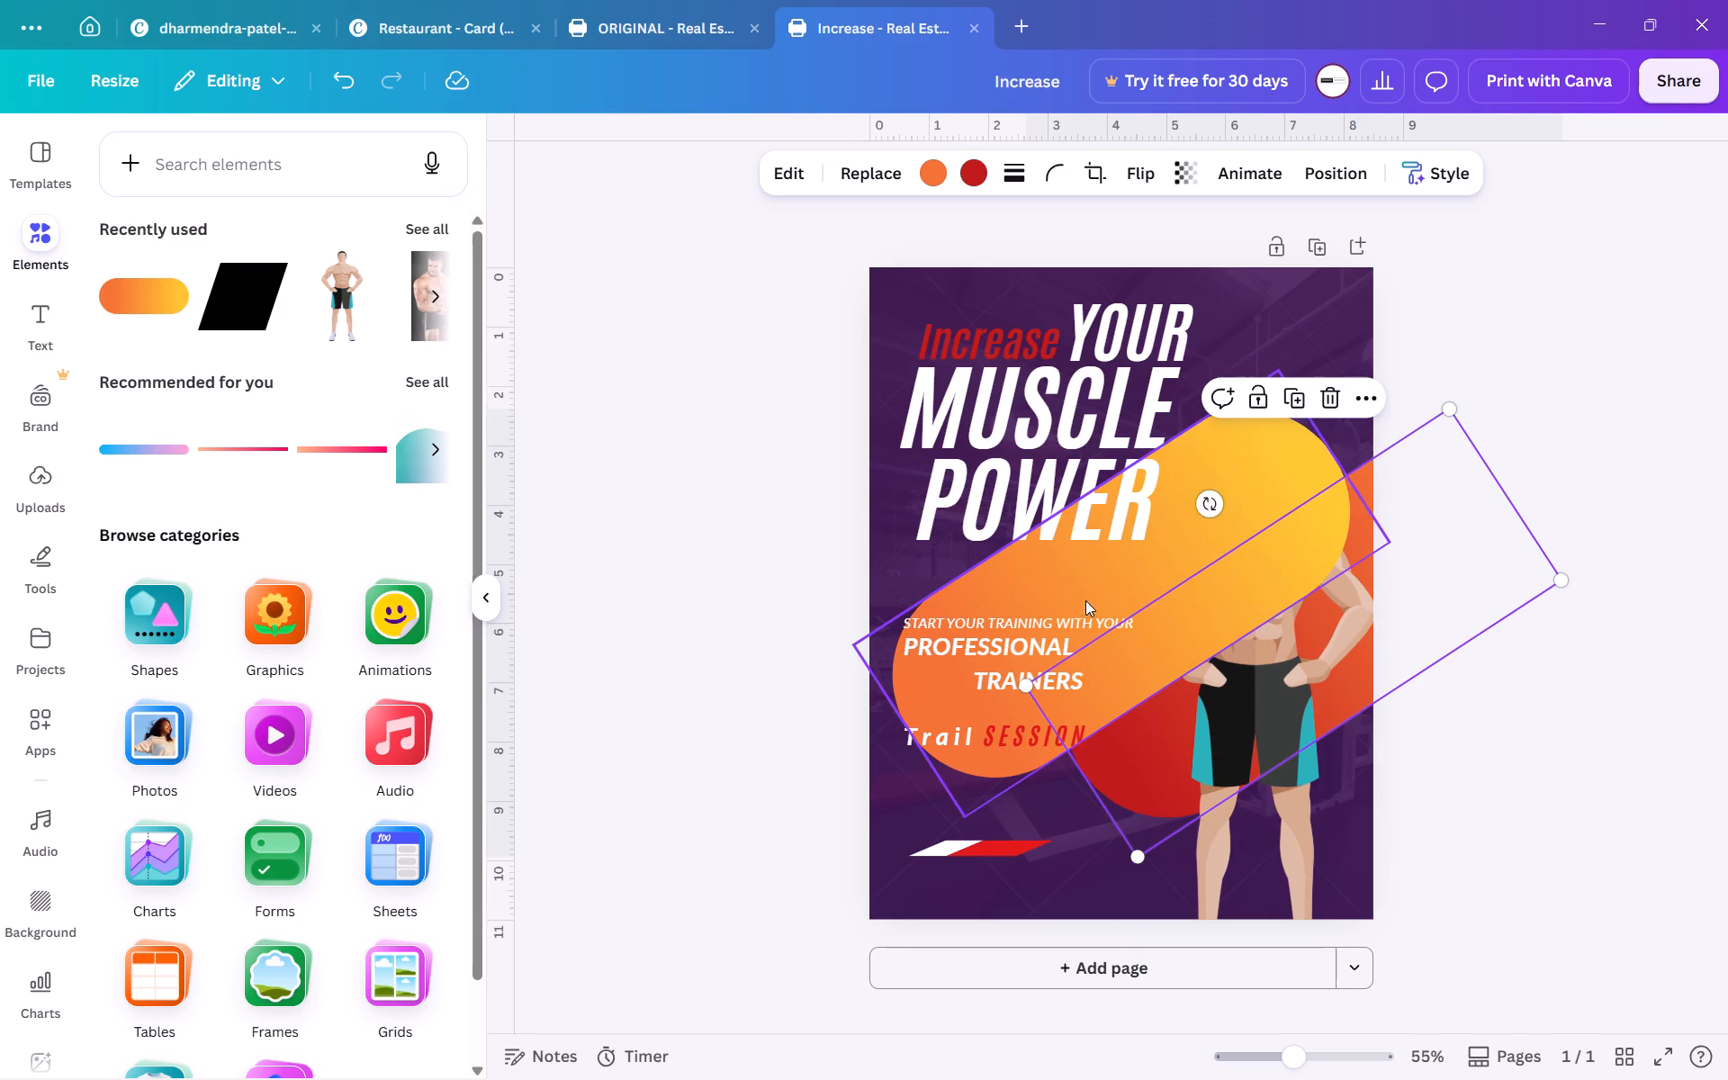
pyautogui.moveTo(1006, 594); pyautogui.dragTo(1140, 660)
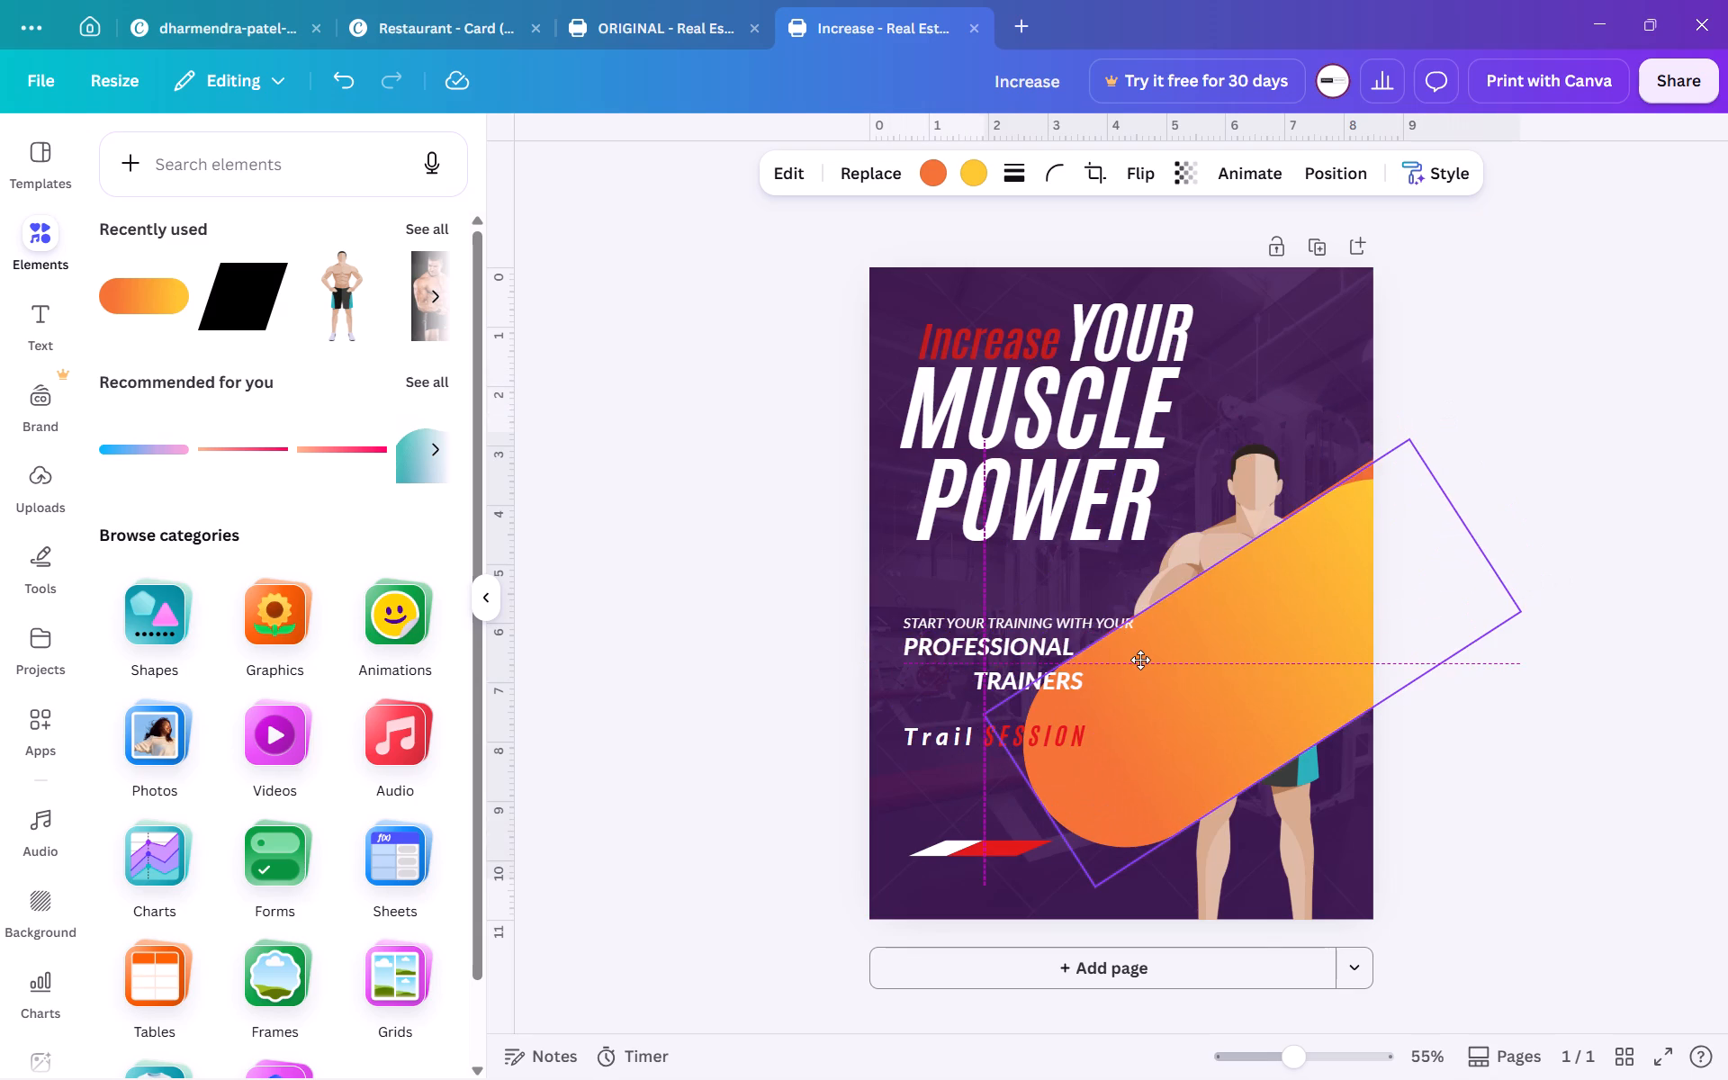
pyautogui.moveTo(1140, 660); pyautogui.dragTo(1147, 652)
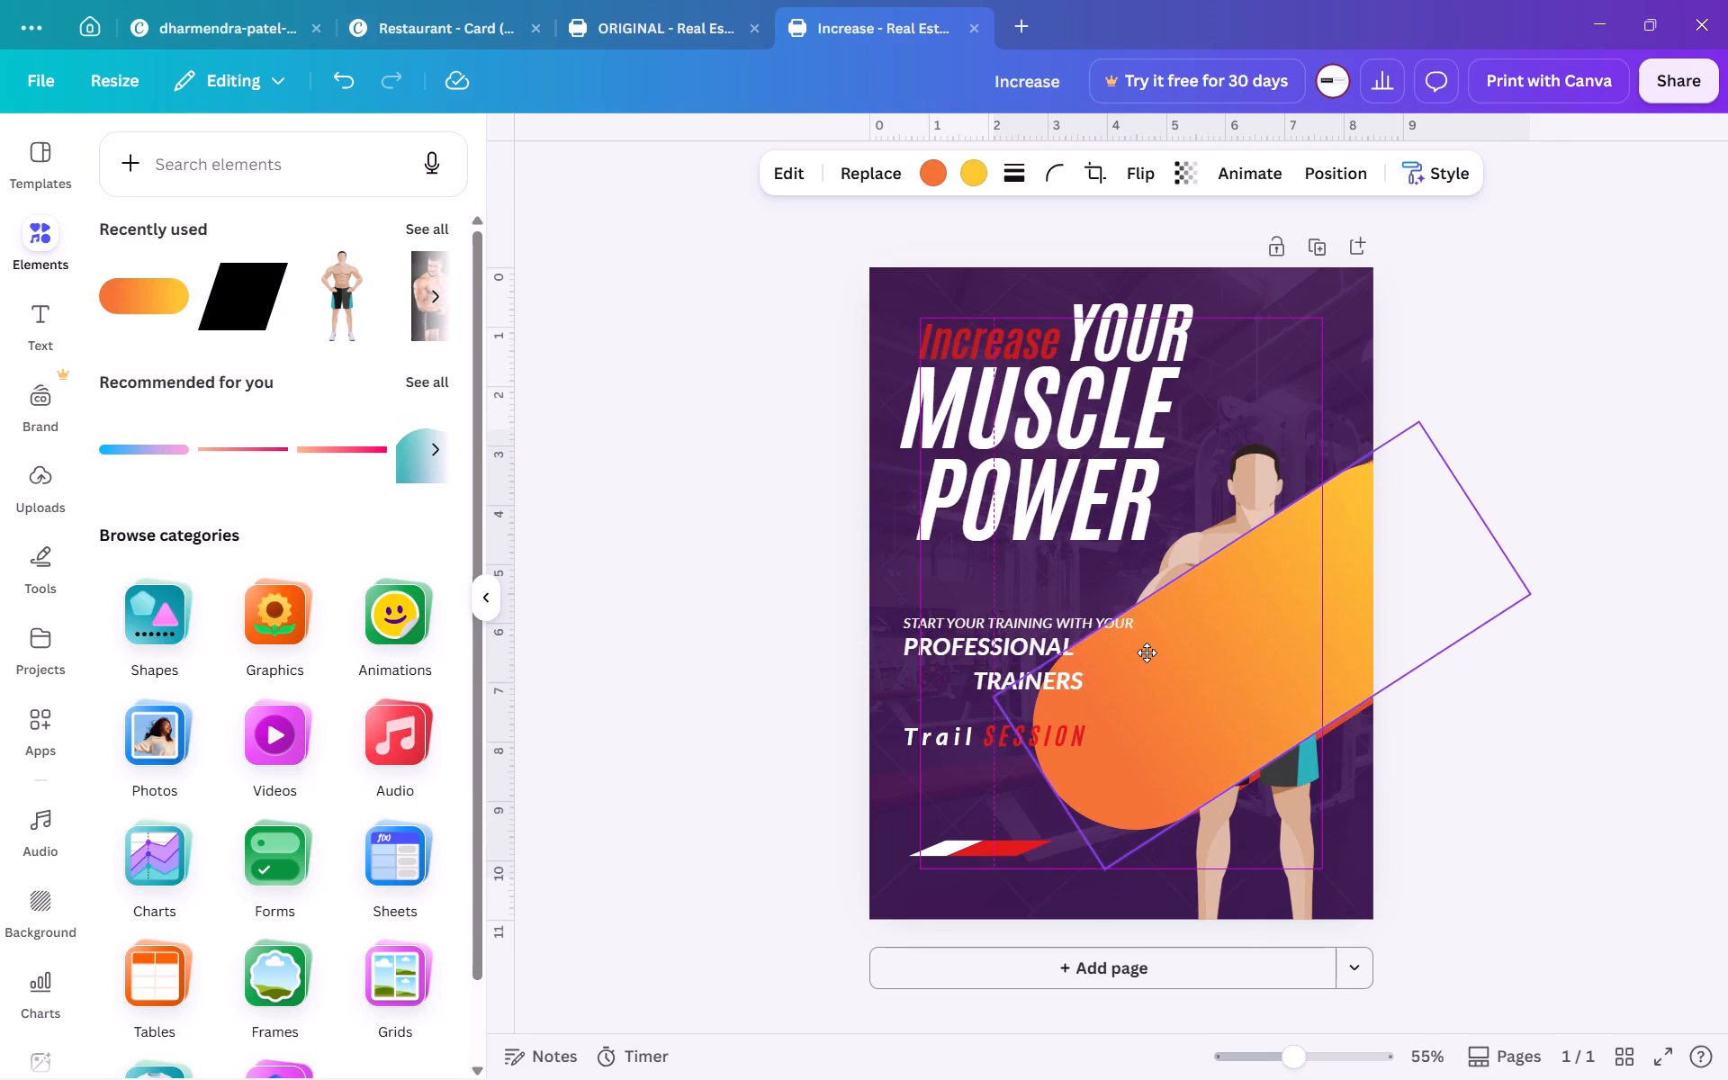
pyautogui.moveTo(1147, 652); pyautogui.dragTo(1150, 658)
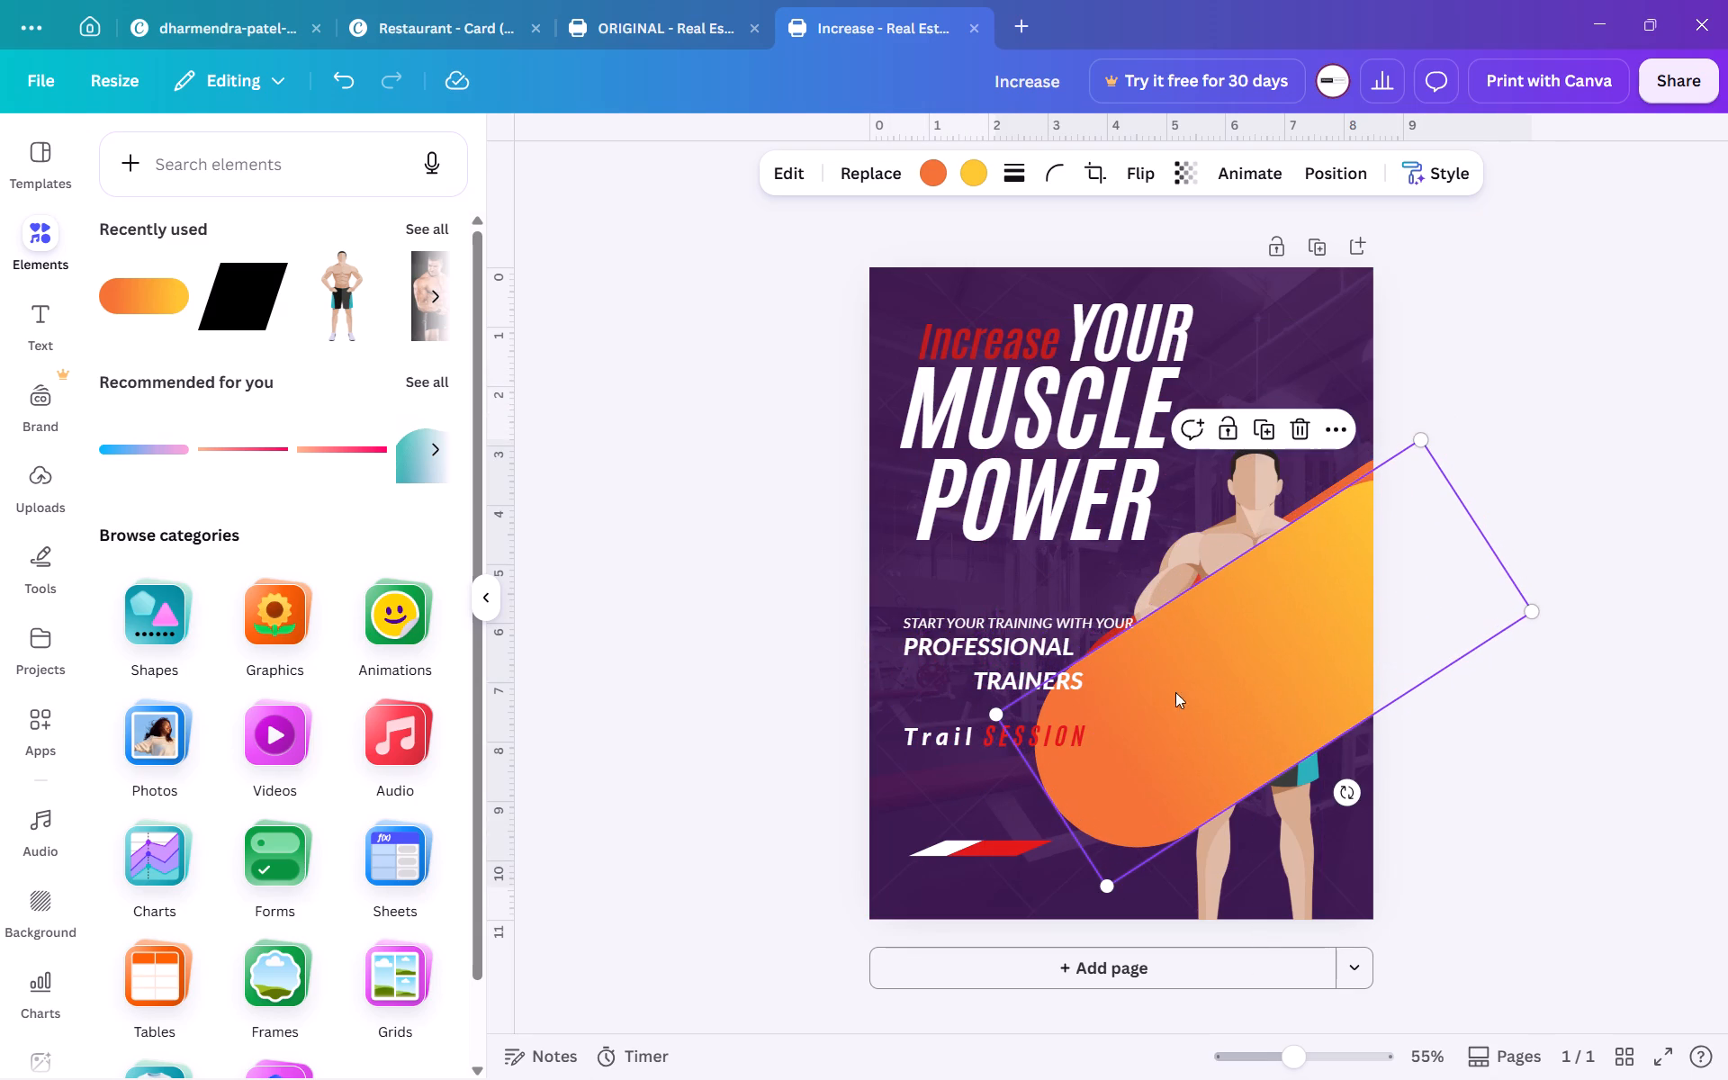
pyautogui.click(1351, 795)
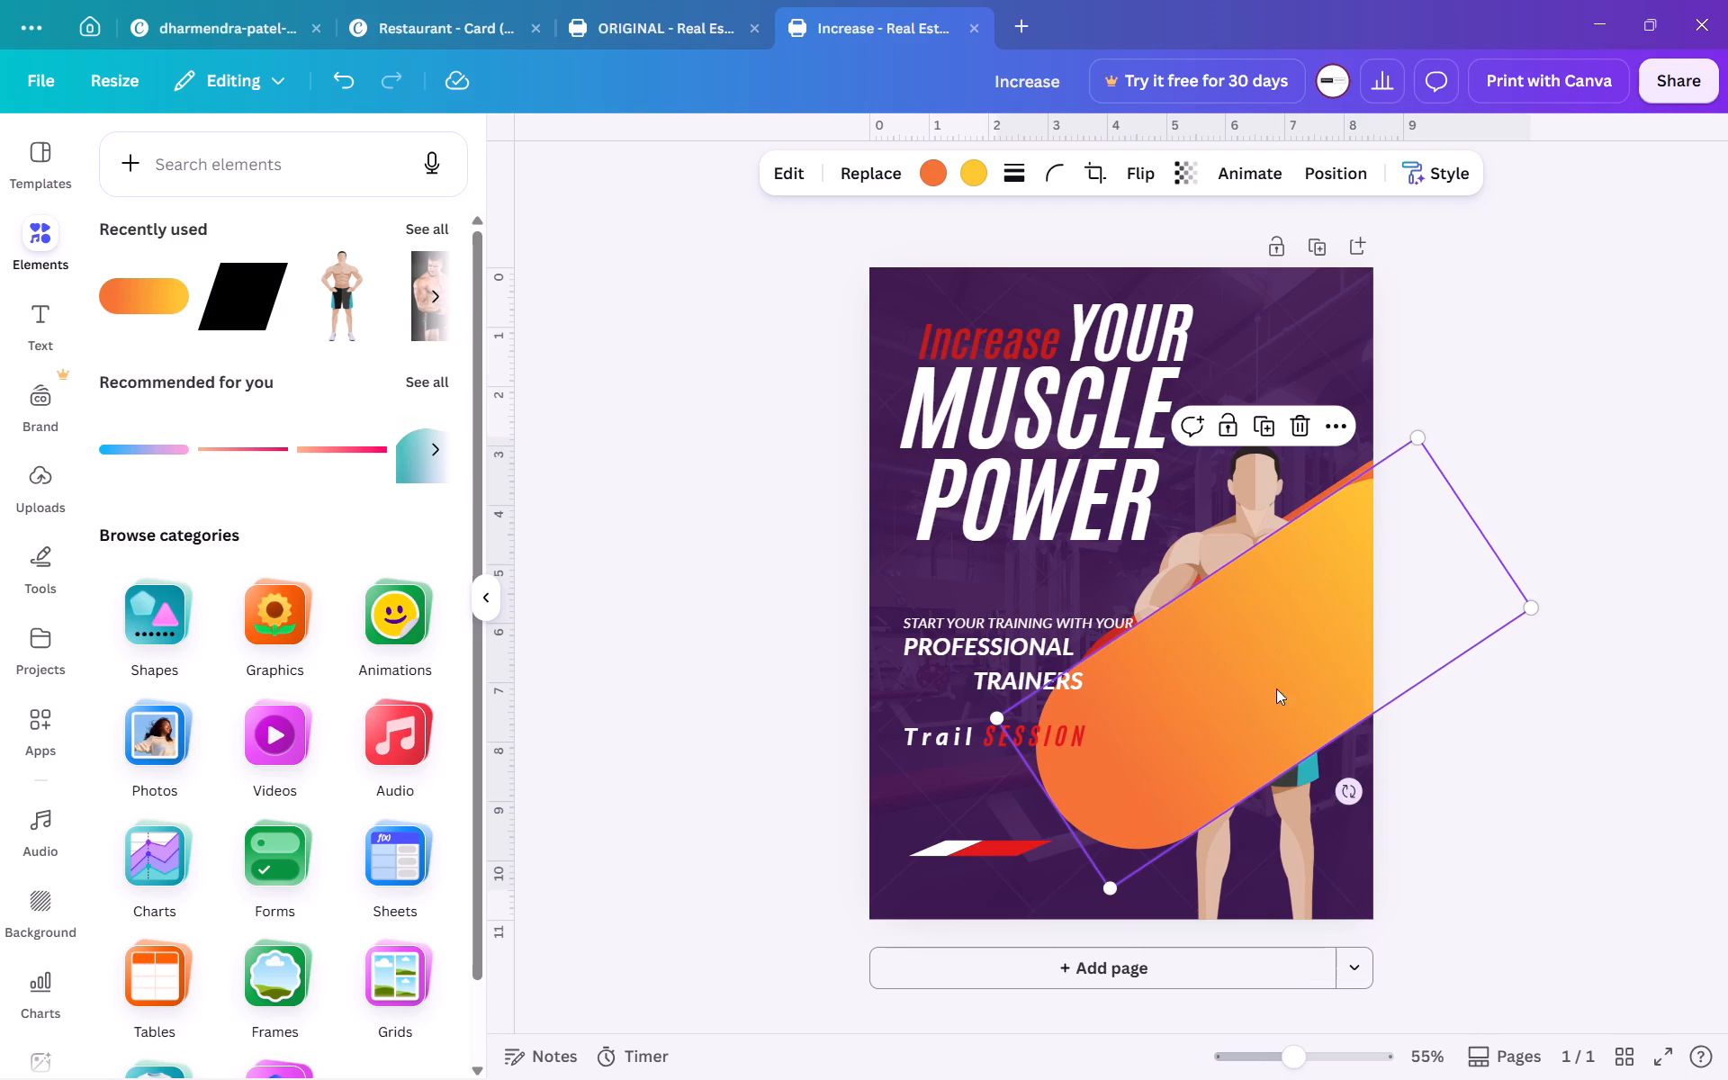
pyautogui.moveTo(1237, 647); pyautogui.dragTo(1248, 634)
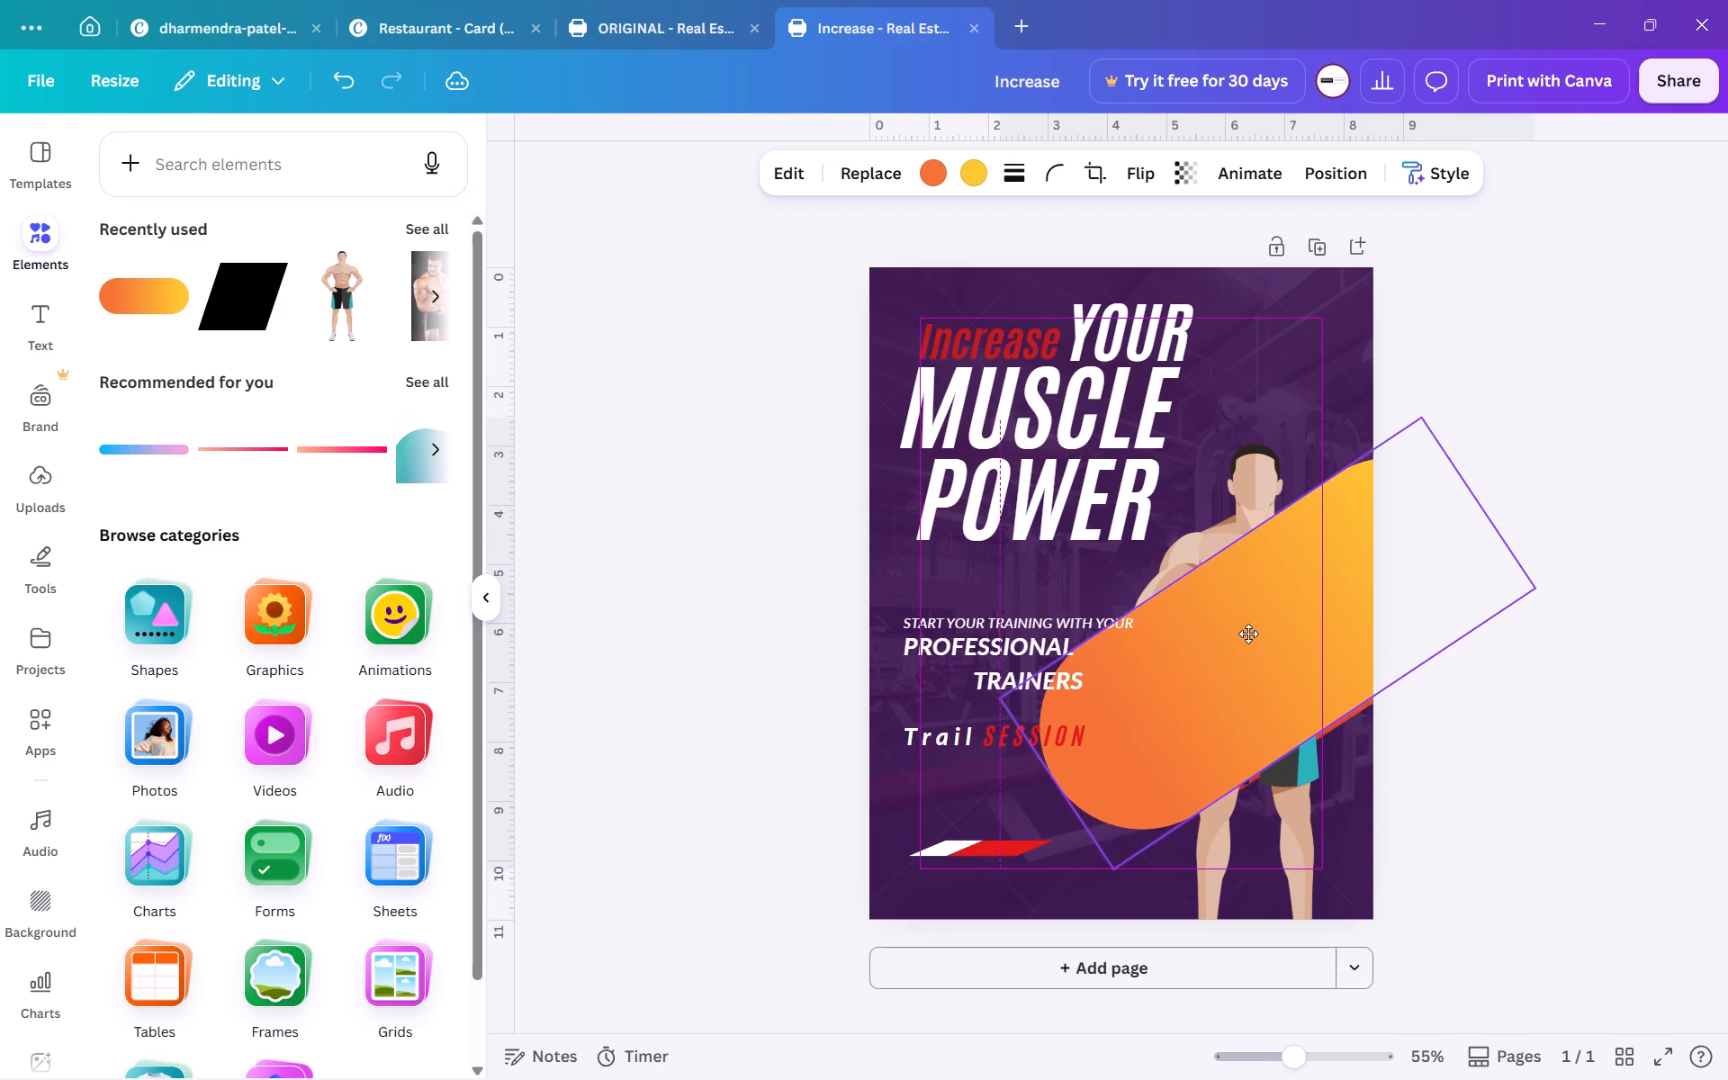
pyautogui.moveTo(1248, 634); pyautogui.dragTo(1254, 624)
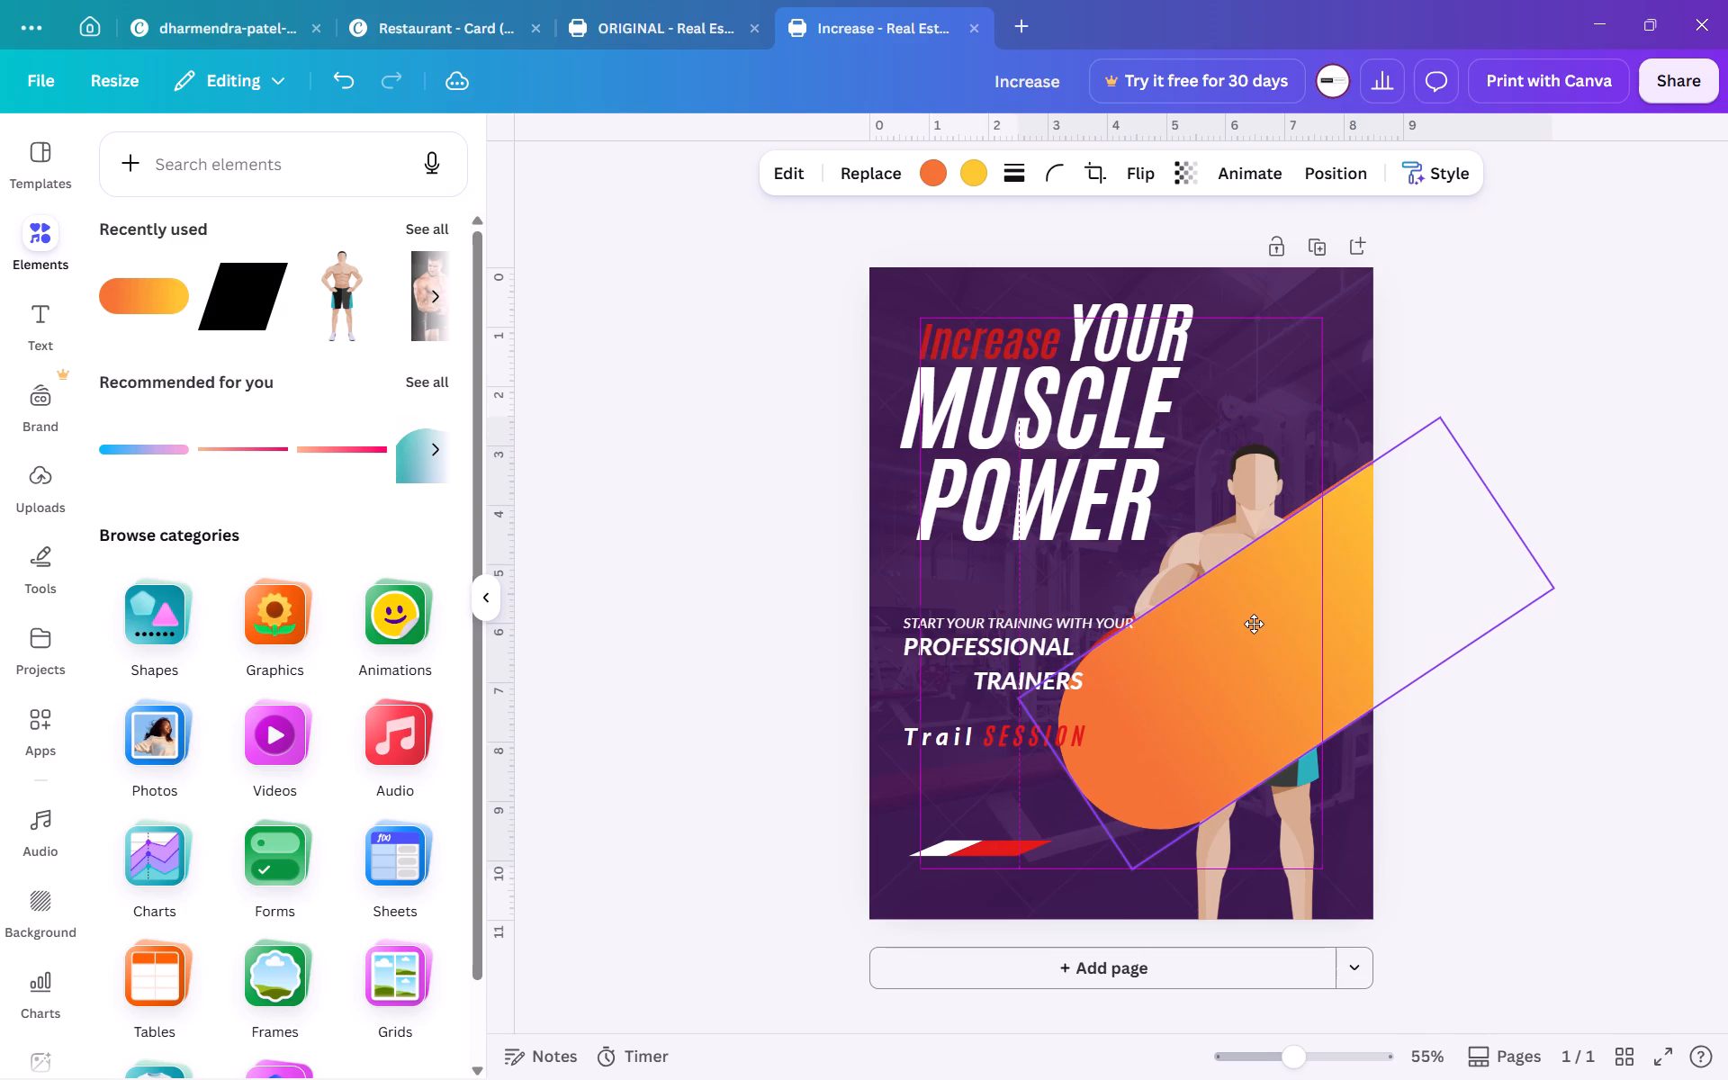
pyautogui.moveTo(1254, 624); pyautogui.dragTo(1272, 617)
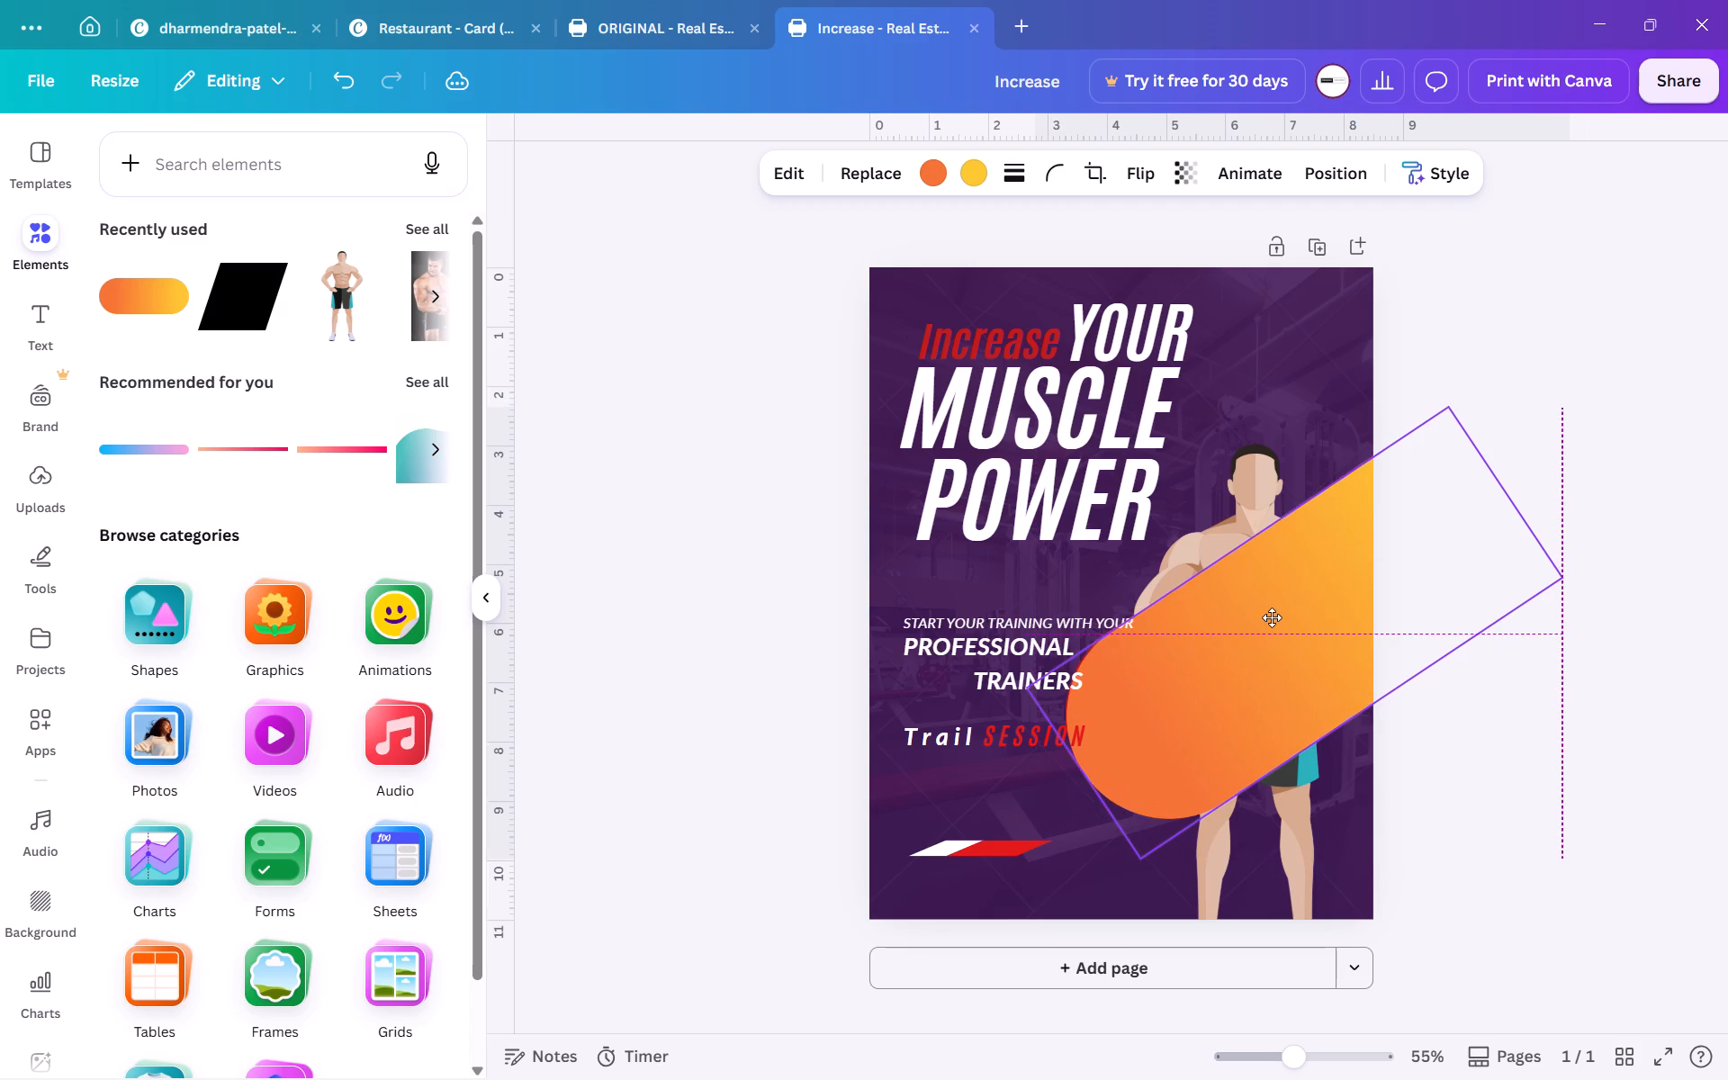
pyautogui.moveTo(1272, 617); pyautogui.dragTo(1272, 619)
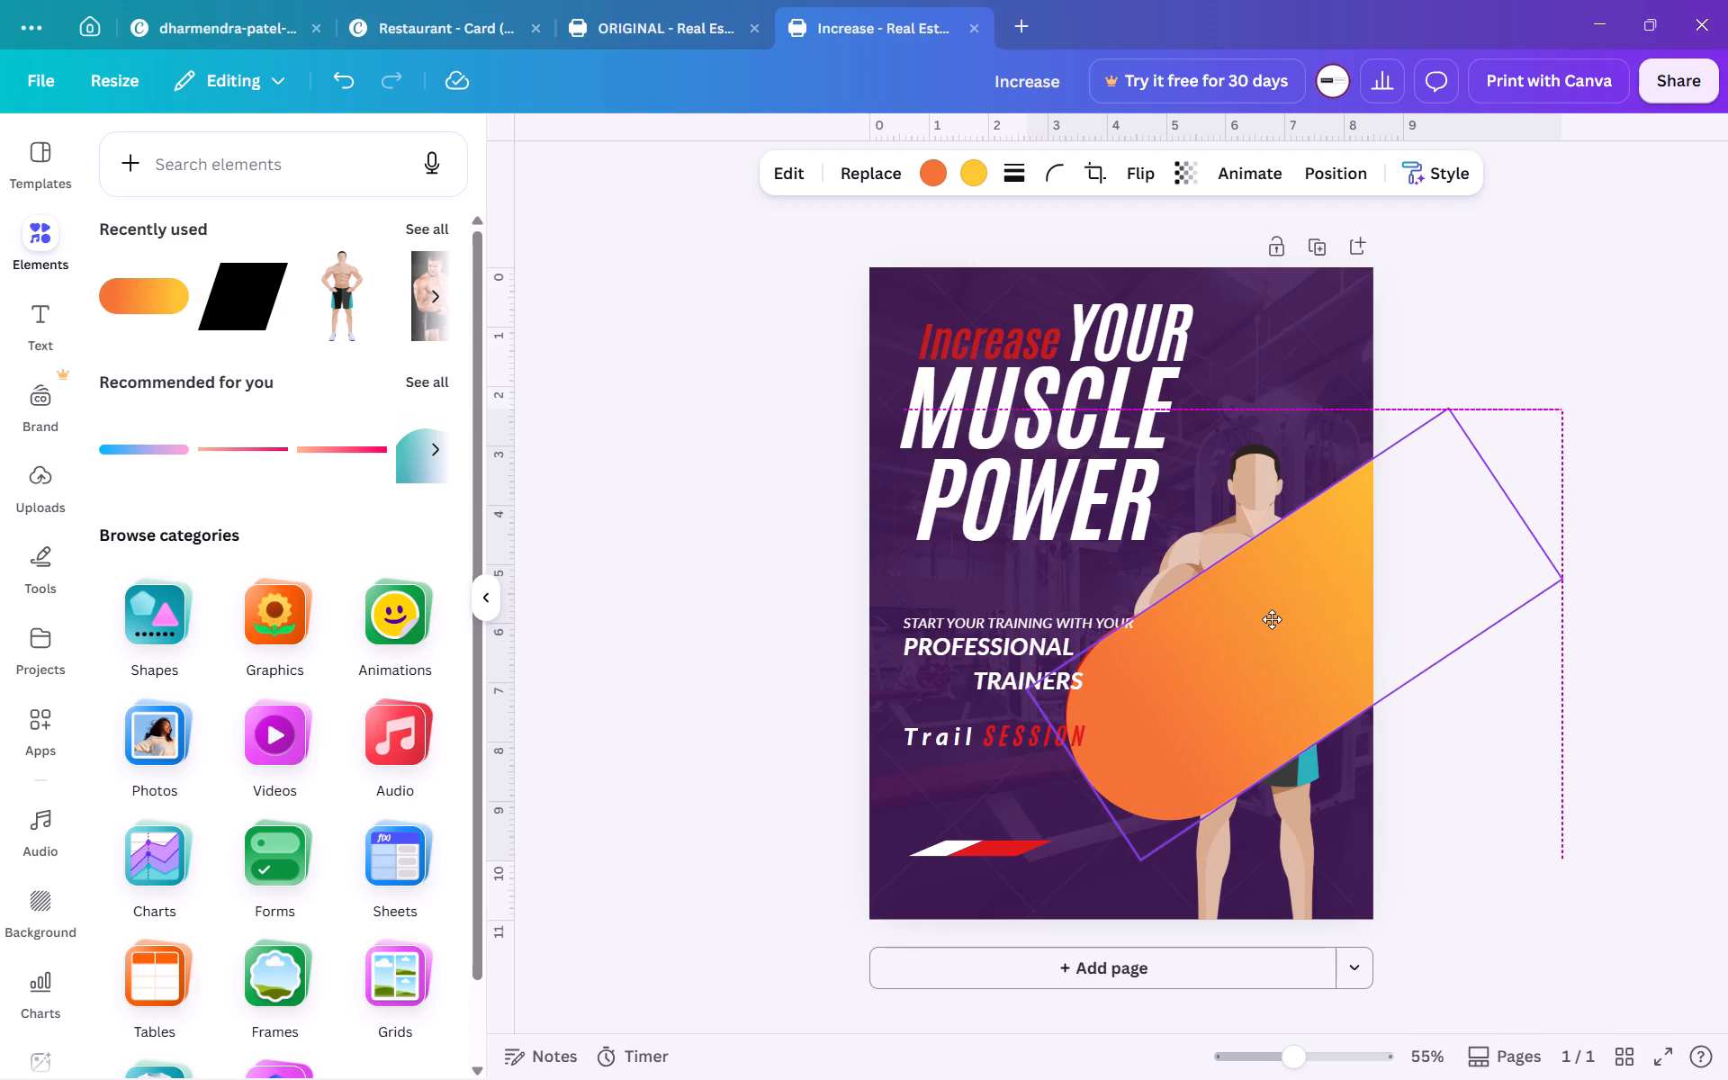
pyautogui.moveTo(1272, 619); pyautogui.dragTo(1274, 620)
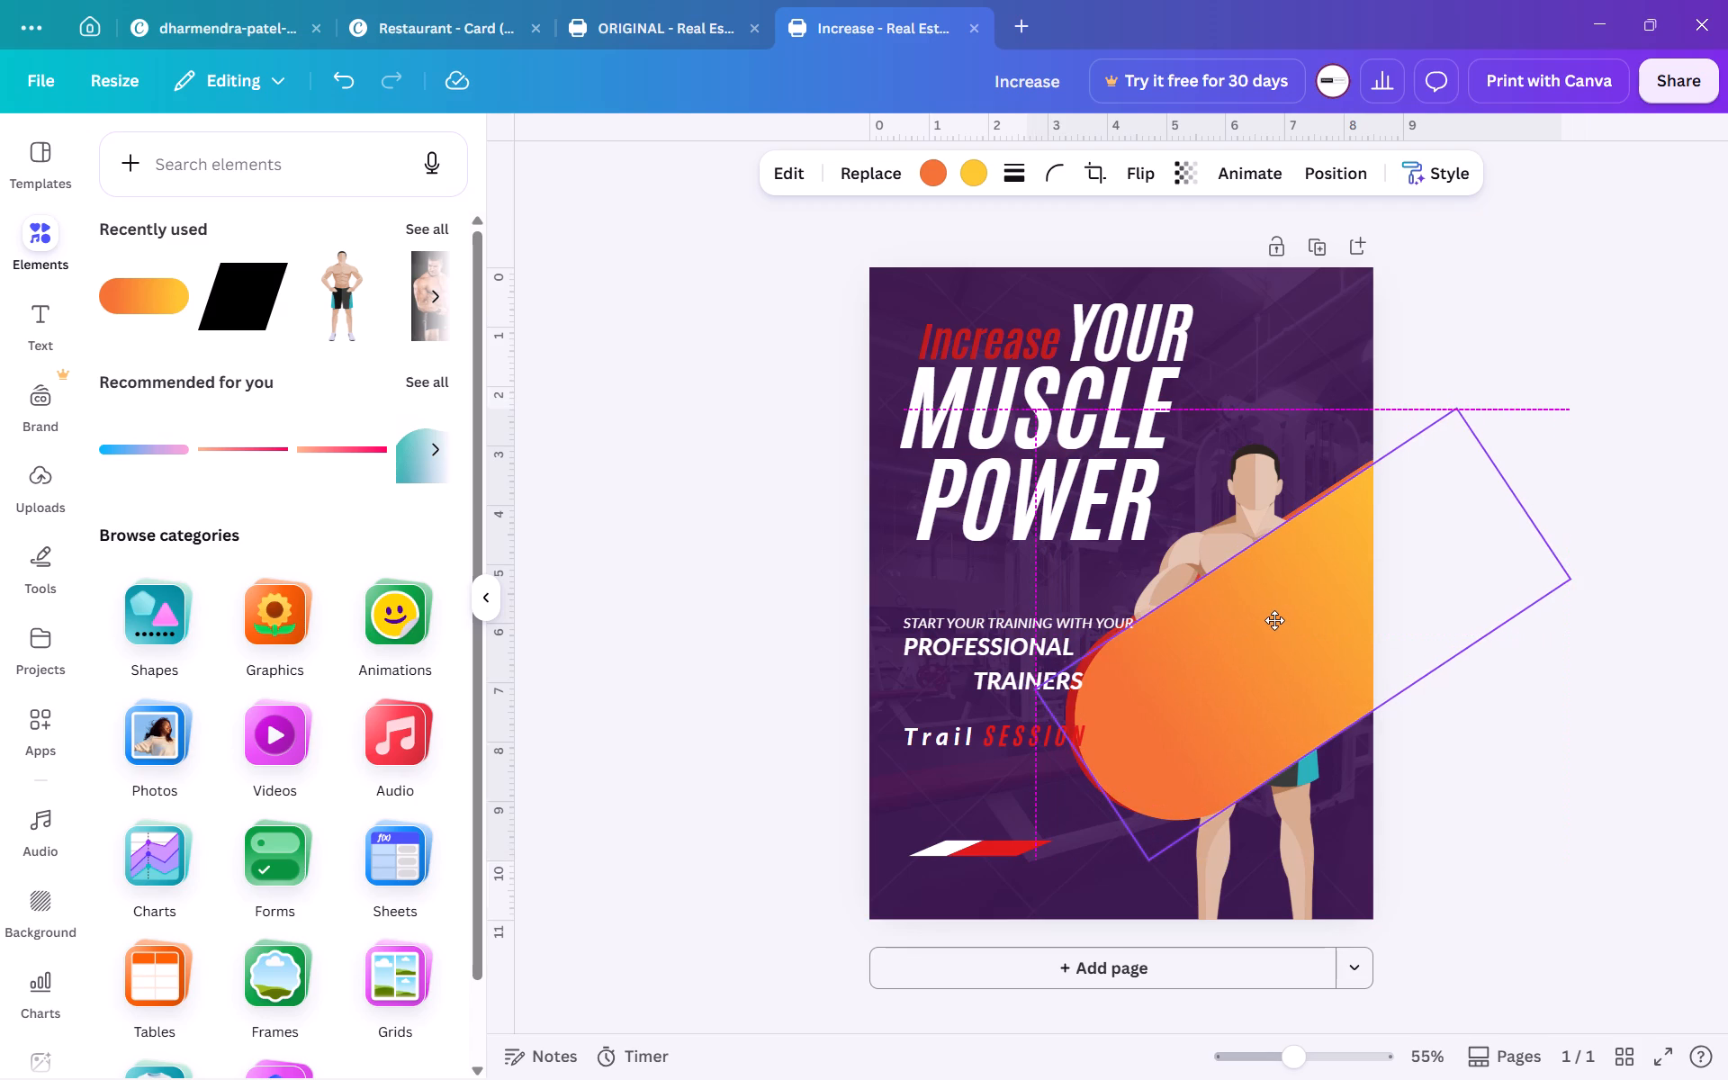
pyautogui.moveTo(1274, 620); pyautogui.dragTo(1271, 618)
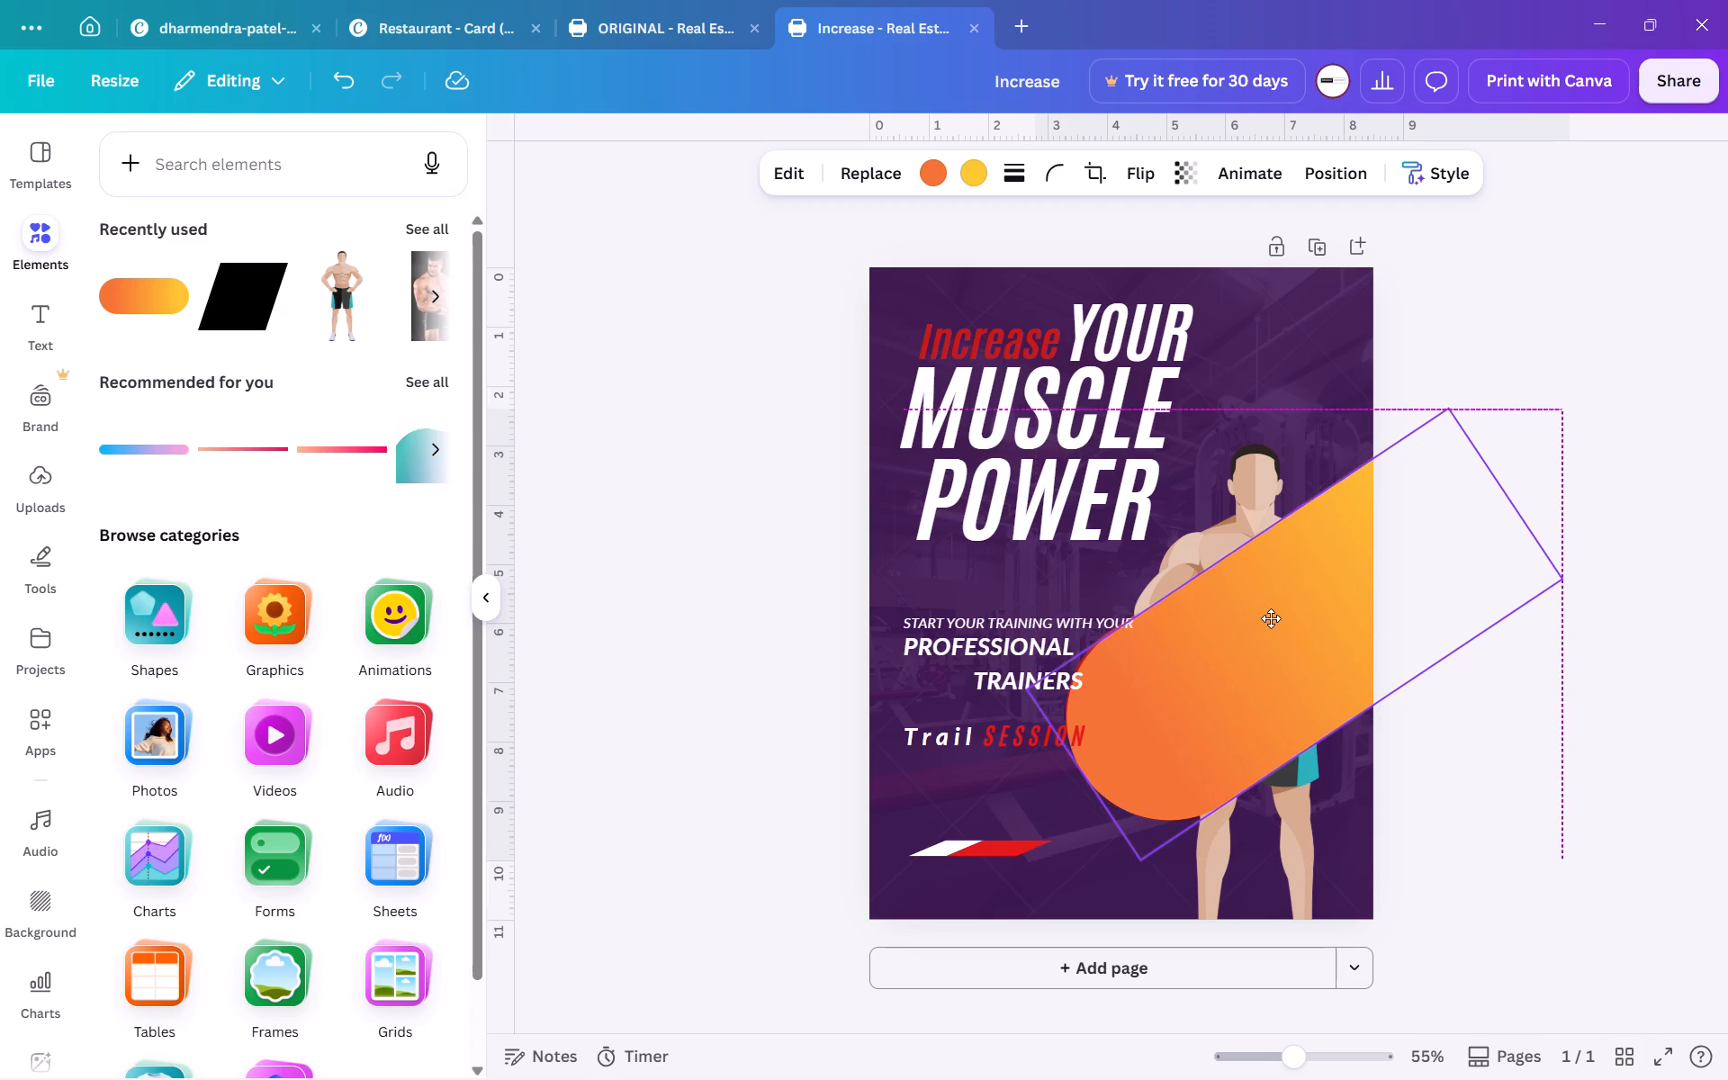
pyautogui.moveTo(1271, 618); pyautogui.dragTo(1277, 621)
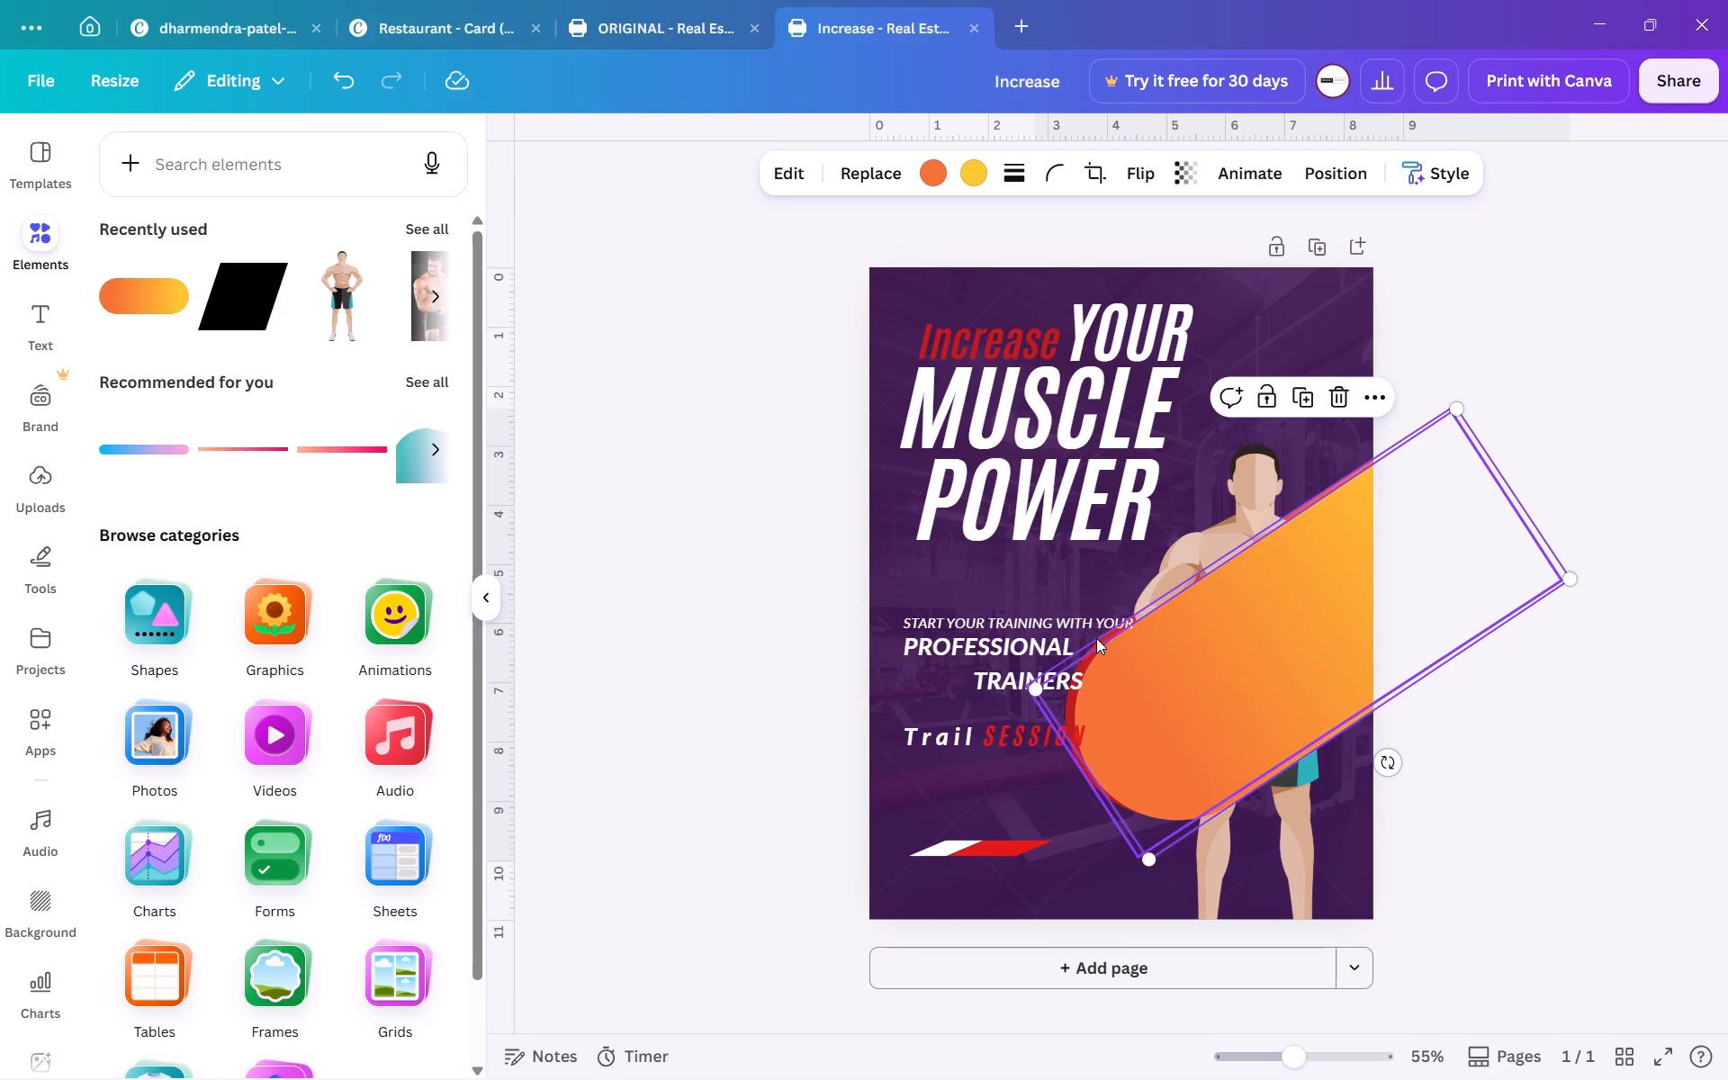
# Delete the old red-orange gradient shape underneath the orange-to-yellow one.
pyautogui.click(1096, 638)
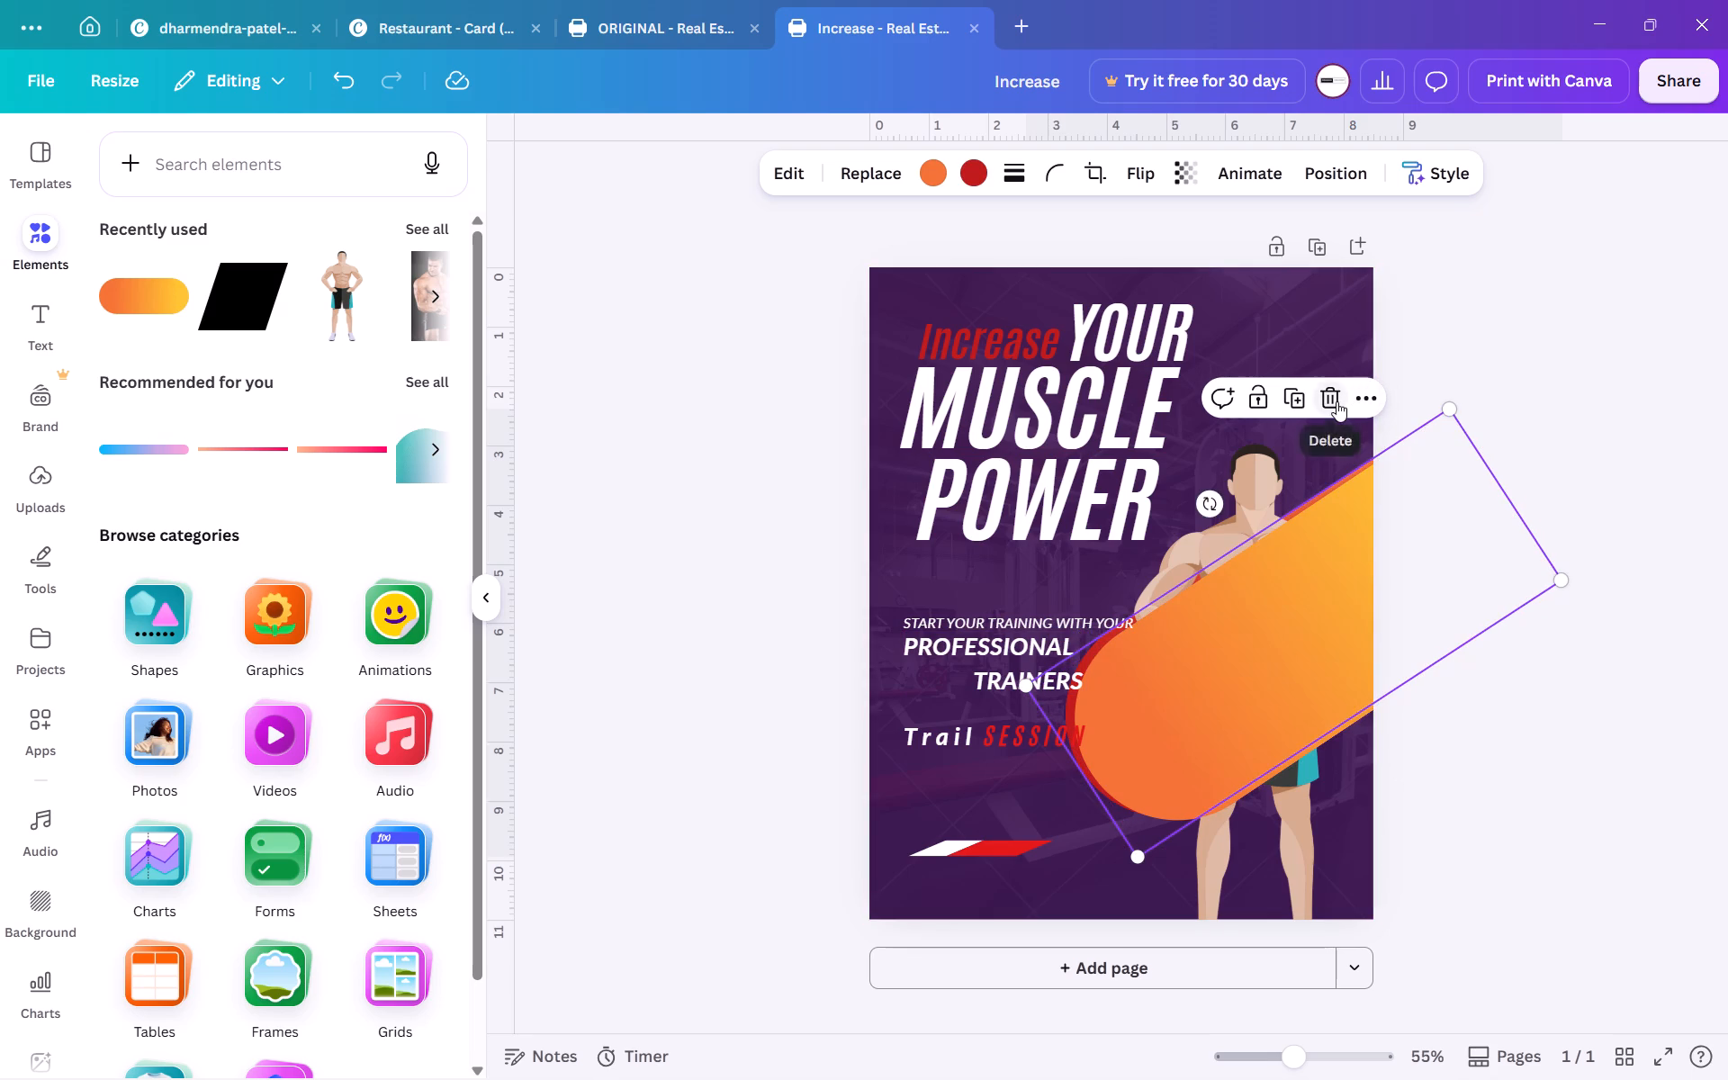
pyautogui.click(1336, 401)
# Send the orange-to-yellow shape backward so that it sits behind the bodybuilder.
pyautogui.click(1299, 617)
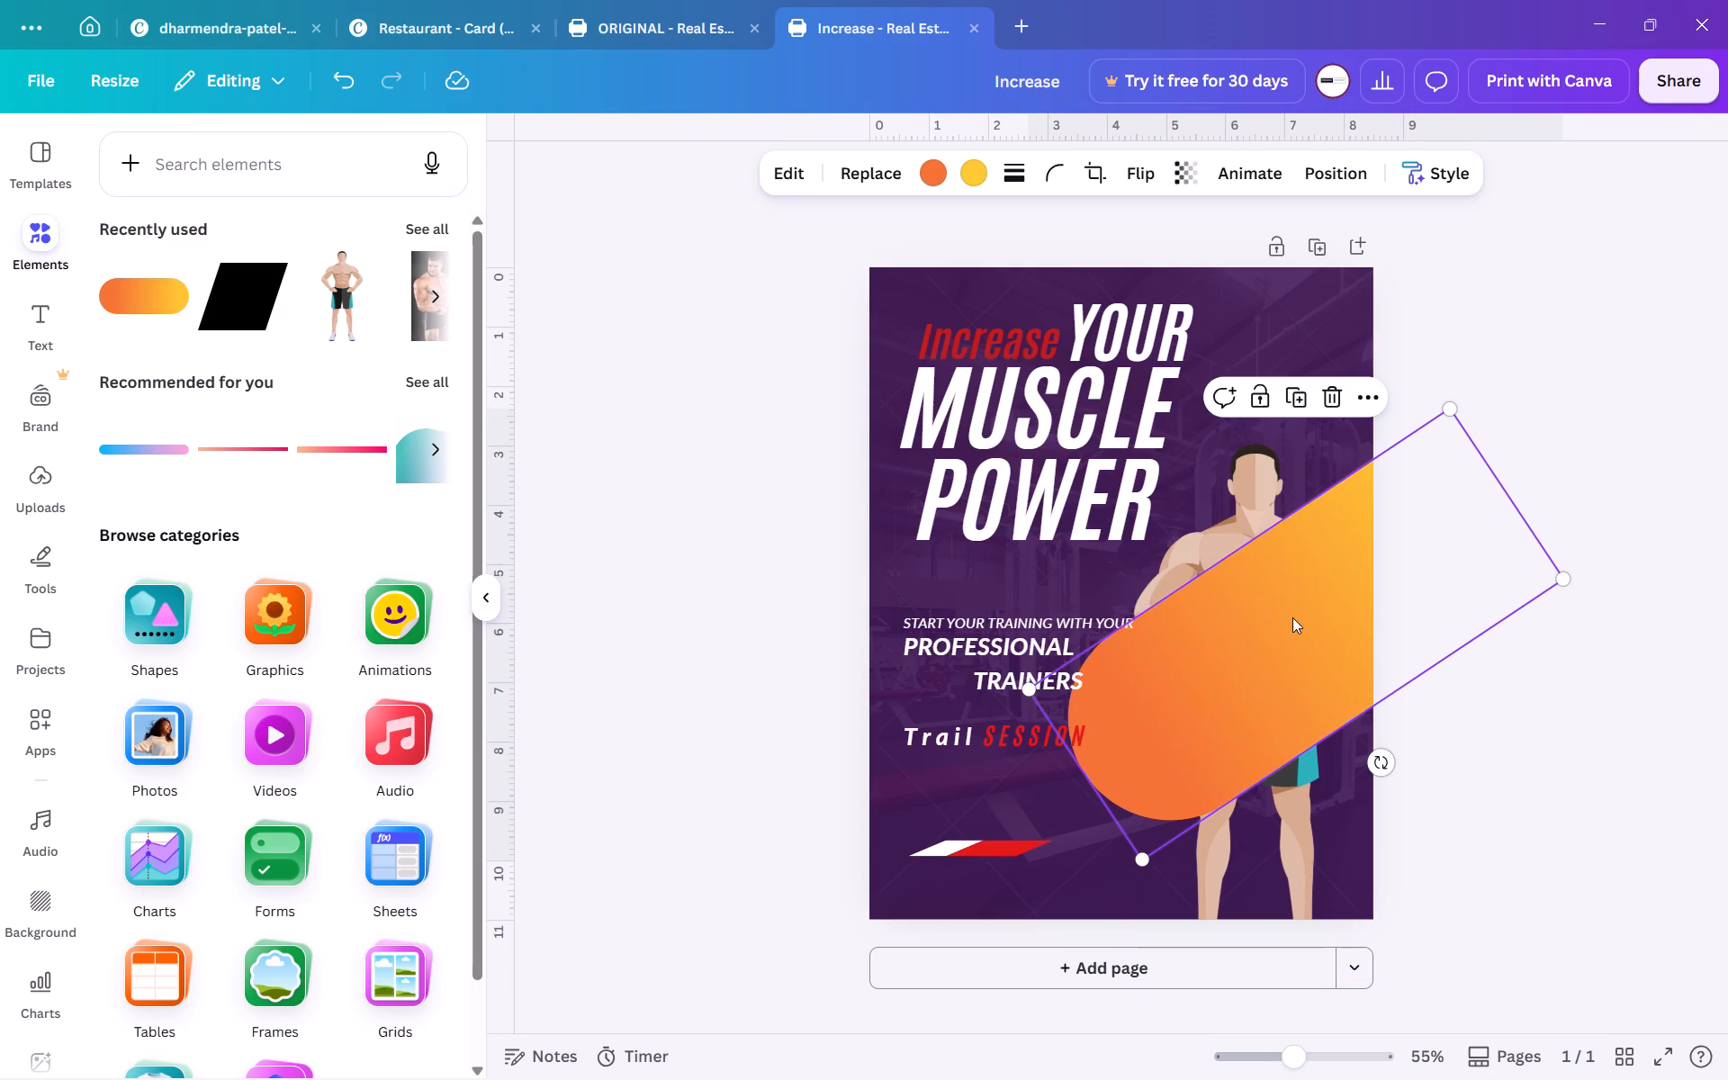
pyautogui.rightClick(1292, 617)
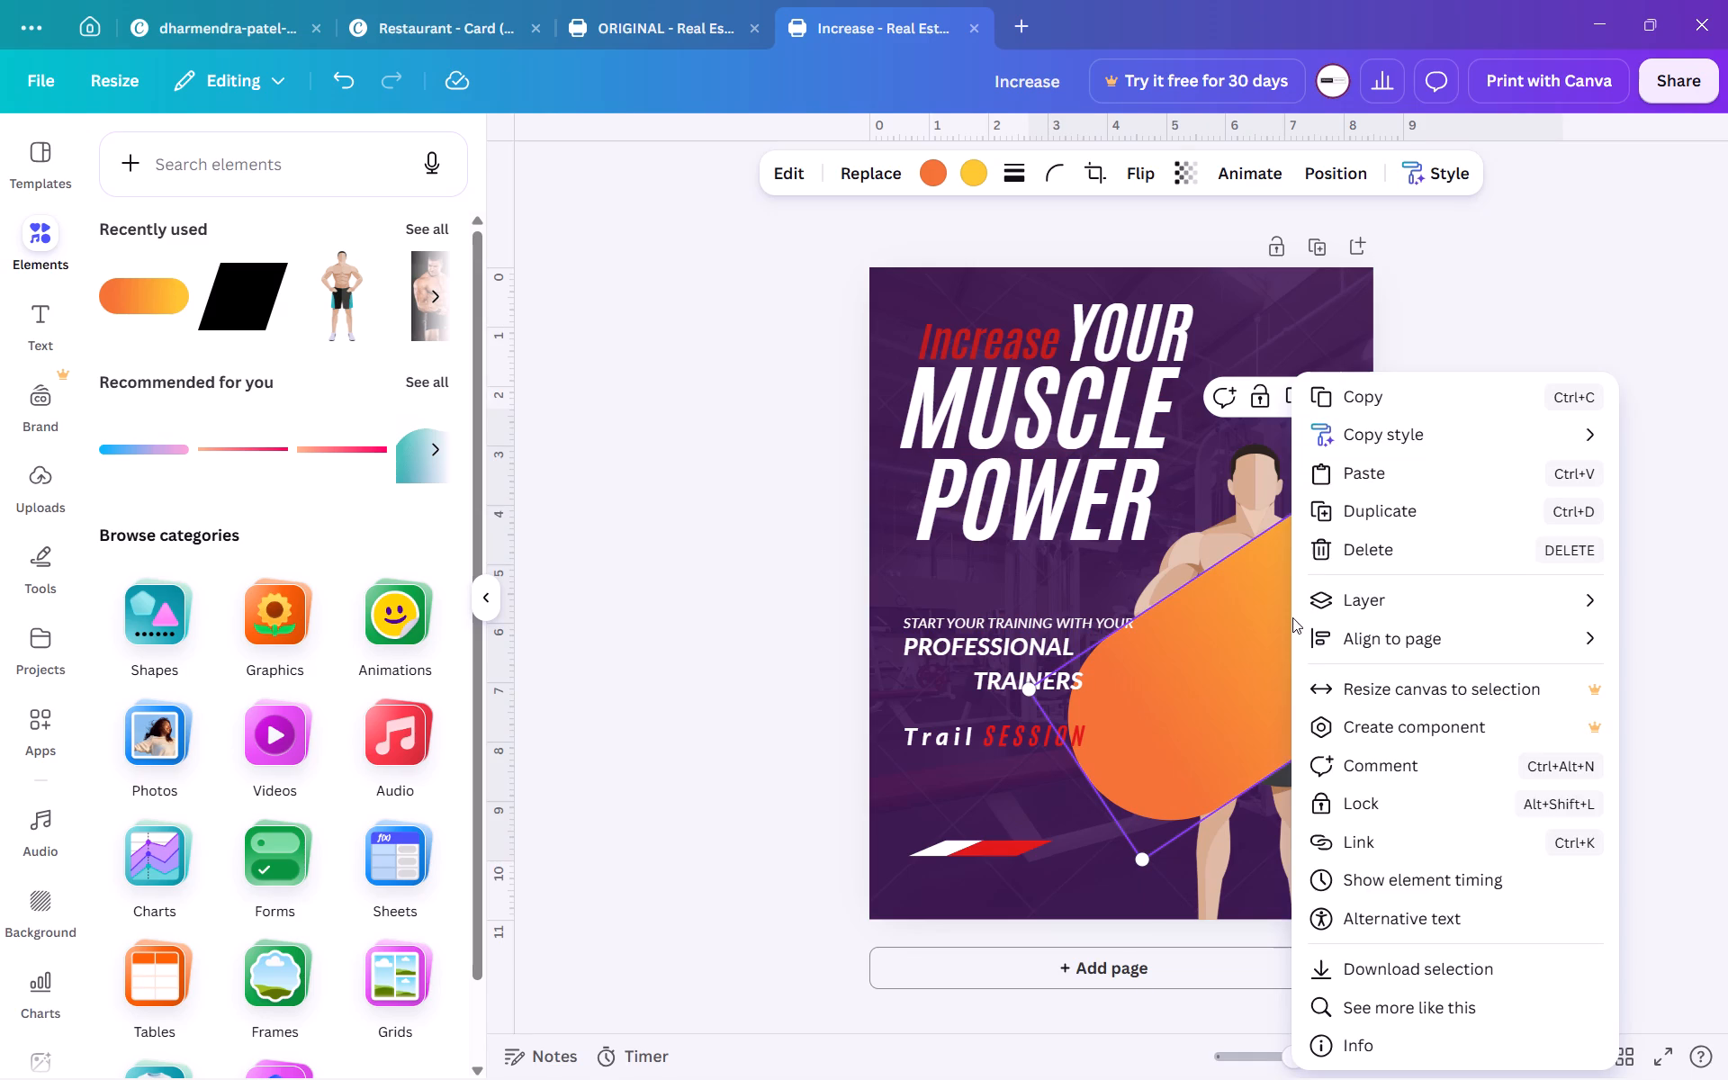
pyautogui.click(1338, 605)
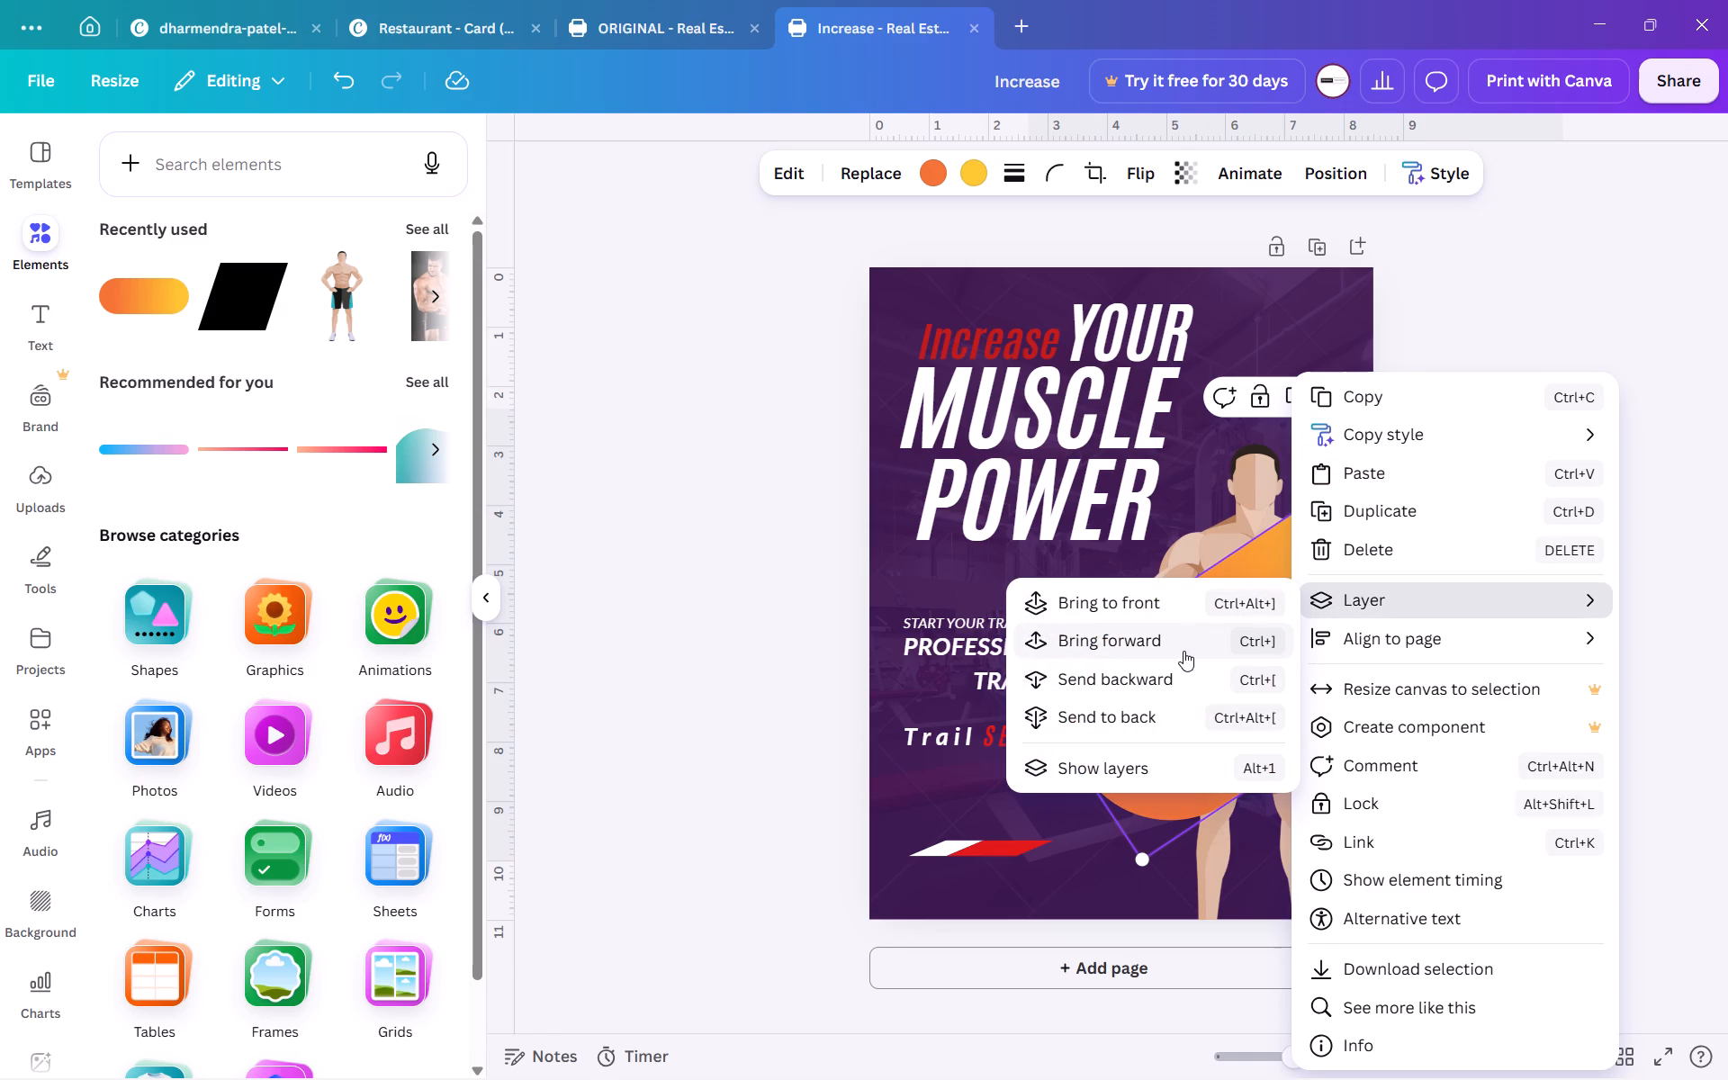
pyautogui.click(1149, 673)
pyautogui.click(775, 607)
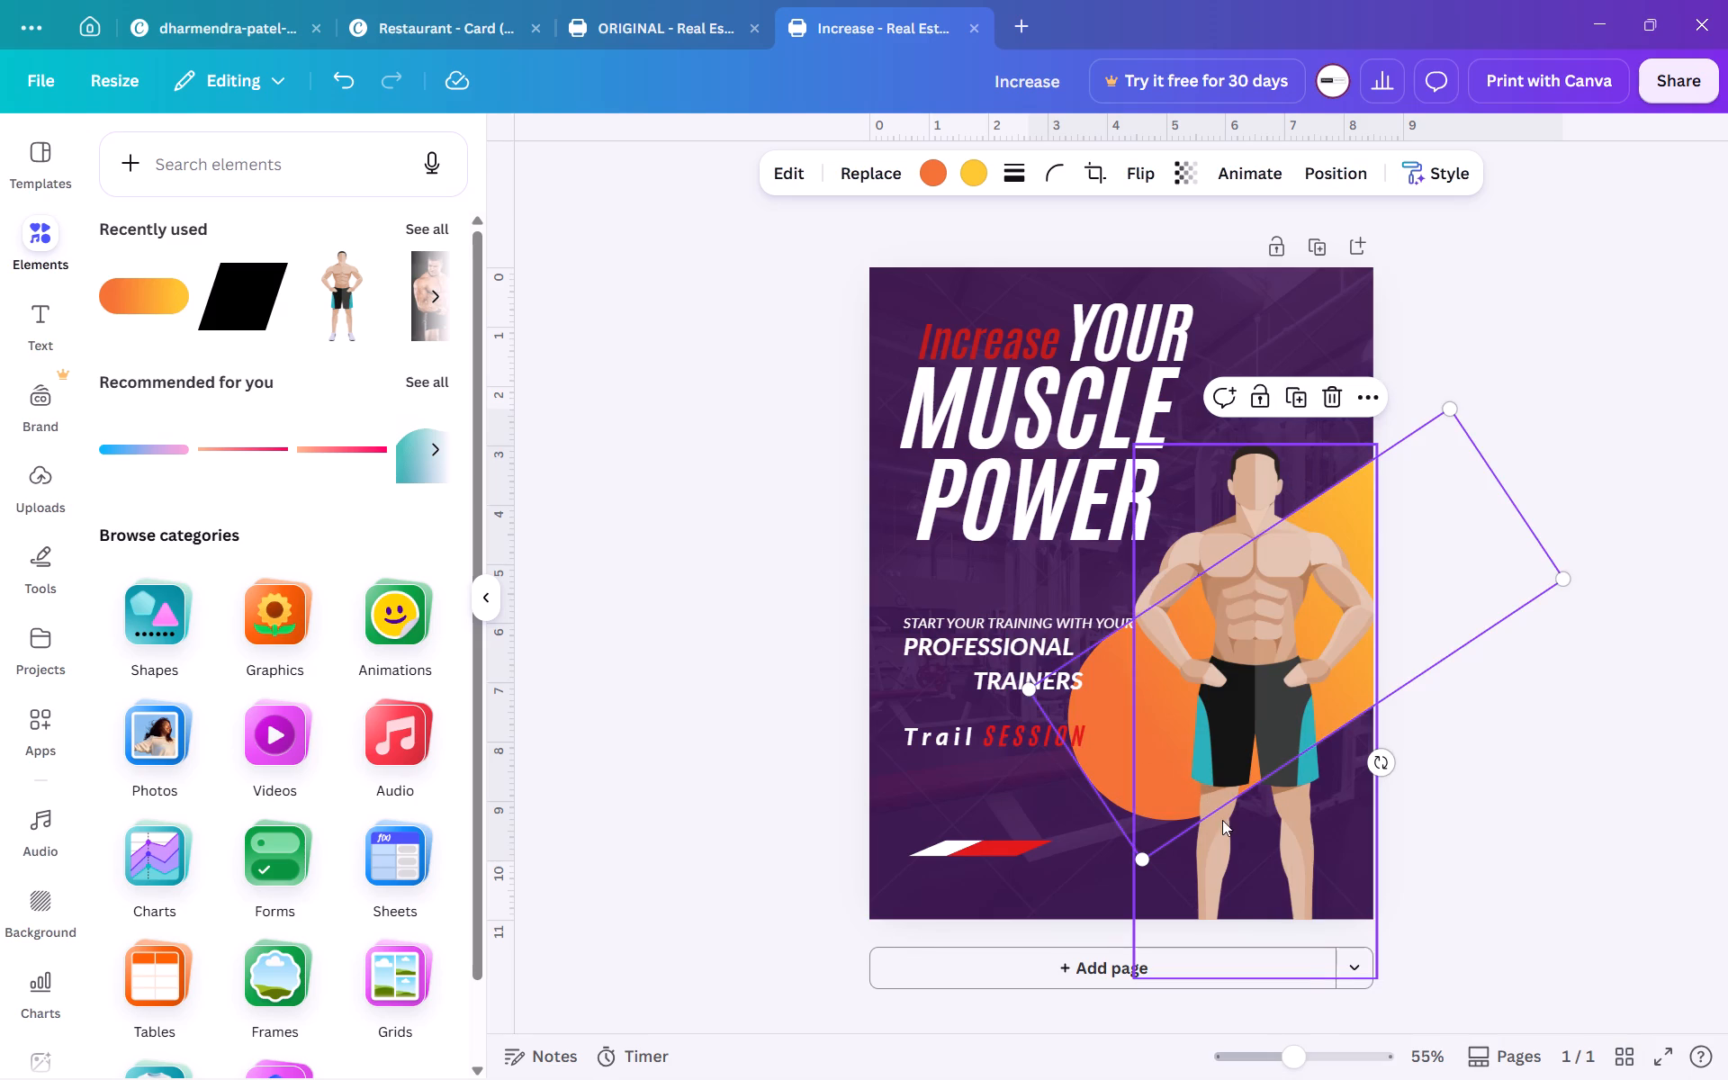
pyautogui.click(1011, 869)
pyautogui.click(751, 749)
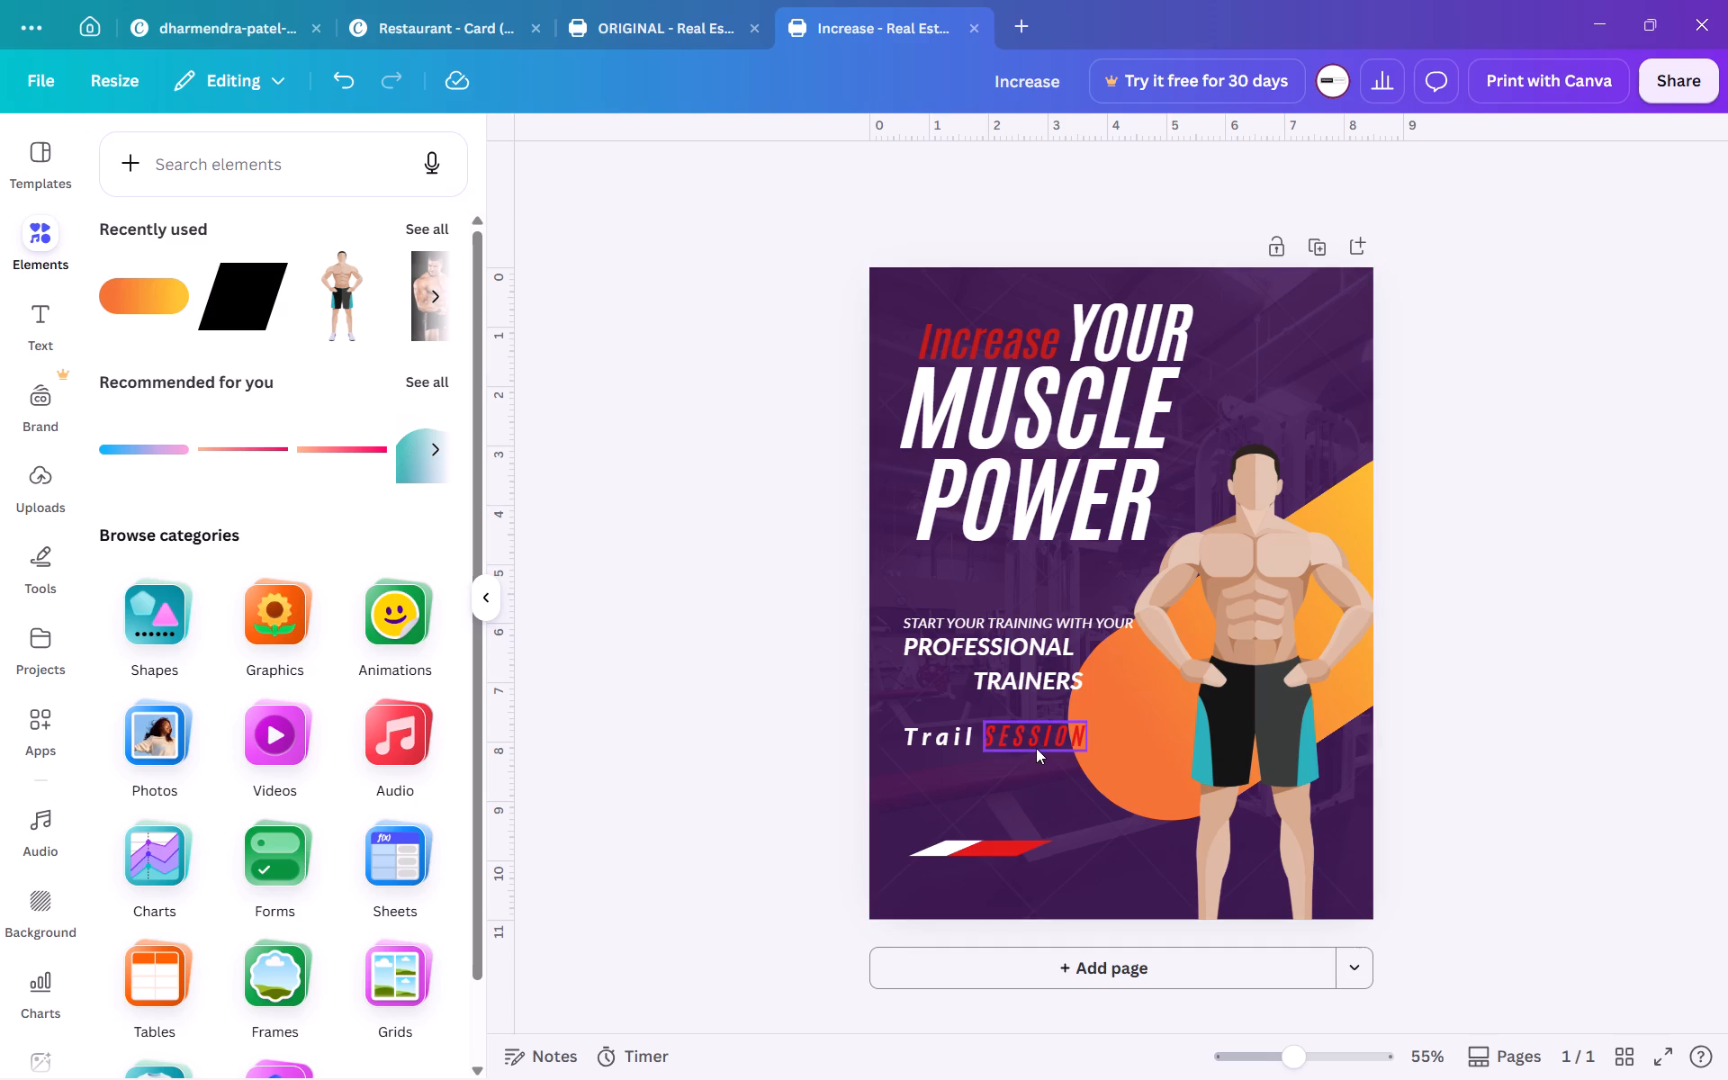
# Duplicate the white Trail text and place the copy directly below the Trail SESSION line.
pyautogui.click(939, 714)
pyautogui.click(932, 733)
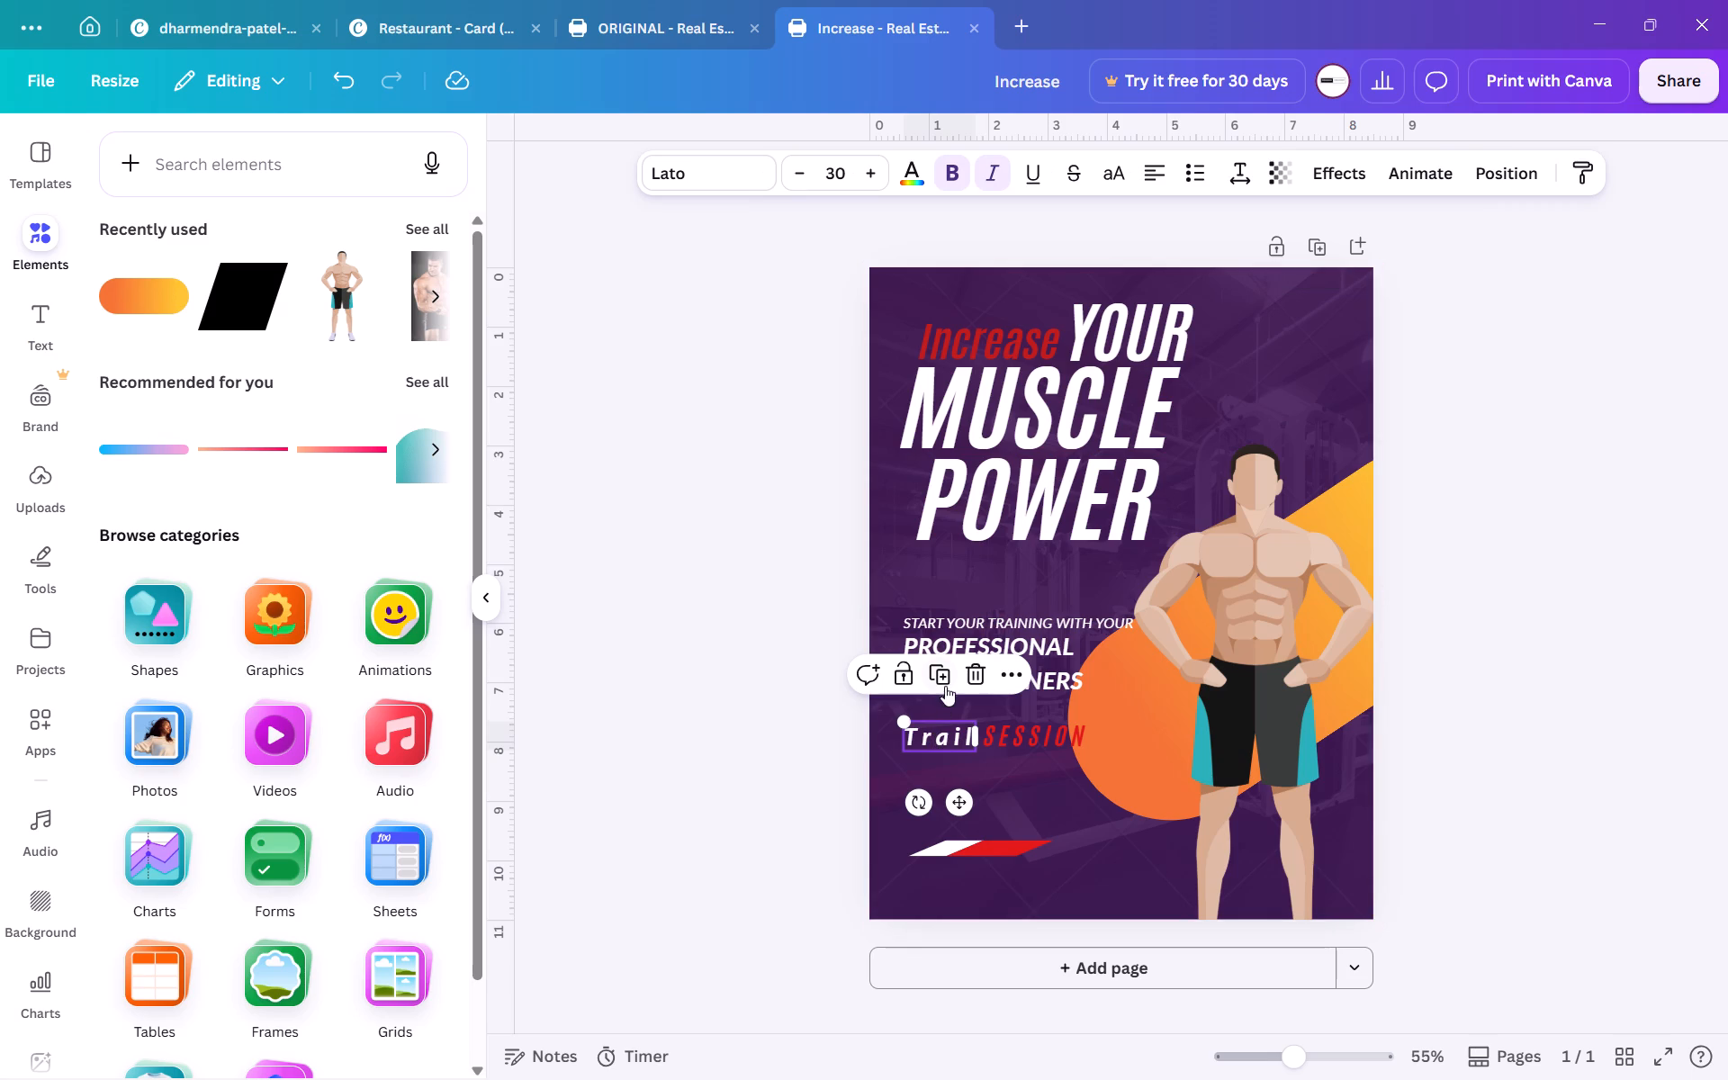
pyautogui.click(943, 681)
pyautogui.moveTo(969, 815); pyautogui.dragTo(967, 827)
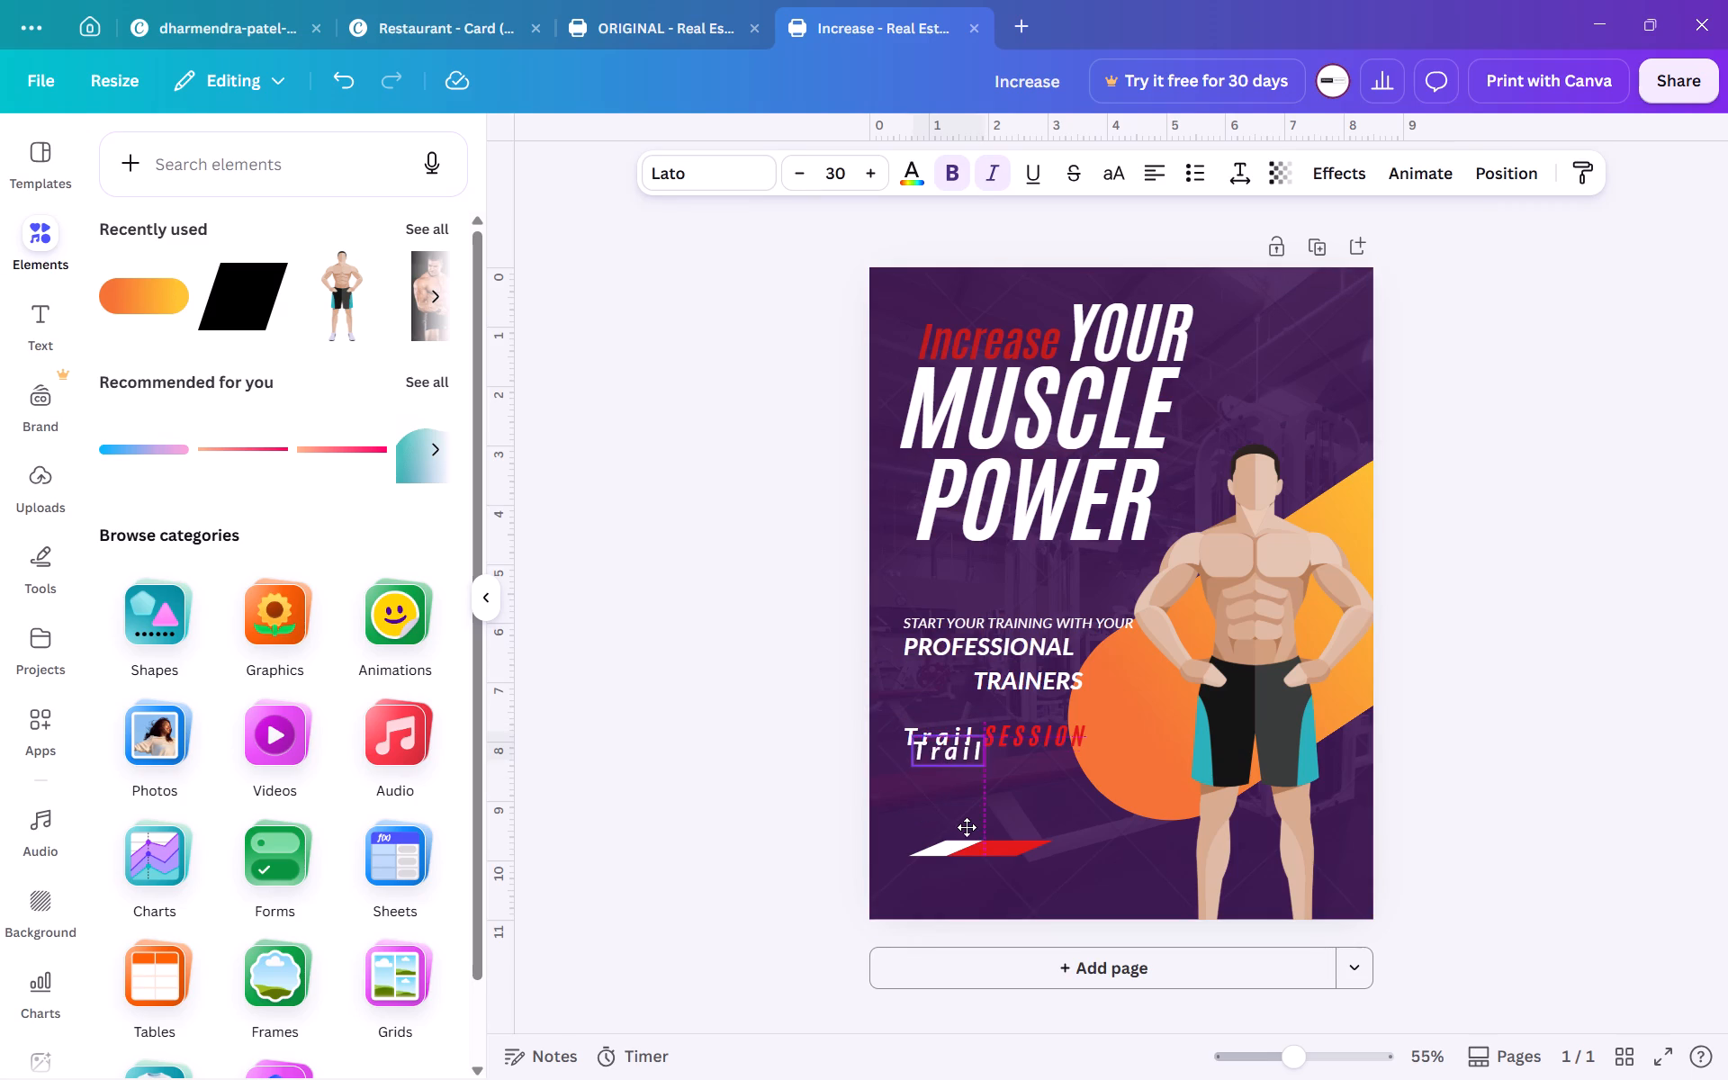
pyautogui.moveTo(967, 827); pyautogui.dragTo(961, 833)
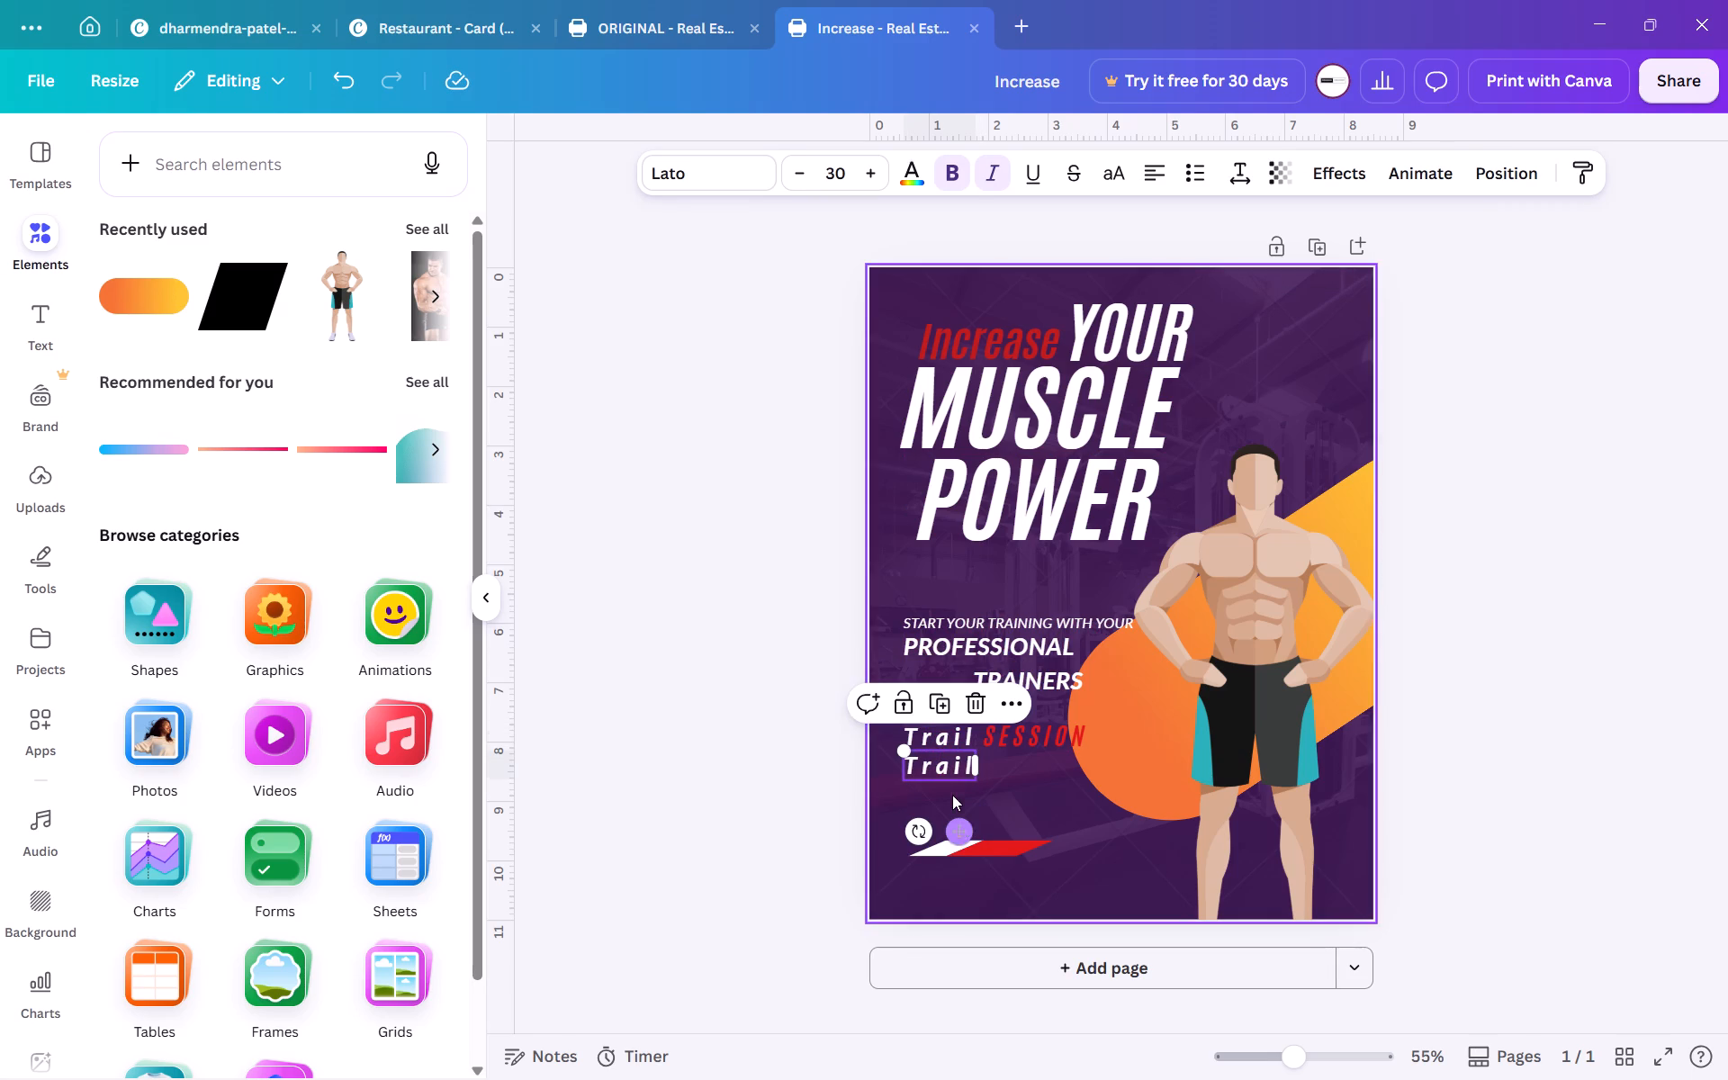
# Replace the copied text with "free trail with pro trainers".
pyautogui.tripleClick(948, 768)
pyautogui.press('f')
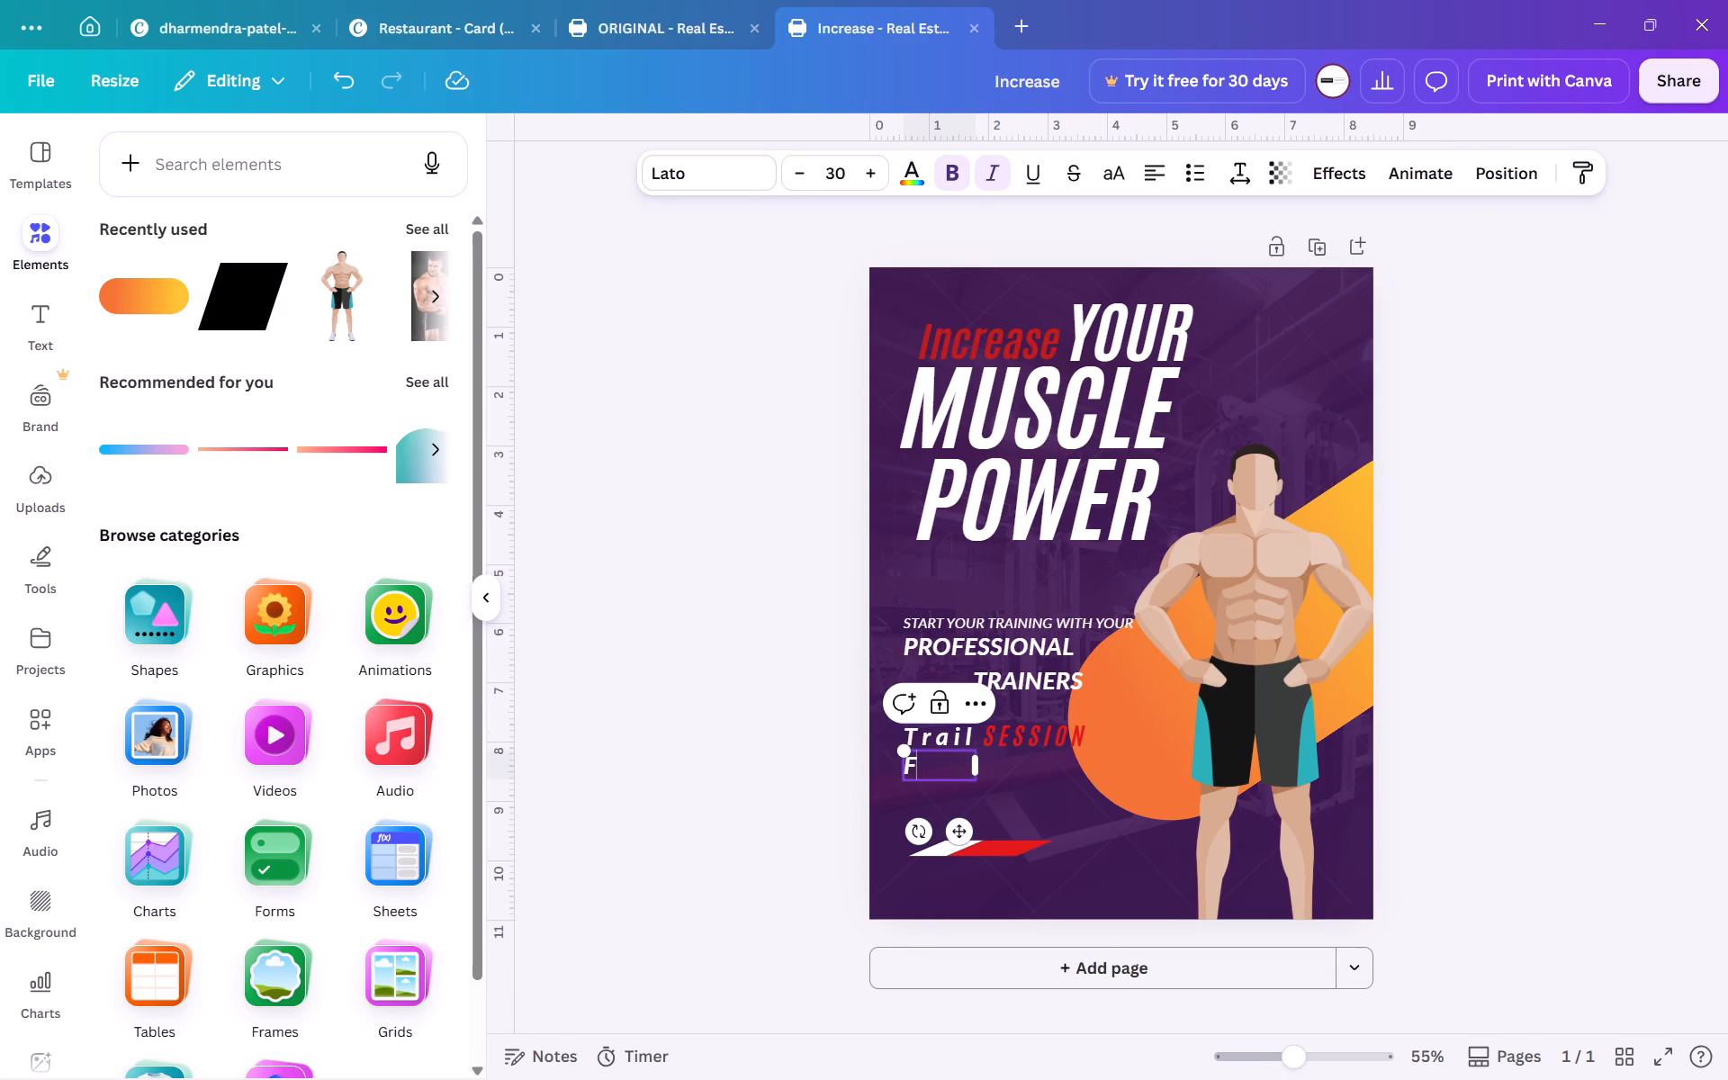
pyautogui.press('BackSpace')
pyautogui.write('free trail')
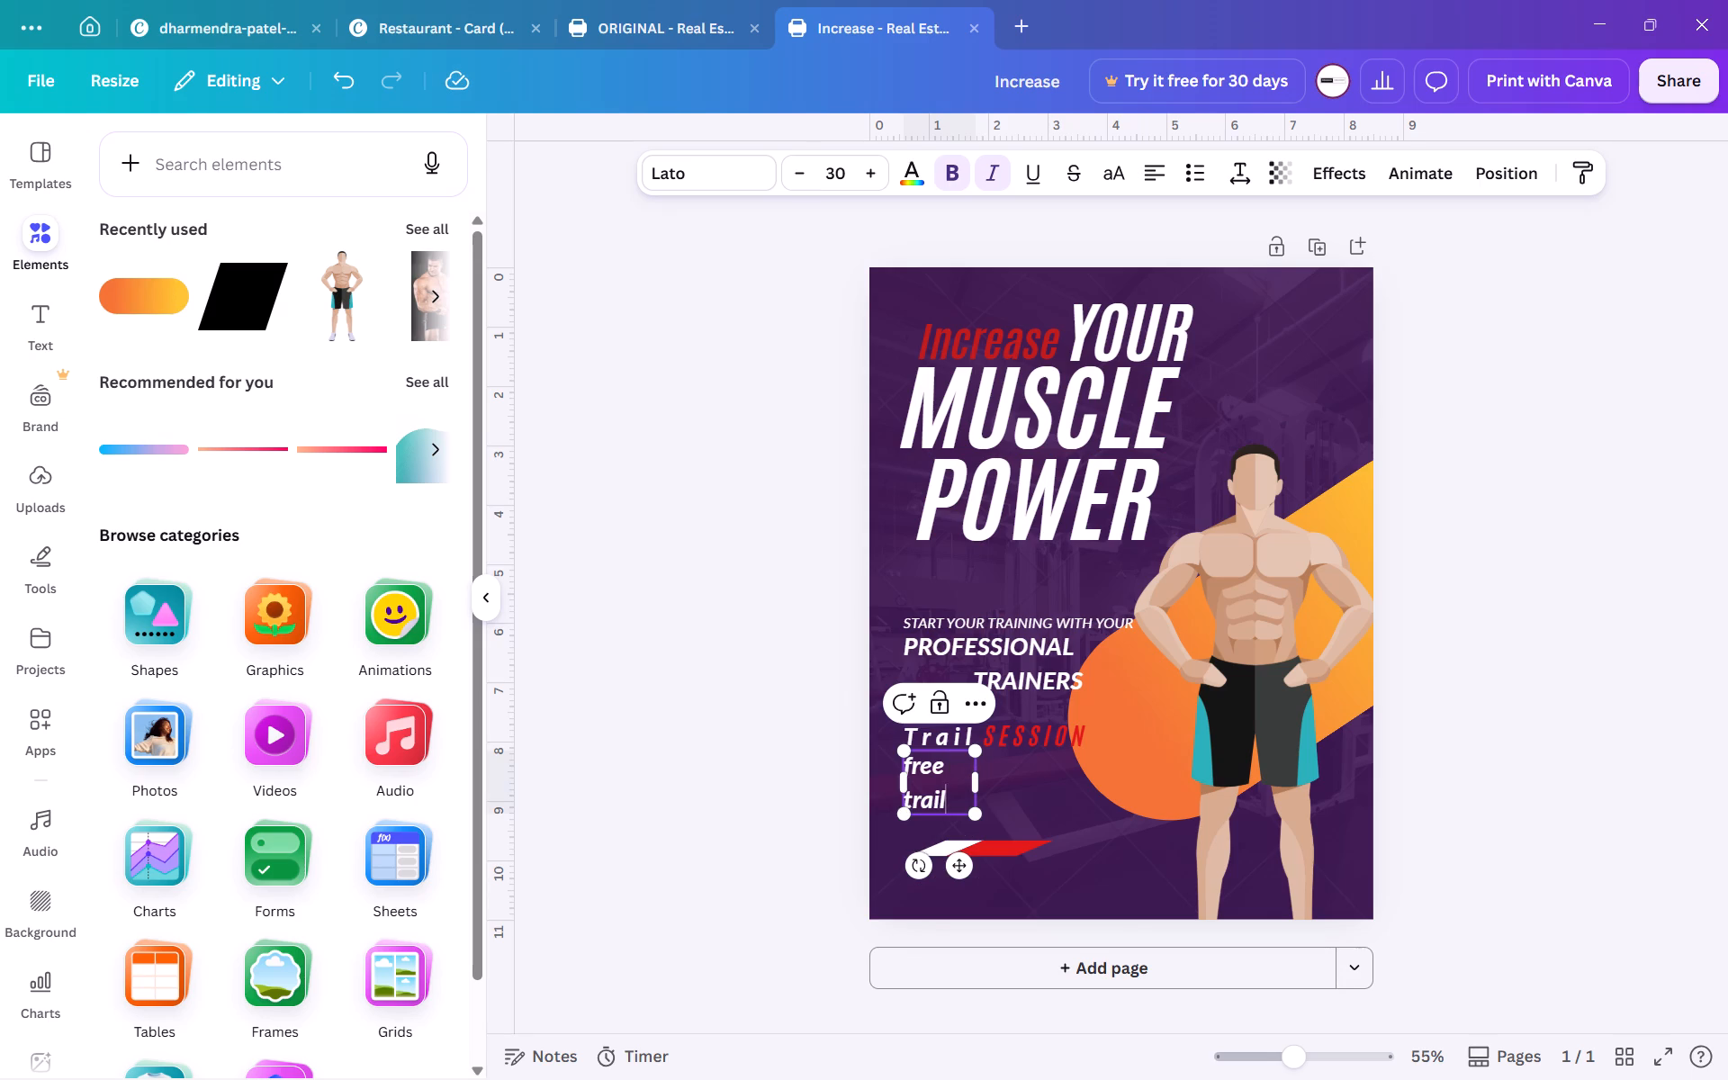
pyautogui.press('space')
pyautogui.write('with pro trao')
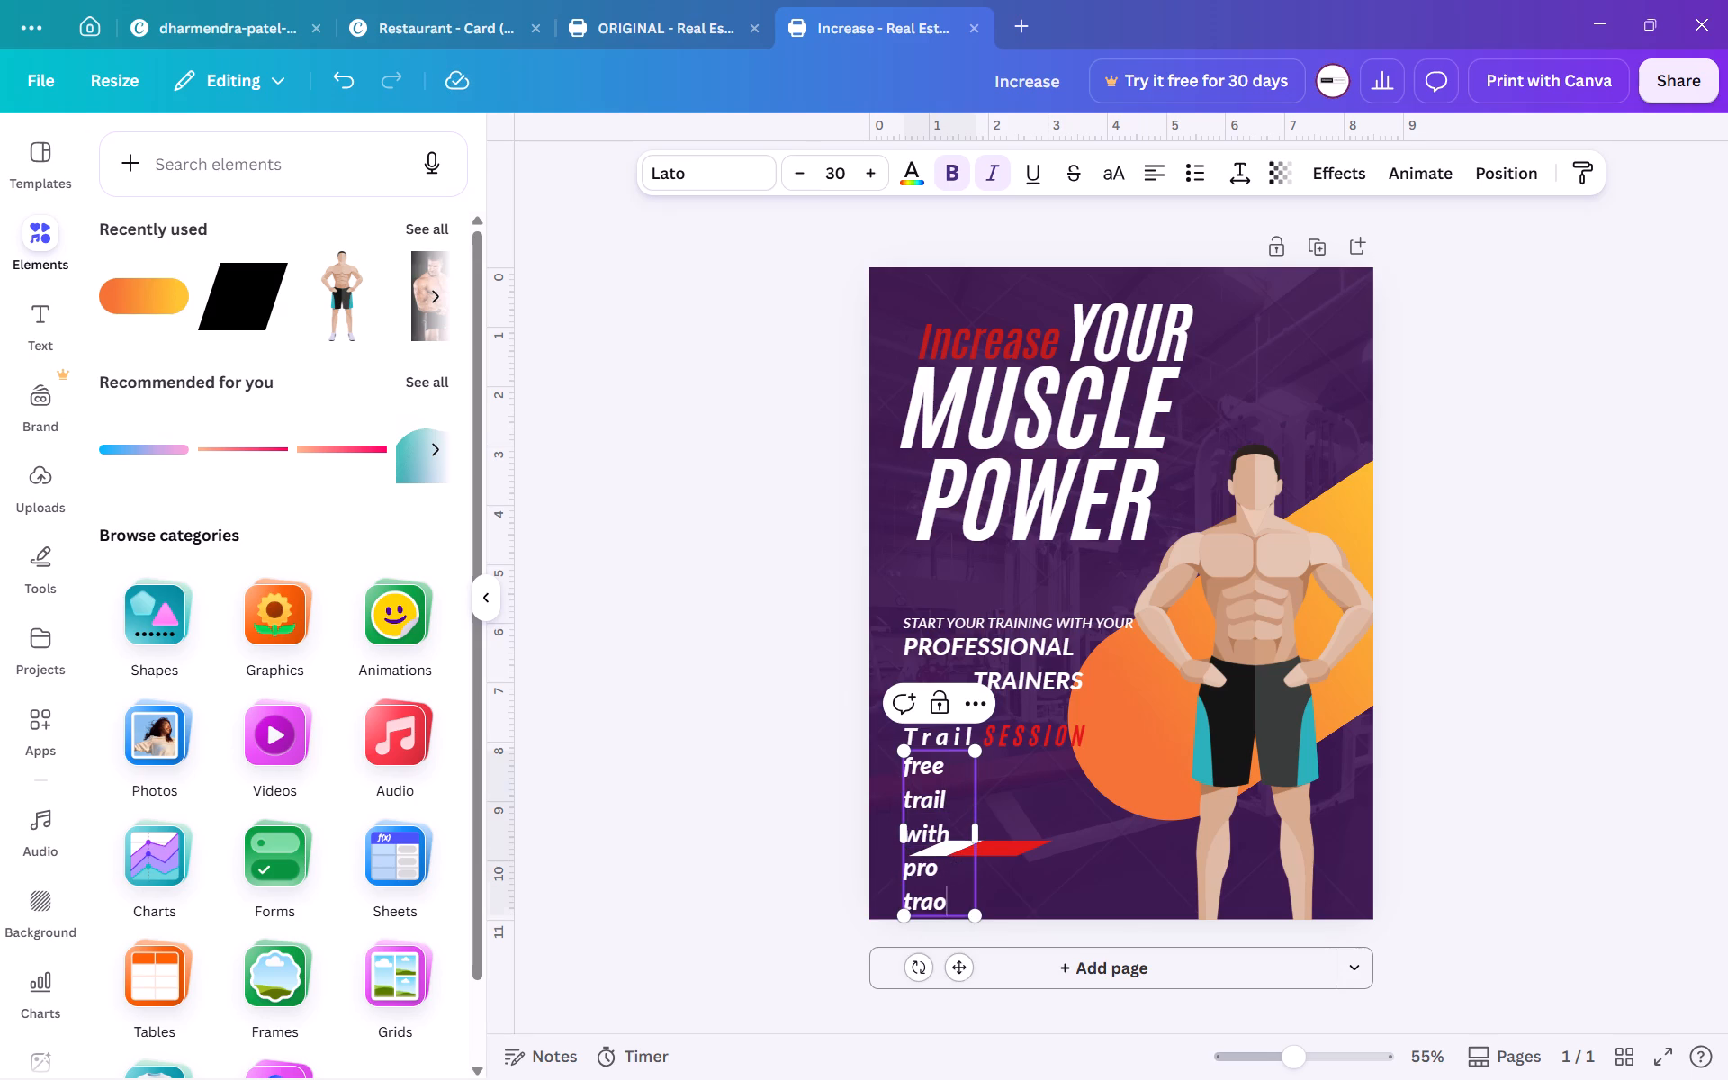
pyautogui.press('BackSpace')
pyautogui.write('iners')
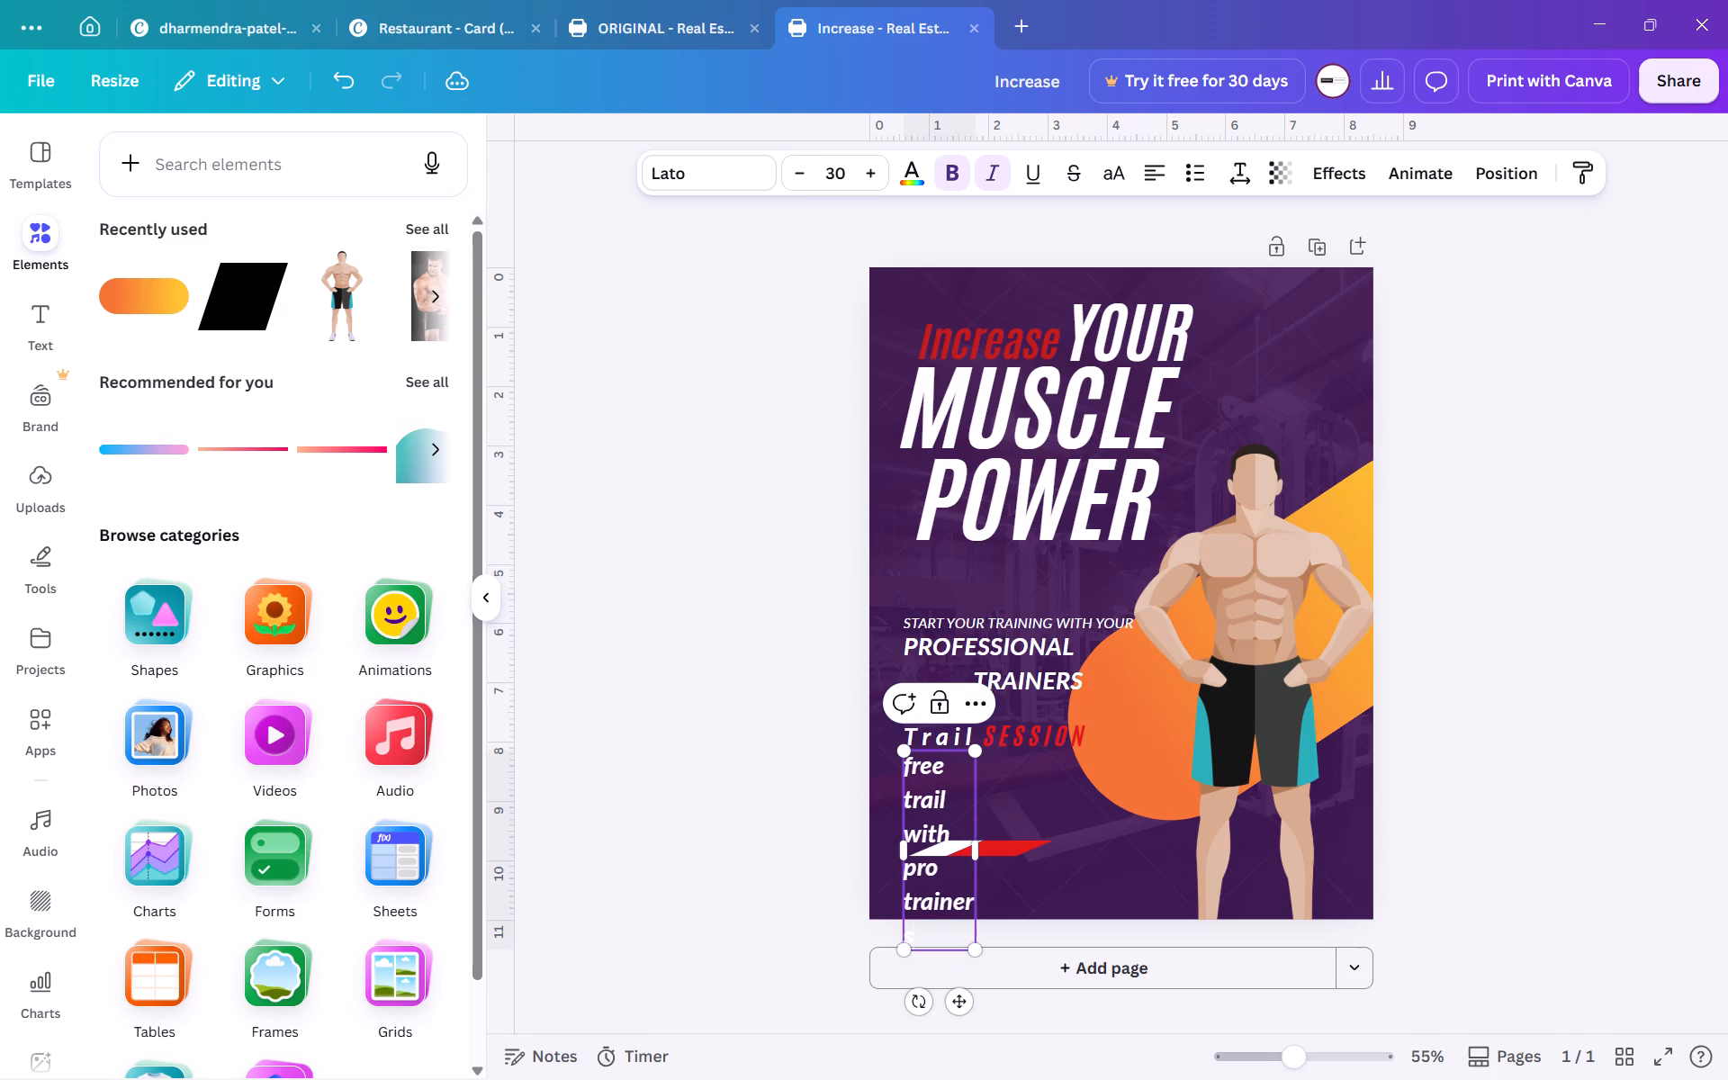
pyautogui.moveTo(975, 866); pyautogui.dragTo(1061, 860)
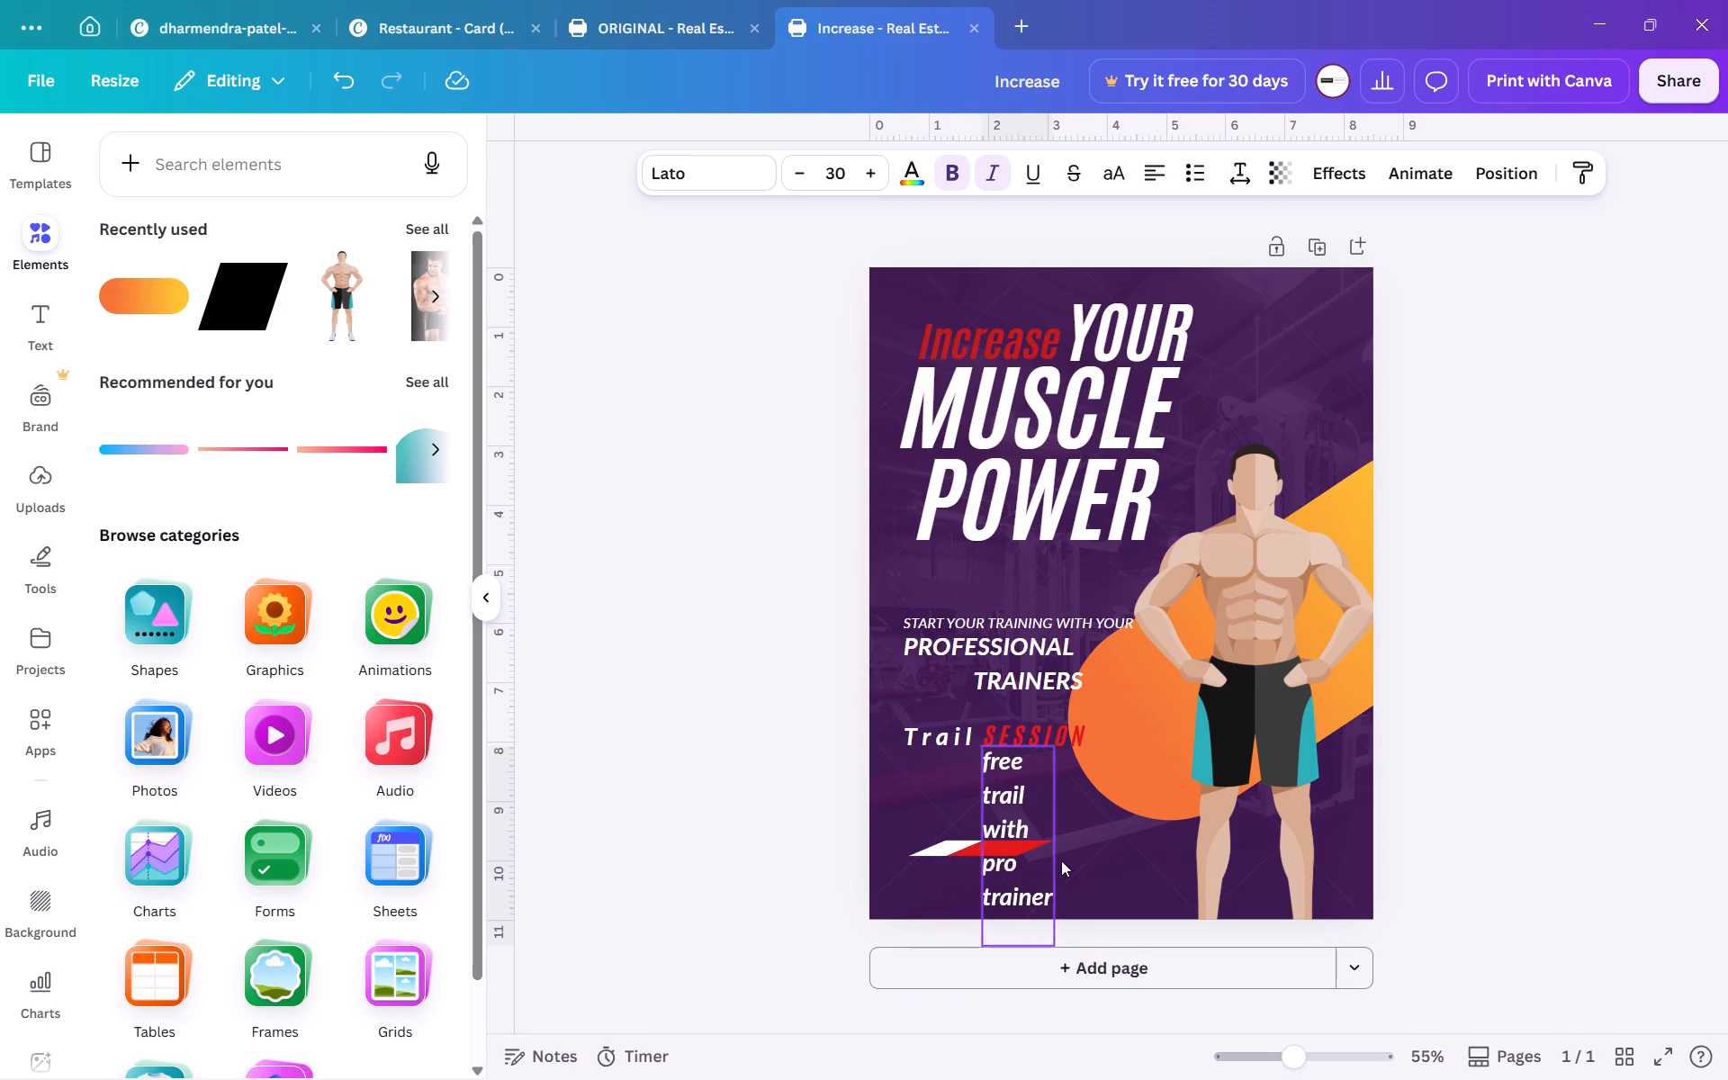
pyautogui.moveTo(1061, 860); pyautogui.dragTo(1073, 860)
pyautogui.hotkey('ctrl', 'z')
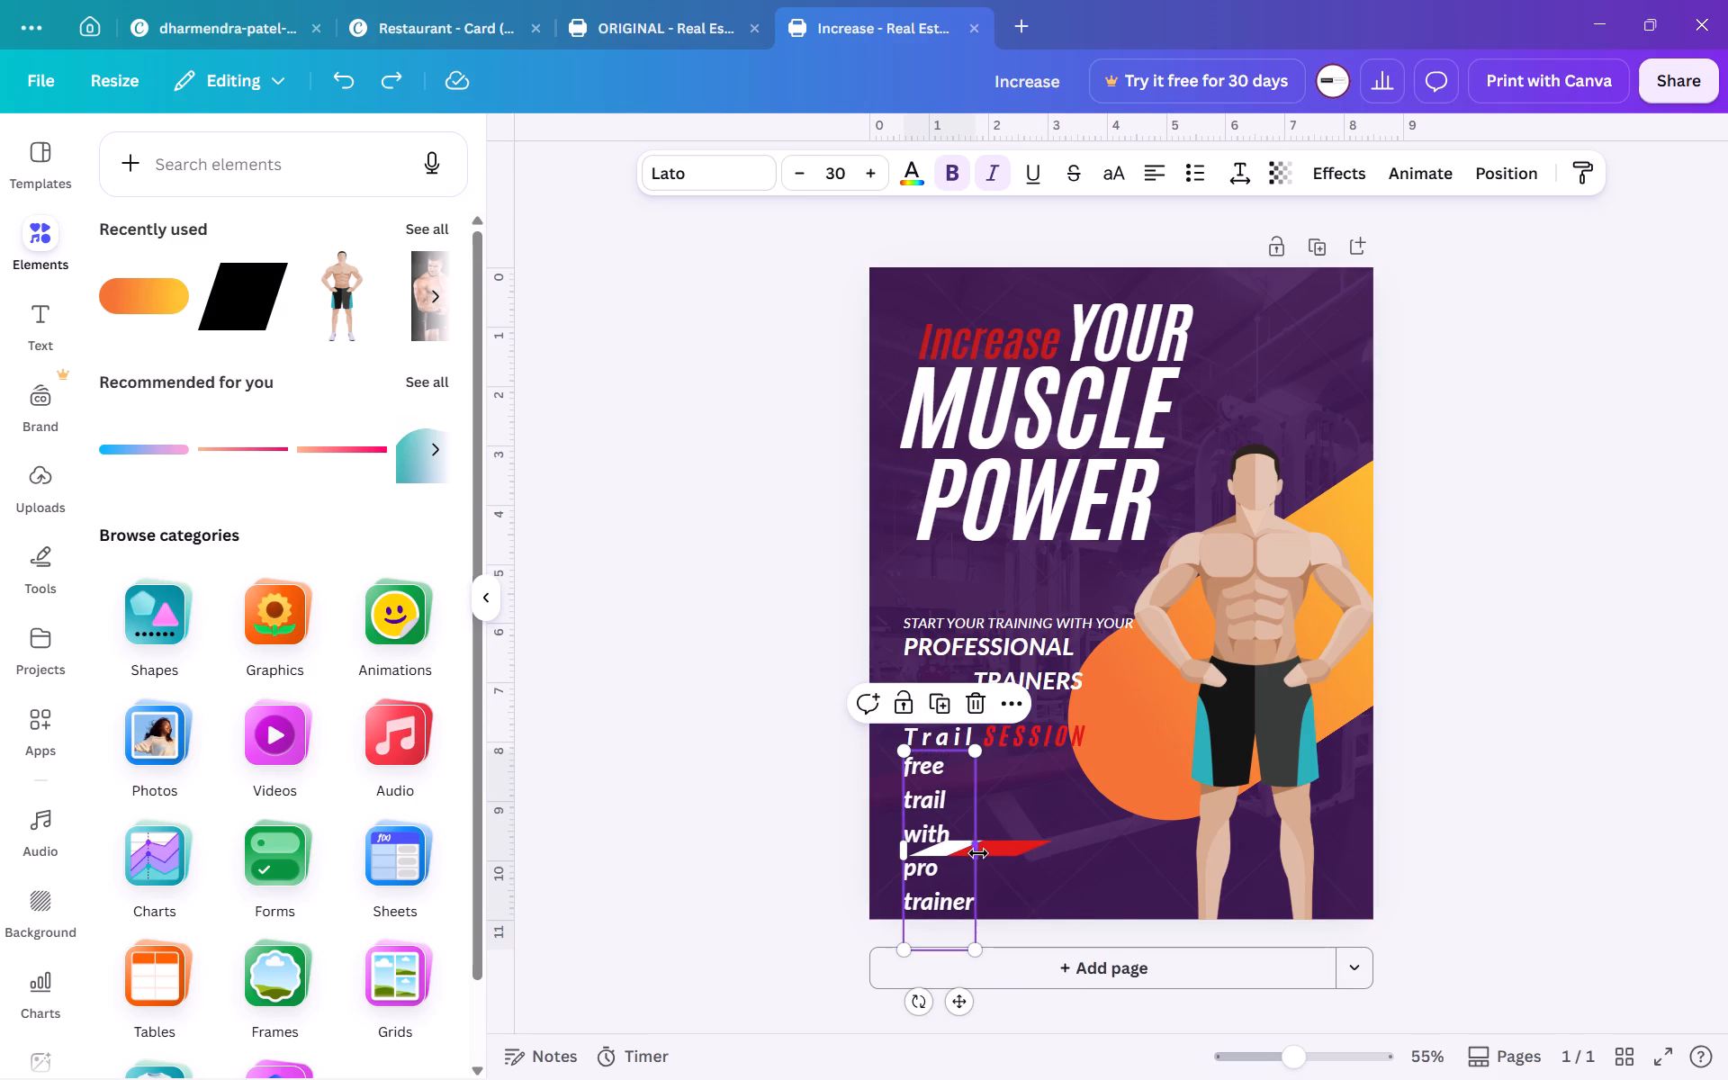
# Widen the "free trail with pro trainers" text box to about 4.8 in so the text fits on one line.
pyautogui.moveTo(978, 853); pyautogui.dragTo(1127, 854)
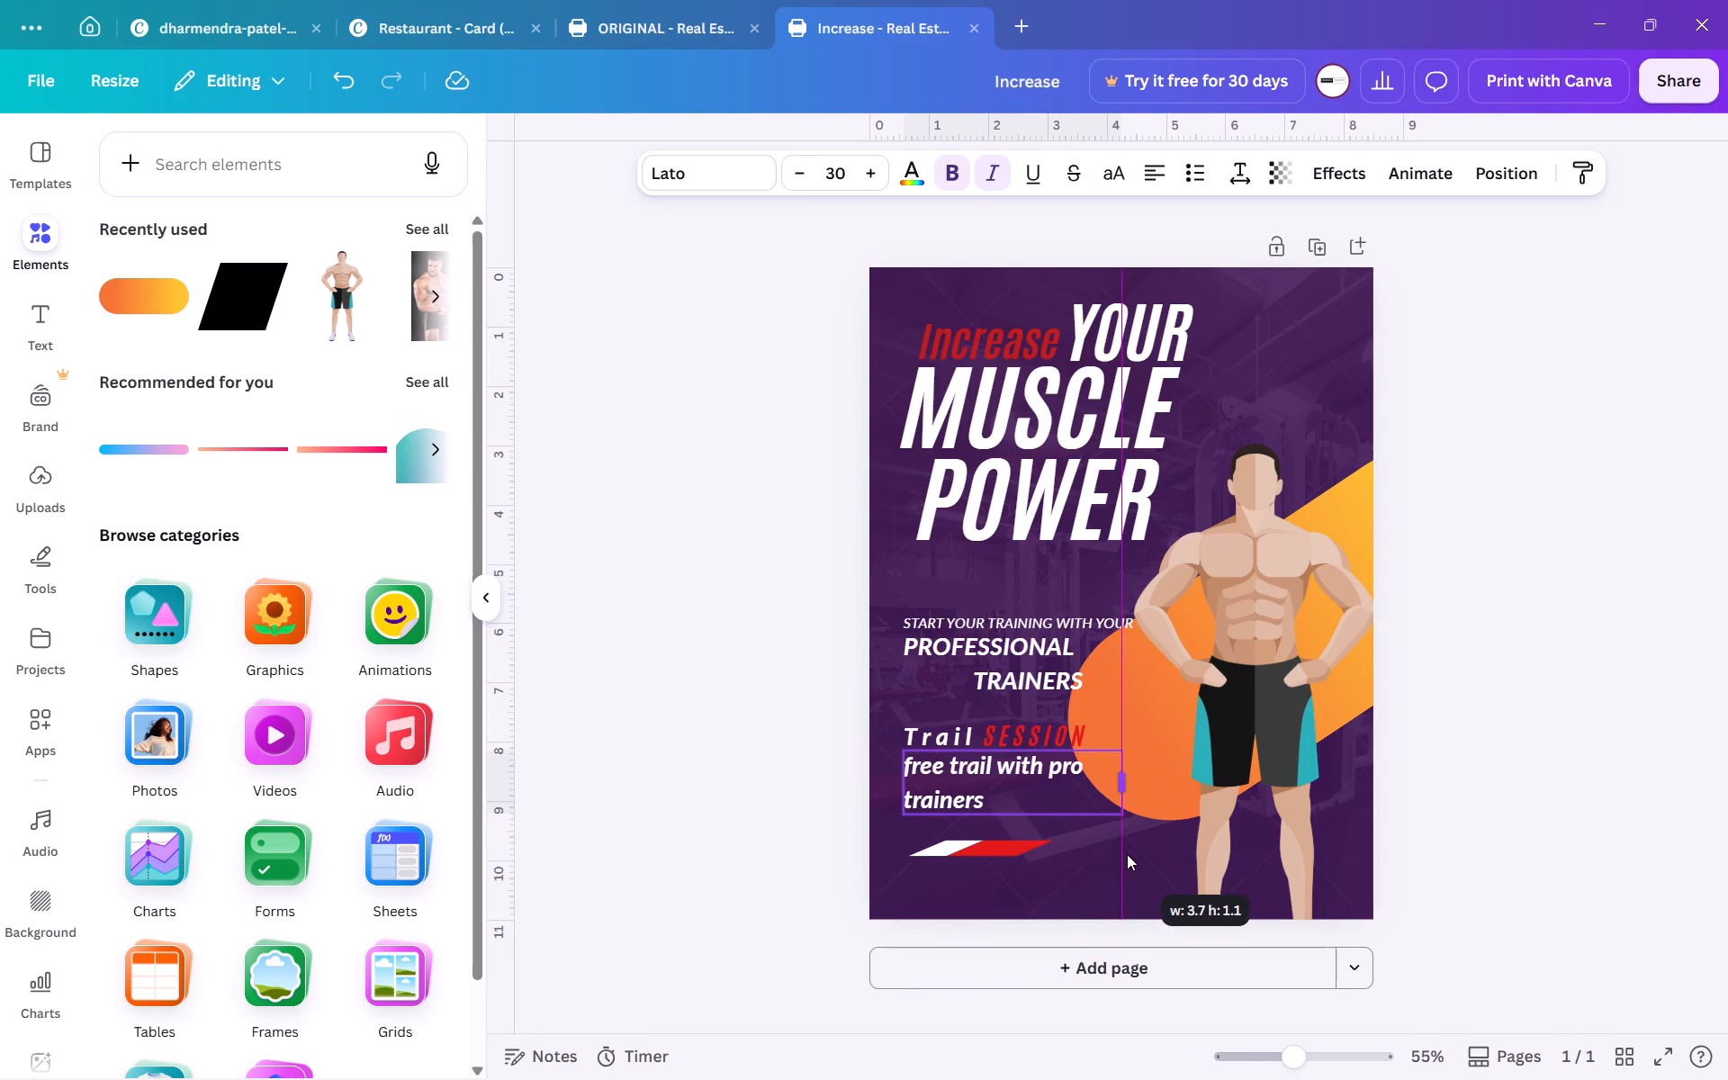
pyautogui.moveTo(1127, 854); pyautogui.dragTo(1188, 843)
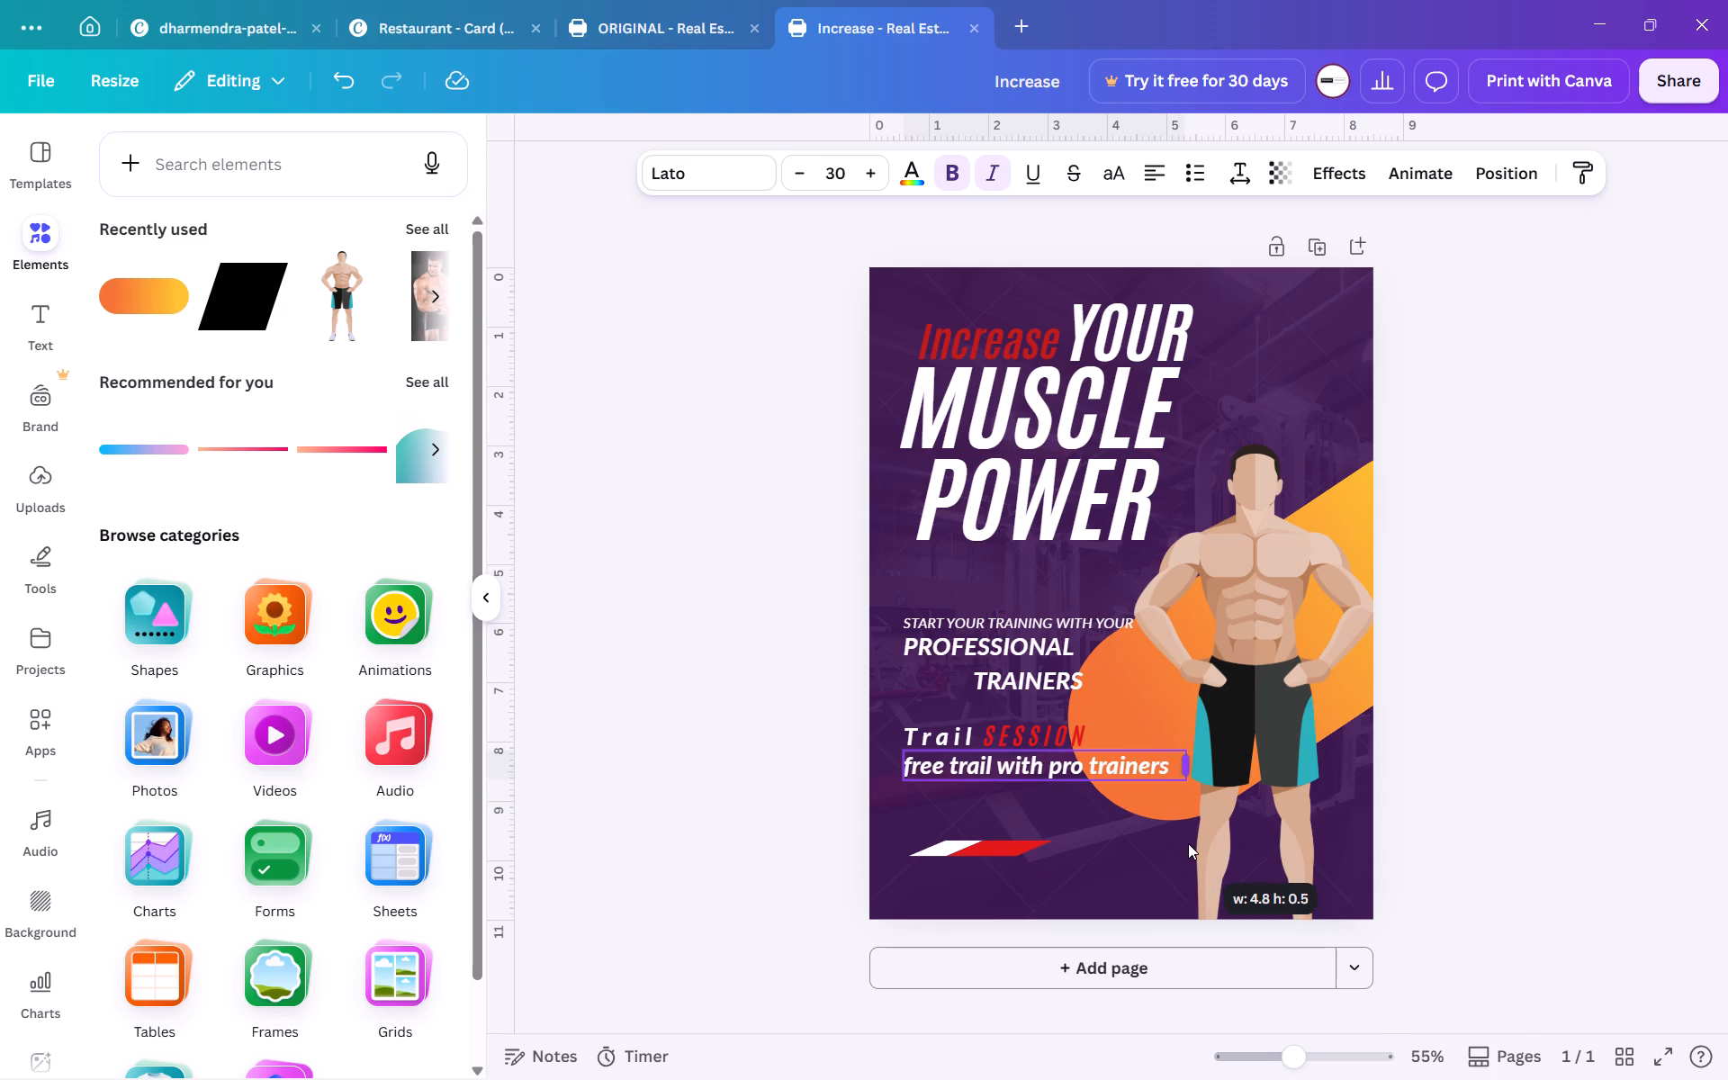
pyautogui.moveTo(1188, 843); pyautogui.dragTo(1186, 842)
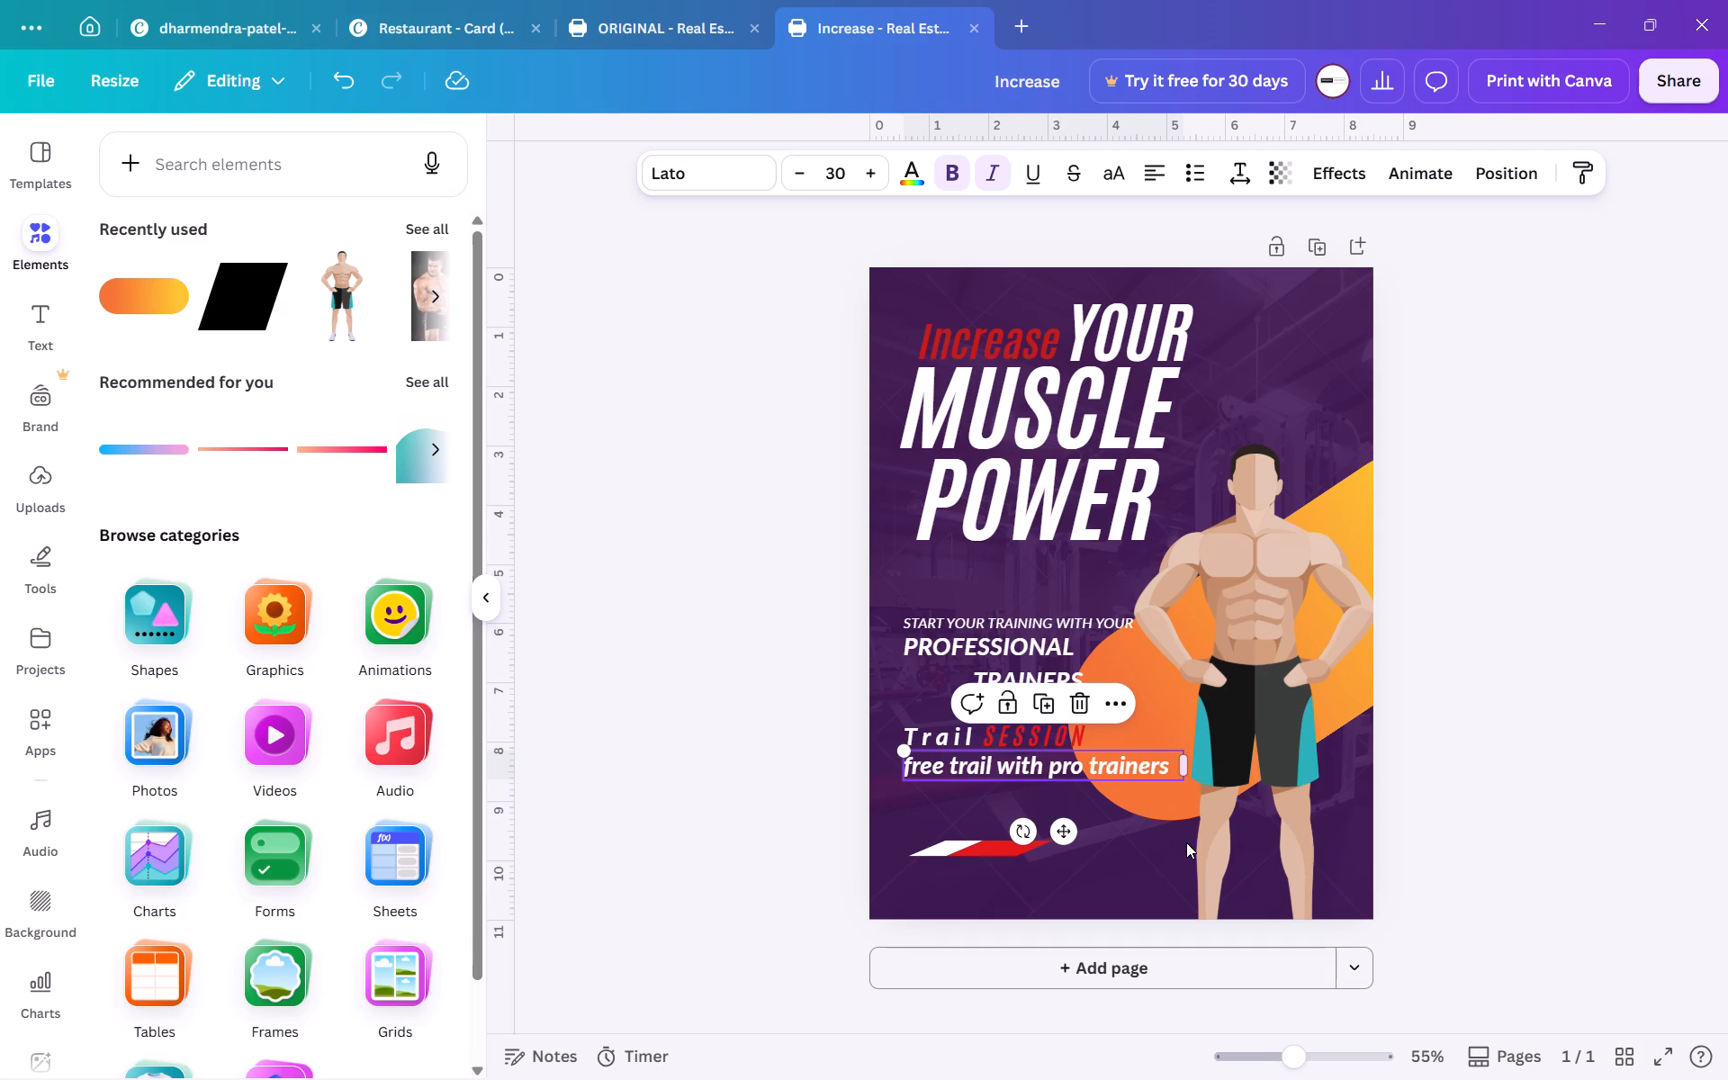
pyautogui.click(793, 802)
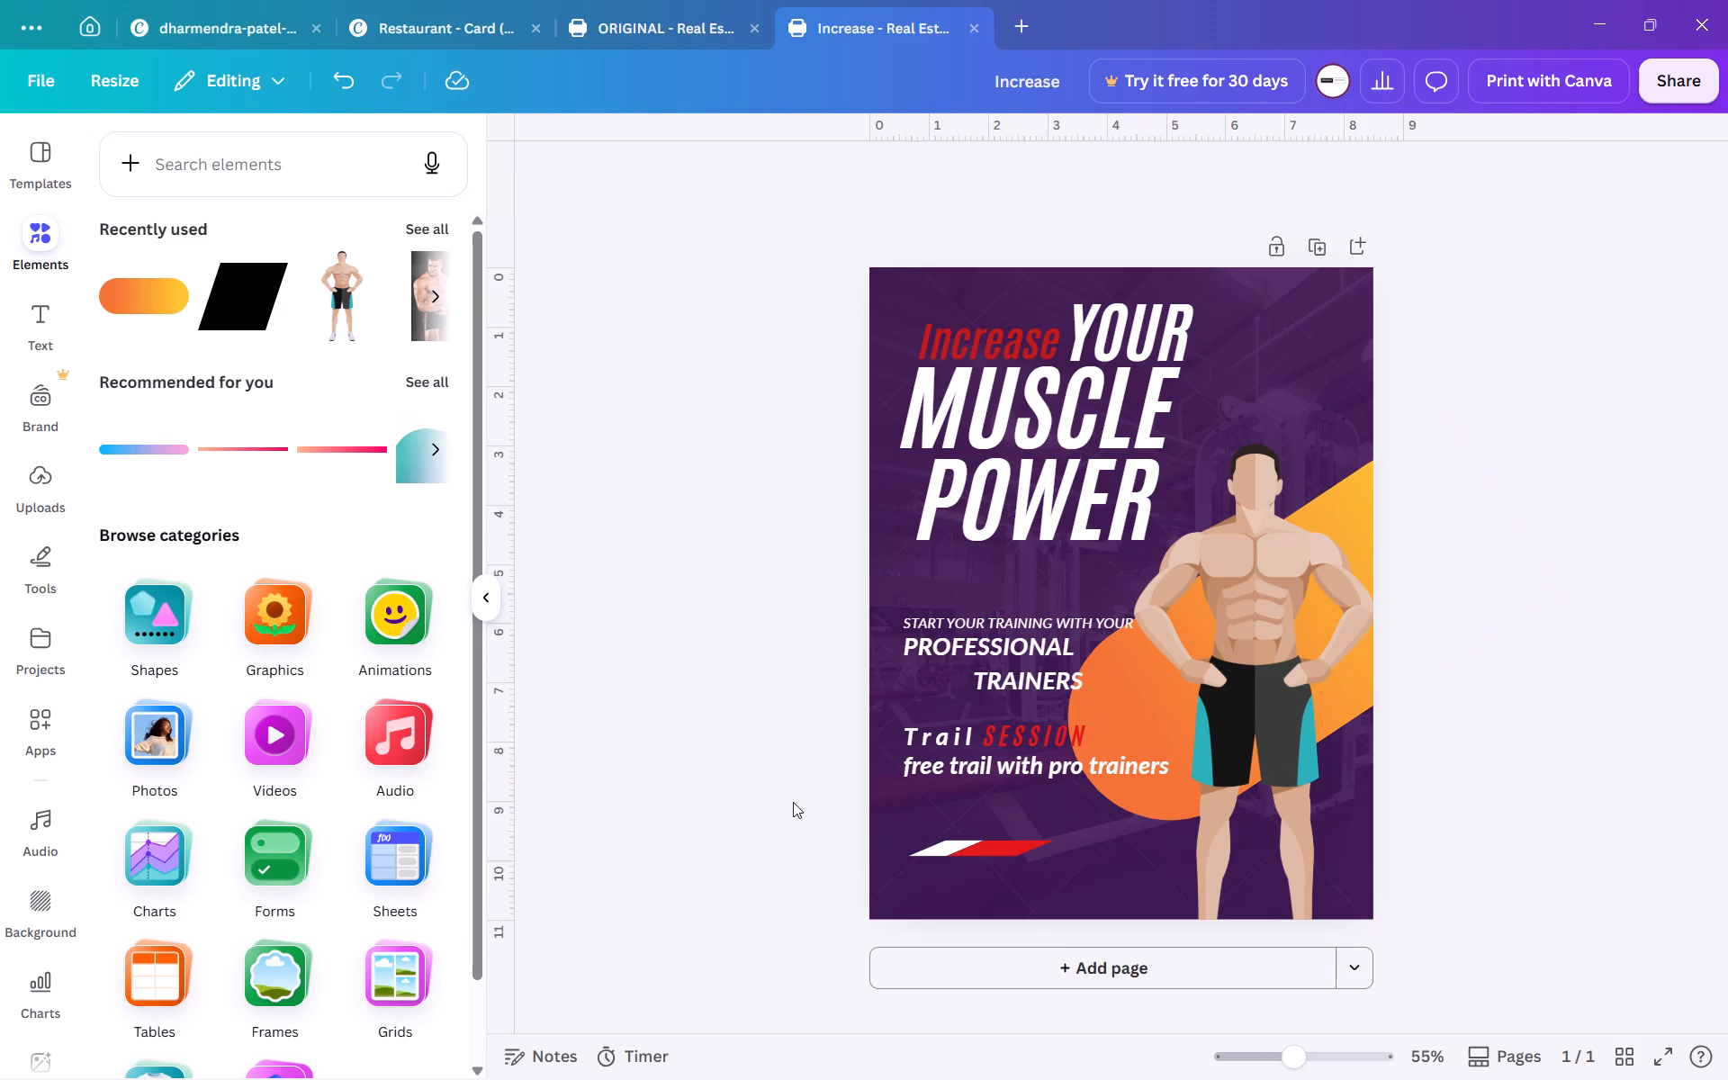
# Set the font size of the "free trail with pro trainers" line to 20.
pyautogui.tripleClick(1030, 764)
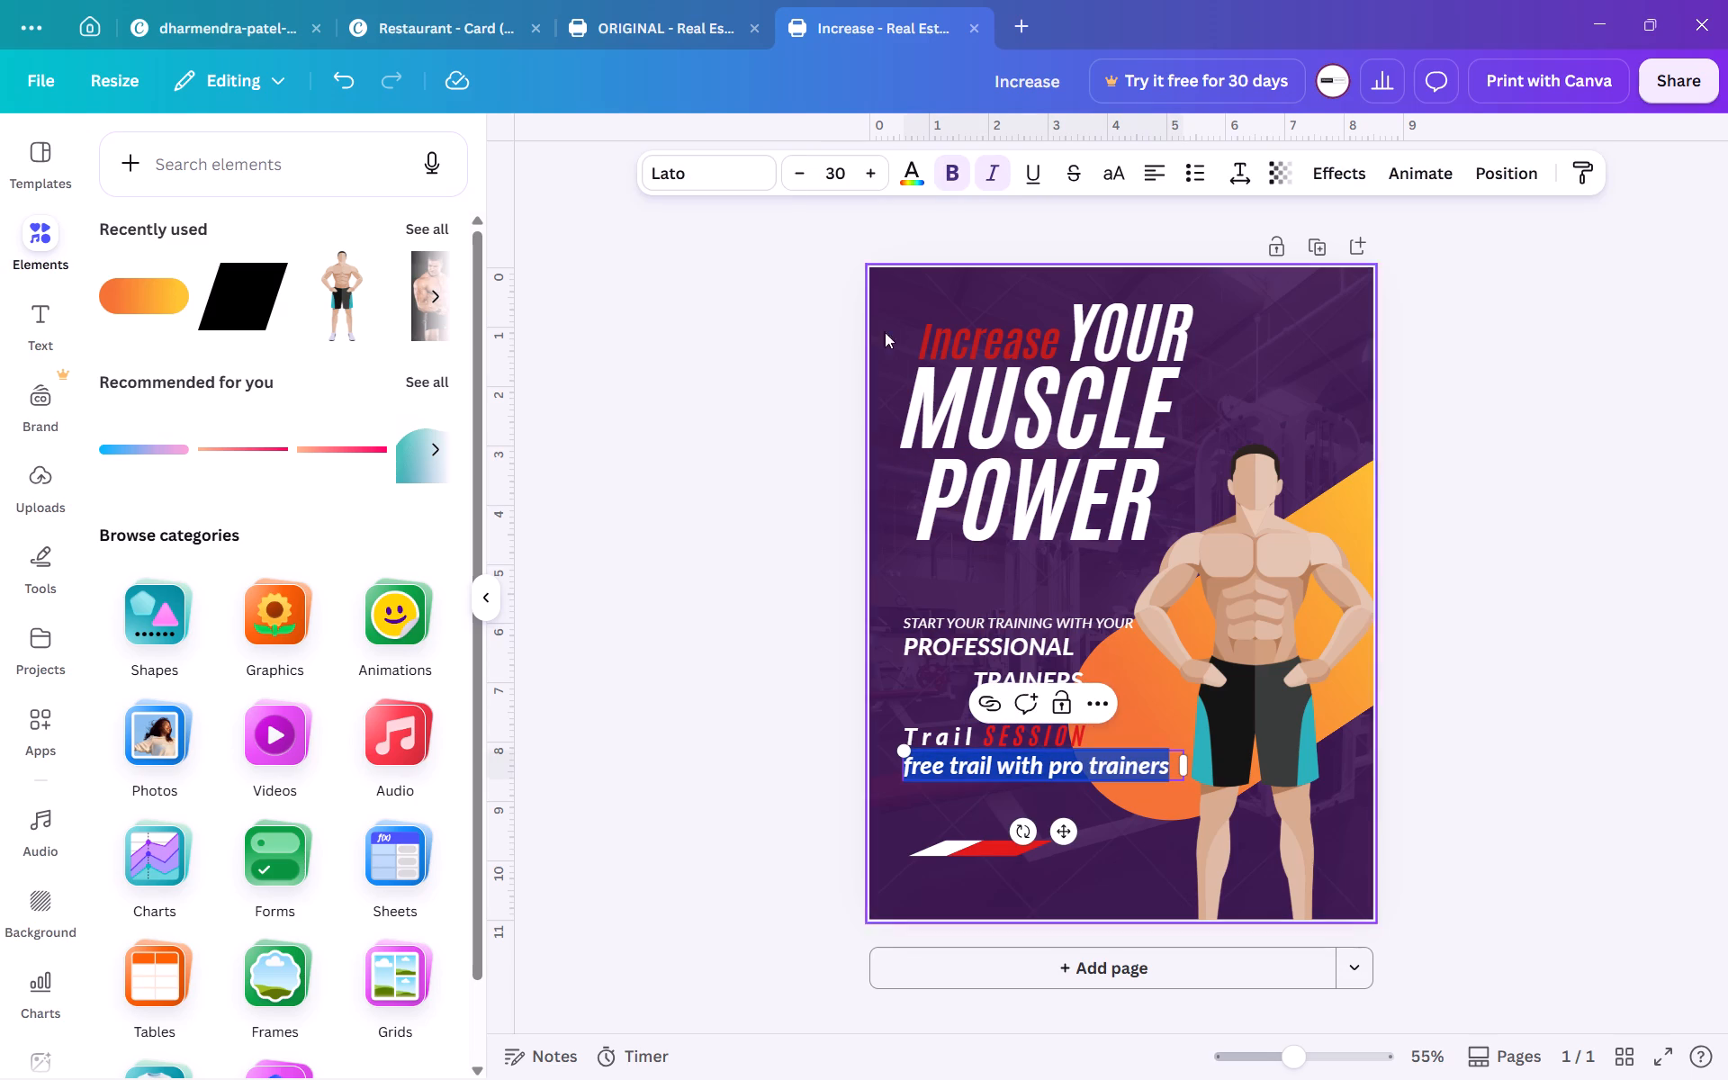
pyautogui.doubleClick(830, 183)
pyautogui.write('20')
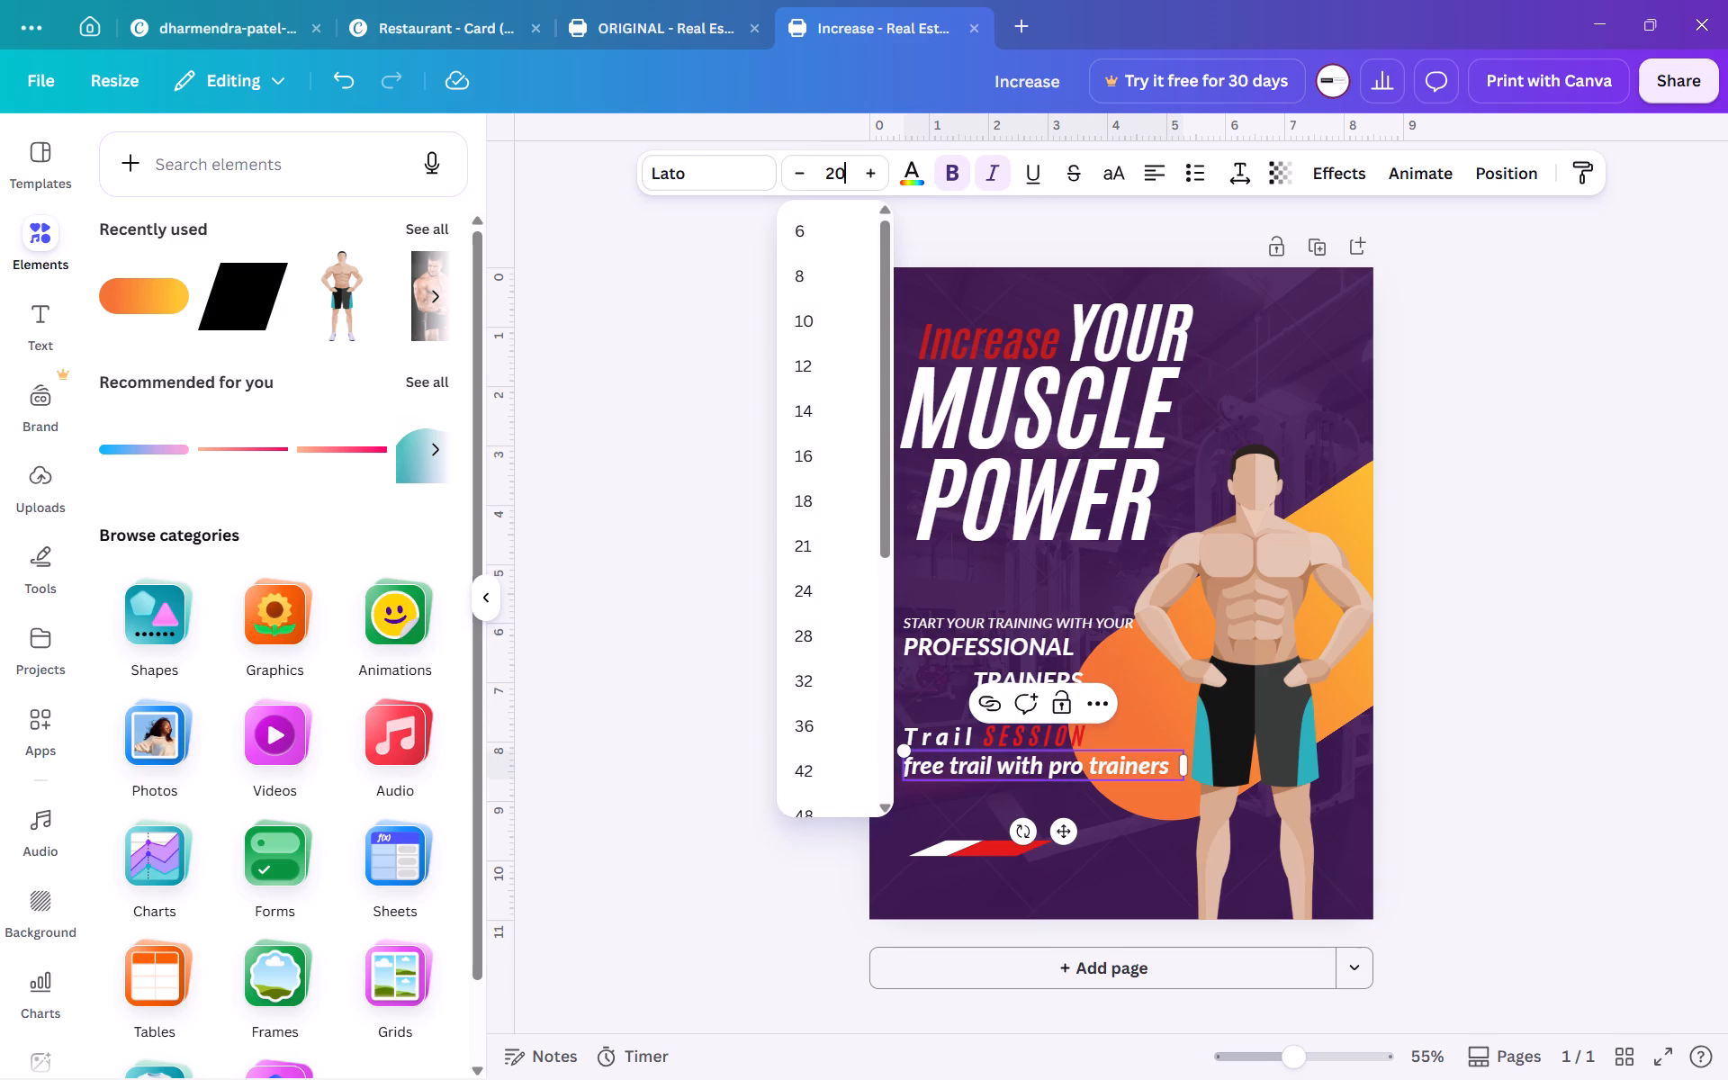
pyautogui.press('Return')
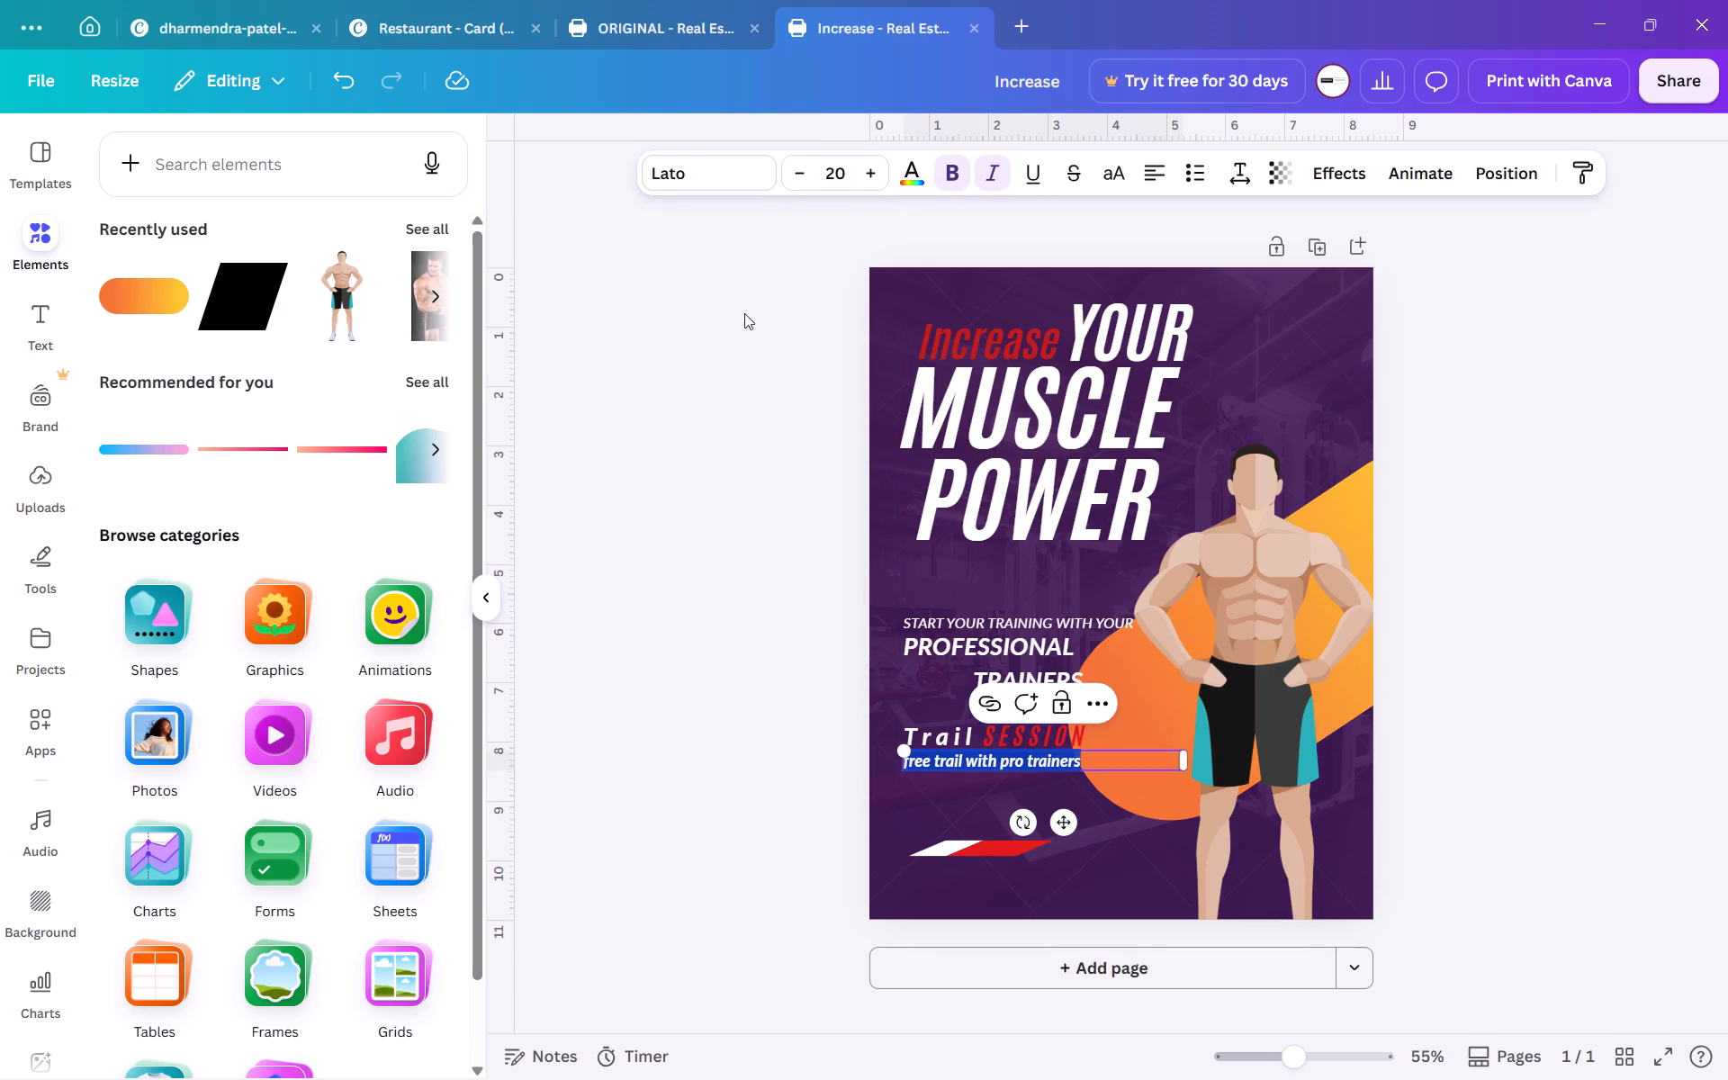
pyautogui.click(679, 384)
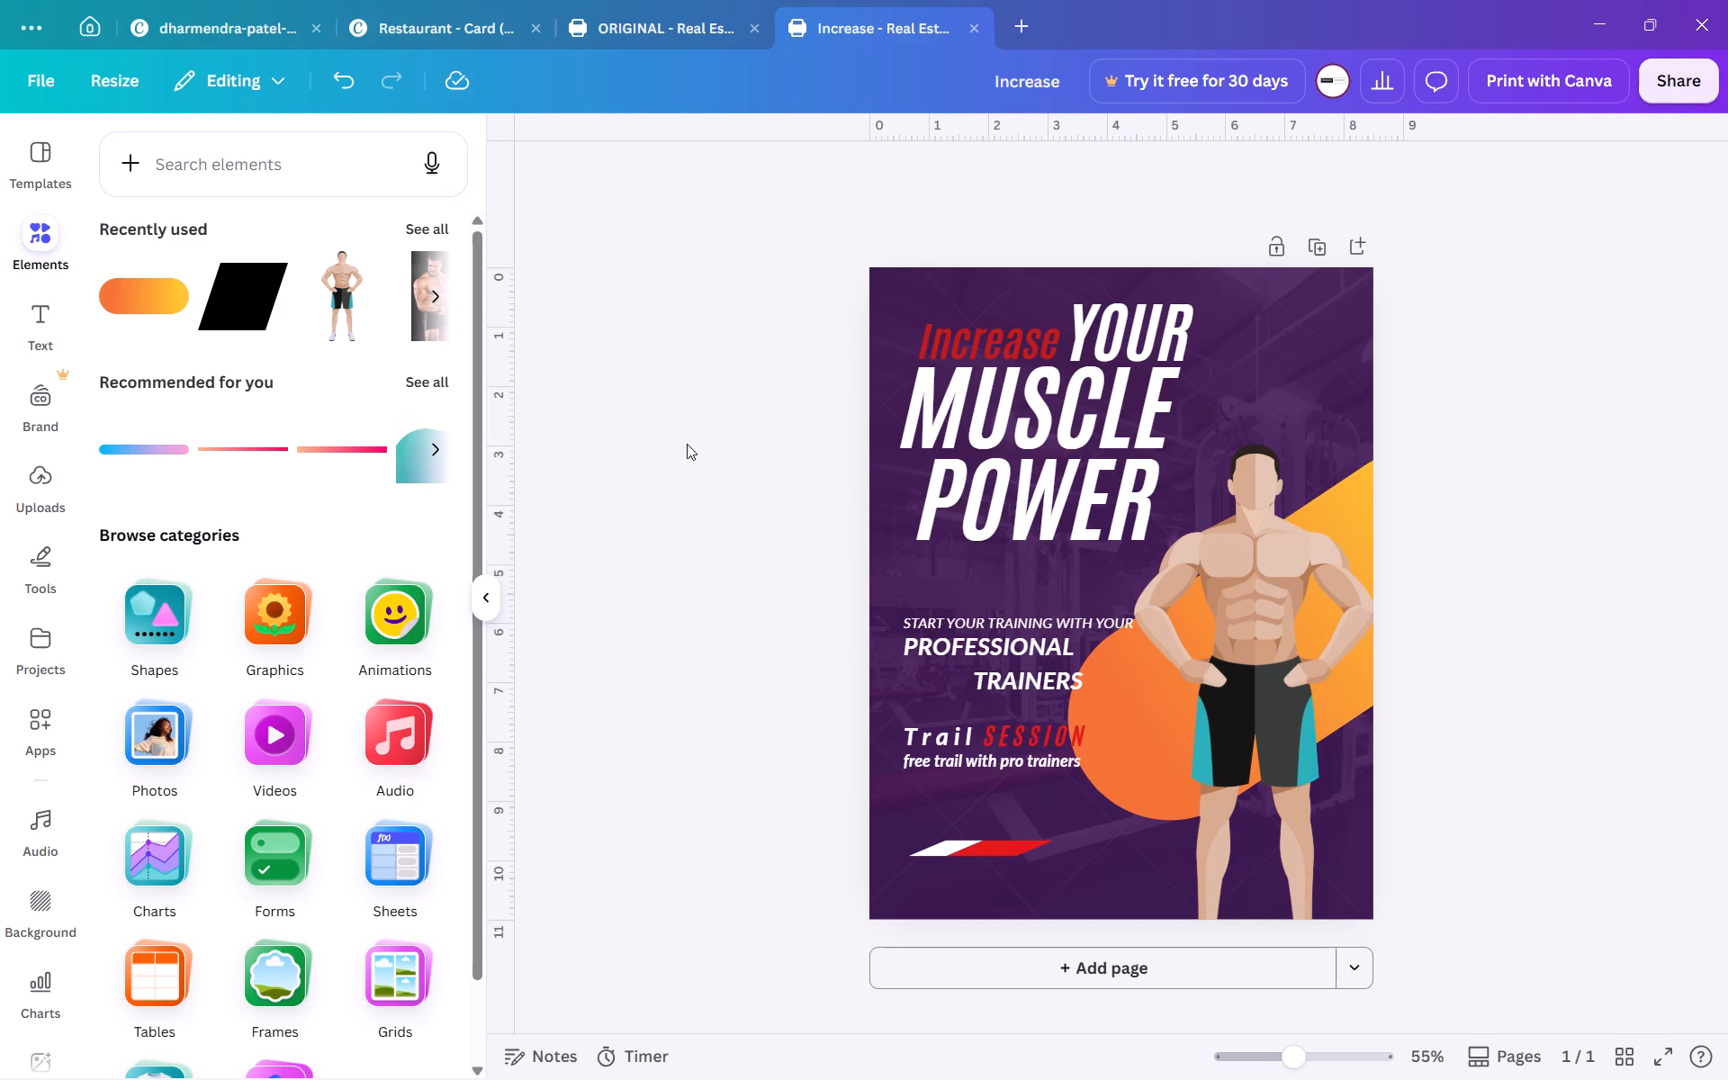
# Reduce the font size of the "free trail with pro trainers" line by one more increment.
pyautogui.doubleClick(1005, 767)
pyautogui.tripleClick(1005, 767)
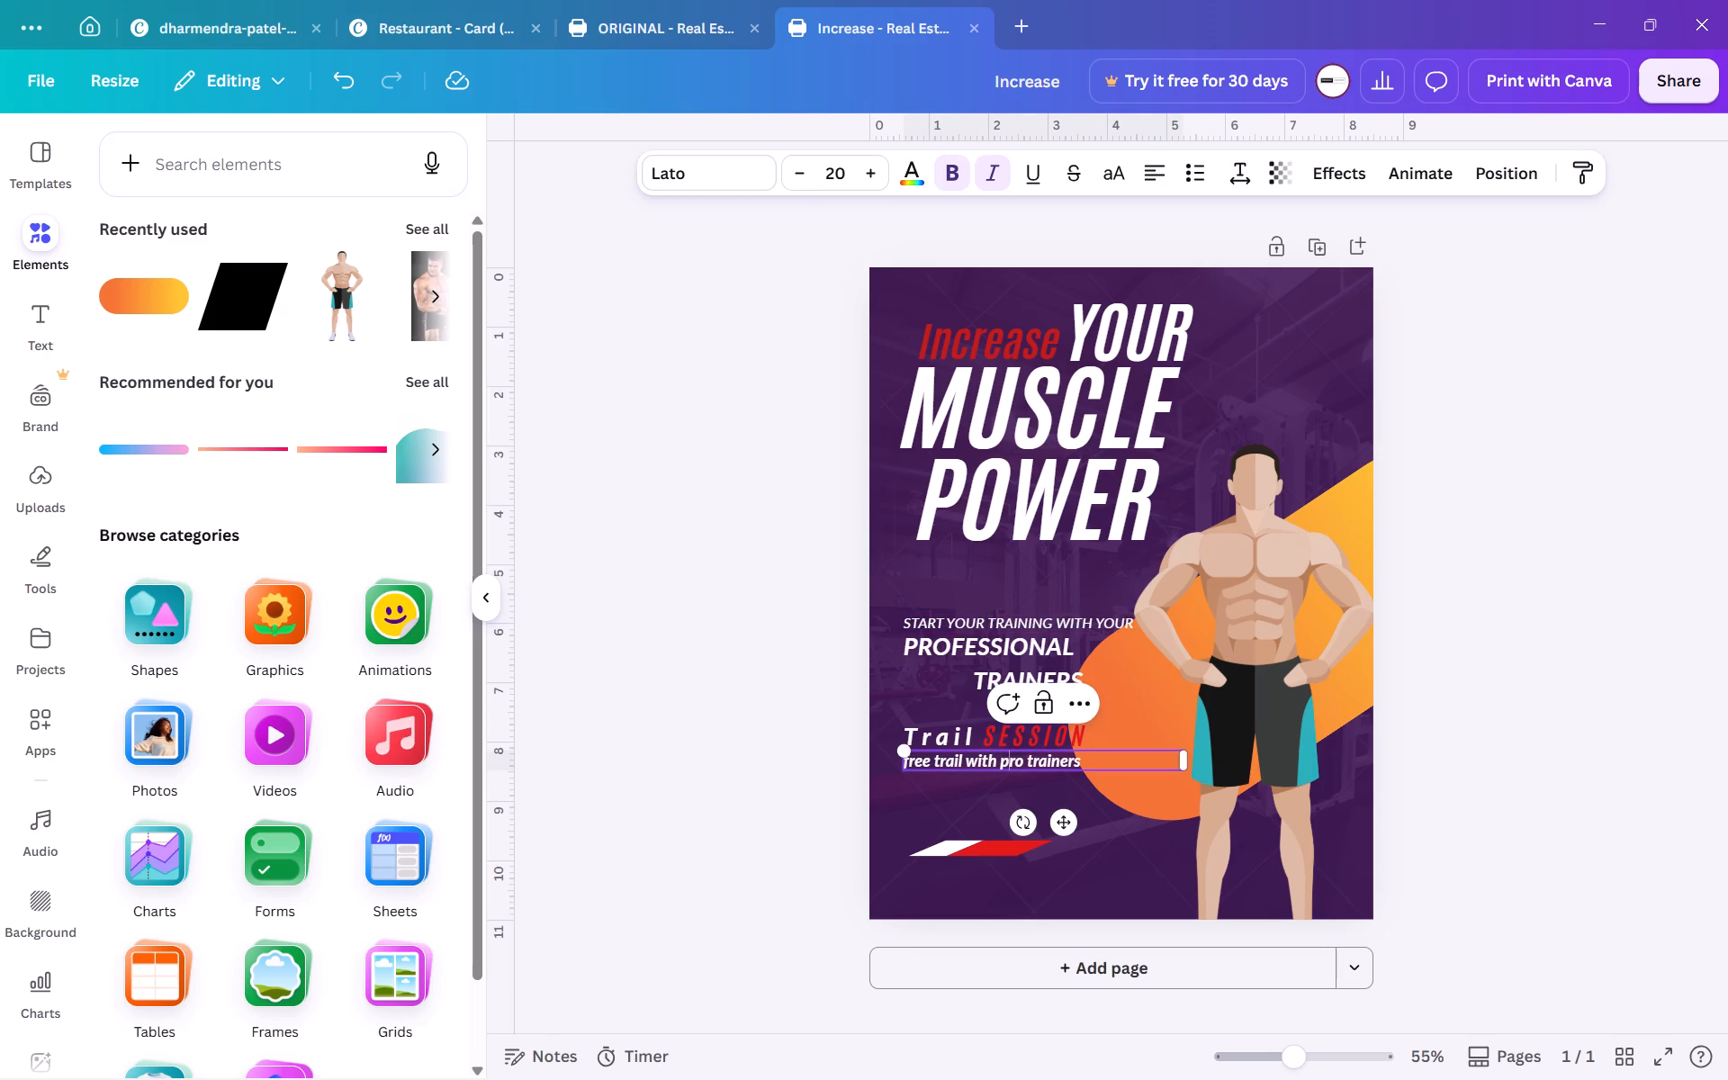
pyautogui.click(801, 175)
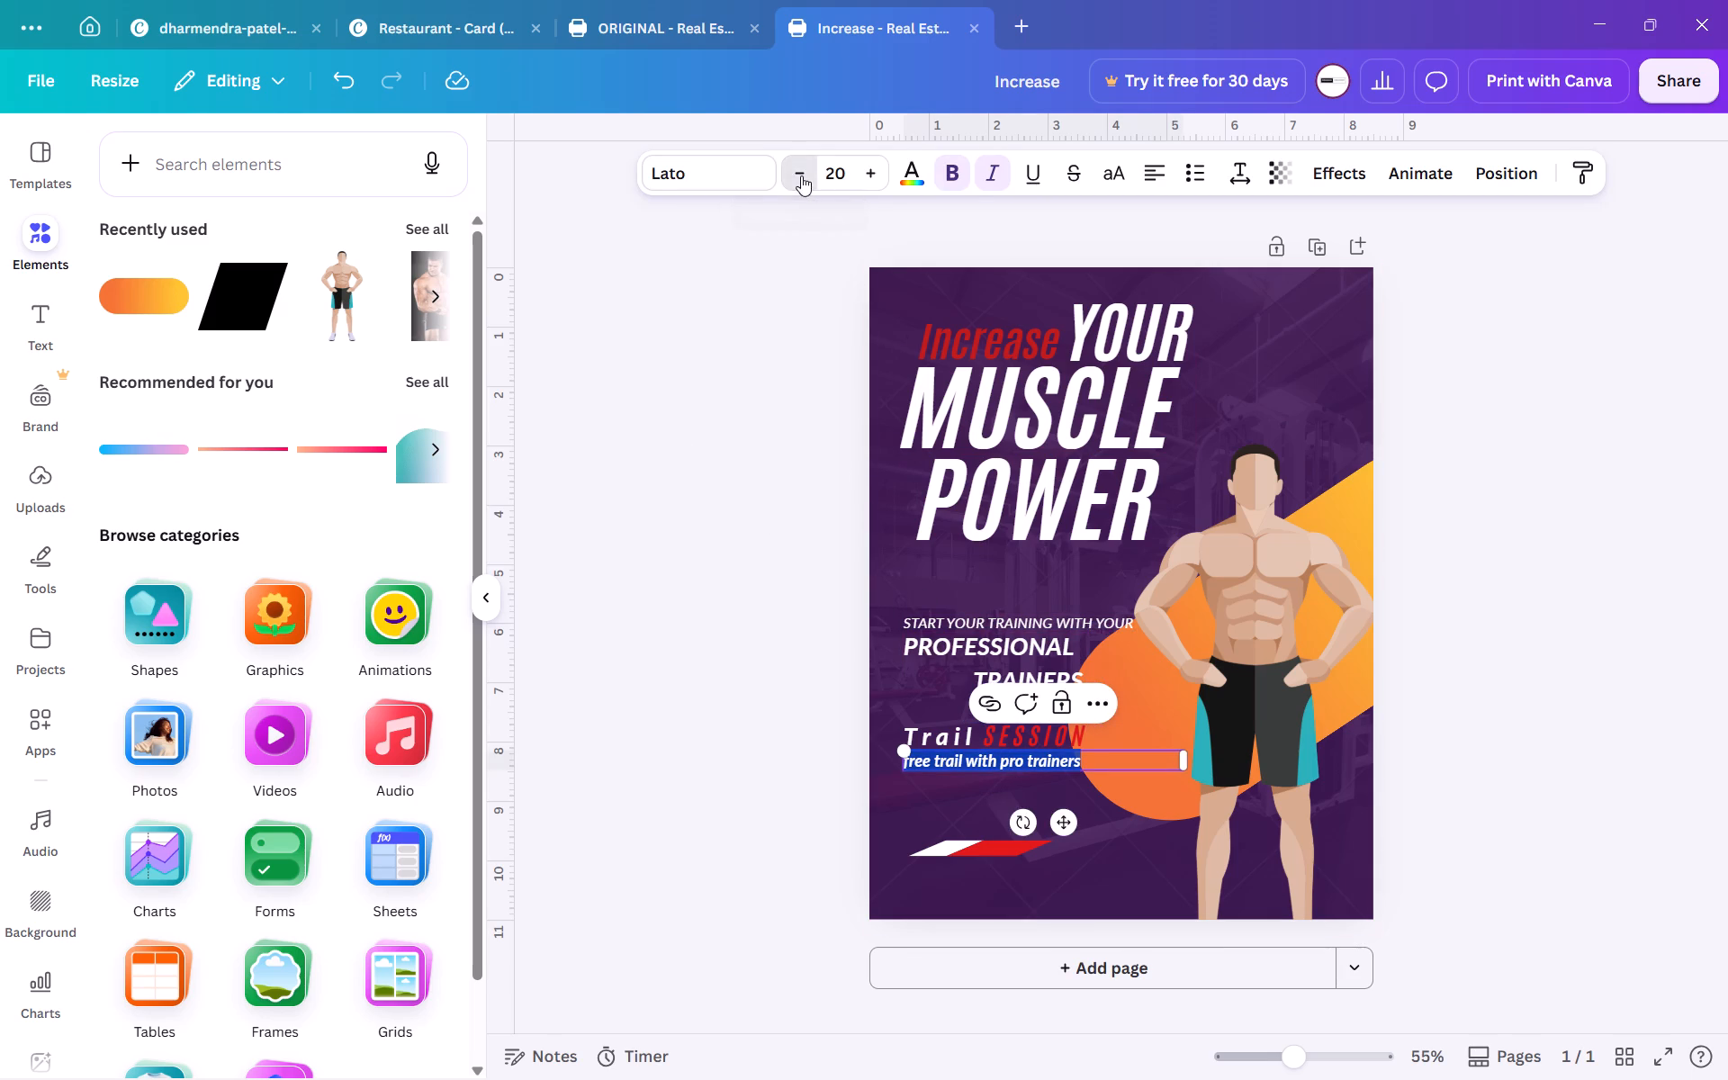
pyautogui.click(789, 439)
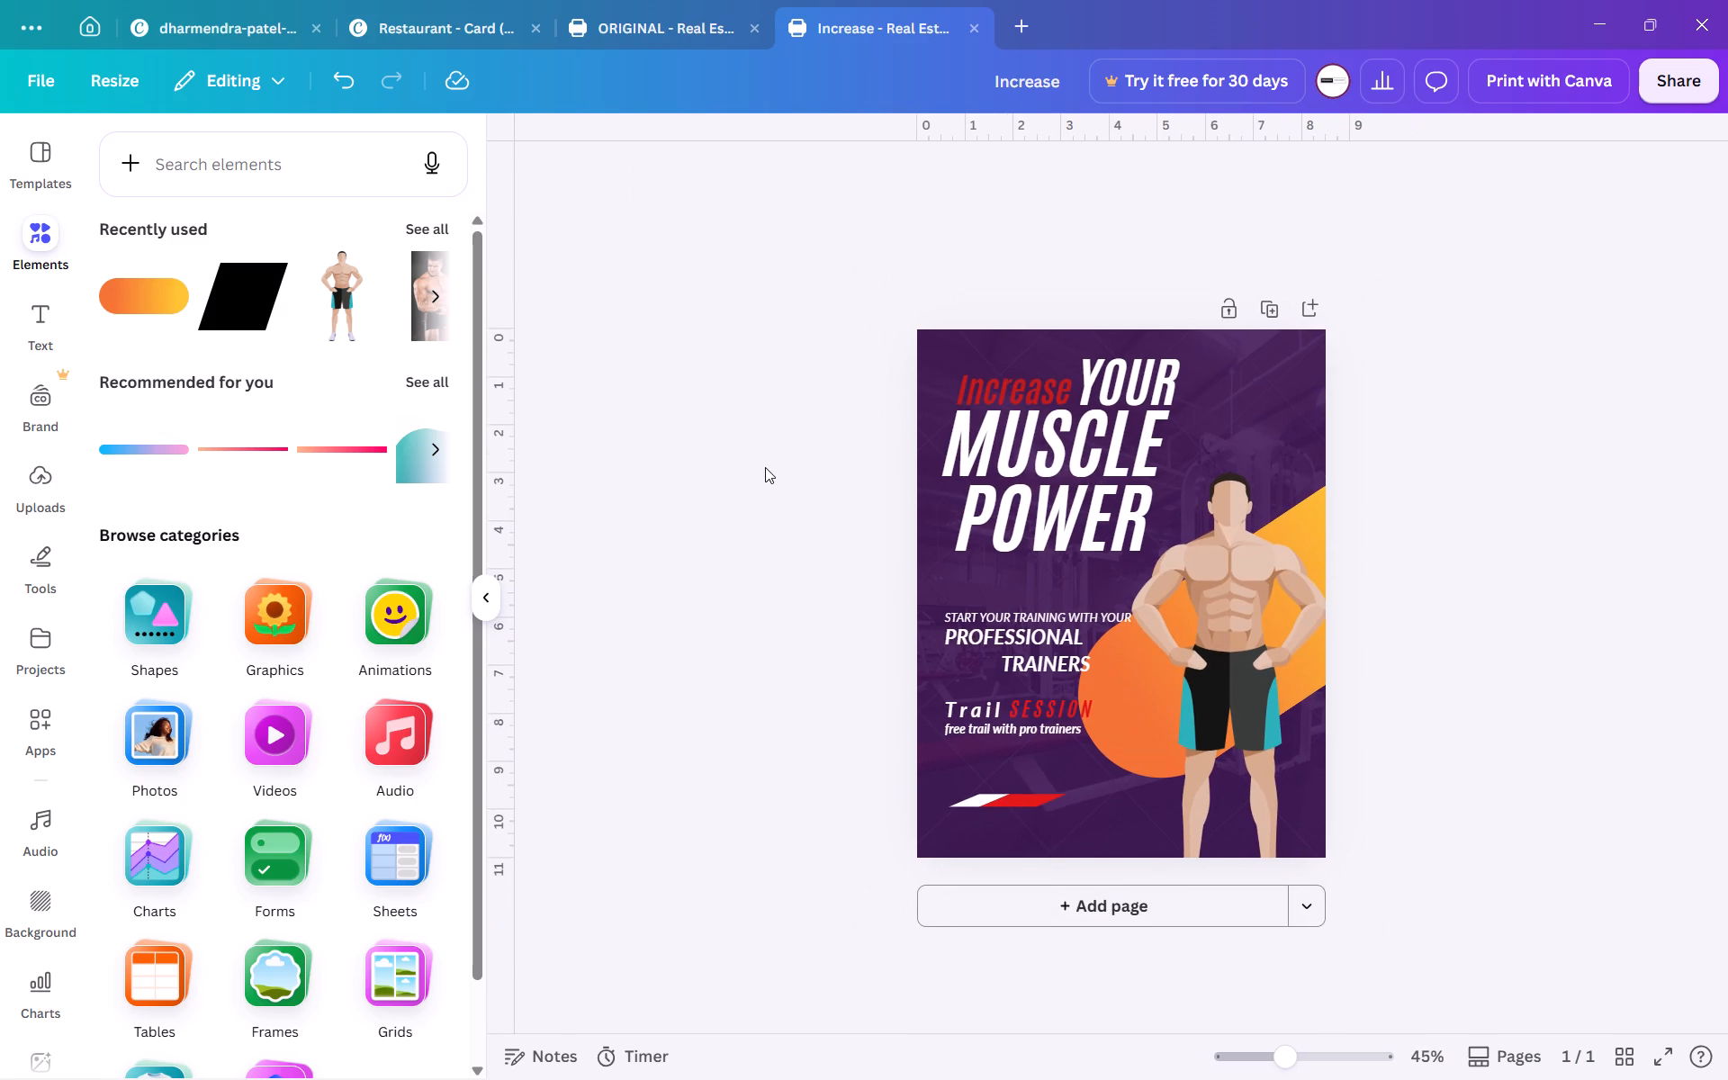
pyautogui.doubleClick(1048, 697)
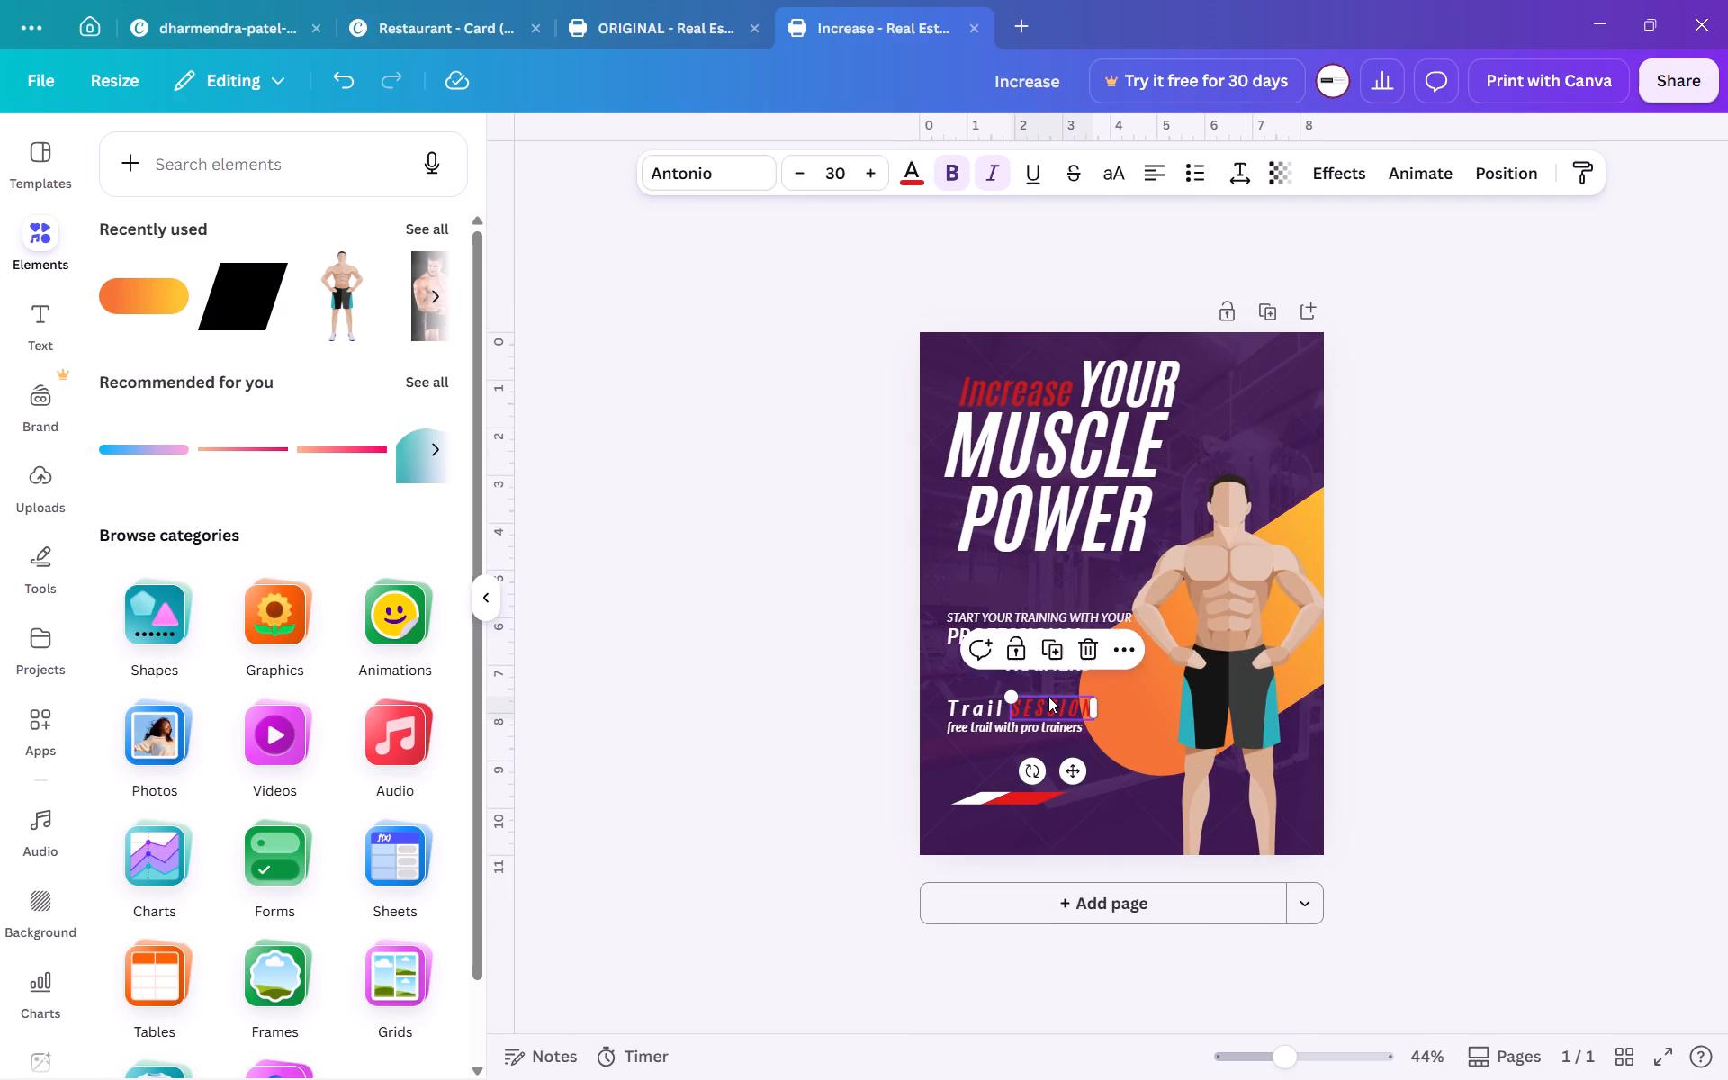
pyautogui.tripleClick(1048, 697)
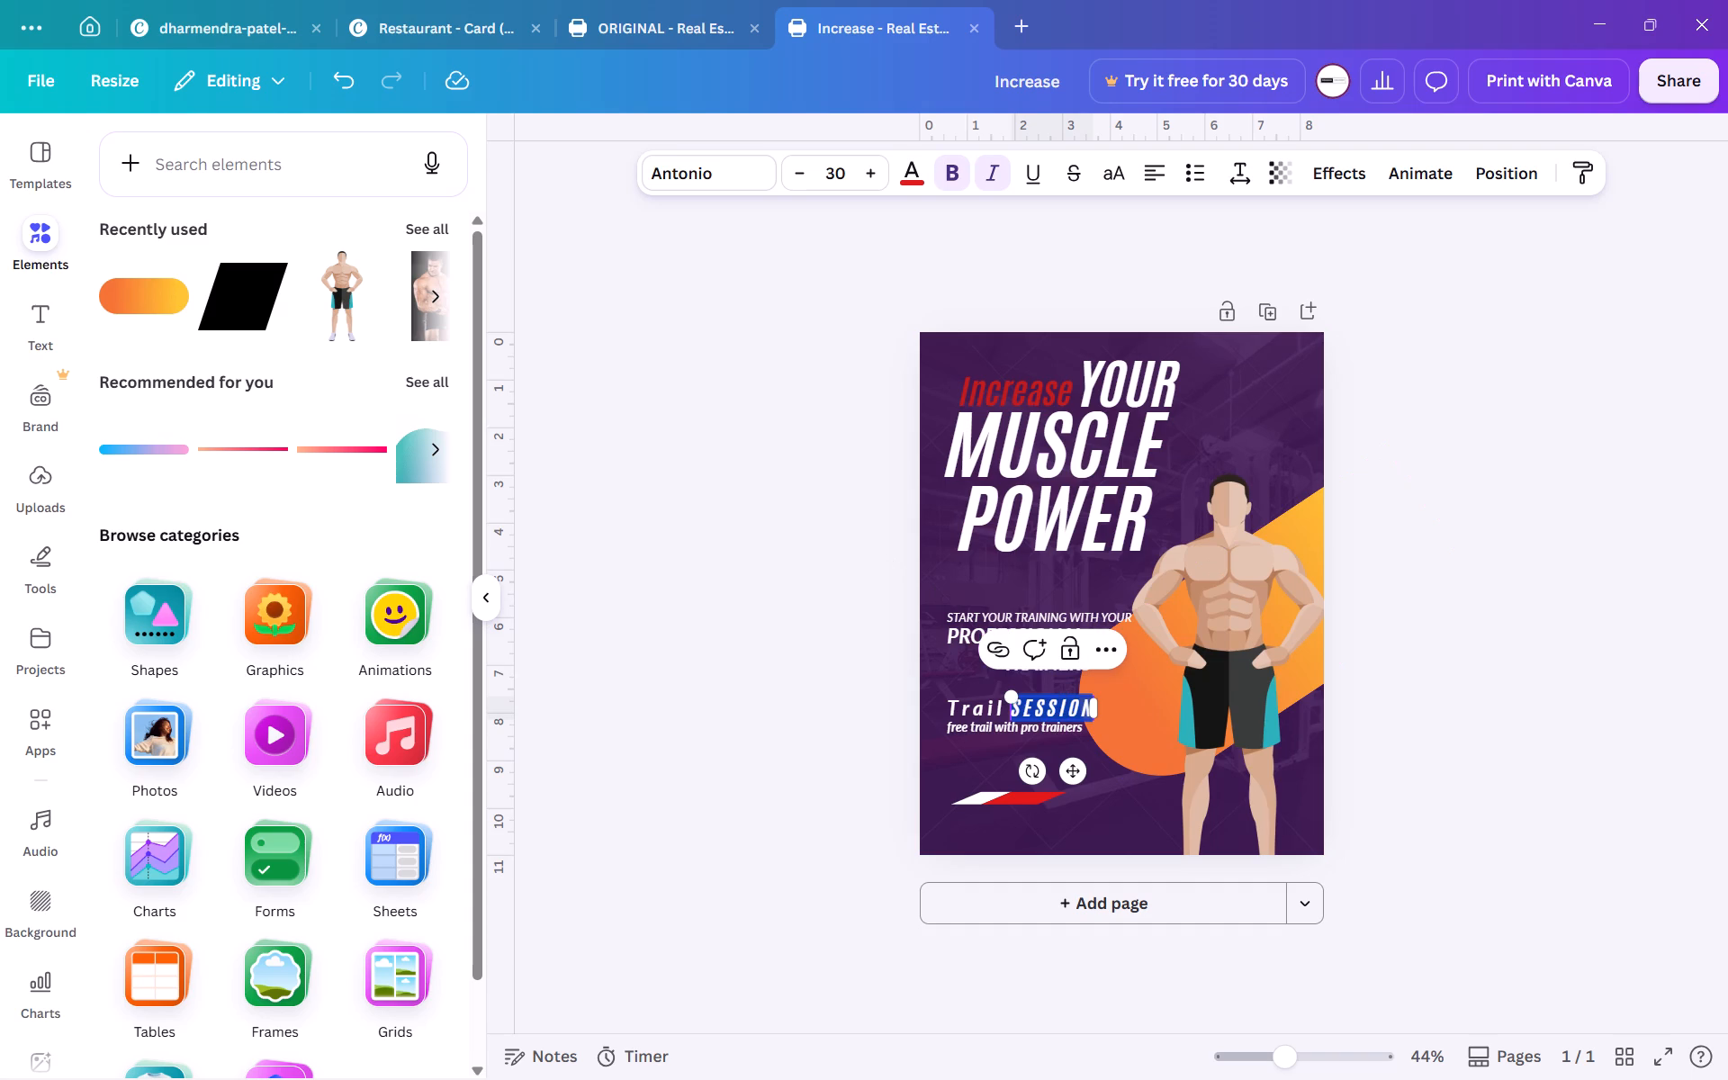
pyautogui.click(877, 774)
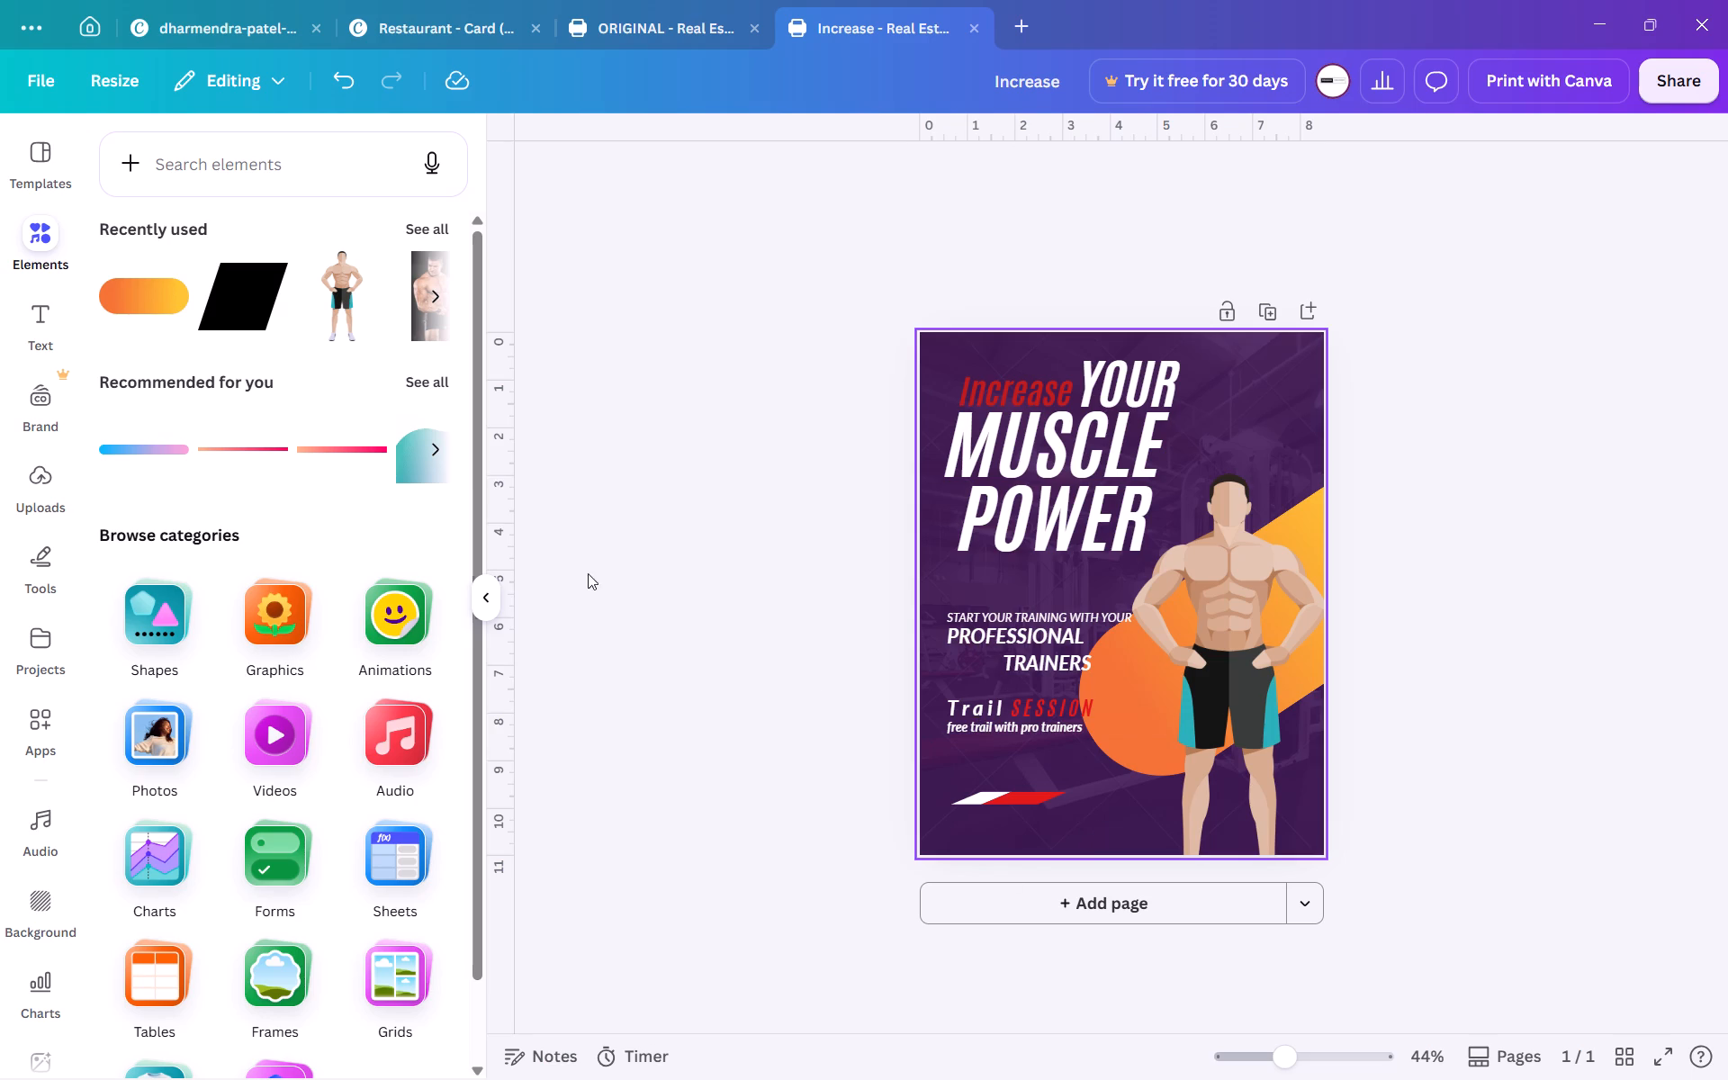
# Search the elements for "join now" and insert the red JOIN NOW button graphic with the arrow circle on the poster.
pyautogui.click(301, 140)
pyautogui.click(300, 148)
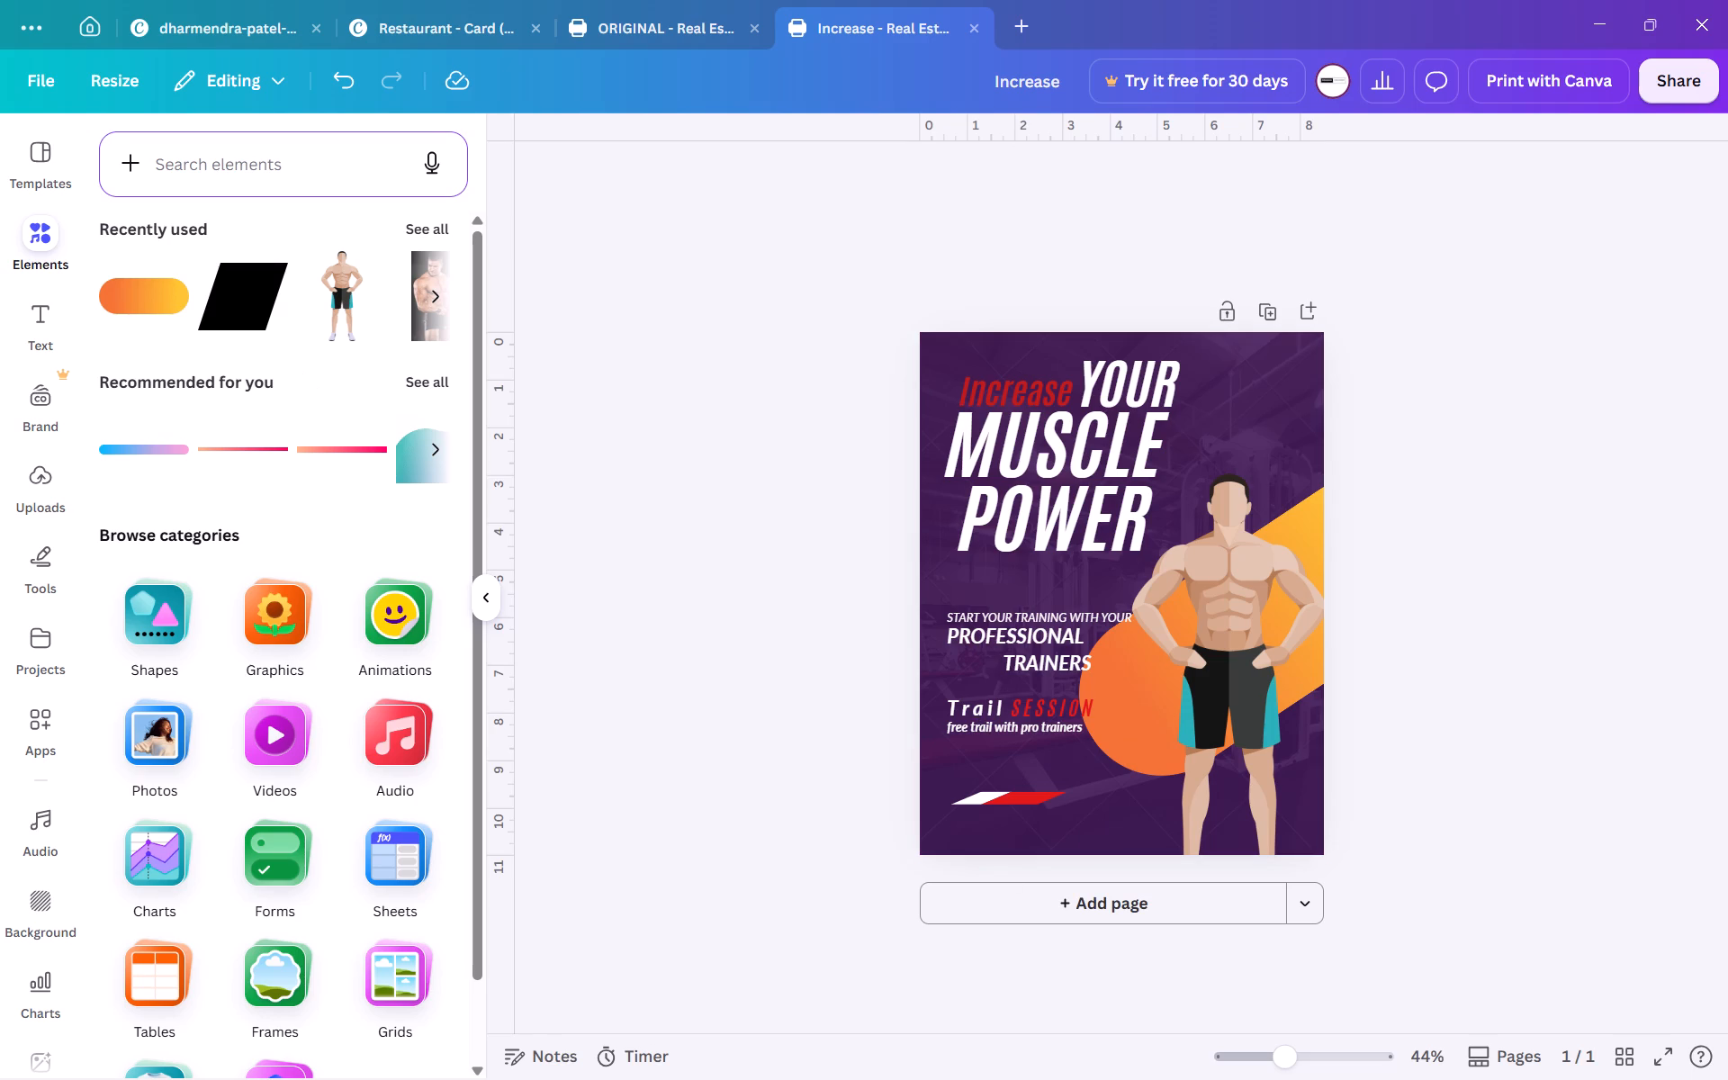
pyautogui.write('join')
pyautogui.press('space')
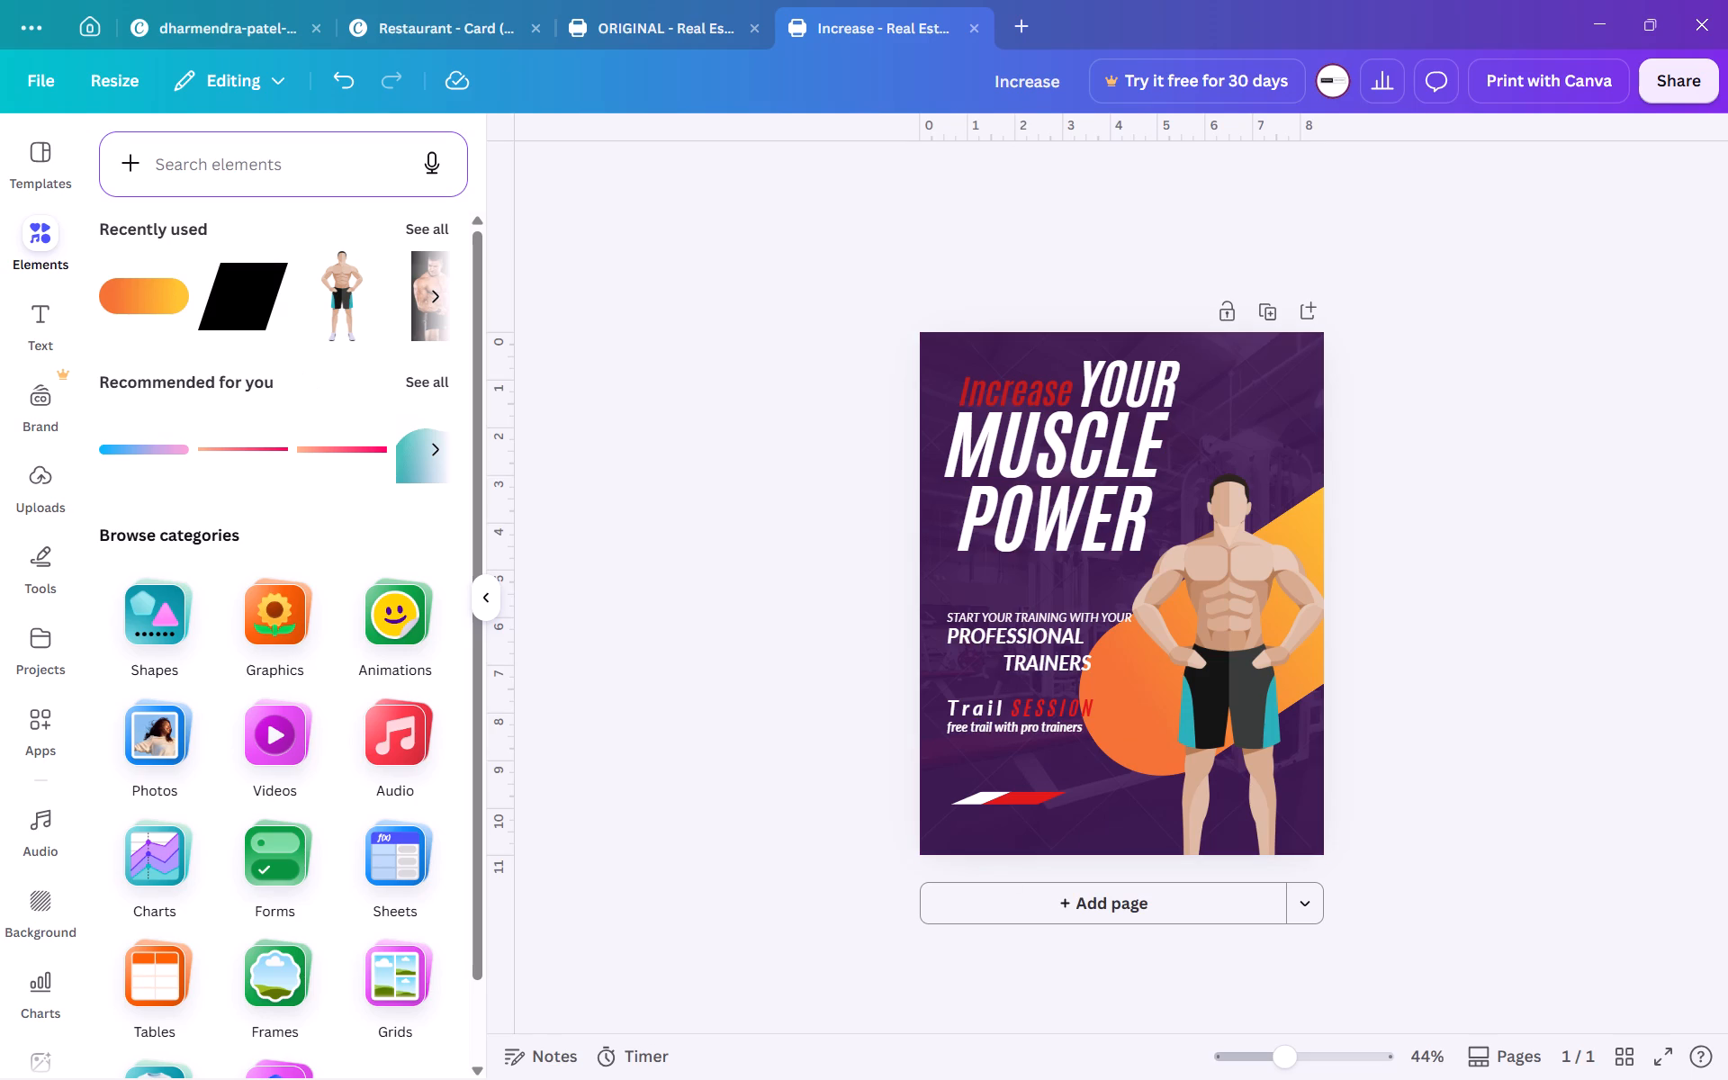
pyautogui.click(288, 159)
pyautogui.write('join now')
pyautogui.press('Return')
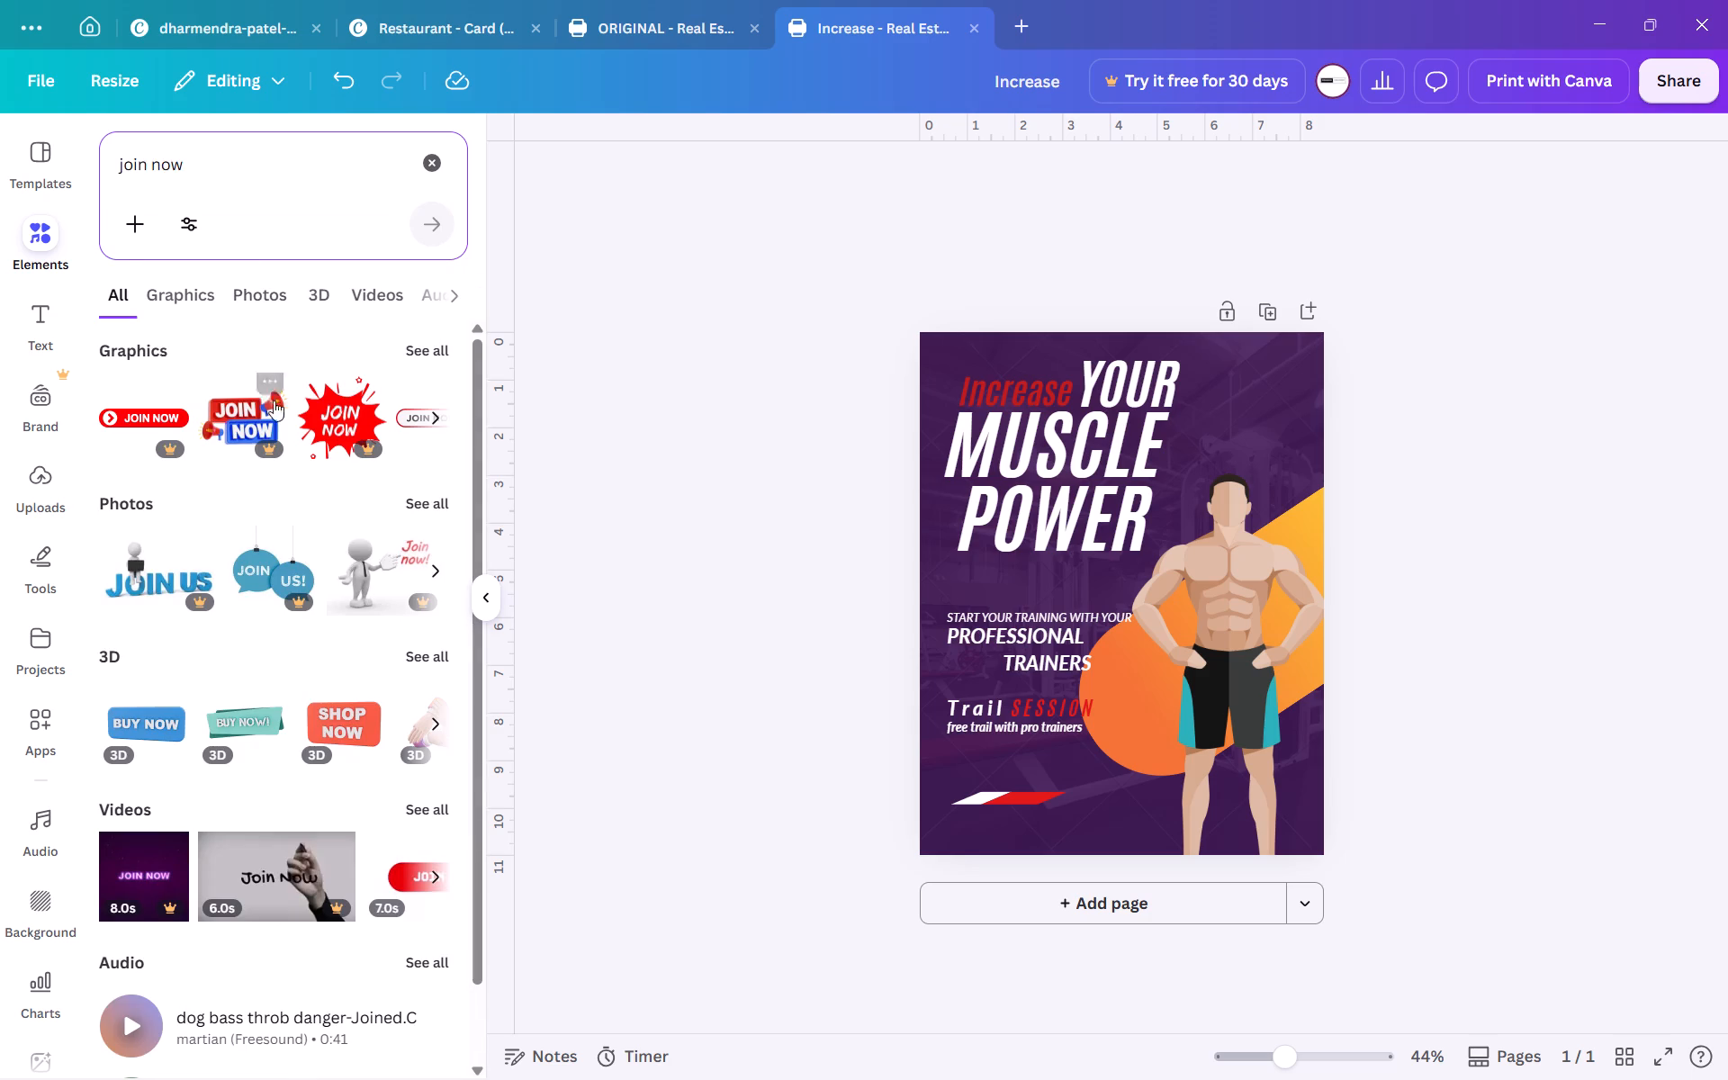
pyautogui.hscroll(-4, 292, 454)
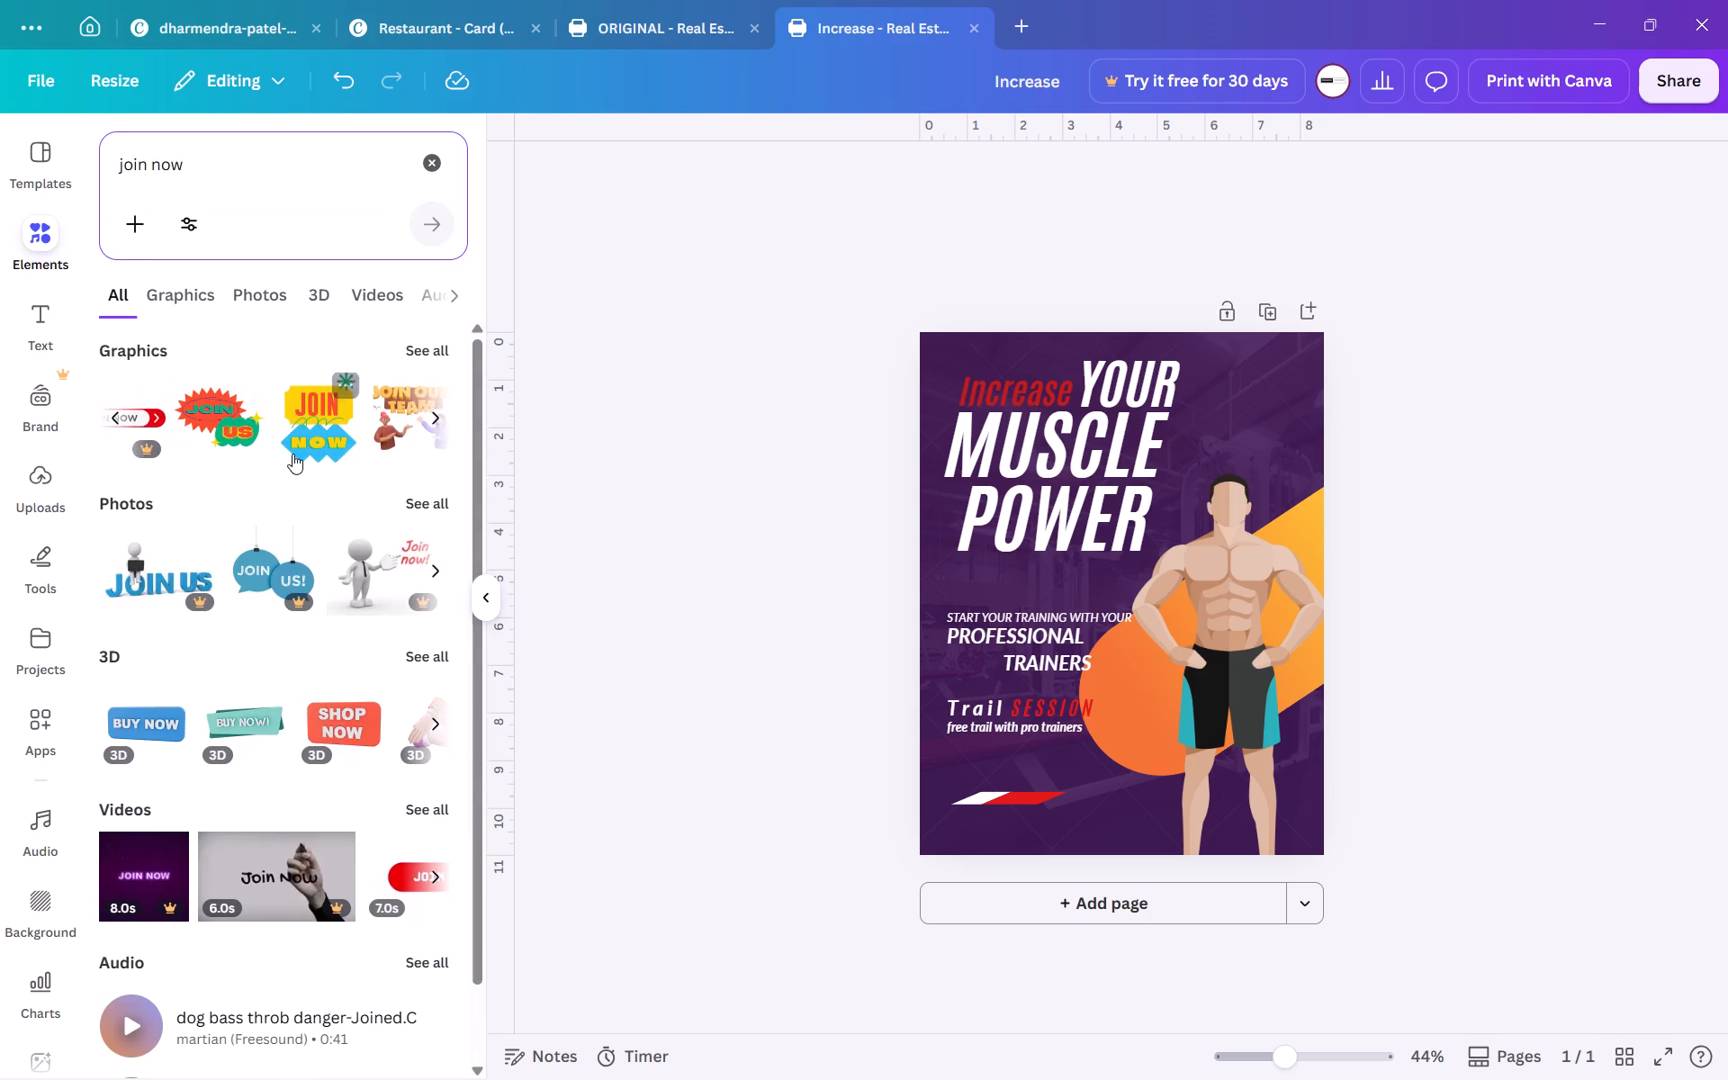
pyautogui.hscroll(2, 292, 454)
pyautogui.click(138, 427)
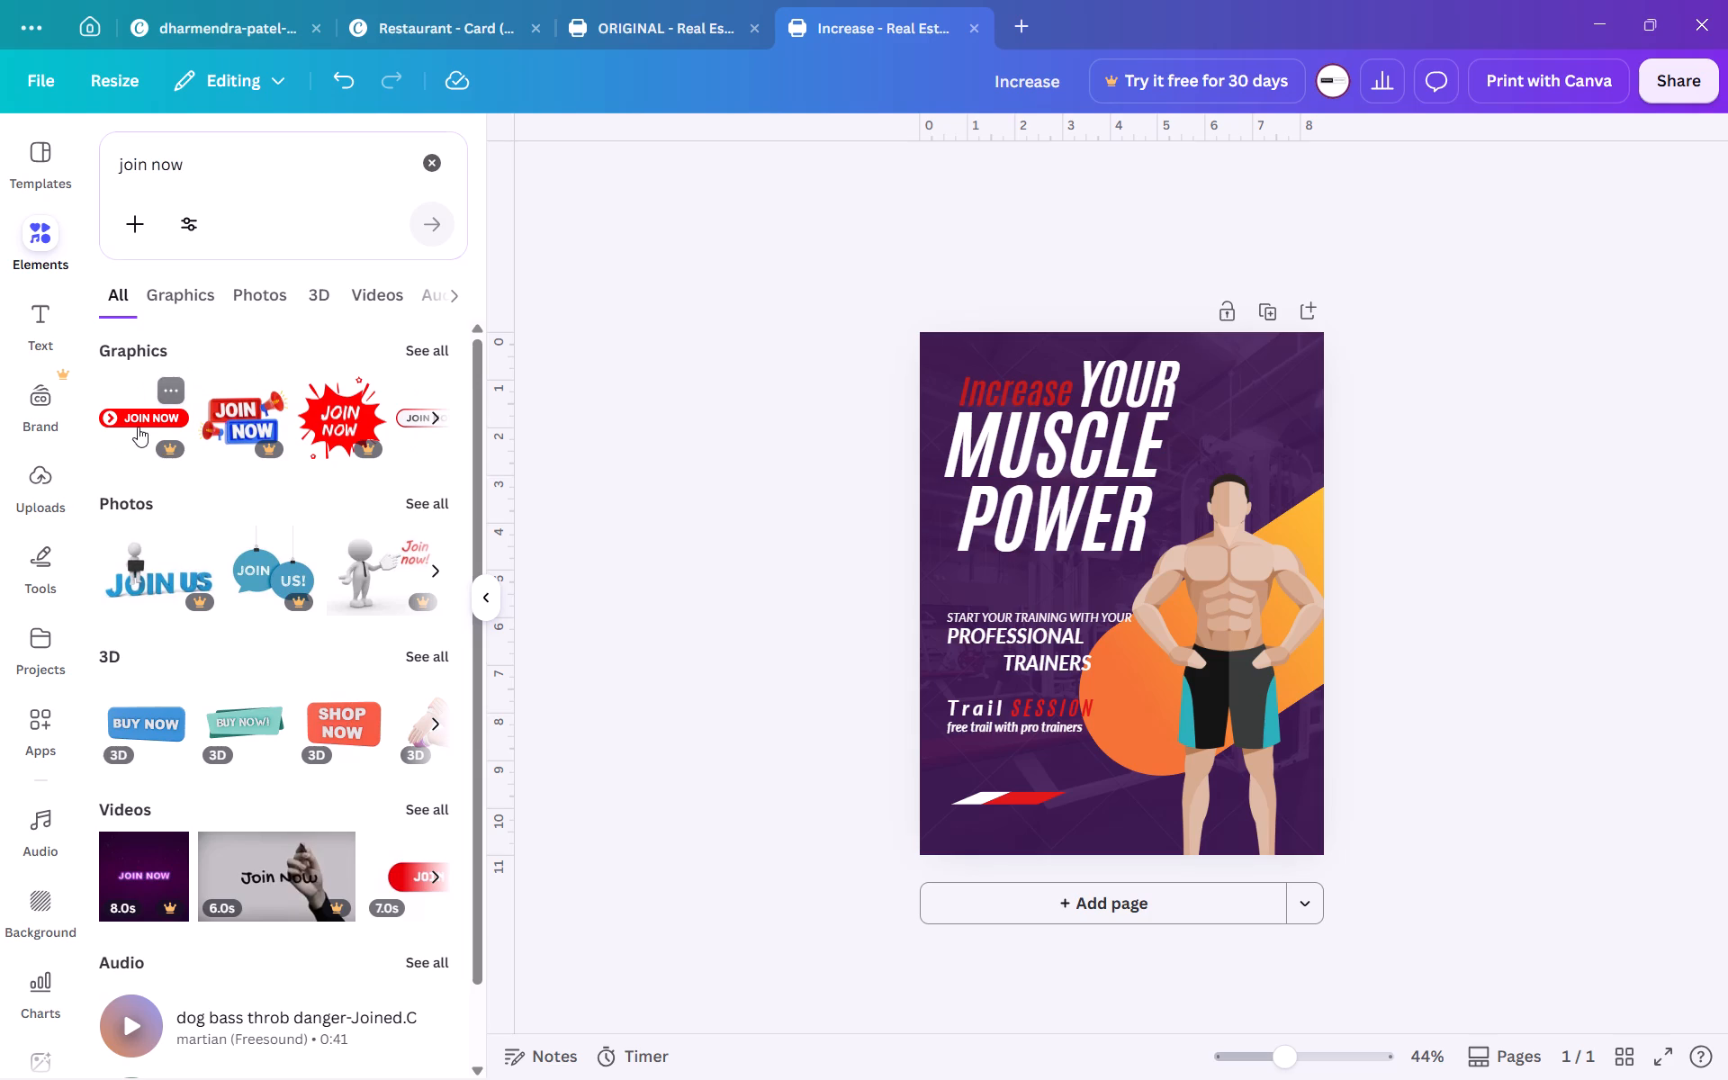
# Delete the red and white slanted shapes below the "free trail with pro trainers" line.
pyautogui.click(1010, 799)
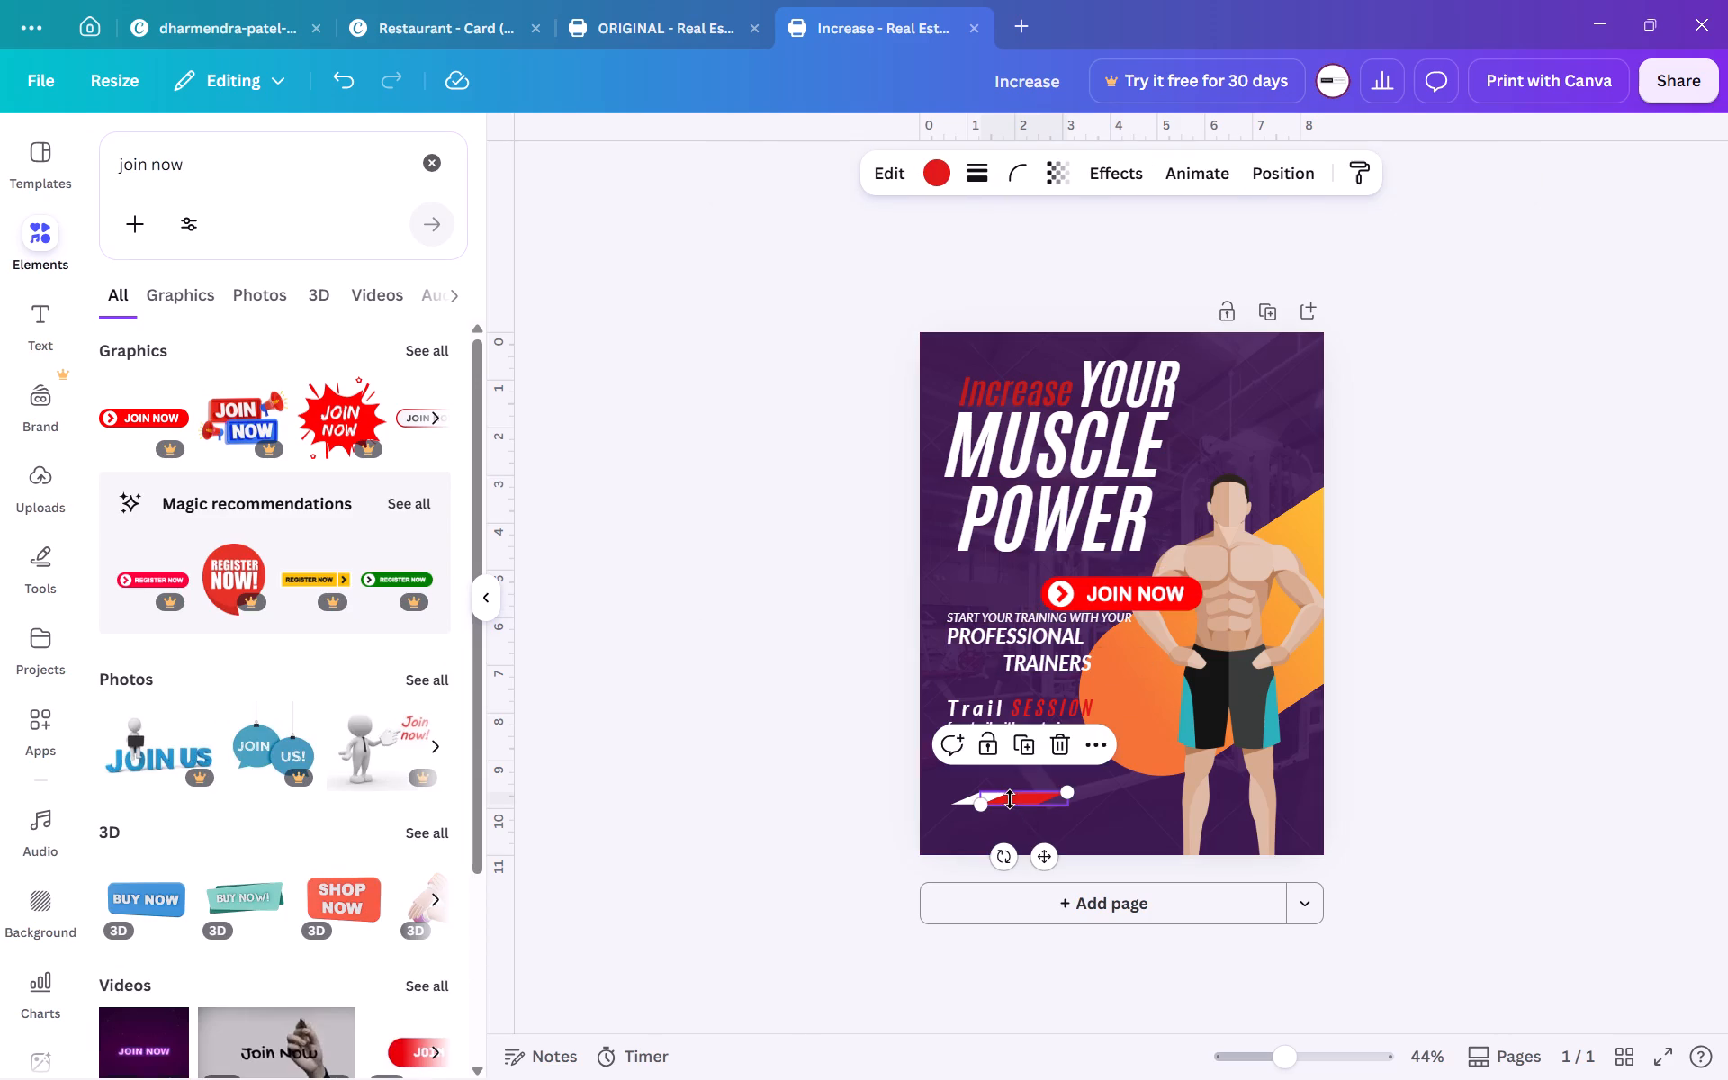
pyautogui.click(1058, 742)
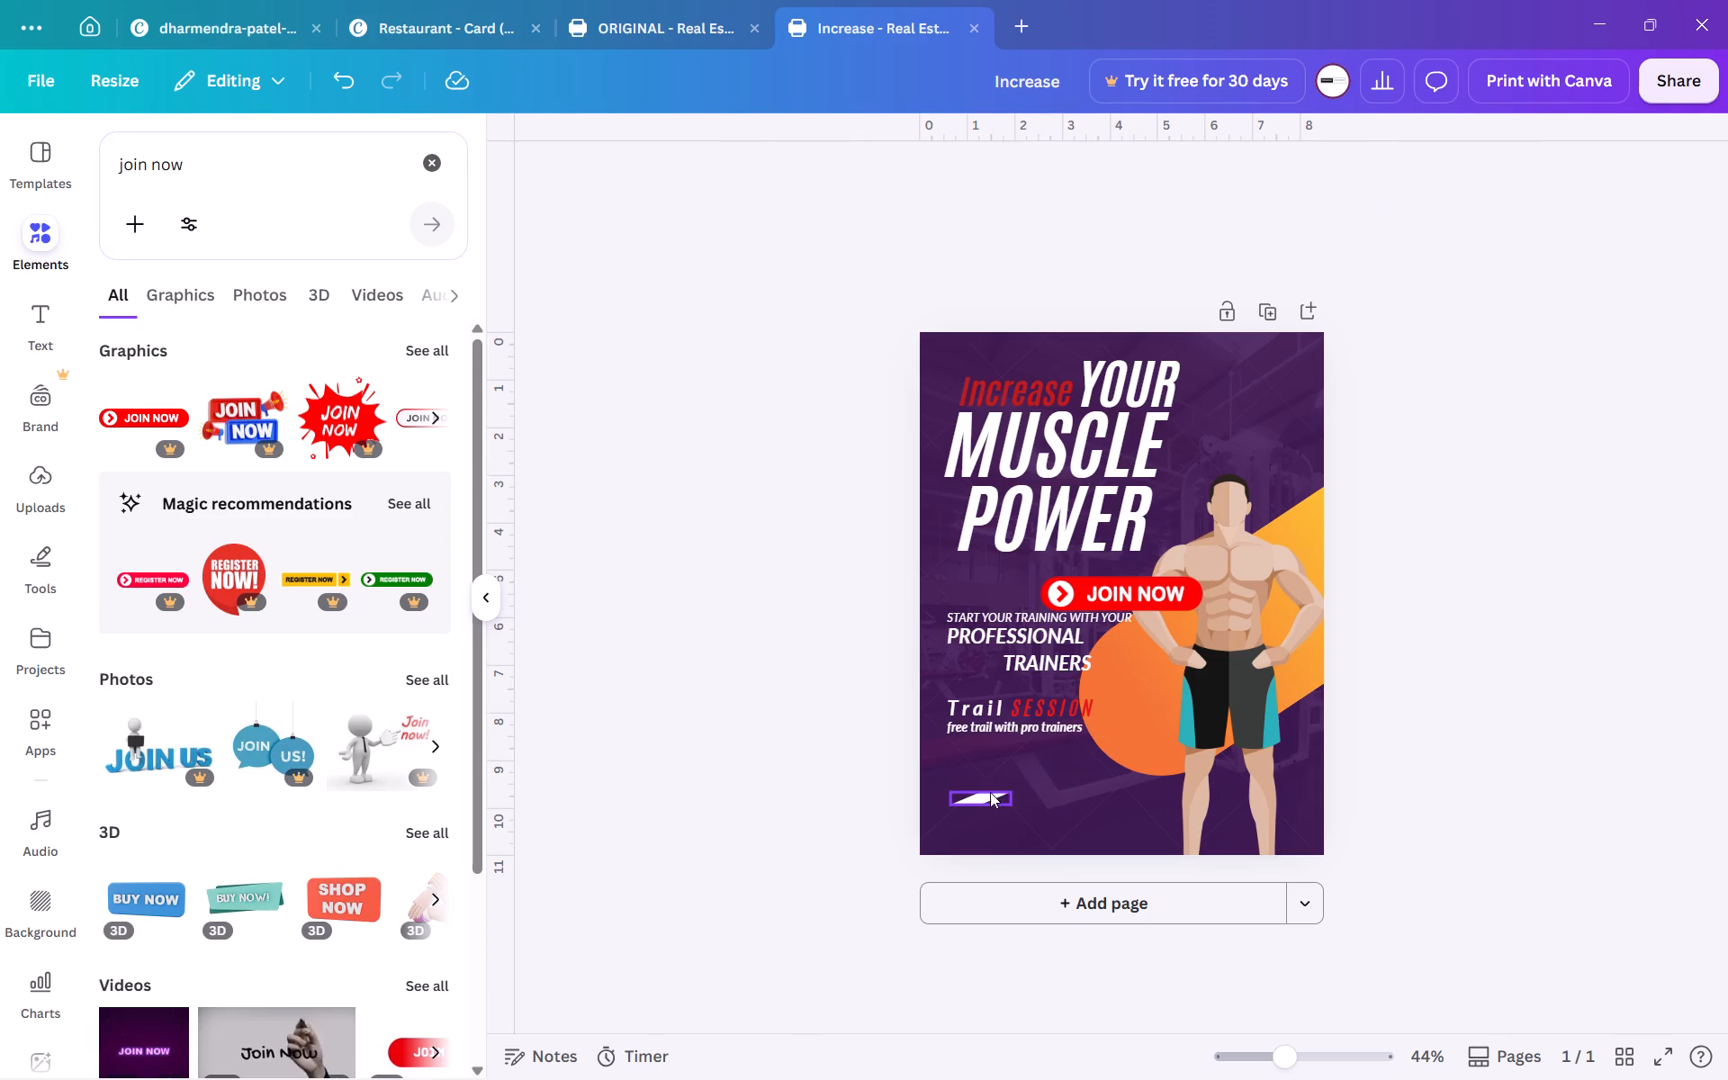
pyautogui.click(990, 792)
pyautogui.click(1020, 725)
pyautogui.click(1018, 737)
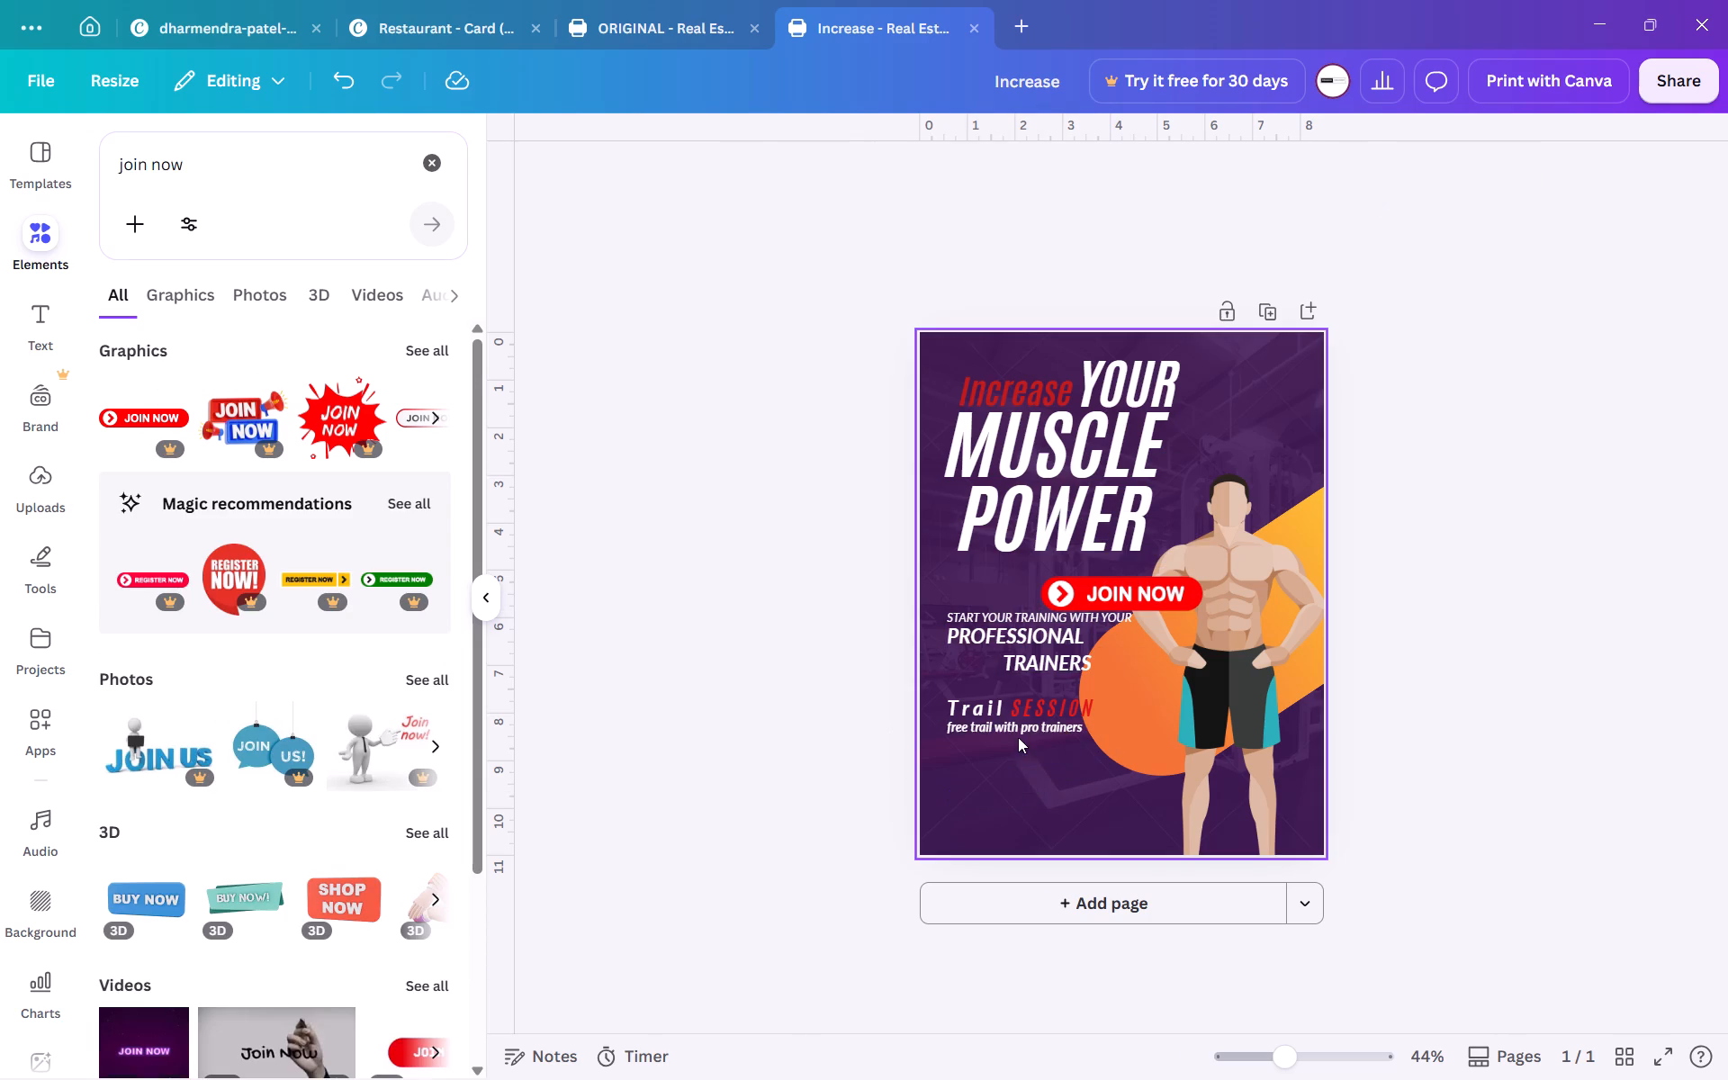
# Move the JOIN NOW button below the "free trail with pro trainers" line, aligned with the text's left edge and leaving a gap.
pyautogui.hotkey('ctrl', '=')
pyautogui.hotkey('ctrl', '=')
pyautogui.hotkey('ctrl', '=')
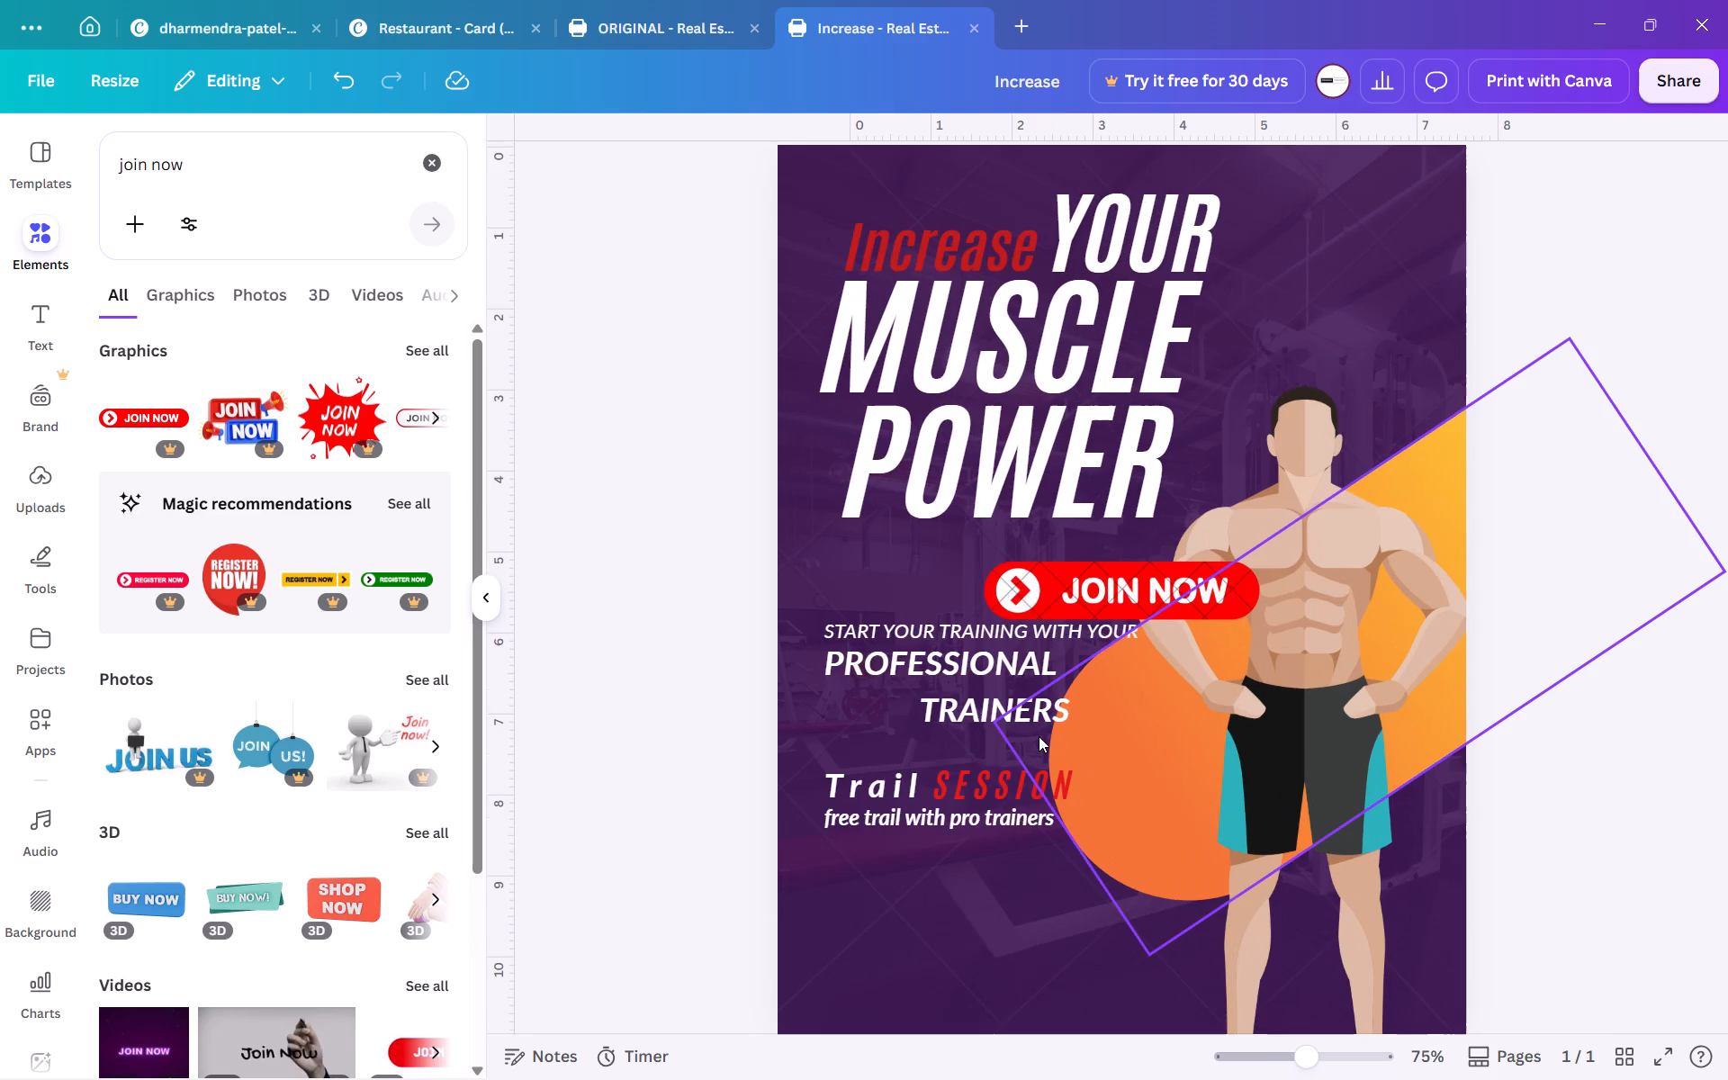
pyautogui.hotkey('ctrl', '-')
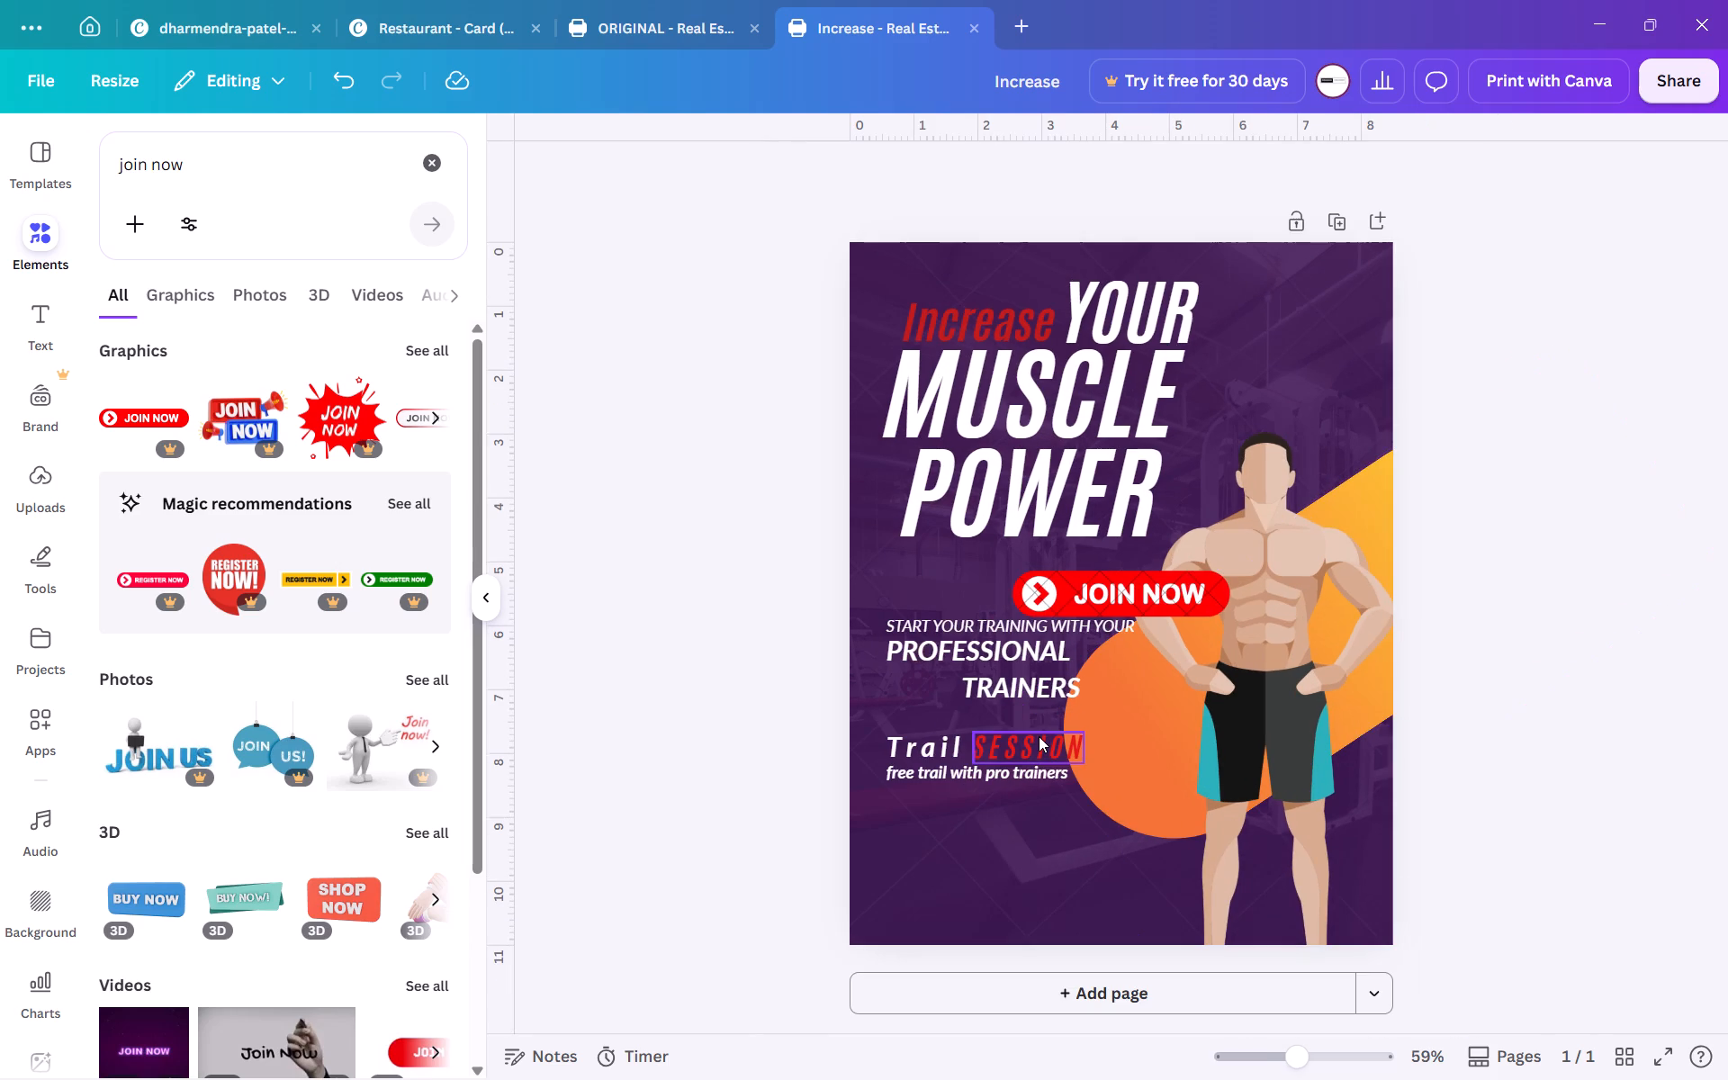
pyautogui.moveTo(1065, 597); pyautogui.dragTo(935, 827)
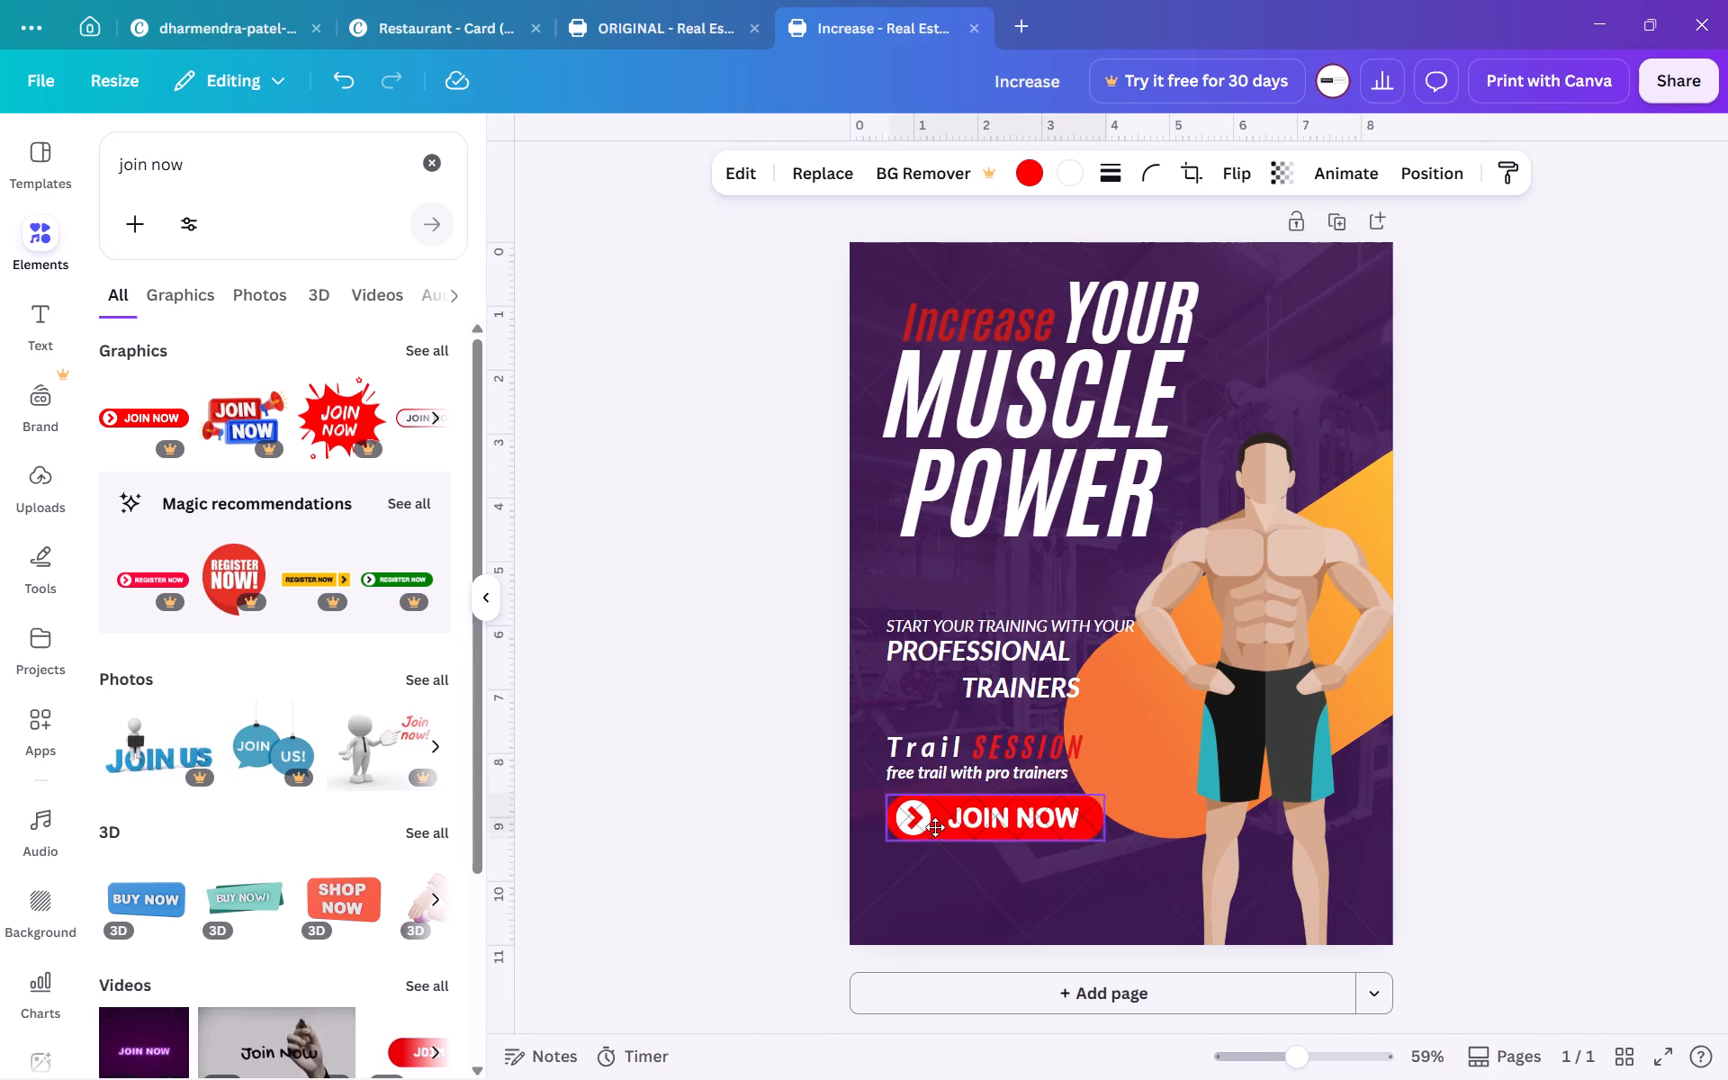
pyautogui.moveTo(935, 827); pyautogui.dragTo(942, 857)
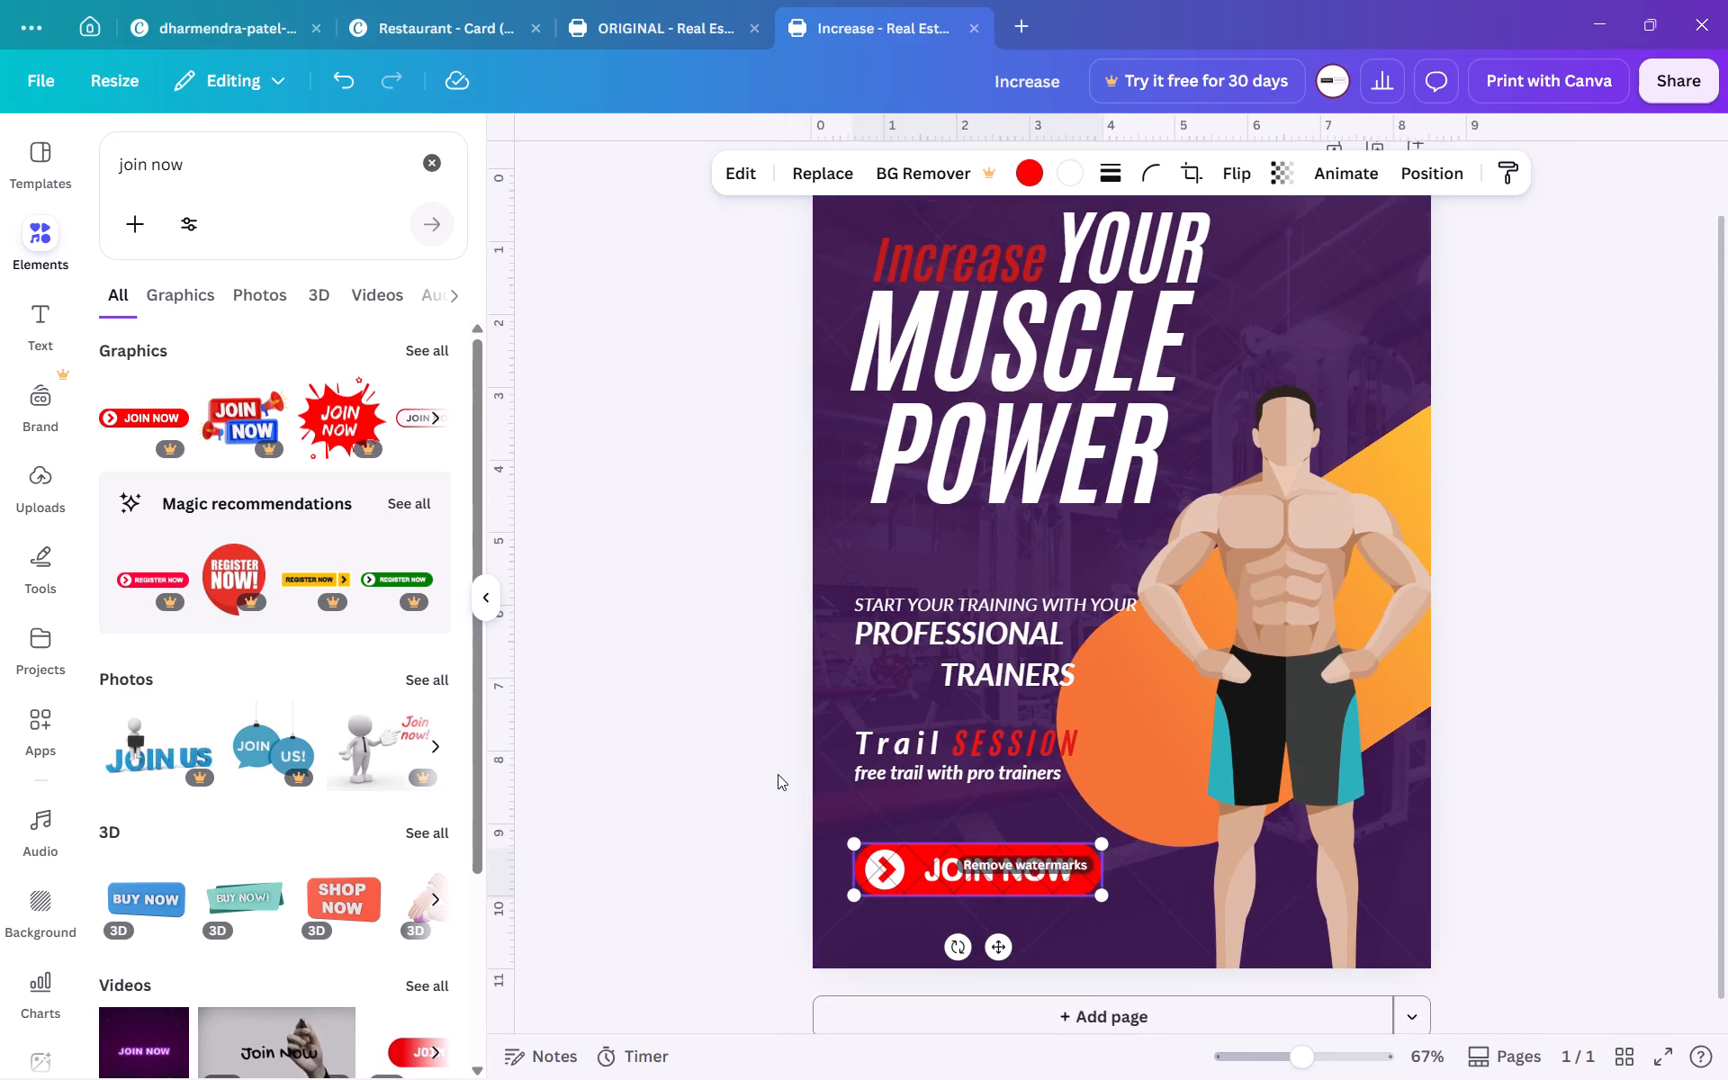
# Shrink the JOIN NOW button to about 2.8 wide so it matches the width of the "free trail with pro trainers" line.
pyautogui.click(778, 774)
pyautogui.scroll(-2, 778, 774)
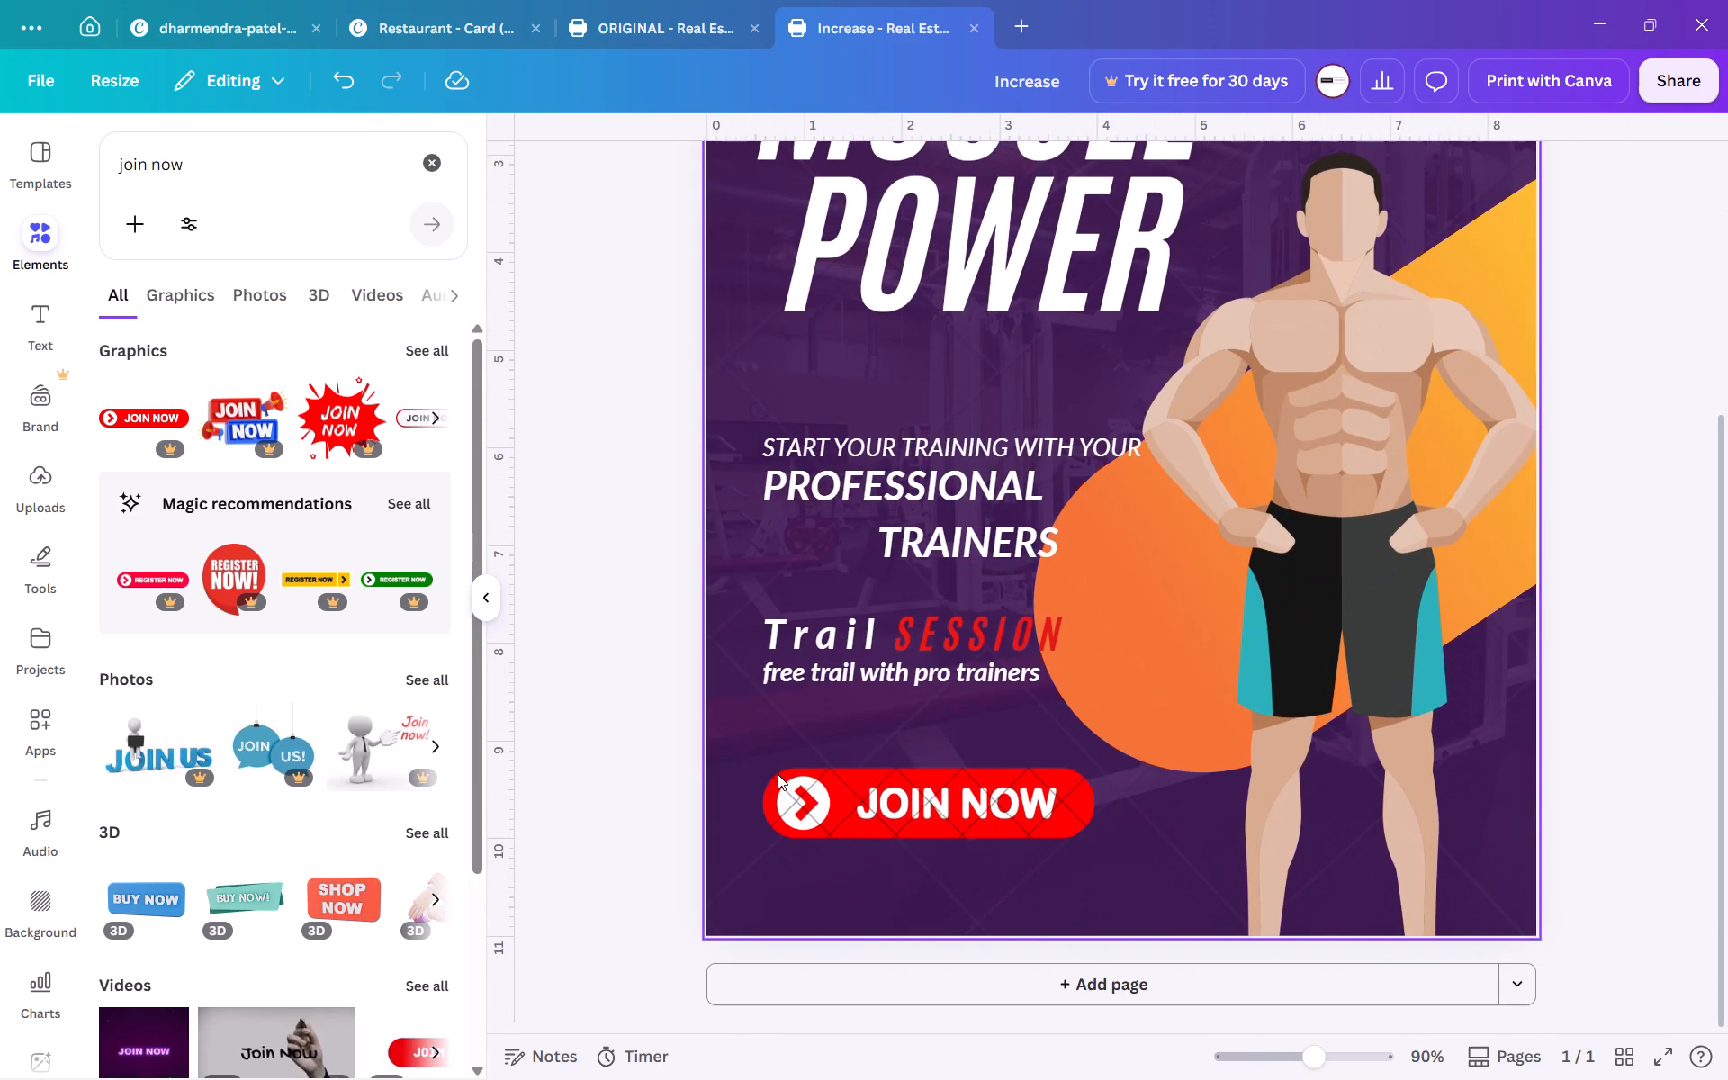
pyautogui.moveTo(845, 788); pyautogui.dragTo(852, 679)
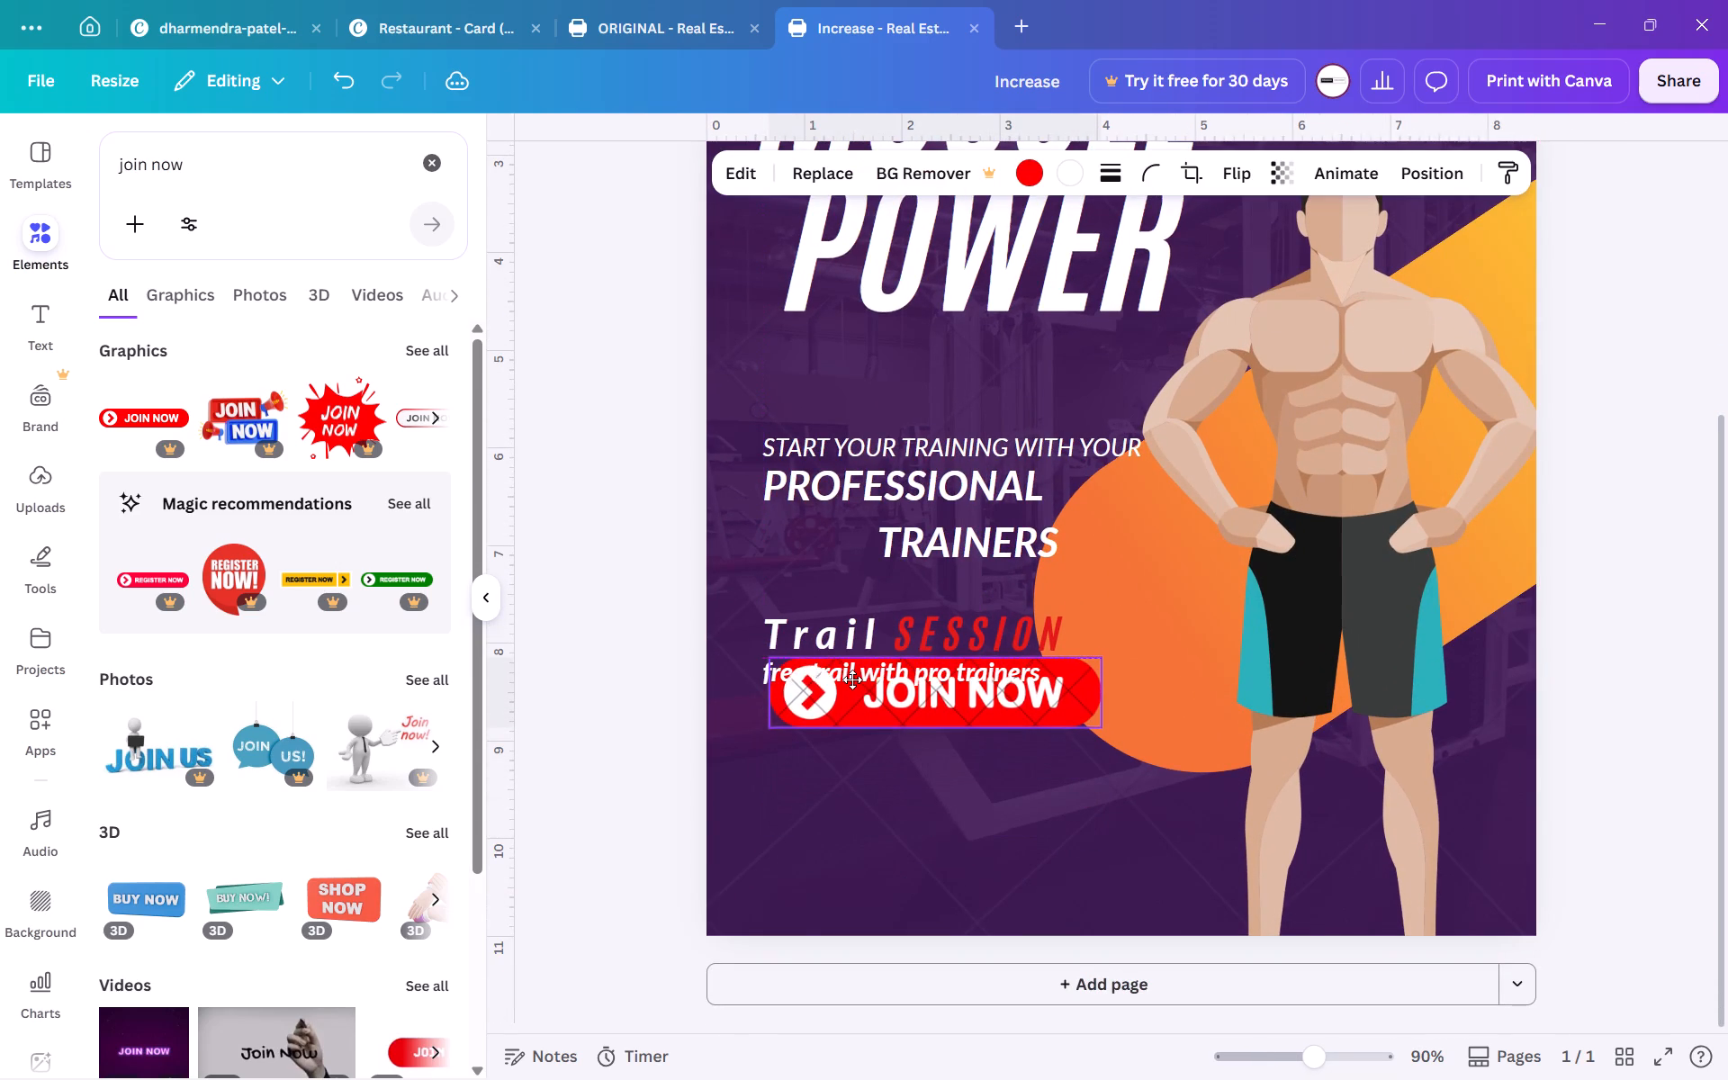
pyautogui.moveTo(852, 679); pyautogui.dragTo(842, 681)
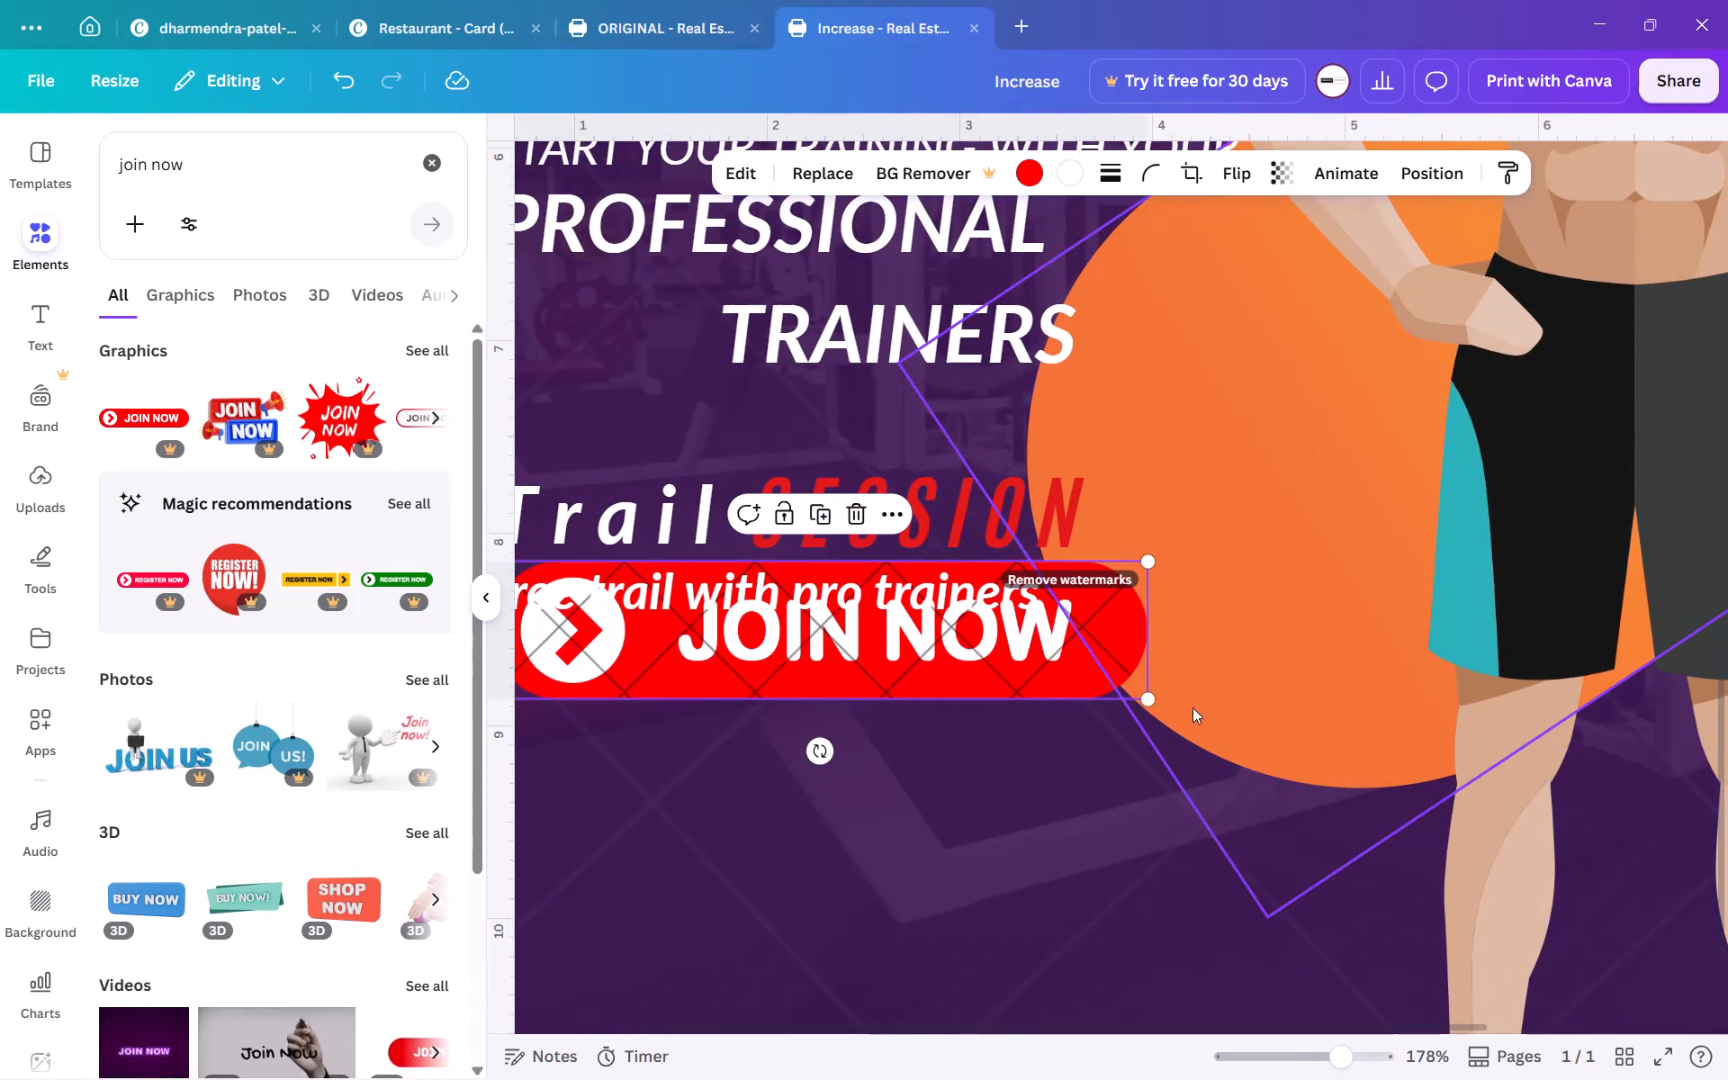
pyautogui.moveTo(1150, 698); pyautogui.dragTo(1037, 688)
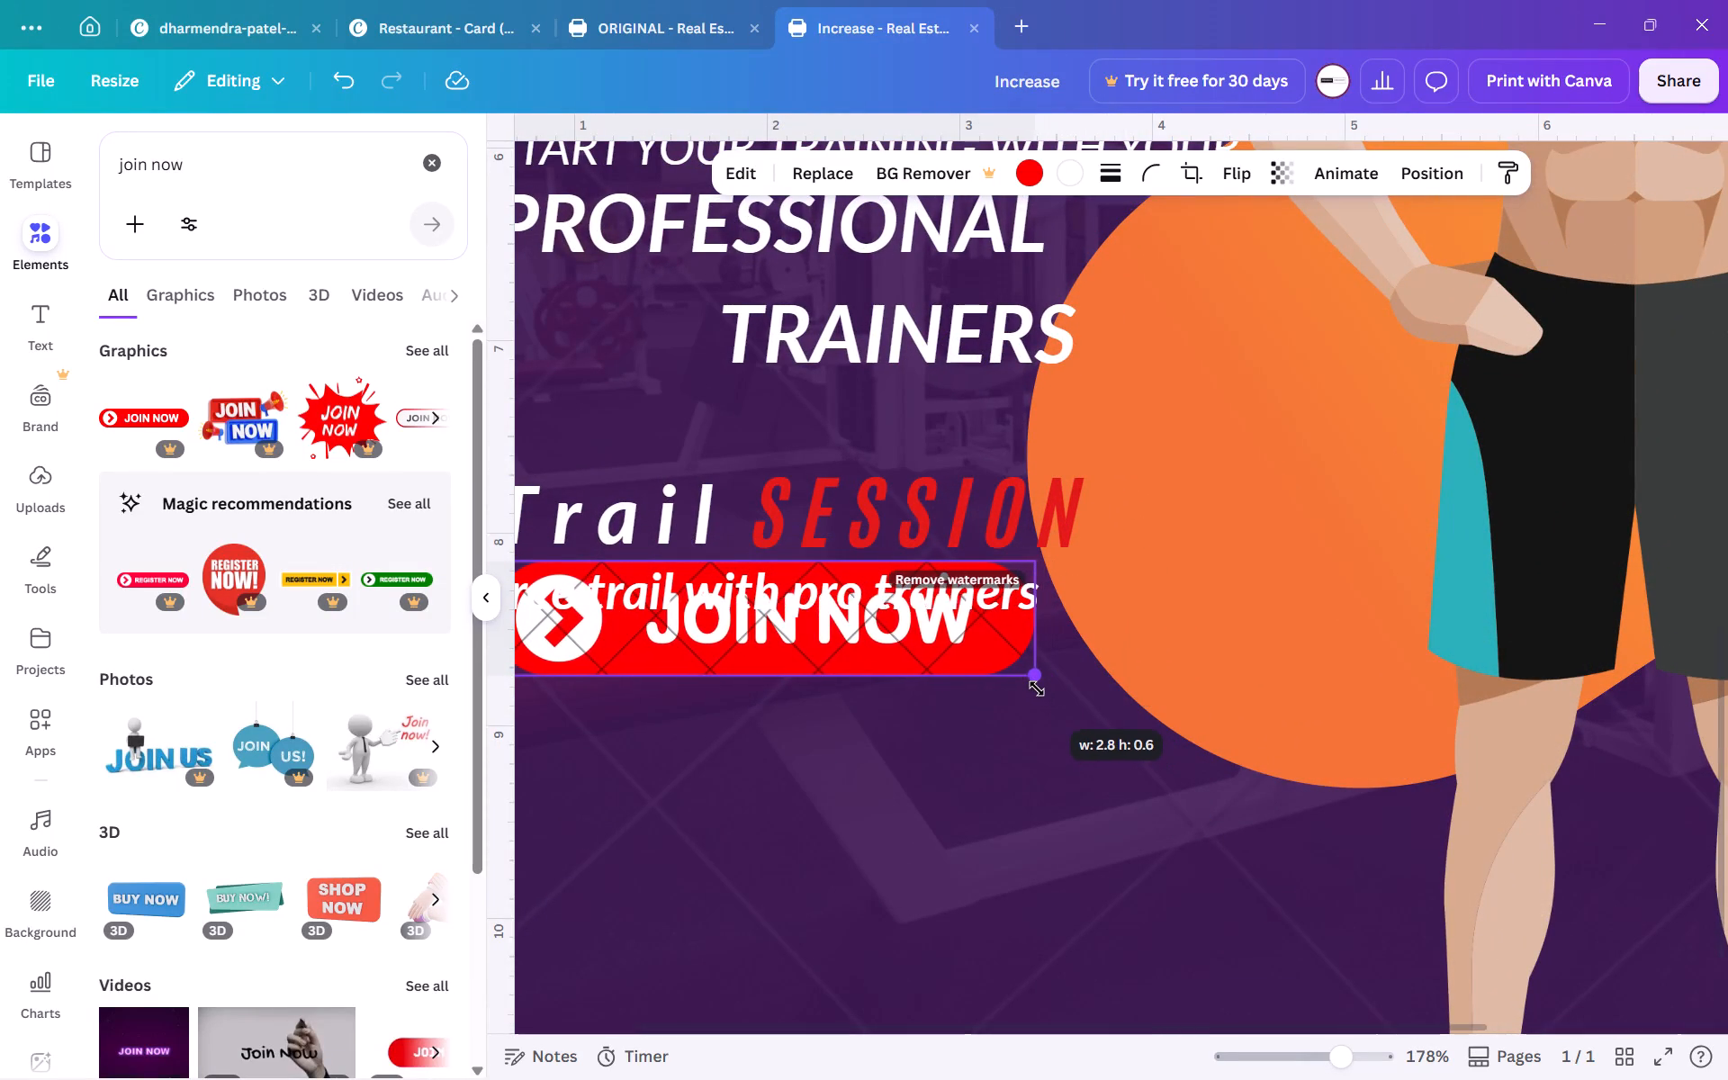
pyautogui.moveTo(1037, 688); pyautogui.dragTo(1042, 685)
pyautogui.hscroll(3, 1042, 685)
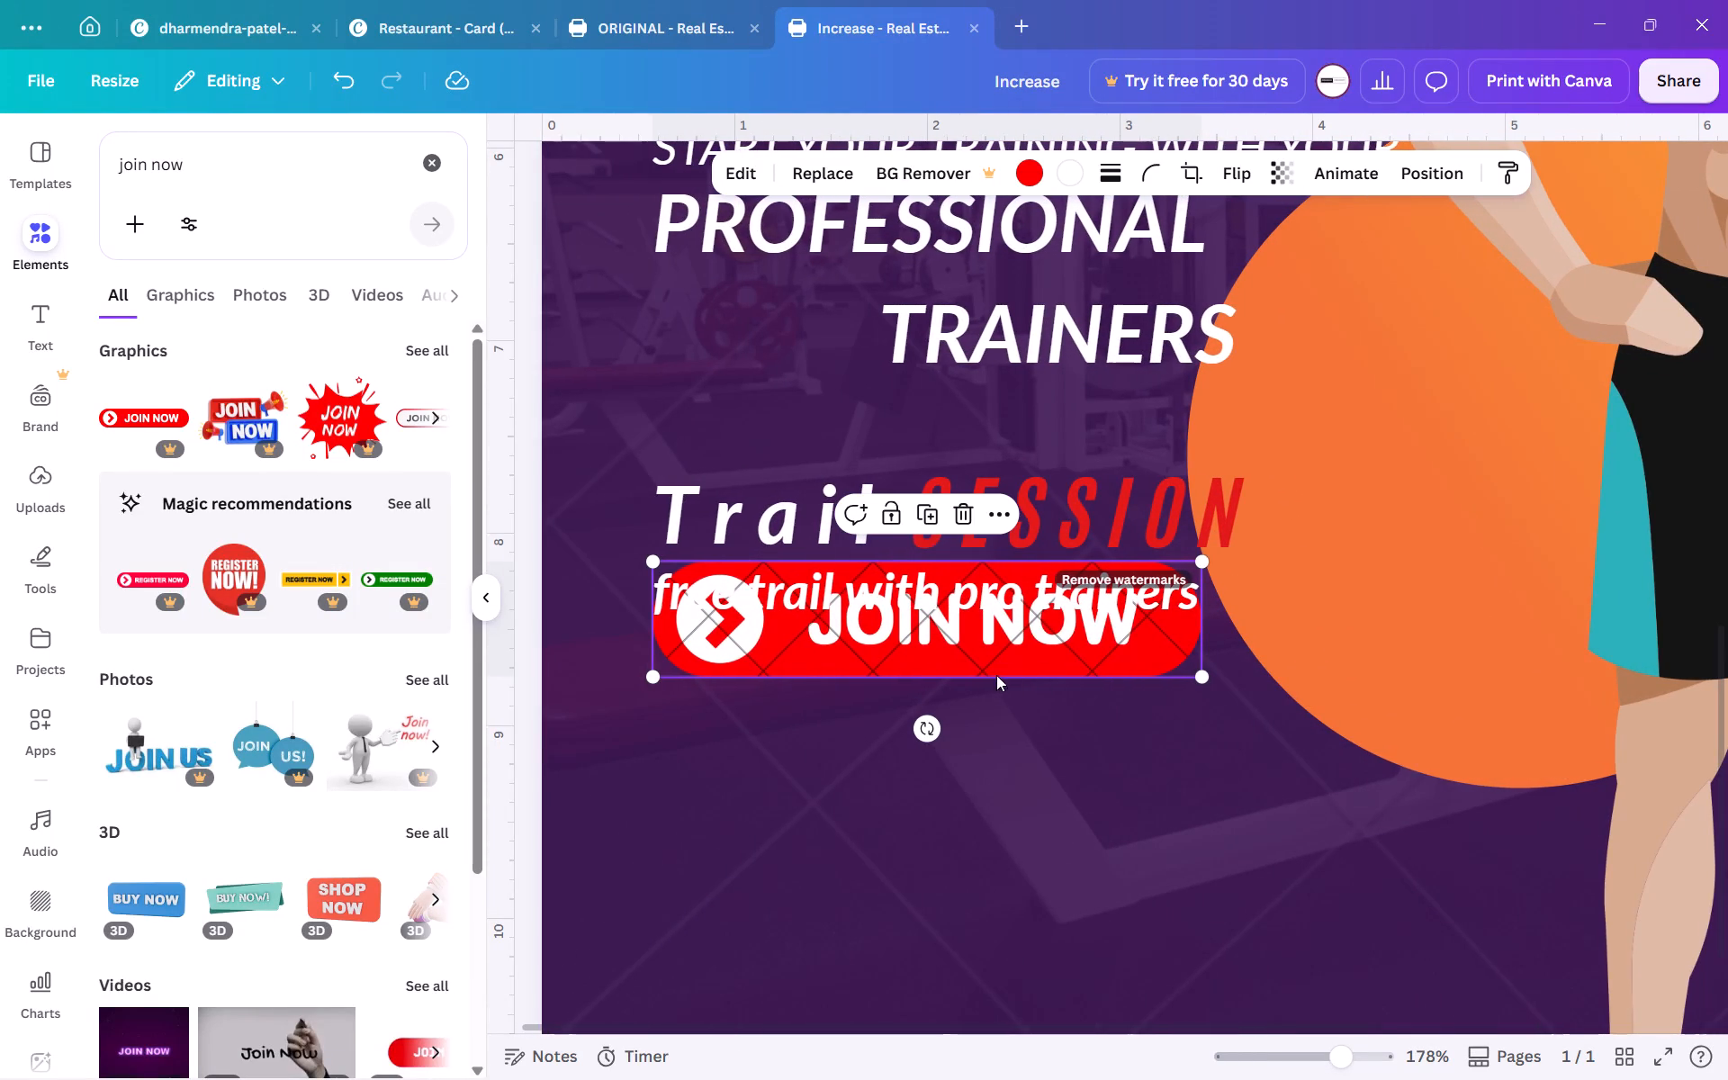
# Place the JOIN NOW button directly beneath the "free trail with pro trainers" line, keeping its left edge aligned with the text.
pyautogui.moveTo(971, 663); pyautogui.dragTo(974, 736)
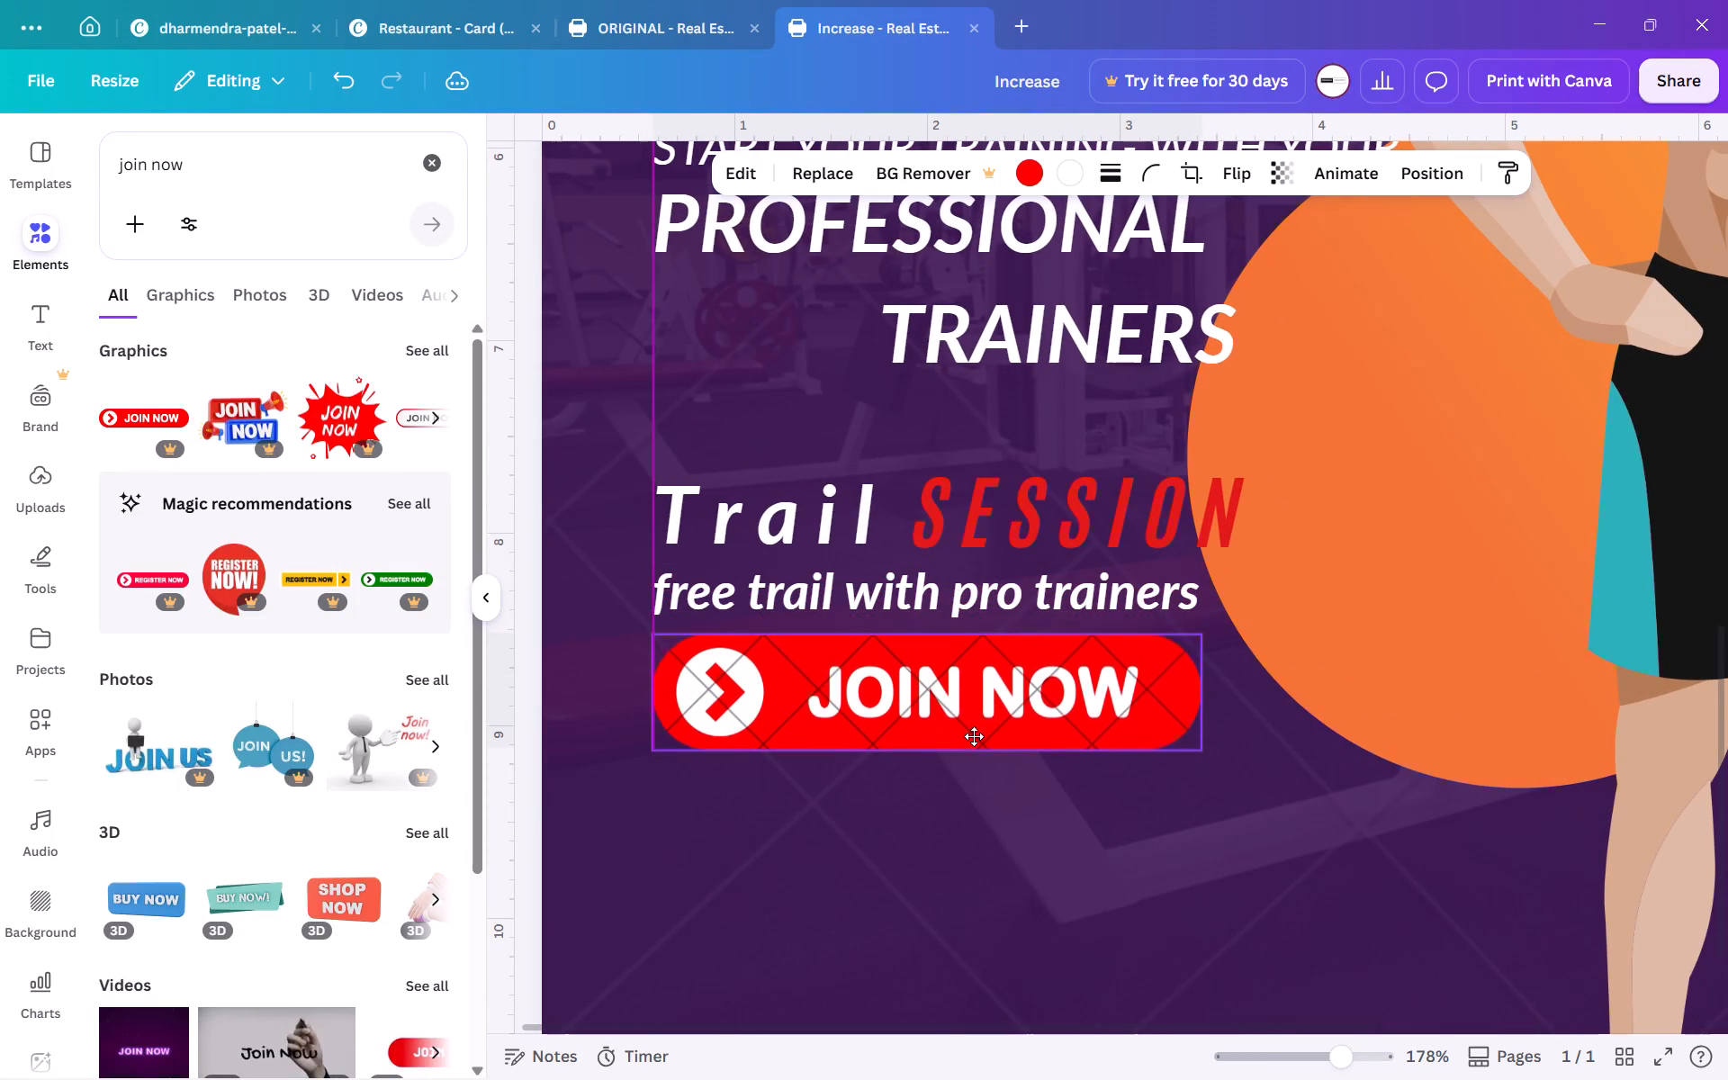
pyautogui.moveTo(974, 736); pyautogui.dragTo(973, 730)
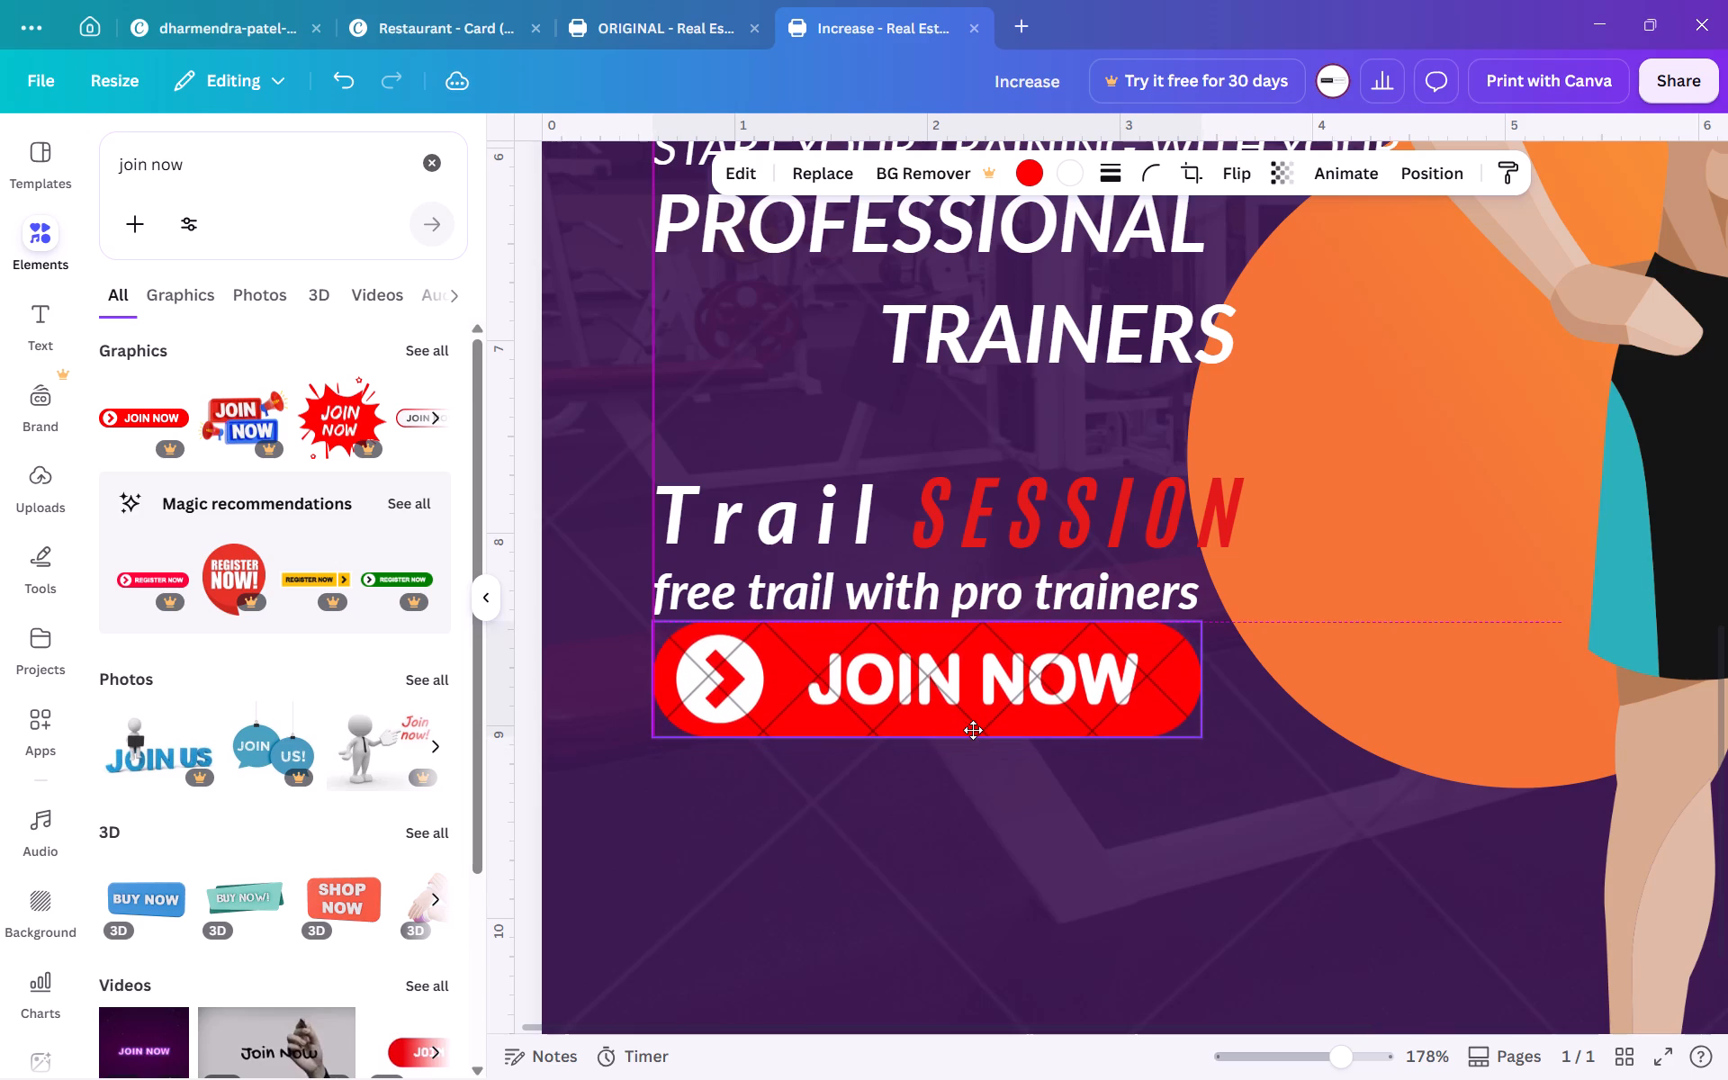
pyautogui.moveTo(973, 730); pyautogui.dragTo(972, 730)
pyautogui.click(753, 881)
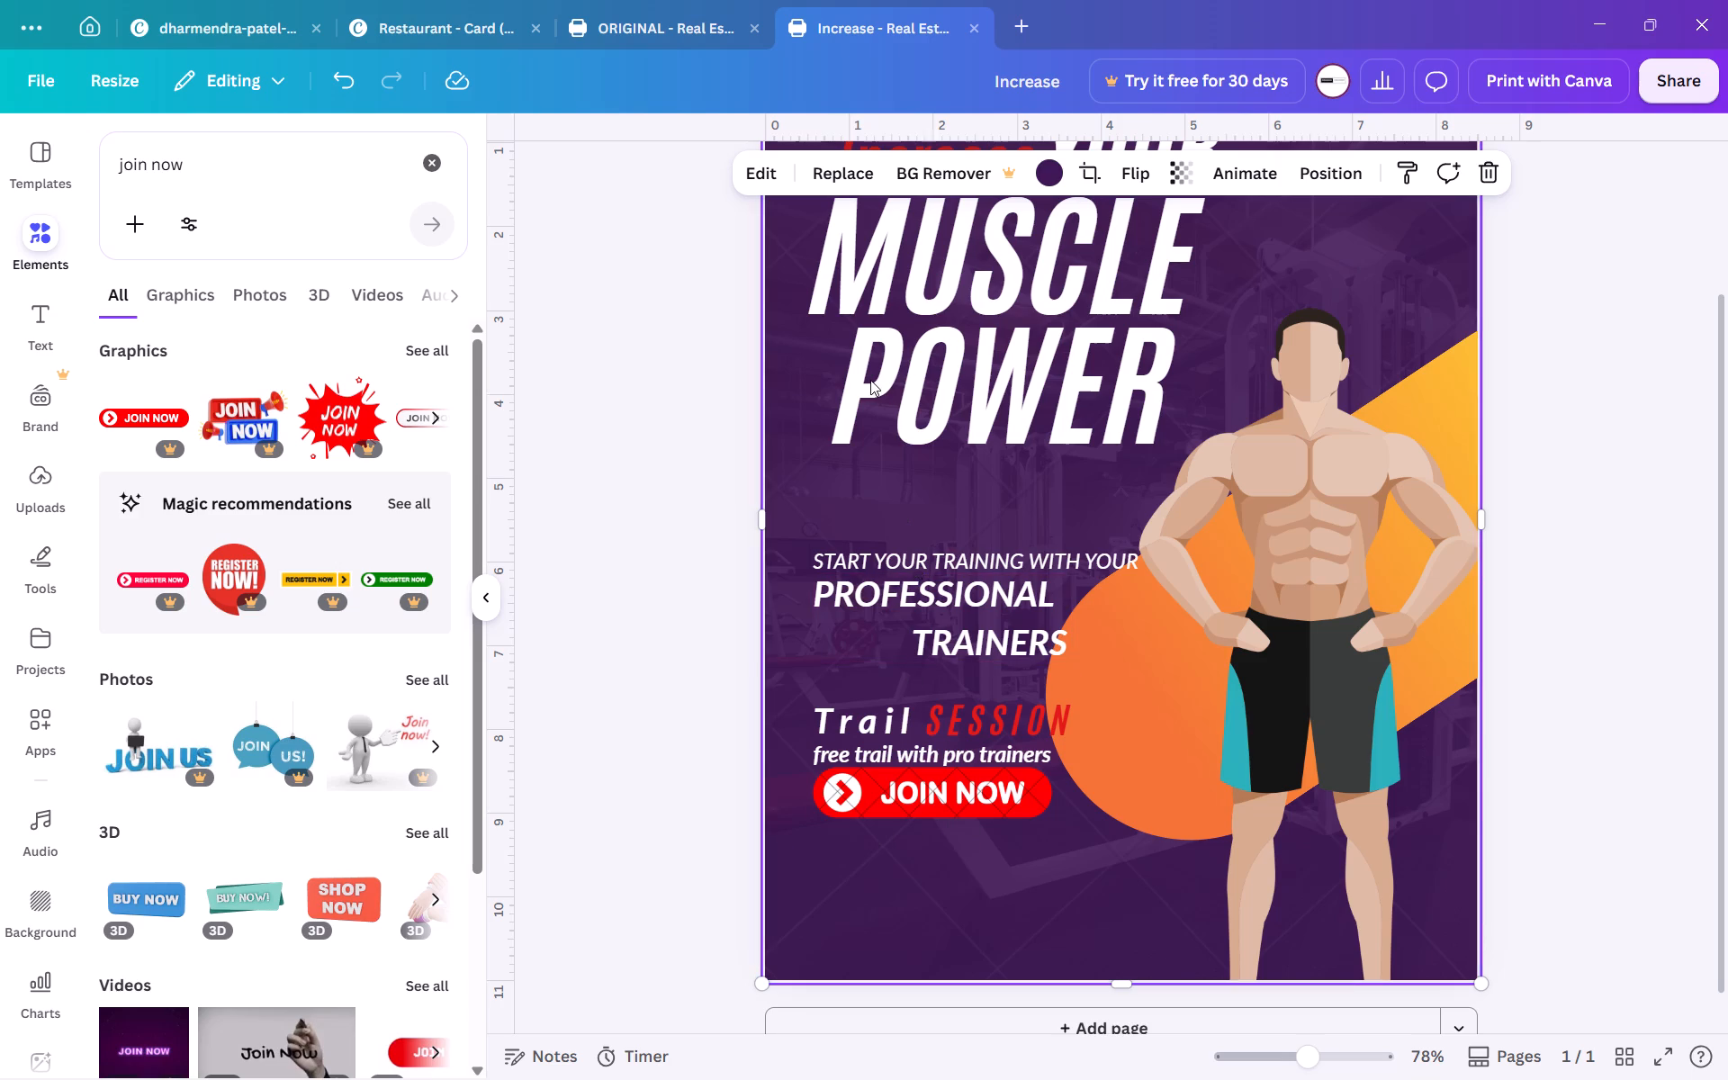
# Duplicate the "START YOUR TRAINING WITH YOUR" line, try placing the copy below the JOIN NOW button, and undo that move.
pyautogui.click(934, 555)
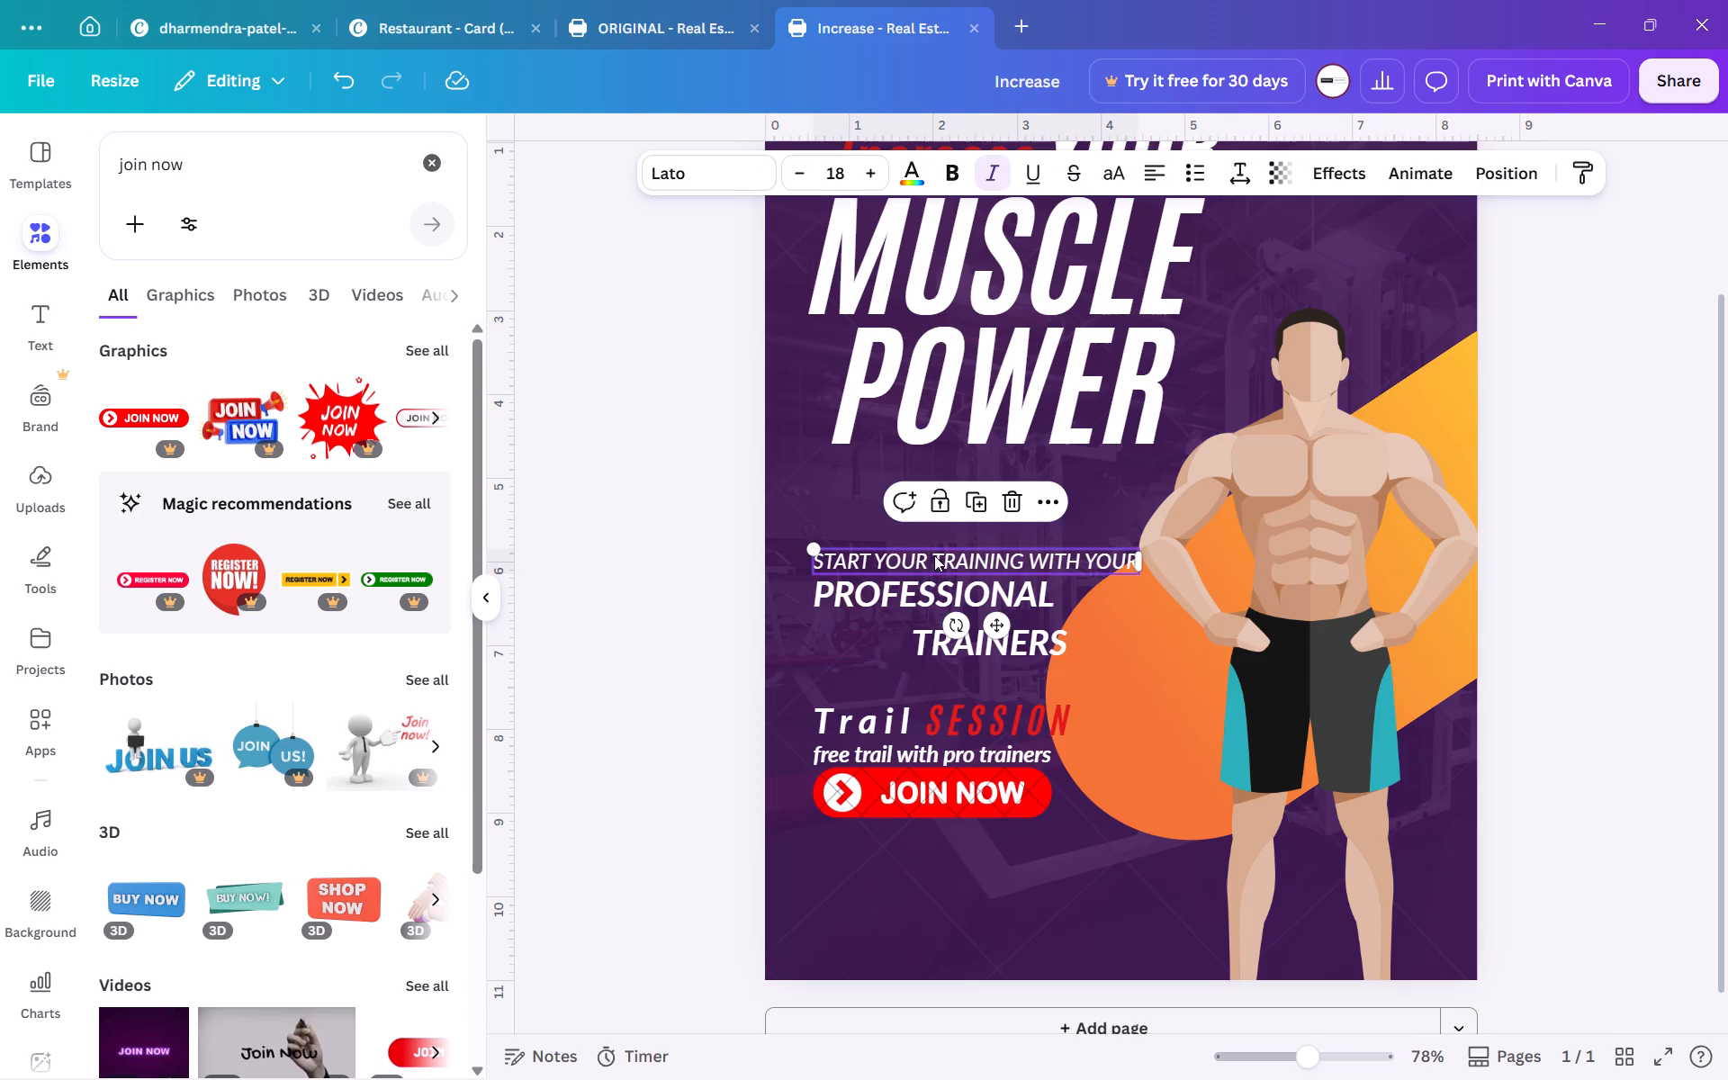
pyautogui.click(965, 511)
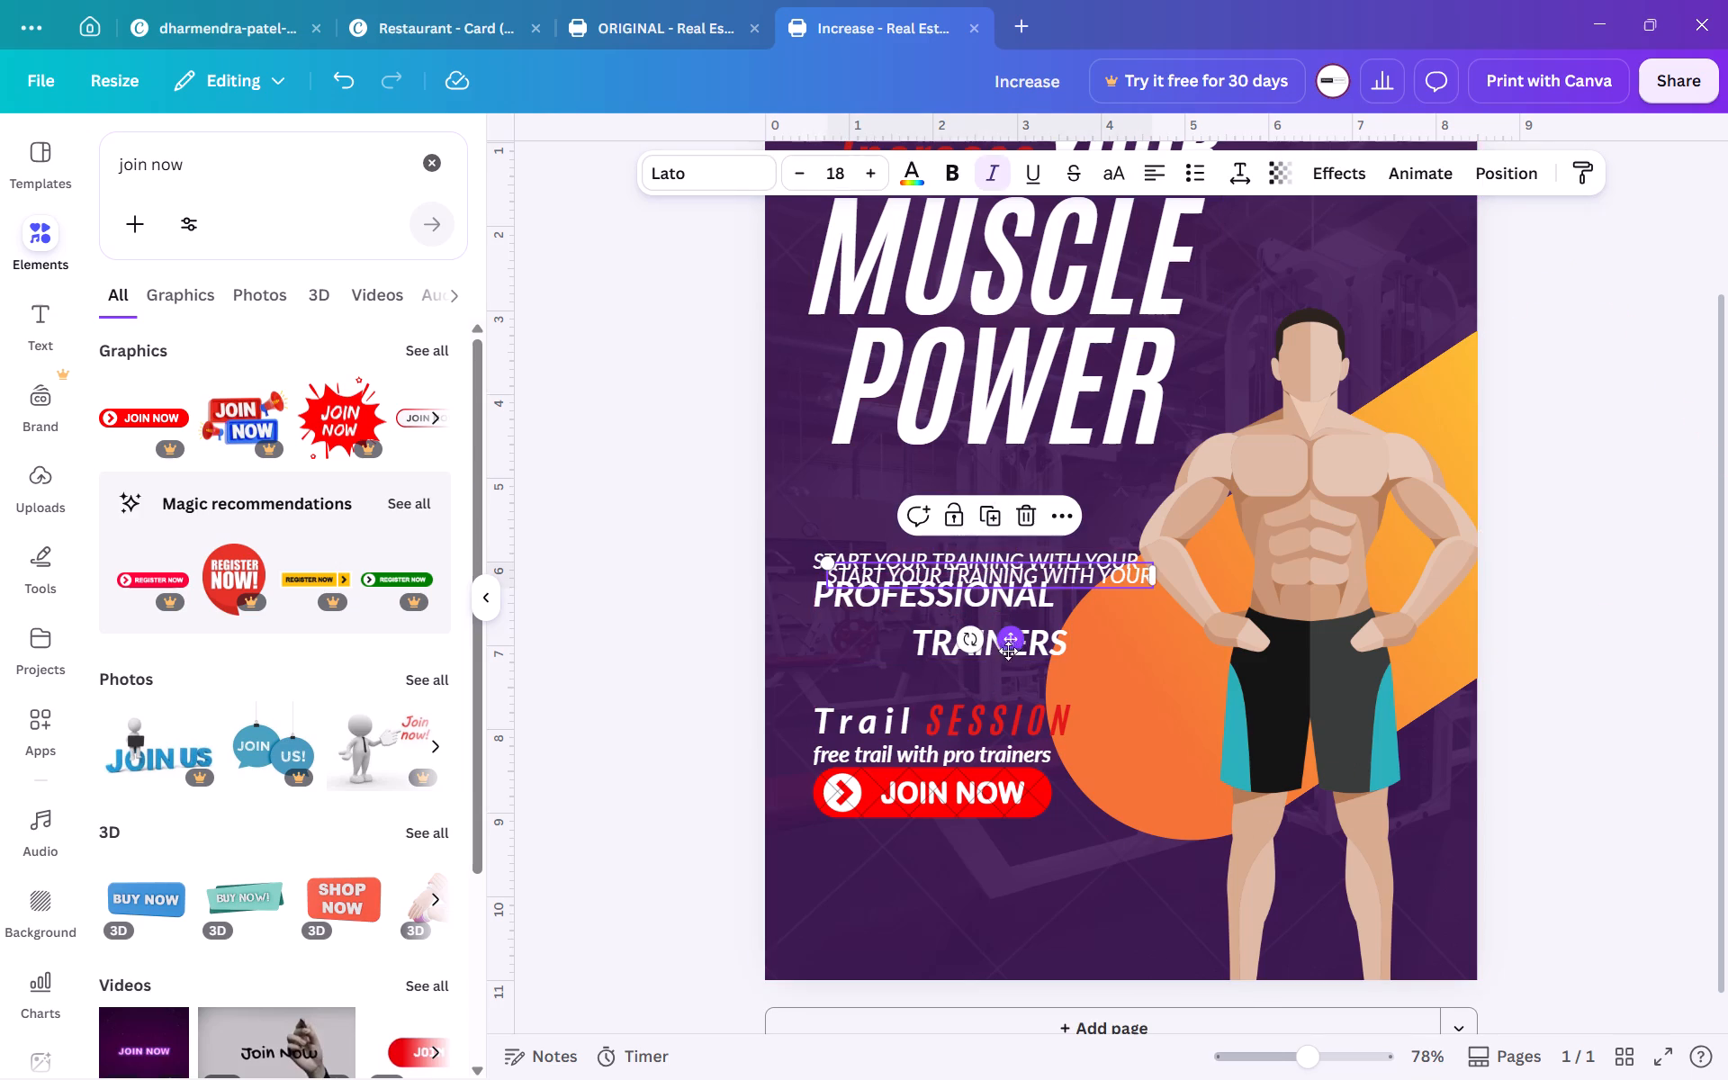
pyautogui.moveTo(1014, 644); pyautogui.dragTo(985, 902)
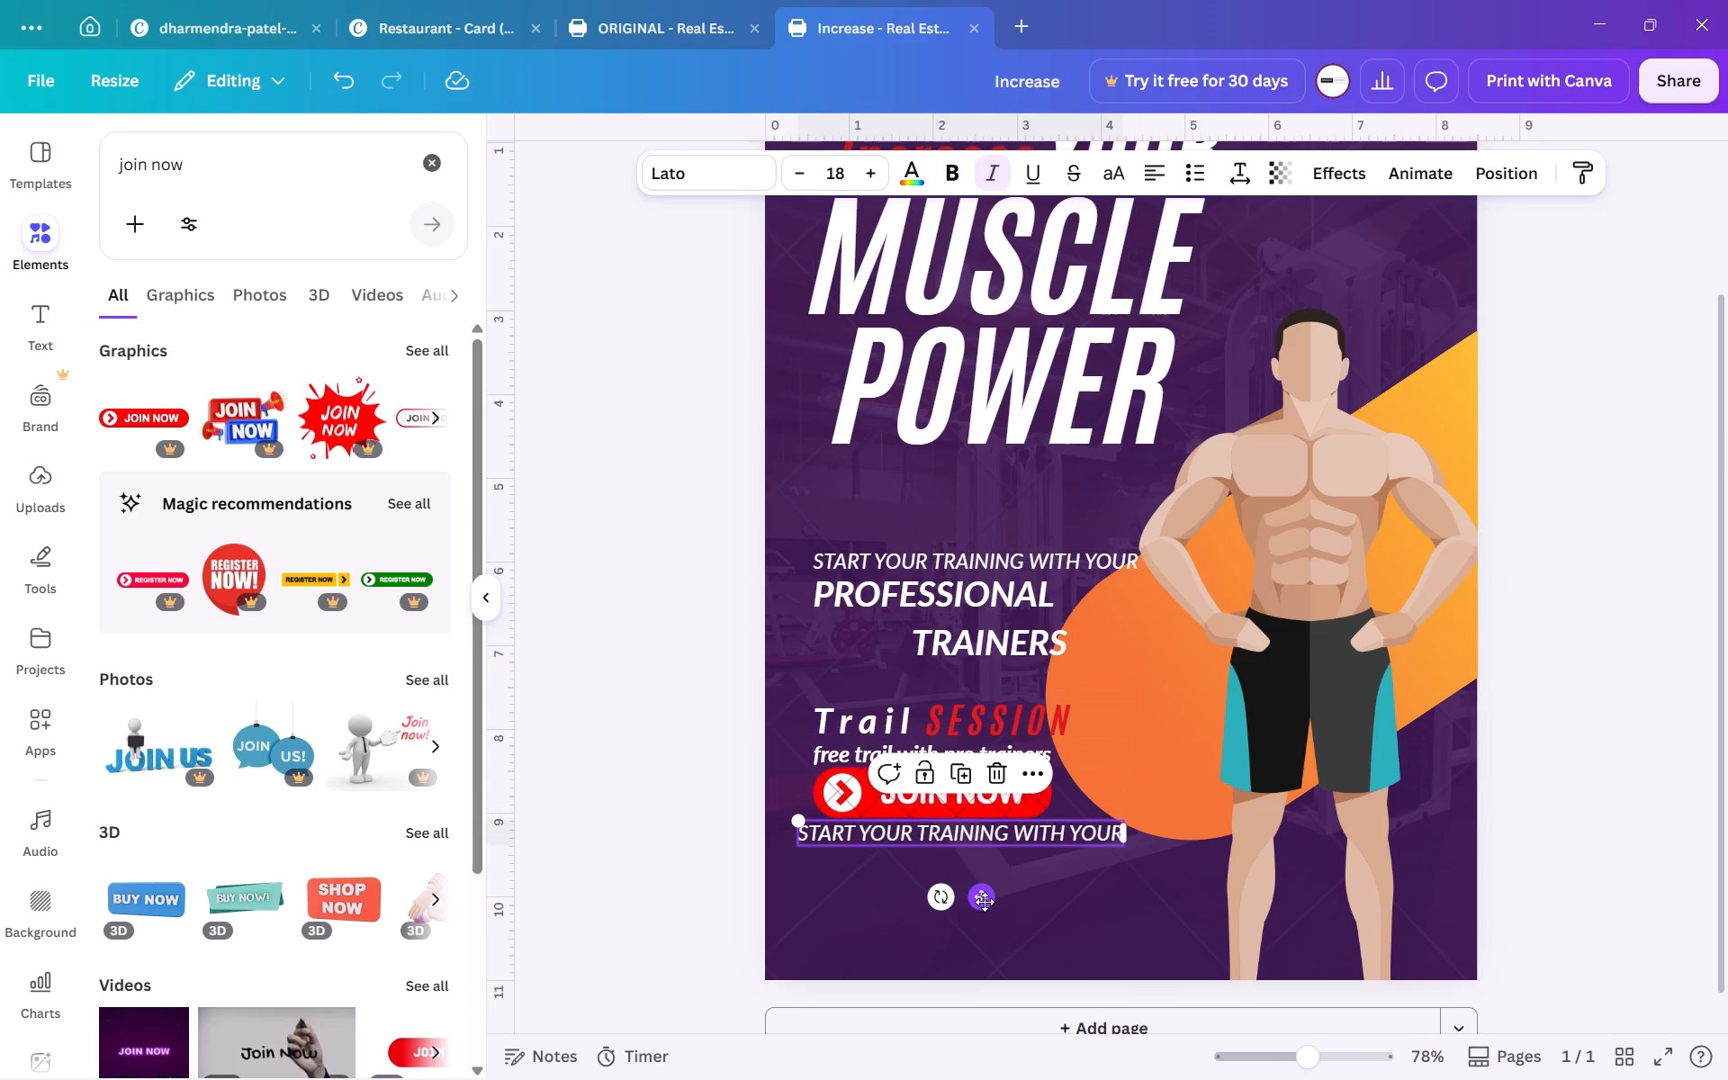
pyautogui.hotkey('ctrl', 'z')
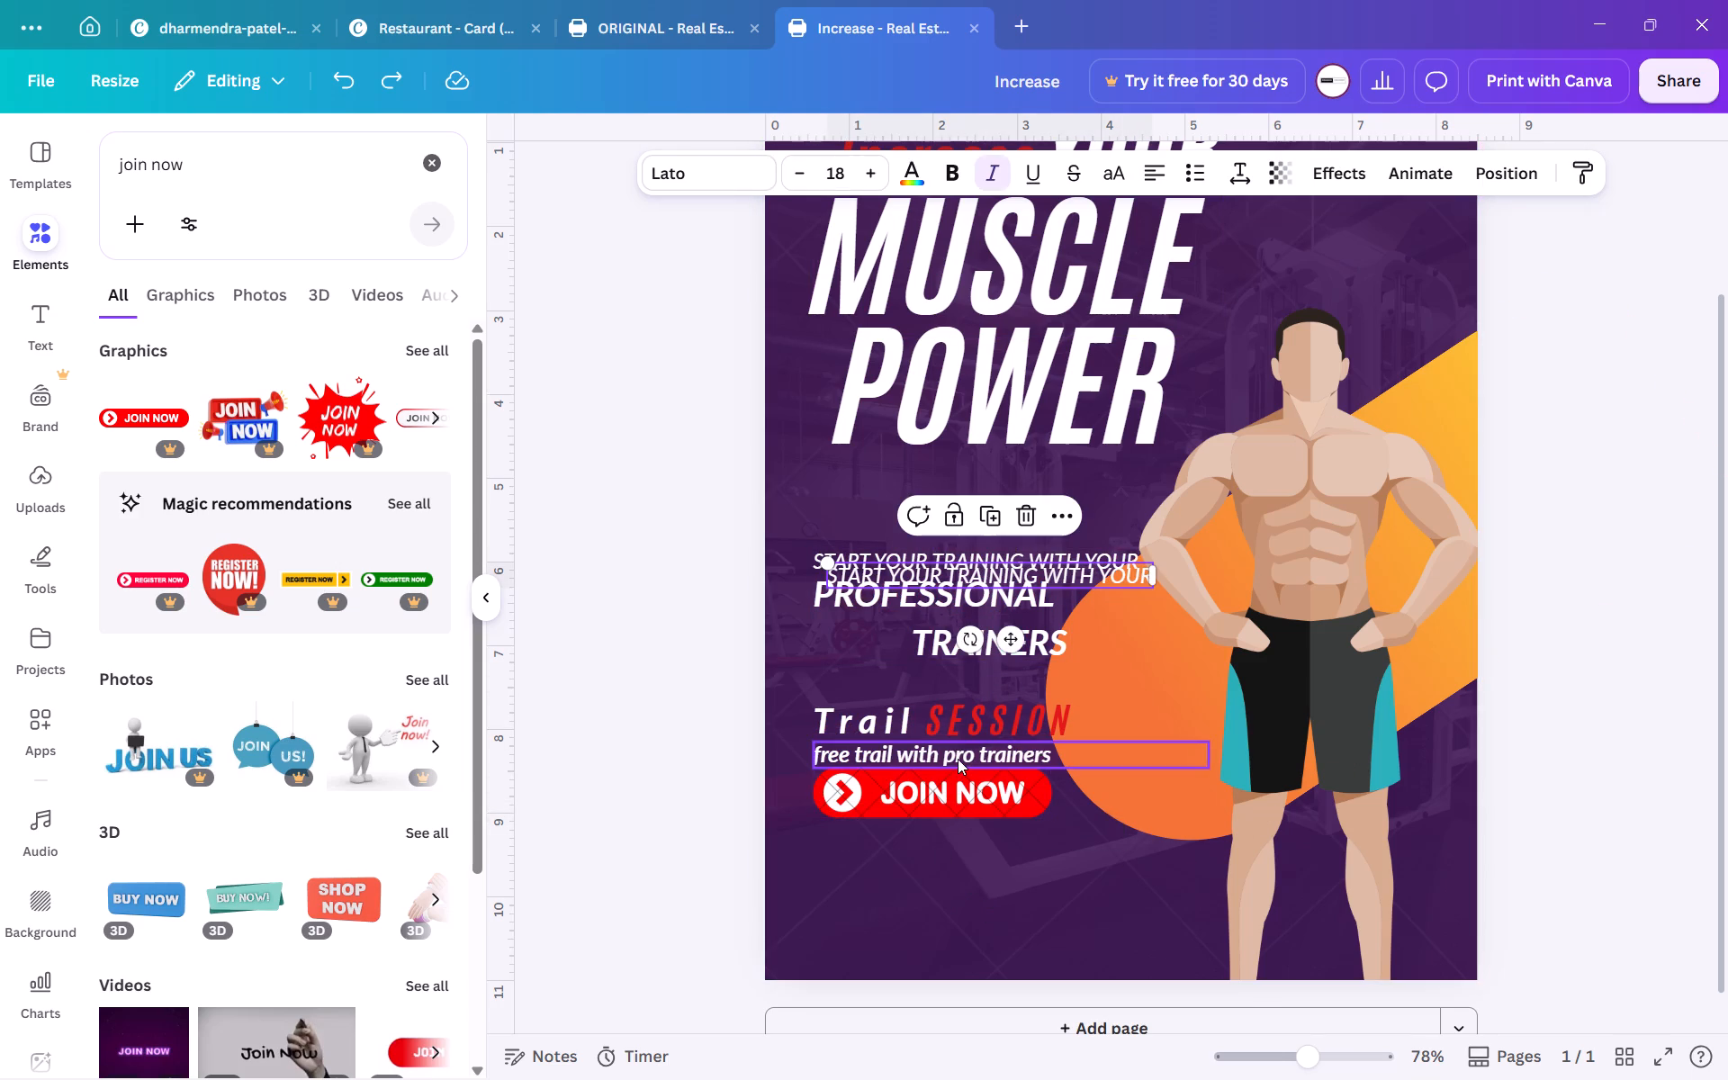
# Duplicate the "free trail with pro trainers" line and place the copy below the JOIN NOW button, left-aligned with the other text.
pyautogui.tripleClick(958, 759)
pyautogui.click(976, 909)
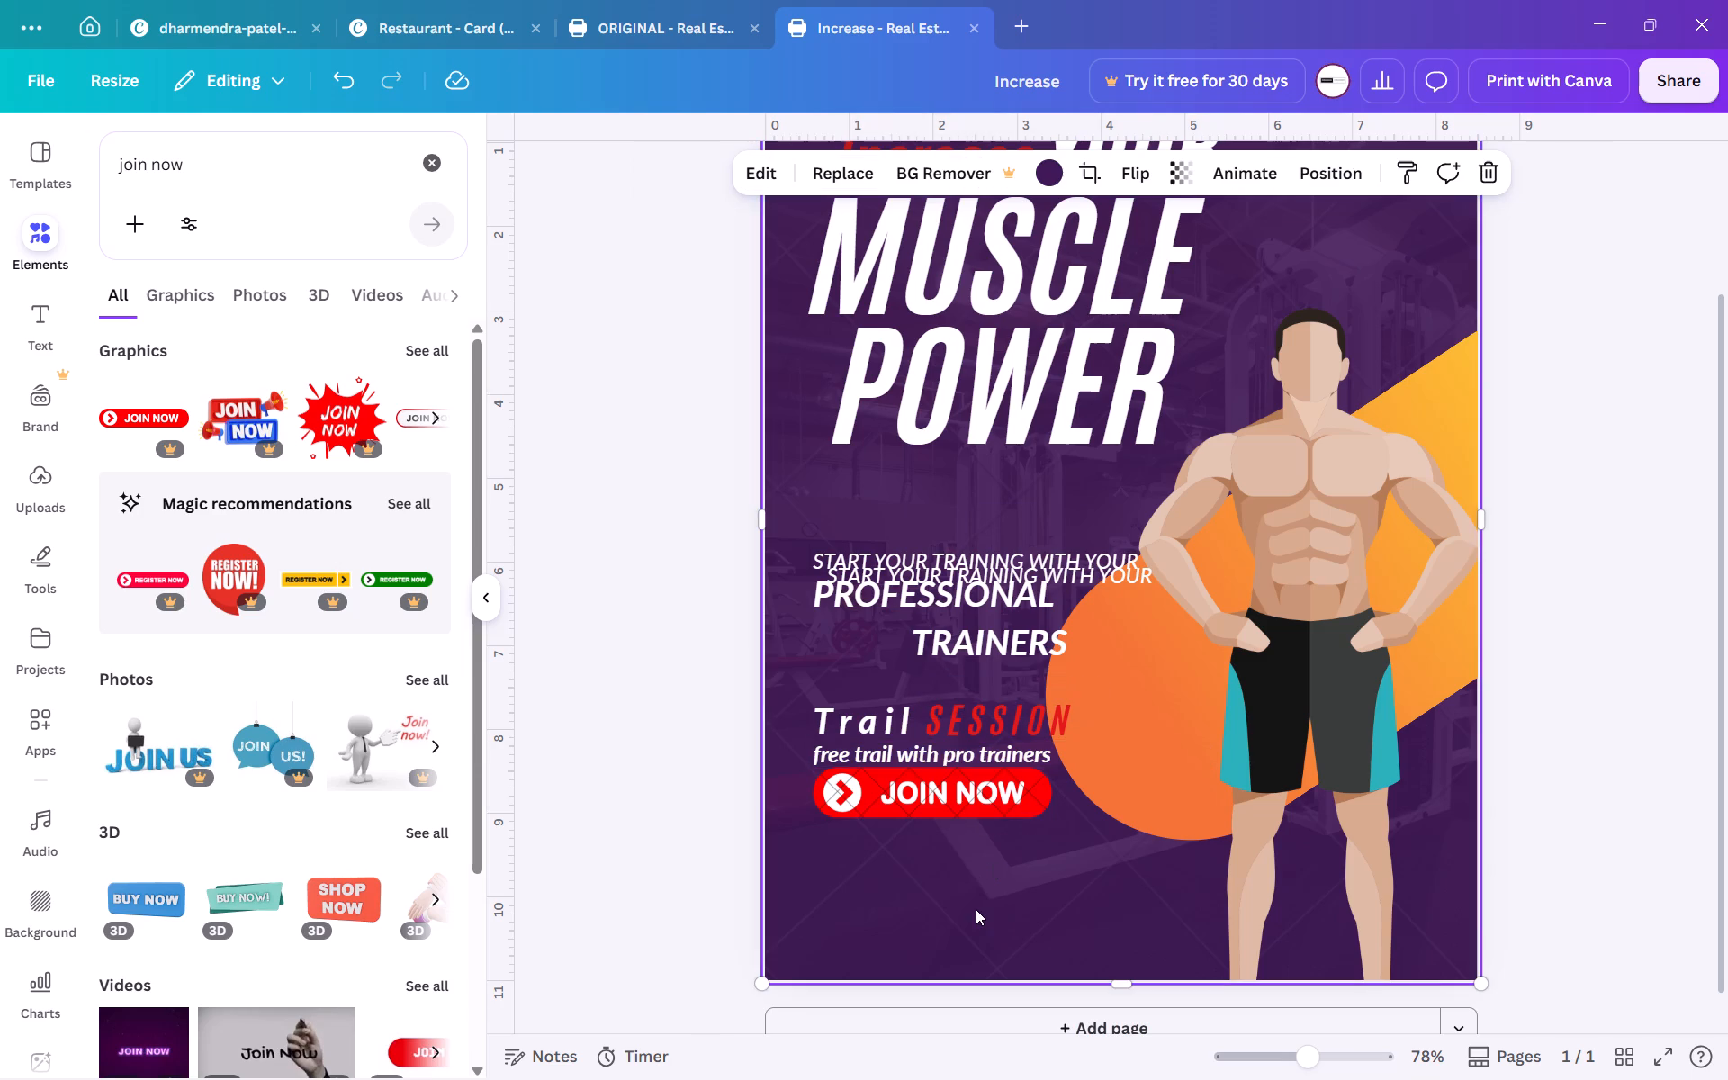
pyautogui.click(995, 753)
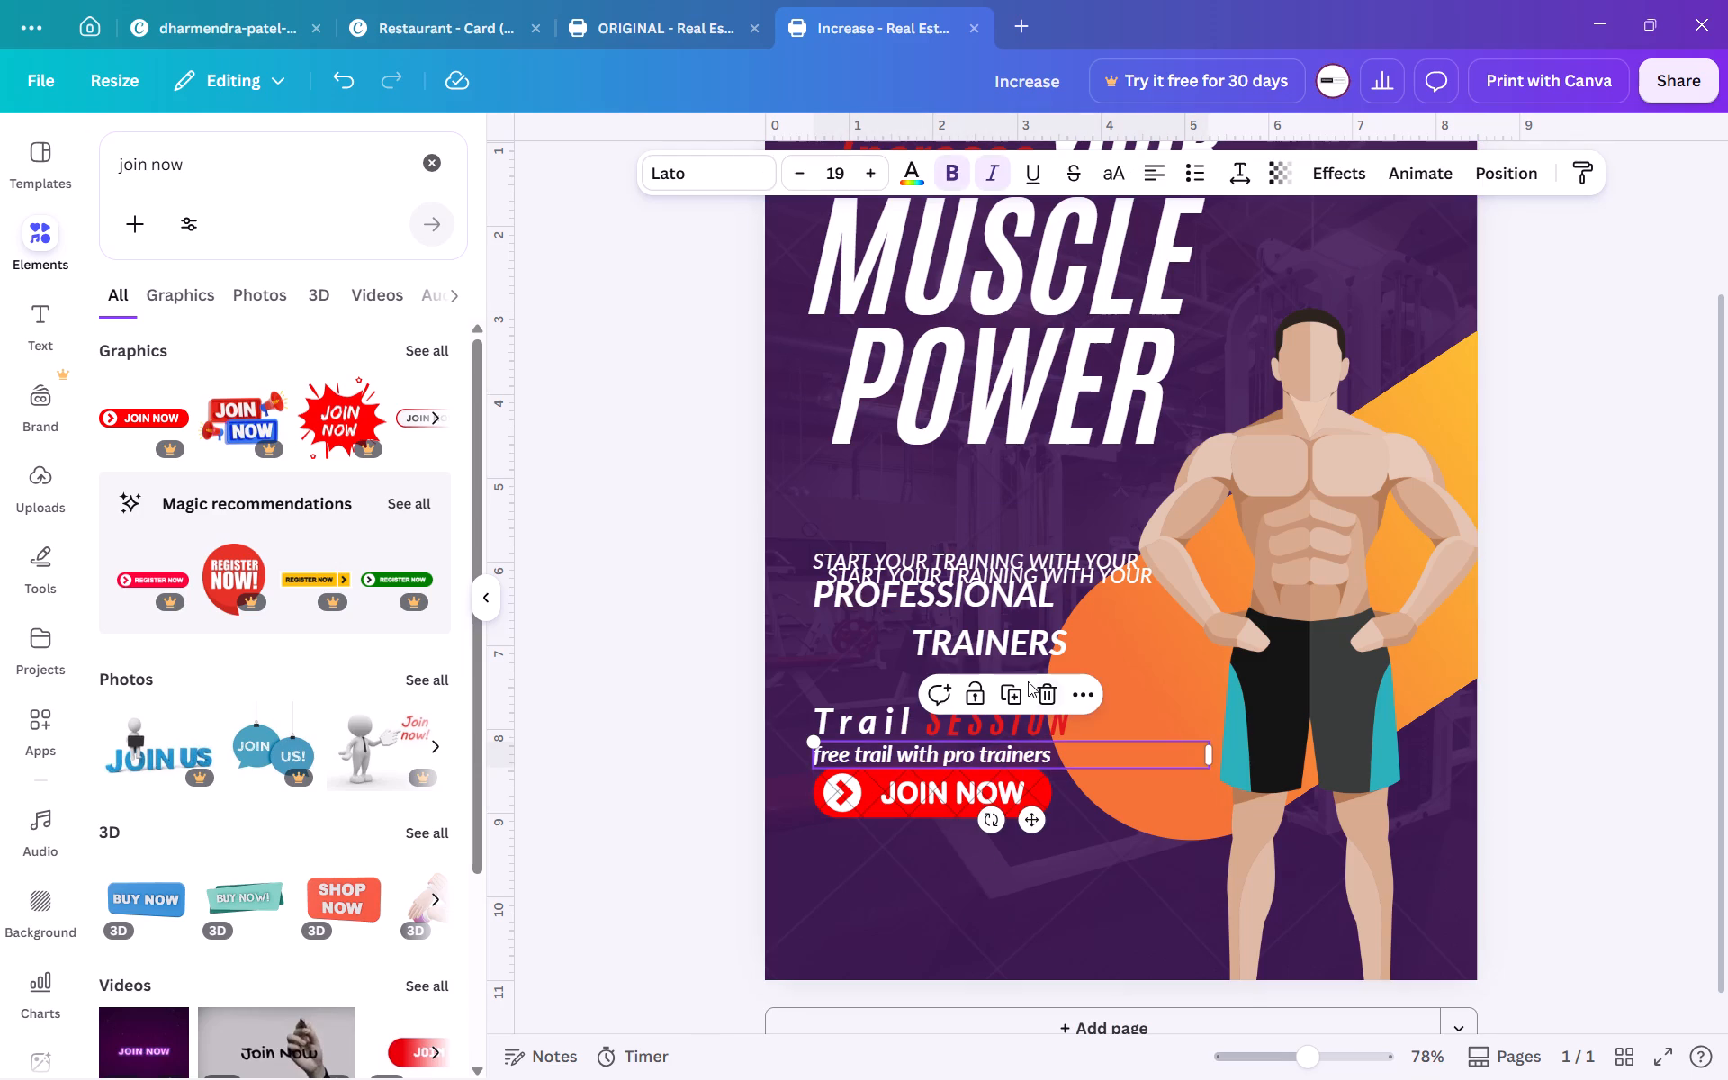
pyautogui.click(1013, 697)
pyautogui.moveTo(1050, 836); pyautogui.dragTo(1047, 895)
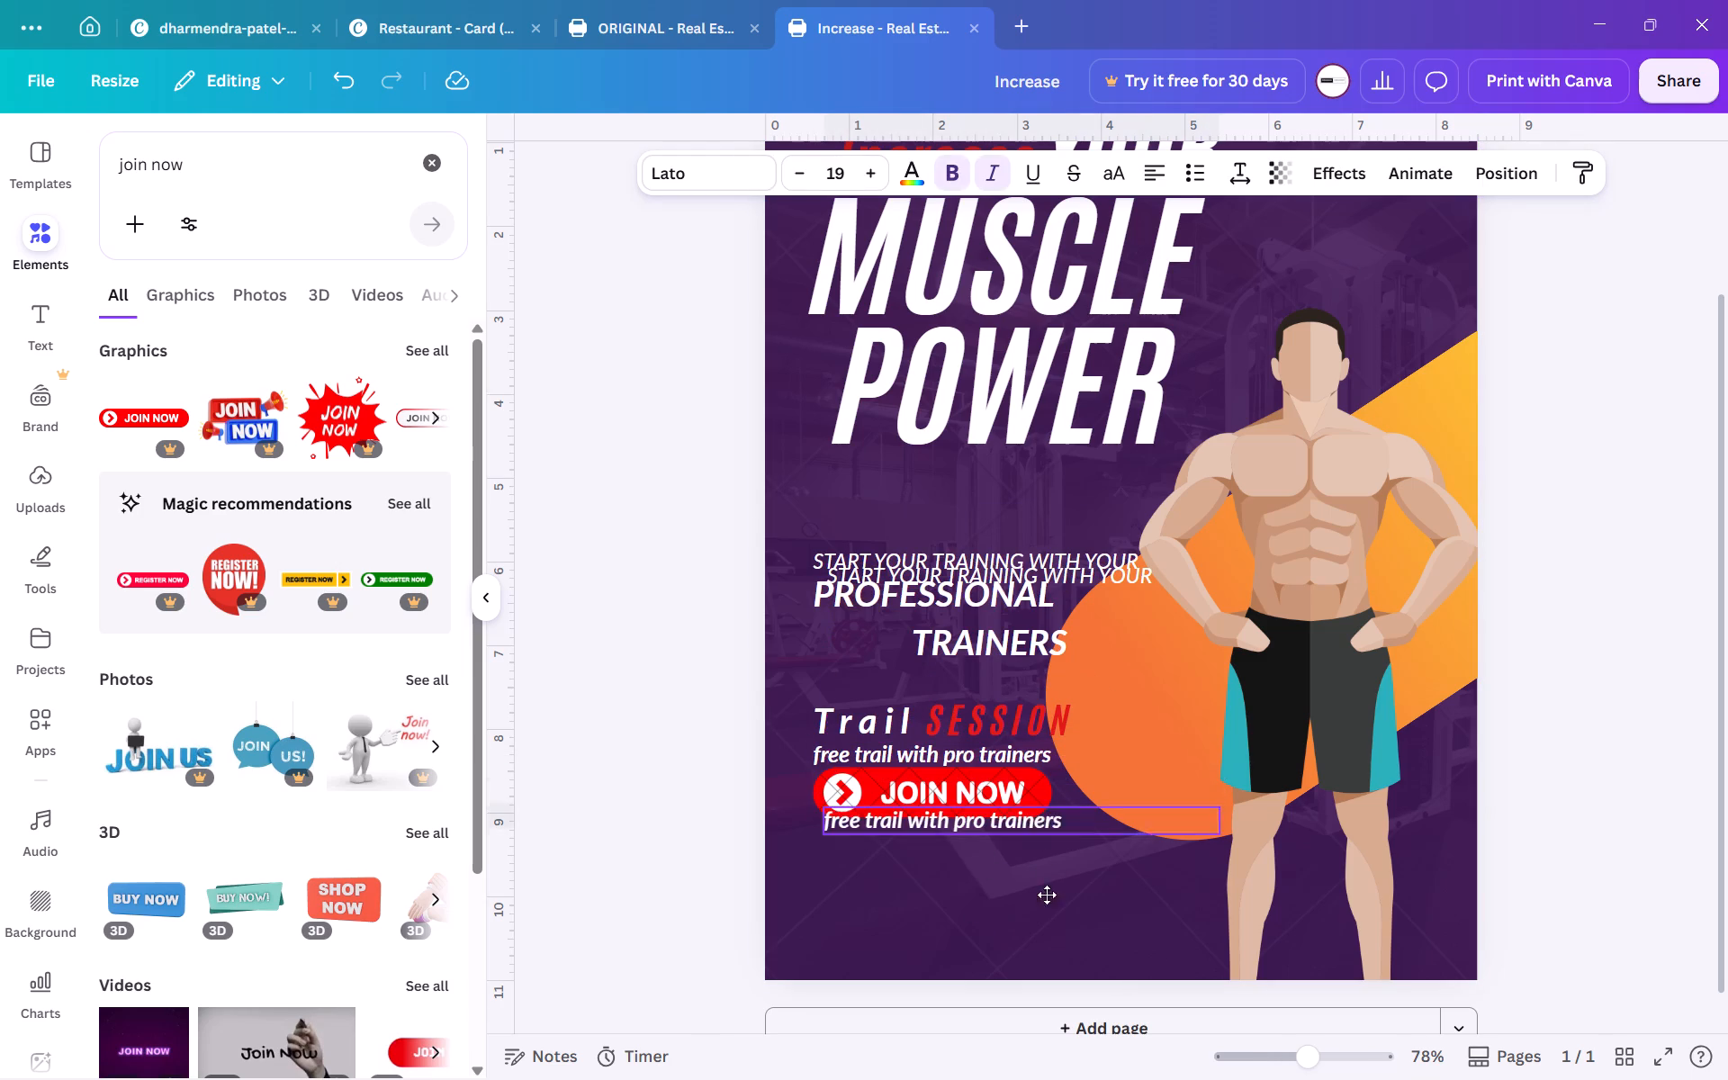
pyautogui.moveTo(1047, 895); pyautogui.dragTo(1039, 954)
# Replace the text of the copied line below the JOIN NOW button with "CALL US FIND OUT MORE".
pyautogui.tripleClick(1013, 876)
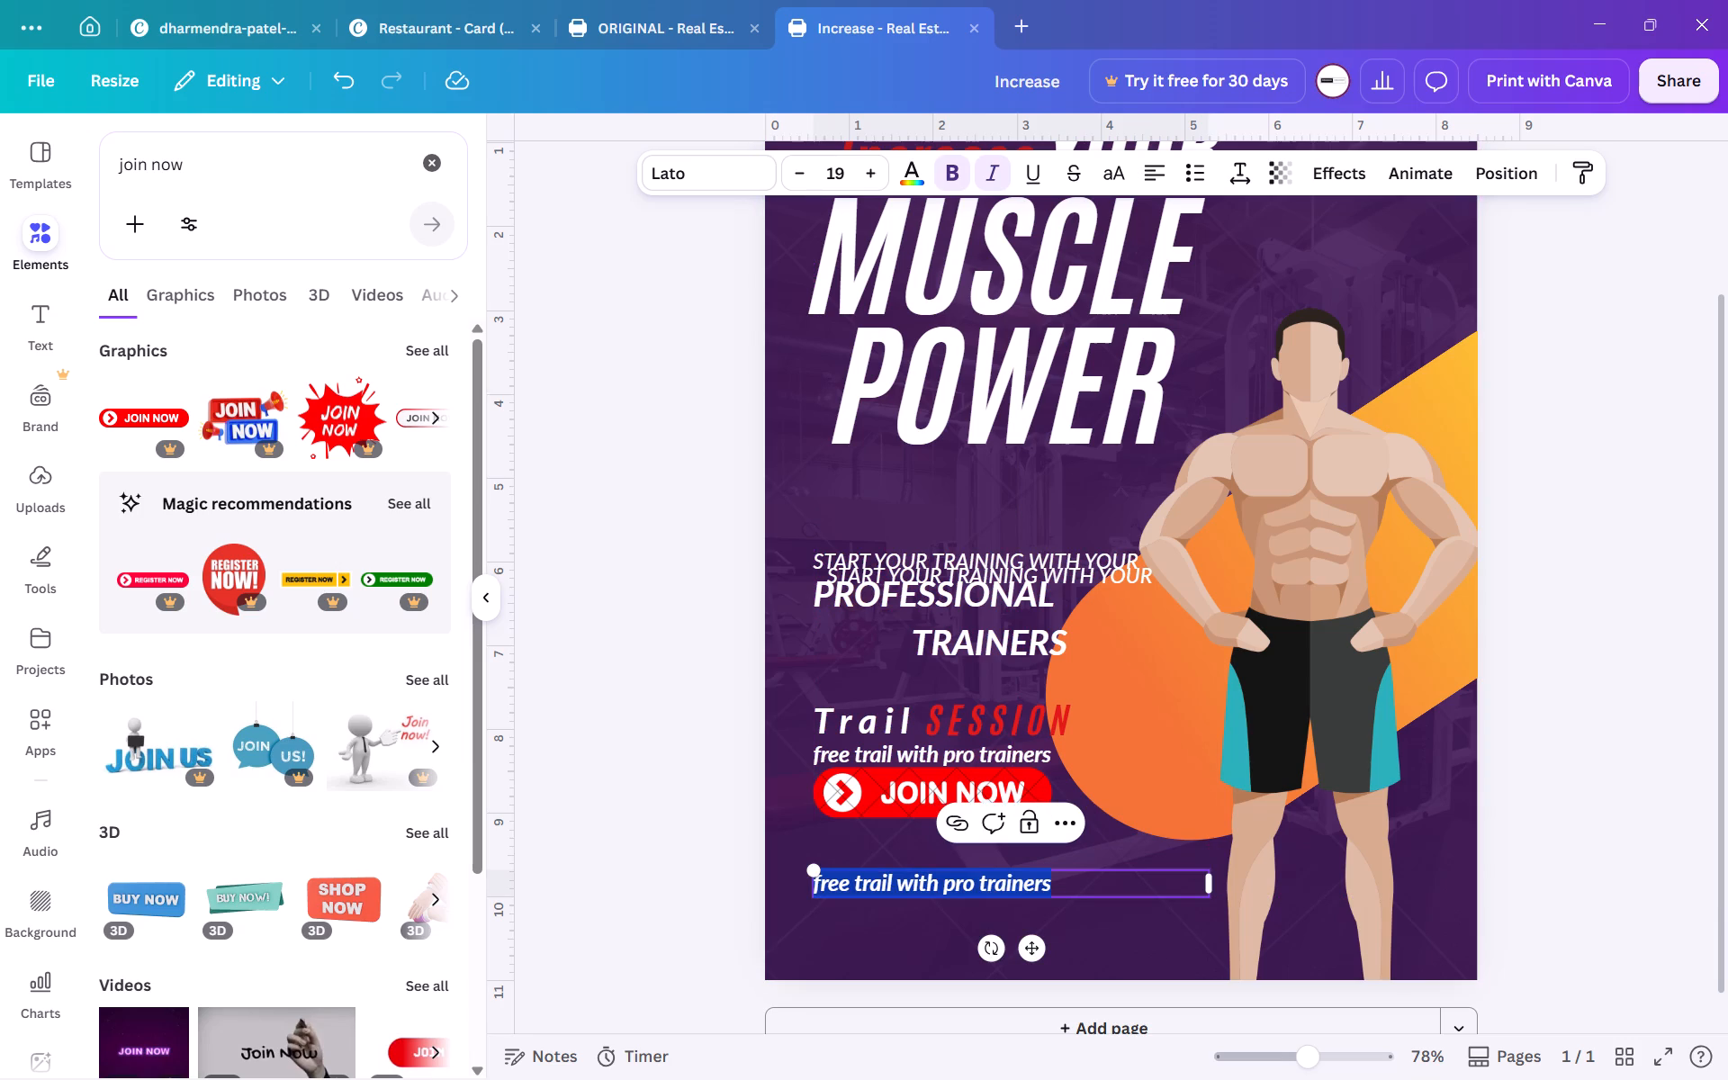
pyautogui.write('CALL US')
pyautogui.press('space')
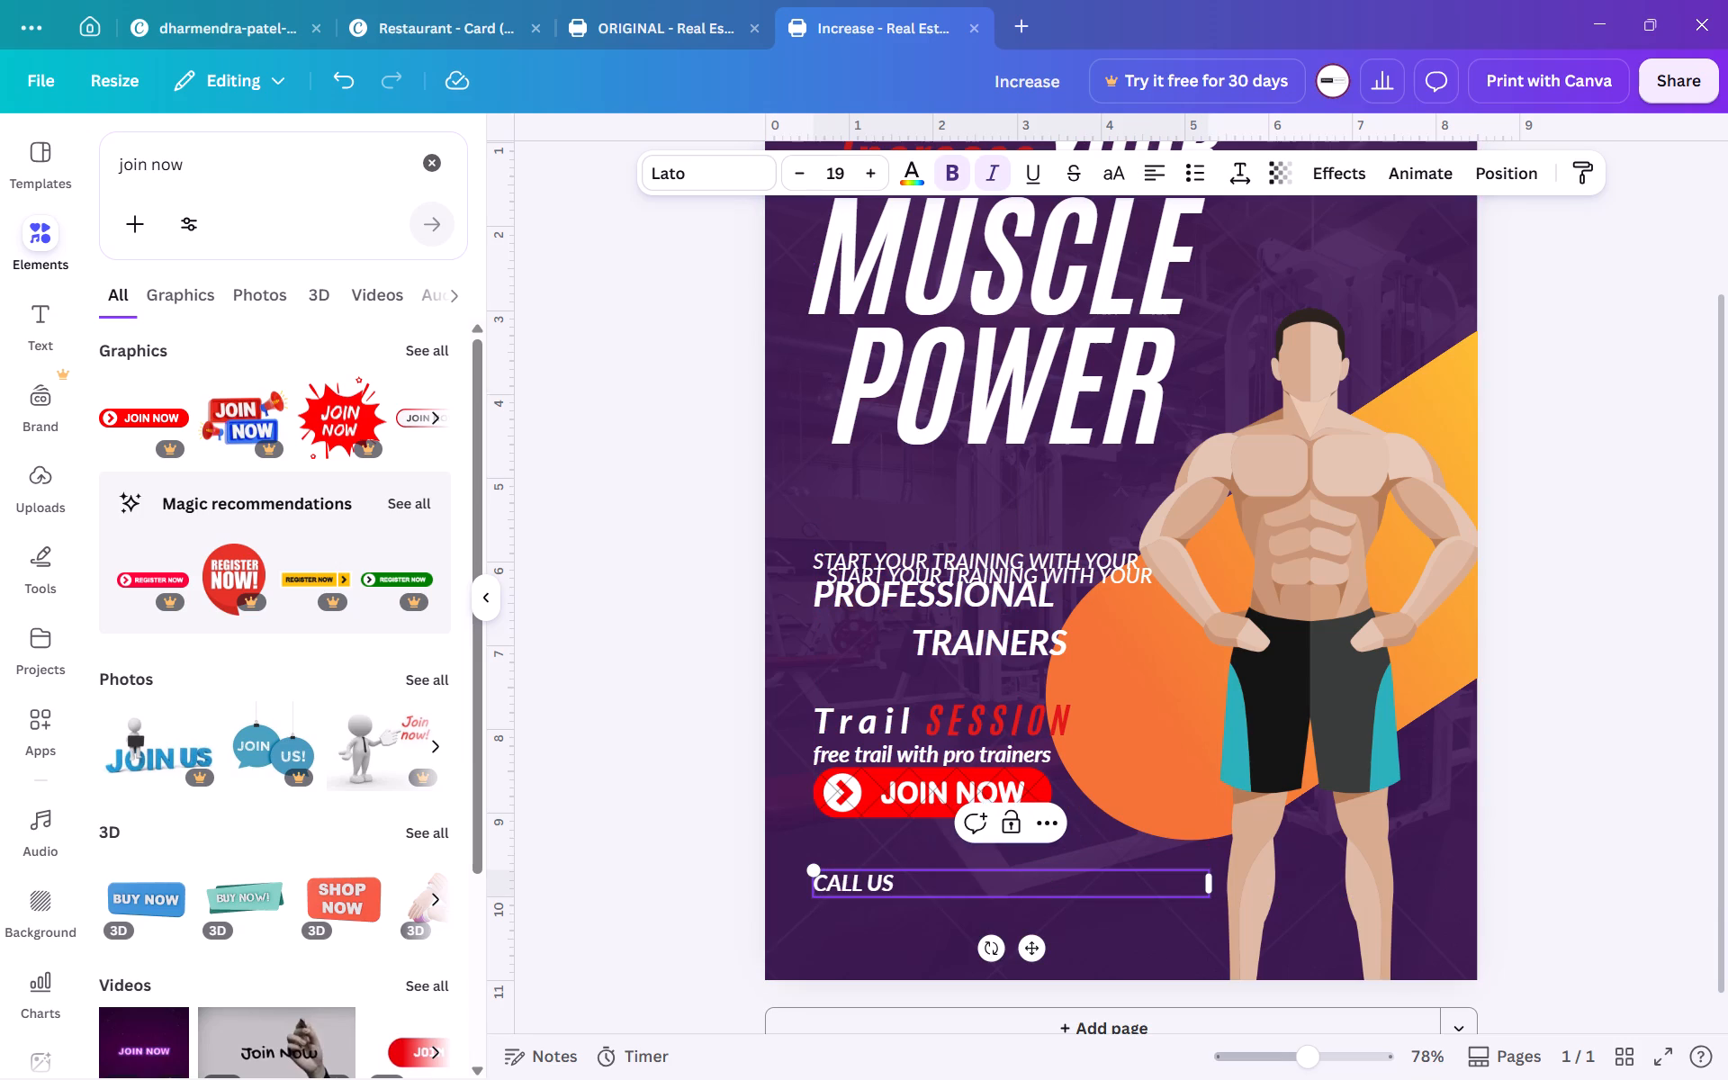
pyautogui.write('FIND OUT')
pyautogui.press('space')
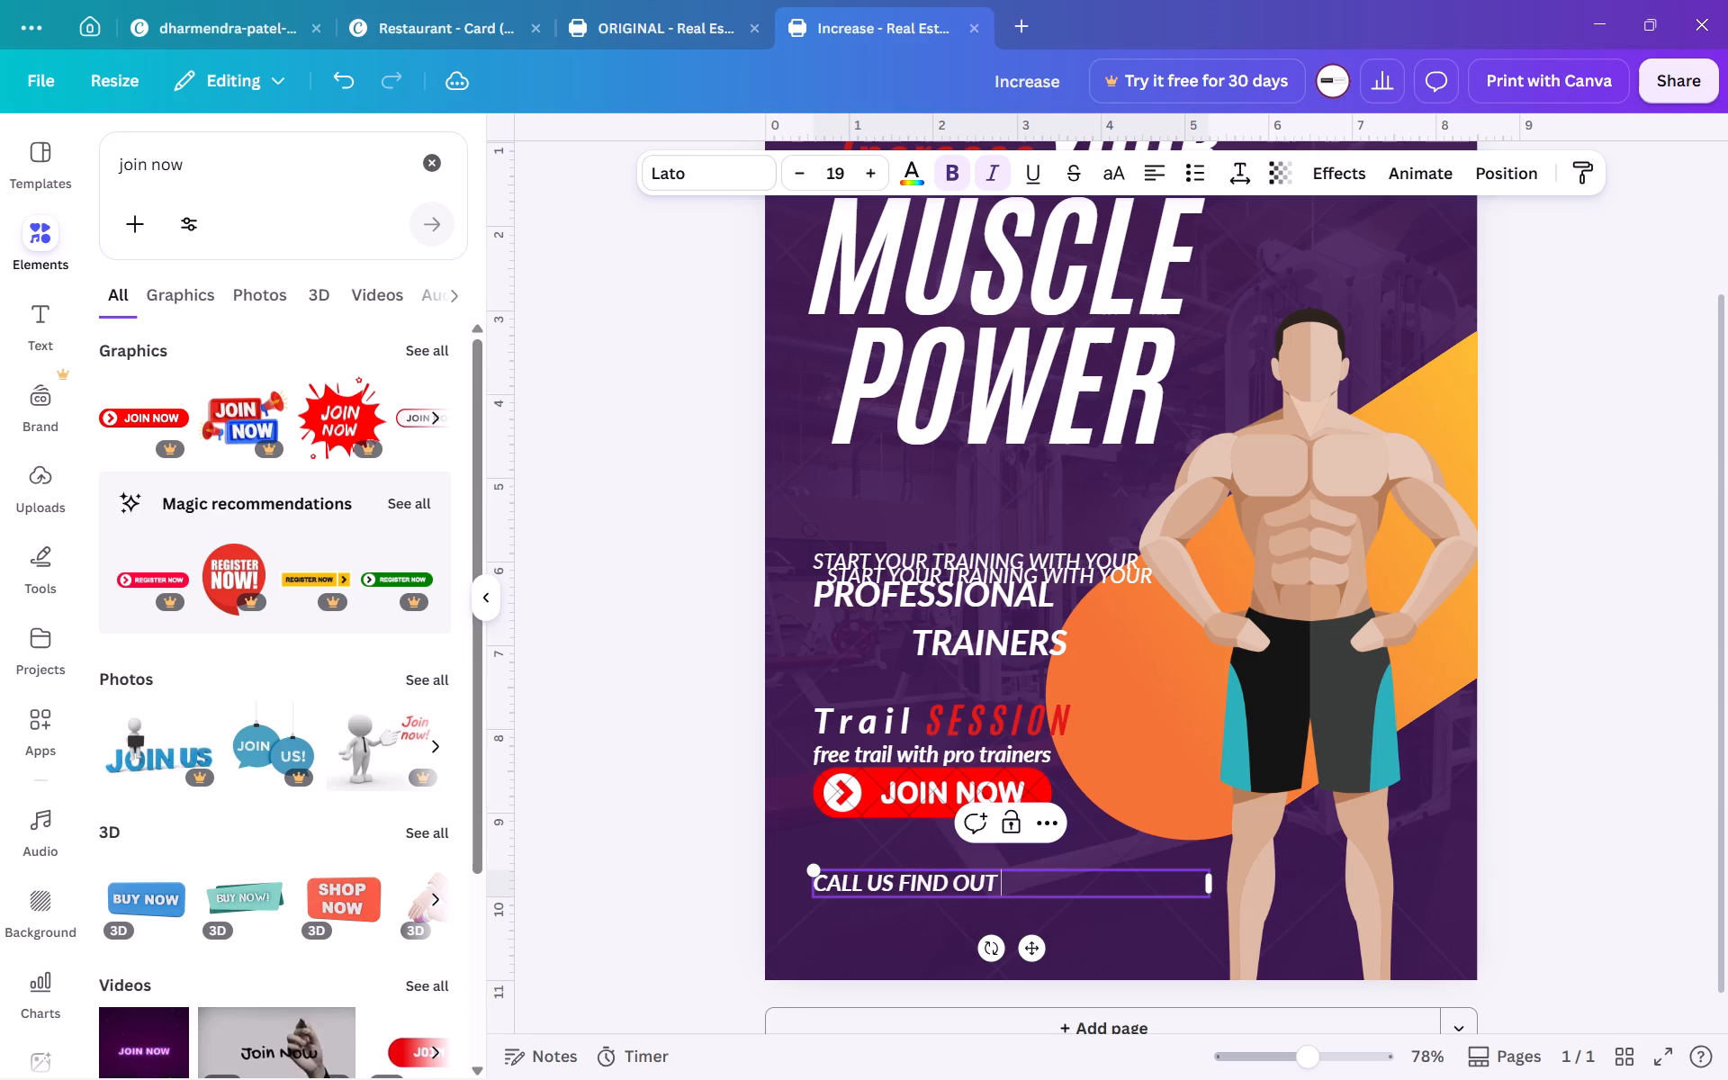
pyautogui.write('MORE')
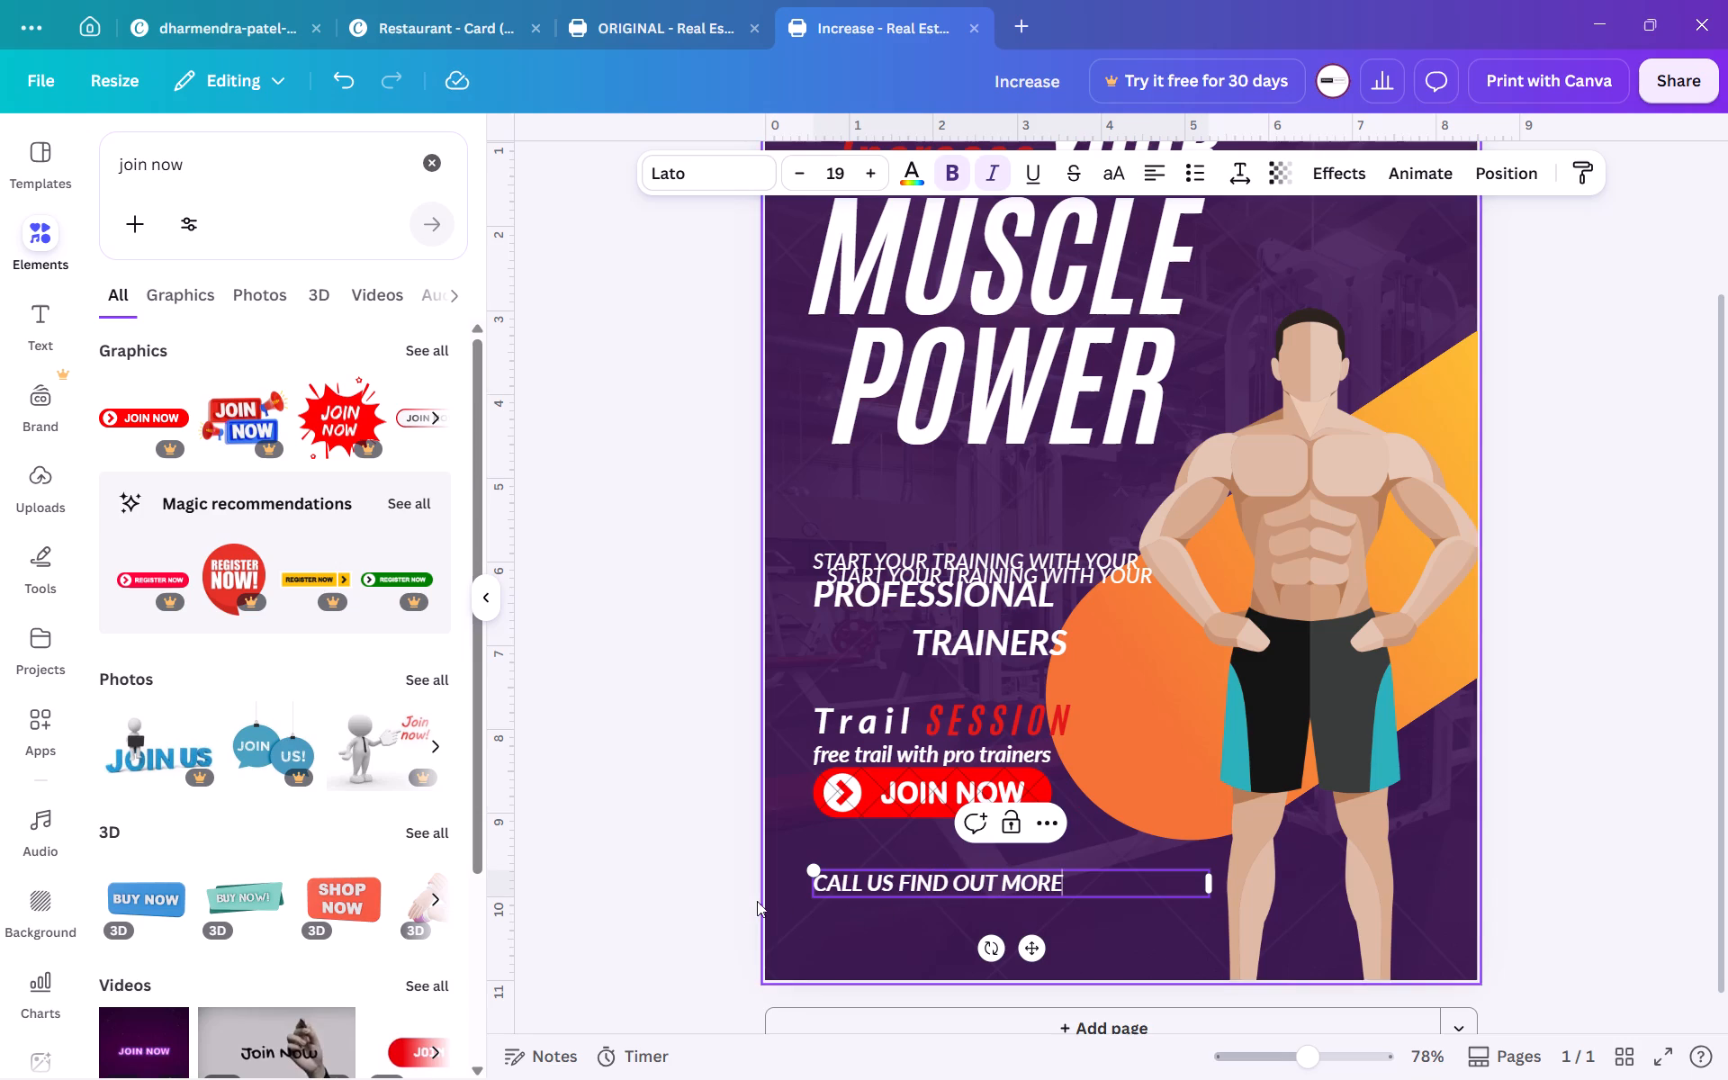
pyautogui.click(706, 883)
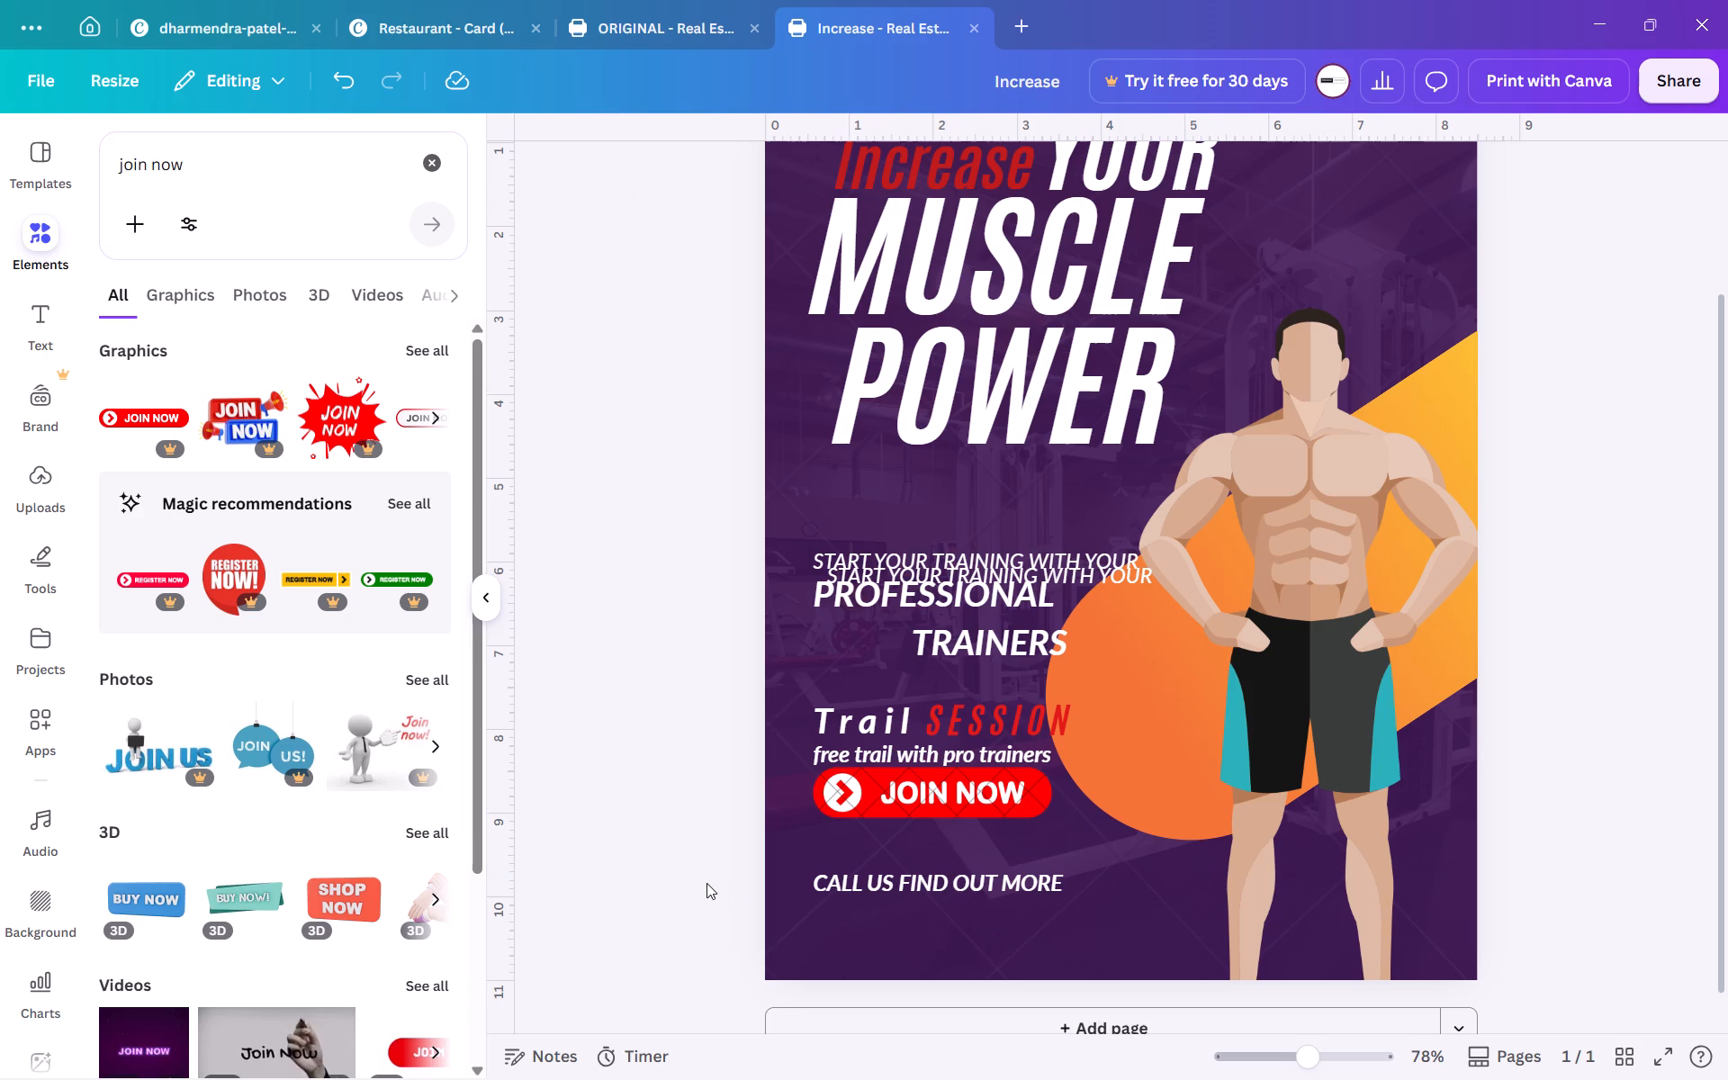
# Set the font size of the "CALL US FIND OUT MORE" line to 15.
pyautogui.click(866, 885)
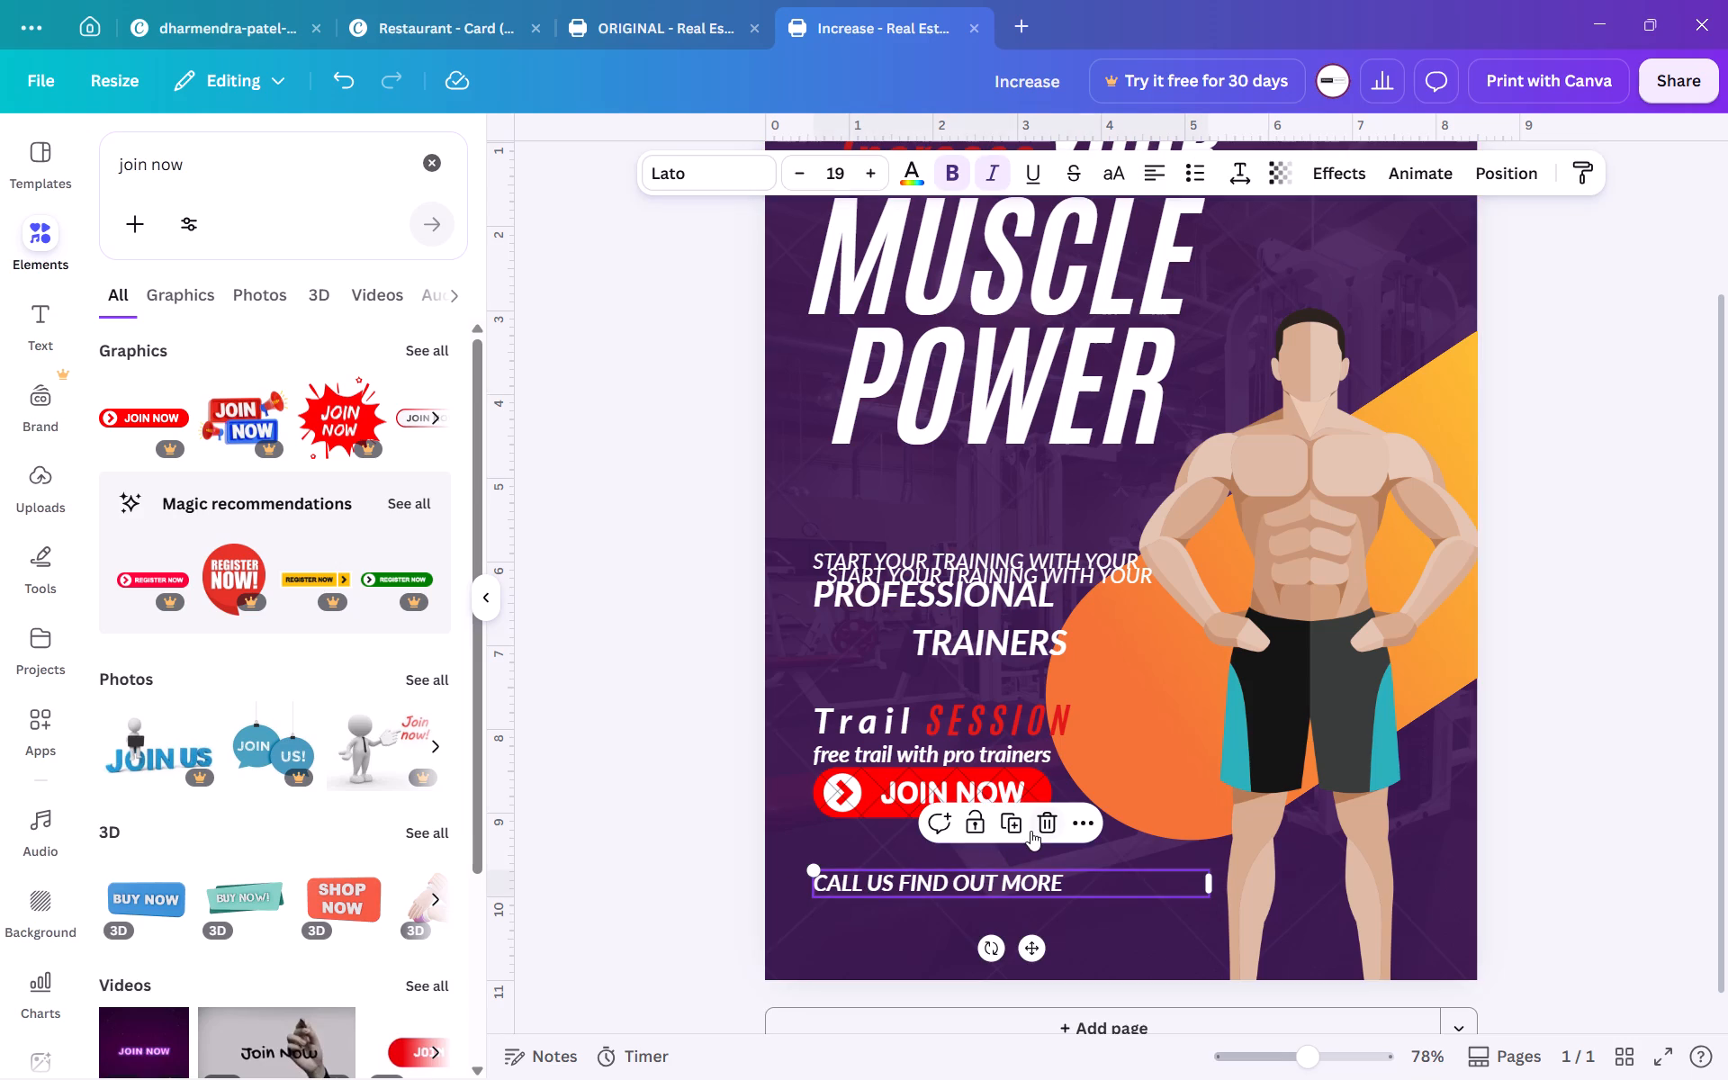
pyautogui.tripleClick(977, 889)
pyautogui.scroll(-1, 943, 610)
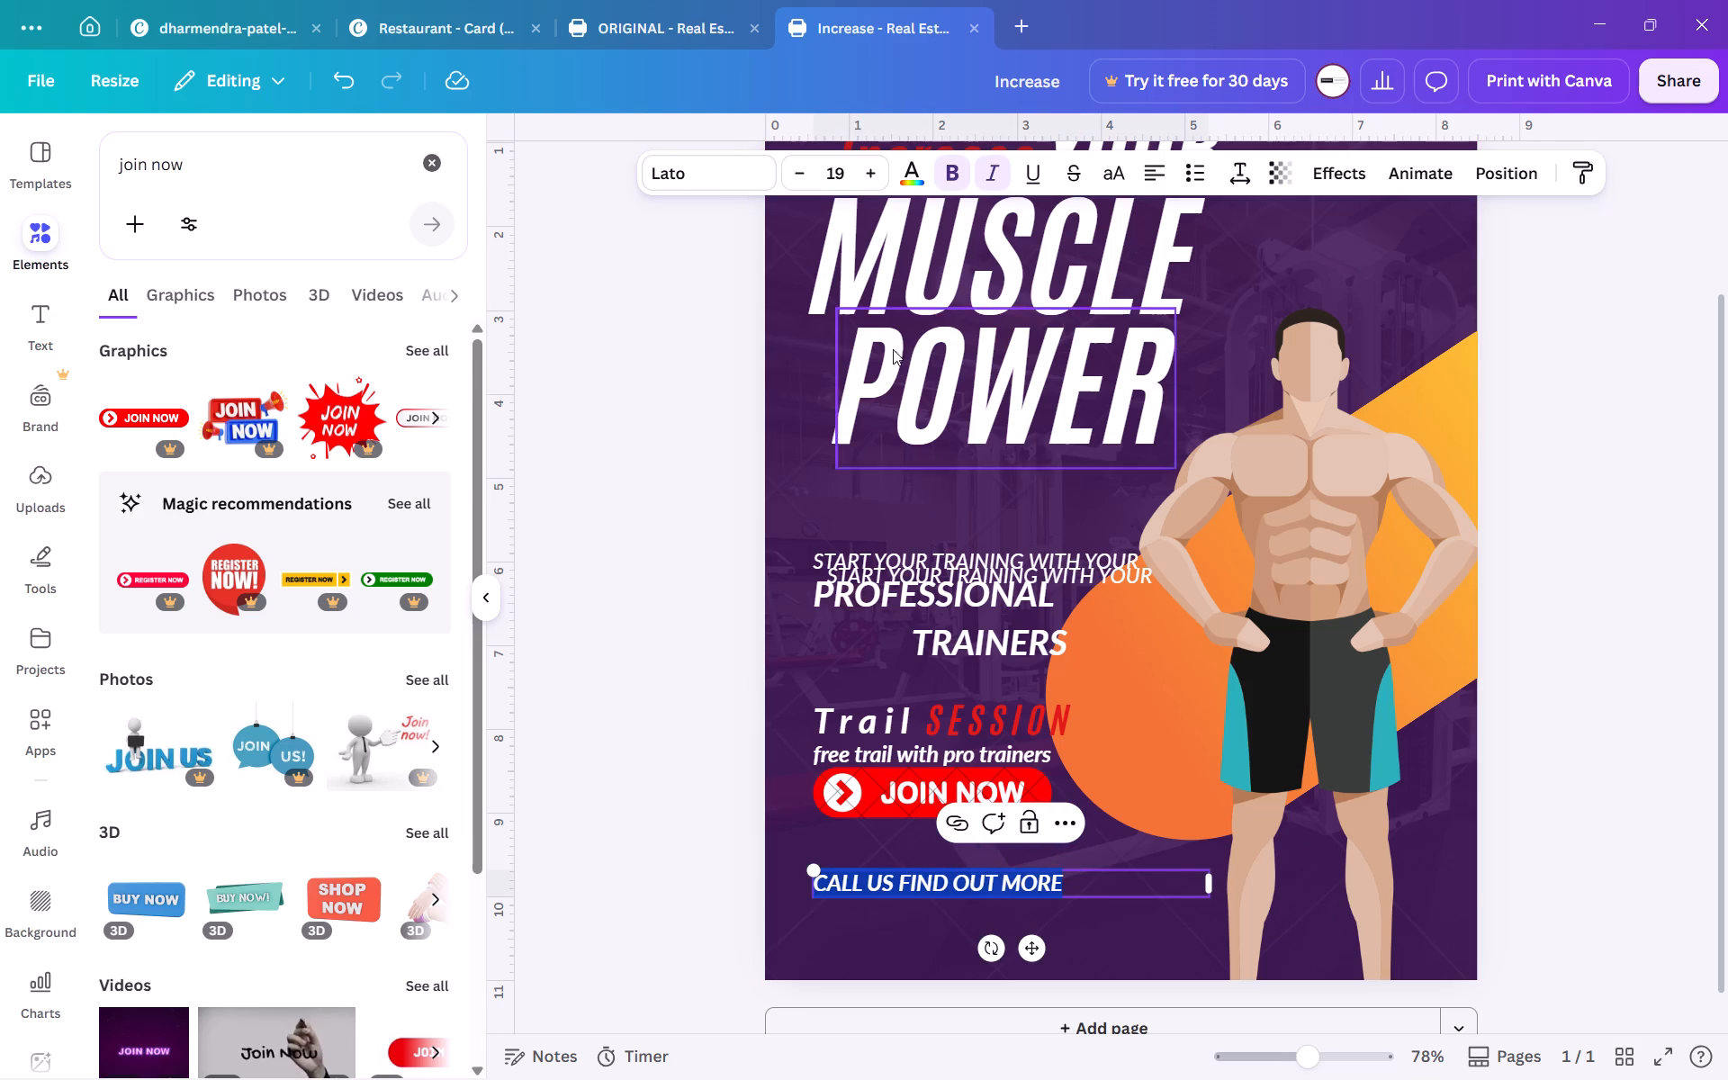
pyautogui.scroll(-1, 893, 349)
pyautogui.click(824, 188)
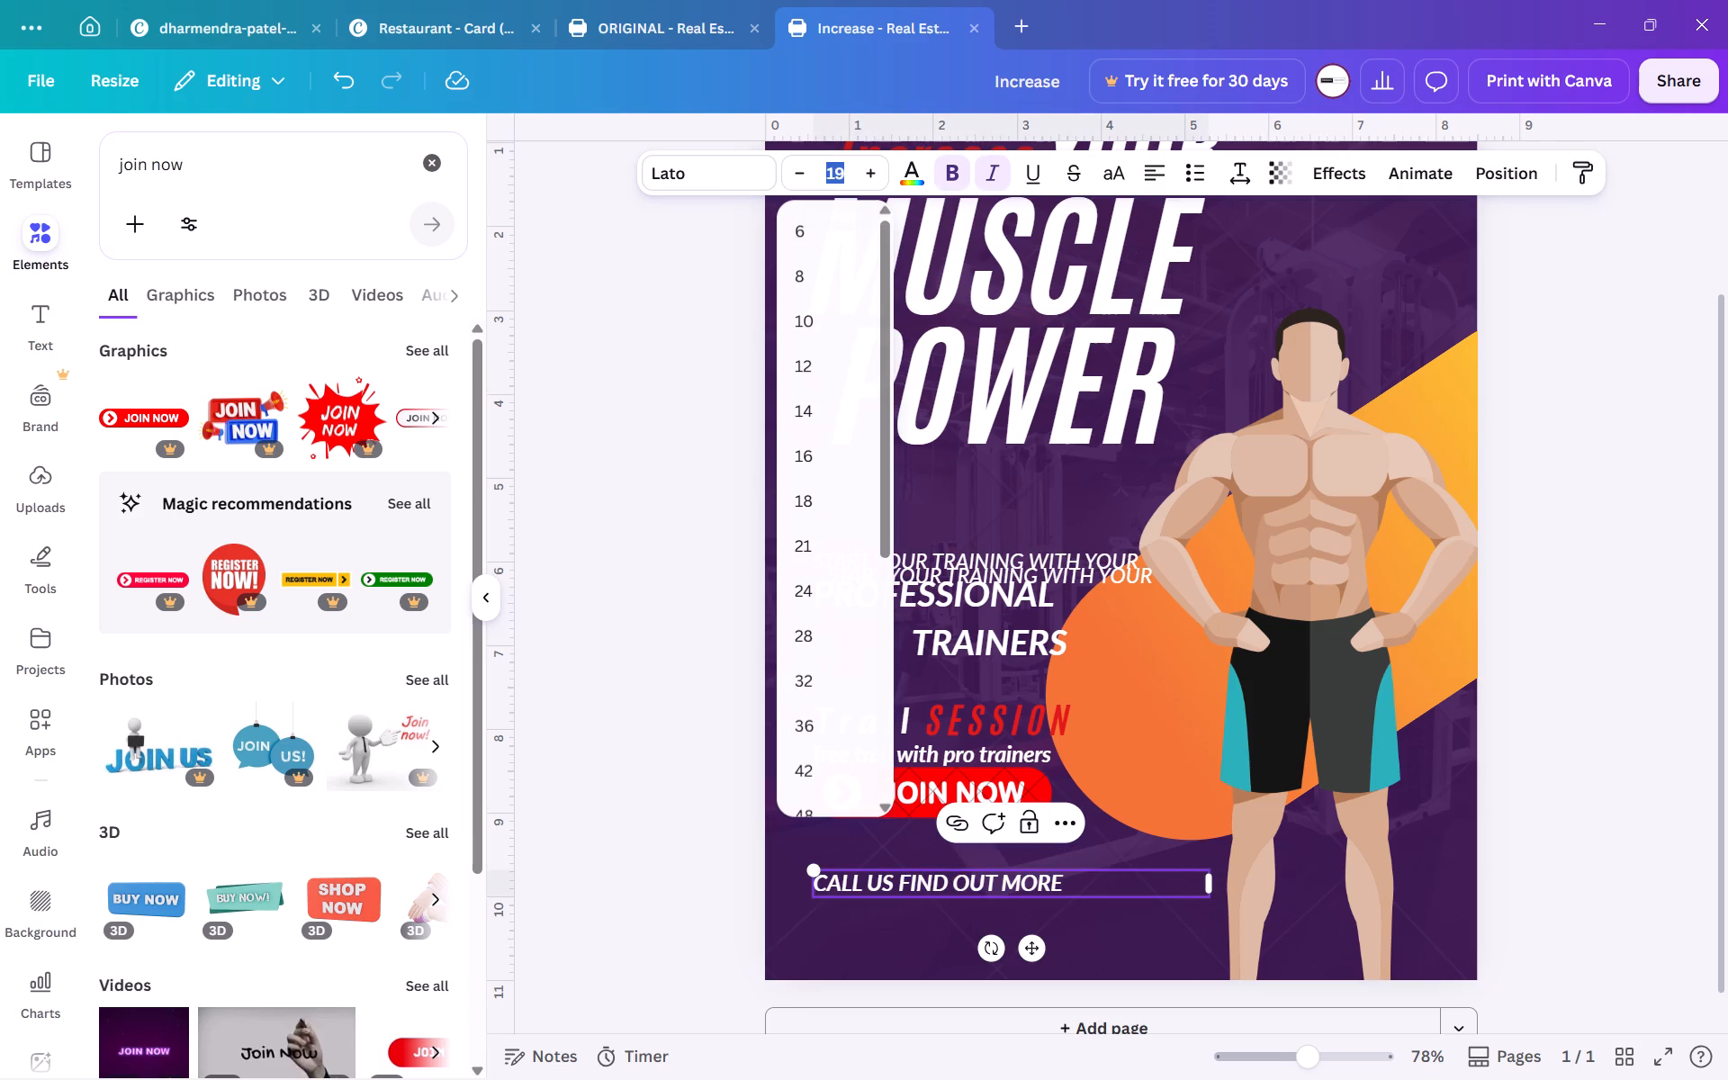
pyautogui.write('15')
pyautogui.press('Return')
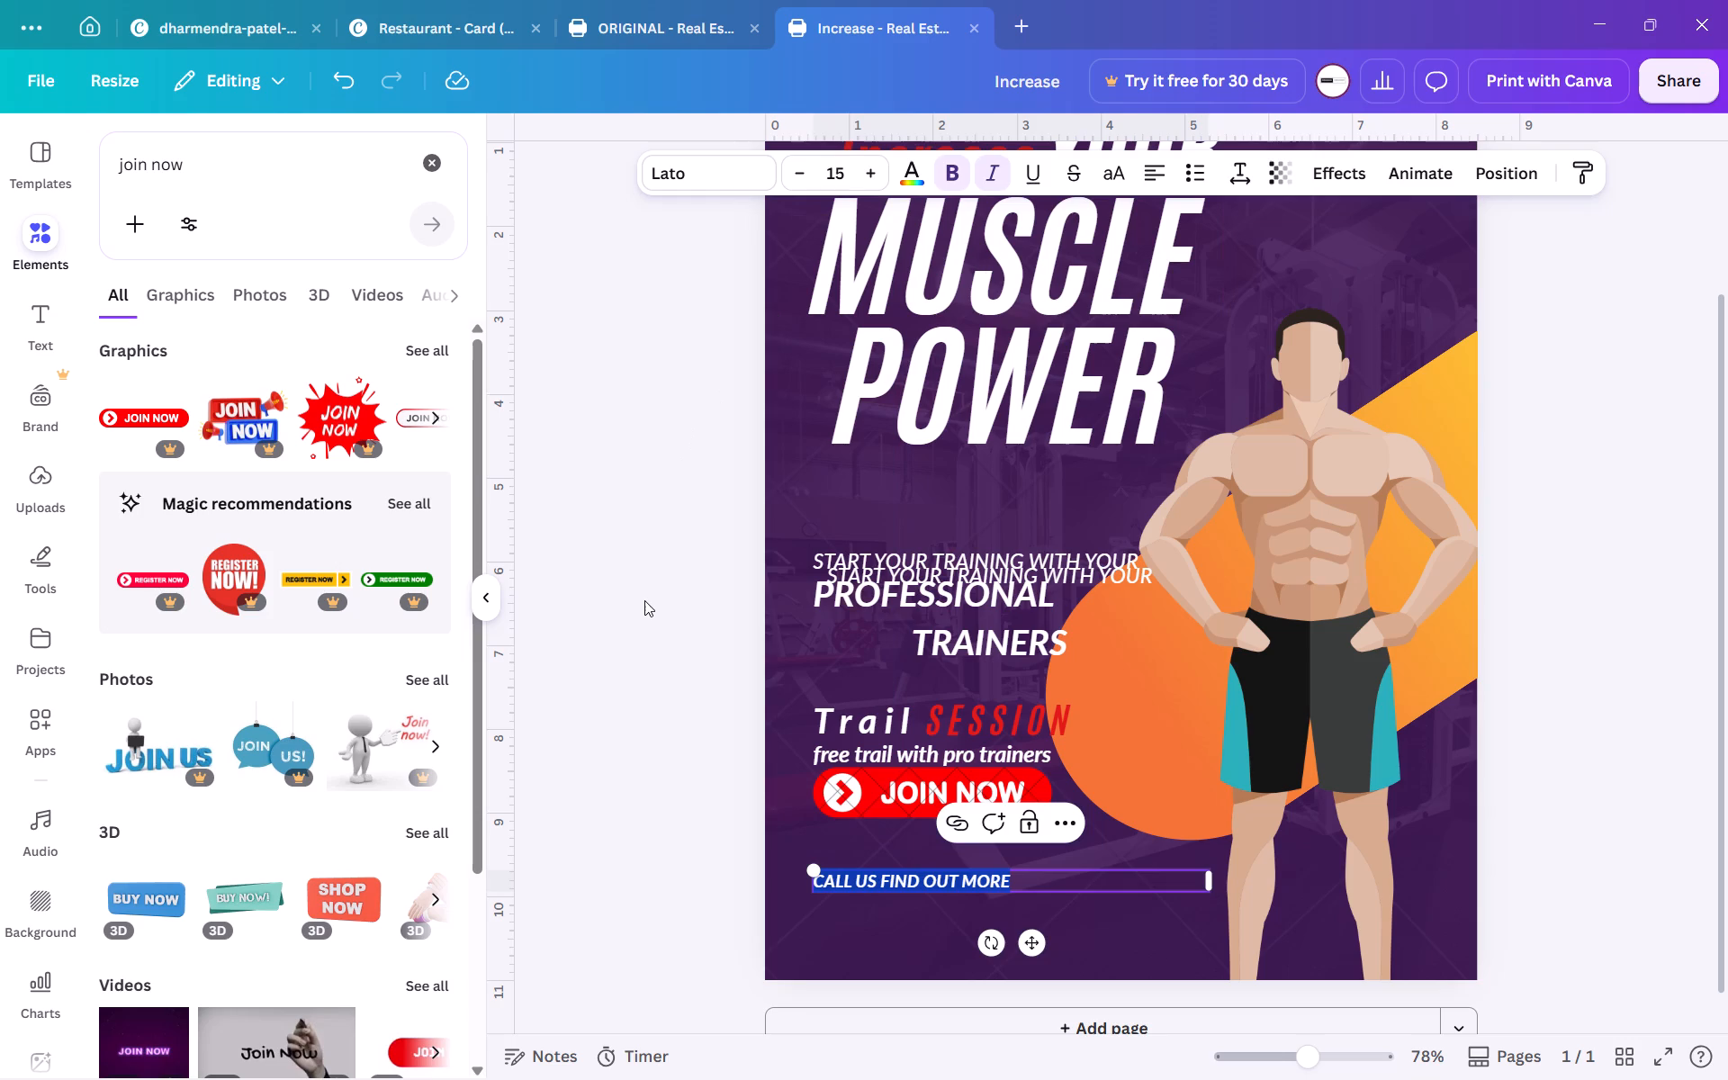
pyautogui.click(644, 600)
# Narrow the "CALL US FIND OUT MORE" text box to fit its text on one line.
pyautogui.scroll(1, 835, 774)
pyautogui.click(967, 895)
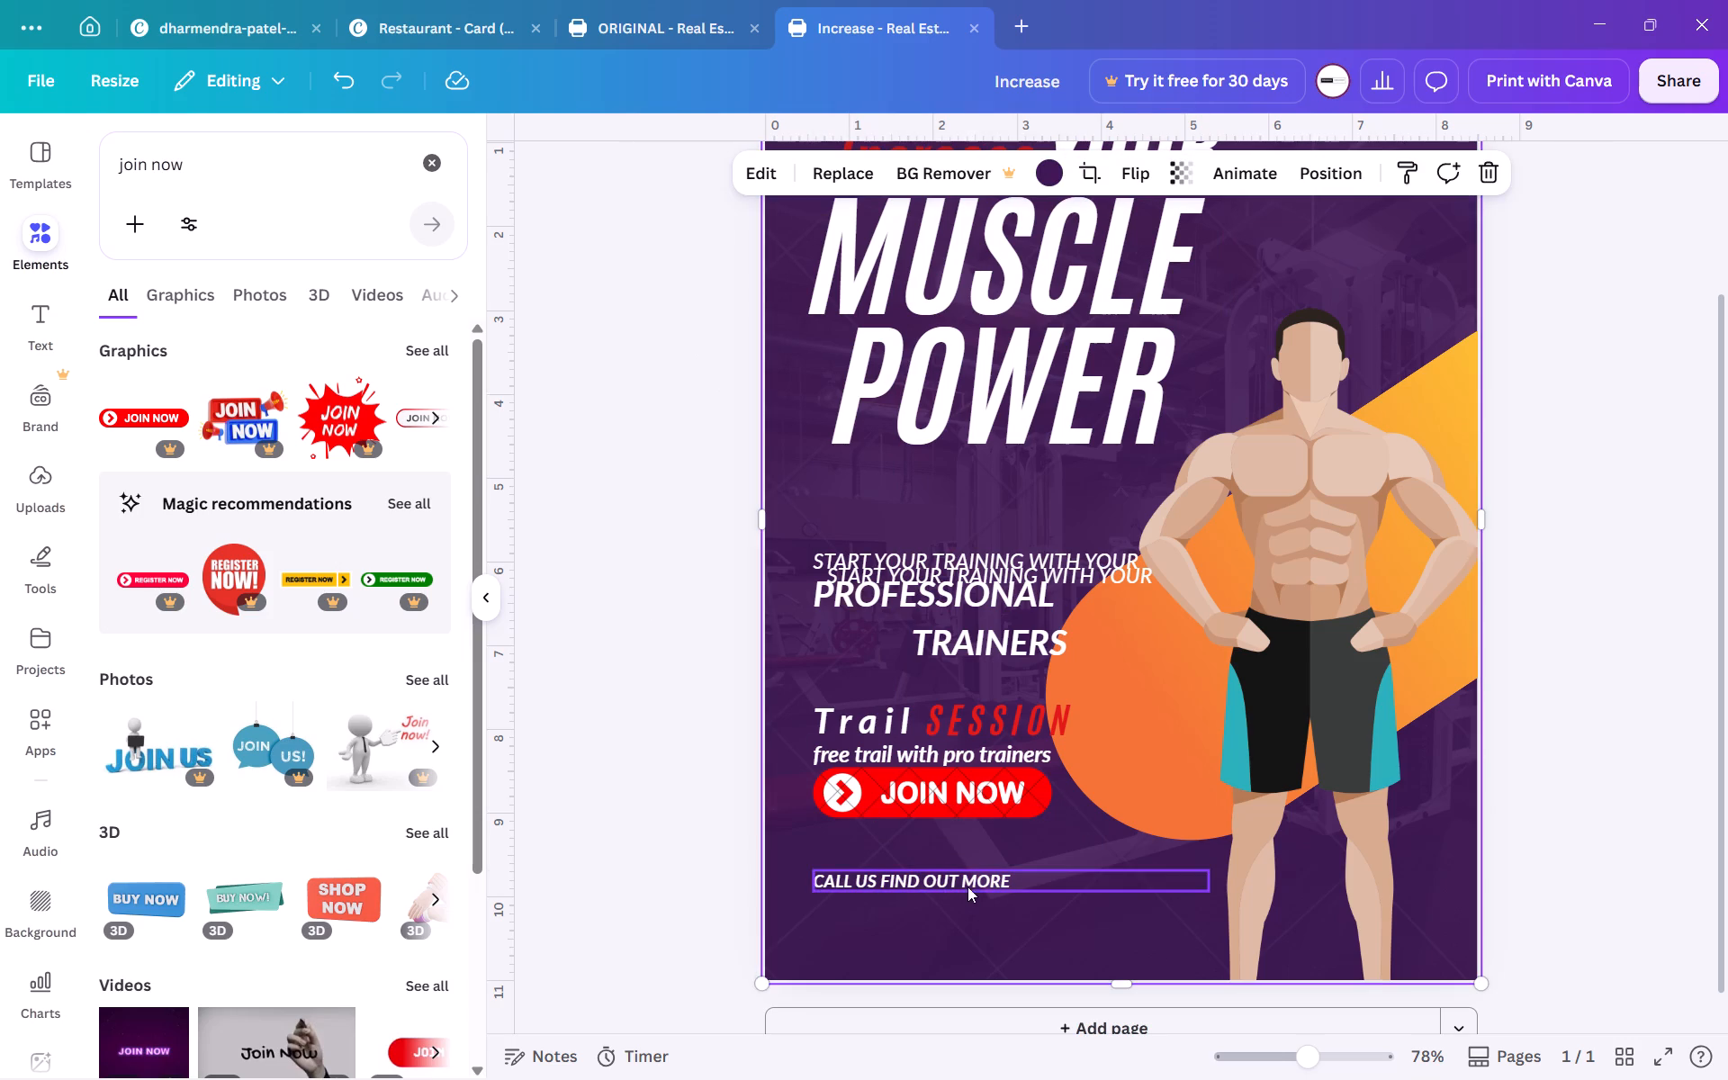
pyautogui.click(975, 881)
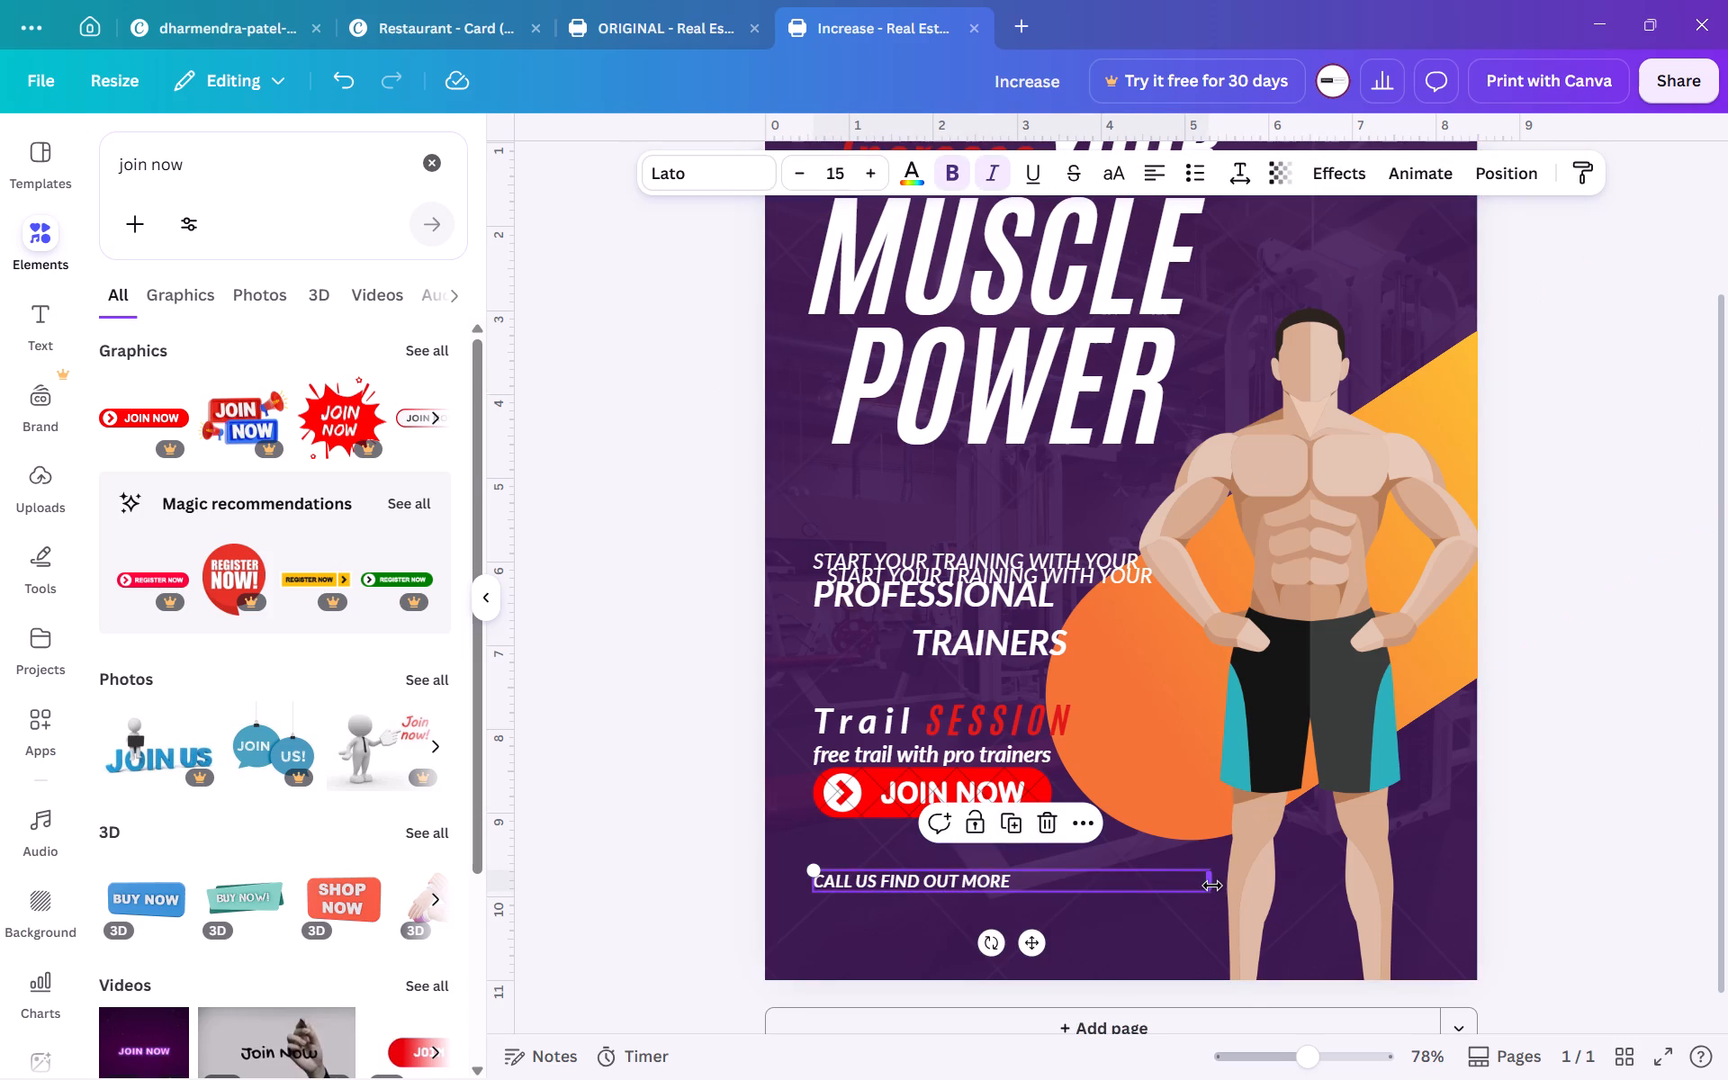
pyautogui.moveTo(1212, 886); pyautogui.dragTo(1088, 886)
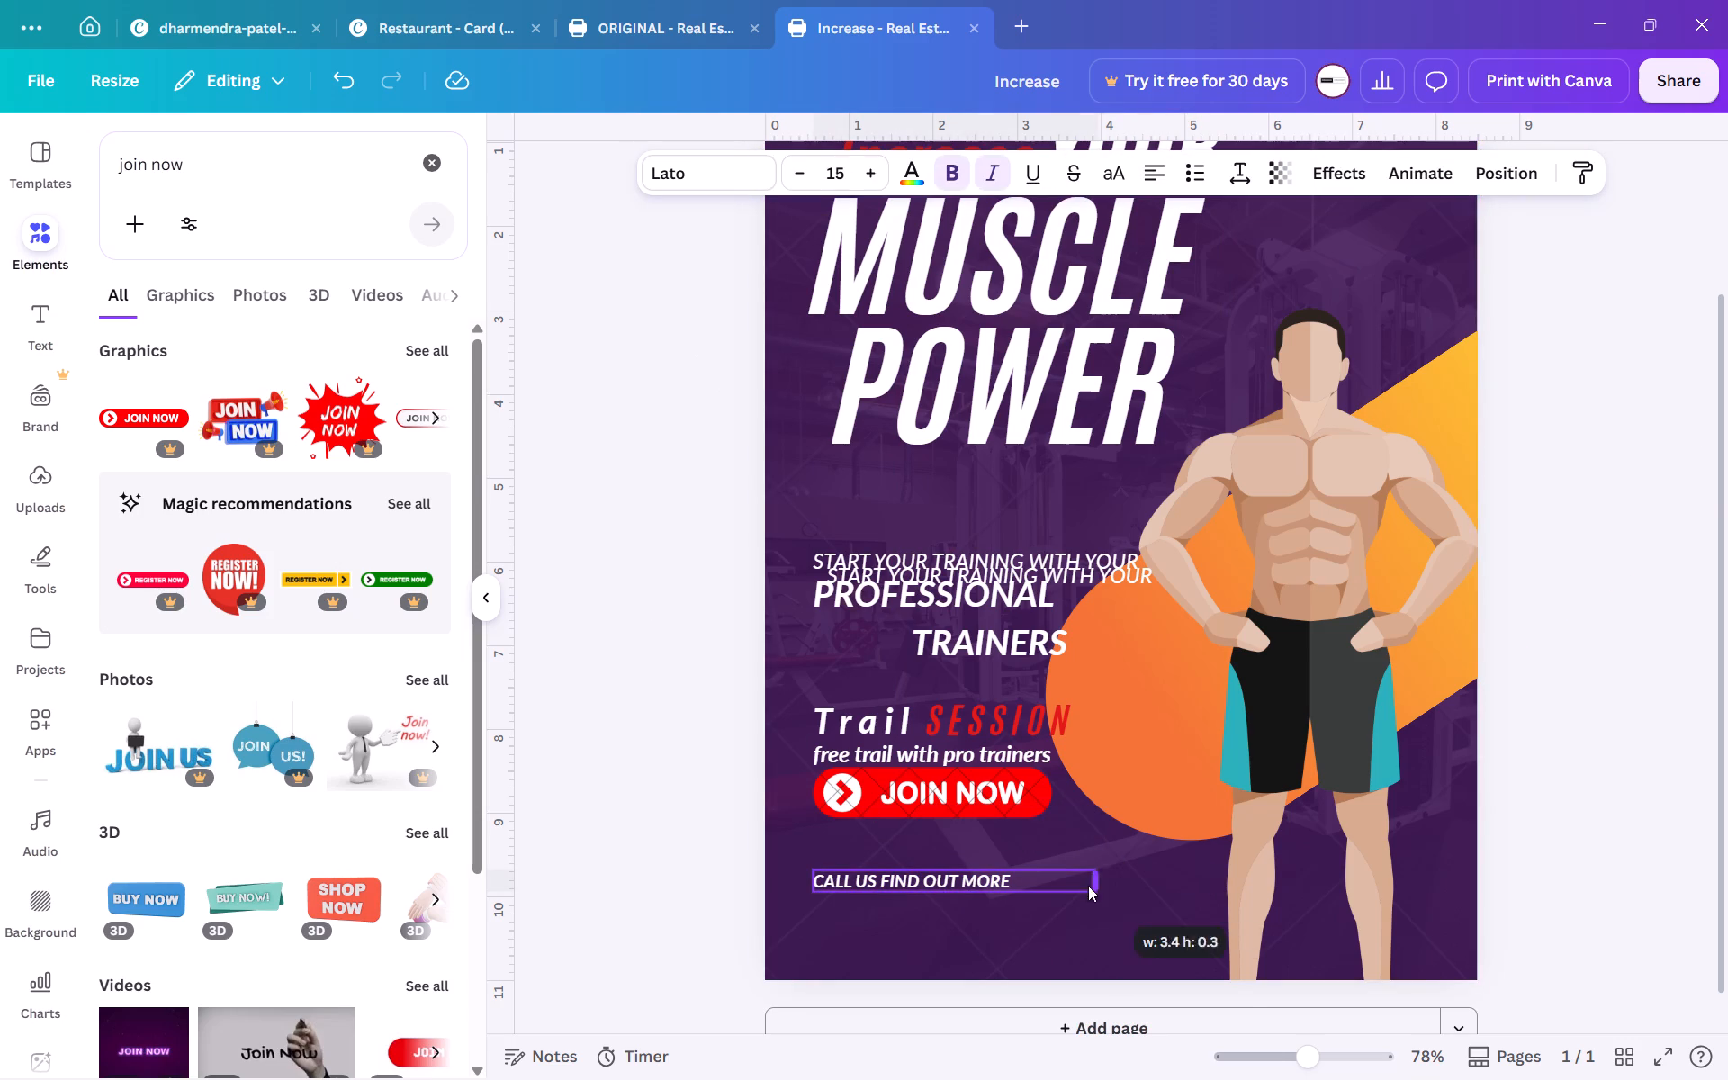
pyautogui.moveTo(1088, 886); pyautogui.dragTo(1019, 886)
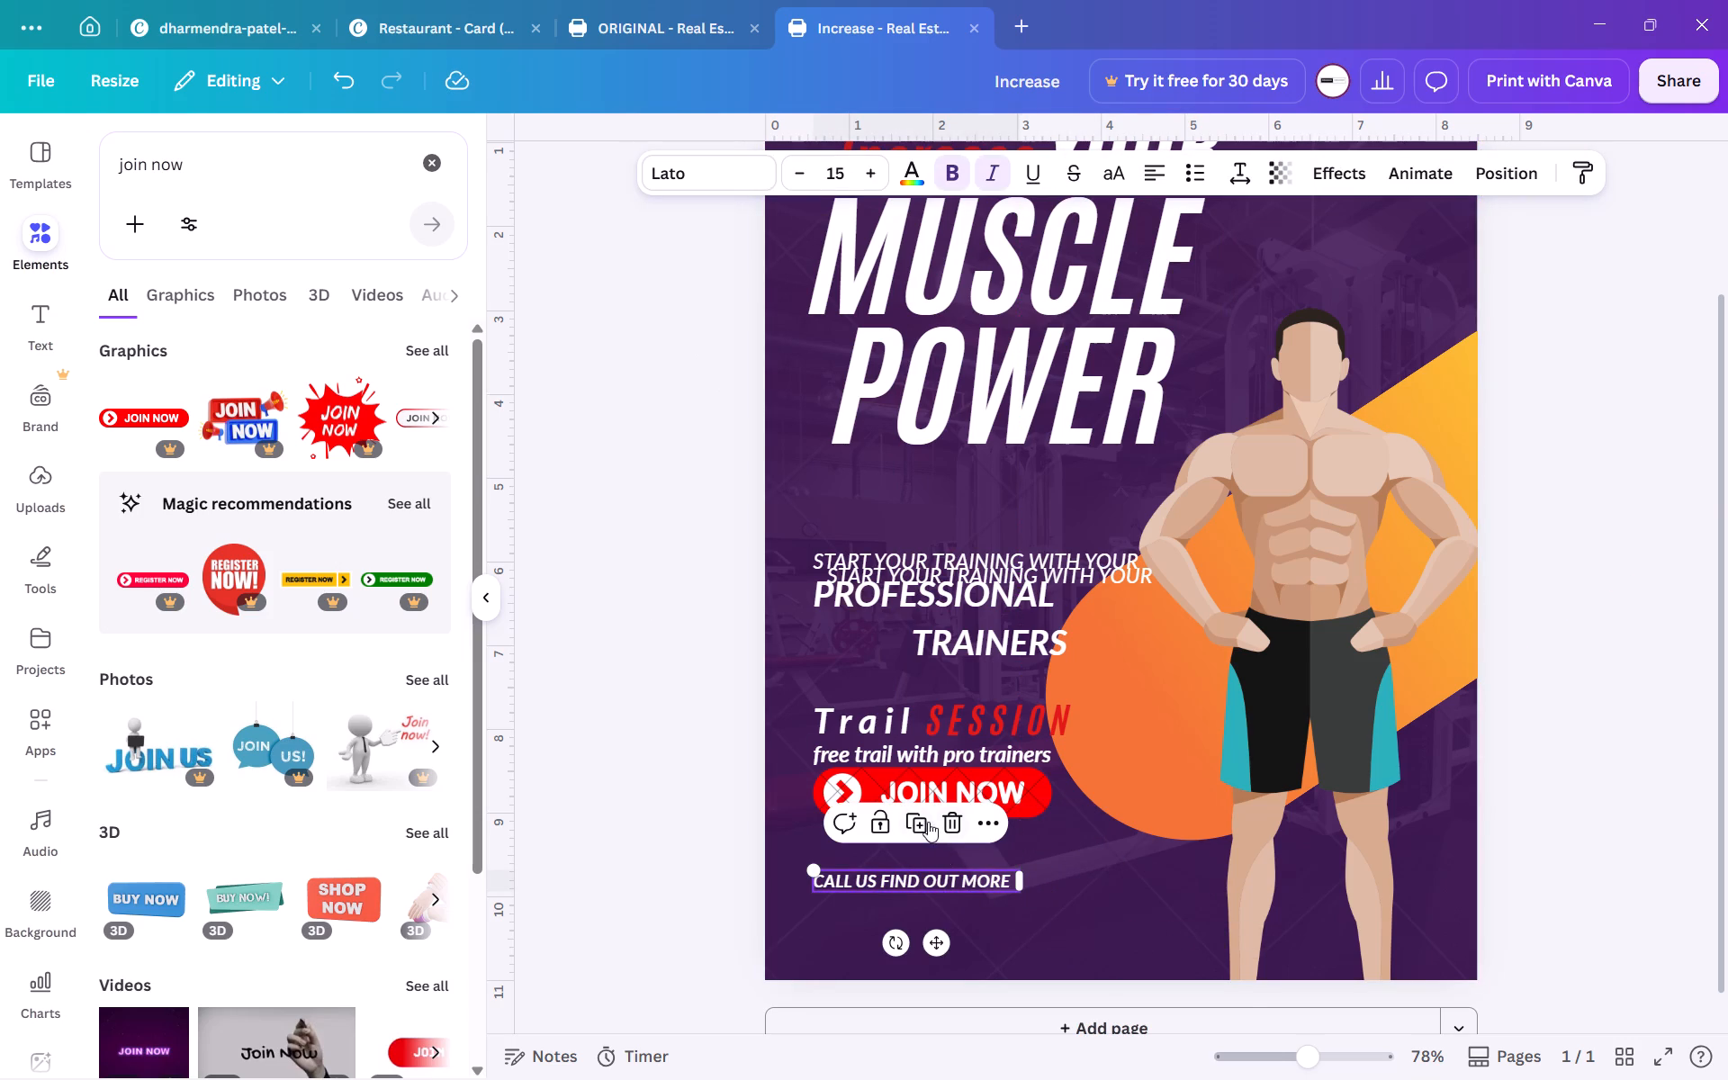
# Duplicate the "CALL US FIND OUT MORE" line and place the copy directly beneath the original, left-aligned.
pyautogui.click(927, 822)
pyautogui.click(940, 952)
pyautogui.moveTo(940, 952); pyautogui.dragTo(927, 961)
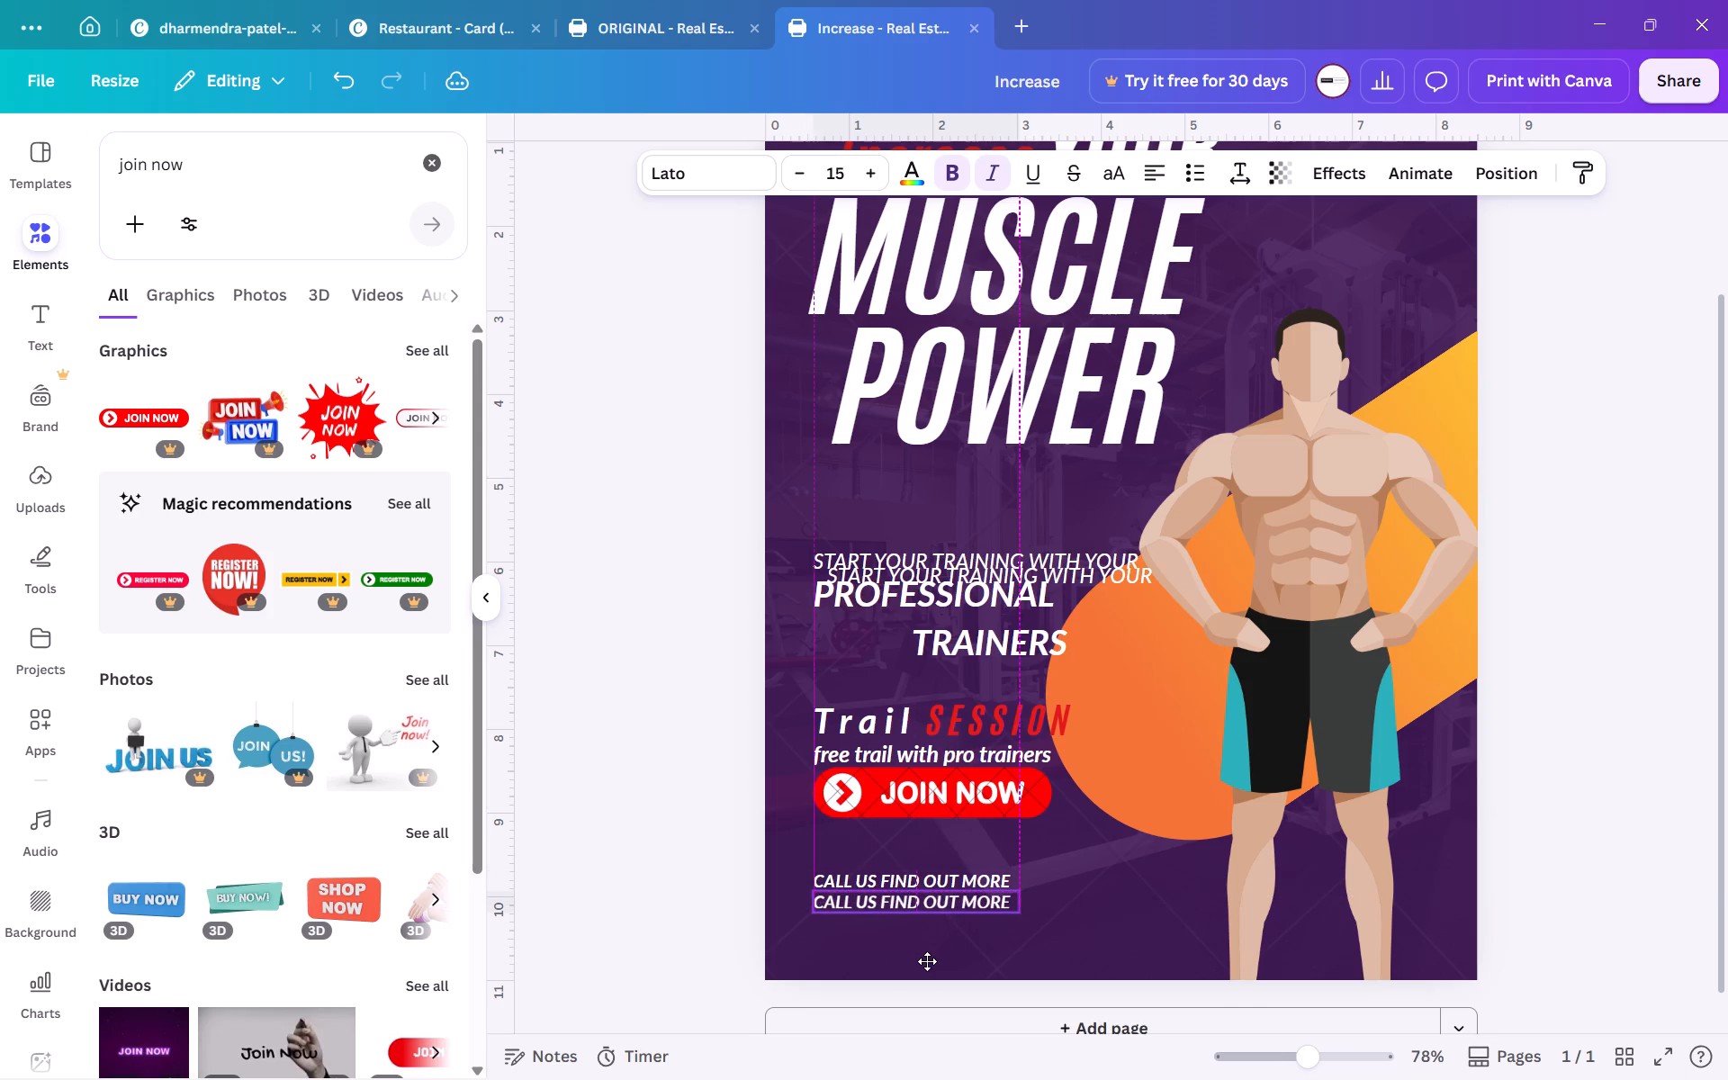
pyautogui.moveTo(927, 961); pyautogui.dragTo(927, 964)
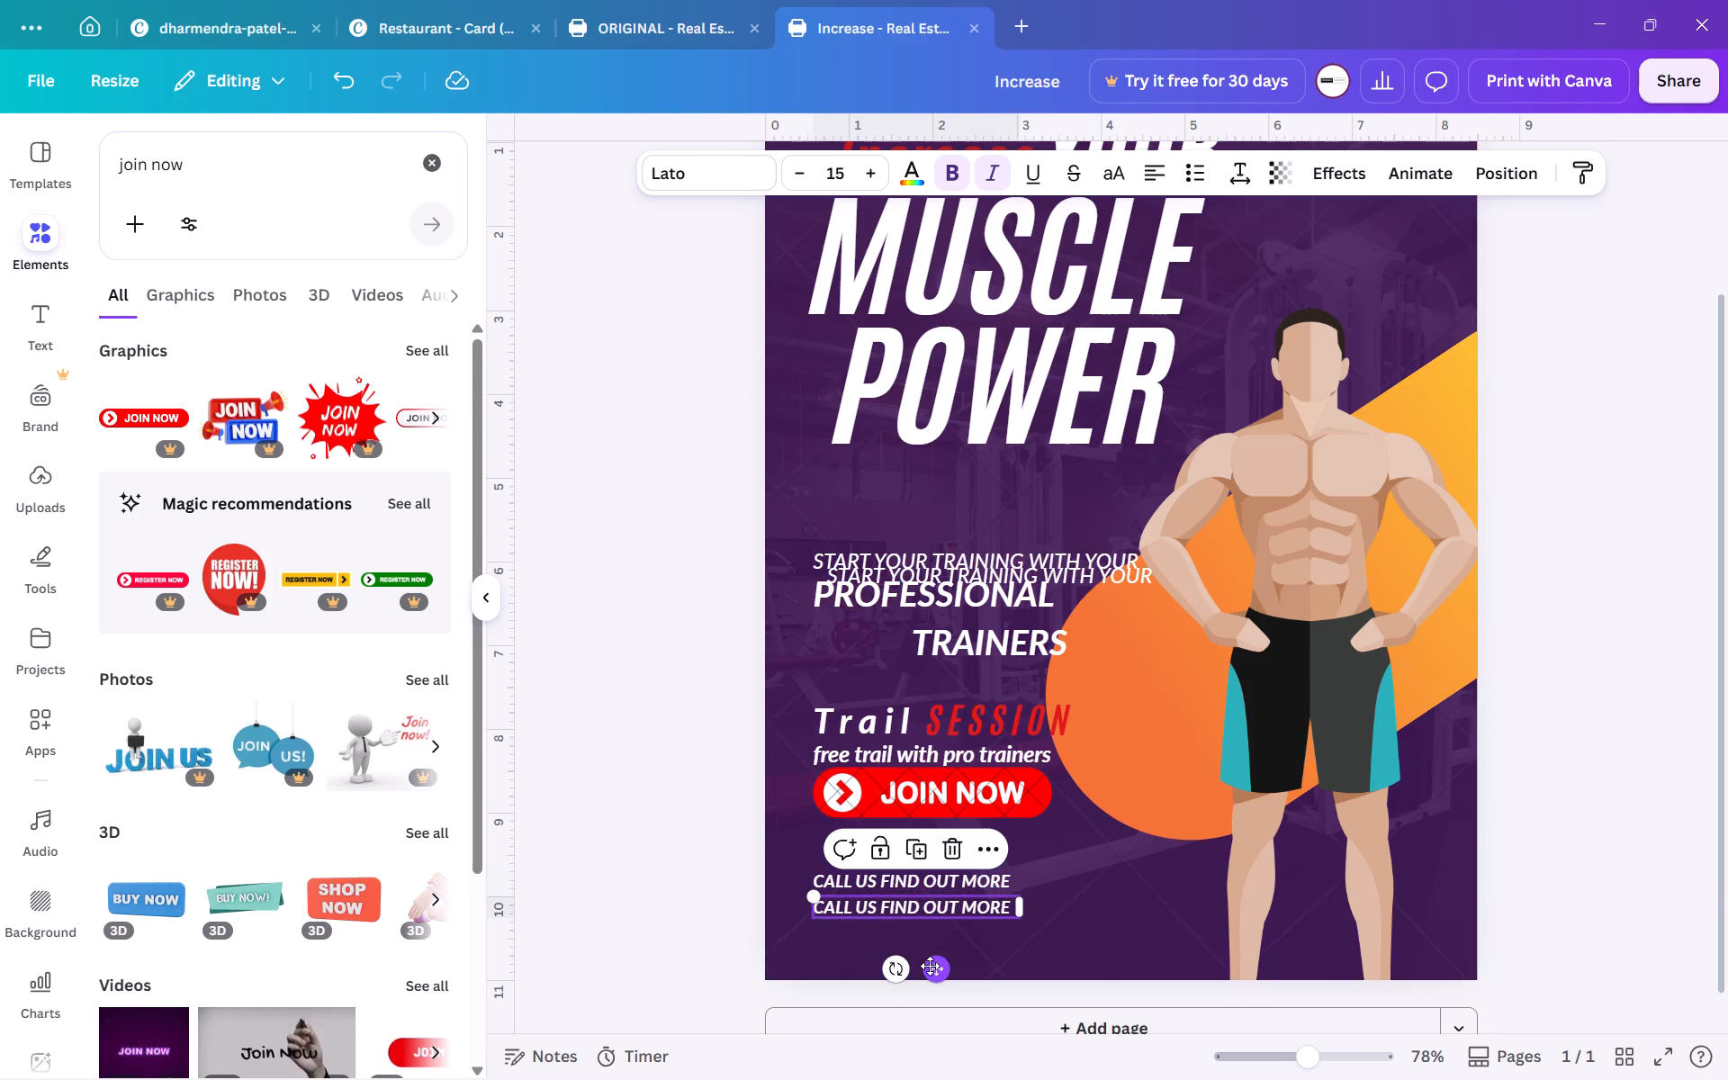
pyautogui.click(930, 966)
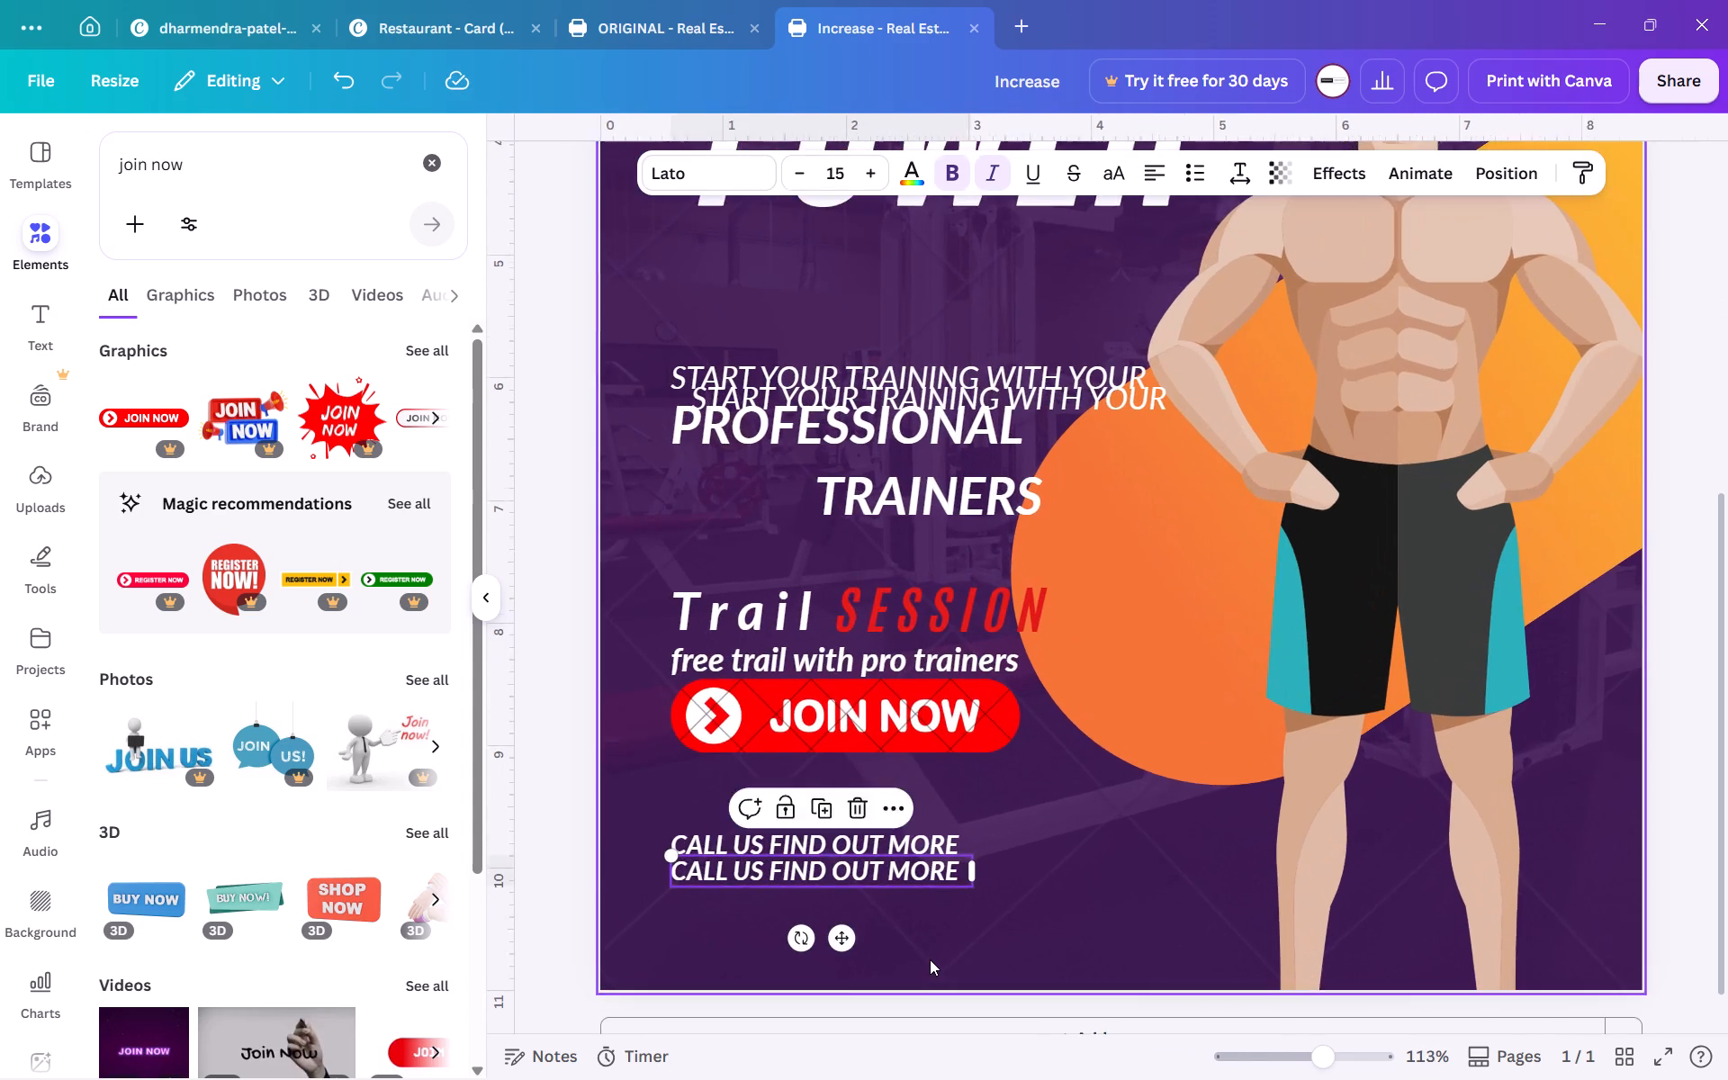
# Replace the text of the lower "CALL US FIND OUT MORE" copy with the placeholder phone number.
pyautogui.hscroll(2, 930, 959)
pyautogui.tripleClick(838, 849)
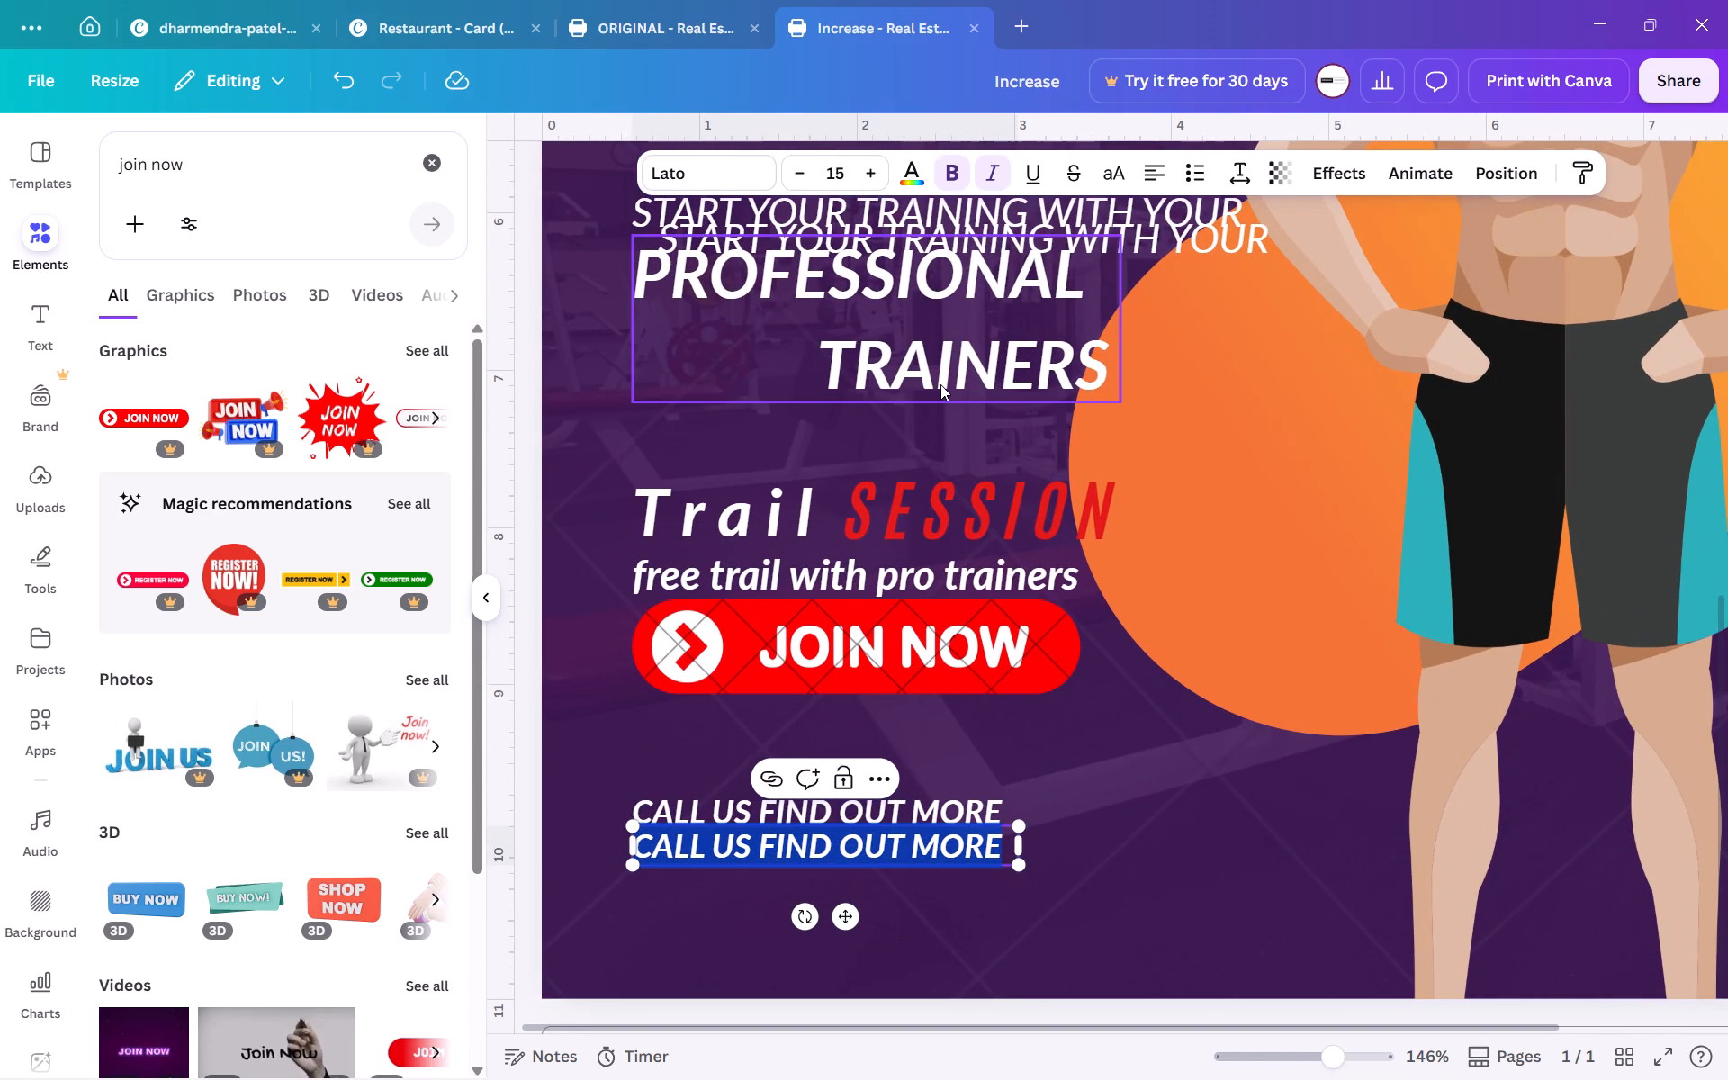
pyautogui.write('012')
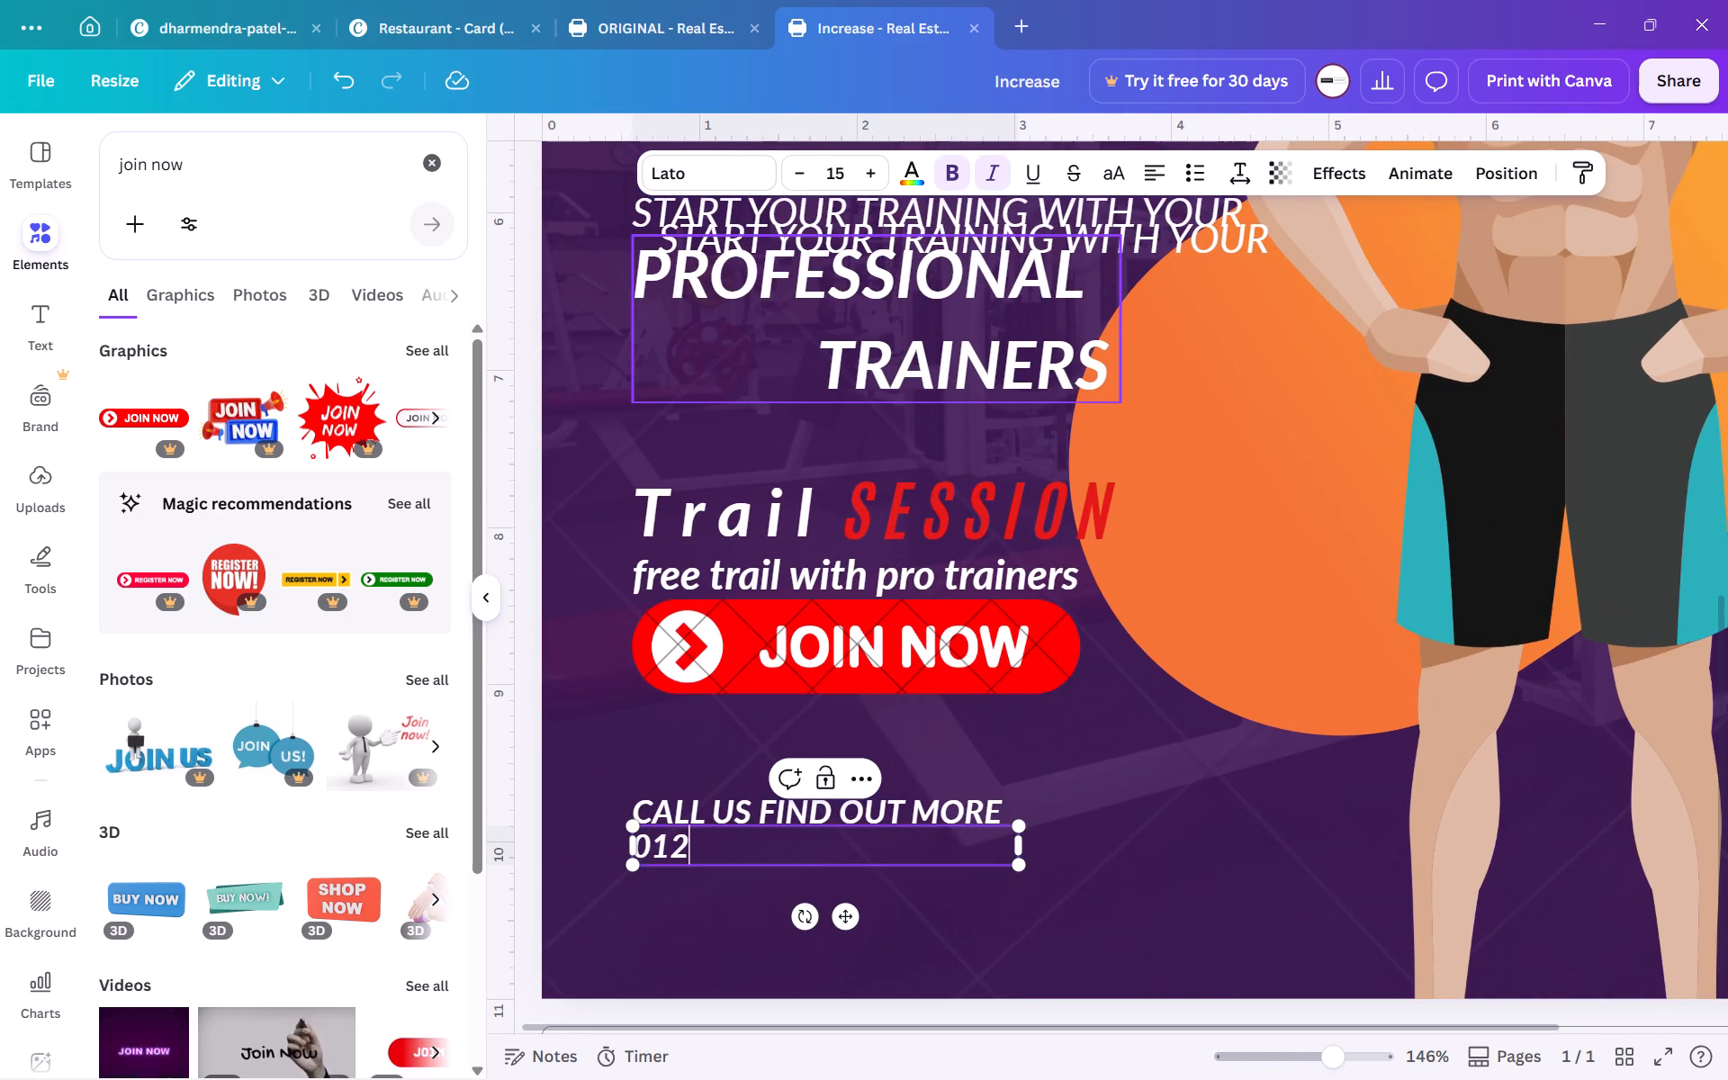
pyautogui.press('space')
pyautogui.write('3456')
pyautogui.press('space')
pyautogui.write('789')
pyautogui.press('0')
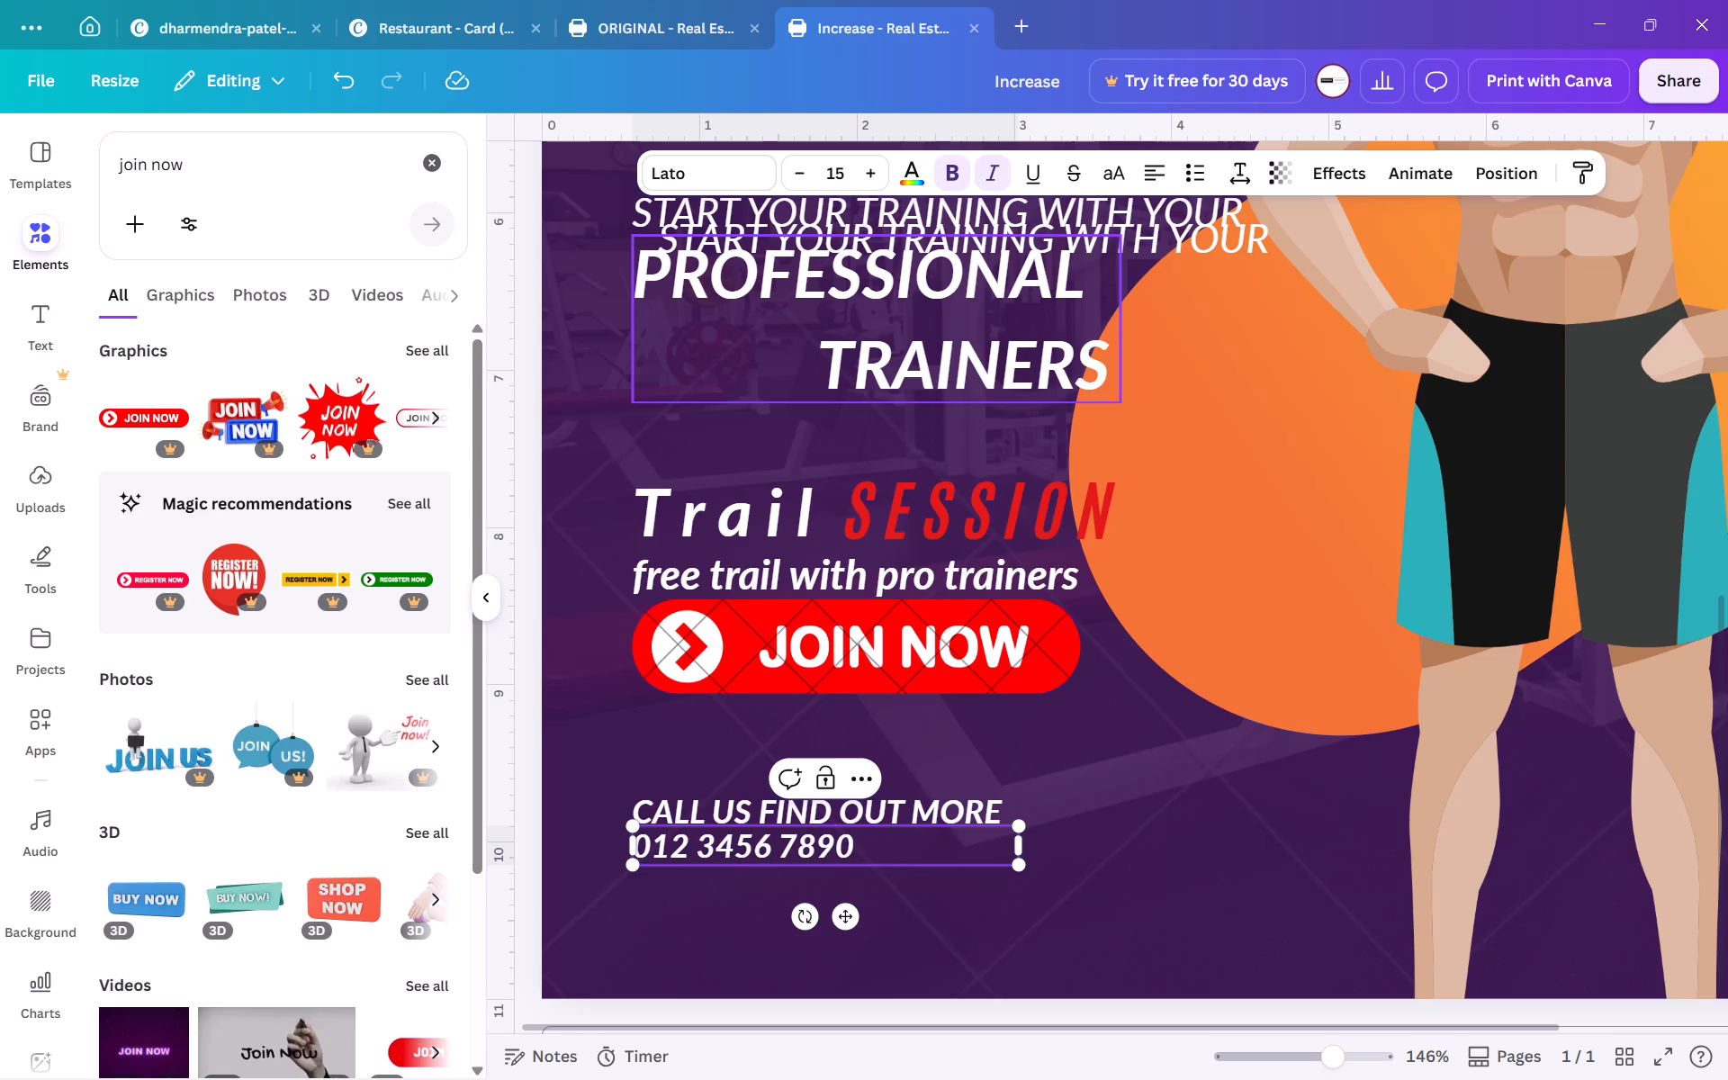
pyautogui.click(662, 844)
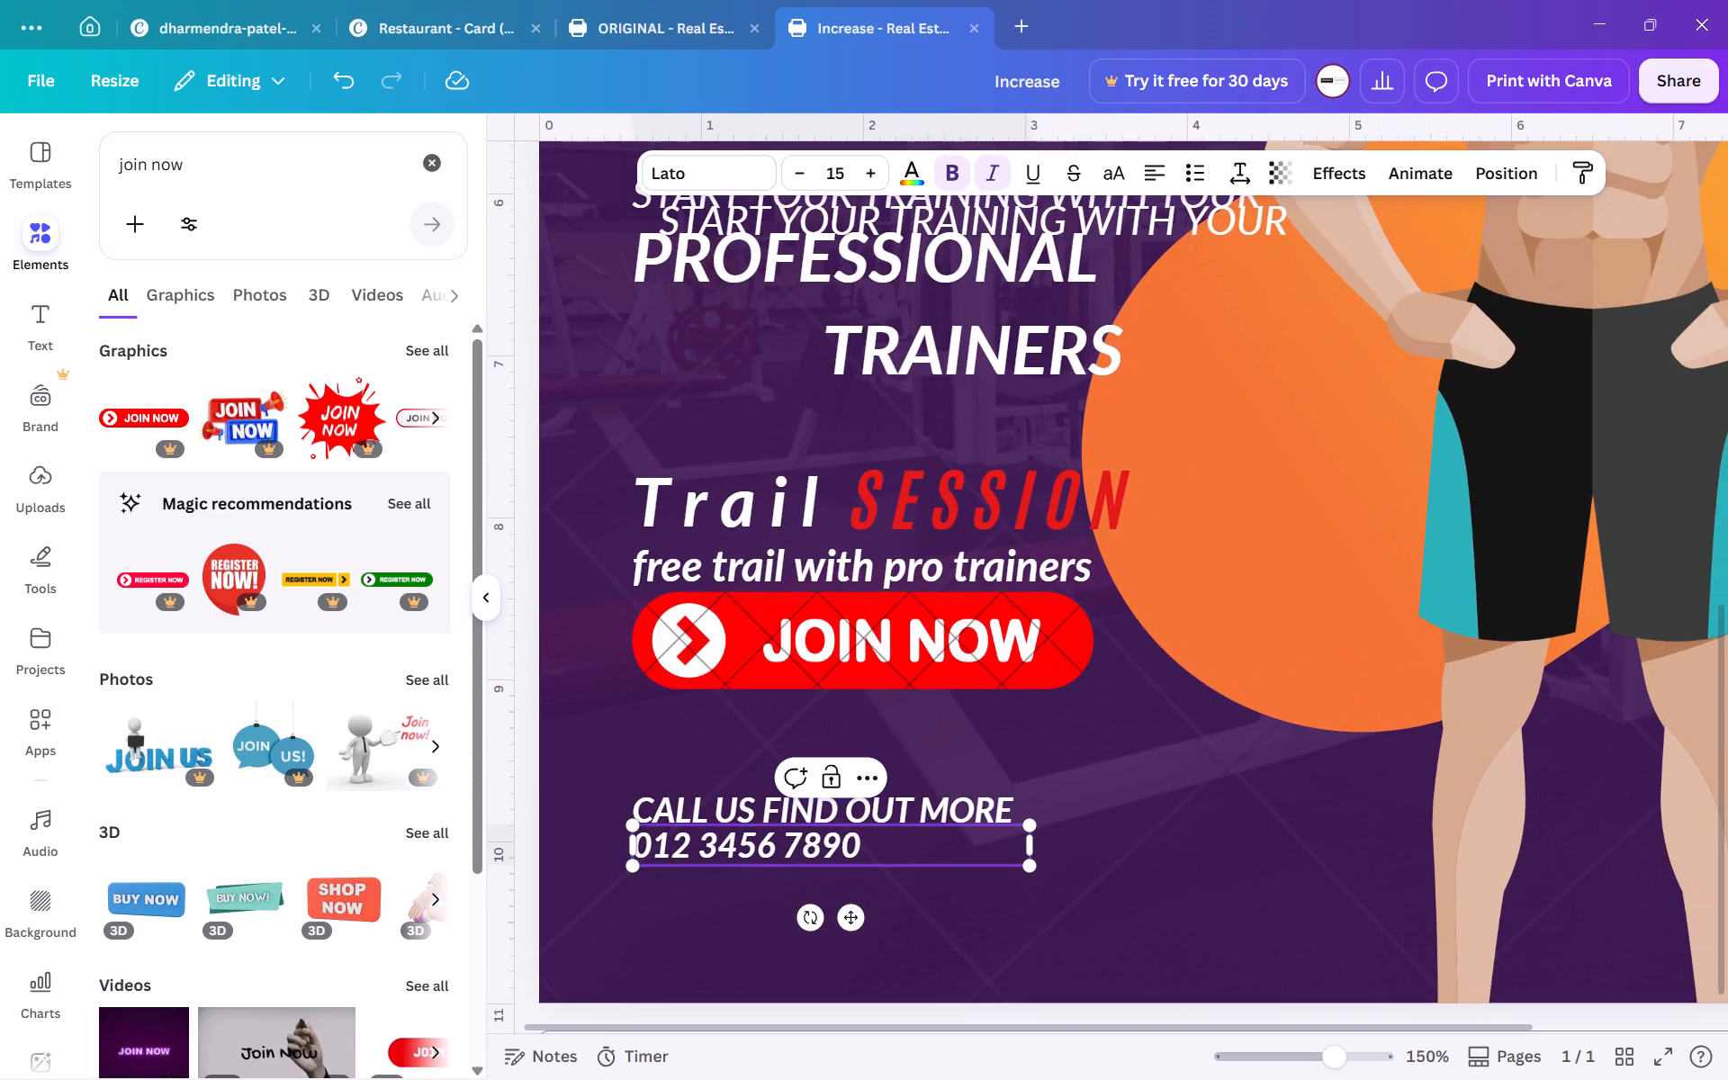
# Change the colour of the phone number line to the same red as the word SESSION.
pyautogui.tripleClick(698, 847)
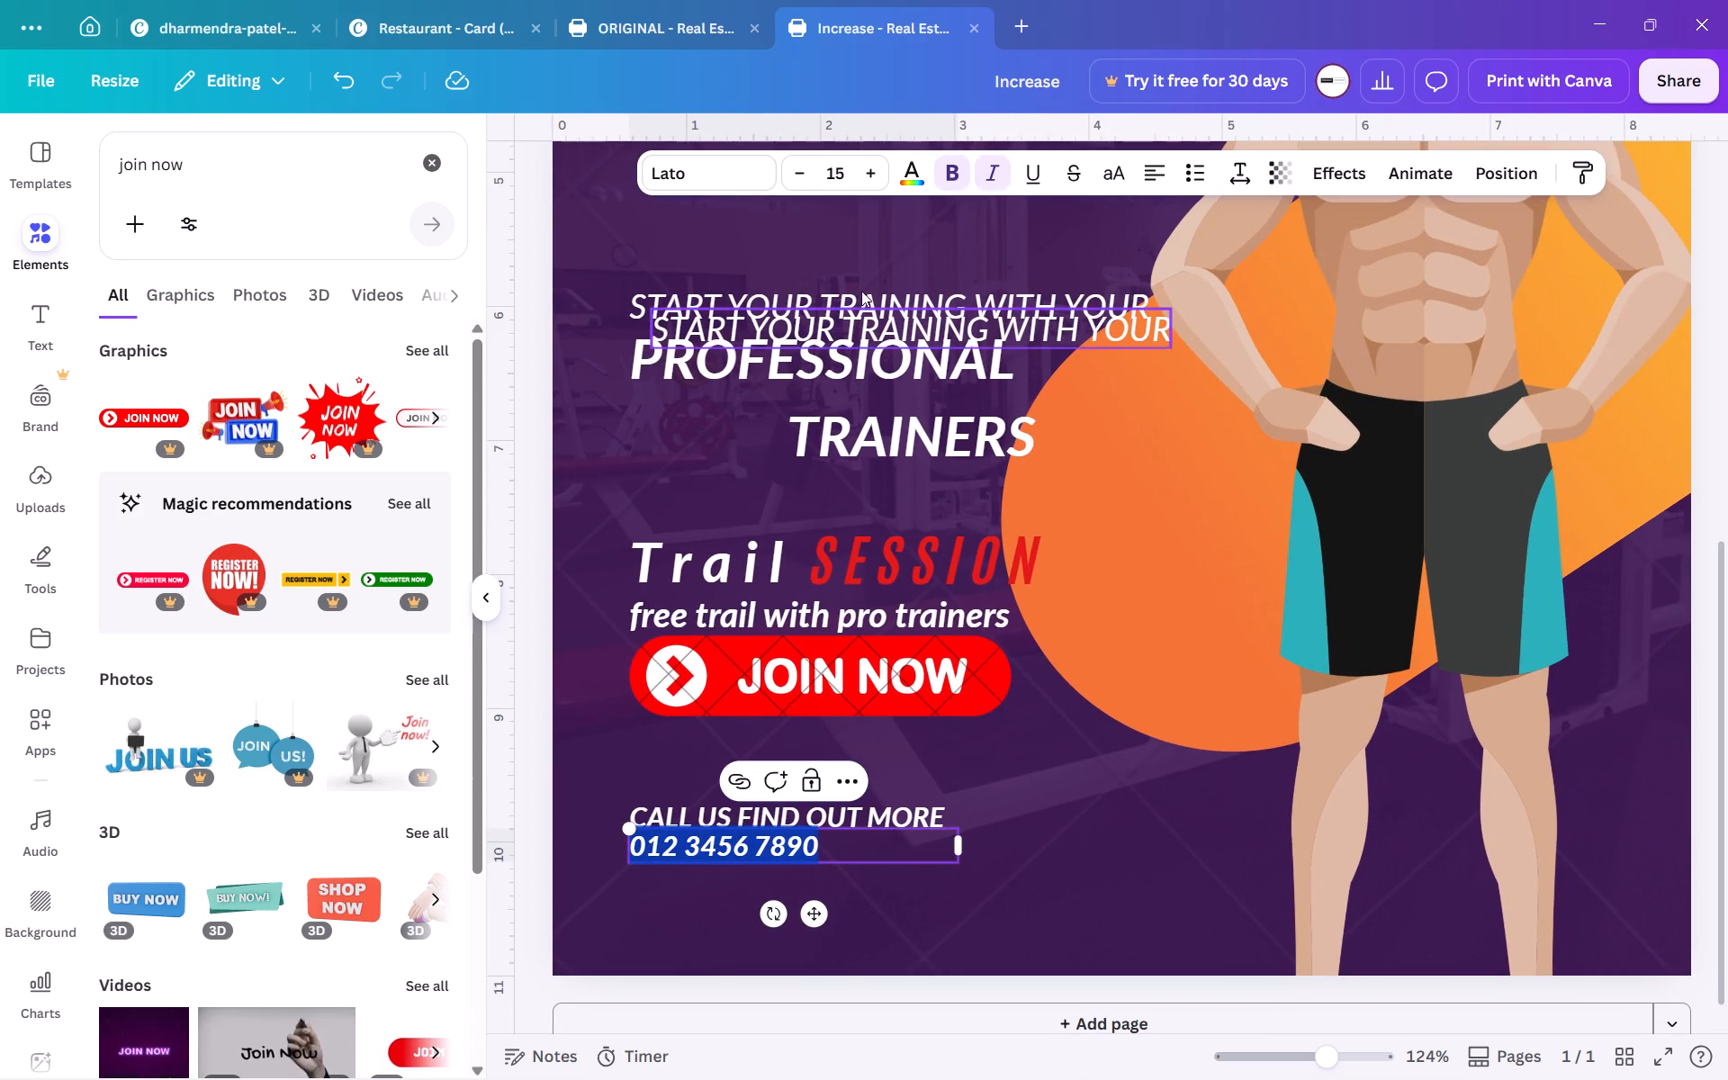
pyautogui.click(905, 195)
pyautogui.click(908, 182)
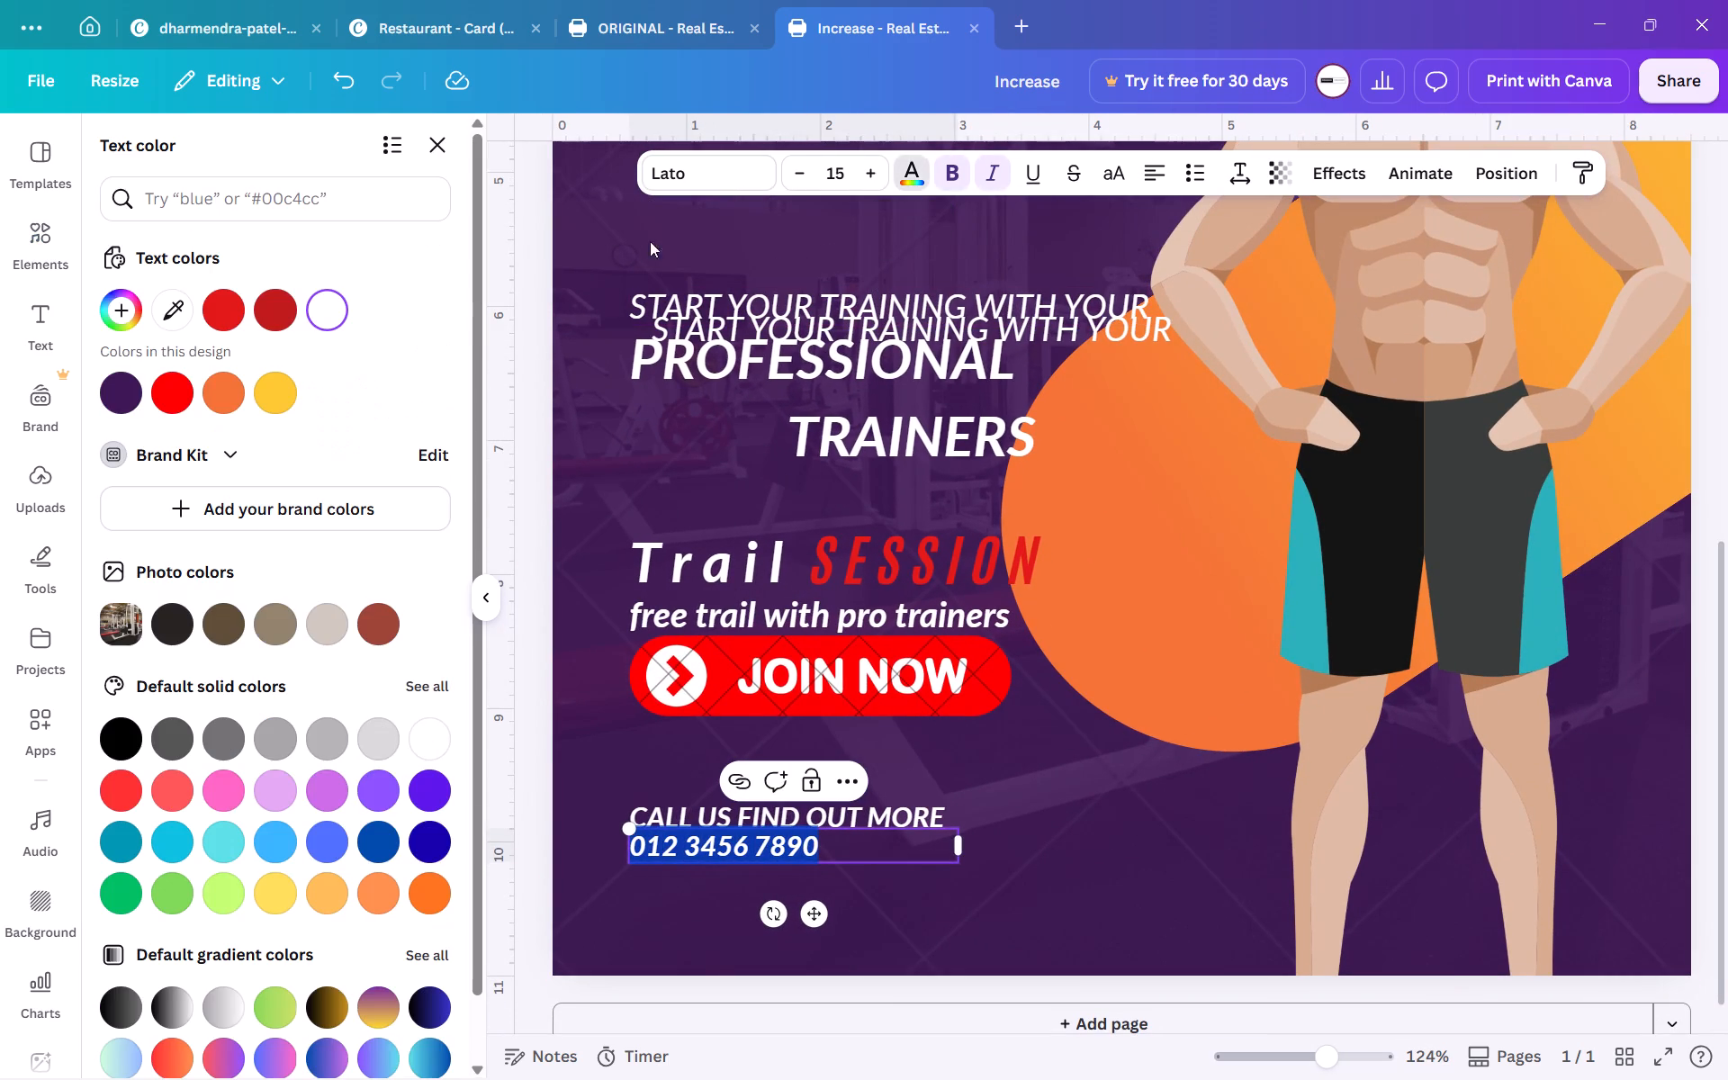
pyautogui.click(217, 340)
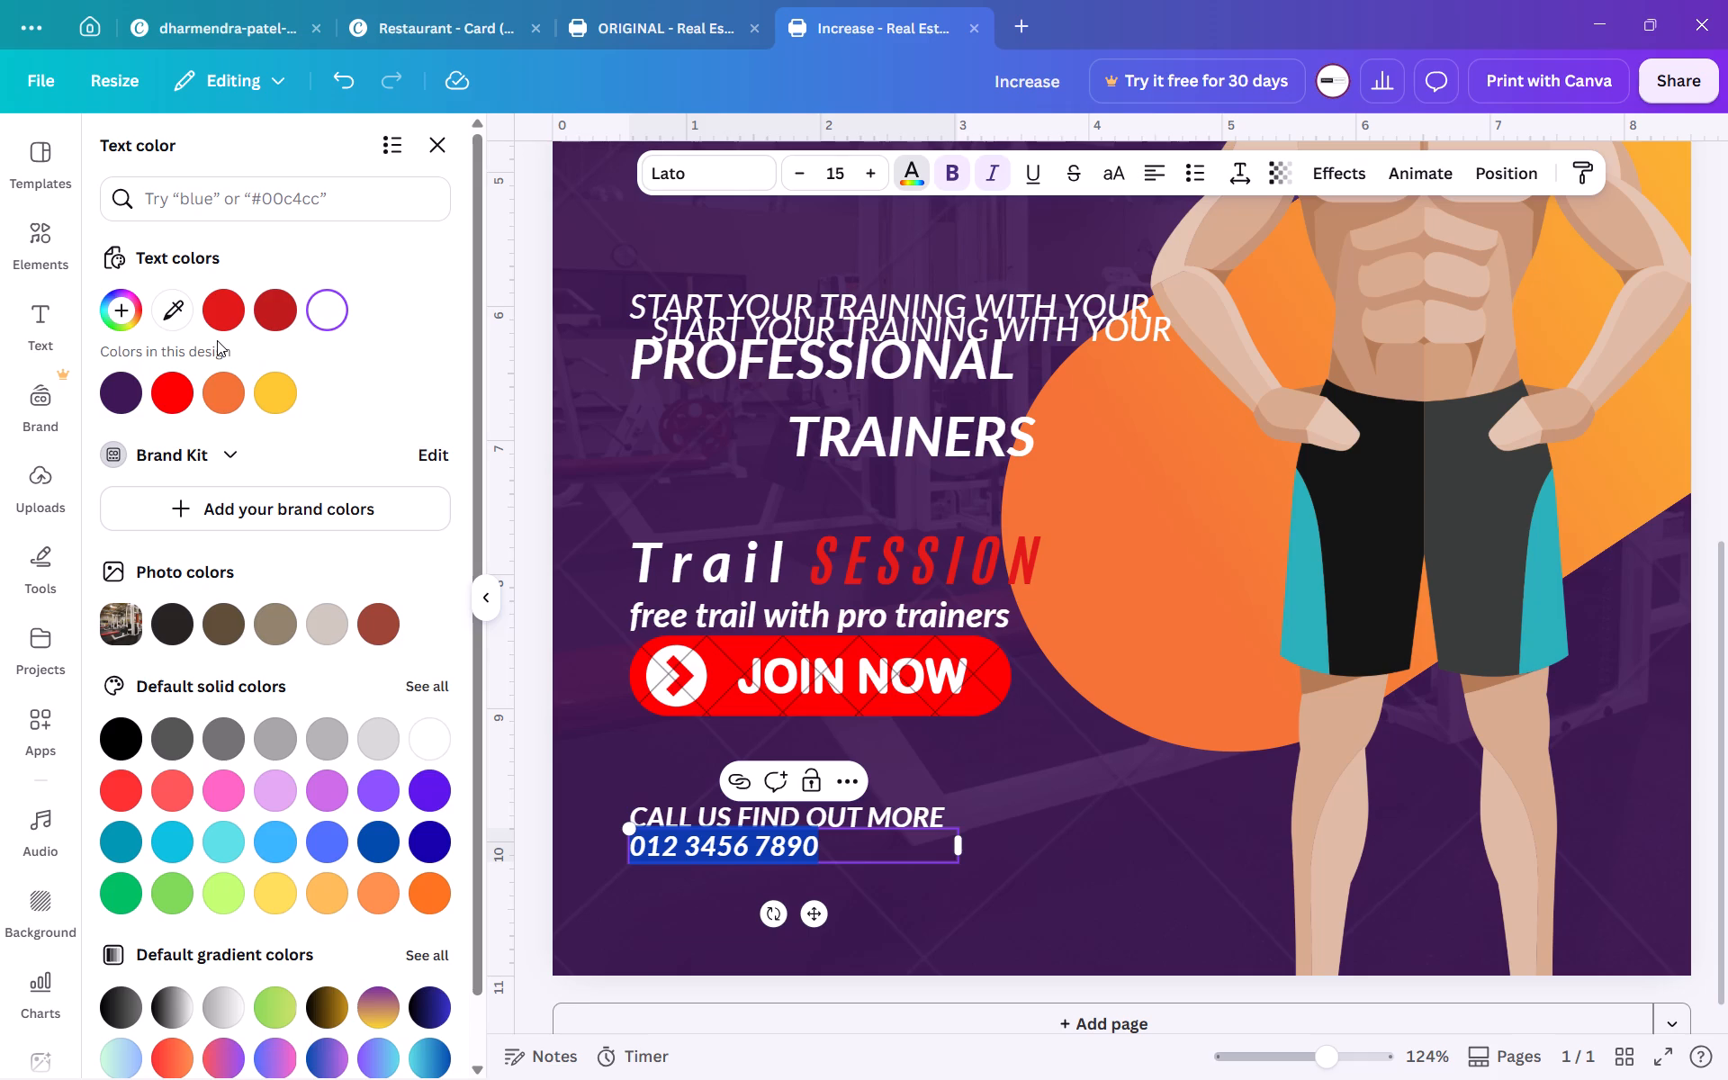
pyautogui.click(225, 311)
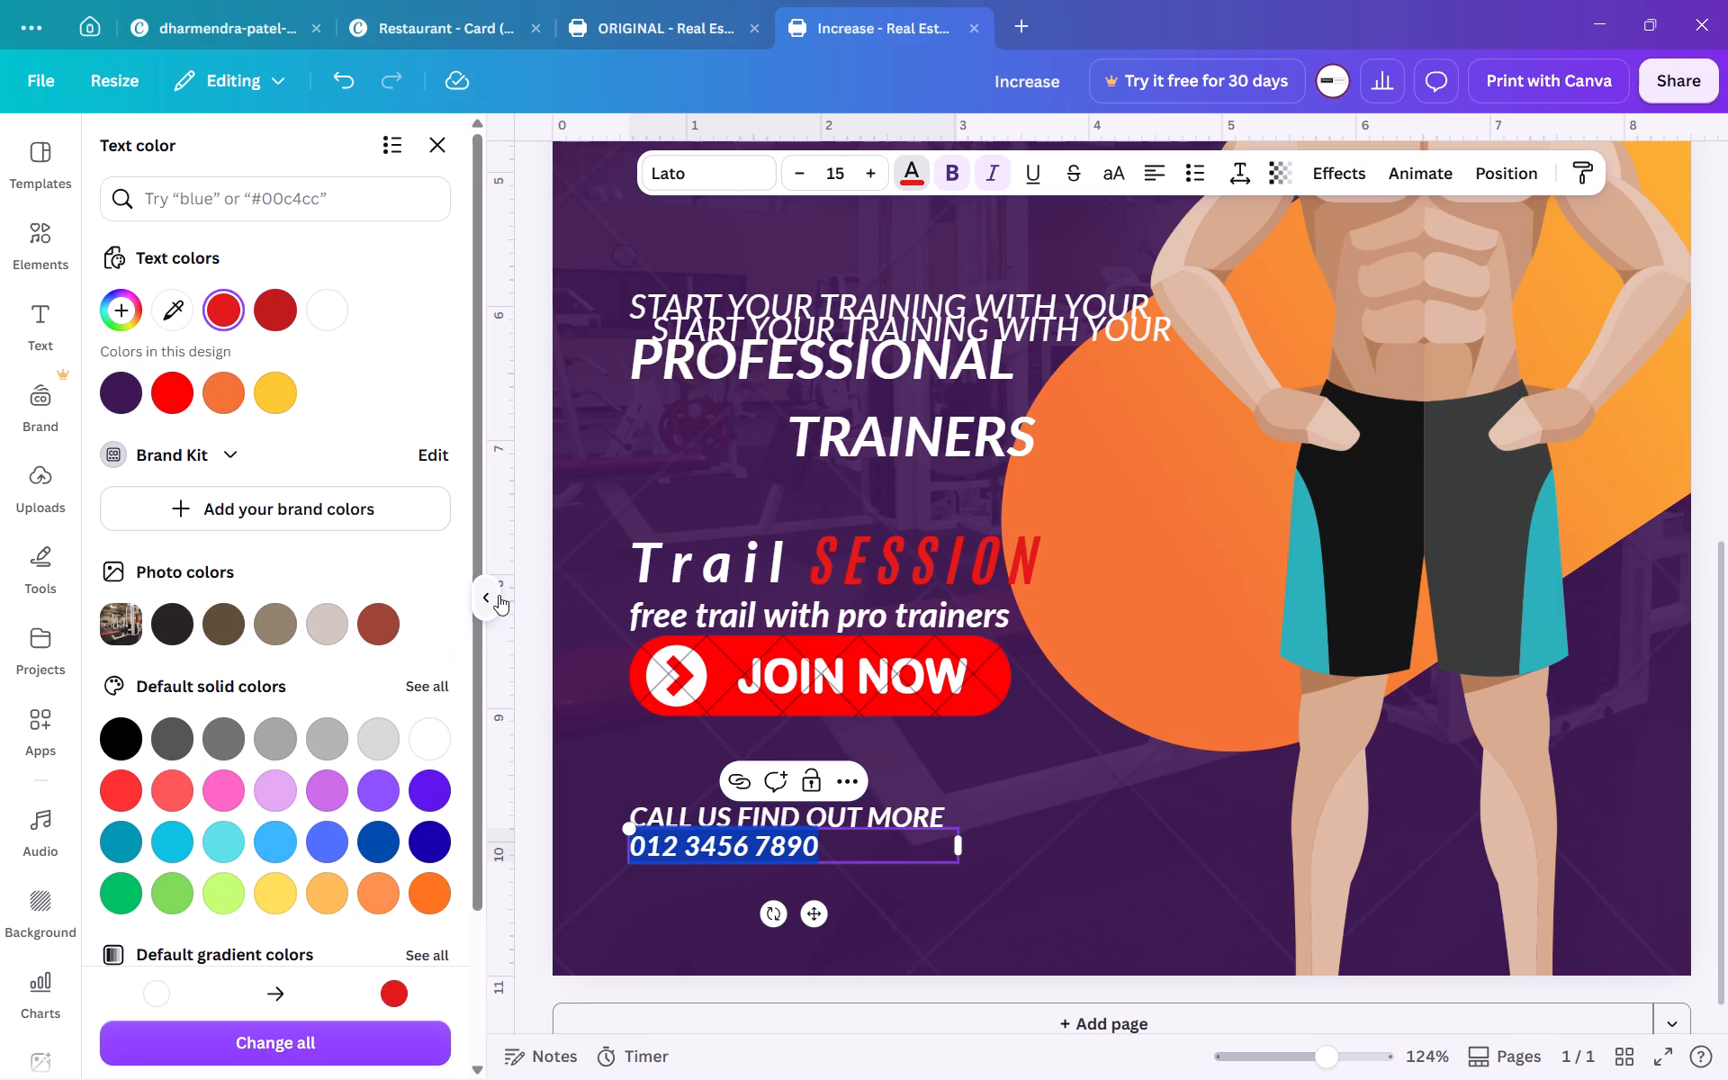
pyautogui.click(723, 859)
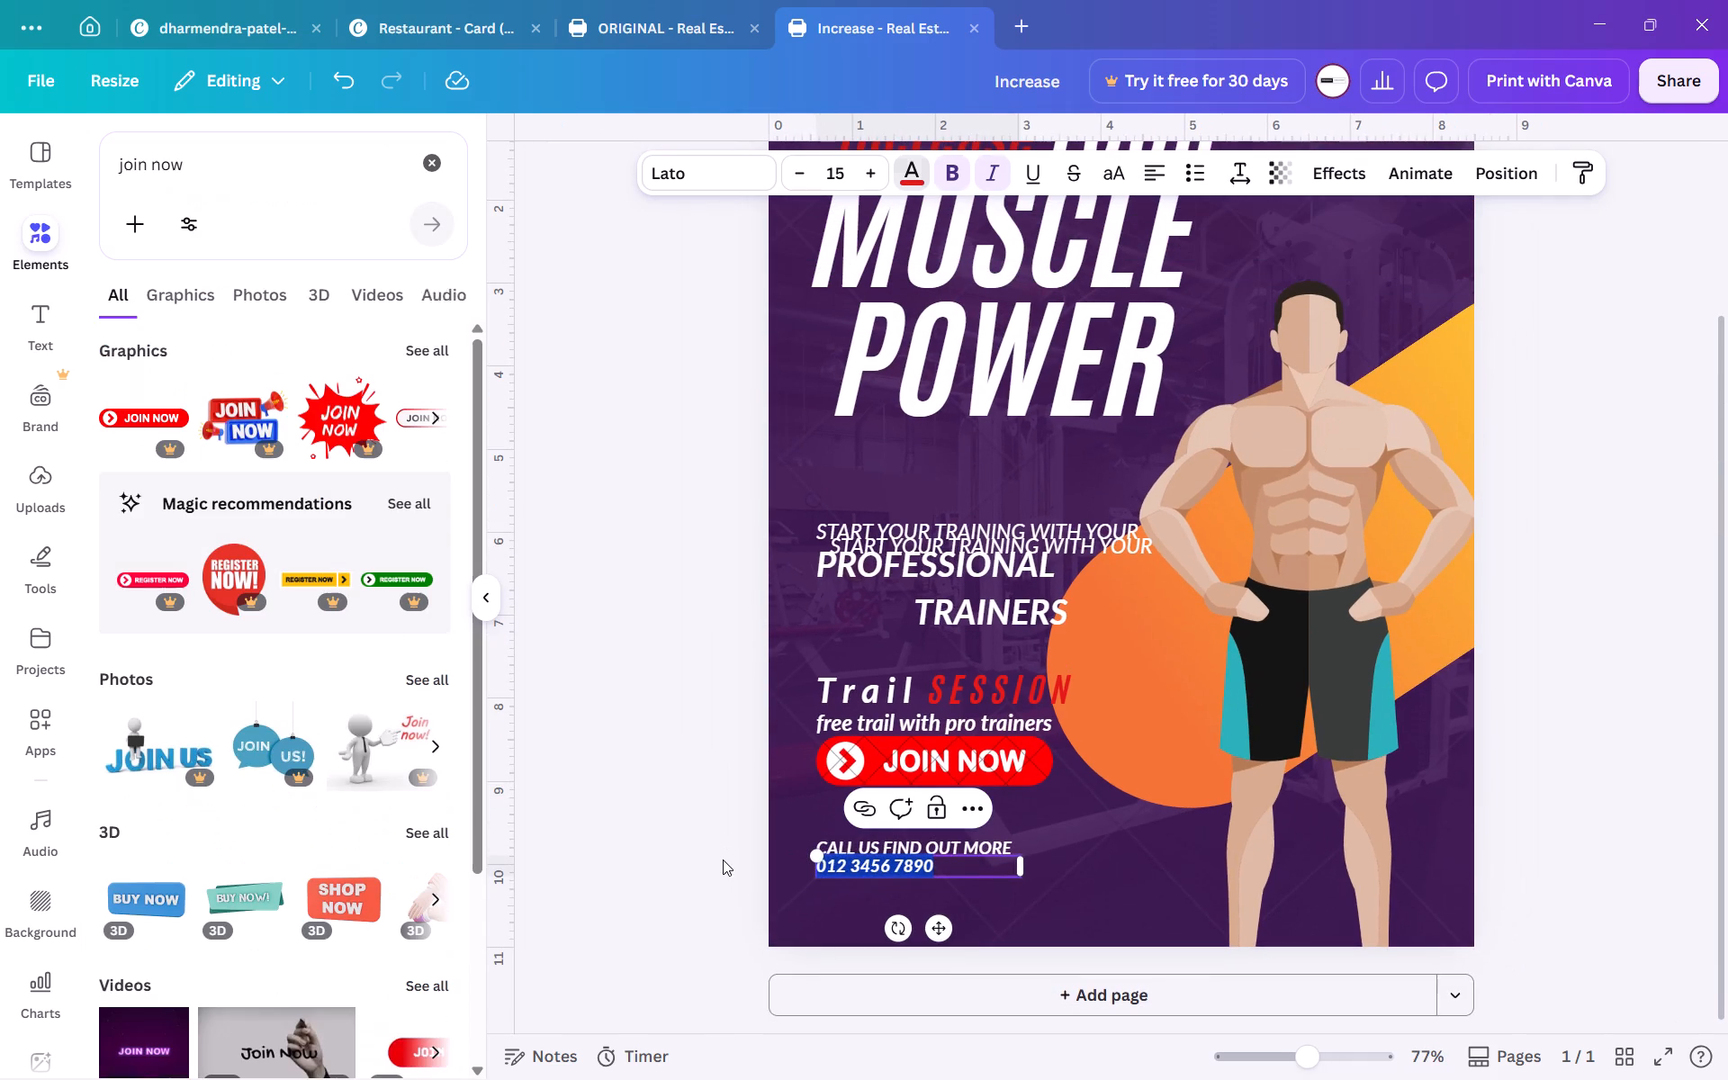
pyautogui.click(738, 858)
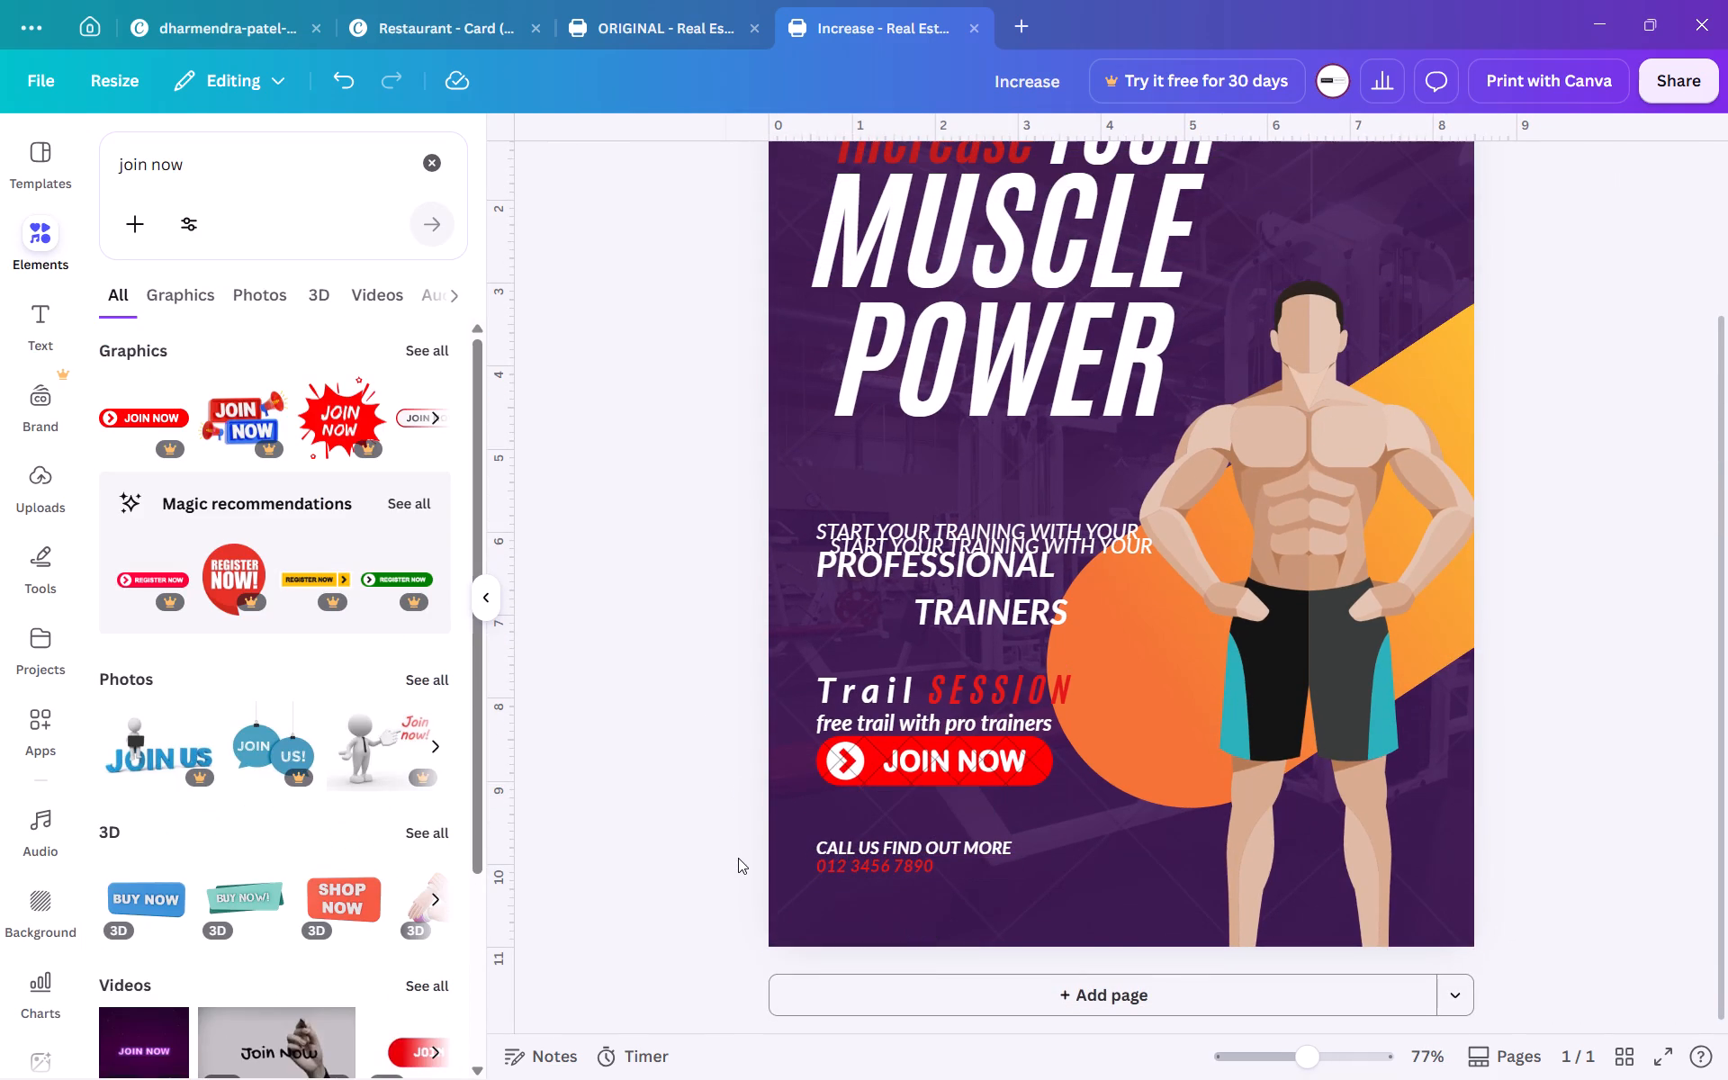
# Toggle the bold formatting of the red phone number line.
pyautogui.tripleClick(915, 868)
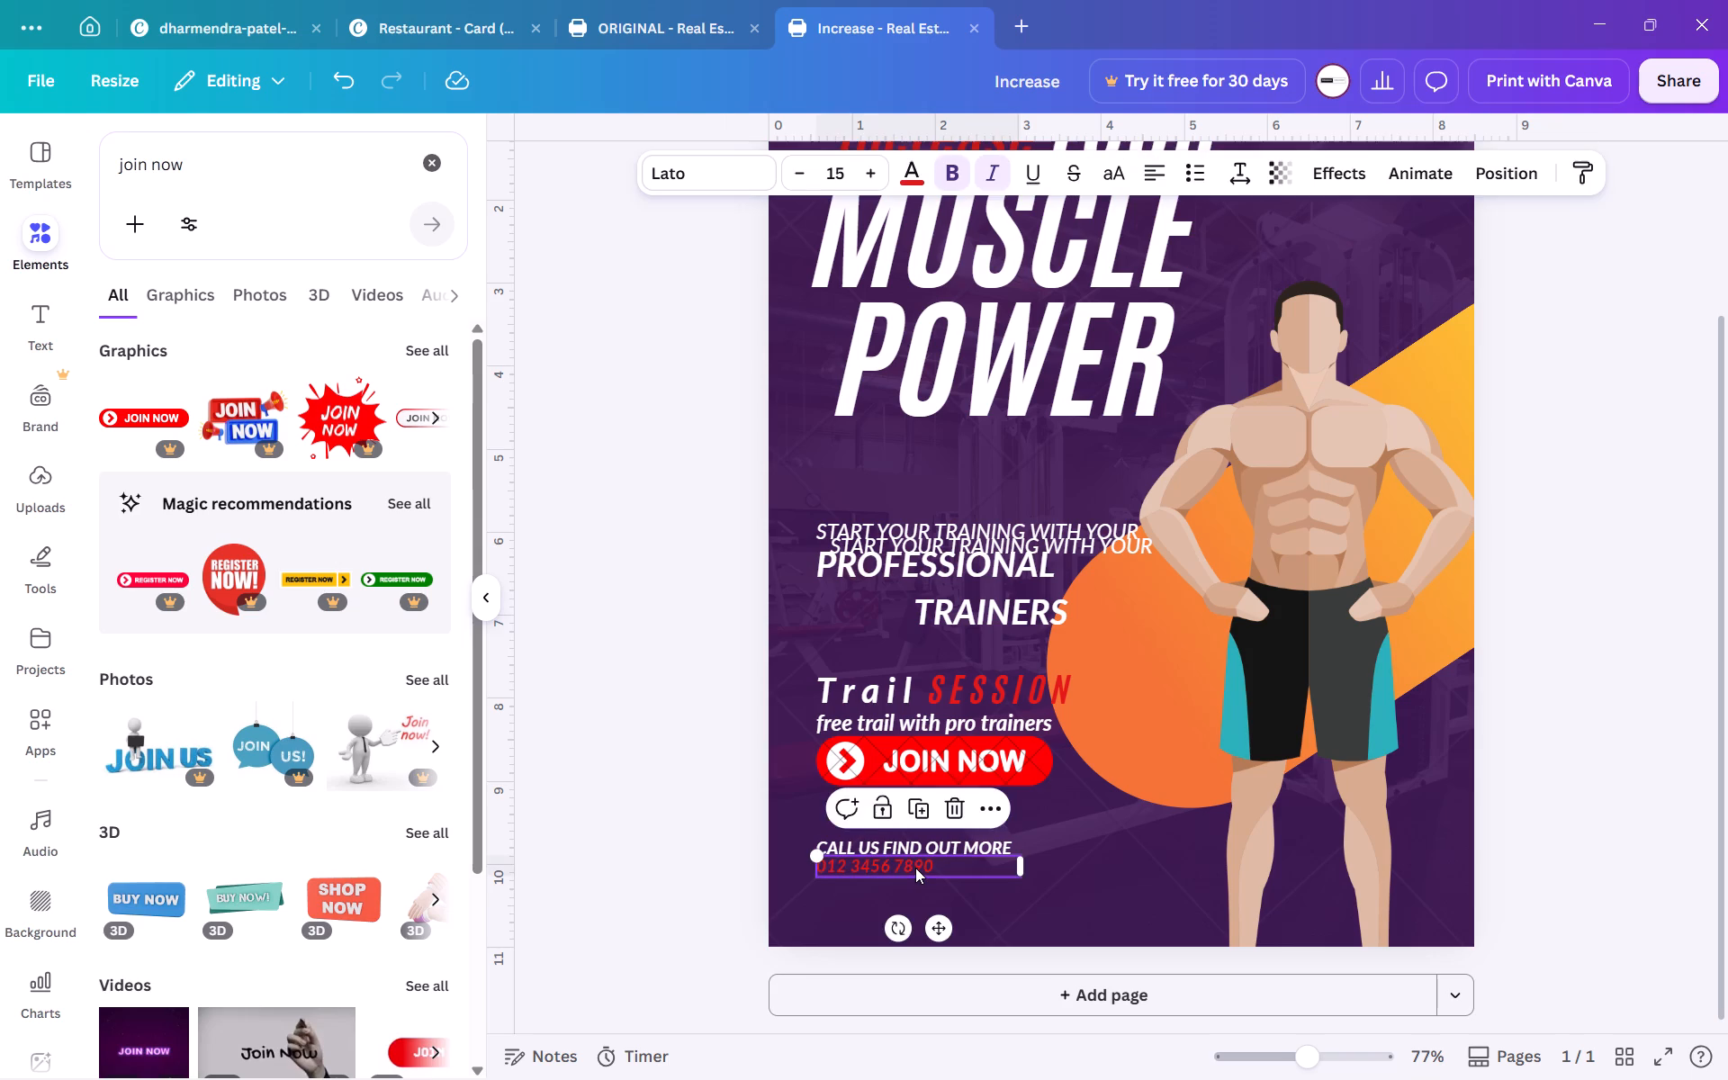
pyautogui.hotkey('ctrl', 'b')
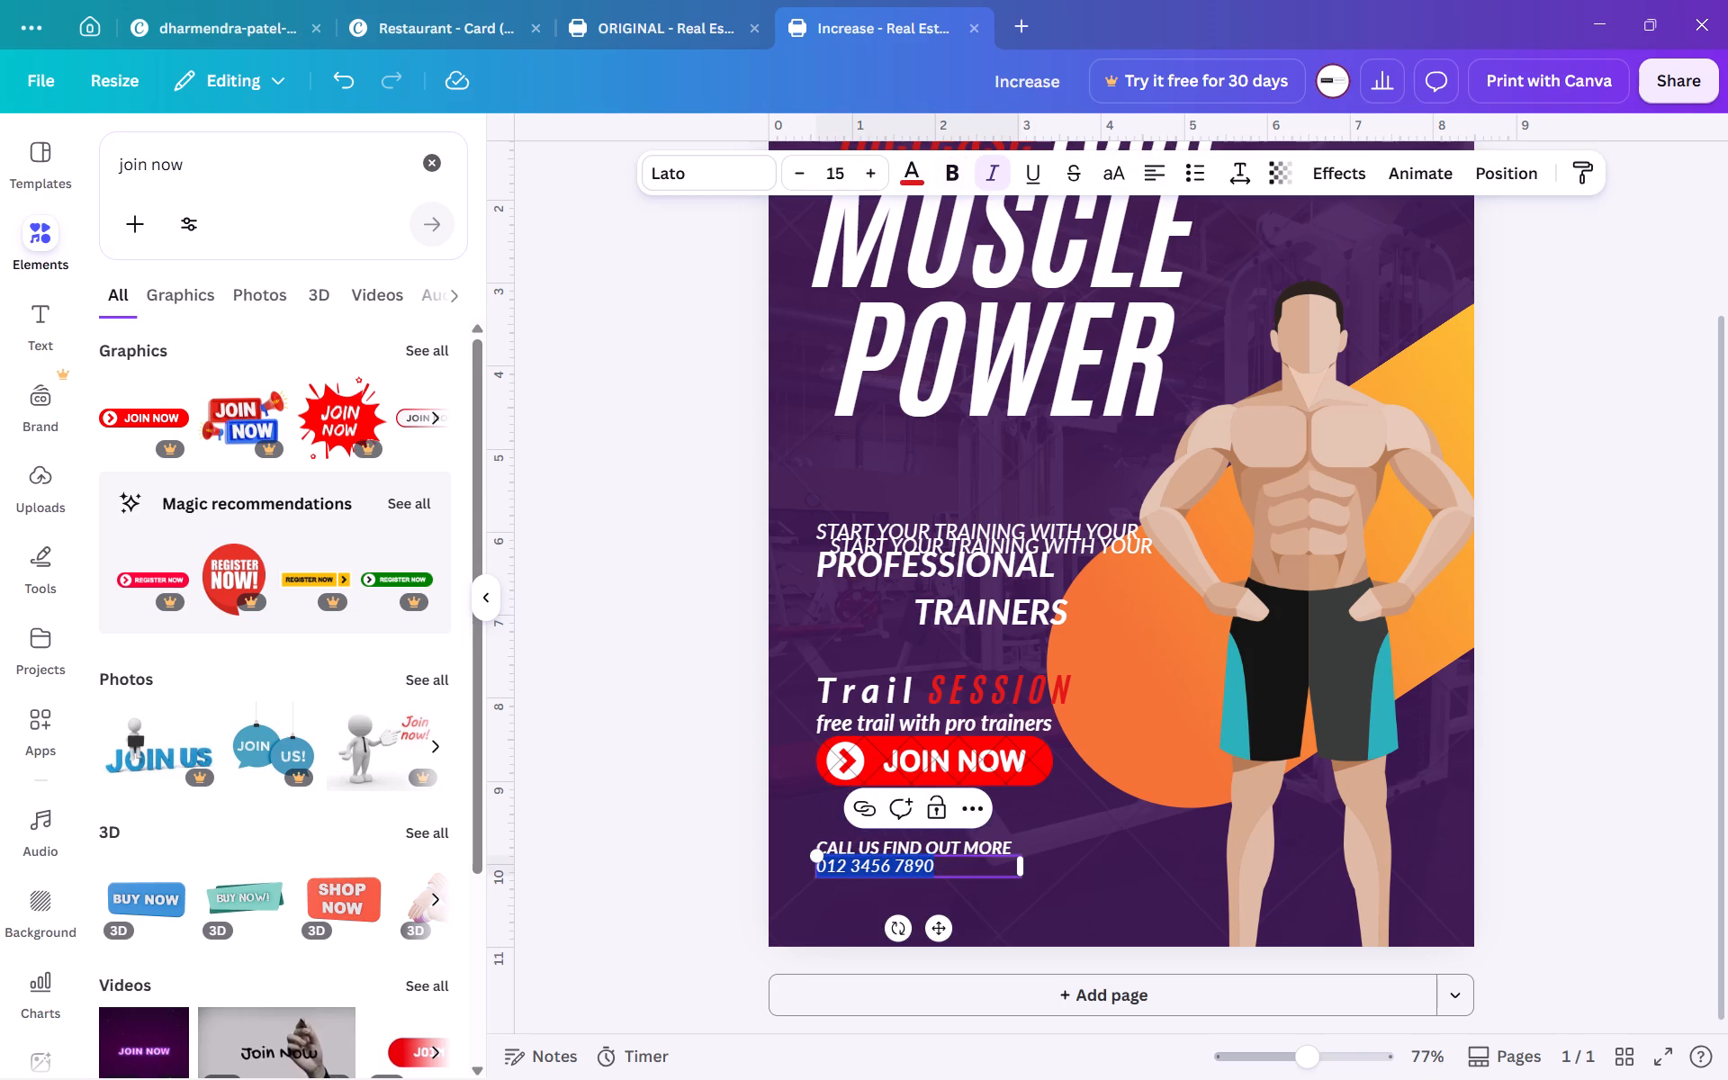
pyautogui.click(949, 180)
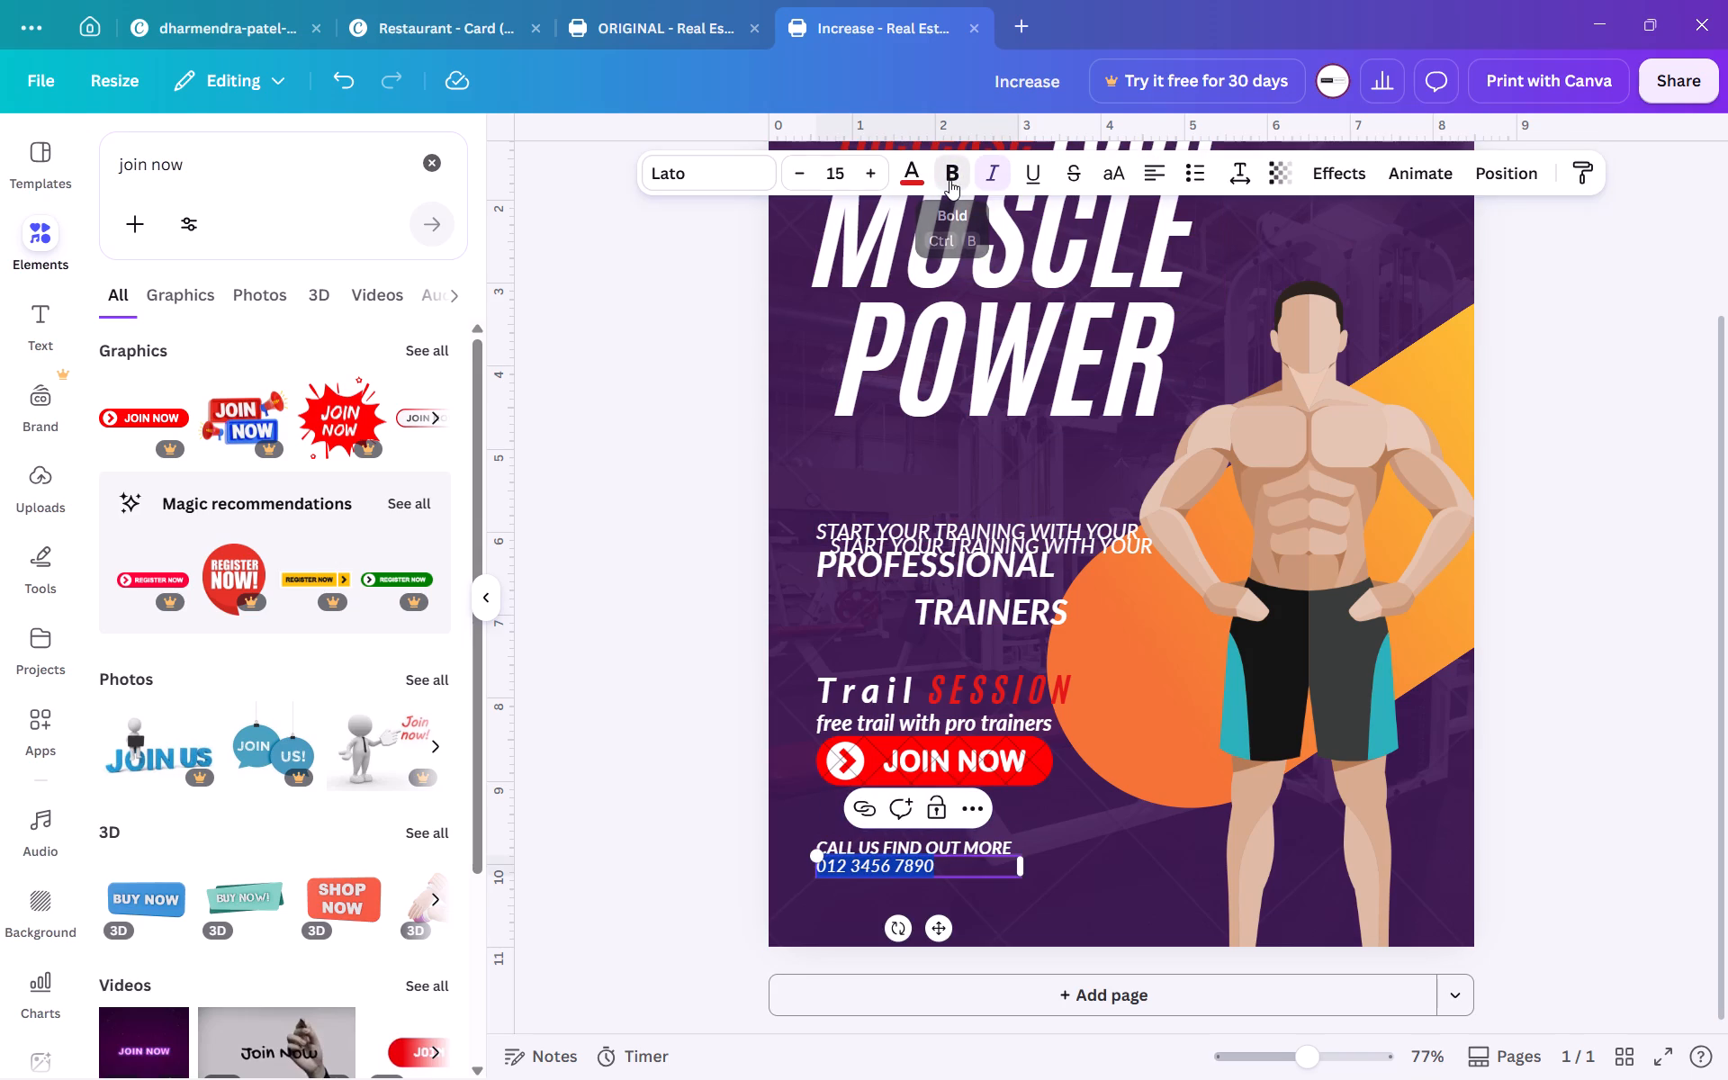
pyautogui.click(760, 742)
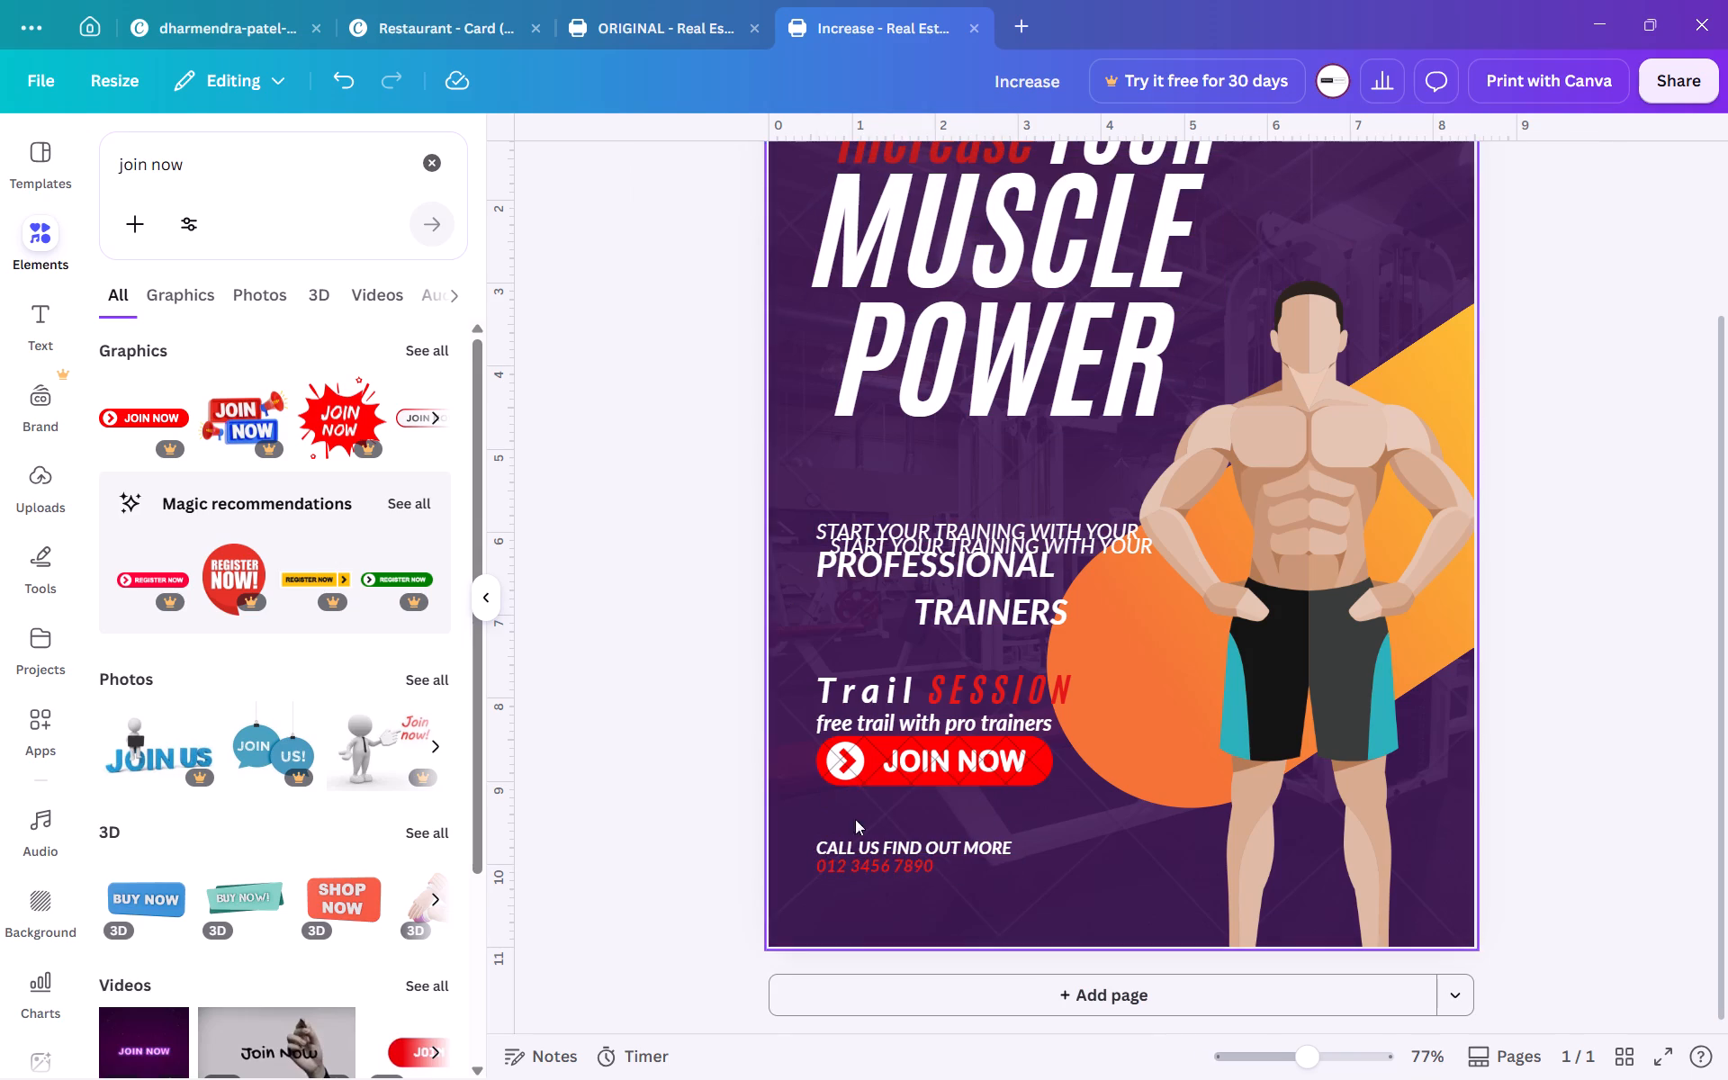
# Duplicate the "CALL US FIND OUT MORE" line and place the copy directly beneath the phone number, left-aligned with it.
pyautogui.click(962, 842)
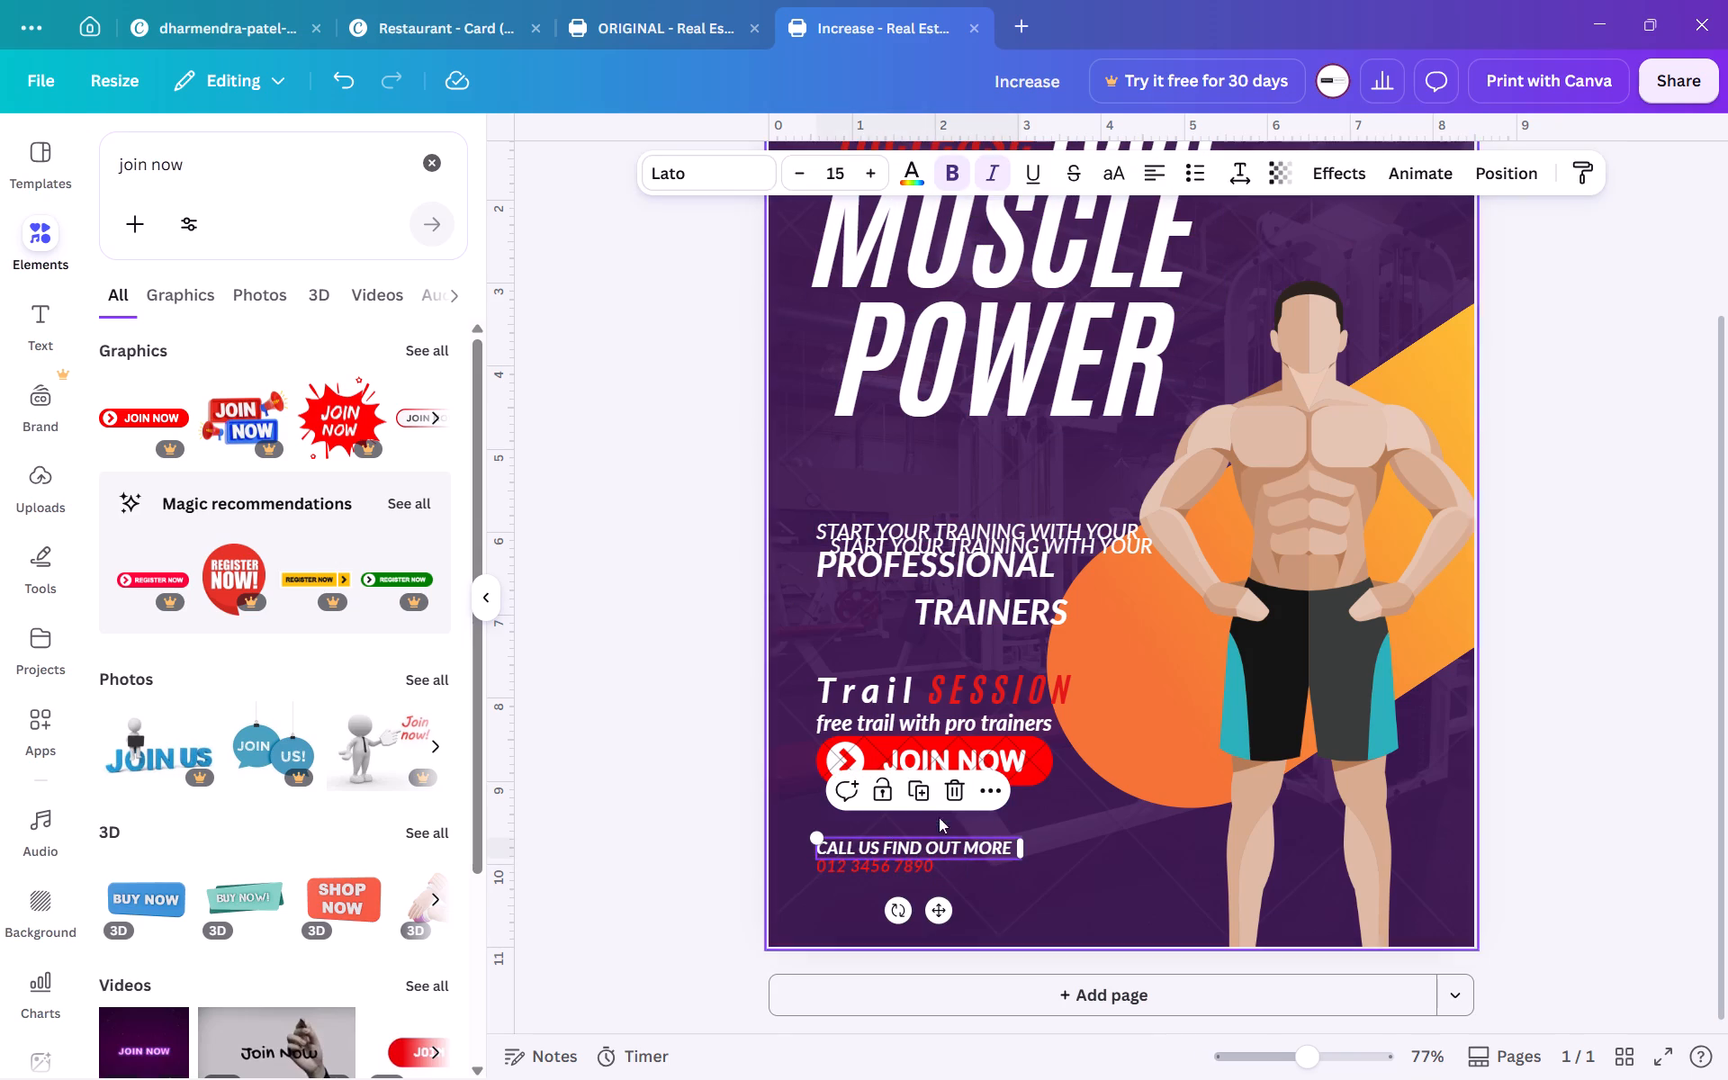
pyautogui.click(928, 785)
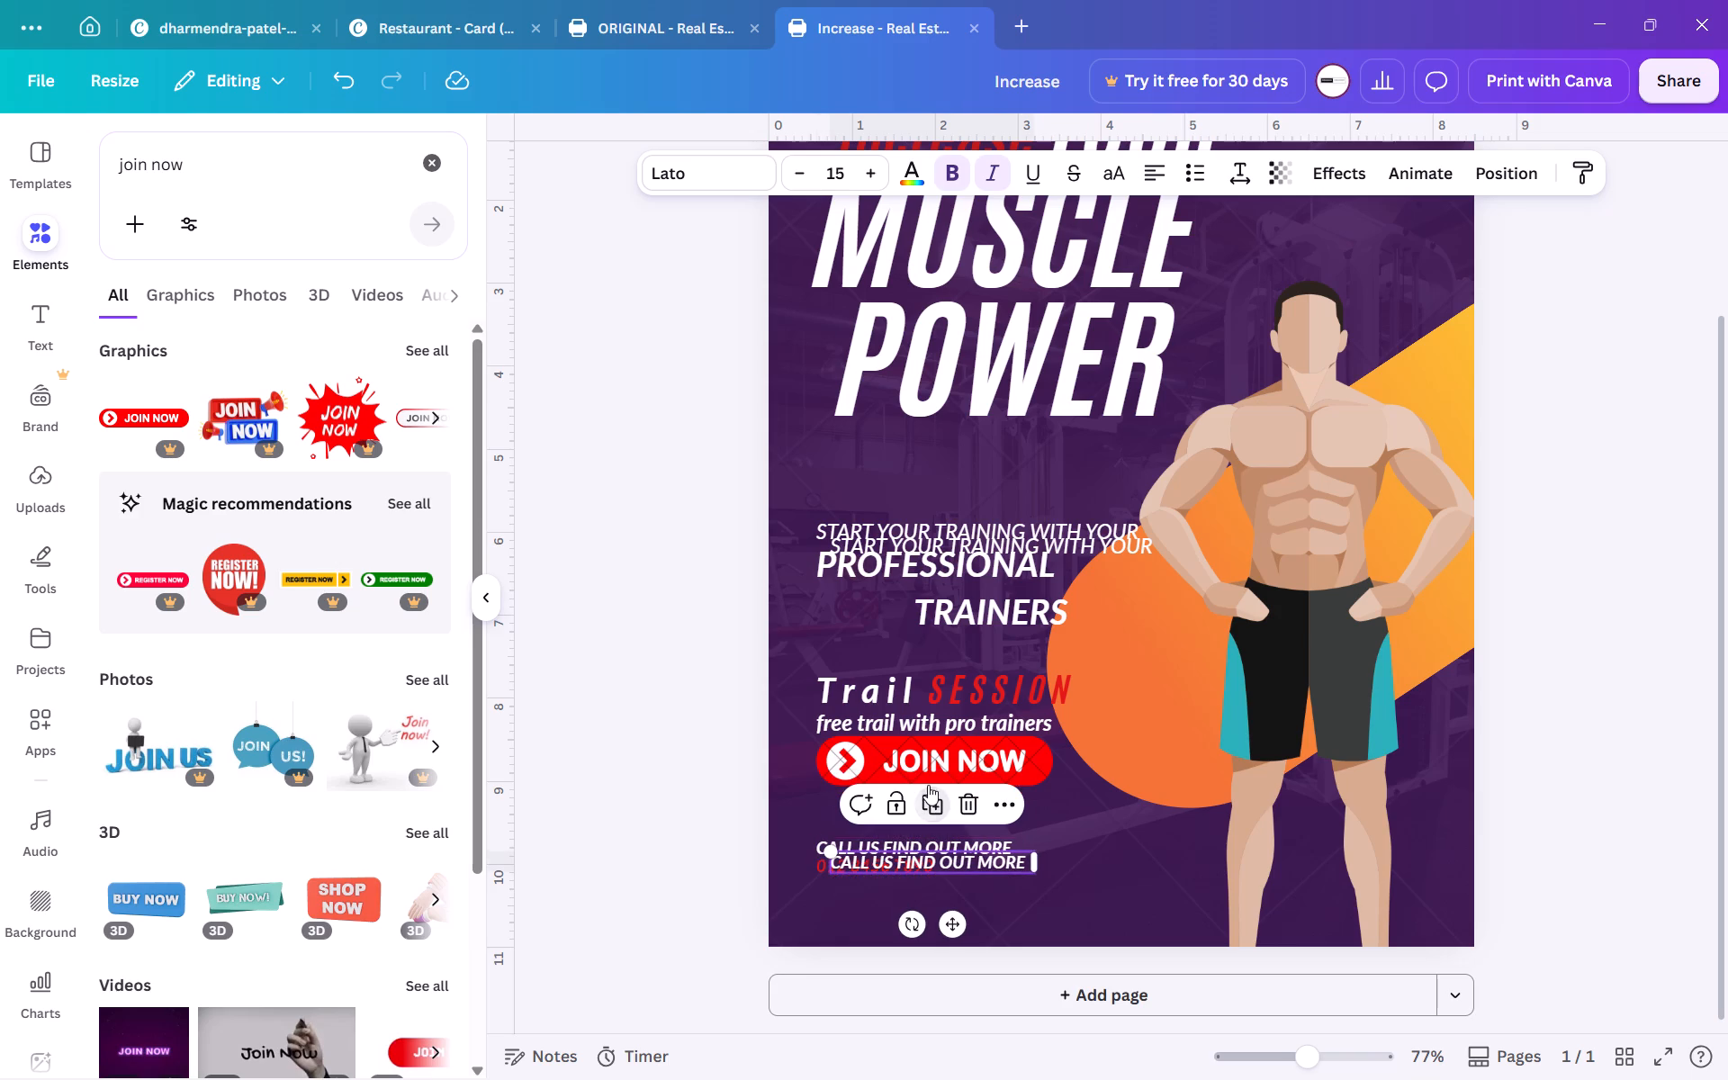
pyautogui.moveTo(951, 931); pyautogui.dragTo(942, 965)
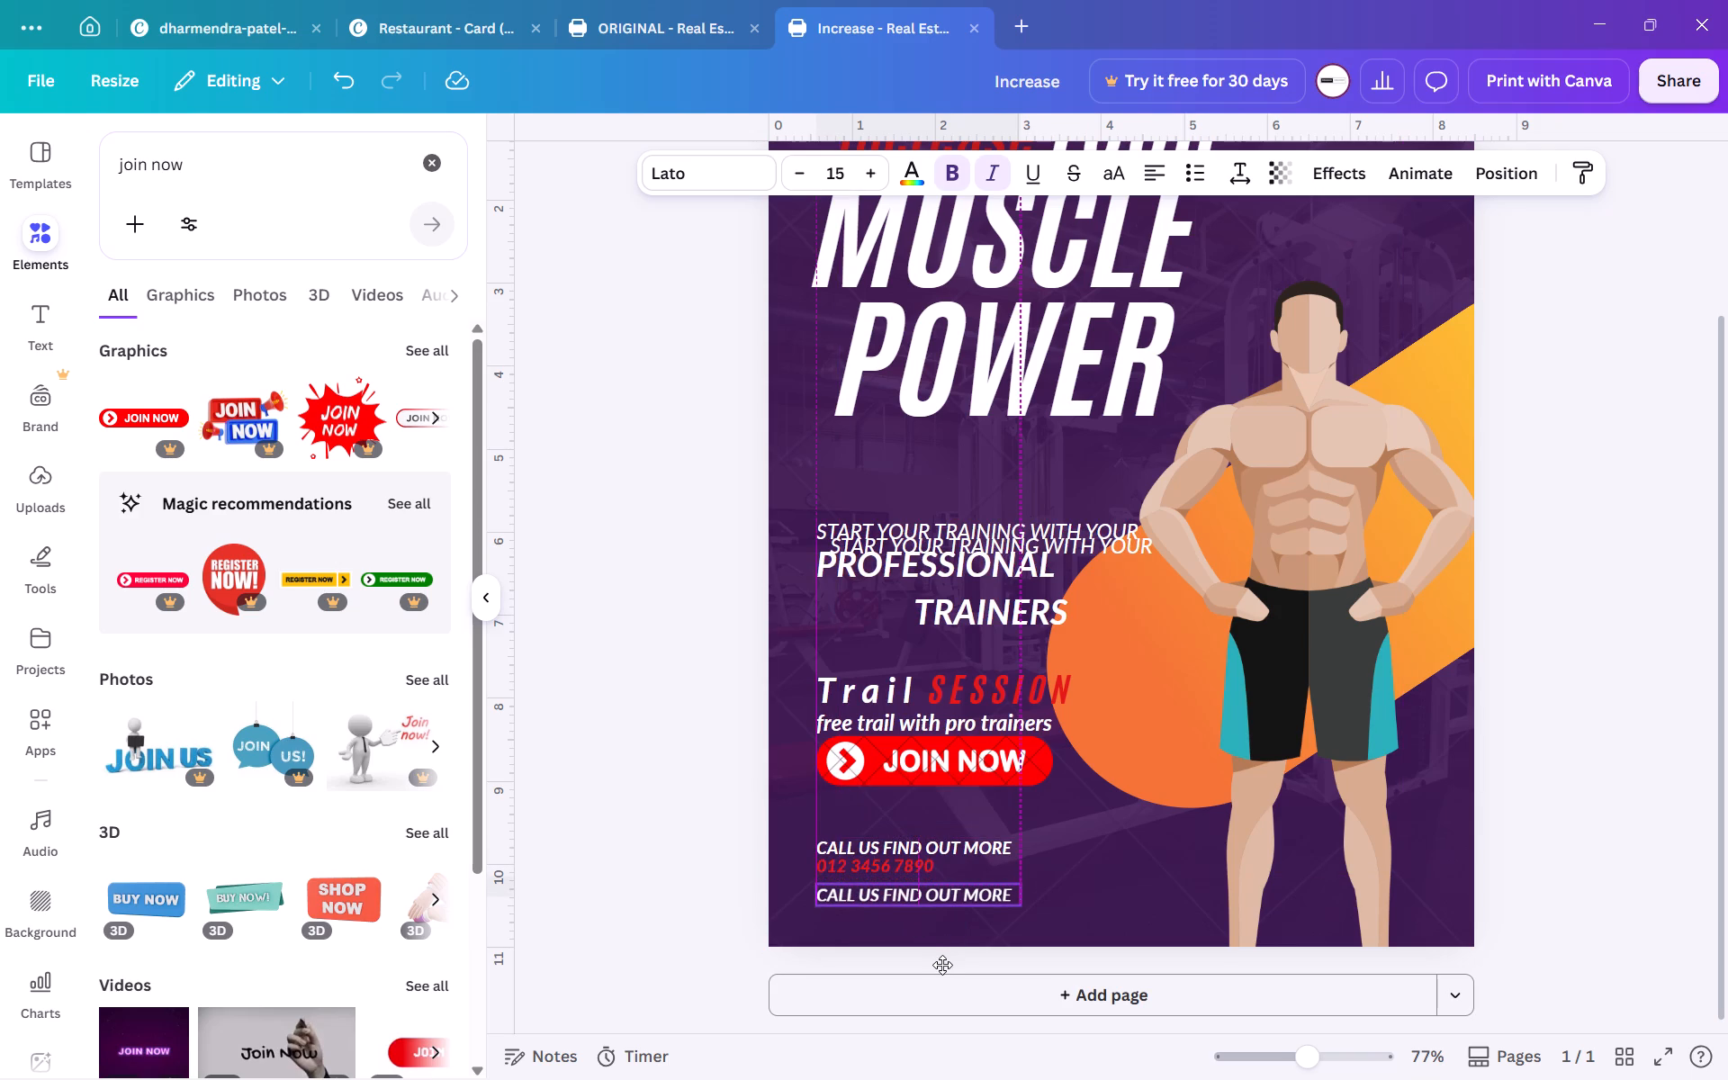
pyautogui.moveTo(942, 965); pyautogui.dragTo(942, 960)
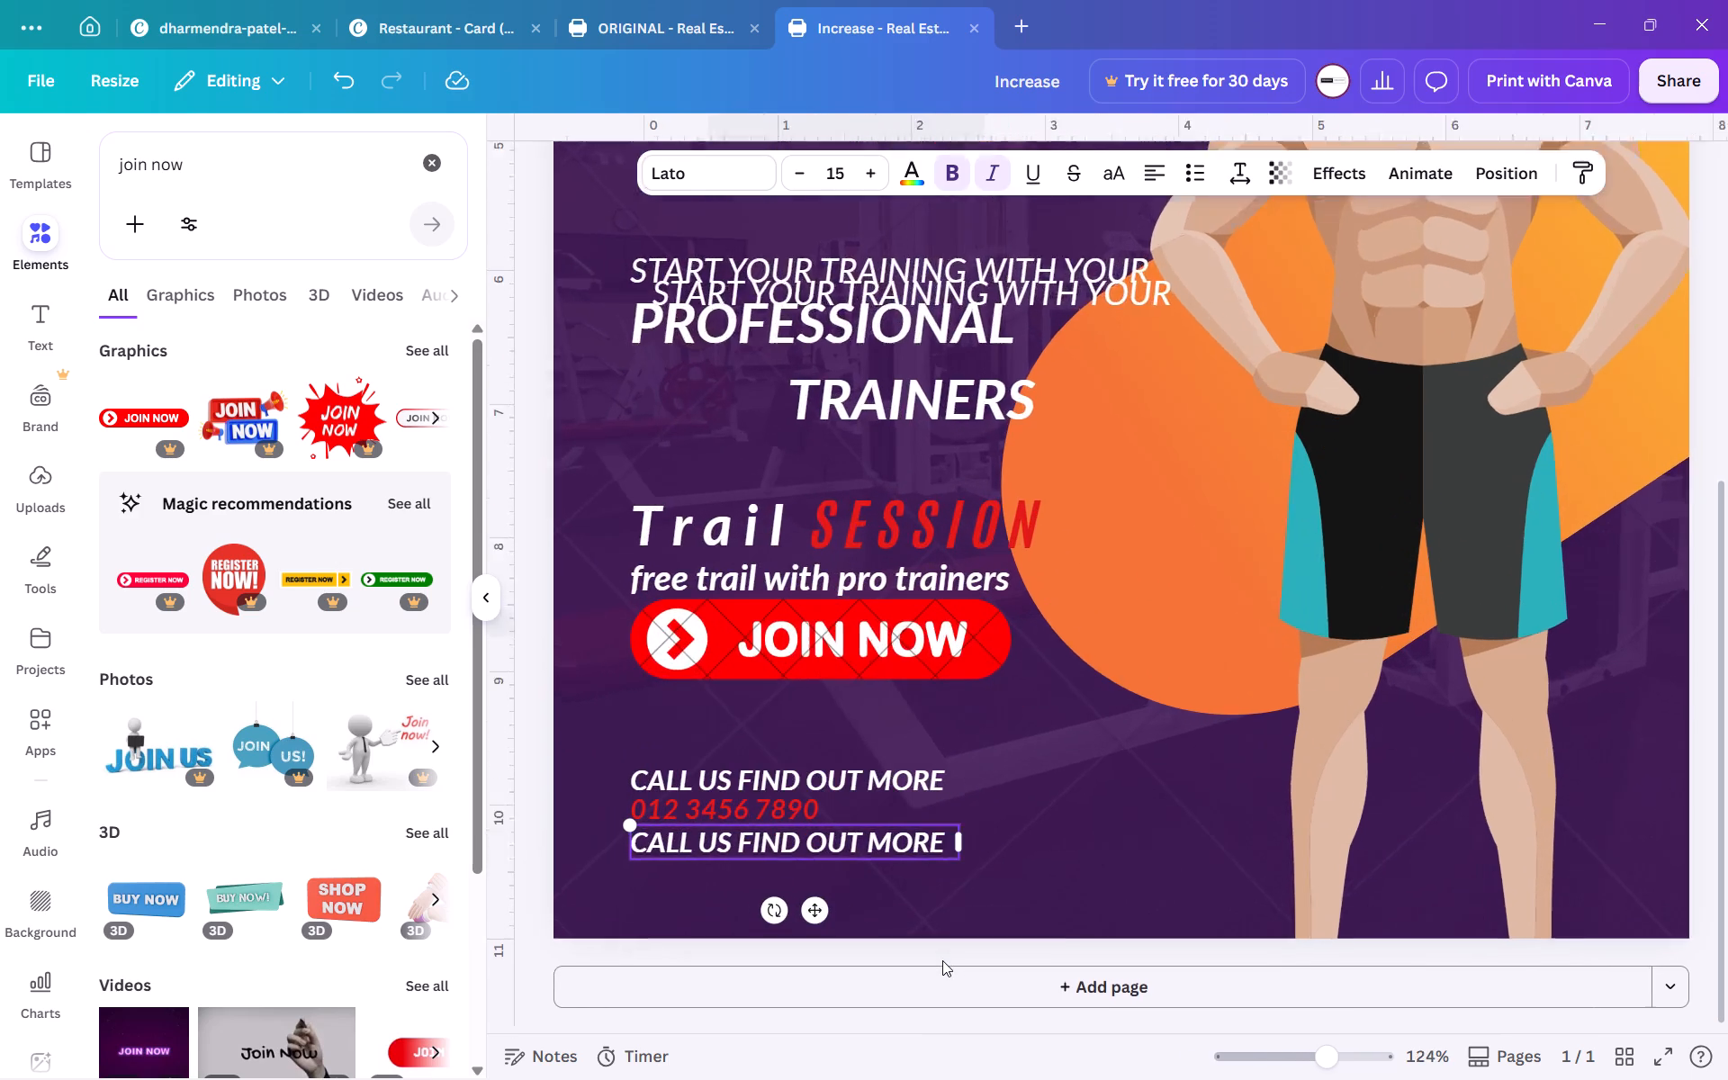
pyautogui.hscroll(2, 942, 960)
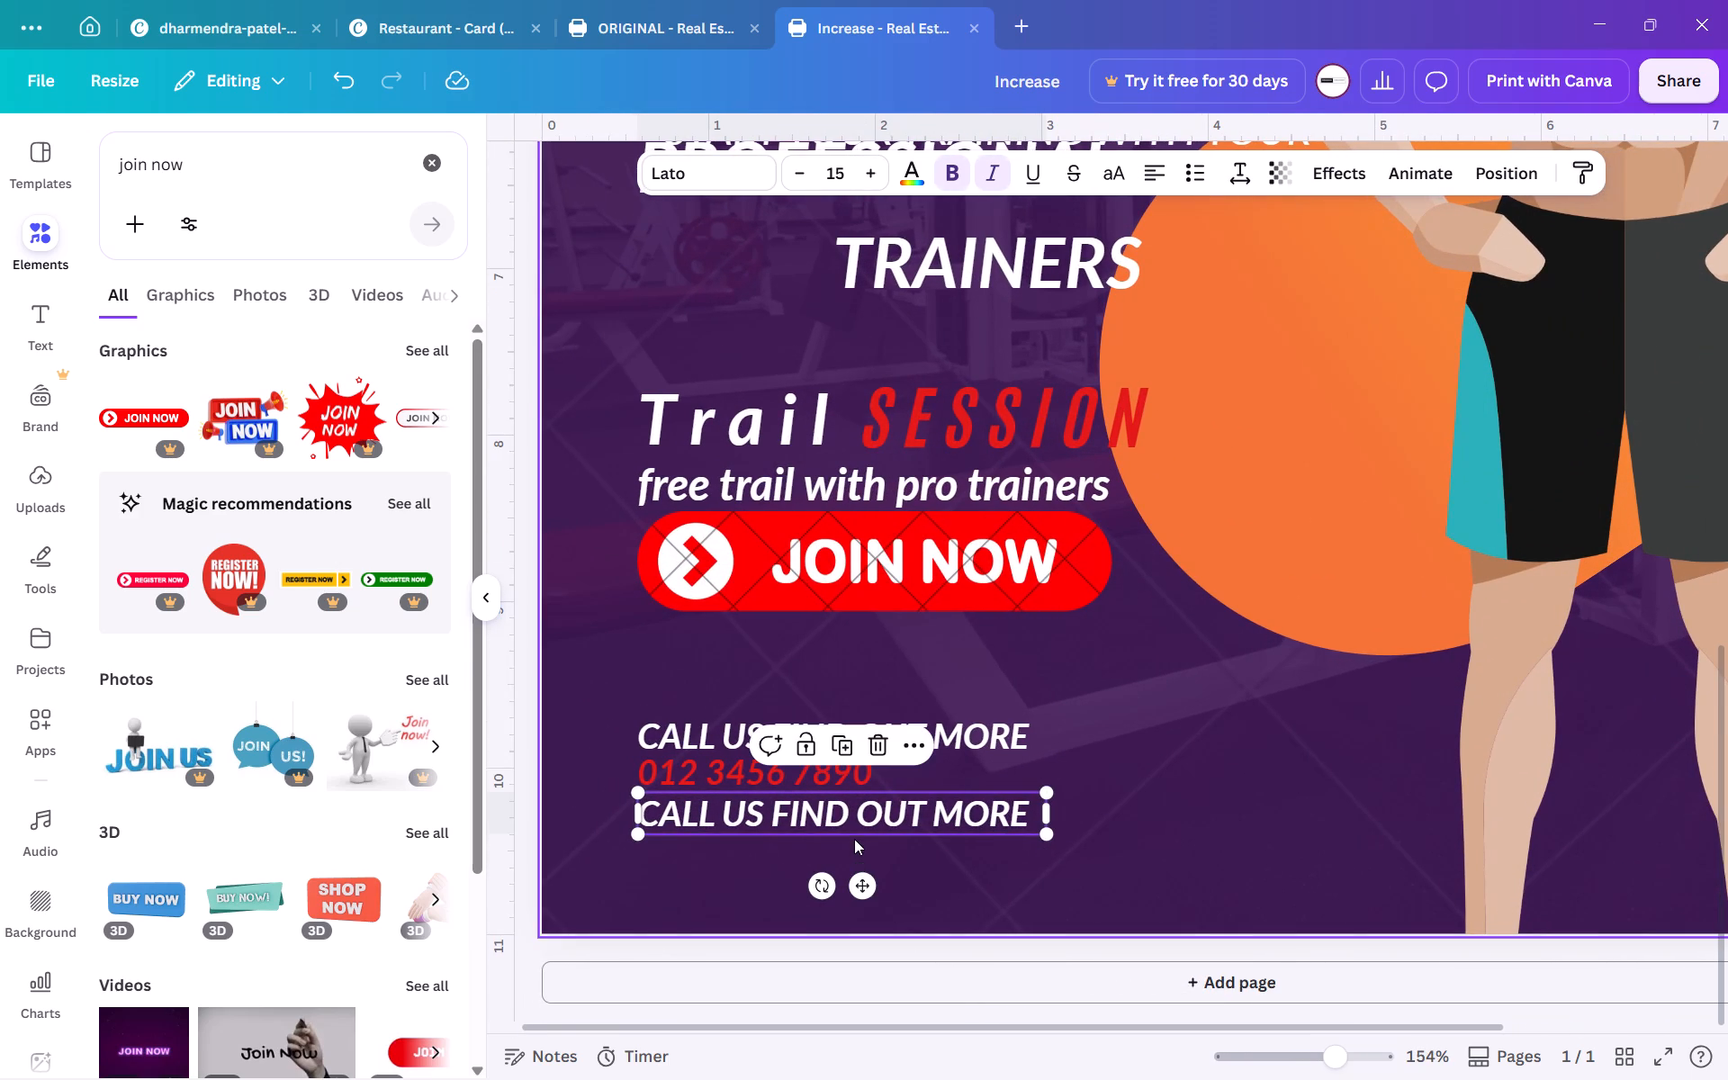
pyautogui.tripleClick(858, 817)
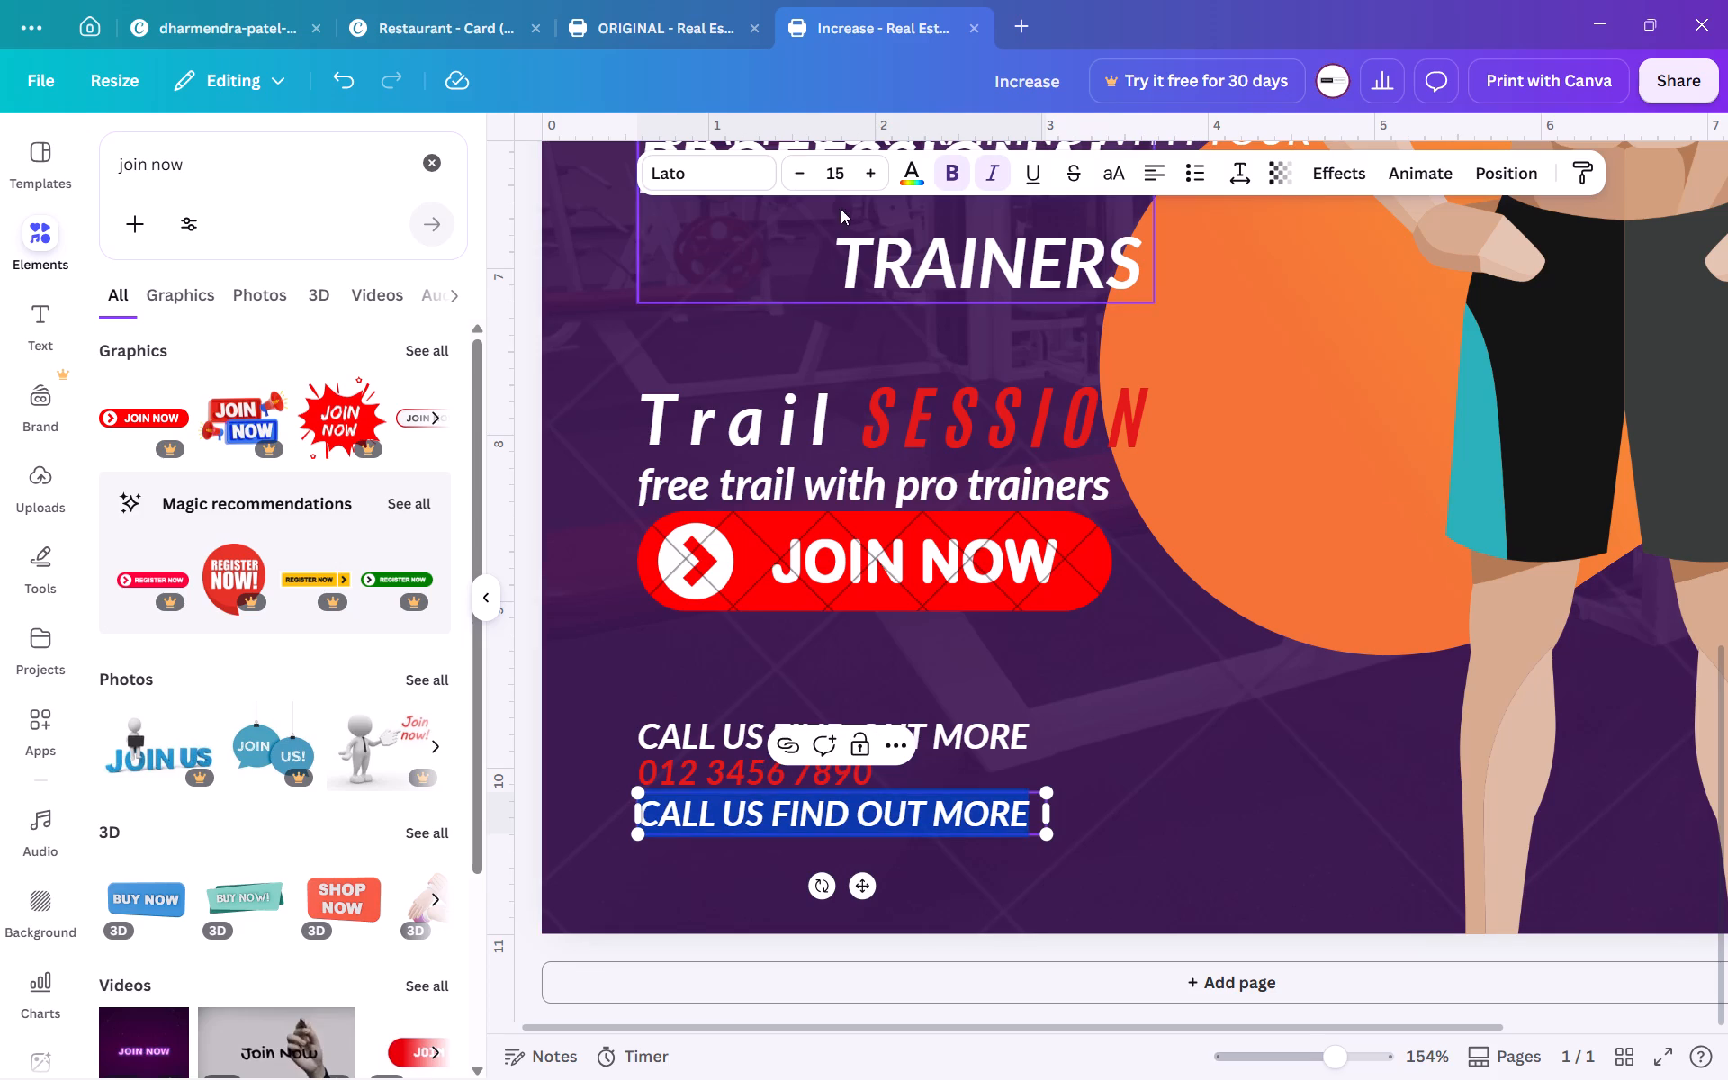
pyautogui.click(832, 175)
pyautogui.write('12')
pyautogui.press('Return')
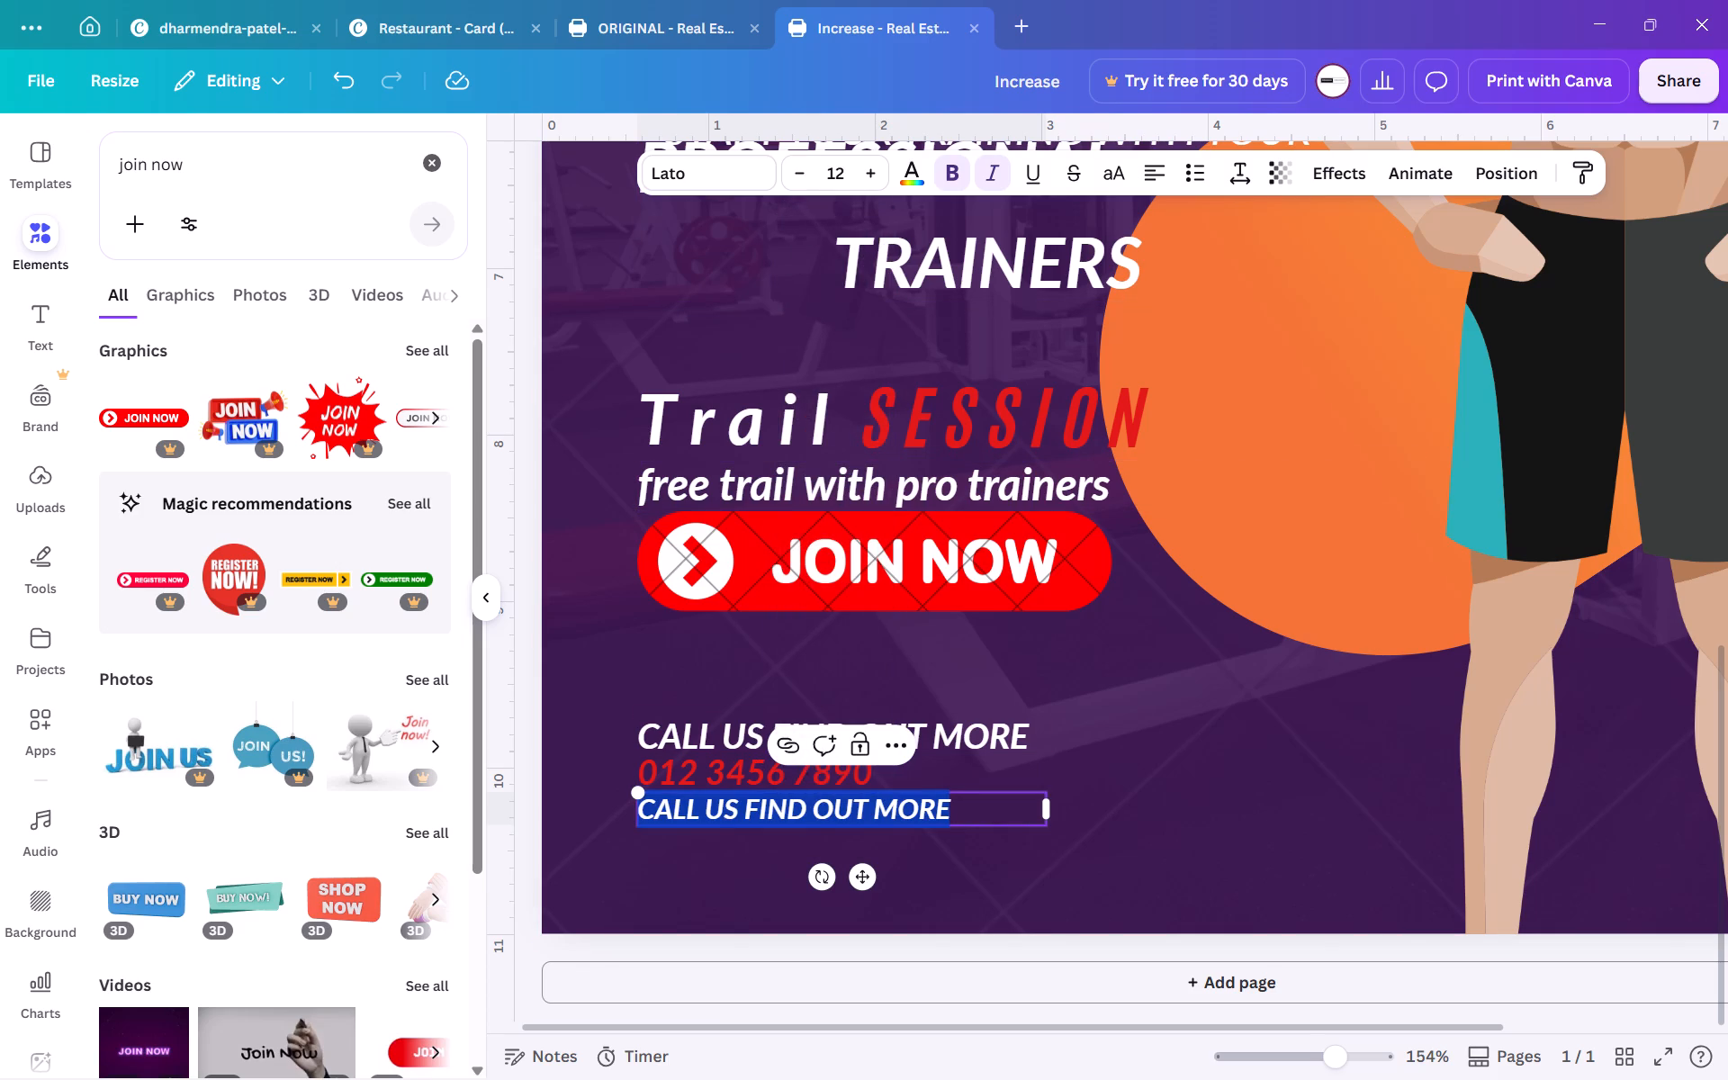
pyautogui.write('www')
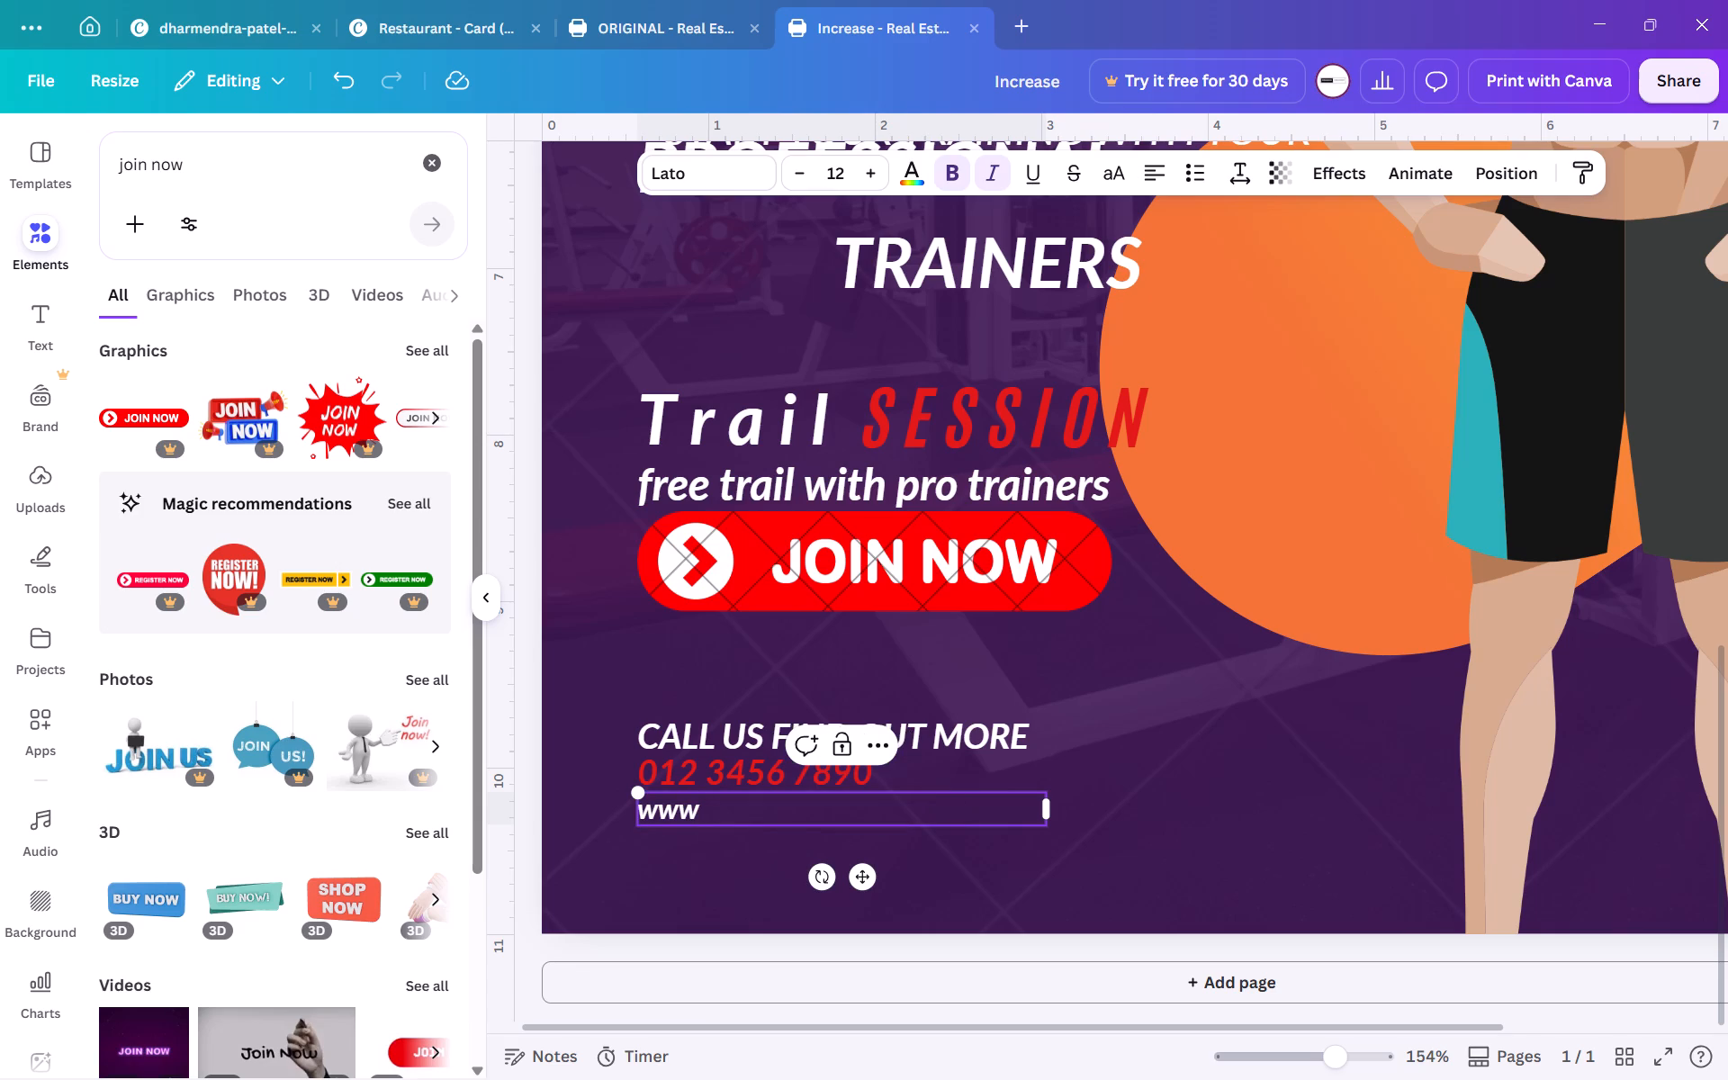
pyautogui.write('.yourwebsite.com')
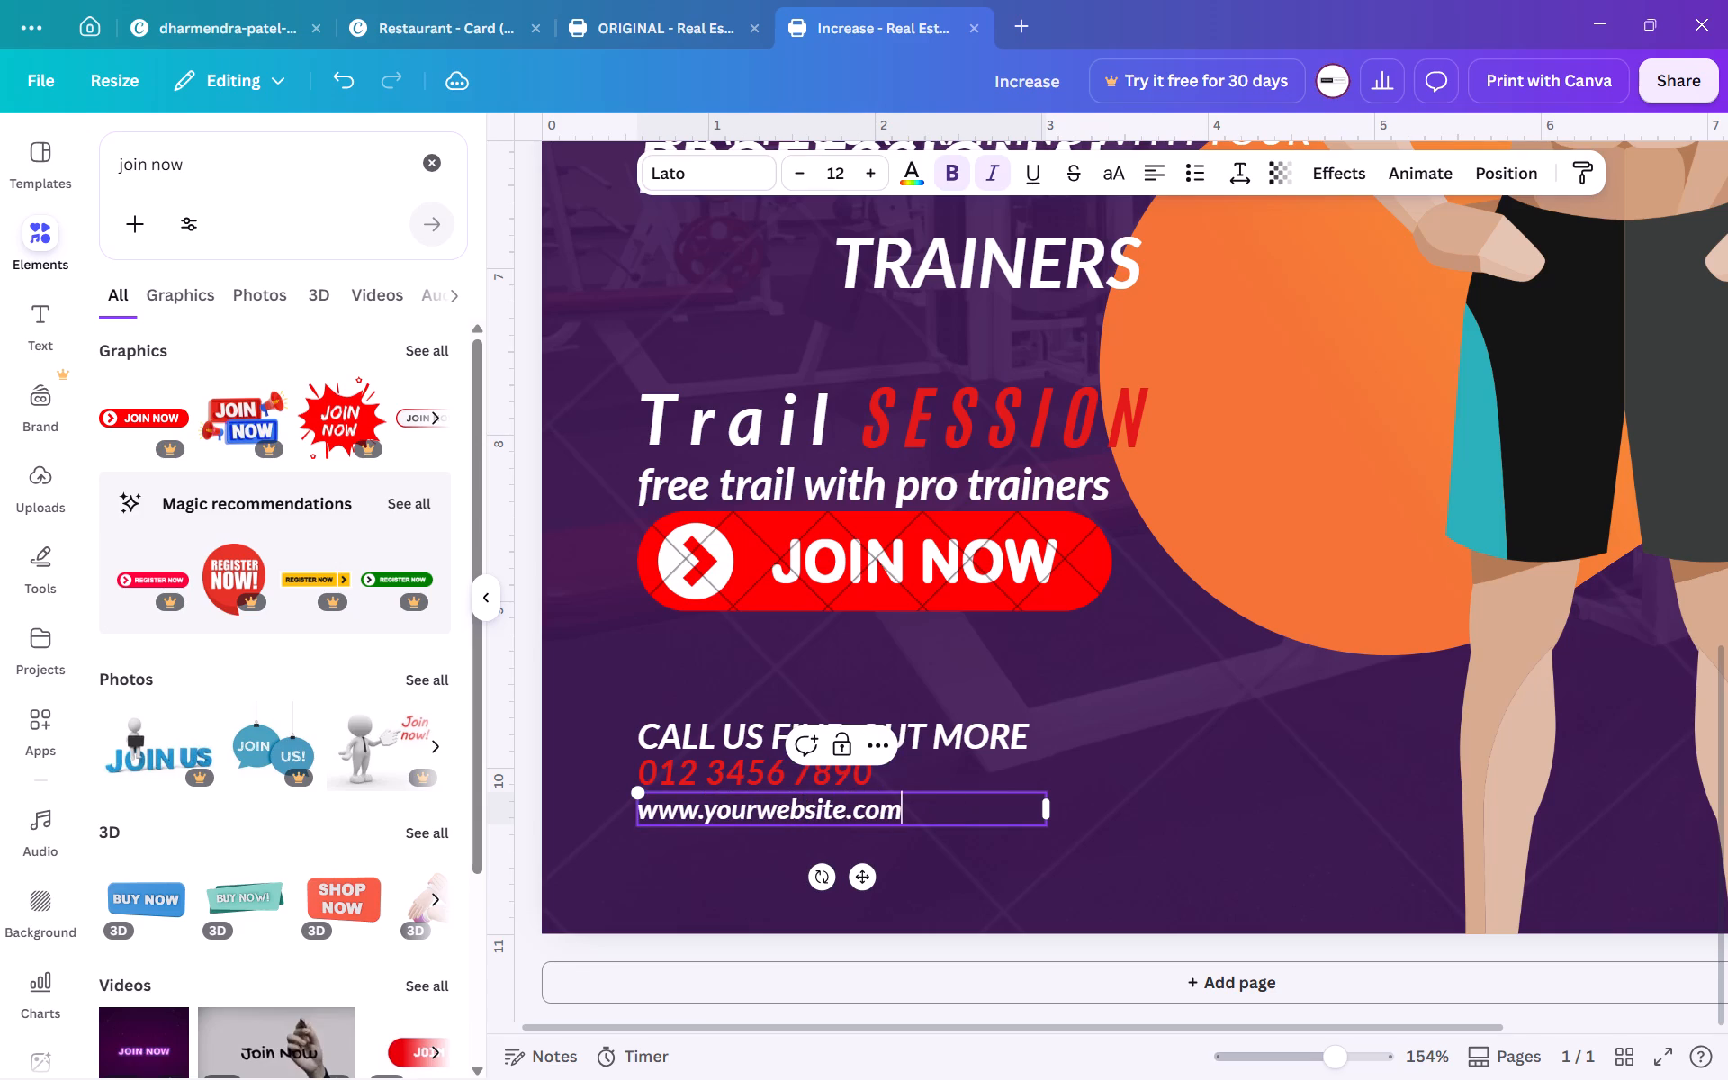
pyautogui.click(593, 811)
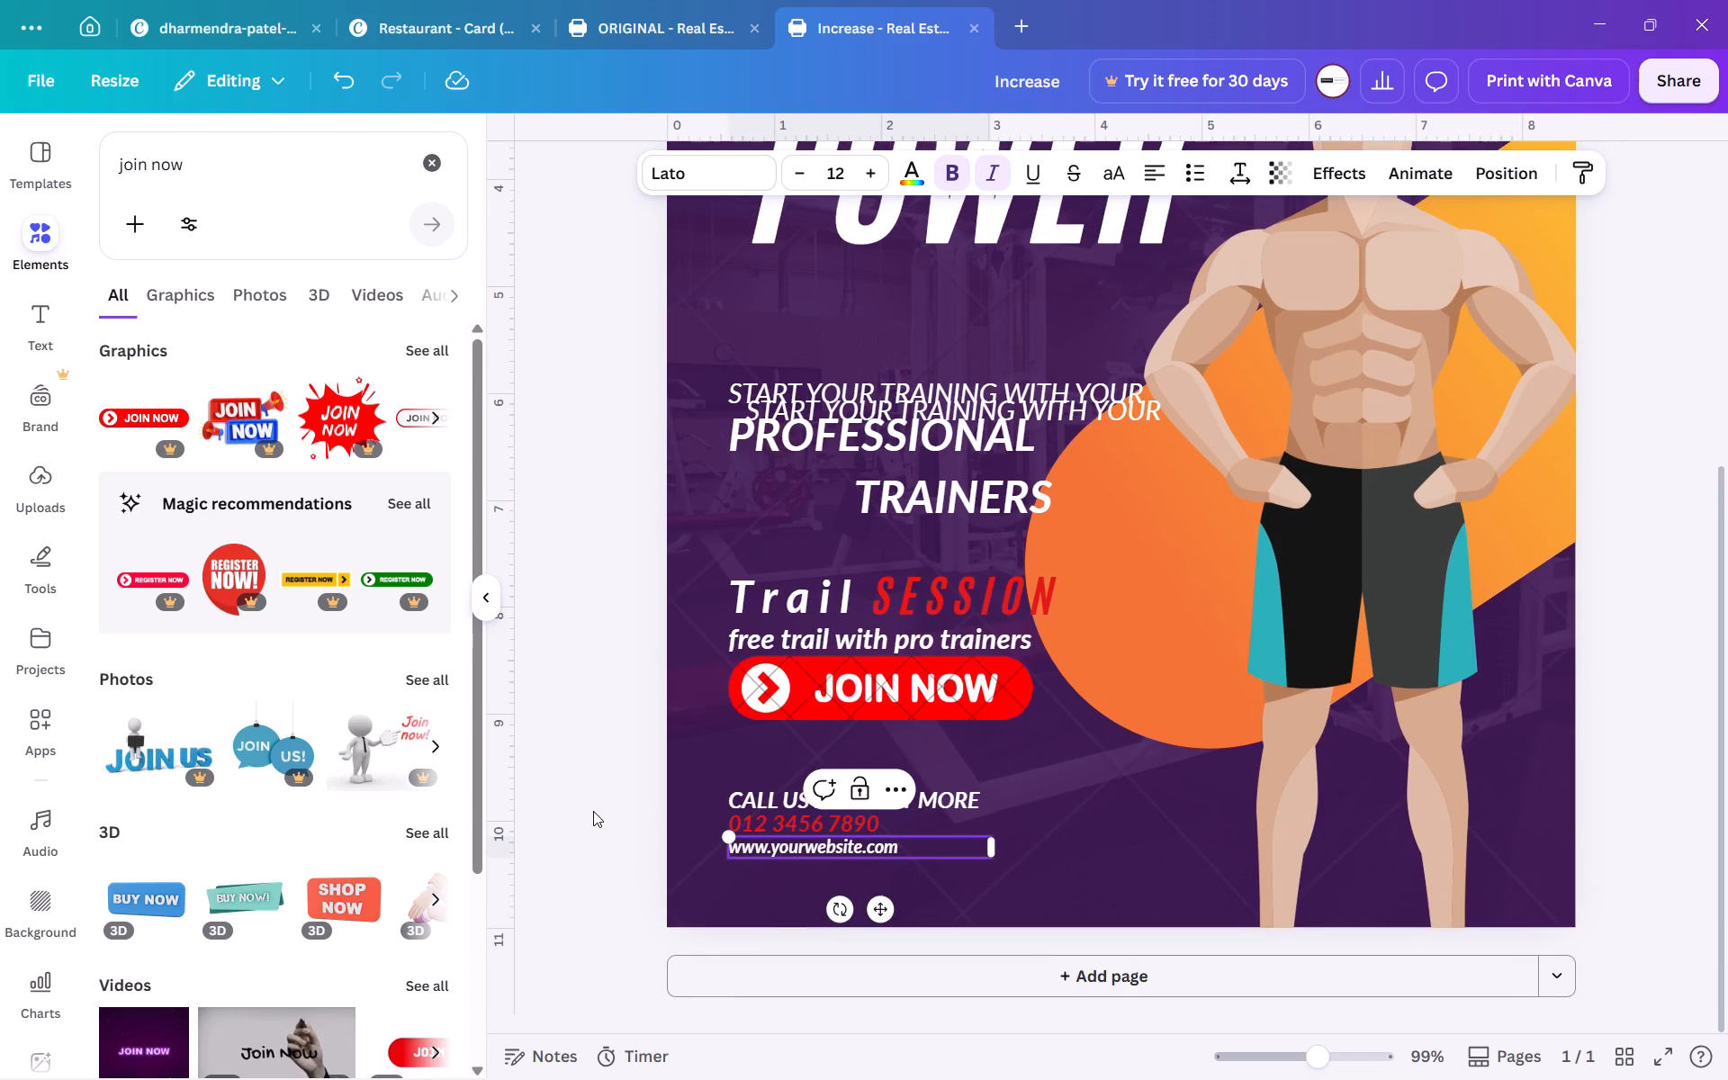
# Clear the "join now" term from the elements search.
pyautogui.scroll(1, 593, 811)
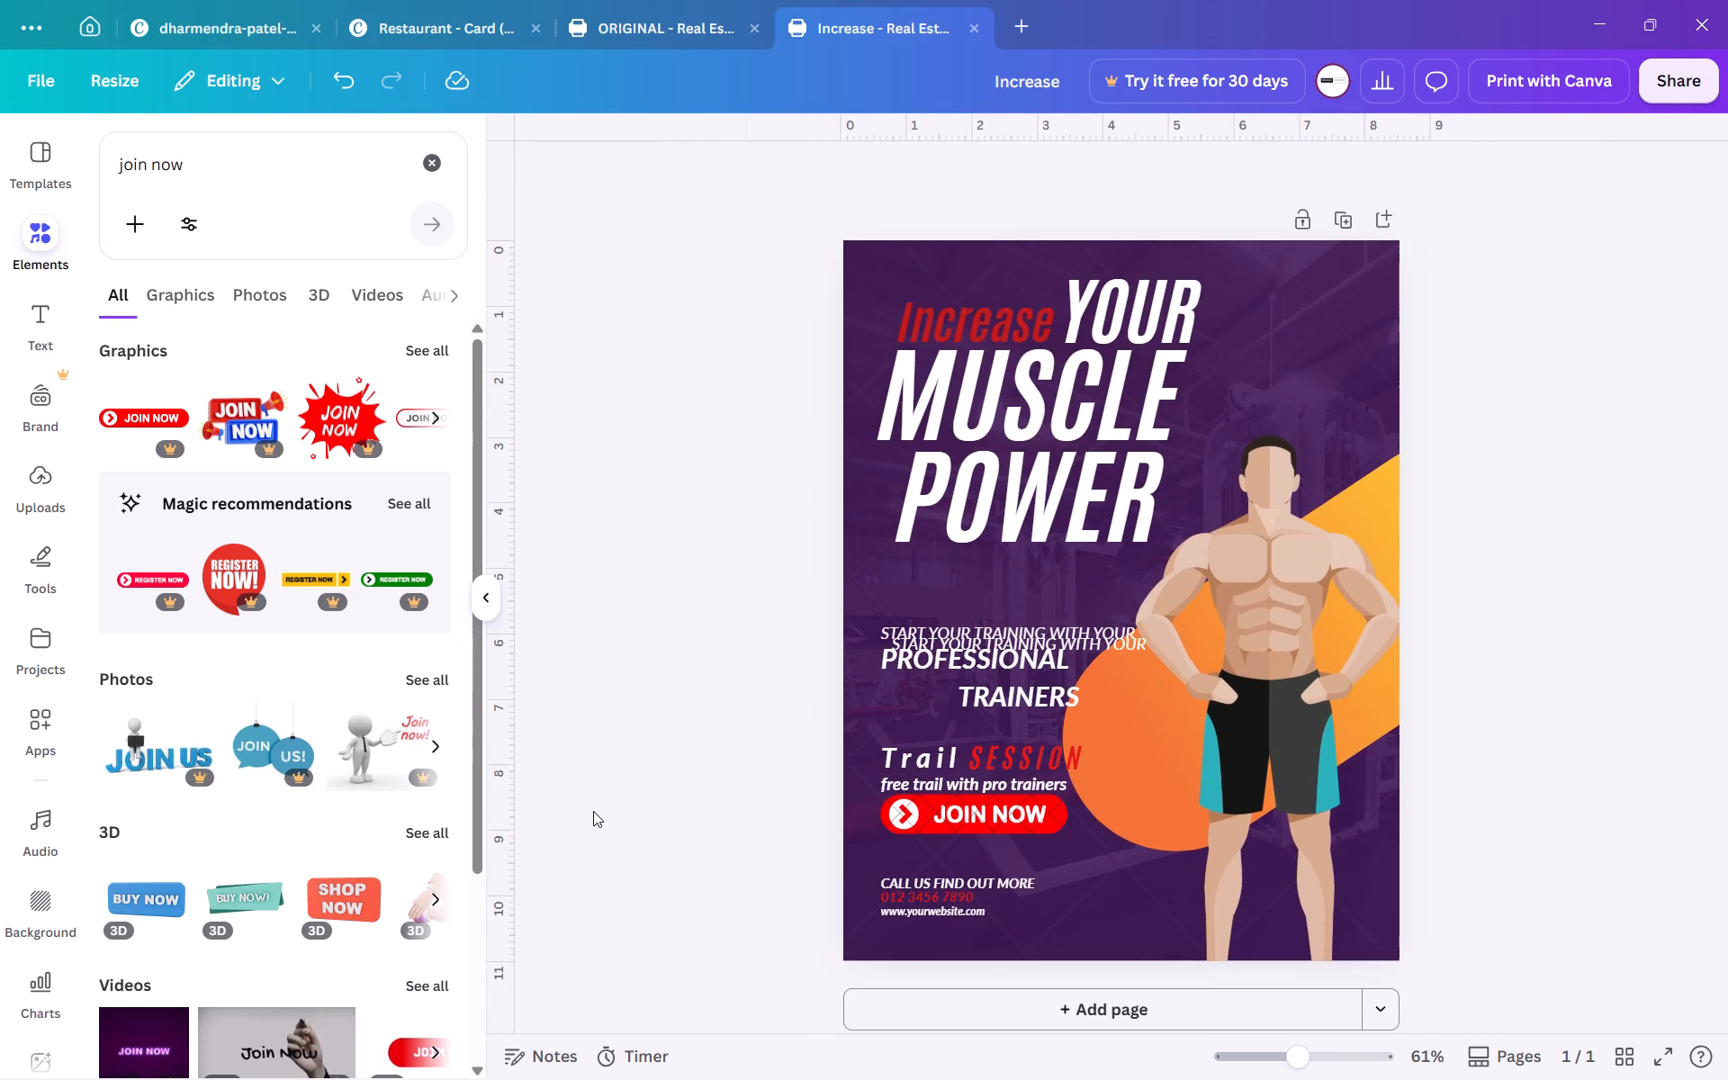
pyautogui.hscroll(-1, 593, 811)
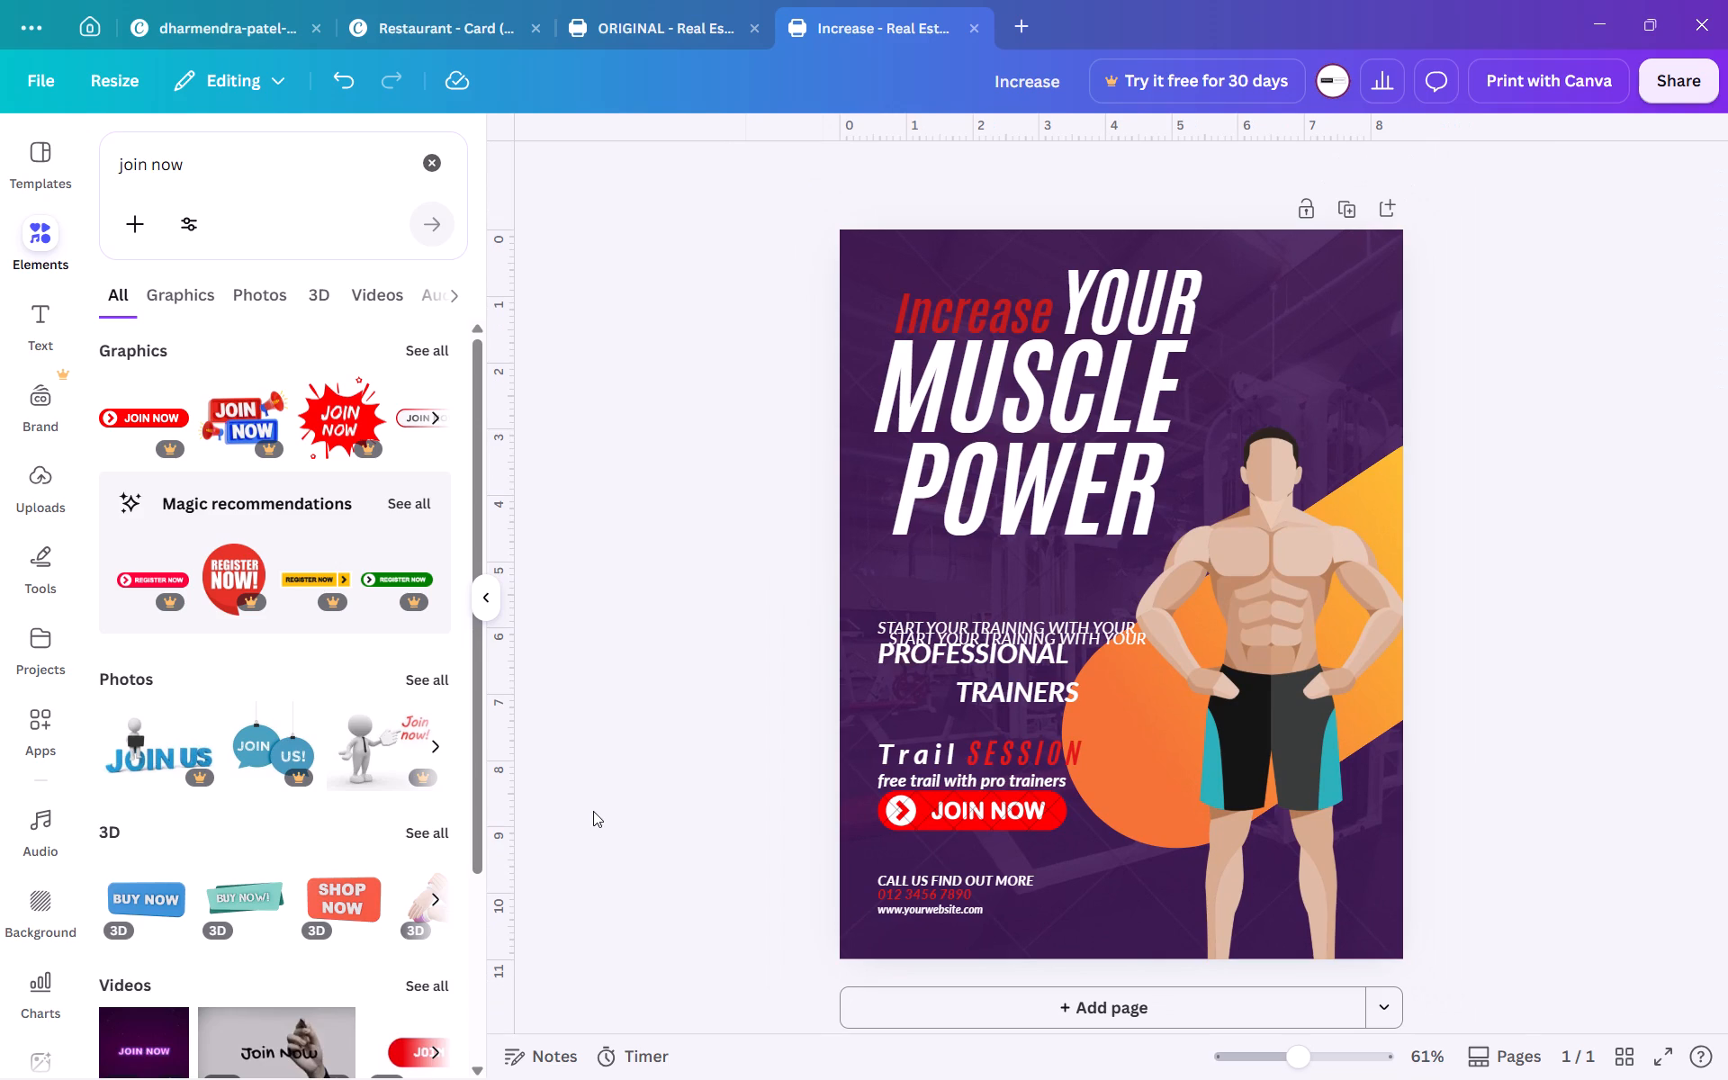
pyautogui.click(434, 150)
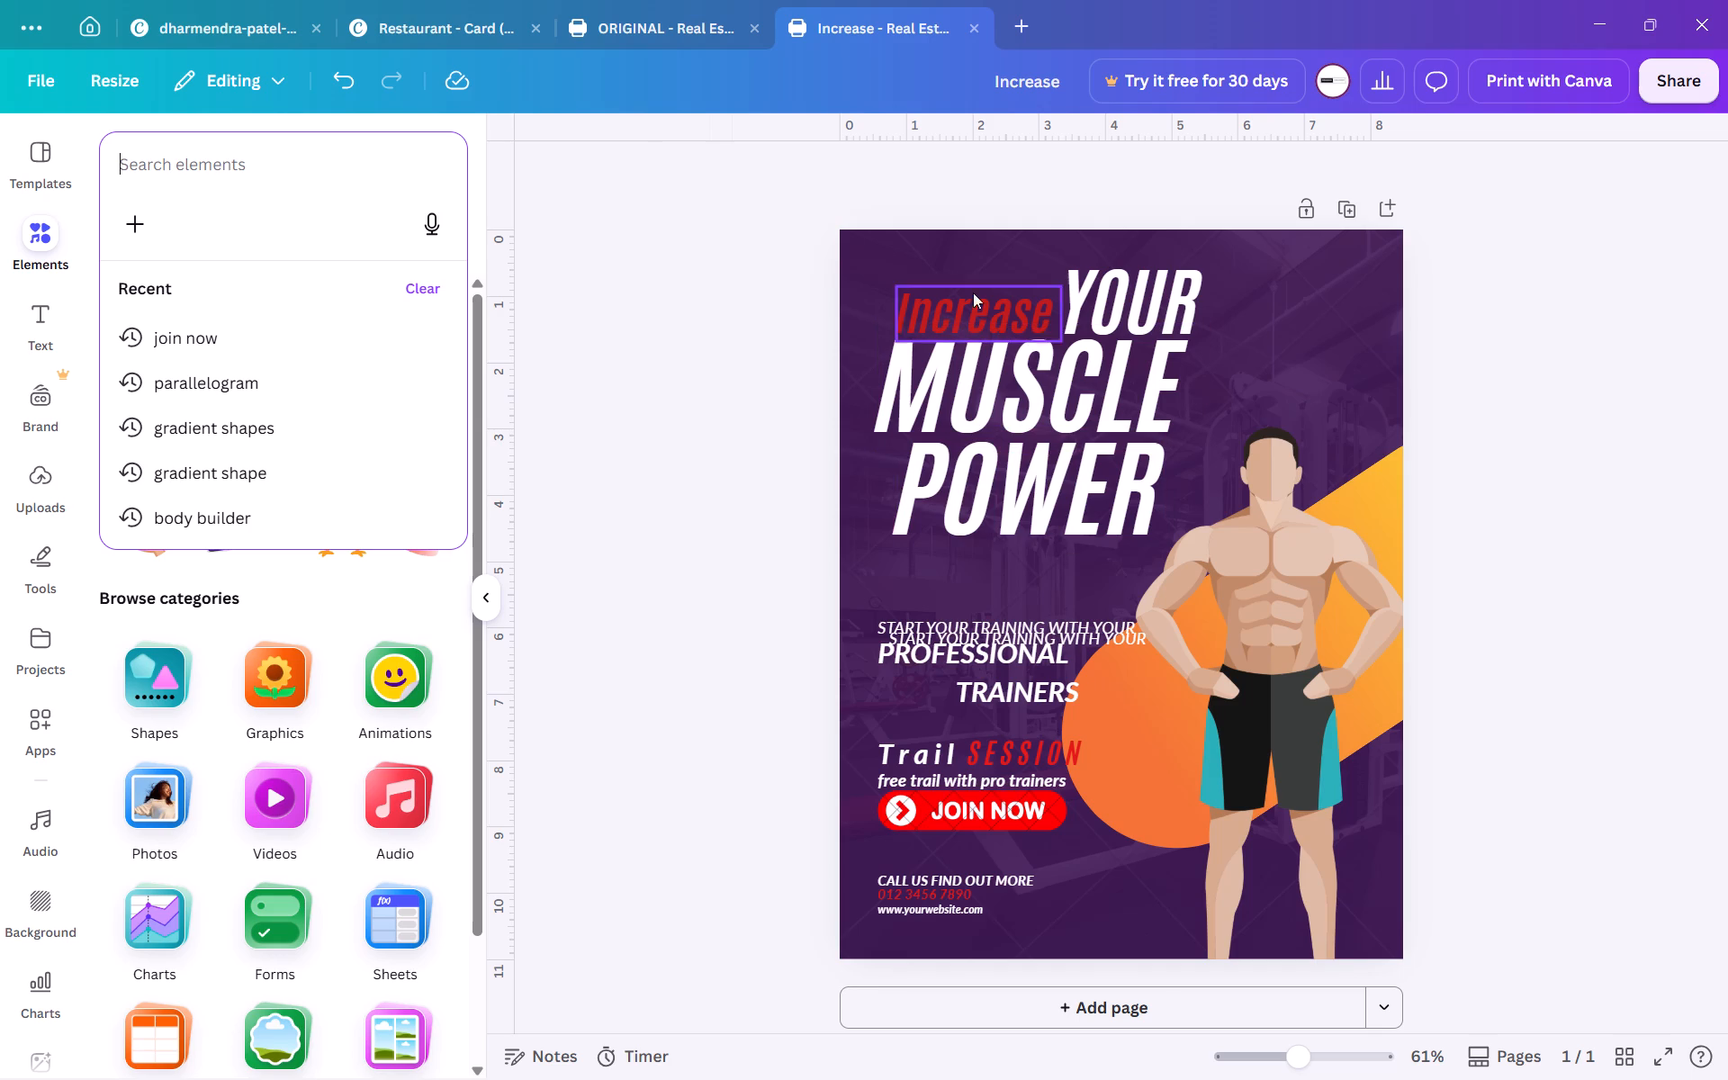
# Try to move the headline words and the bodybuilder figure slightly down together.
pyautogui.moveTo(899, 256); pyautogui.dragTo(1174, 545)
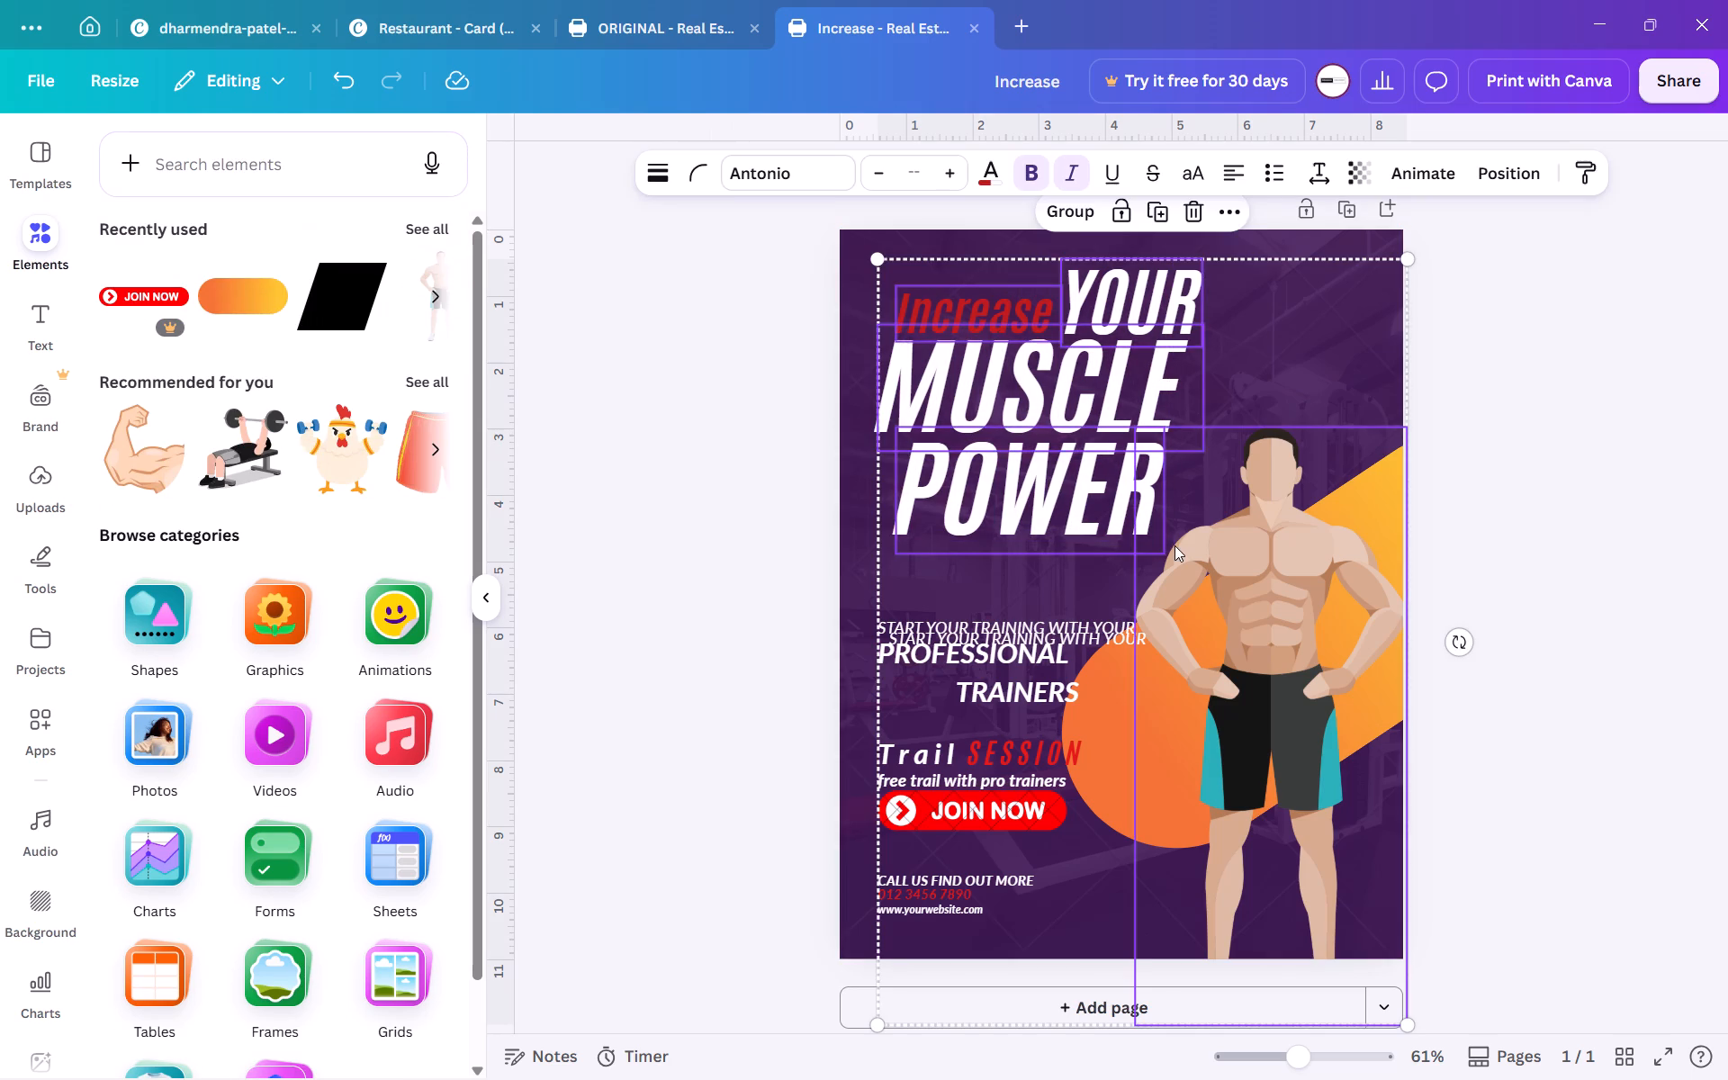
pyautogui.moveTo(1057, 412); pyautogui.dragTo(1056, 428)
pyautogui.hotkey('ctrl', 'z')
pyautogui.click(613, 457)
# Move the headline words "Increase", "MUSCLE" and "POWER" down together, leaving a gap of about 0.448 above "START YOUR TRAINING WITH YOUR".
pyautogui.moveTo(904, 260); pyautogui.dragTo(984, 384)
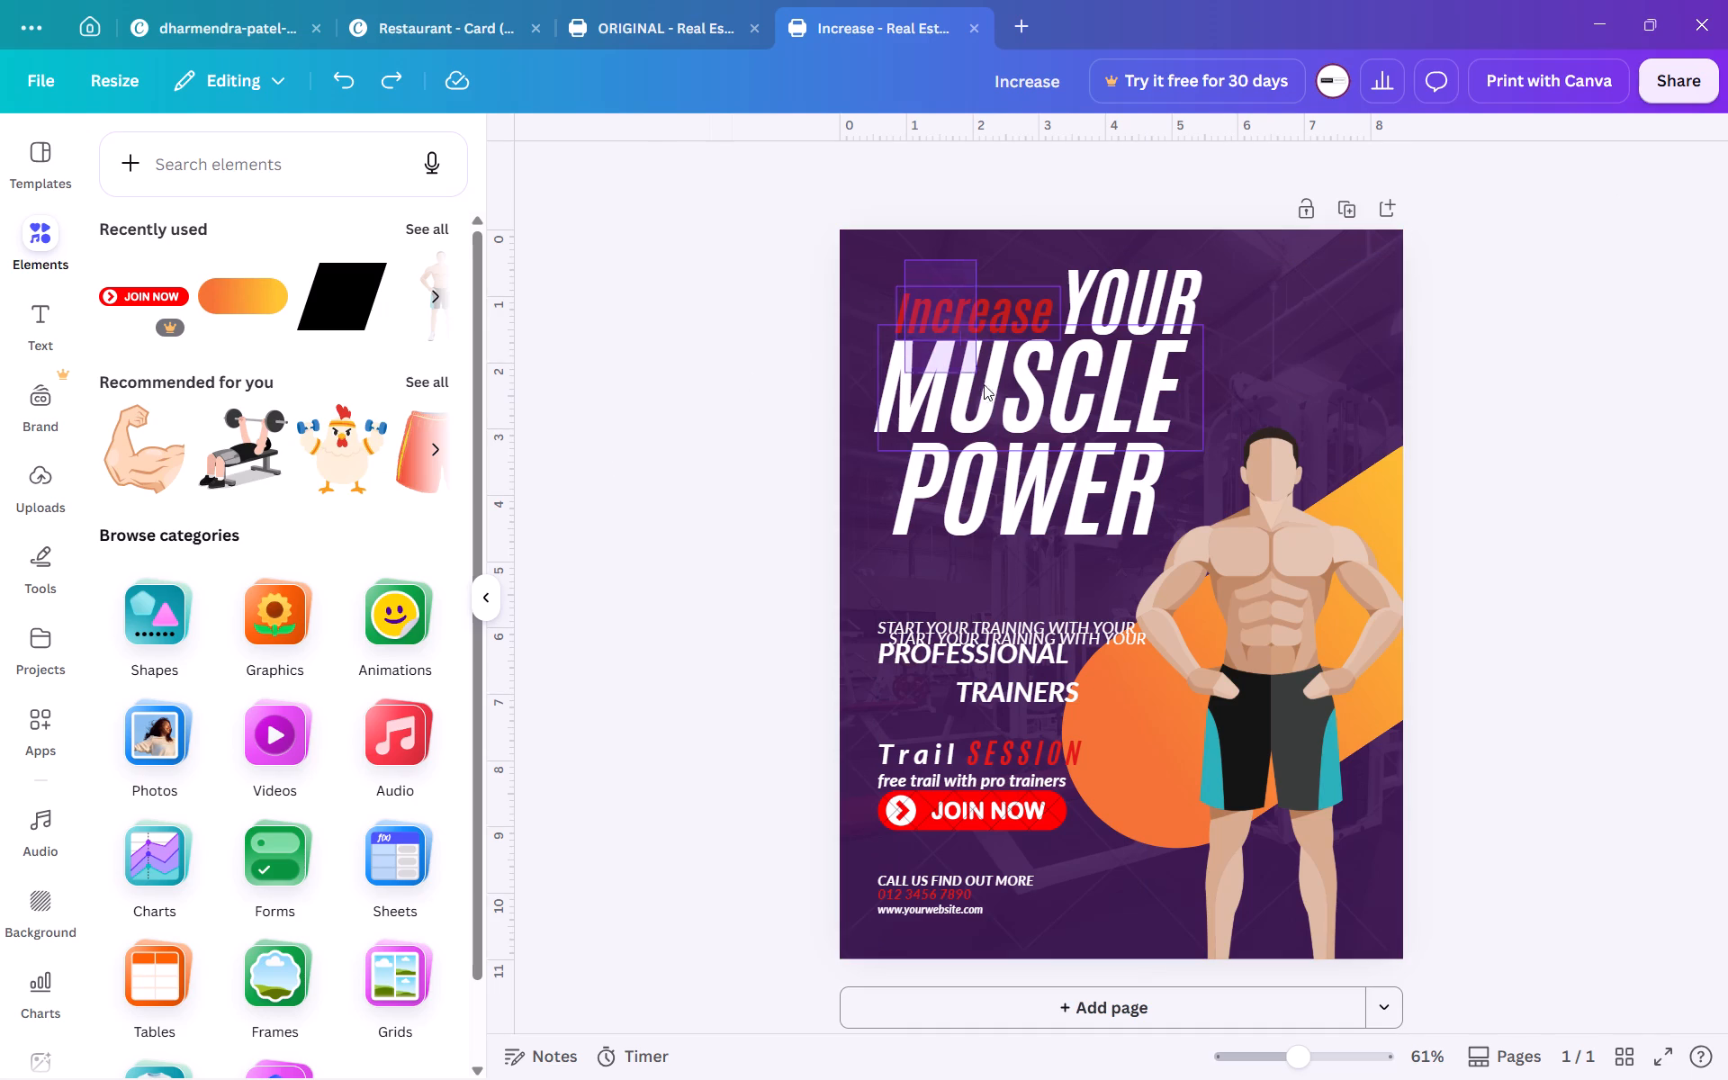
pyautogui.moveTo(984, 384); pyautogui.dragTo(1025, 467)
pyautogui.click(1084, 445)
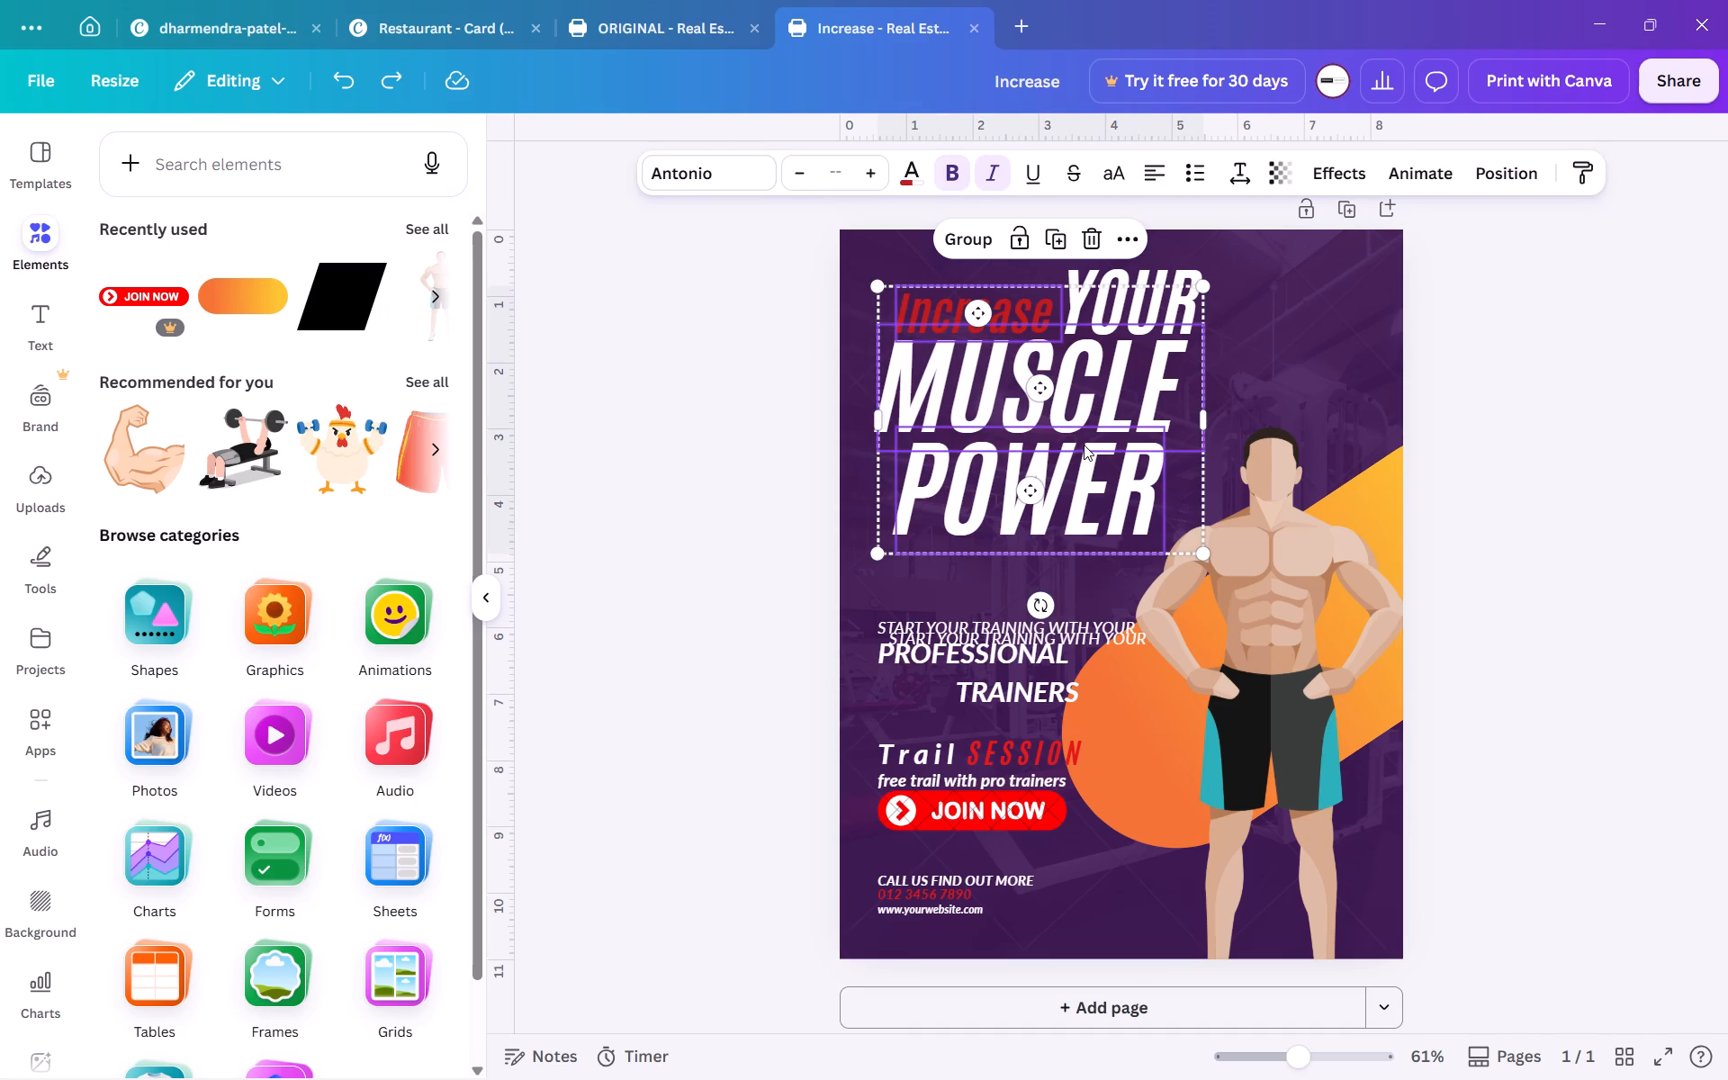
pyautogui.moveTo(1059, 423); pyautogui.dragTo(1059, 436)
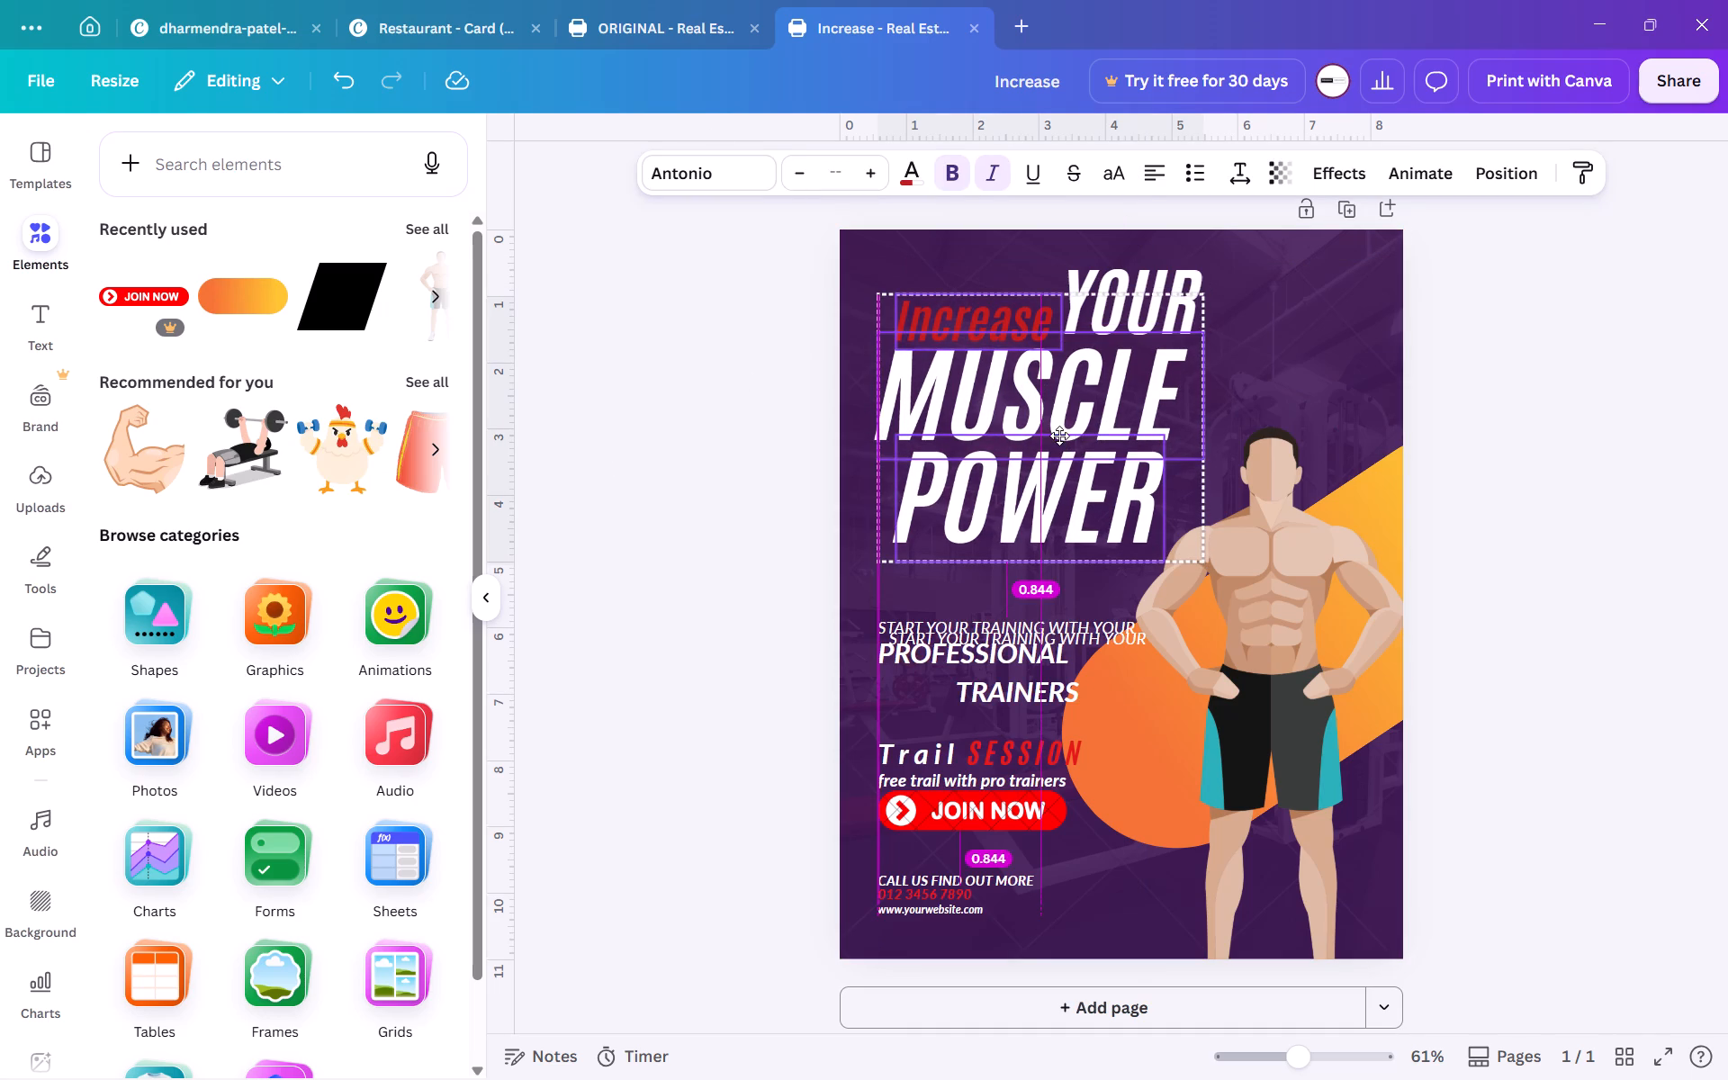
pyautogui.moveTo(1059, 436); pyautogui.dragTo(1059, 440)
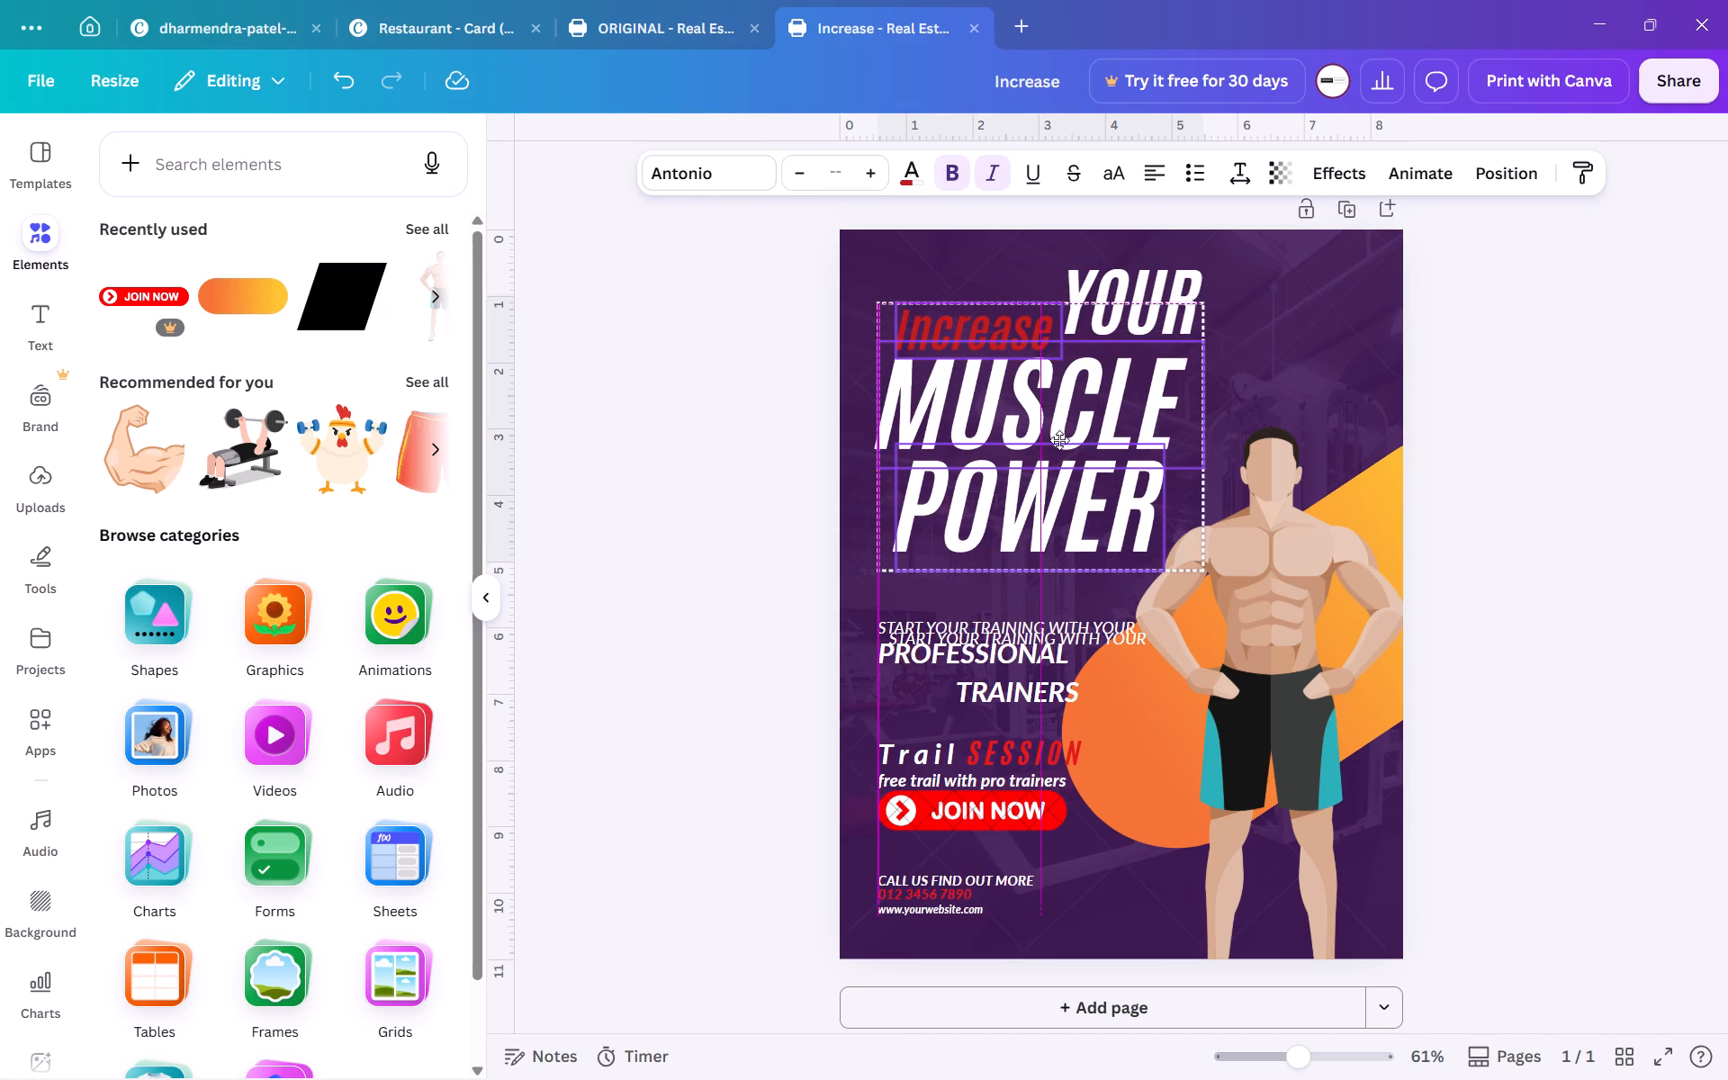
pyautogui.moveTo(1059, 440); pyautogui.dragTo(1059, 460)
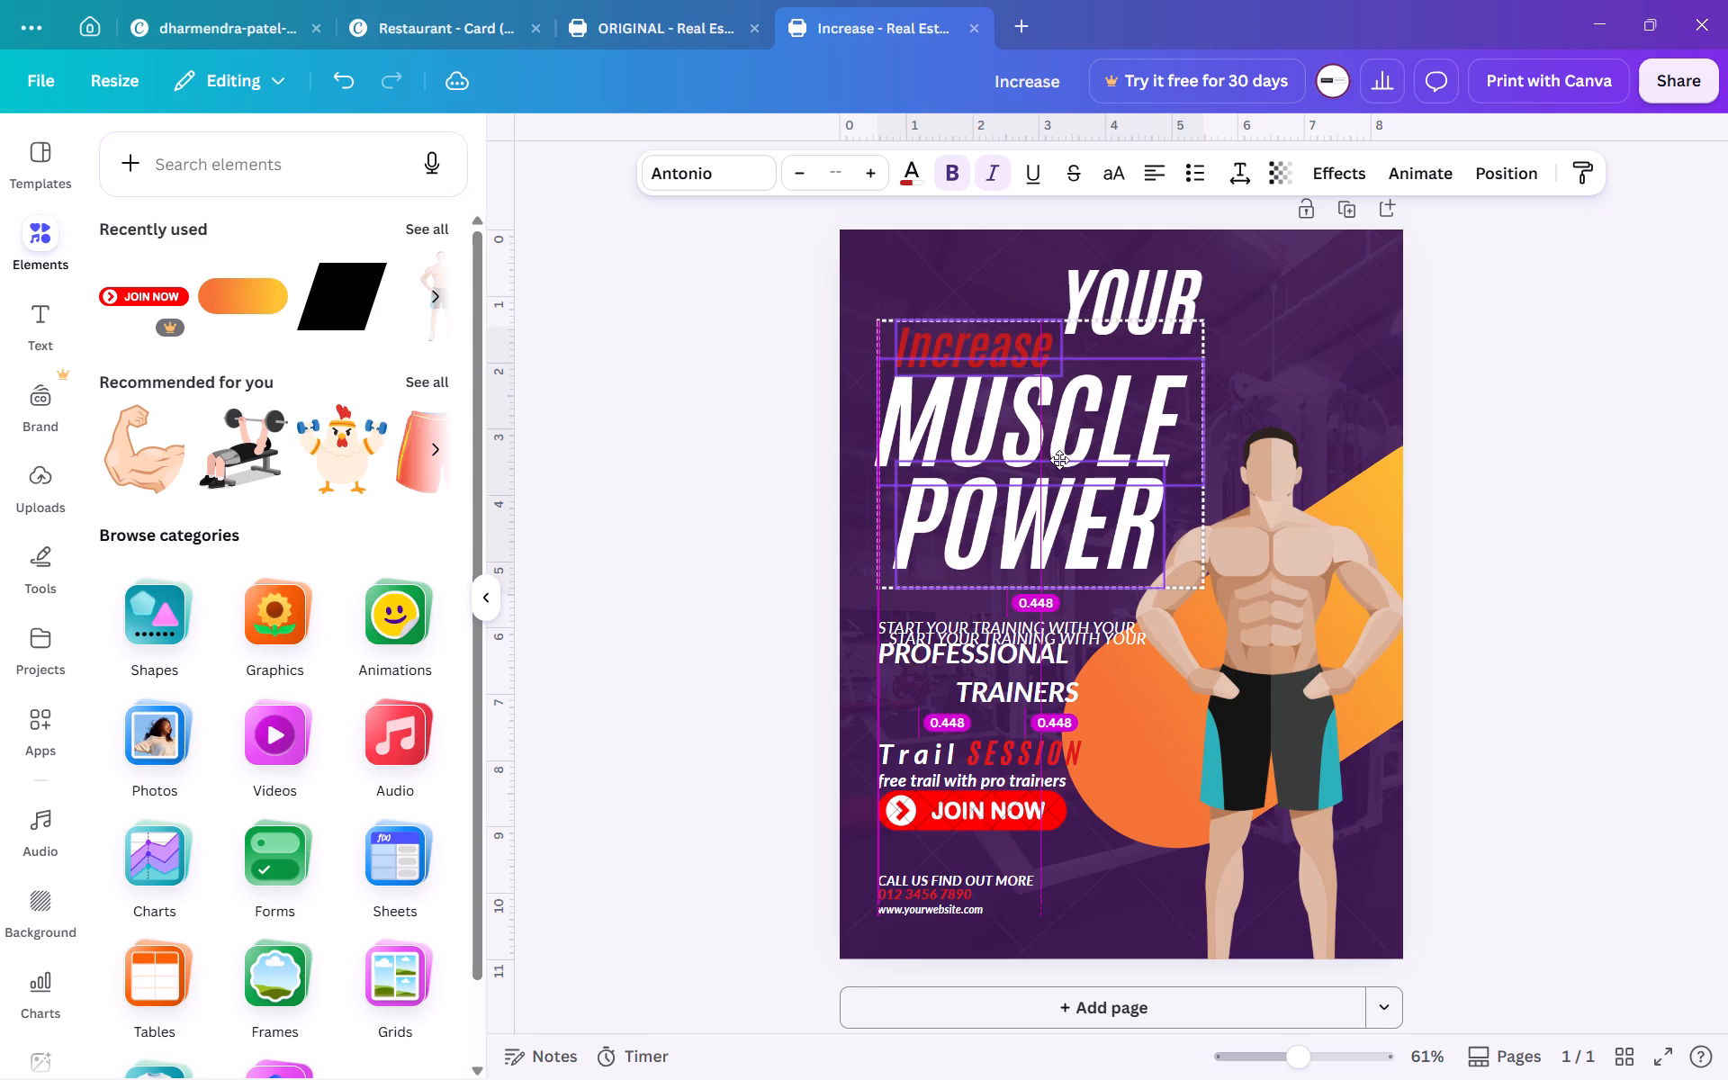
pyautogui.moveTo(1059, 460); pyautogui.dragTo(1059, 457)
pyautogui.moveTo(1059, 457); pyautogui.dragTo(1059, 456)
pyautogui.click(738, 447)
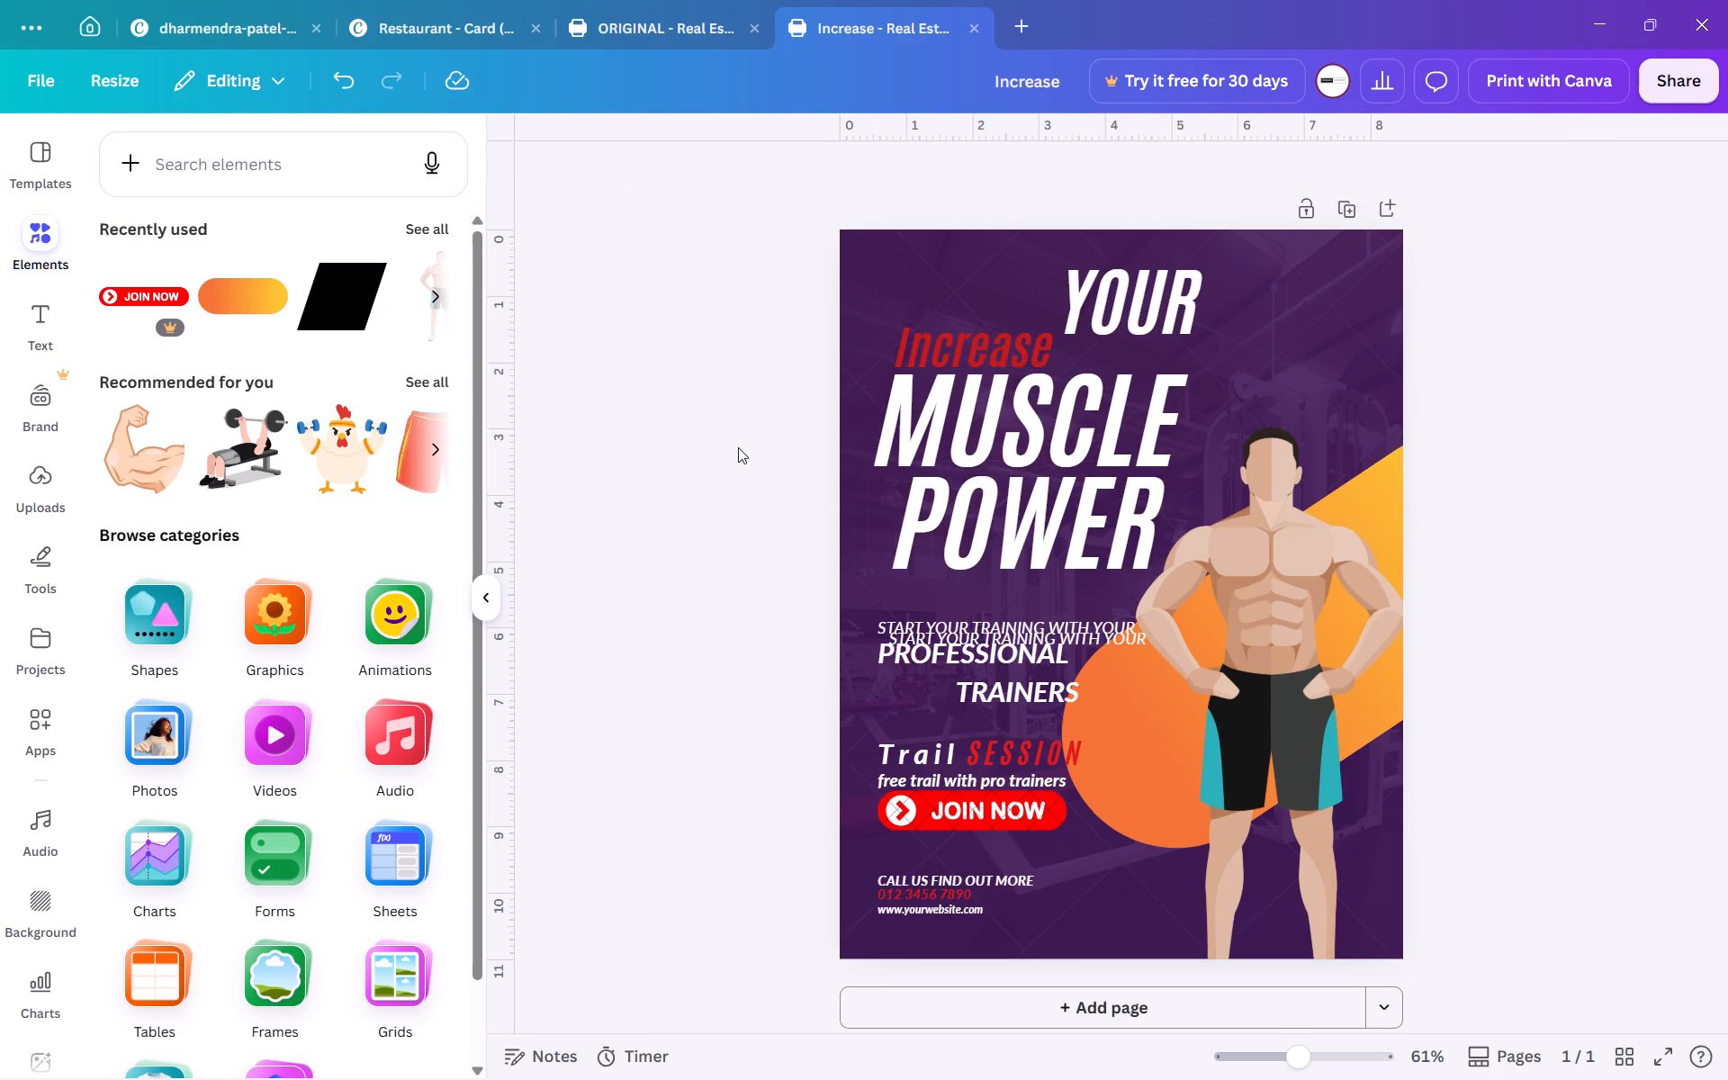
# Search the elements library for "gym logo".
pyautogui.click(324, 175)
pyautogui.write('gym logo')
pyautogui.press('Return')
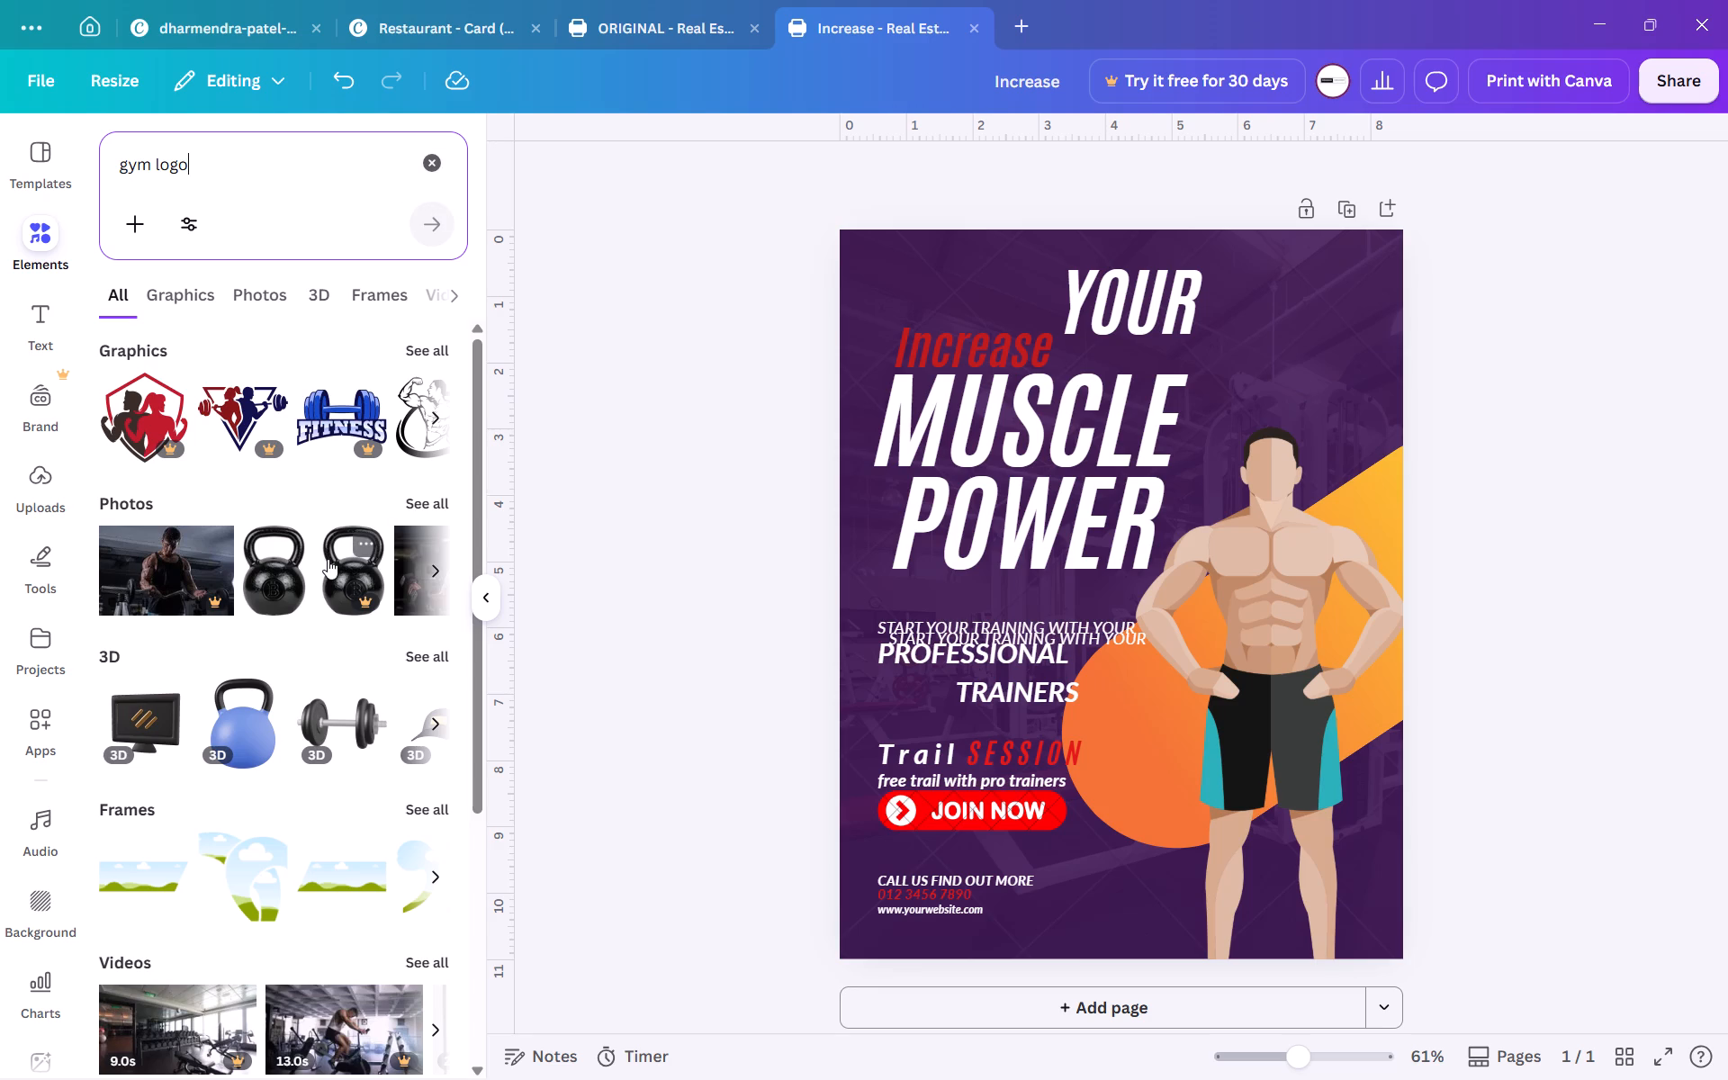
# Look through the graphics results for a gym logo that suits the poster.
pyautogui.scroll(-3, 328, 559)
pyautogui.scroll(1, 328, 559)
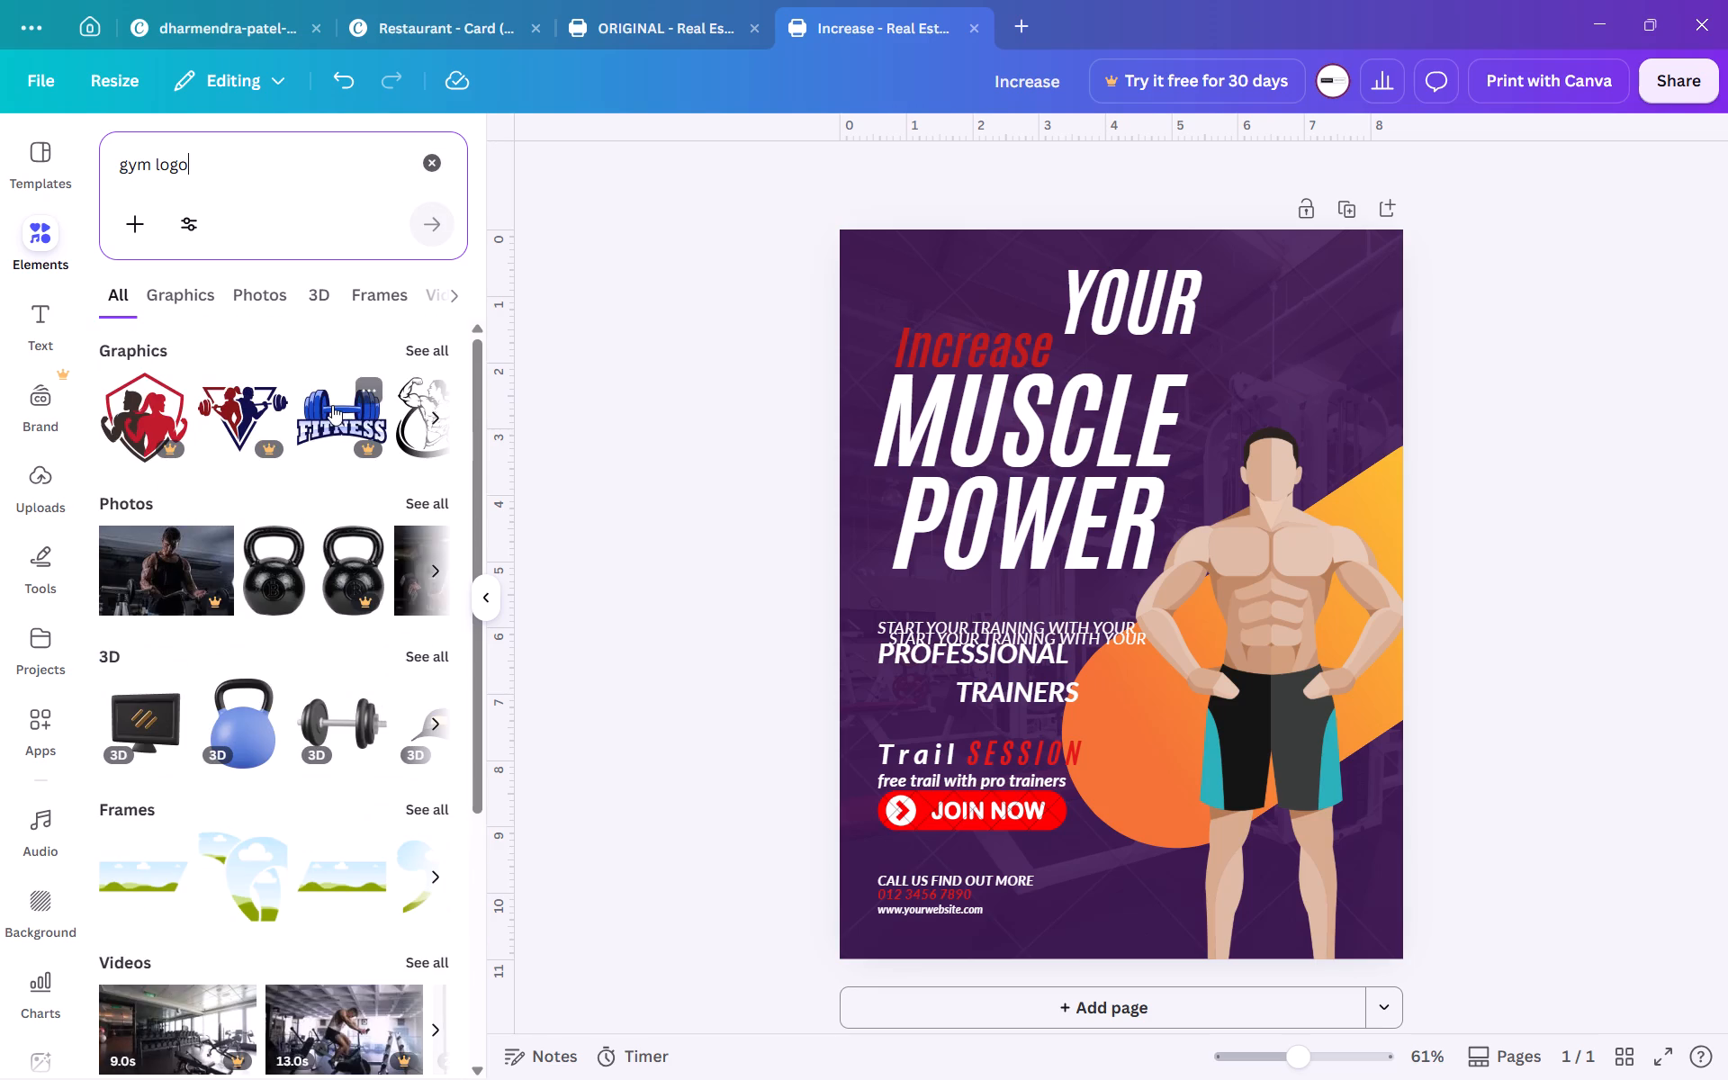
pyautogui.hscroll(-4, 332, 405)
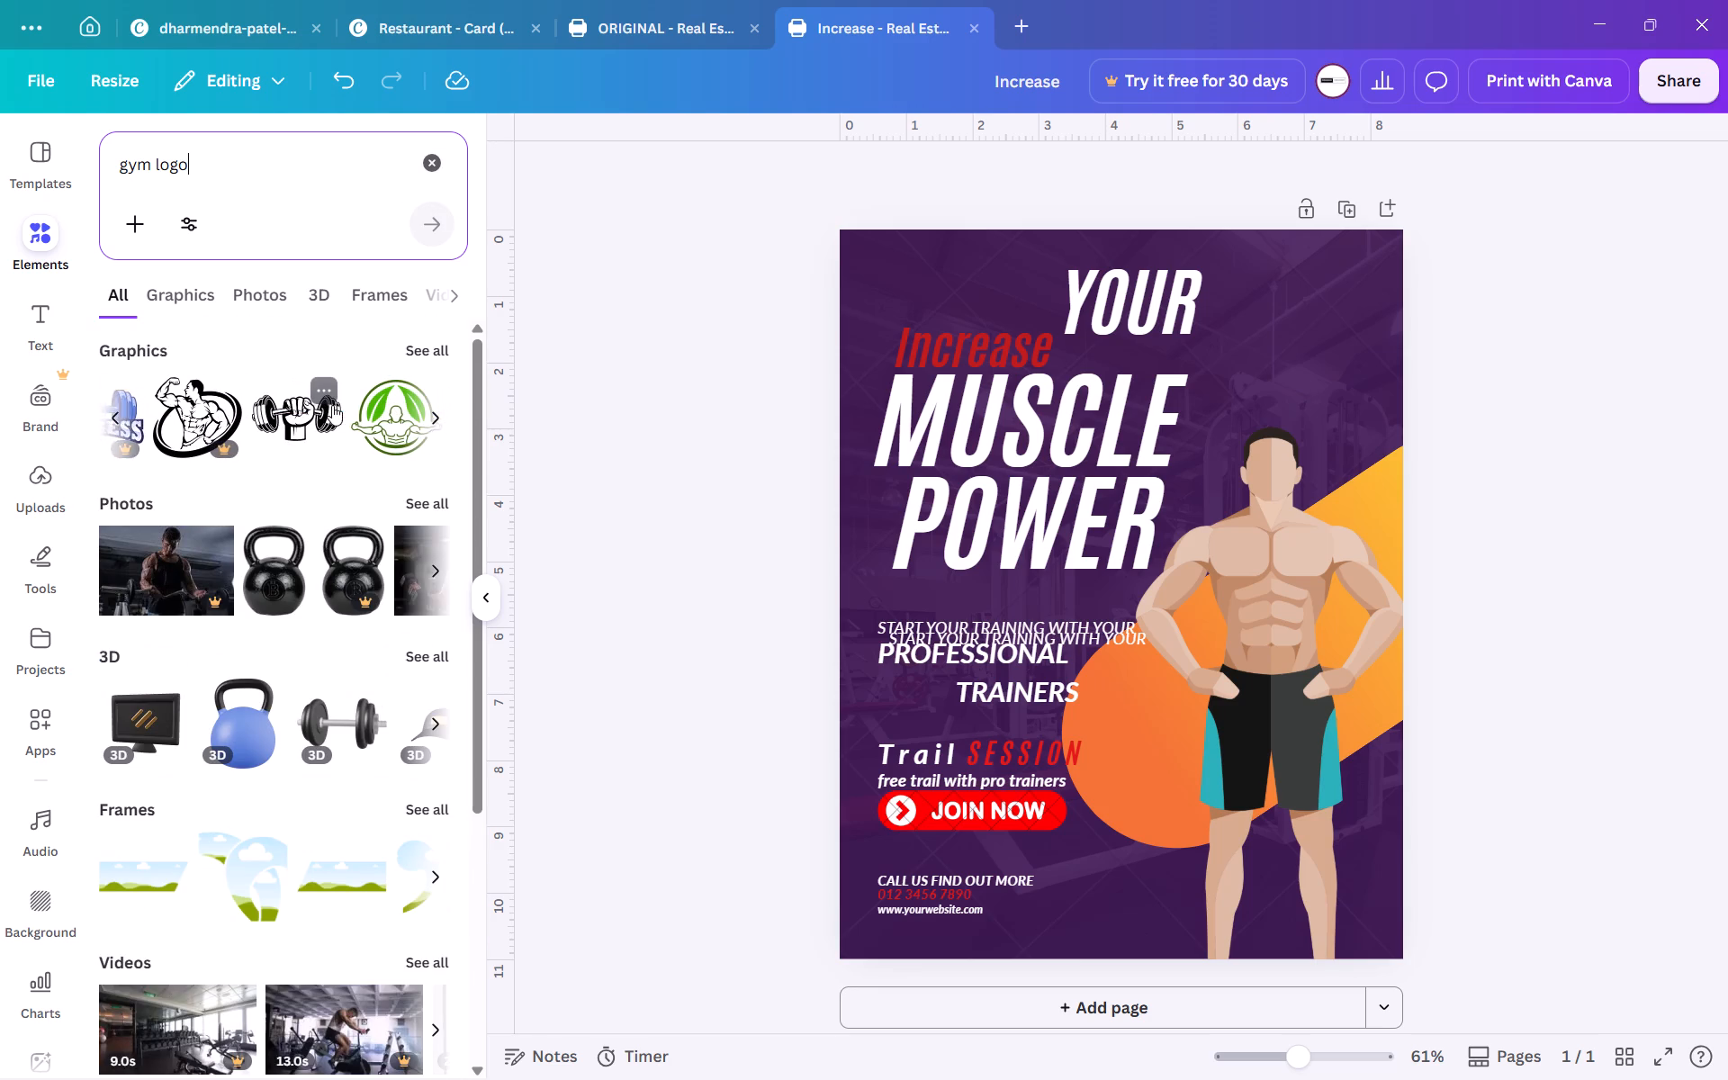
pyautogui.hscroll(-3, 332, 405)
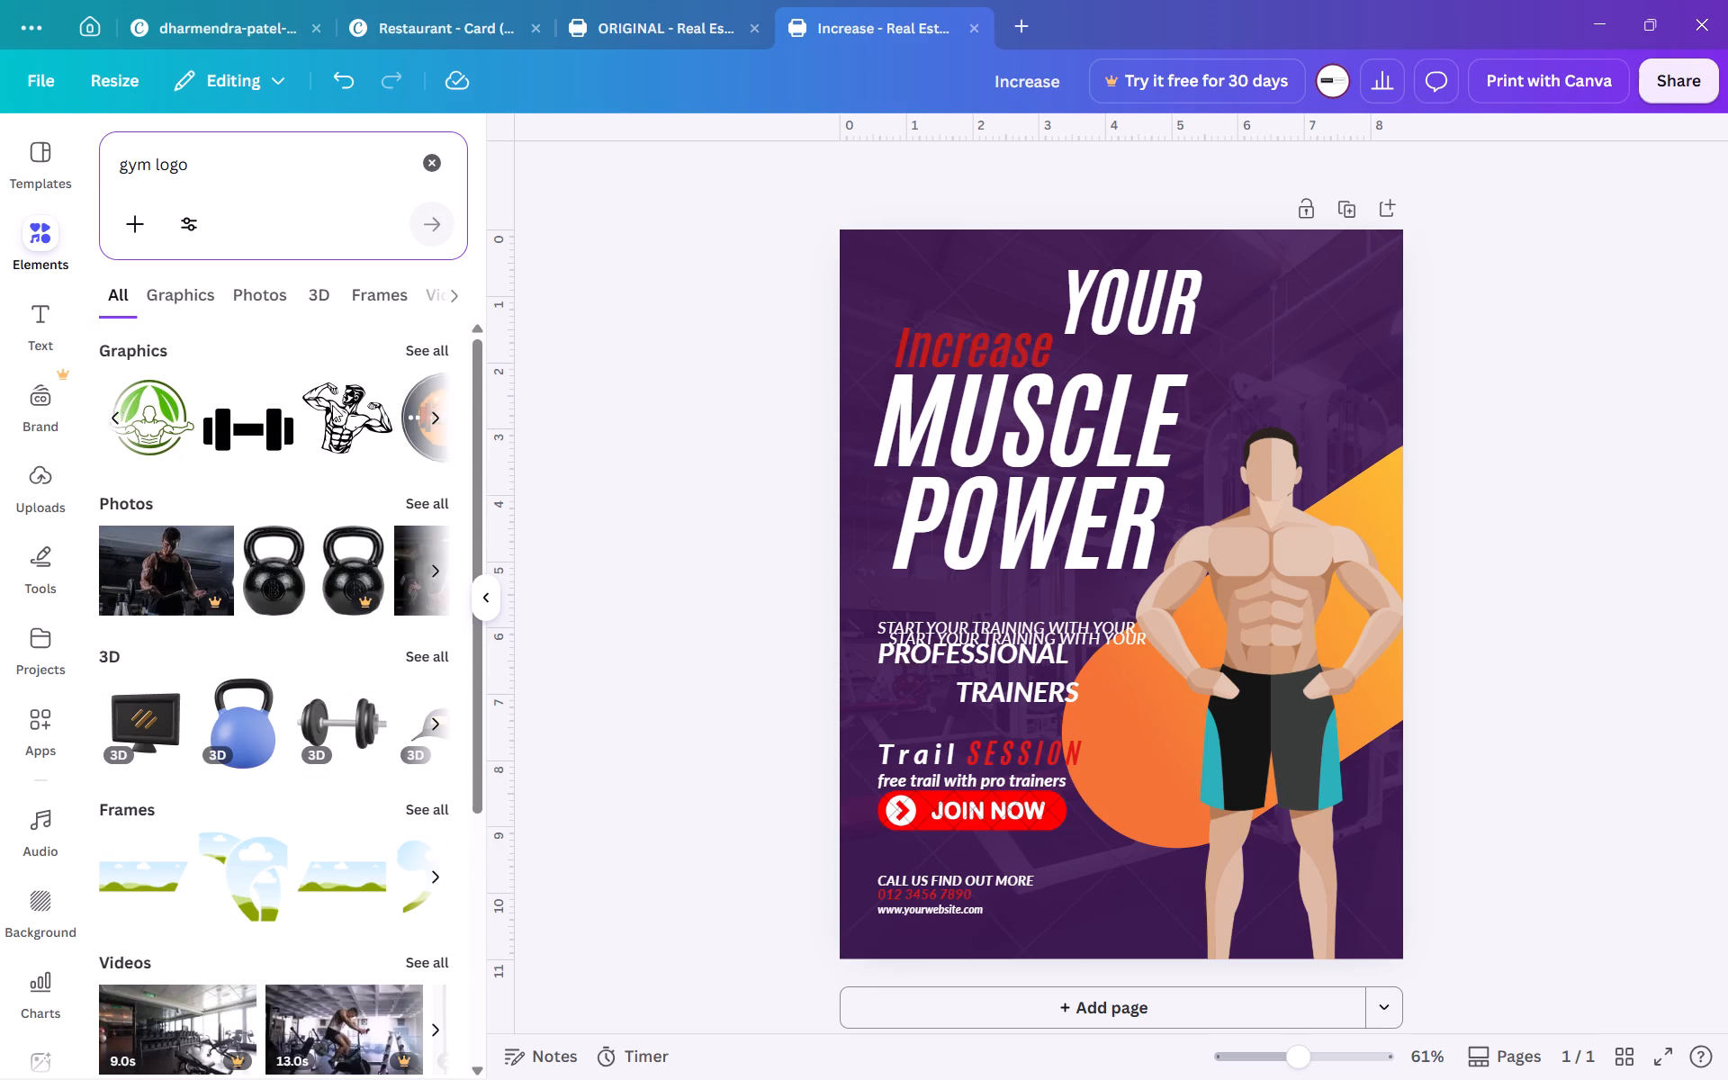
pyautogui.hscroll(-3, 332, 405)
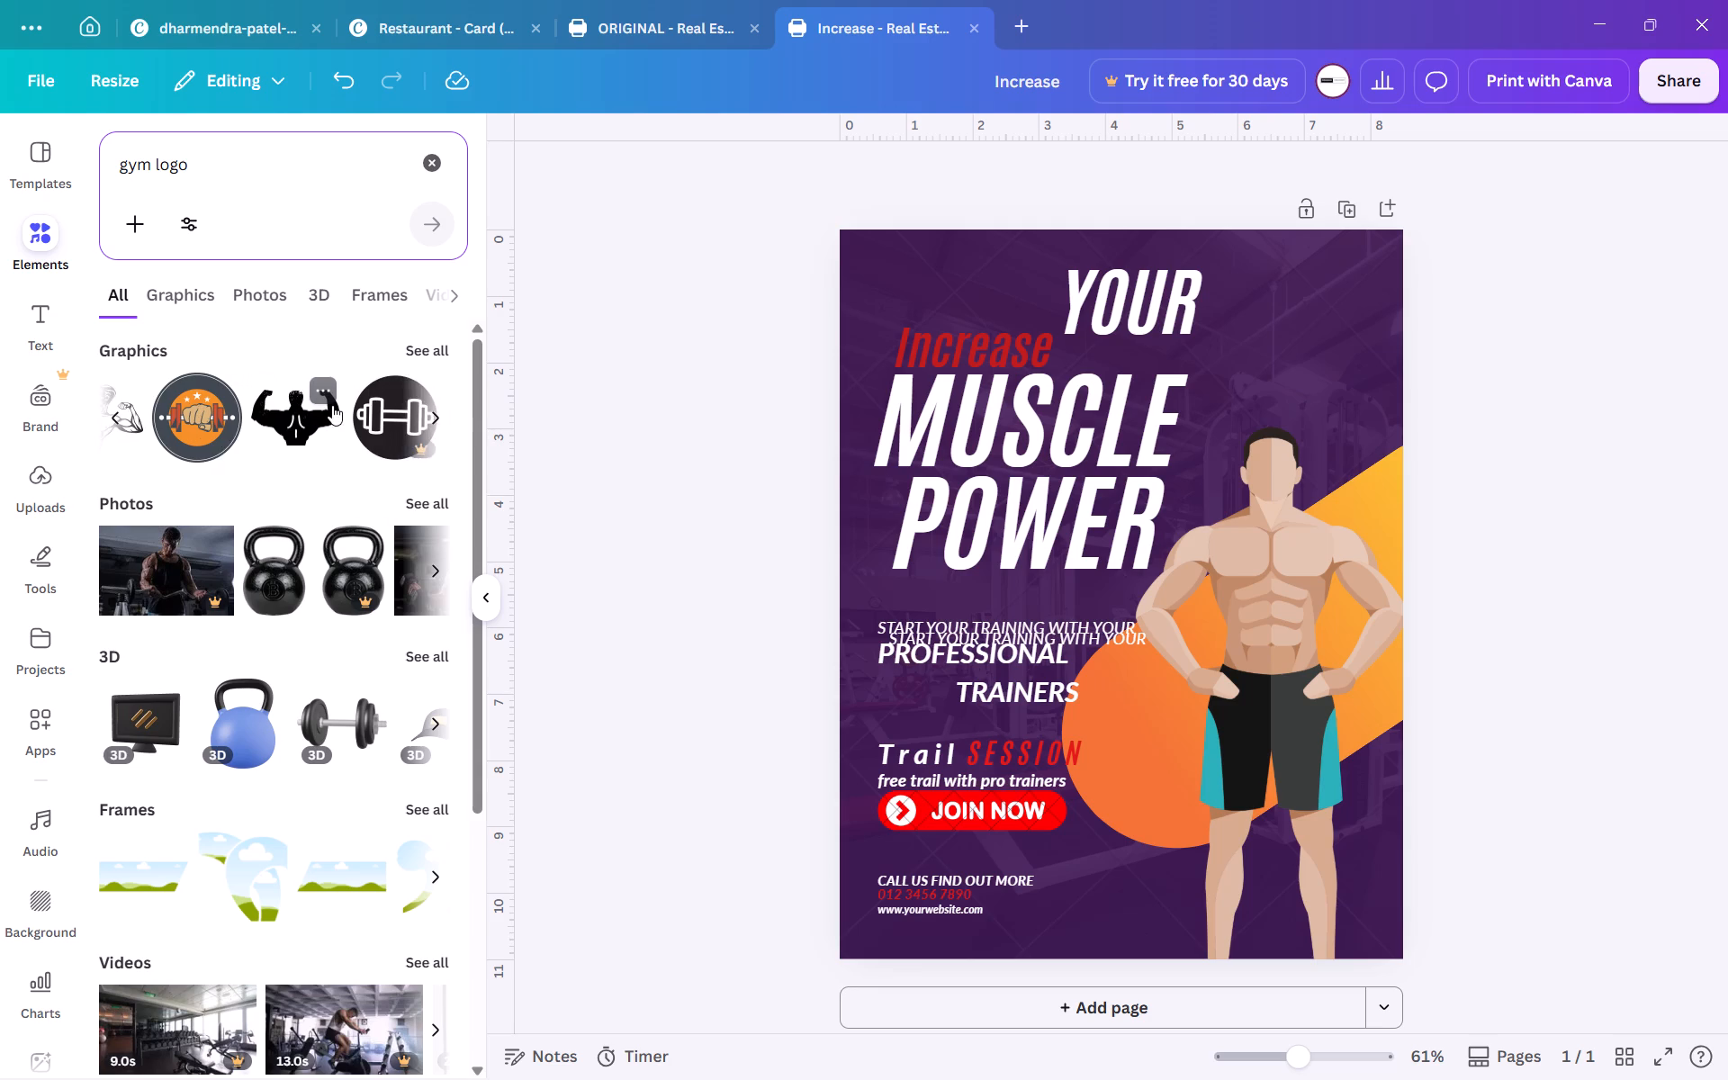
pyautogui.hscroll(-3, 332, 405)
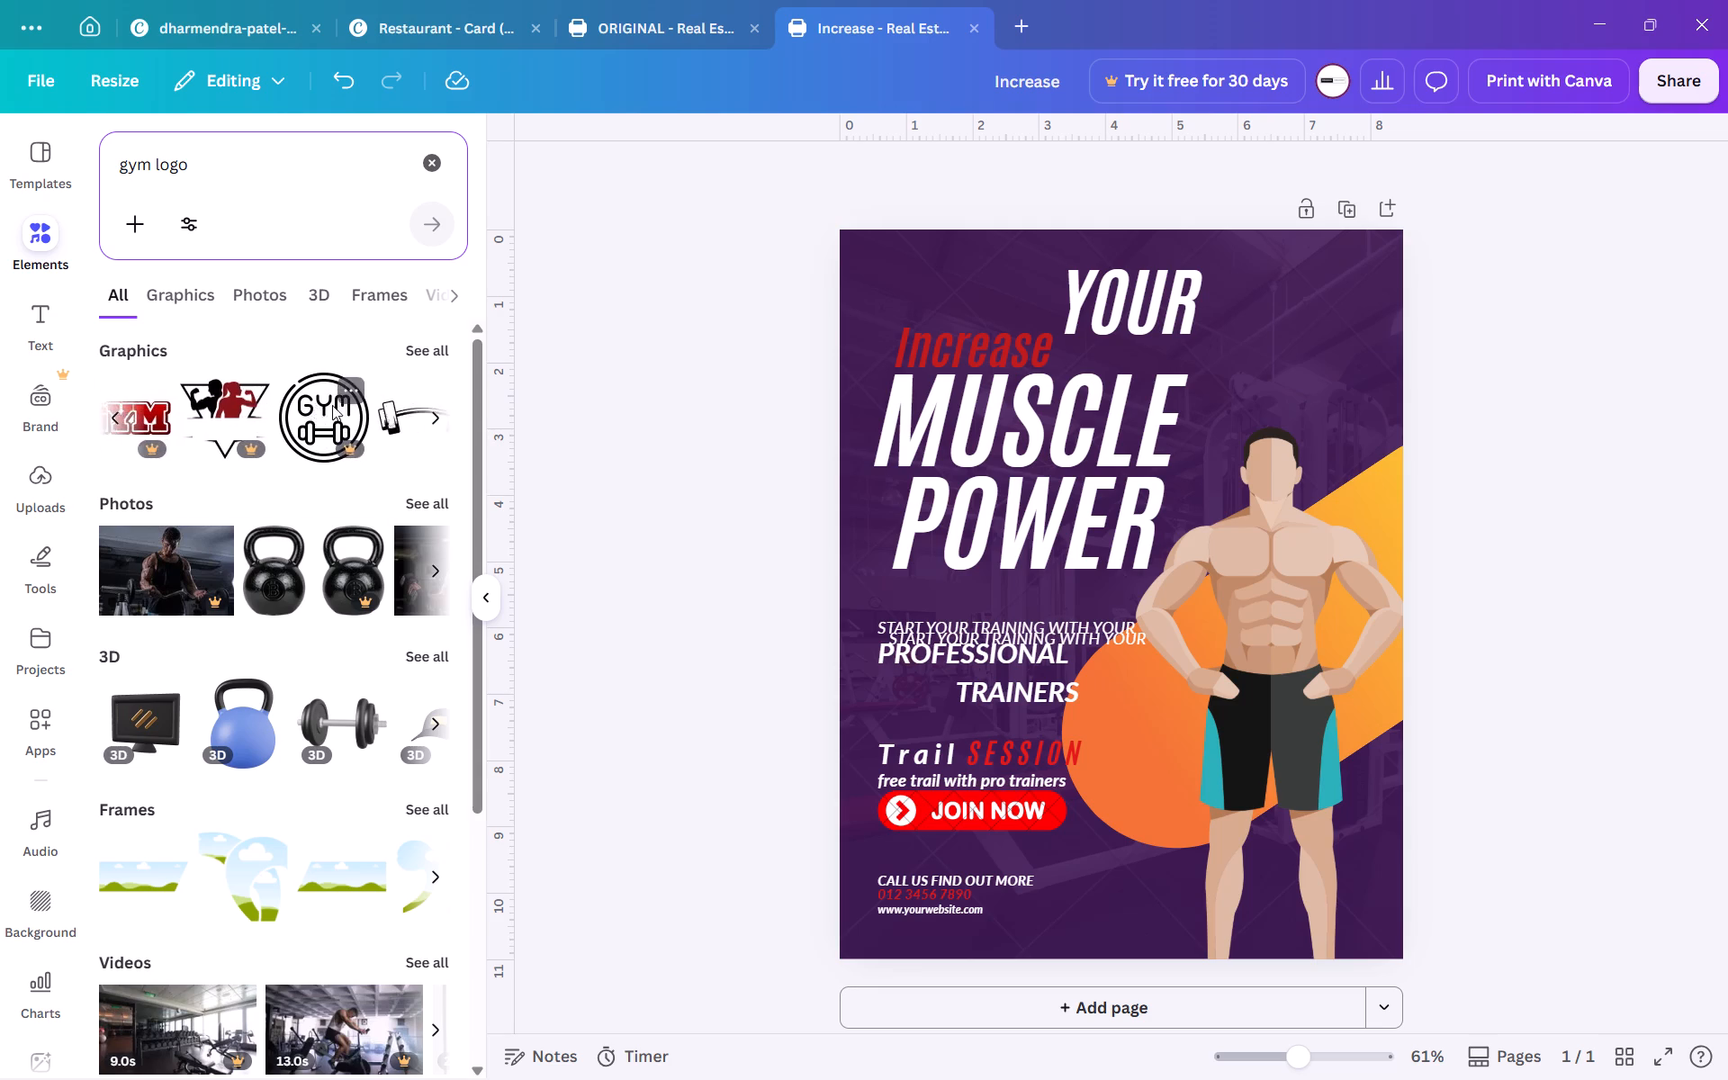
pyautogui.hscroll(-1, 332, 405)
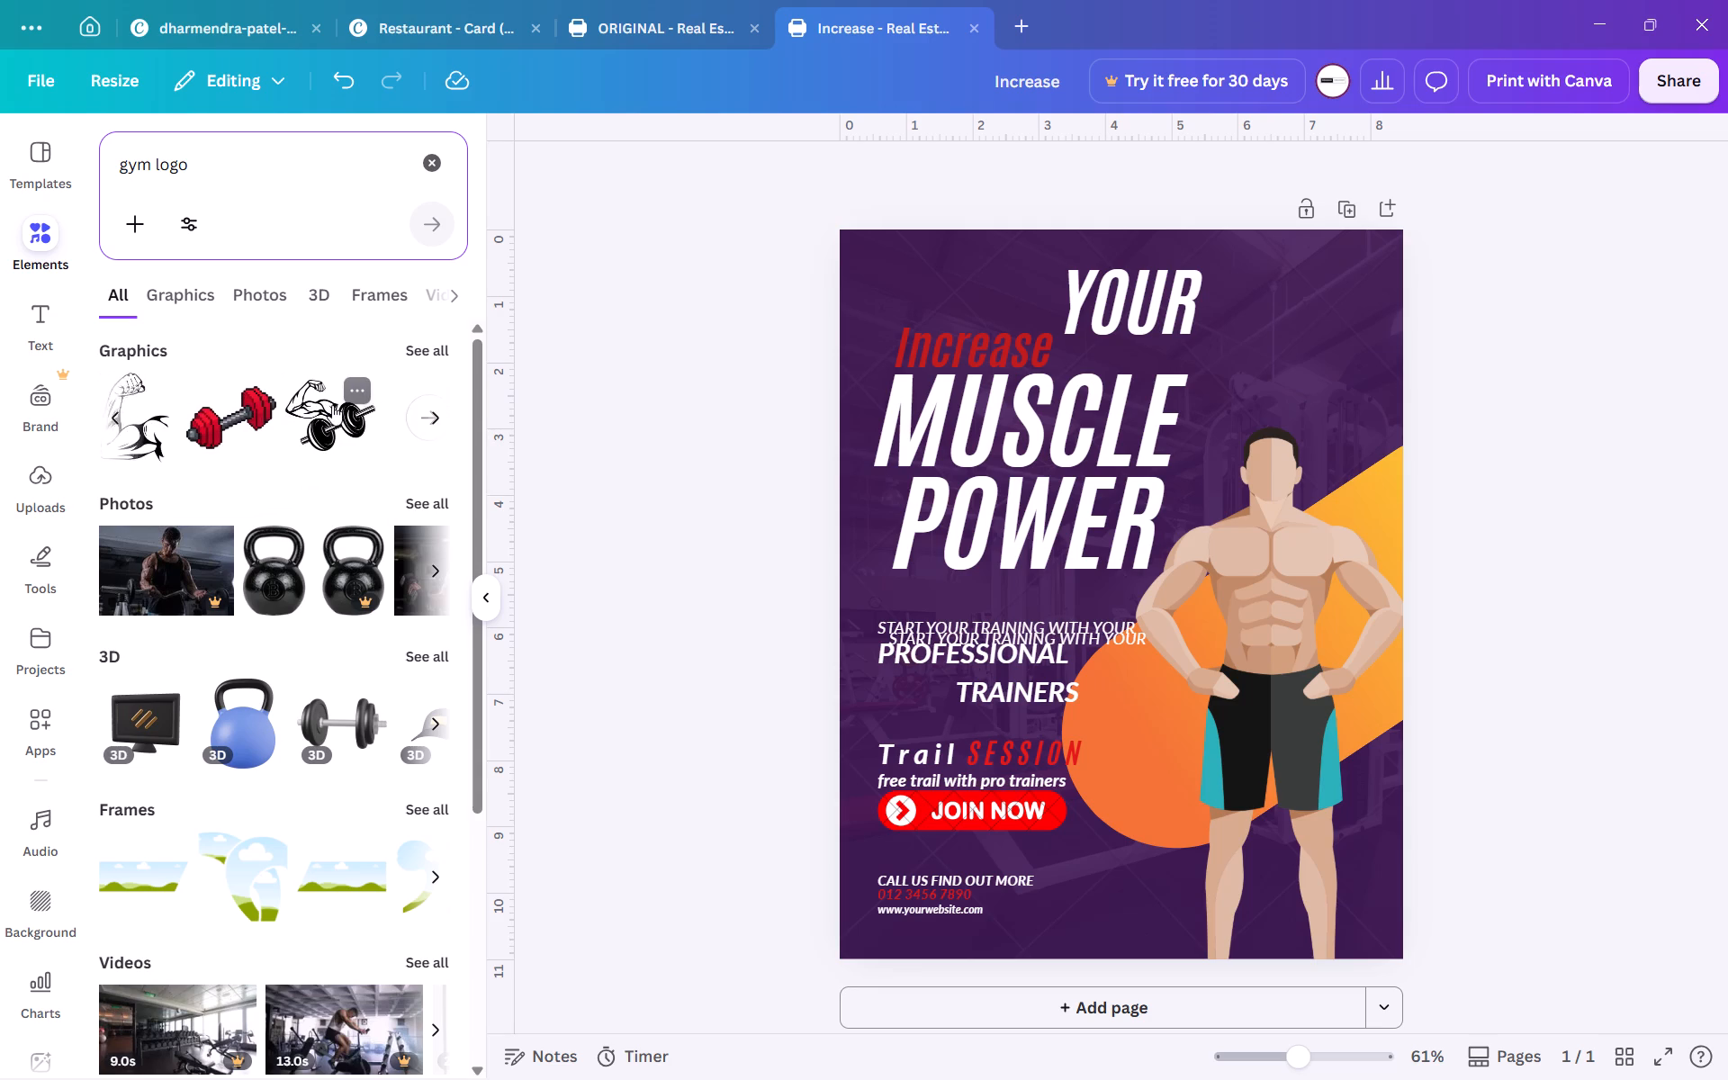
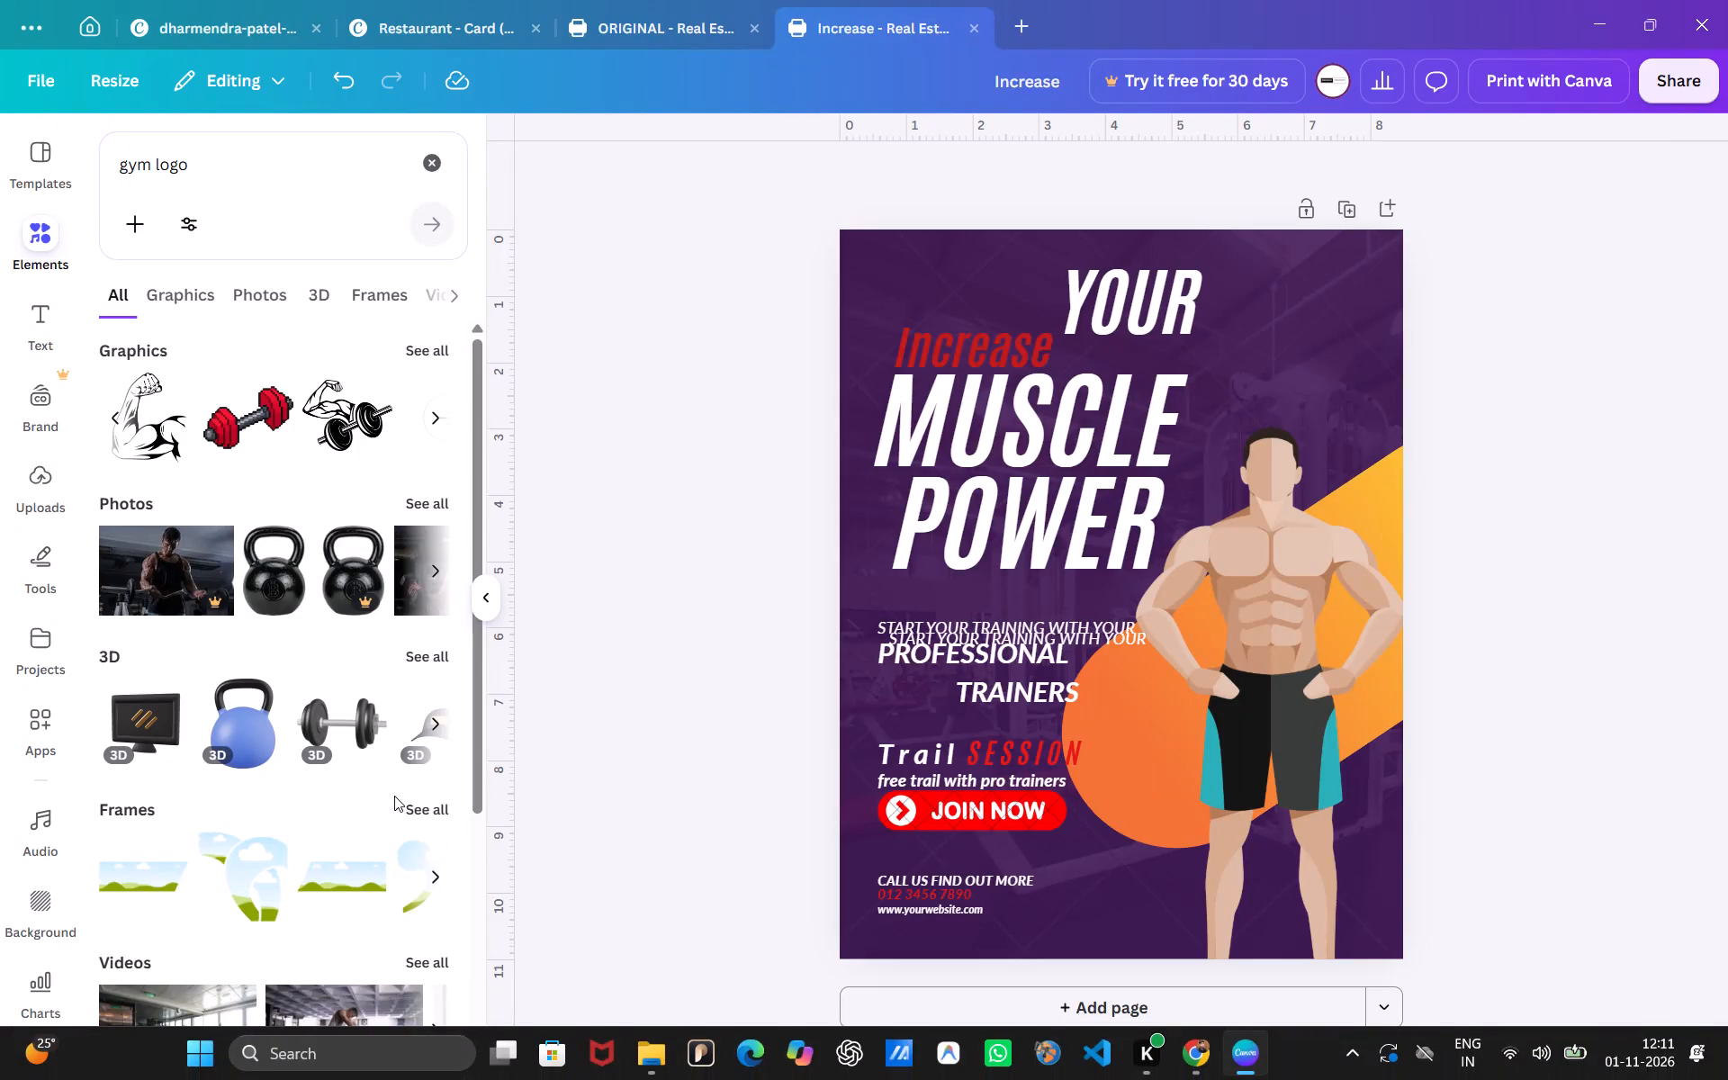
# Look through the "gym logo" search results across all, photo, graphic and 3D categories for a suitable logo.
pyautogui.hscroll(7, 196, 409)
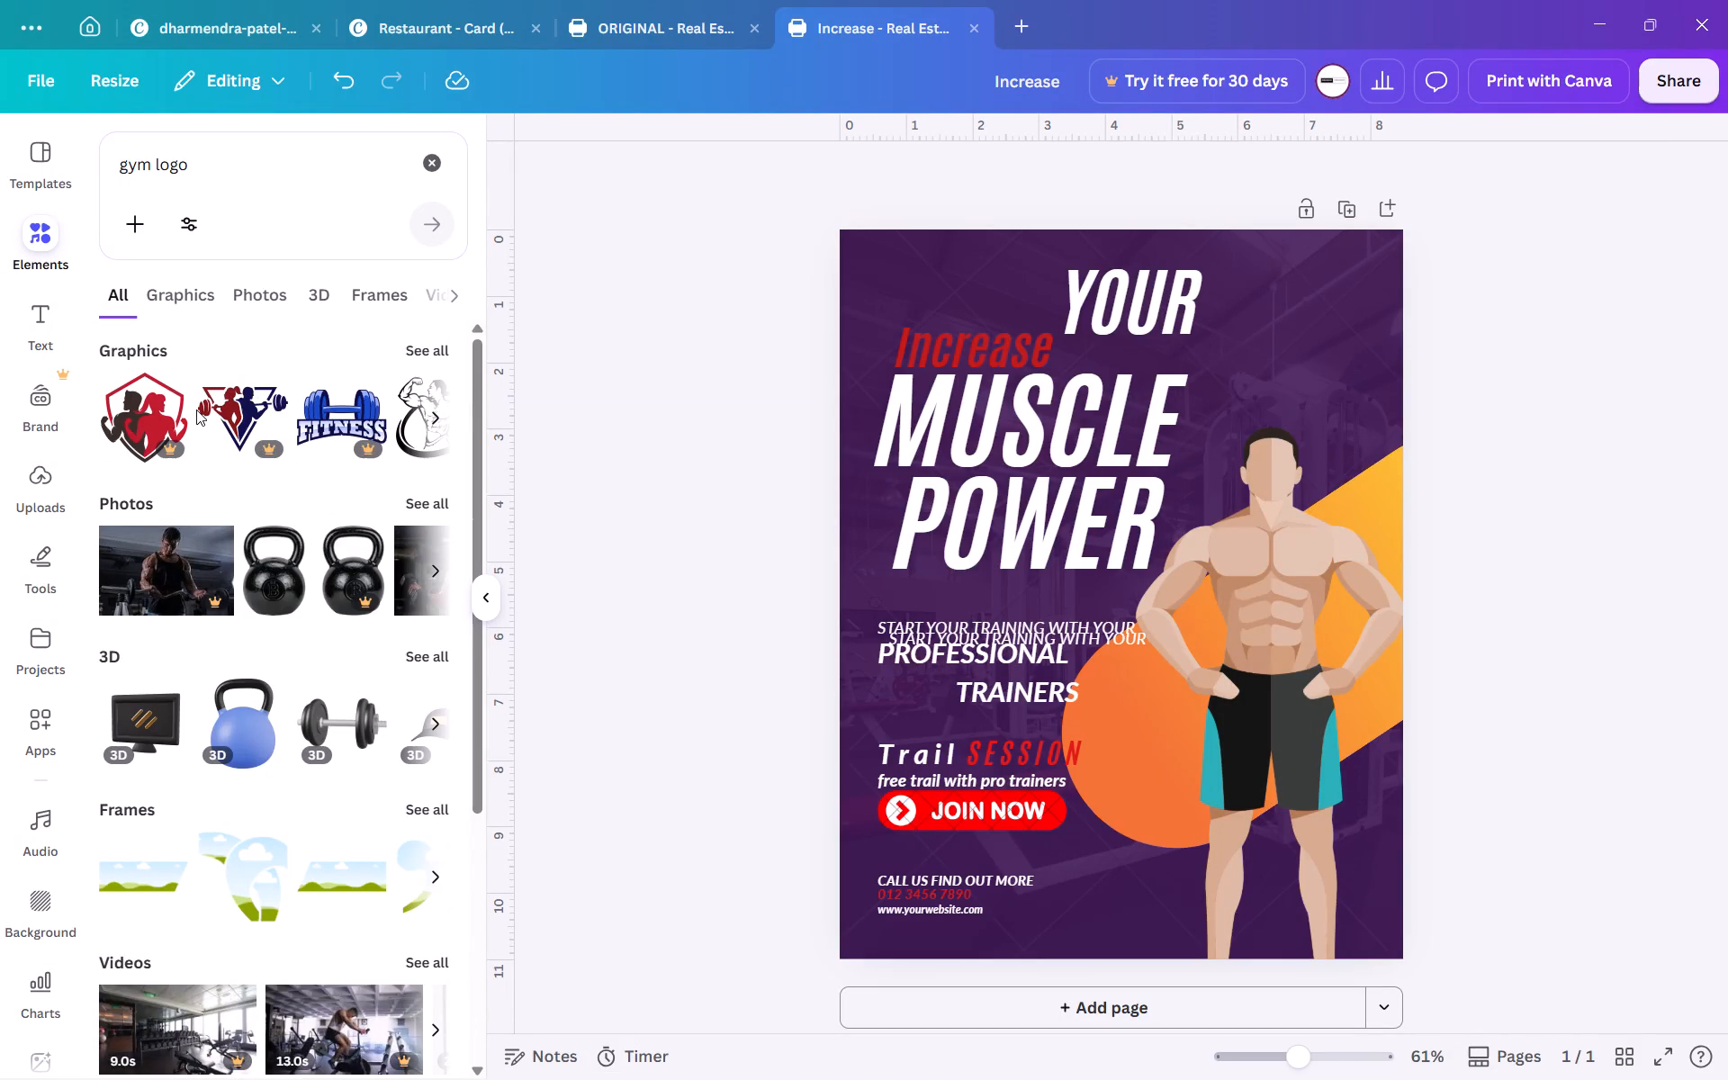
pyautogui.scroll(-1, 196, 409)
pyautogui.scroll(-3, 212, 632)
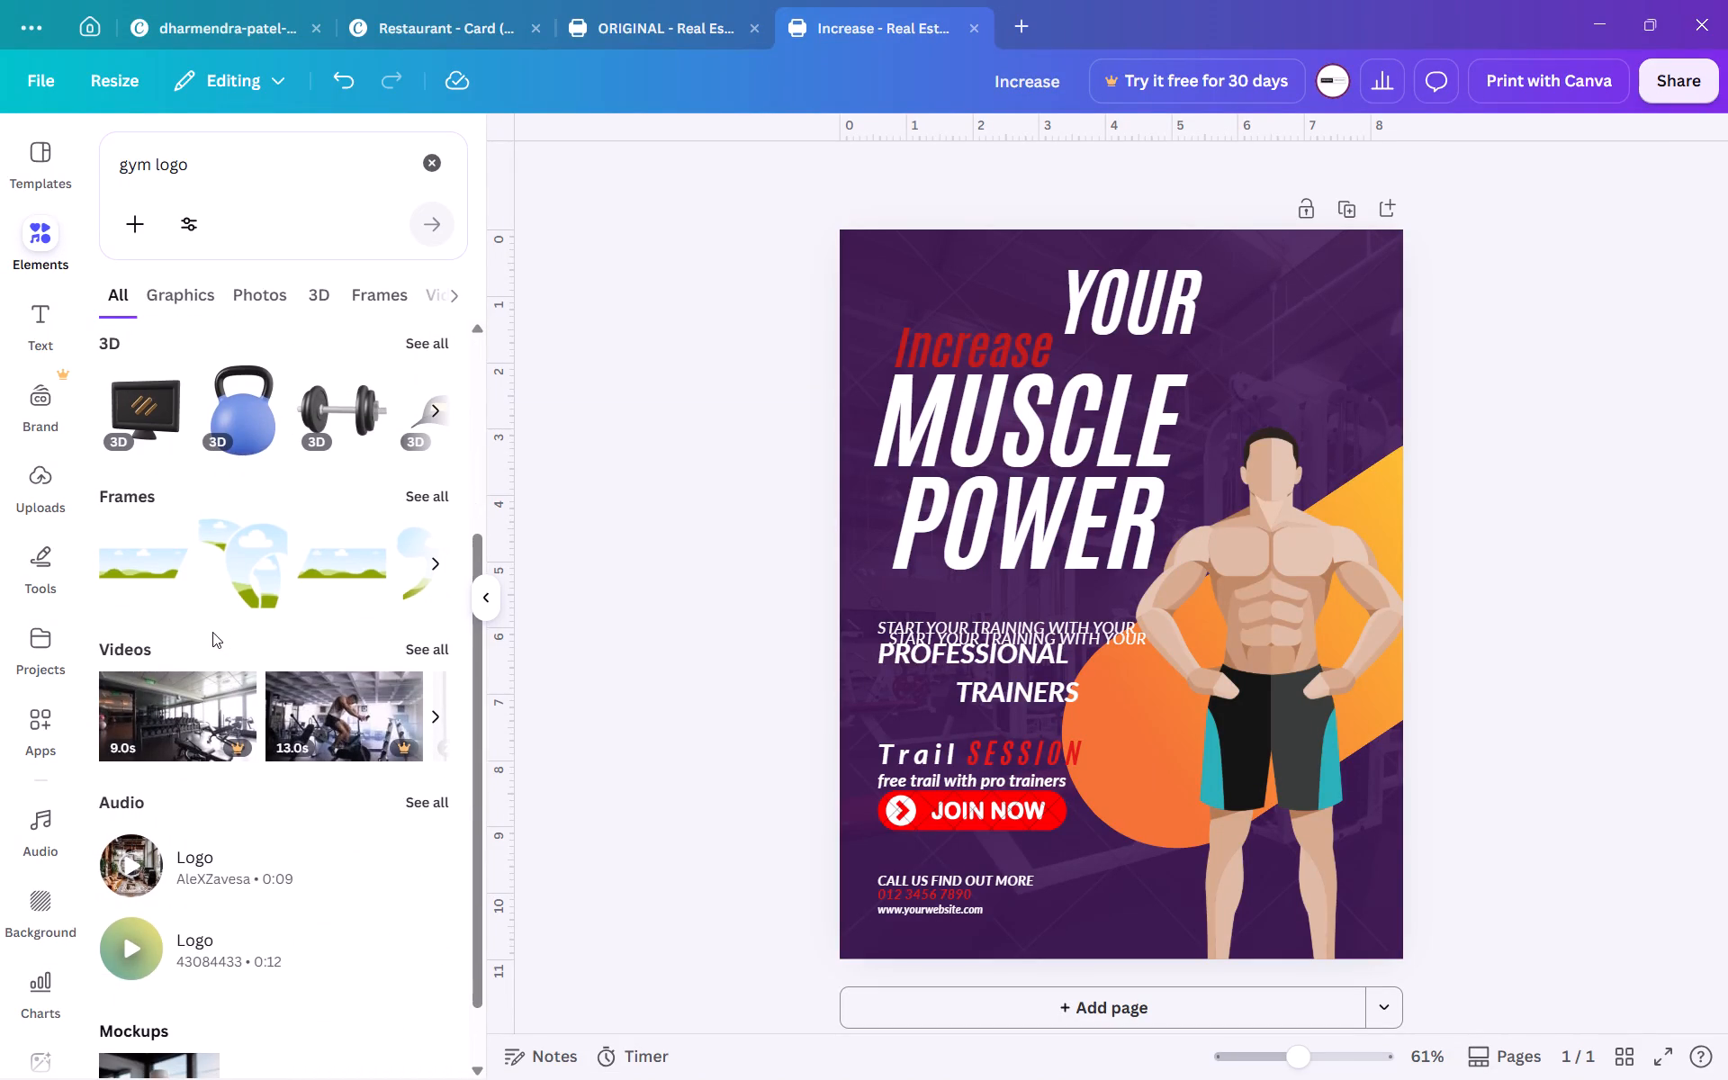
pyautogui.scroll(-2, 212, 632)
pyautogui.scroll(6, 212, 632)
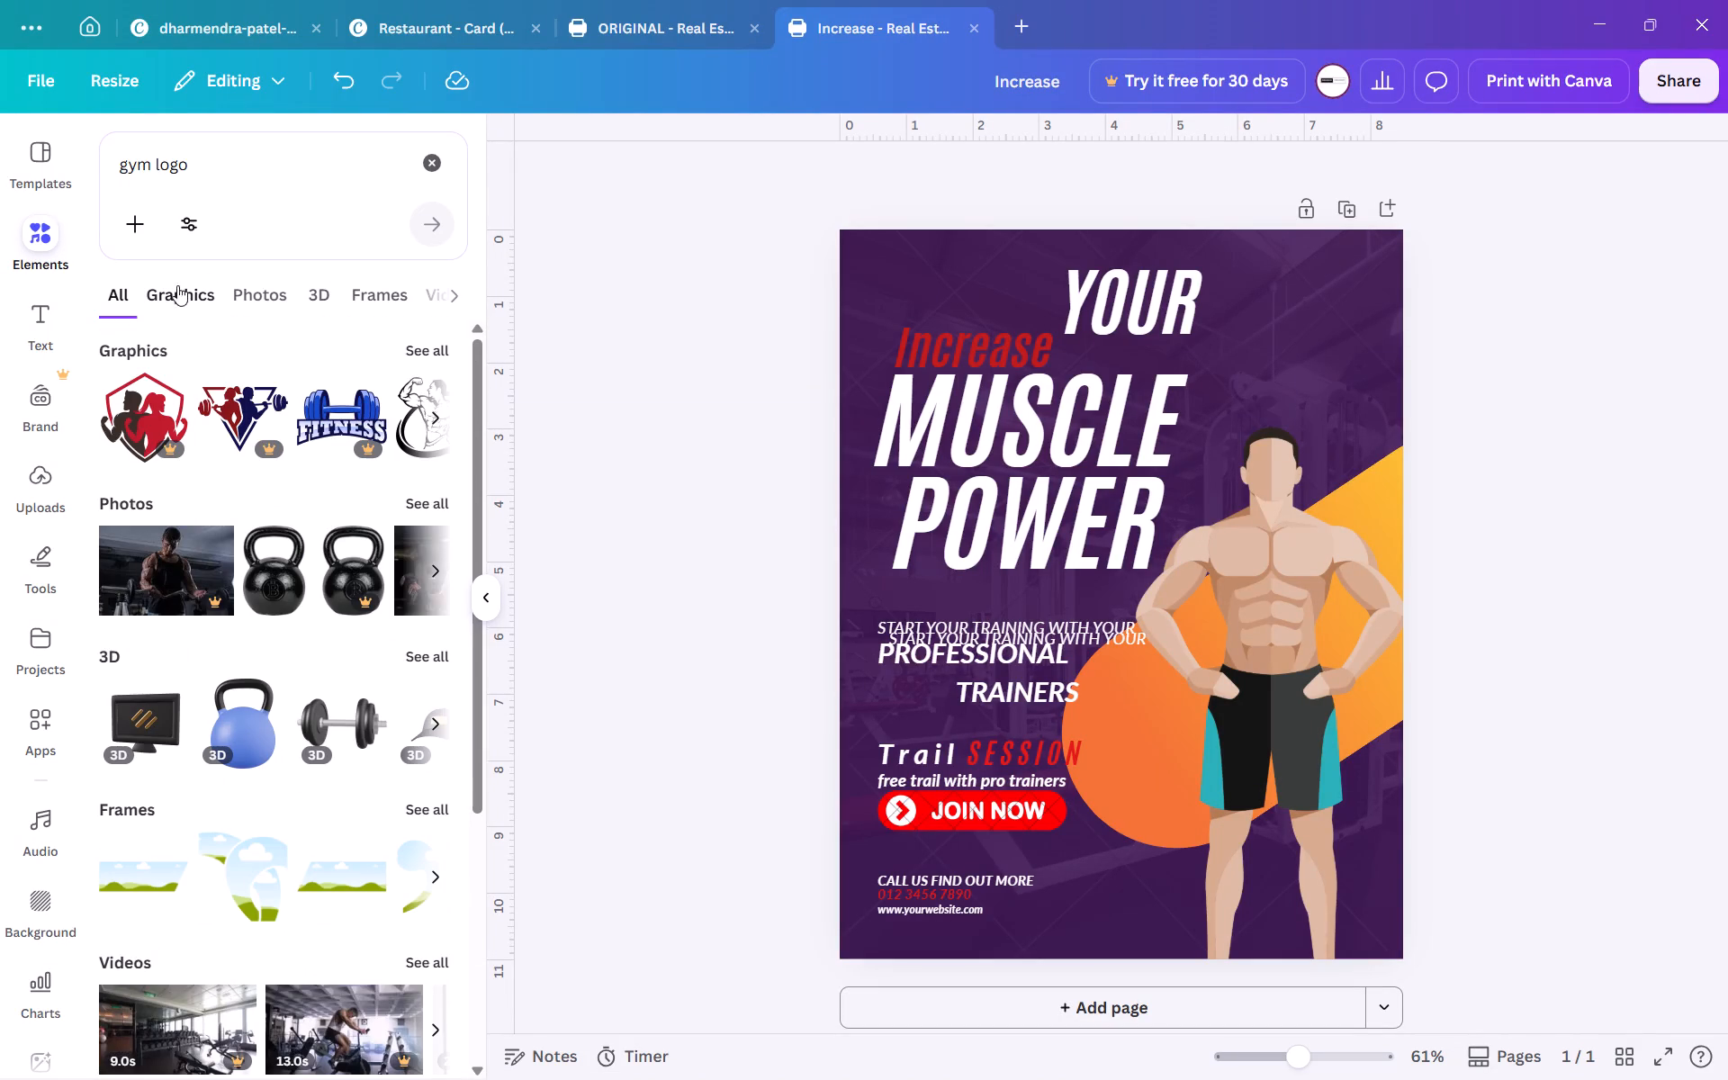
pyautogui.click(229, 159)
pyautogui.press('Return')
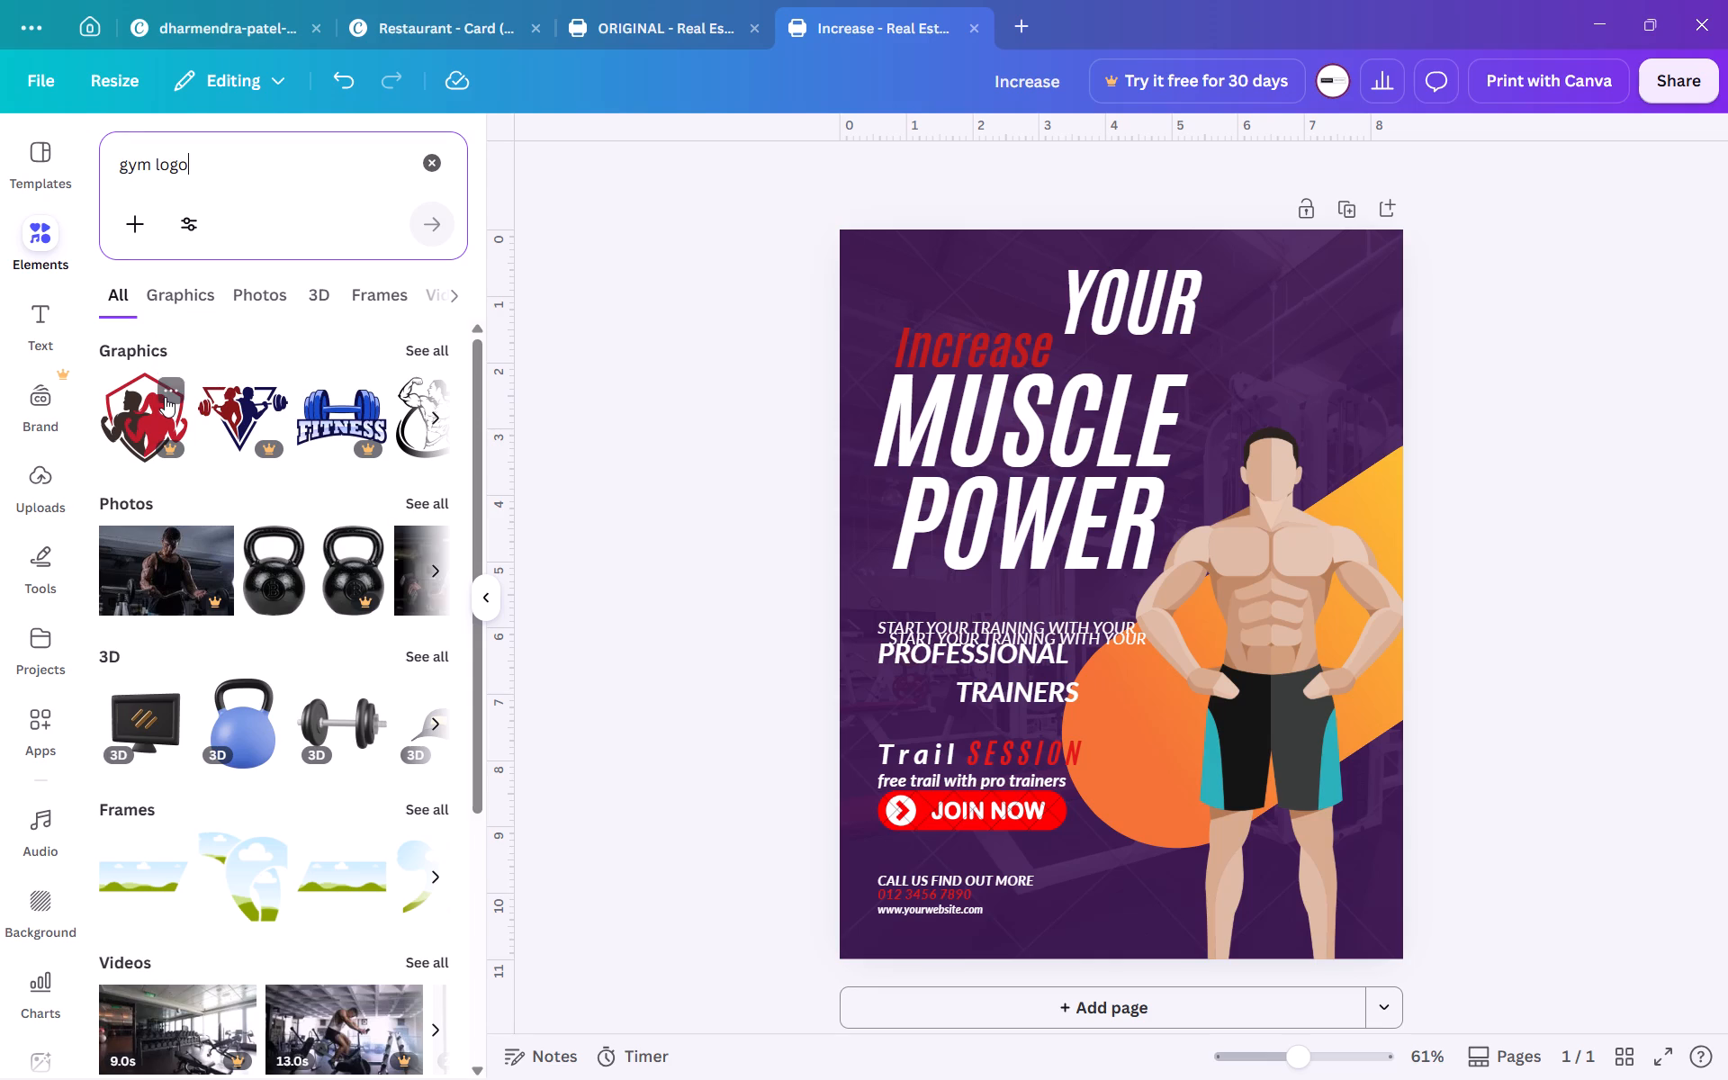
pyautogui.hscroll(2, 165, 397)
pyautogui.scroll(-1, 165, 397)
pyautogui.scroll(2, 165, 397)
pyautogui.scroll(-3, 165, 397)
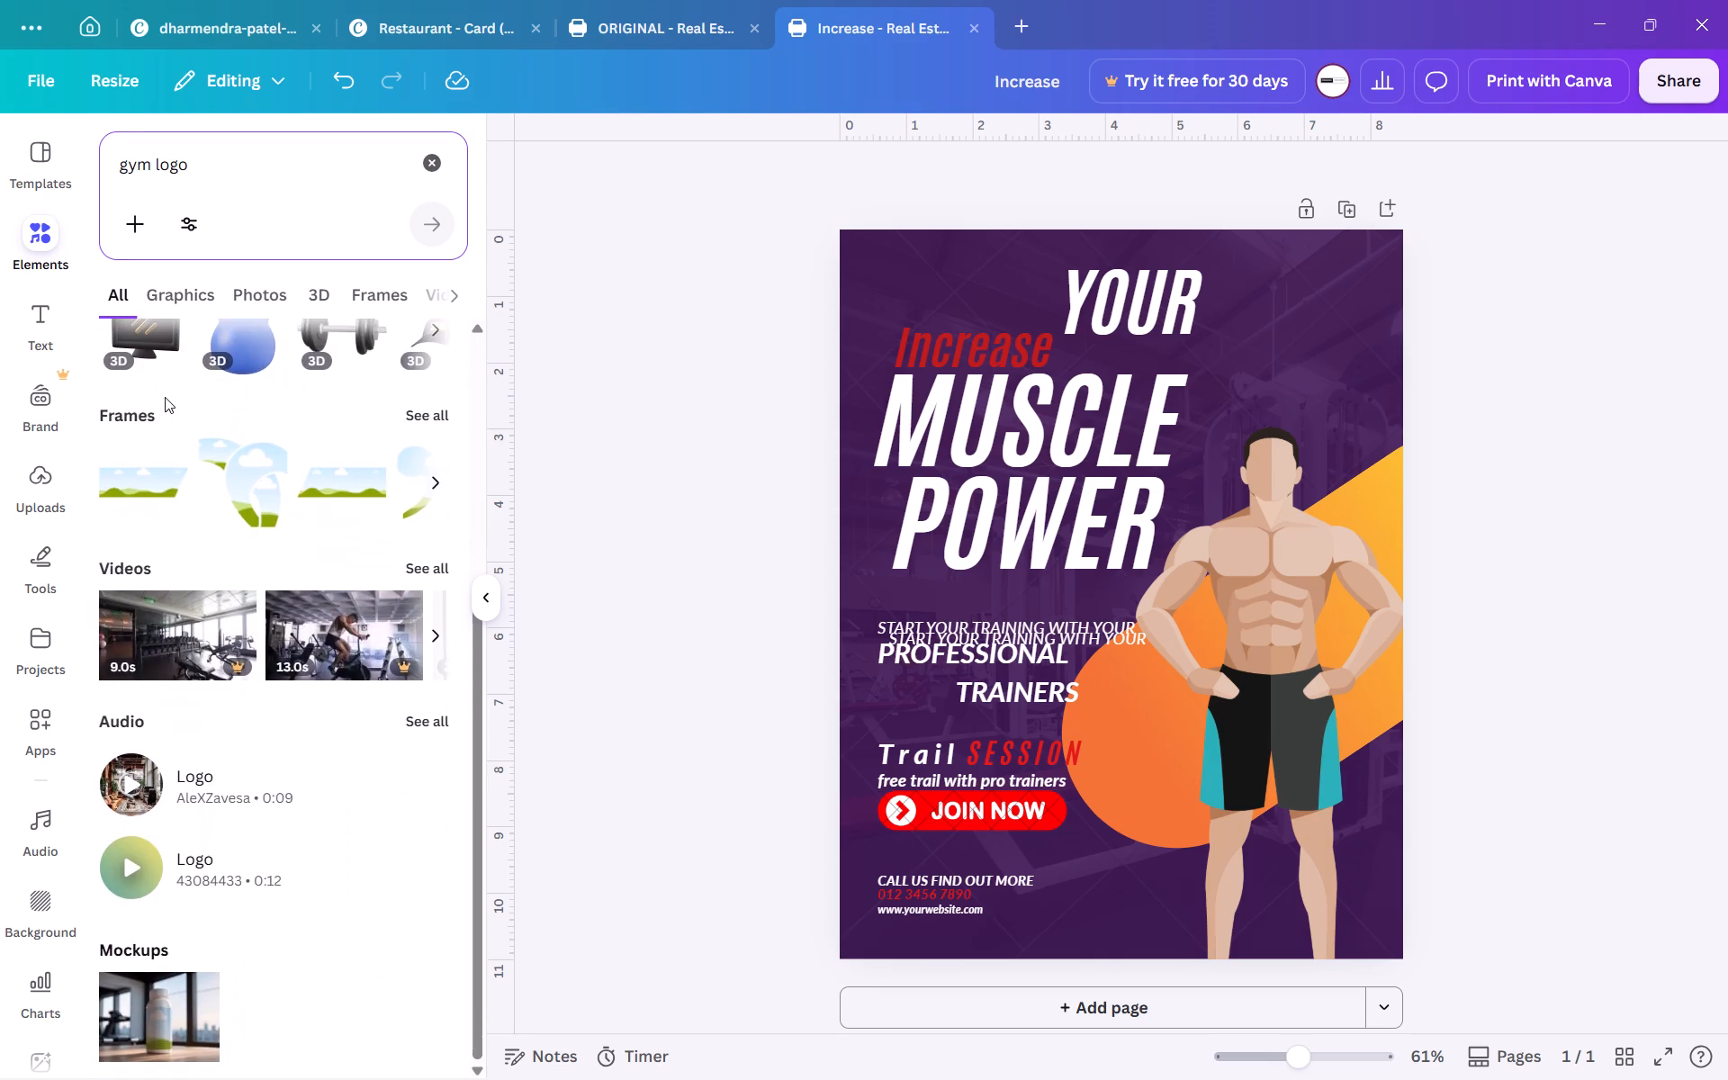
pyautogui.hscroll(-1, 317, 538)
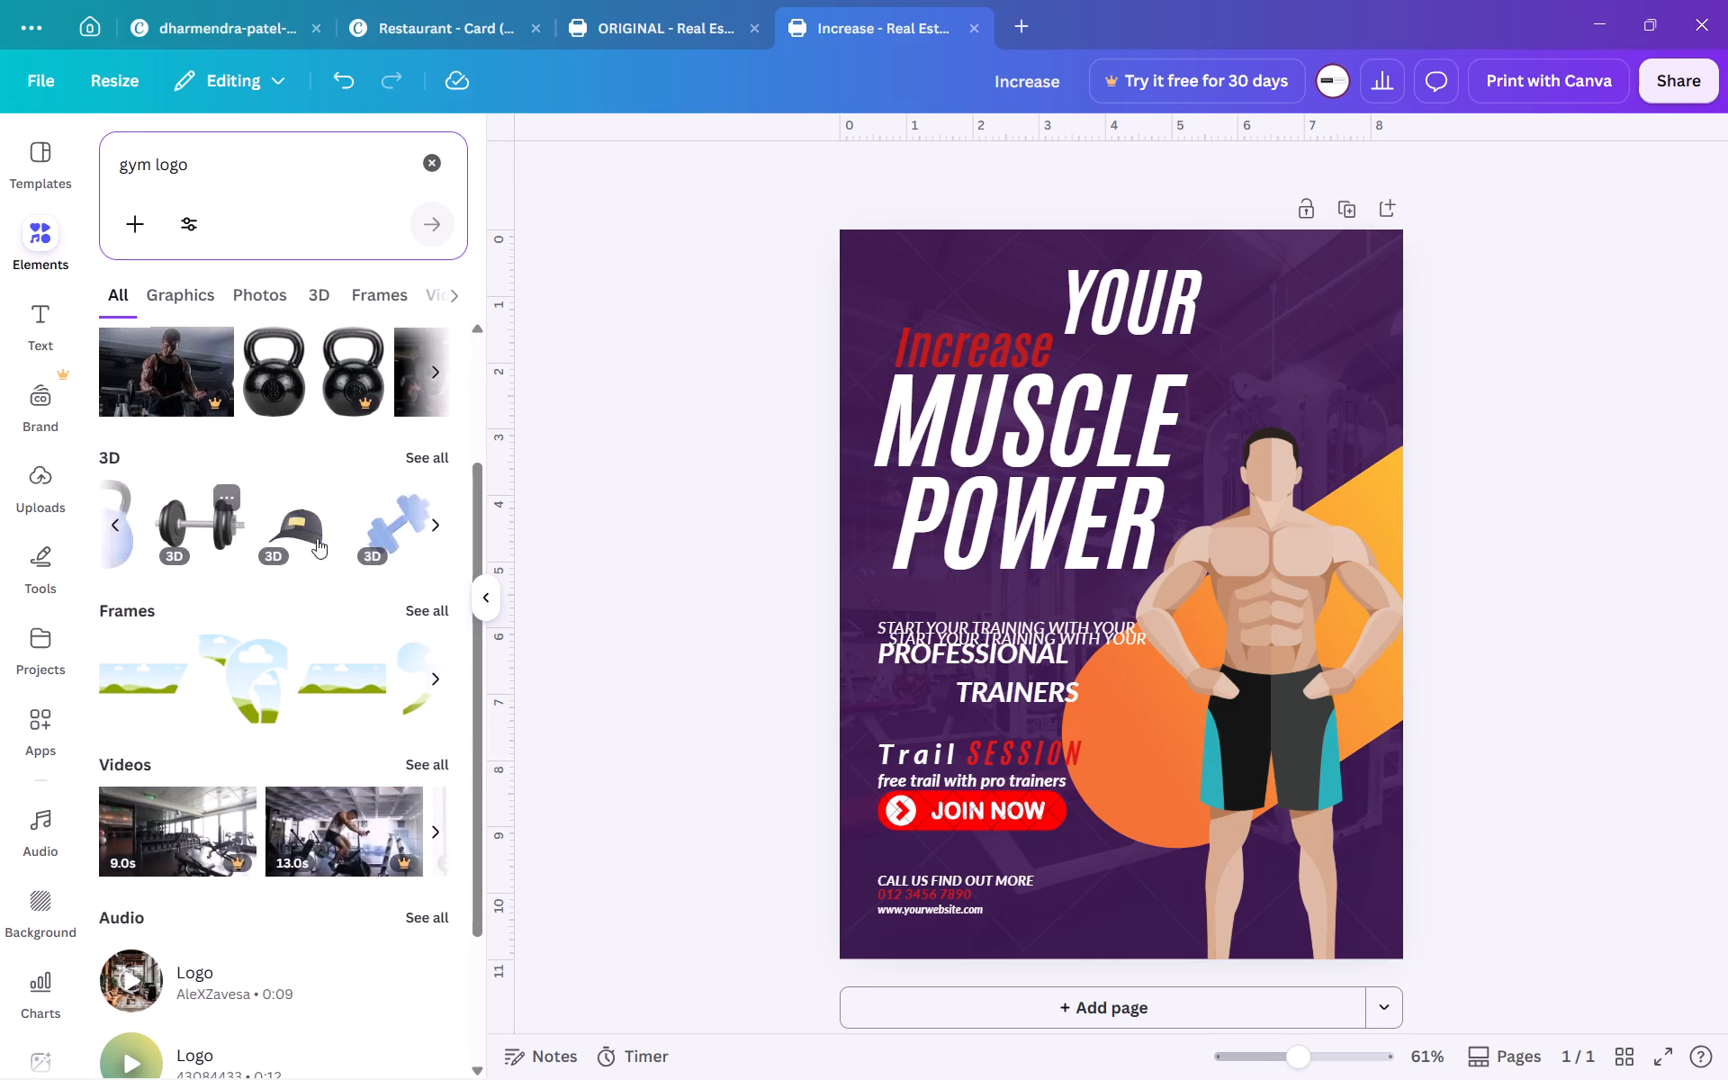
pyautogui.hscroll(-1, 317, 538)
pyautogui.scroll(2, 317, 538)
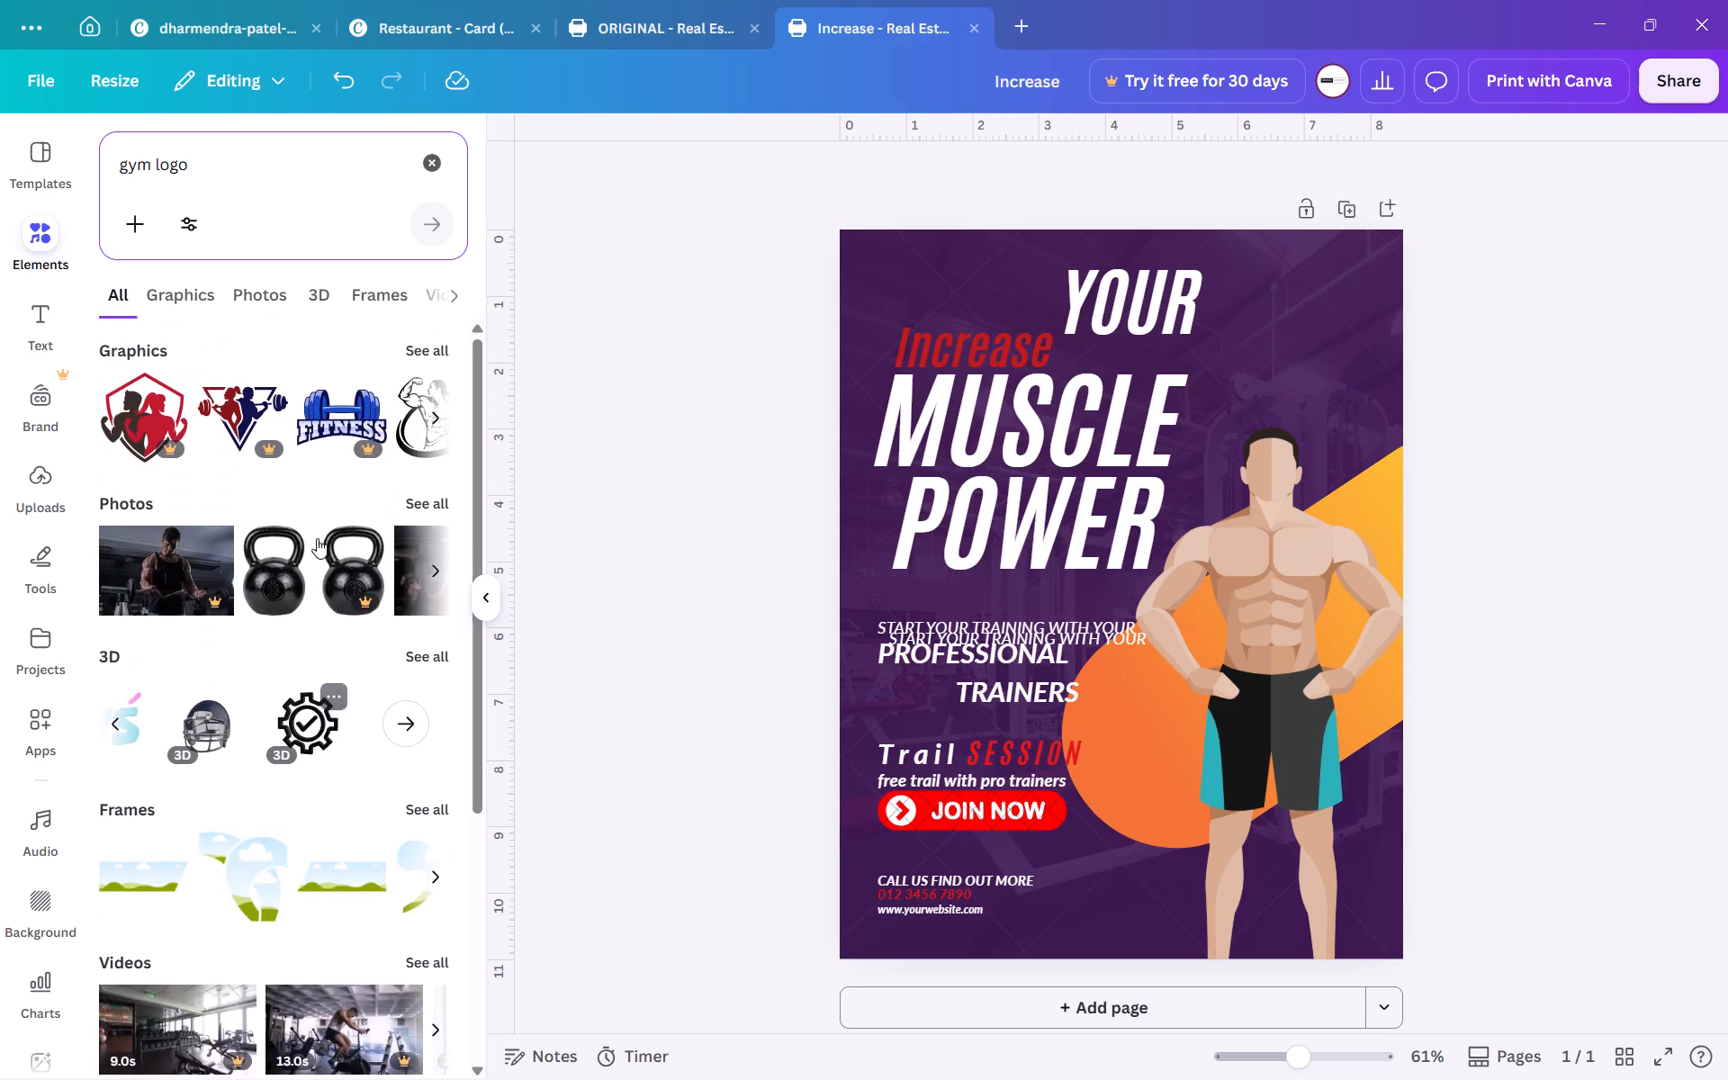
pyautogui.scroll(-1, 437, 467)
pyautogui.click(250, 291)
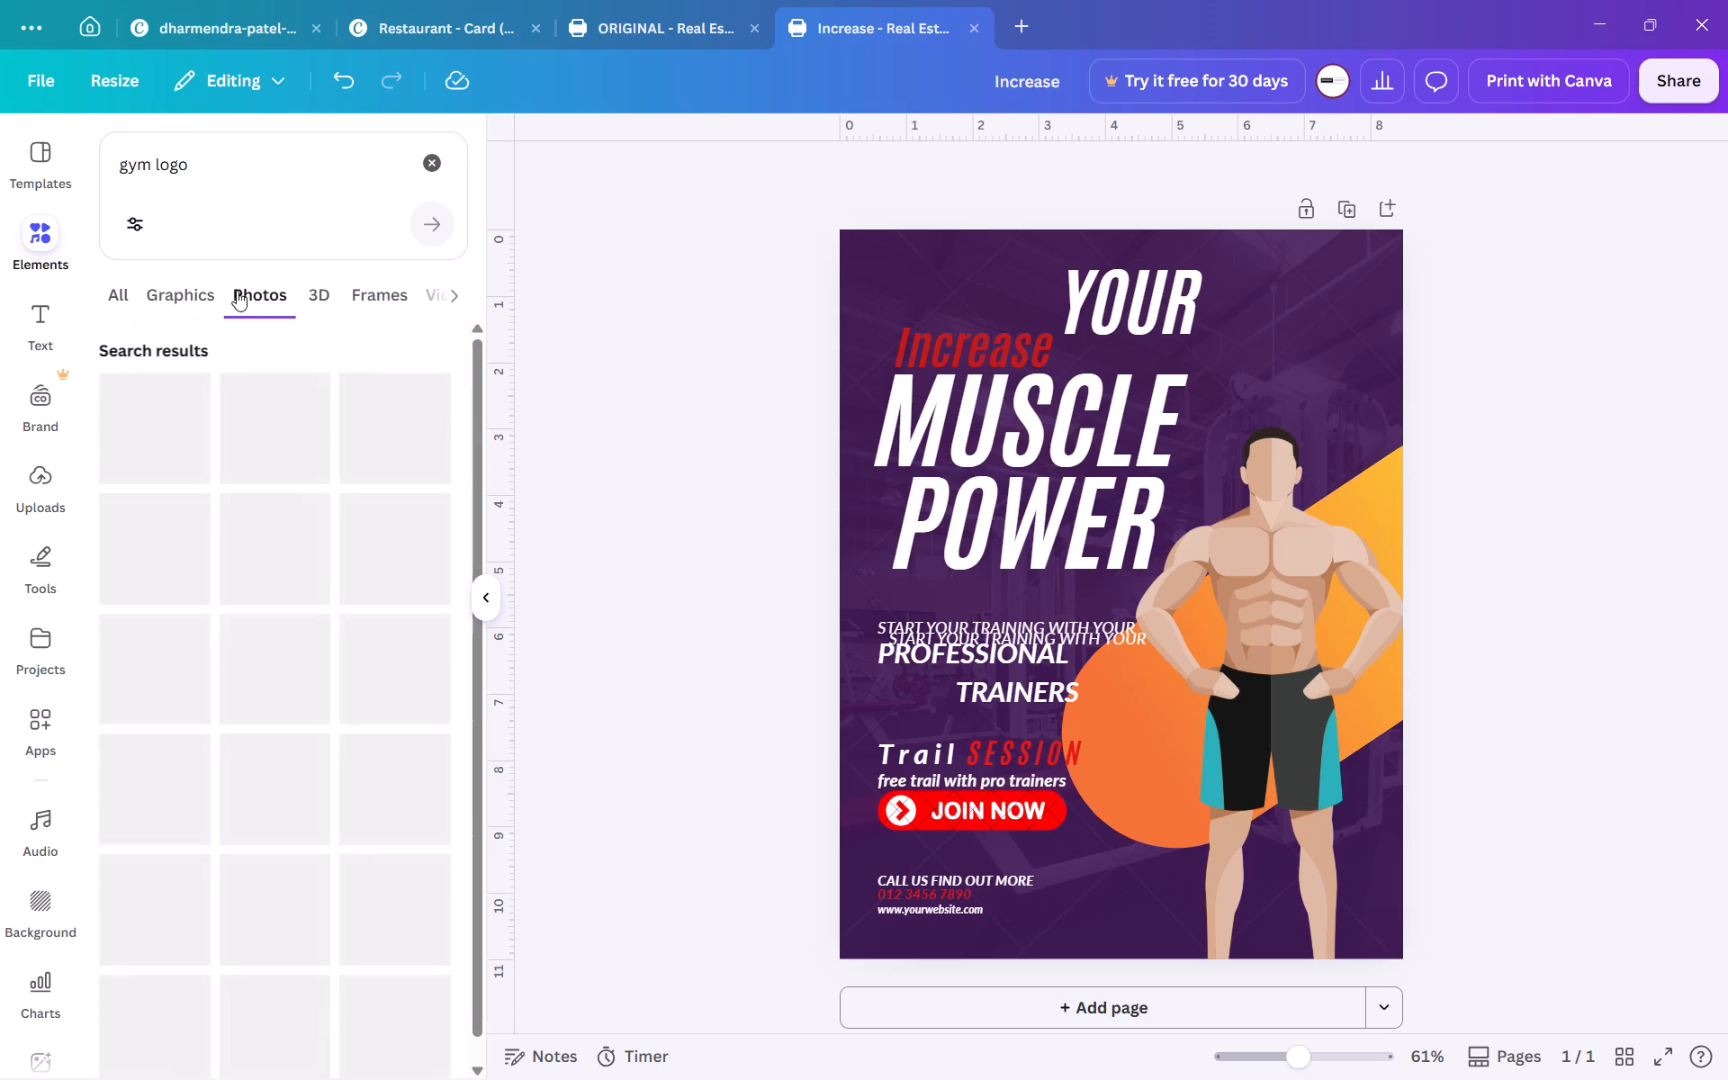
pyautogui.click(195, 291)
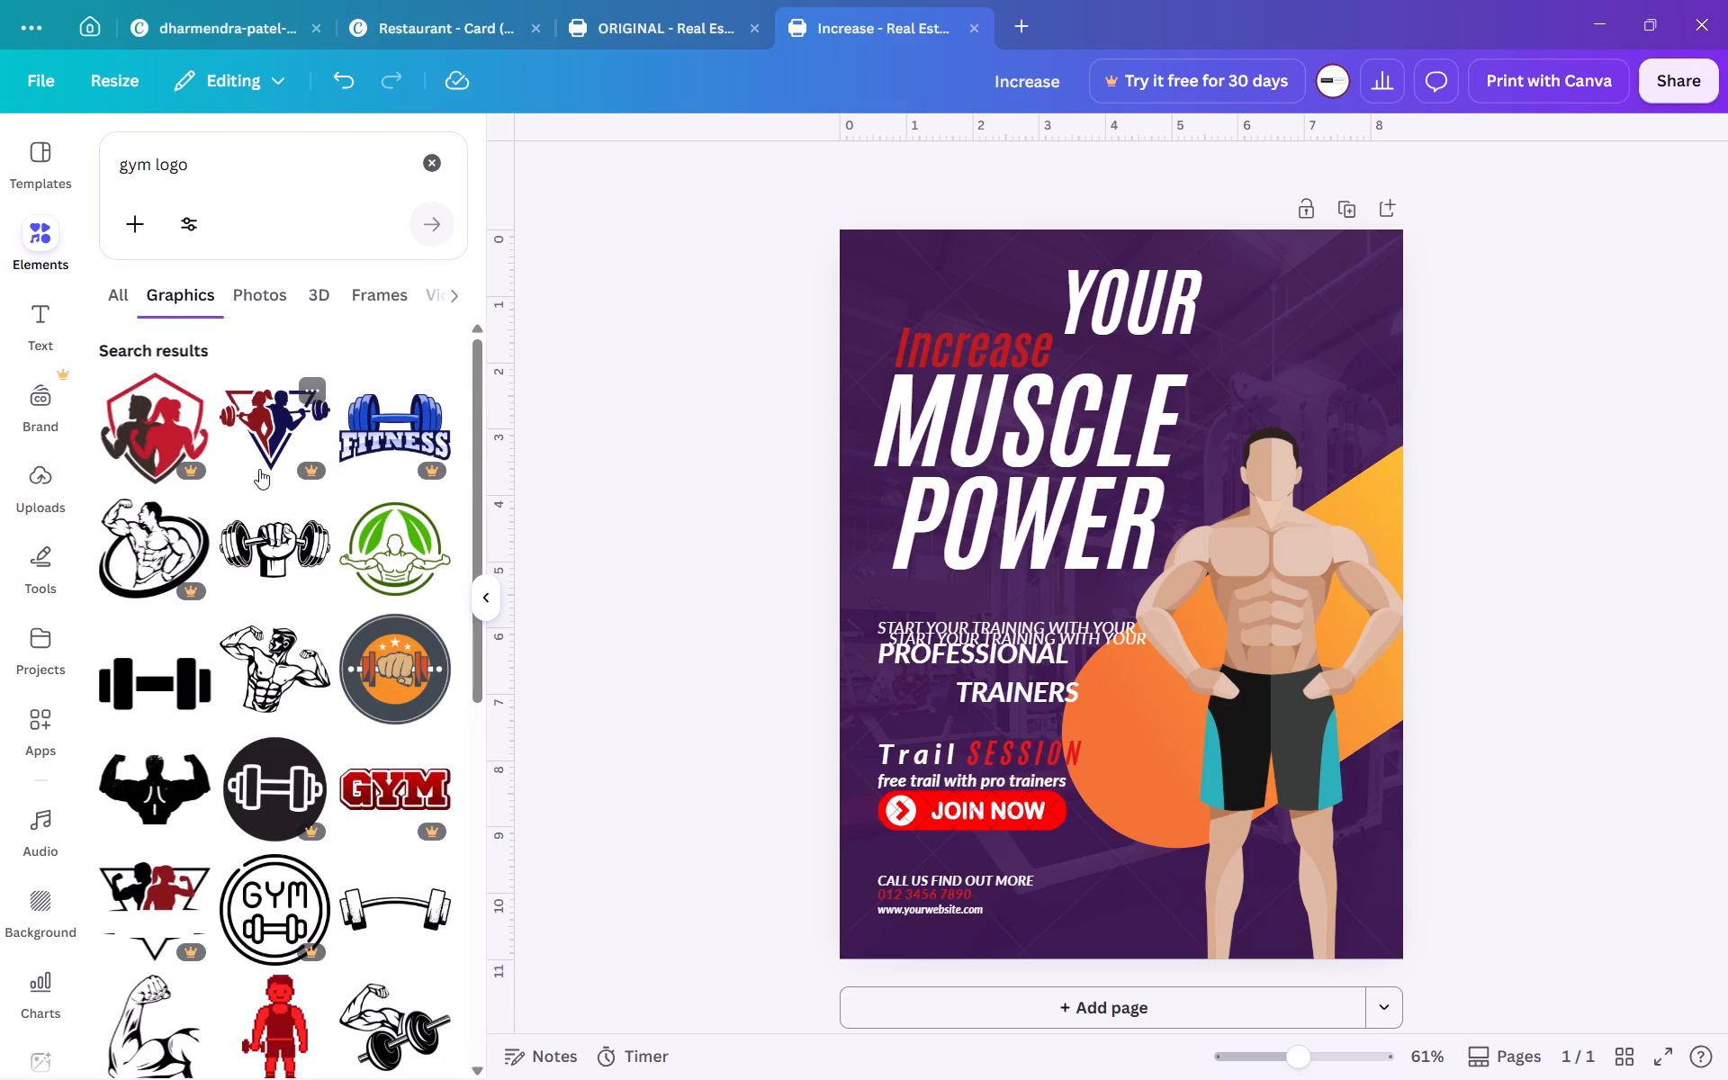
pyautogui.click(316, 287)
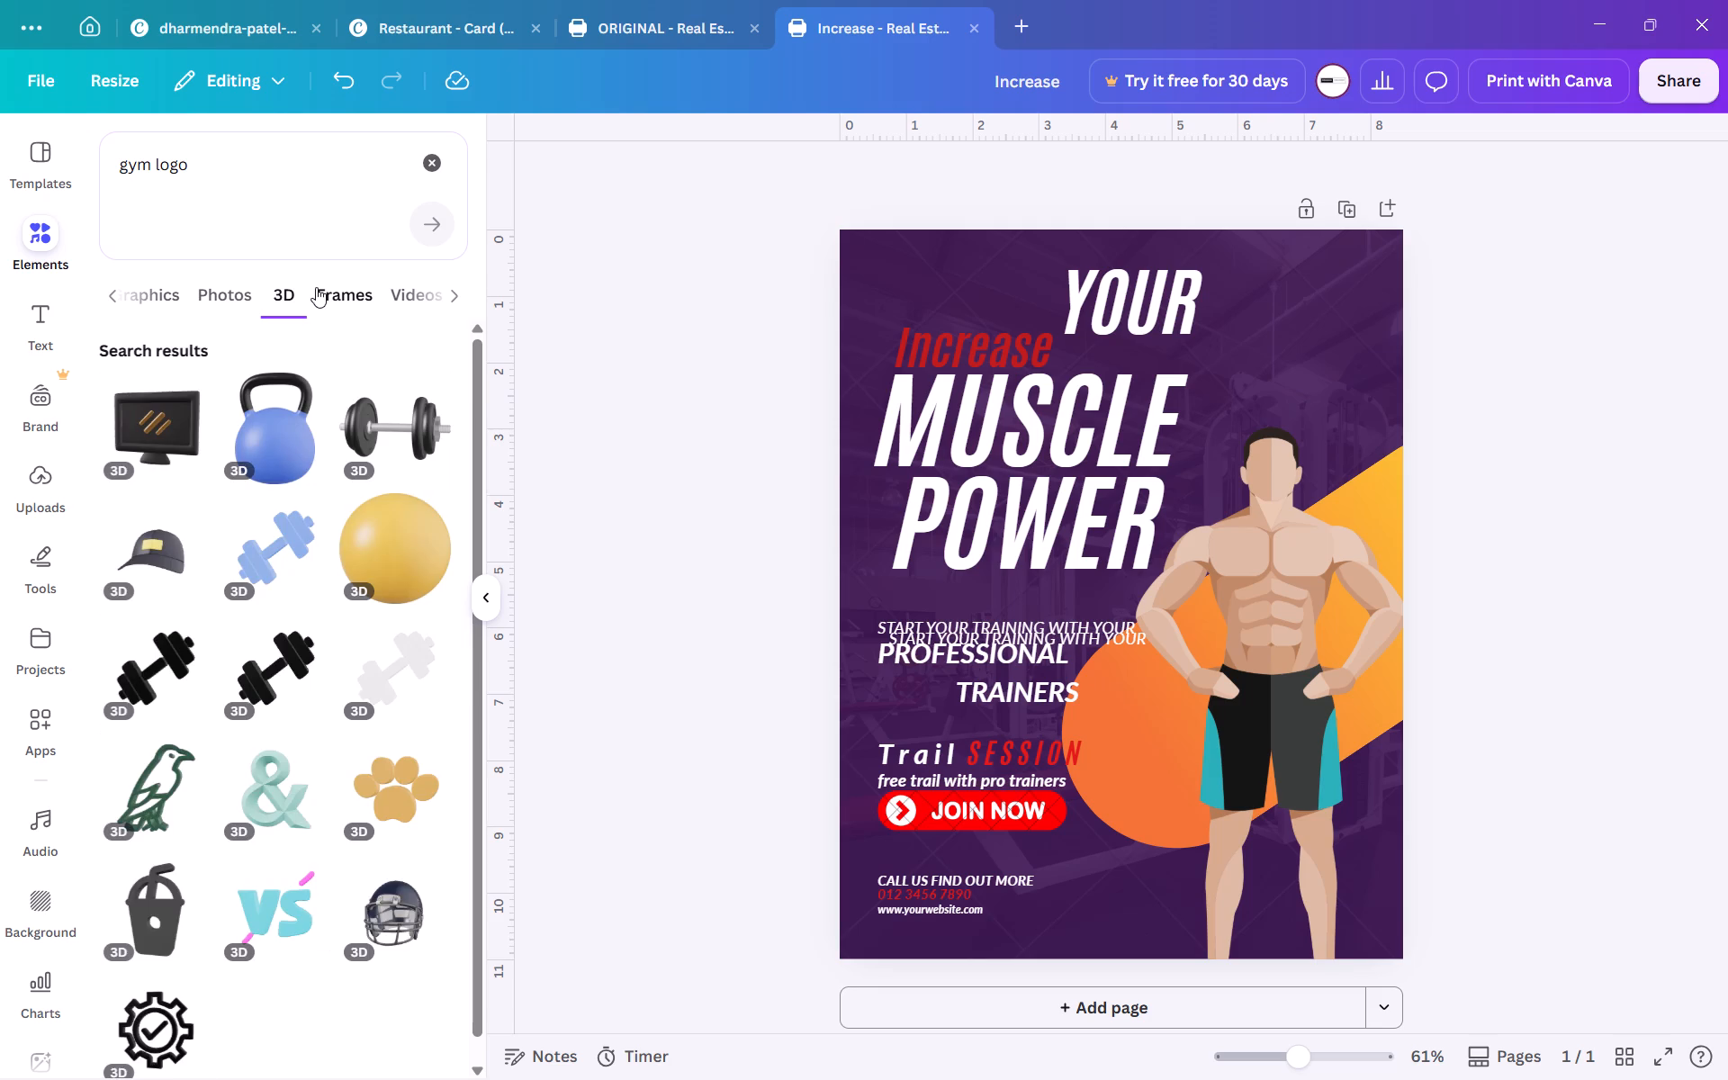
pyautogui.scroll(1, 295, 598)
pyautogui.scroll(-1, 222, 467)
# Browse the graphics-only results for "gym logo" and compare the designs for the flyer.
pyautogui.click(148, 299)
pyautogui.scroll(1, 196, 510)
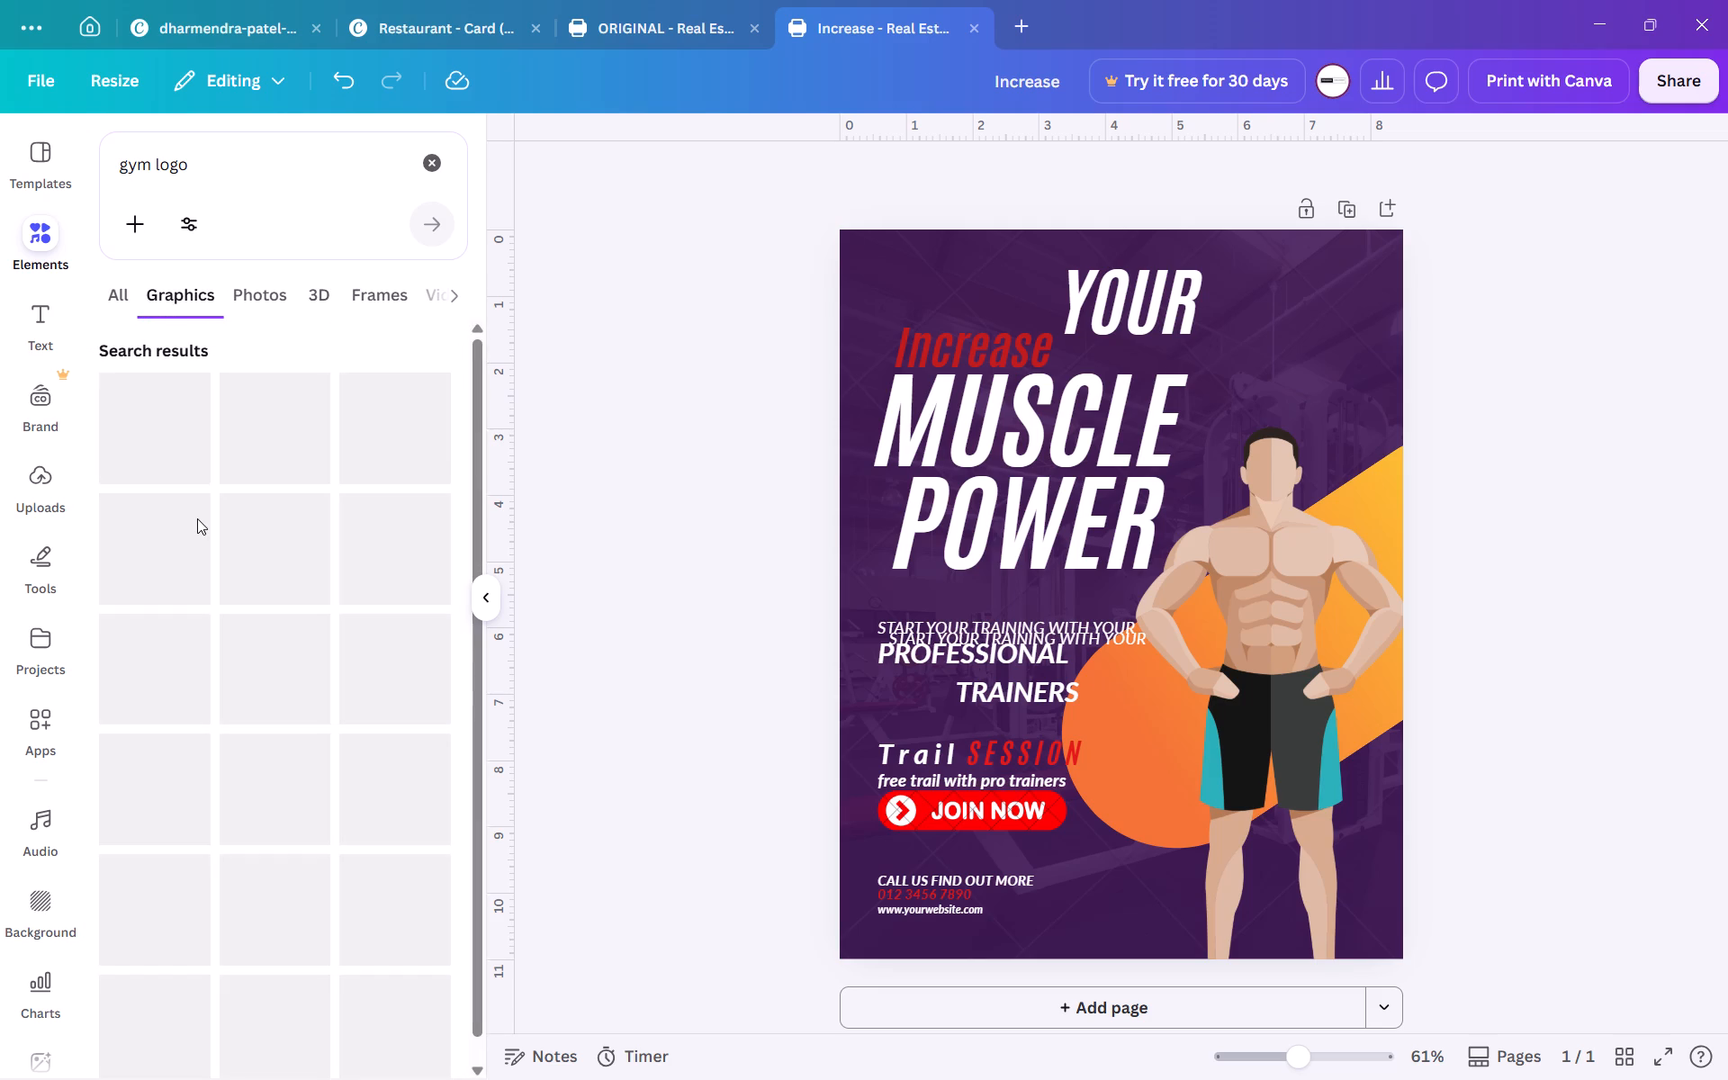
pyautogui.scroll(1, 197, 518)
pyautogui.scroll(-2, 197, 518)
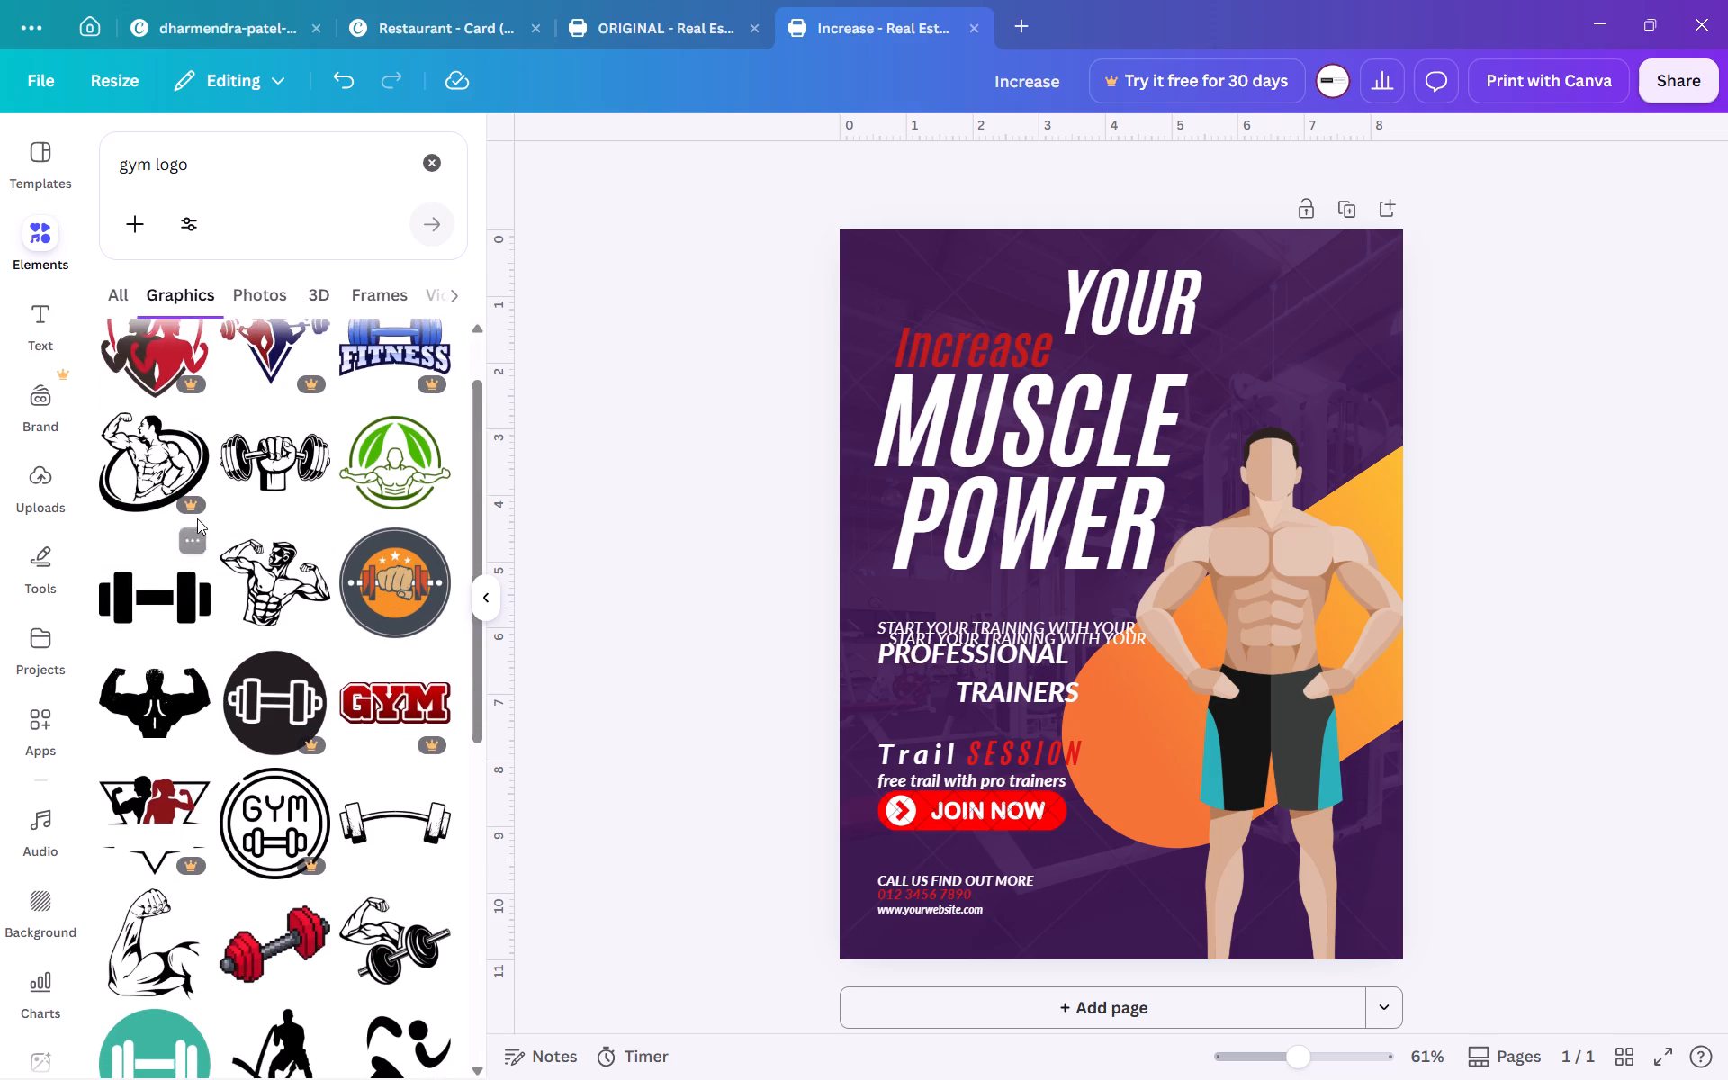
pyautogui.scroll(-3, 197, 518)
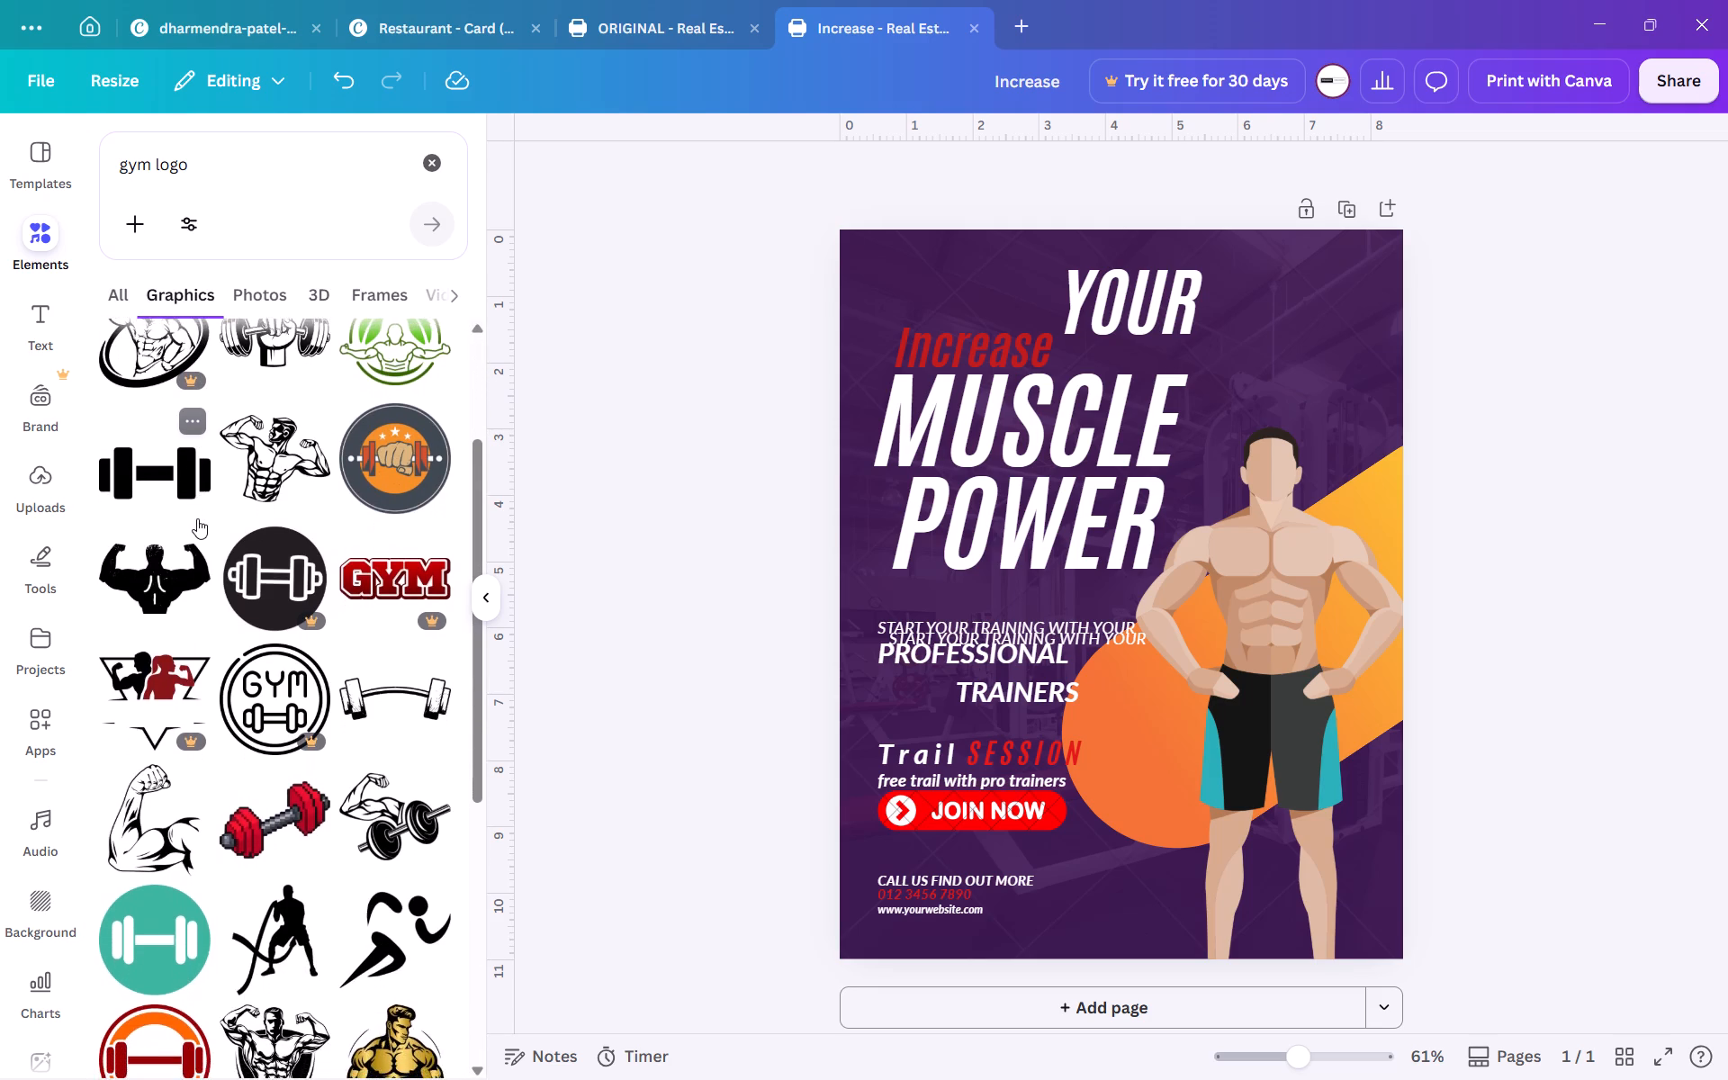
pyautogui.scroll(-1, 197, 518)
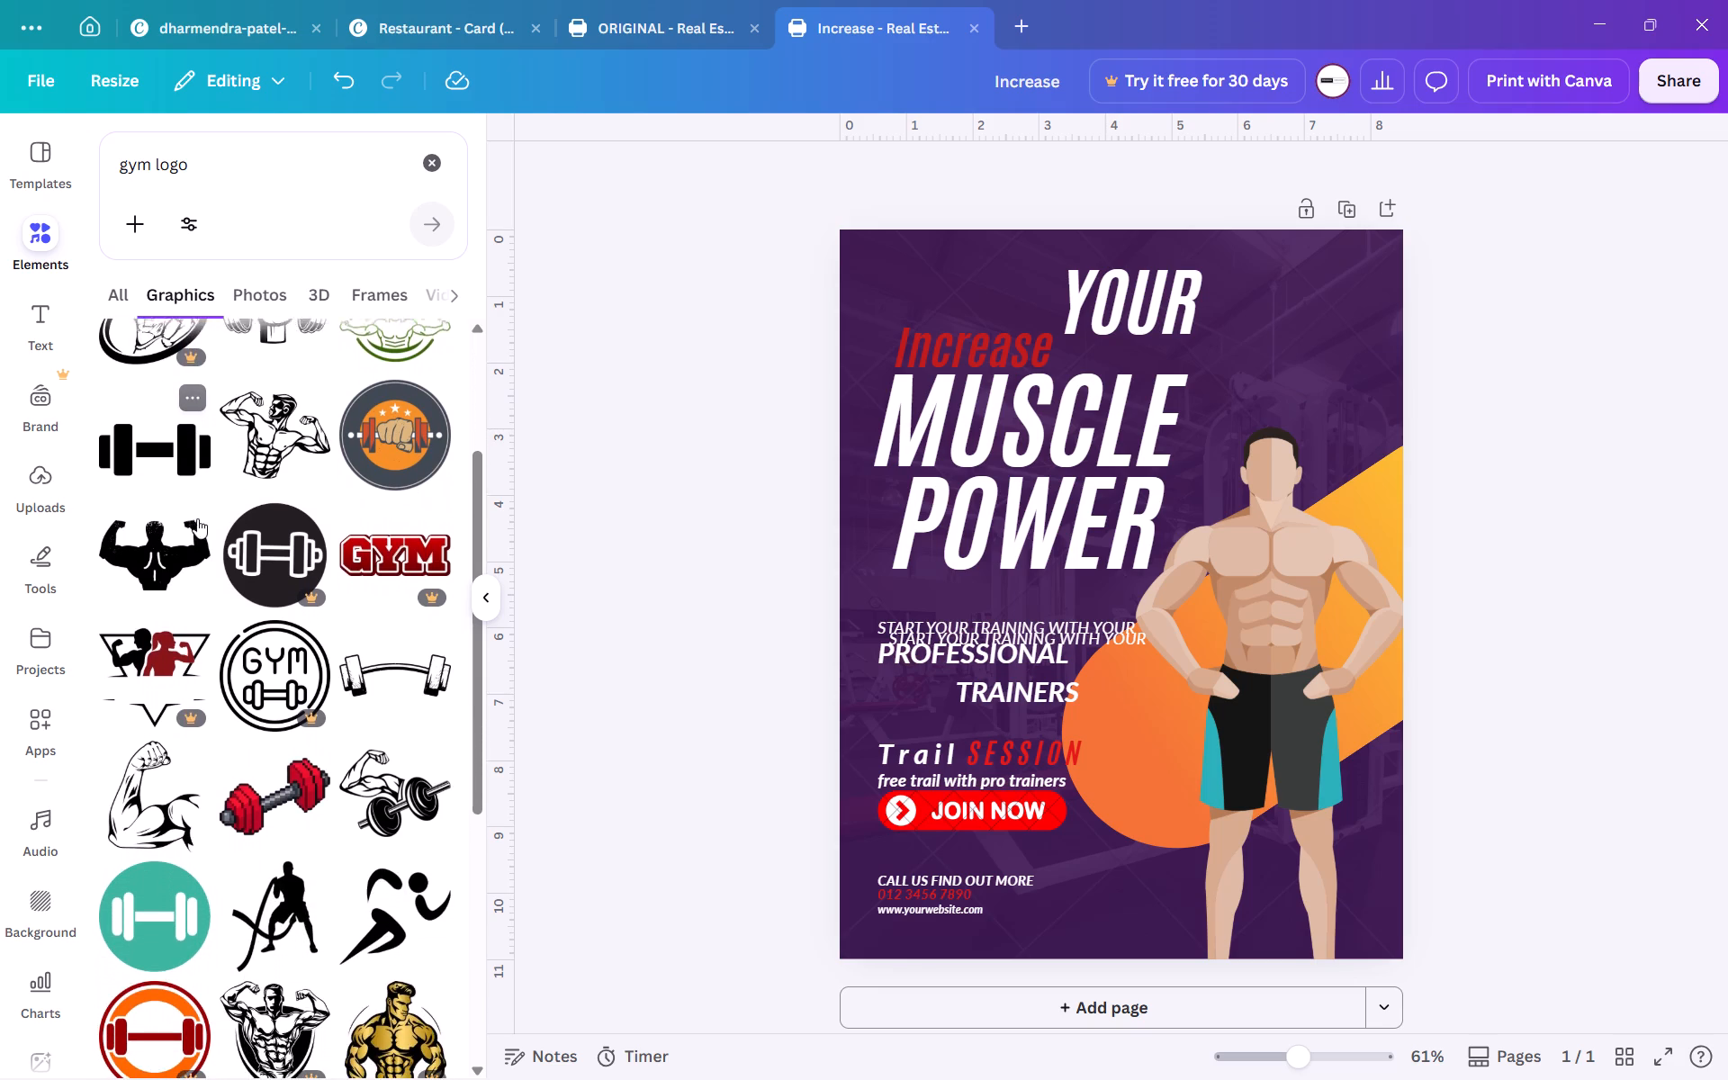
pyautogui.scroll(-2, 197, 518)
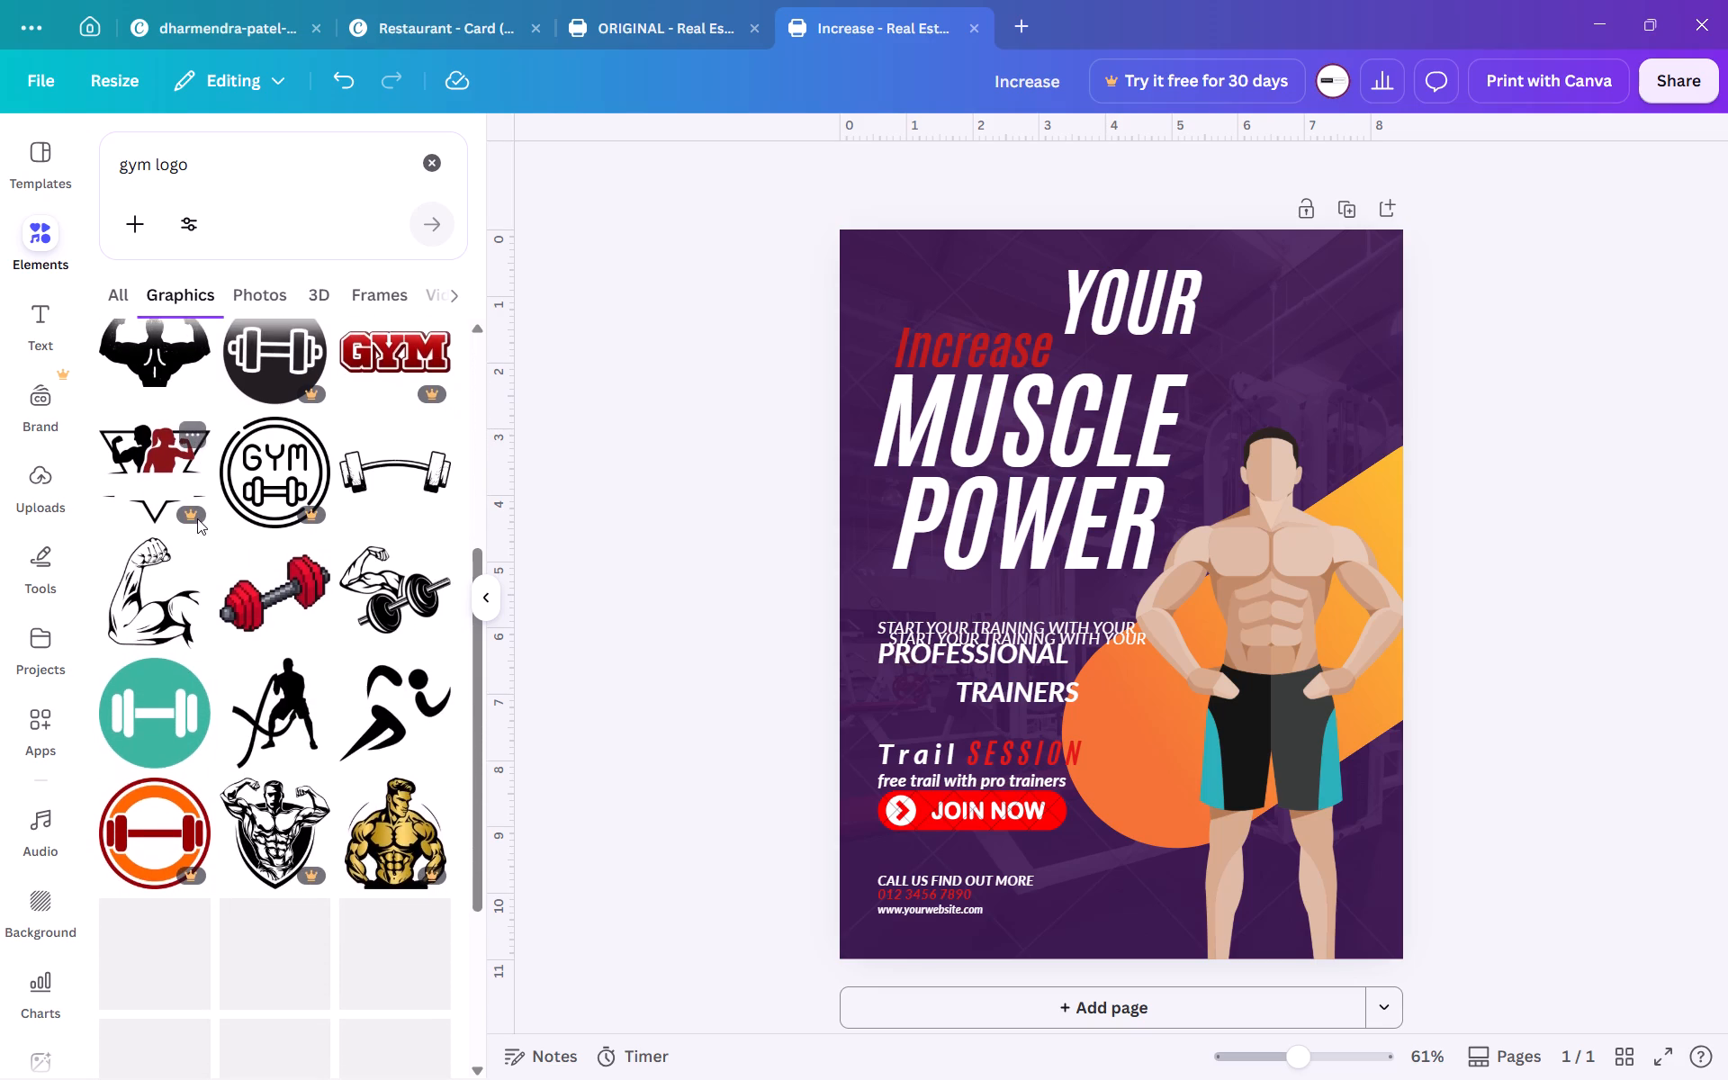
pyautogui.scroll(-2, 197, 518)
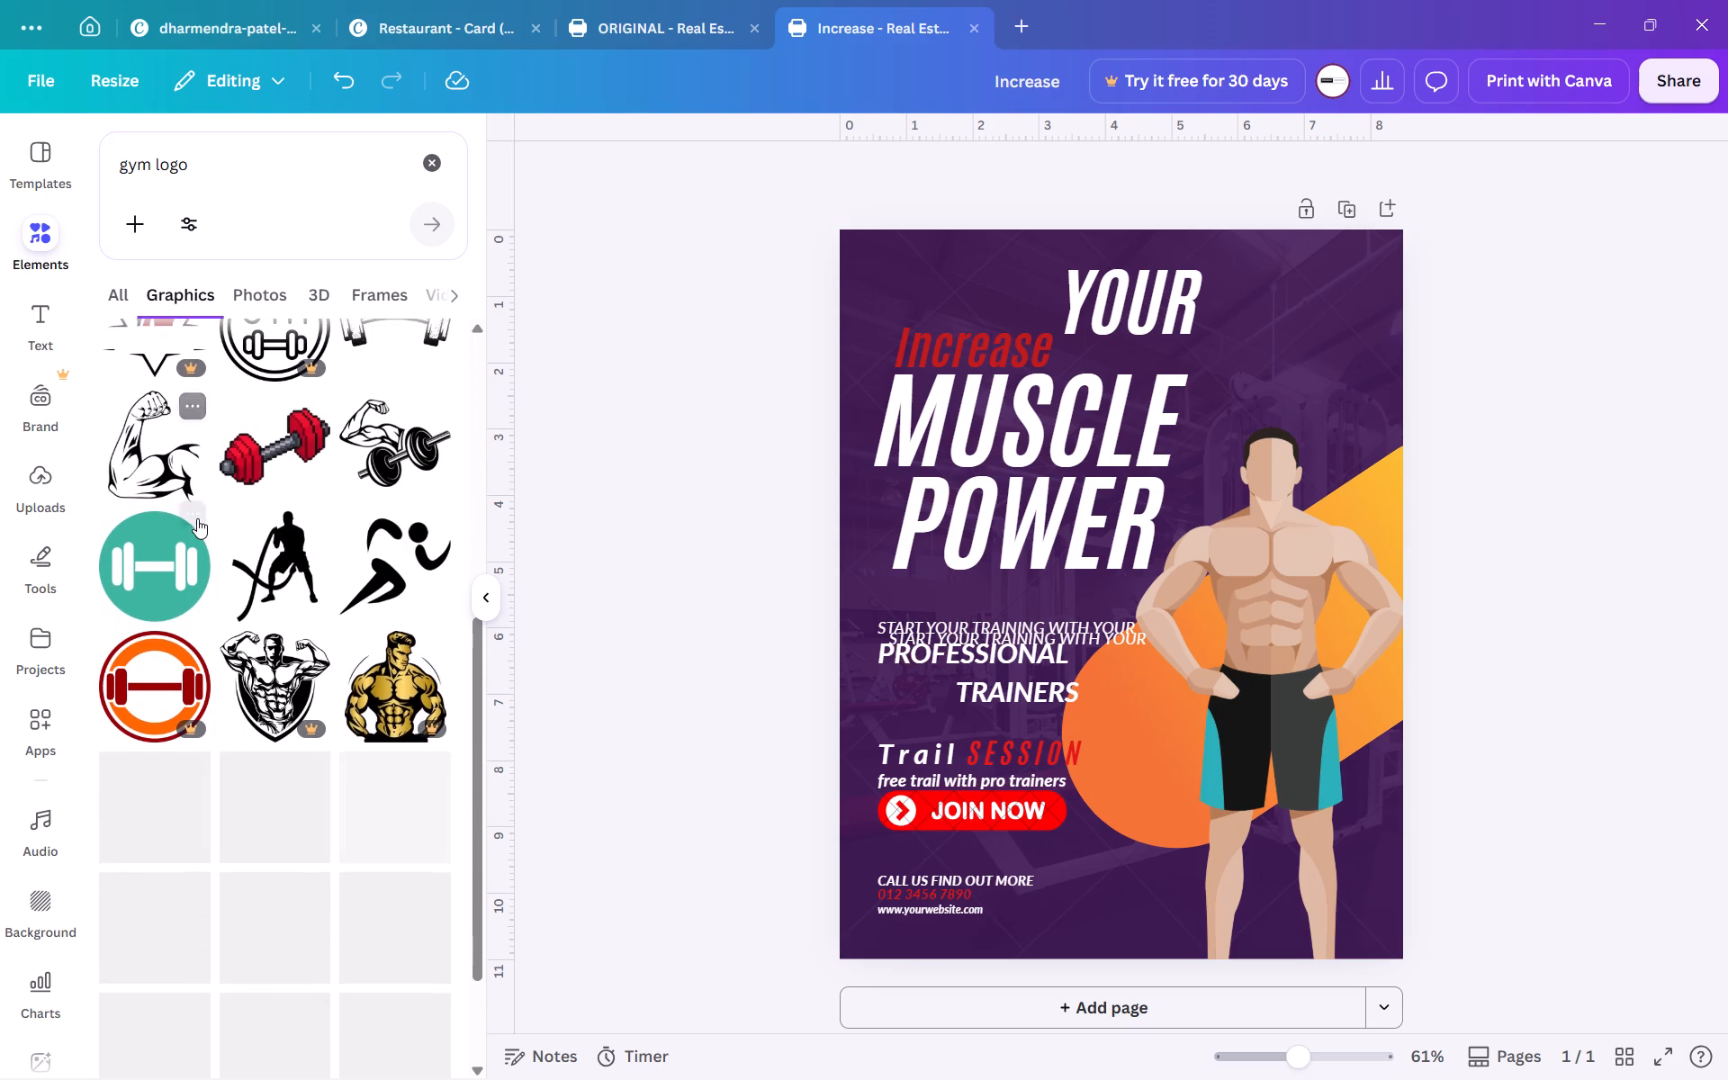
pyautogui.scroll(-1, 197, 518)
pyautogui.scroll(-1, 160, 676)
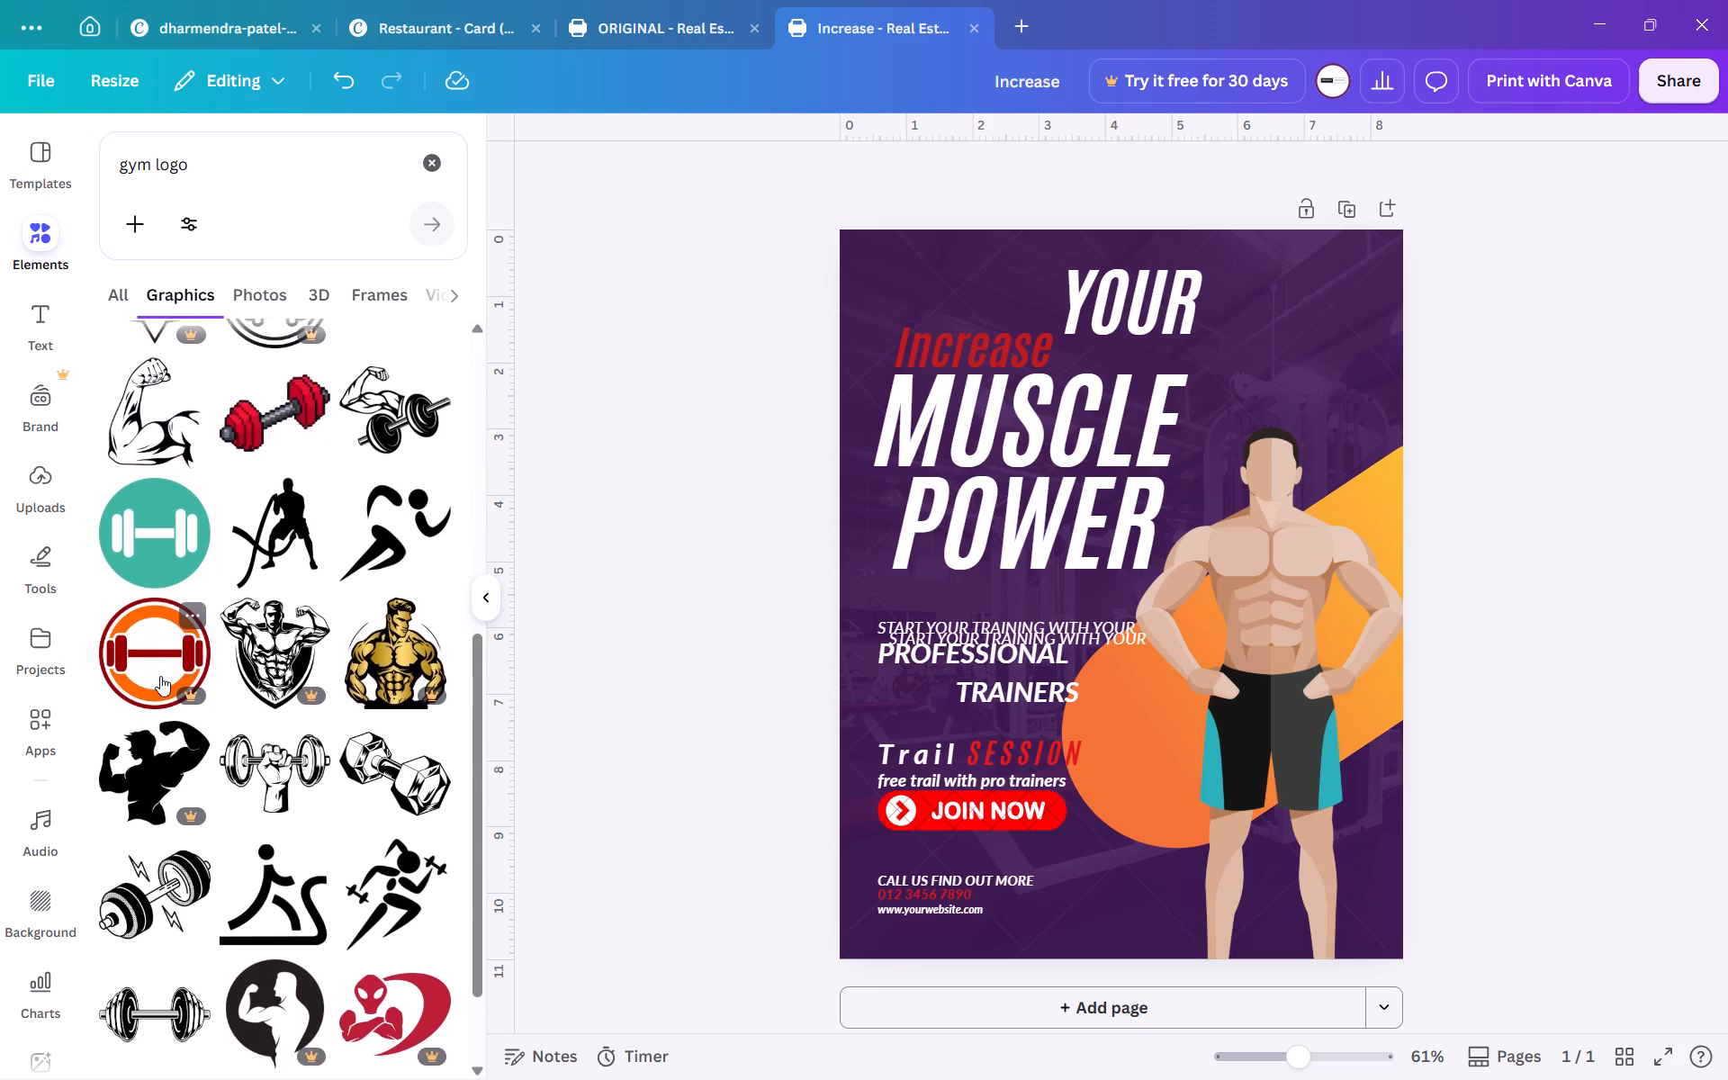
pyautogui.scroll(-3, 160, 676)
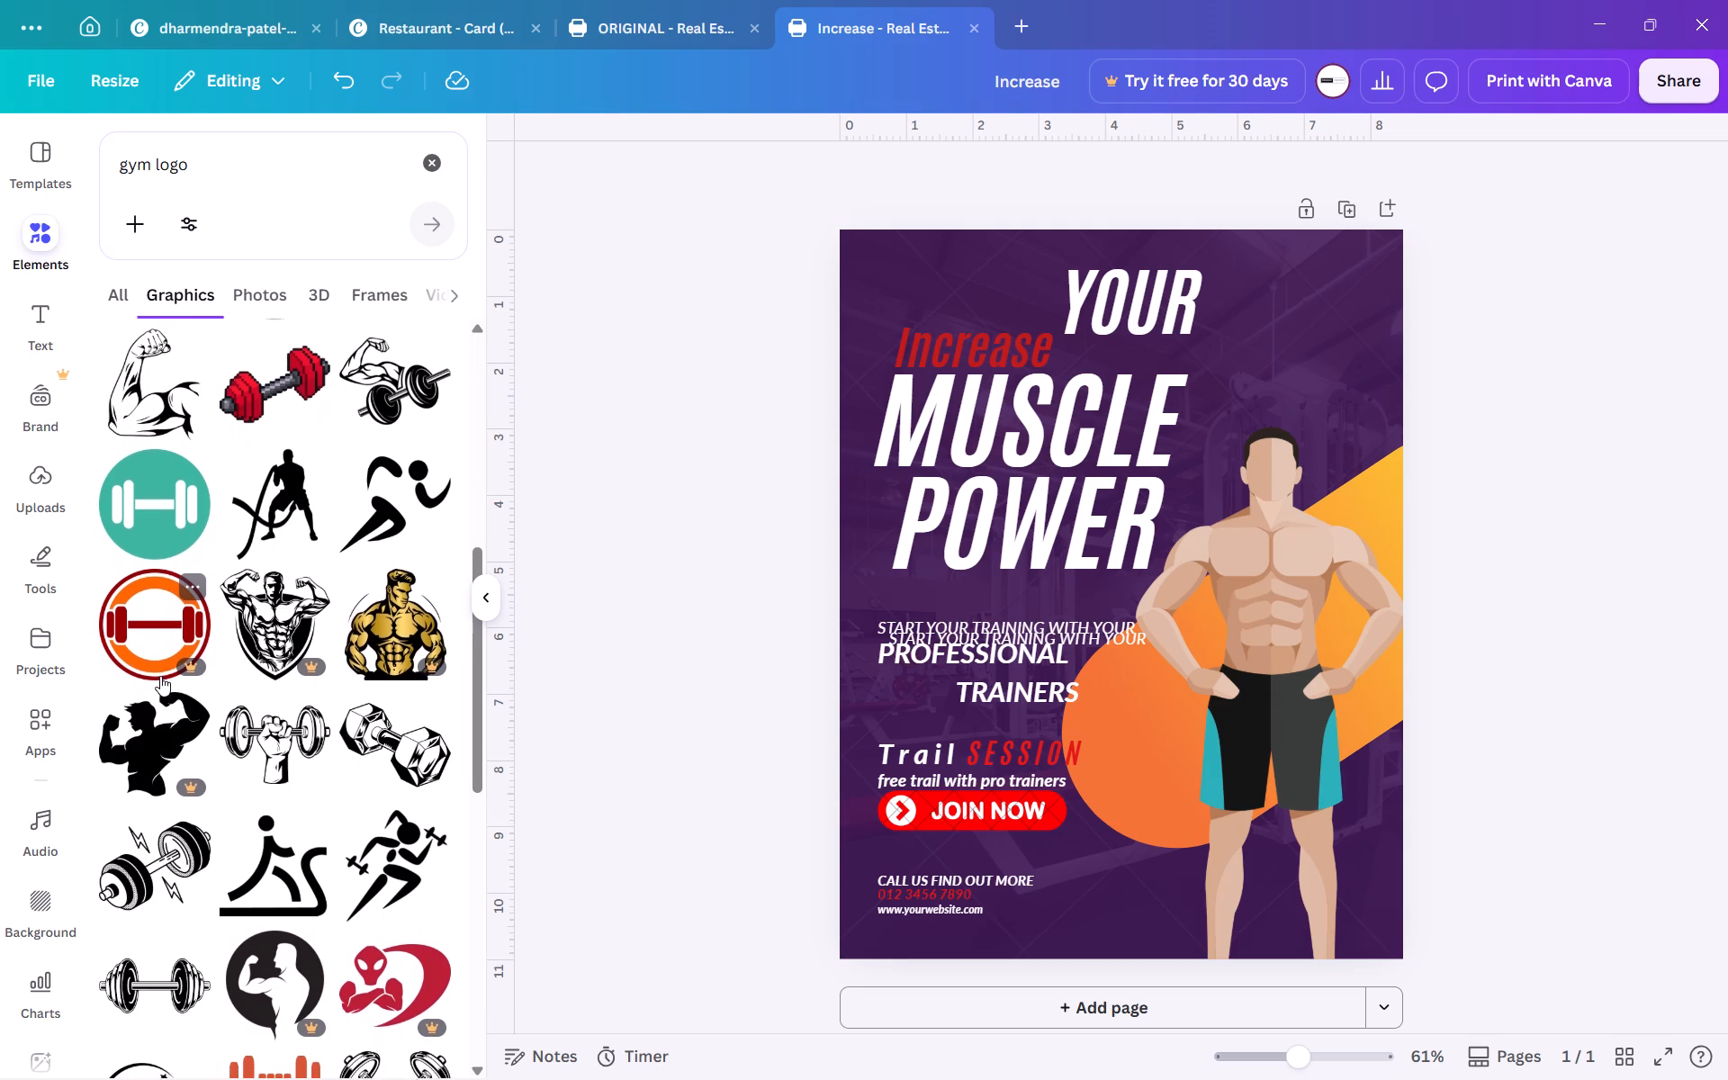
pyautogui.scroll(-1, 160, 676)
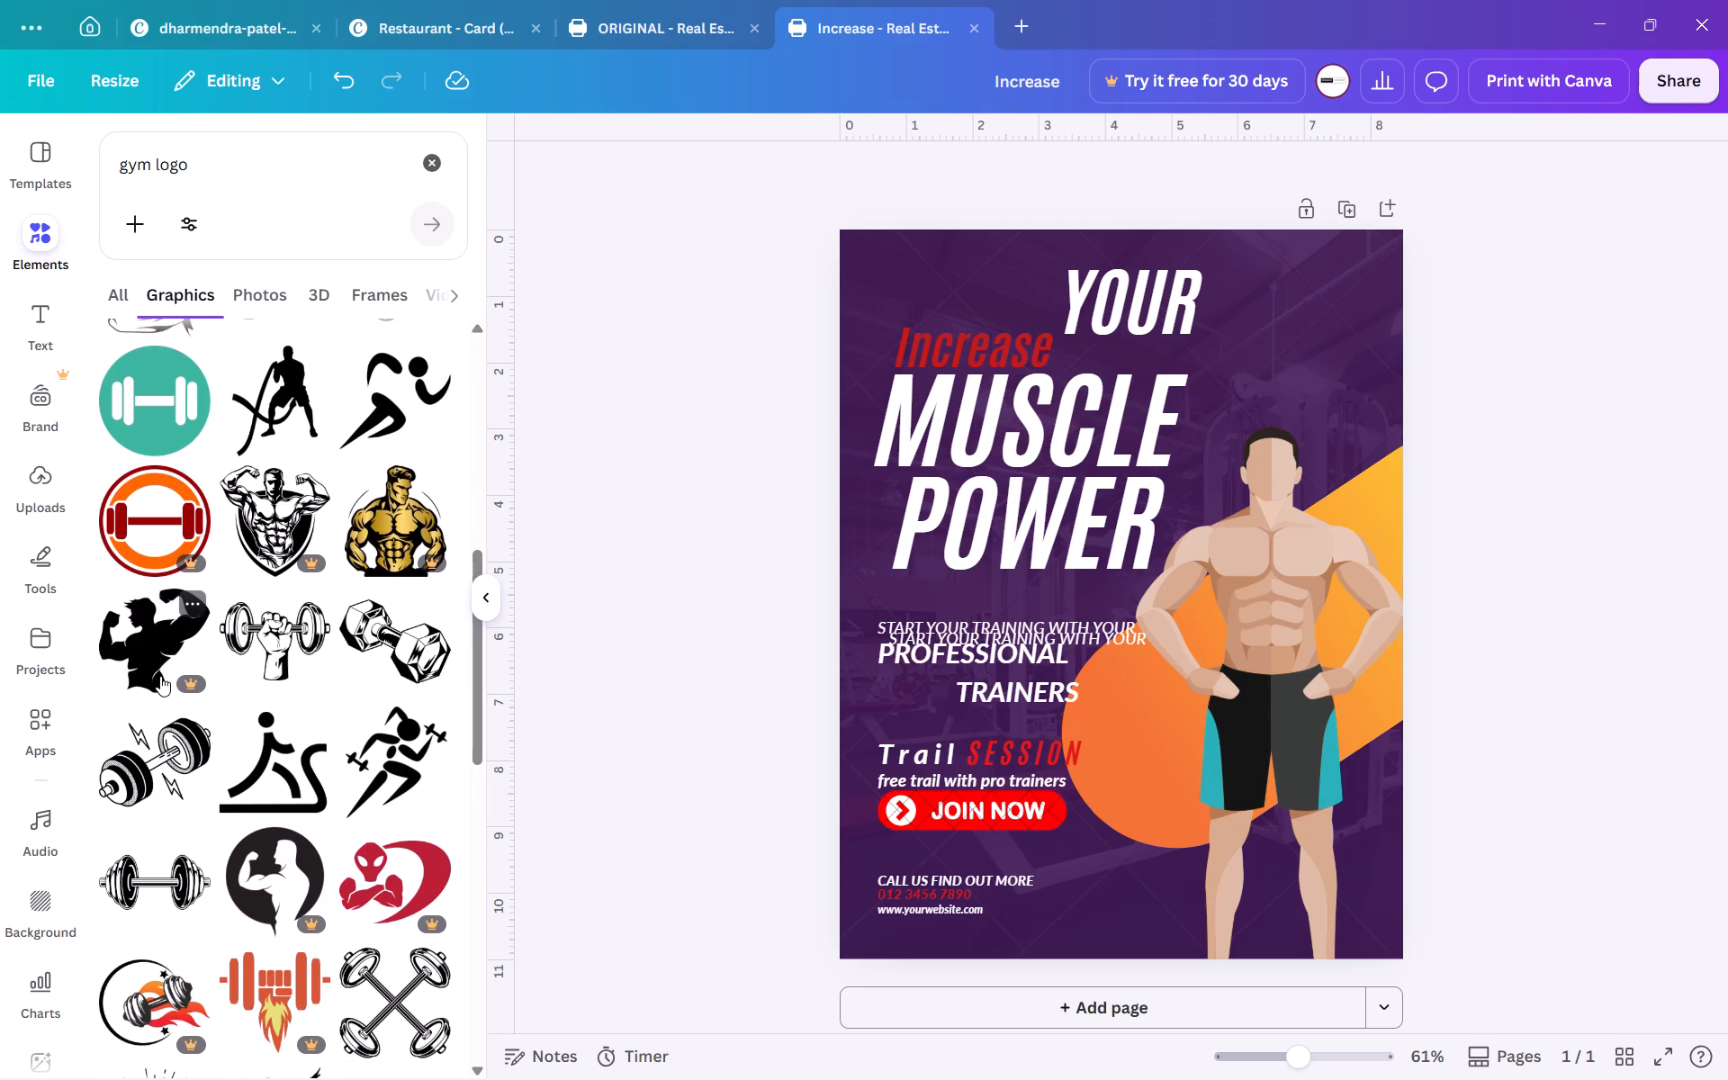
pyautogui.scroll(-2, 160, 676)
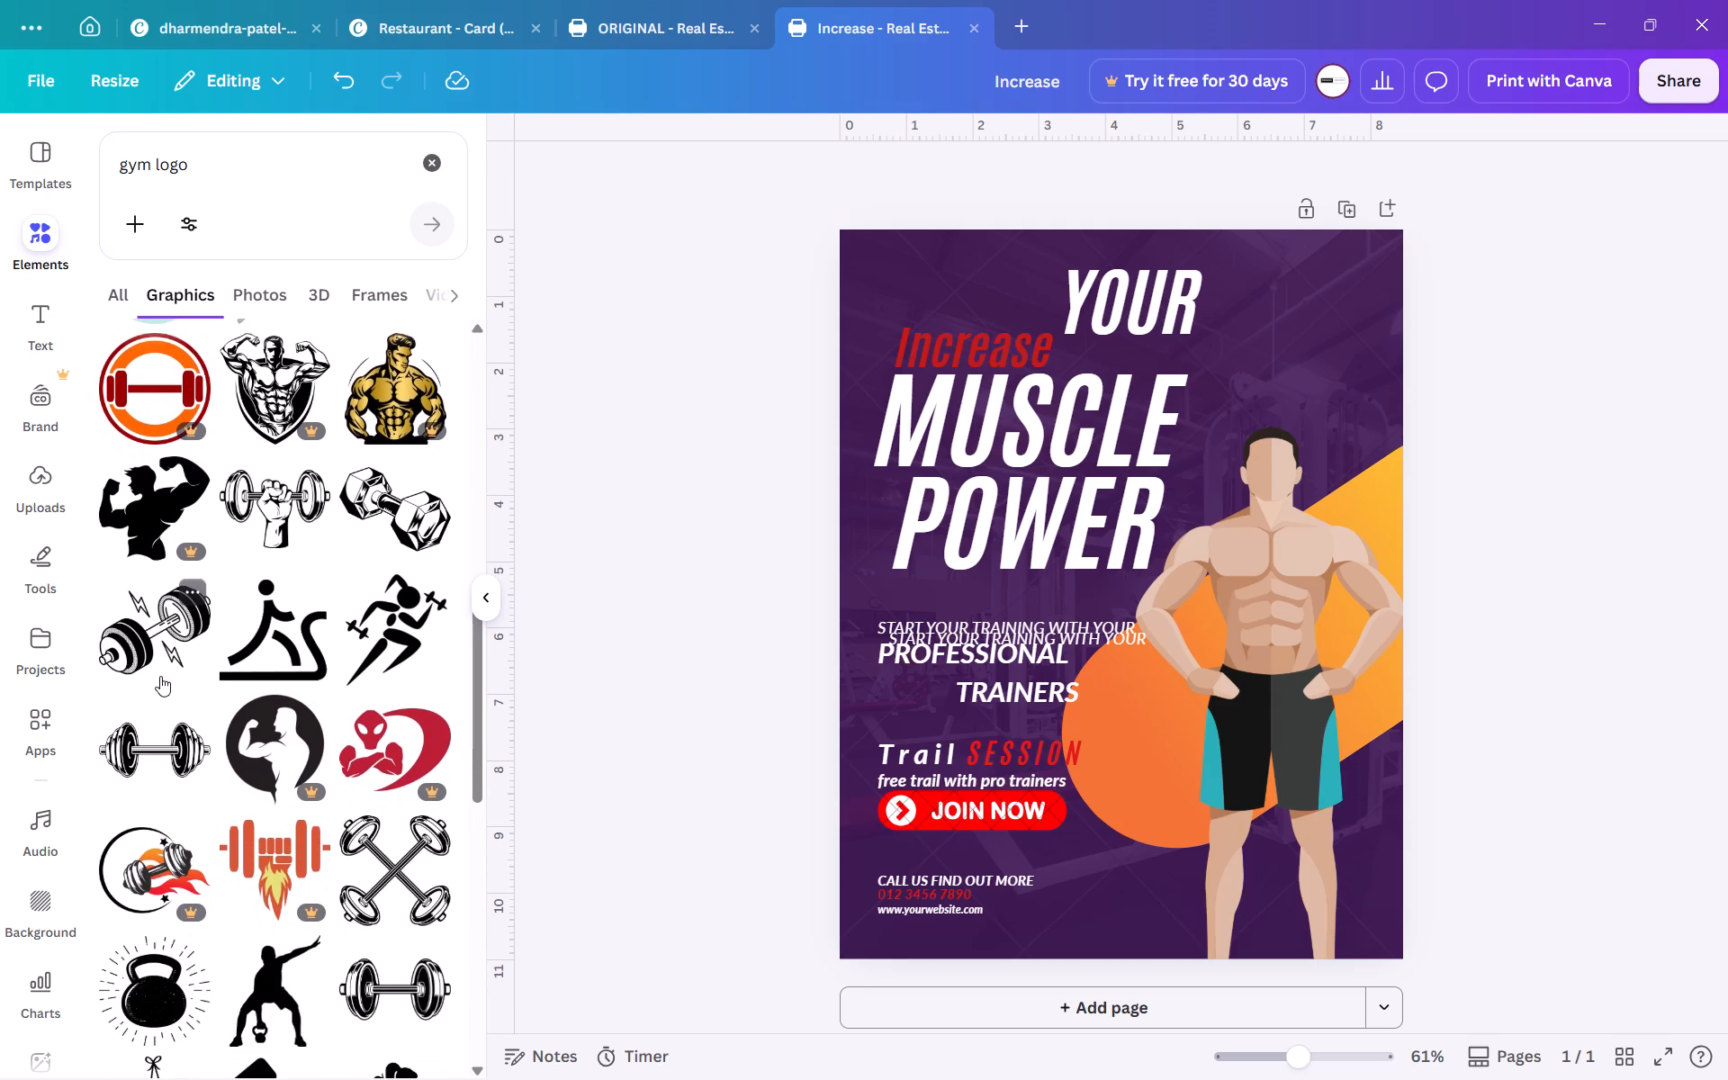
pyautogui.scroll(-3, 160, 676)
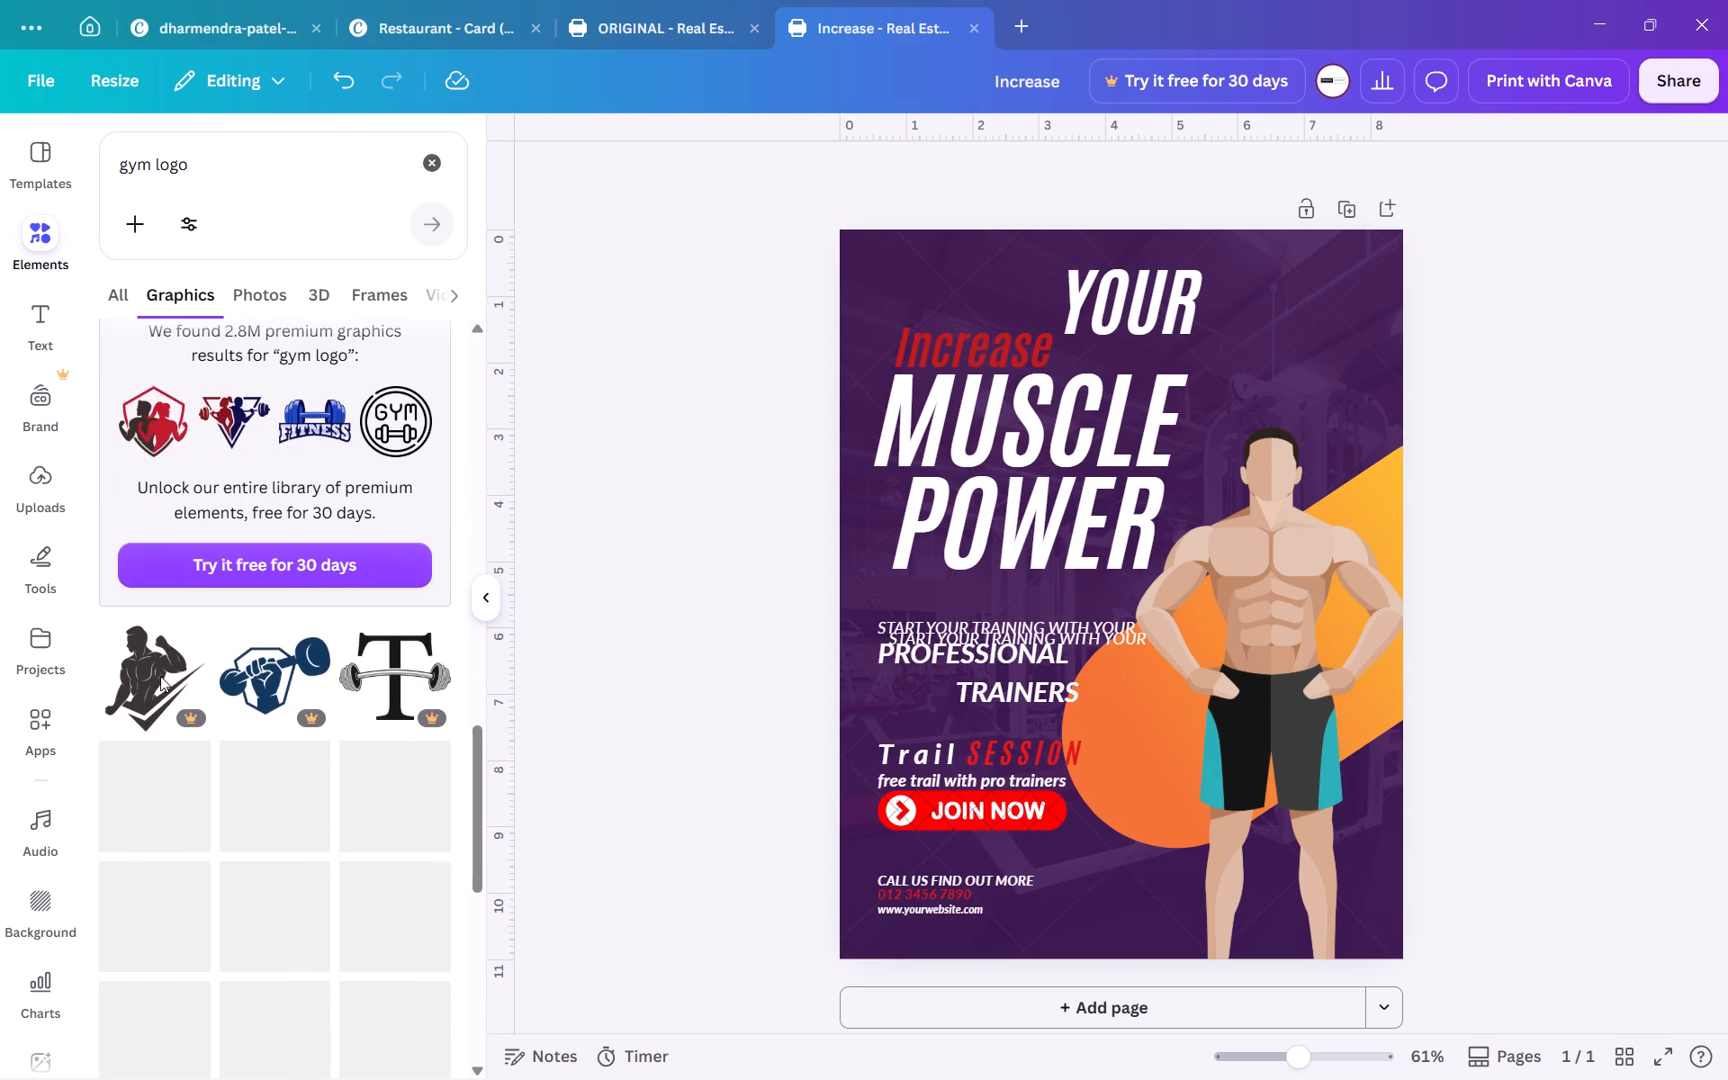
pyautogui.scroll(1, 160, 676)
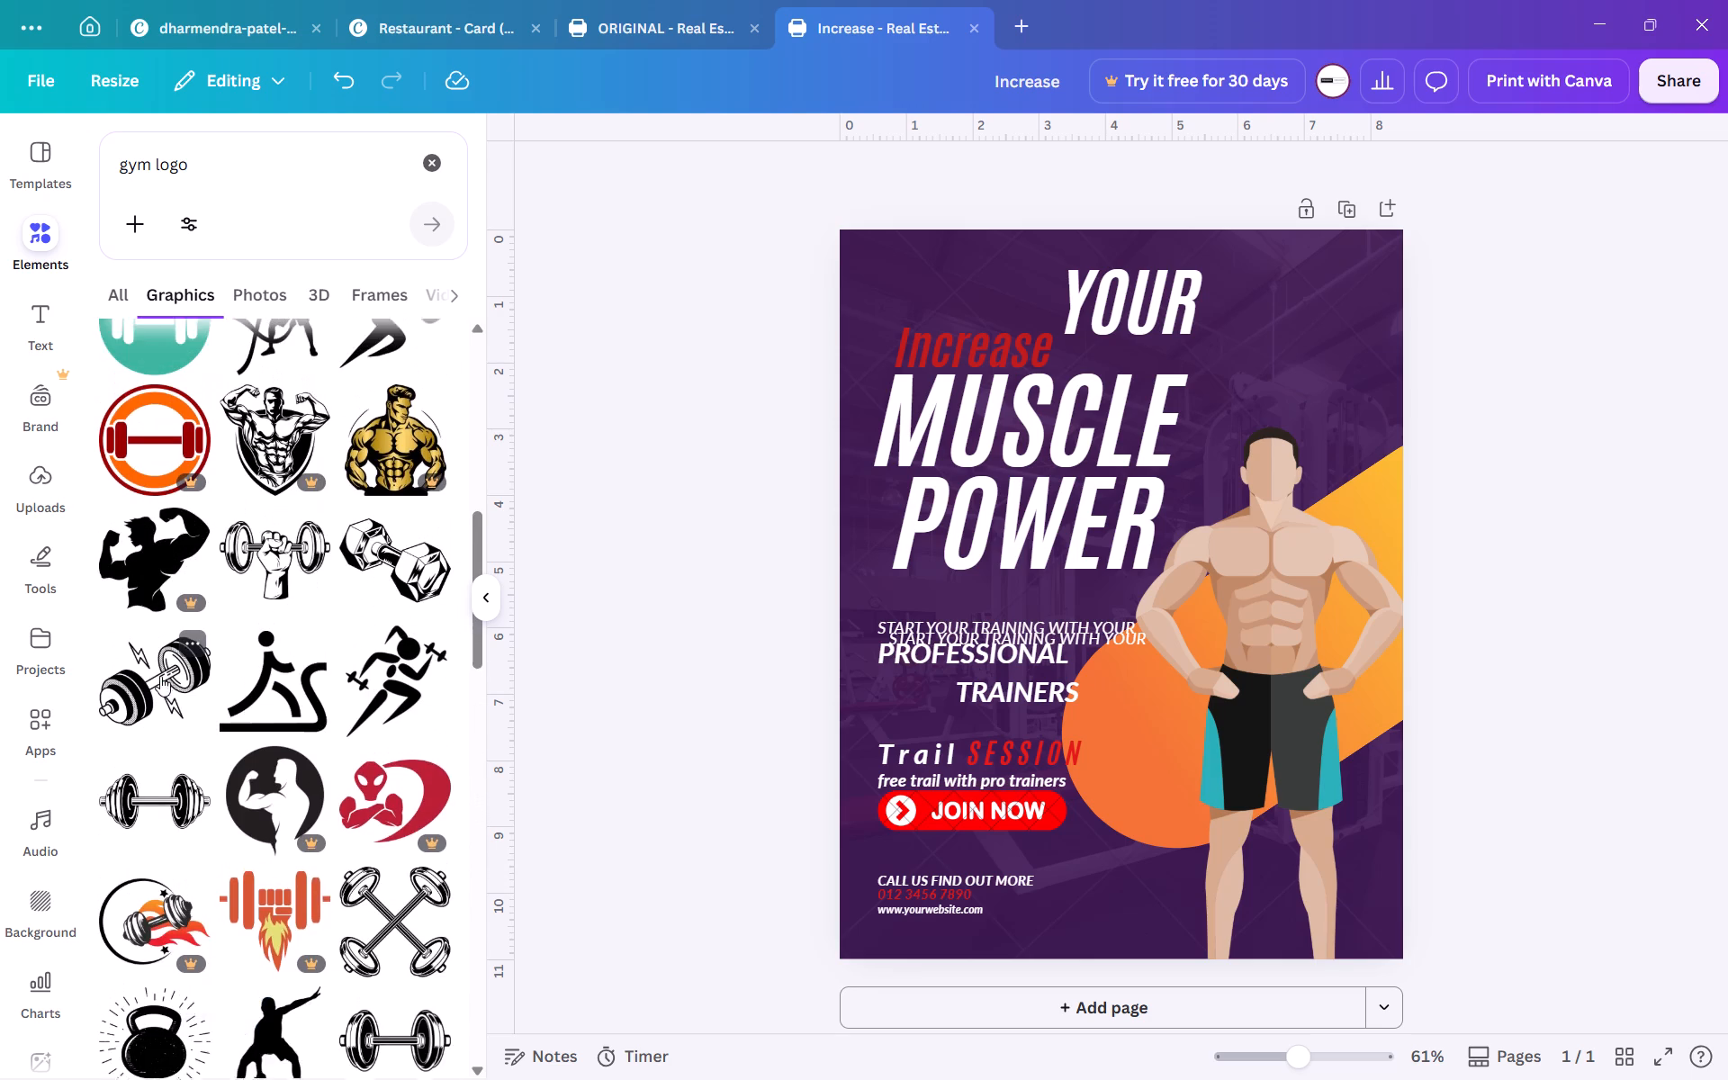
pyautogui.scroll(2, 160, 676)
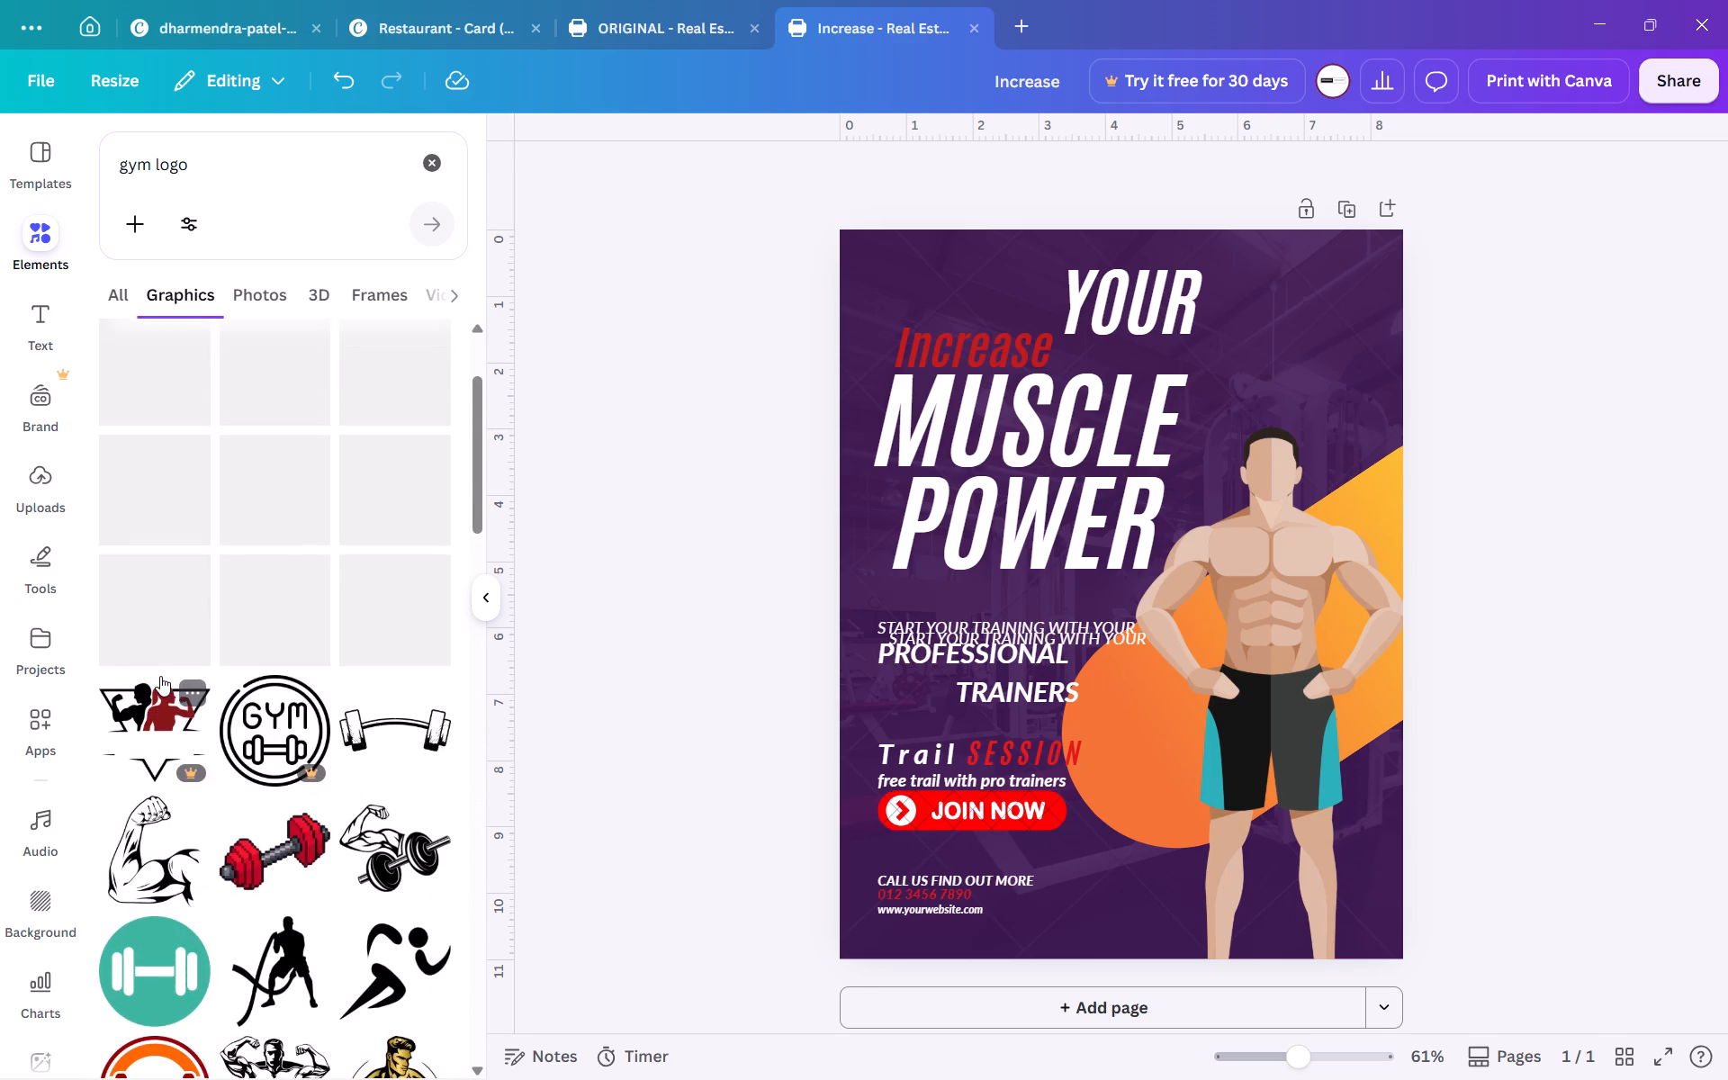
pyautogui.scroll(3, 160, 676)
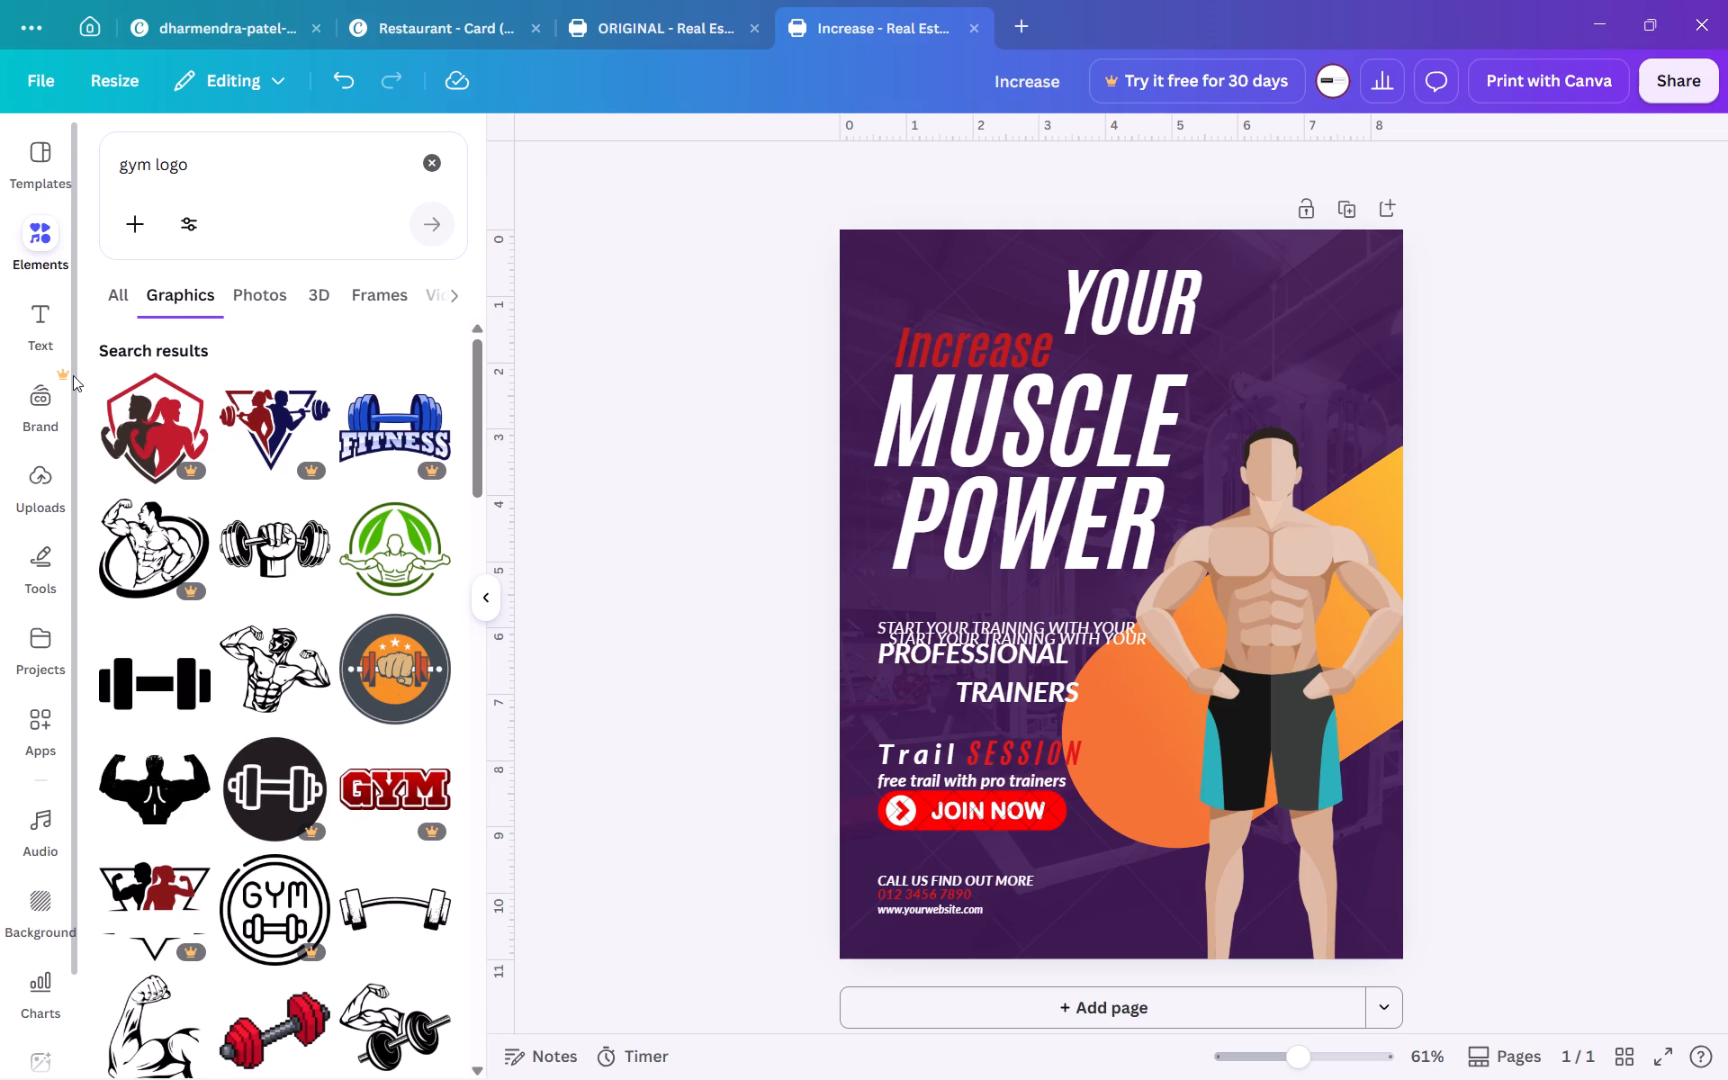
# Insert the red and black shield logo with two athletes and place it in the flyer's top-left corner.
pyautogui.click(161, 435)
pyautogui.moveTo(1194, 614); pyautogui.dragTo(1083, 472)
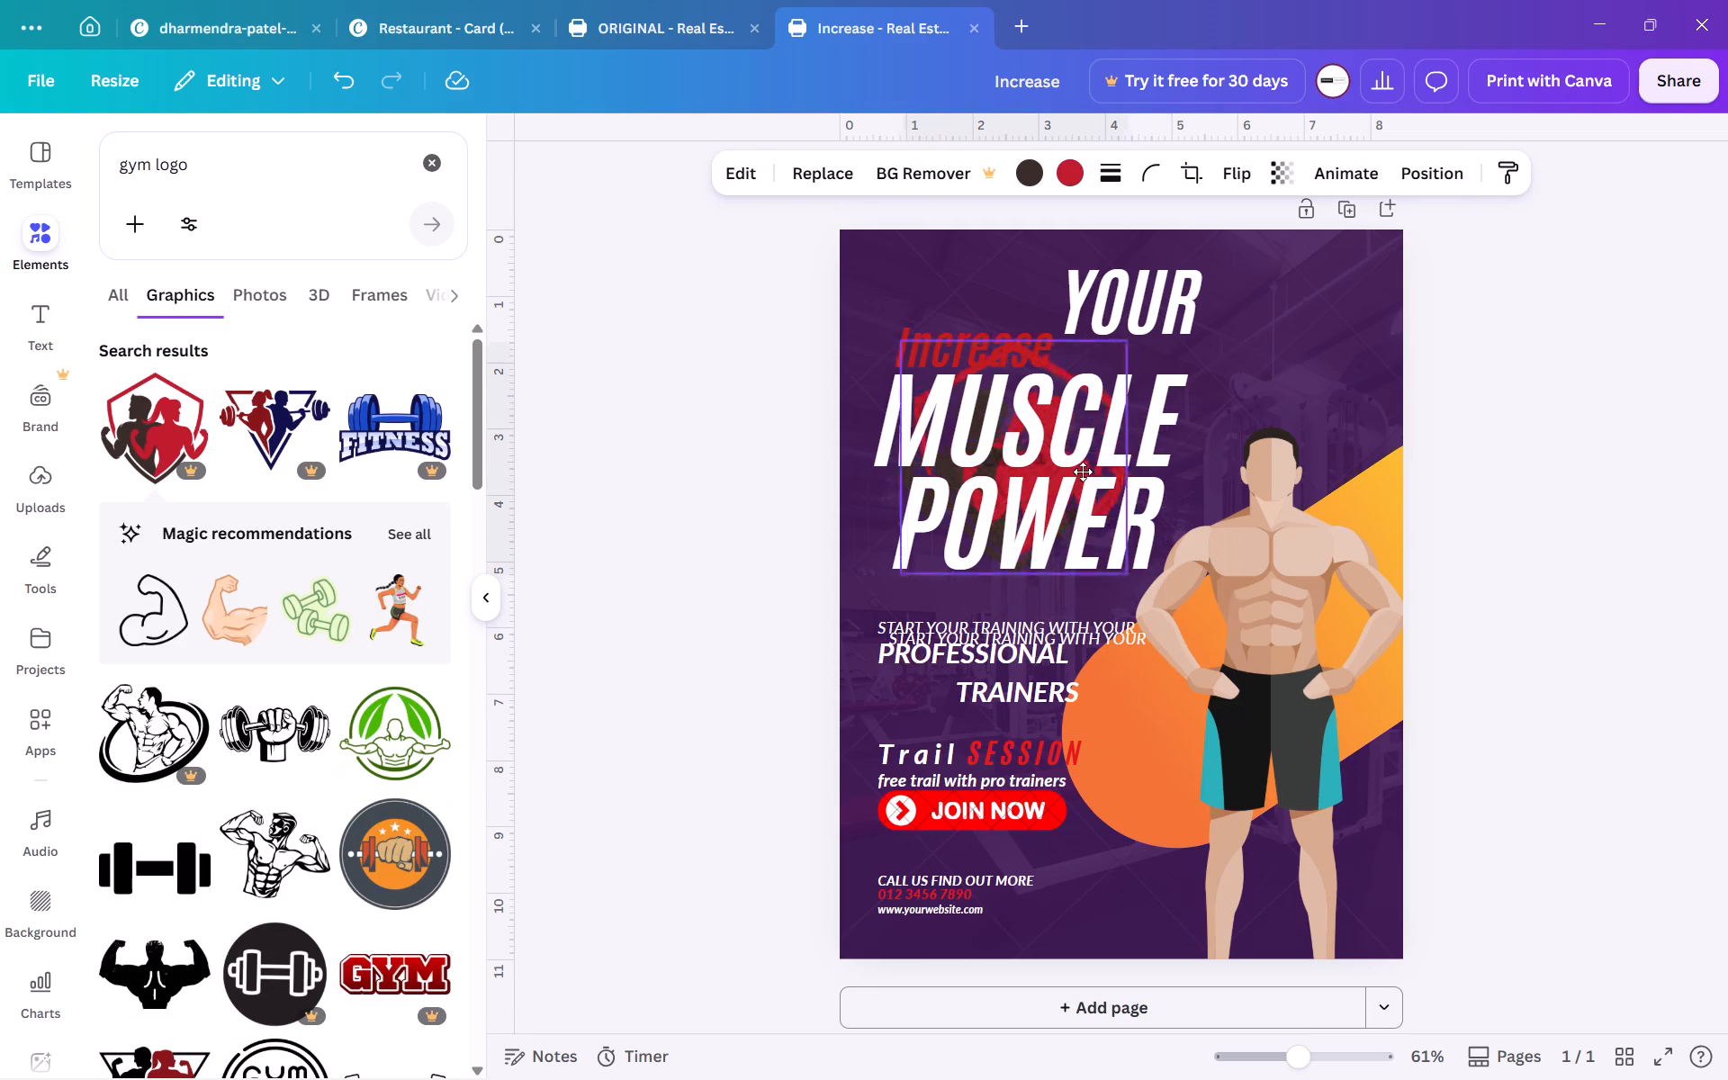
pyautogui.moveTo(1083, 472); pyautogui.dragTo(1025, 365)
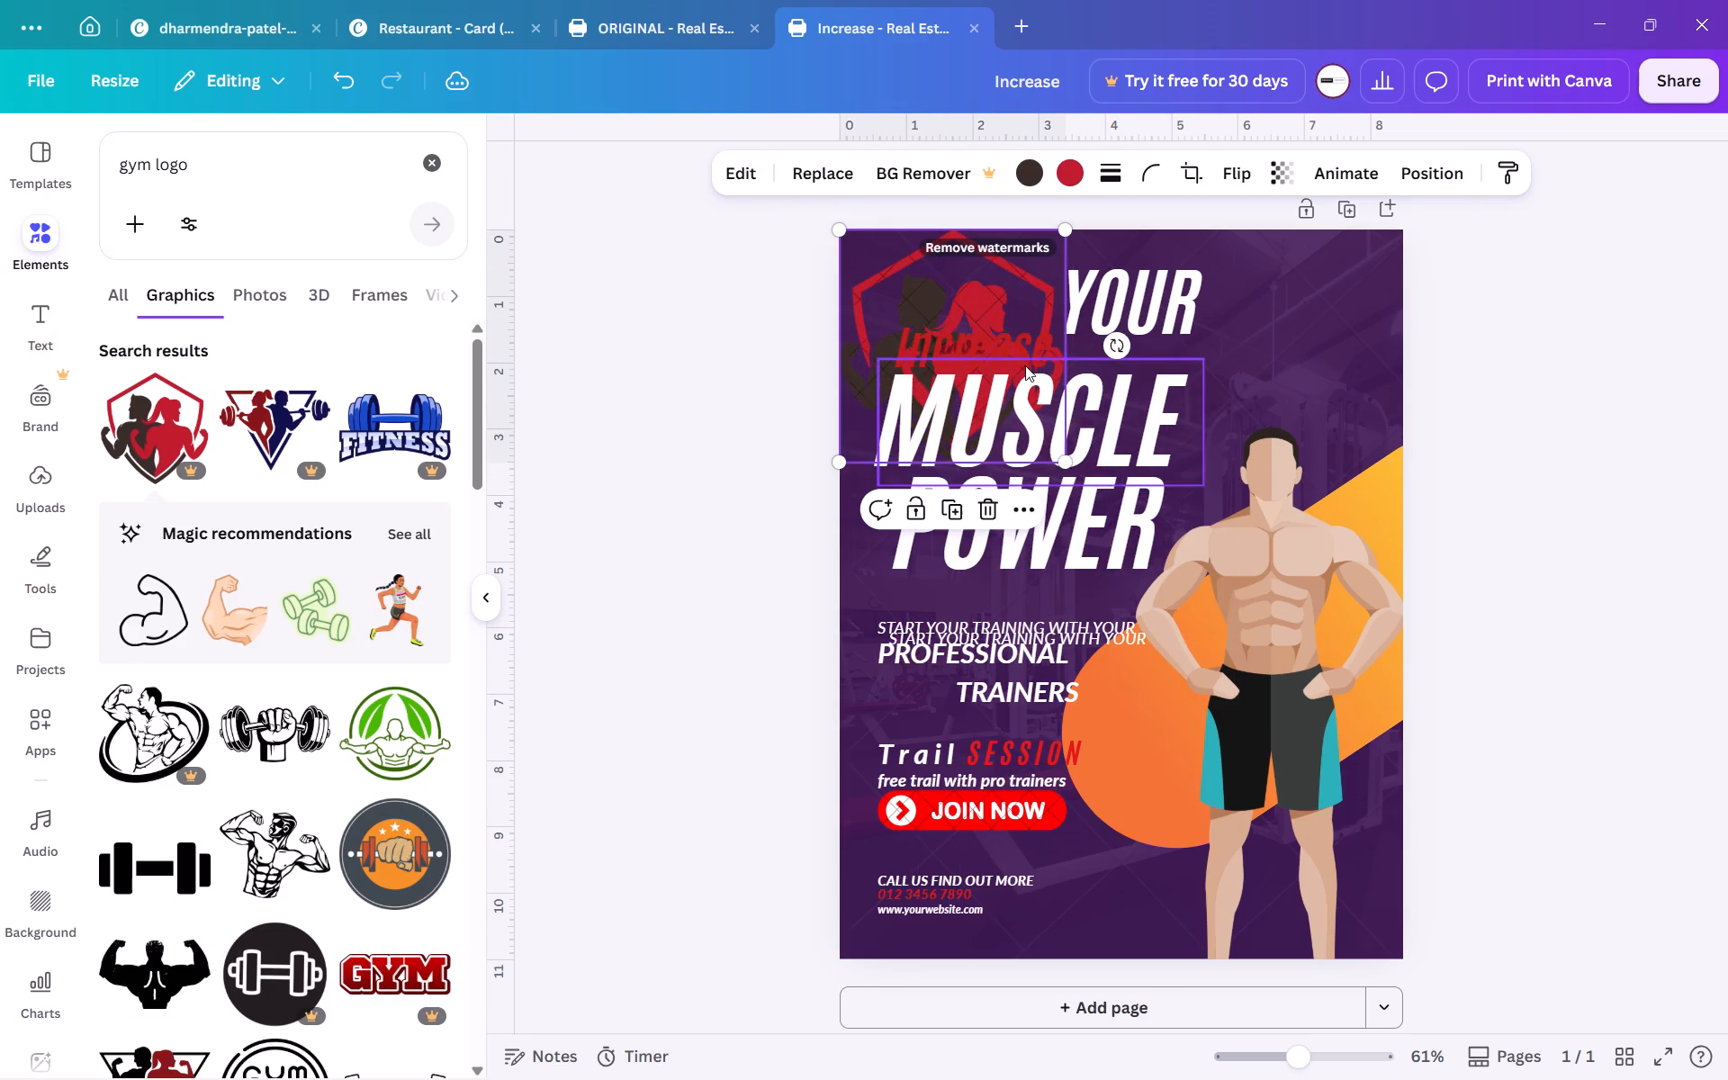
# Shrink the shield logo proportionally to about 1 inch wide, keeping it anchored in the flyer's top-left corner.
pyautogui.moveTo(1062, 463); pyautogui.dragTo(955, 361)
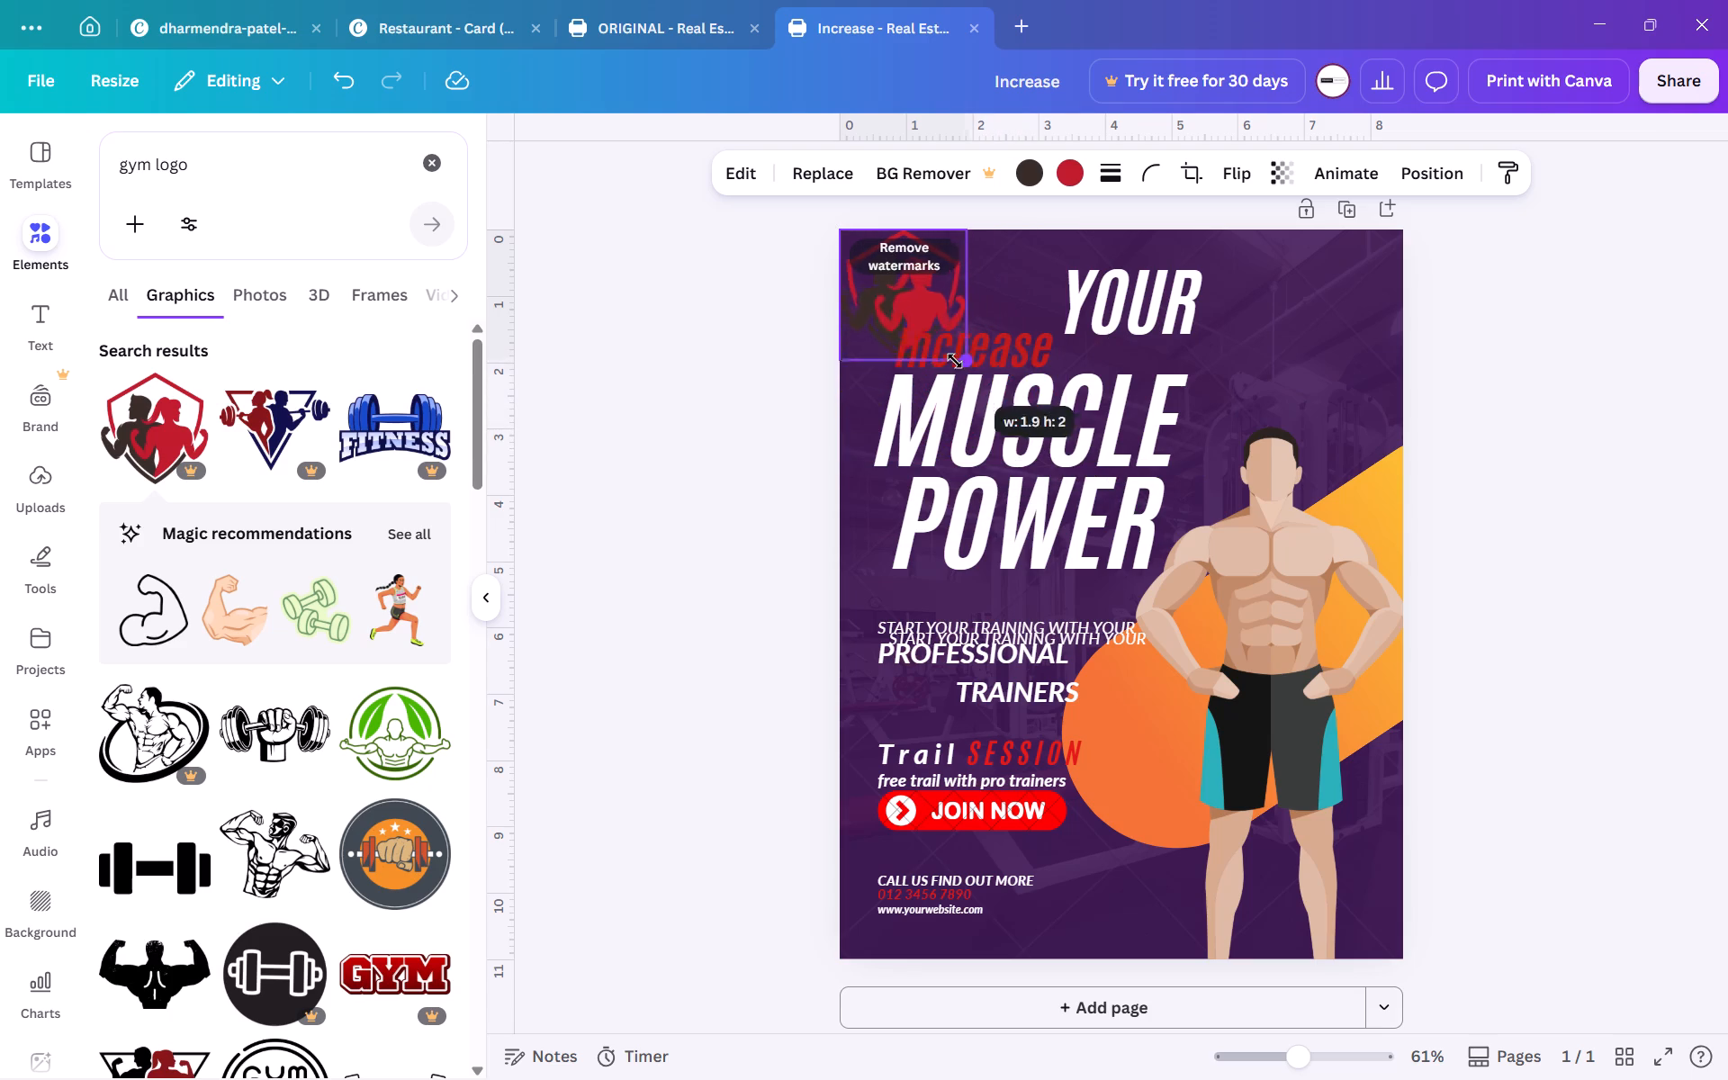
pyautogui.moveTo(955, 361); pyautogui.dragTo(937, 340)
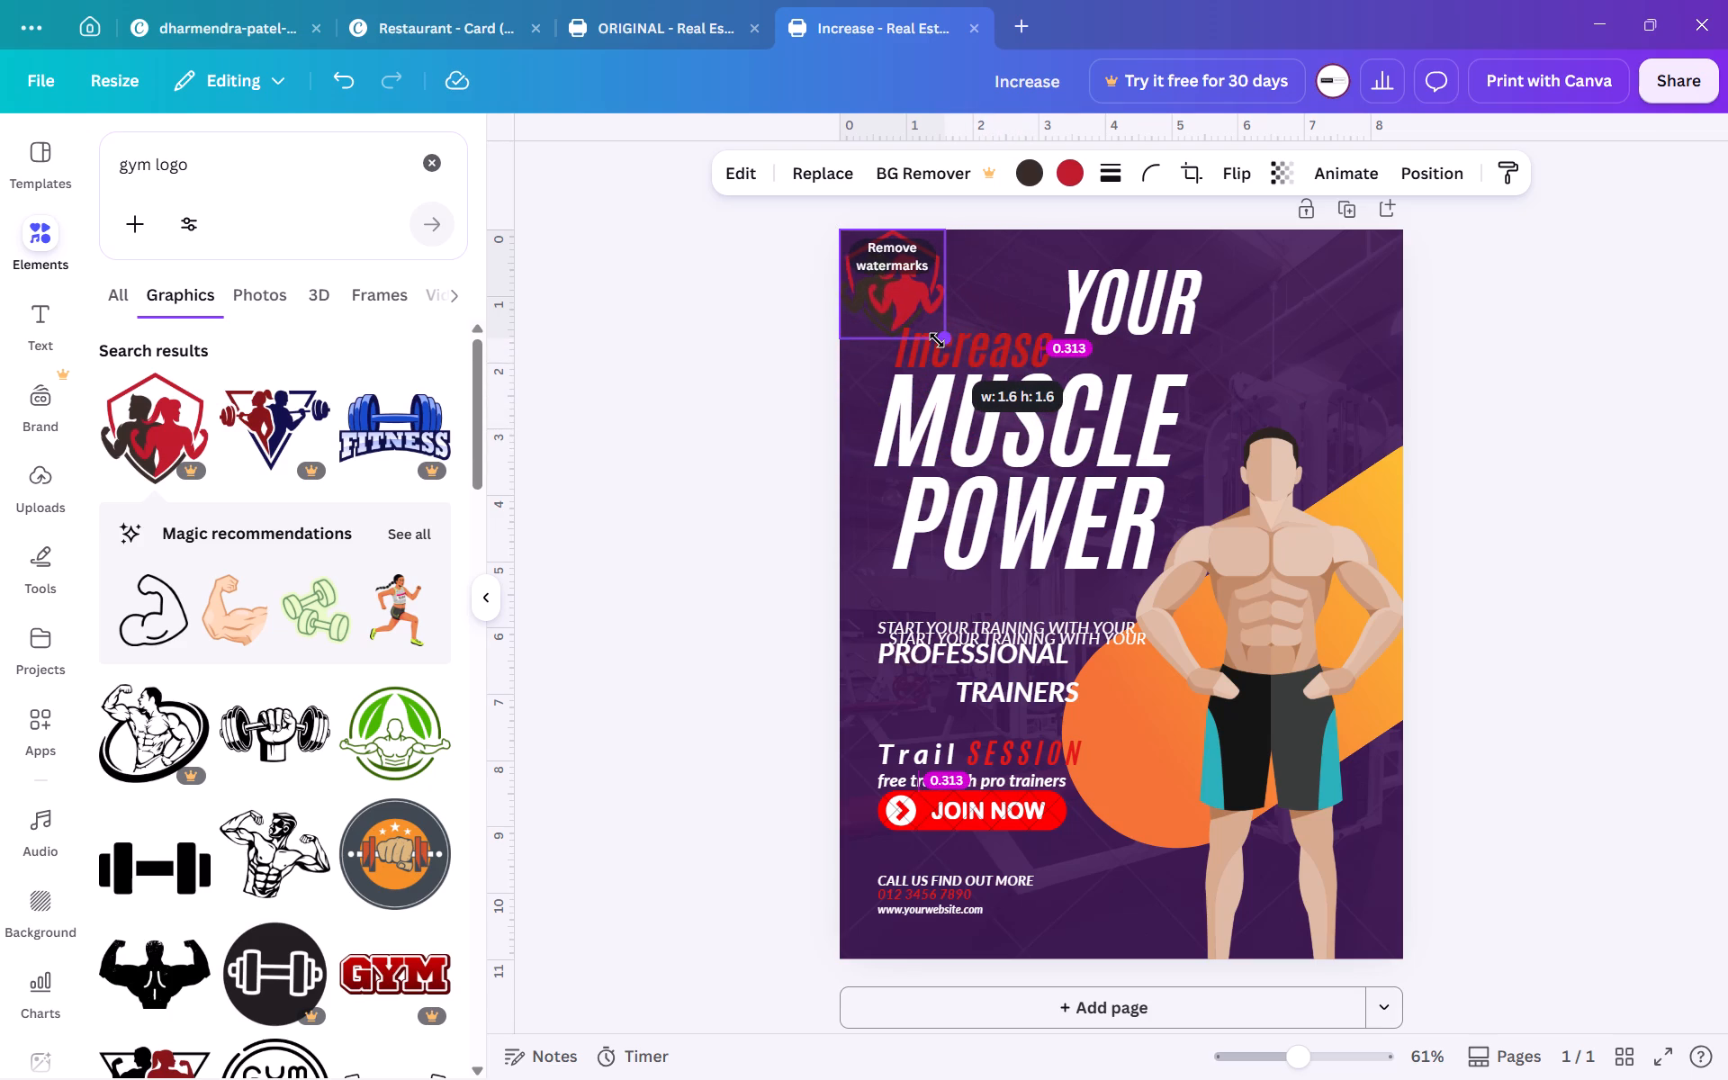
pyautogui.moveTo(937, 340); pyautogui.dragTo(926, 333)
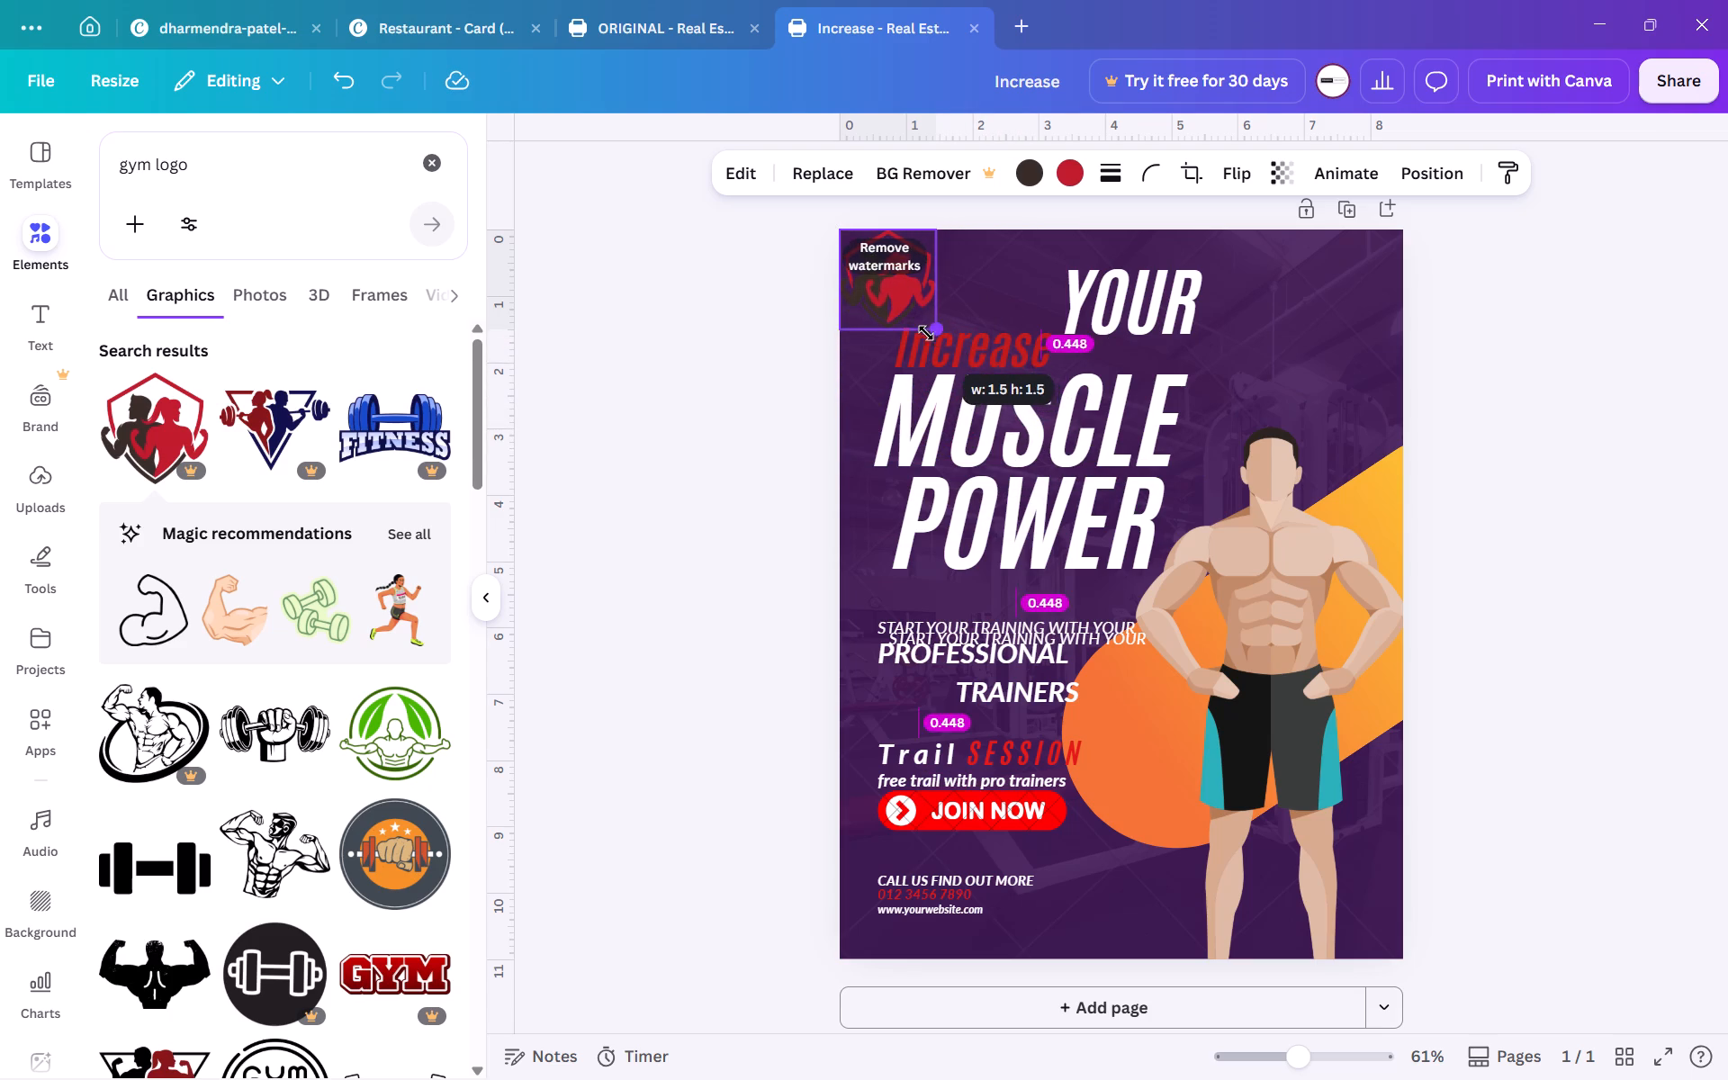
pyautogui.moveTo(926, 333); pyautogui.dragTo(905, 321)
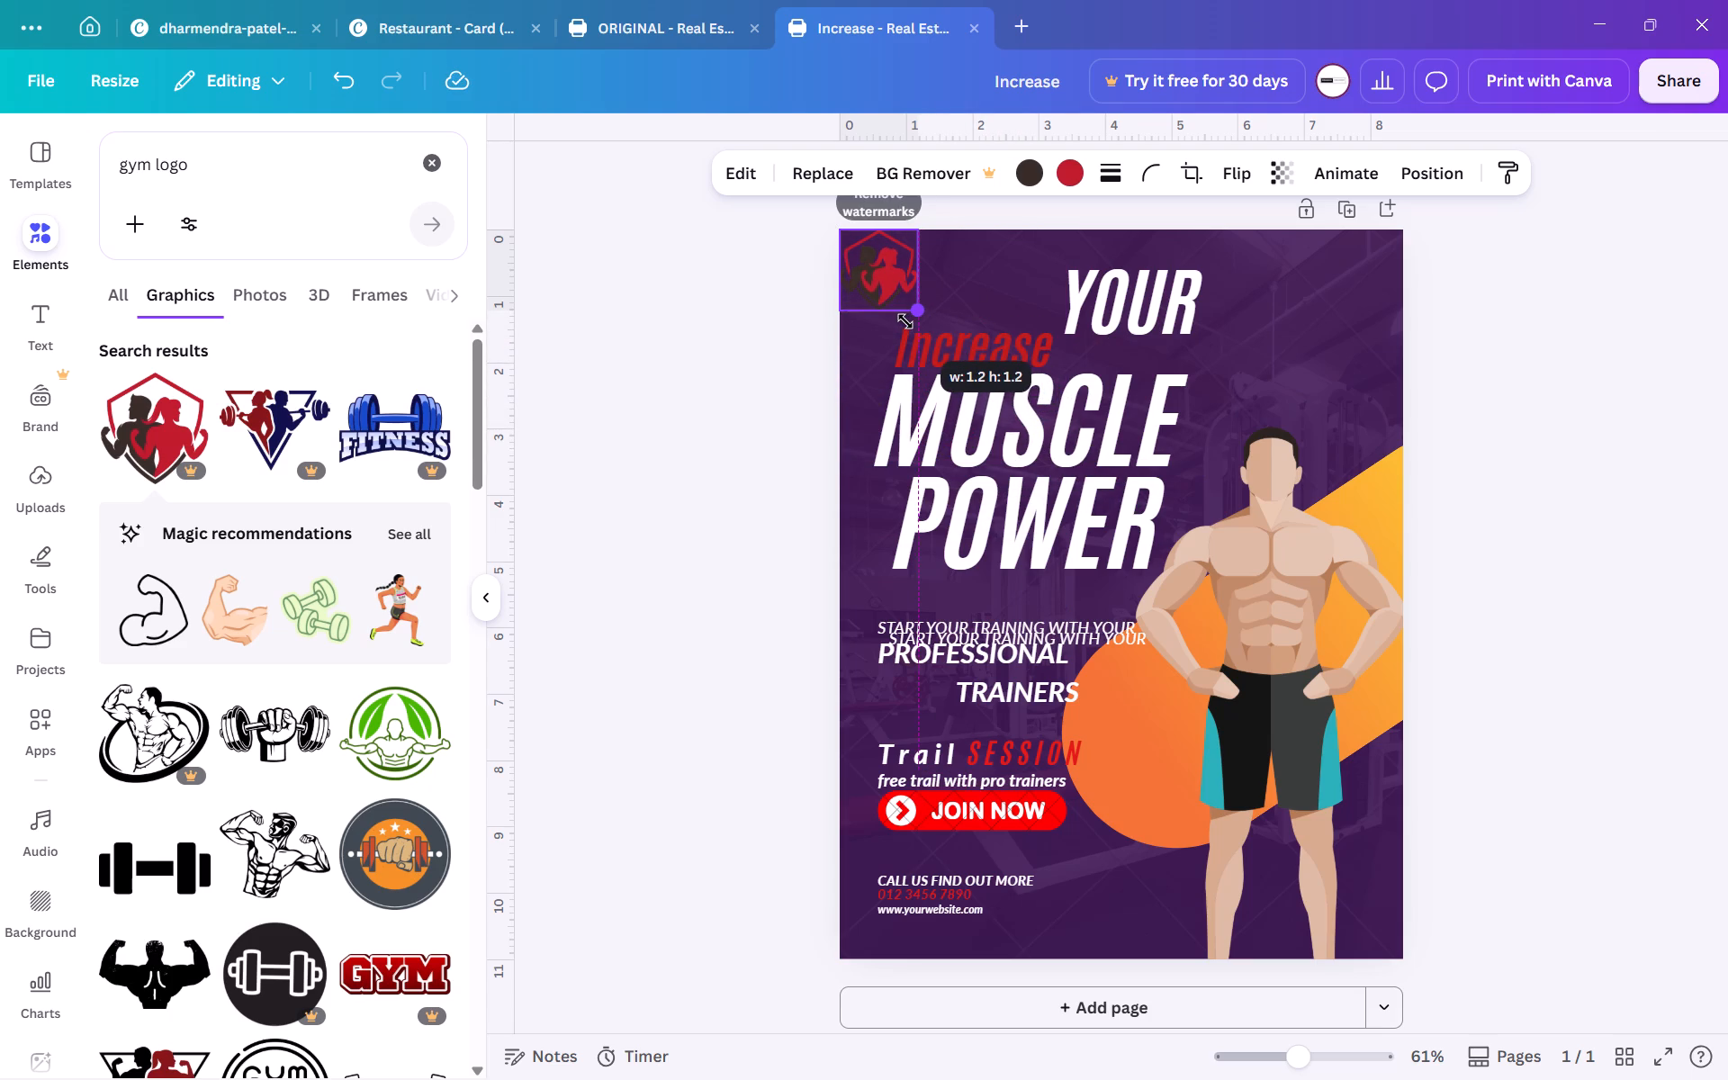
pyautogui.moveTo(905, 321); pyautogui.dragTo(895, 311)
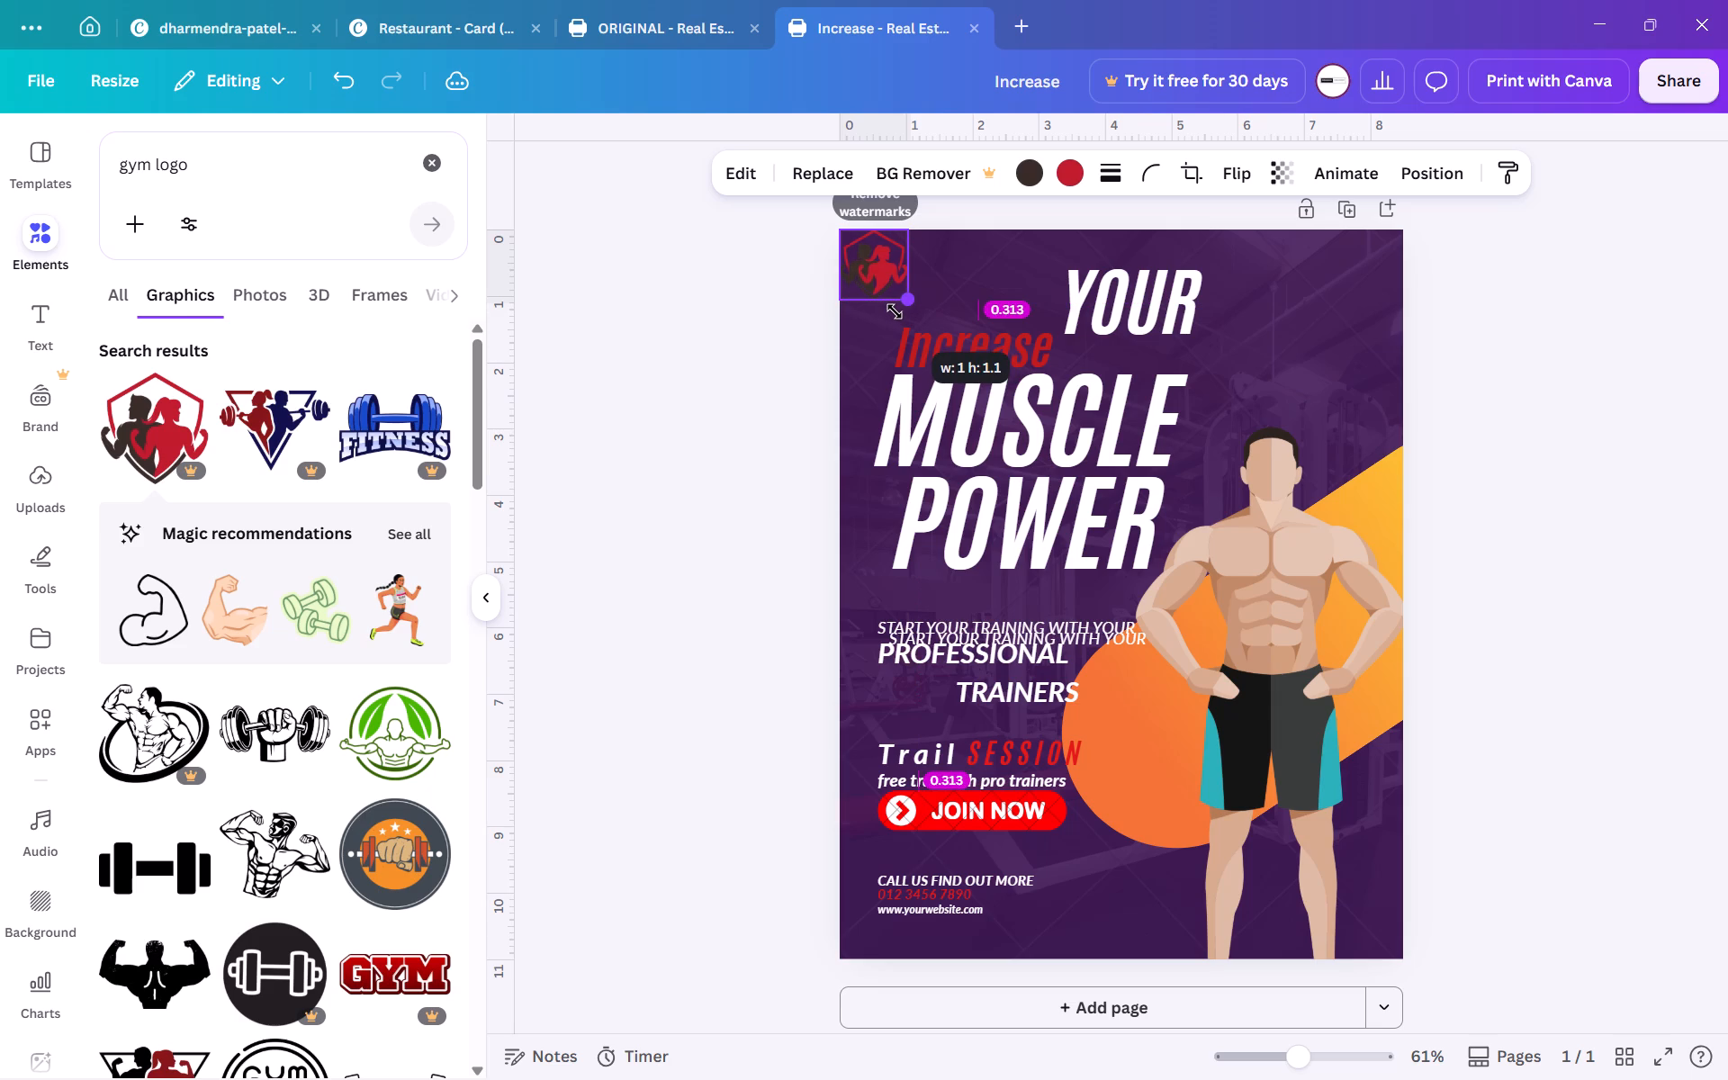
pyautogui.moveTo(895, 311); pyautogui.dragTo(888, 309)
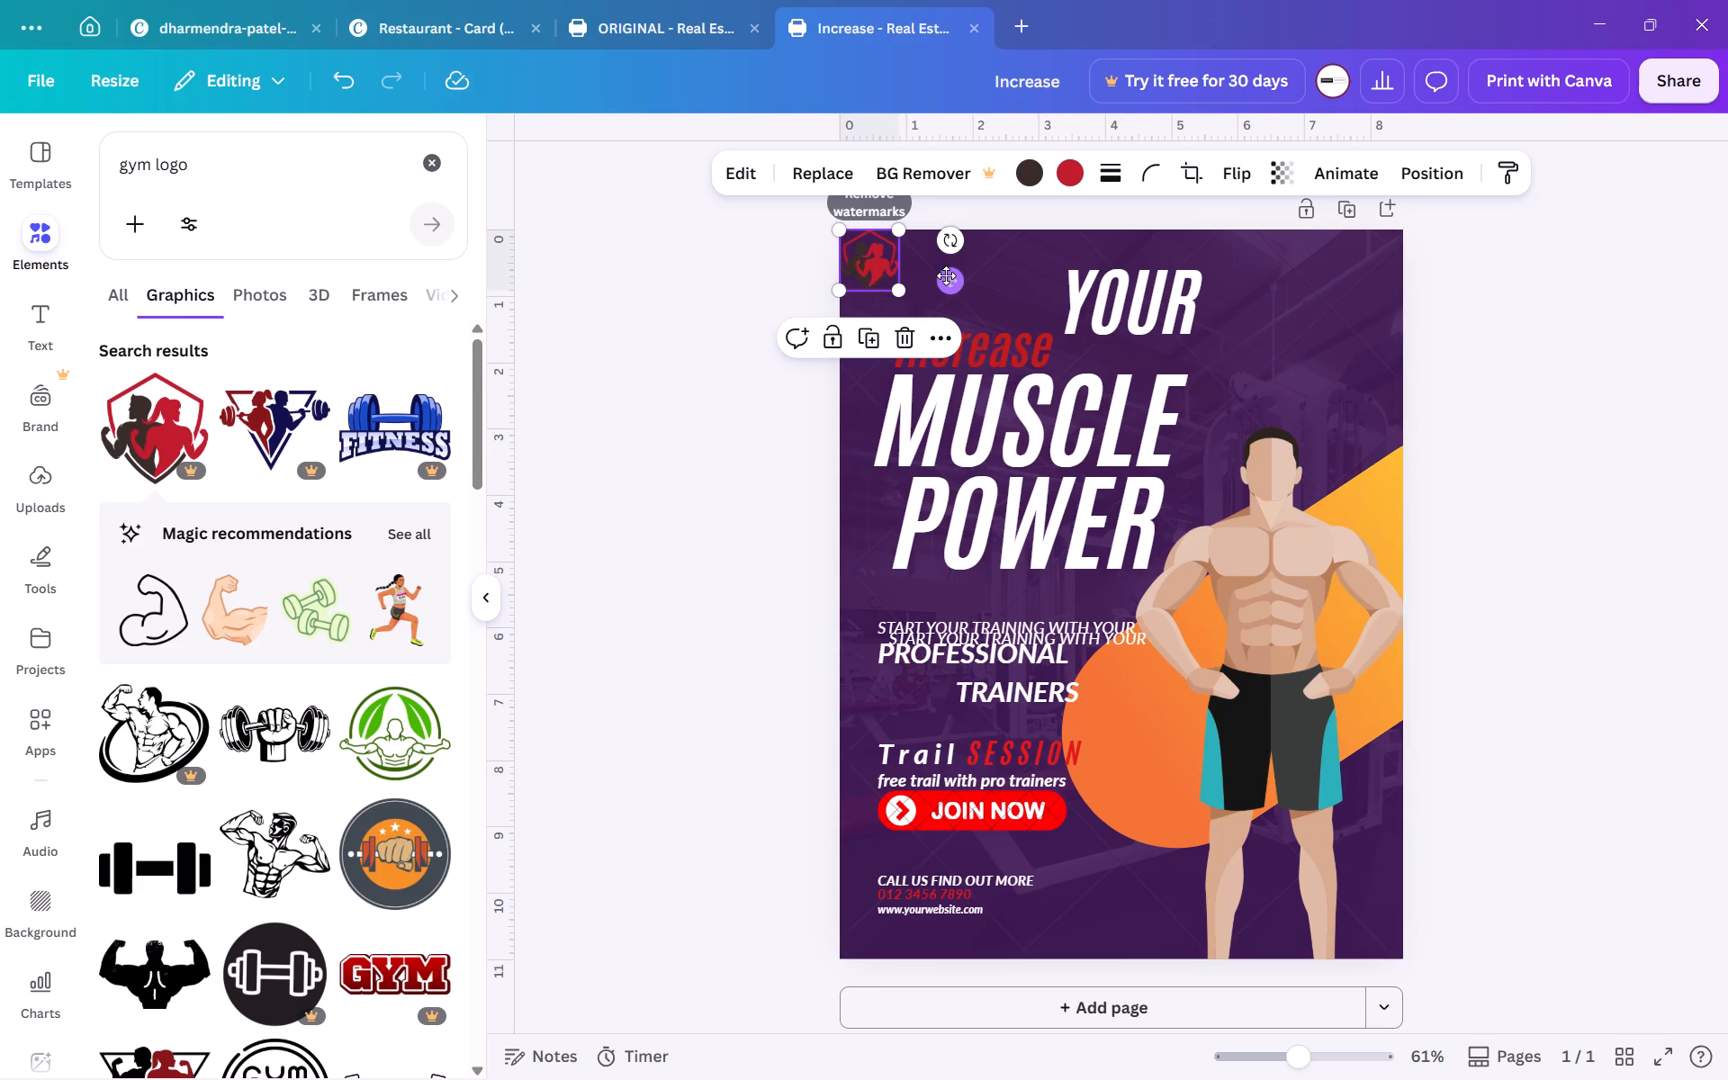
# Move the small shield logo slightly inward from the flyer's corner, centring it on the left edge of the text below.
pyautogui.moveTo(946, 275); pyautogui.dragTo(959, 301)
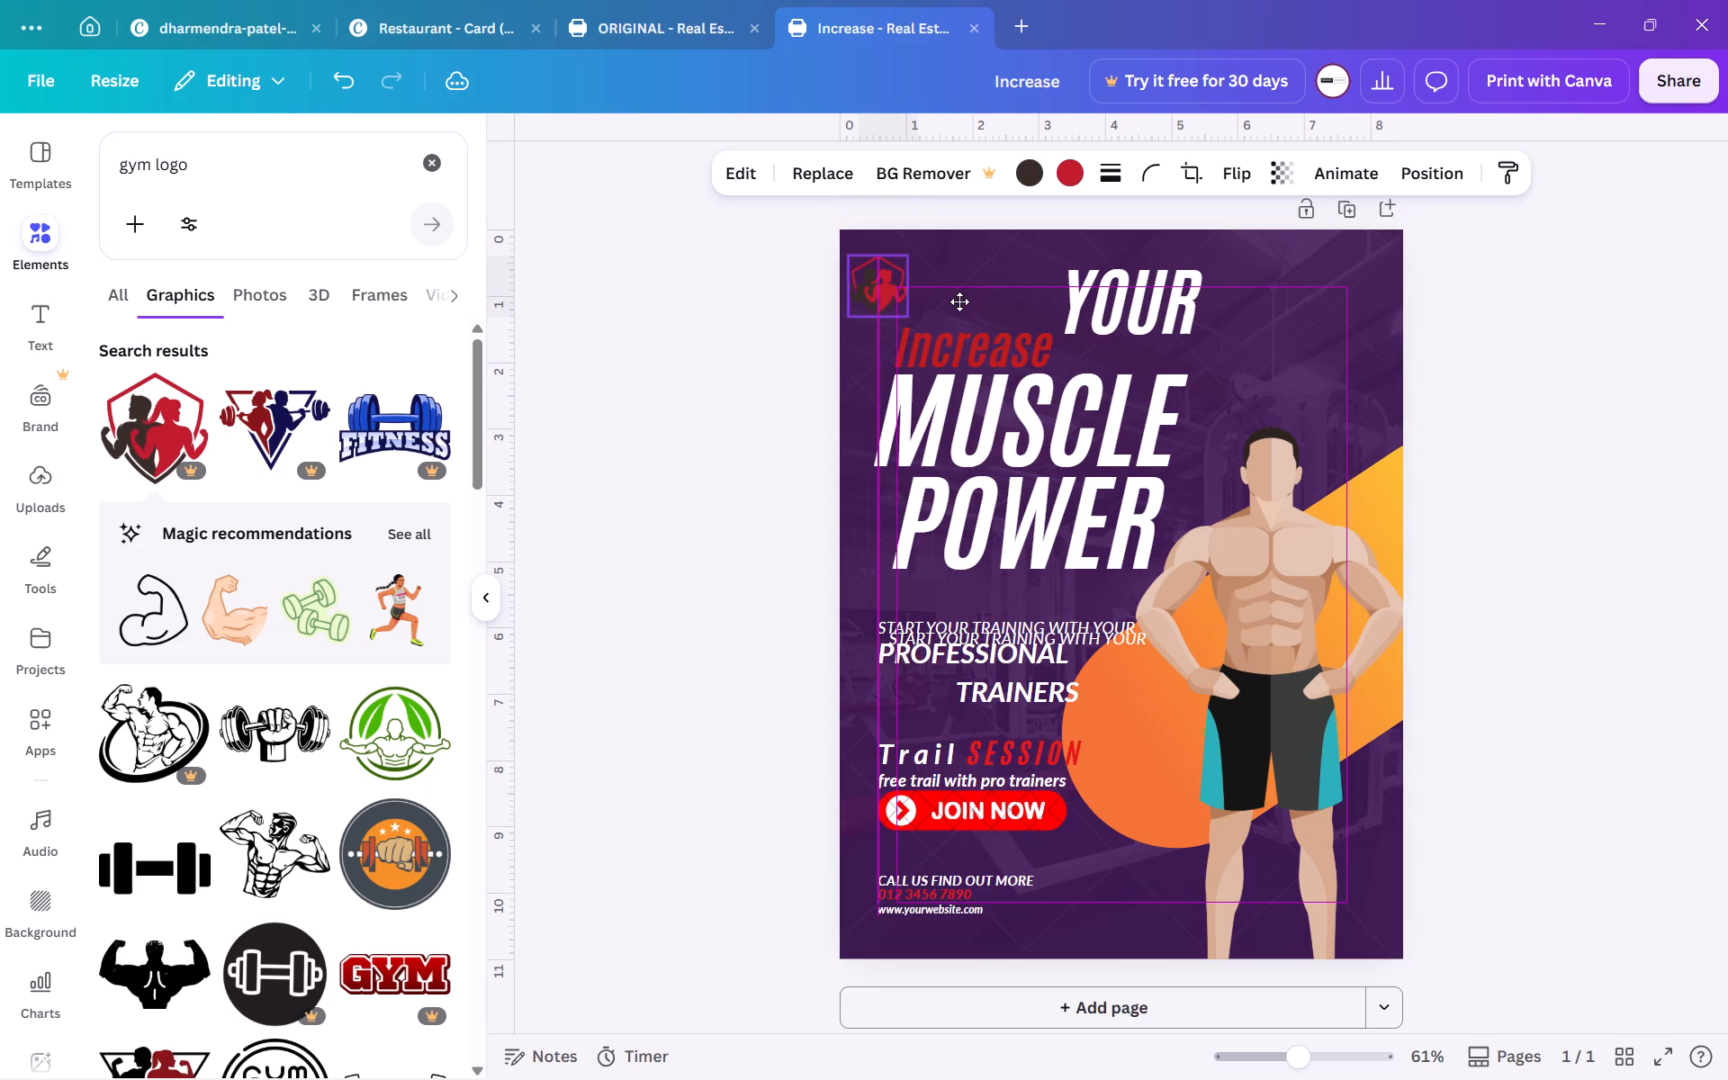
pyautogui.moveTo(959, 301); pyautogui.dragTo(959, 300)
pyautogui.click(692, 335)
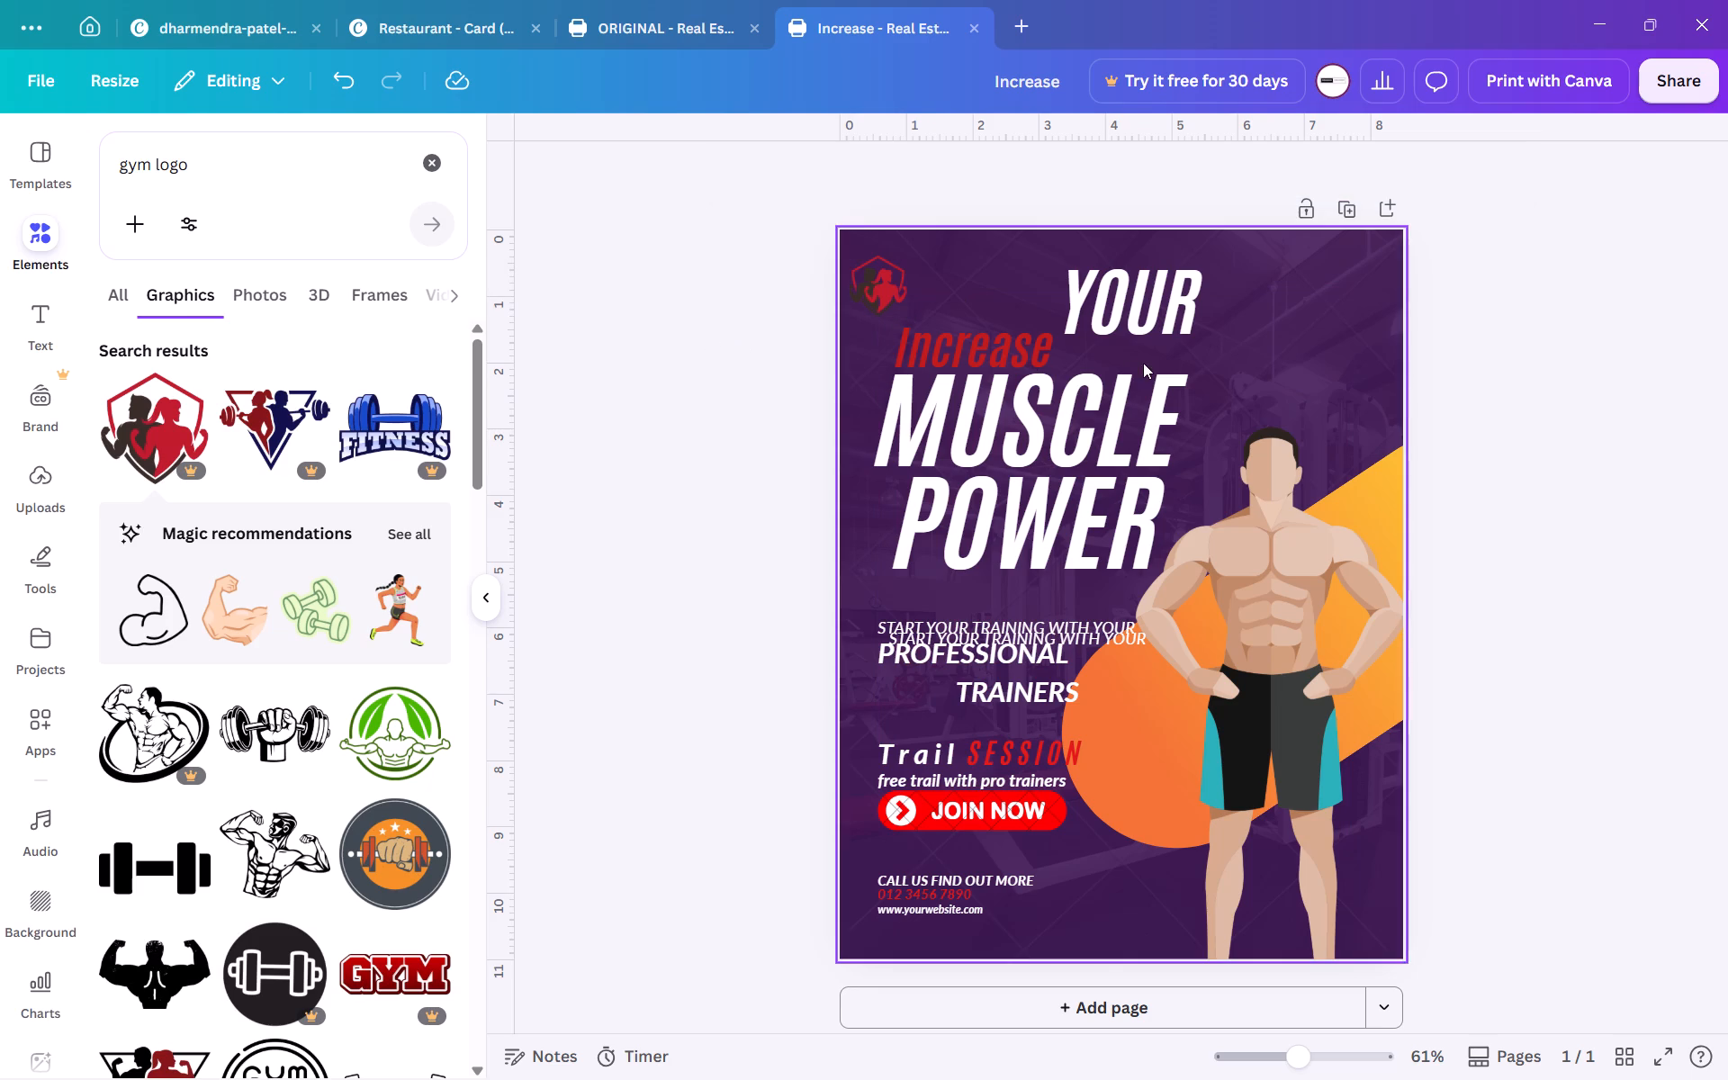
# Select the four title text lines "YOUR", "Increase", "MUSCLE" and "POWER" together and move them slightly down the flyer.
pyautogui.click(1118, 314)
pyautogui.click(735, 559)
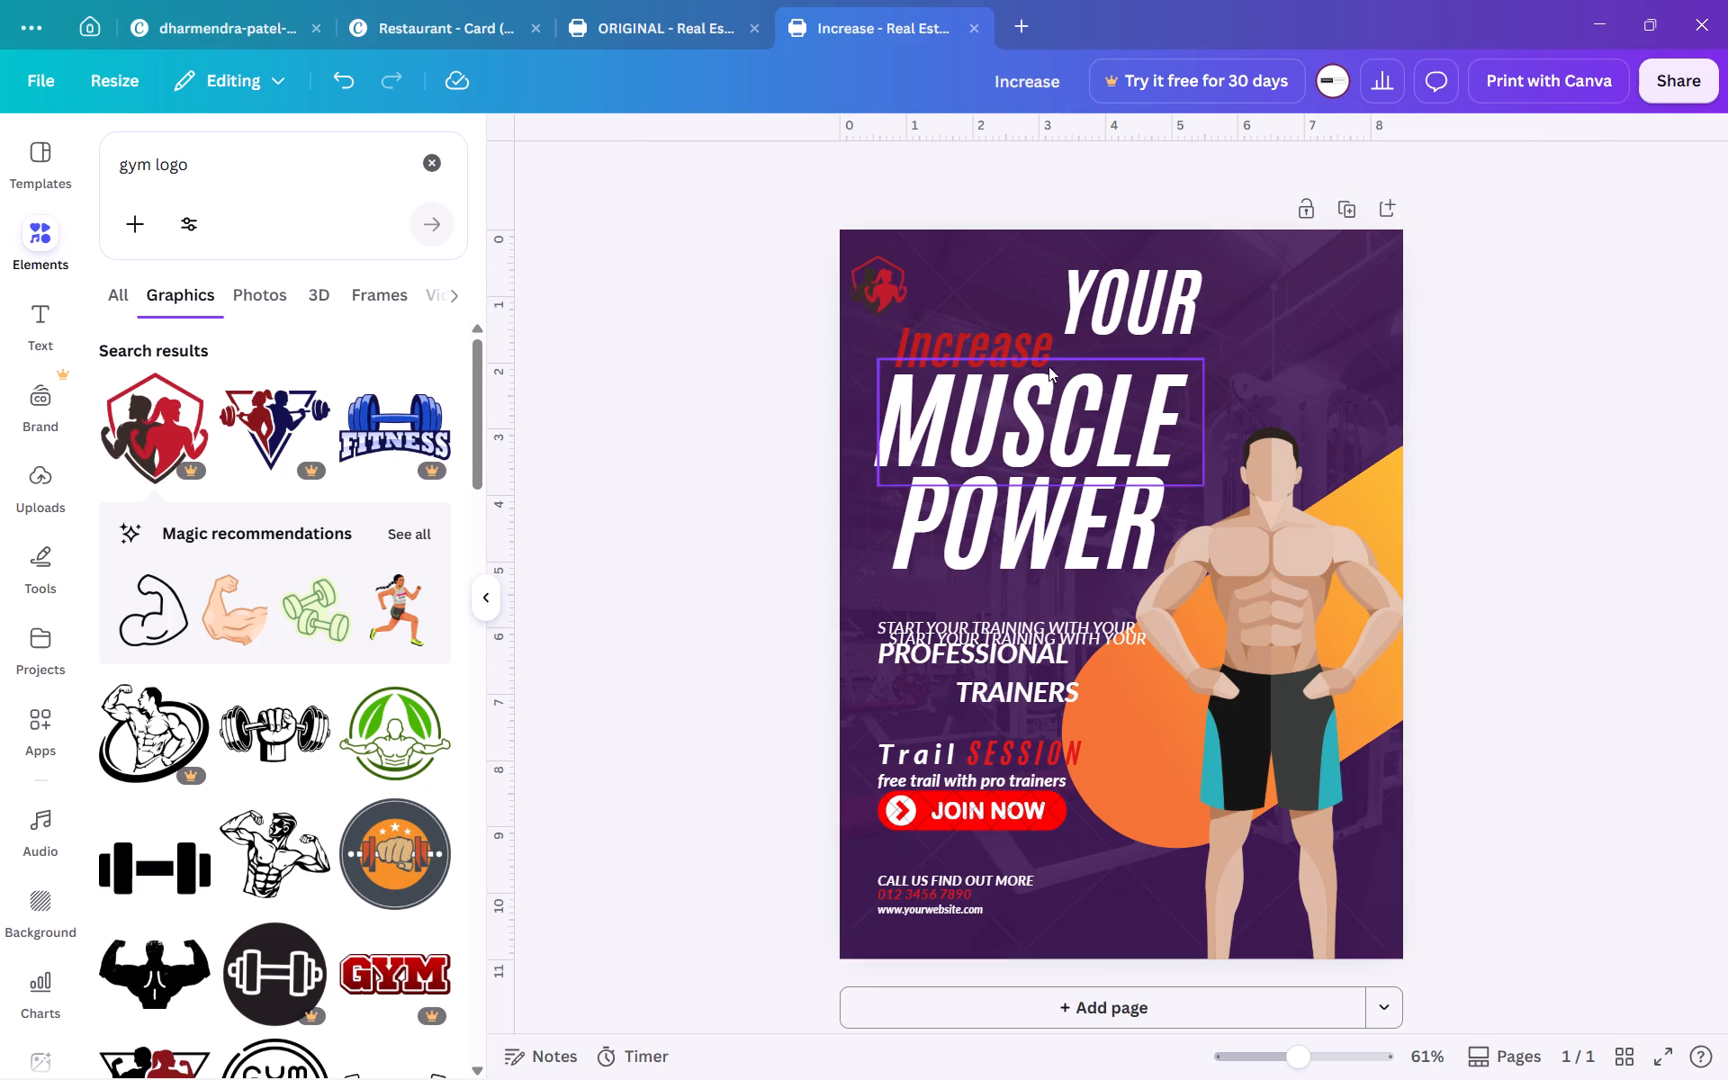
pyautogui.moveTo(1030, 267); pyautogui.dragTo(1127, 503)
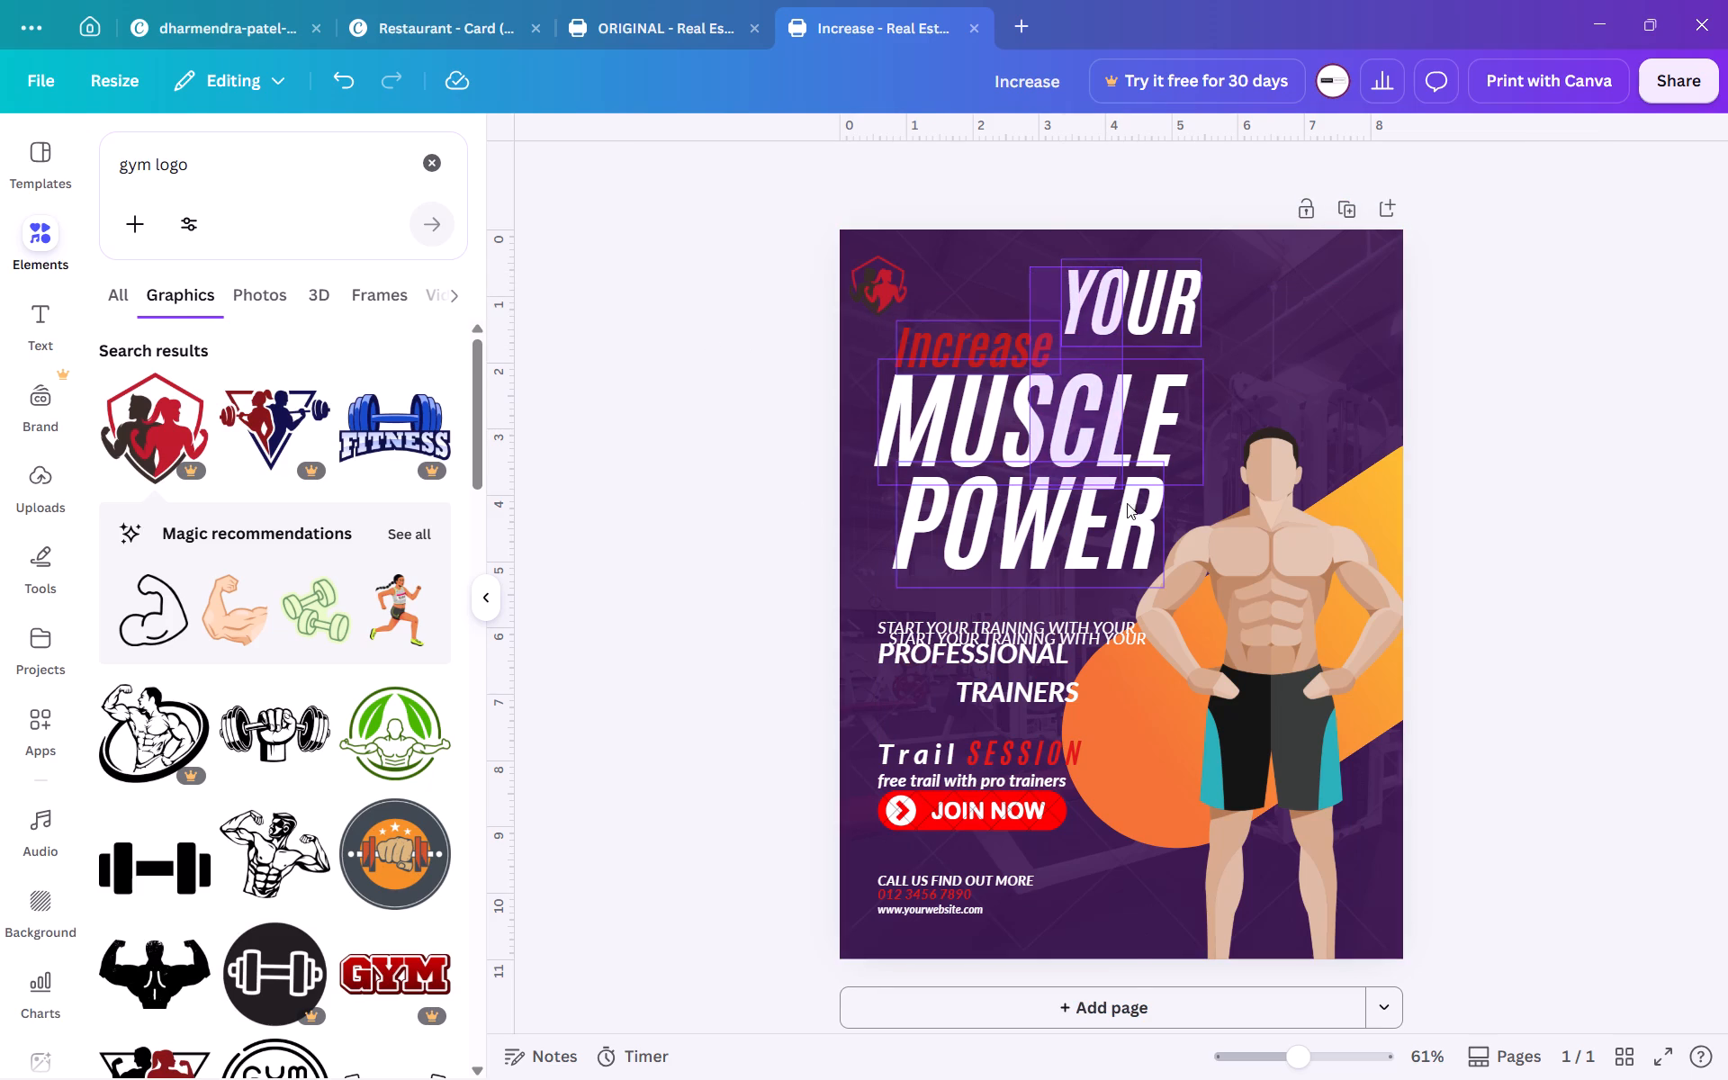
pyautogui.moveTo(1127, 503); pyautogui.dragTo(1147, 574)
pyautogui.click(737, 413)
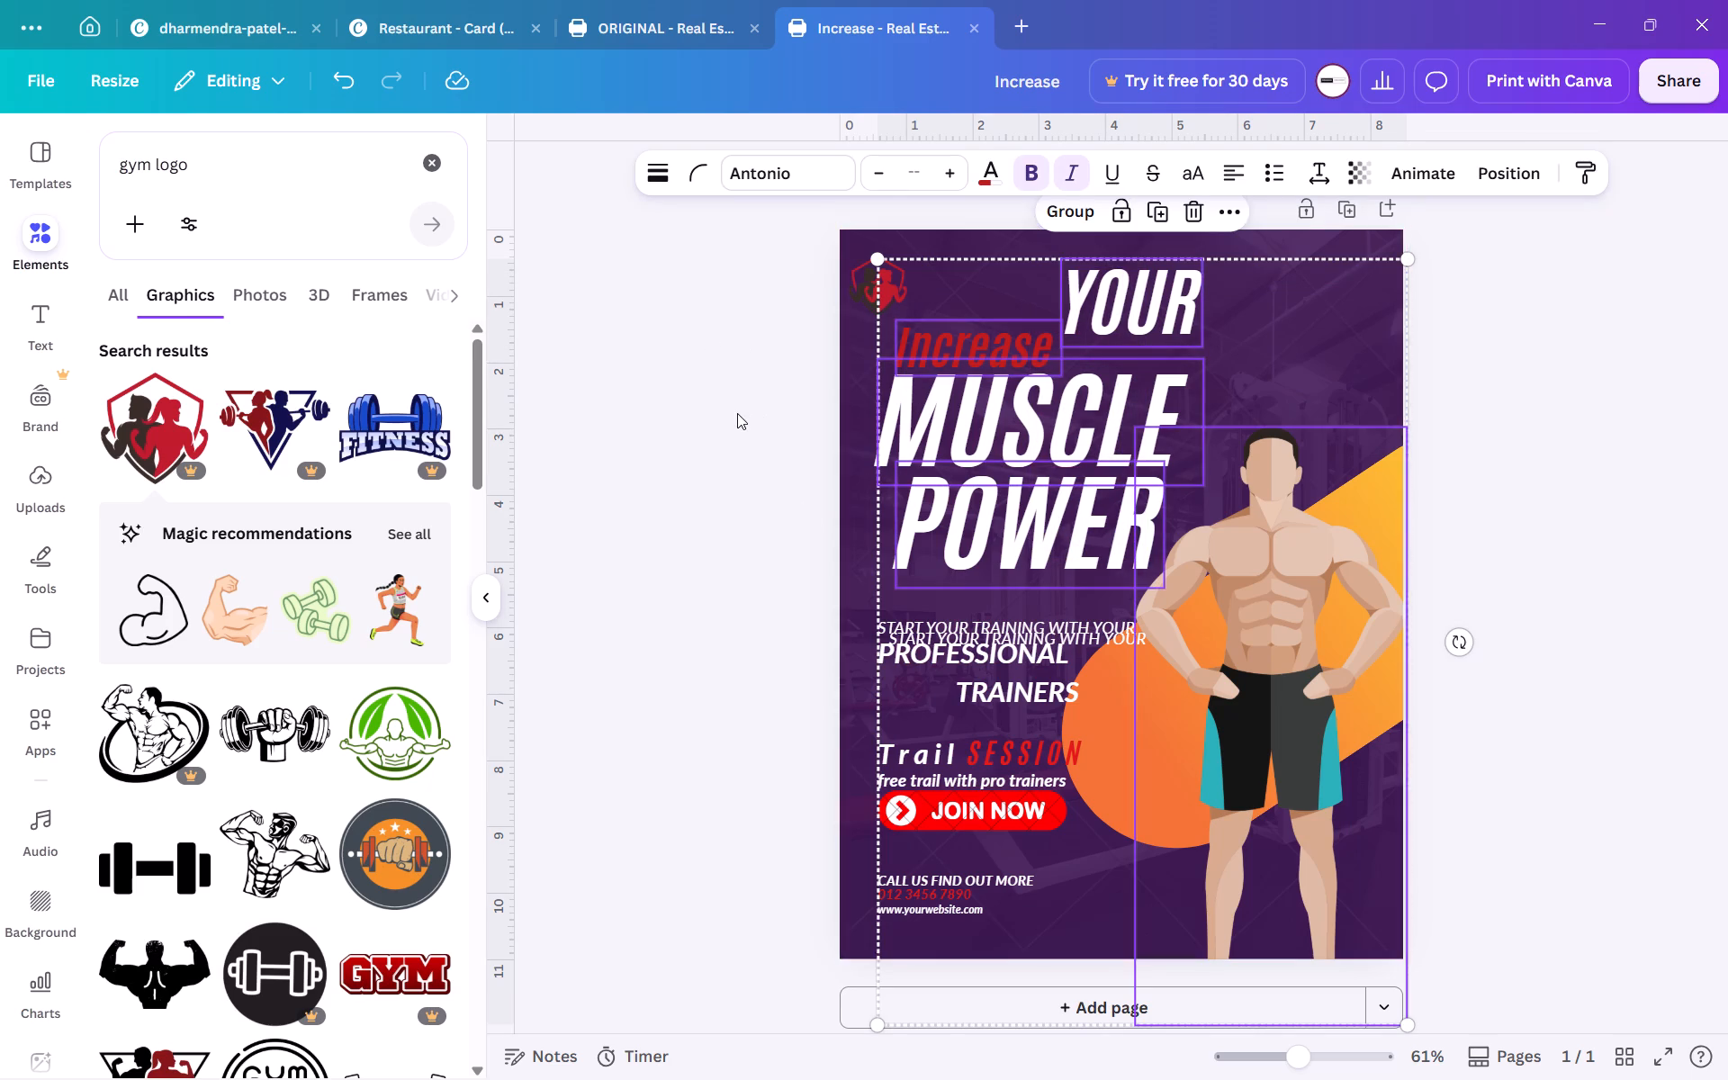
pyautogui.moveTo(1058, 253); pyautogui.dragTo(1113, 498)
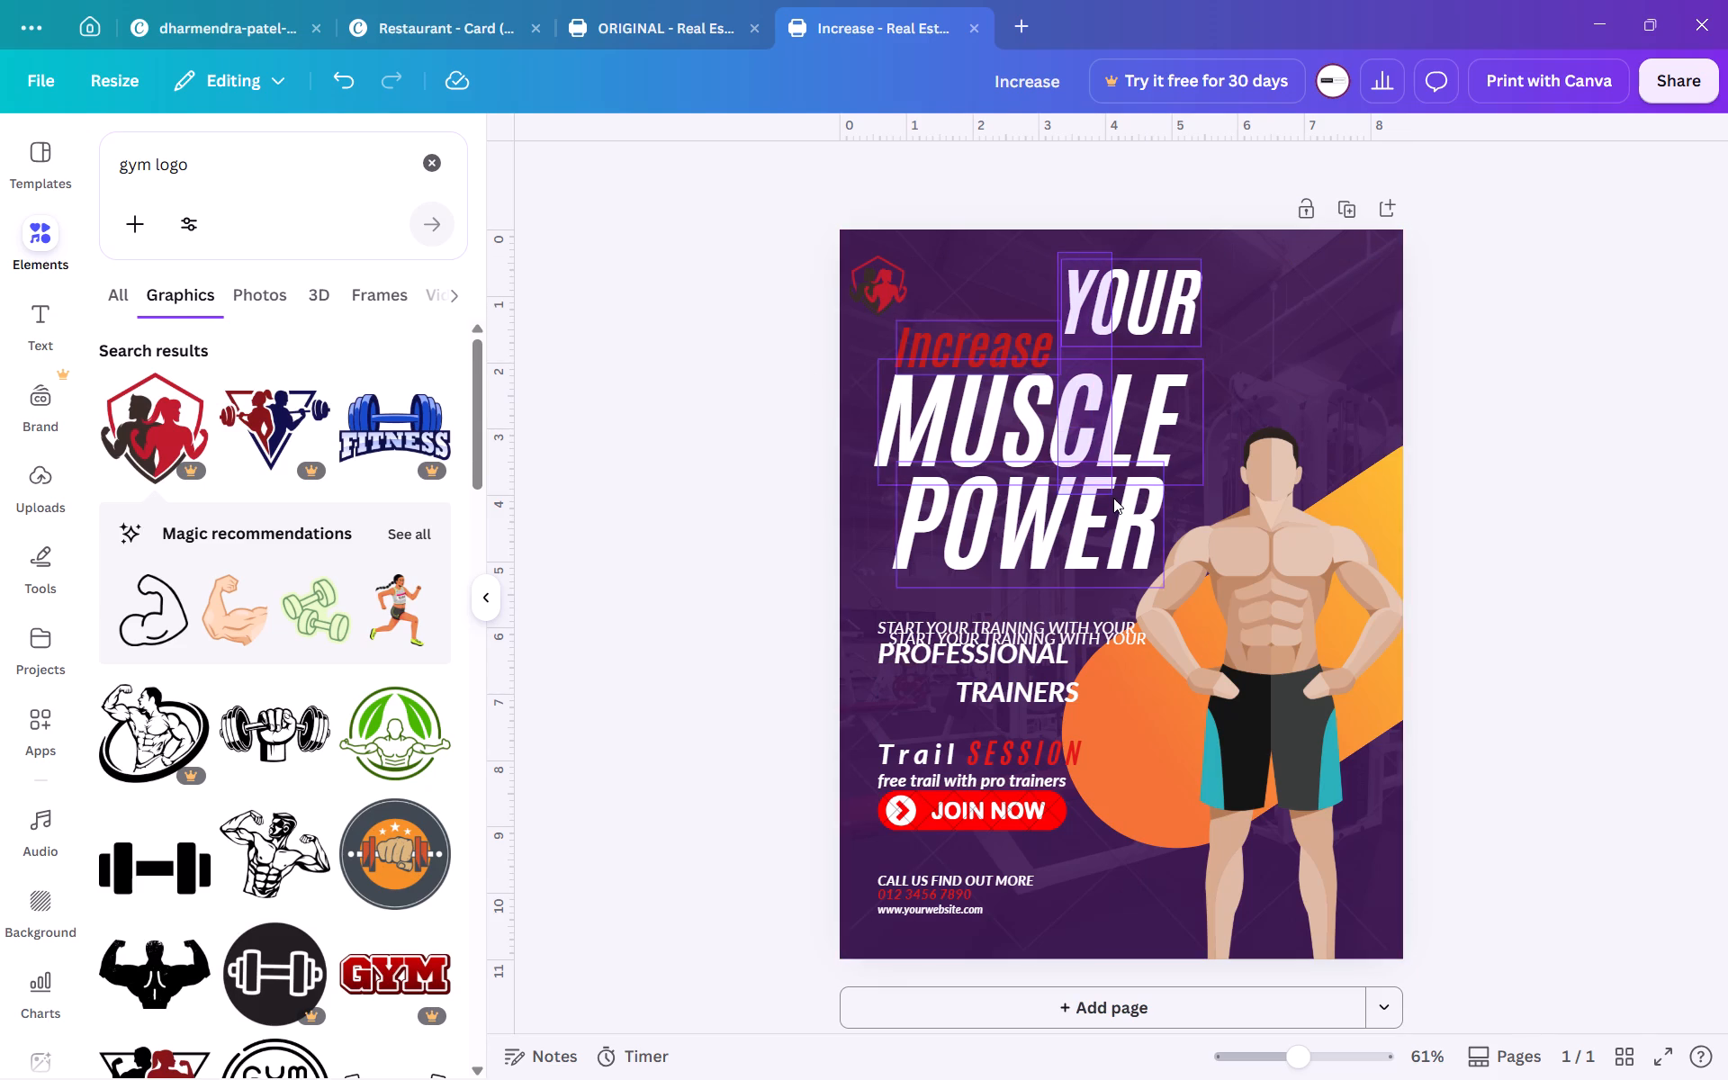
pyautogui.moveTo(1113, 498); pyautogui.dragTo(1113, 496)
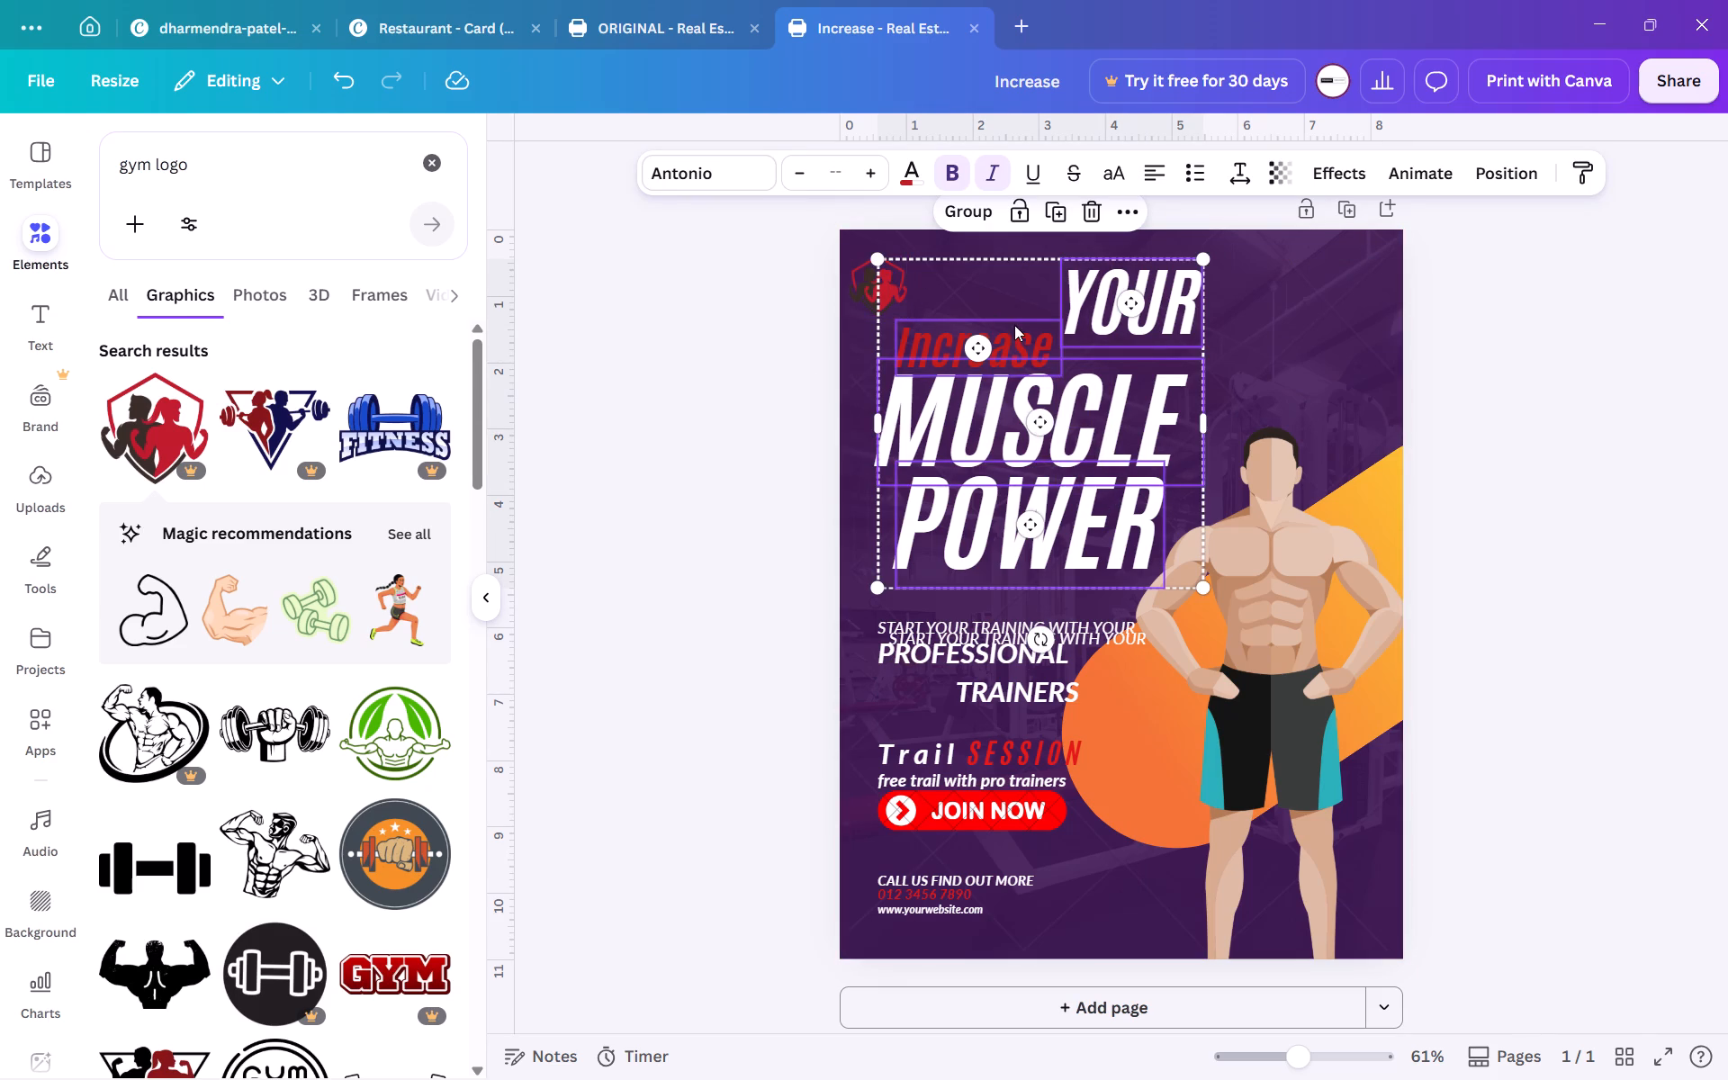
pyautogui.moveTo(1023, 301); pyautogui.dragTo(1021, 324)
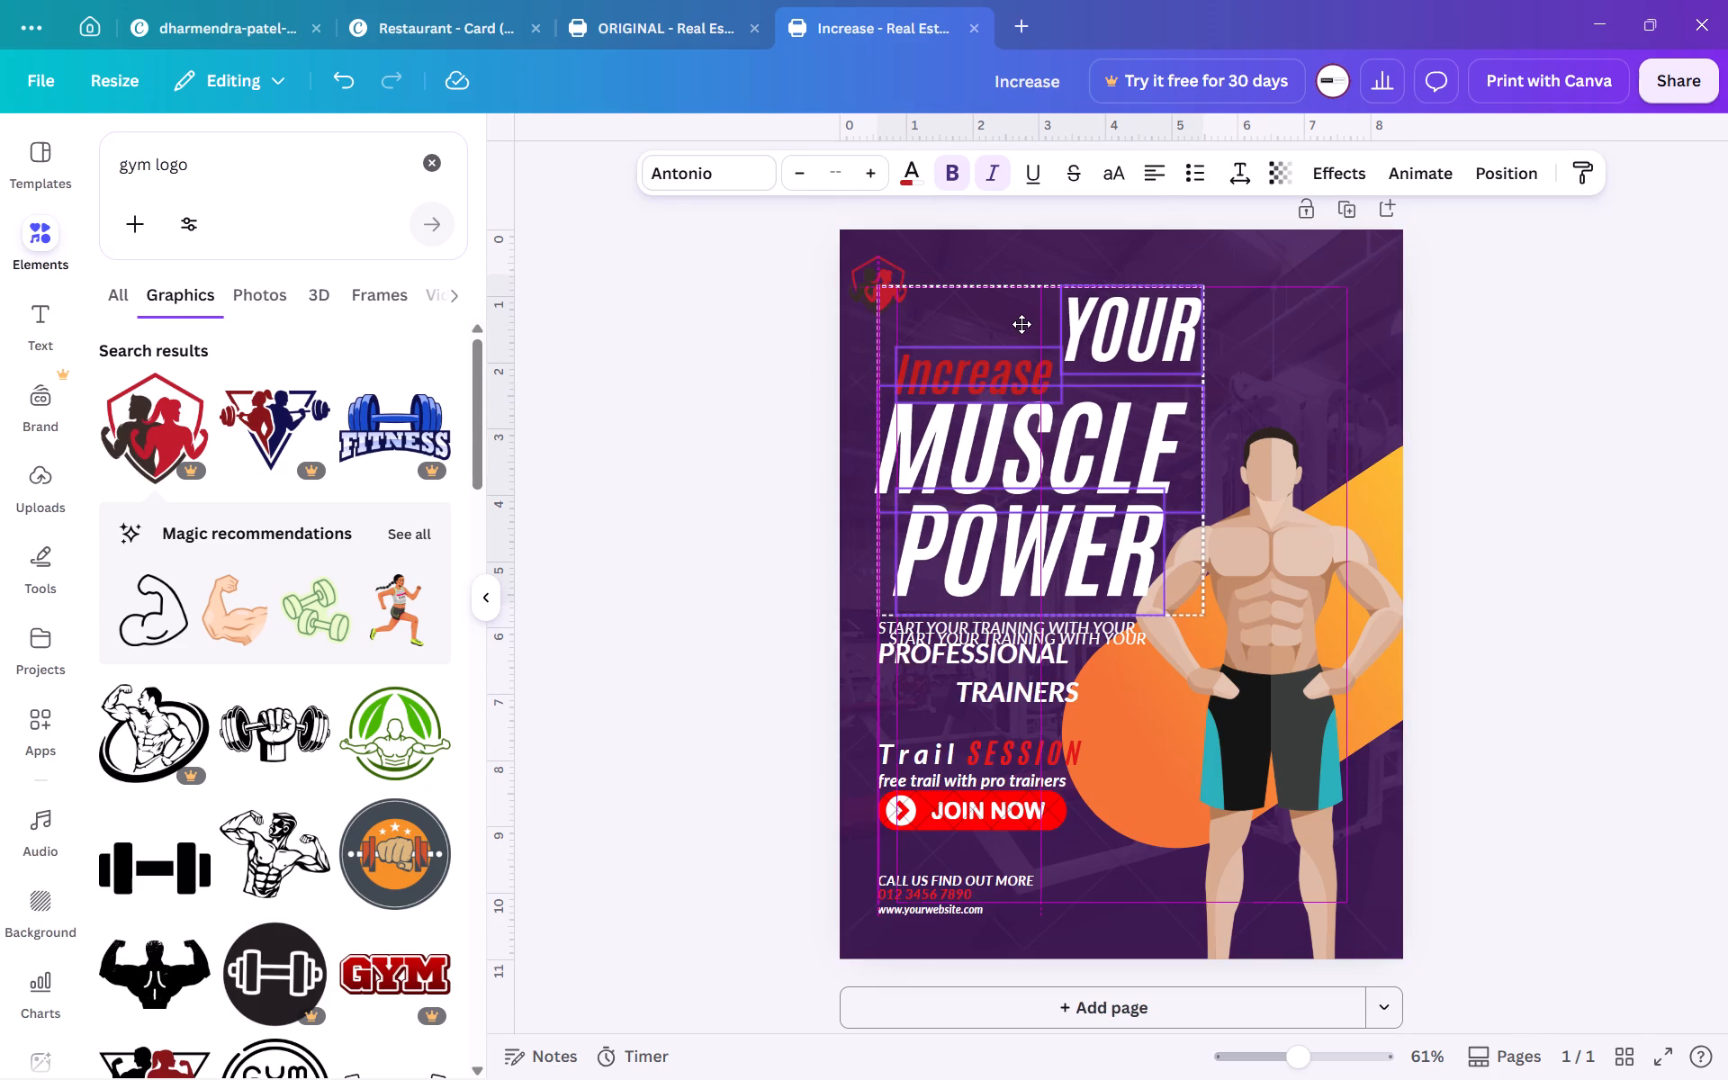
pyautogui.moveTo(1021, 324); pyautogui.dragTo(1021, 325)
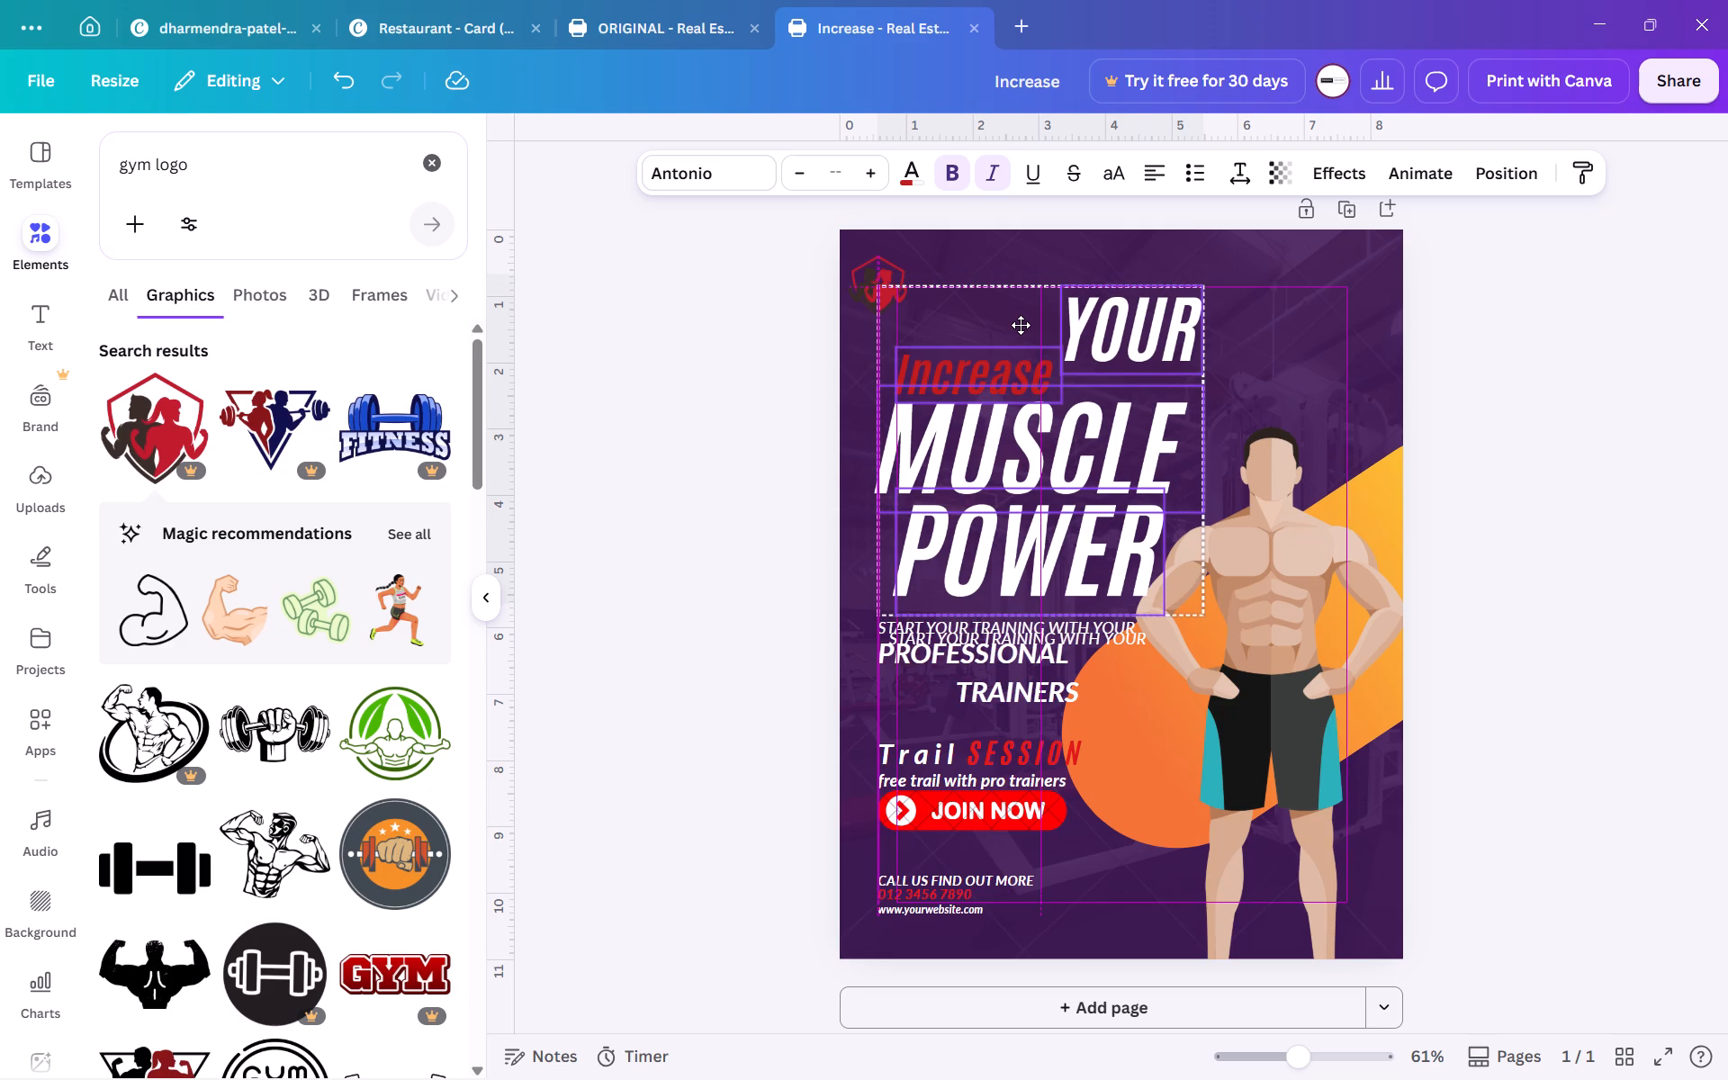
pyautogui.moveTo(1021, 325); pyautogui.dragTo(1021, 322)
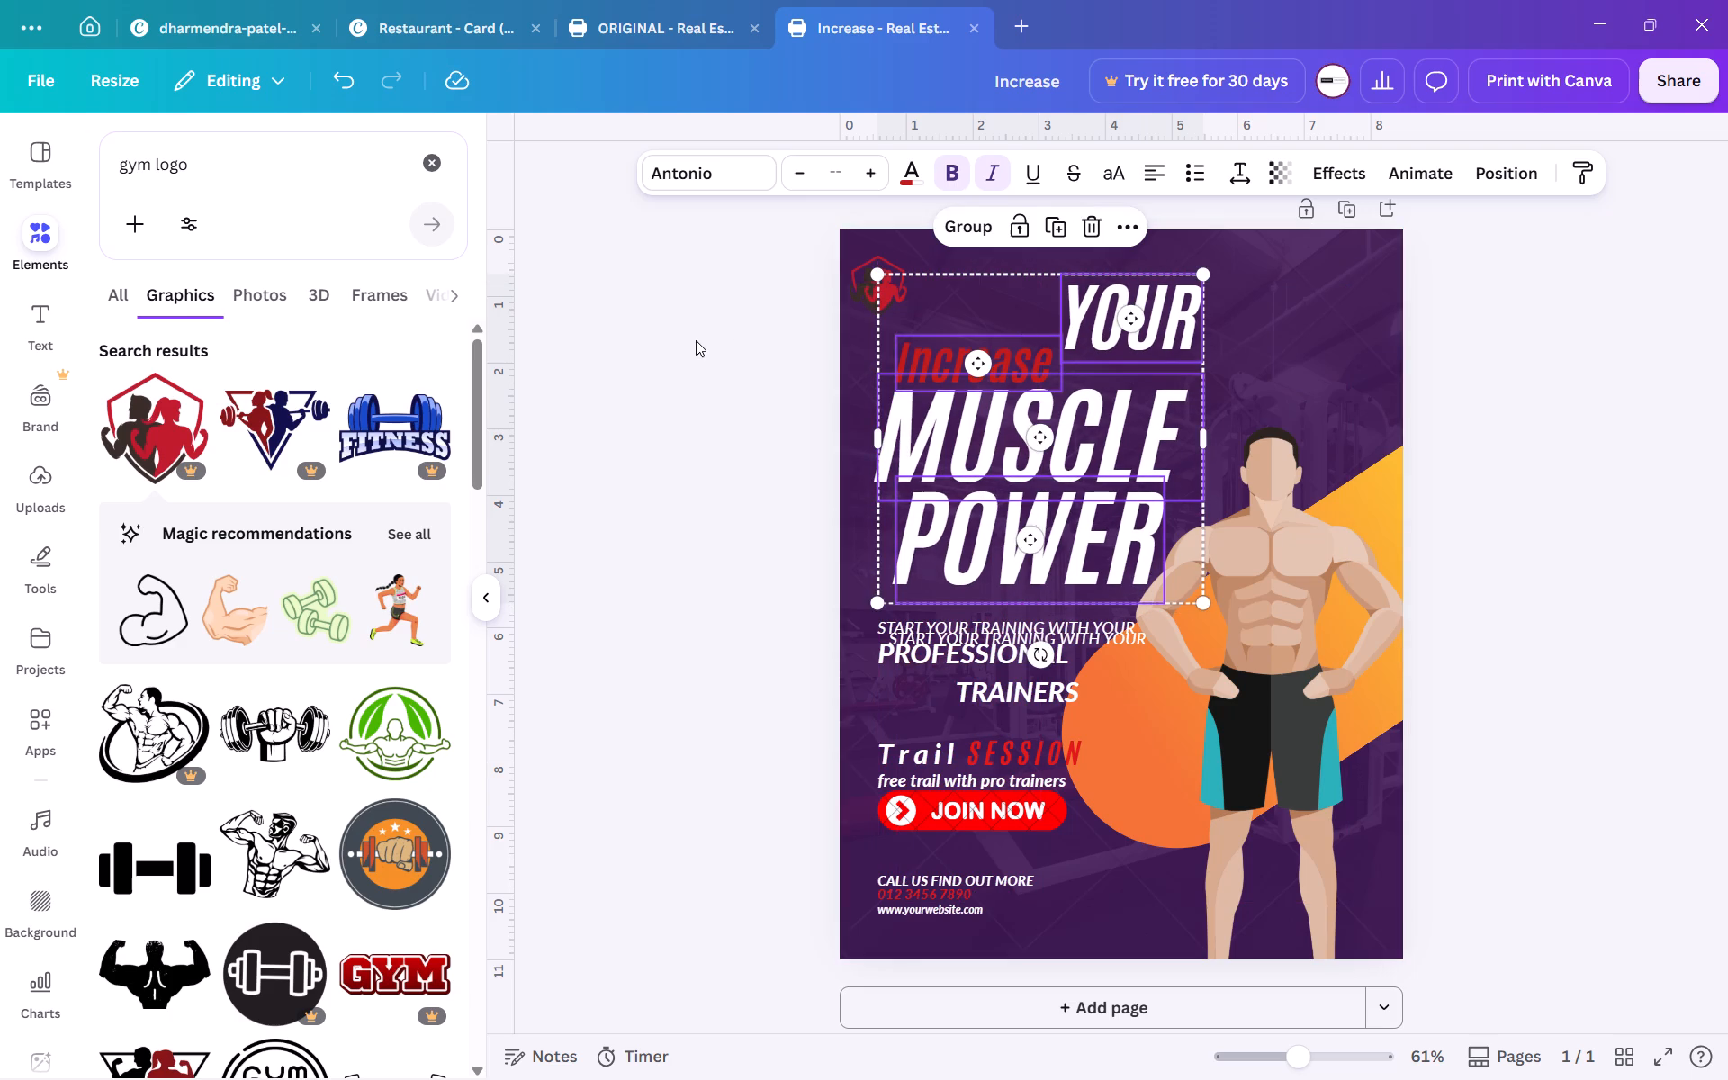
pyautogui.click(689, 340)
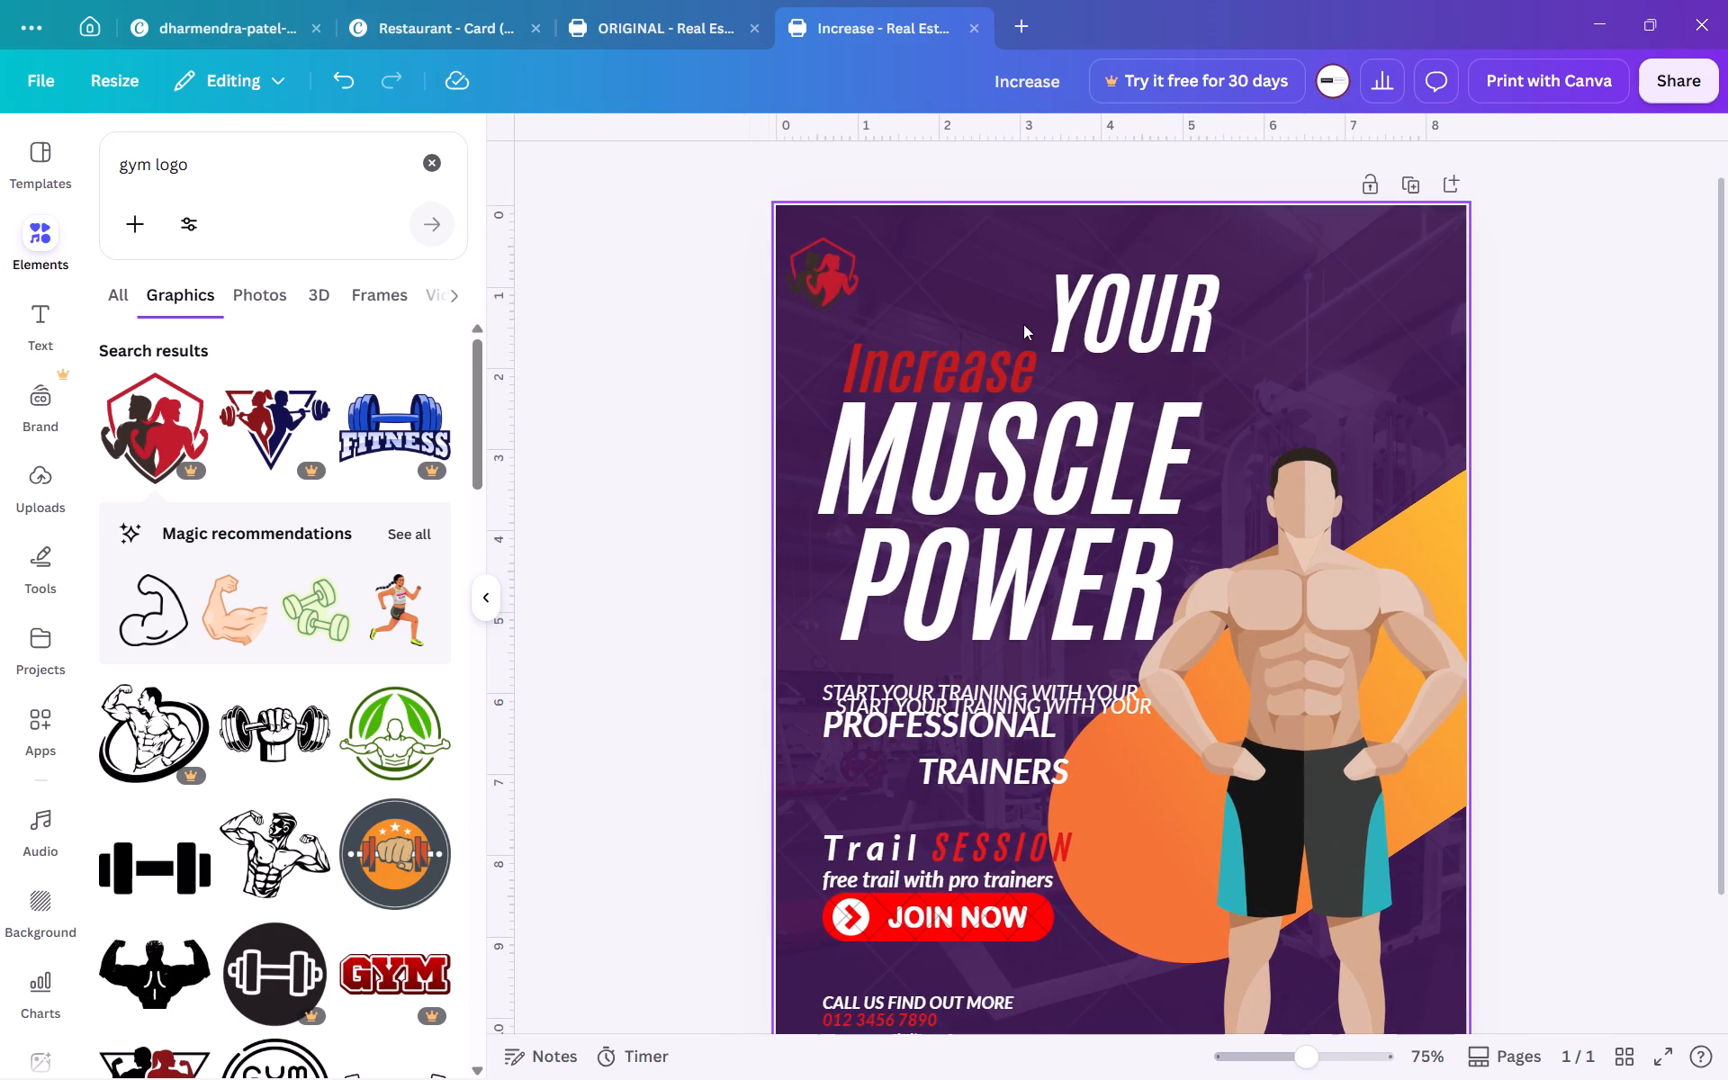
# Move the word "YOUR" down beside "Increase", so that it sits just above "MUSCLE".
pyautogui.click(1086, 305)
pyautogui.click(1086, 305)
pyautogui.moveTo(1086, 305); pyautogui.dragTo(1086, 316)
pyautogui.click(643, 444)
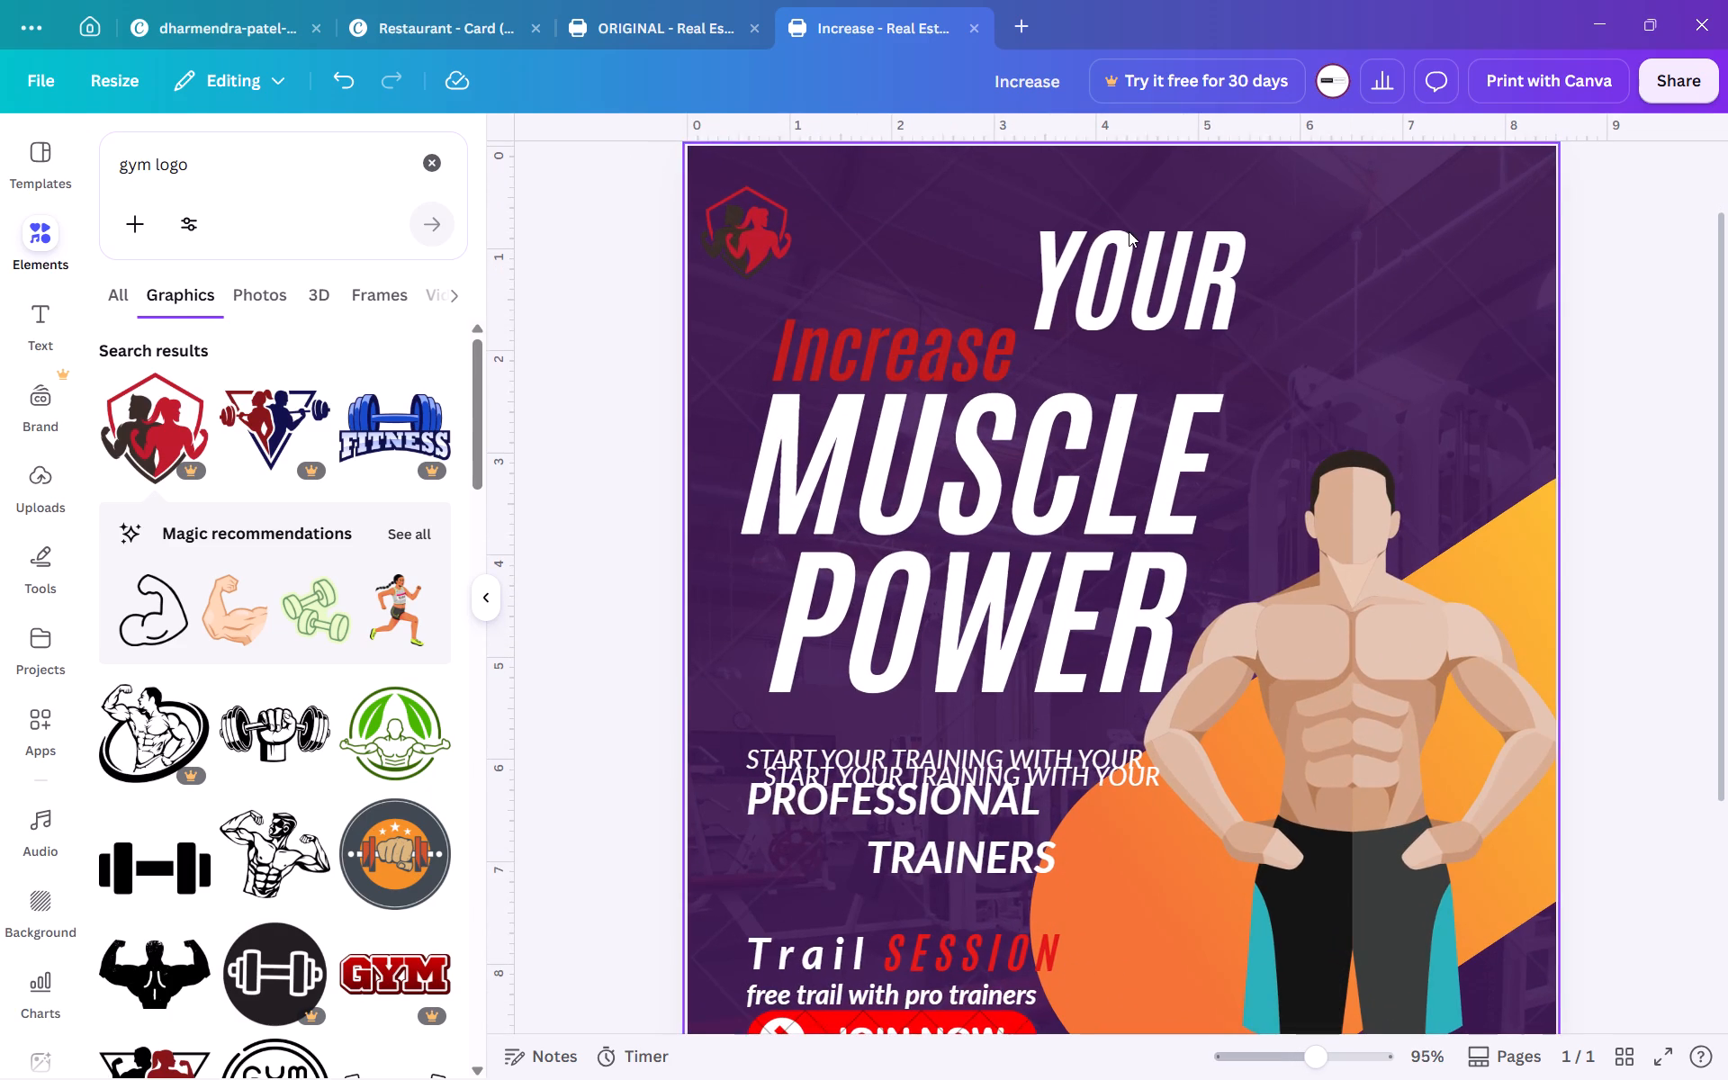
pyautogui.click(1129, 231)
pyautogui.moveTo(1129, 231); pyautogui.dragTo(1121, 271)
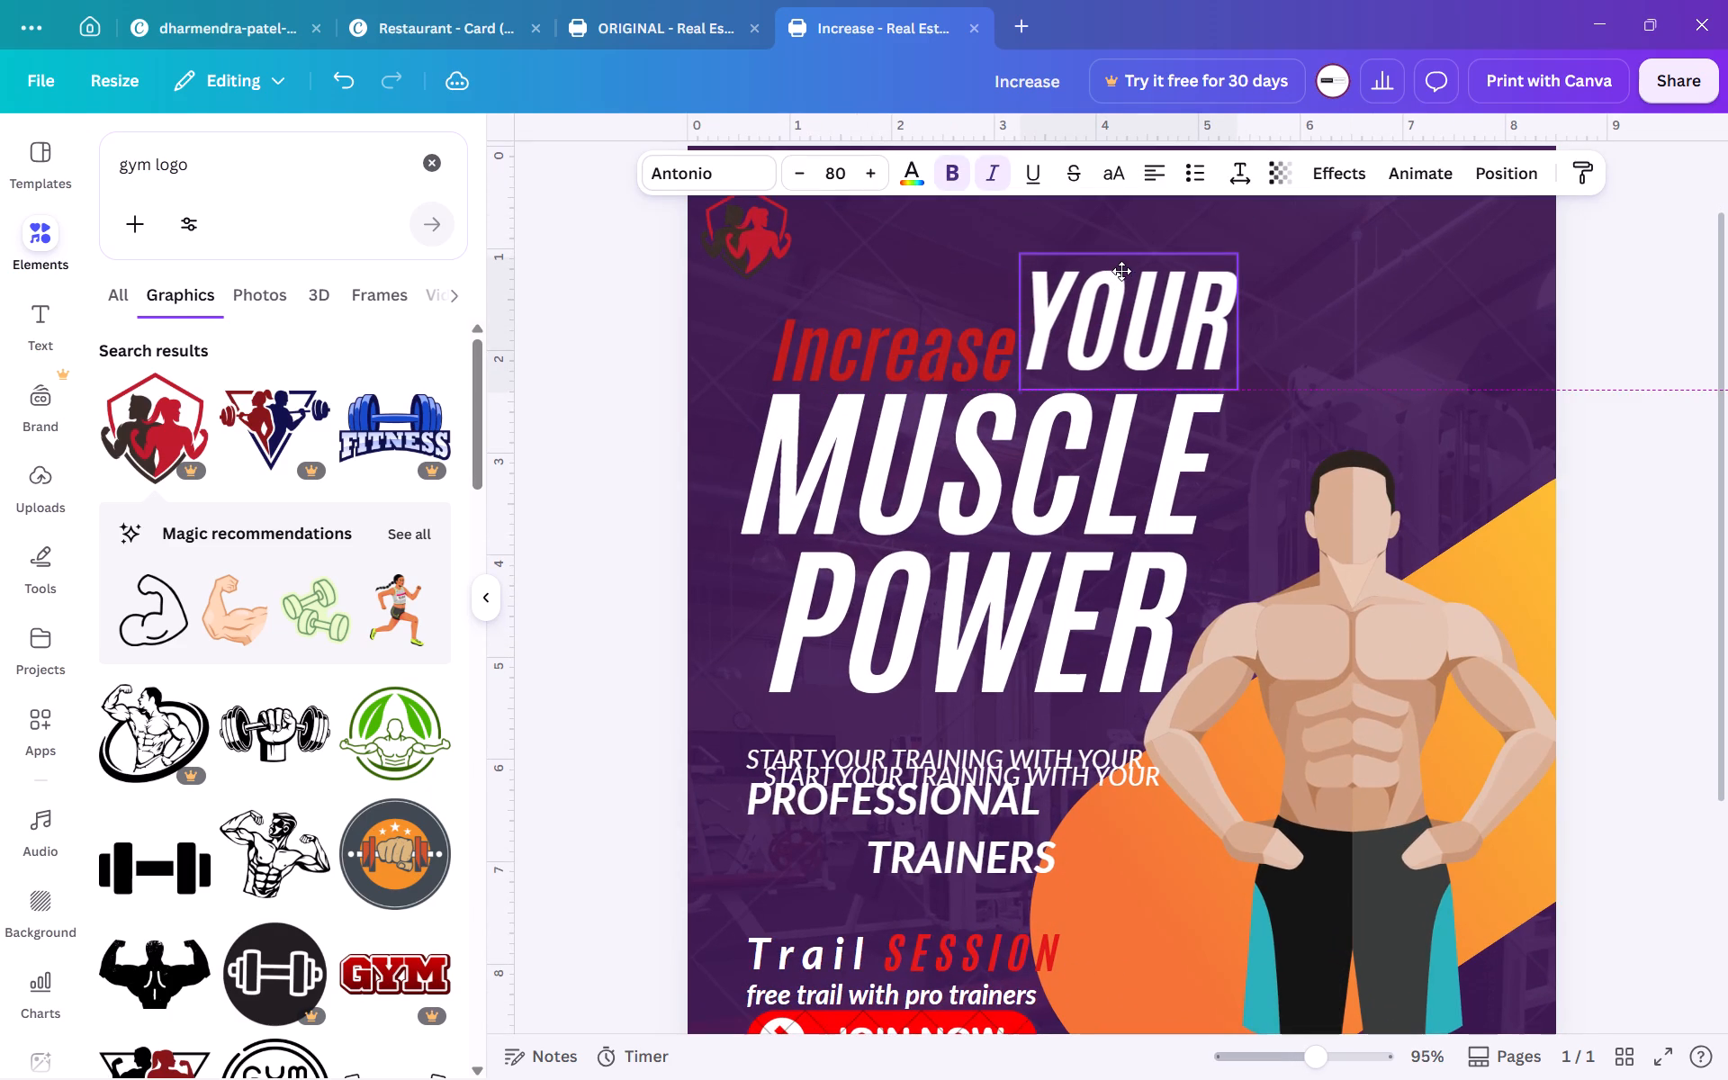
pyautogui.moveTo(1121, 271); pyautogui.dragTo(1121, 278)
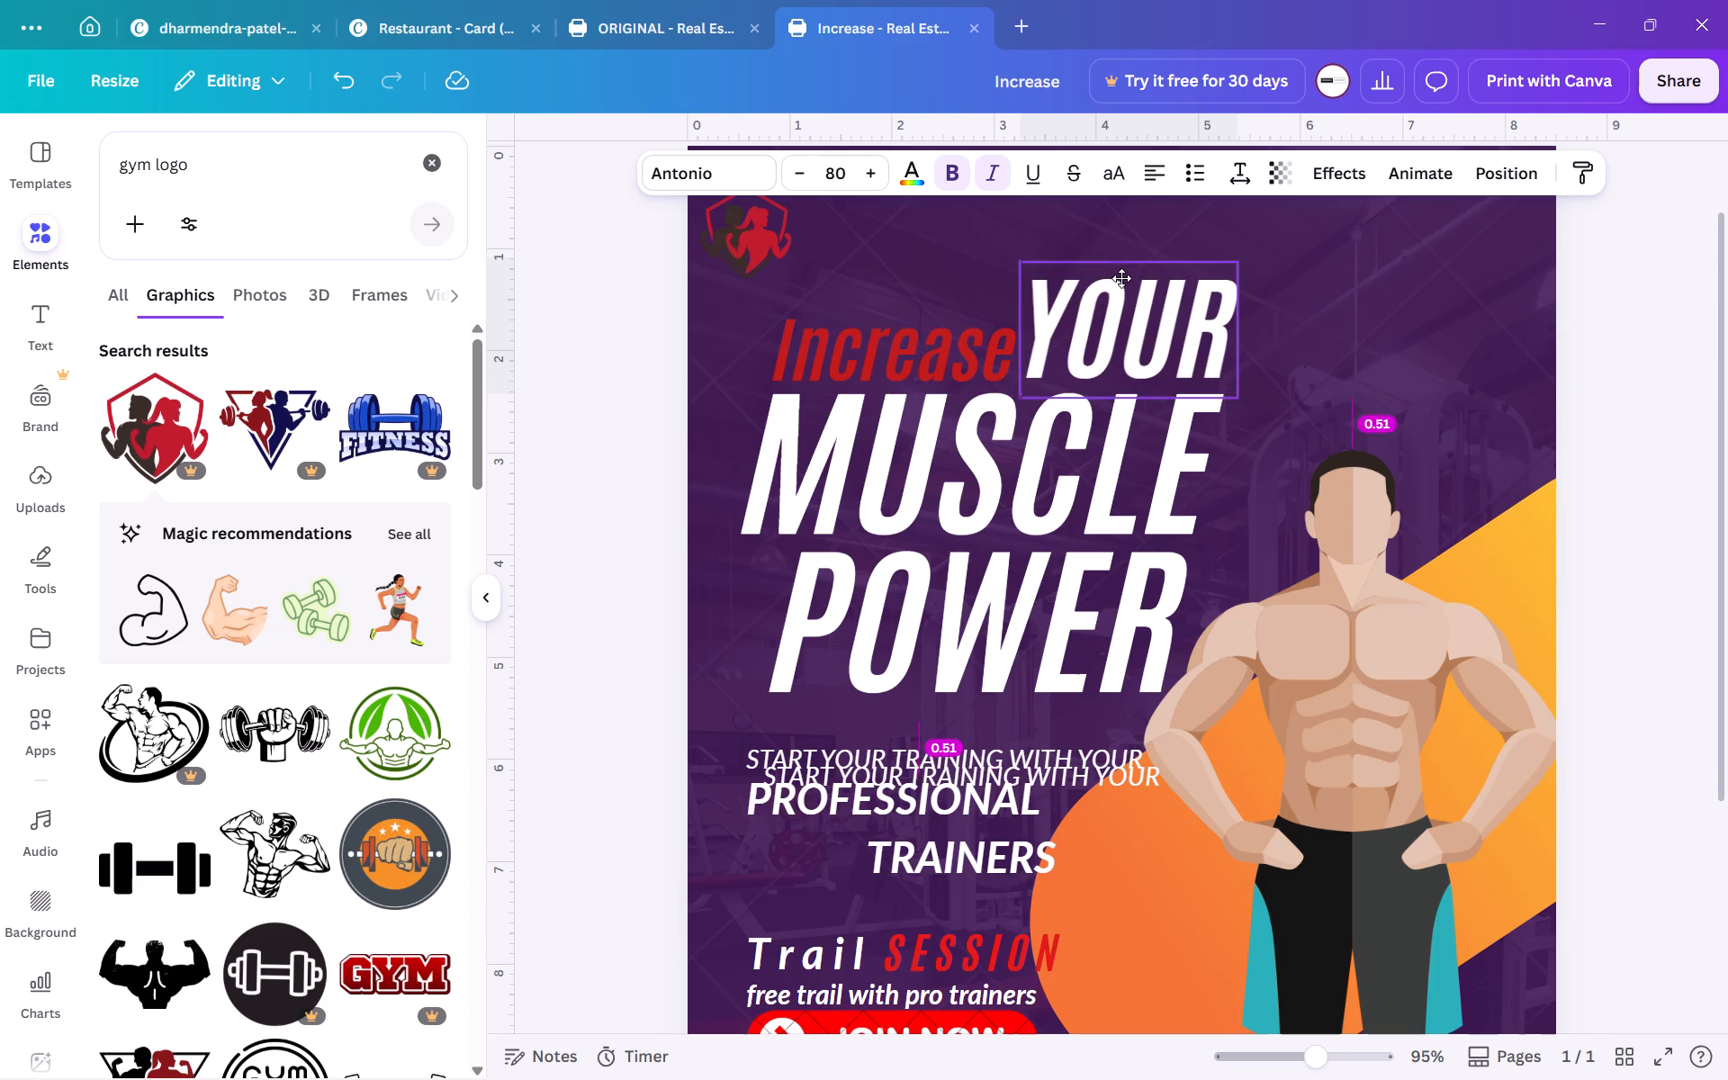
pyautogui.moveTo(1121, 278); pyautogui.dragTo(1121, 280)
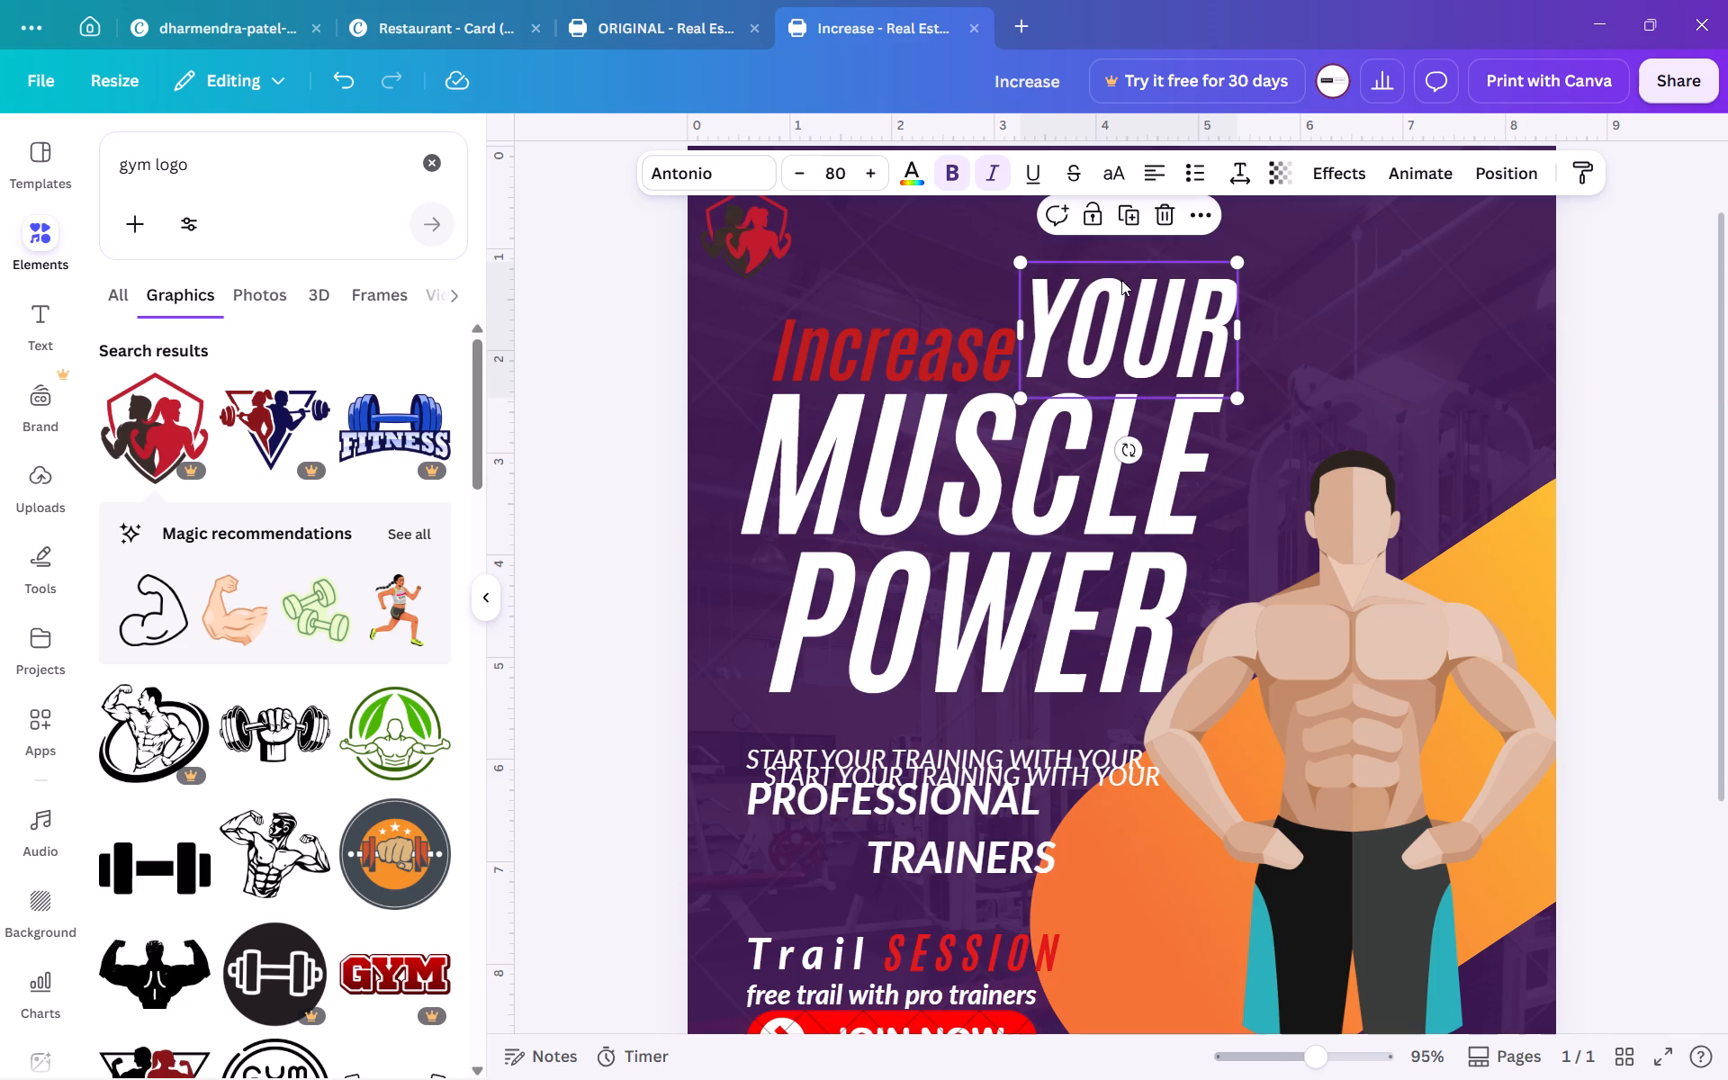
pyautogui.scroll(-1, 1121, 280)
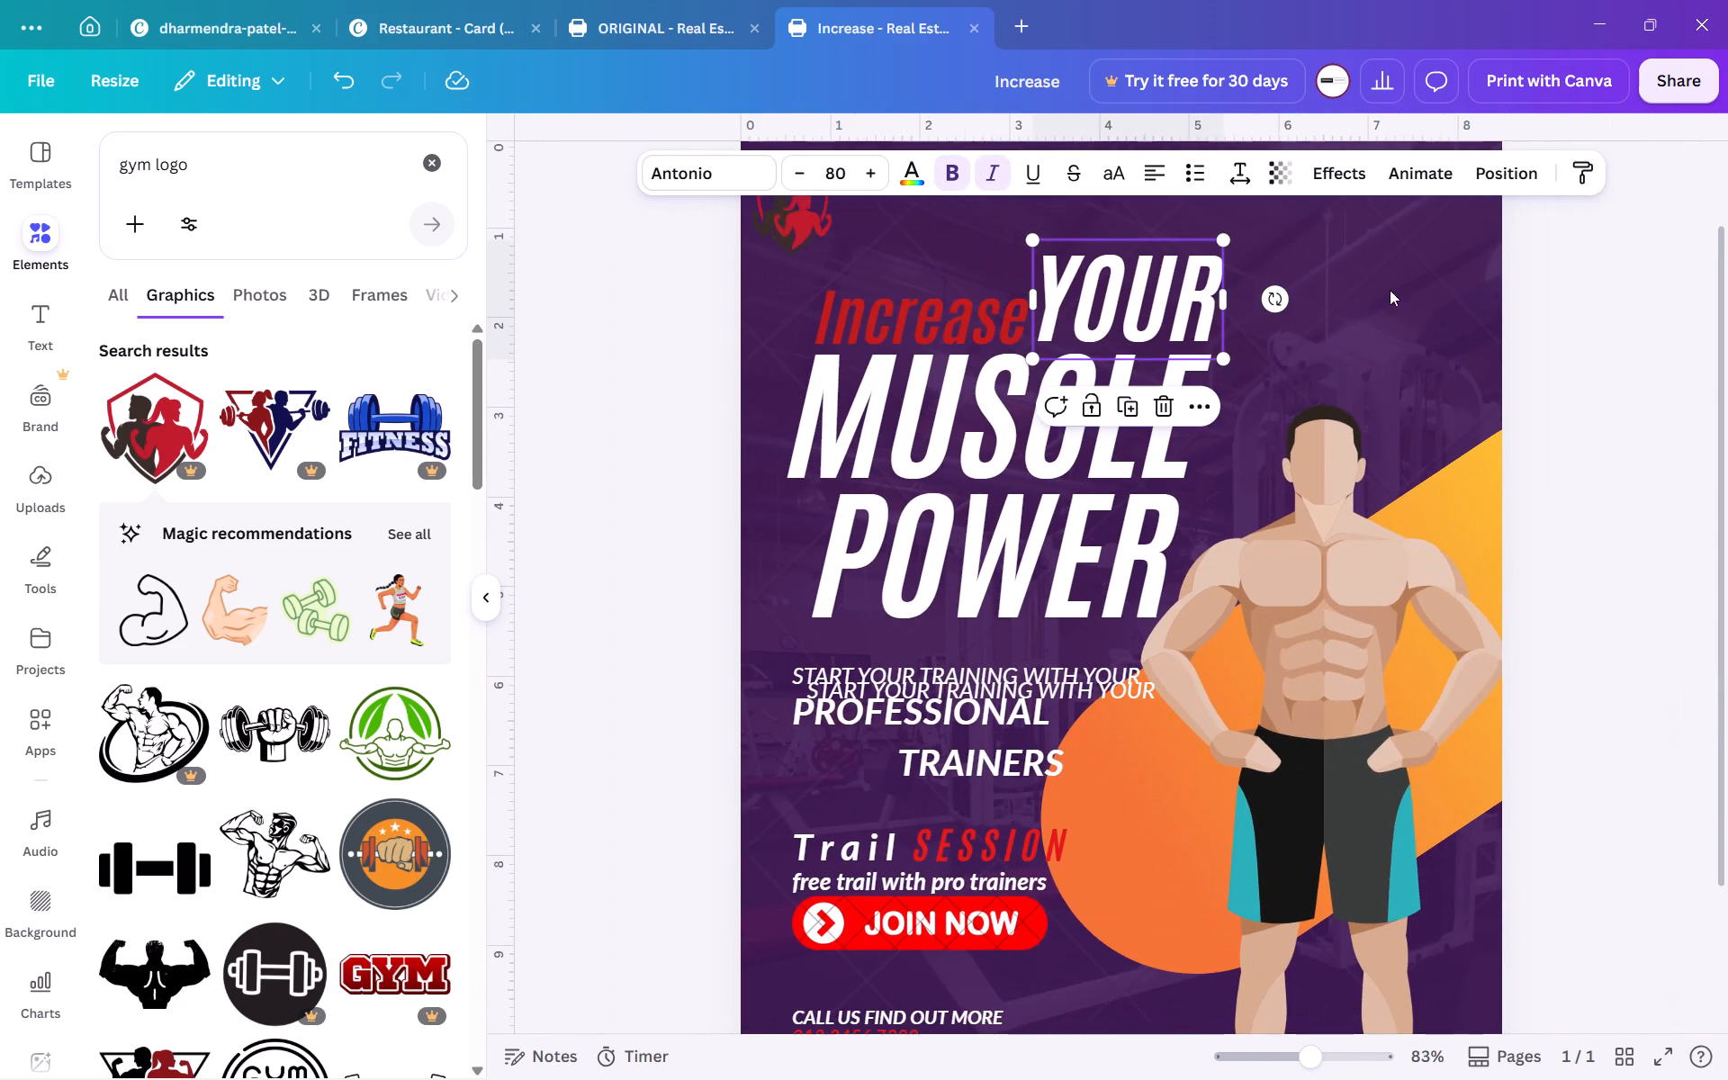
pyautogui.click(1580, 317)
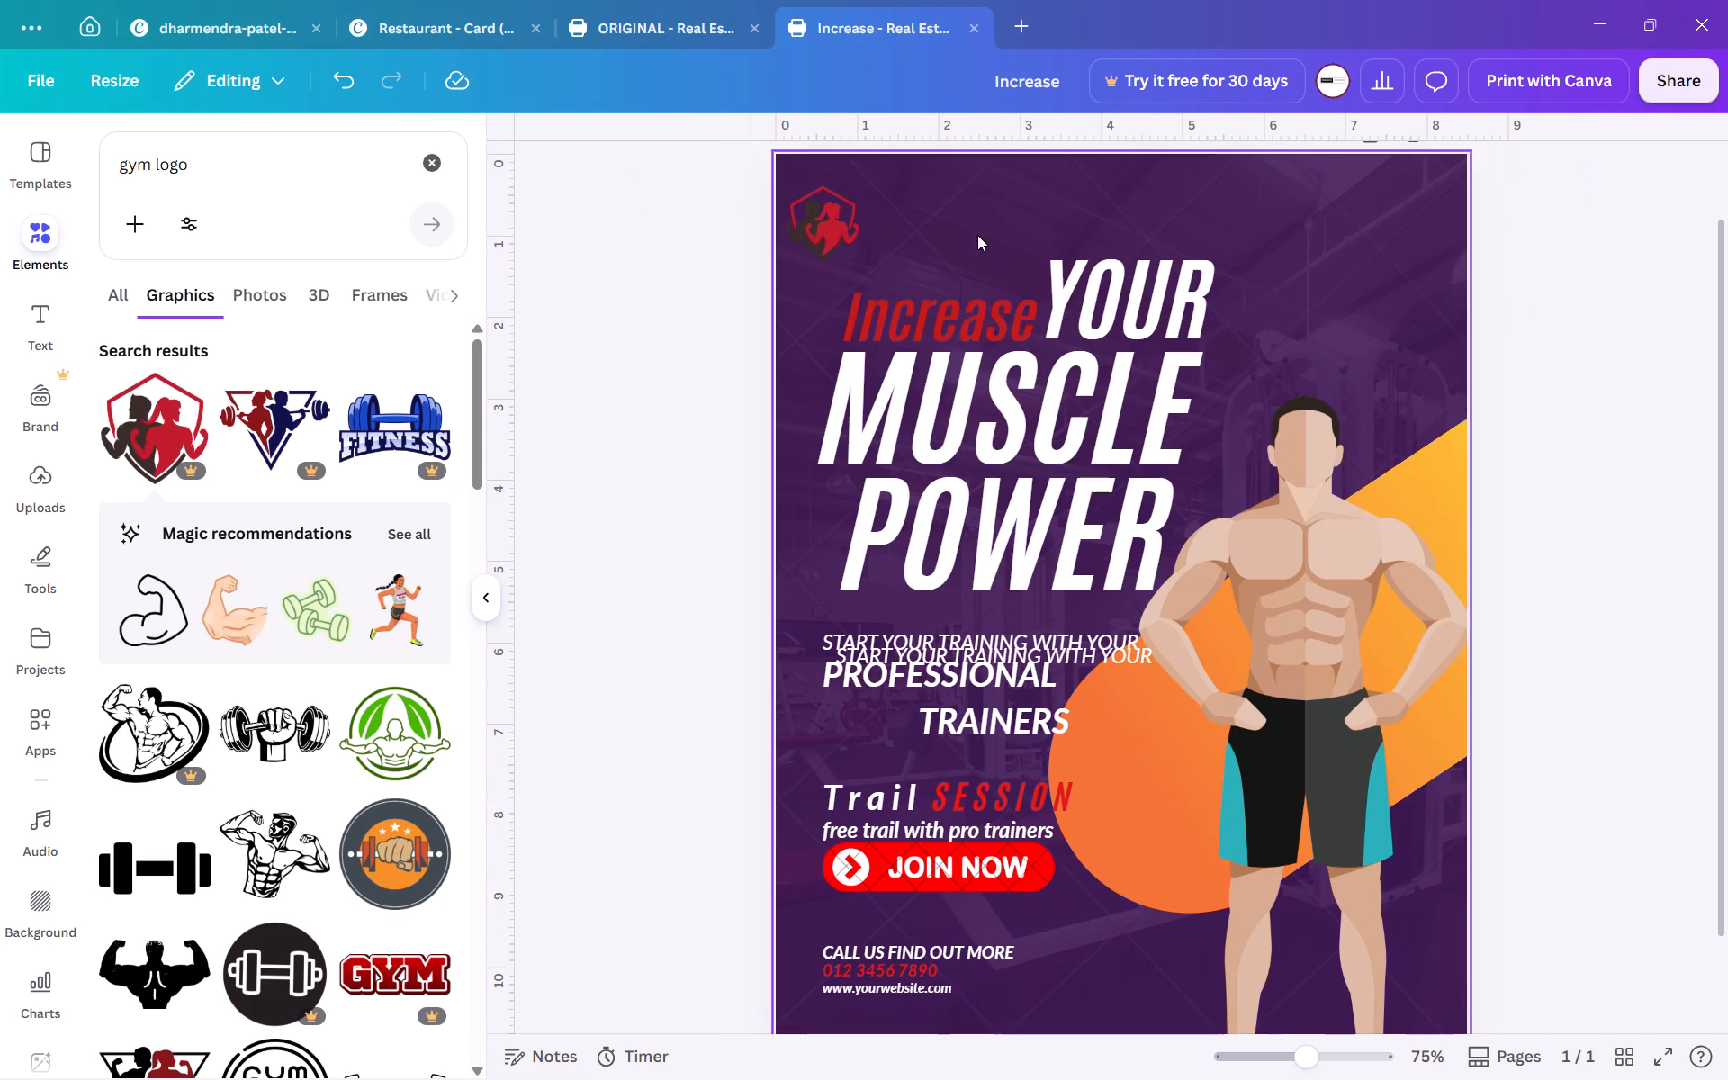
# Move the shield logo slightly up towards the flyer's top edge, keeping its horizontal alignment with the text below.
pyautogui.hscroll(3, 837, 223)
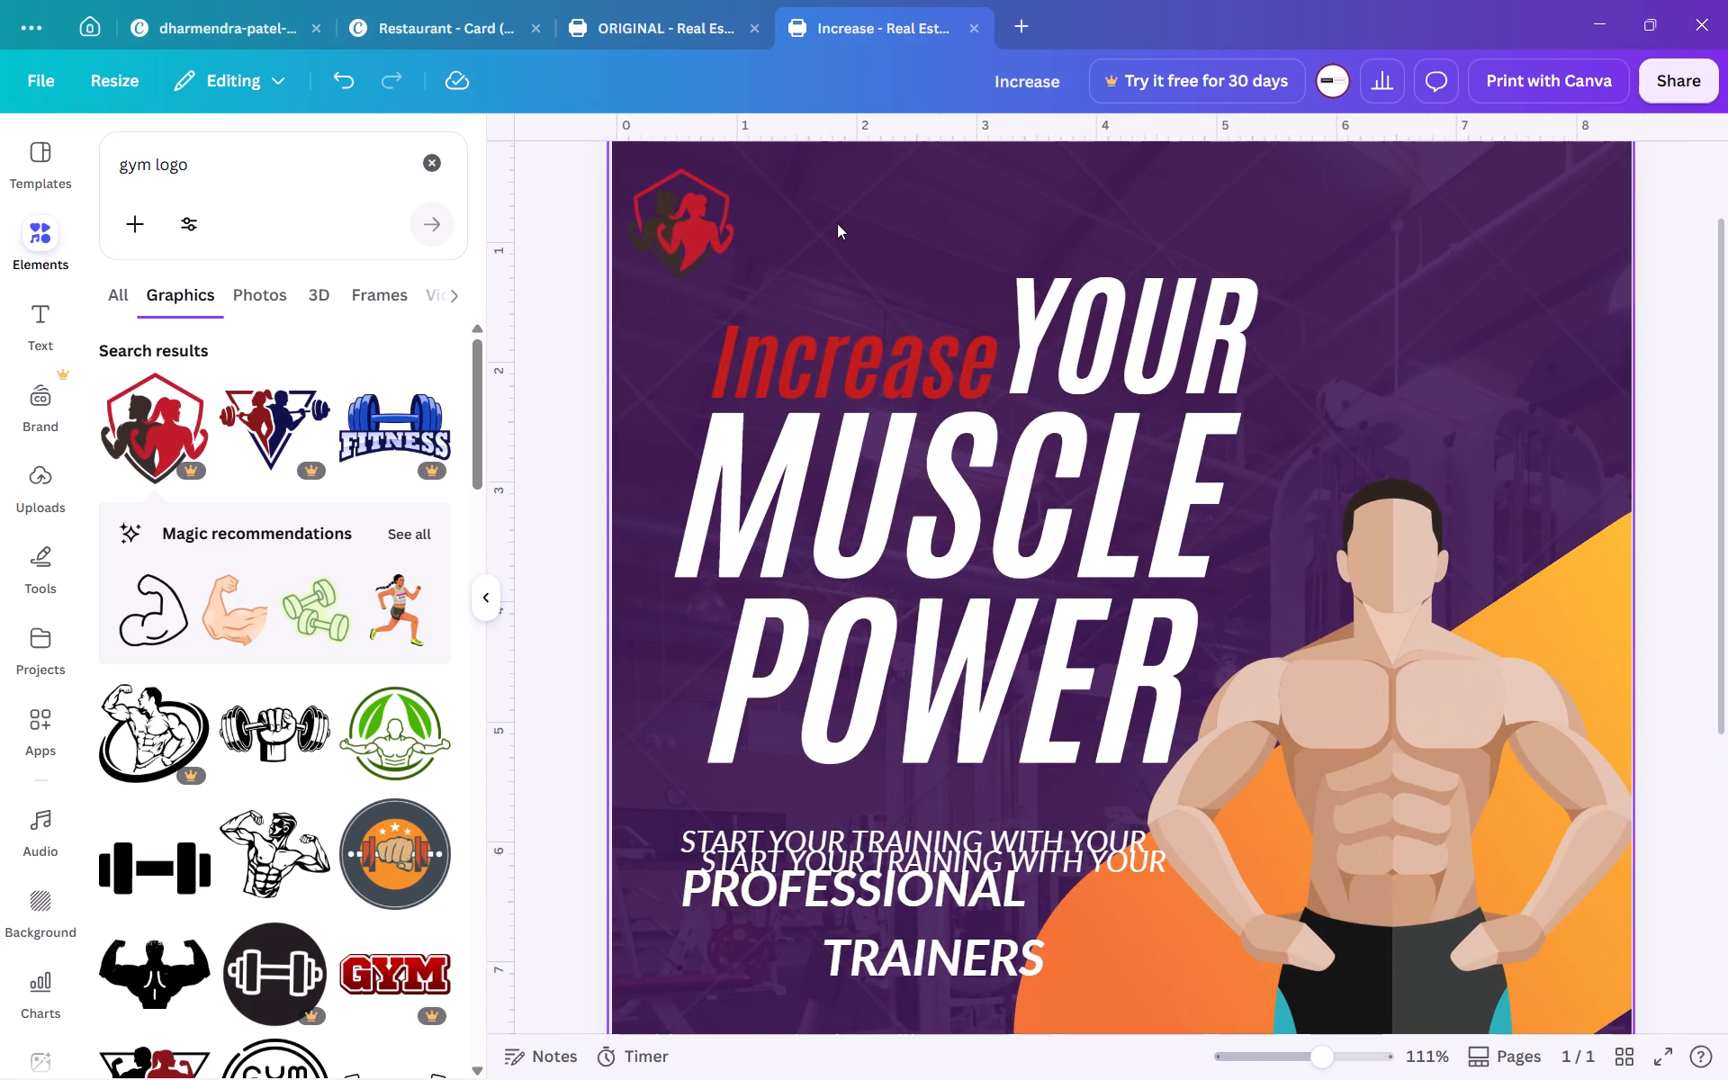
pyautogui.hscroll(4, 837, 223)
pyautogui.scroll(1, 837, 223)
pyautogui.moveTo(629, 409); pyautogui.dragTo(629, 391)
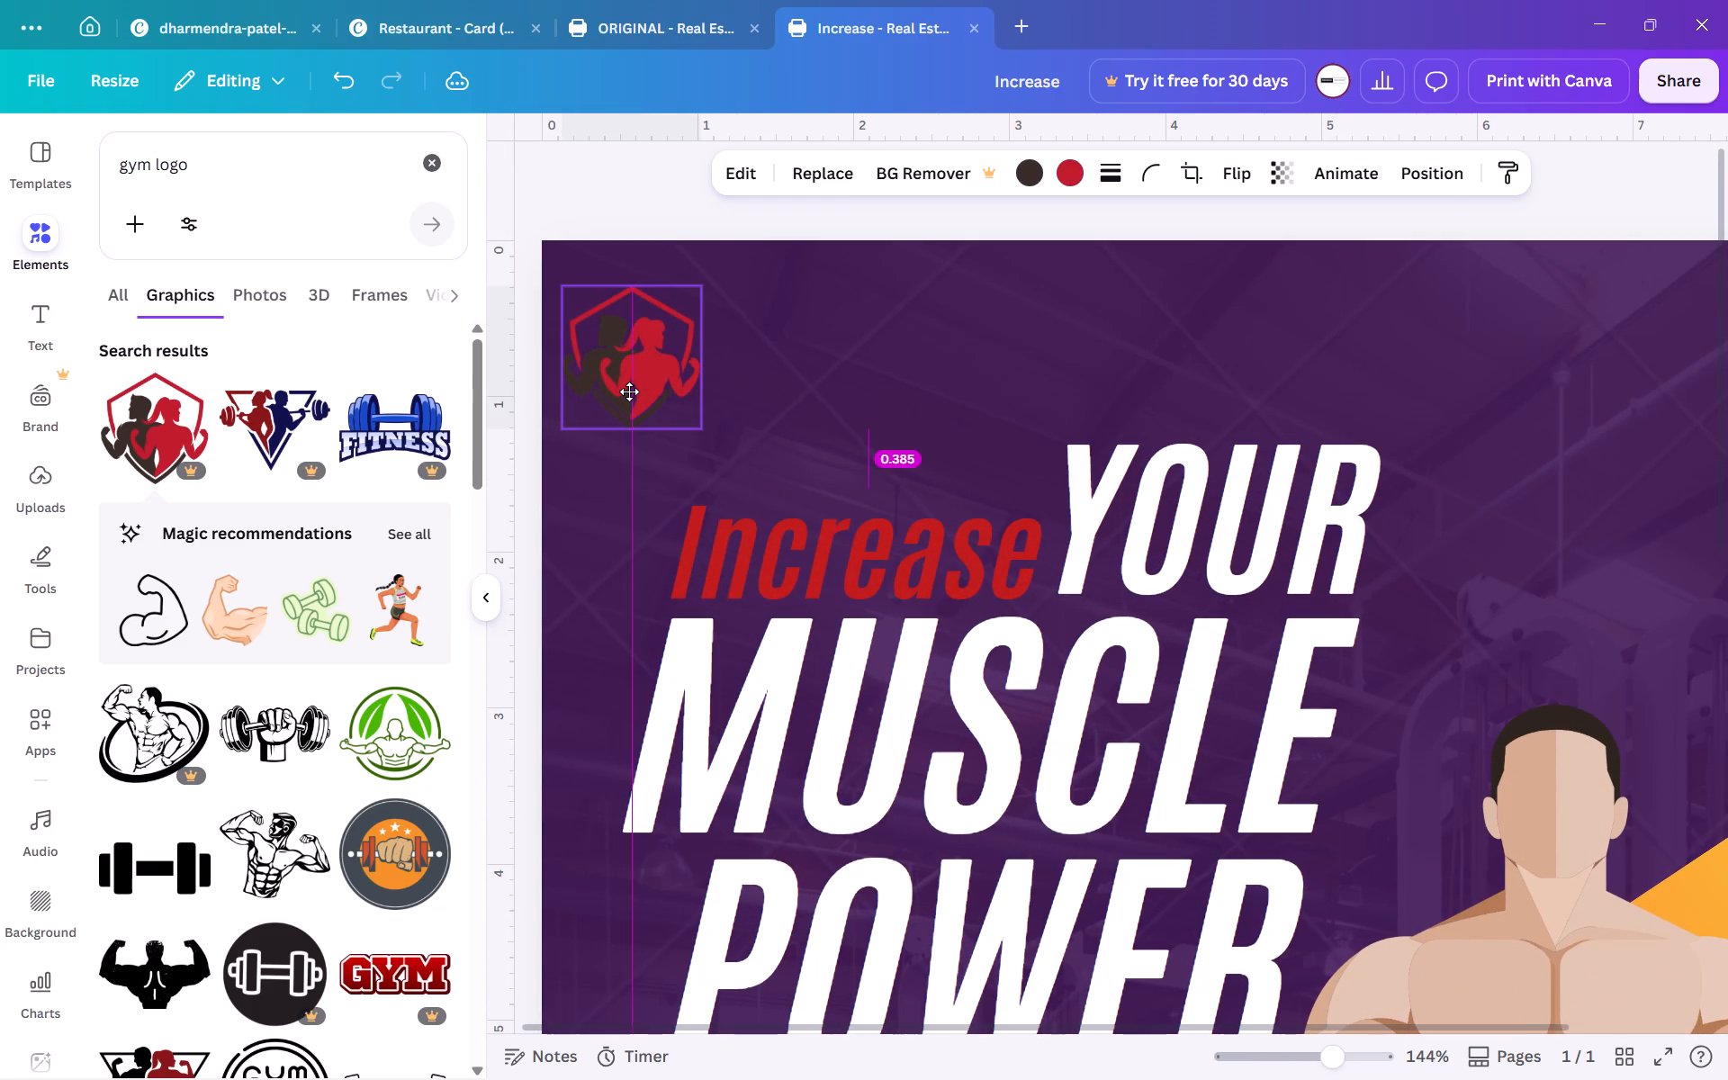
pyautogui.moveTo(629, 391); pyautogui.dragTo(628, 382)
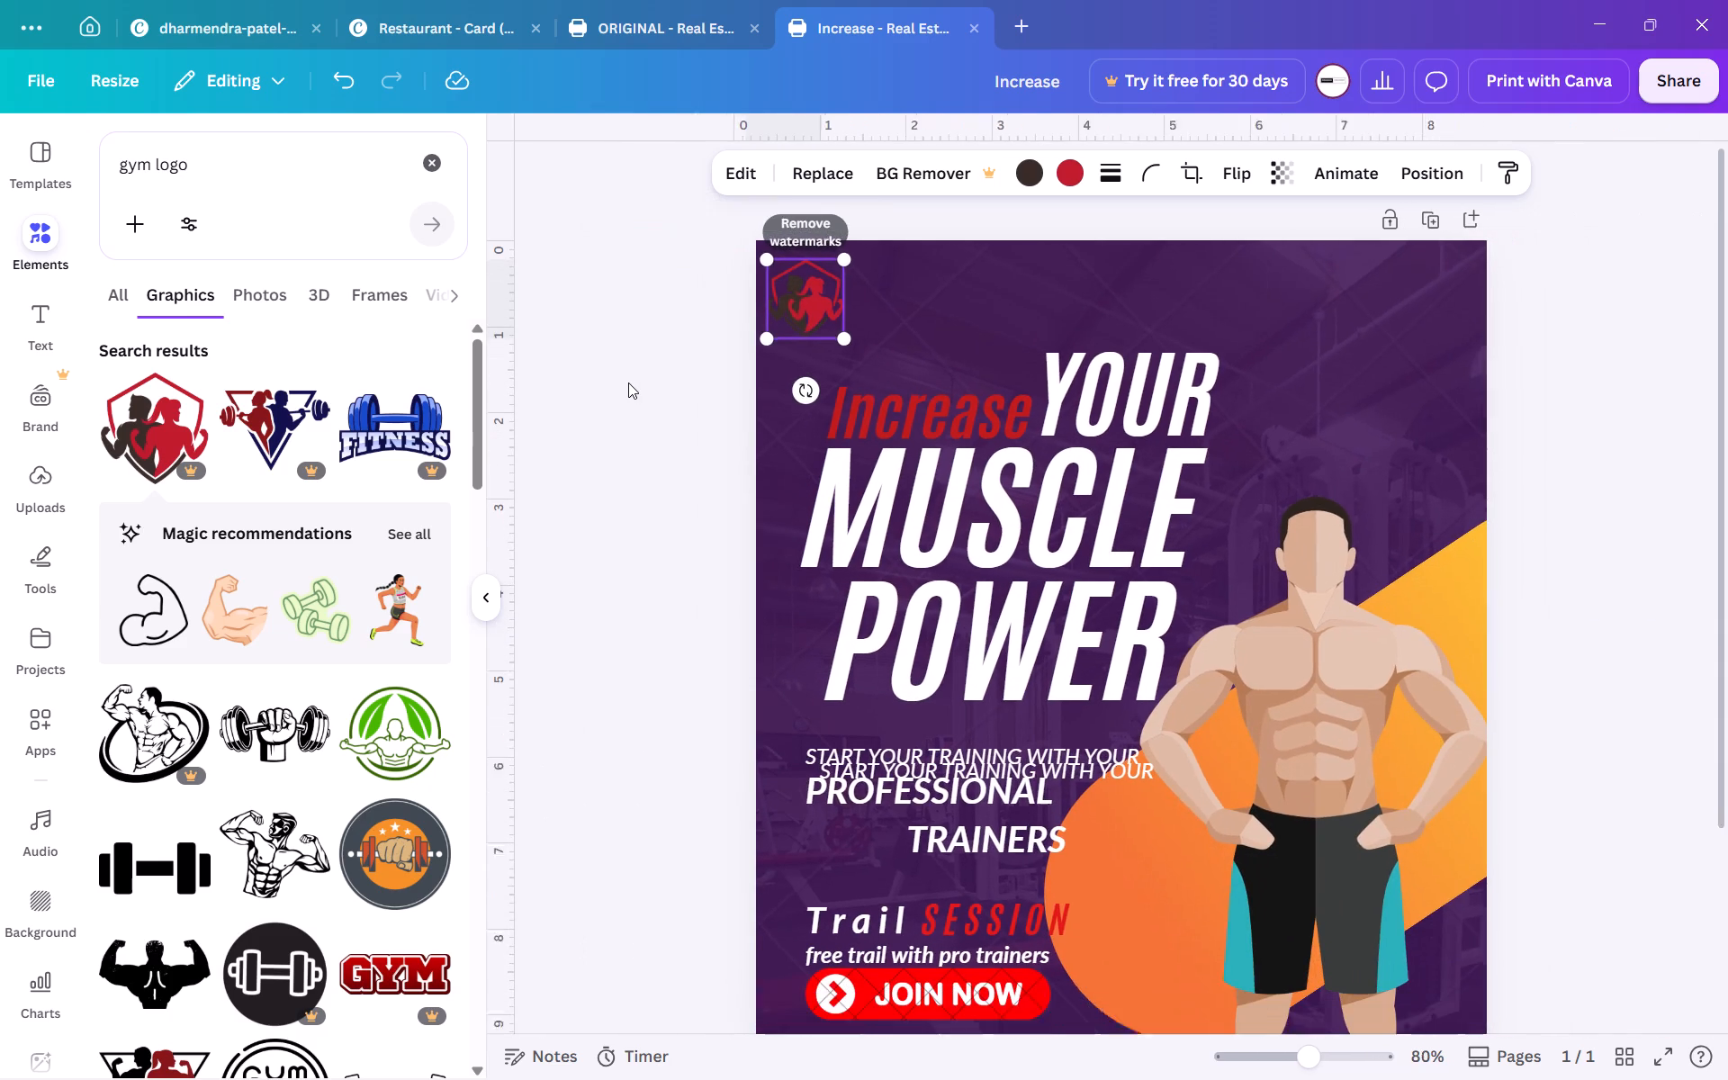
pyautogui.click(628, 382)
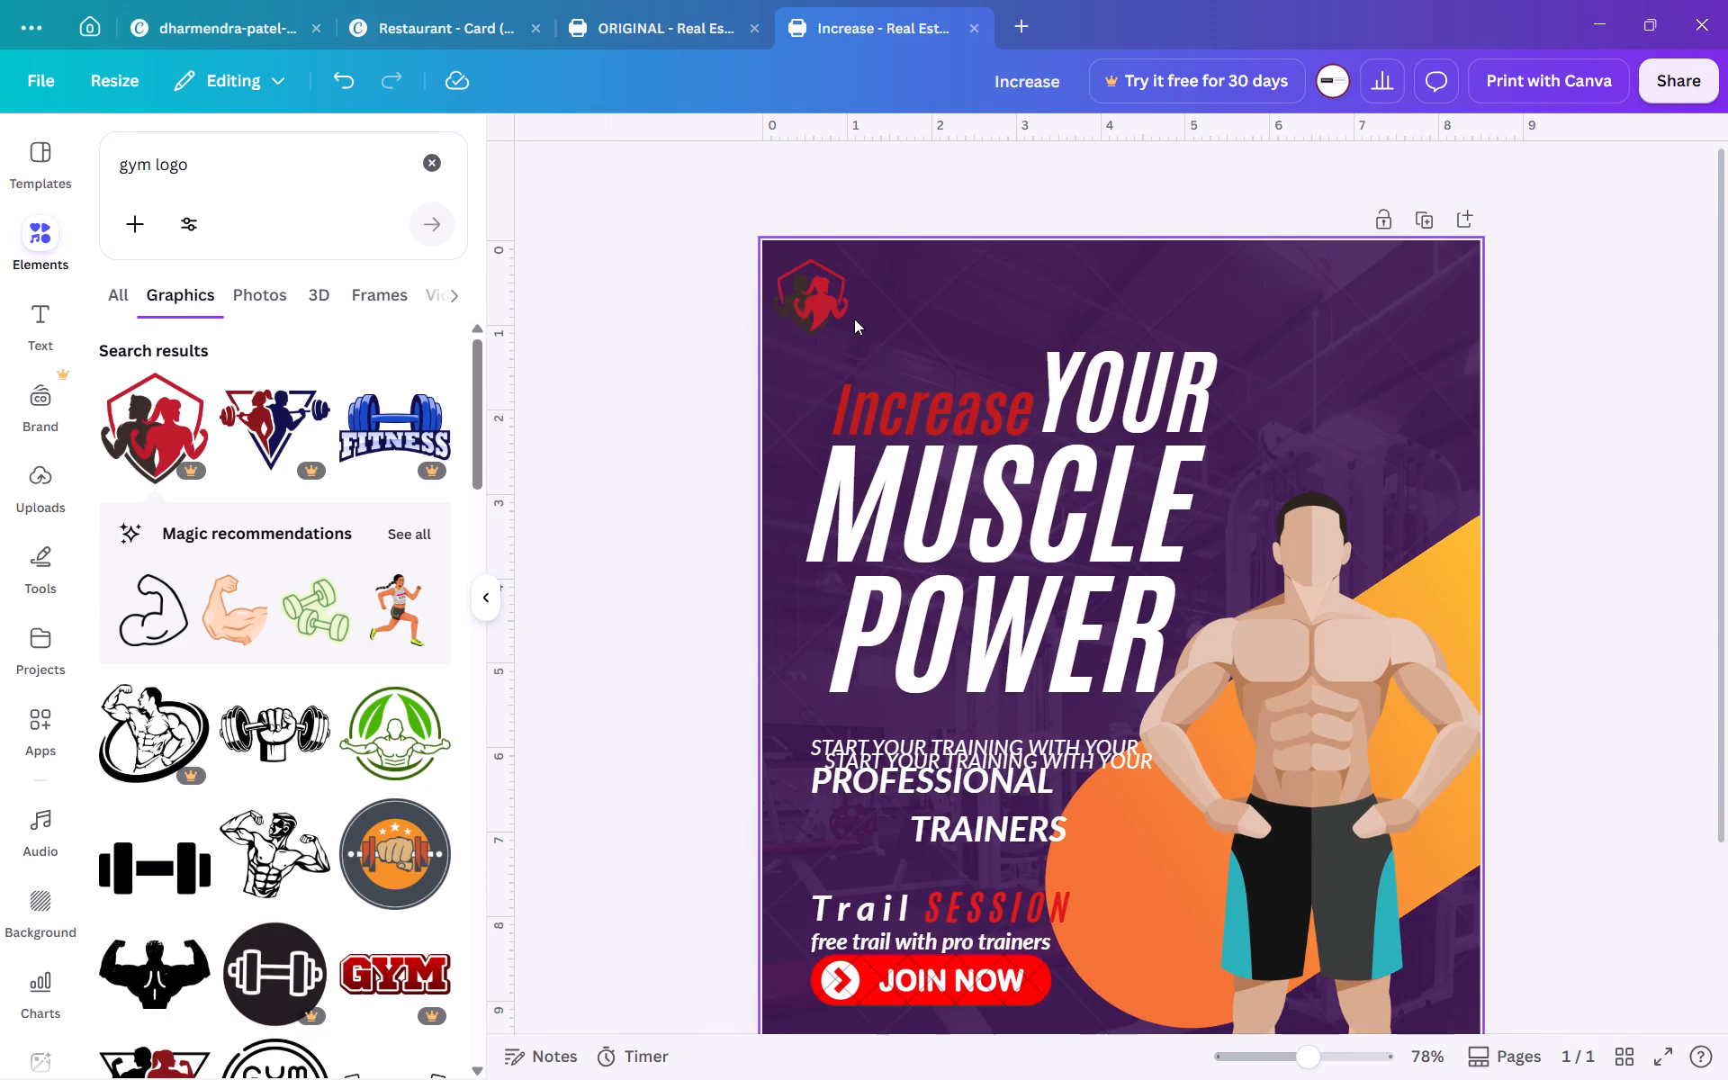
# Search the elements library for "twitter icon" and refine the search to "twitter red icon".
pyautogui.click(429, 174)
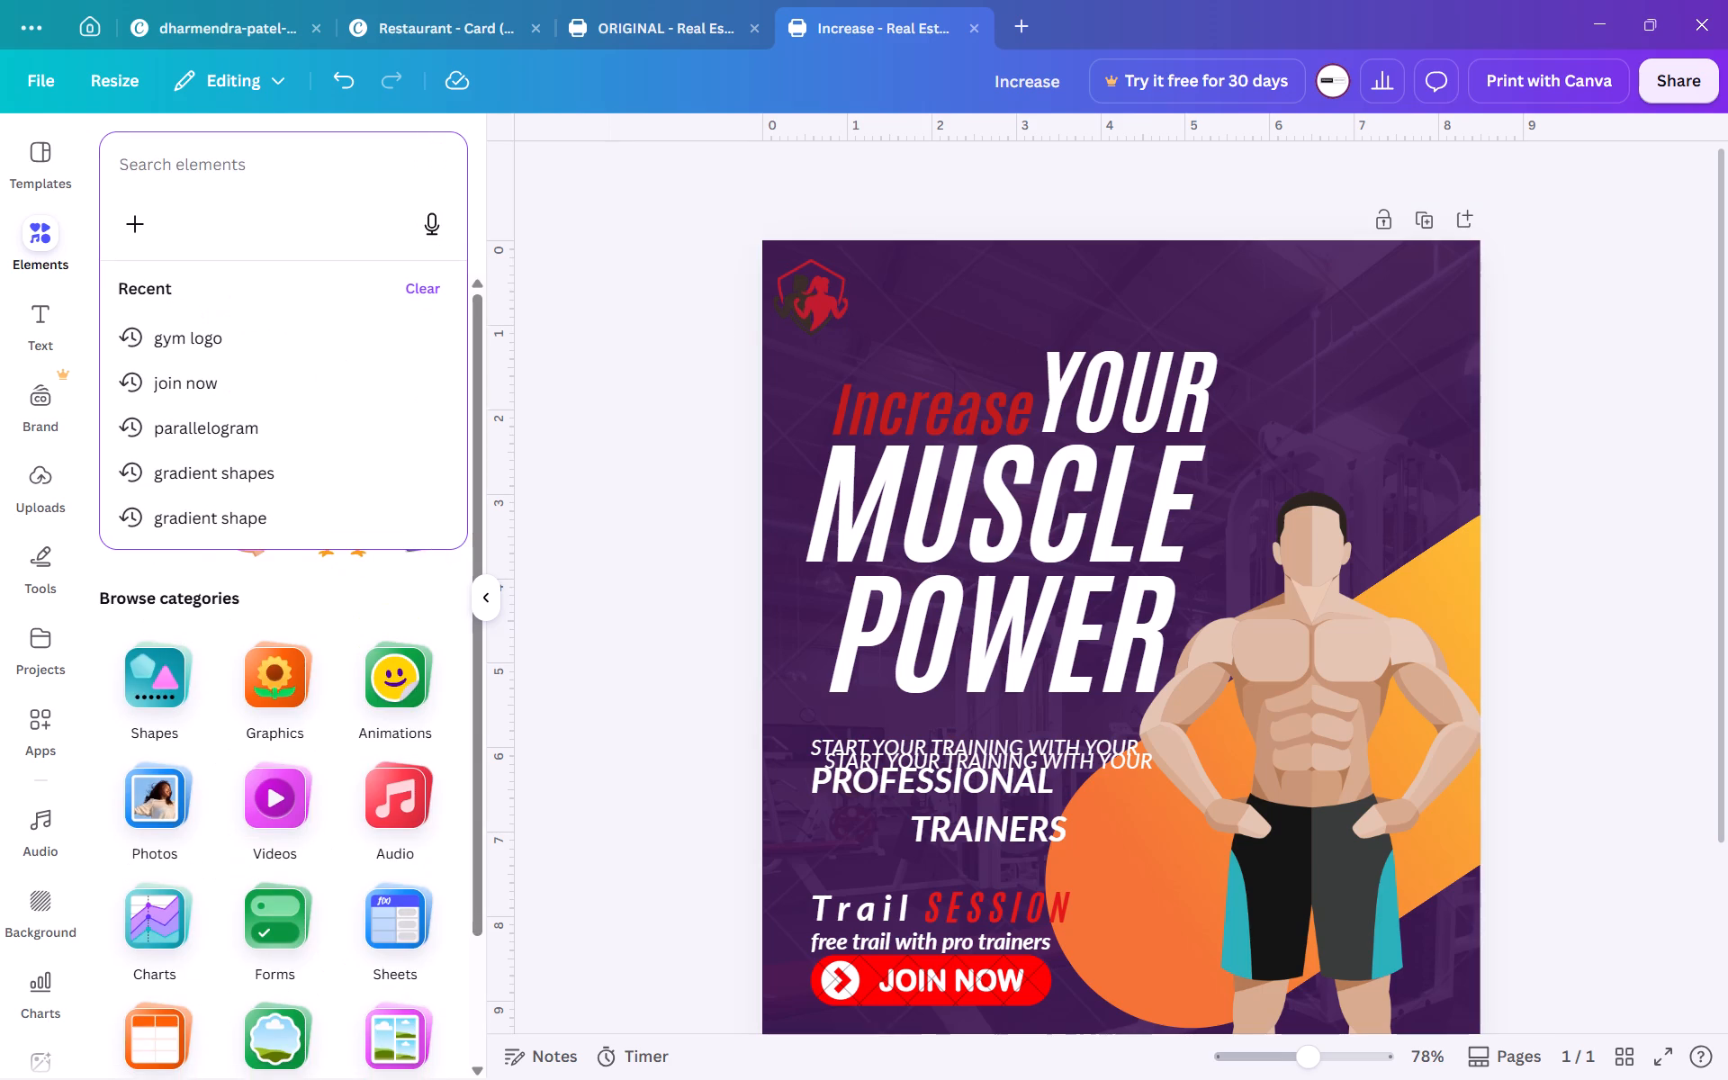
pyautogui.write('twitter')
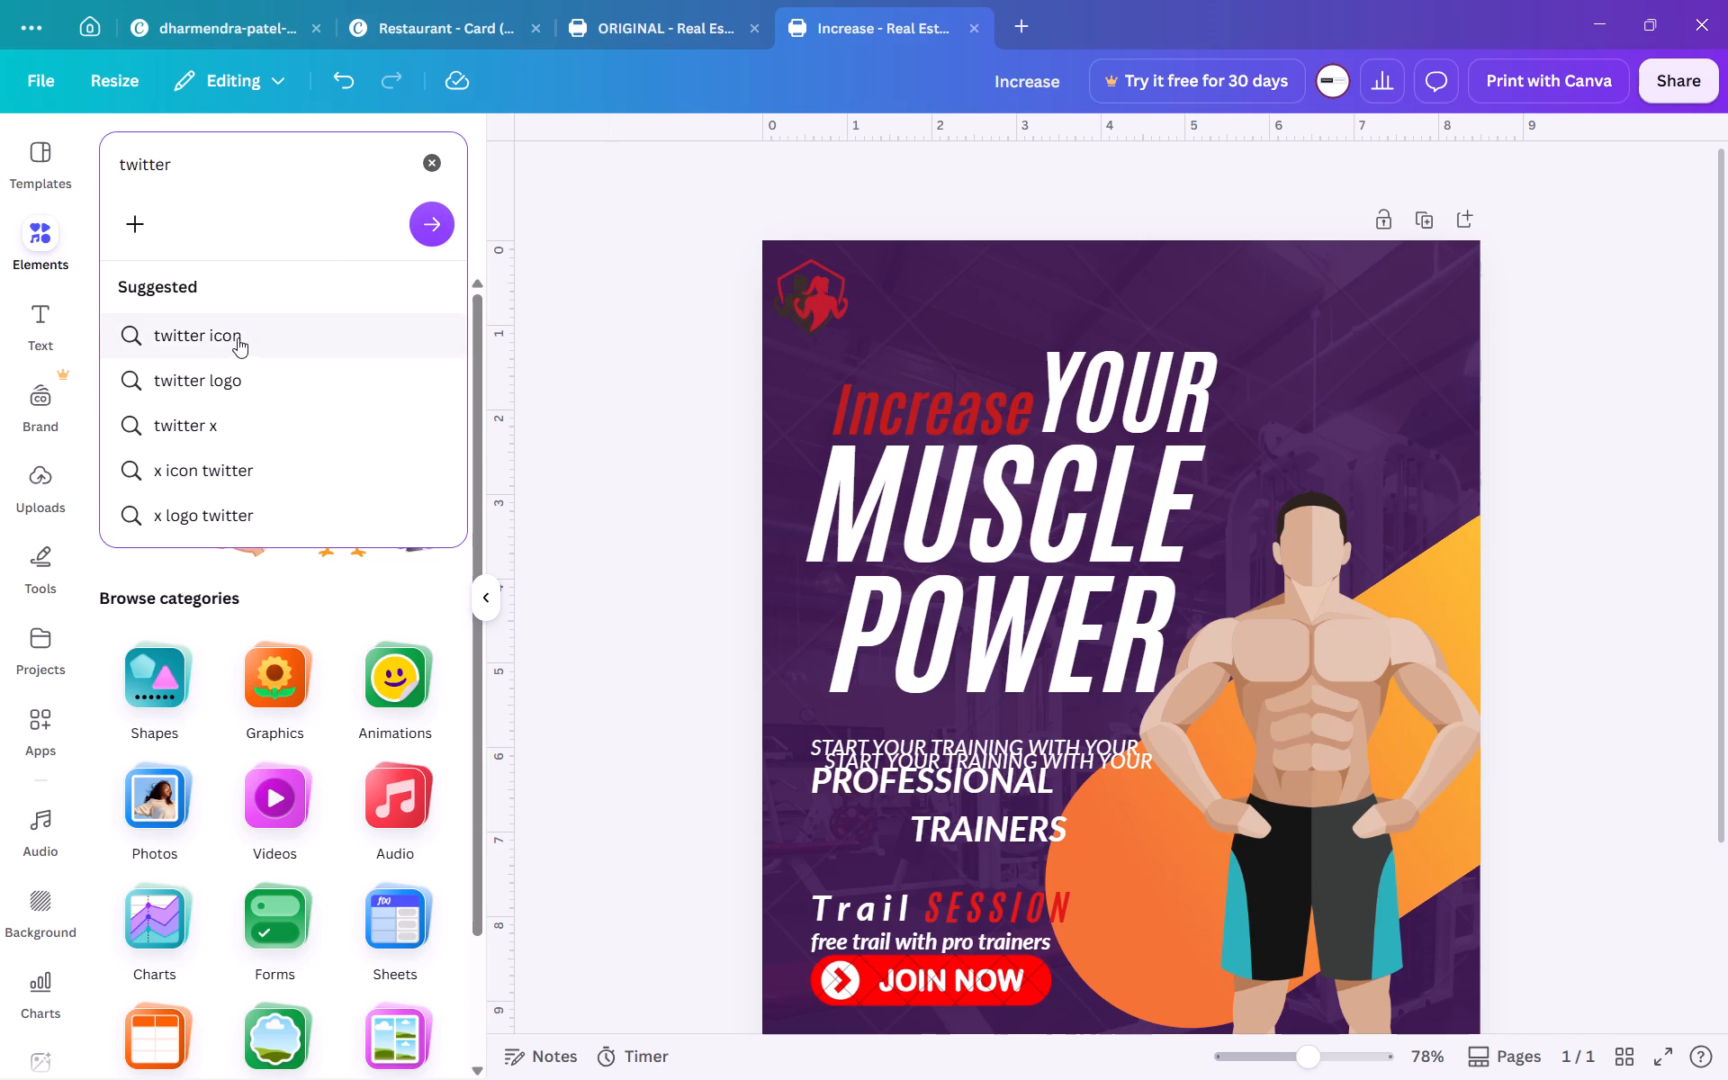
pyautogui.click(233, 339)
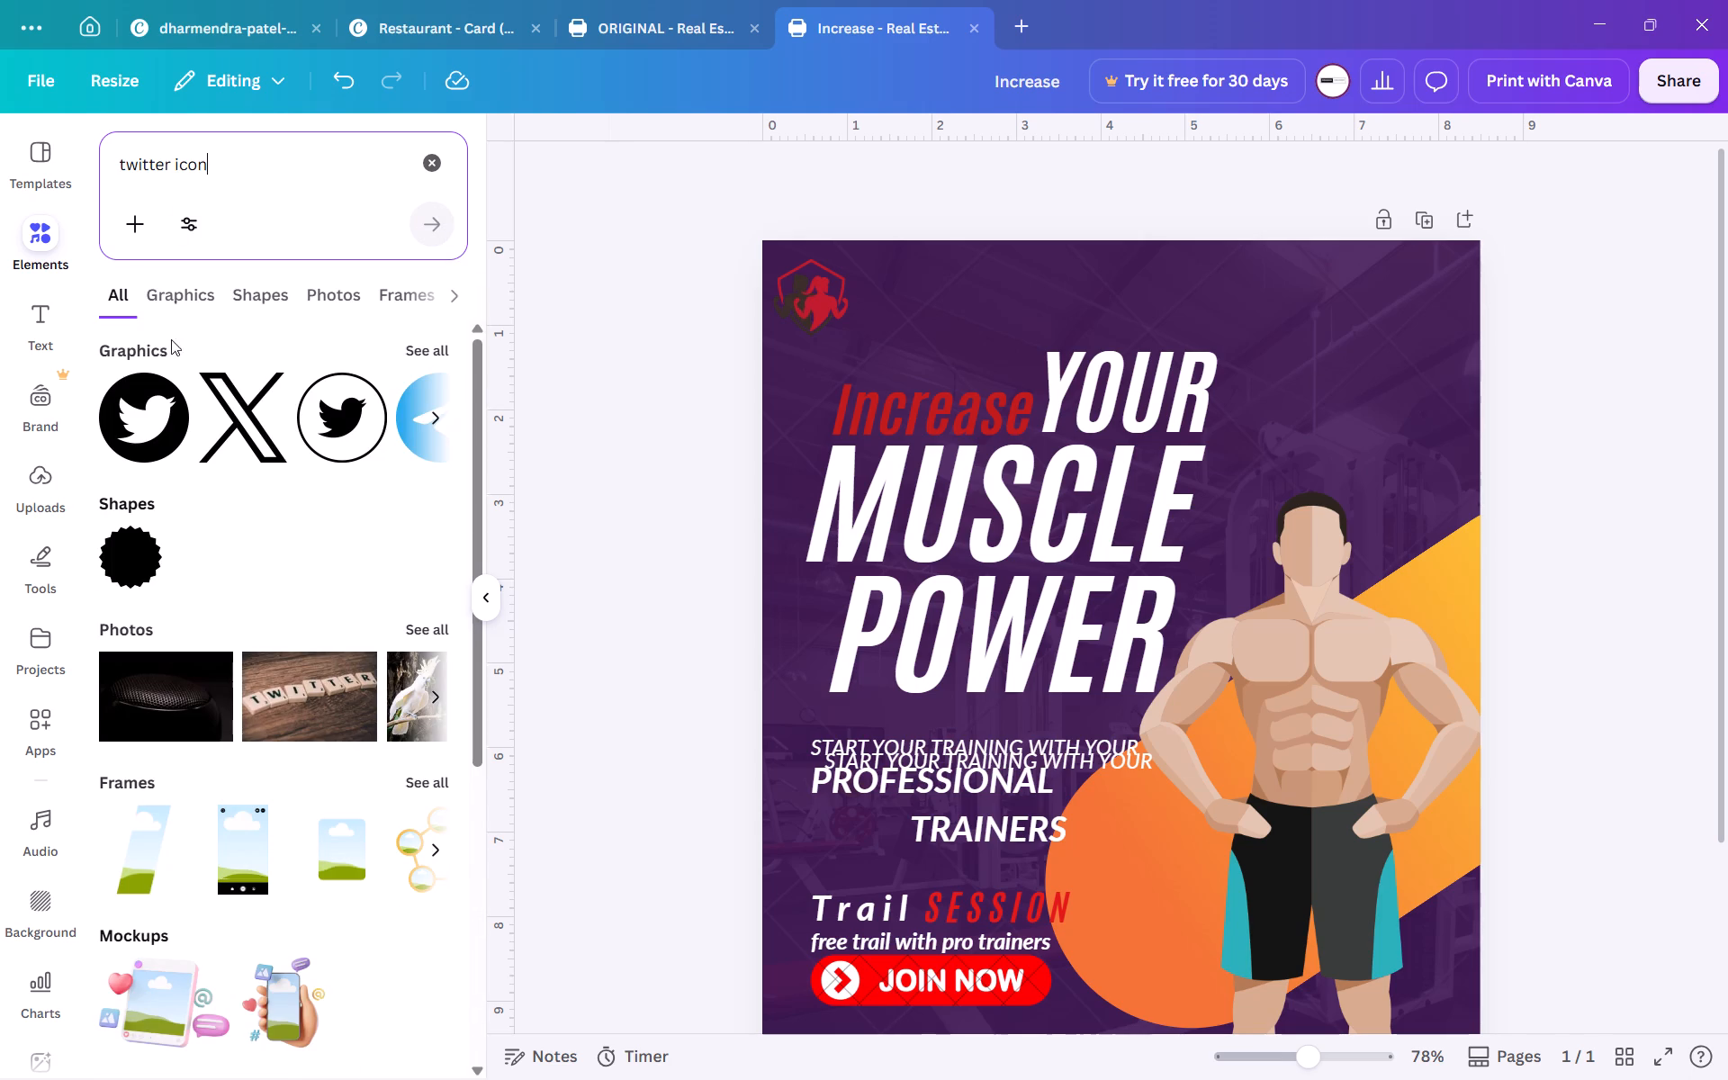
pyautogui.click(173, 164)
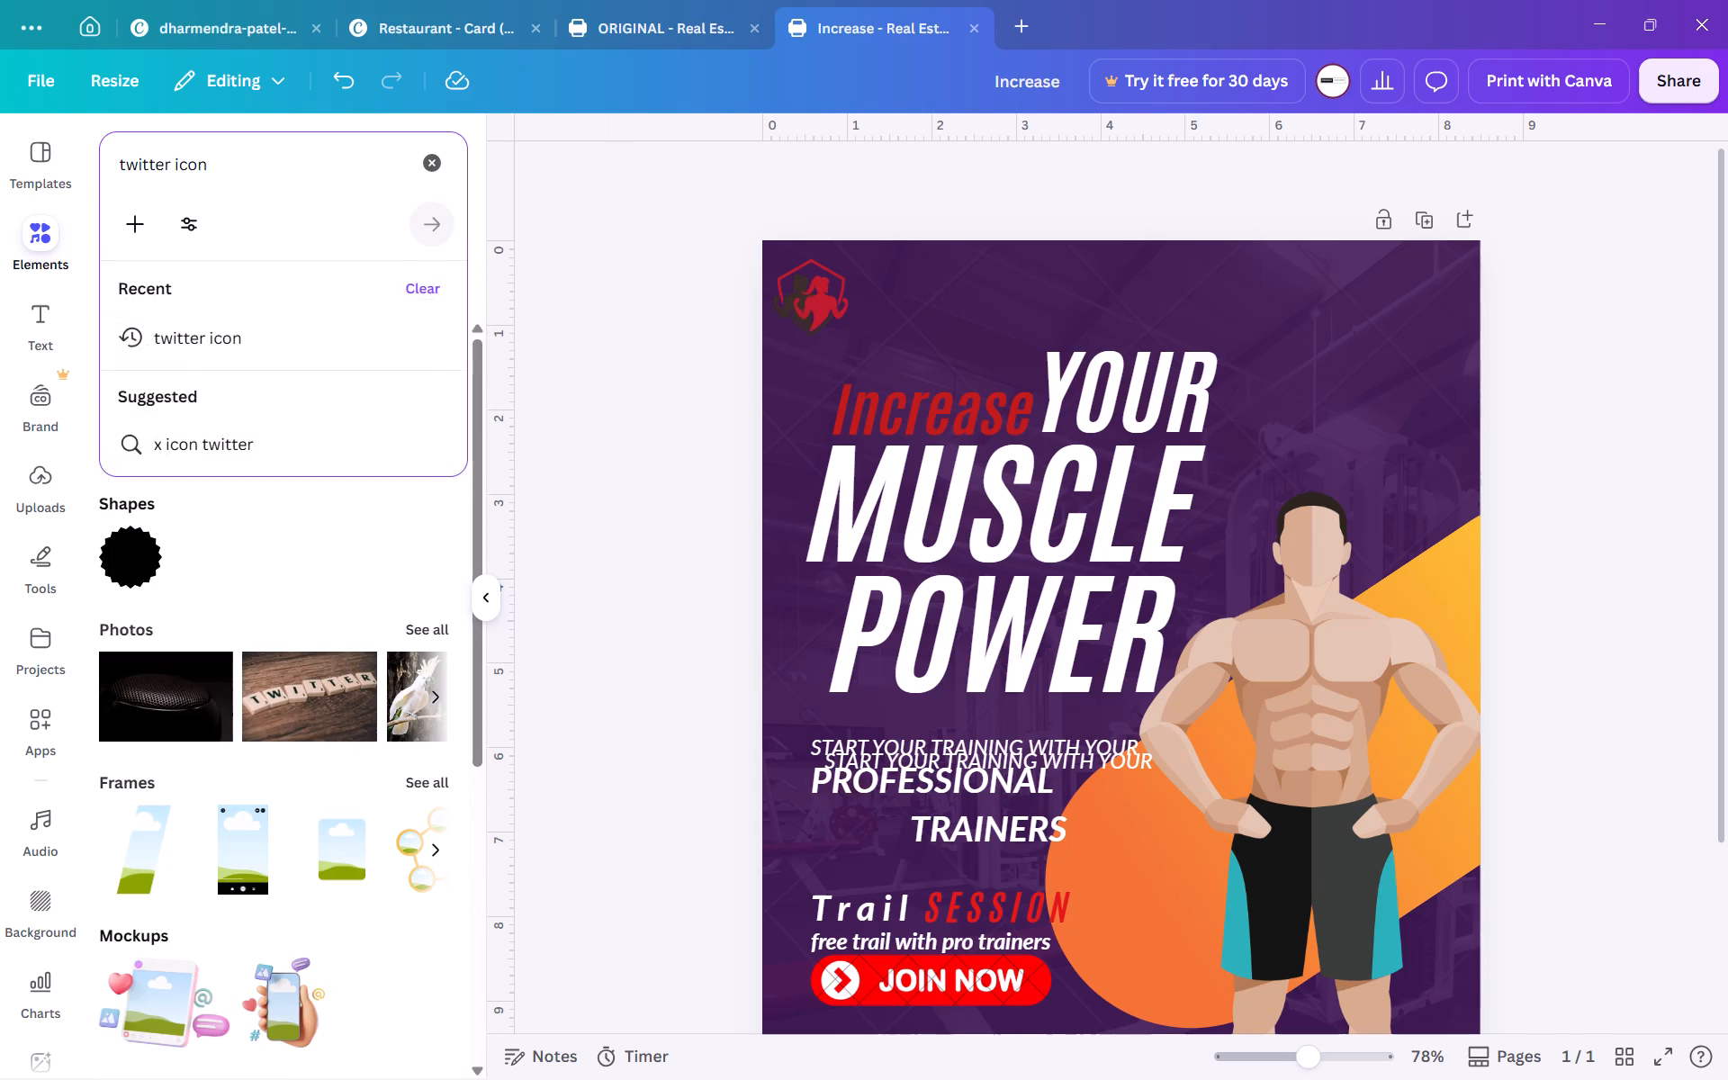
pyautogui.write('red')
pyautogui.press('space')
pyautogui.press('Return')
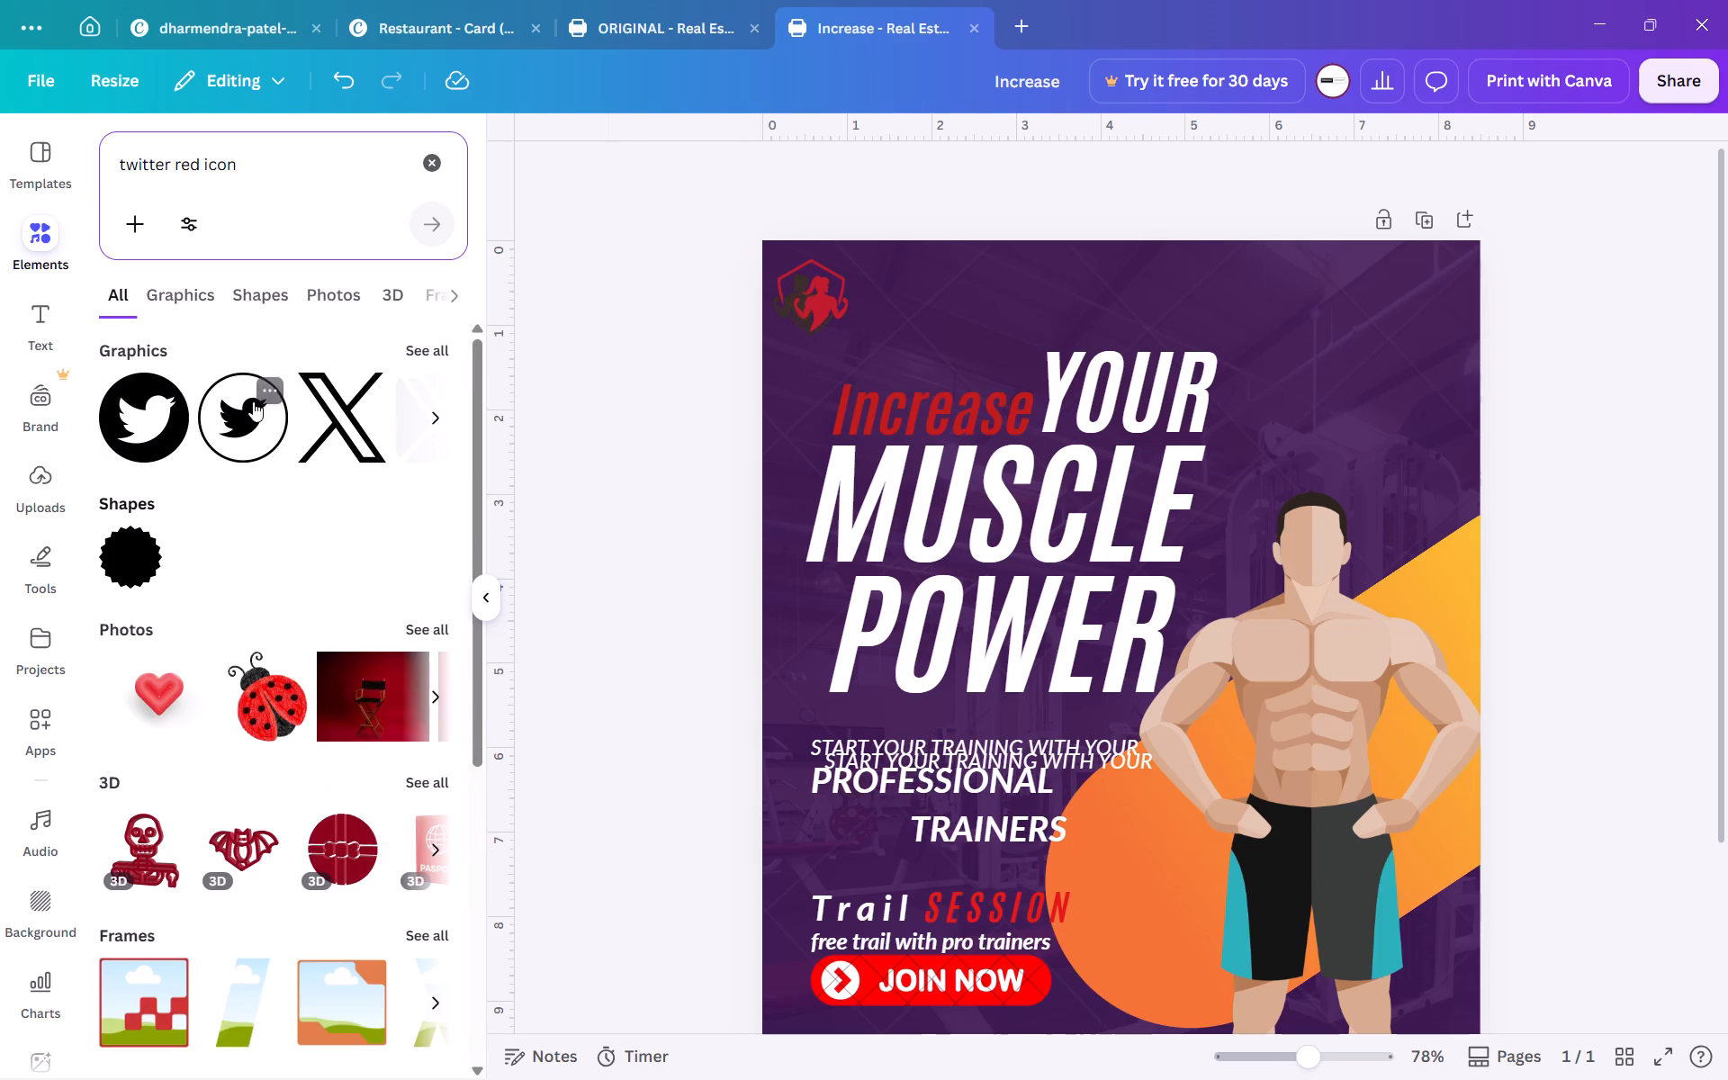
# Insert the solid black circular Twitter bird icon in the flyer's top-right corner and shrink it to about 0.4 inch wide.
pyautogui.click(170, 411)
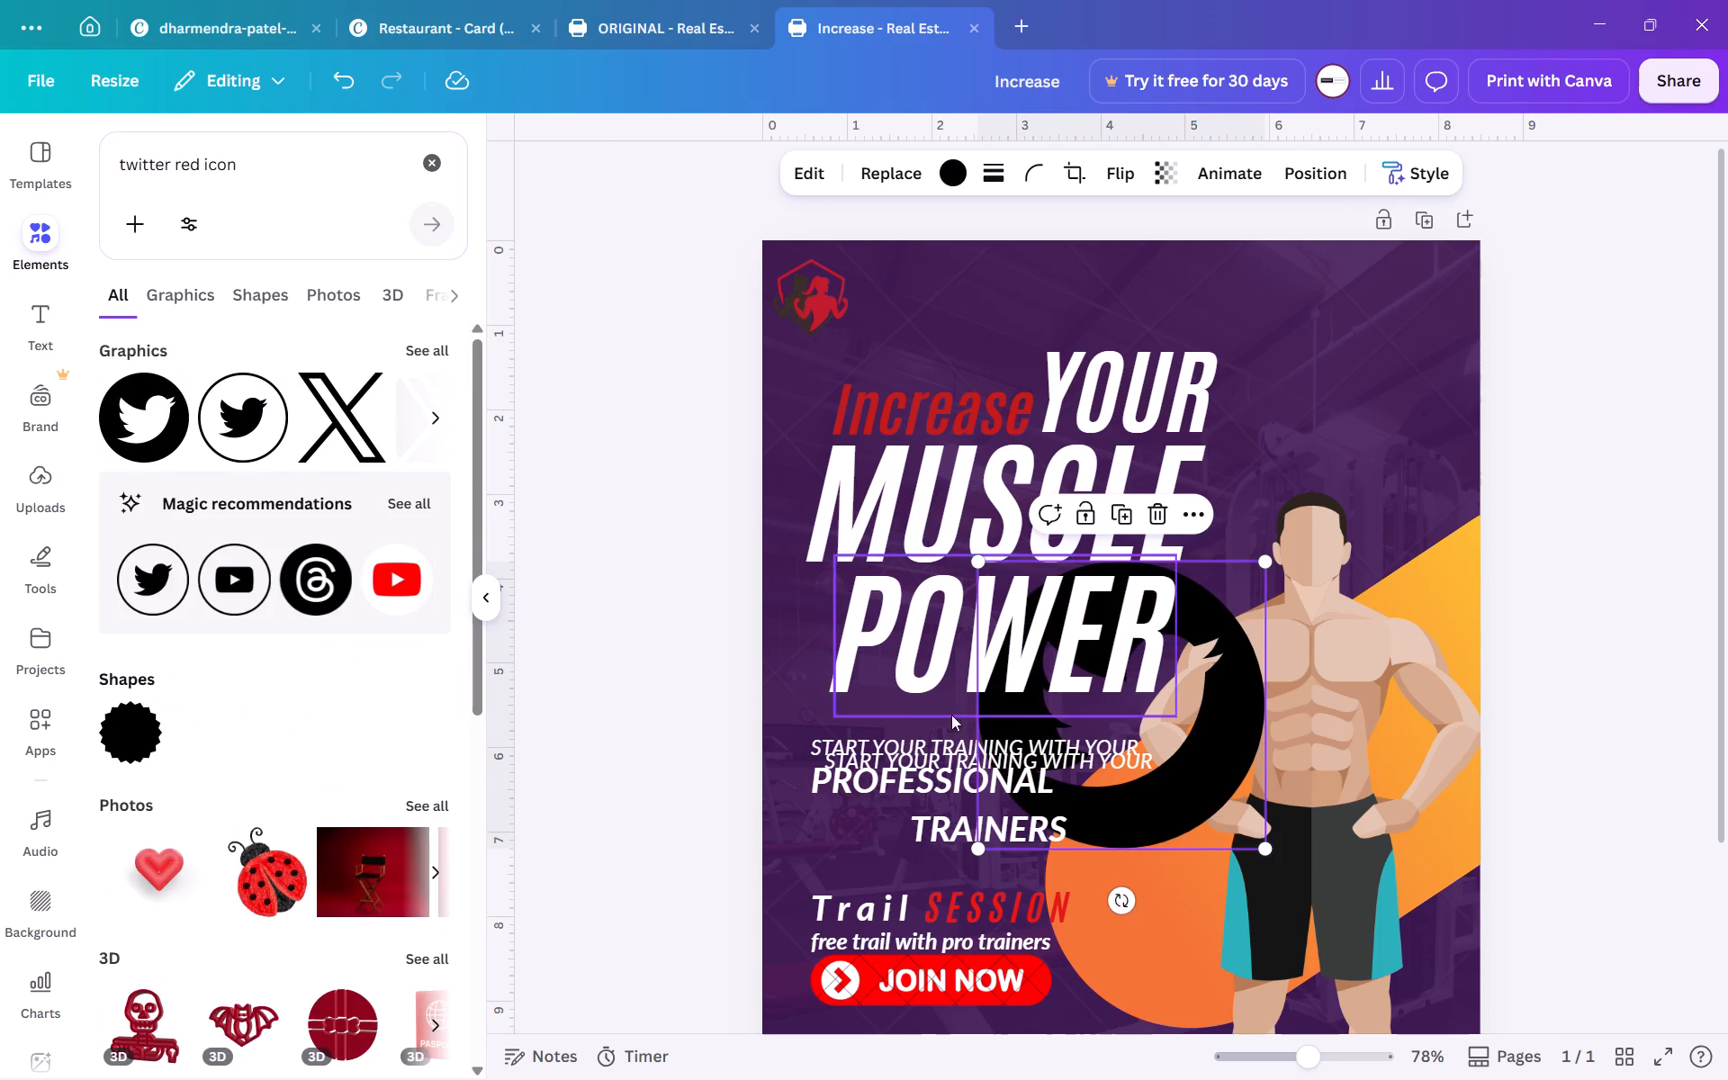
pyautogui.moveTo(1187, 773); pyautogui.dragTo(1276, 565)
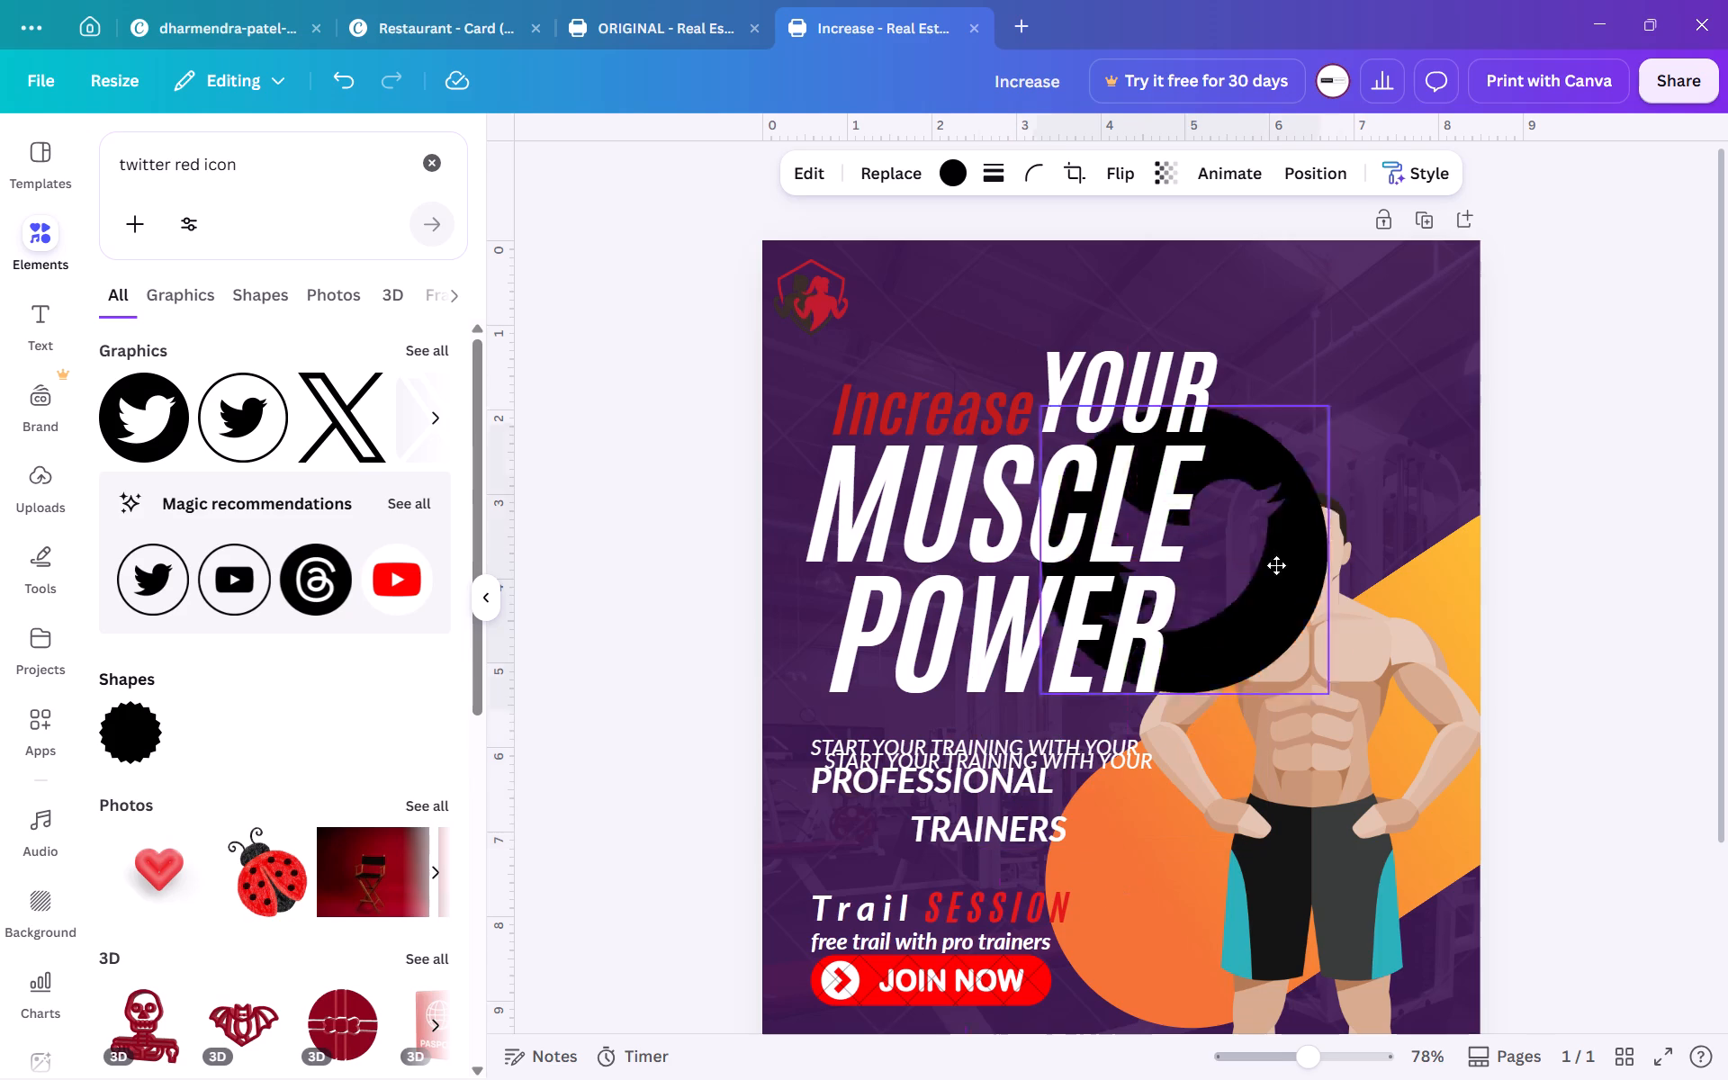
pyautogui.moveTo(1276, 565); pyautogui.dragTo(1405, 454)
pyautogui.moveTo(1193, 527); pyautogui.dragTo(1328, 371)
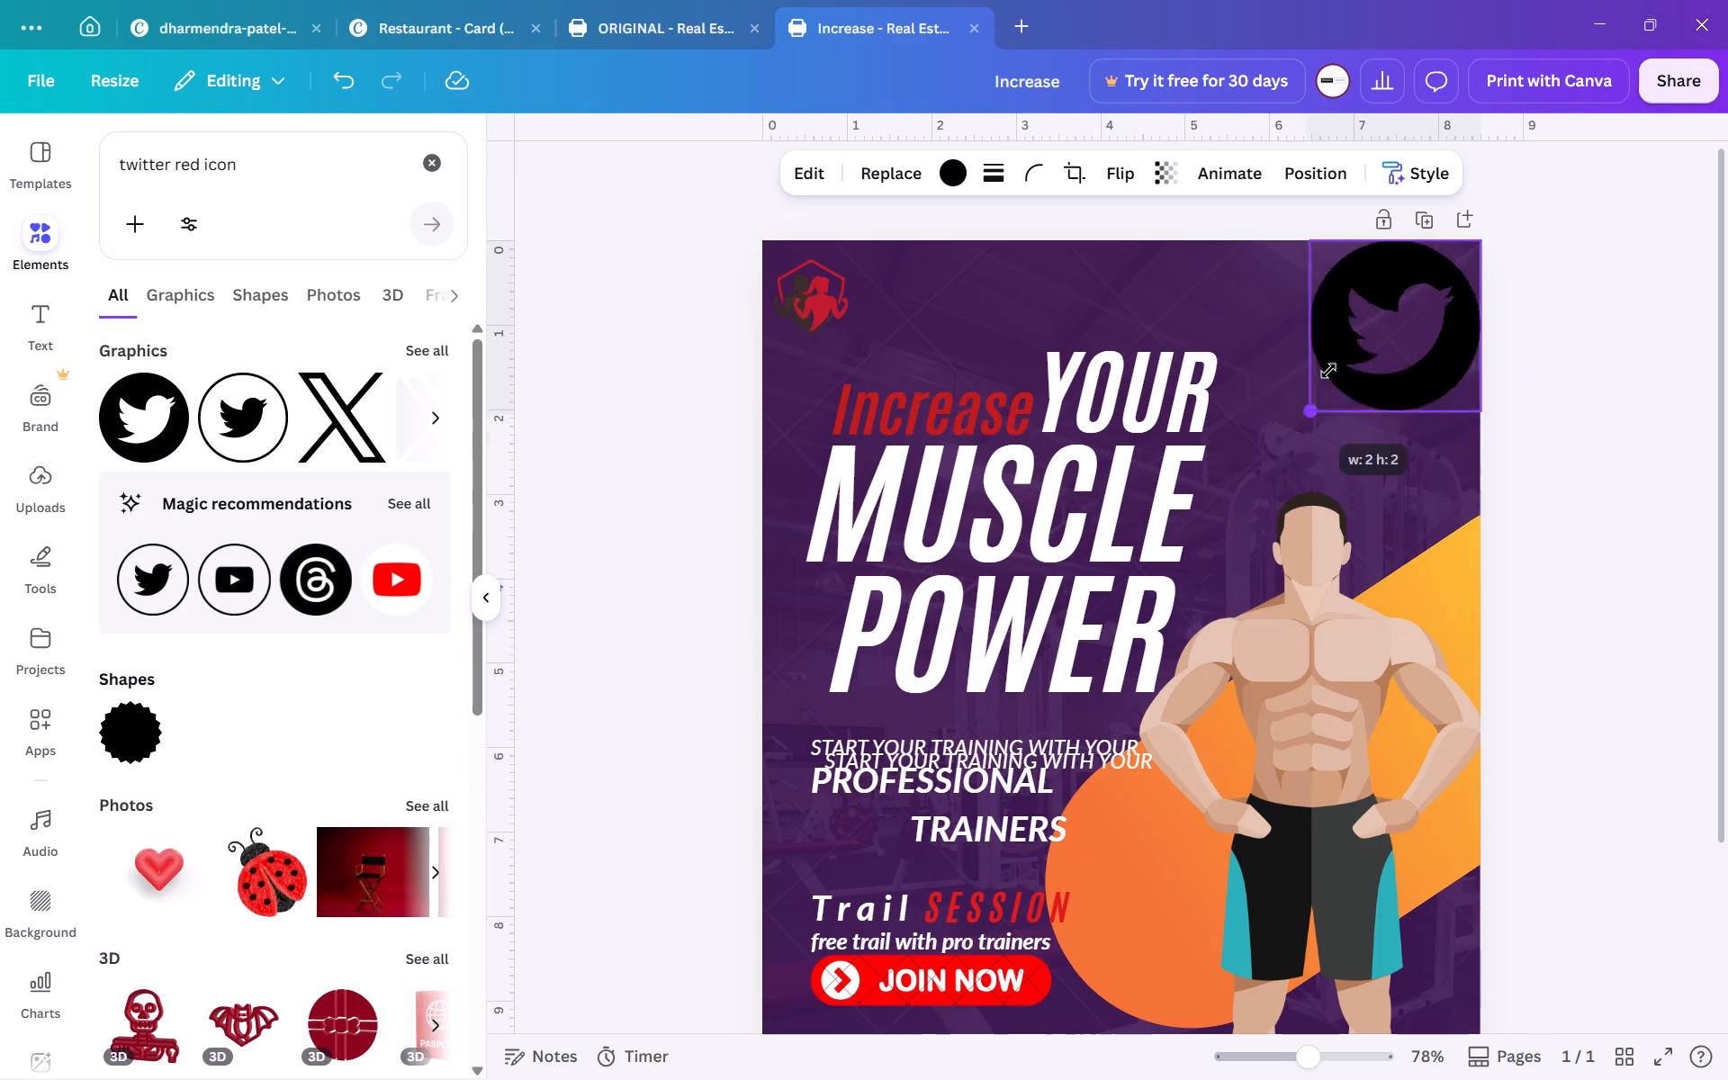
pyautogui.moveTo(1328, 371); pyautogui.dragTo(1434, 258)
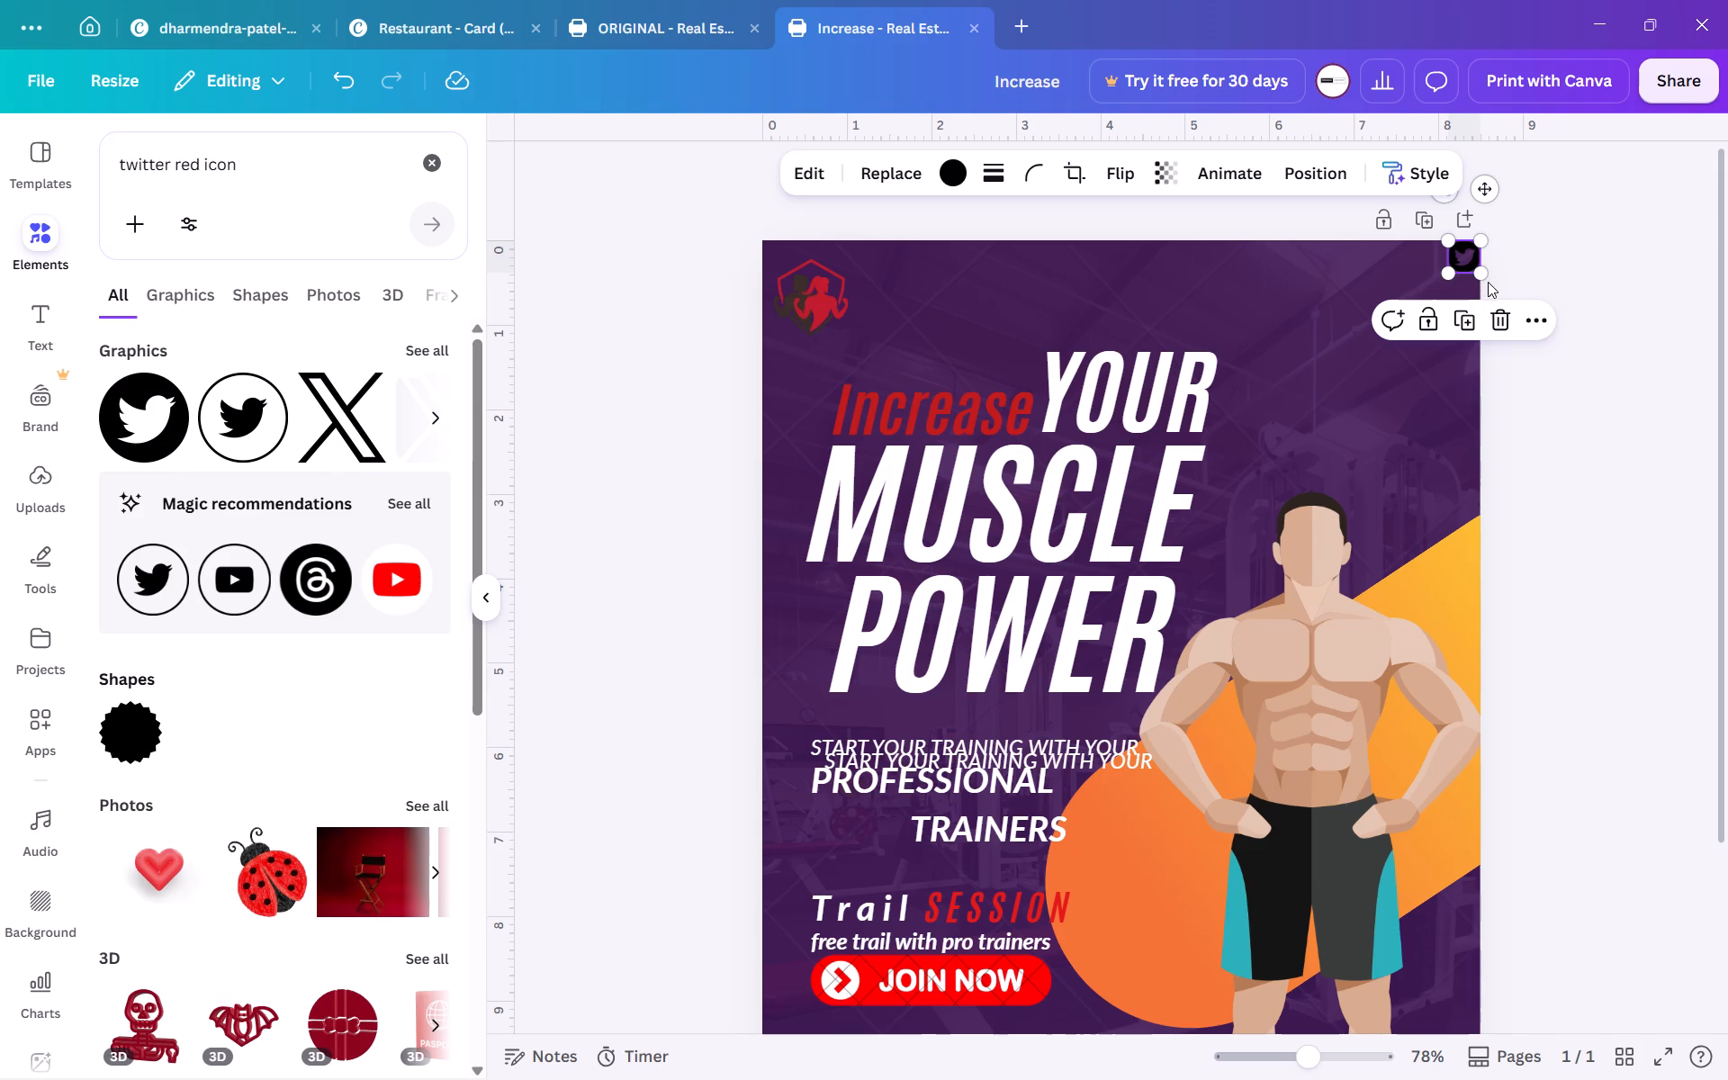
# Move the Twitter icon inward from the flyer's top-right corner, to about 0.8 inch below the top edge.
pyautogui.moveTo(1486, 192); pyautogui.dragTo(1431, 229)
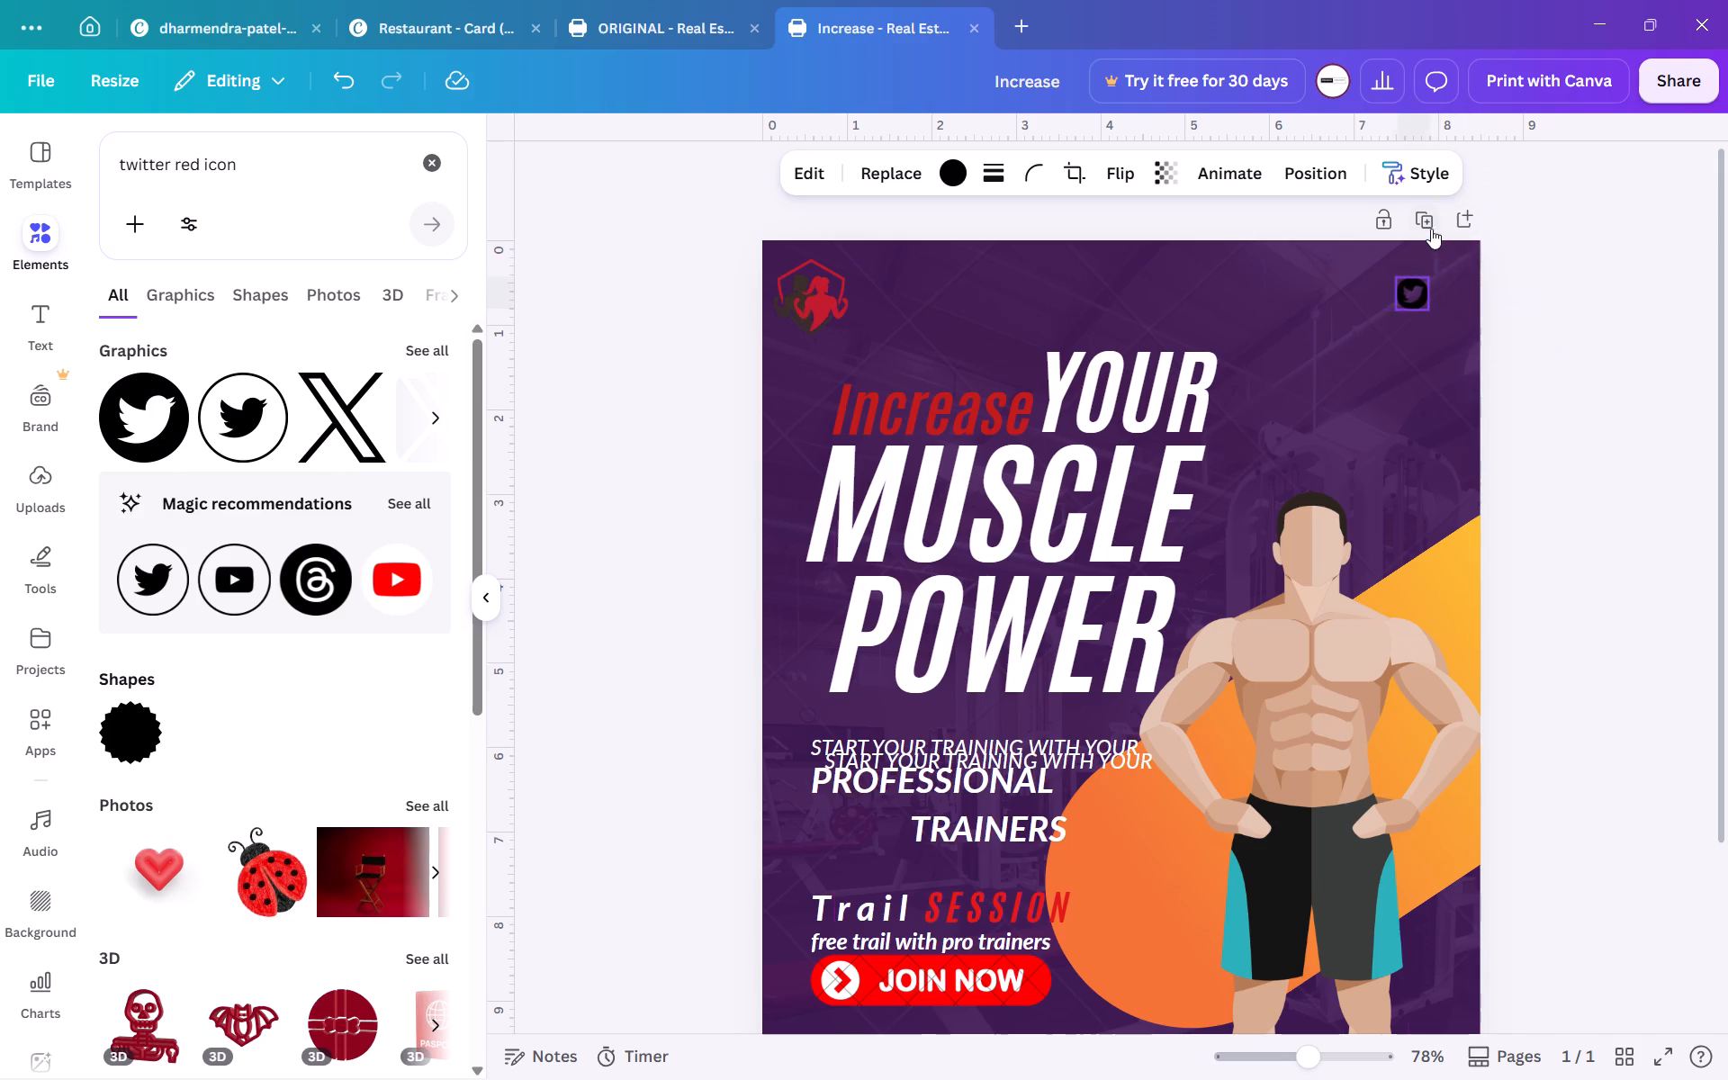
pyautogui.moveTo(1431, 229); pyautogui.dragTo(1367, 231)
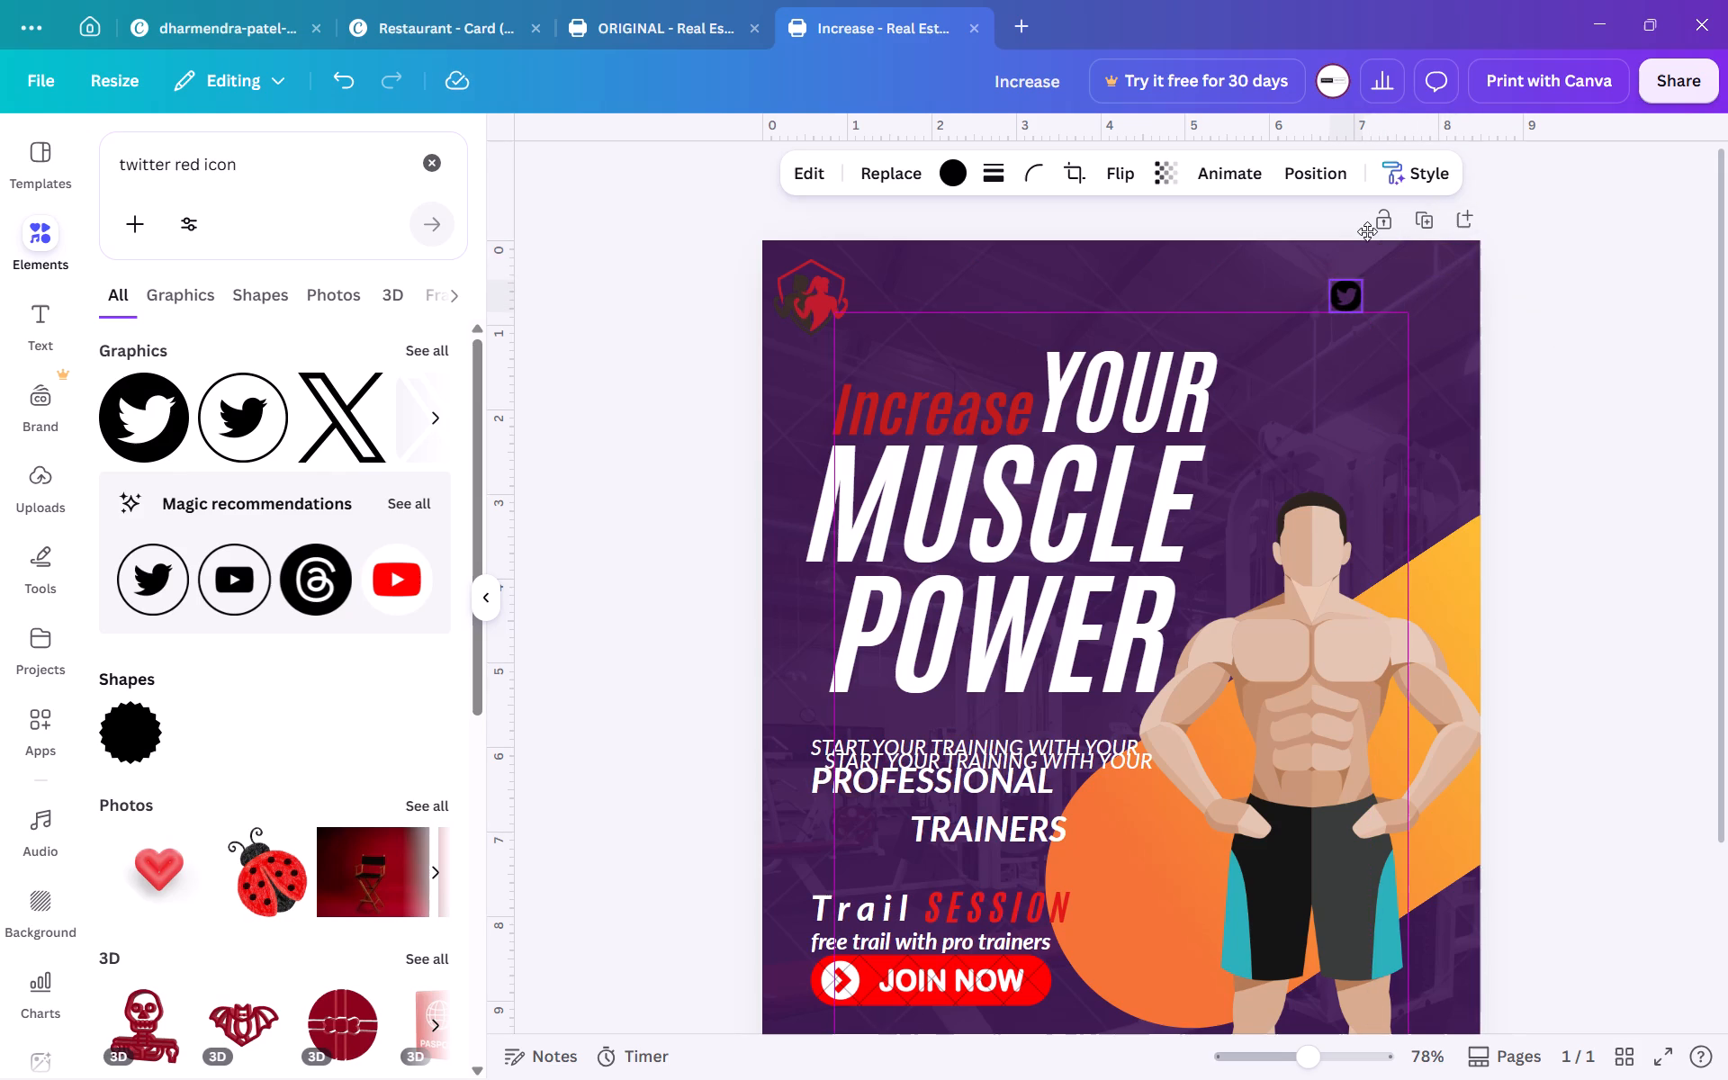
pyautogui.moveTo(1367, 231); pyautogui.dragTo(1348, 247)
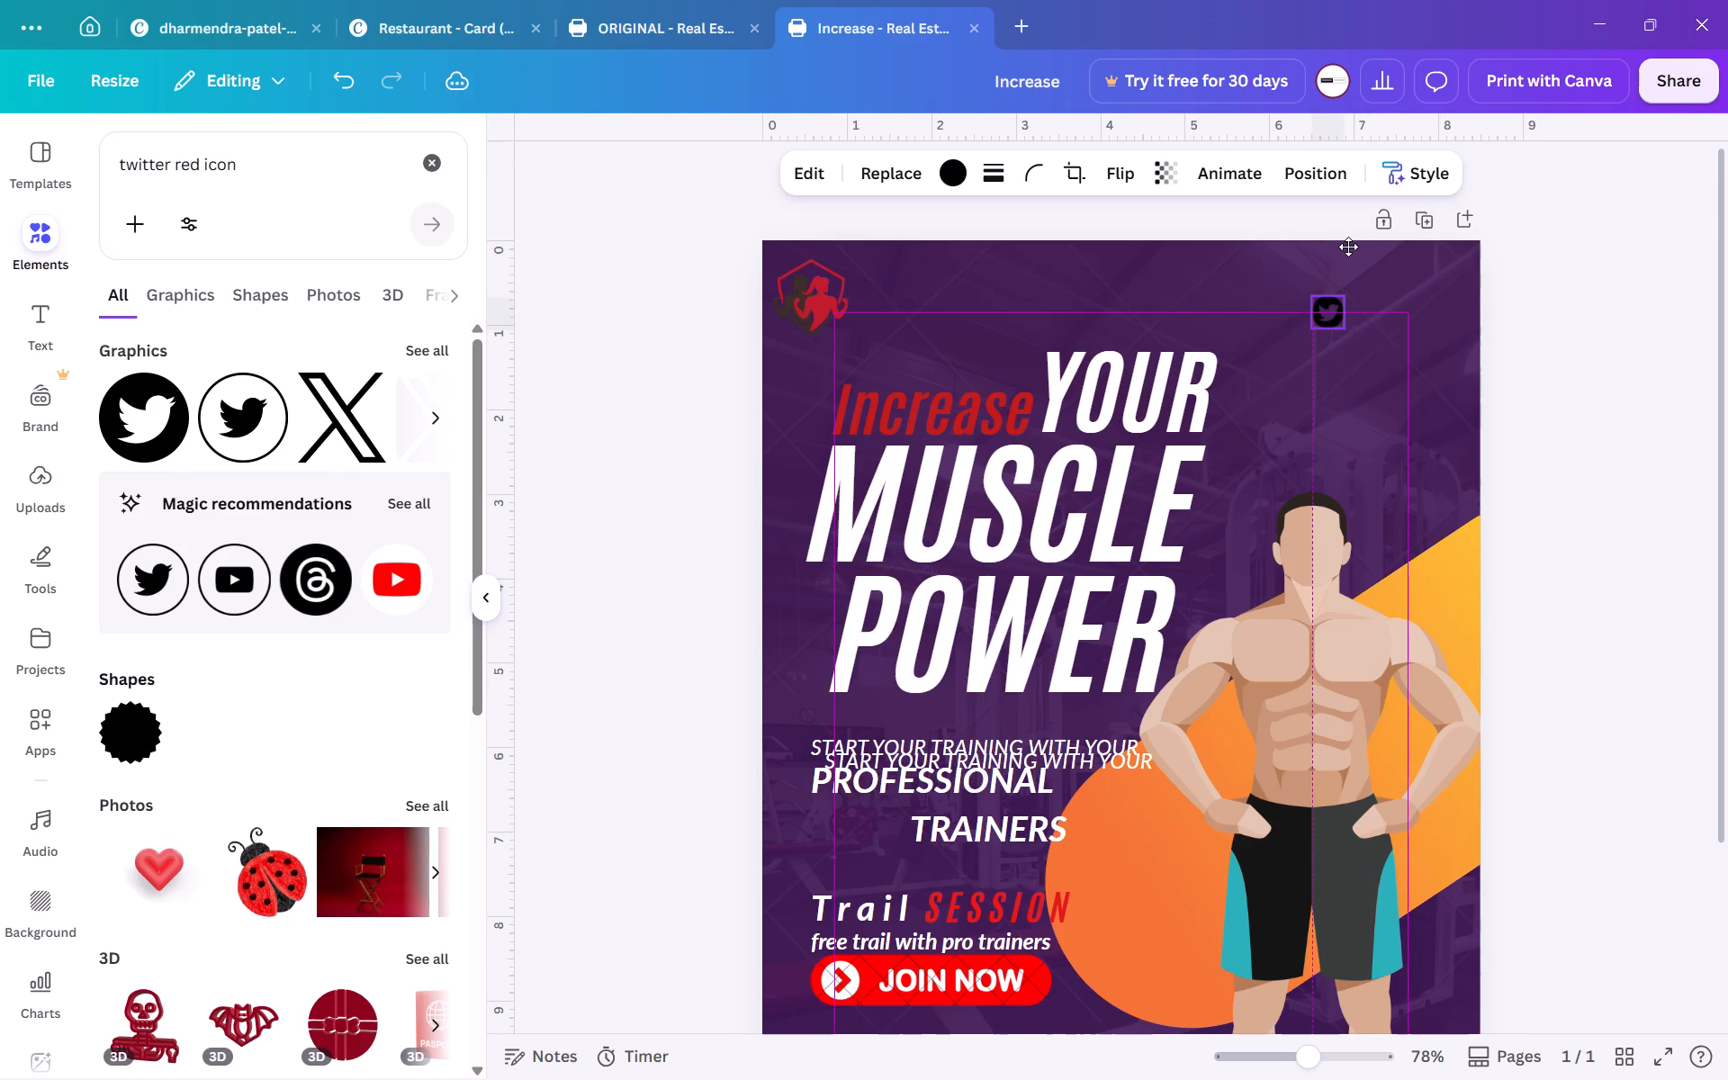
pyautogui.moveTo(1348, 247); pyautogui.dragTo(1310, 247)
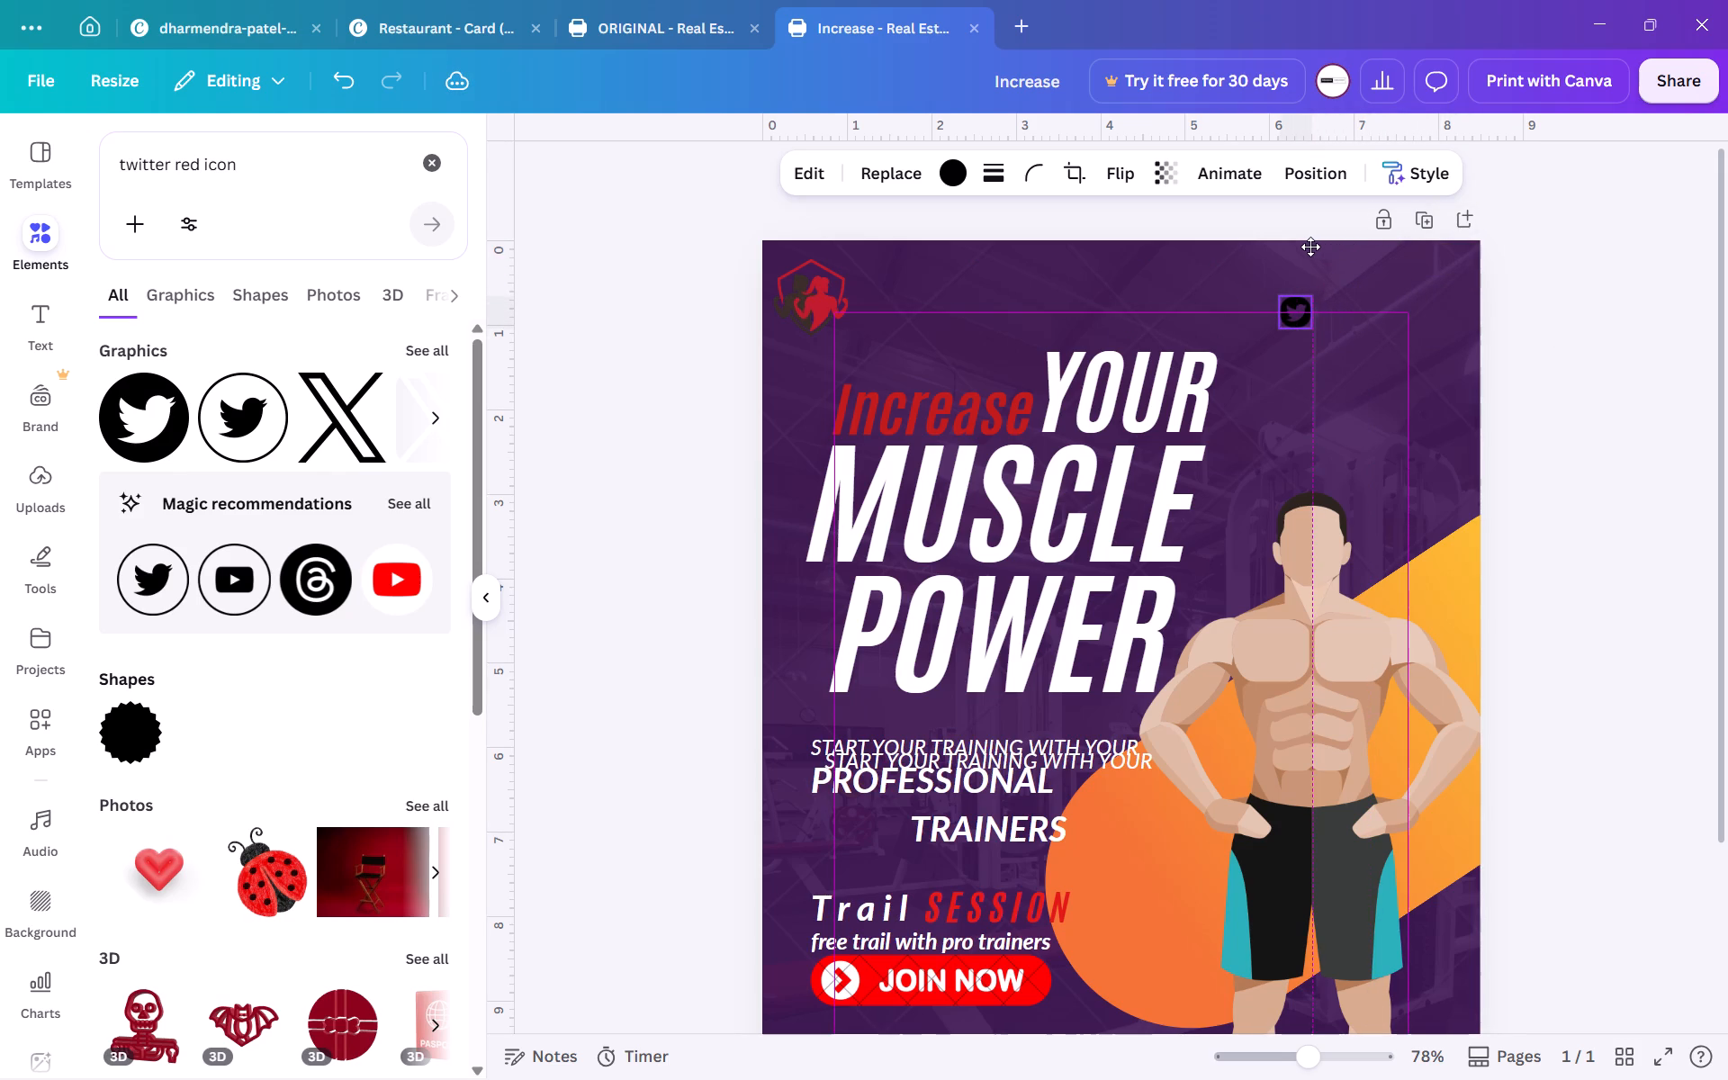
pyautogui.moveTo(1310, 247); pyautogui.dragTo(1306, 247)
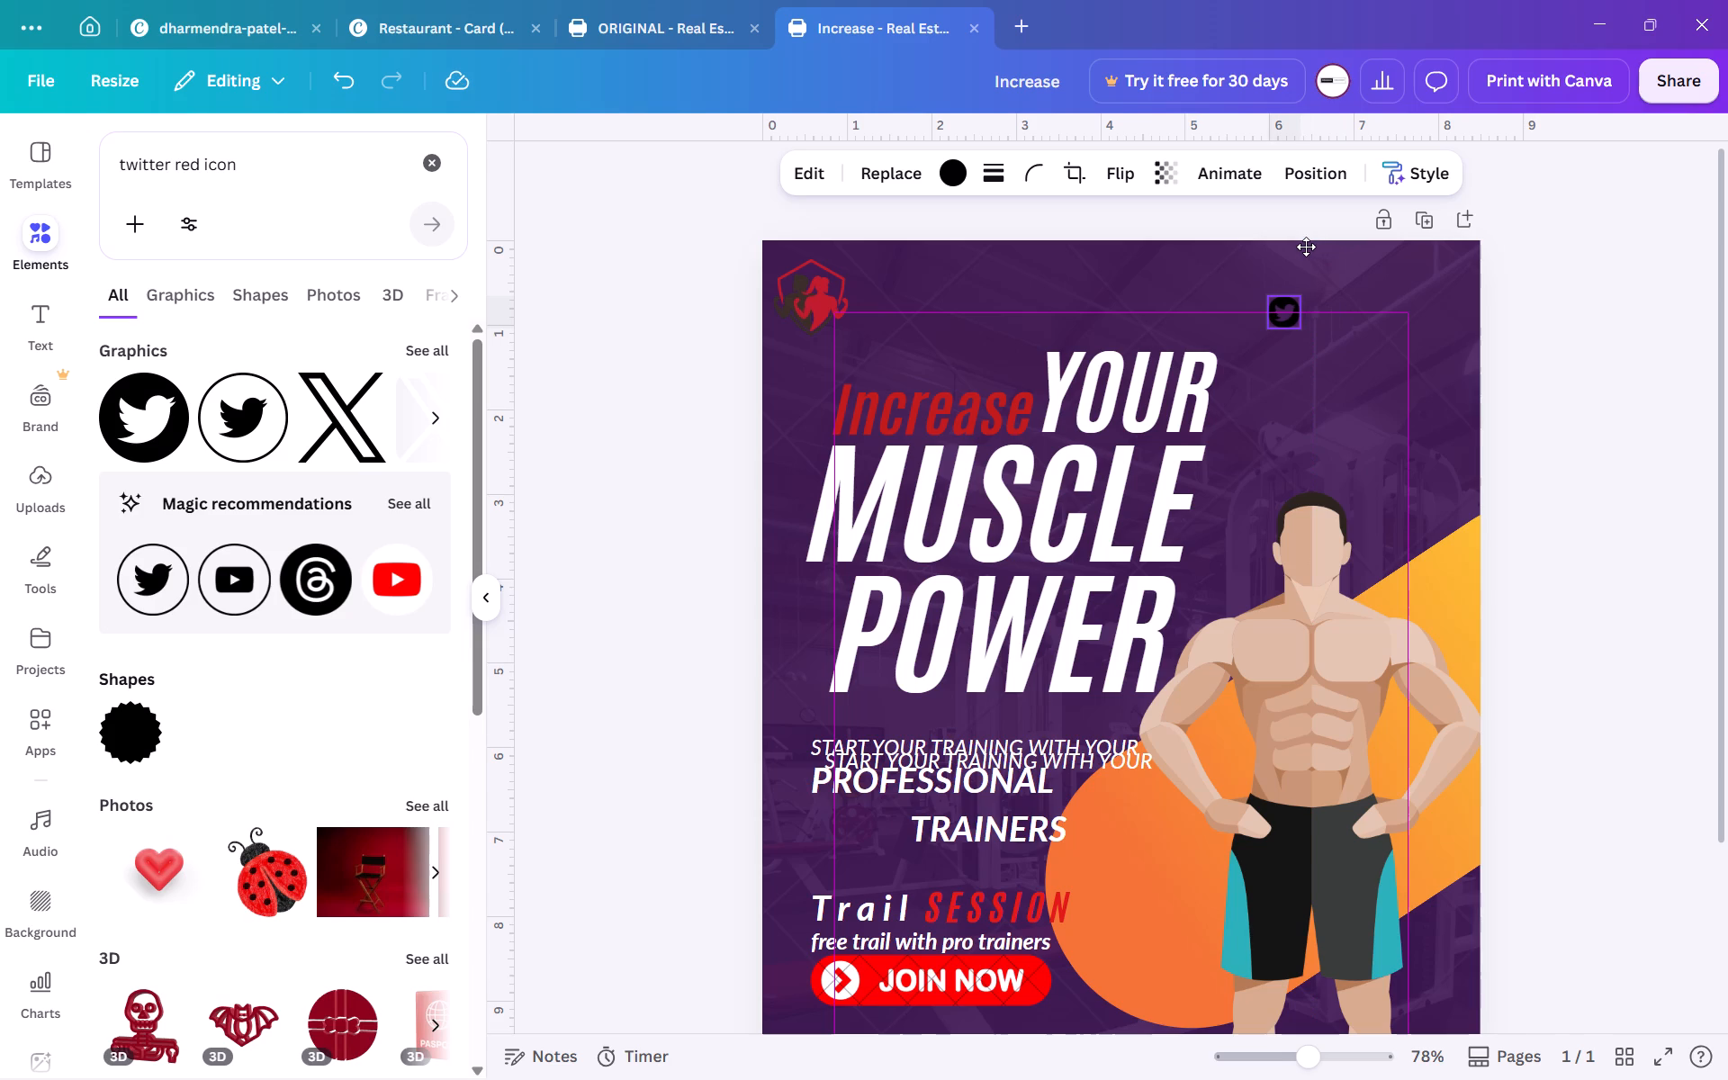
pyautogui.moveTo(1306, 247); pyautogui.dragTo(1414, 250)
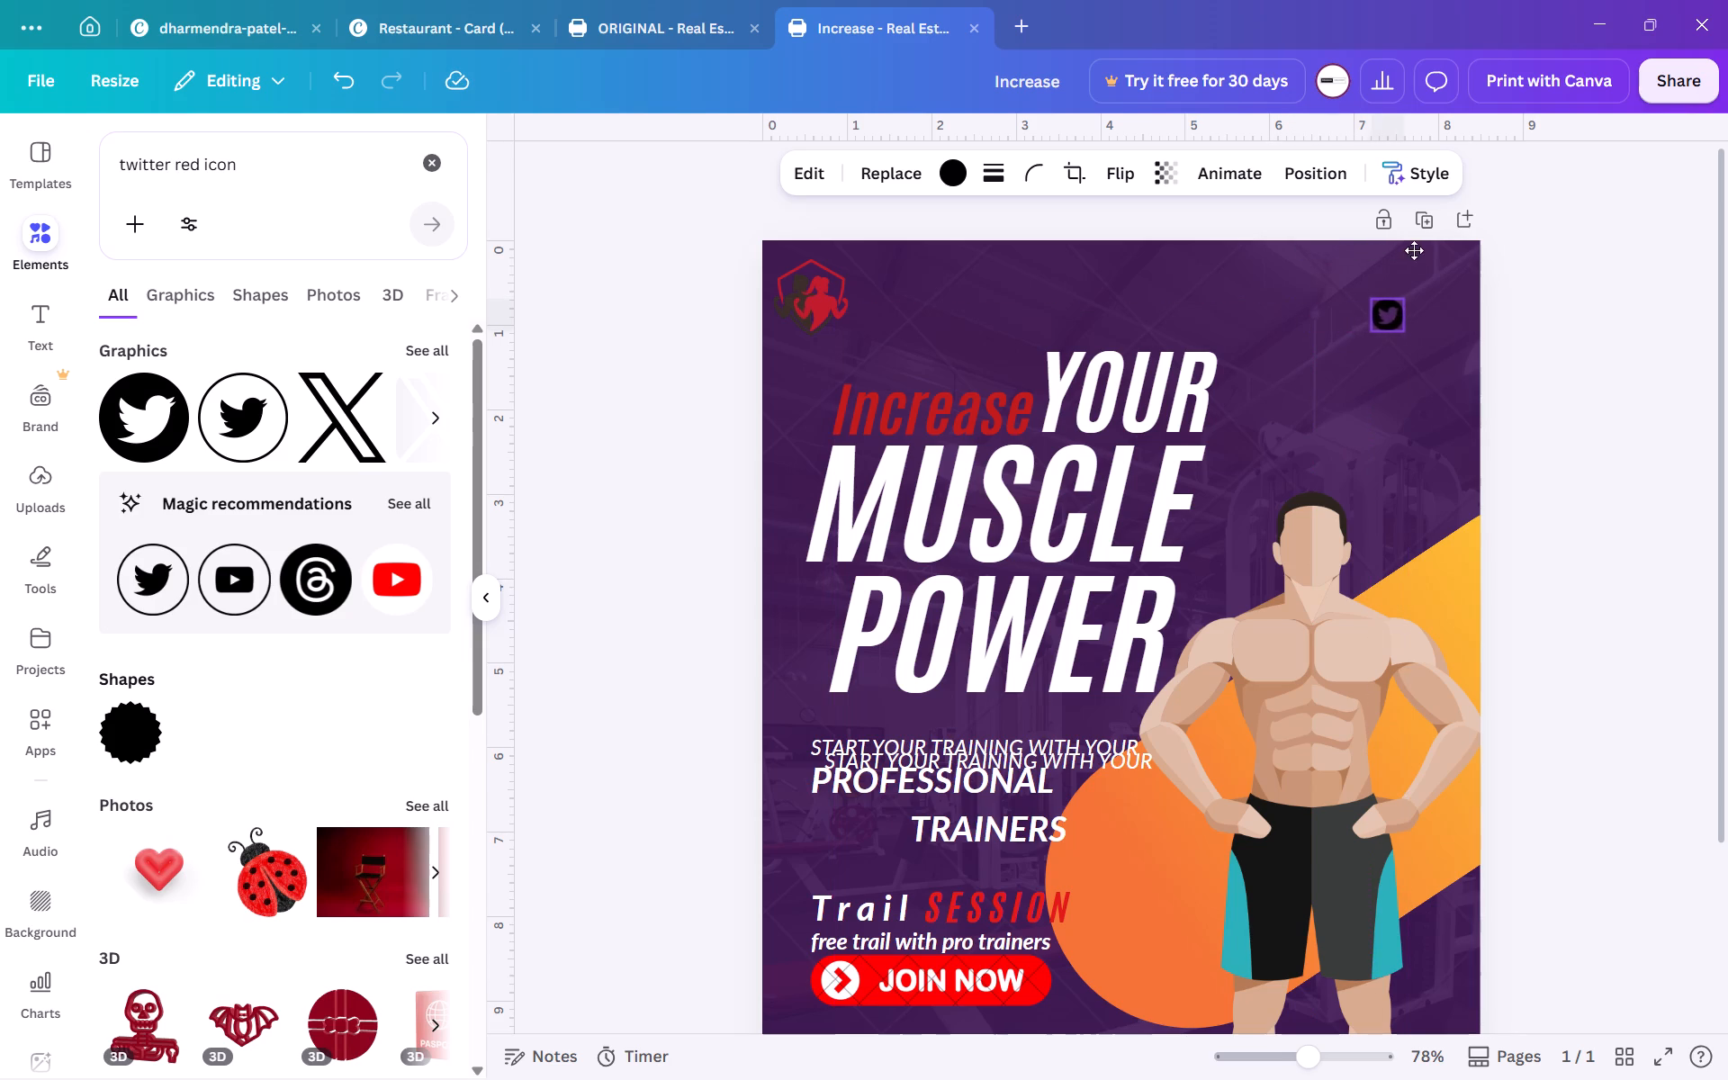
pyautogui.moveTo(1414, 250); pyautogui.dragTo(1449, 247)
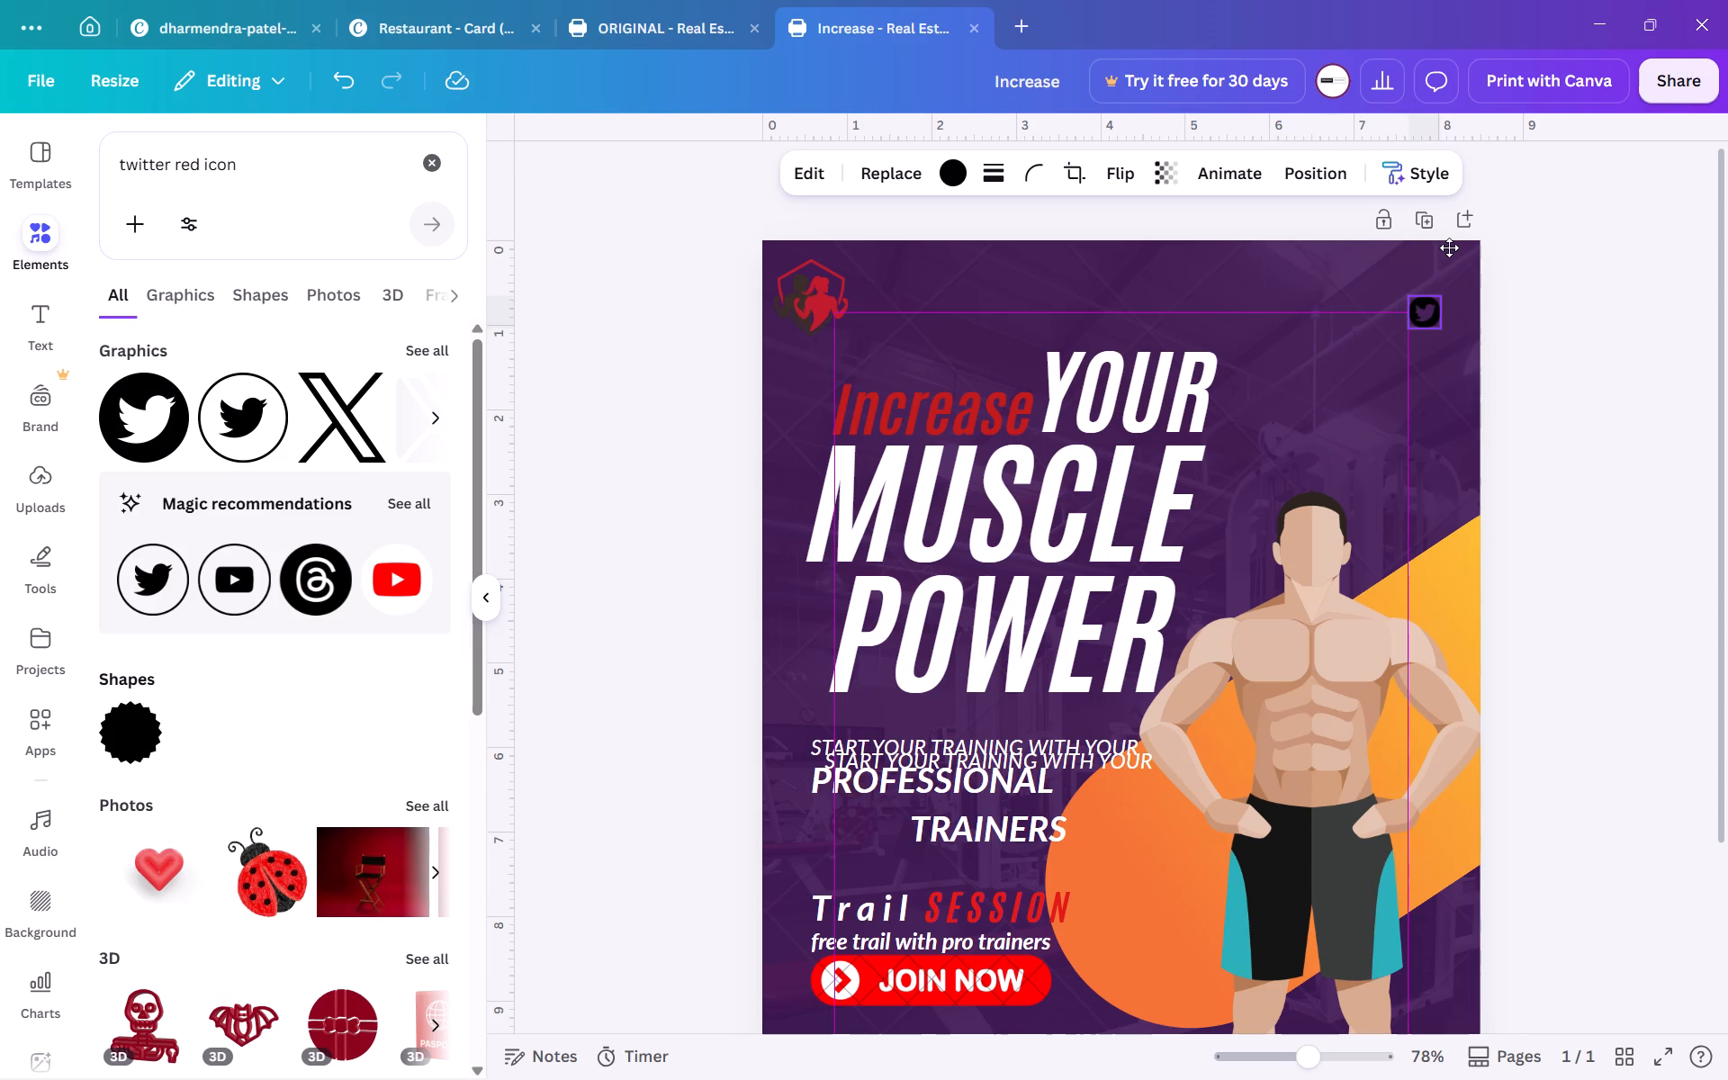
pyautogui.moveTo(1449, 247); pyautogui.dragTo(1439, 247)
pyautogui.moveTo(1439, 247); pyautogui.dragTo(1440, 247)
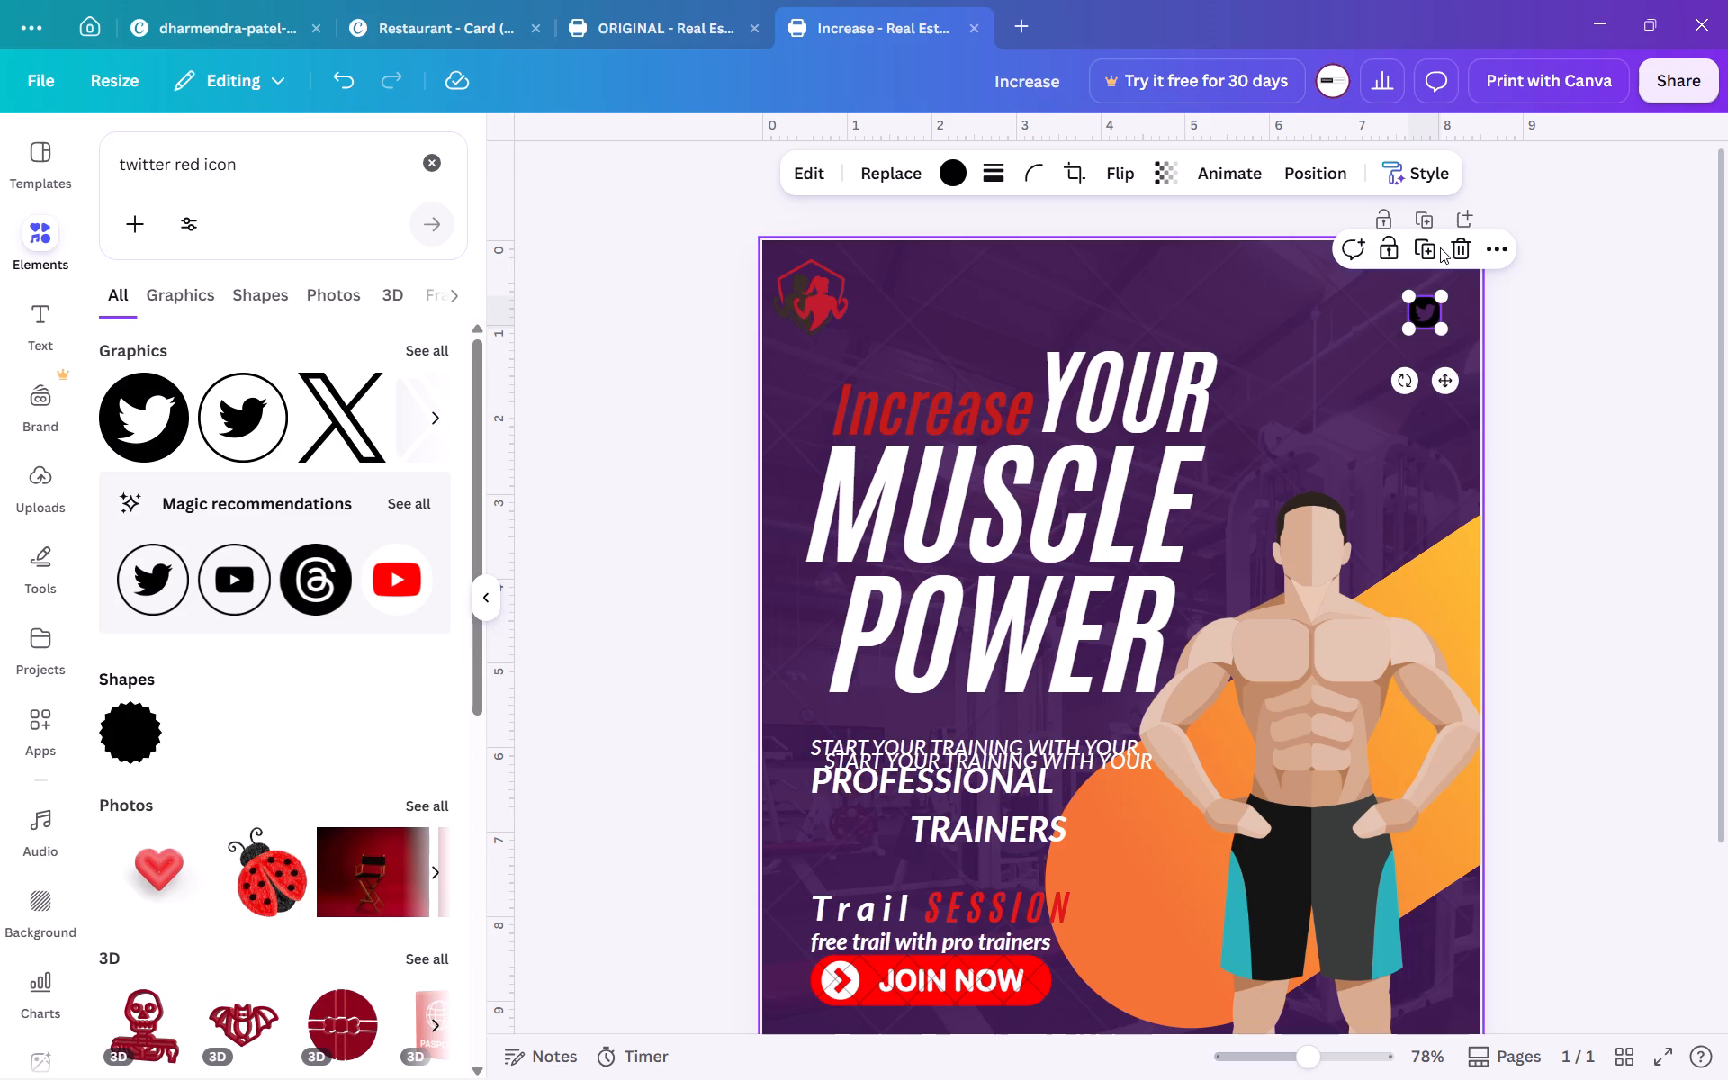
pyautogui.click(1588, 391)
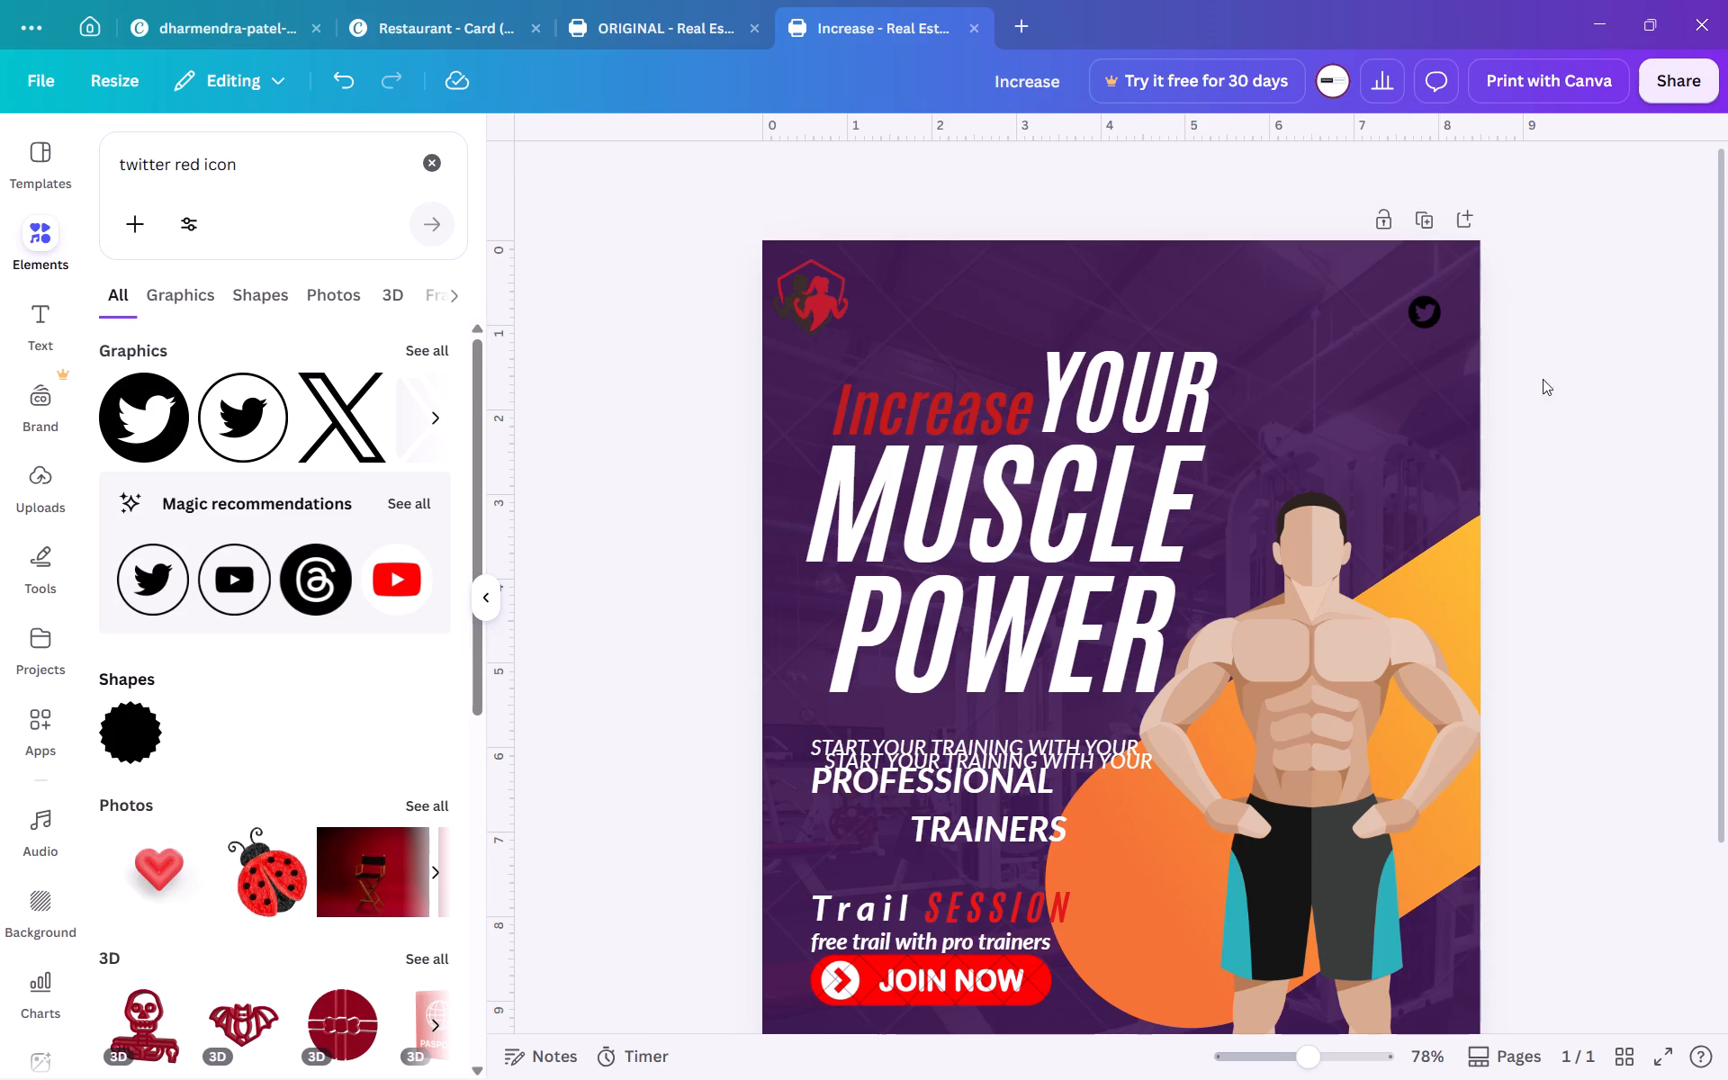
# Search the elements library for "facebook icon".
pyautogui.doubleClick(155, 170)
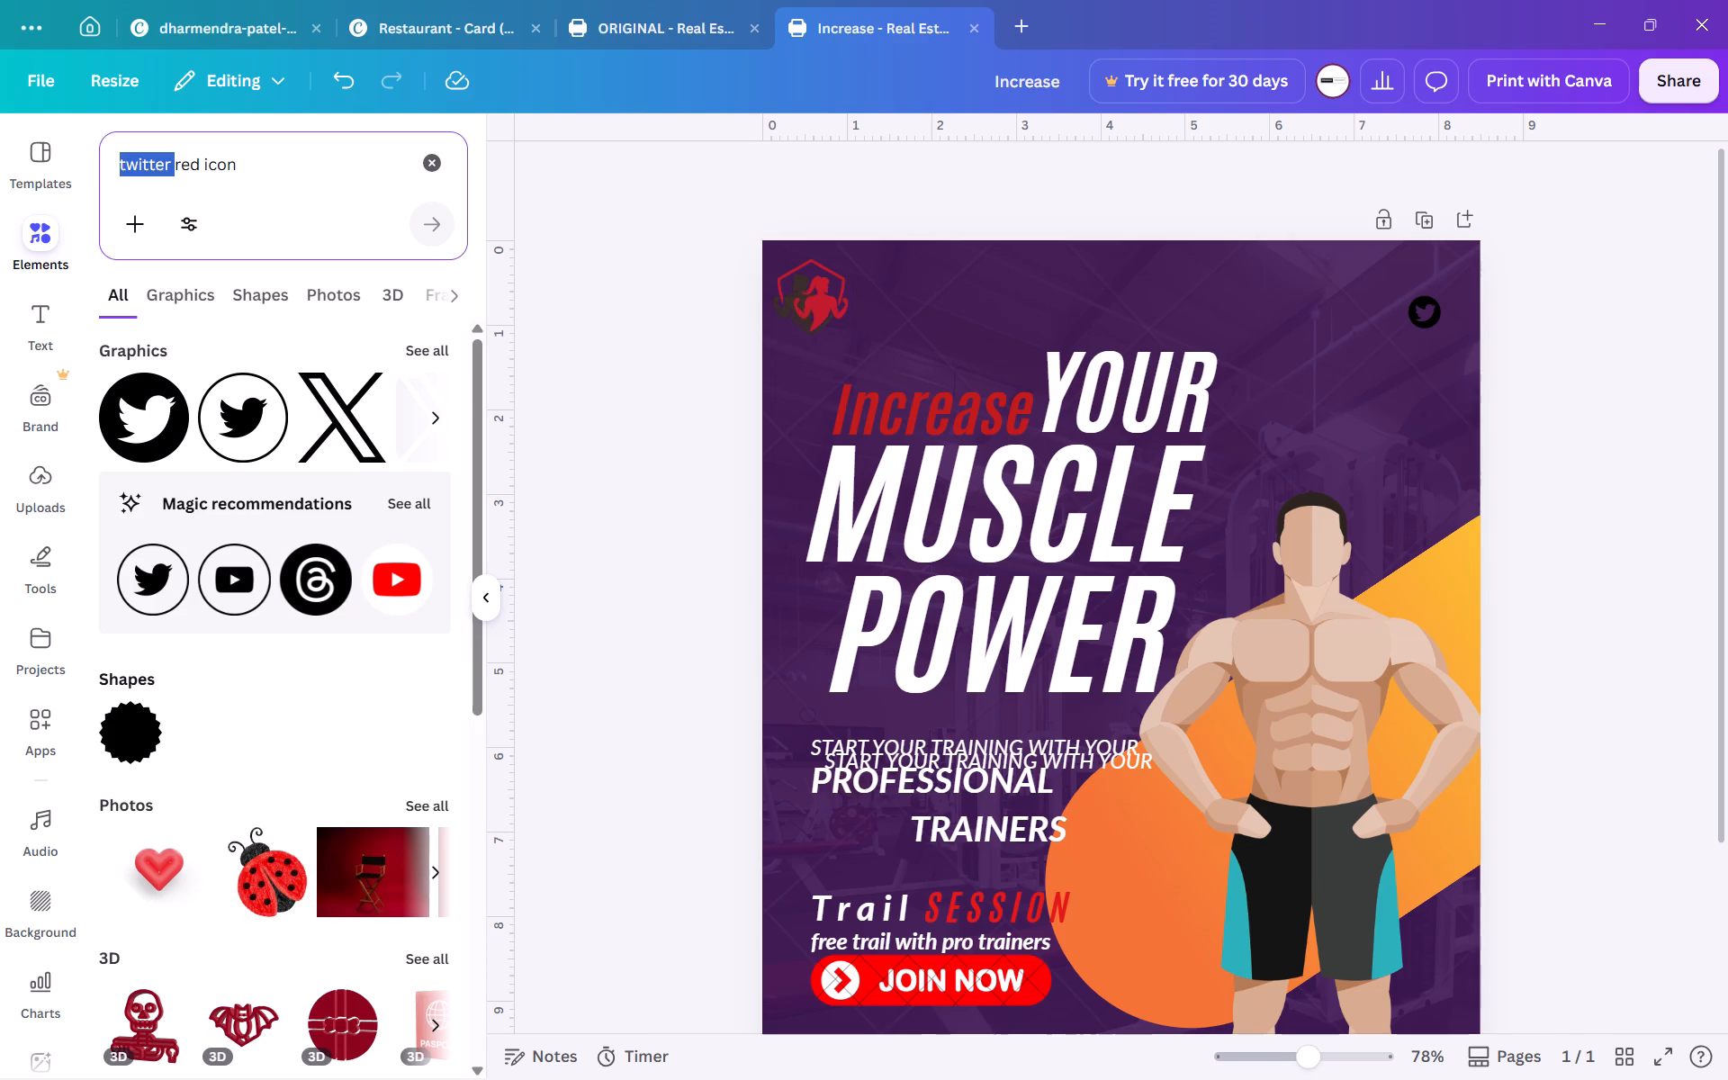
pyautogui.moveTo(200, 171); pyautogui.dragTo(118, 183)
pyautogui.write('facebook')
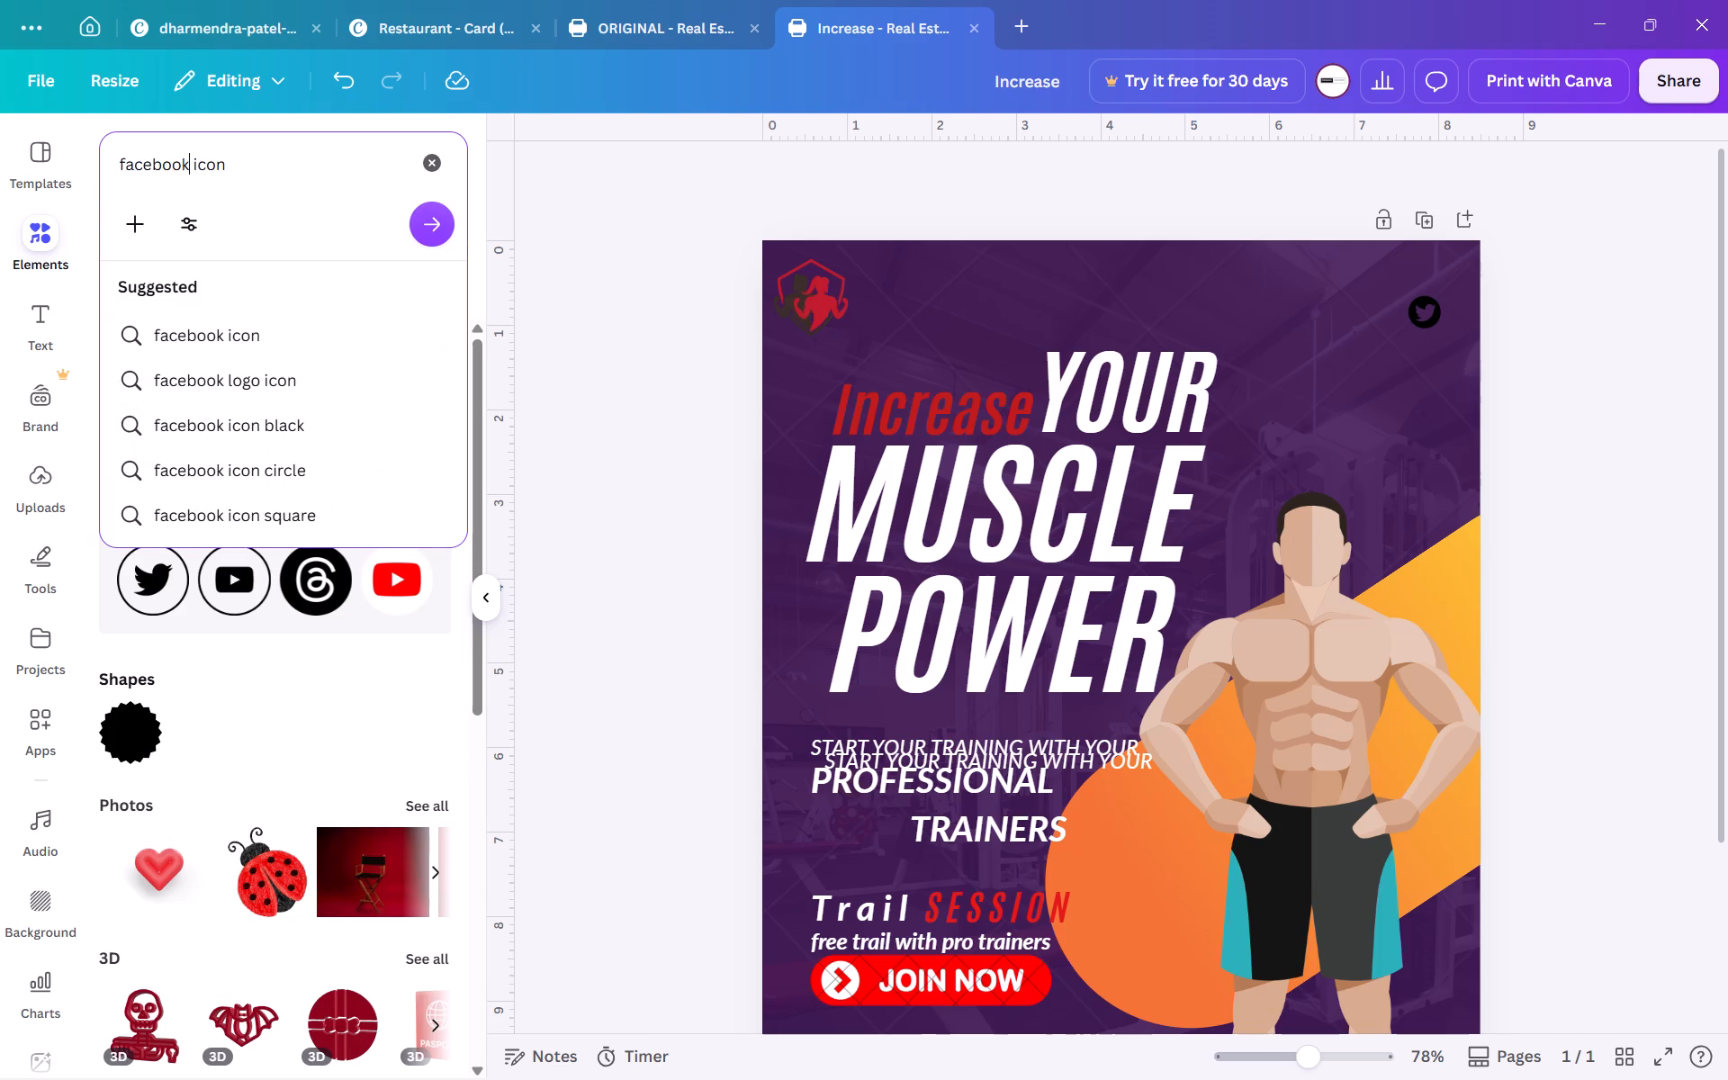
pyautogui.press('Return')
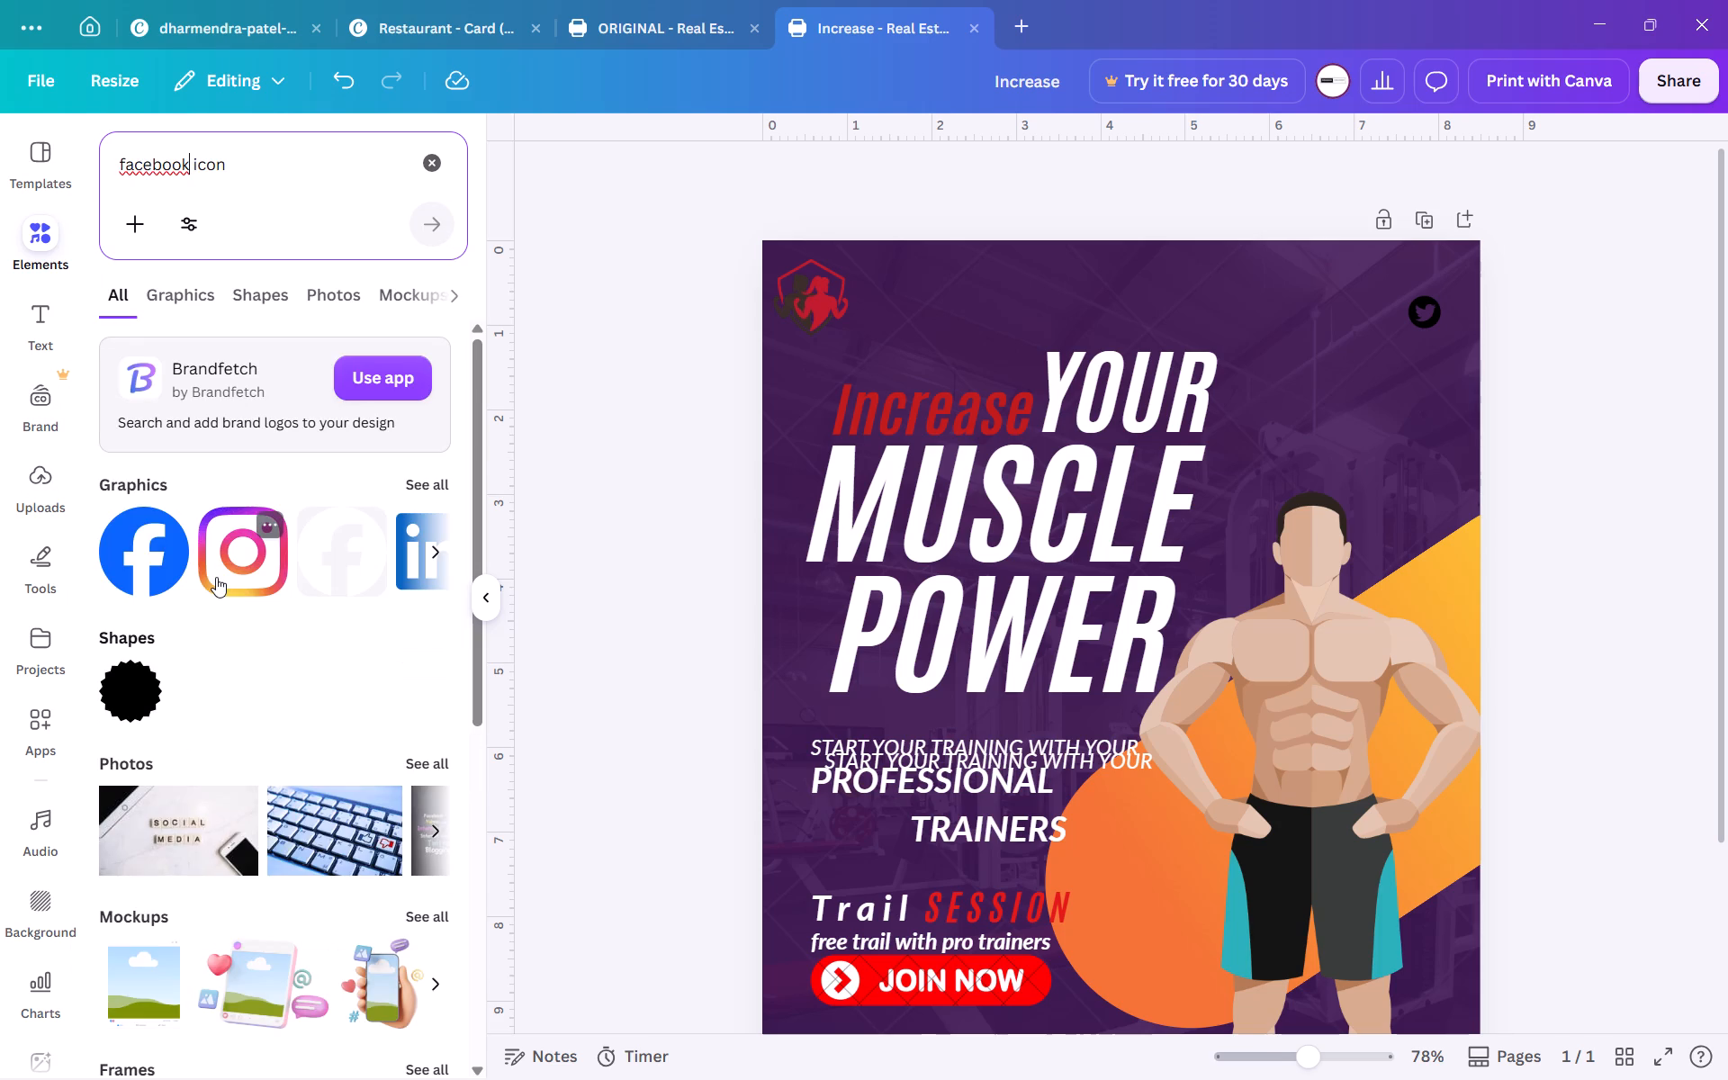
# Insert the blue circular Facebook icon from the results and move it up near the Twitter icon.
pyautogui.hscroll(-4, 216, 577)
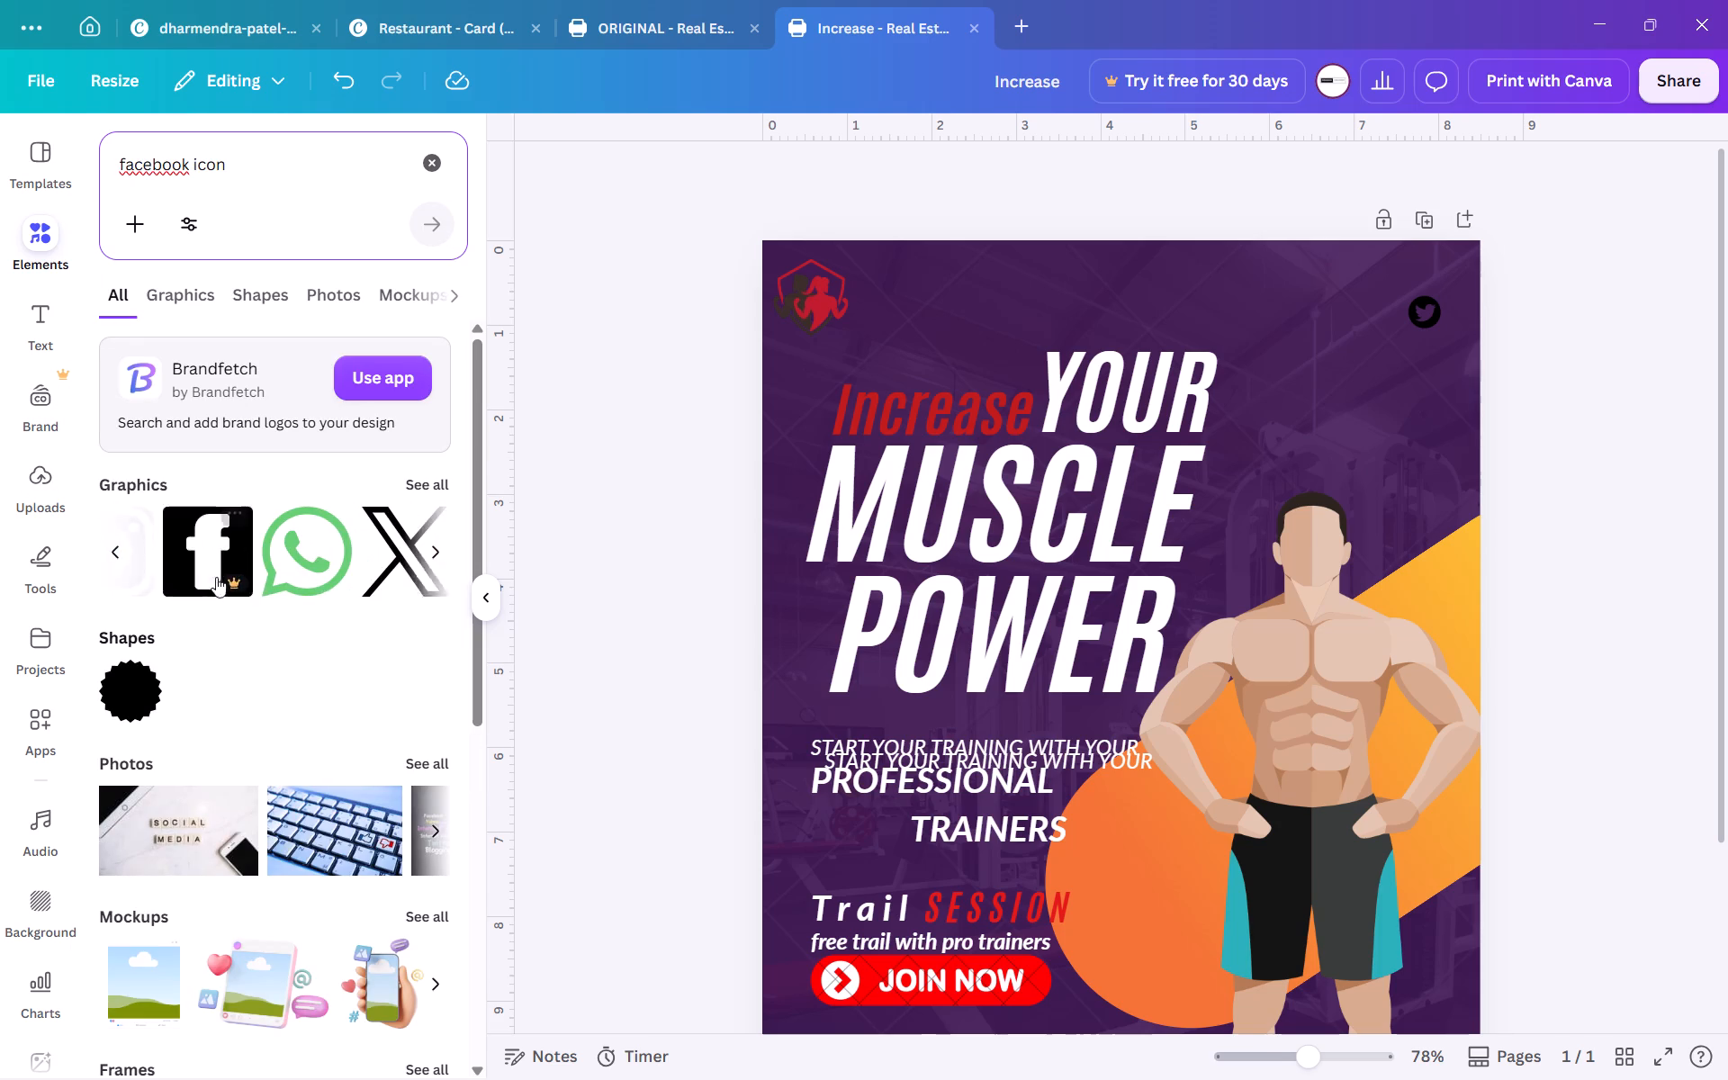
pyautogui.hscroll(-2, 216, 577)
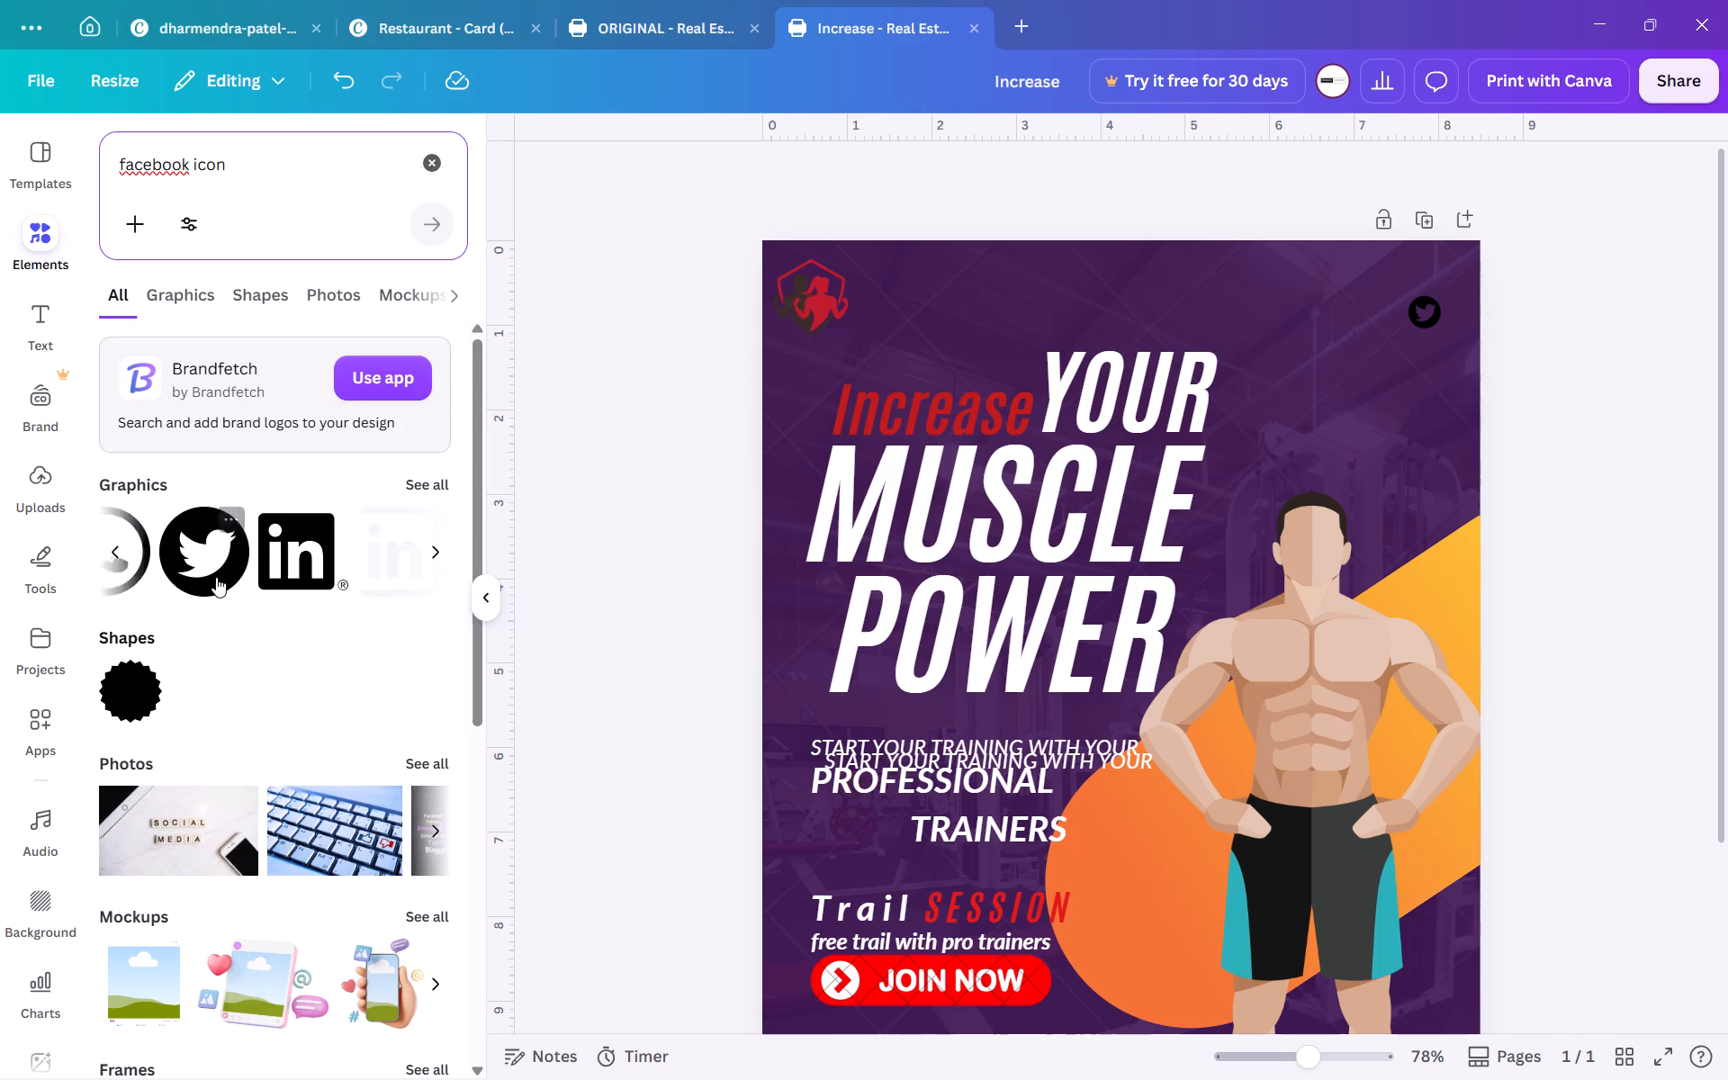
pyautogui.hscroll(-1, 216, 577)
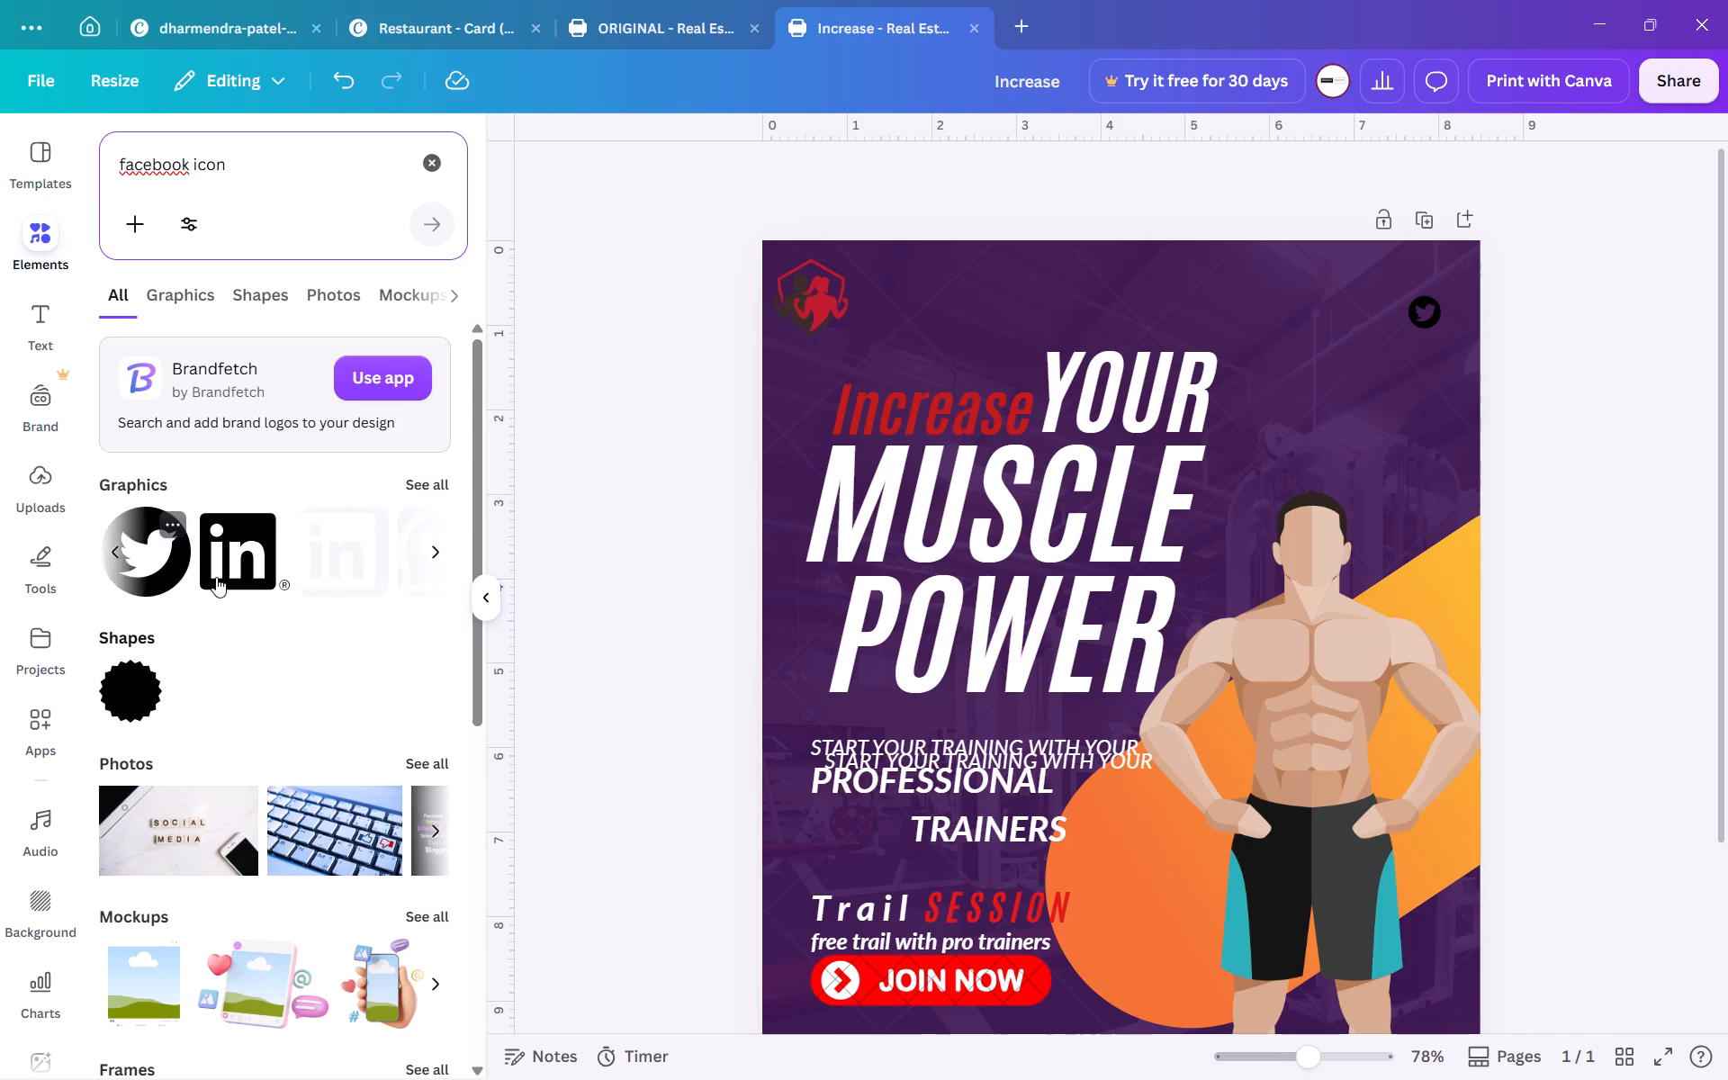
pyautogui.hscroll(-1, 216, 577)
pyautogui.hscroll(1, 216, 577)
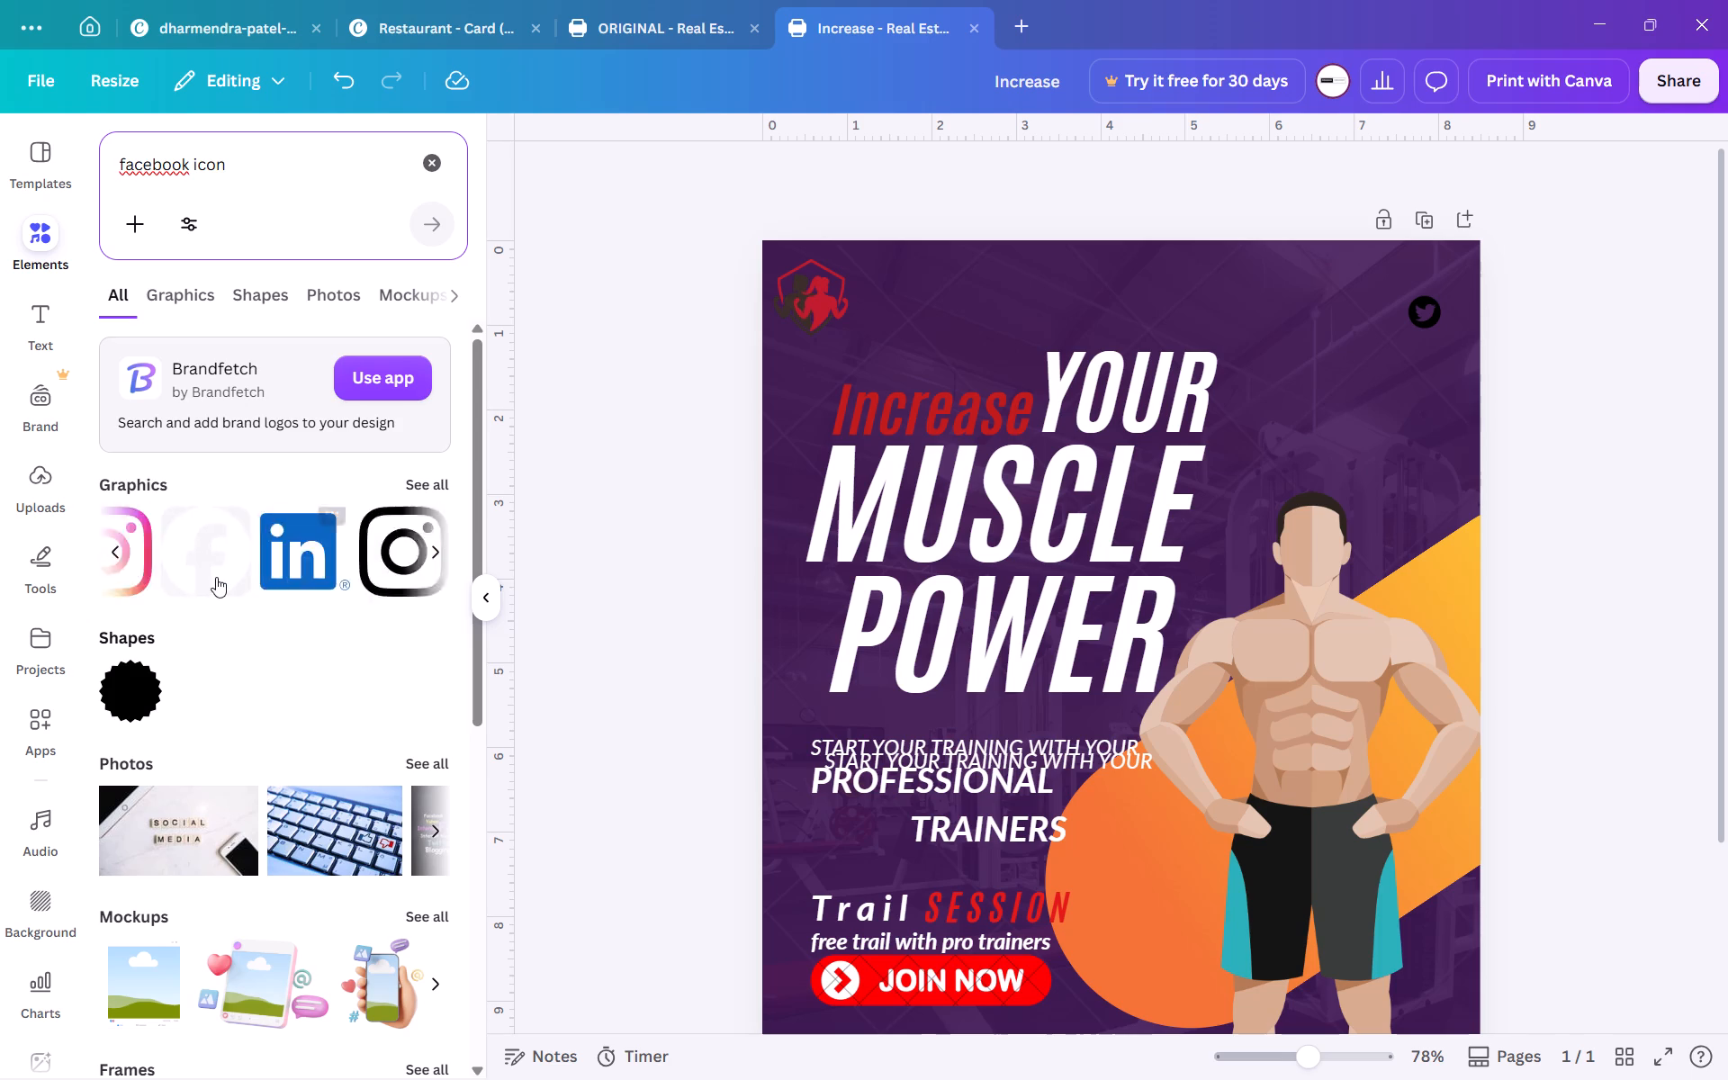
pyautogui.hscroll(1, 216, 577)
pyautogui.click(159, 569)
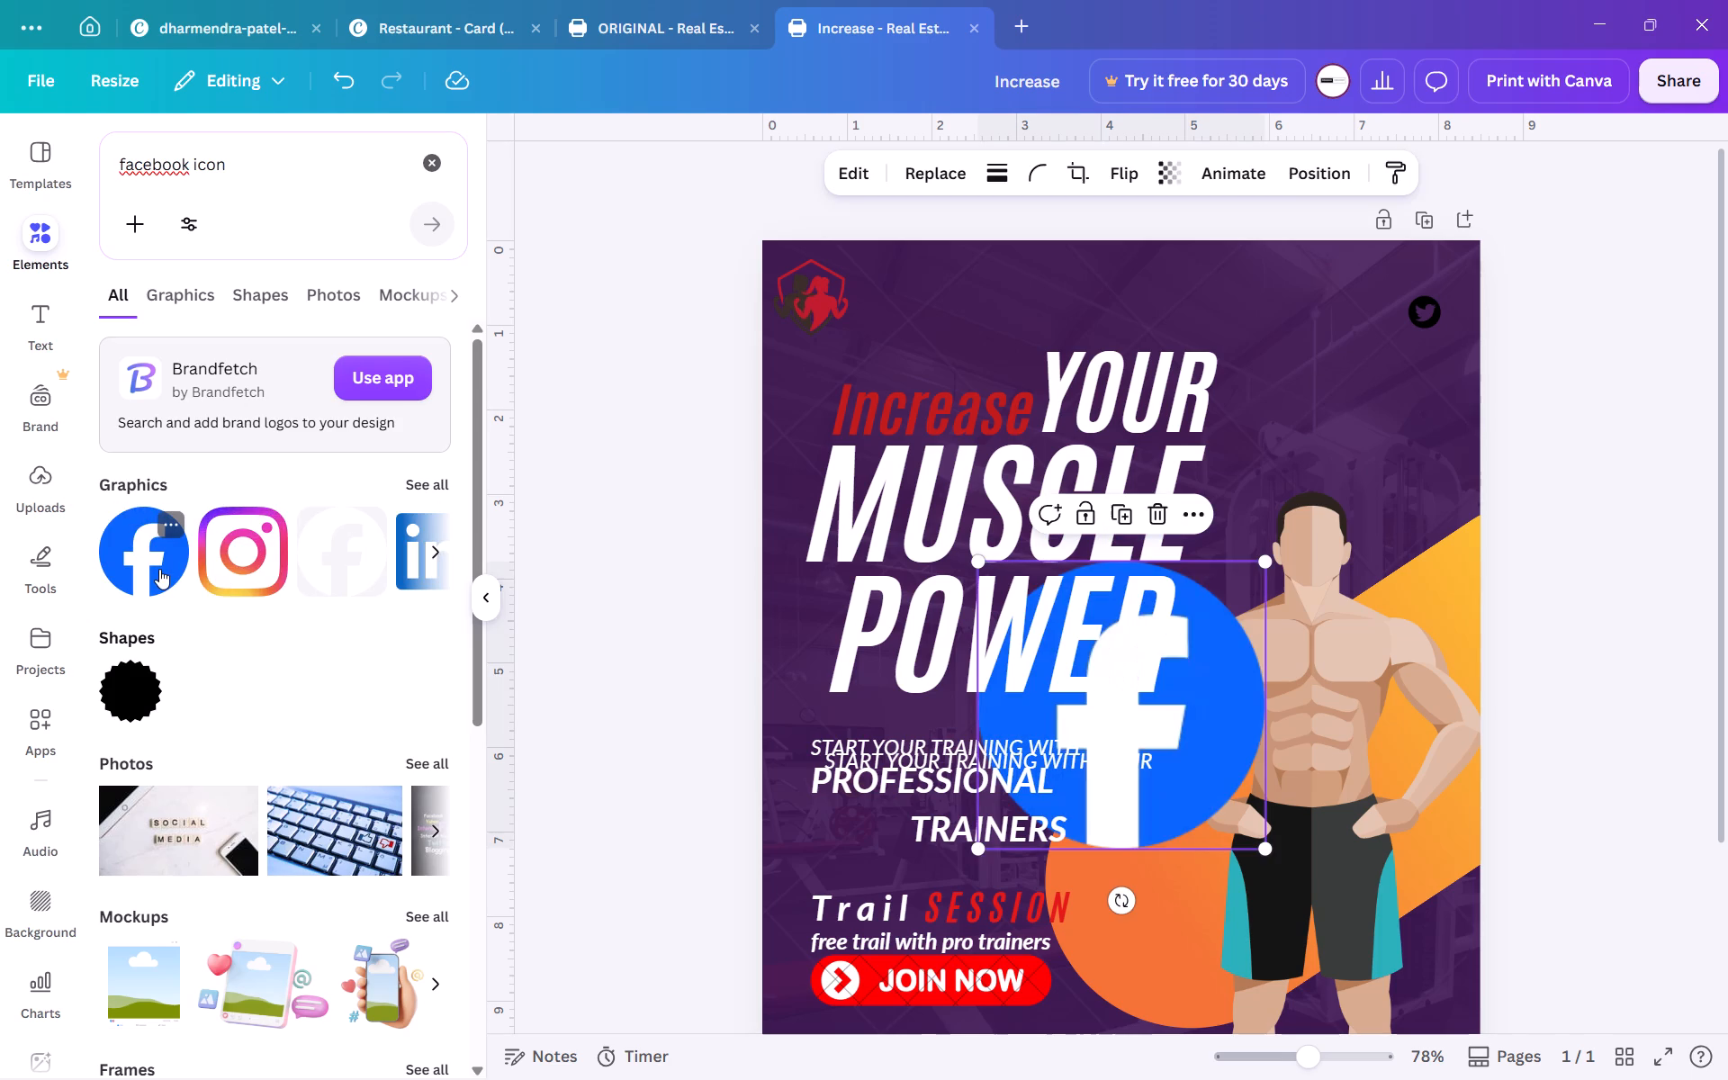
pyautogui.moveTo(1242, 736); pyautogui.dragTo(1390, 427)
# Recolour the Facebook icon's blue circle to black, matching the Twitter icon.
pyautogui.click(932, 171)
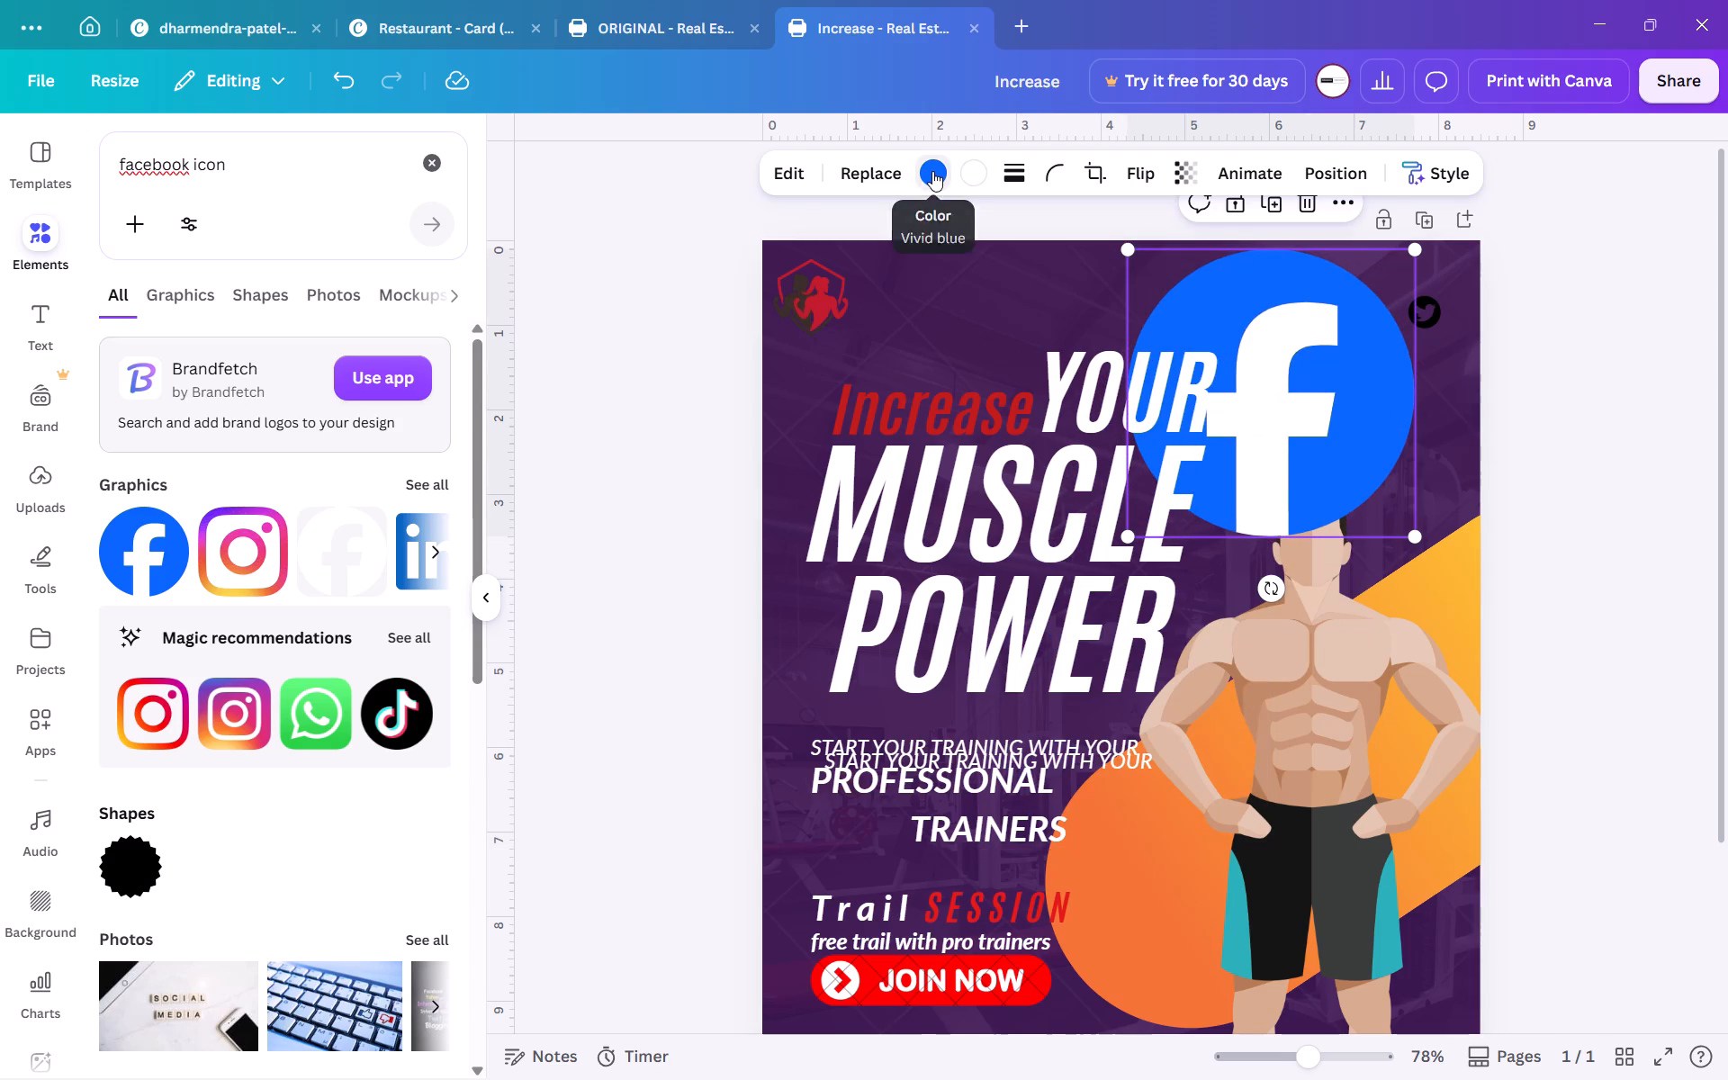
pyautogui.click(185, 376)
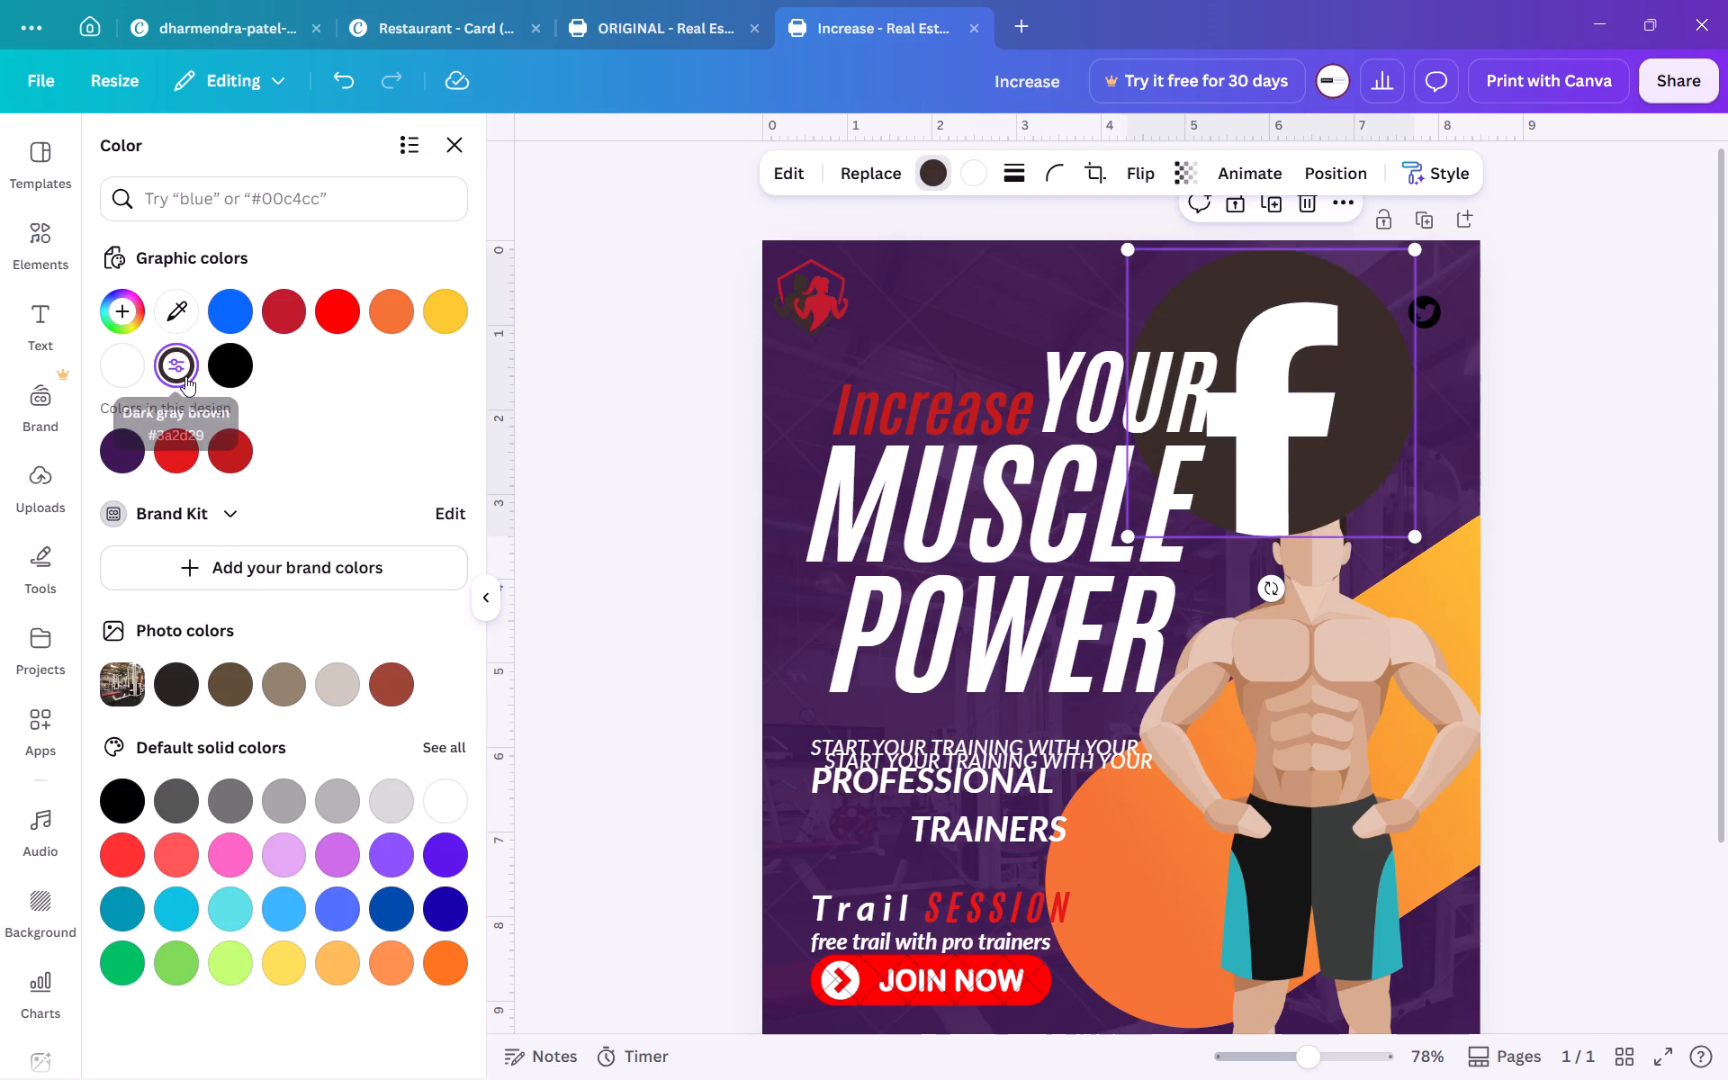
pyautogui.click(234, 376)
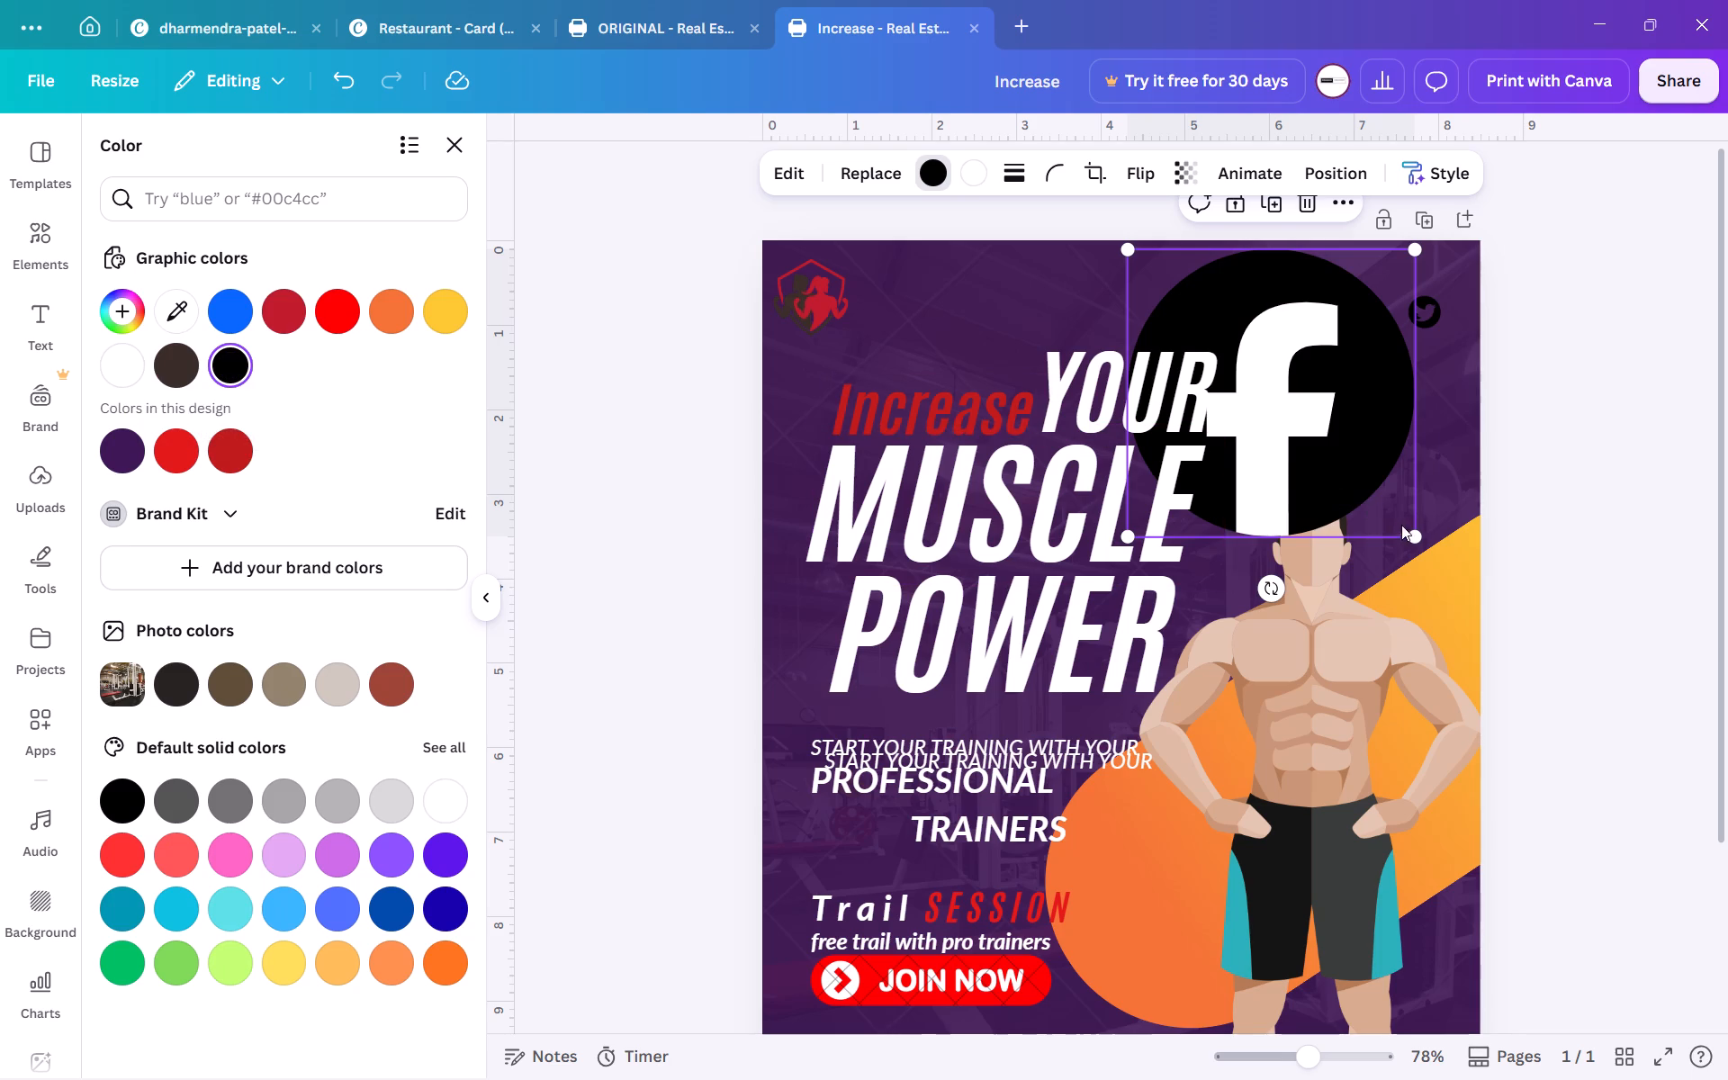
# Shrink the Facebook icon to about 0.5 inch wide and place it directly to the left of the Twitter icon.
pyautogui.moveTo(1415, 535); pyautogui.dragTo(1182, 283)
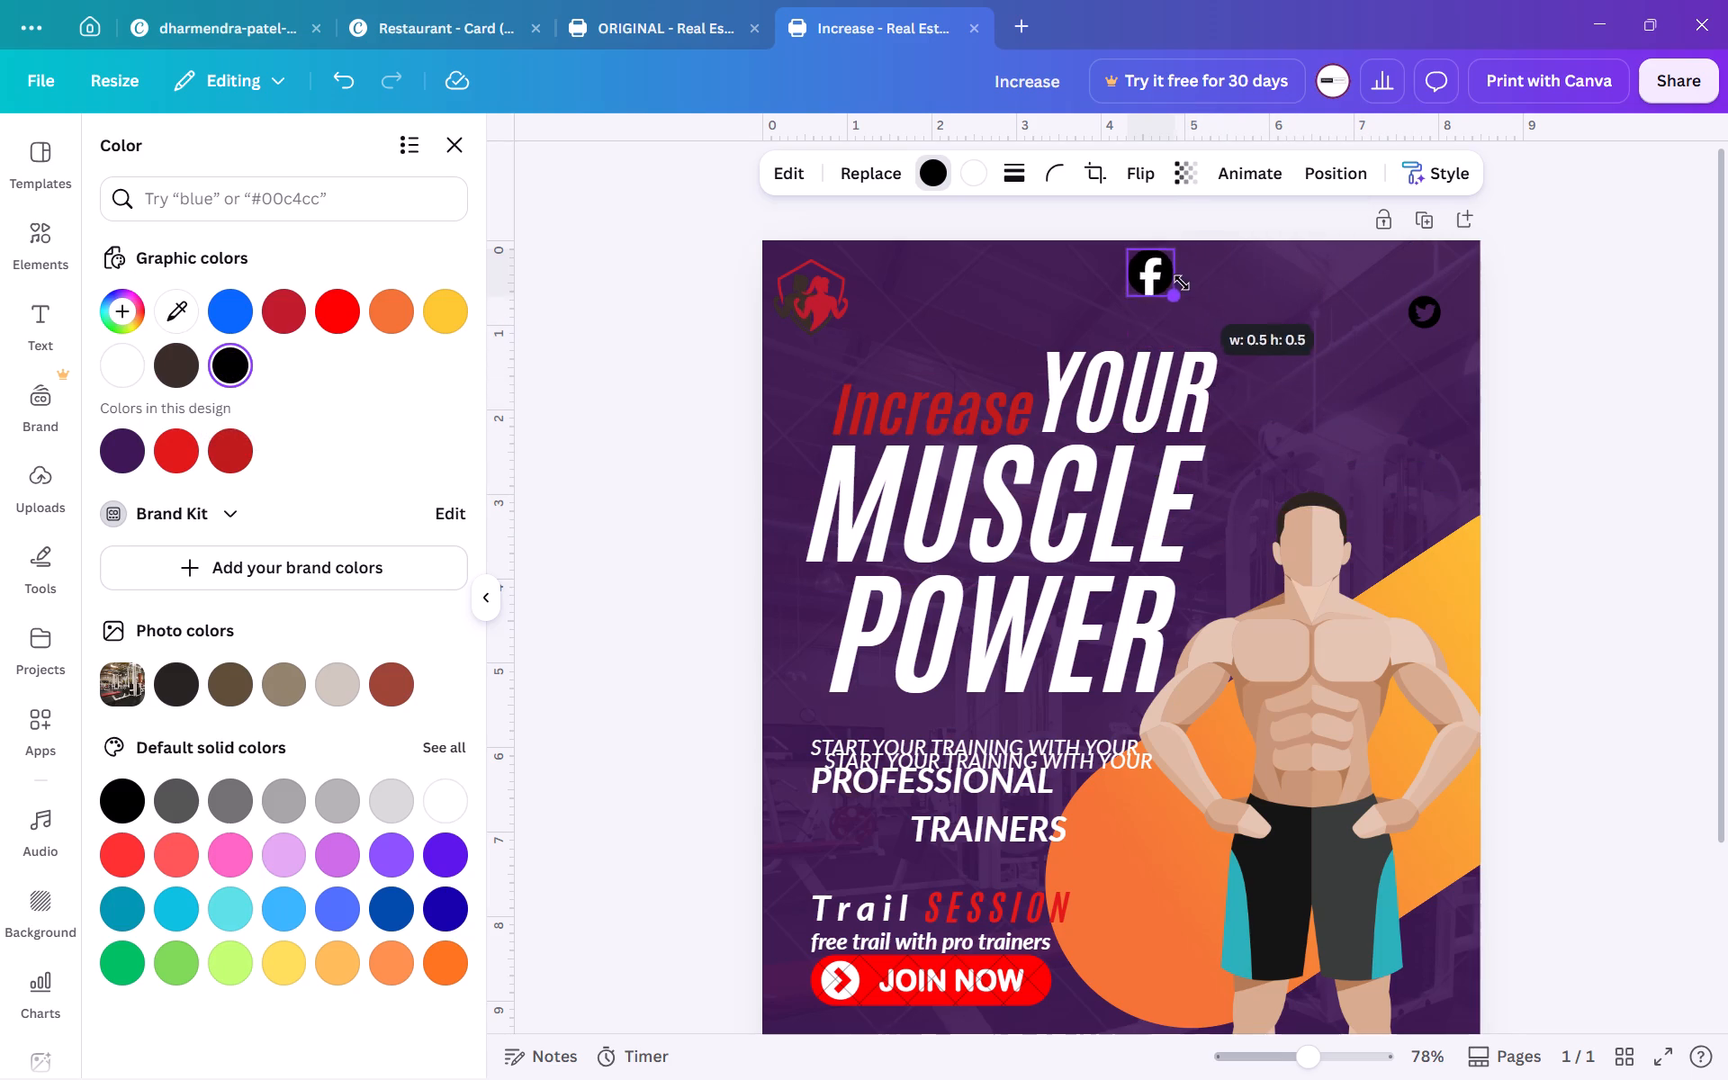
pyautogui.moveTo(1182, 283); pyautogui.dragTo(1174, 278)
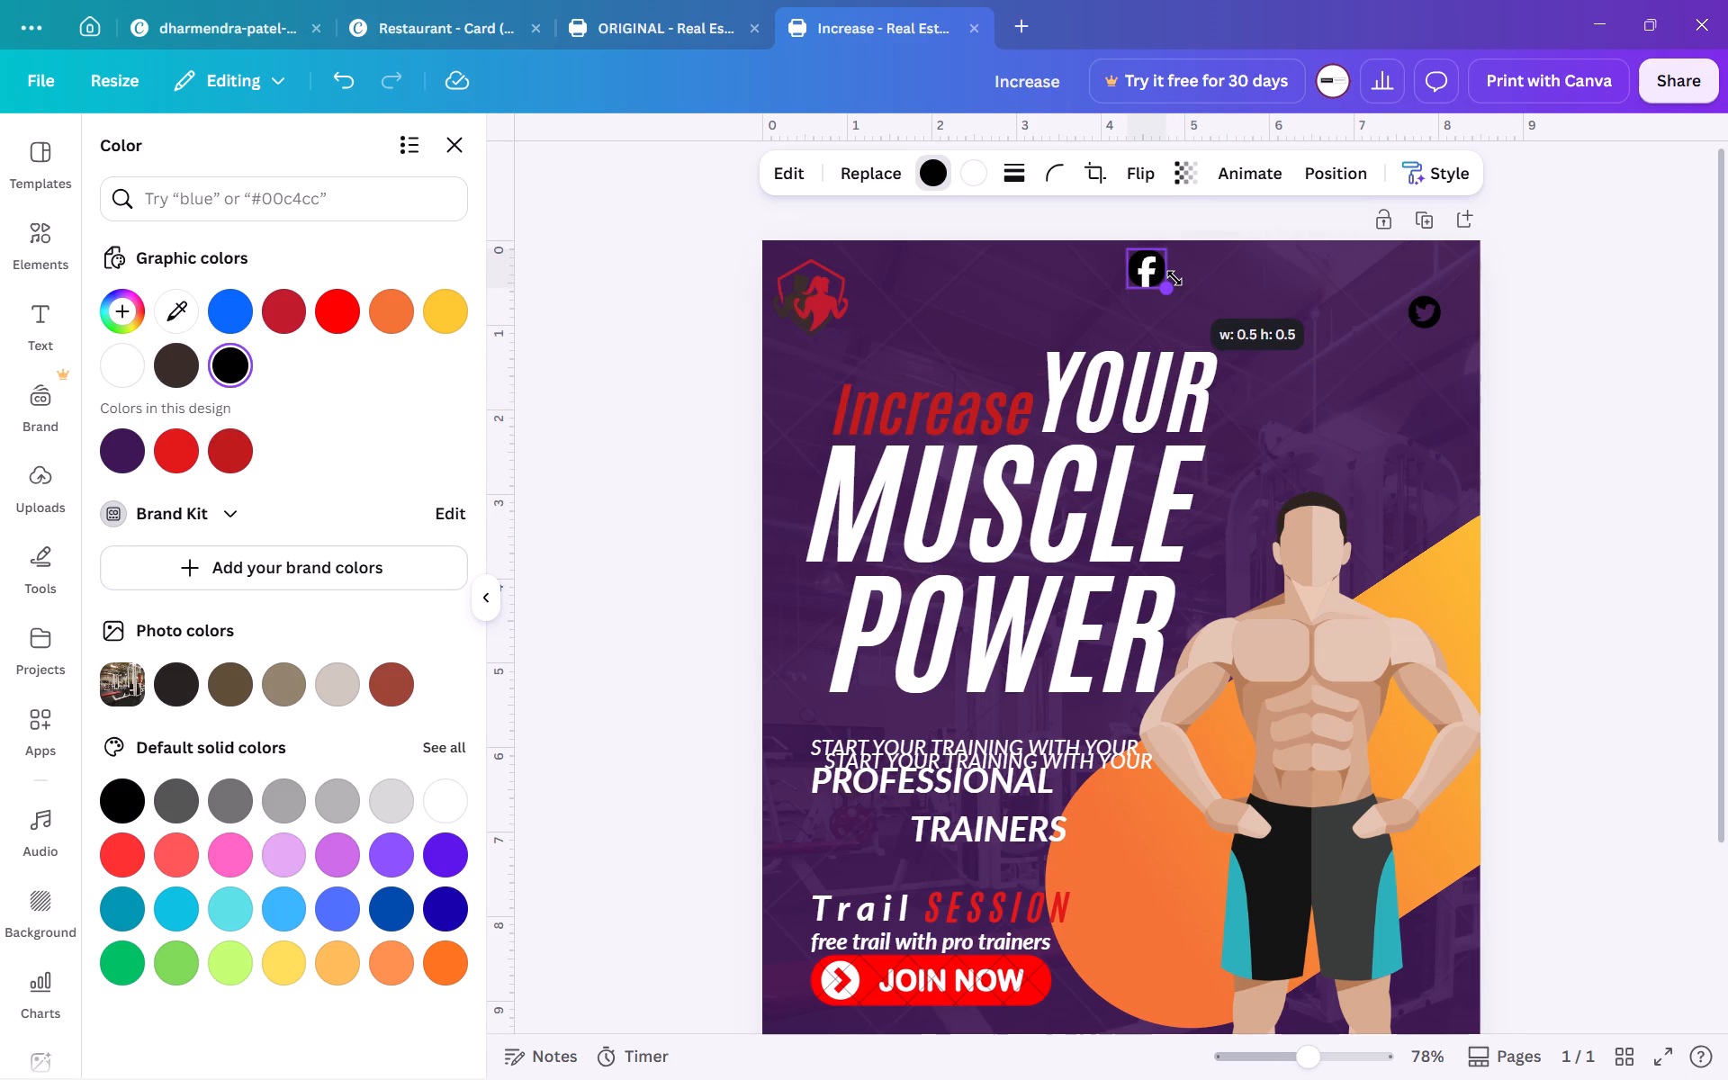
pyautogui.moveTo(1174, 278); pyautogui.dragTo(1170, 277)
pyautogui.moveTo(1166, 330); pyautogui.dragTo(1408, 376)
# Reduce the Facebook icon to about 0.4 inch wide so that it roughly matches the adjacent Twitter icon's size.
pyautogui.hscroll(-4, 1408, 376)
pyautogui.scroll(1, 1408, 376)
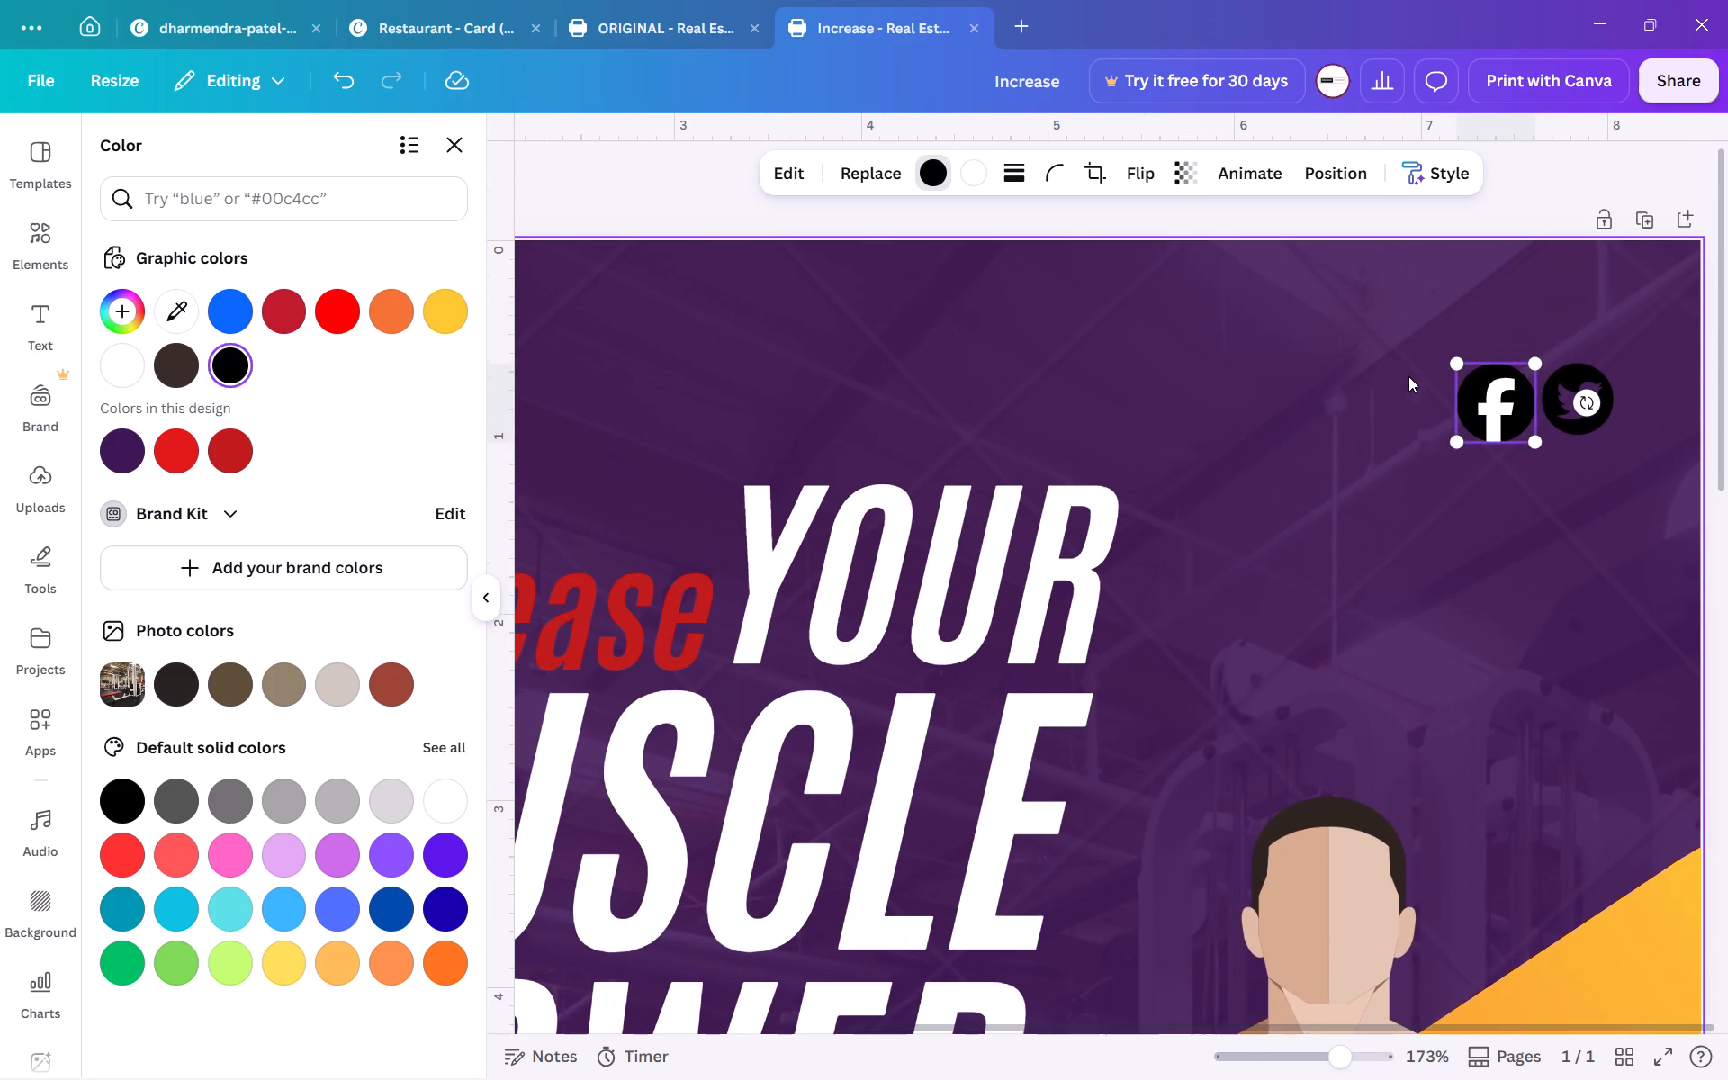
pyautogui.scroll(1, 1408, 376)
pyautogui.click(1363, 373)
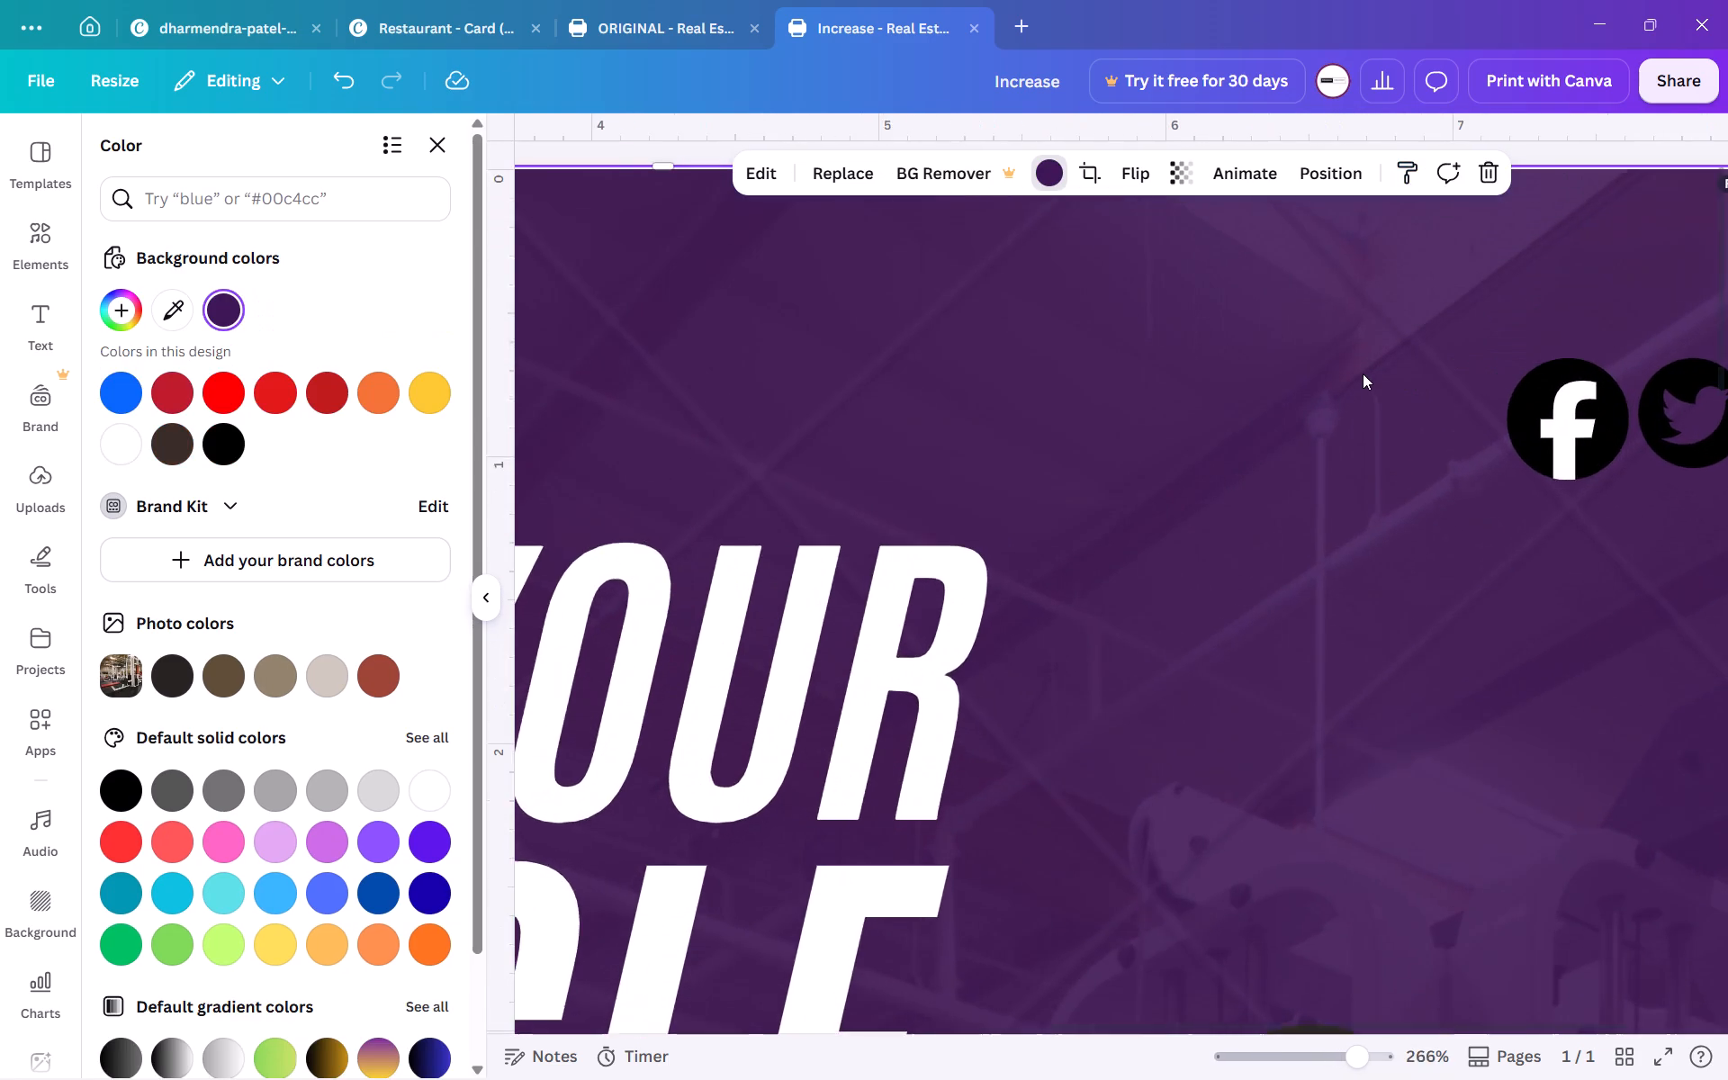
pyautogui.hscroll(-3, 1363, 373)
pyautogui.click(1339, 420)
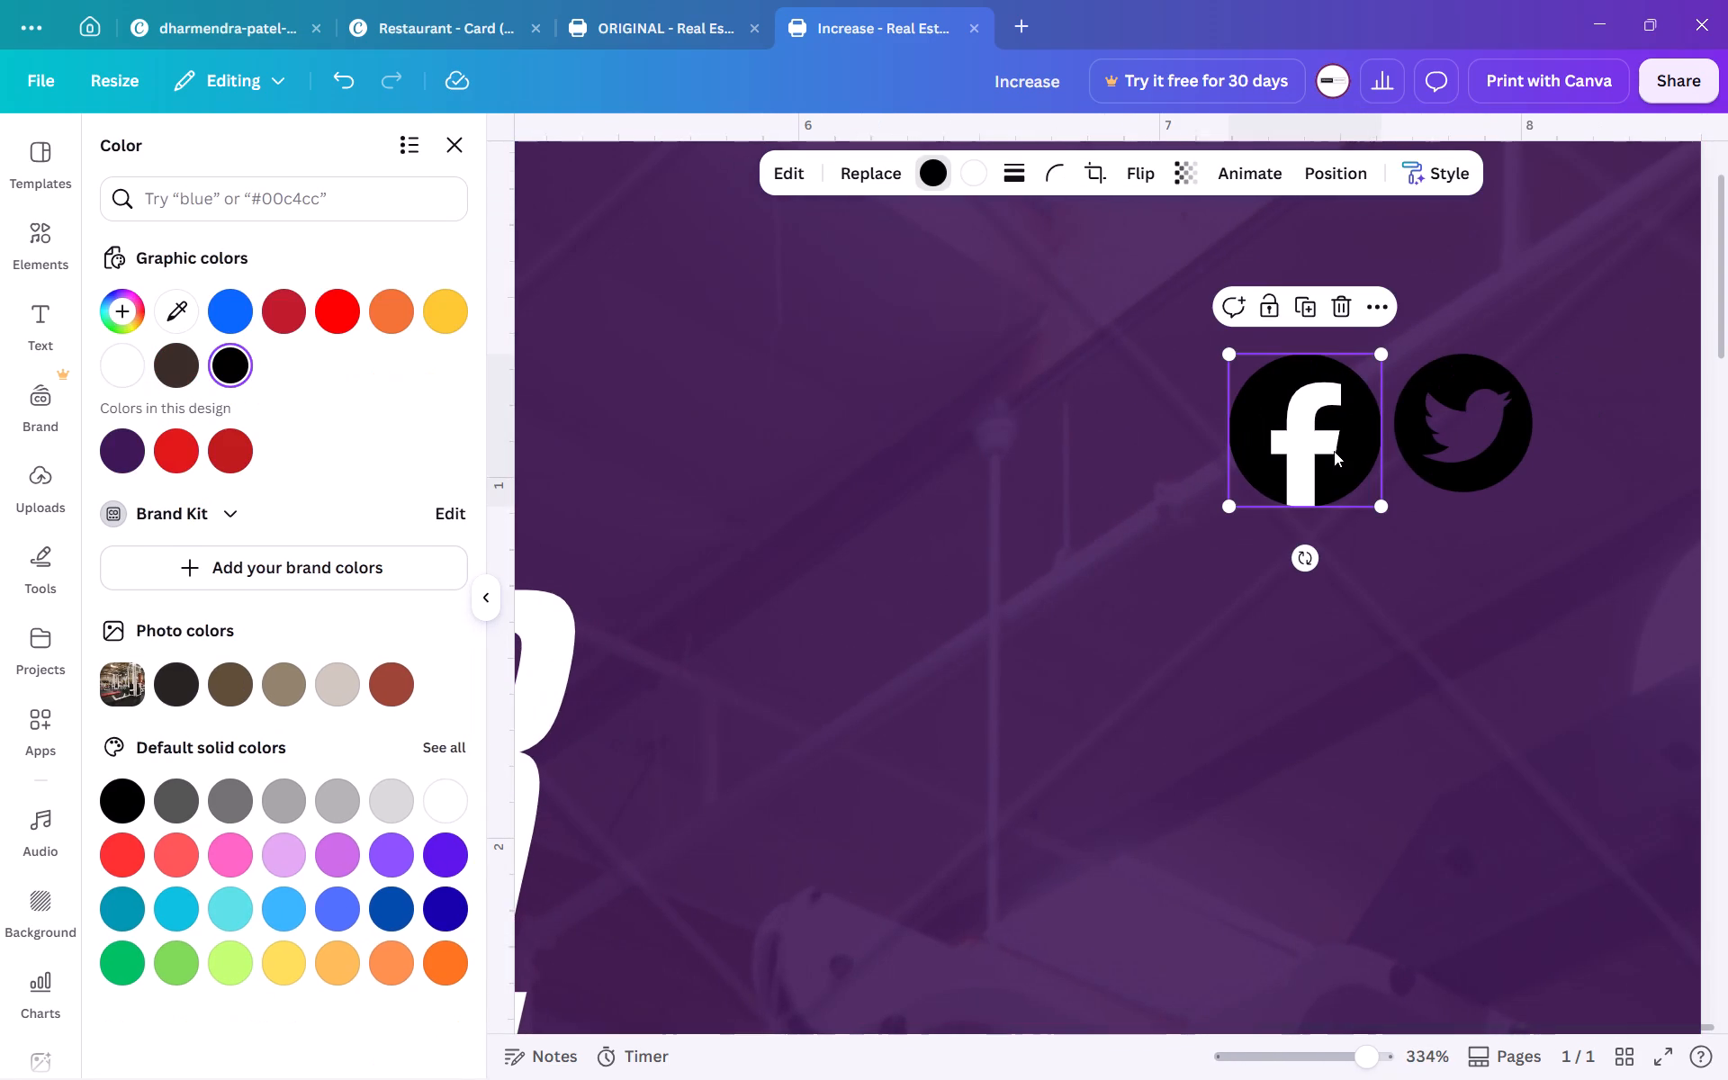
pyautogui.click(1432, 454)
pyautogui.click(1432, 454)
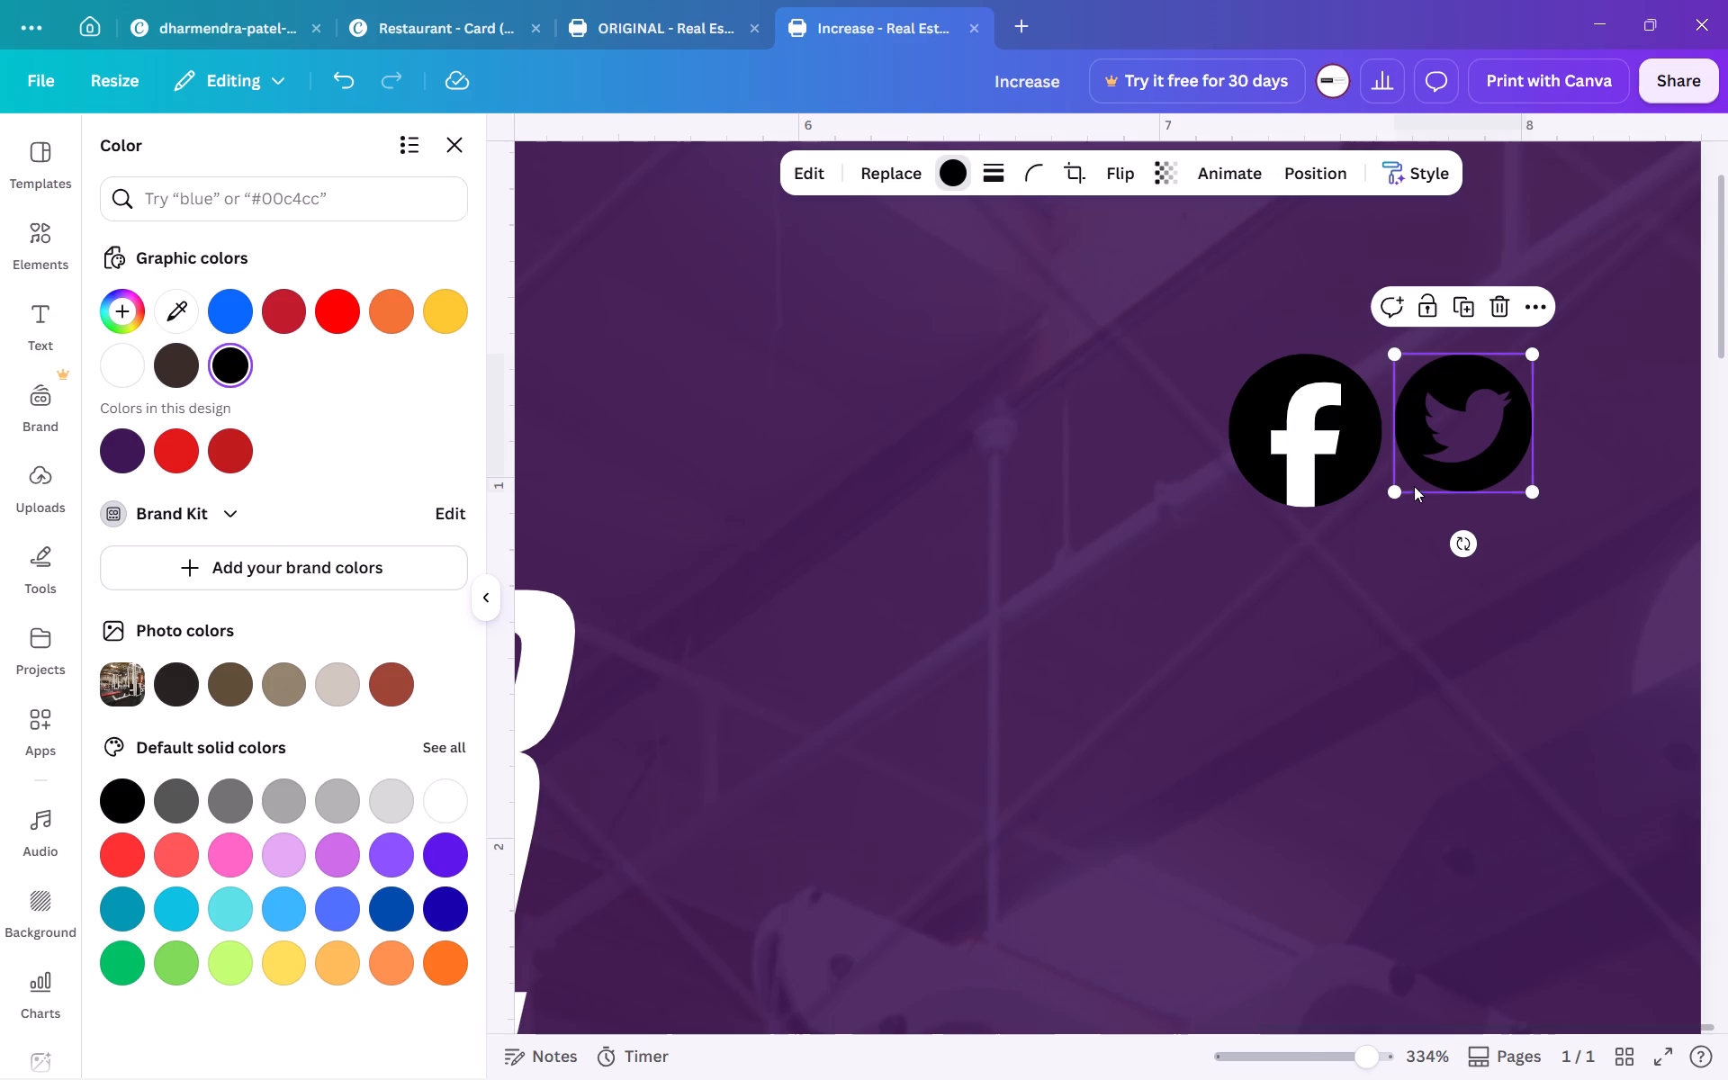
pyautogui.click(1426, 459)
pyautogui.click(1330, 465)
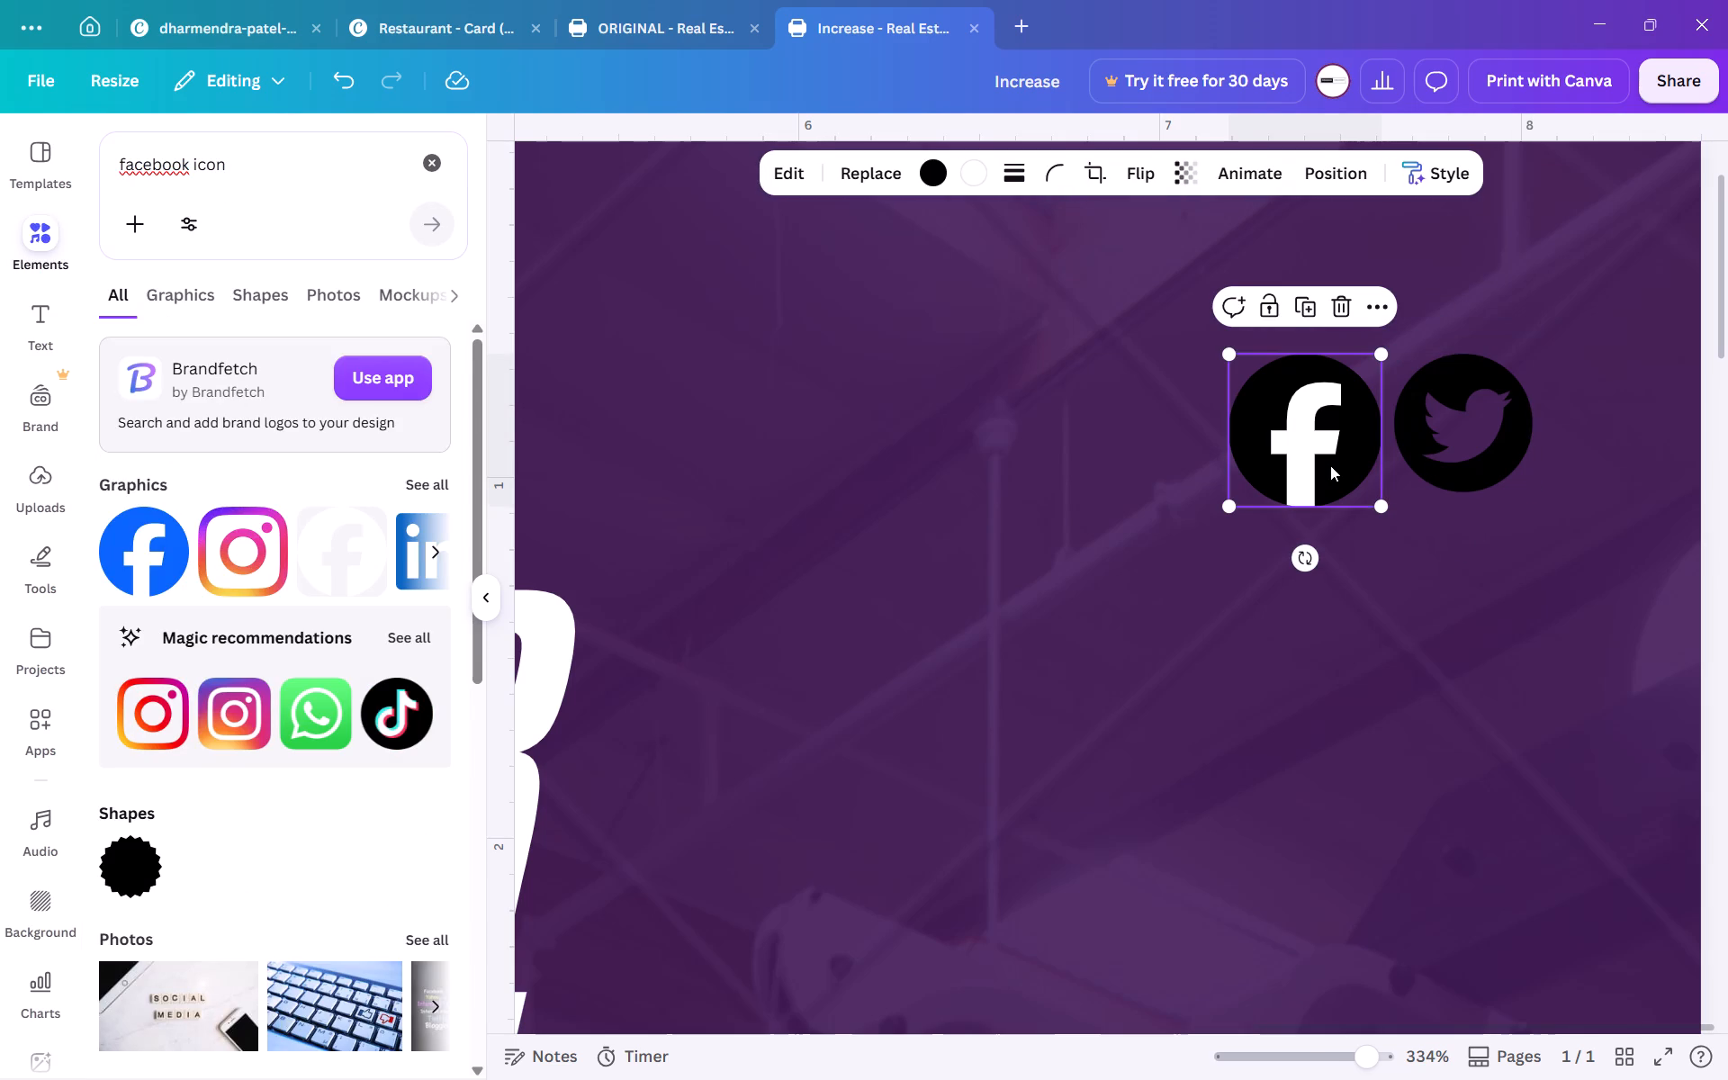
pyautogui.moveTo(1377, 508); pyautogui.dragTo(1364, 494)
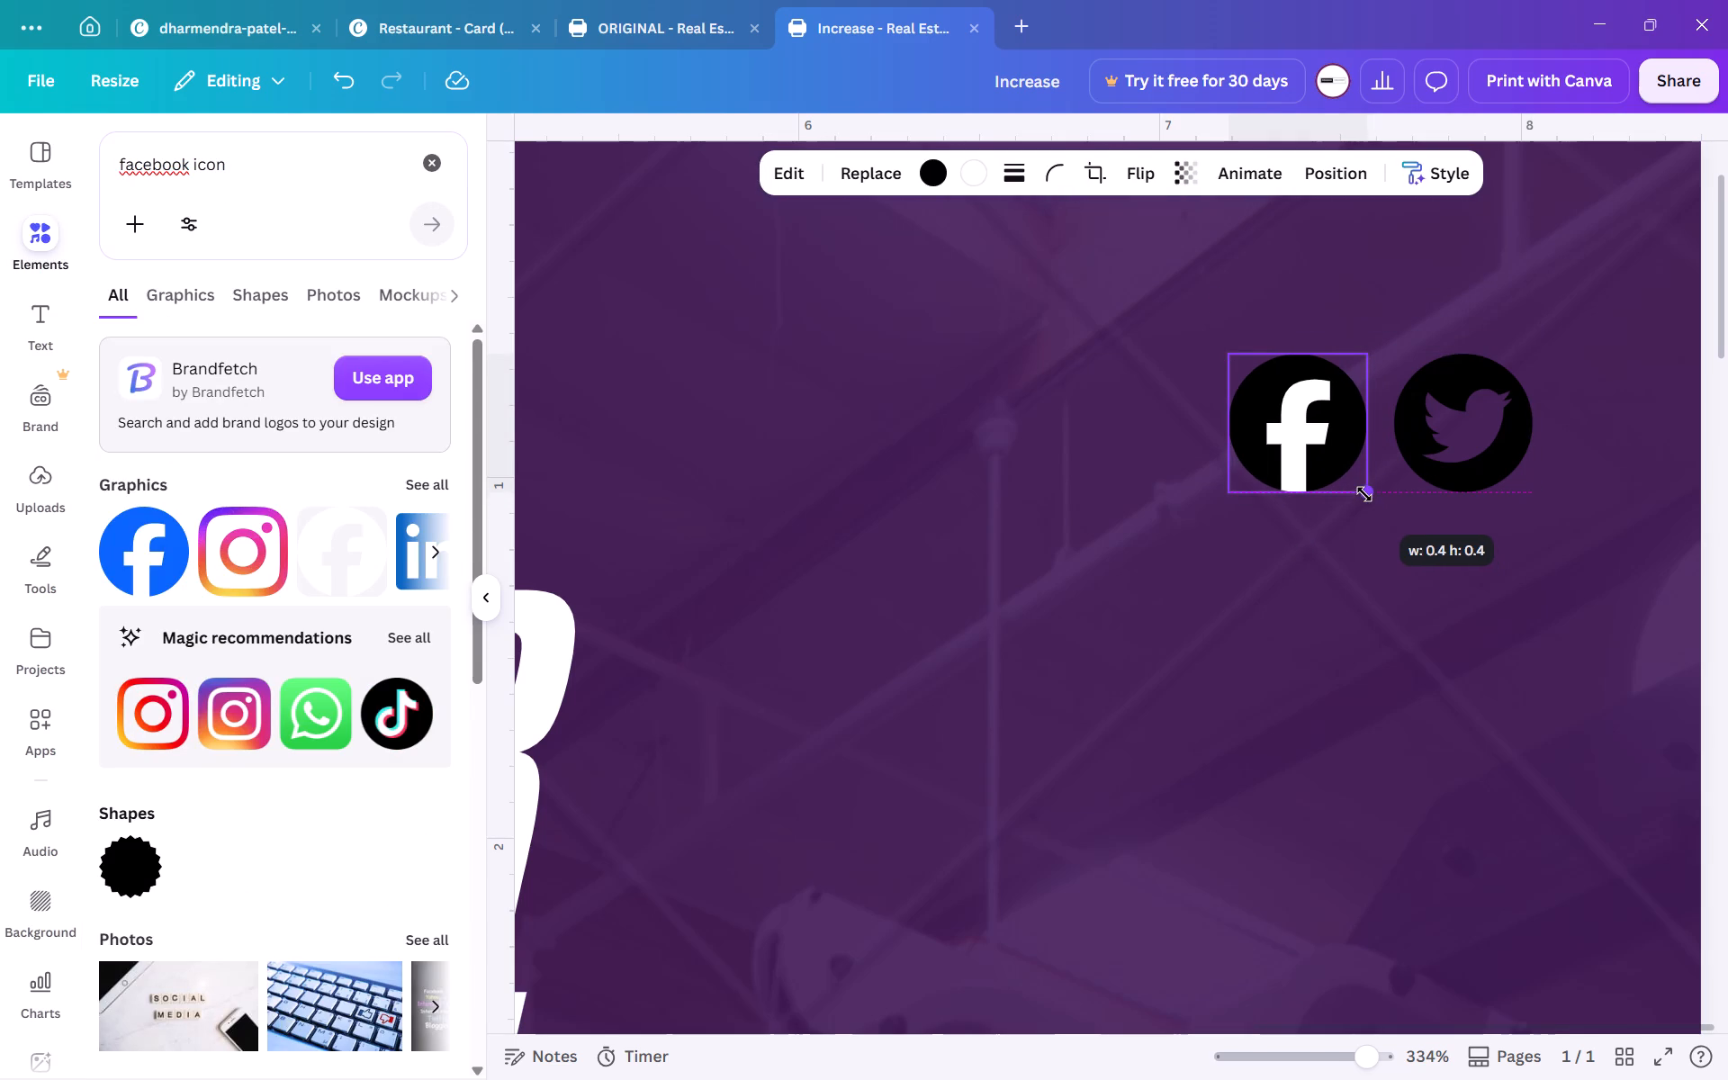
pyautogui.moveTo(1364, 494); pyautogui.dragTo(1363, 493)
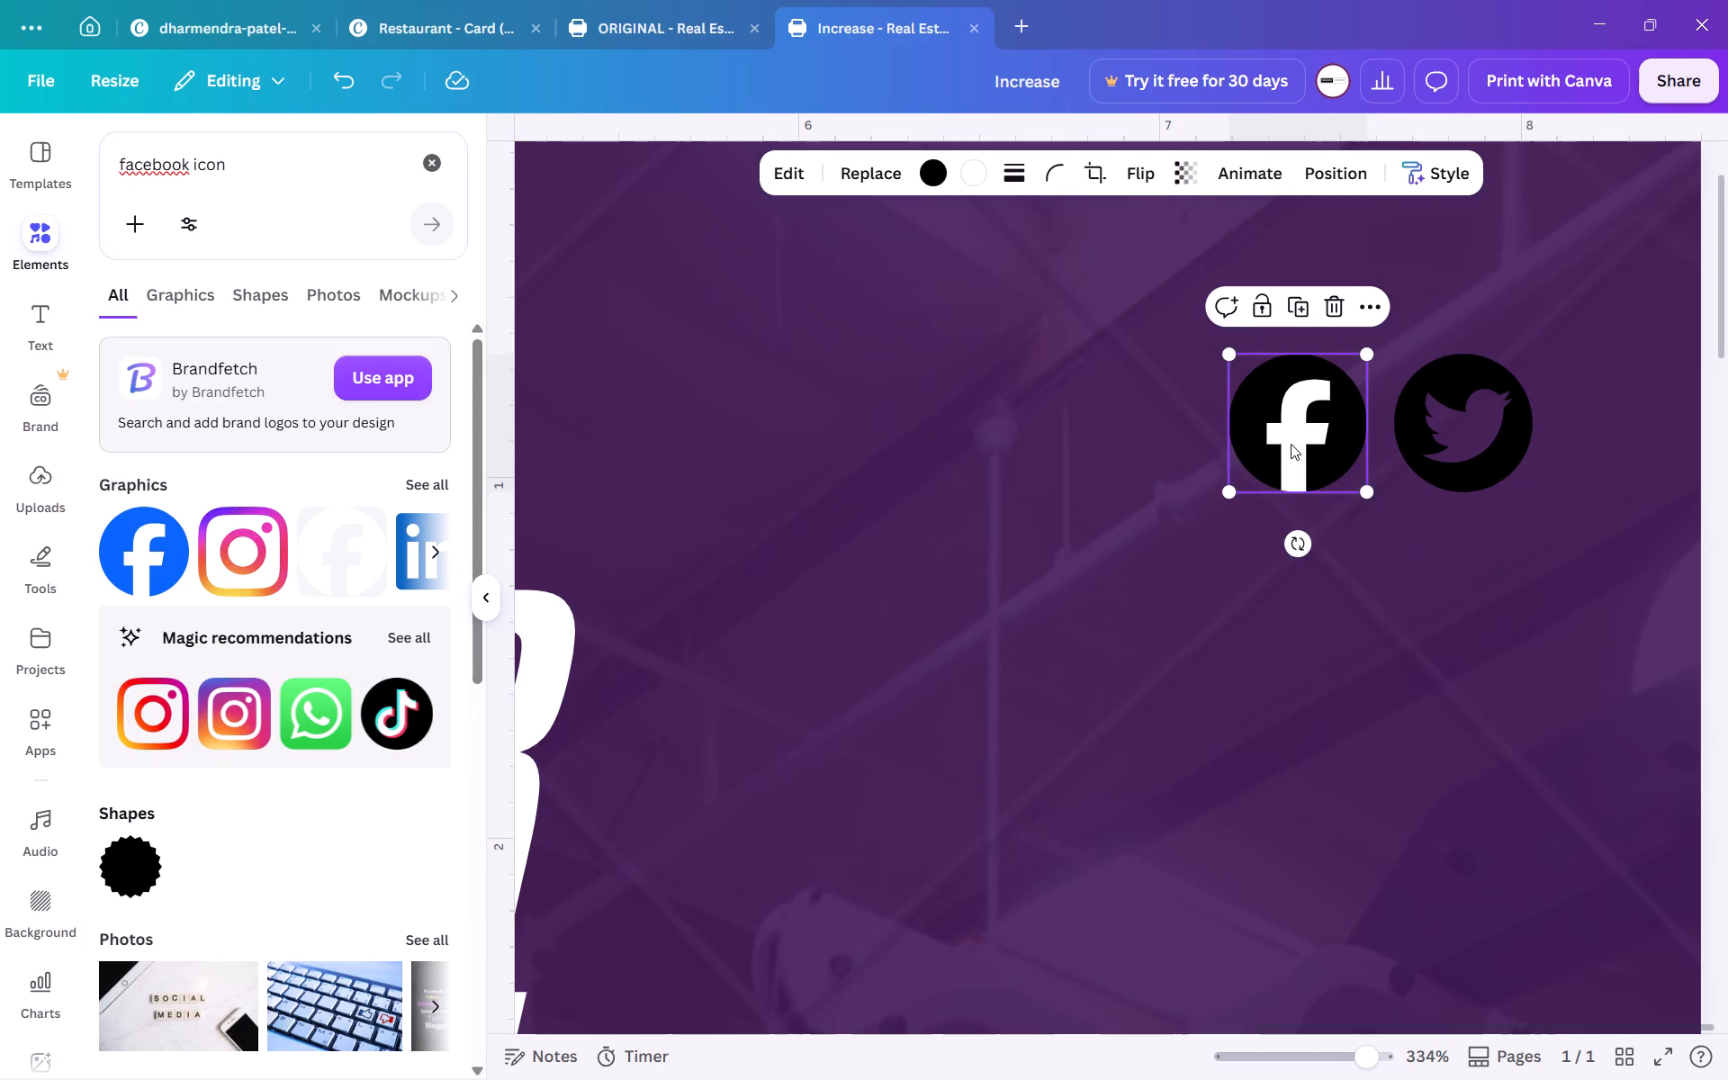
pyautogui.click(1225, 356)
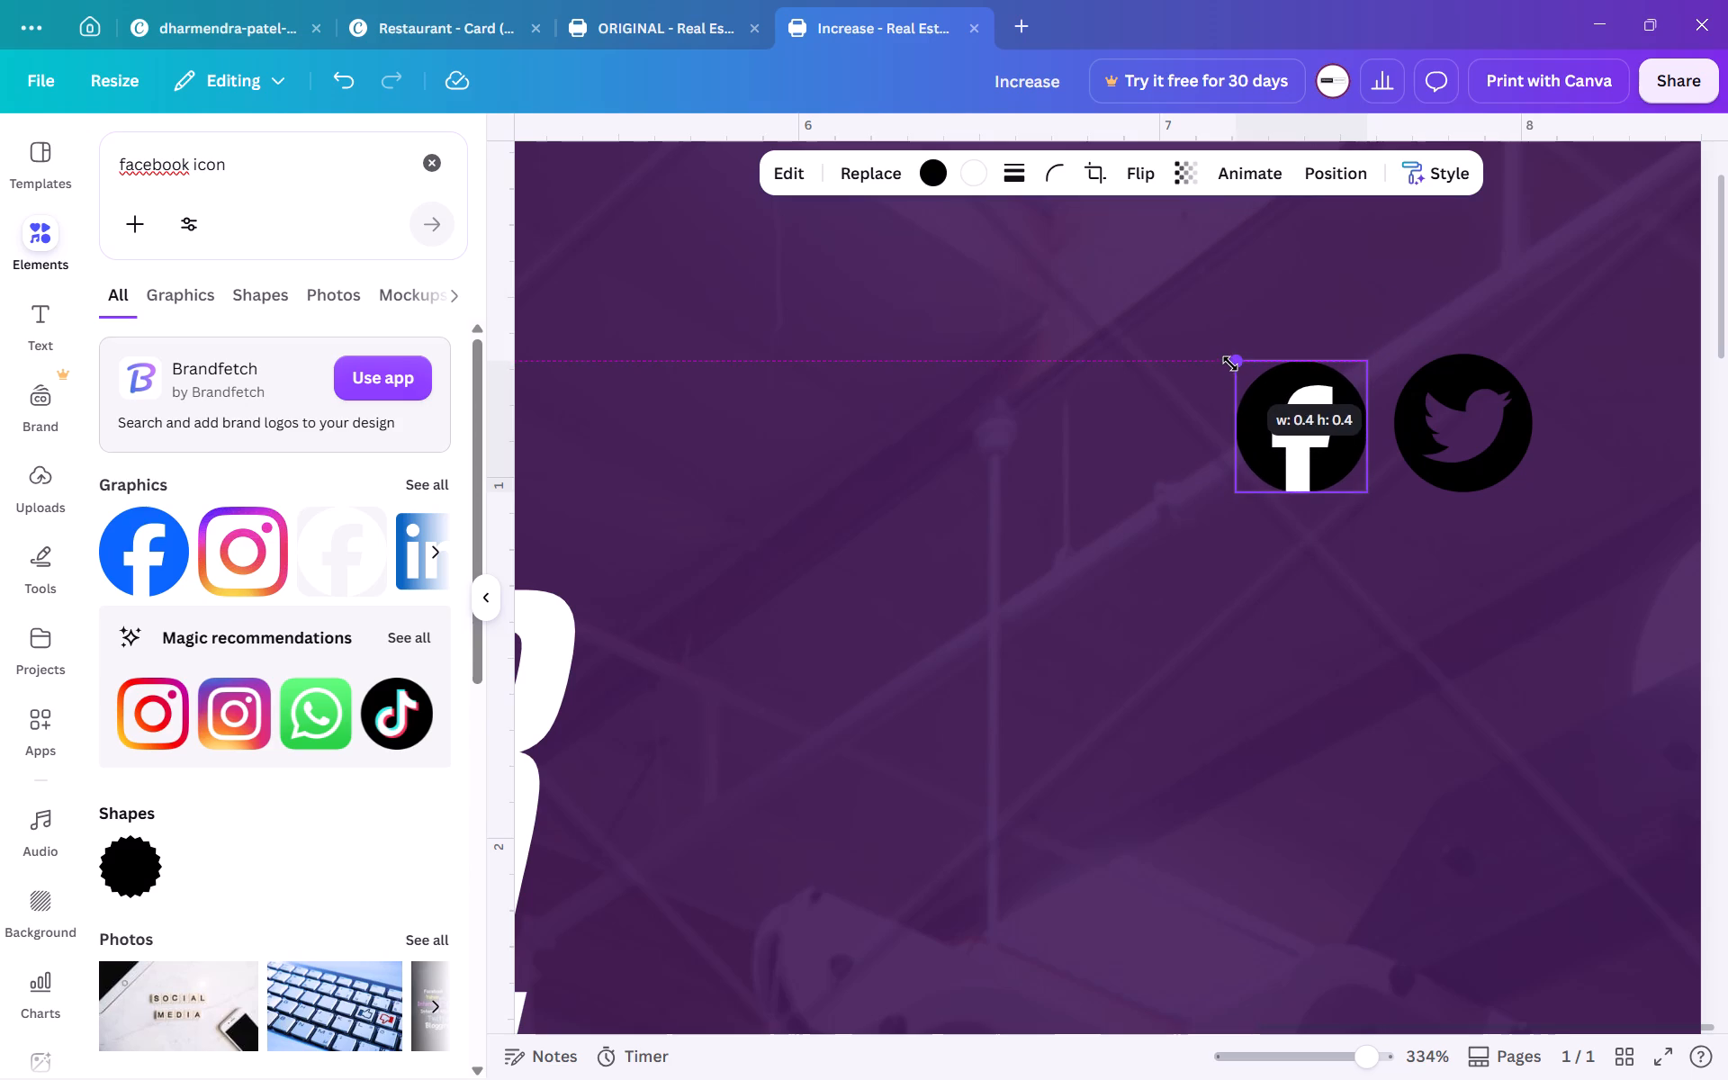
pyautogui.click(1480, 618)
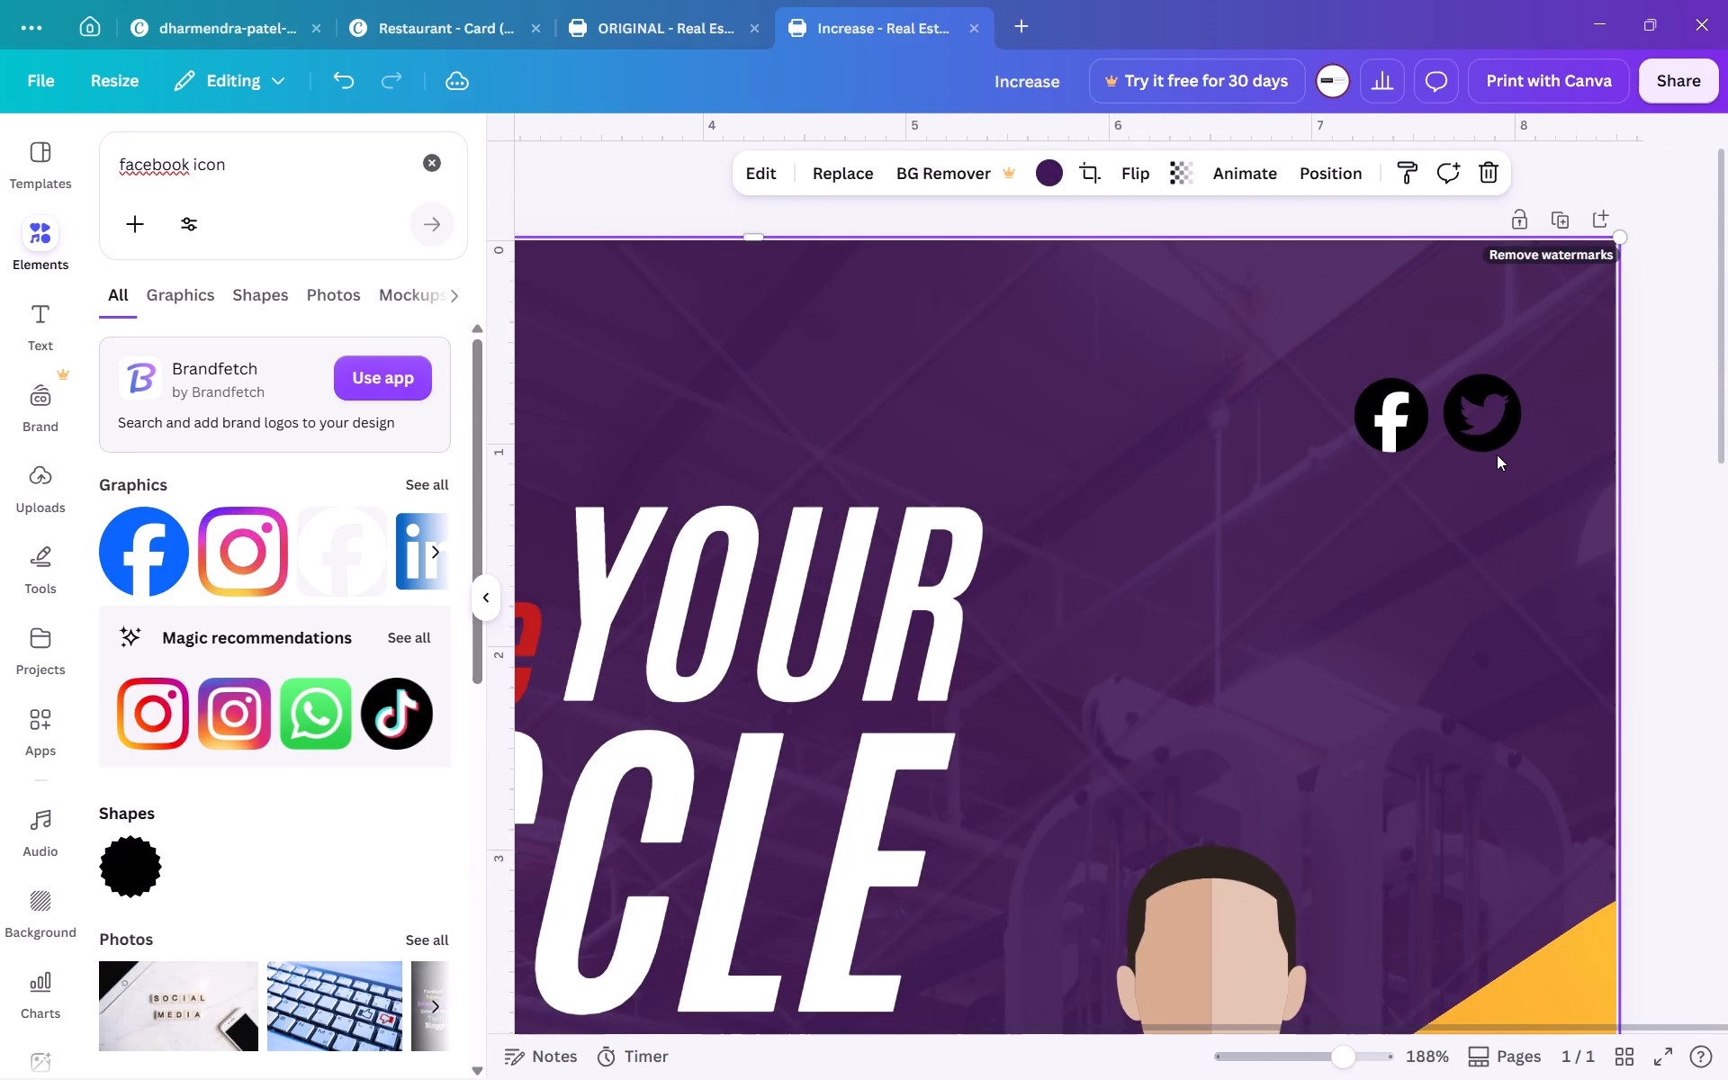
# Inspect the Twitter icon's fill colour.
pyautogui.click(1494, 442)
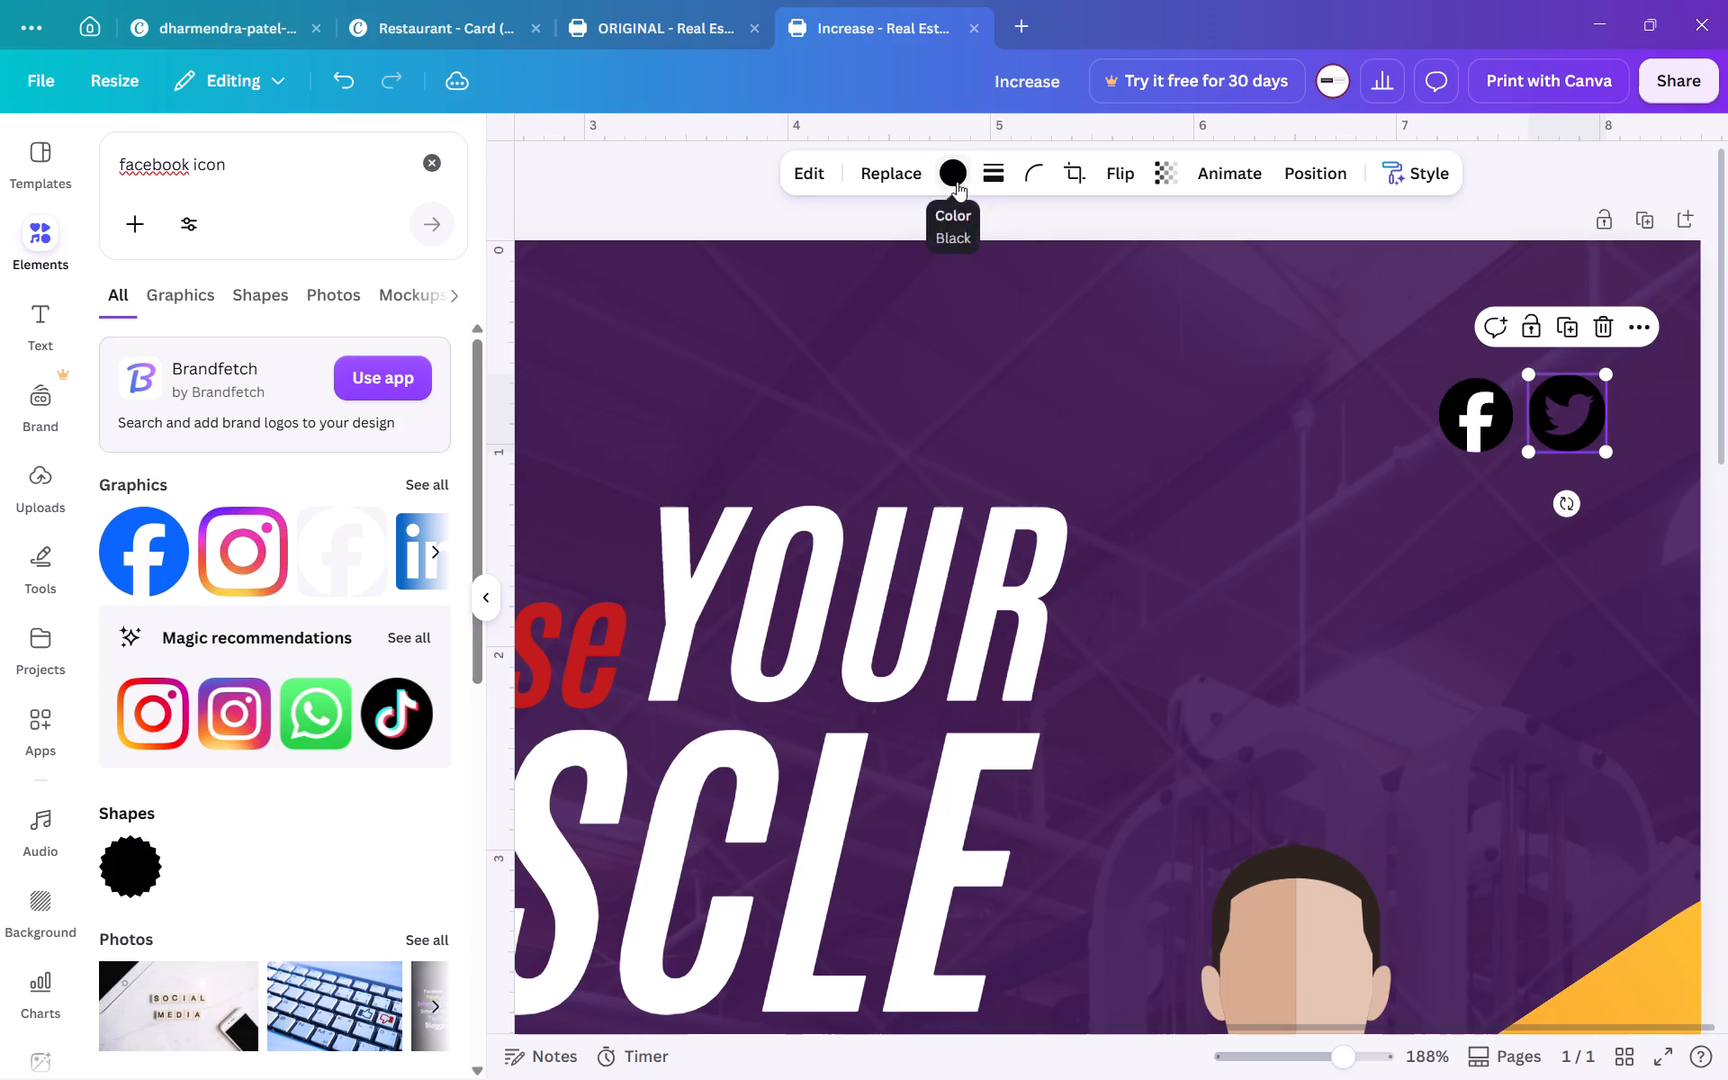
pyautogui.click(957, 182)
pyautogui.click(167, 373)
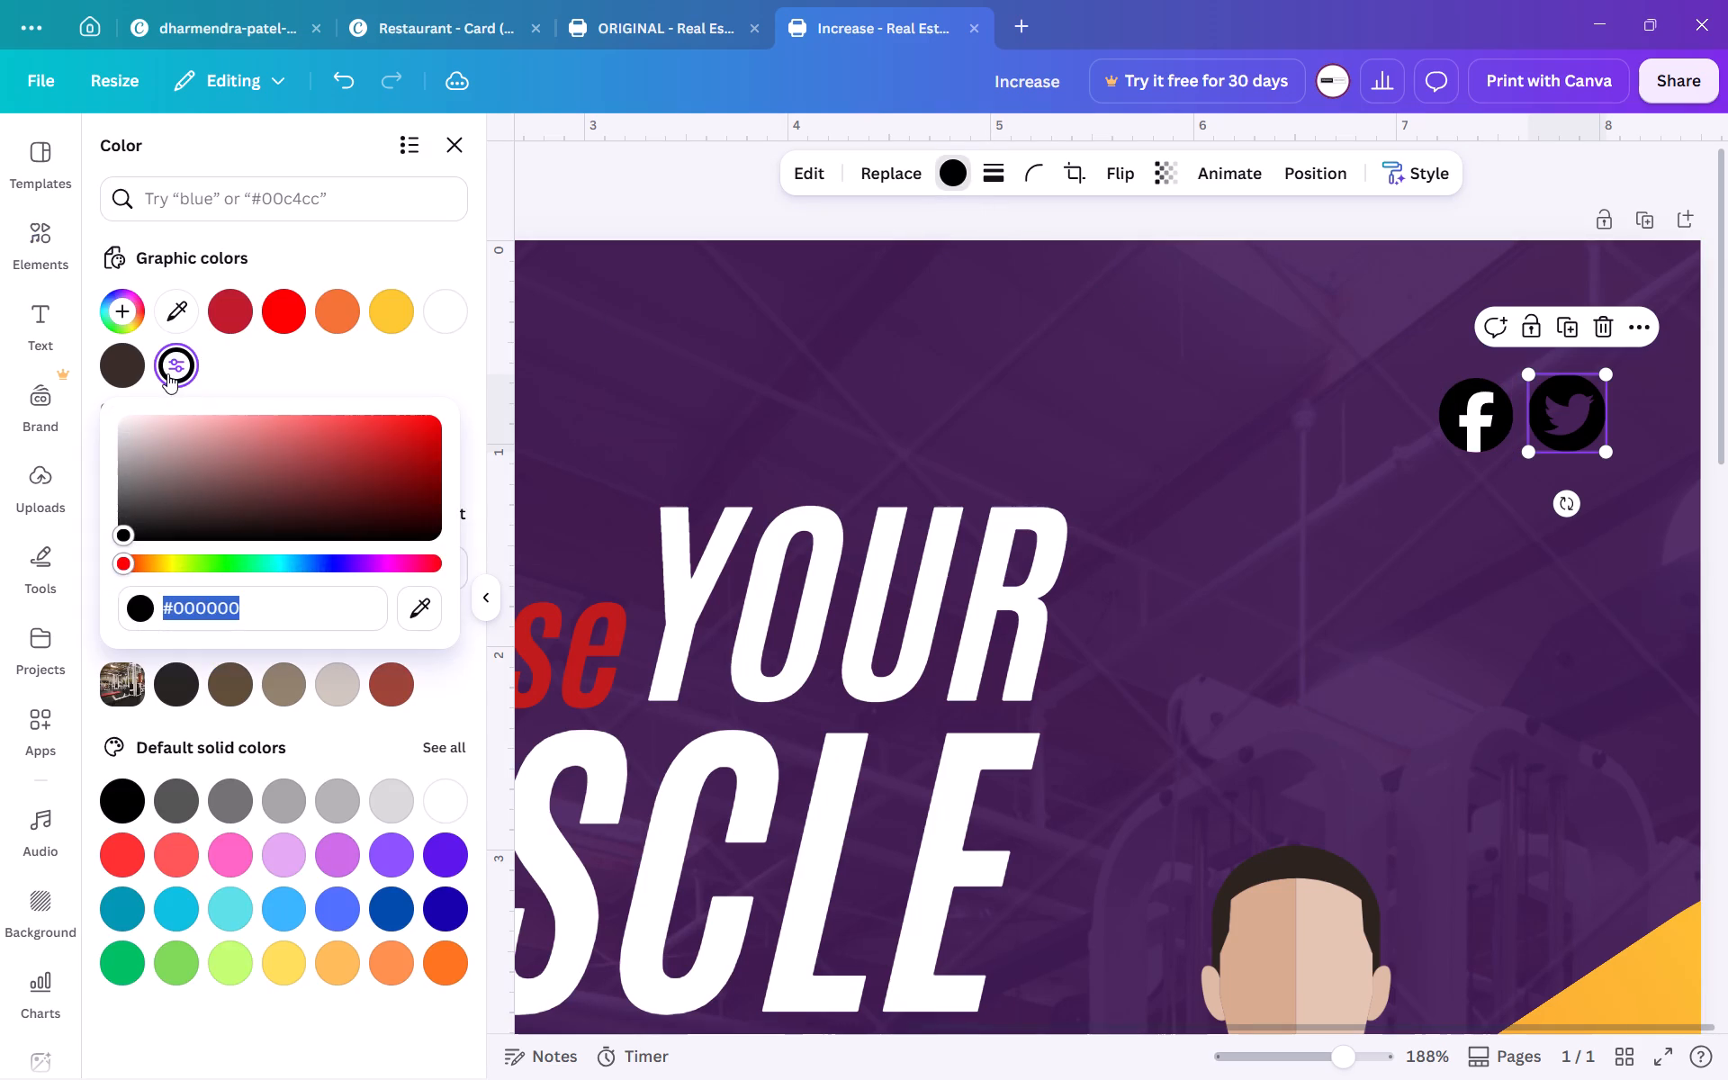
pyautogui.click(172, 373)
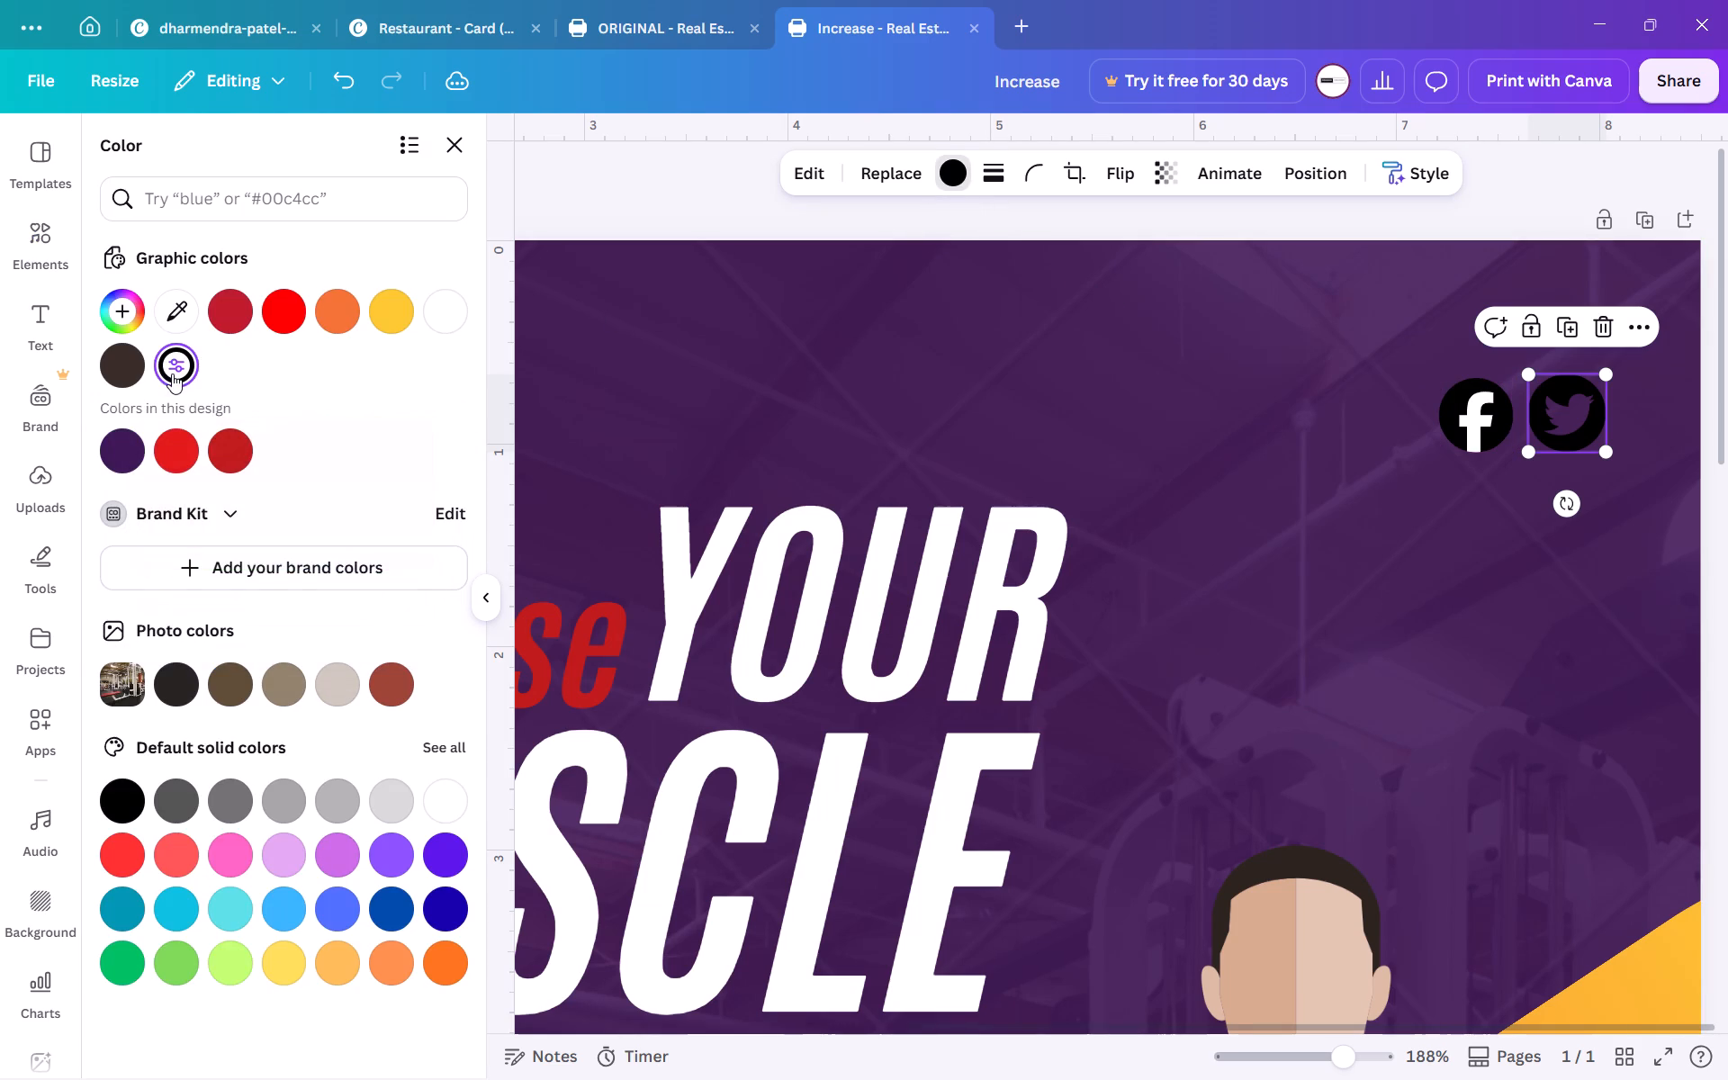
pyautogui.click(735, 194)
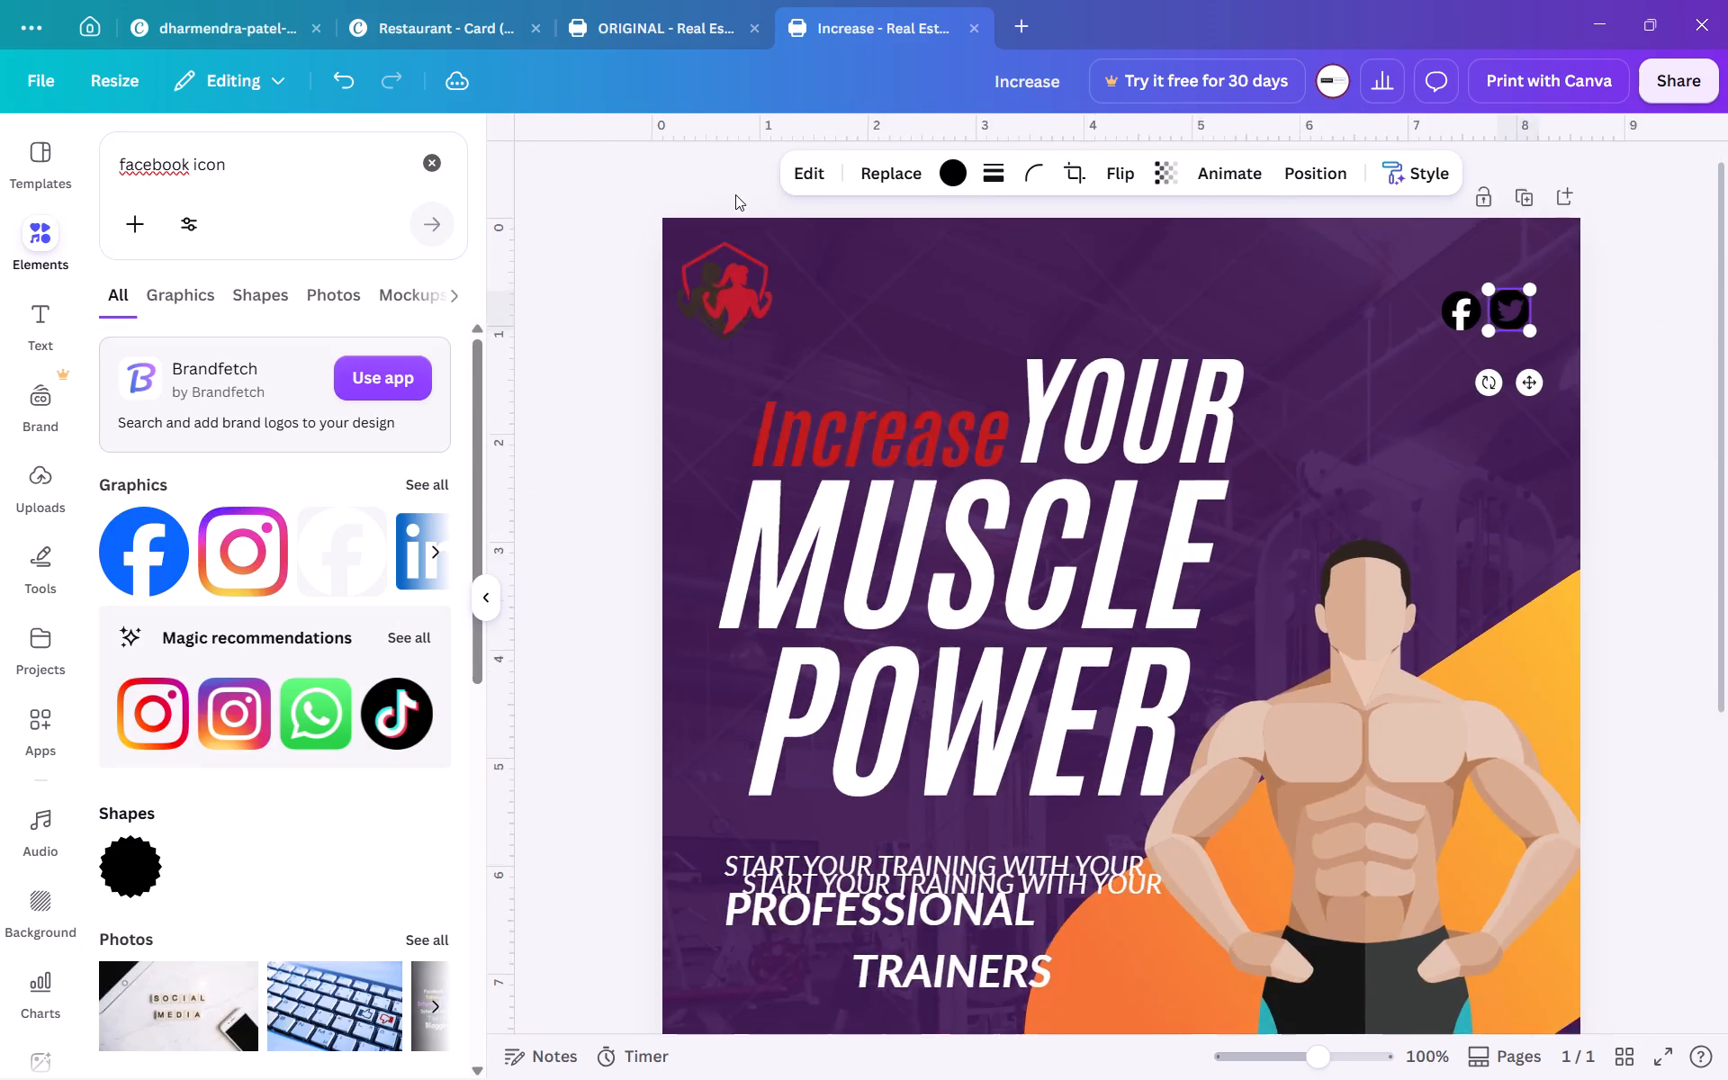
pyautogui.click(1614, 426)
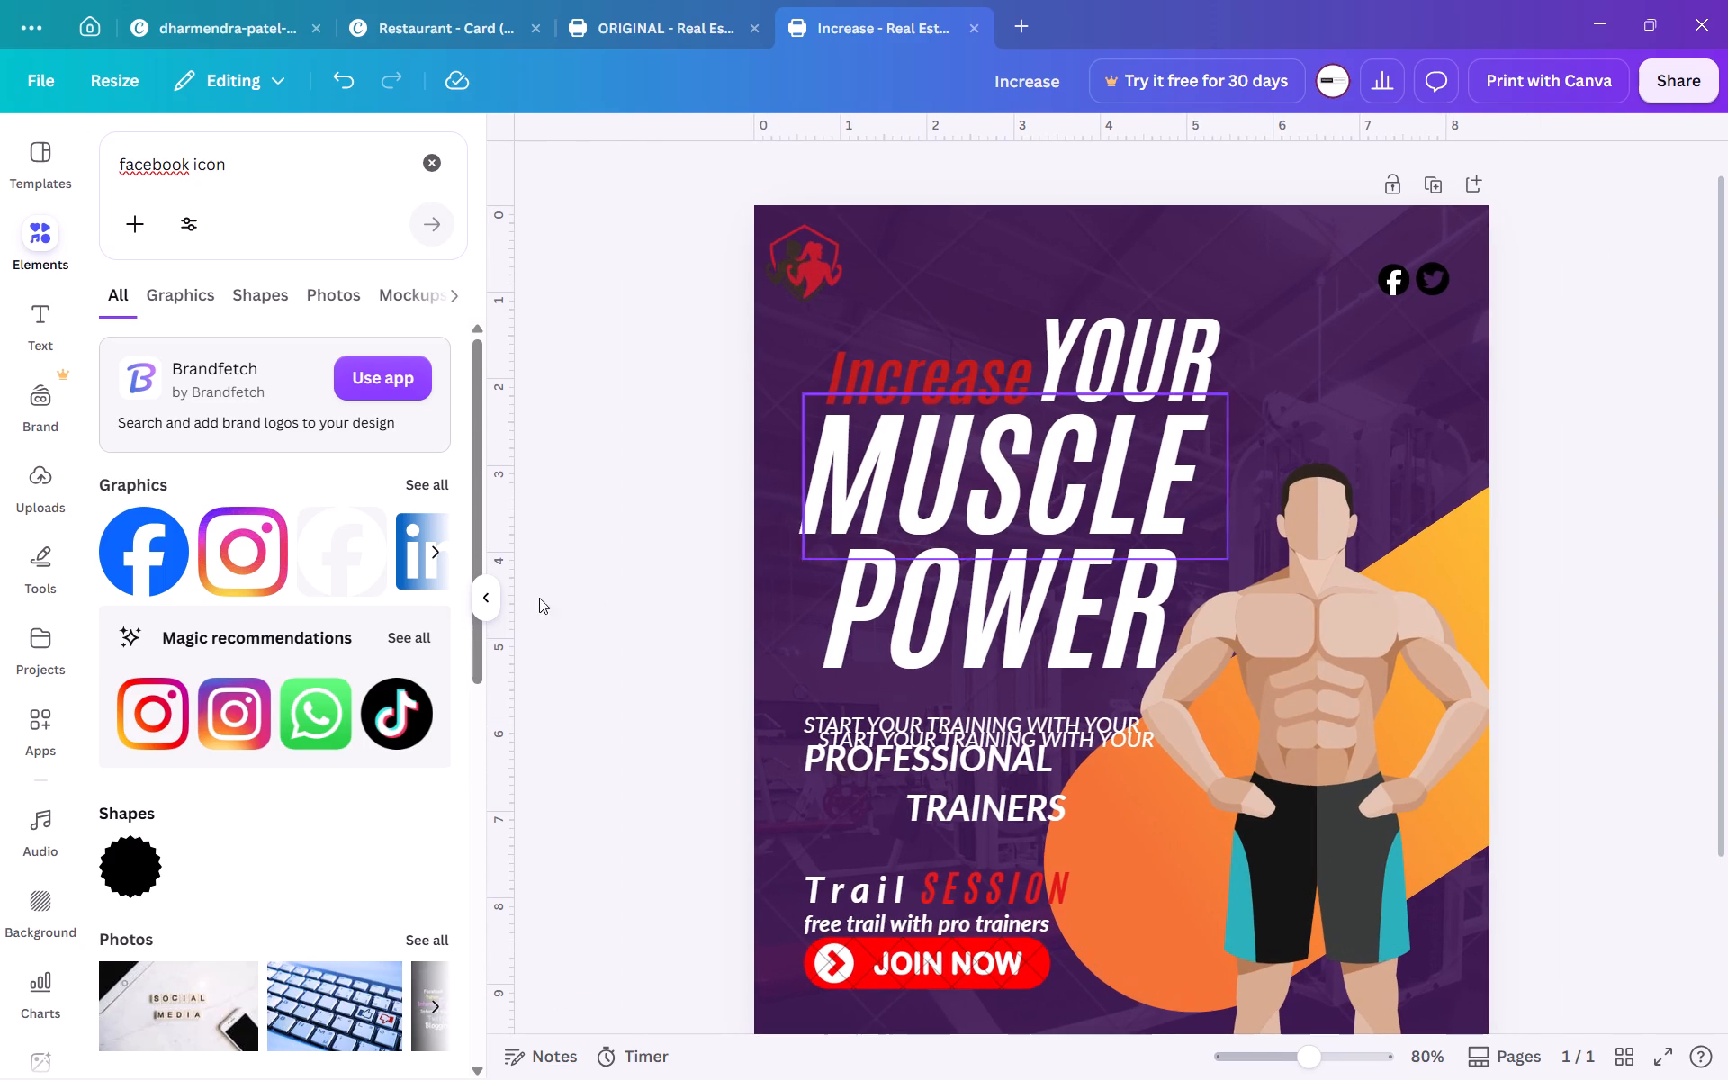
# Insert the black outlined WhatsApp icon from the graphics results onto the flyer.
pyautogui.hscroll(-4, 334, 584)
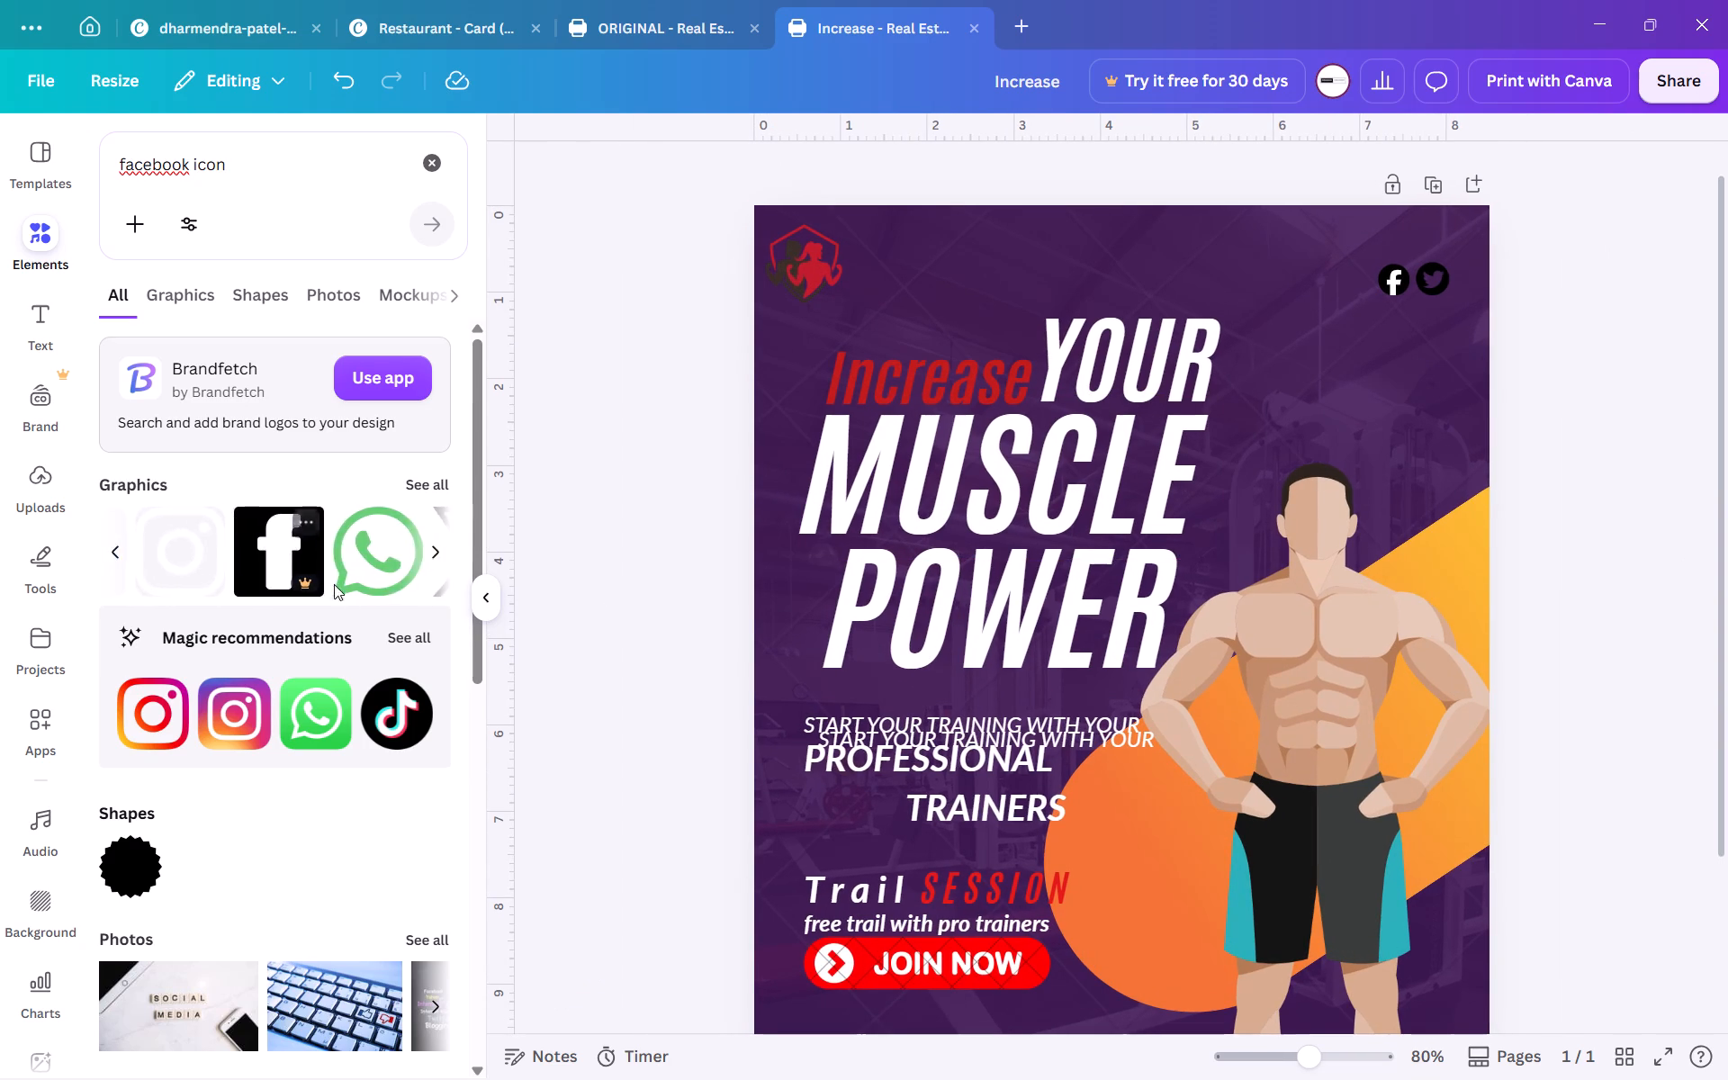
pyautogui.hscroll(-4, 334, 584)
pyautogui.hscroll(5, 334, 584)
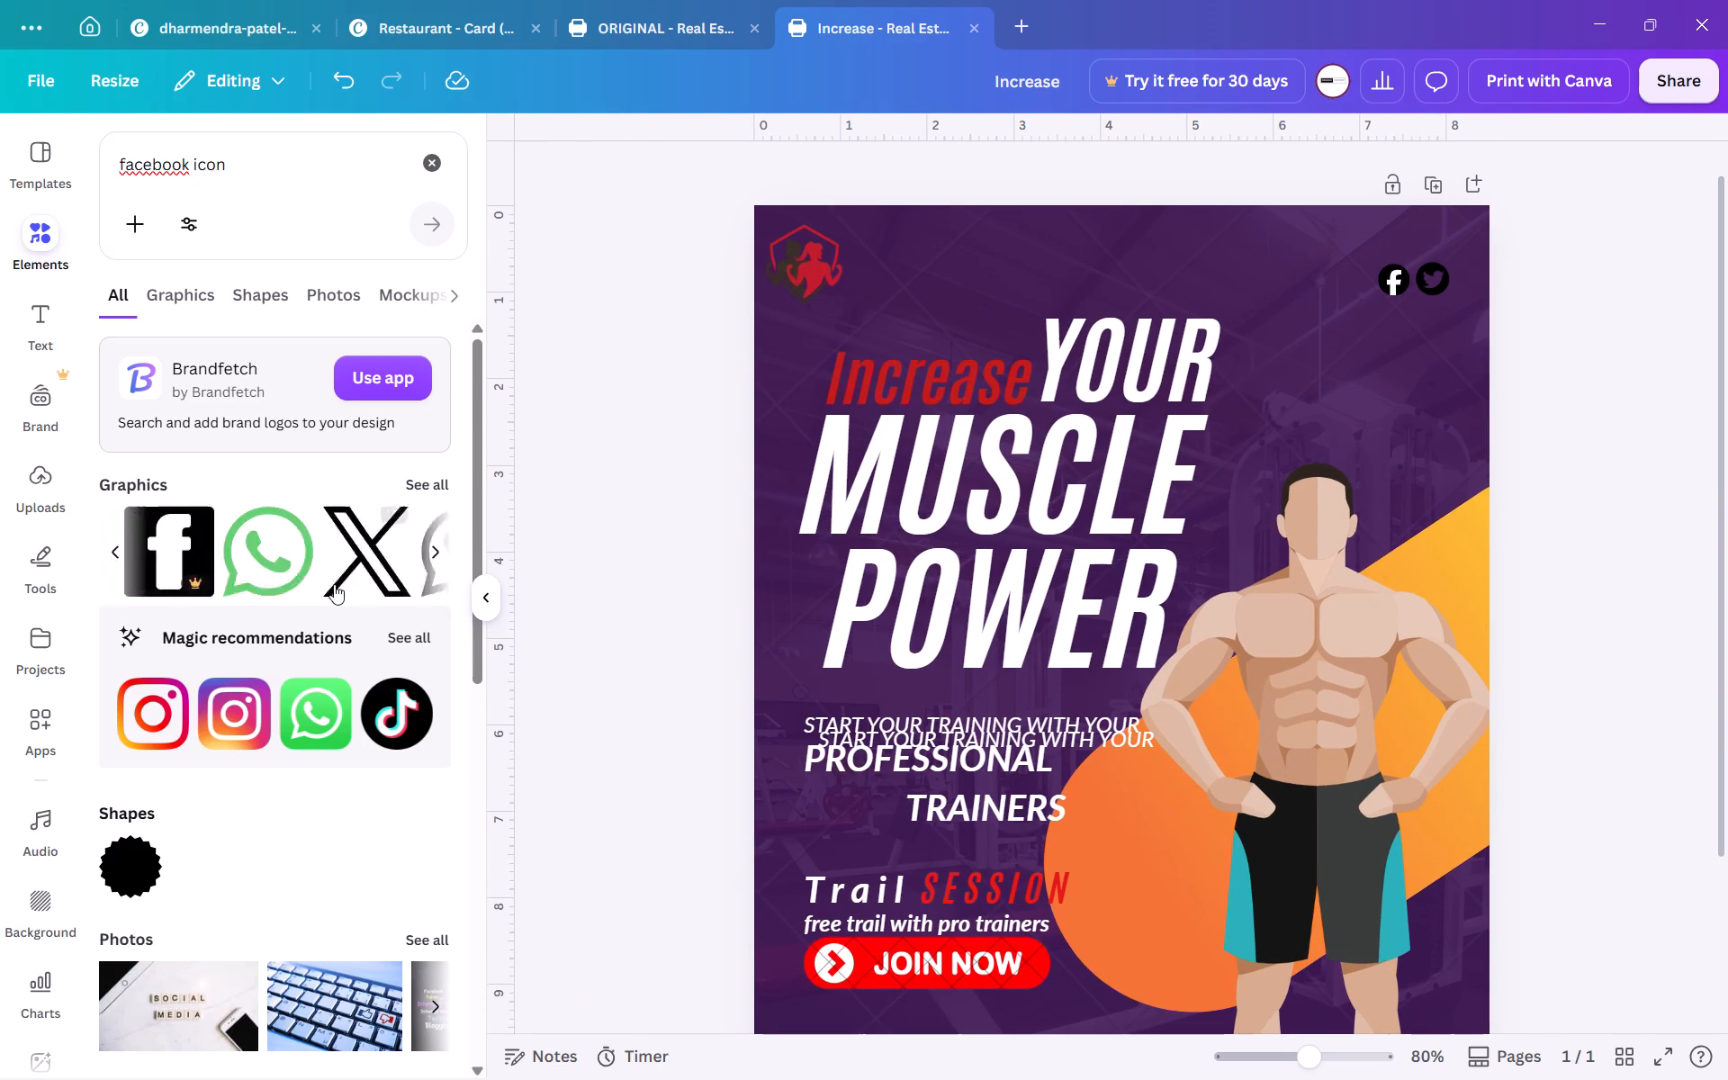
pyautogui.hscroll(-4, 334, 584)
pyautogui.hscroll(1, 334, 584)
pyautogui.hscroll(-1, 334, 584)
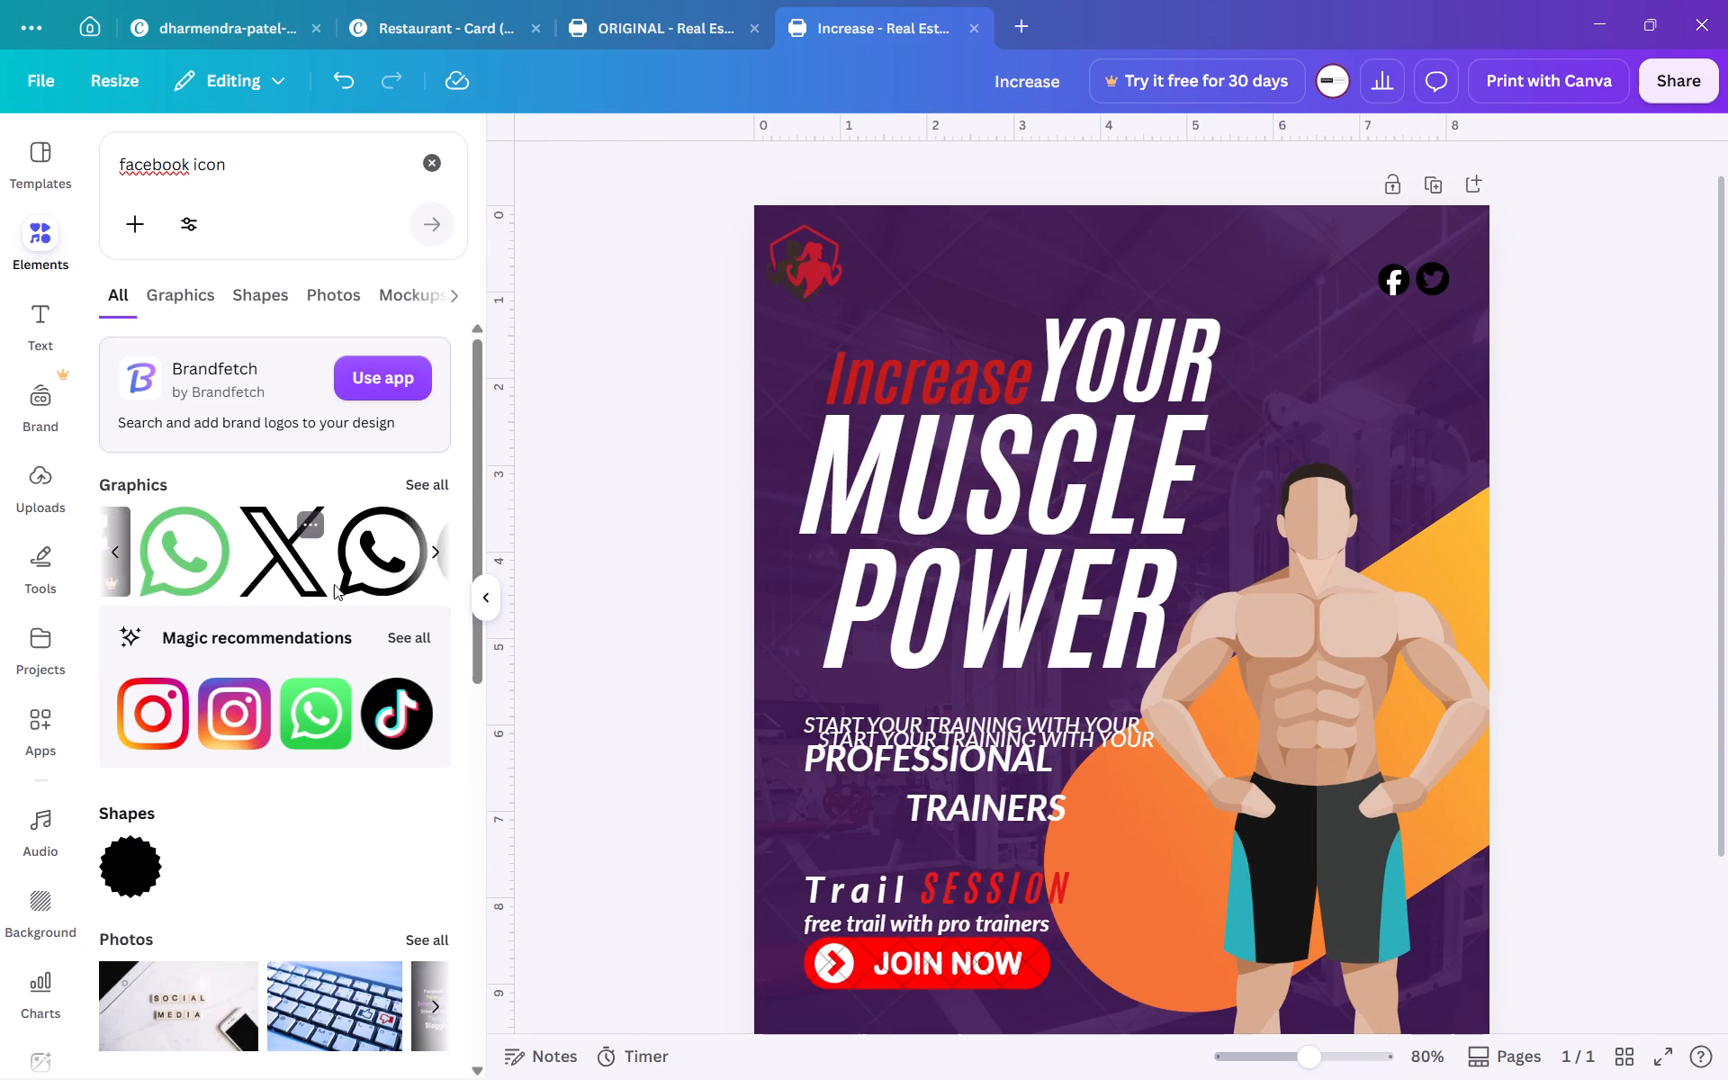
pyautogui.hscroll(-1, 334, 584)
pyautogui.click(288, 571)
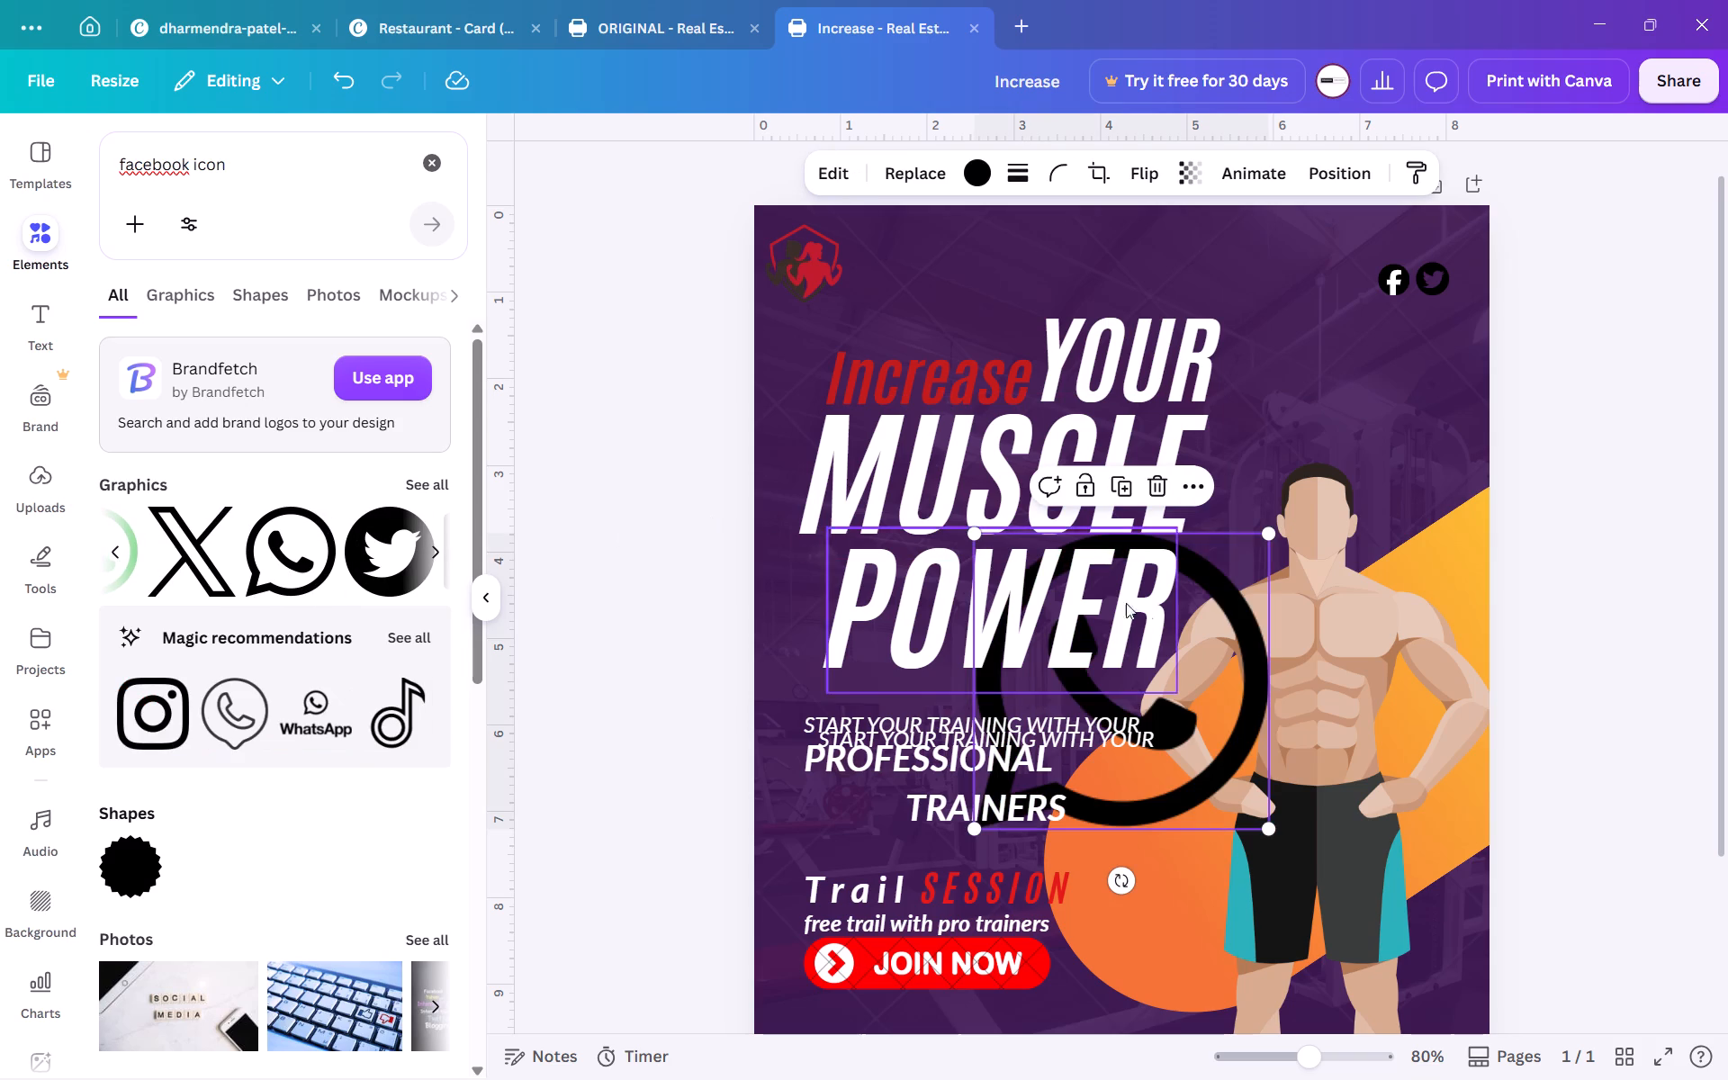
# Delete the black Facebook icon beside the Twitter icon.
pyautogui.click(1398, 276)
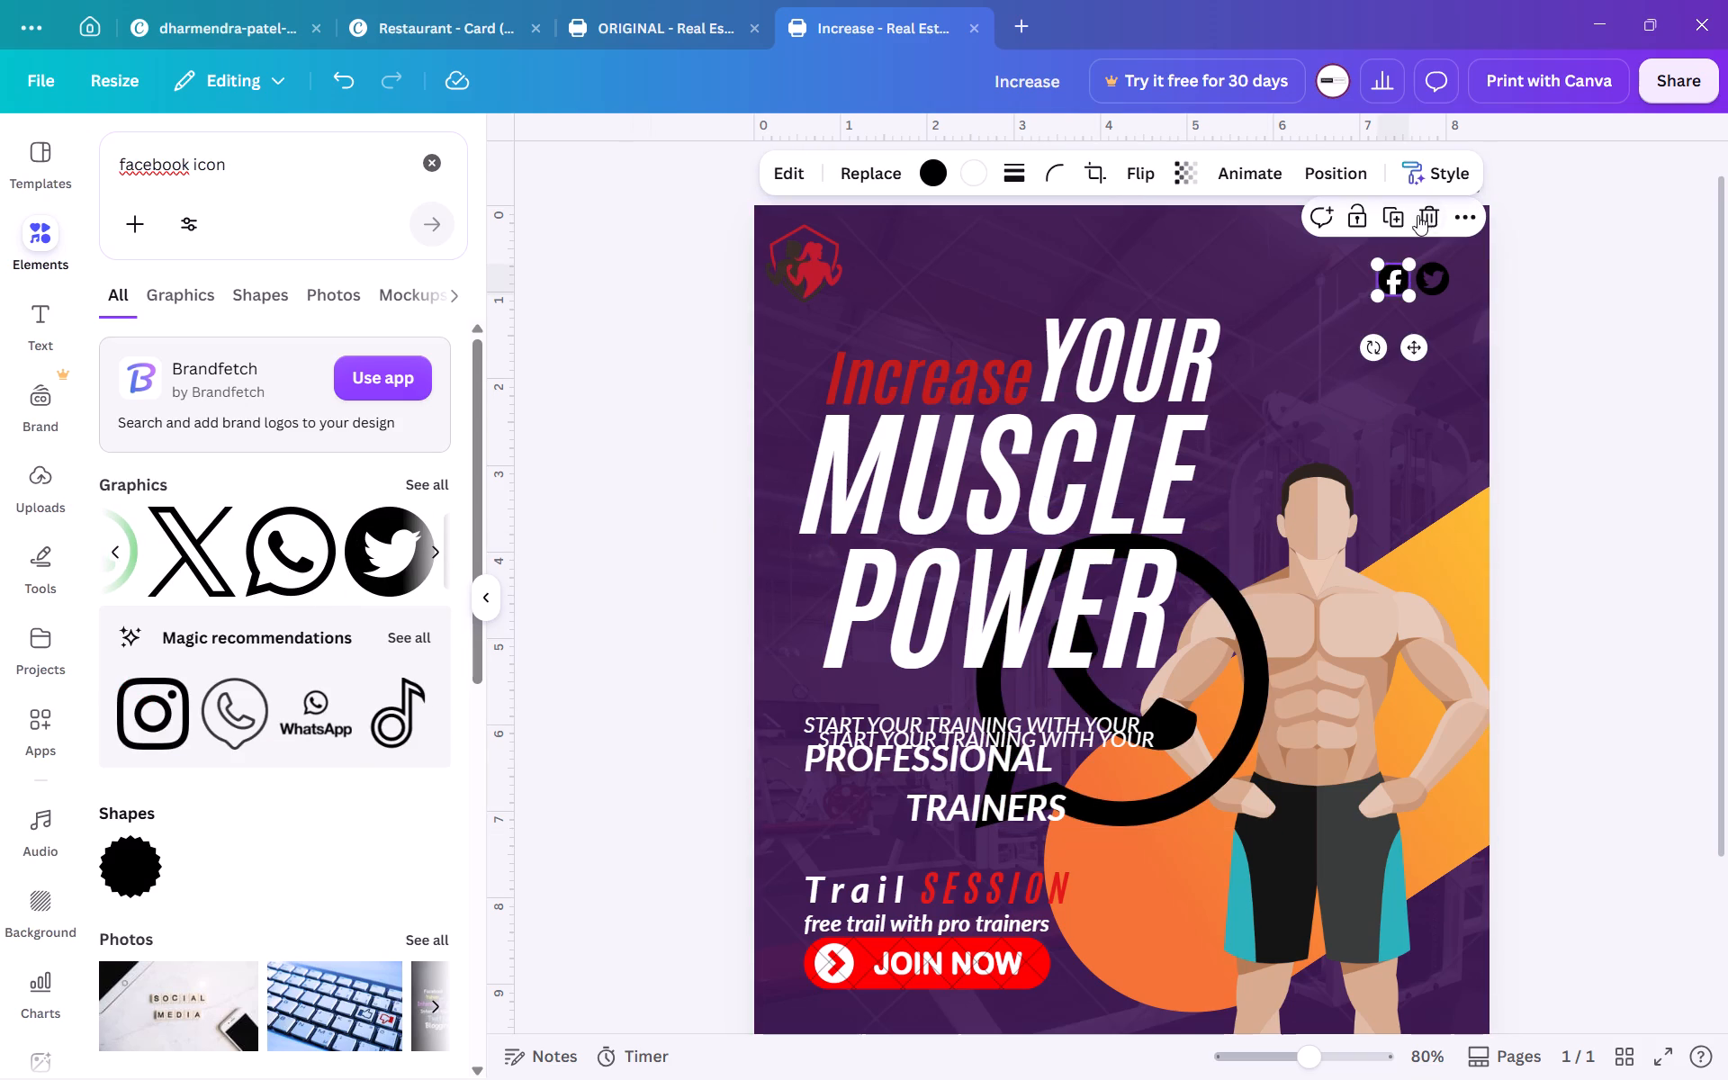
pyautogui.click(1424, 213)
# Move the large WhatsApp icon up to the flyer's top edge, close to the Twitter icon.
pyautogui.moveTo(1197, 641); pyautogui.dragTo(1336, 413)
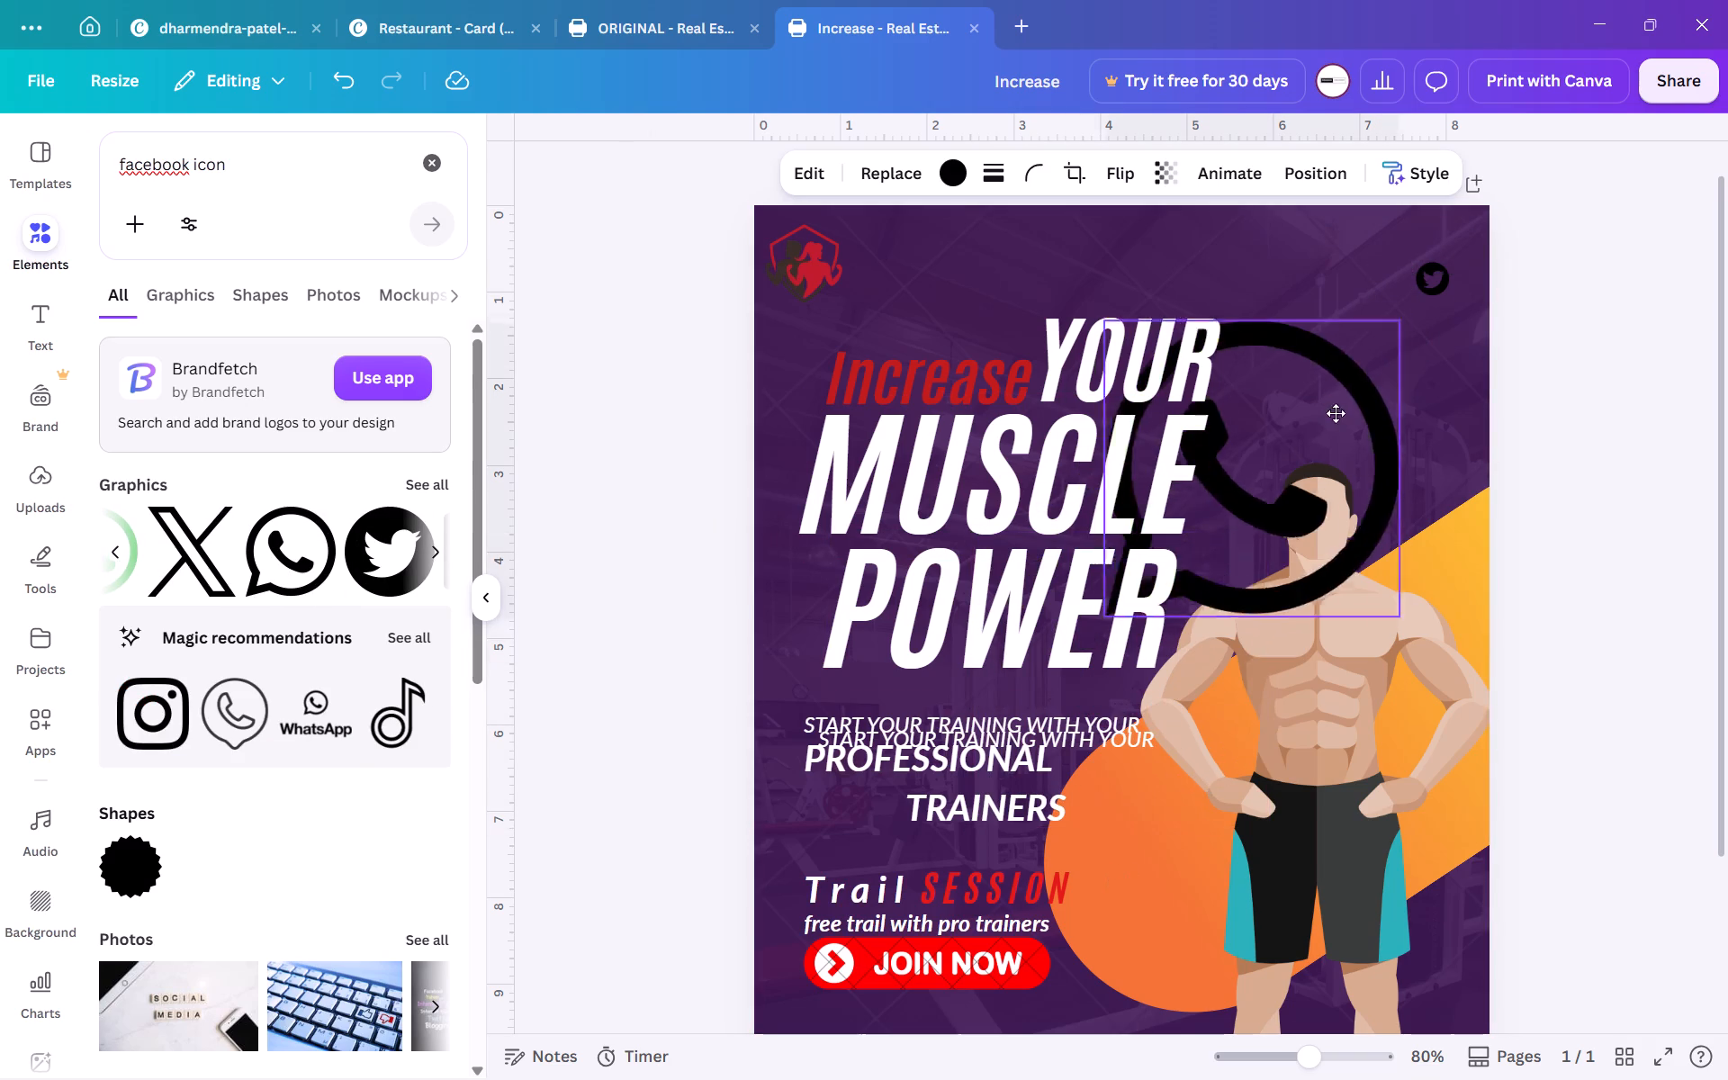
pyautogui.moveTo(1336, 413); pyautogui.dragTo(1336, 307)
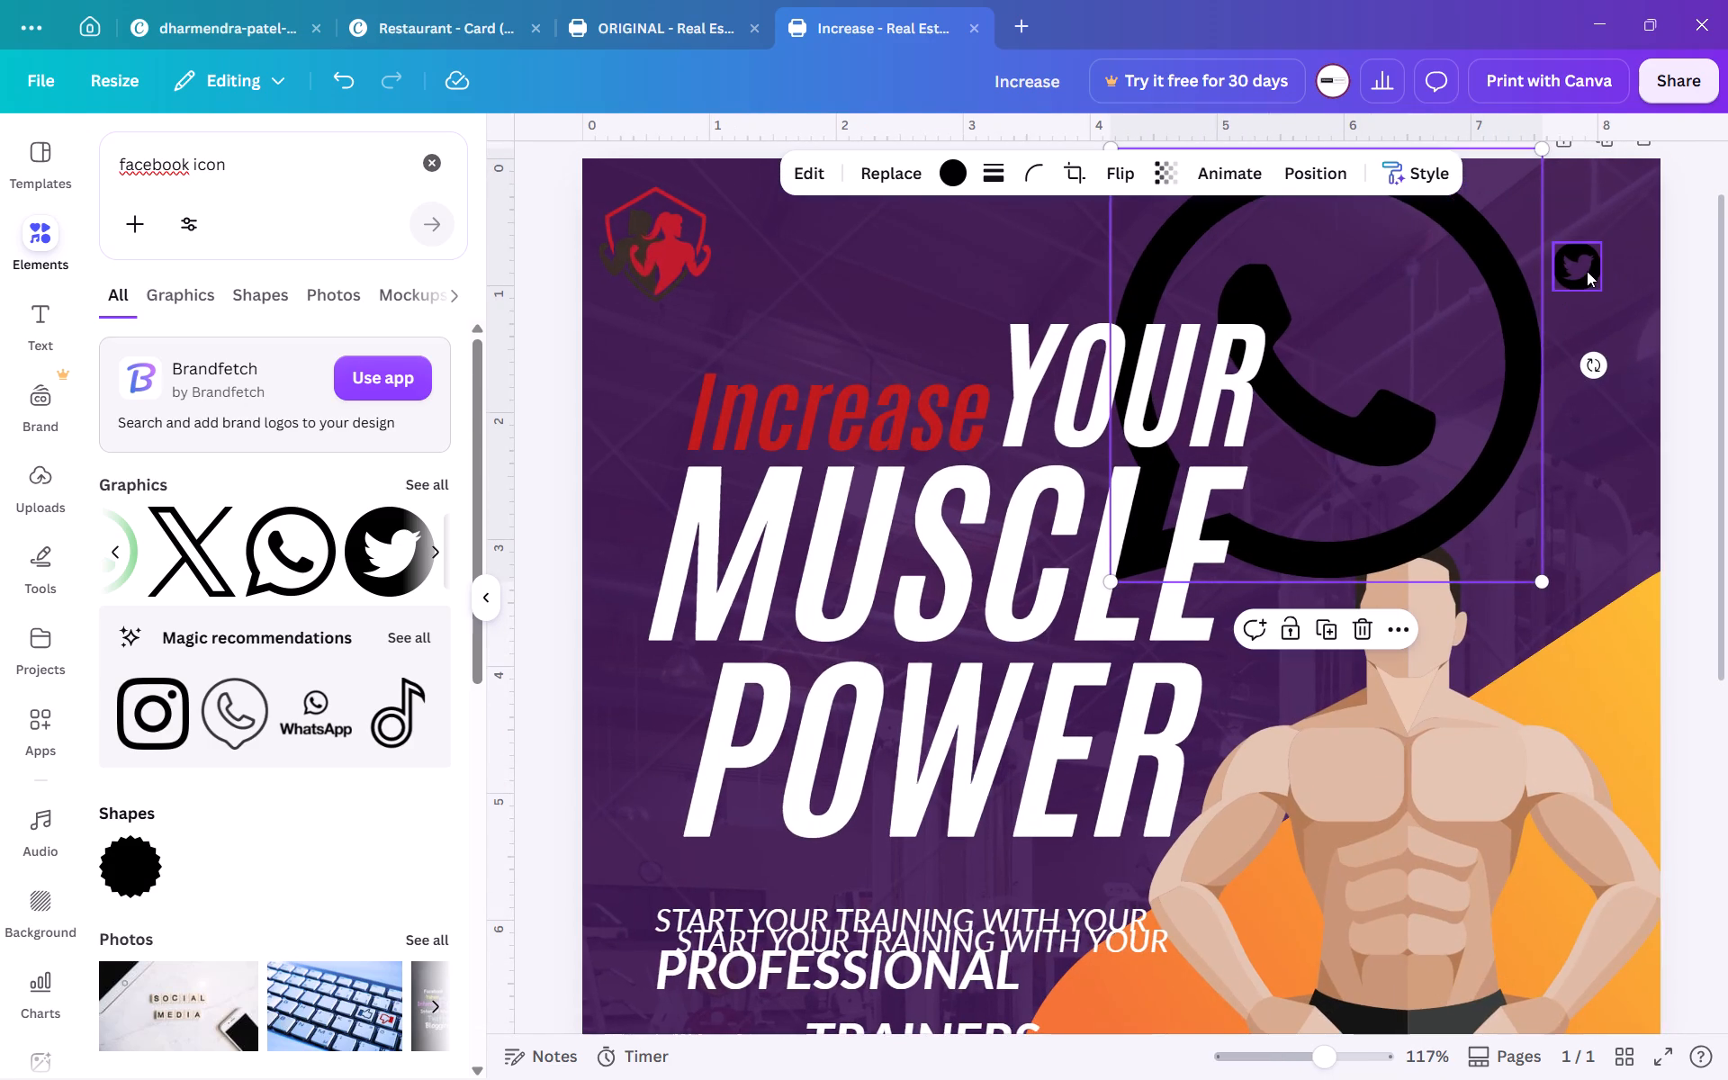
# Slightly reduce the size of the Twitter icon in the flyer's top-right corner.
pyautogui.click(1587, 271)
pyautogui.hscroll(-1, 1587, 271)
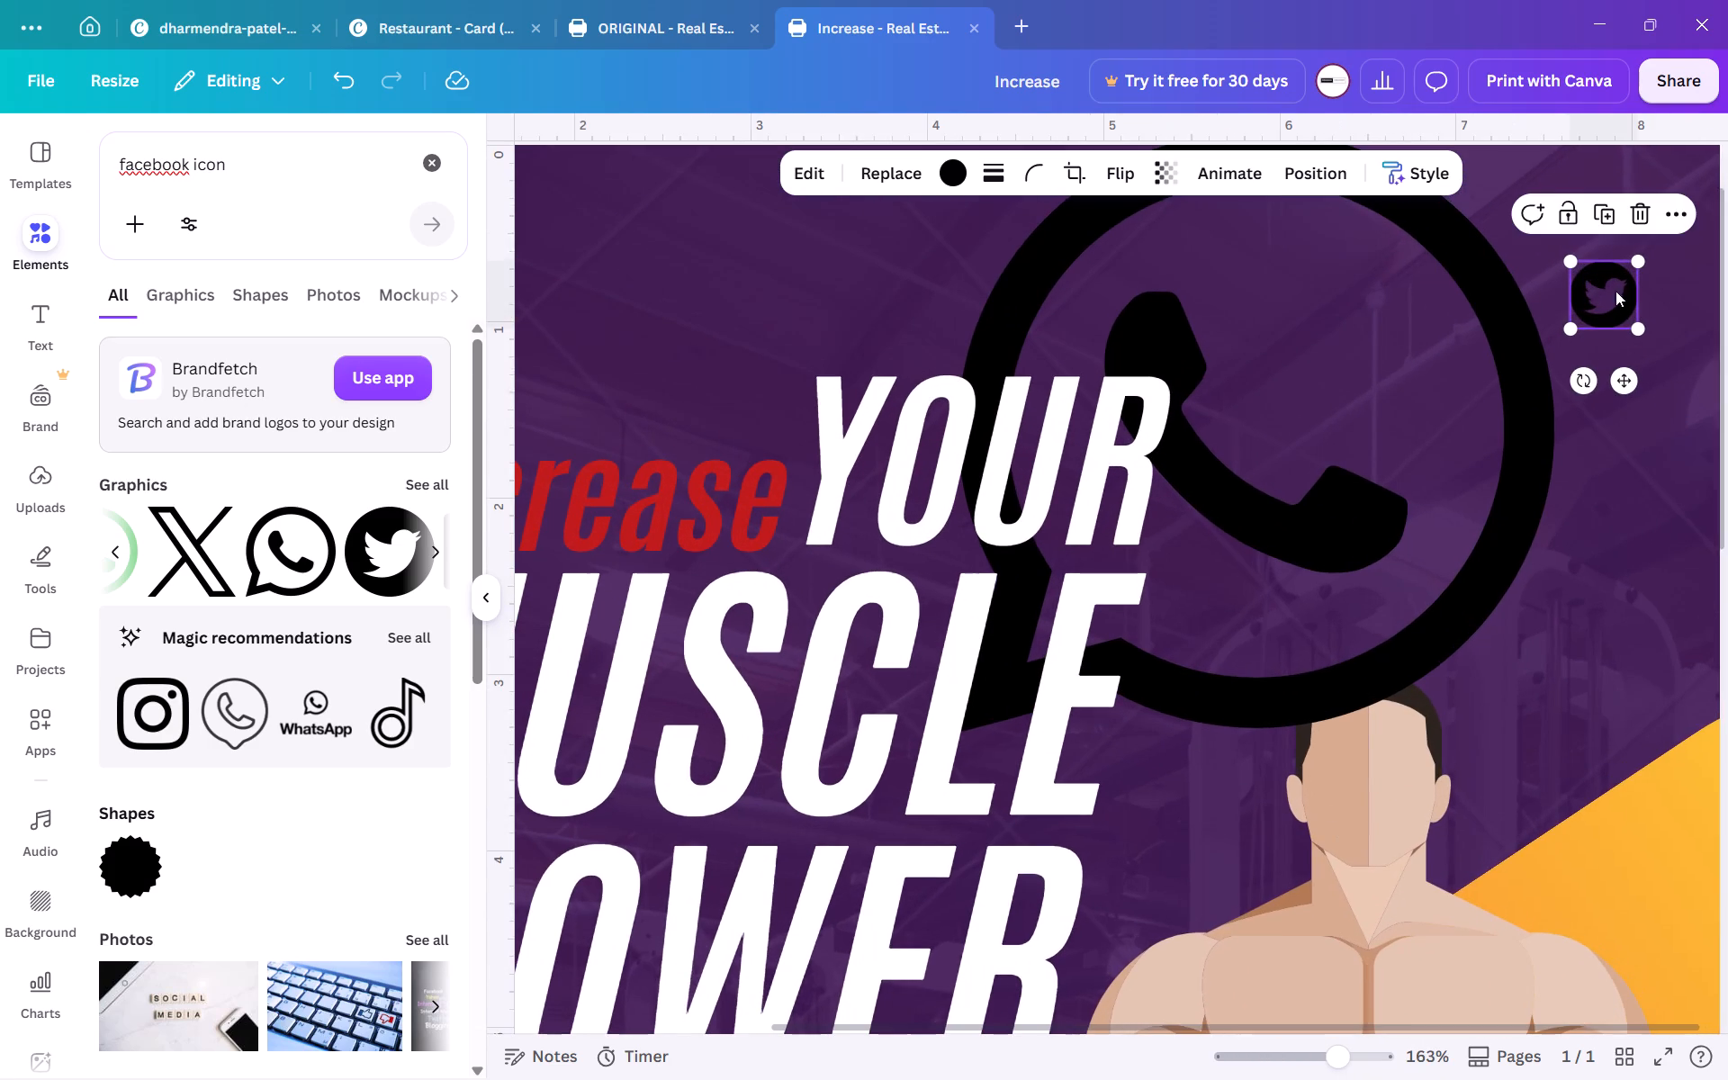
pyautogui.moveTo(1640, 326); pyautogui.dragTo(1637, 325)
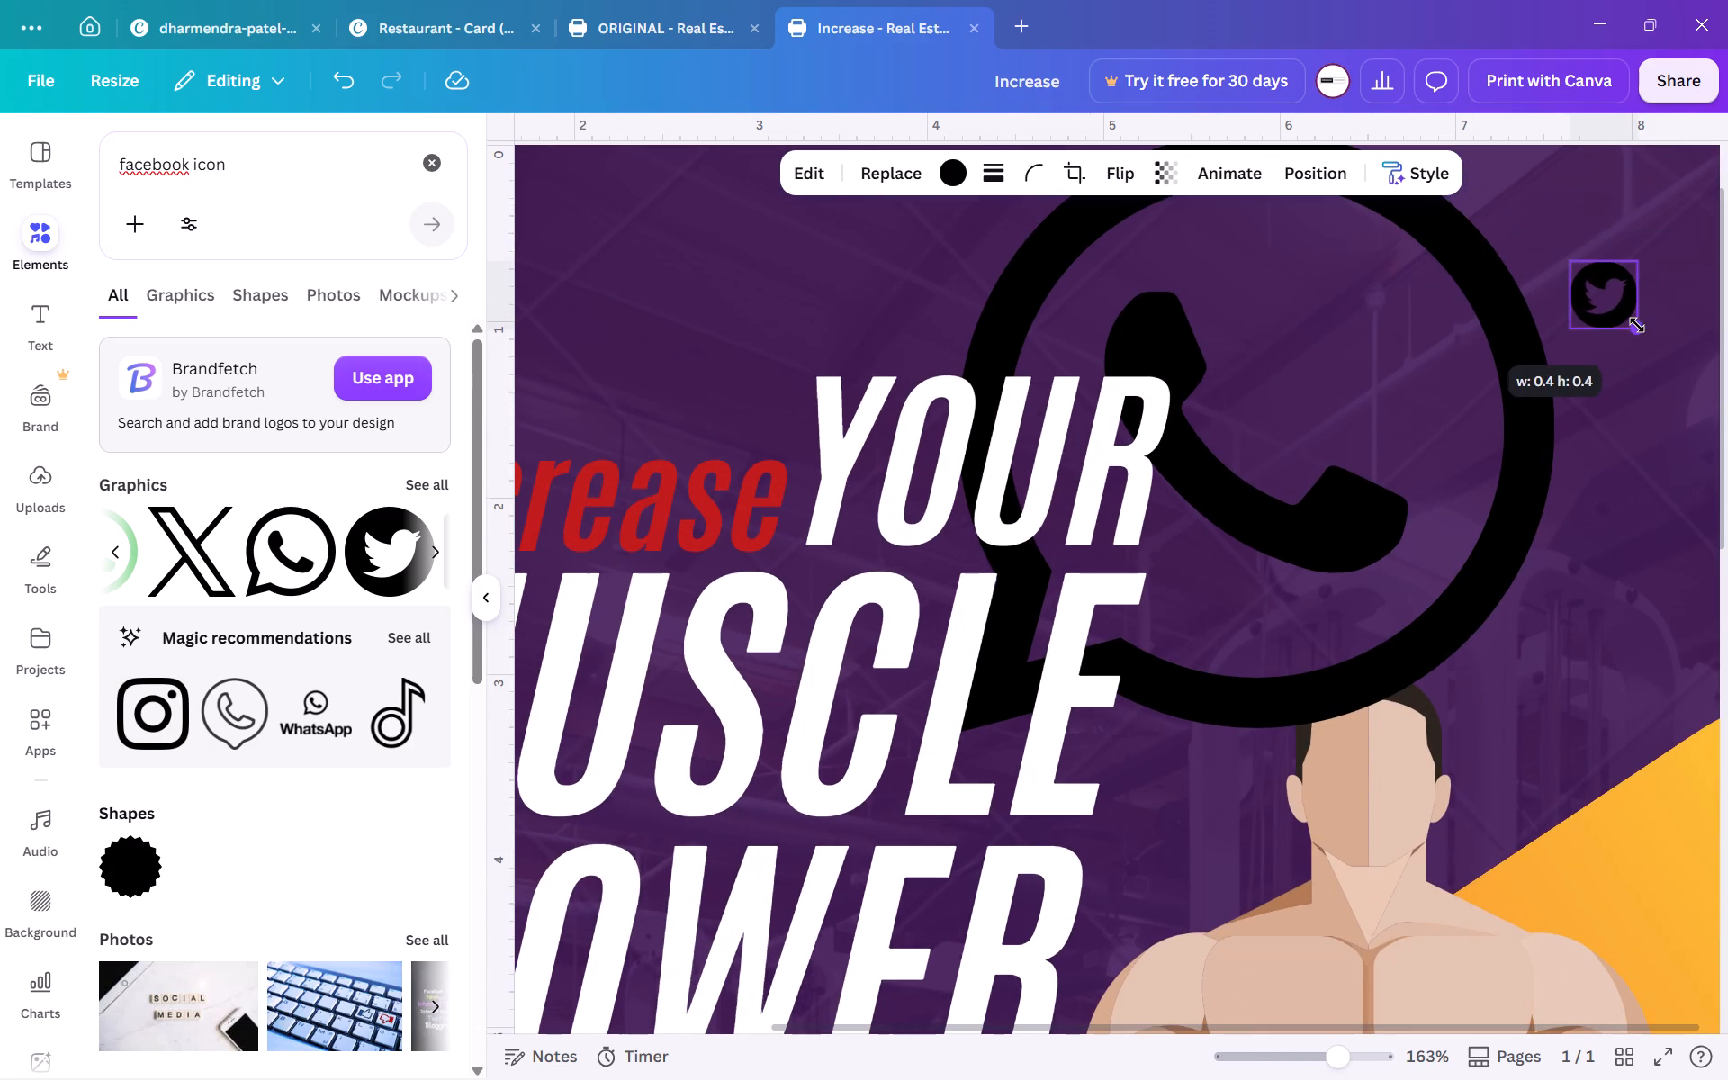
pyautogui.moveTo(1637, 325); pyautogui.dragTo(1629, 319)
# Shrink the large WhatsApp icon until it roughly matches the Twitter icon's size.
pyautogui.click(1380, 450)
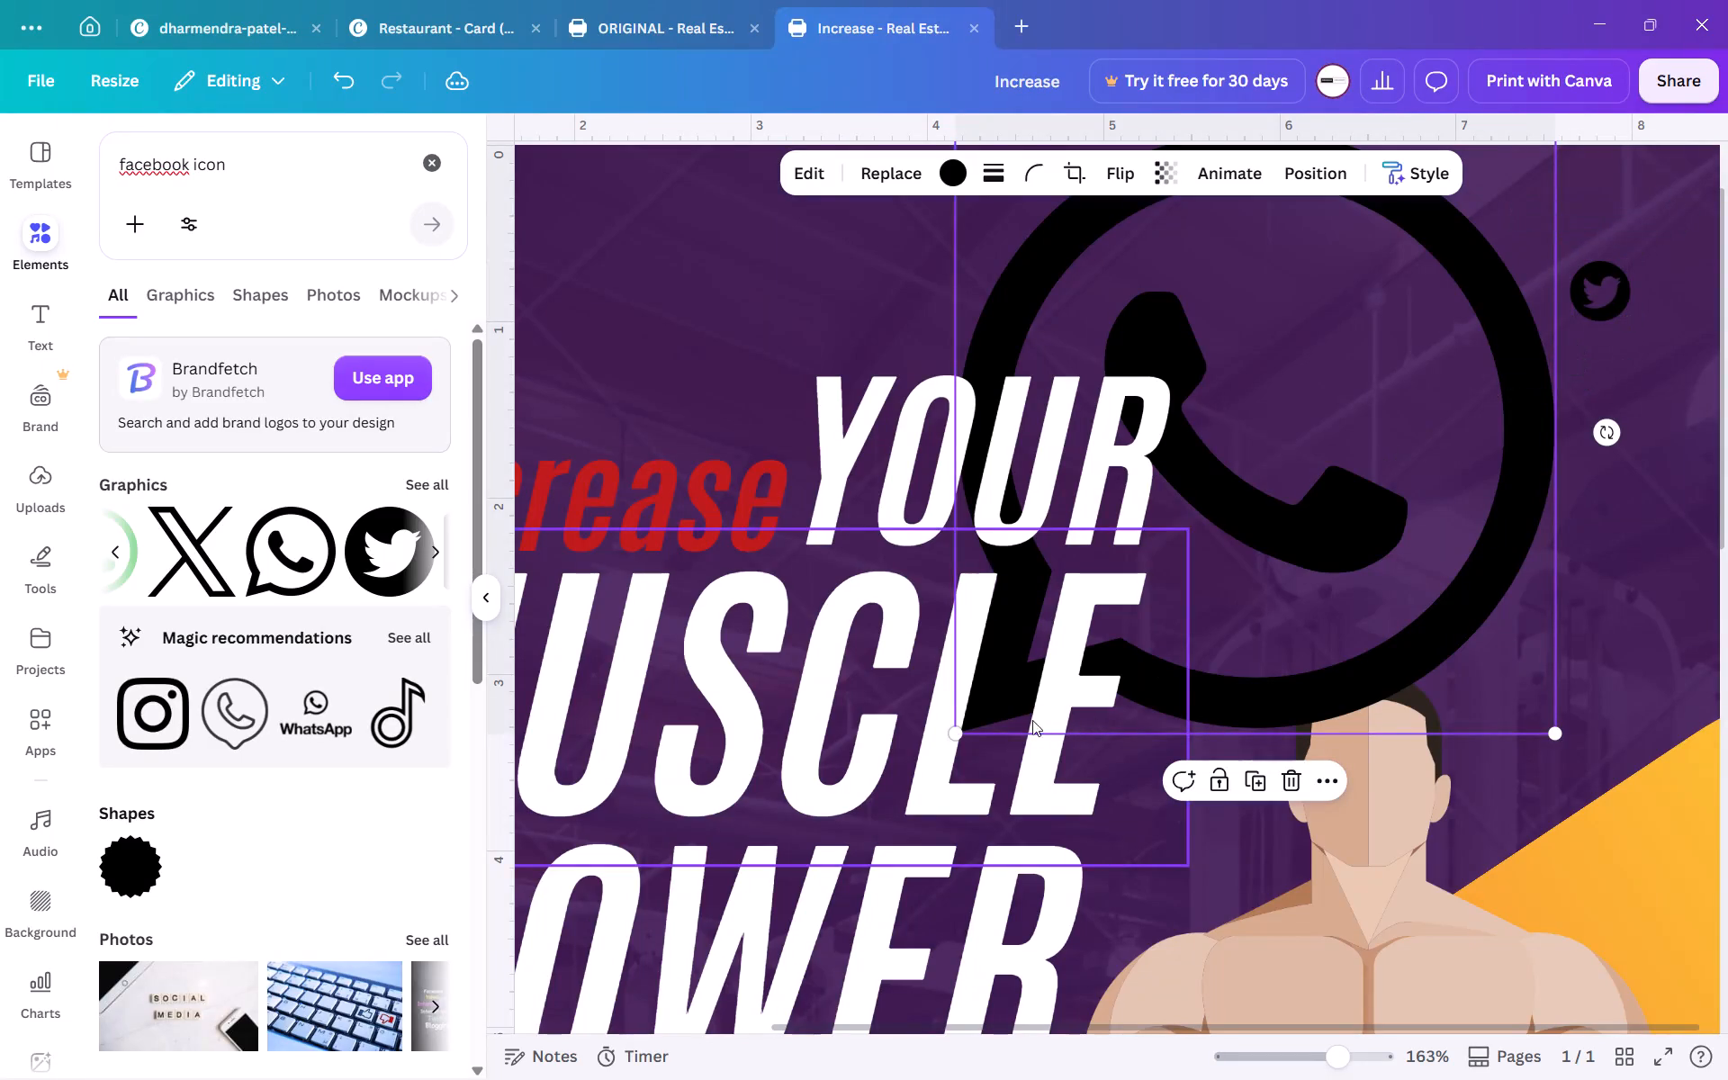
pyautogui.moveTo(959, 740); pyautogui.dragTo(1381, 312)
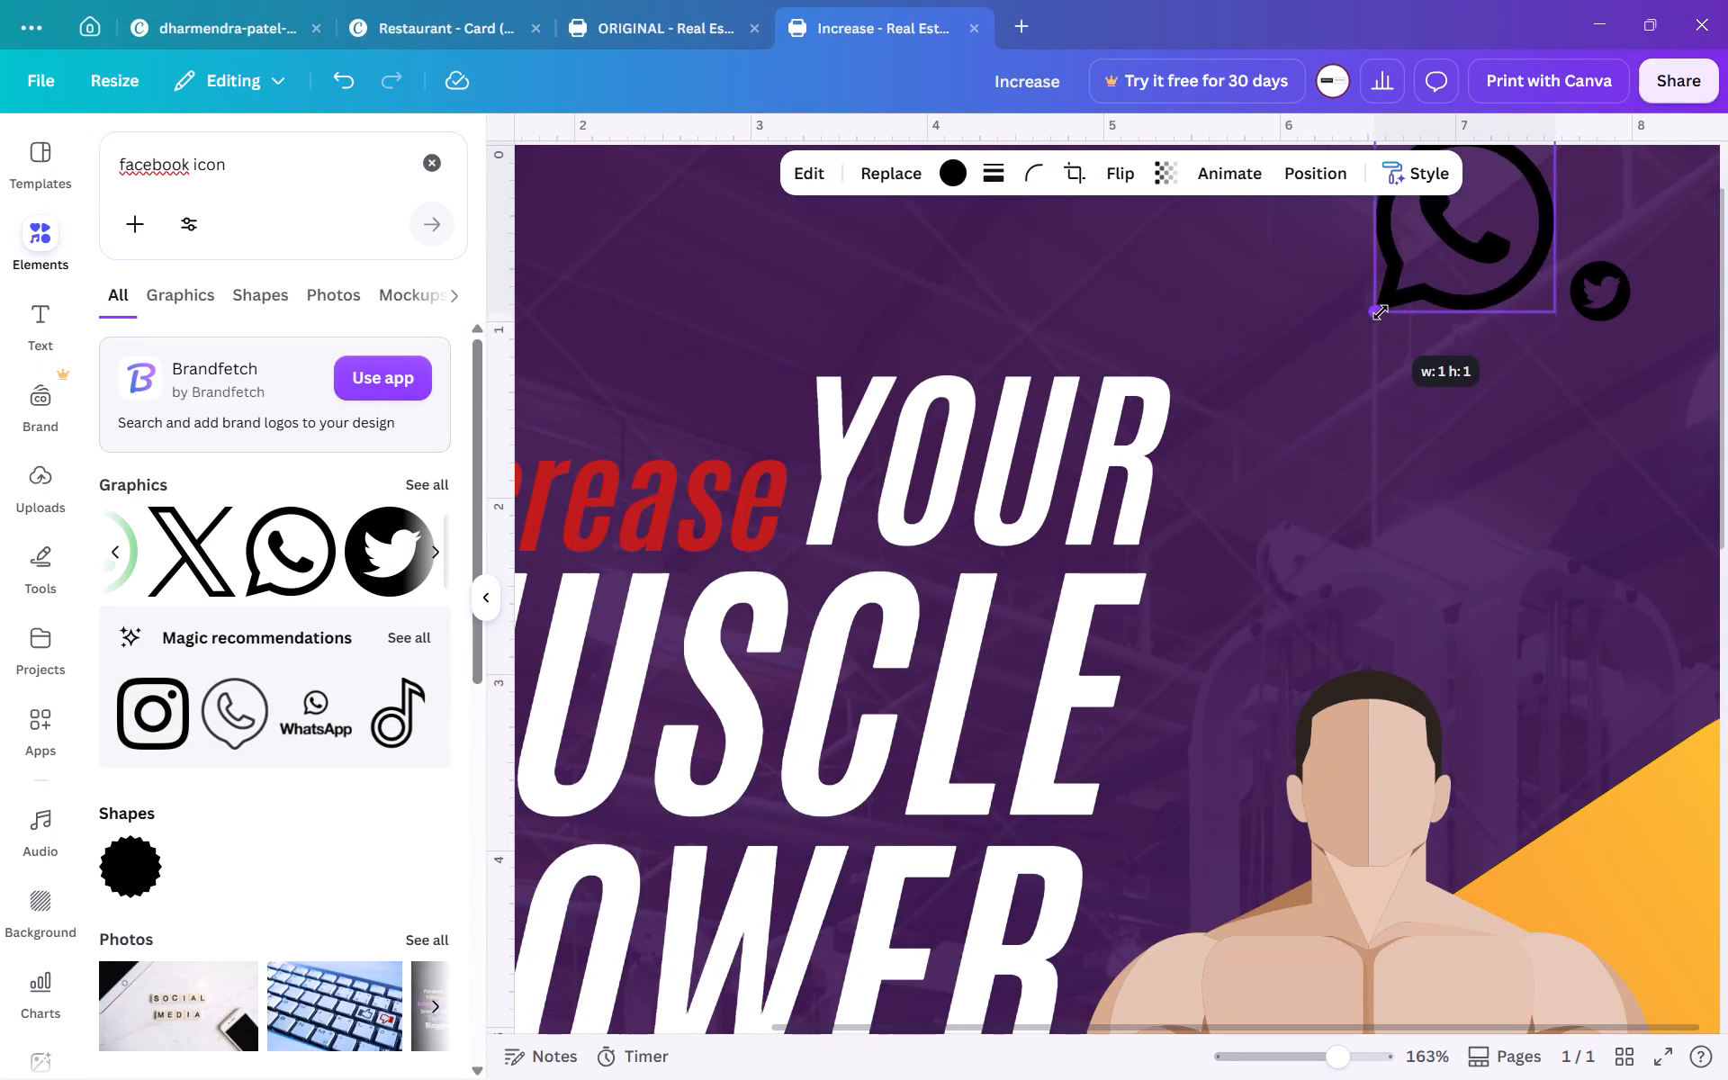
pyautogui.moveTo(1381, 312); pyautogui.dragTo(1485, 239)
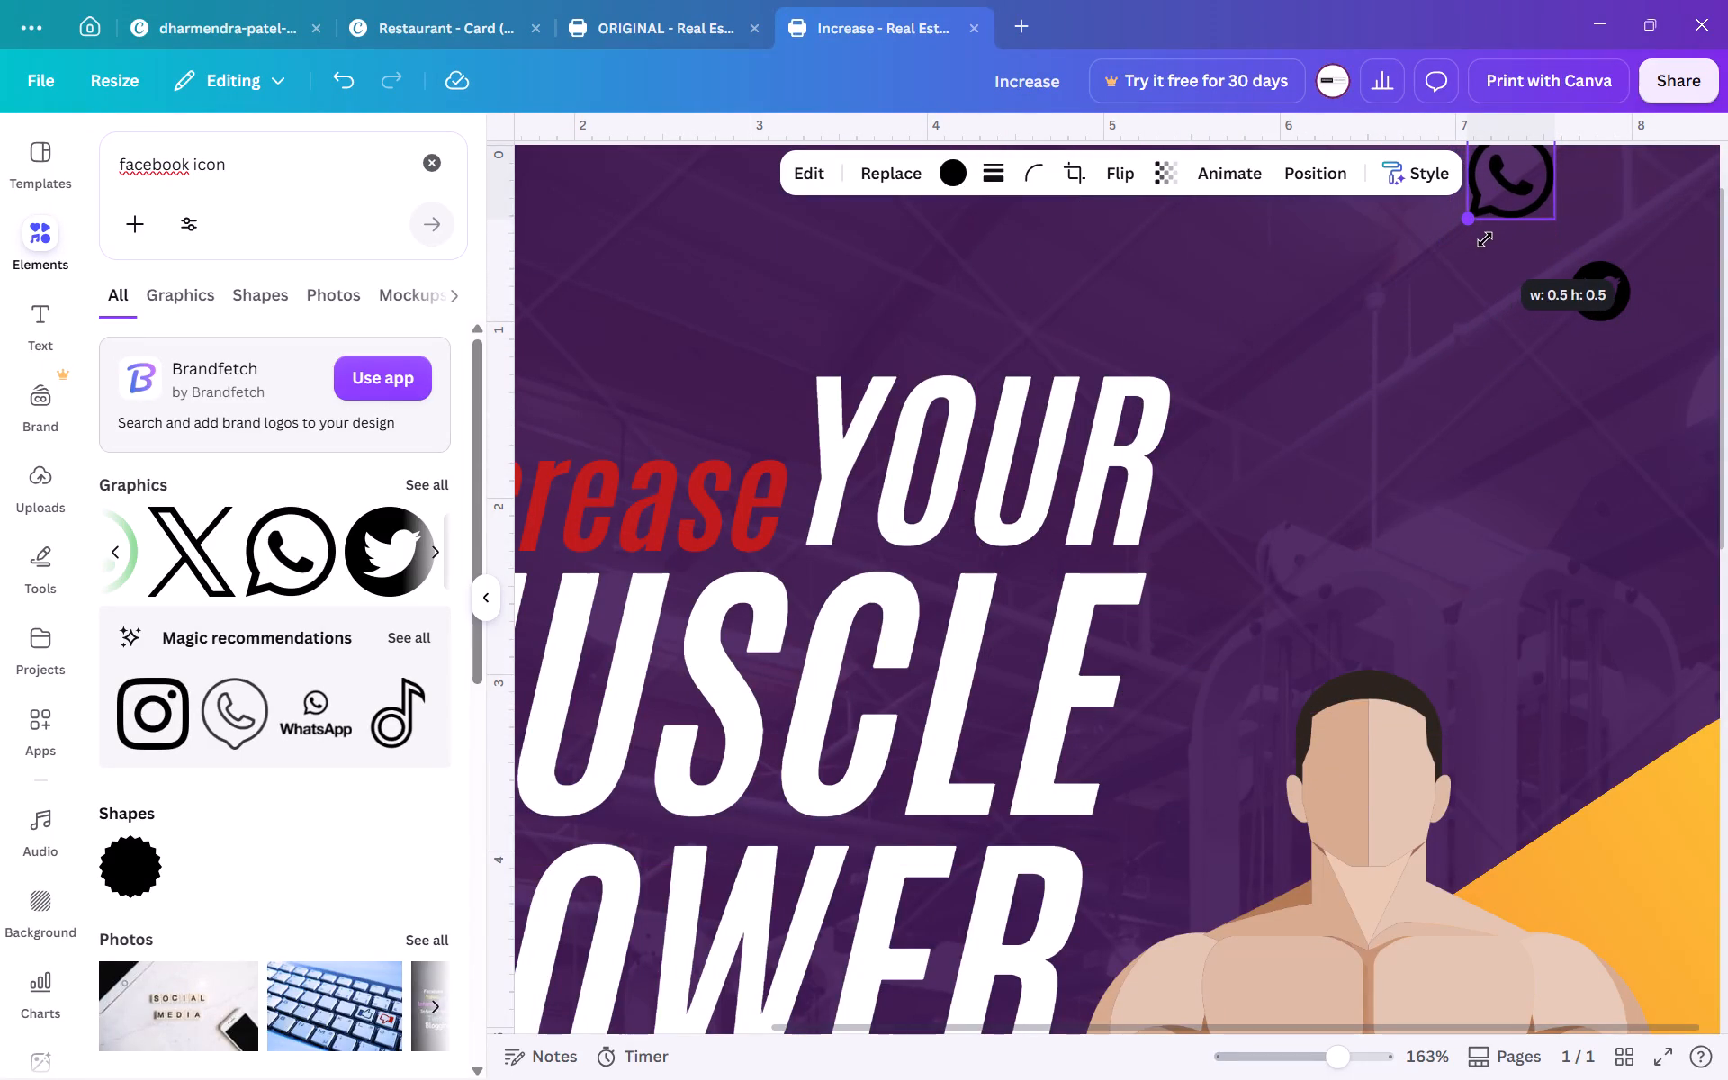
pyautogui.moveTo(1485, 239); pyautogui.dragTo(1507, 225)
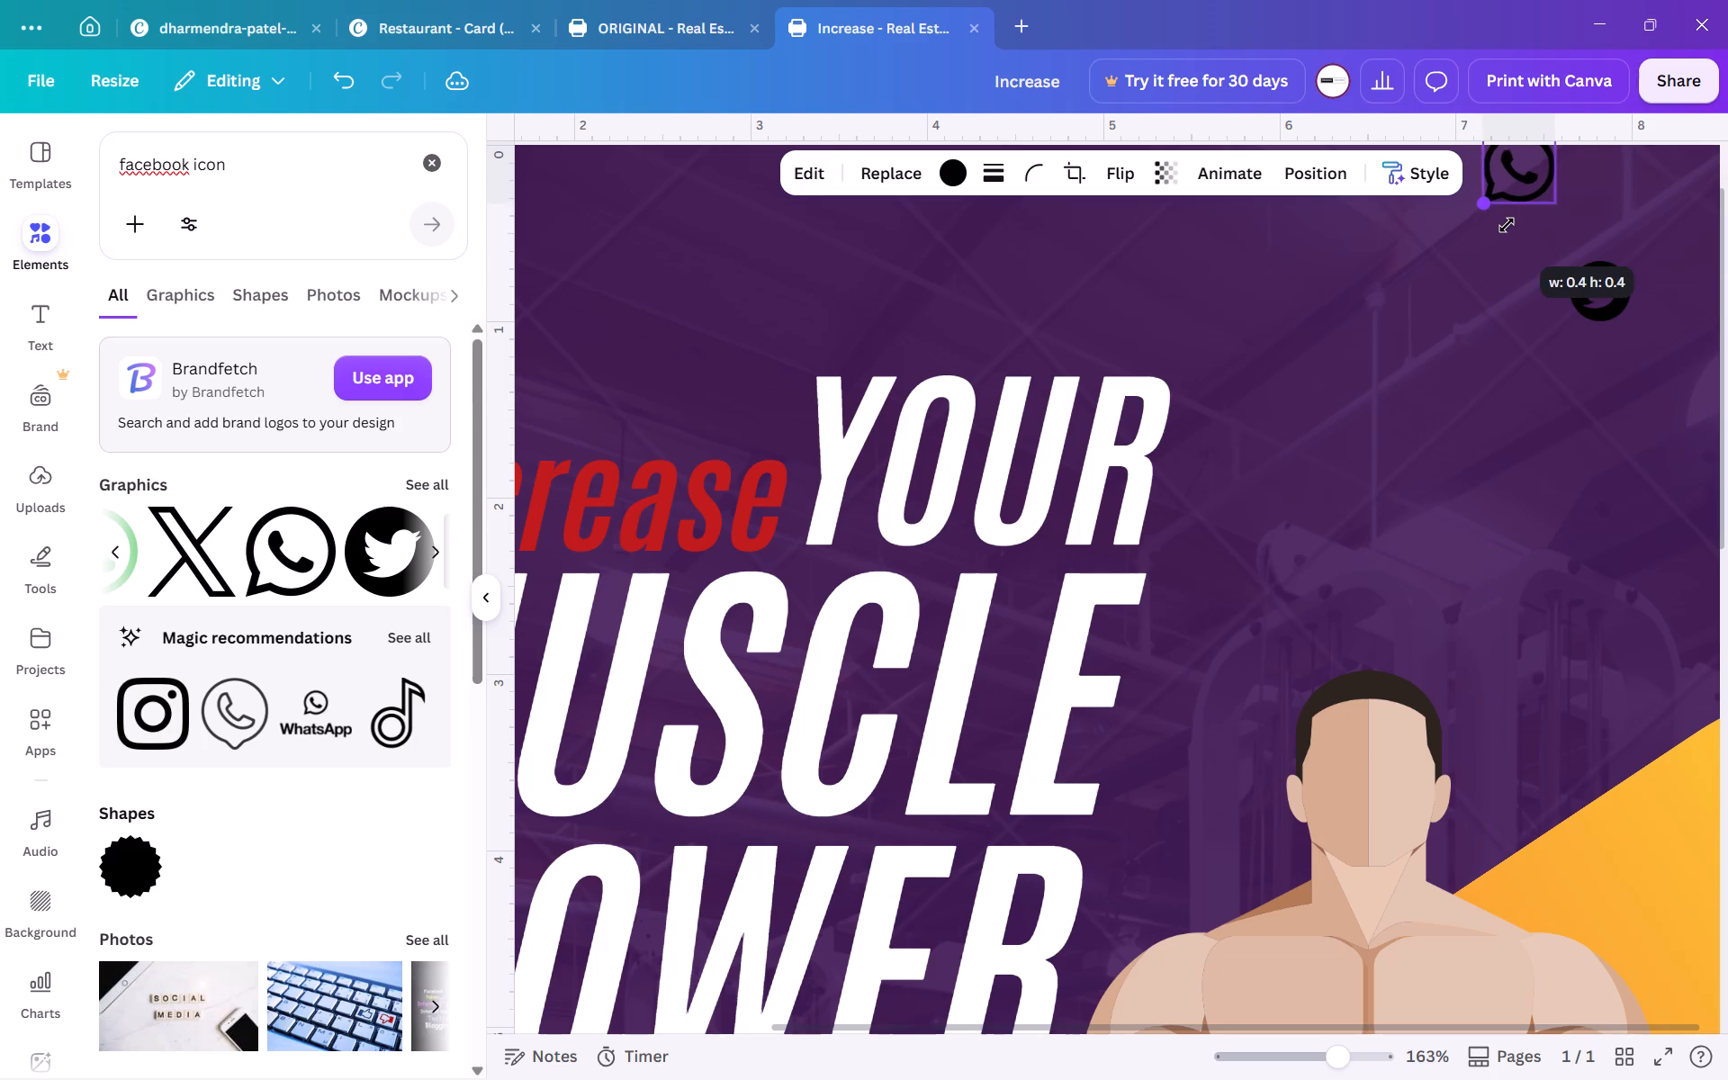
pyautogui.moveTo(1507, 225); pyautogui.dragTo(1521, 218)
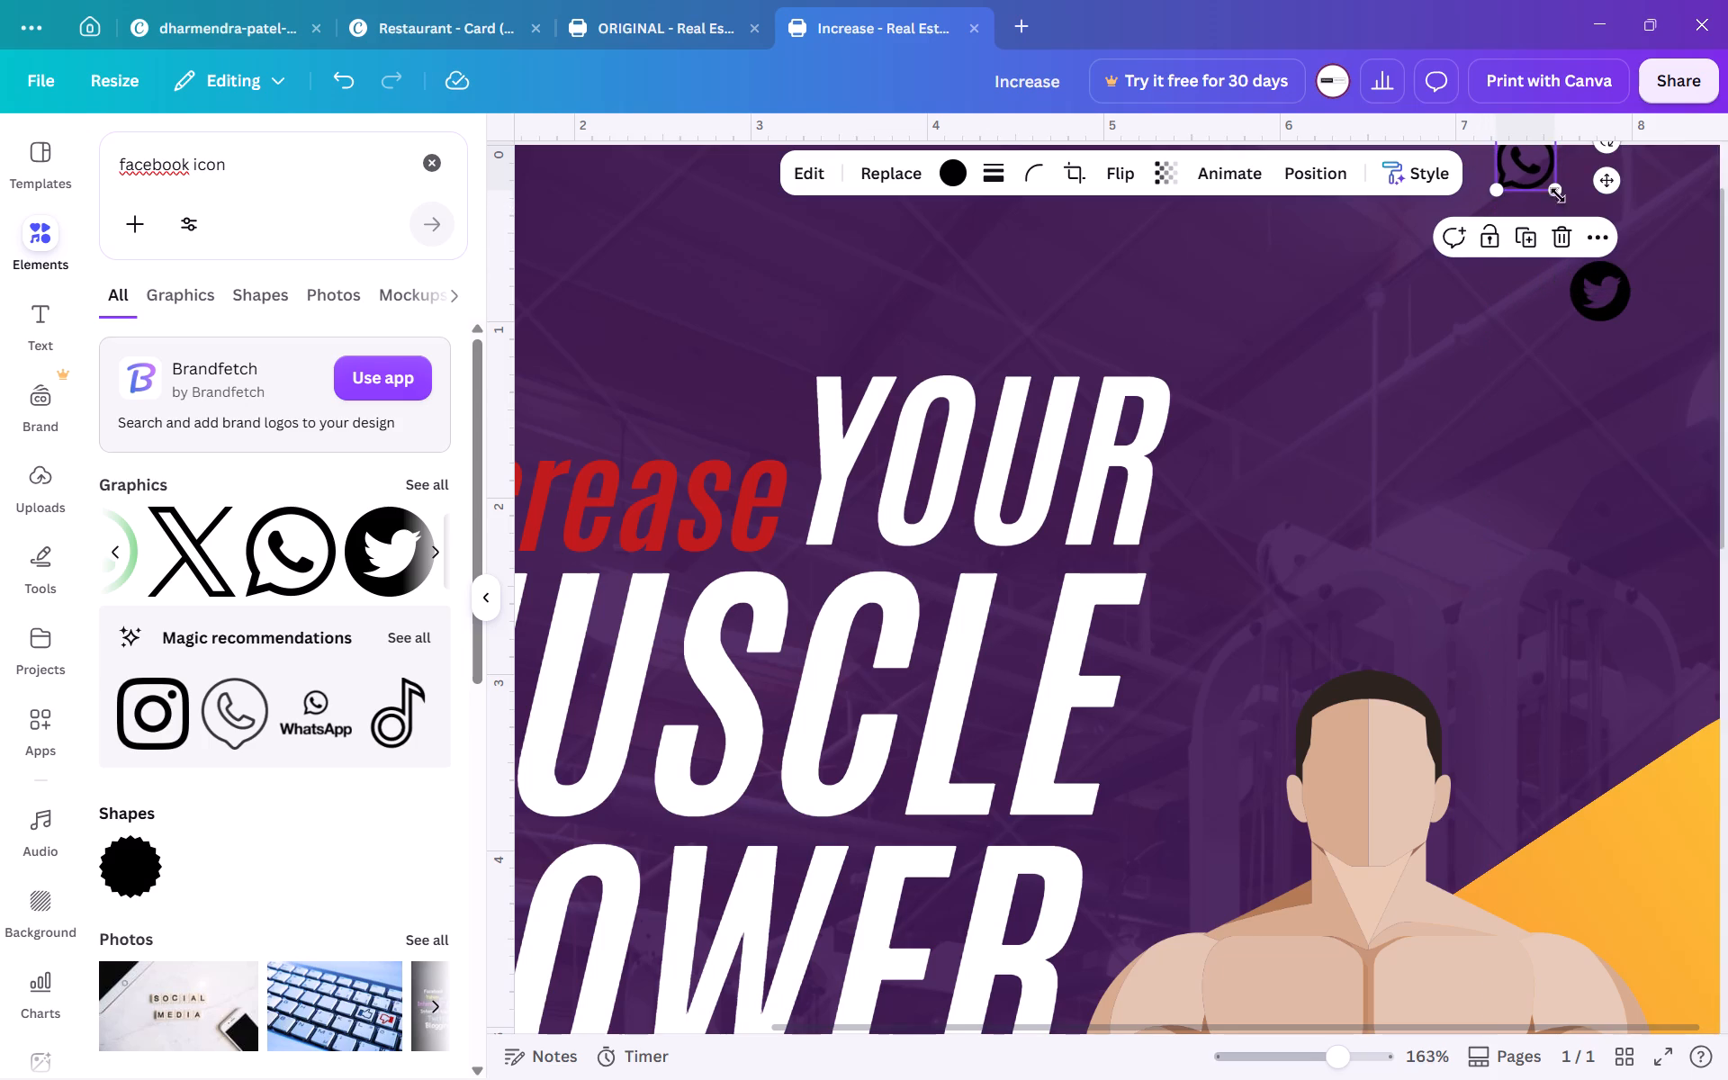
# Place the WhatsApp icon just left of the Twitter icon, level with it, as part of one icon row.
pyautogui.moveTo(1605, 184); pyautogui.dragTo(1595, 313)
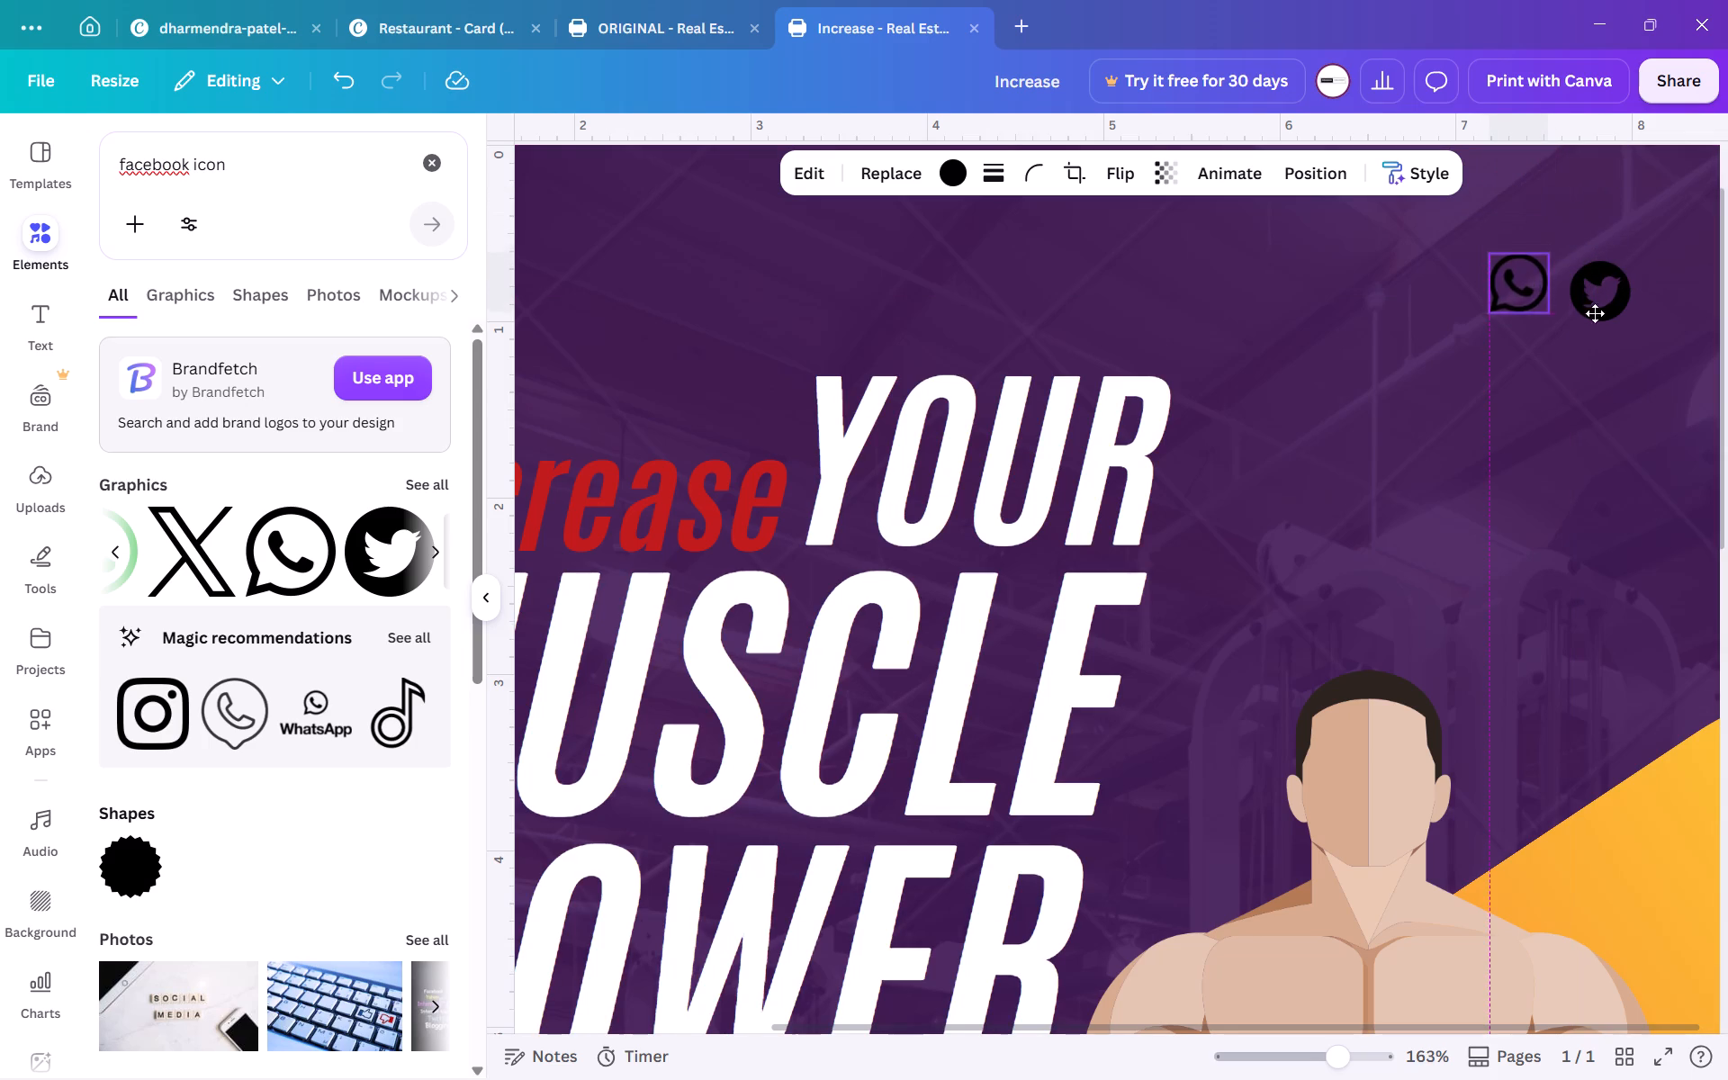
pyautogui.moveTo(1595, 313); pyautogui.dragTo(1598, 317)
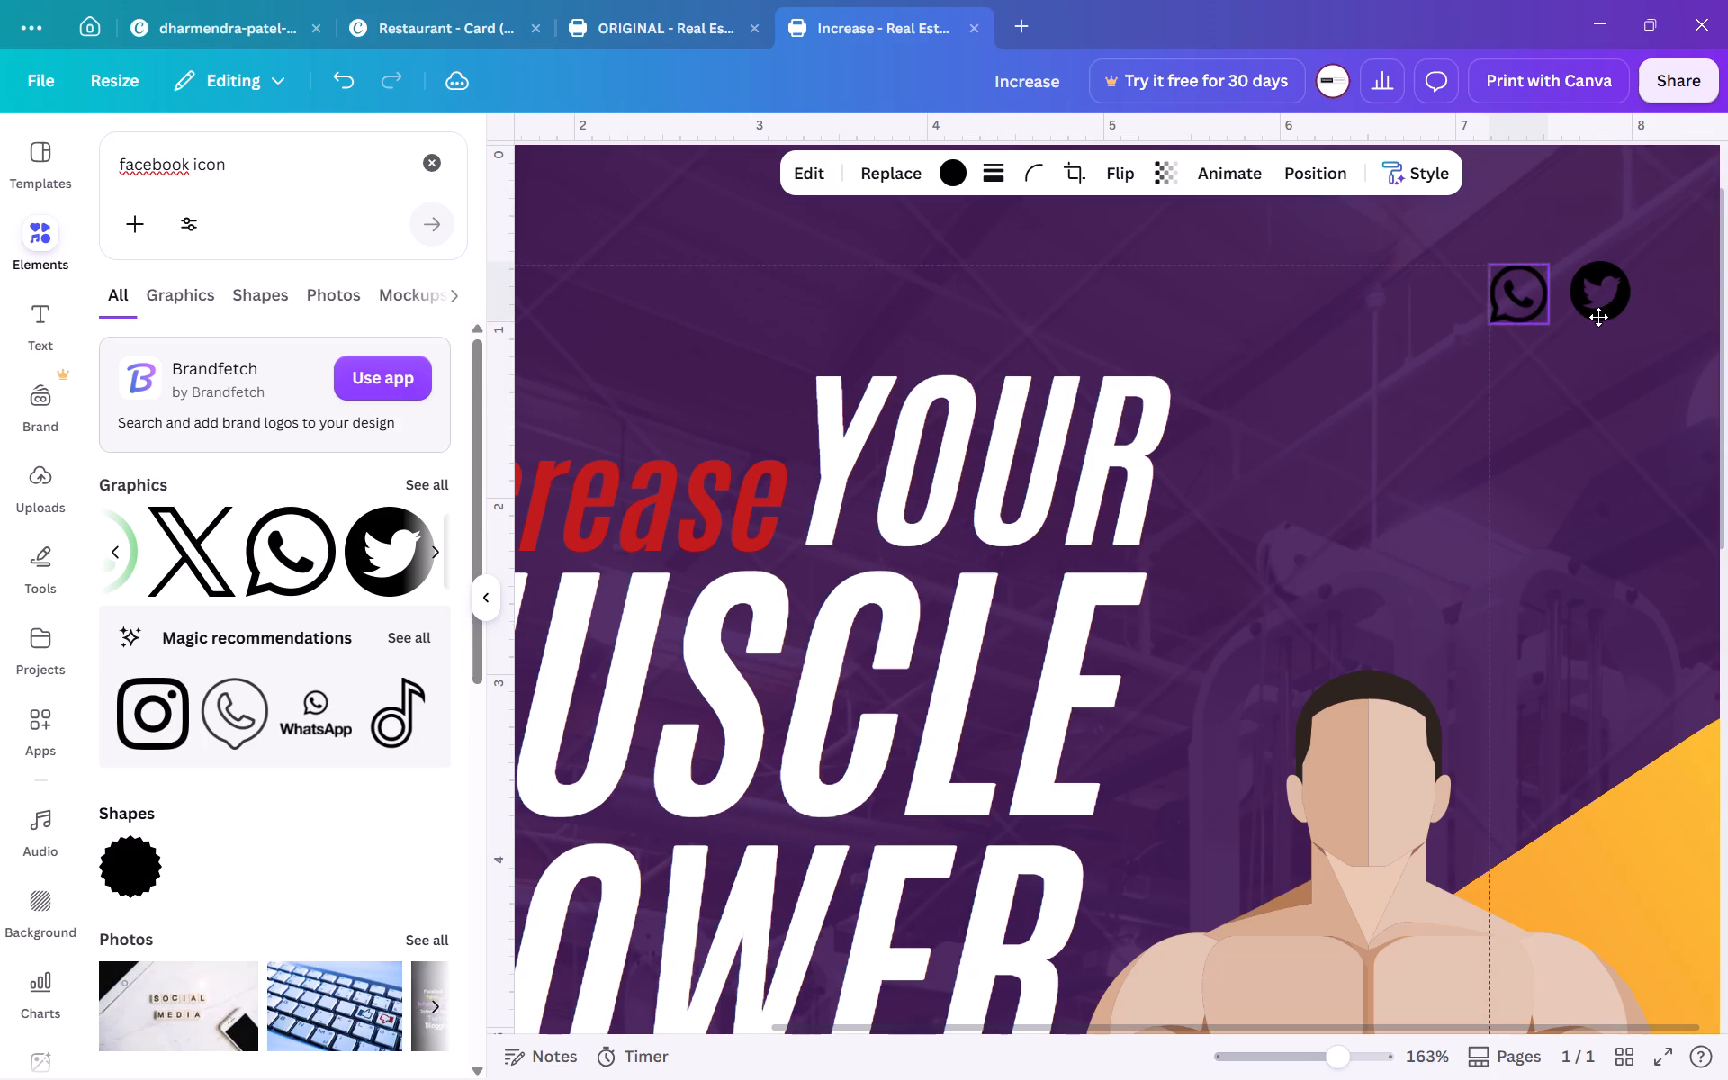
pyautogui.moveTo(1598, 317); pyautogui.dragTo(1605, 317)
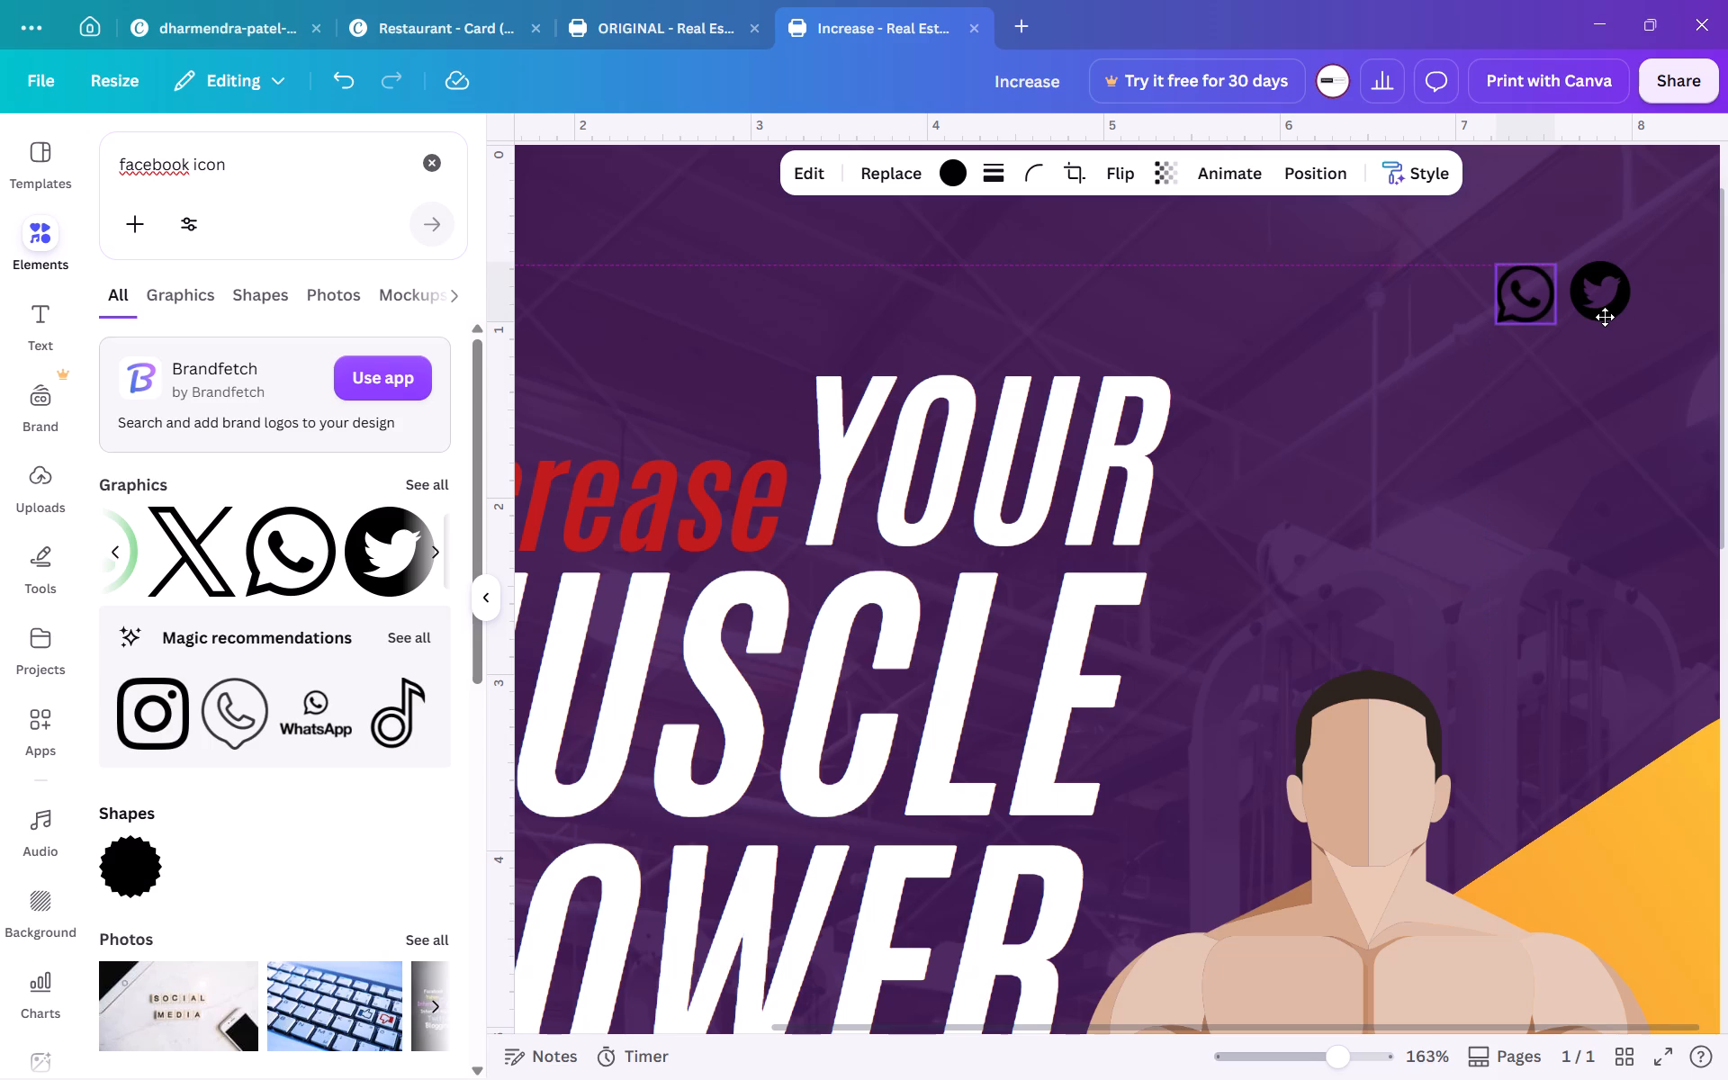
pyautogui.moveTo(1605, 317); pyautogui.dragTo(1604, 318)
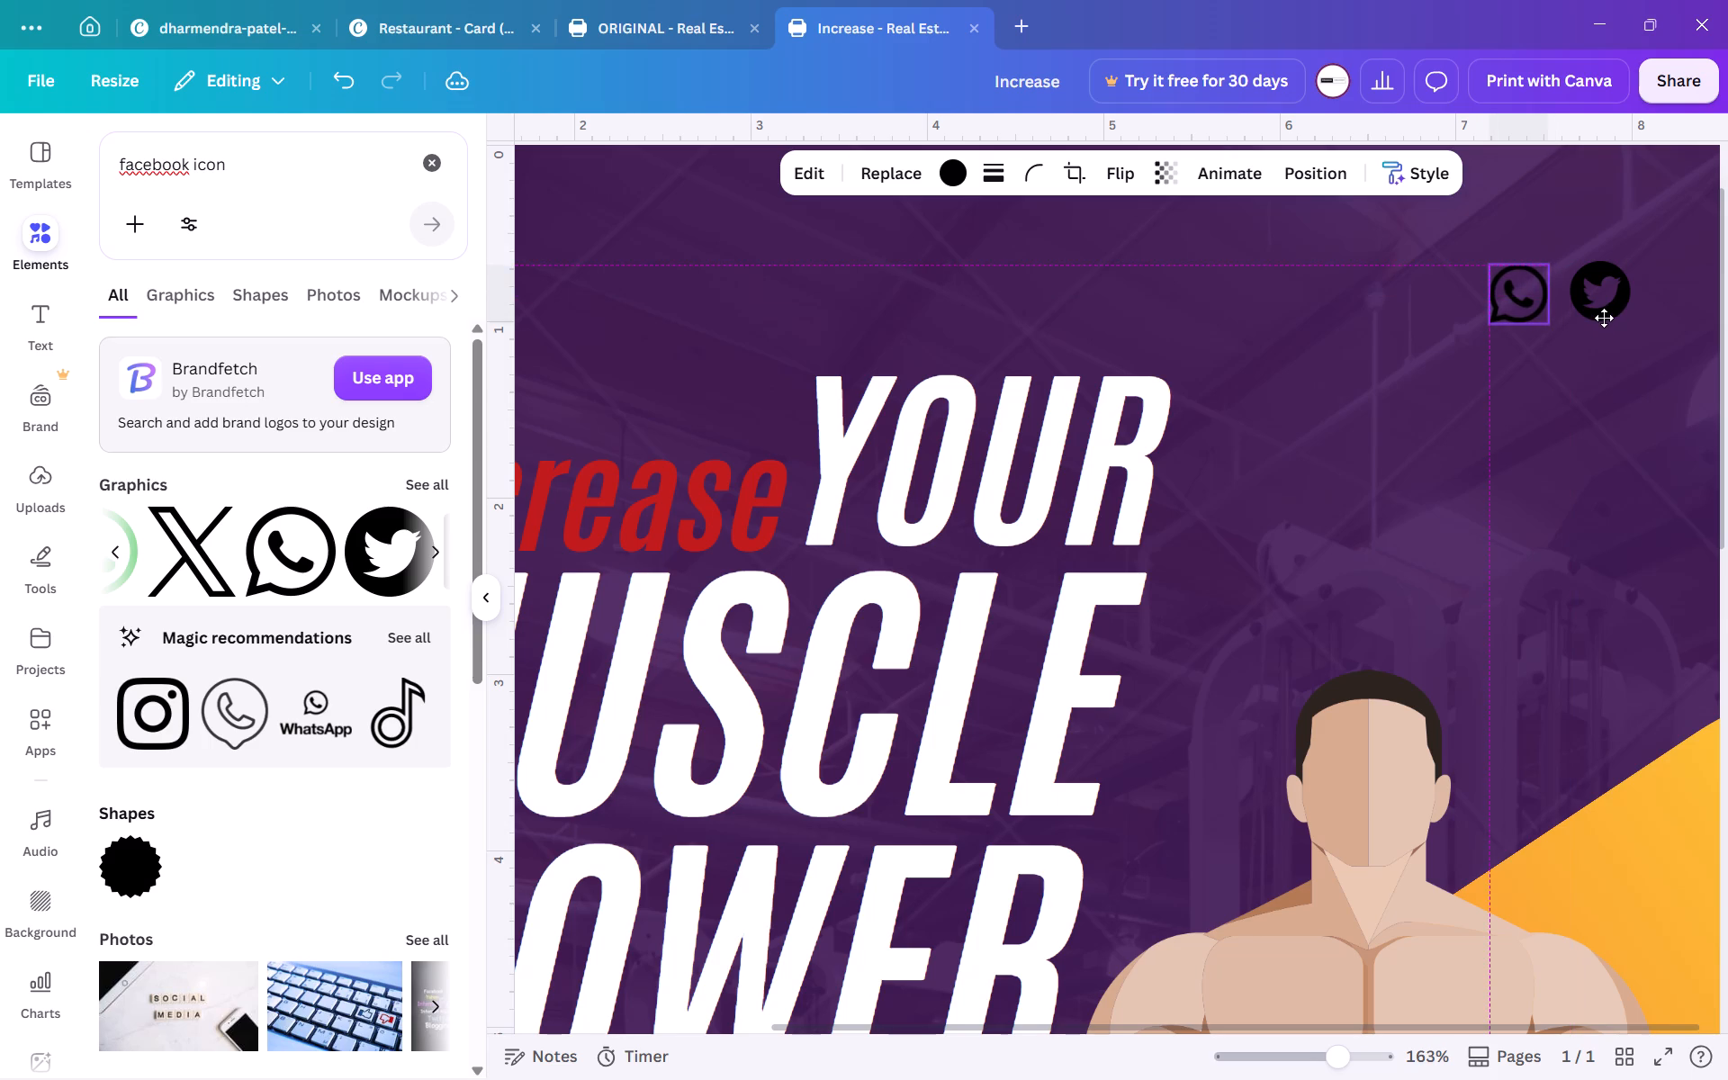
pyautogui.moveTo(1604, 318); pyautogui.dragTo(1604, 314)
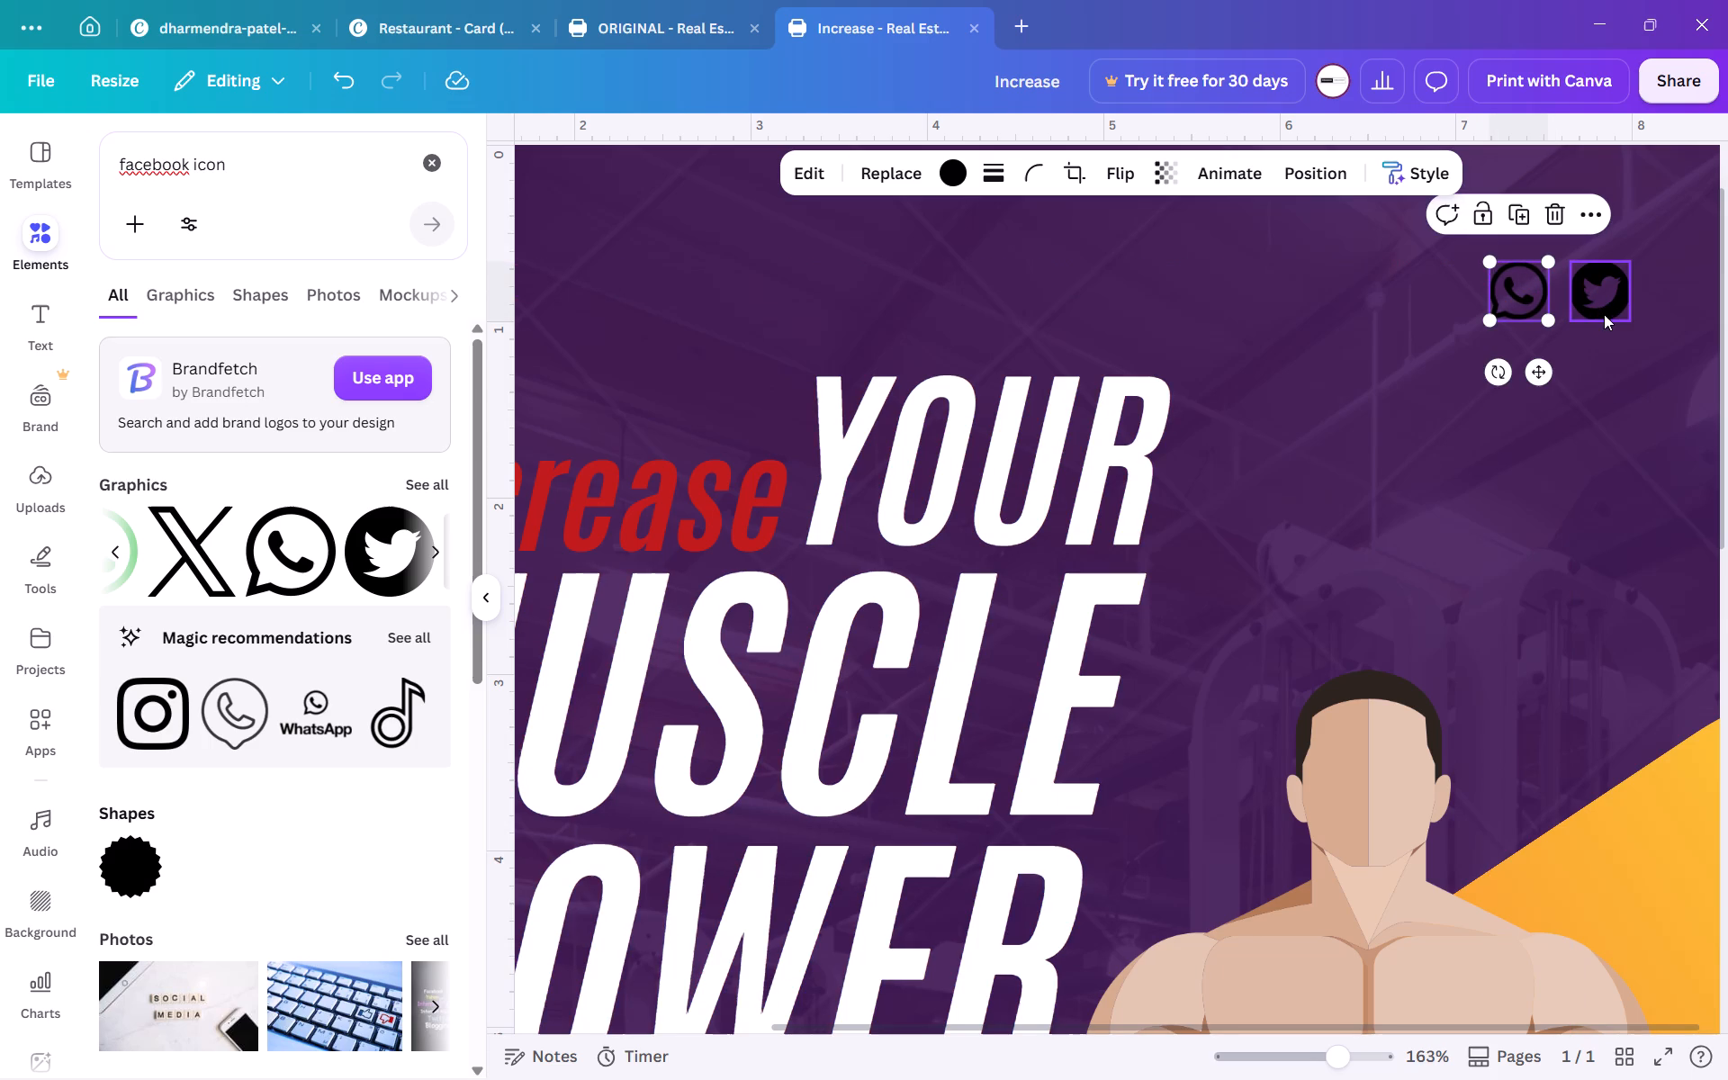
pyautogui.click(1603, 364)
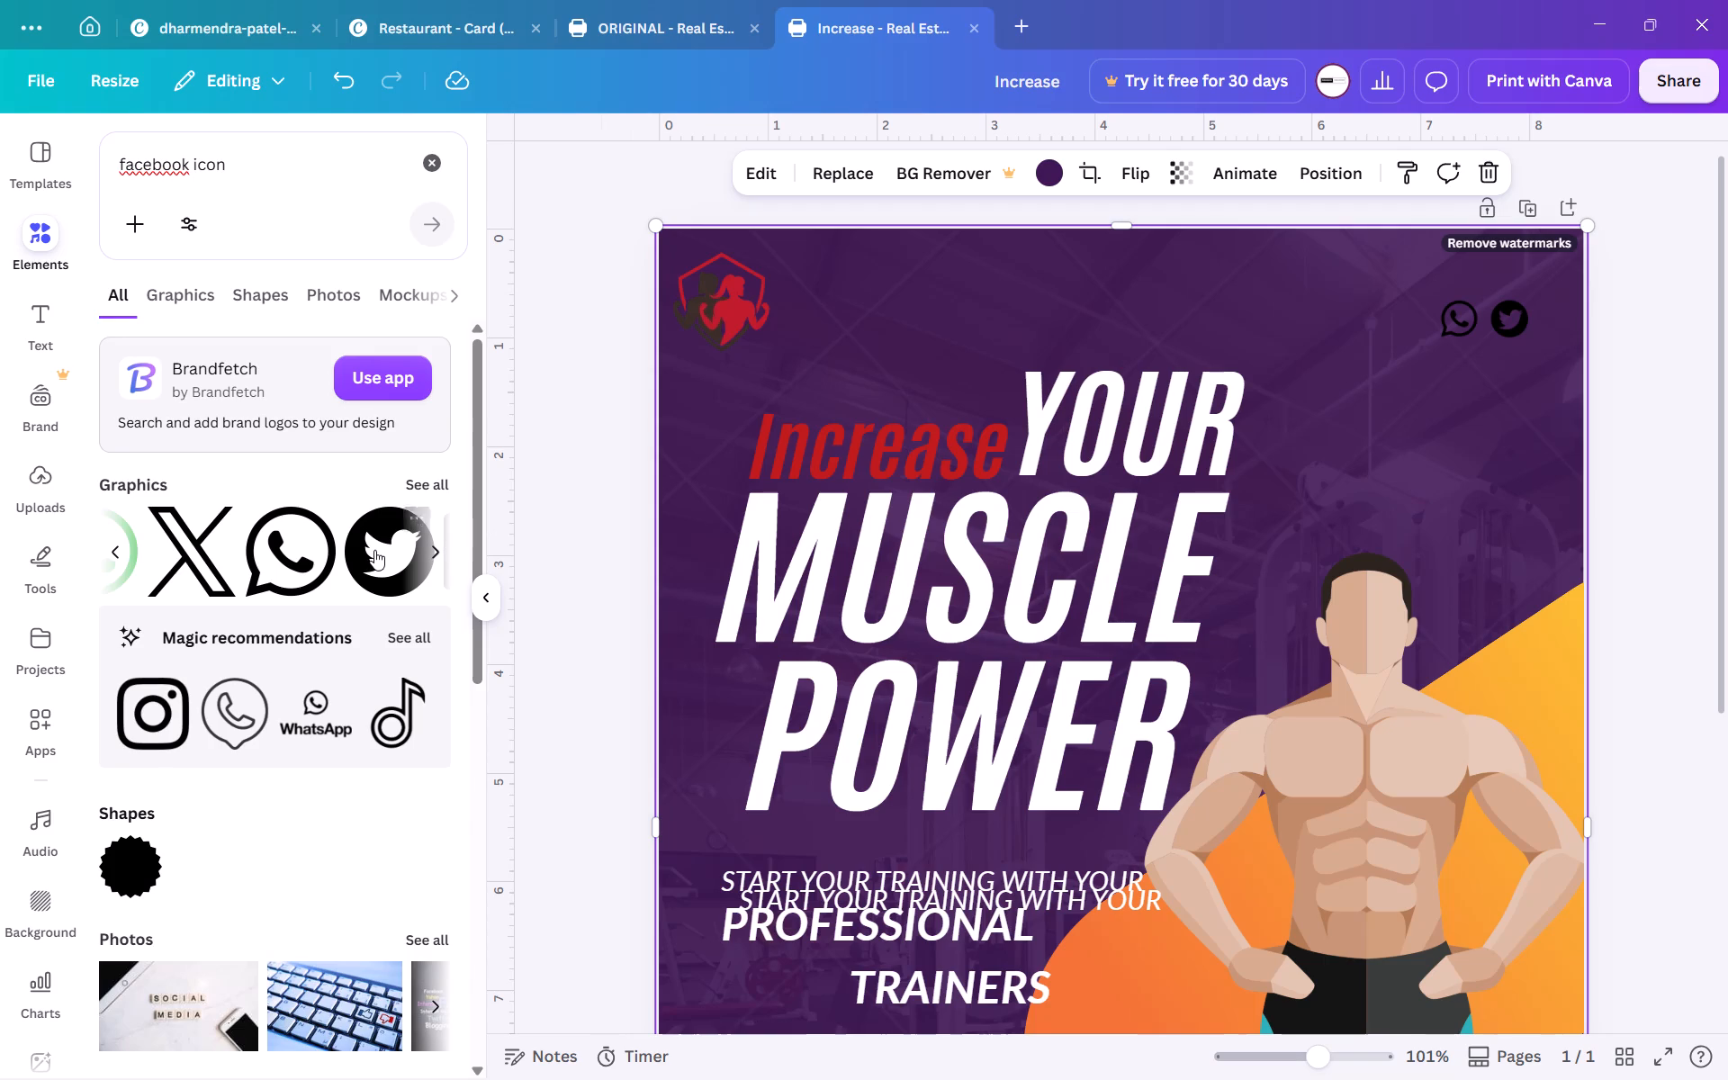
# Search the elements for "instagram icon" and insert the black outlined Instagram icon onto the flyer.
pyautogui.hscroll(4, 178, 732)
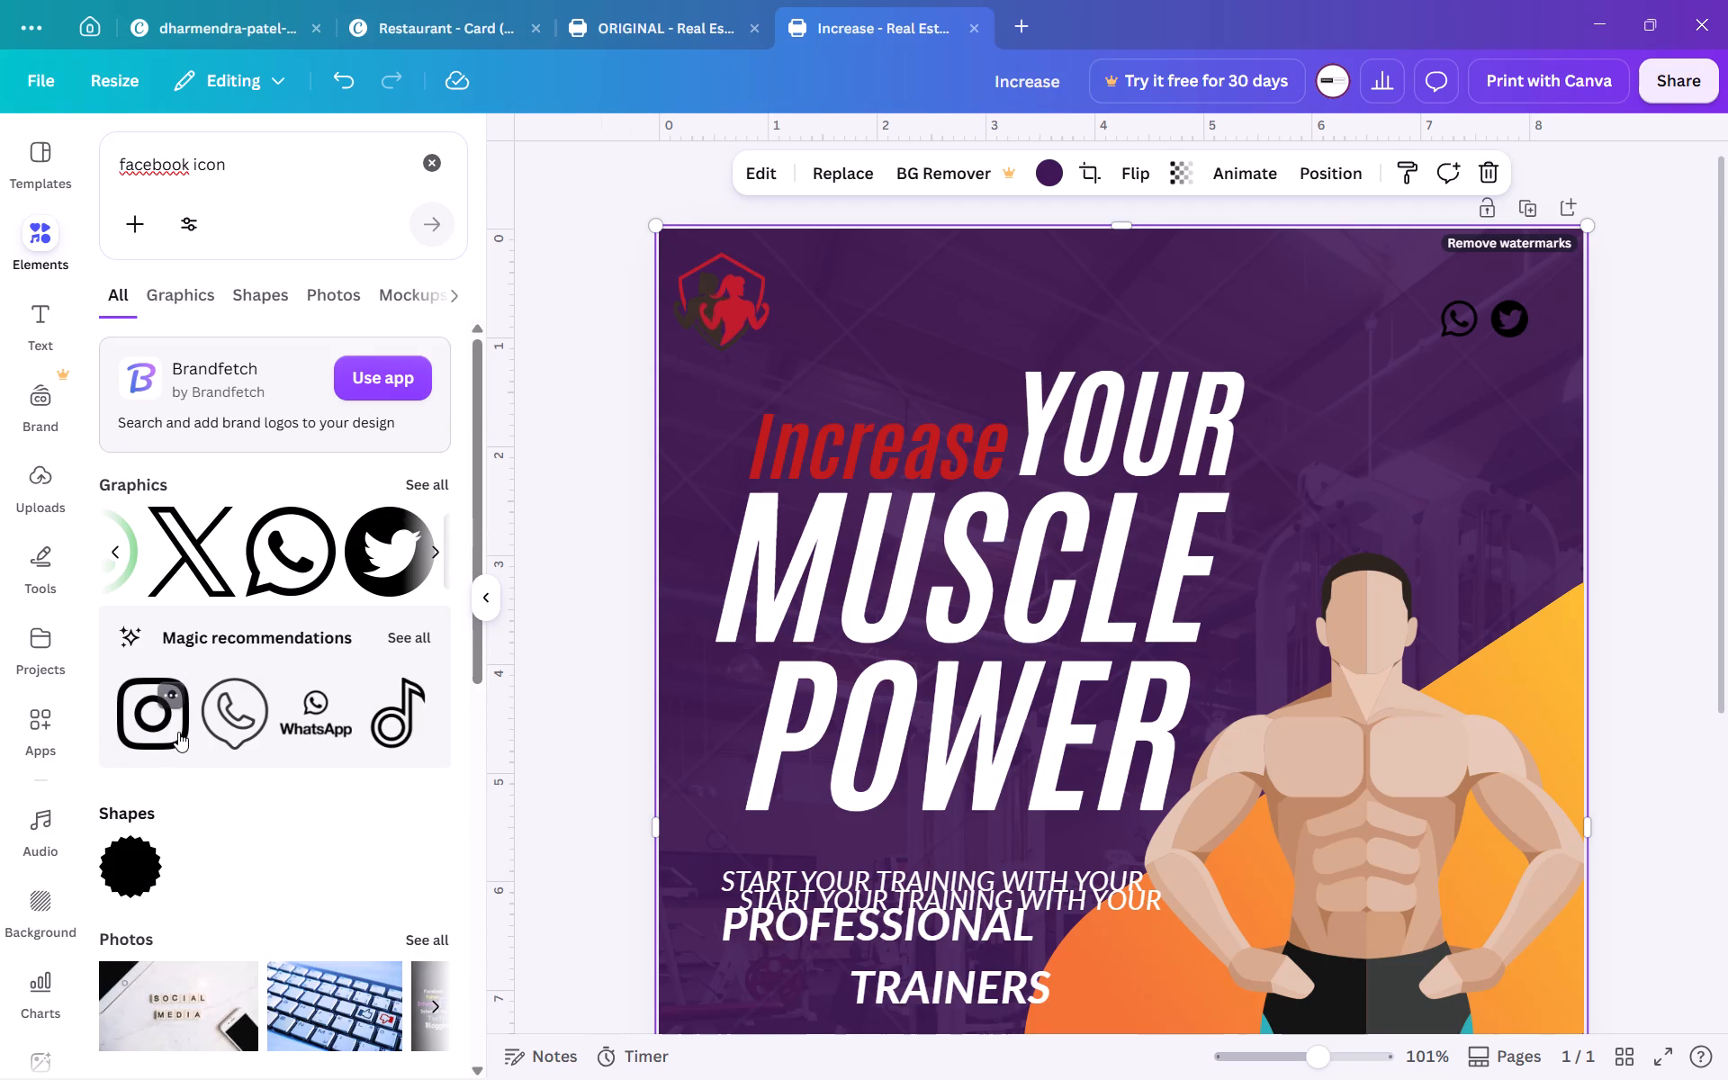
pyautogui.scroll(-1, 178, 732)
pyautogui.hscroll(9, 236, 502)
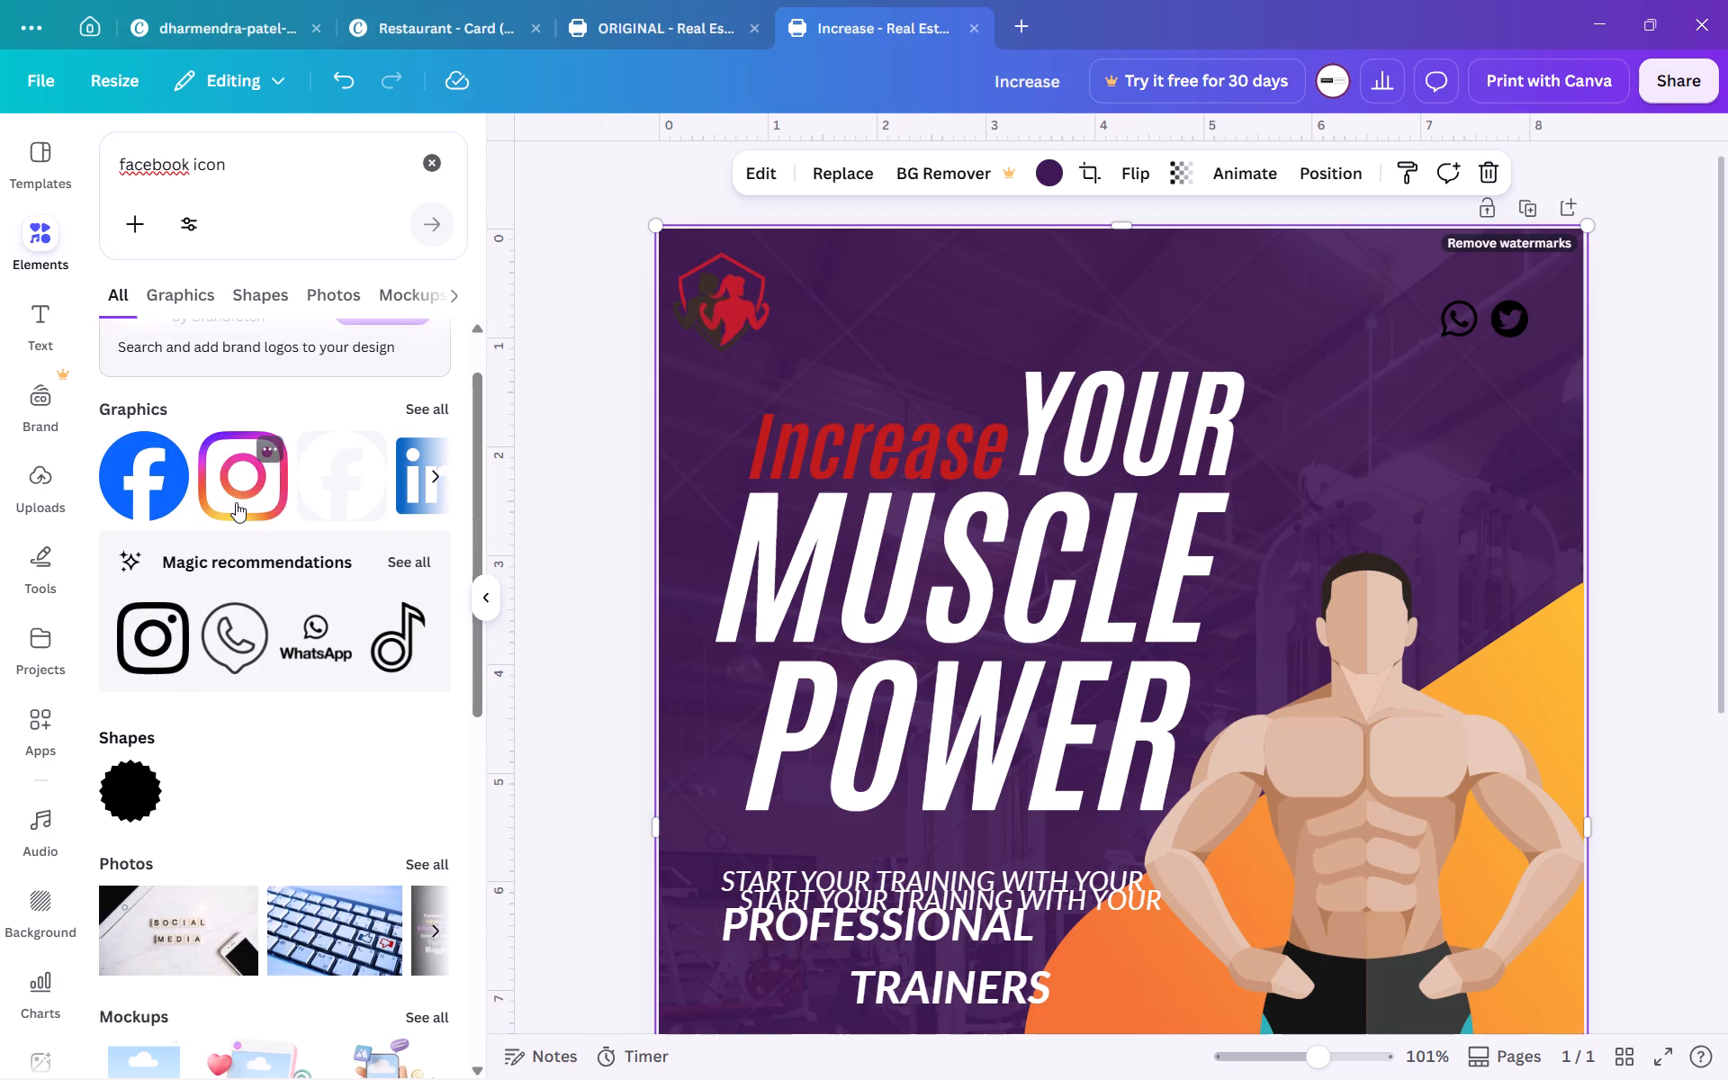
pyautogui.doubleClick(161, 164)
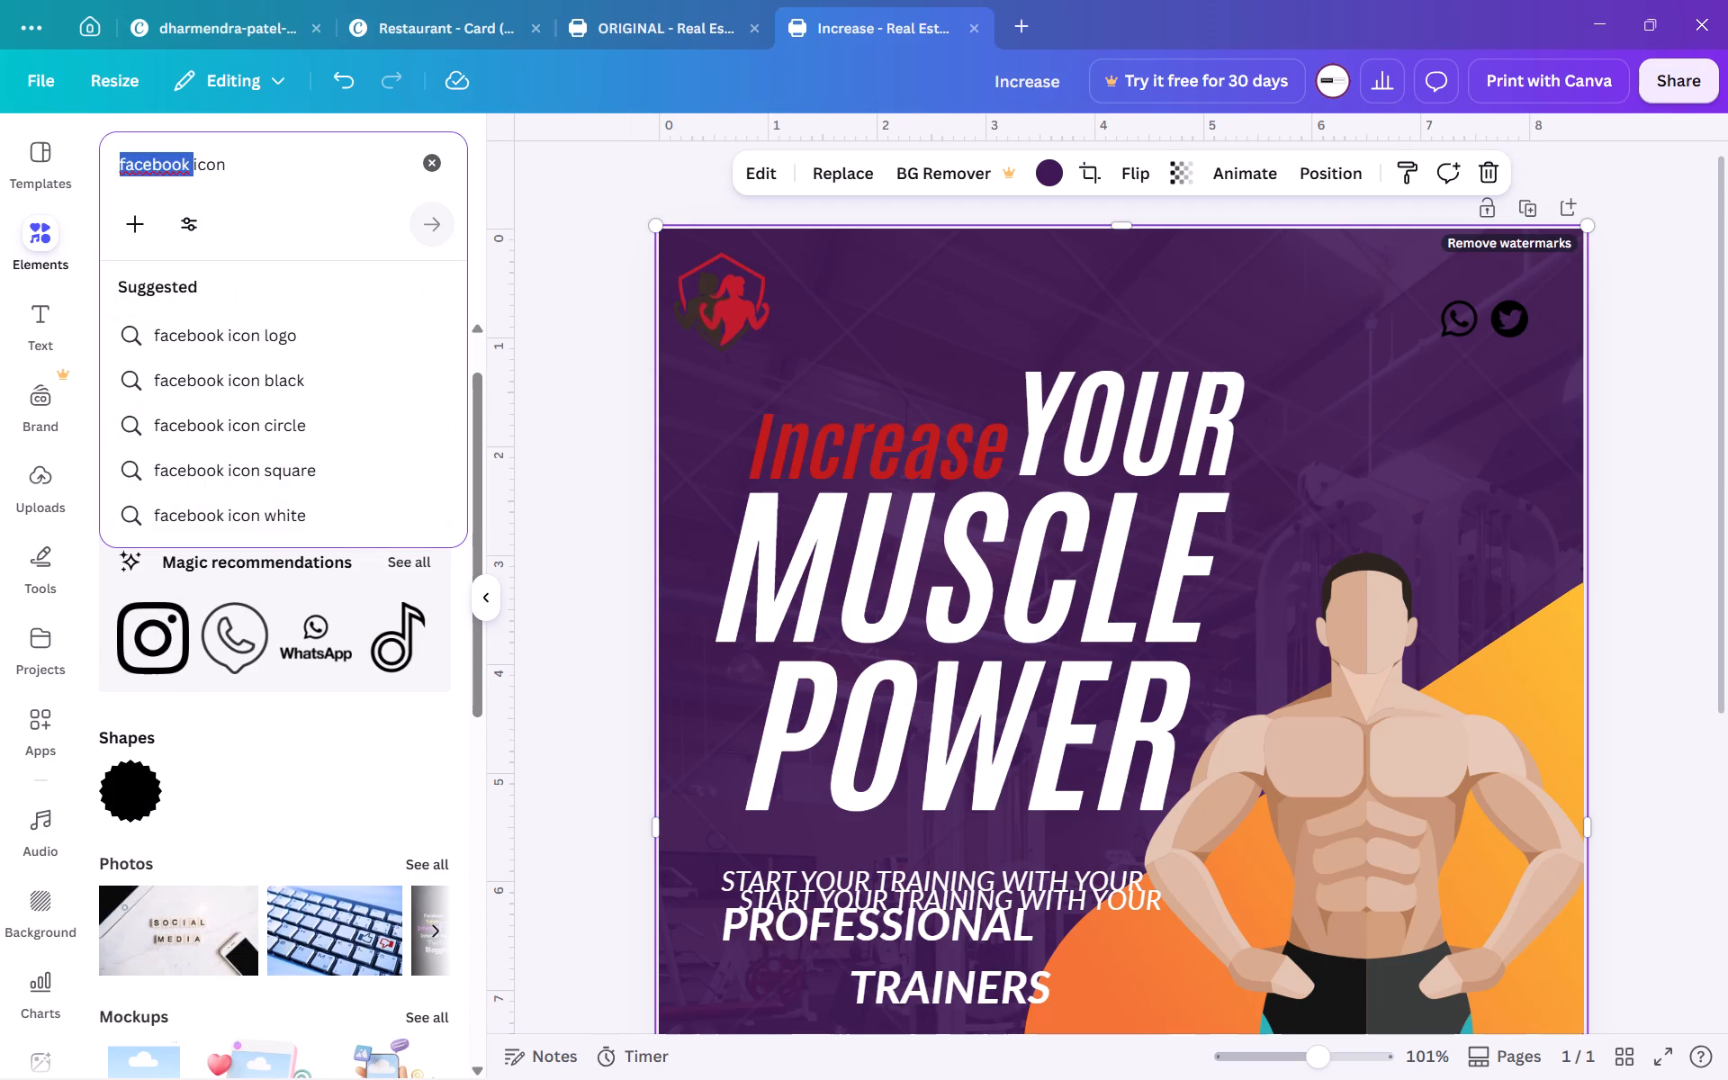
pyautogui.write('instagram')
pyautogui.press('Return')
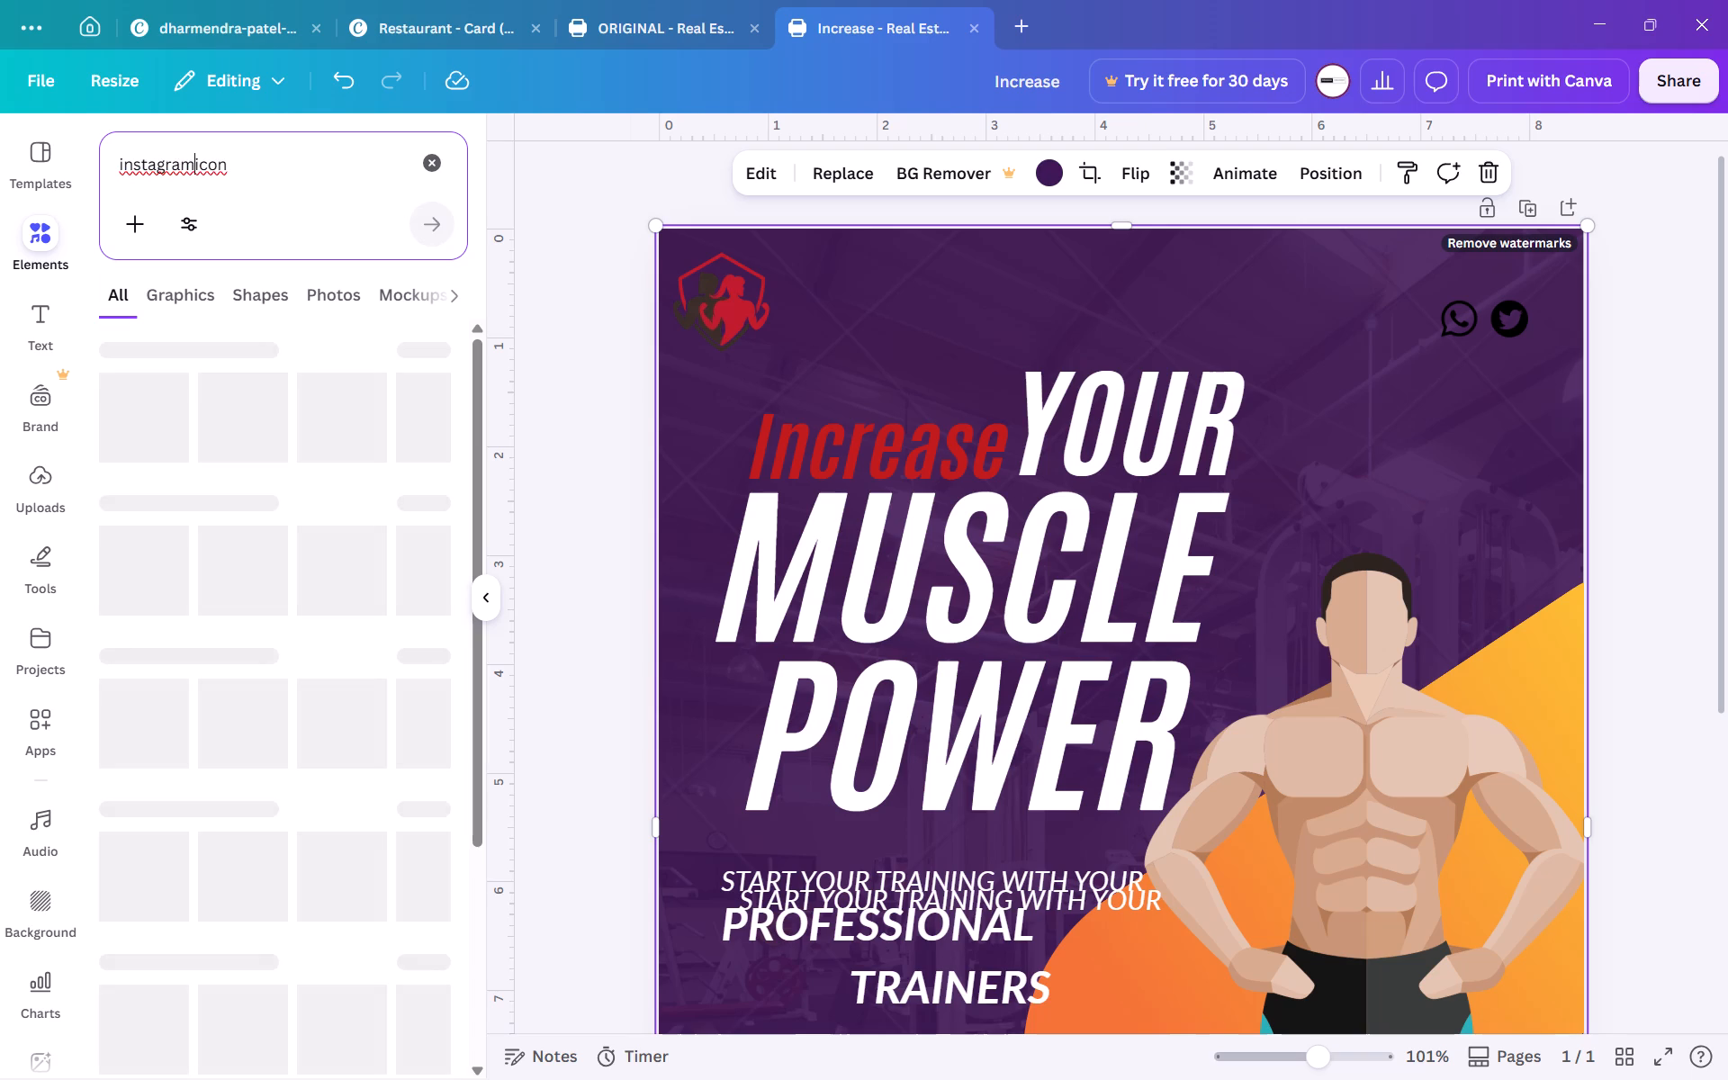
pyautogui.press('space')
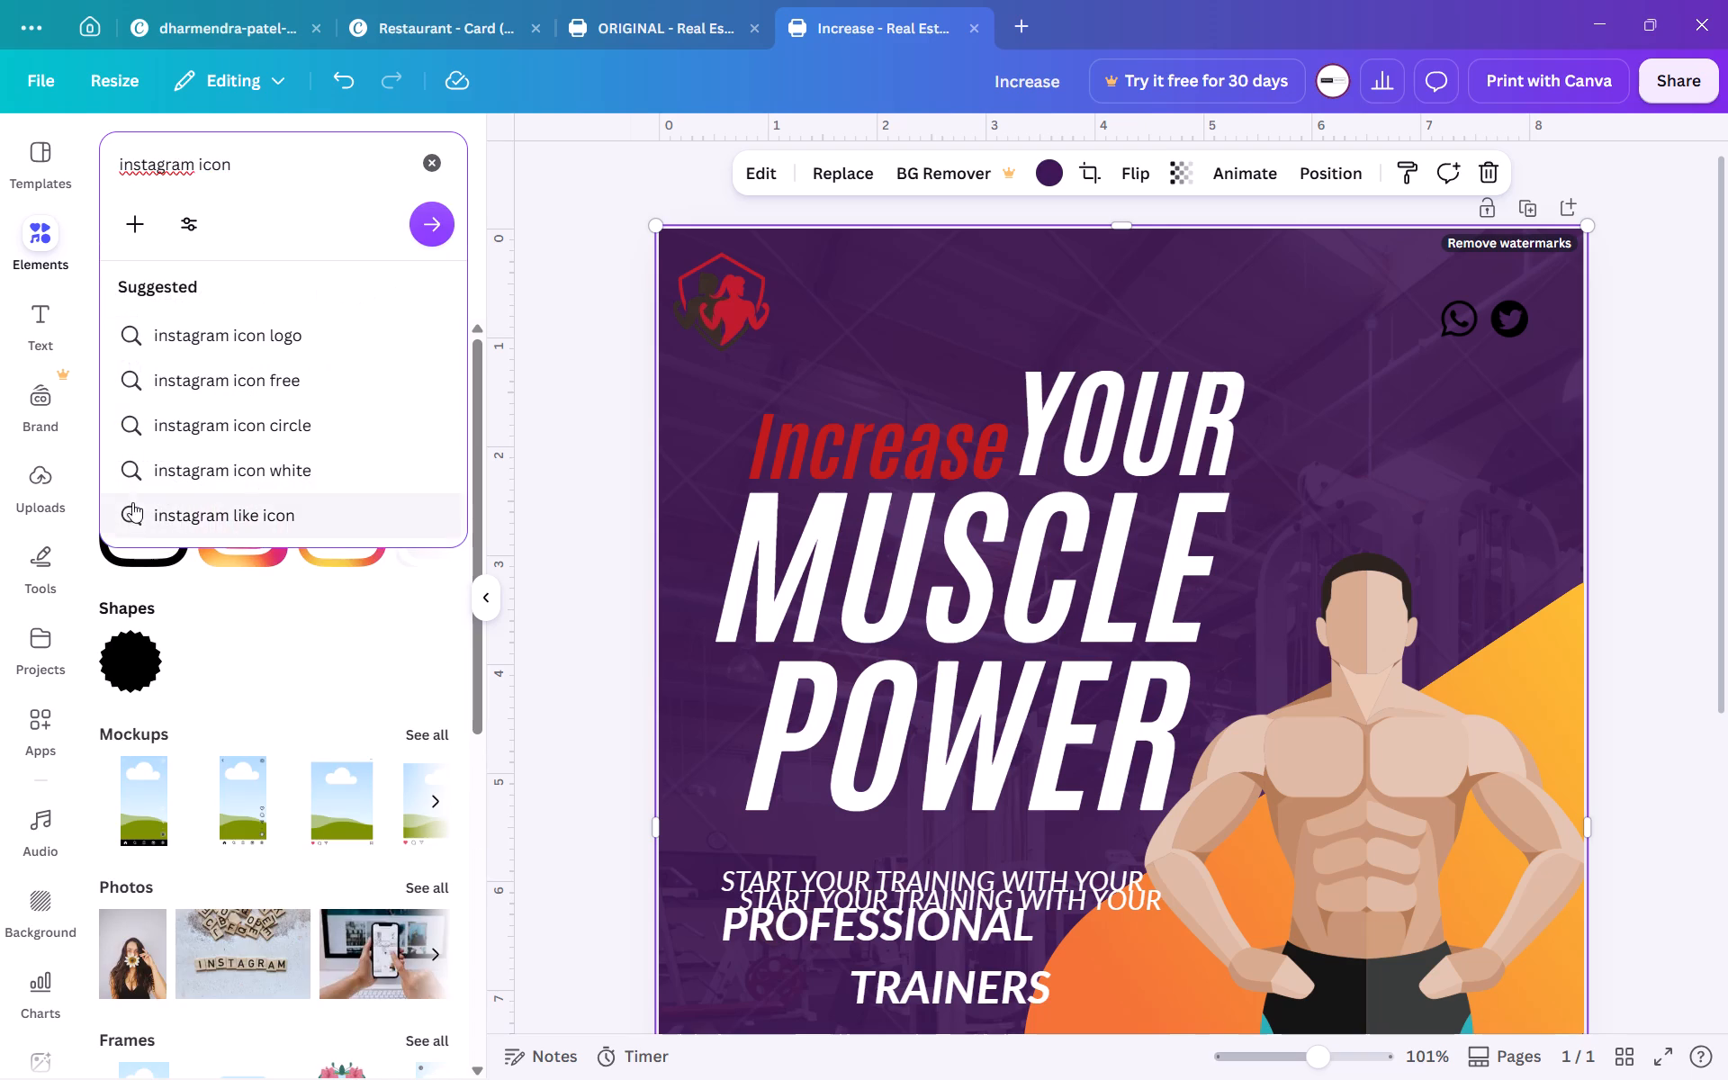
pyautogui.click(135, 562)
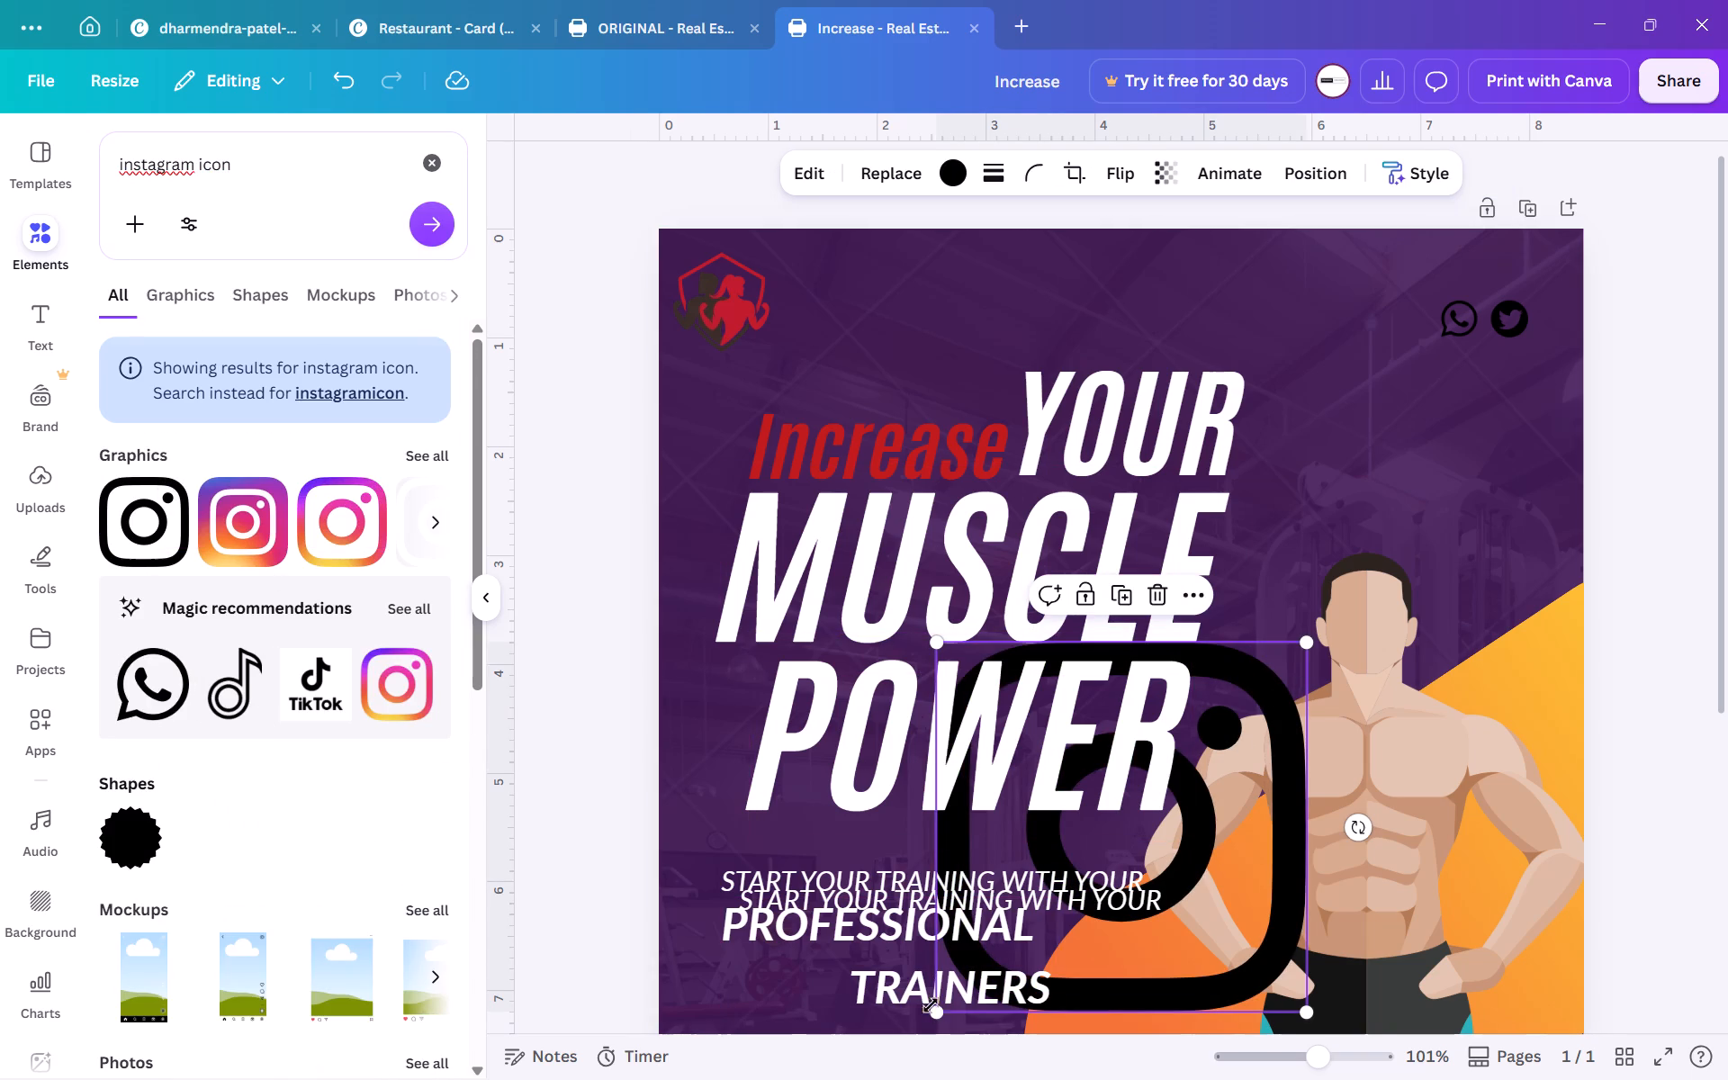
# Shrink the Instagram icon and place it left of the WhatsApp icon in the same row, with gaps of 0.125 inch.
pyautogui.moveTo(928, 1012); pyautogui.dragTo(1278, 683)
pyautogui.moveTo(1324, 727); pyautogui.dragTo(1427, 389)
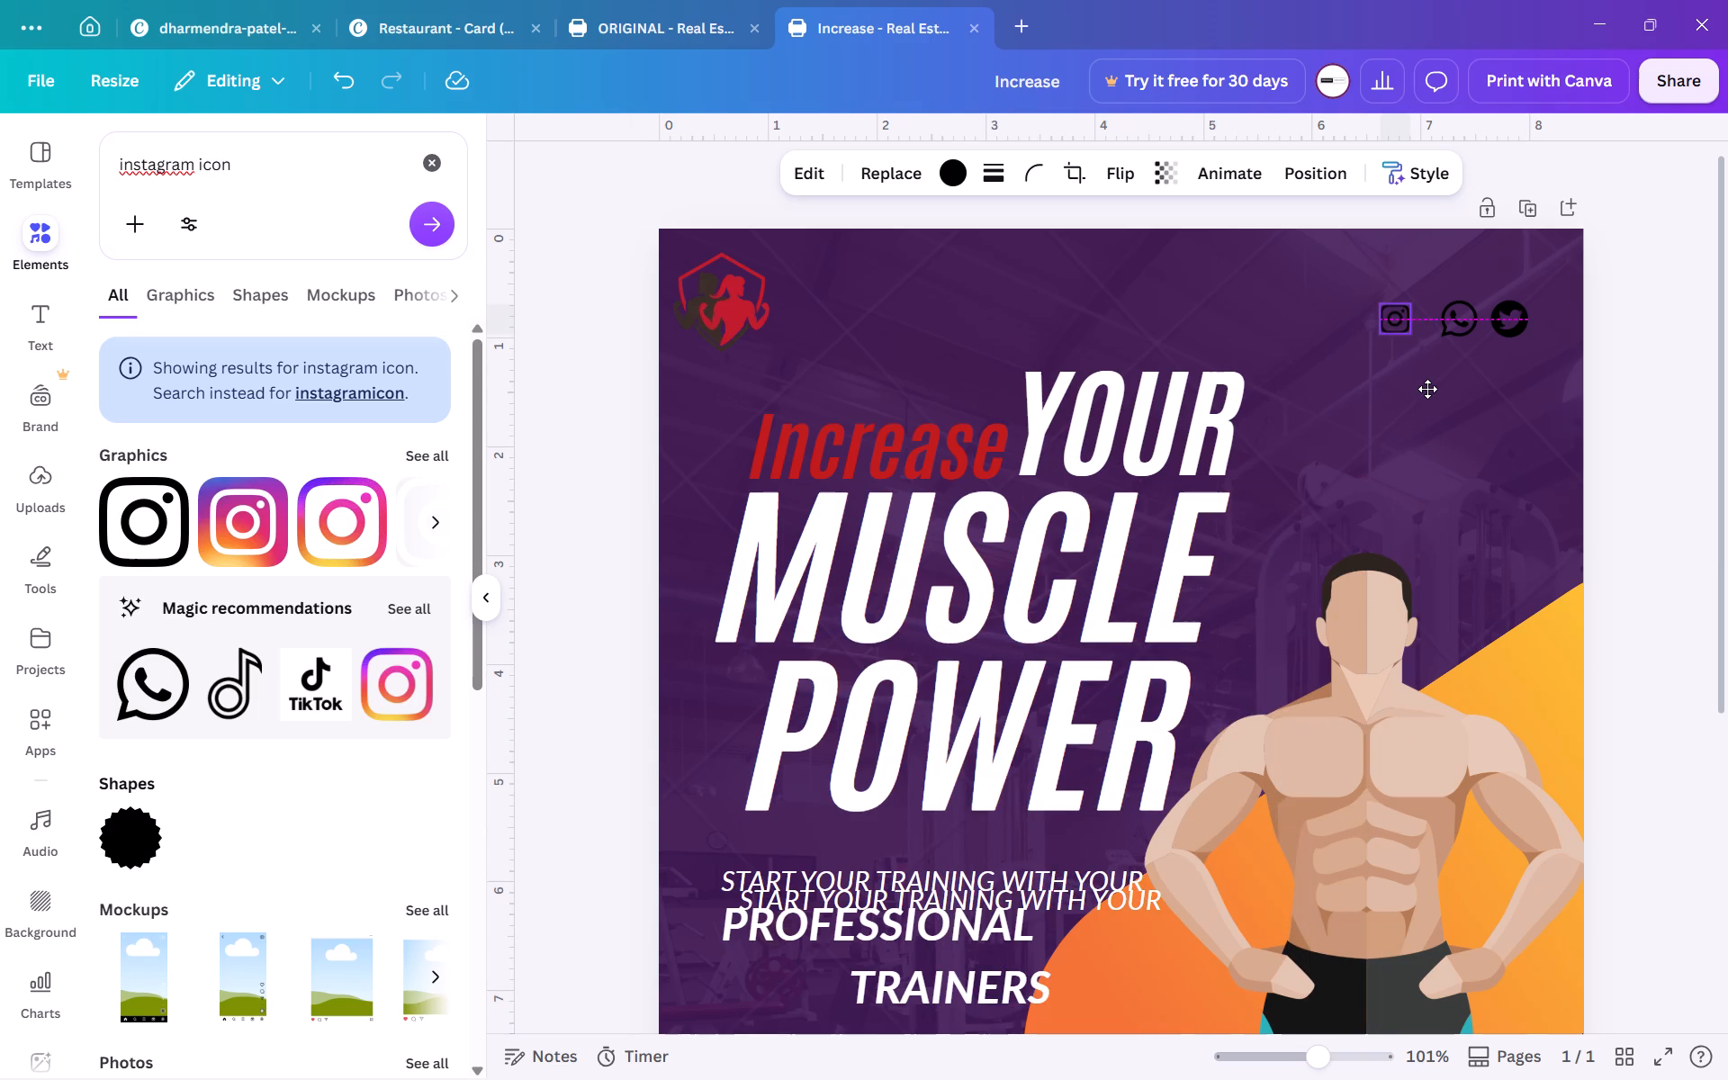
pyautogui.moveTo(1427, 389); pyautogui.dragTo(1432, 391)
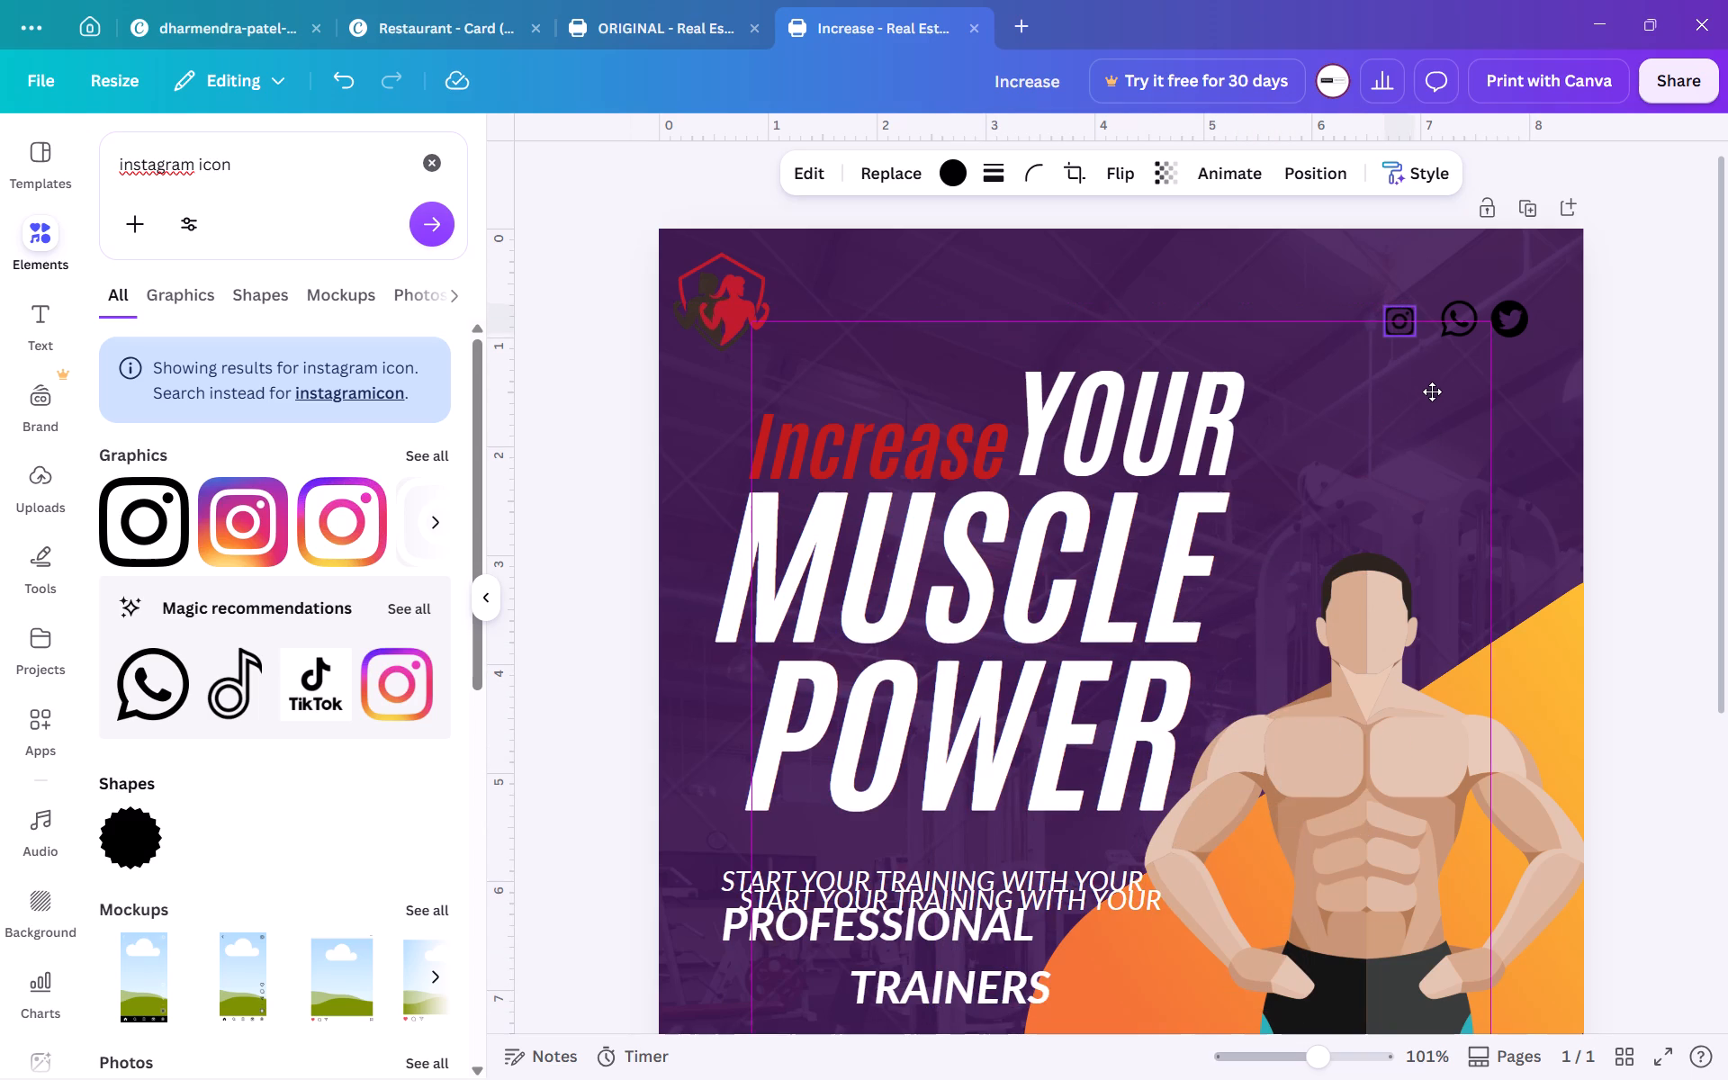
pyautogui.moveTo(1432, 391); pyautogui.dragTo(1435, 390)
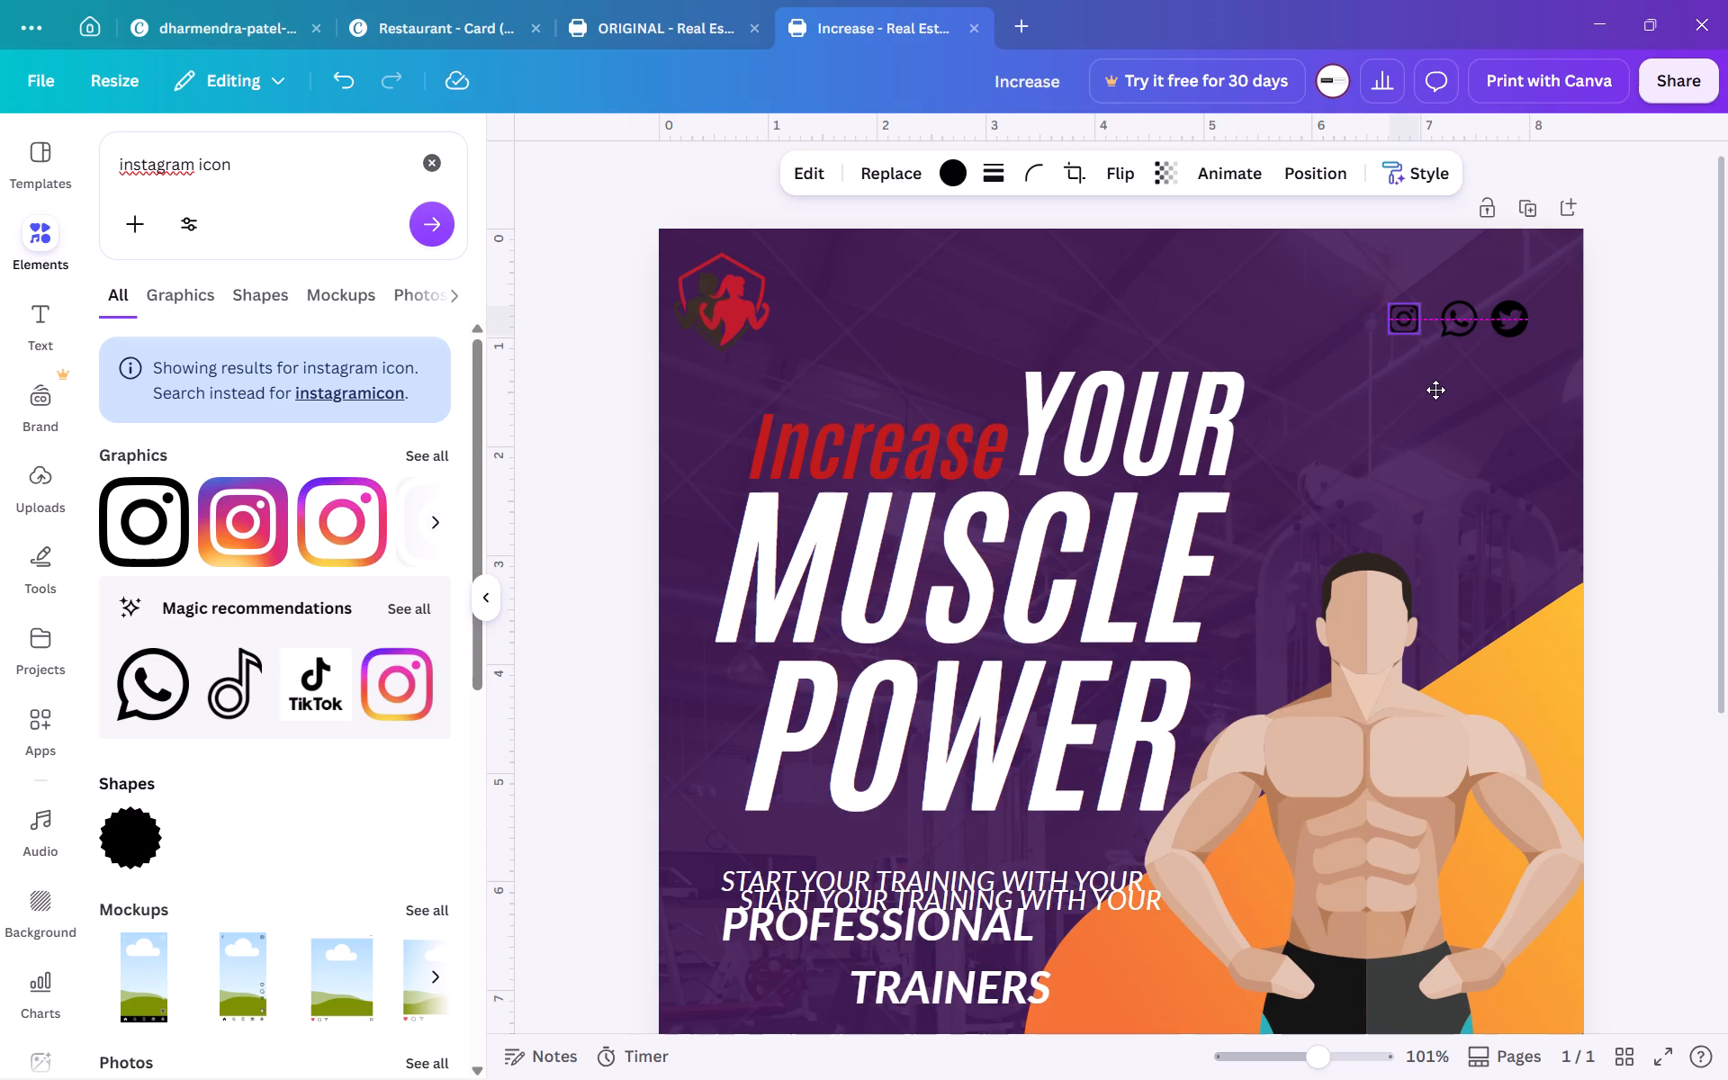
pyautogui.moveTo(1435, 390); pyautogui.dragTo(1438, 390)
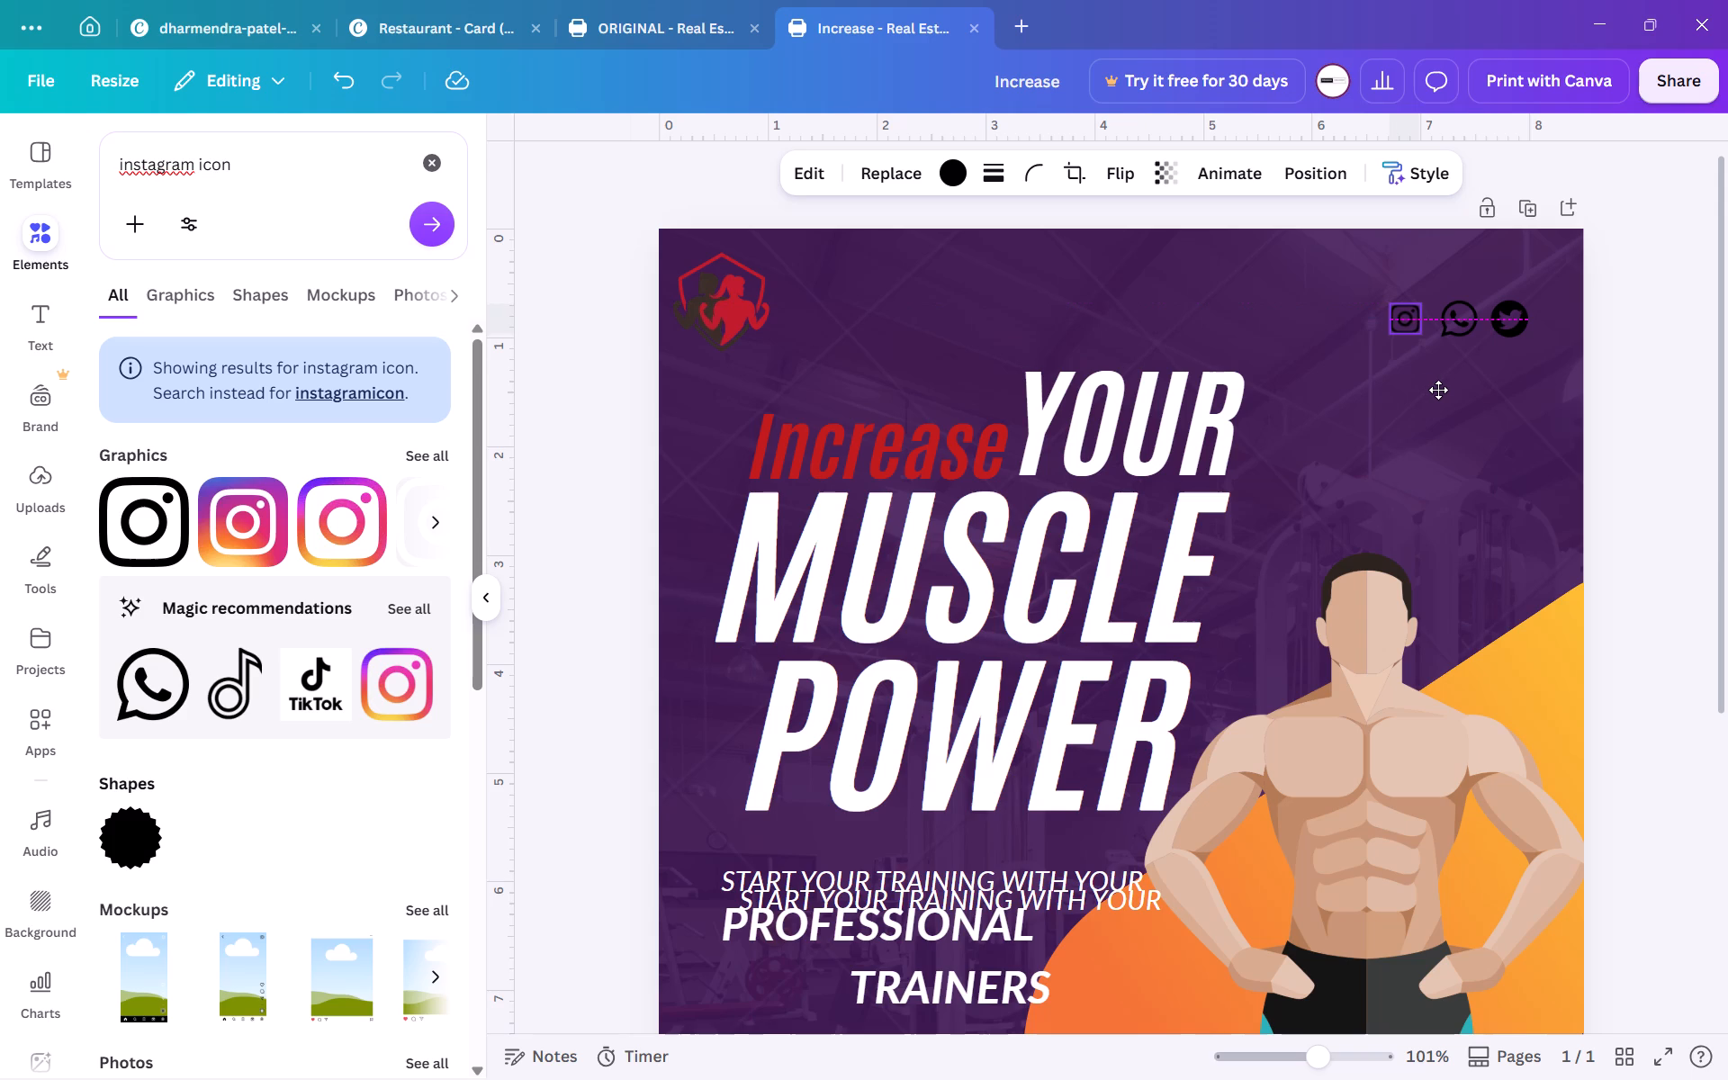
pyautogui.moveTo(1438, 390); pyautogui.dragTo(1438, 393)
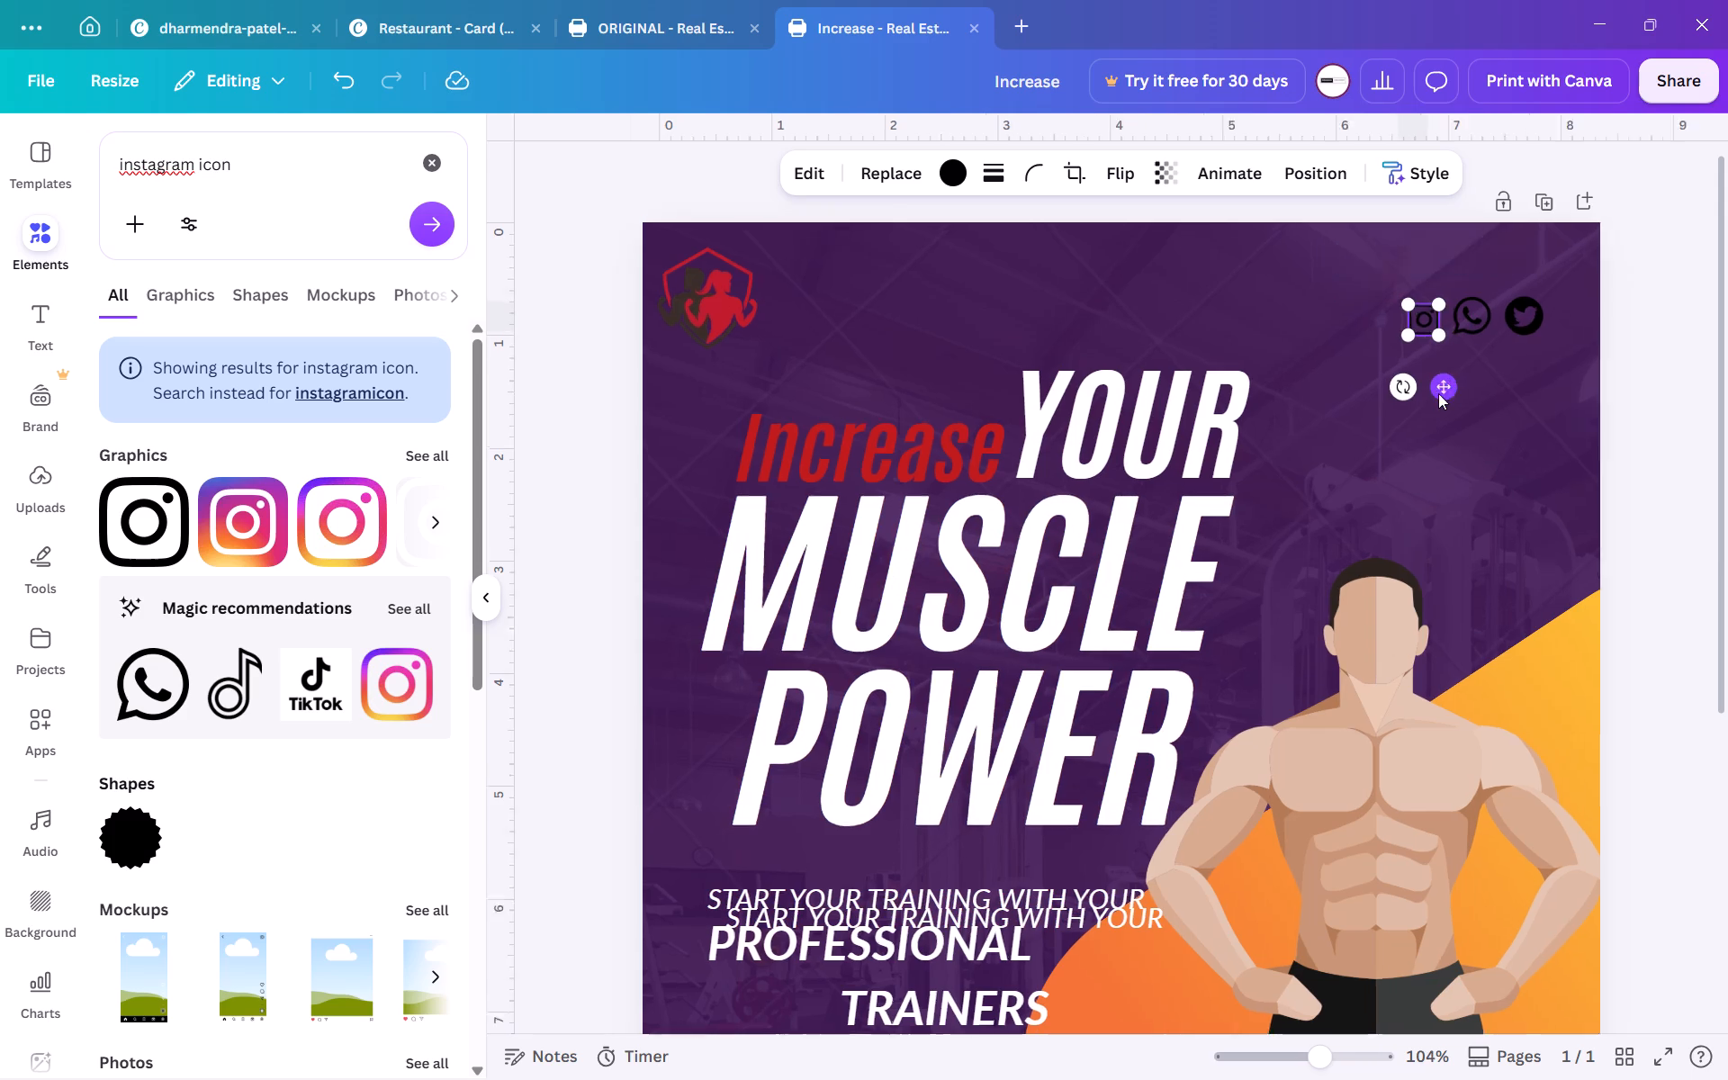
pyautogui.scroll(2, 1438, 393)
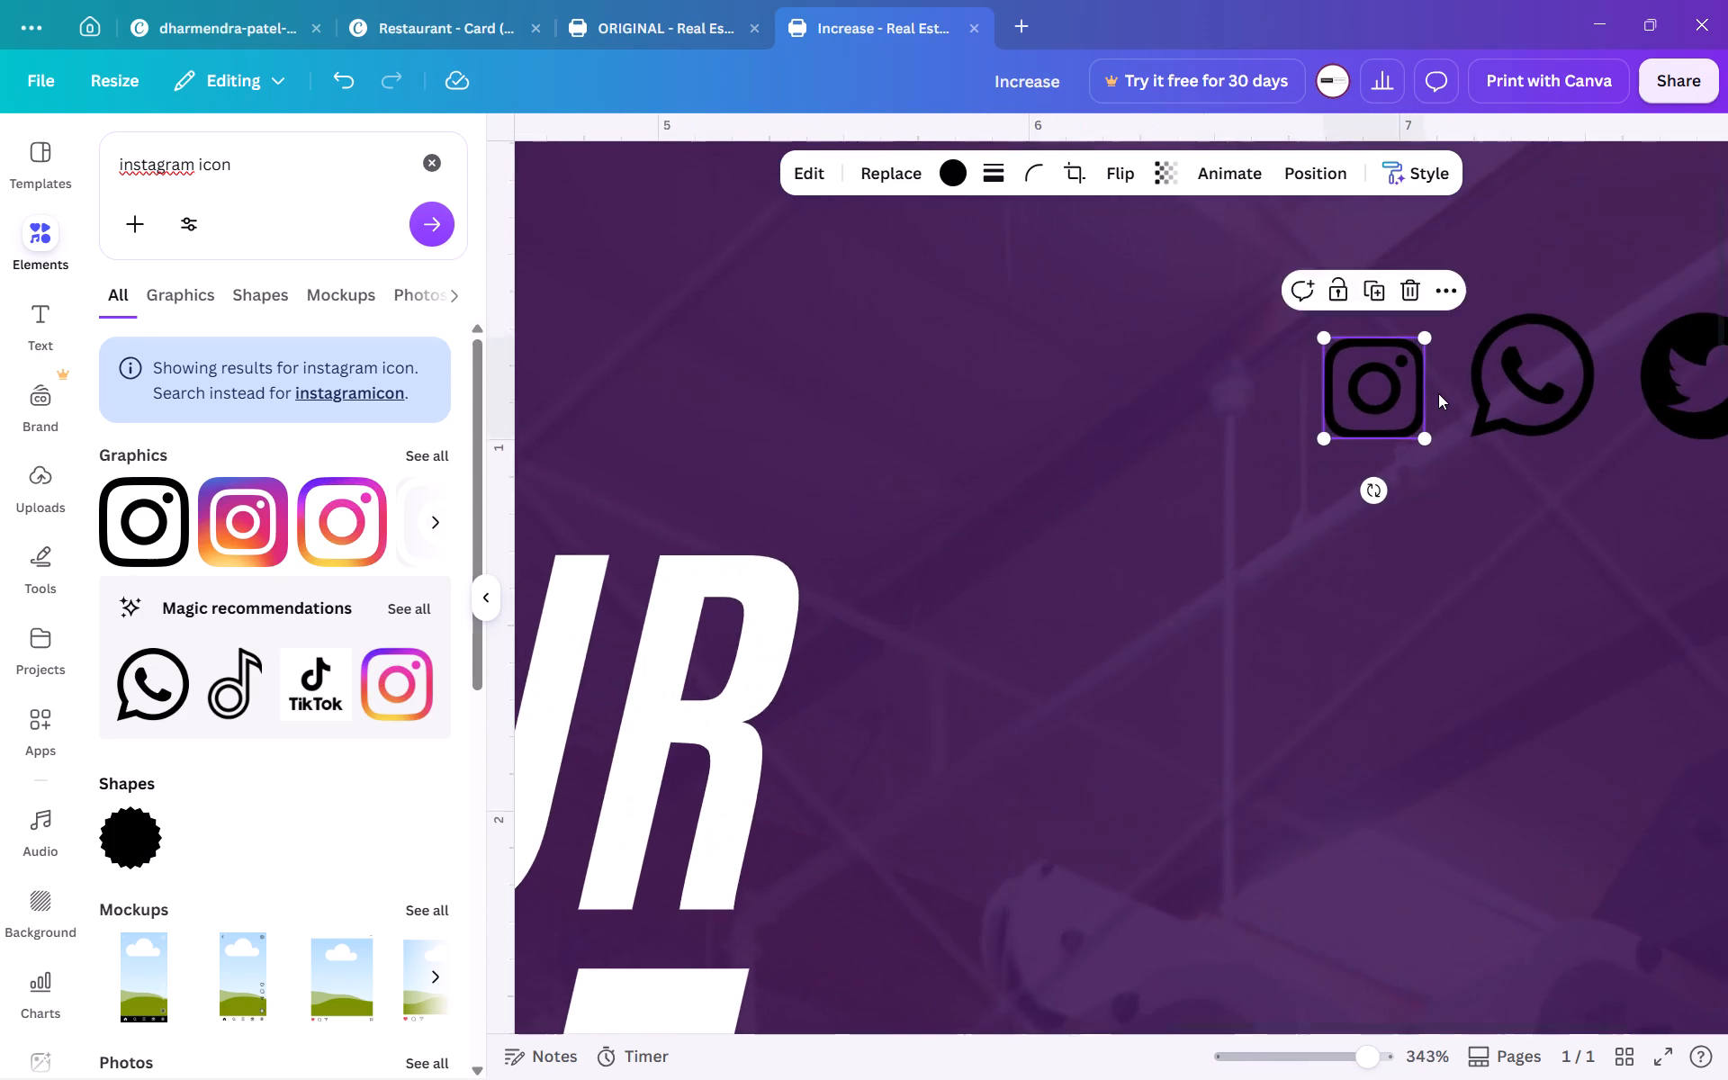
pyautogui.hscroll(-2, 1438, 393)
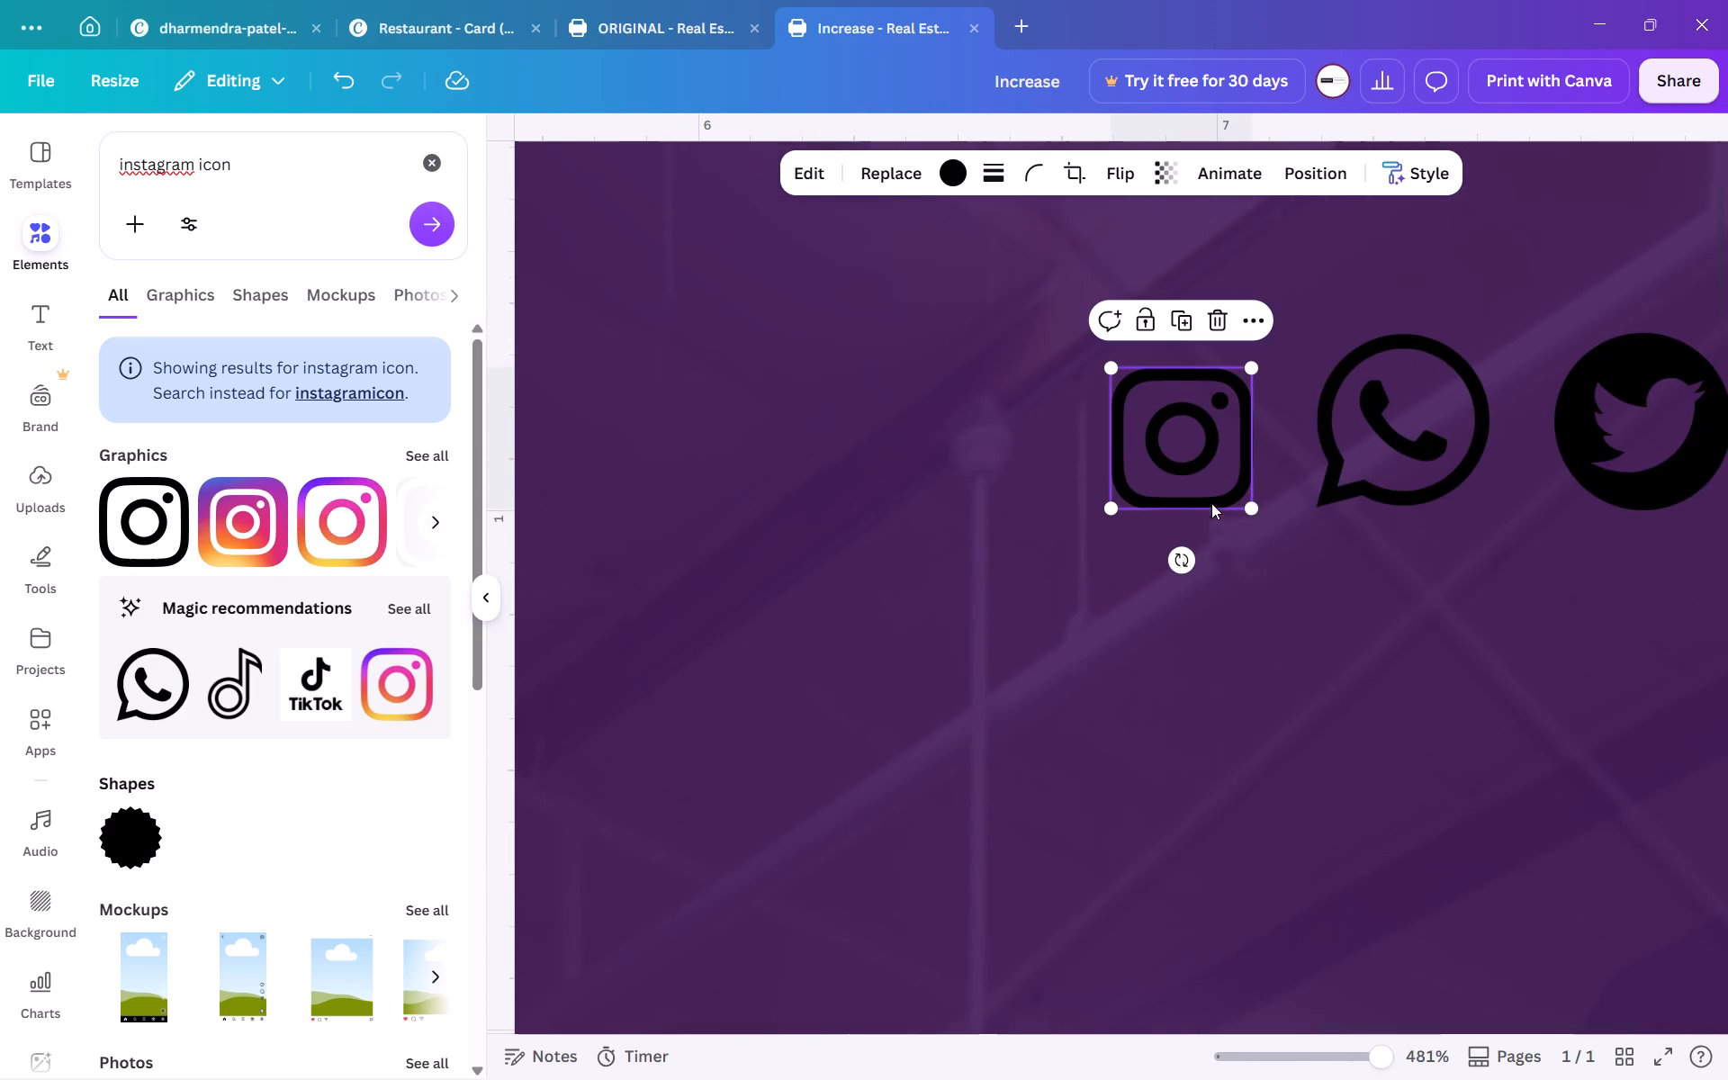
pyautogui.click(1198, 471)
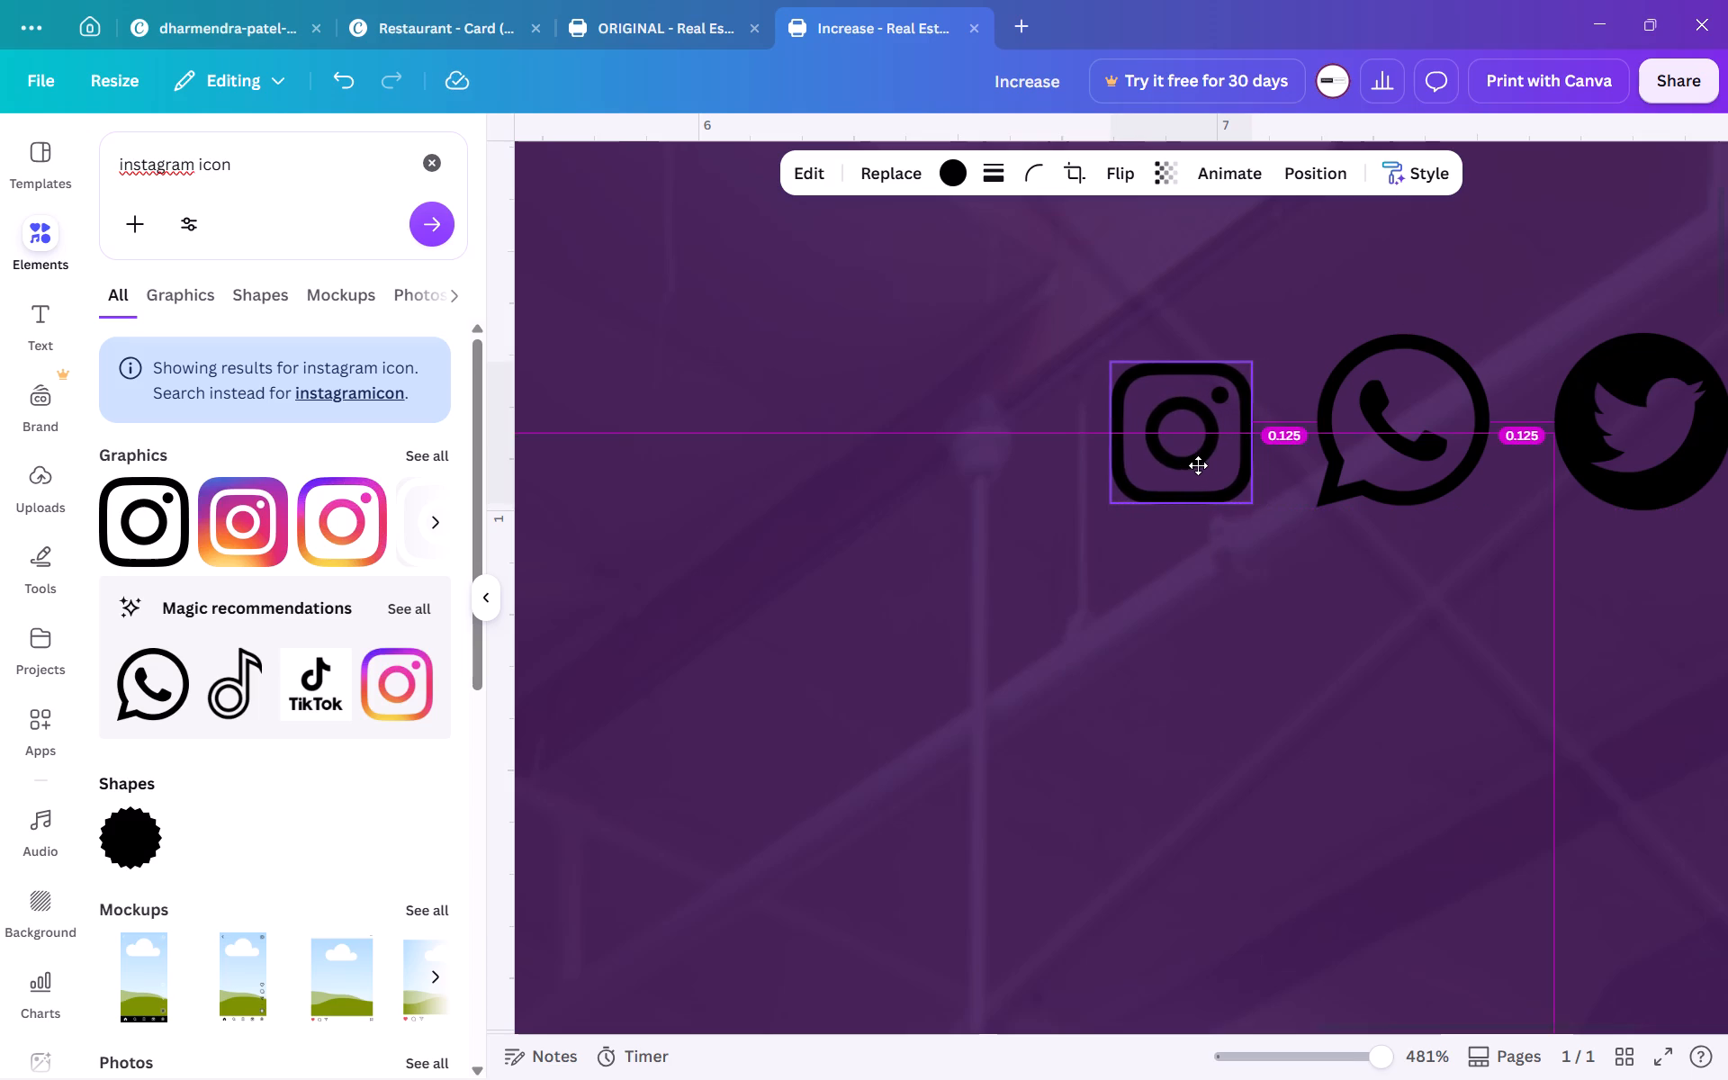
pyautogui.click(1229, 650)
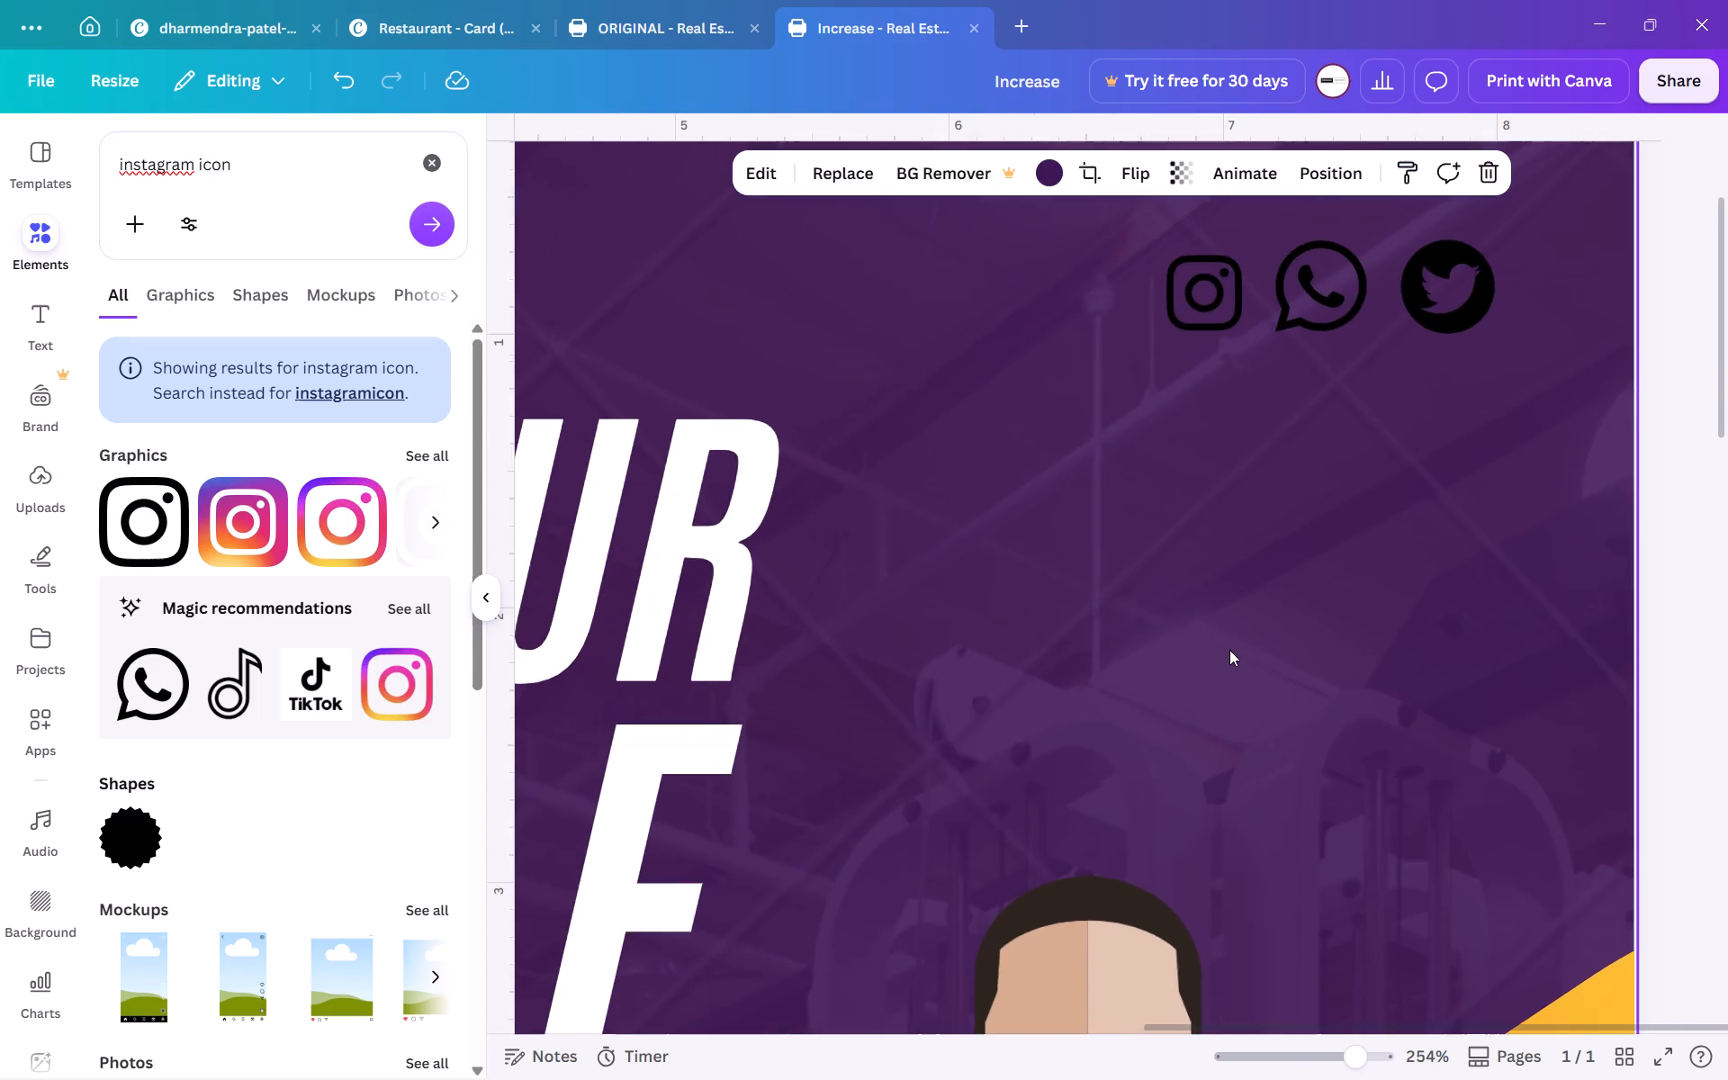
# Enlarge the Instagram icon to about 0.3 by 0.3 inch, matching the WhatsApp icon, and re-level it in the row with 0.125 inch gaps.
pyautogui.scroll(2, 1229, 650)
pyautogui.click(1201, 440)
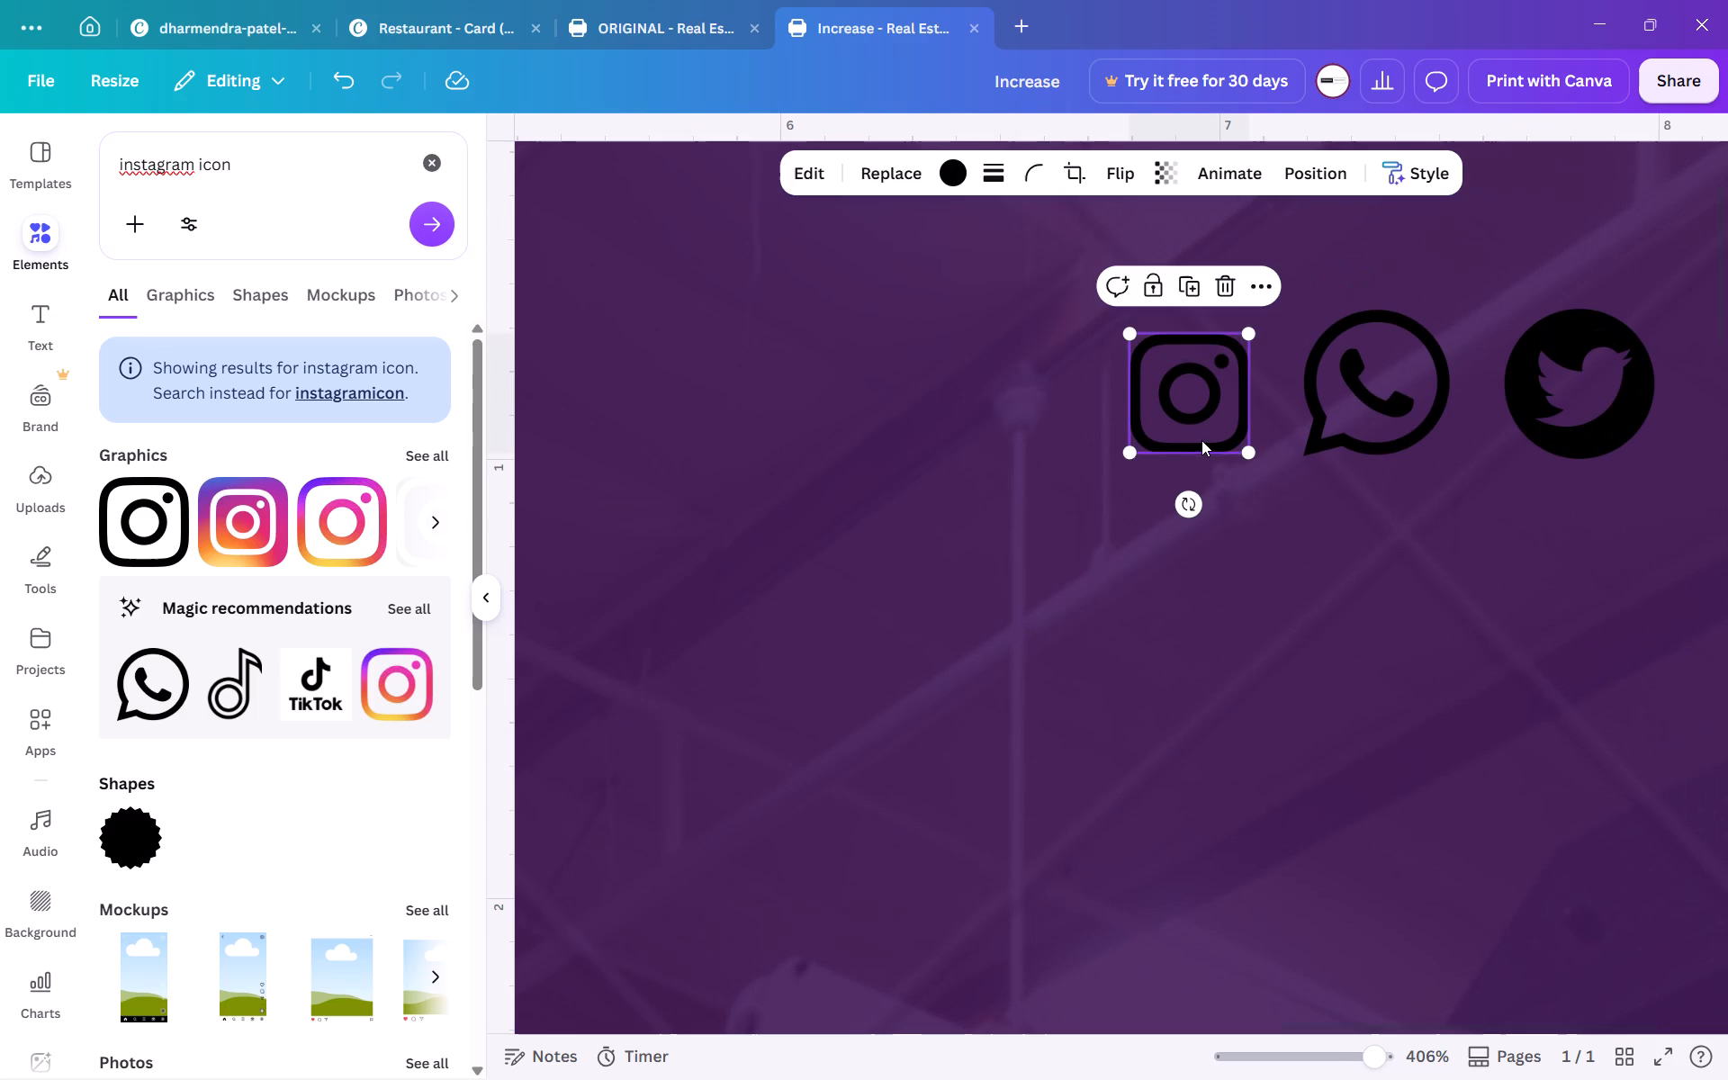
pyautogui.moveTo(1135, 453); pyautogui.dragTo(1123, 460)
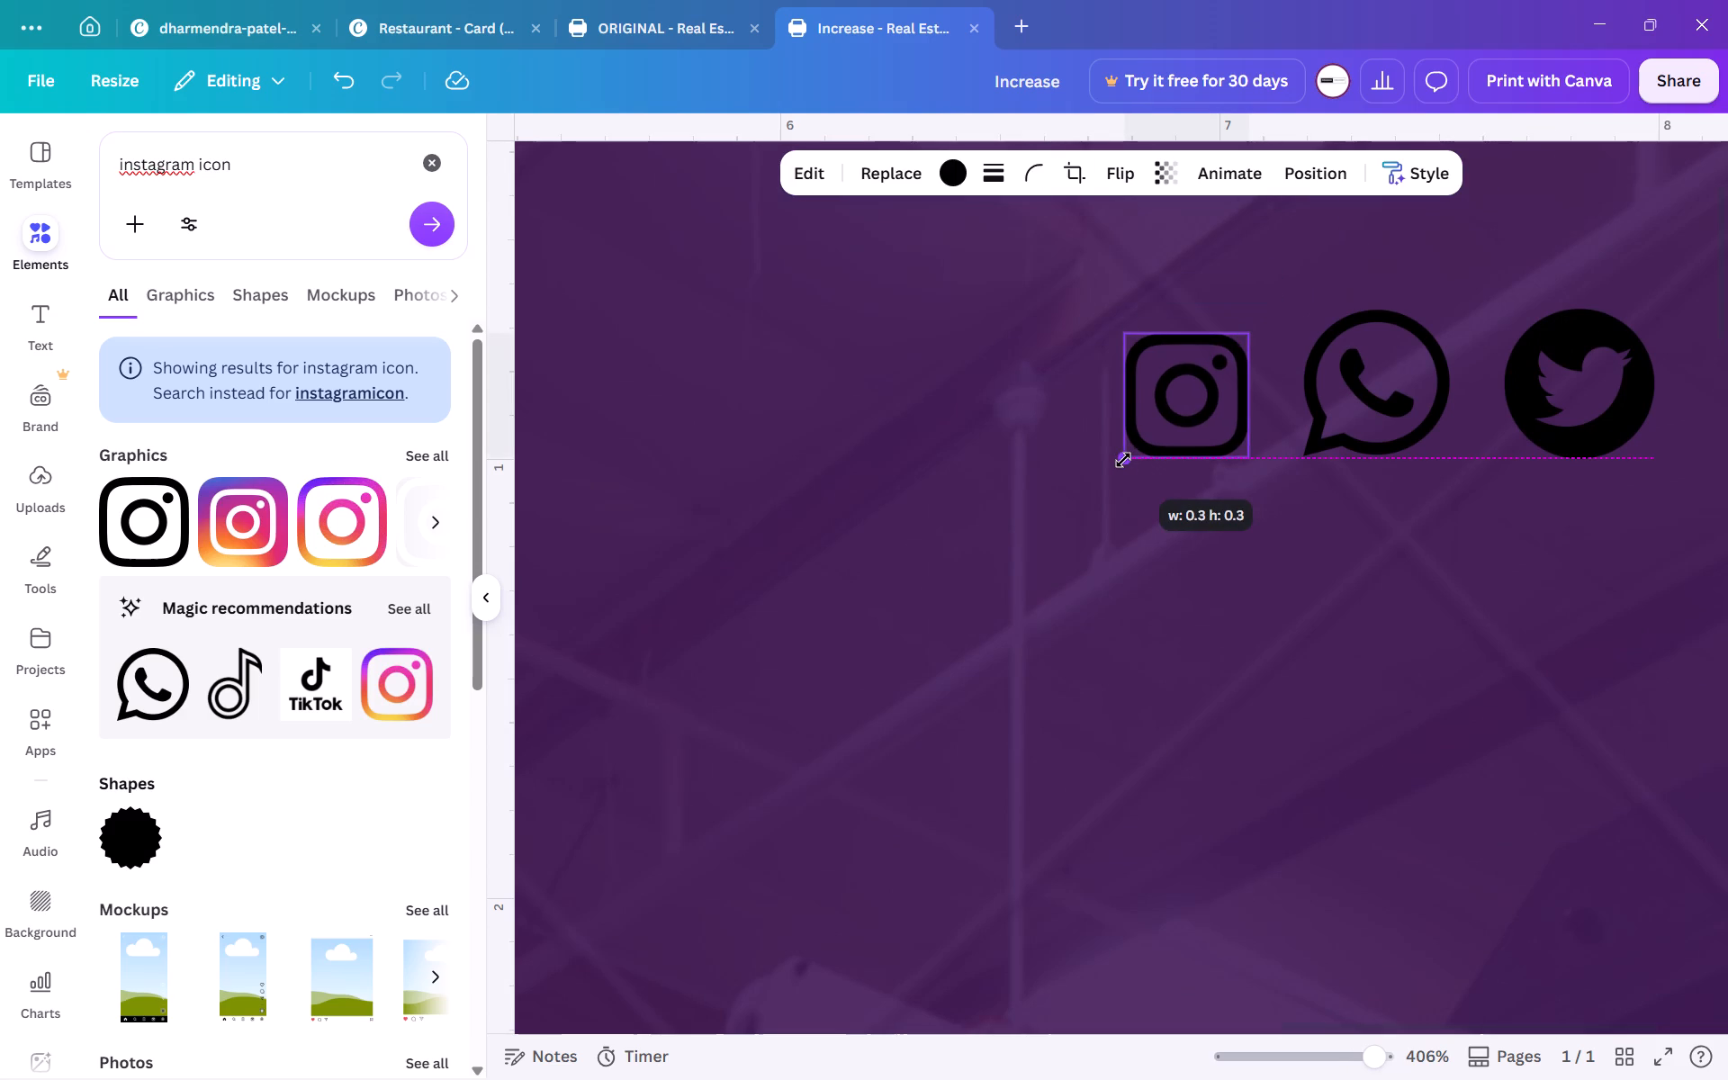
pyautogui.moveTo(1123, 460); pyautogui.dragTo(1114, 472)
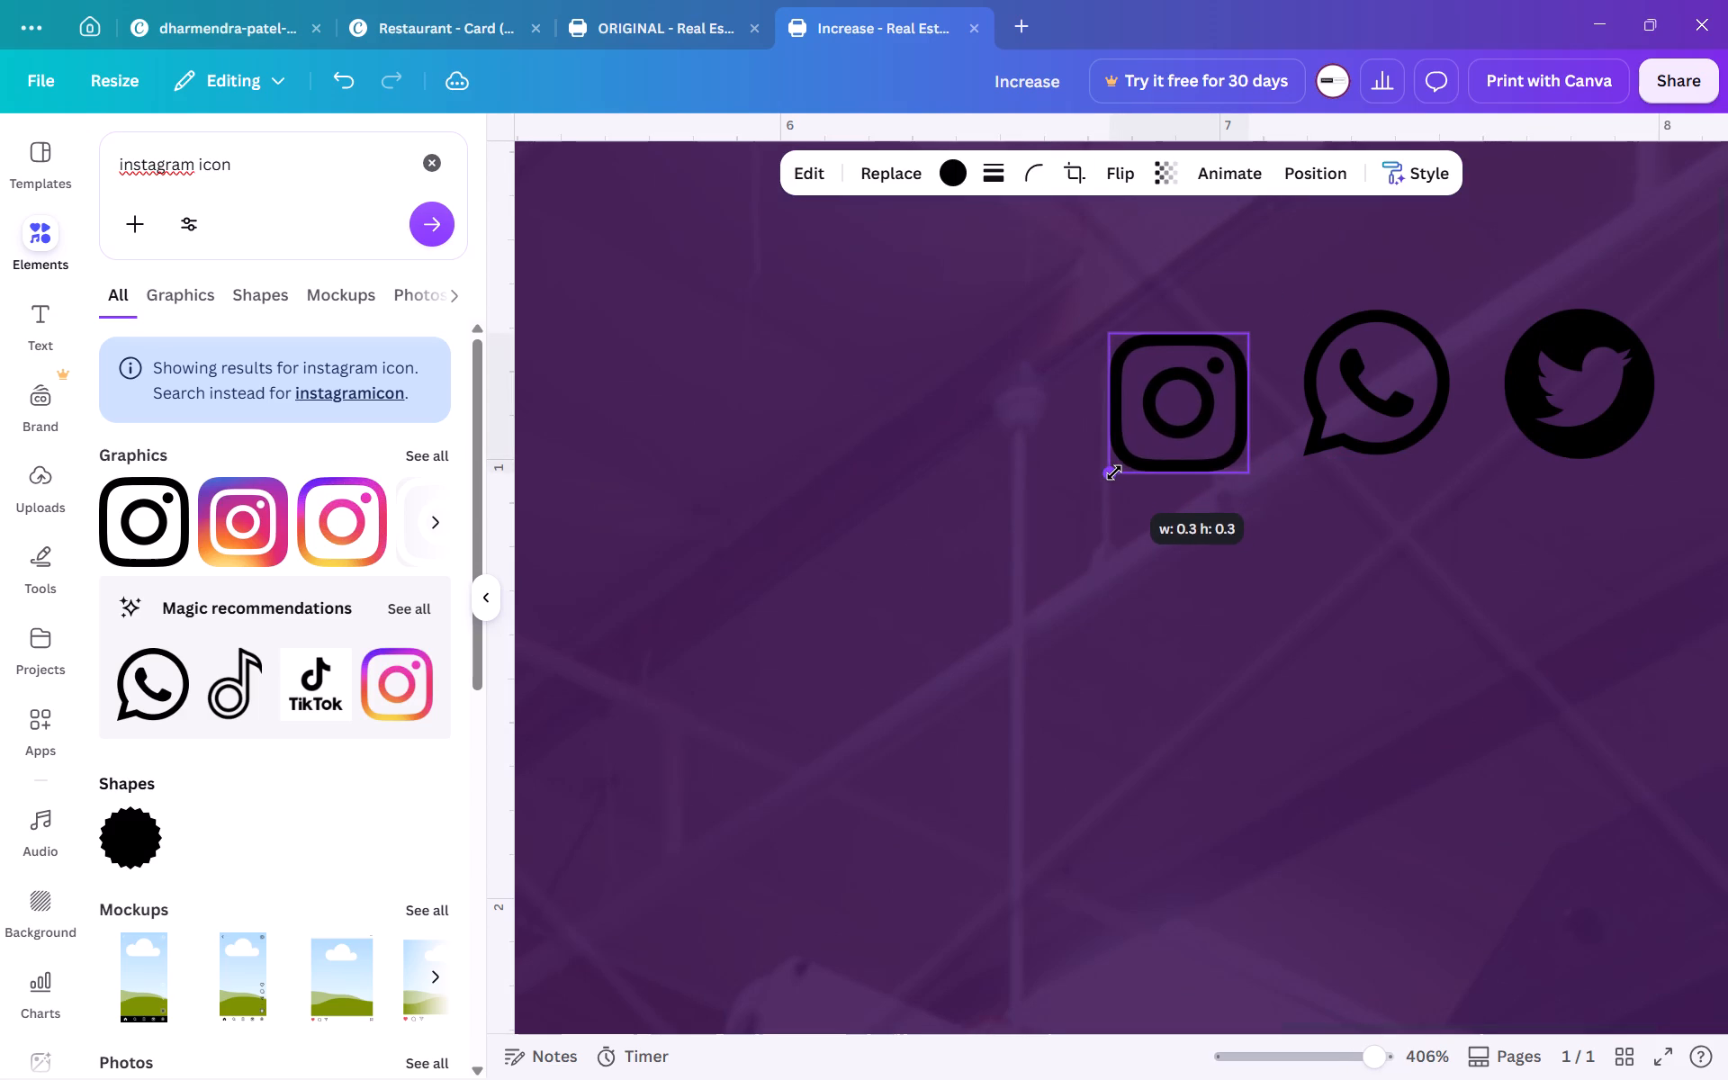
pyautogui.moveTo(1114, 472); pyautogui.dragTo(1105, 484)
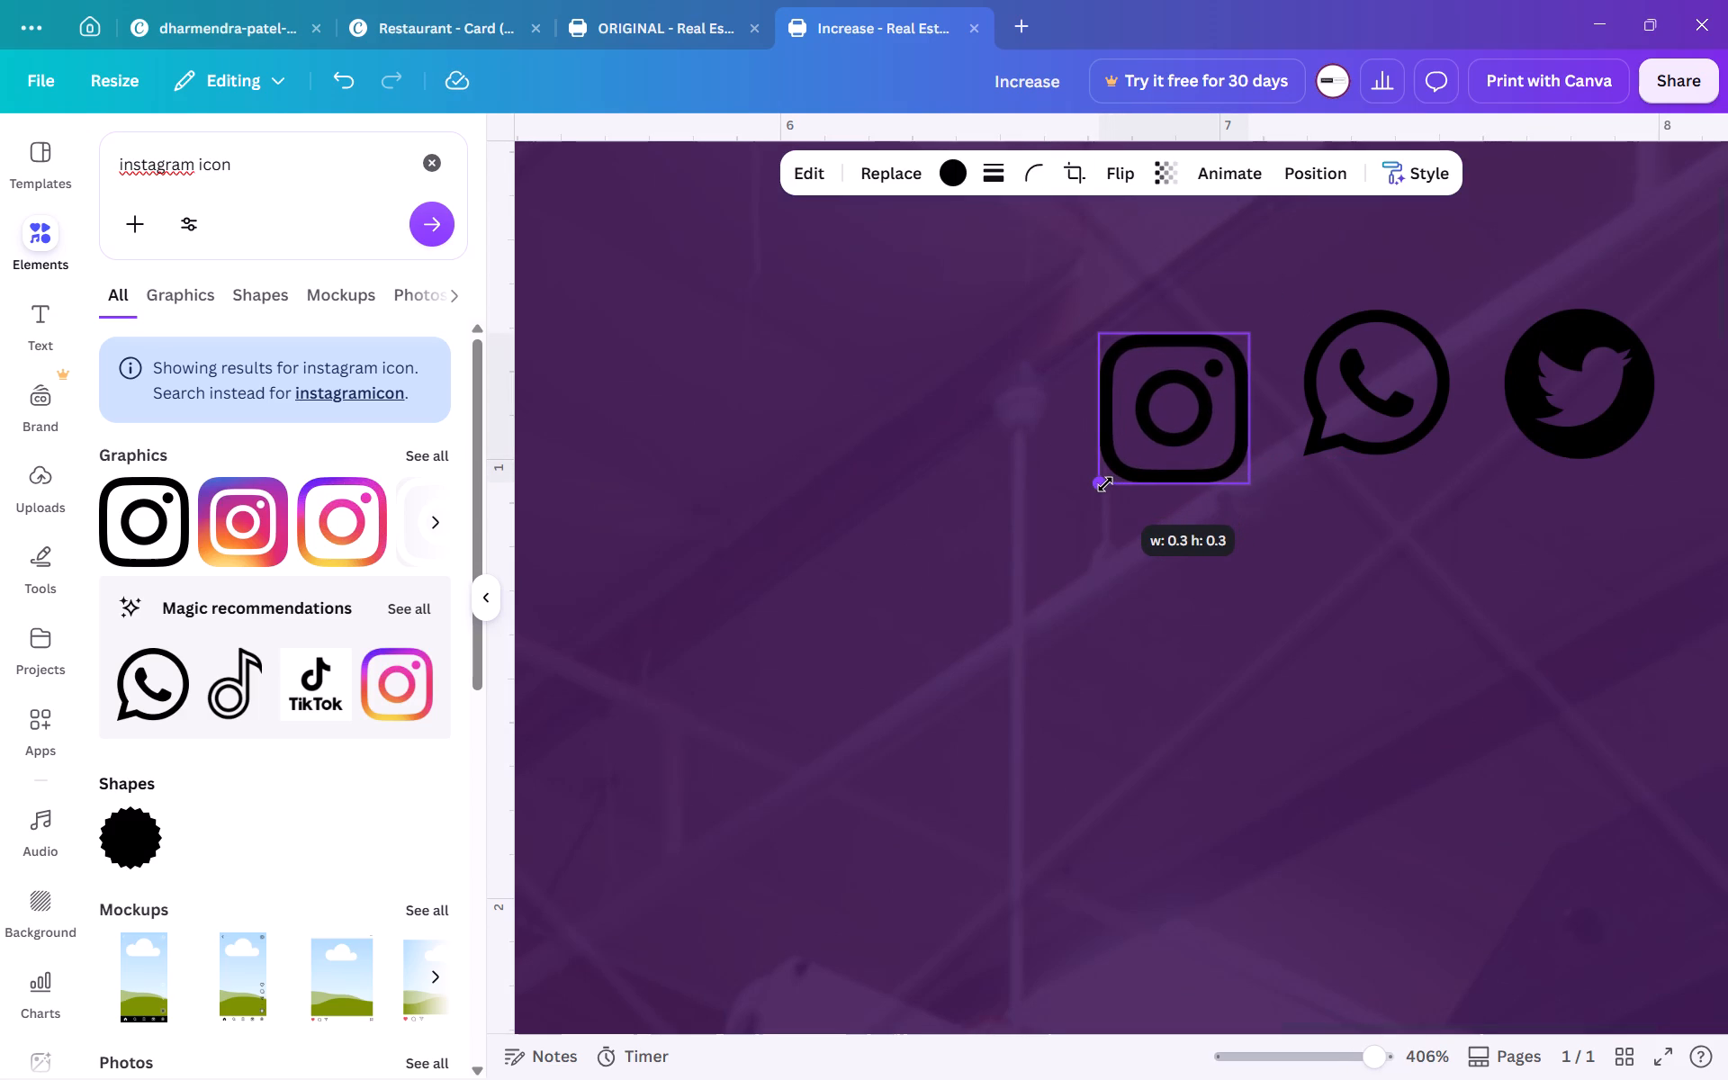
pyautogui.moveTo(1105, 484); pyautogui.dragTo(1102, 488)
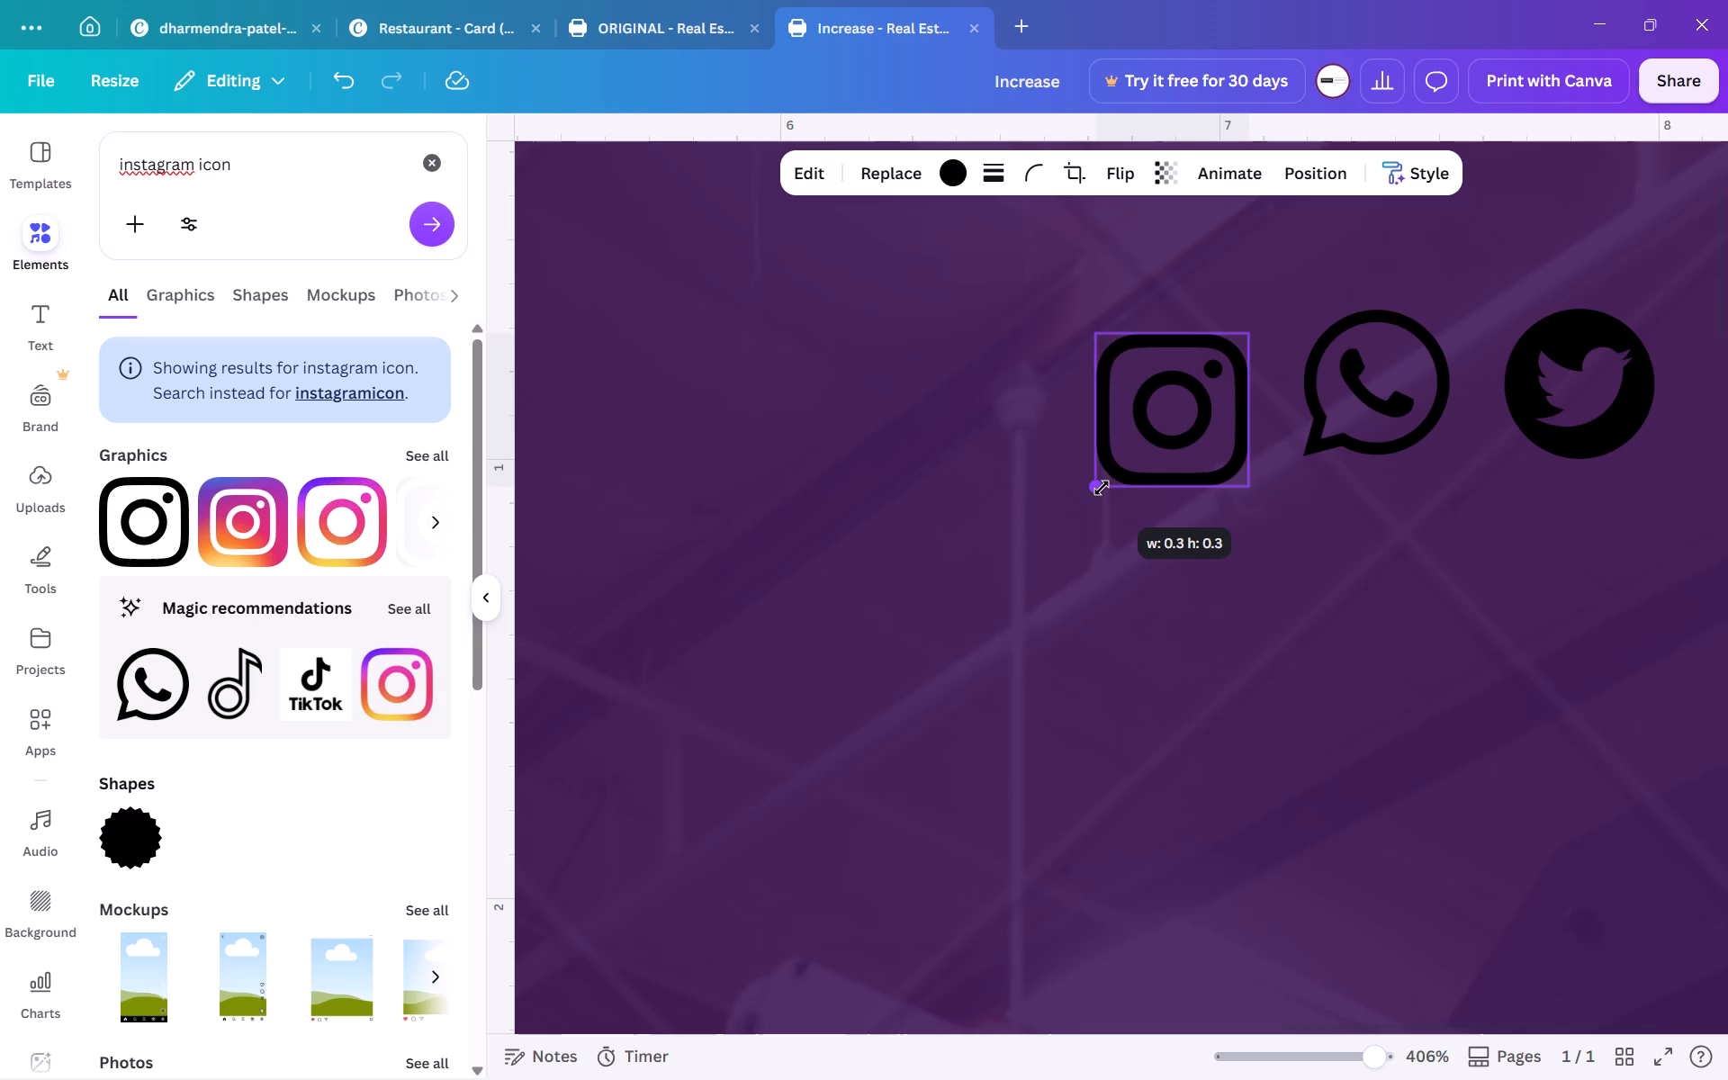
pyautogui.moveTo(1178, 457); pyautogui.dragTo(1183, 446)
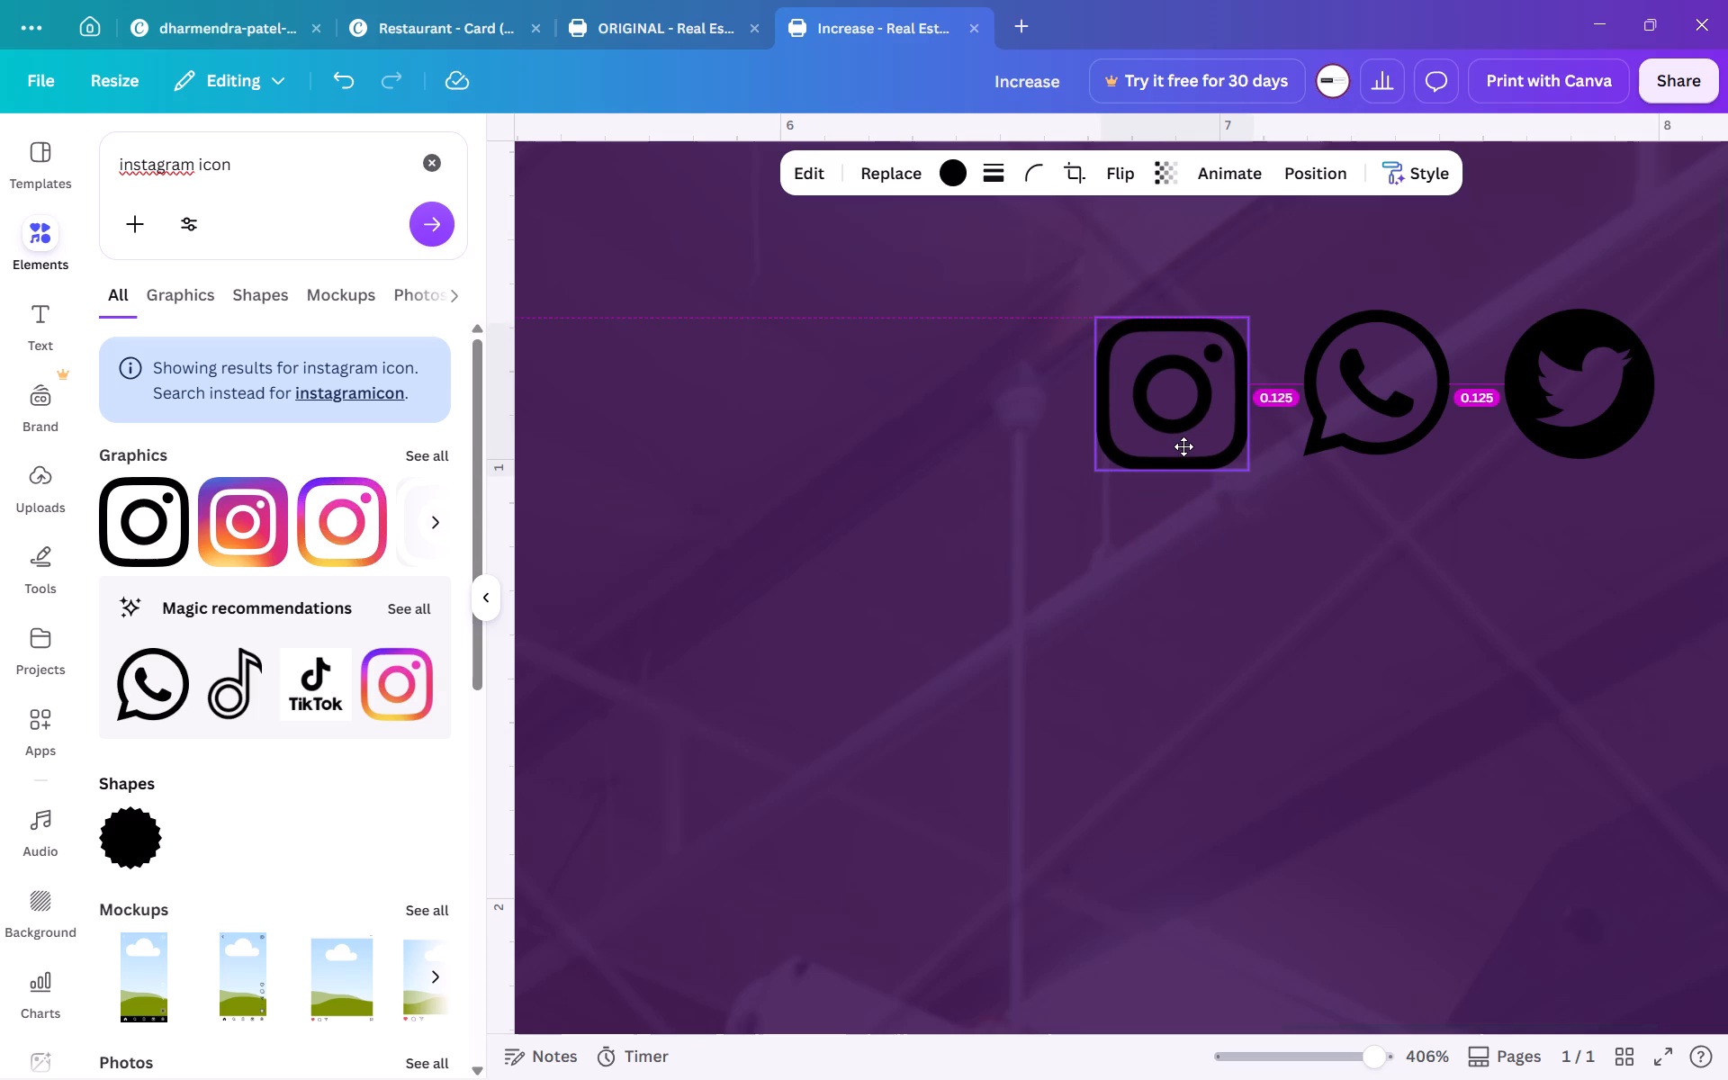
pyautogui.moveTo(1183, 446); pyautogui.dragTo(1182, 446)
pyautogui.moveTo(1182, 446); pyautogui.dragTo(1182, 447)
pyautogui.click(1021, 621)
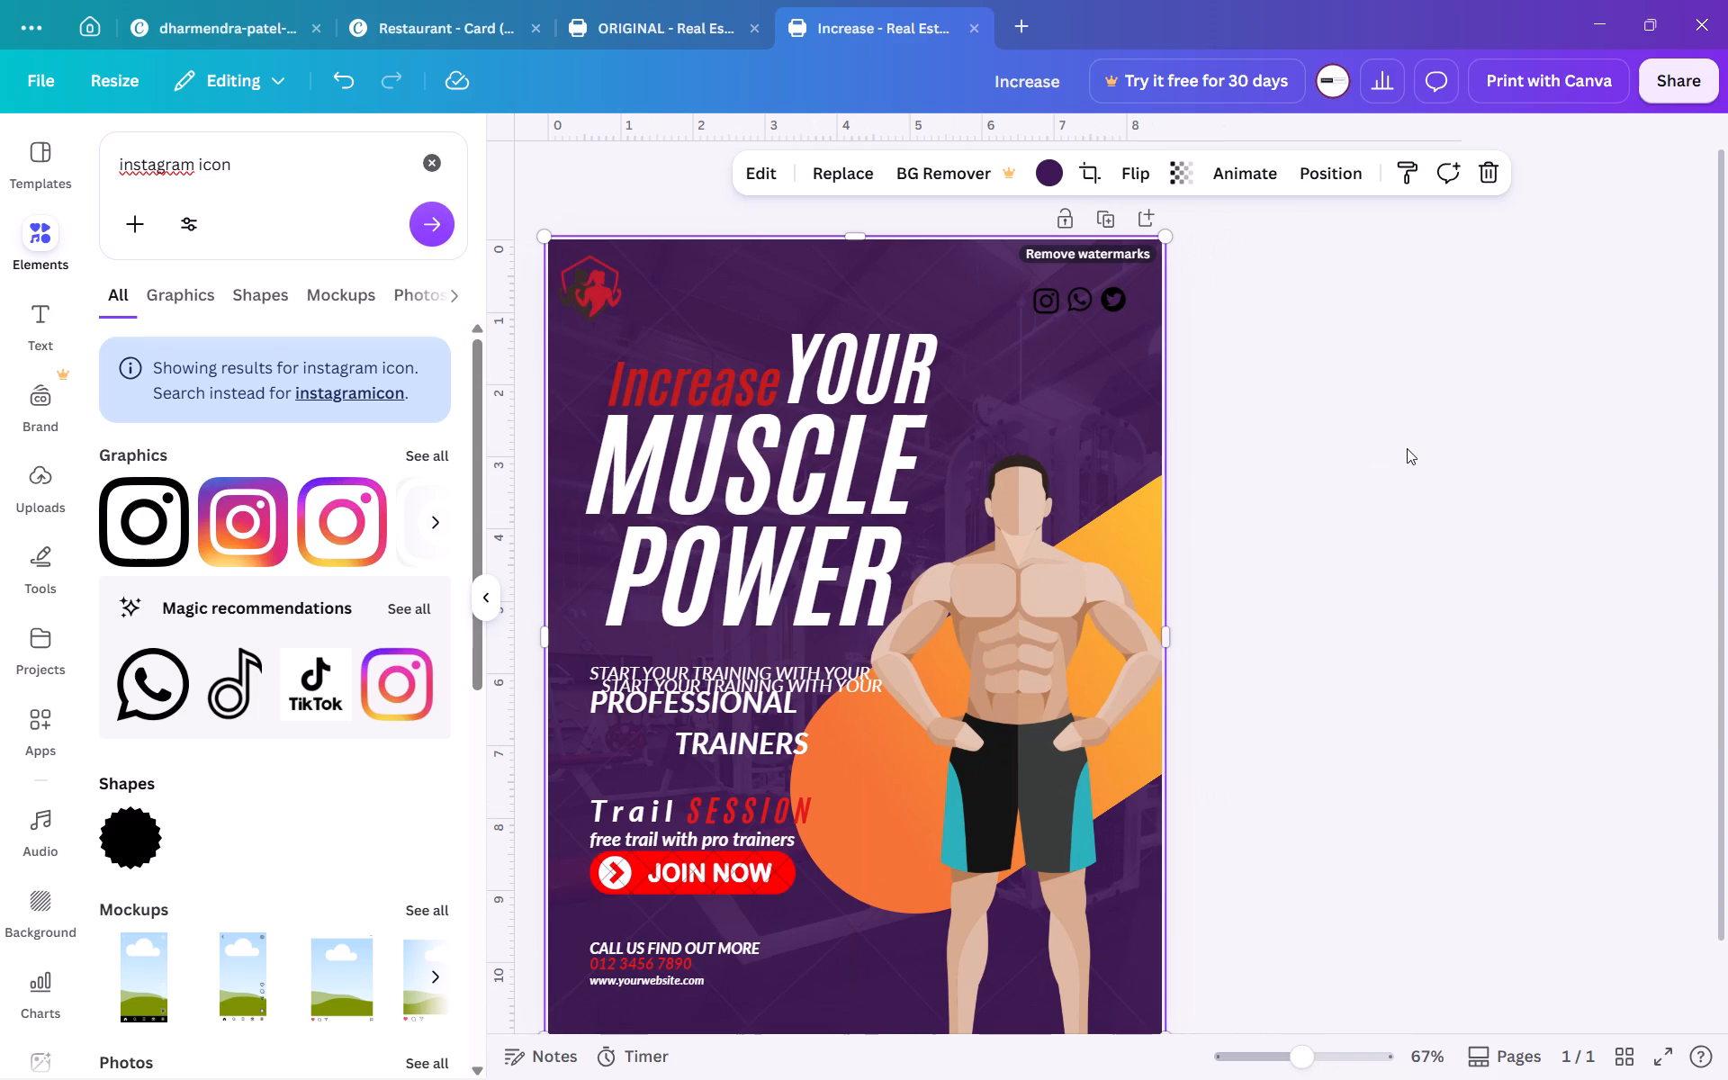
# Search the elements for "you tube icon" and browse the graphics for one that suits the black icon row.
pyautogui.doubleClick(150, 178)
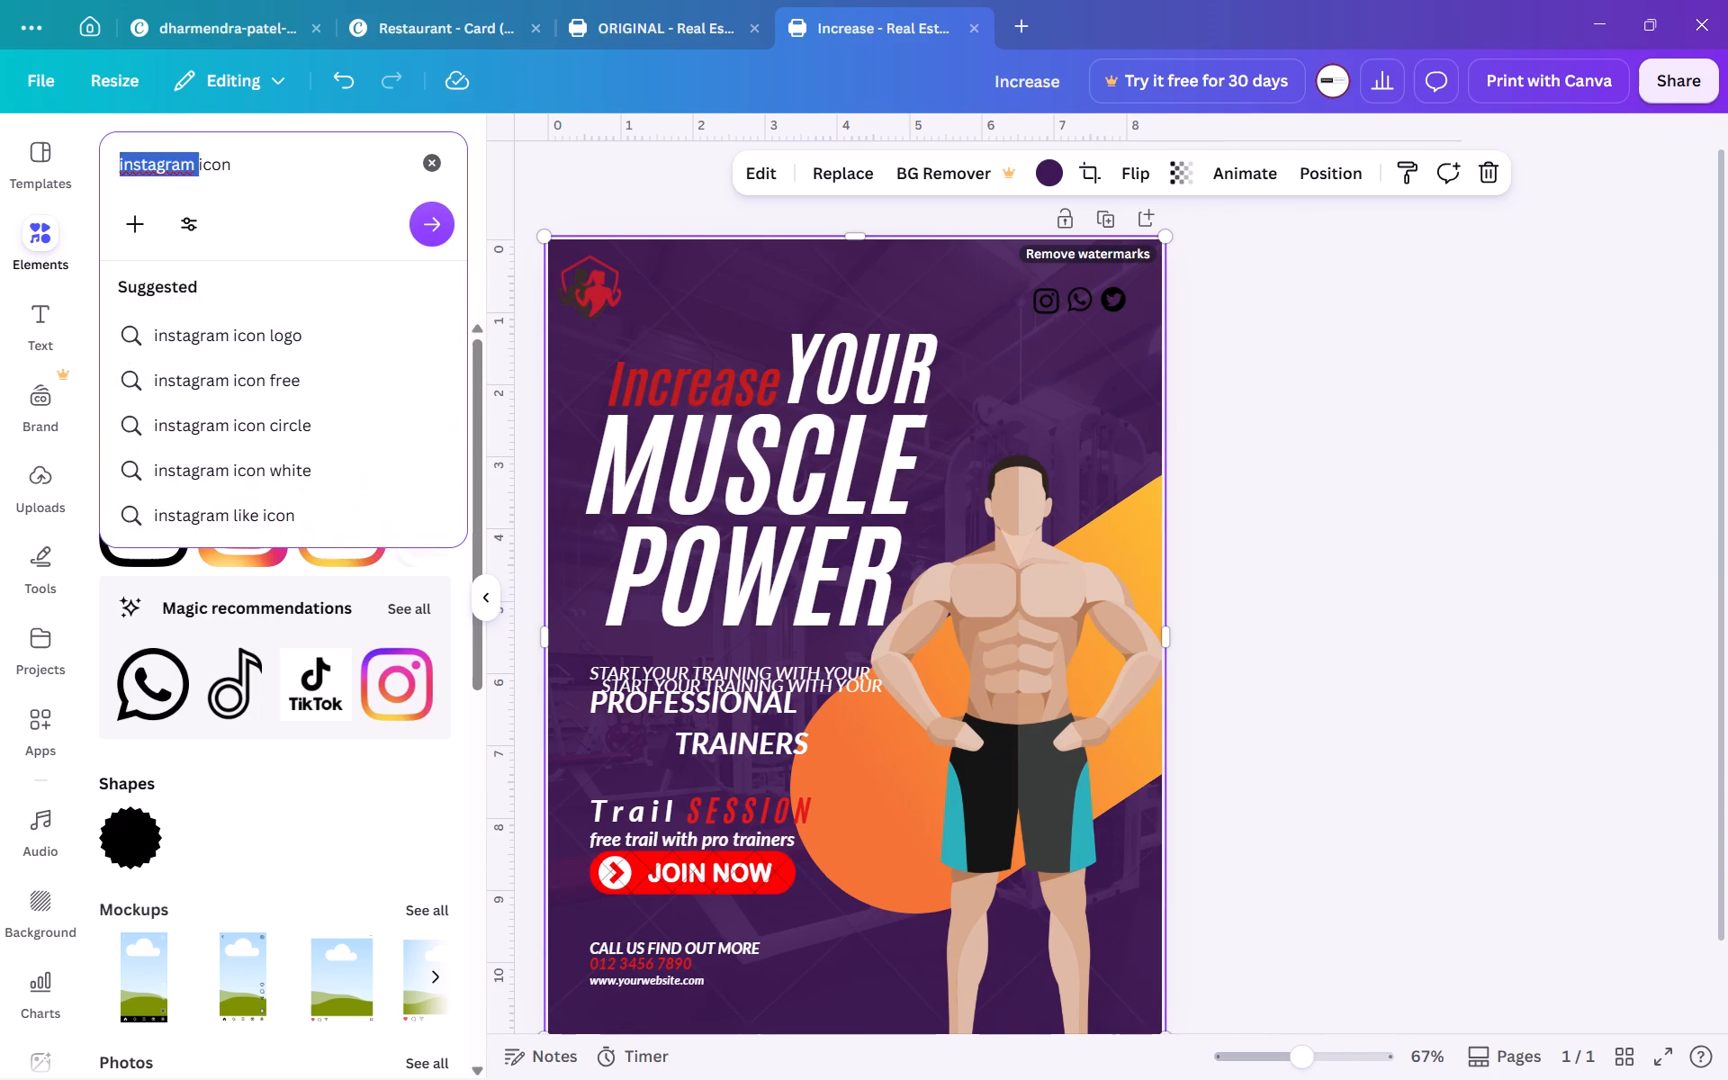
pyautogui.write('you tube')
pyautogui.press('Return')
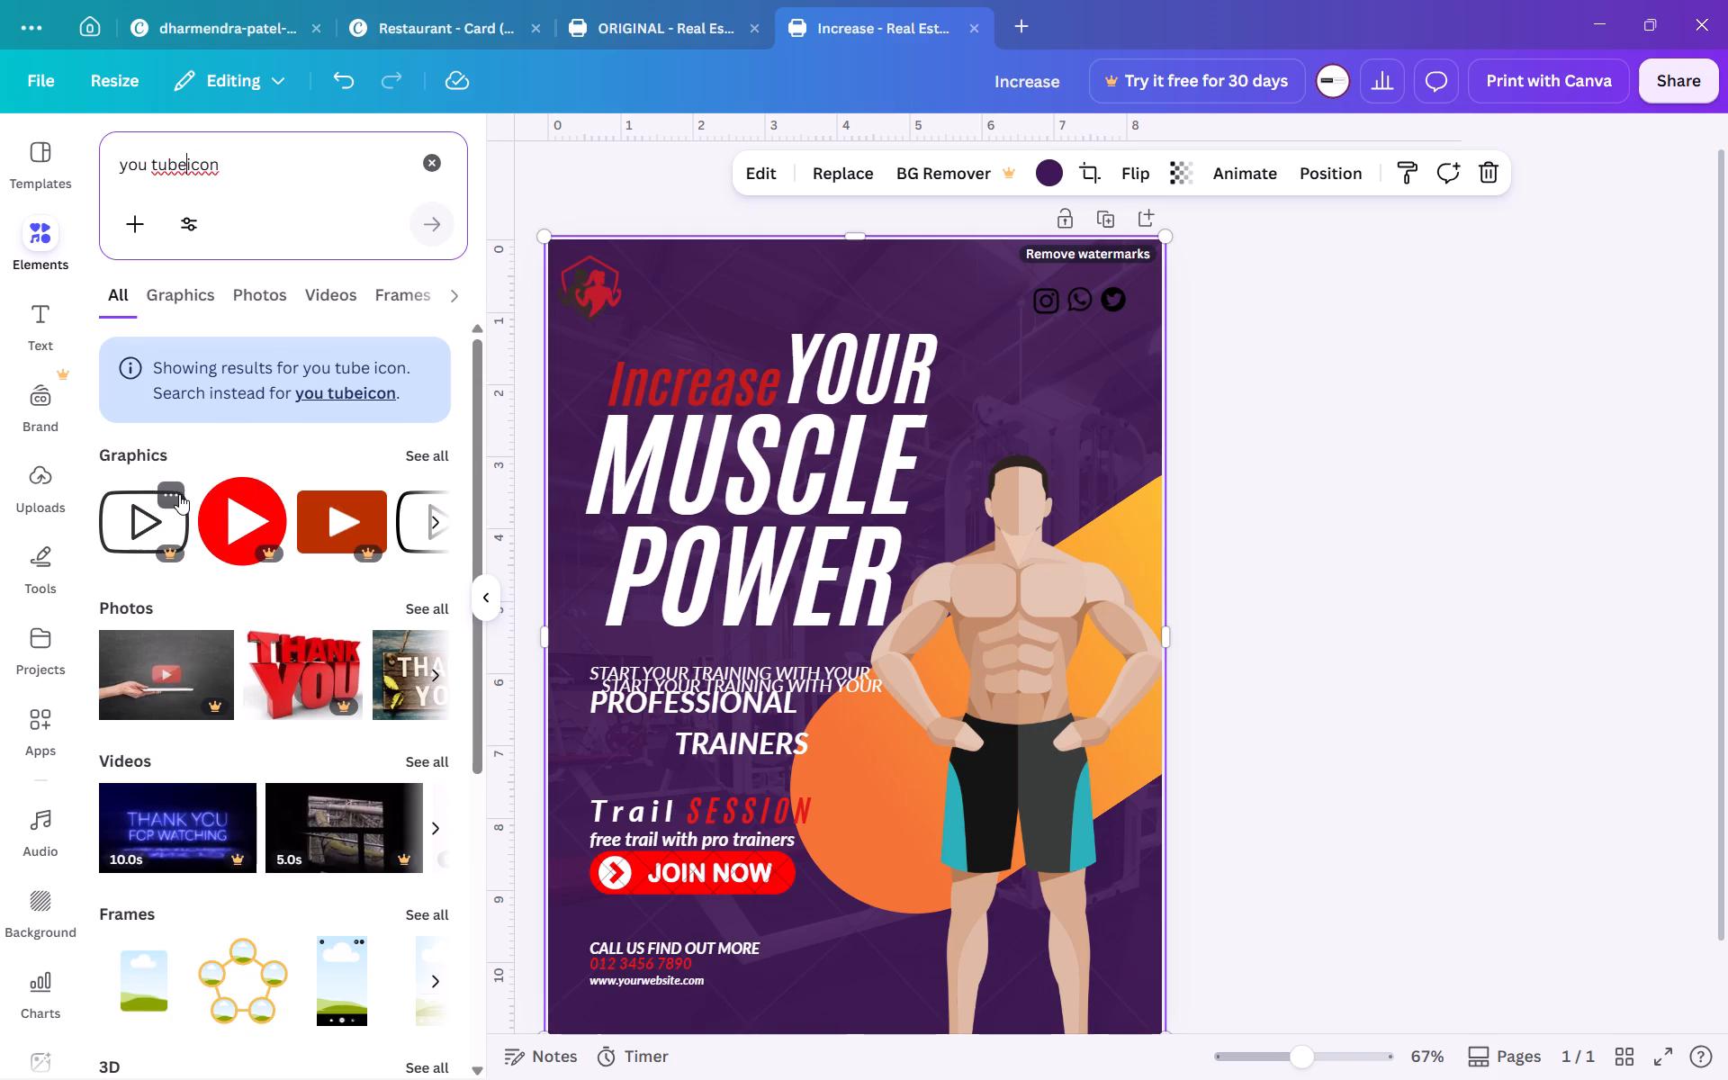
pyautogui.hscroll(-2, 179, 494)
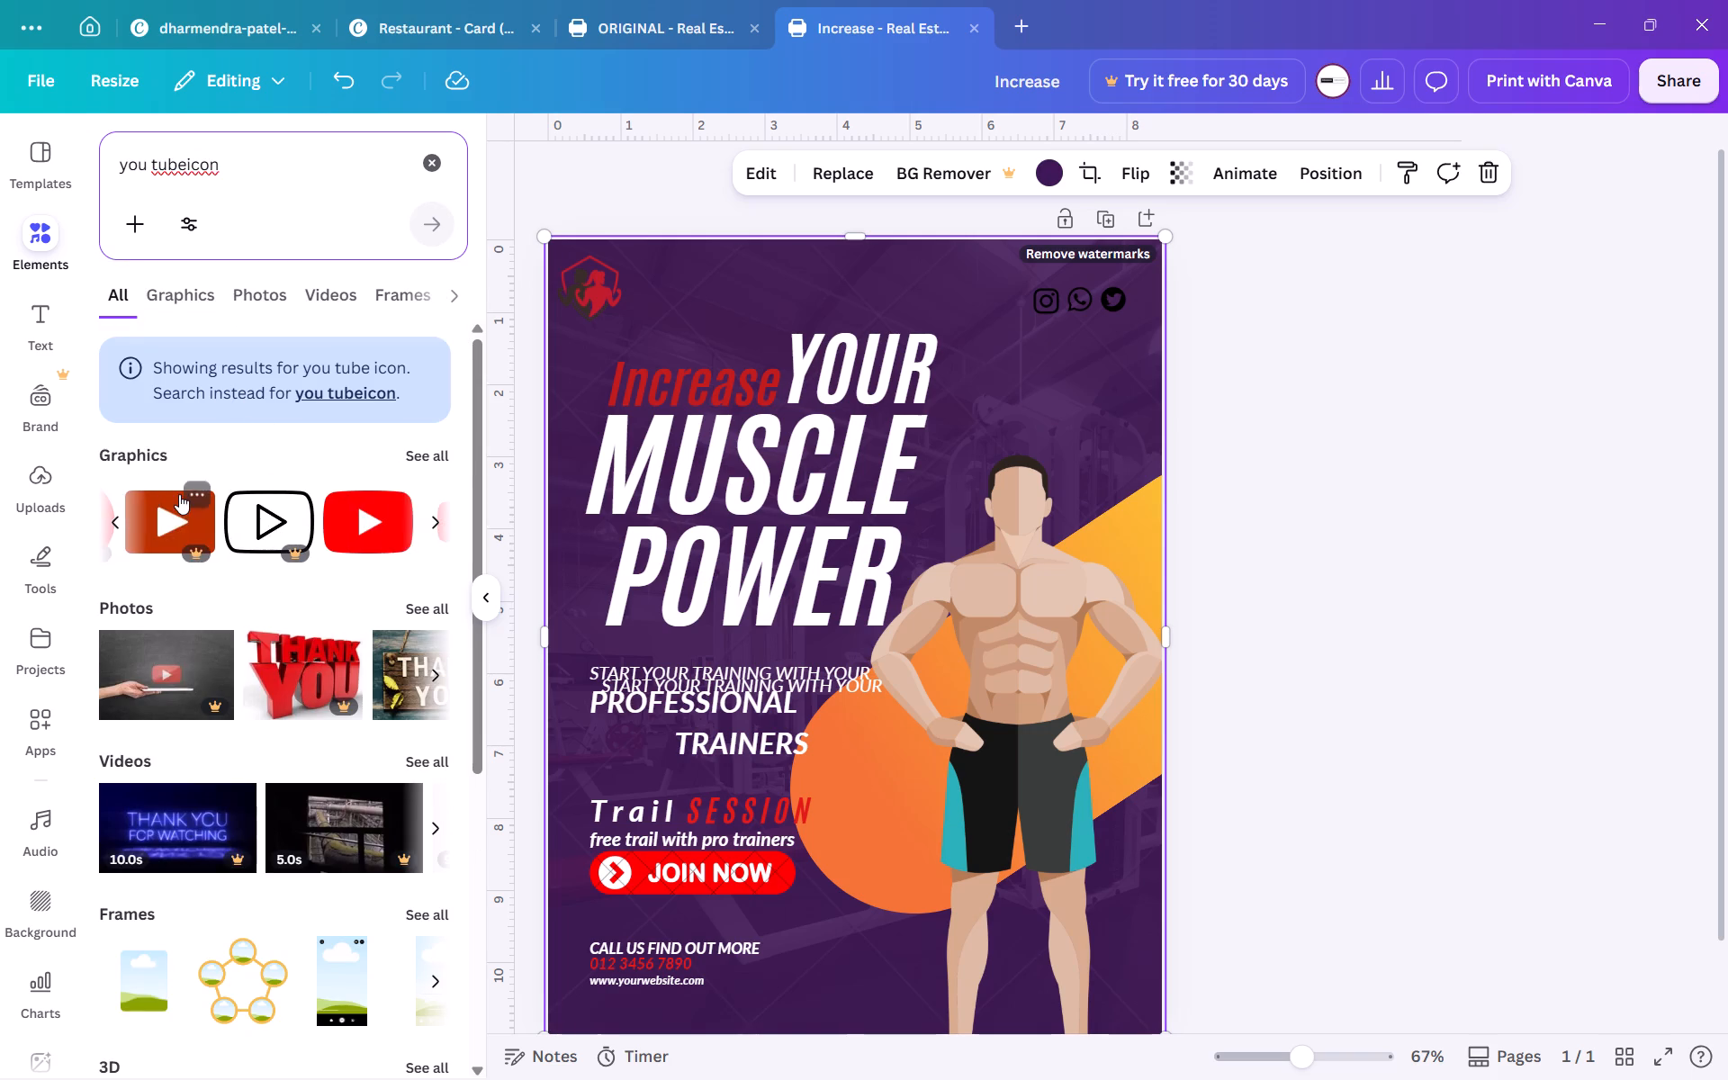
pyautogui.hscroll(-2, 179, 494)
pyautogui.hscroll(2, 179, 494)
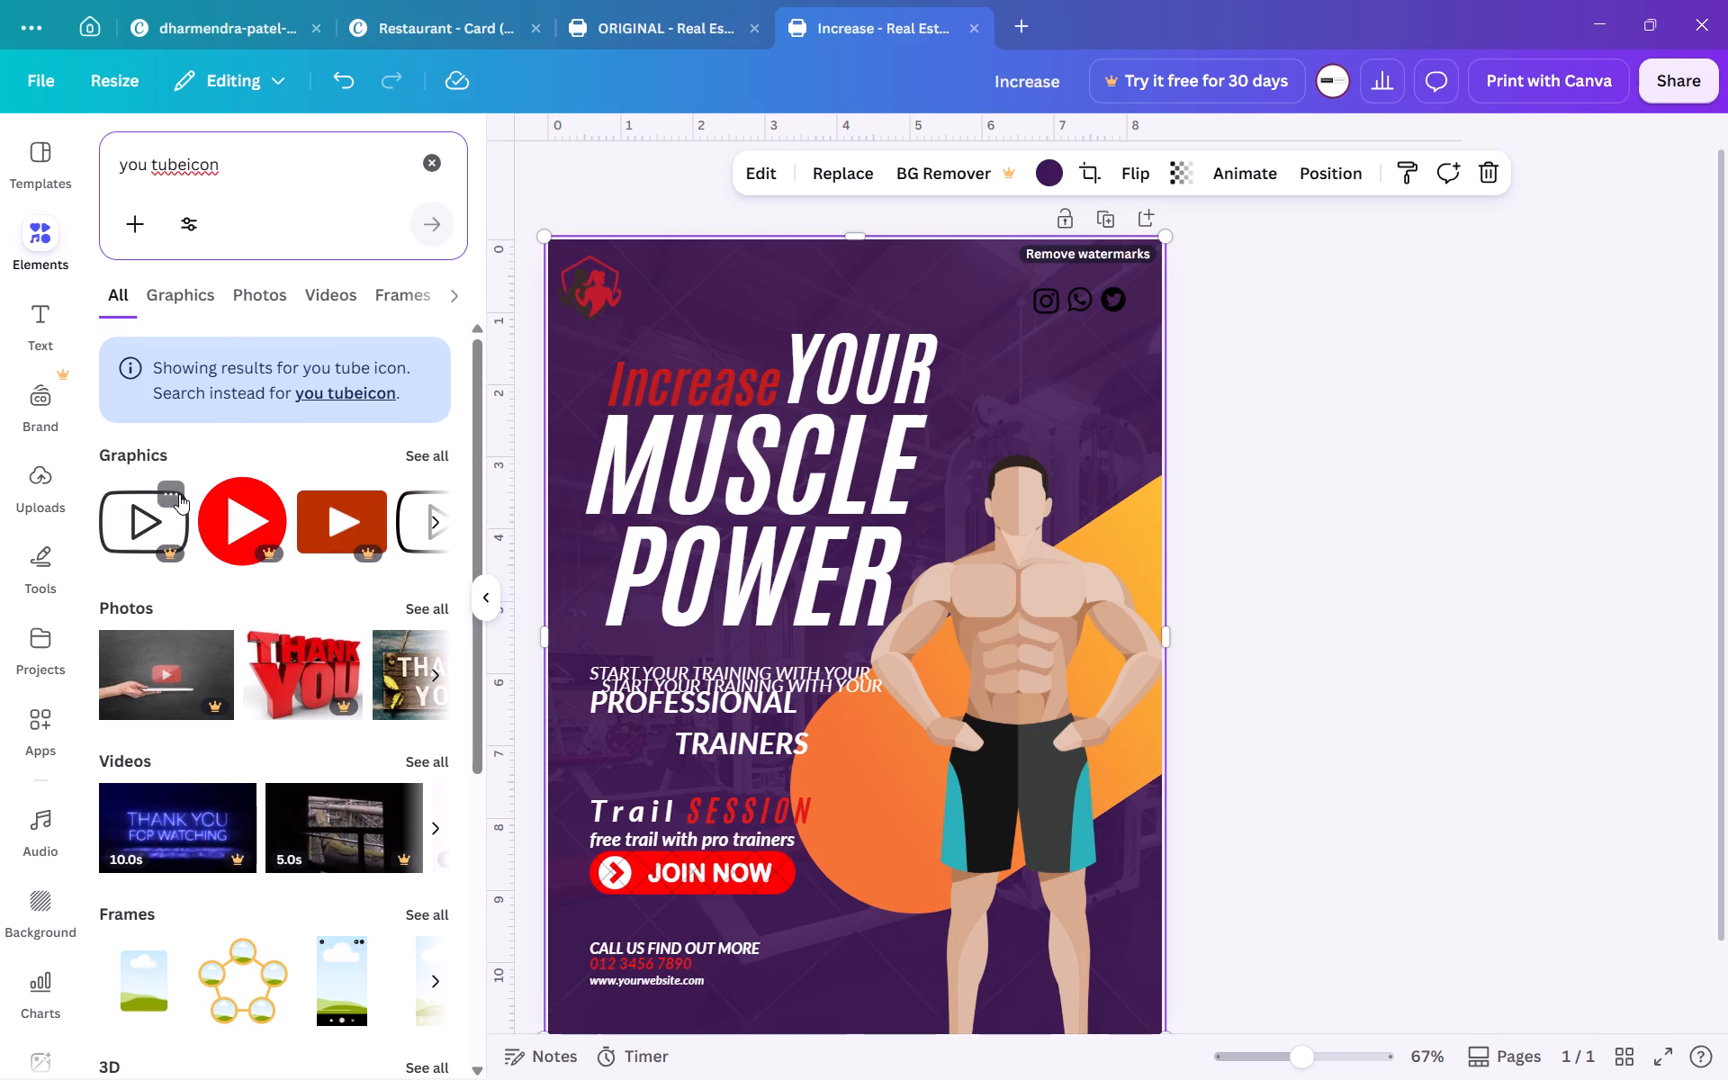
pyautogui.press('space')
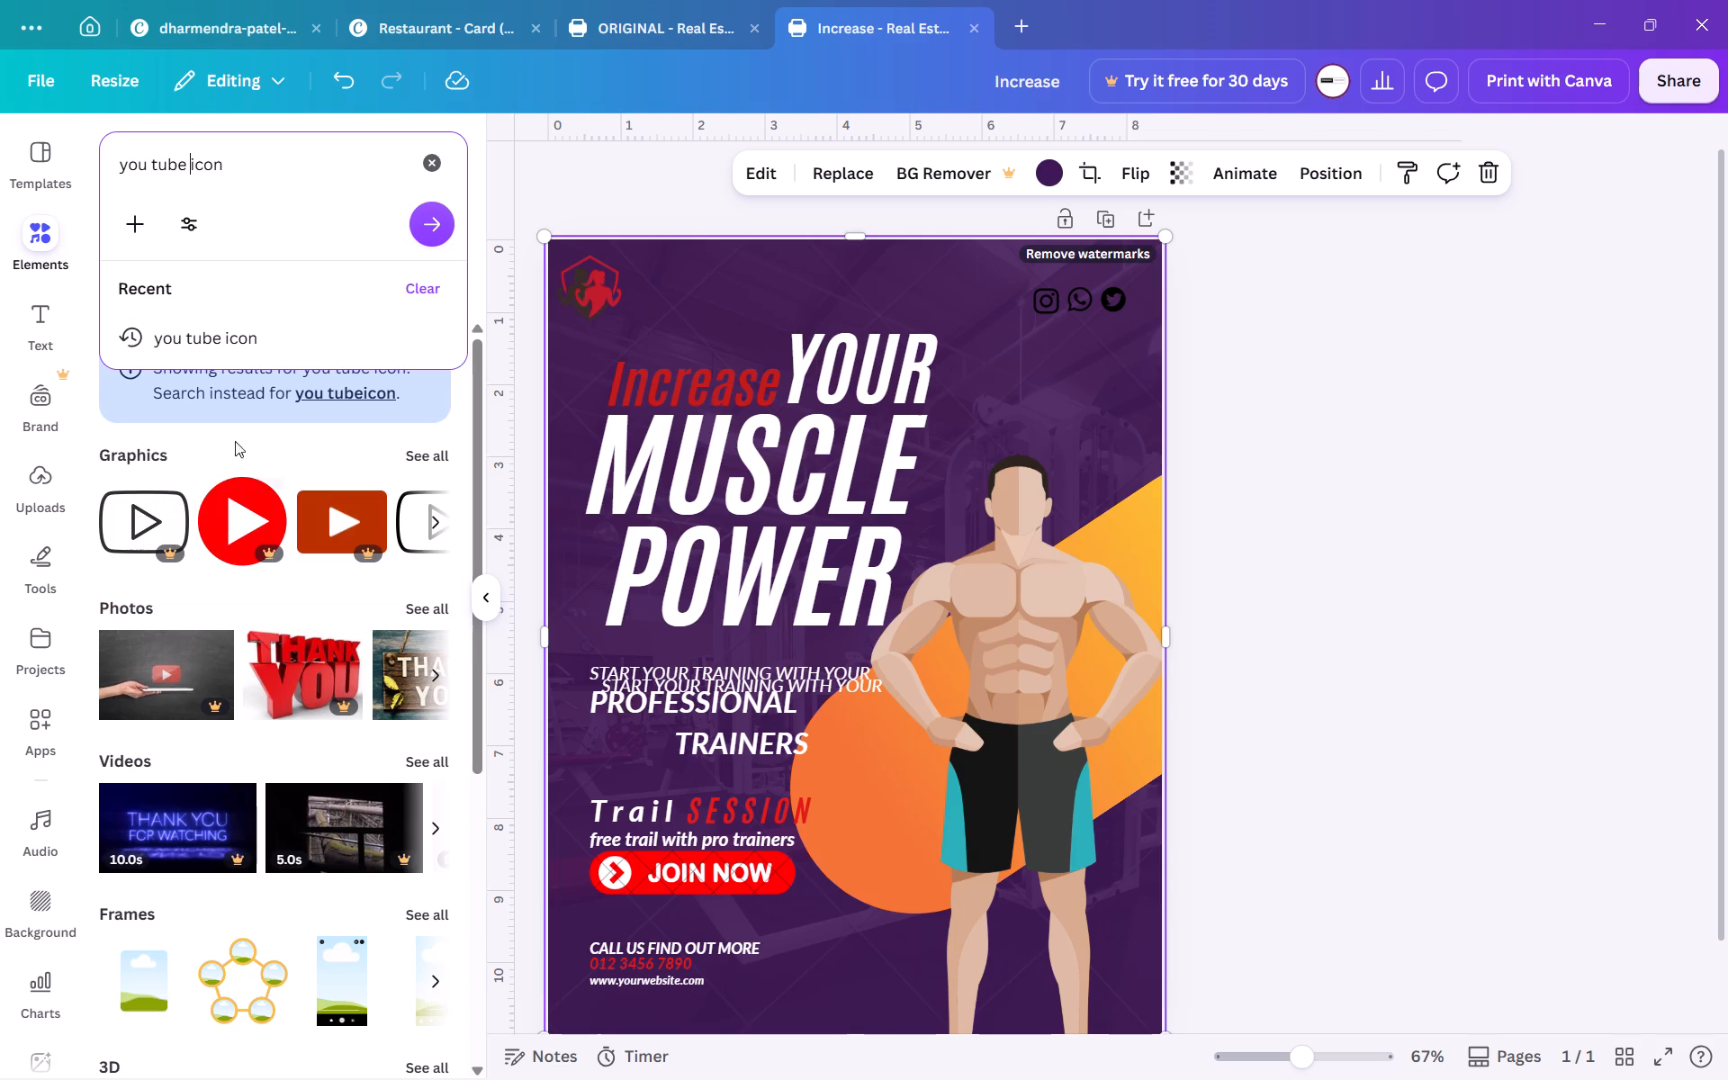
# Search the elements library for "you tube icon" and insert the black outlined rectangular play-button icon.
pyautogui.click(427, 242)
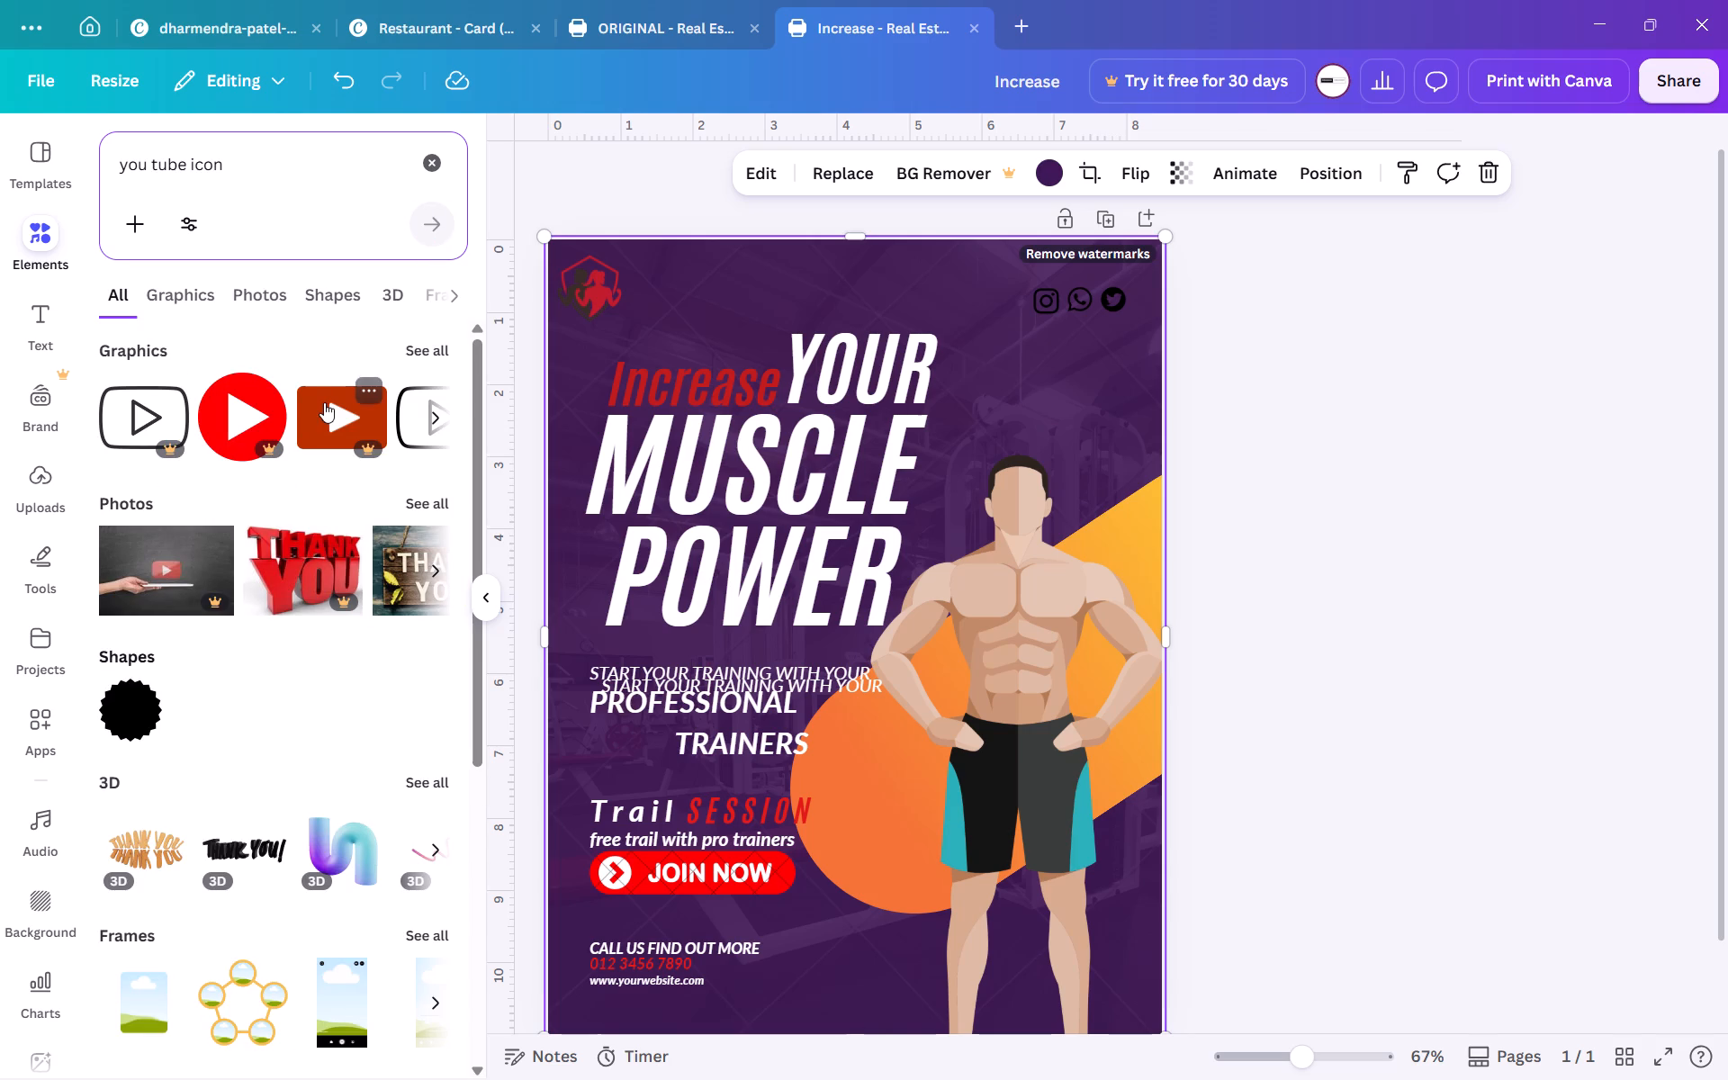
pyautogui.hscroll(-5, 324, 402)
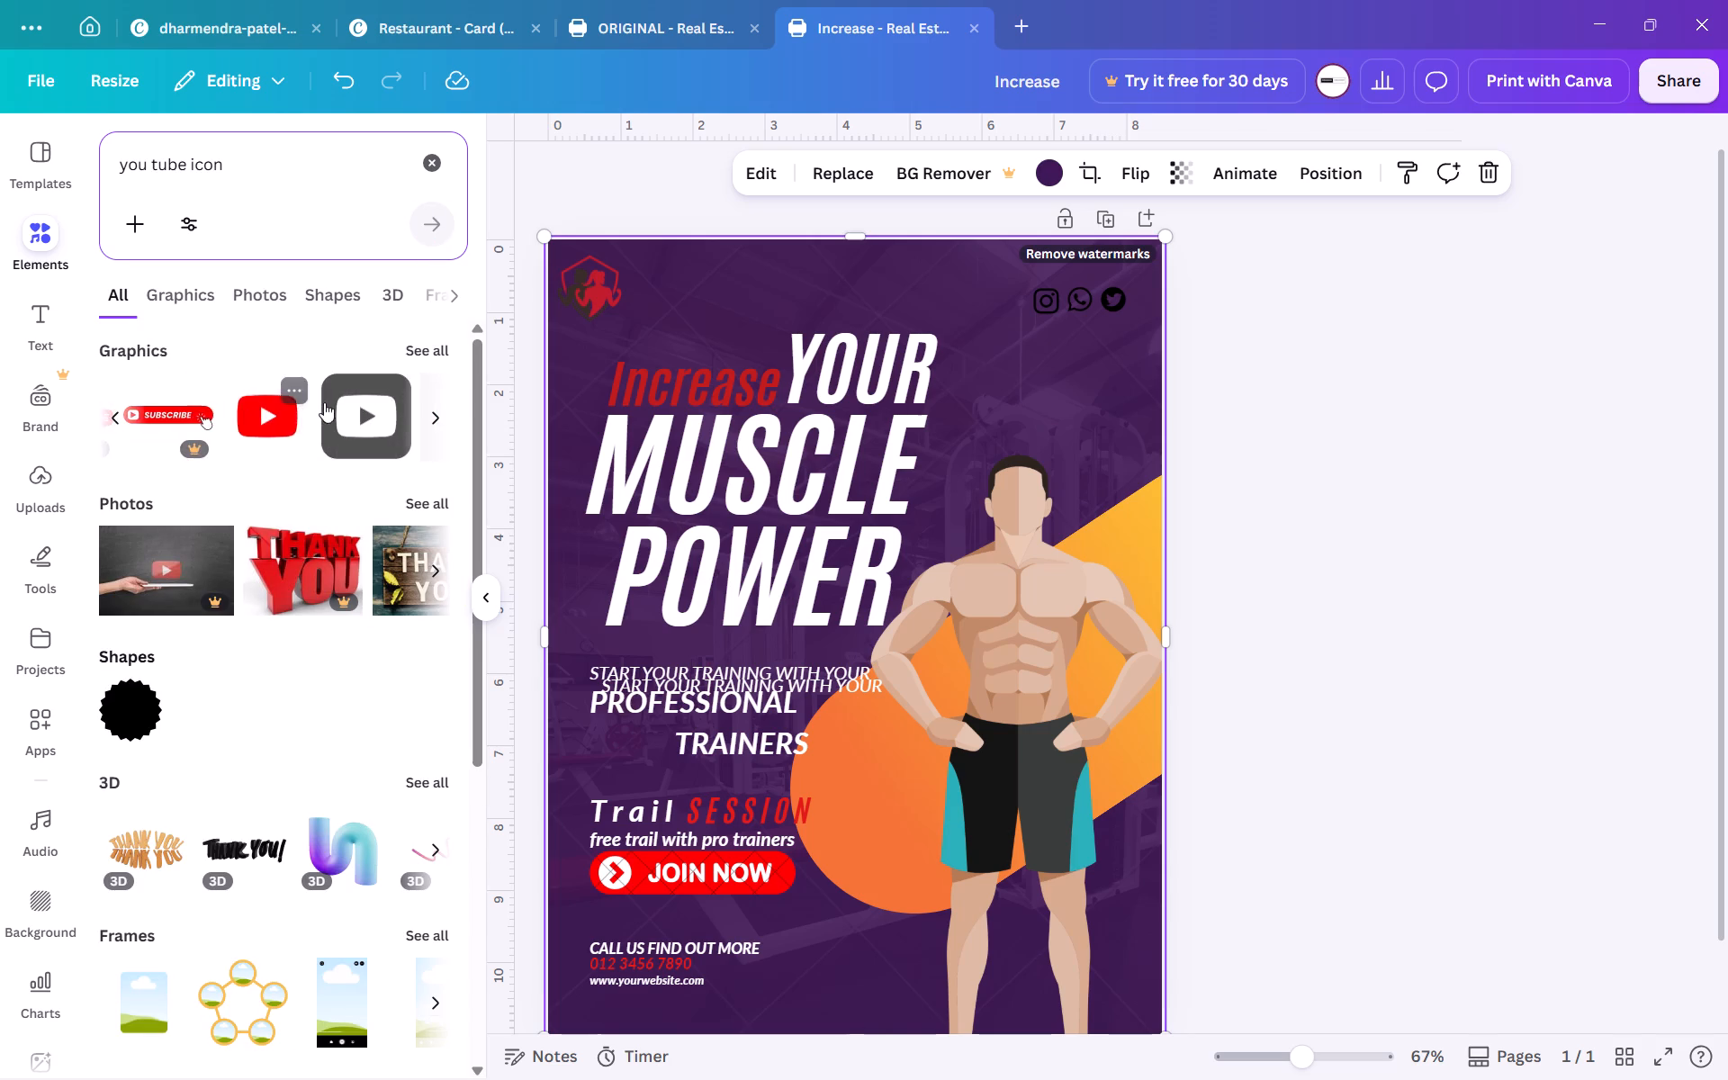
pyautogui.hscroll(-1, 324, 402)
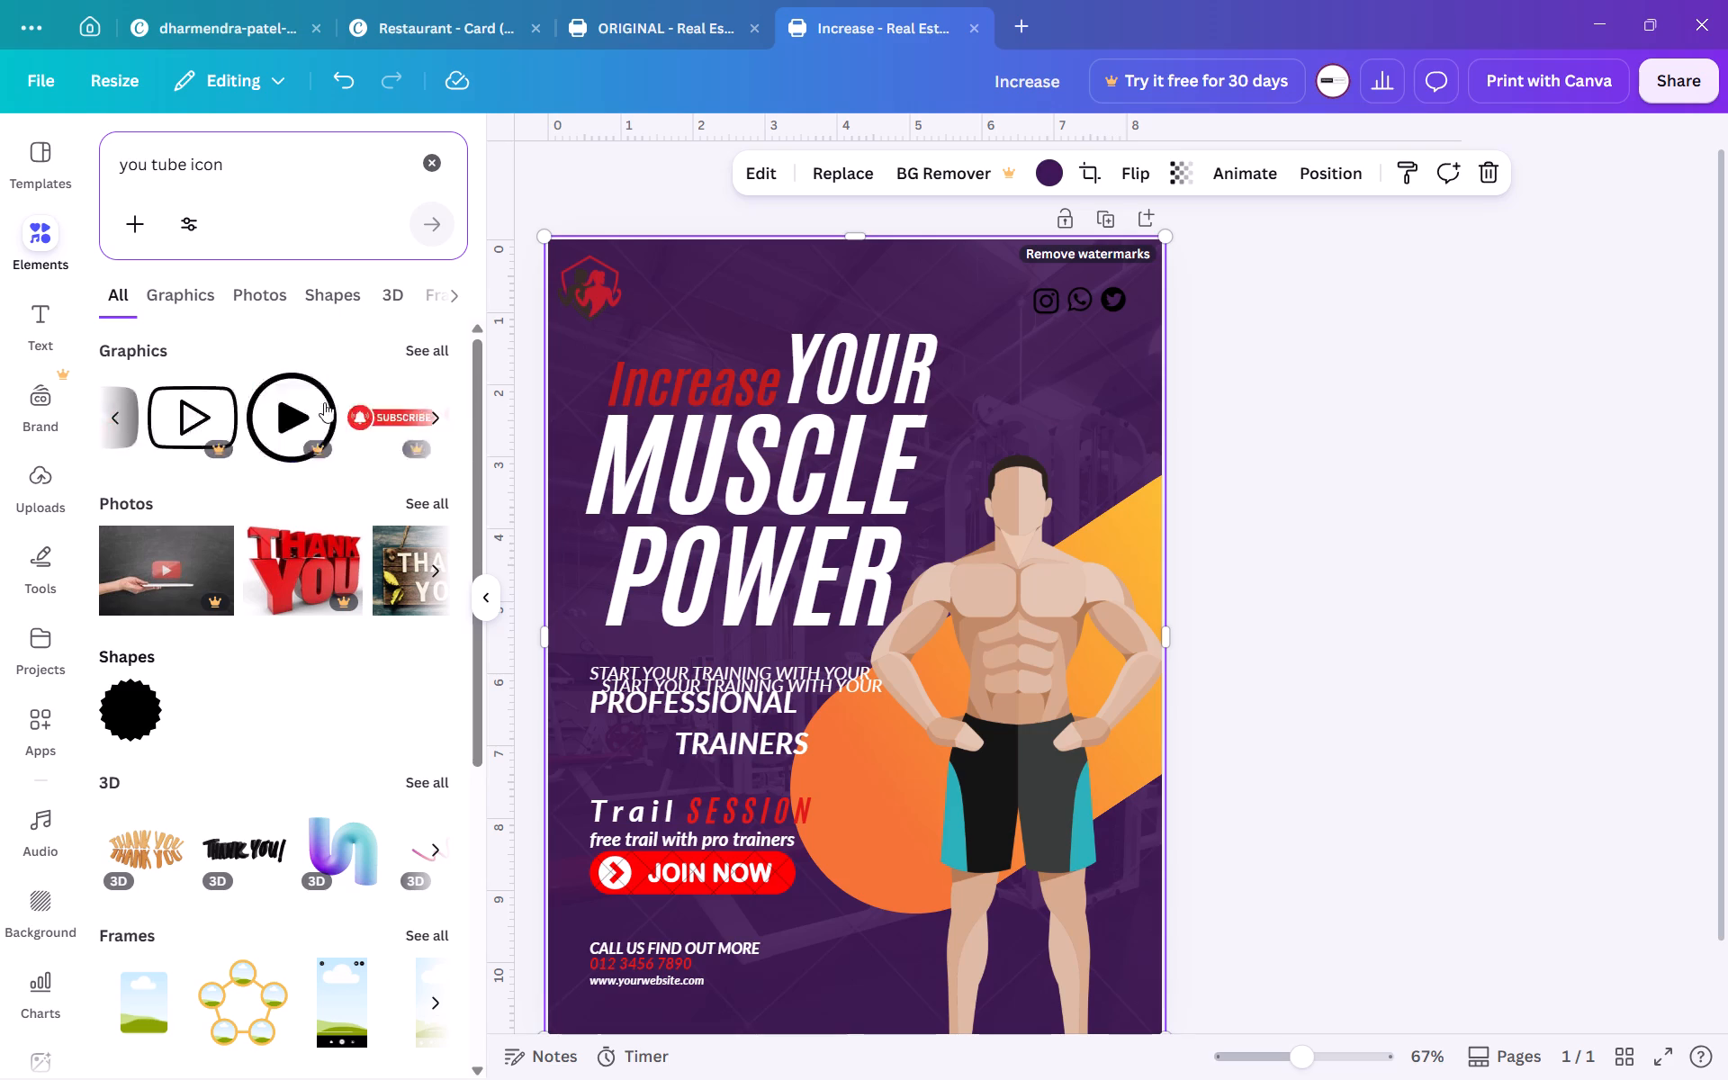
pyautogui.hscroll(3, 324, 402)
pyautogui.click(148, 411)
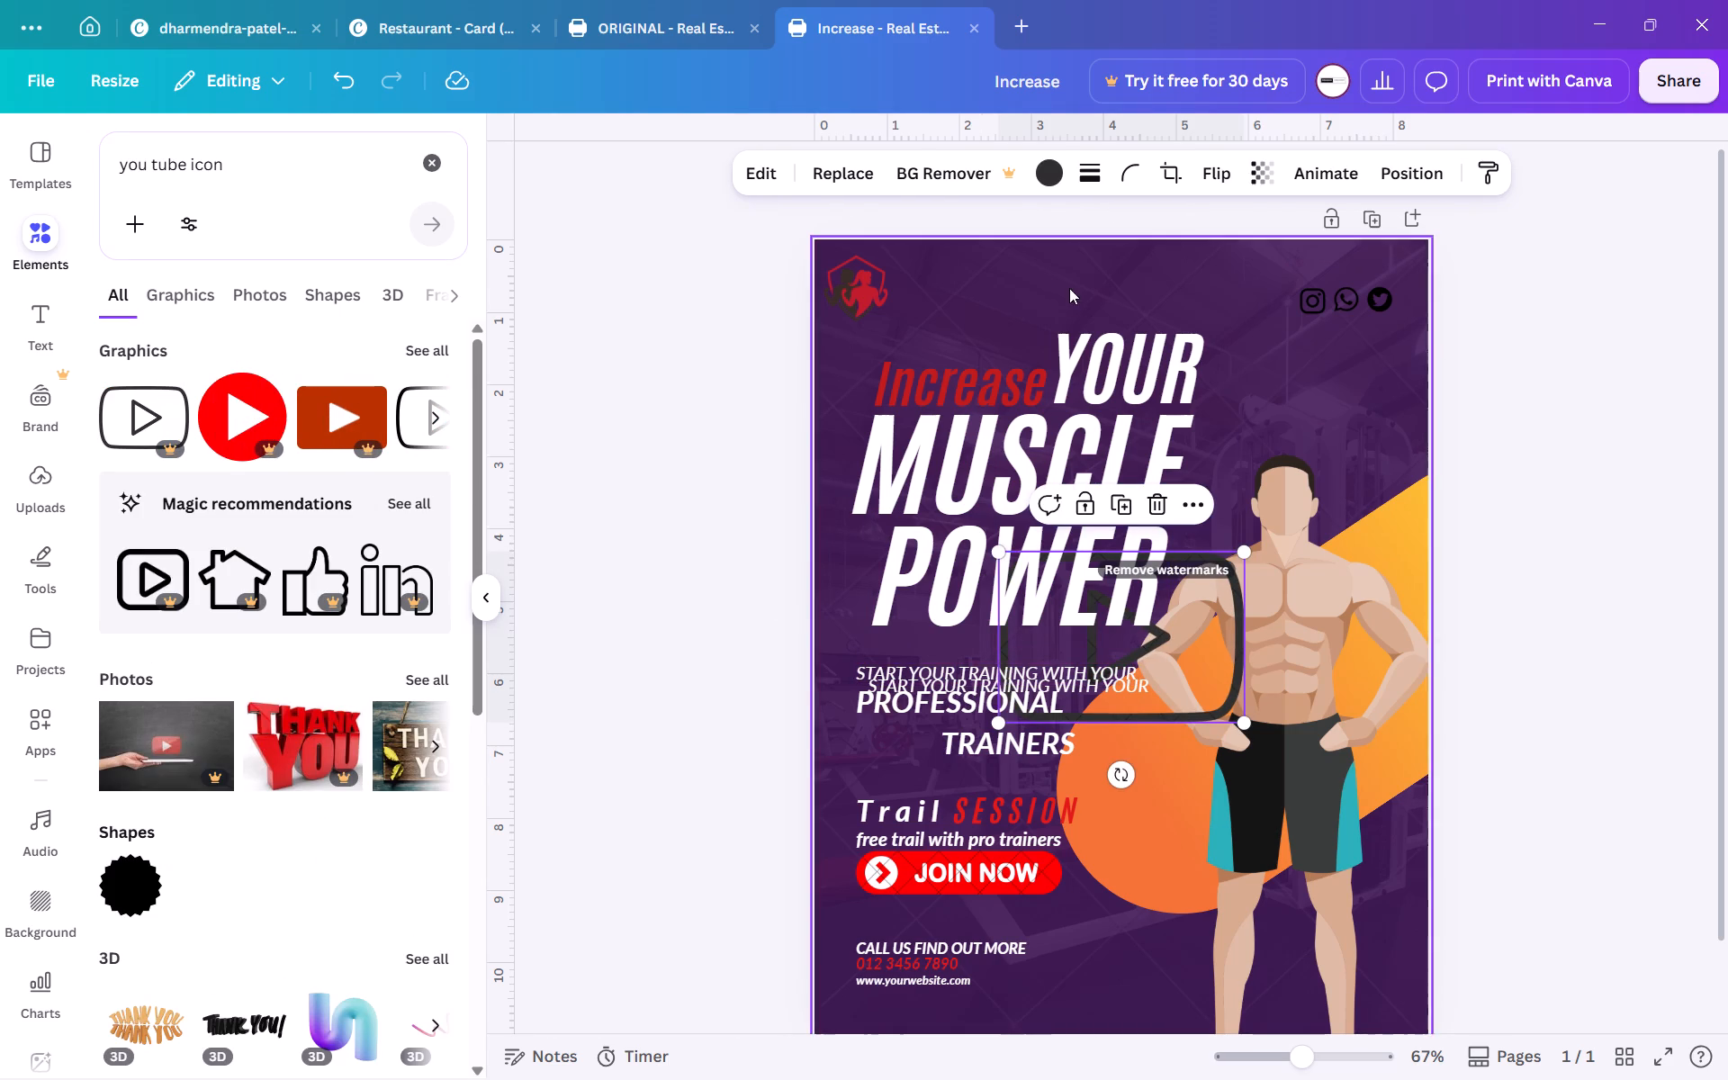
# Recolor the outlined YouTube play-button icon solid black.
pyautogui.click(1052, 184)
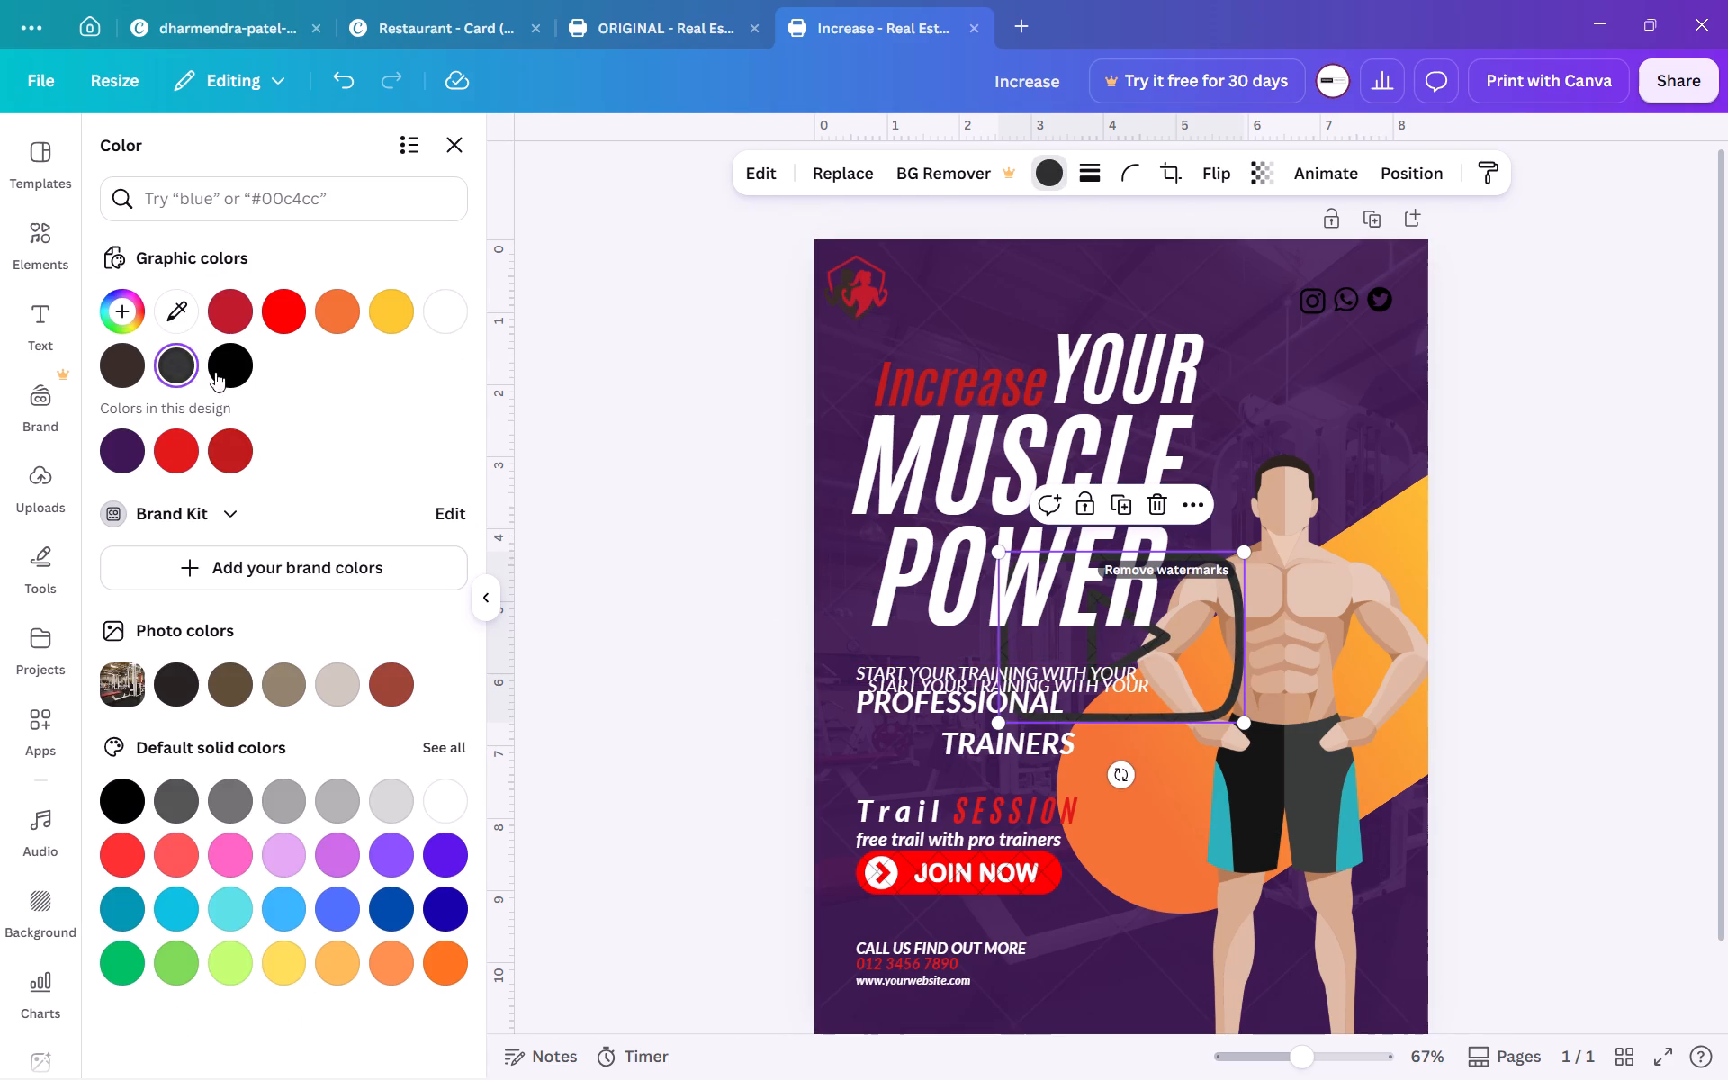
pyautogui.click(221, 371)
# Move the YouTube icon to the flyer's top, just left of the Instagram icon, and shrink it to about 1.1 inches wide.
pyautogui.moveTo(1163, 670); pyautogui.dragTo(1221, 369)
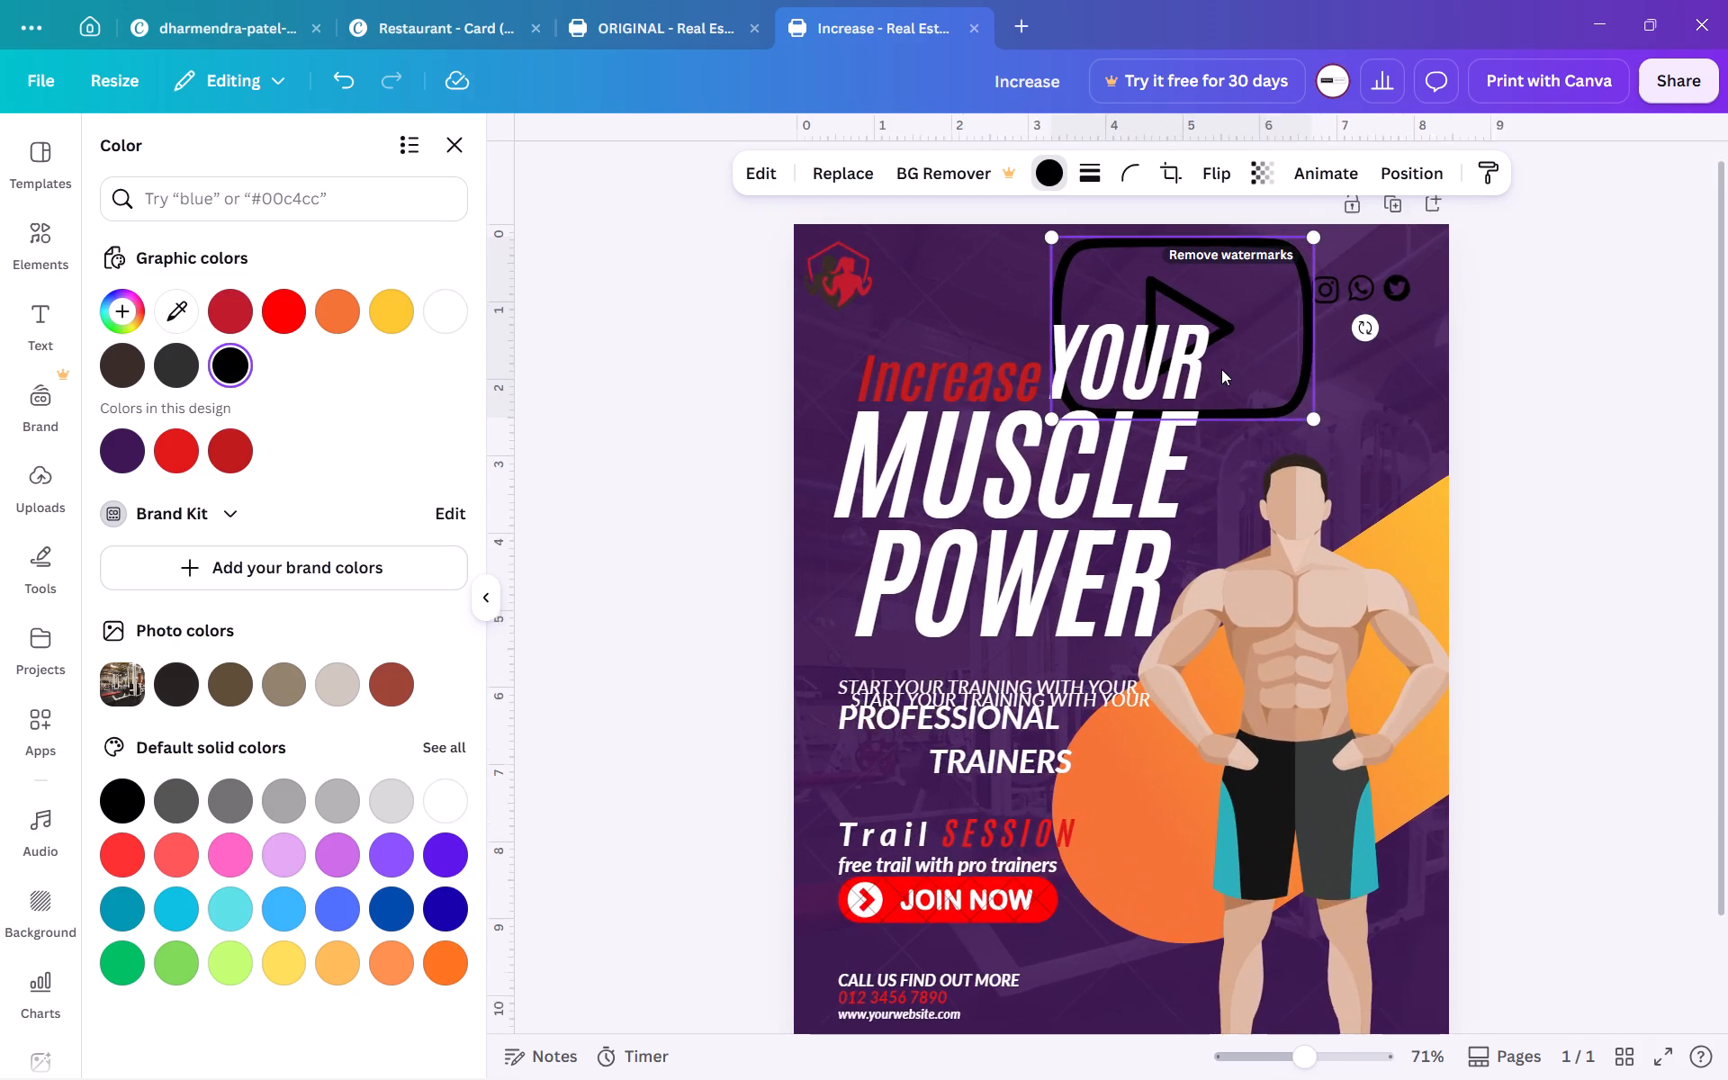
pyautogui.moveTo(1034, 431); pyautogui.dragTo(1130, 373)
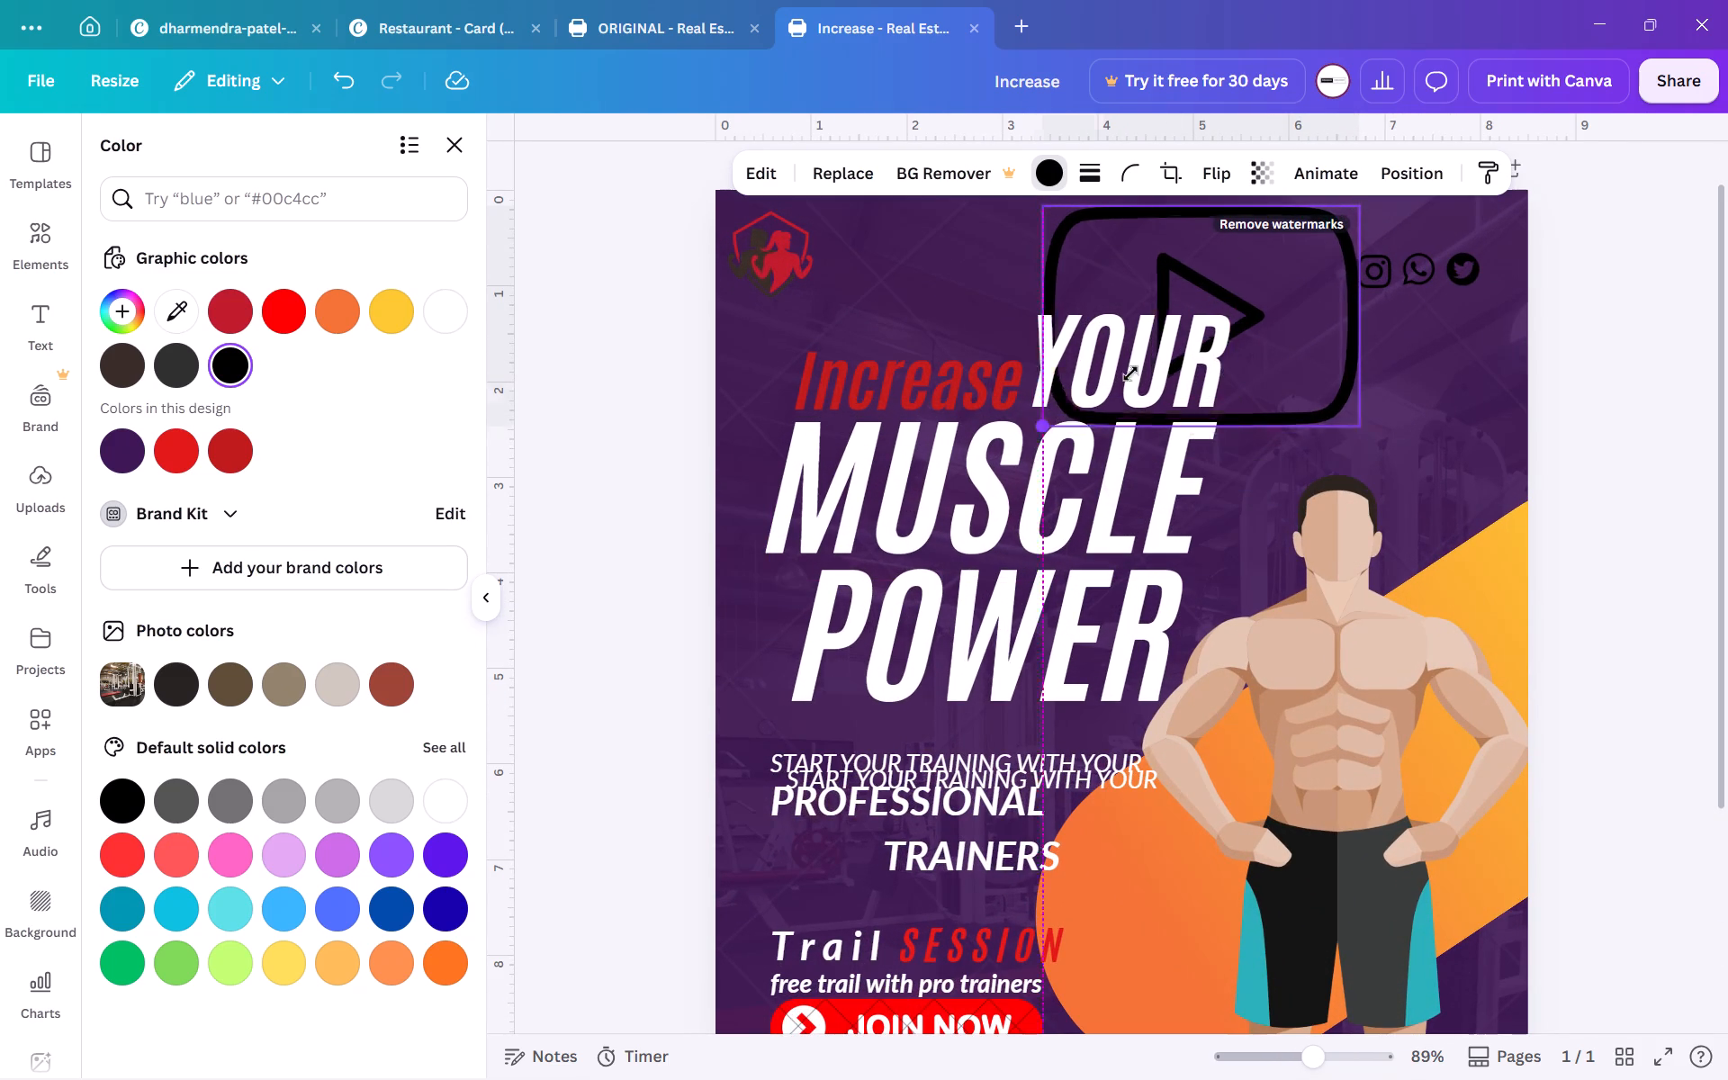
pyautogui.moveTo(1130, 373); pyautogui.dragTo(1271, 311)
pyautogui.scroll(4, 1271, 311)
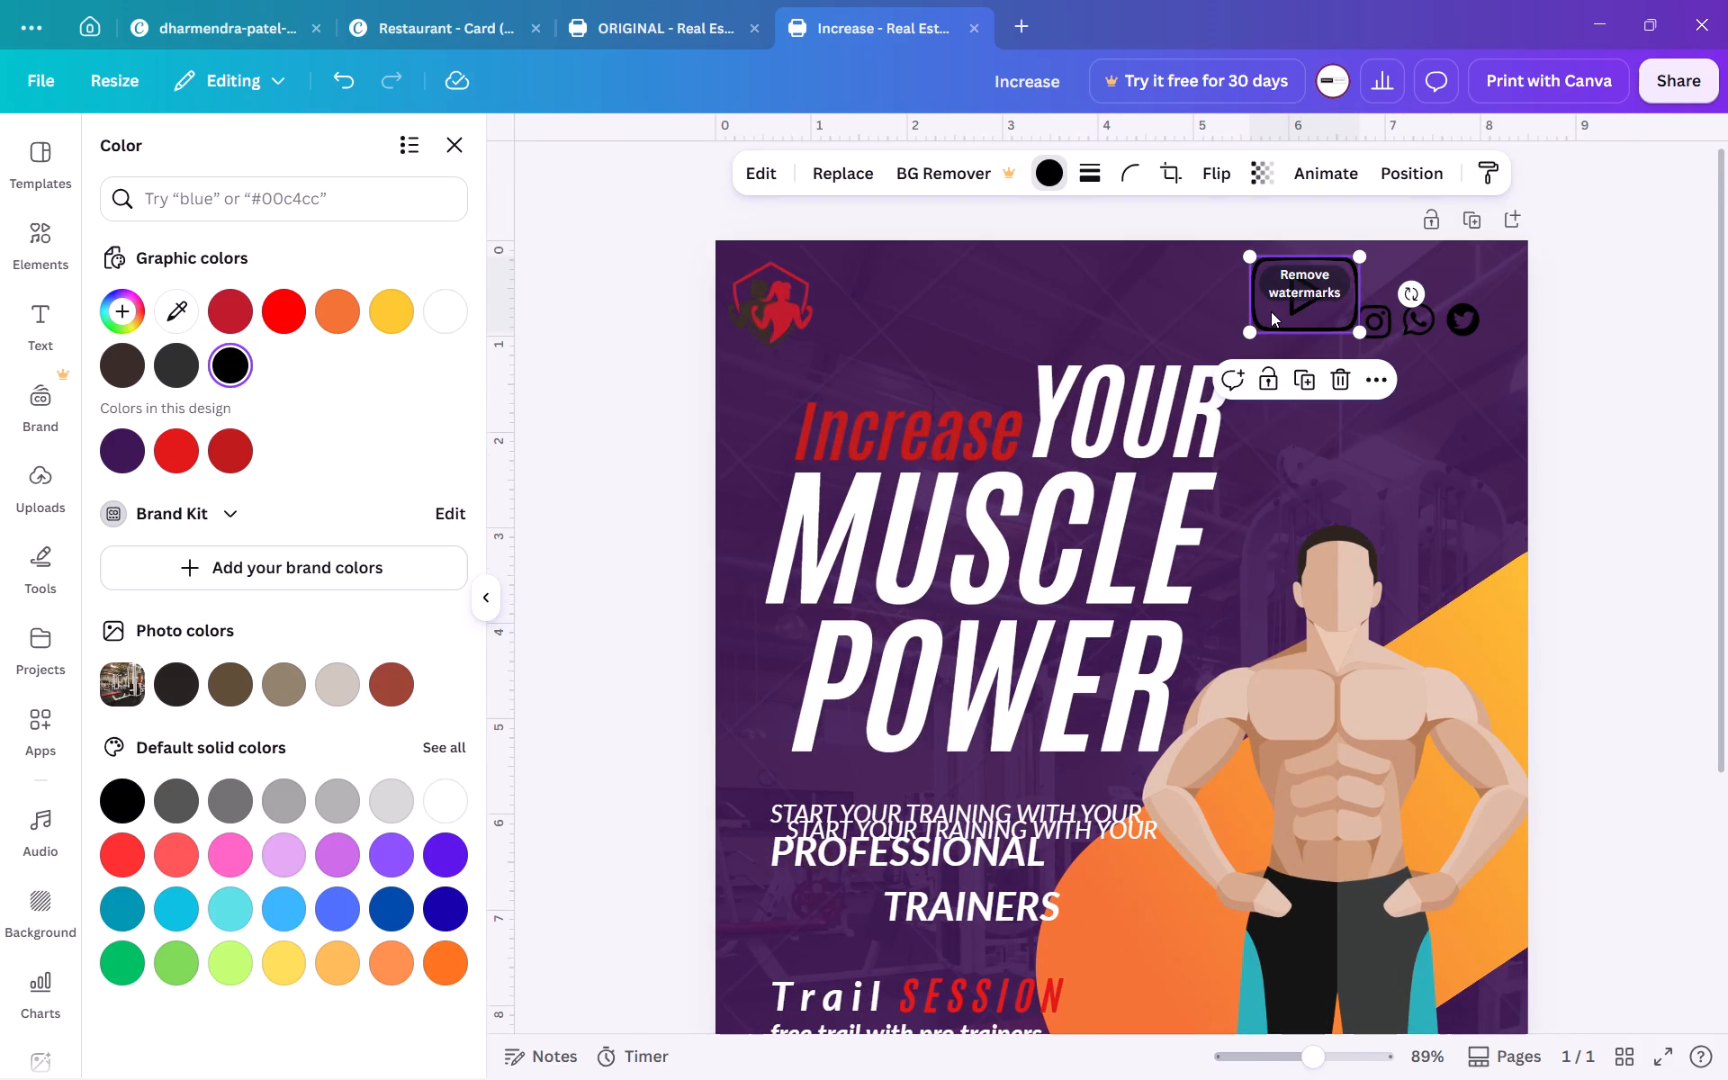
pyautogui.hscroll(-2, 1271, 311)
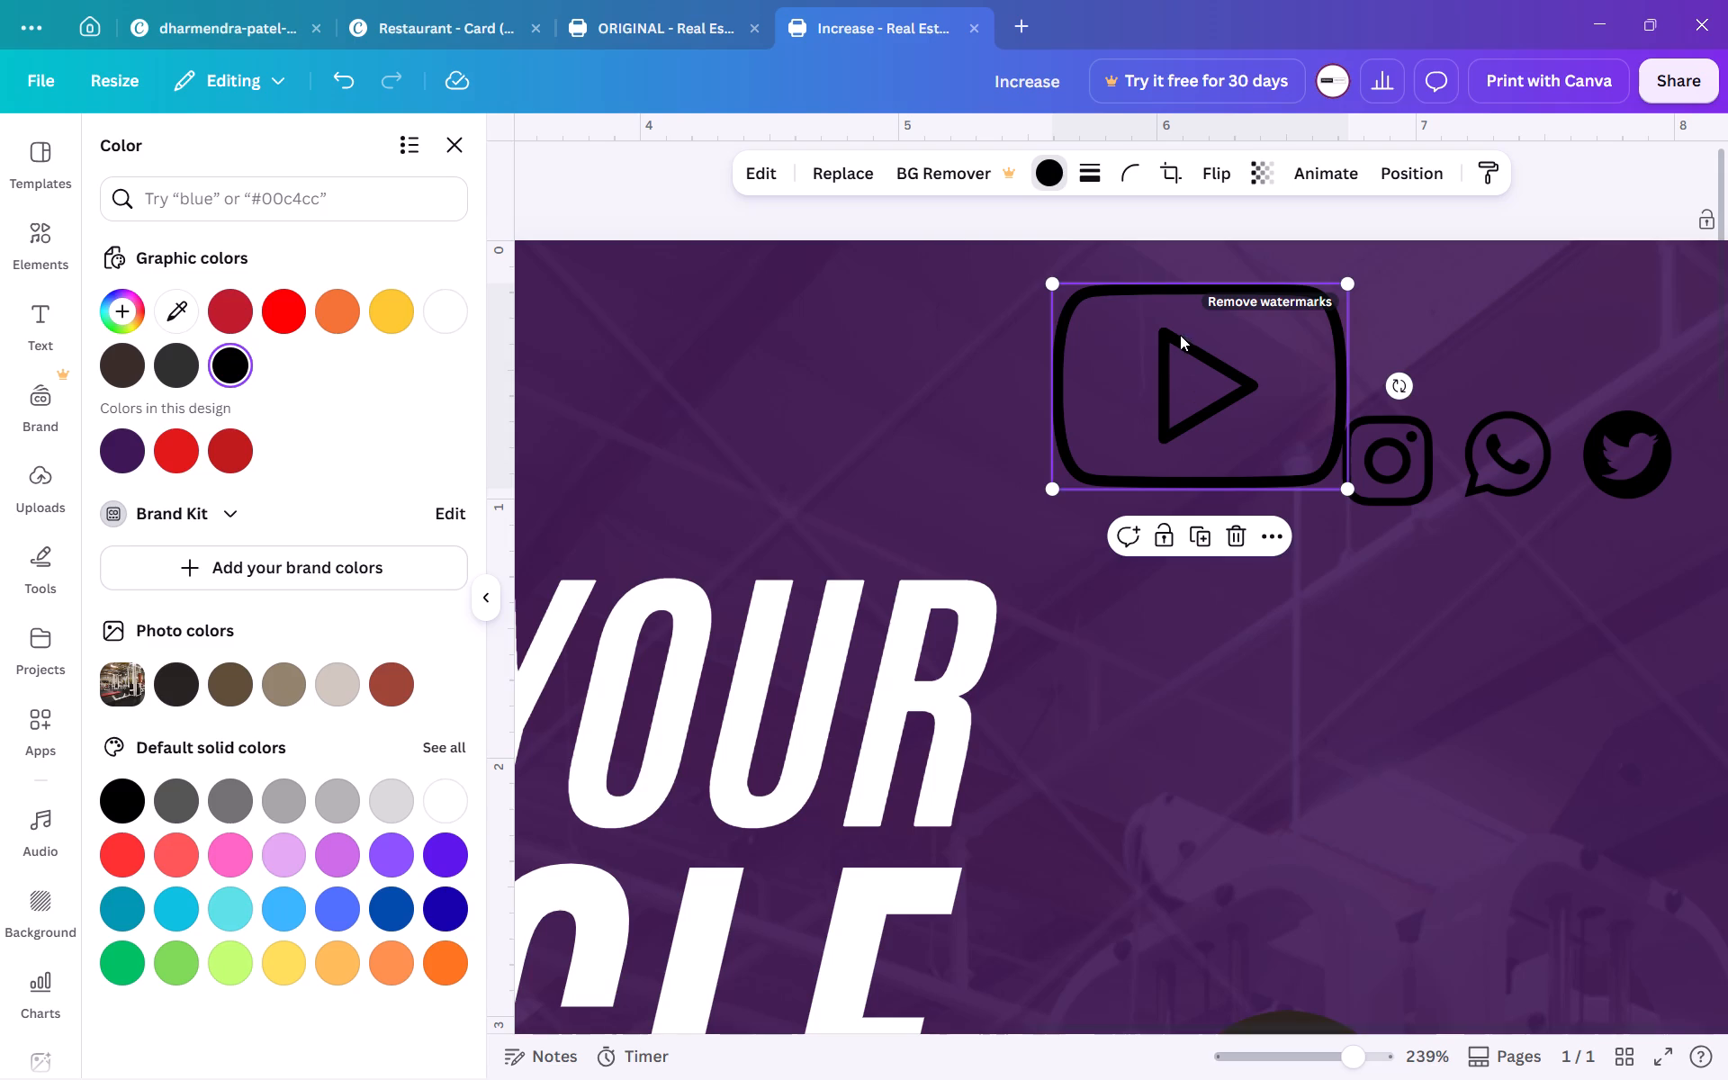
pyautogui.moveTo(1176, 332); pyautogui.dragTo(1156, 359)
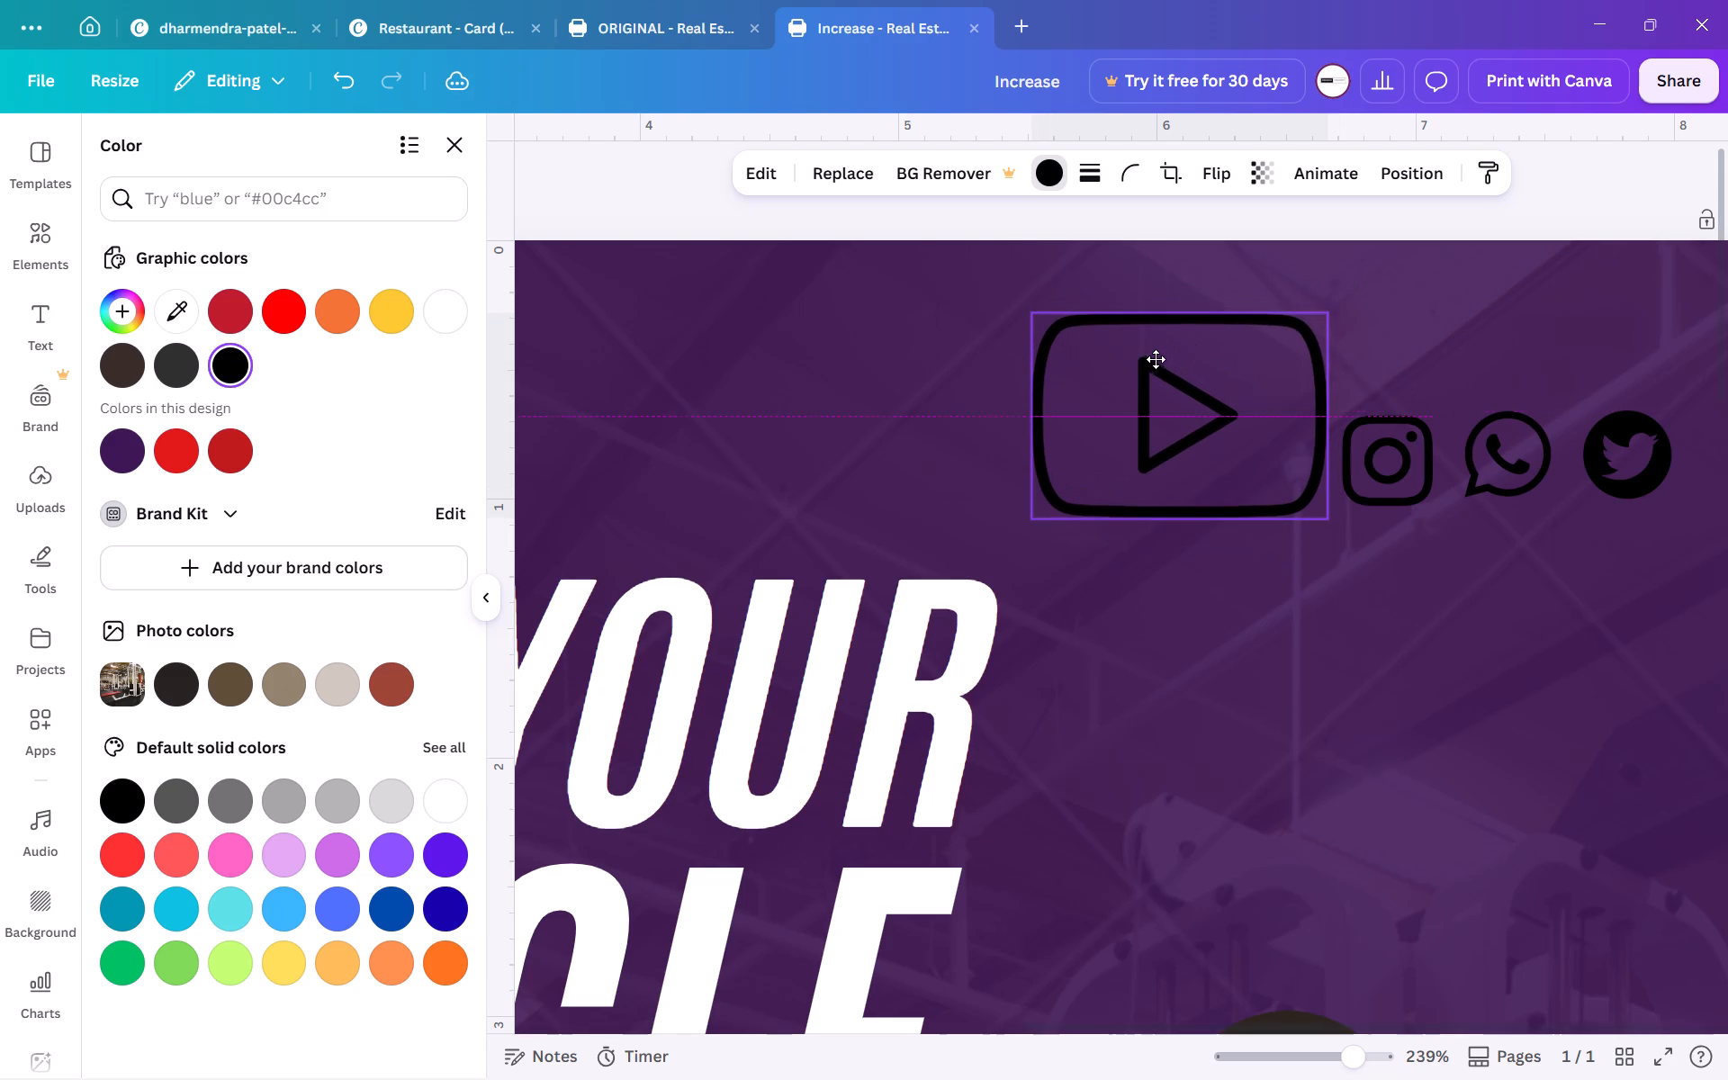
pyautogui.moveTo(1156, 359); pyautogui.dragTo(1156, 358)
# Shrink the YouTube icon to about 0.5 by 0.4 inch, matching the Instagram icon's height, and align it level beside that icon with a small gap.
pyautogui.moveTo(1029, 303); pyautogui.dragTo(1031, 306)
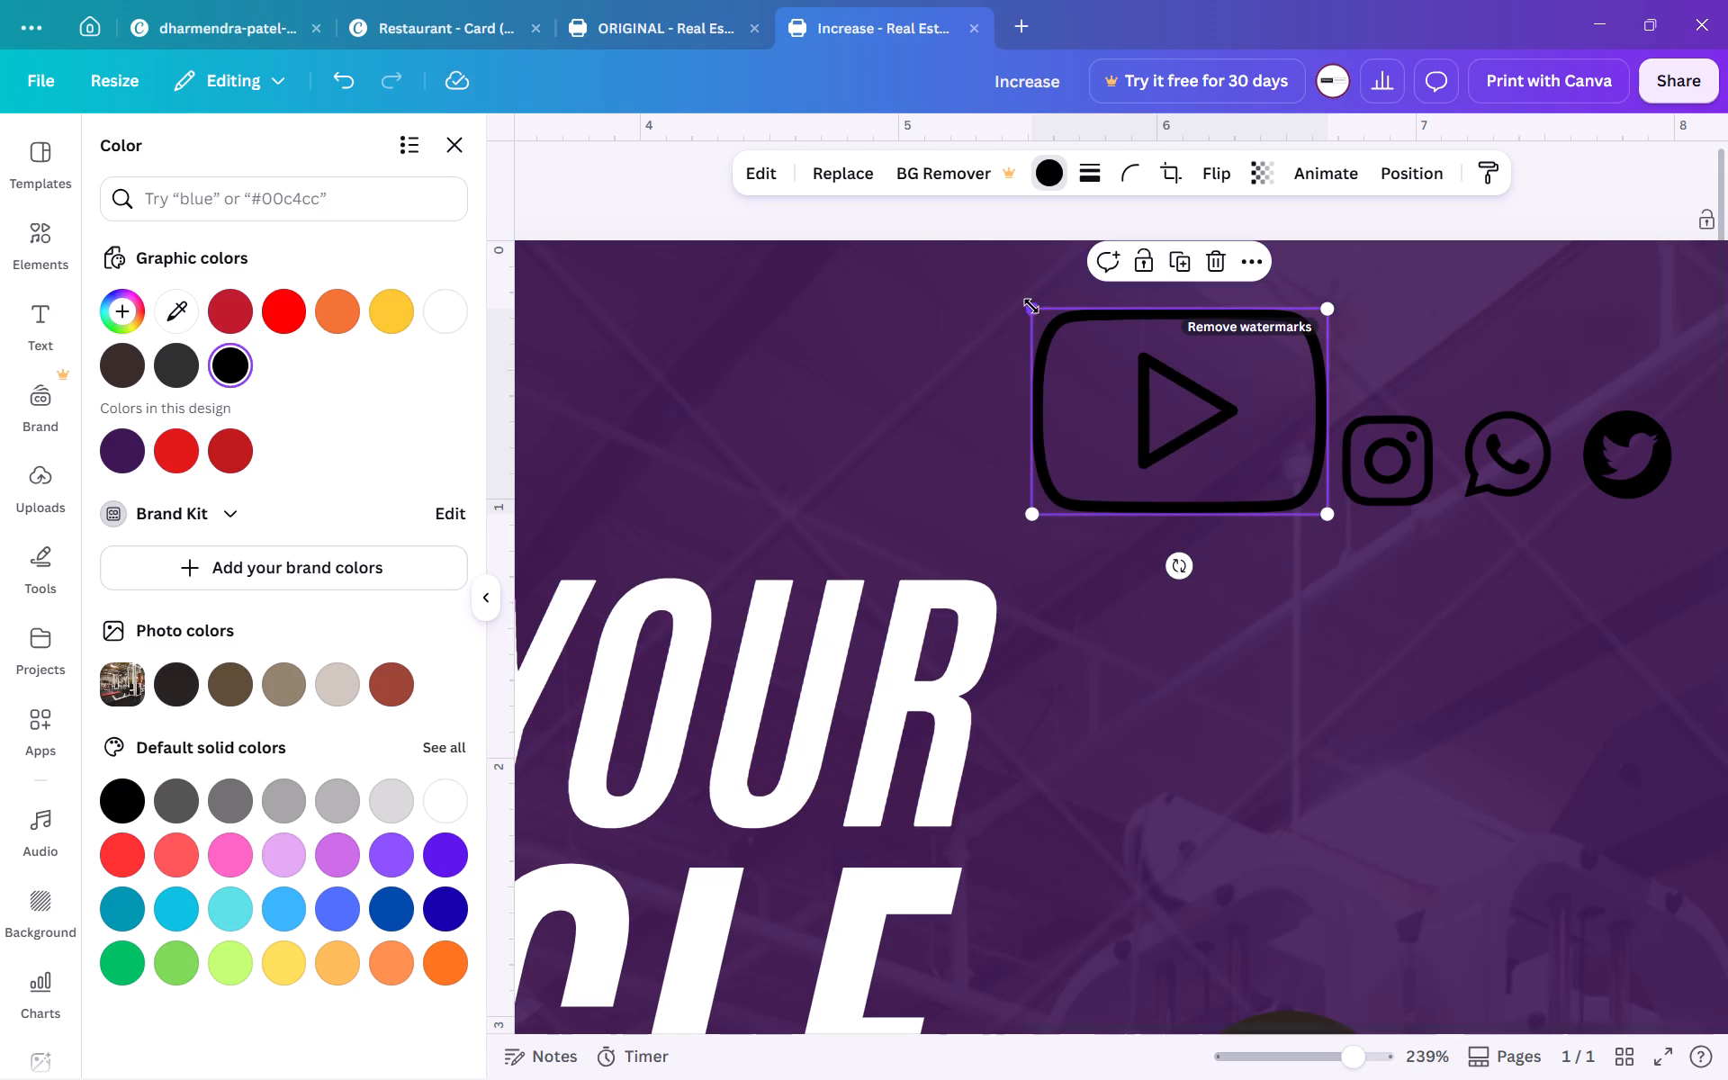
pyautogui.moveTo(1031, 306); pyautogui.dragTo(1159, 446)
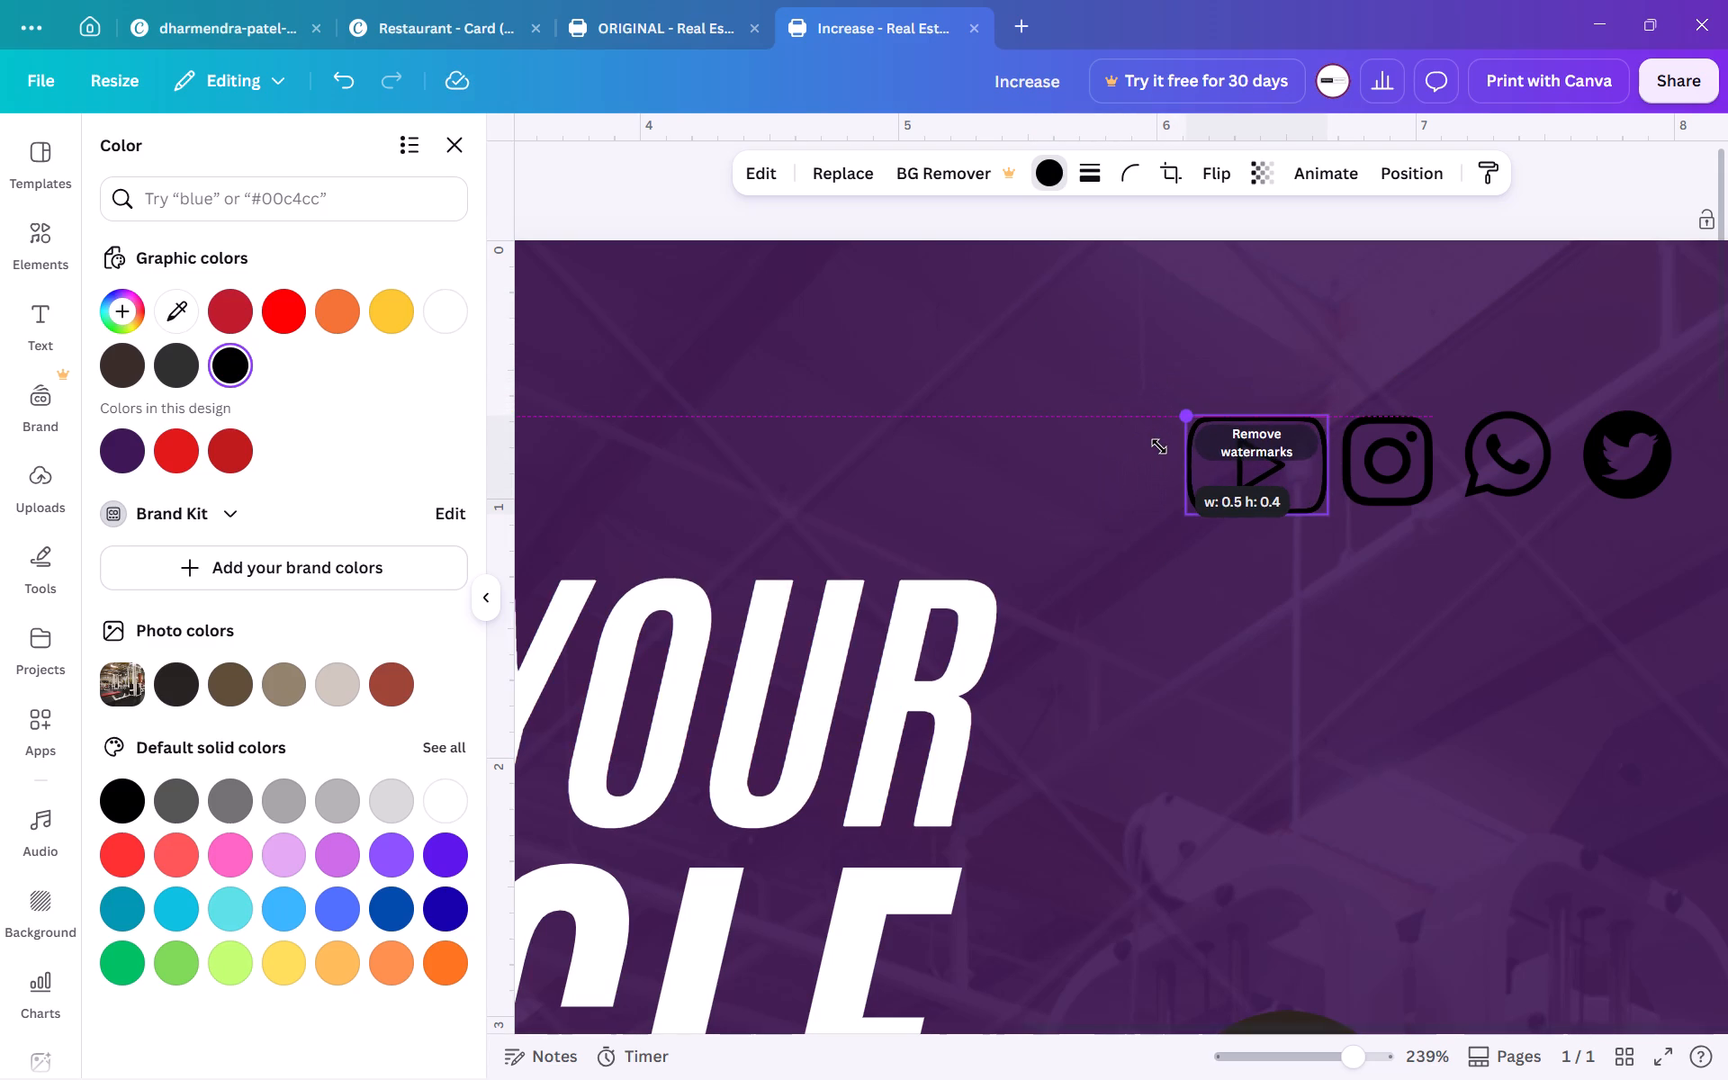
pyautogui.moveTo(1159, 446); pyautogui.dragTo(1171, 455)
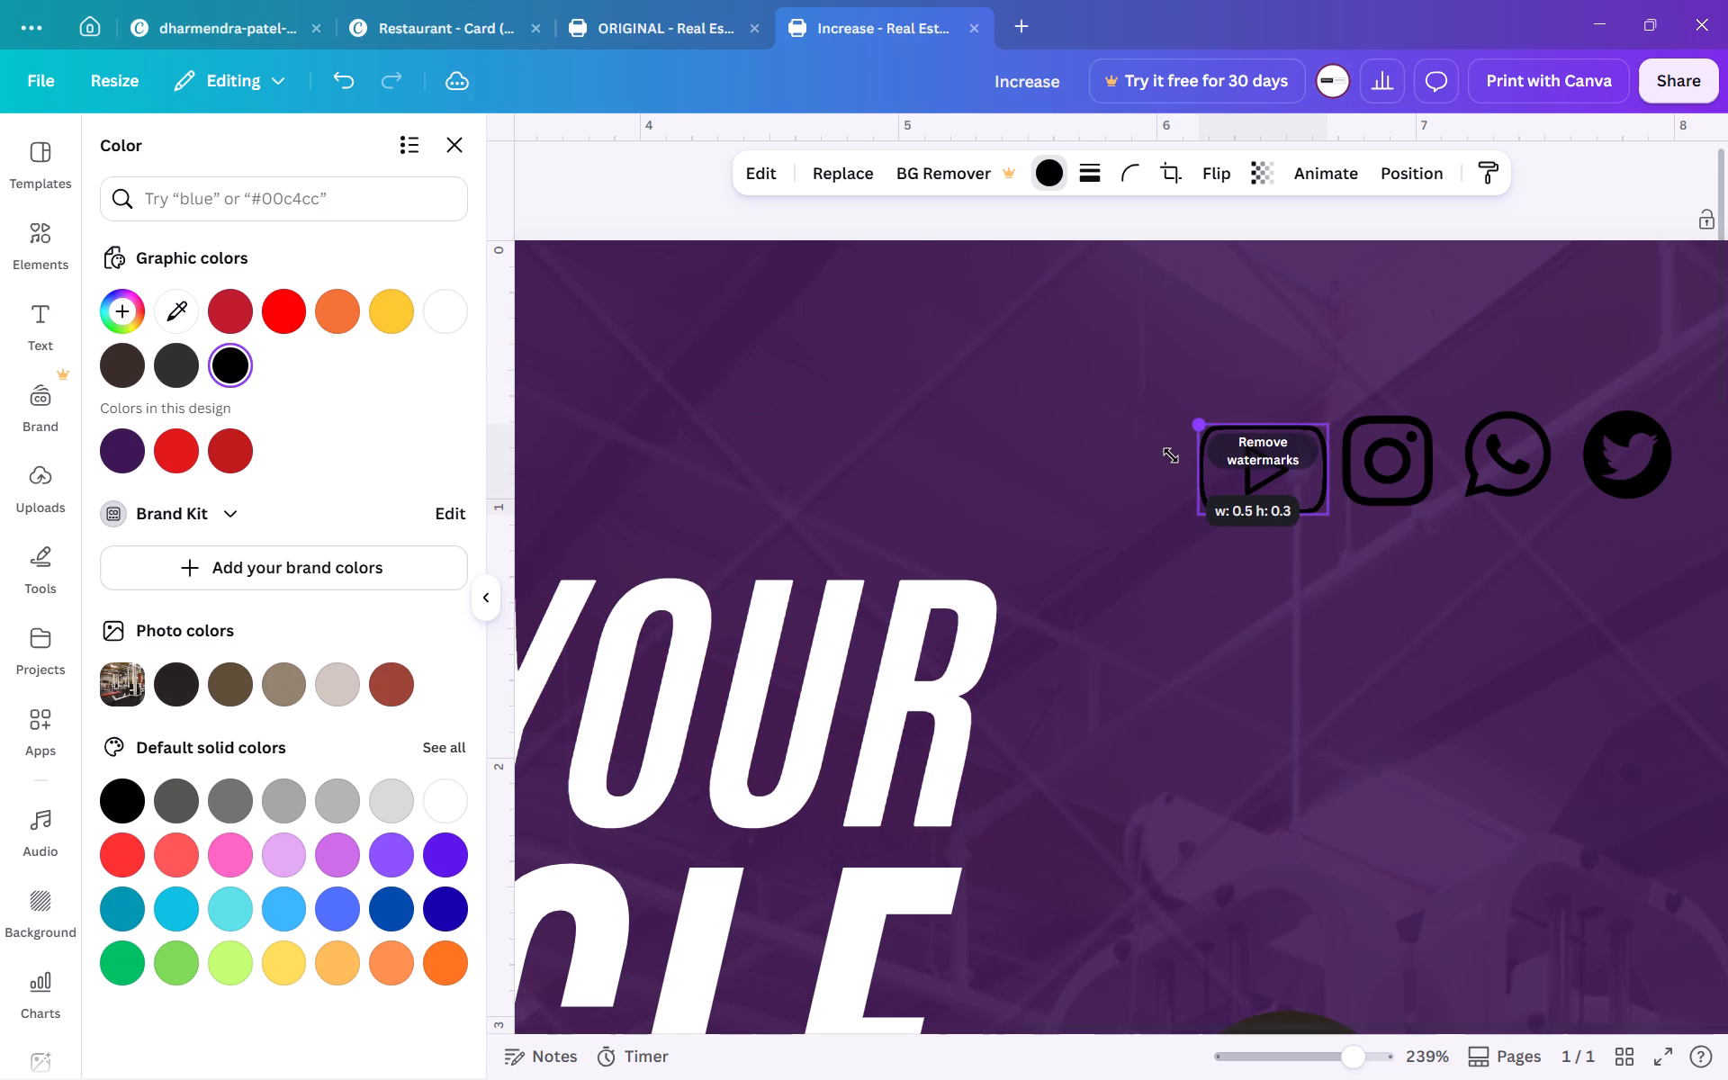
pyautogui.moveTo(1171, 455); pyautogui.dragTo(1160, 444)
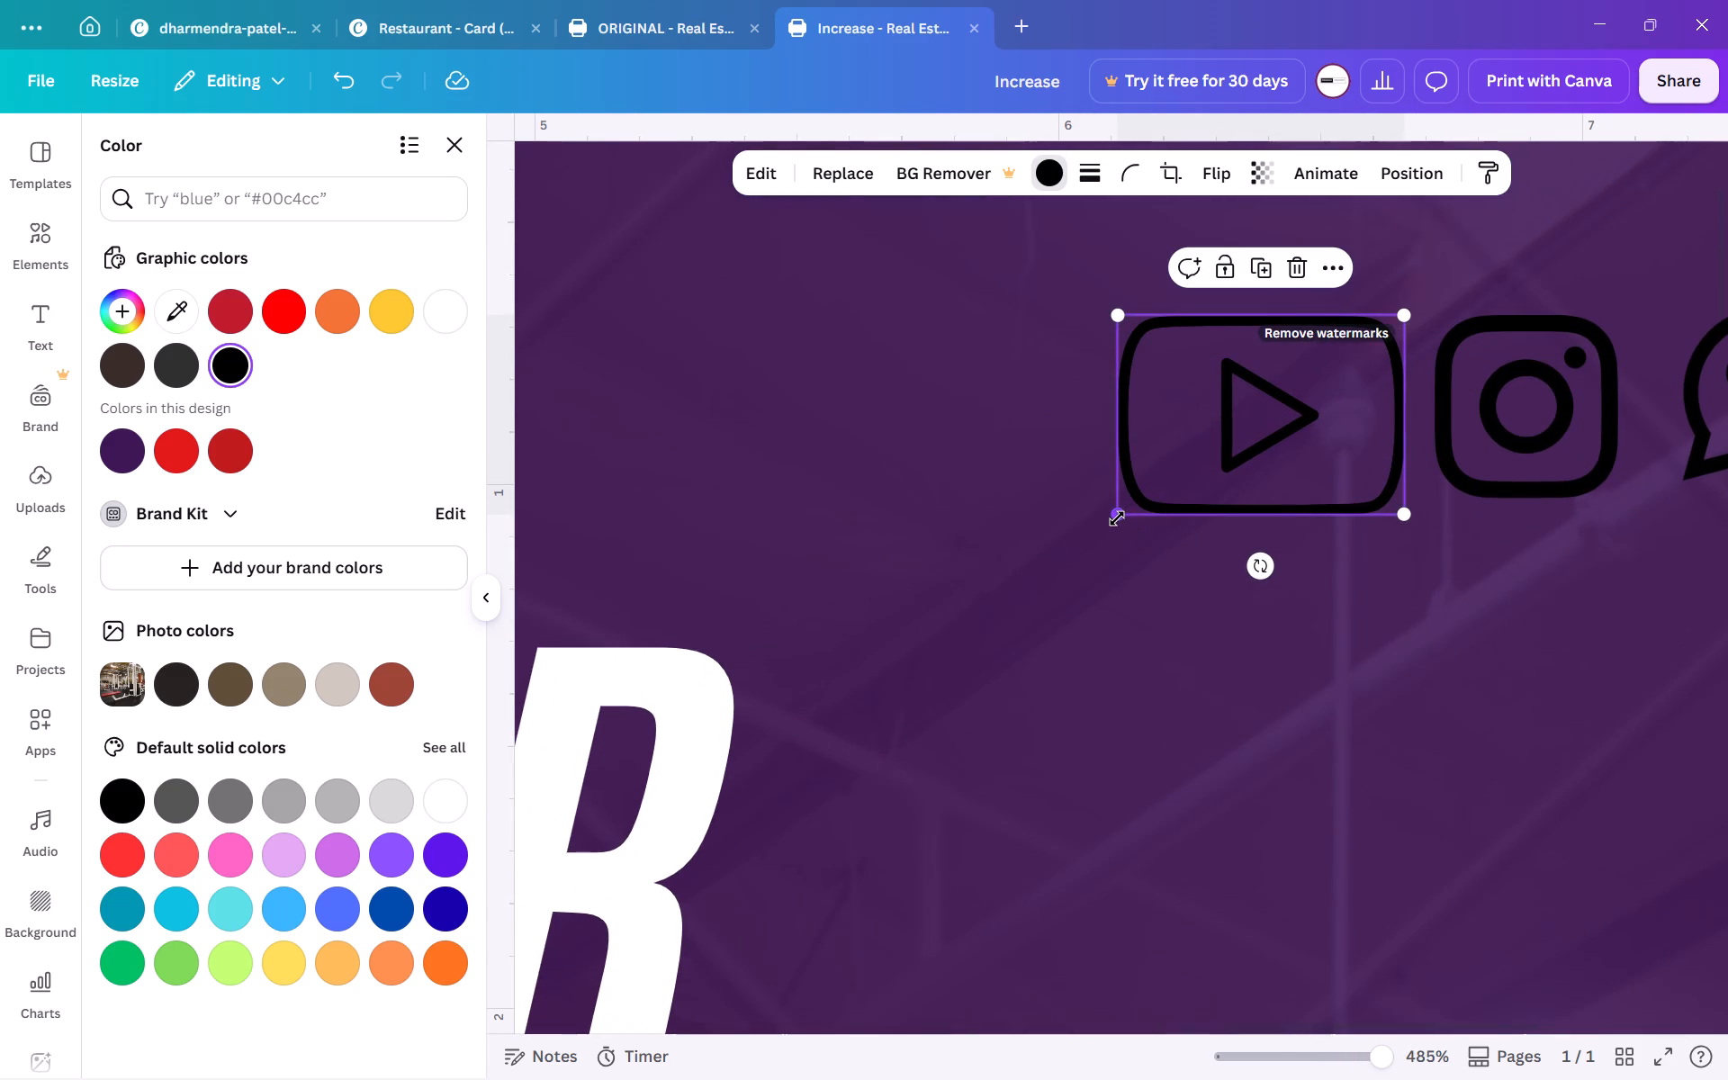
pyautogui.moveTo(1117, 518); pyautogui.dragTo(1129, 503)
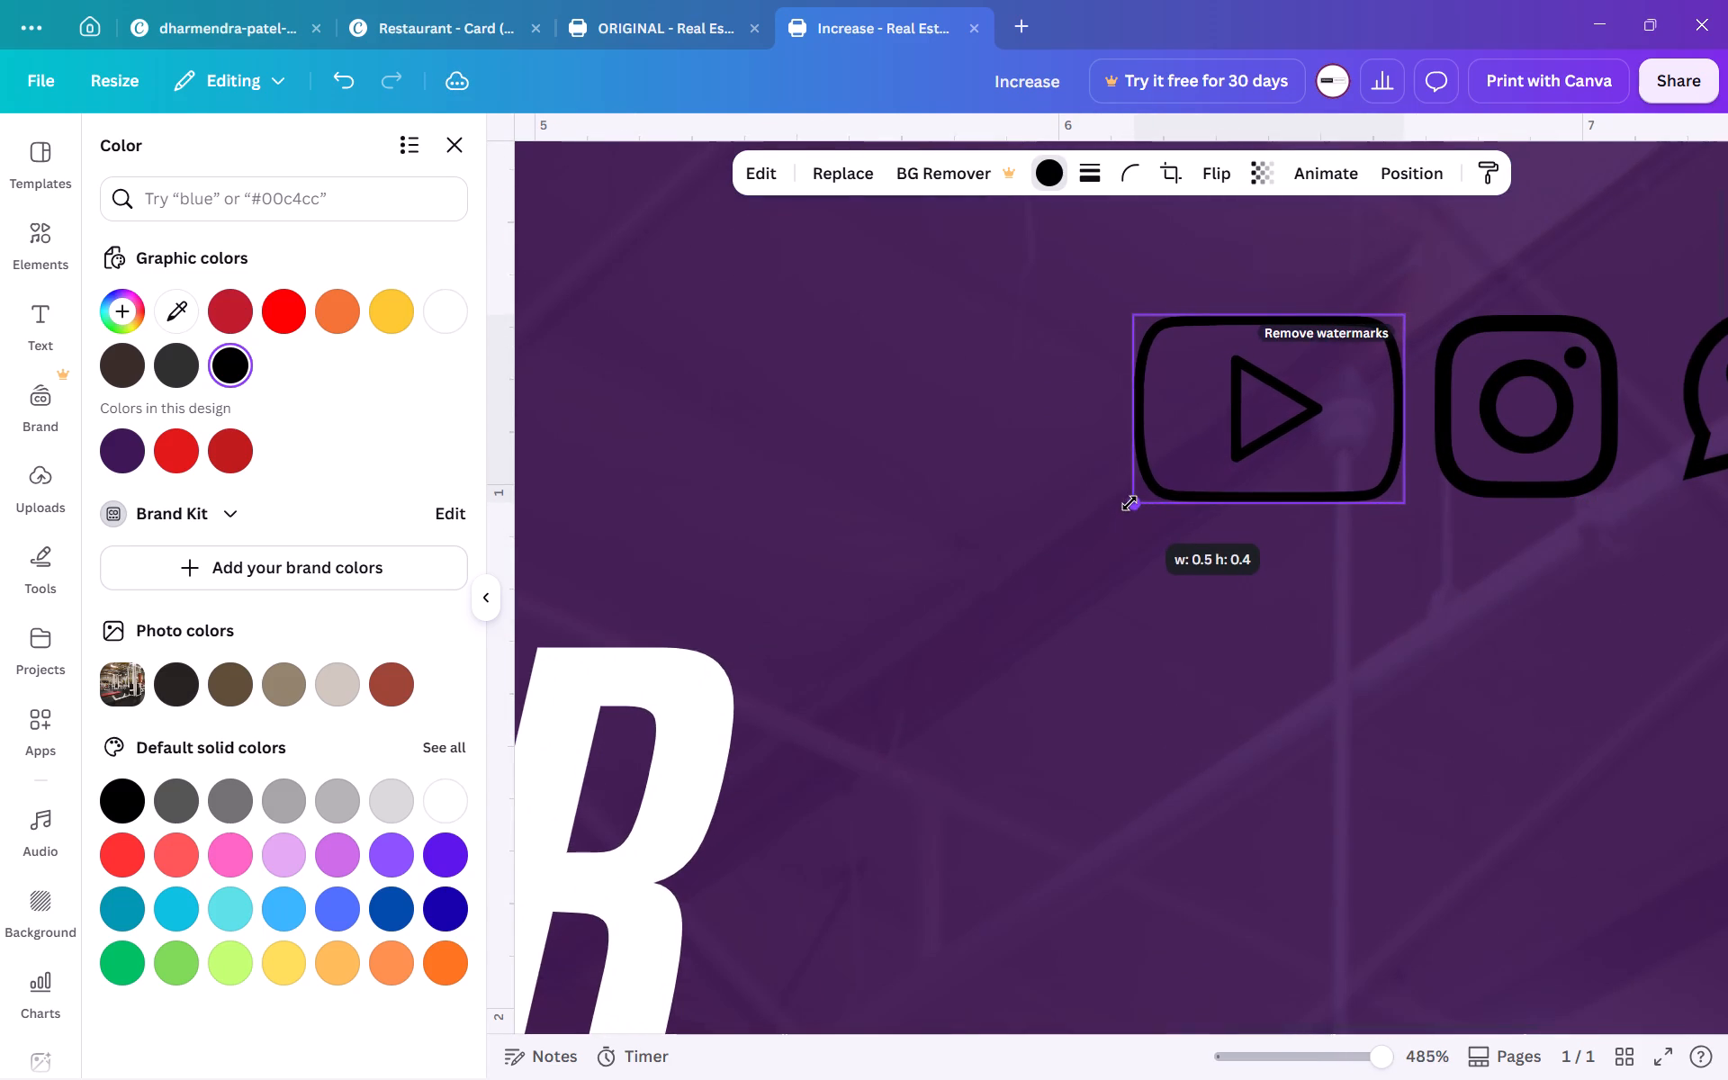
pyautogui.moveTo(1129, 503); pyautogui.dragTo(1135, 500)
pyautogui.moveTo(1187, 452); pyautogui.dragTo(1181, 454)
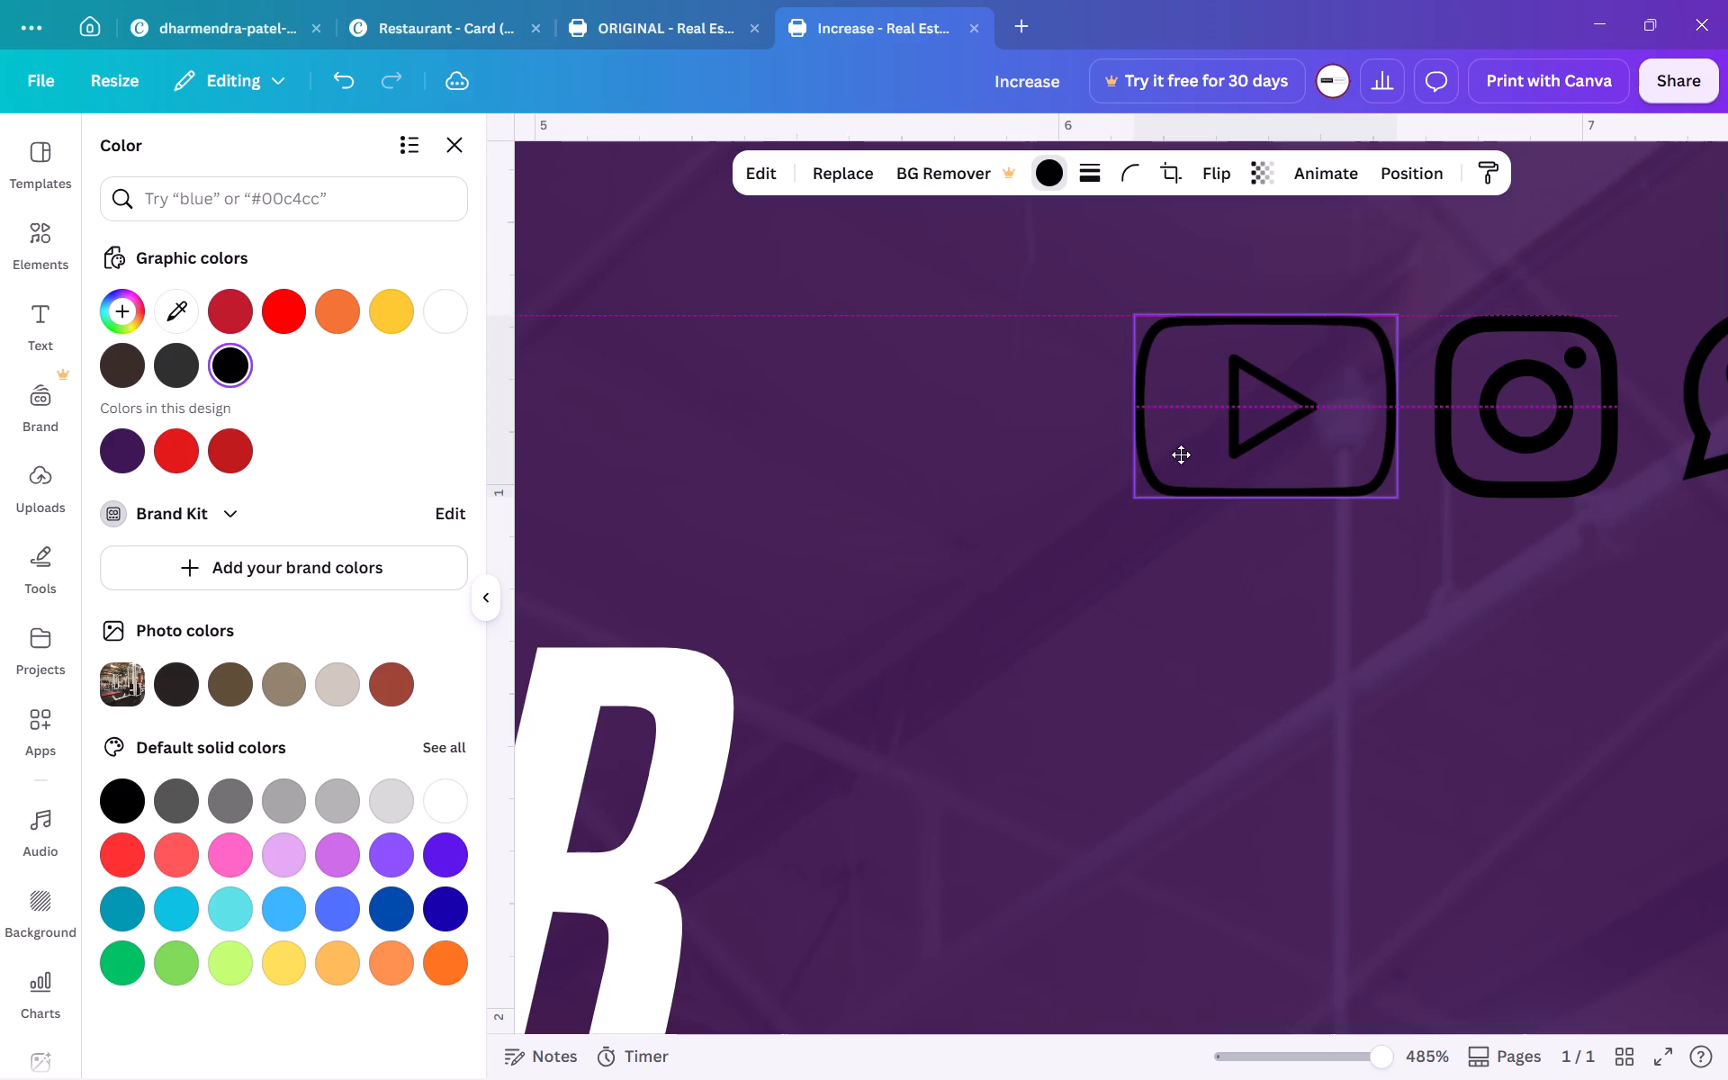
# Position the YouTube icon level with and just left of the Instagram icon, leaving a gap of about 0.1 inch.
pyautogui.moveTo(1181, 454); pyautogui.dragTo(1168, 454)
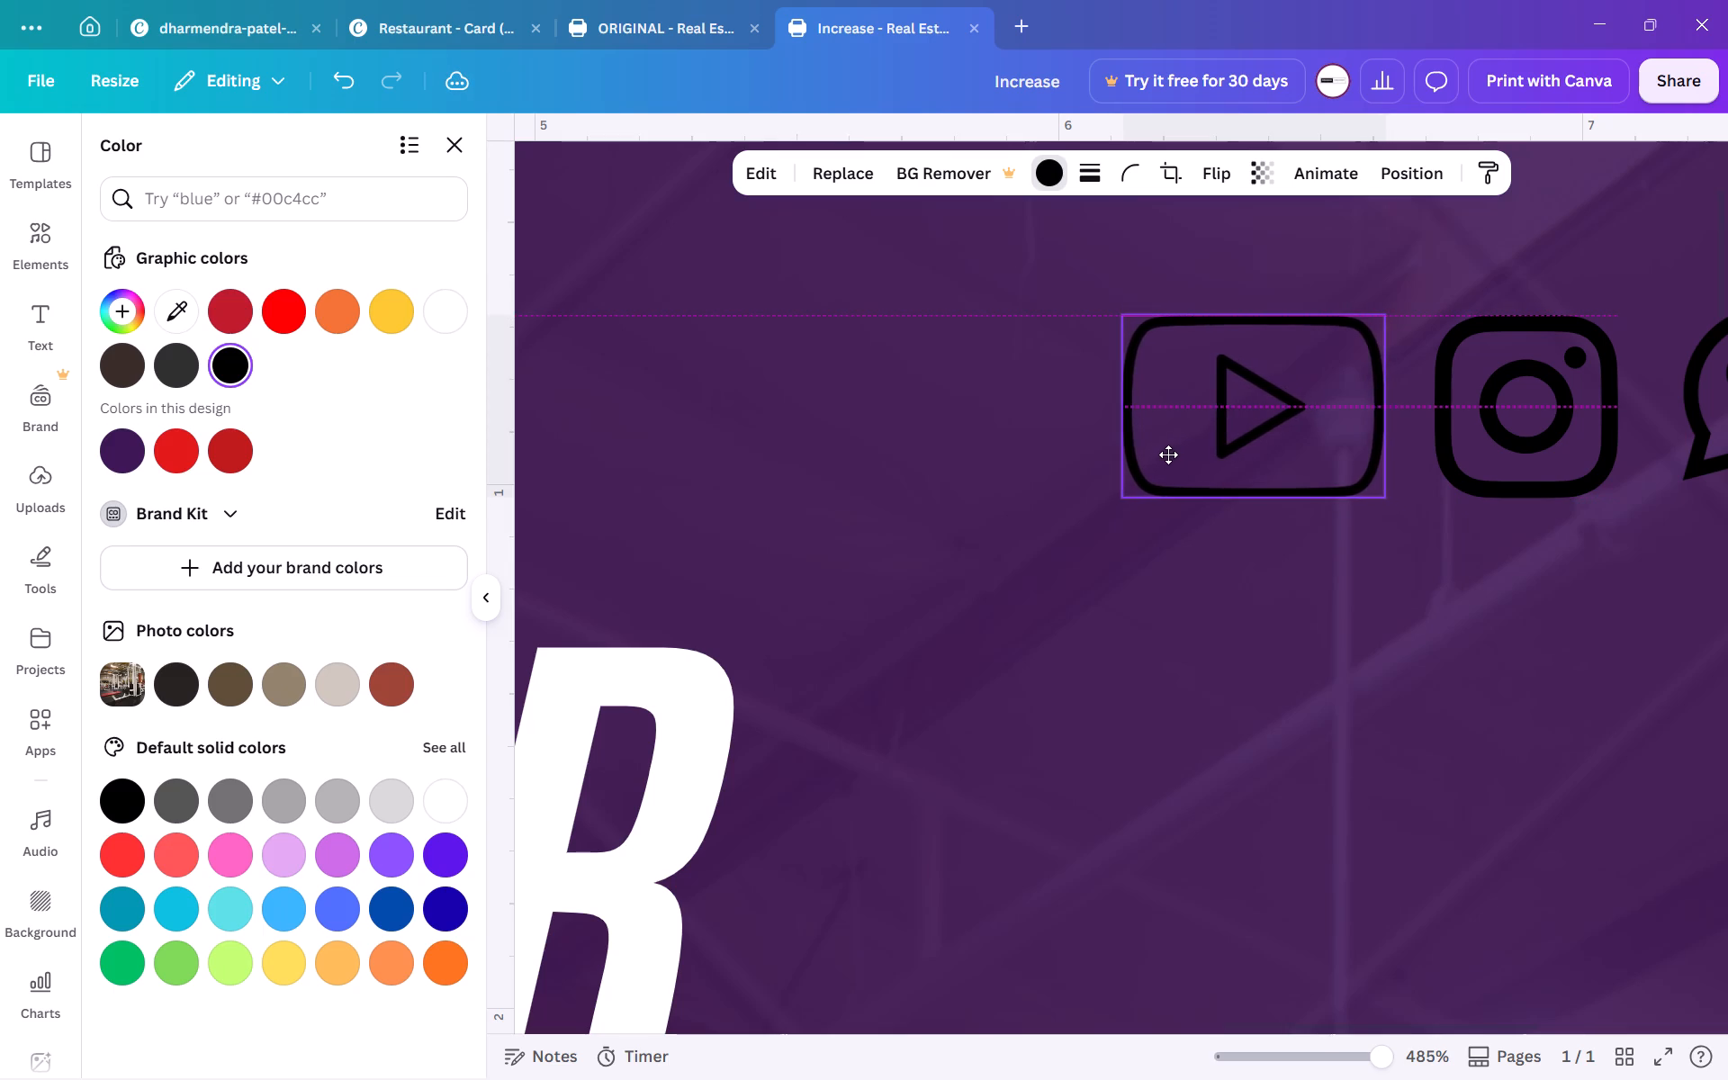
pyautogui.moveTo(1168, 454); pyautogui.dragTo(1154, 454)
pyautogui.click(1191, 661)
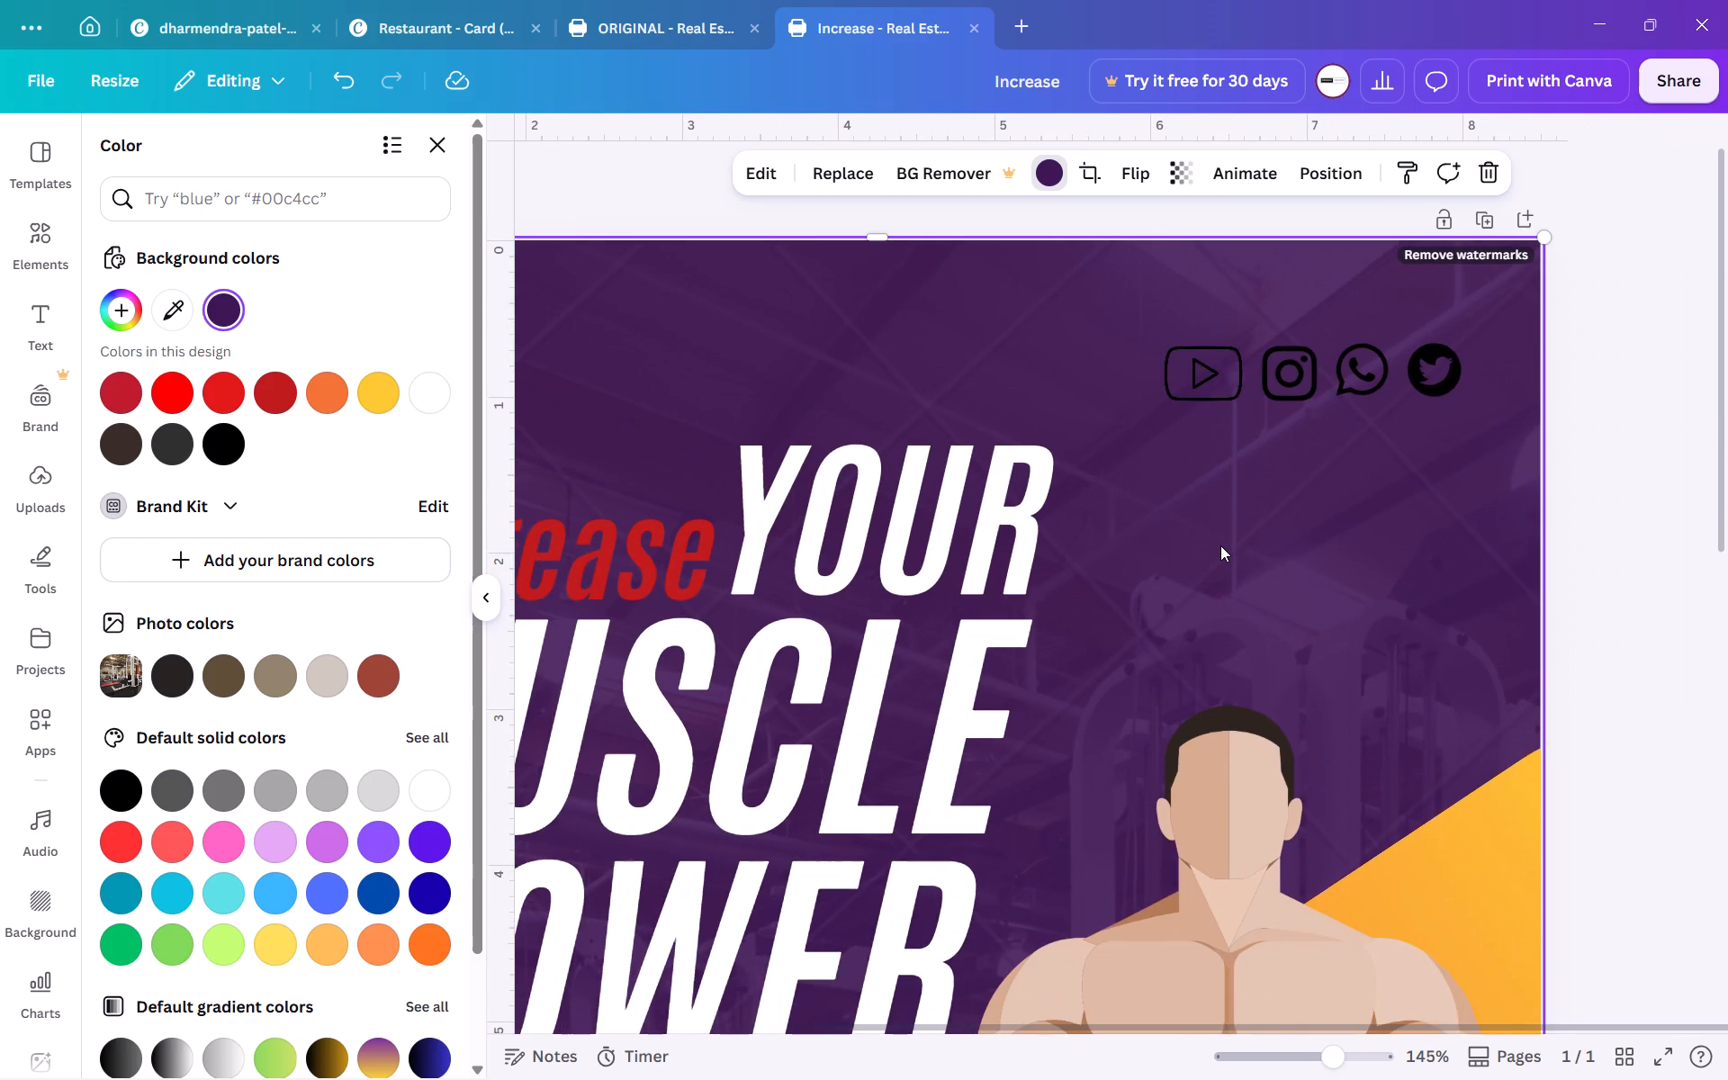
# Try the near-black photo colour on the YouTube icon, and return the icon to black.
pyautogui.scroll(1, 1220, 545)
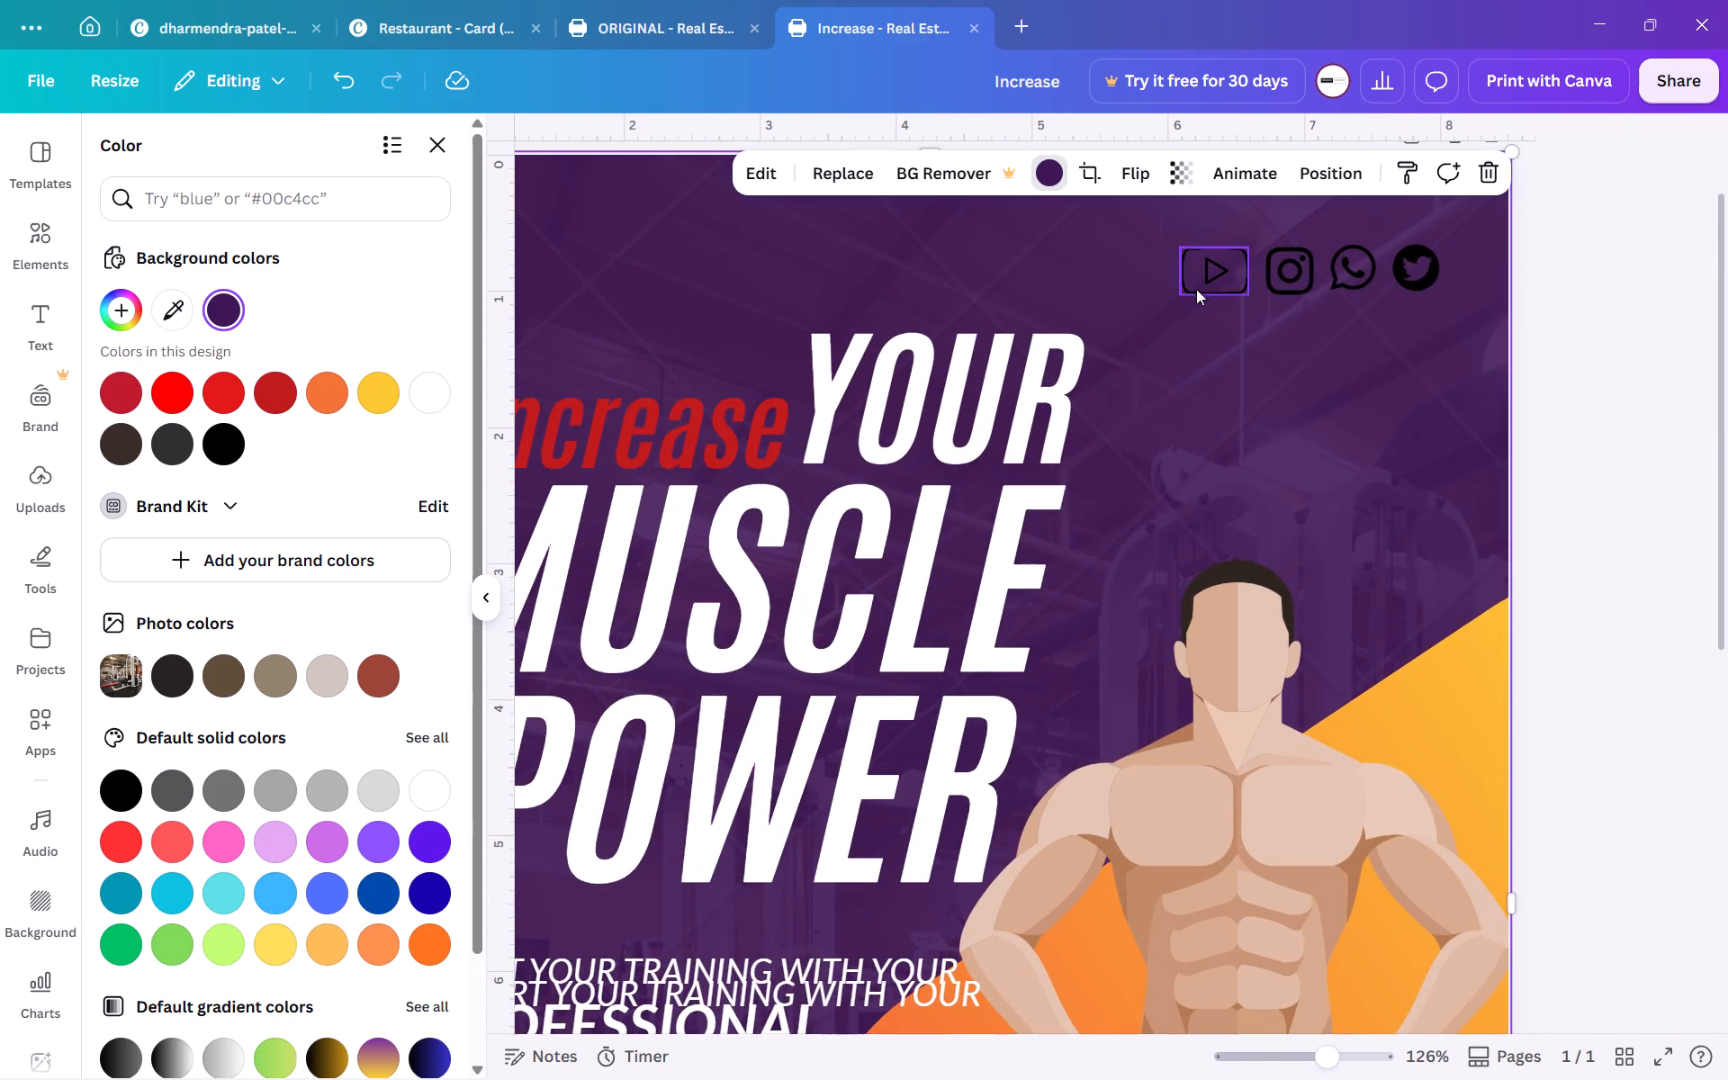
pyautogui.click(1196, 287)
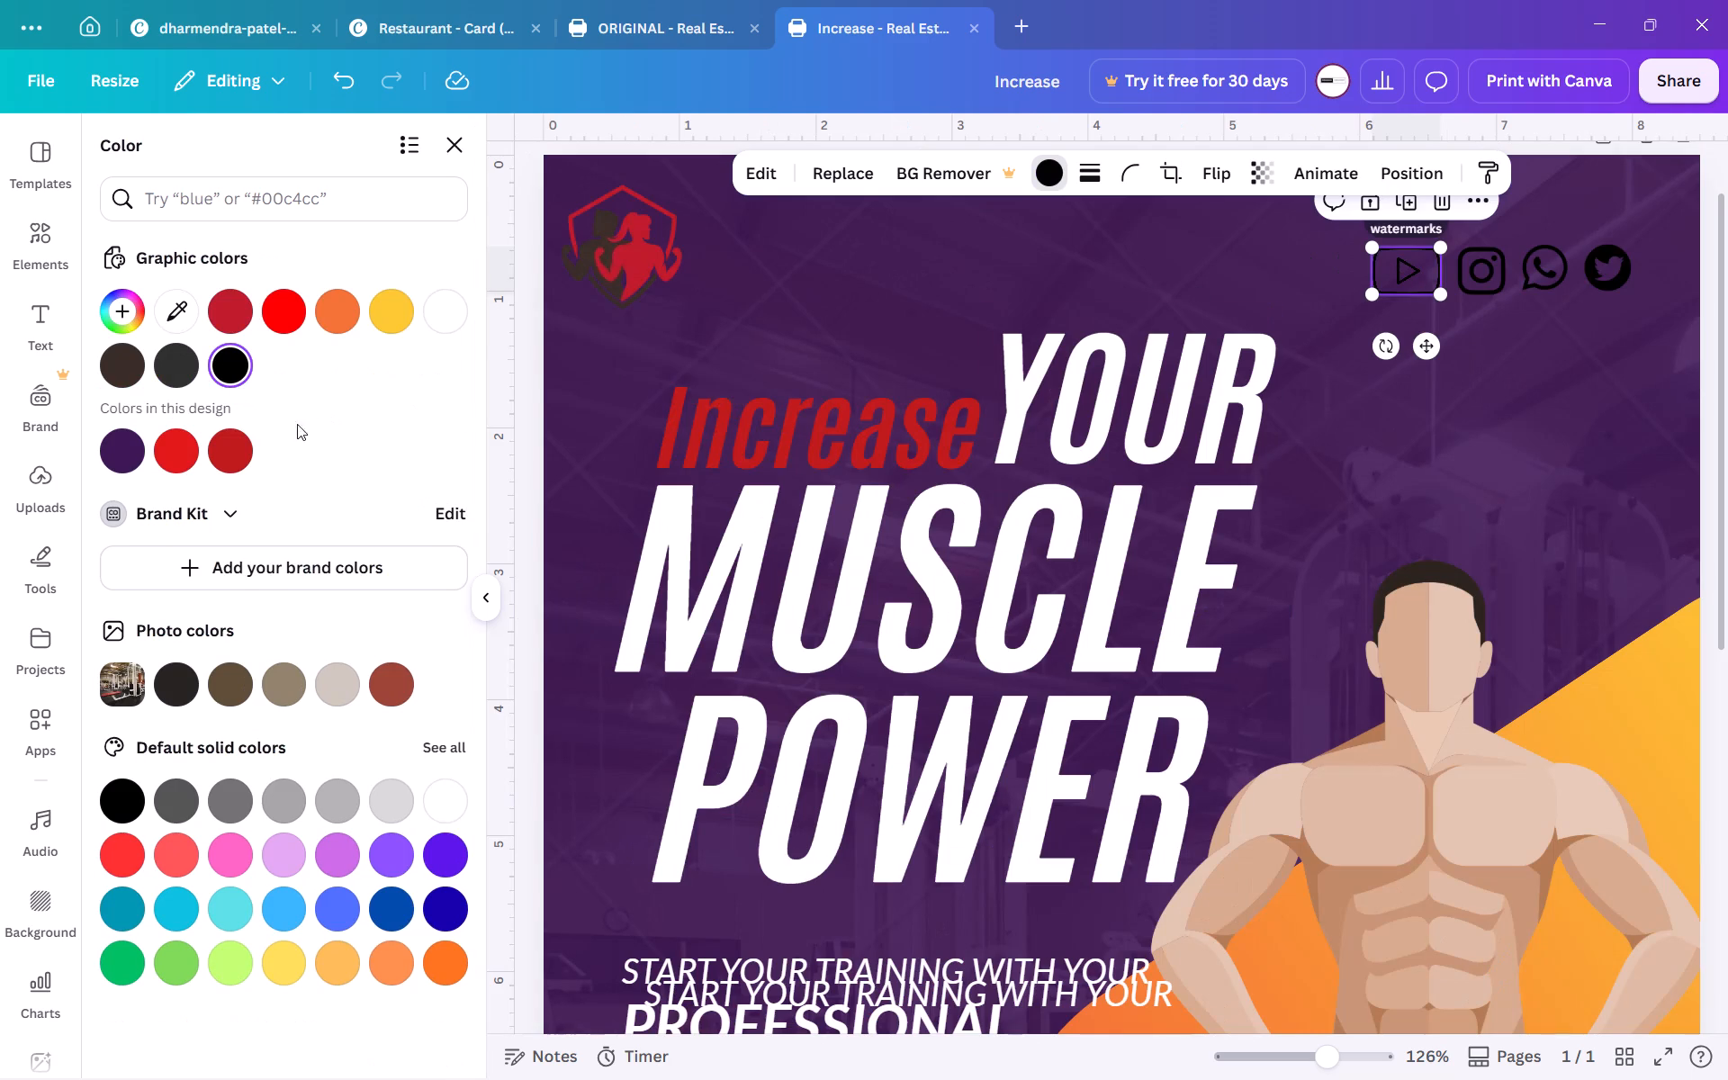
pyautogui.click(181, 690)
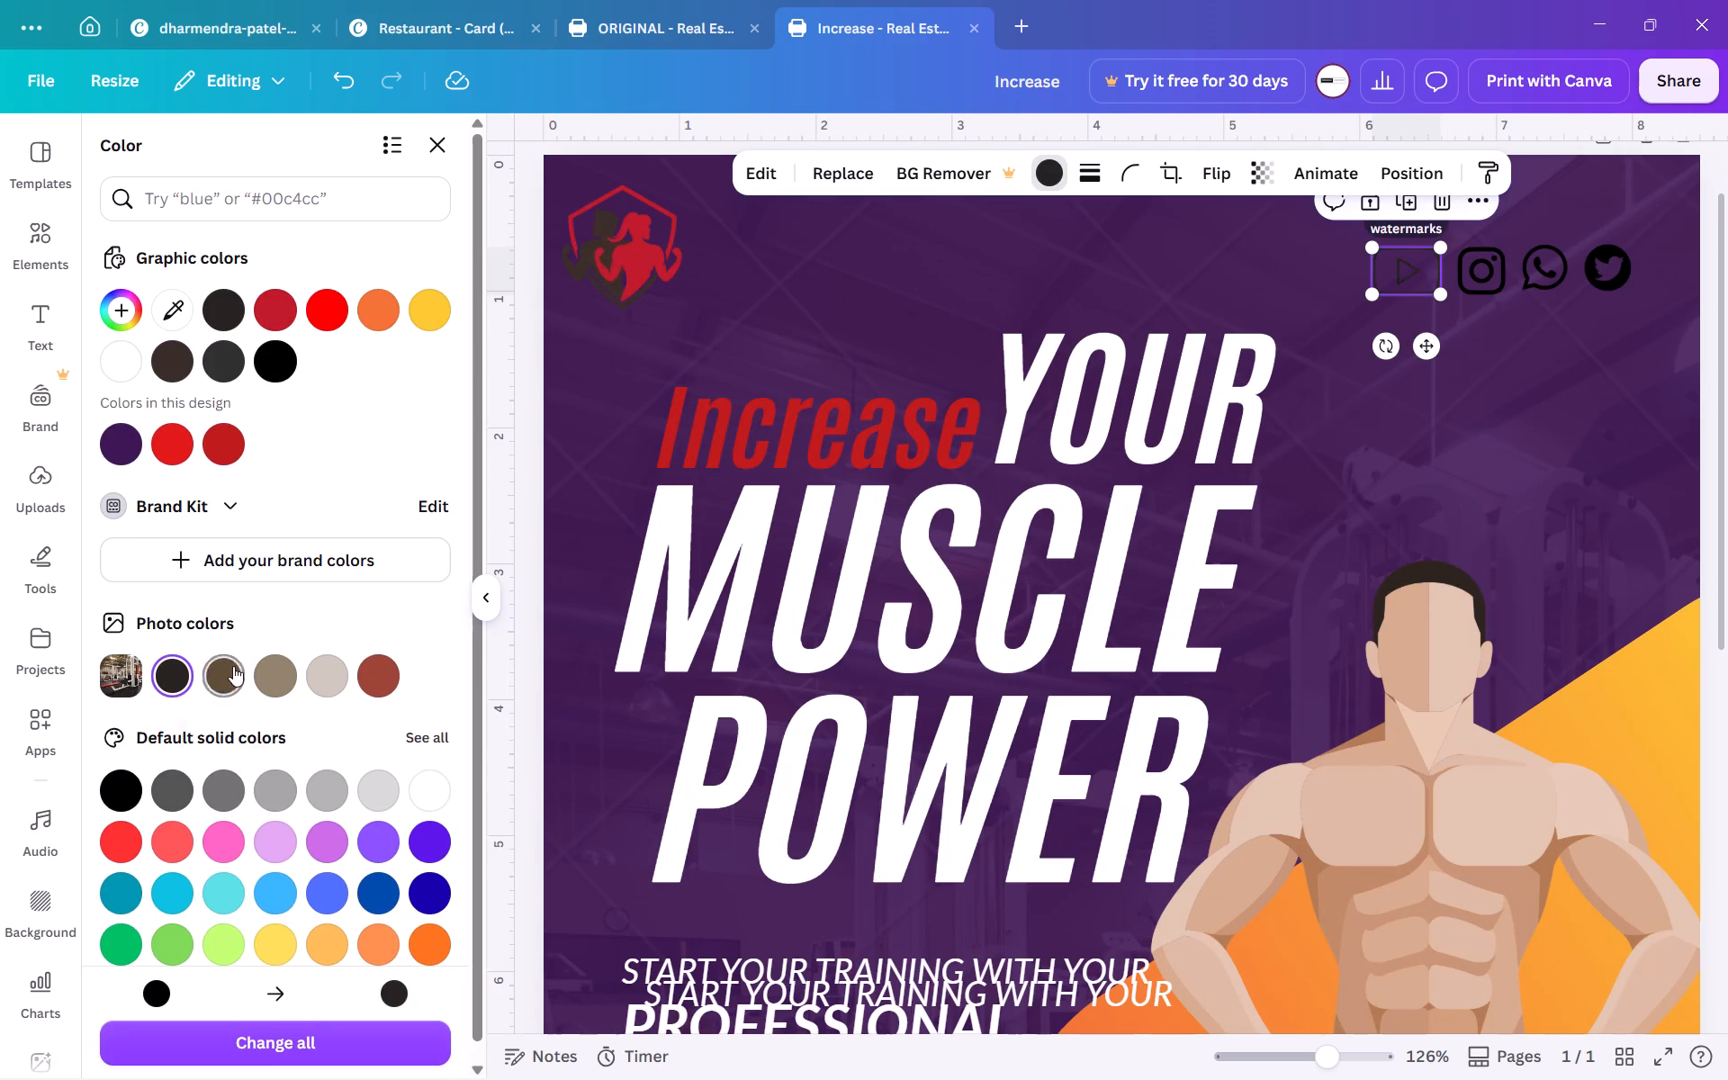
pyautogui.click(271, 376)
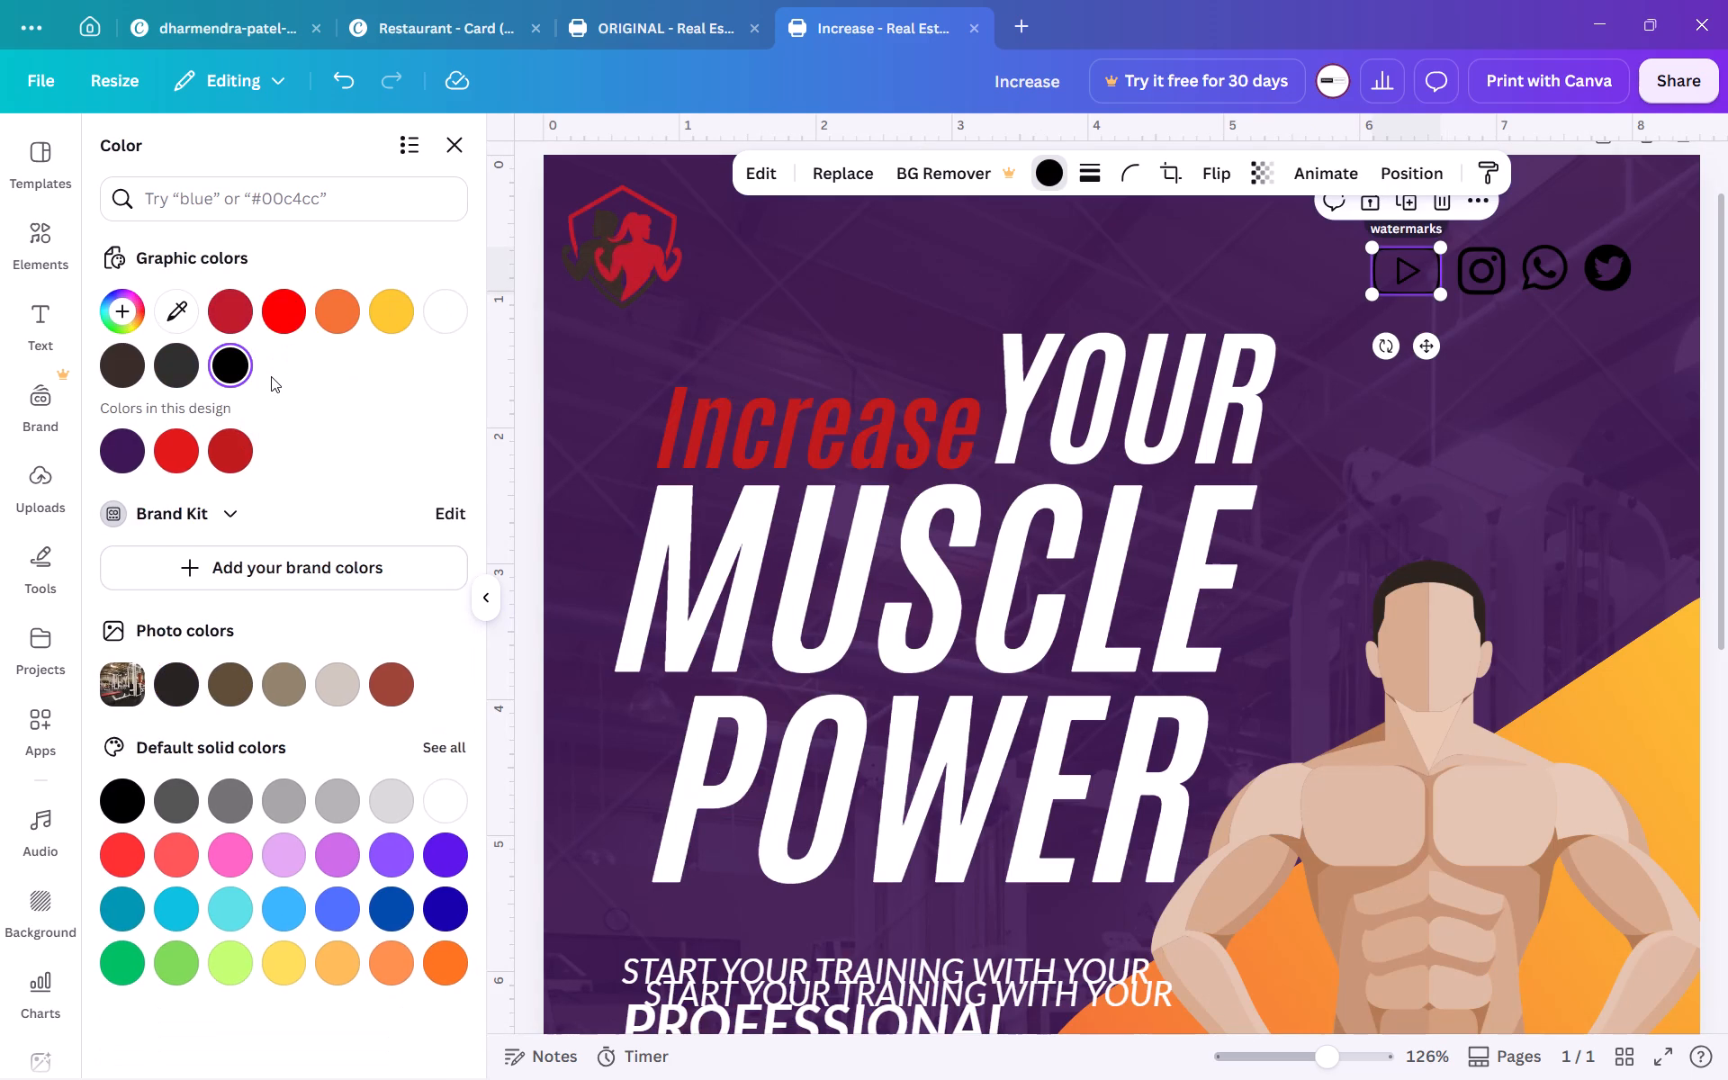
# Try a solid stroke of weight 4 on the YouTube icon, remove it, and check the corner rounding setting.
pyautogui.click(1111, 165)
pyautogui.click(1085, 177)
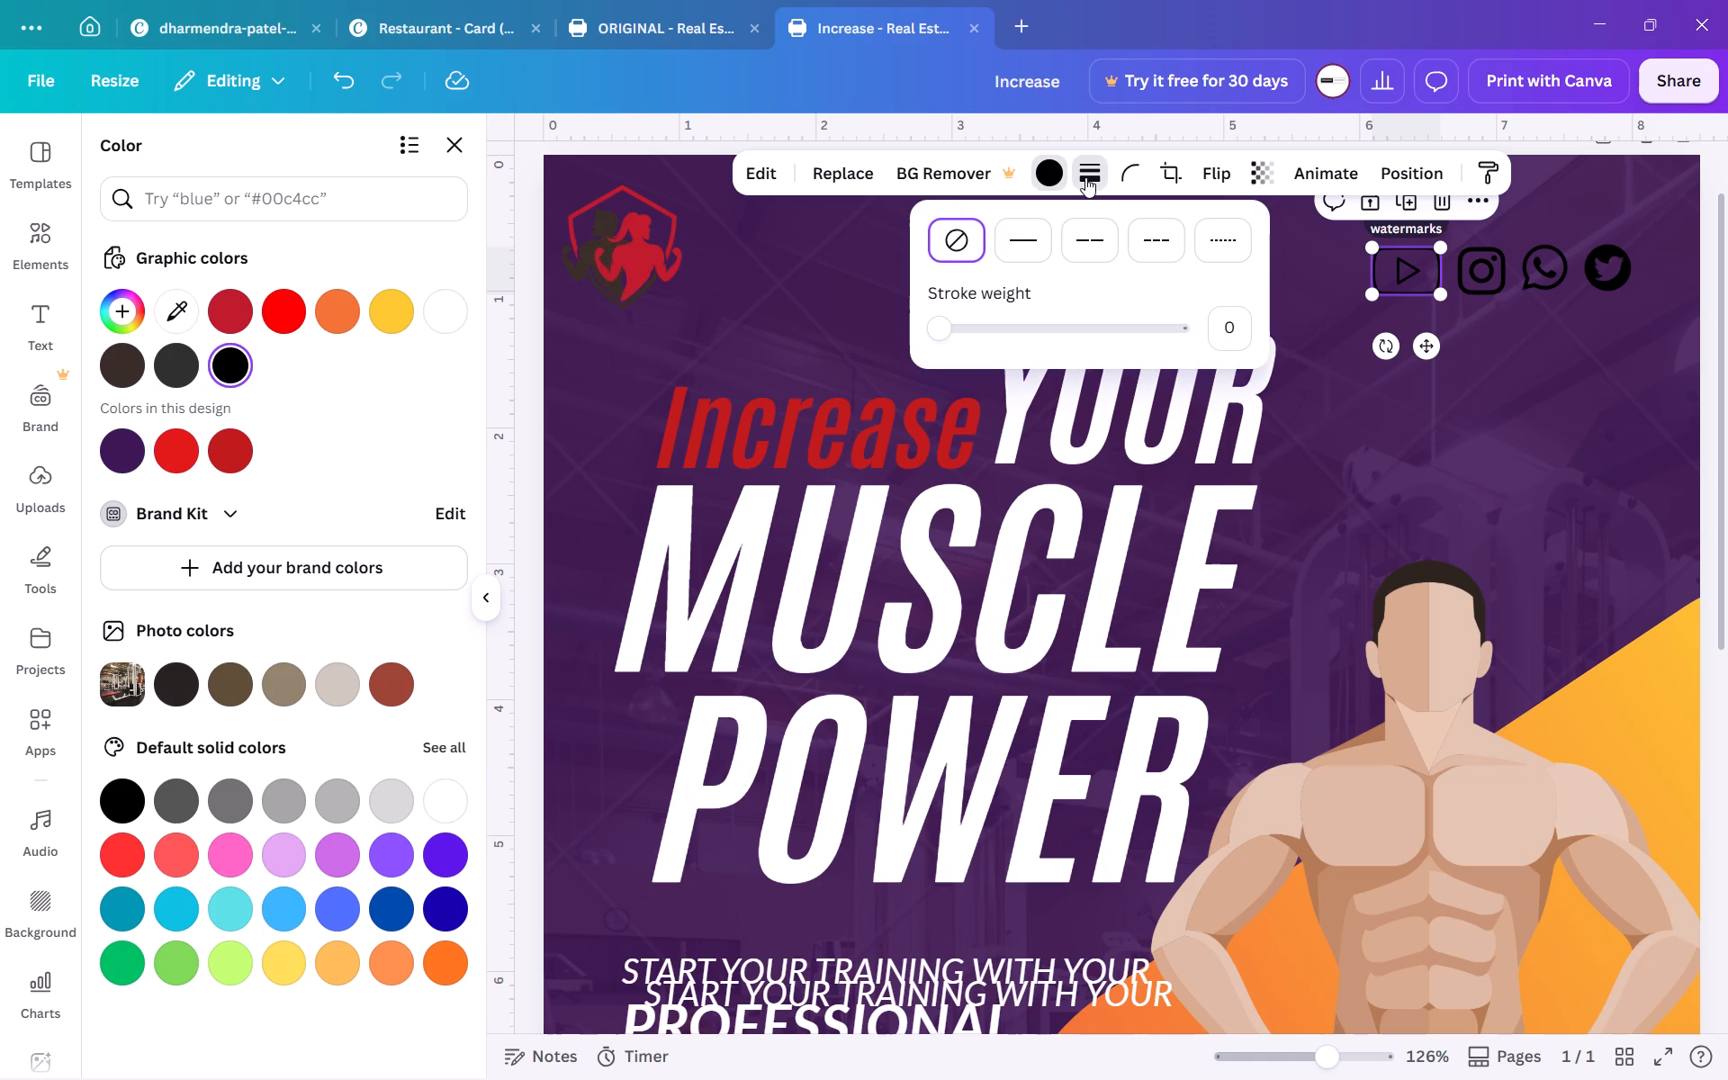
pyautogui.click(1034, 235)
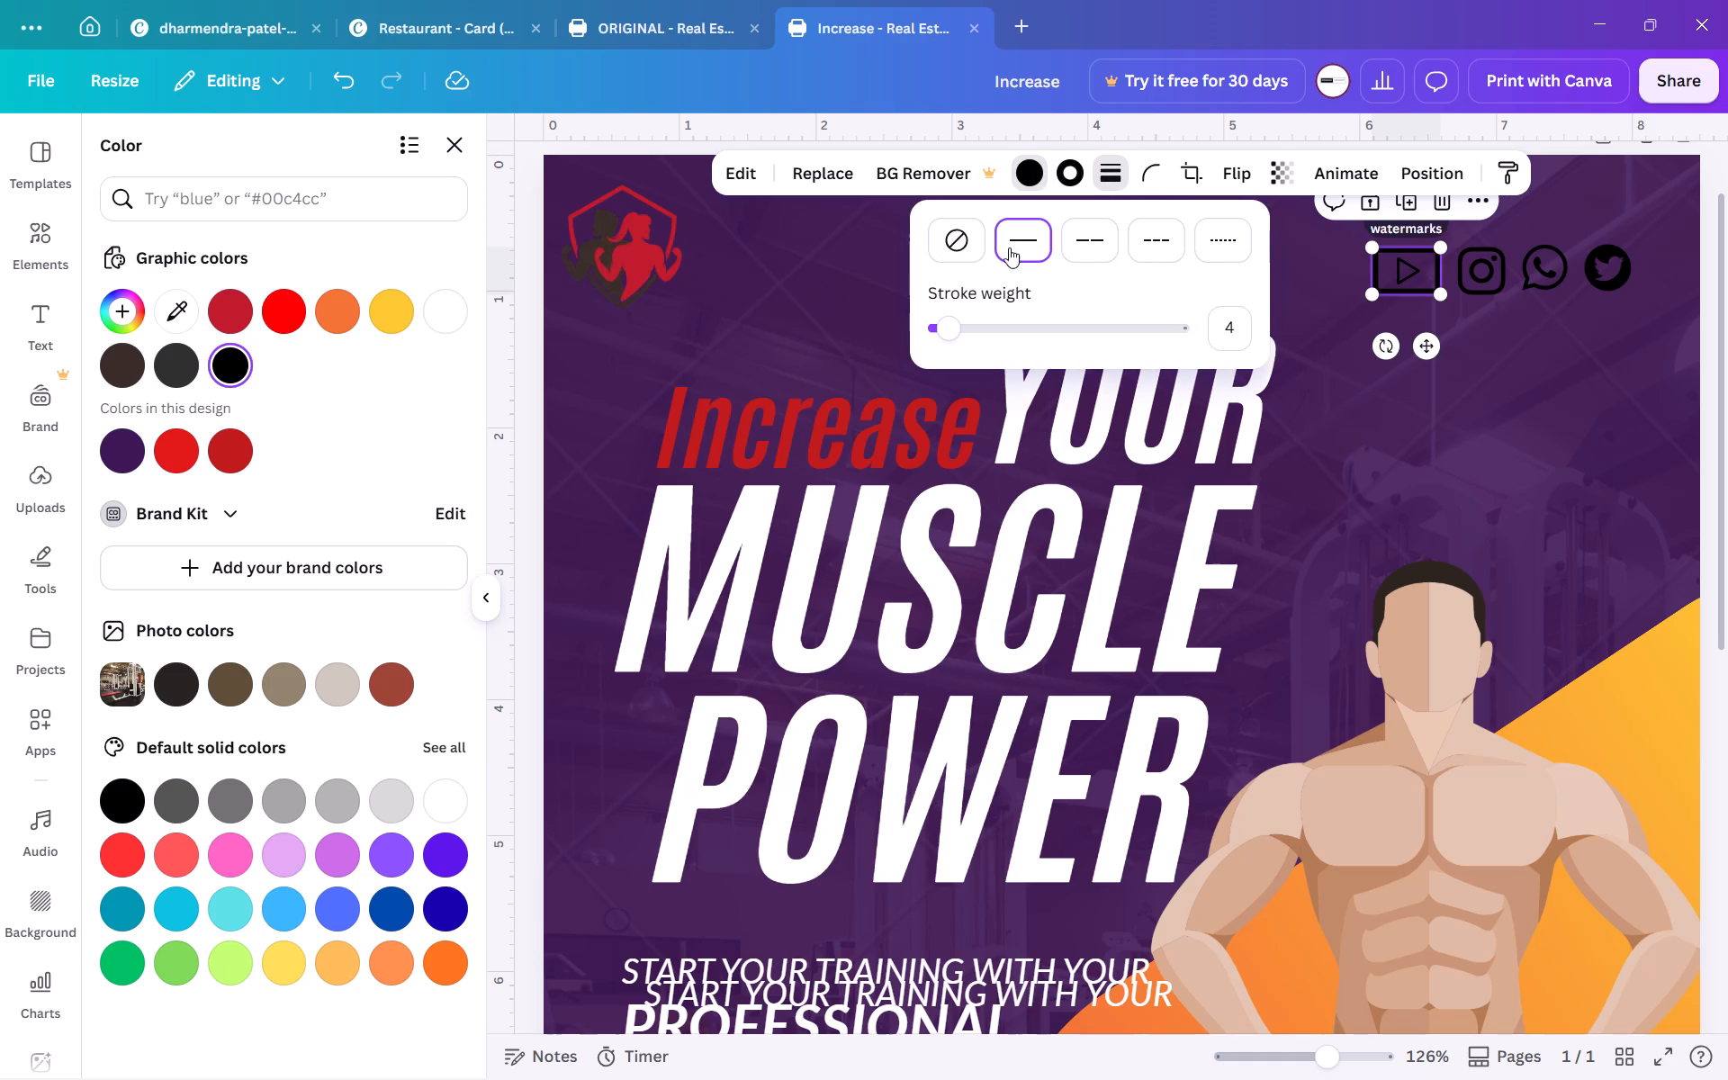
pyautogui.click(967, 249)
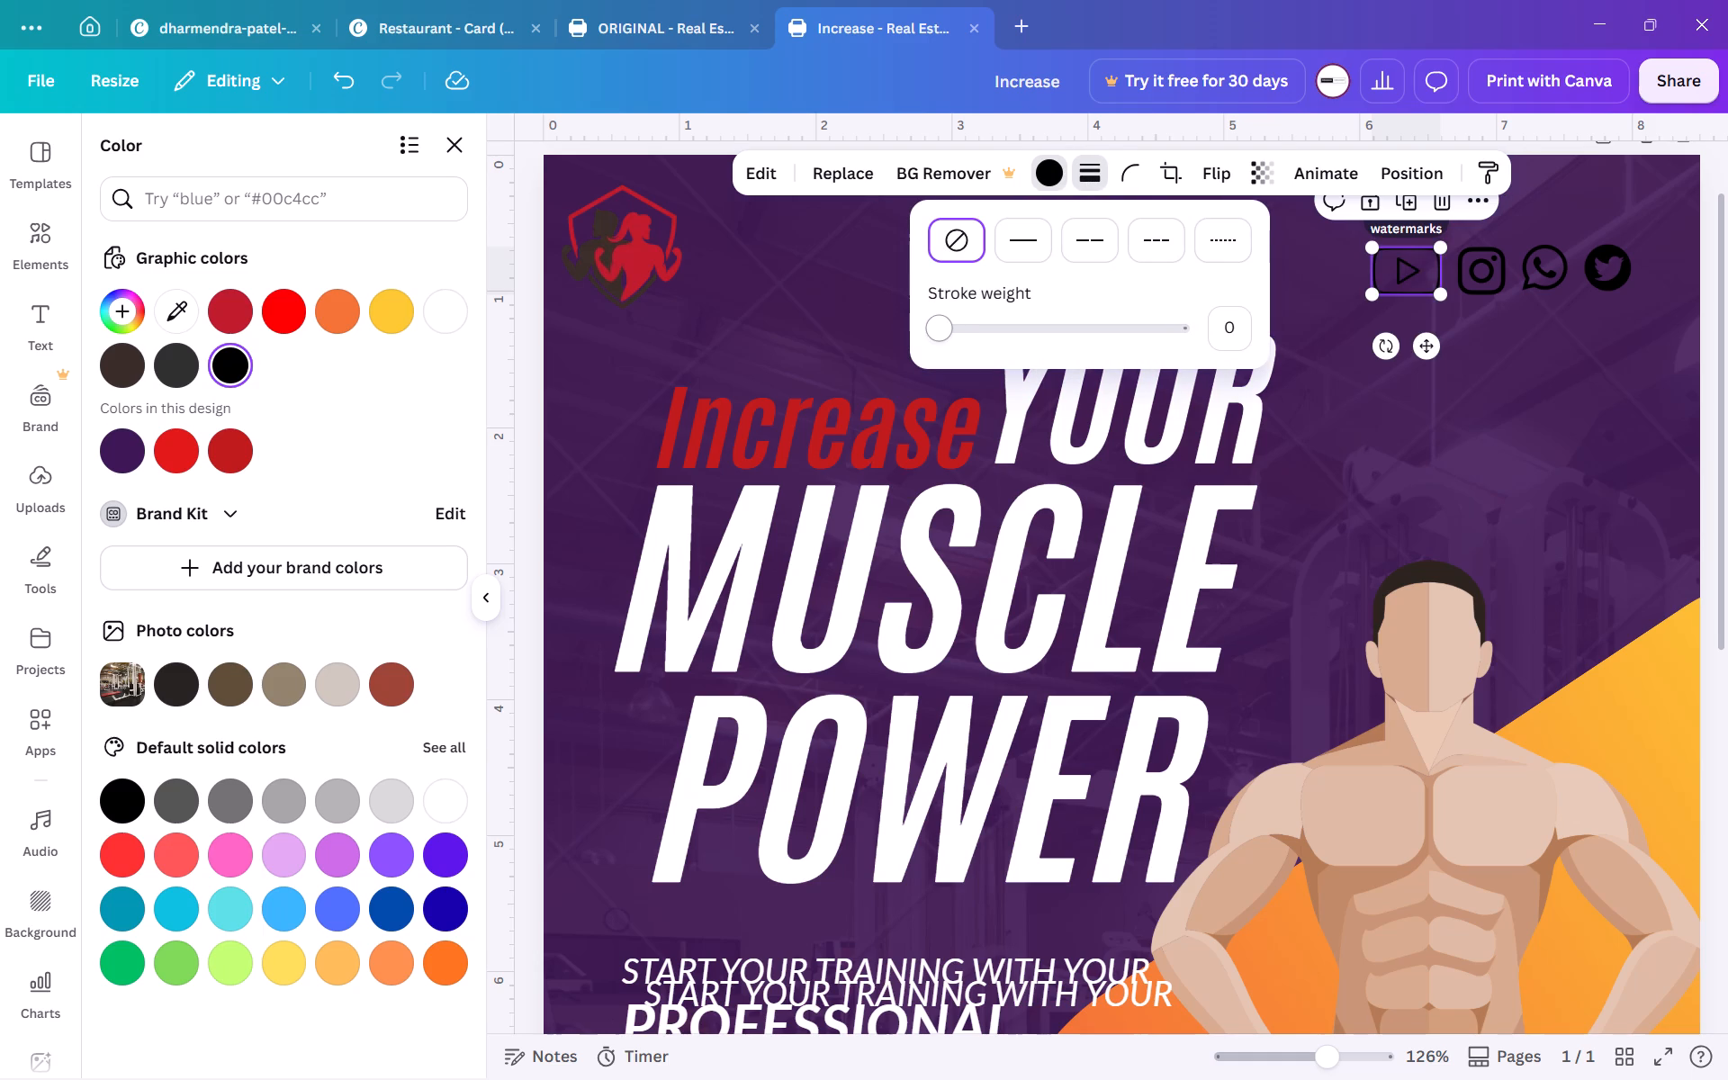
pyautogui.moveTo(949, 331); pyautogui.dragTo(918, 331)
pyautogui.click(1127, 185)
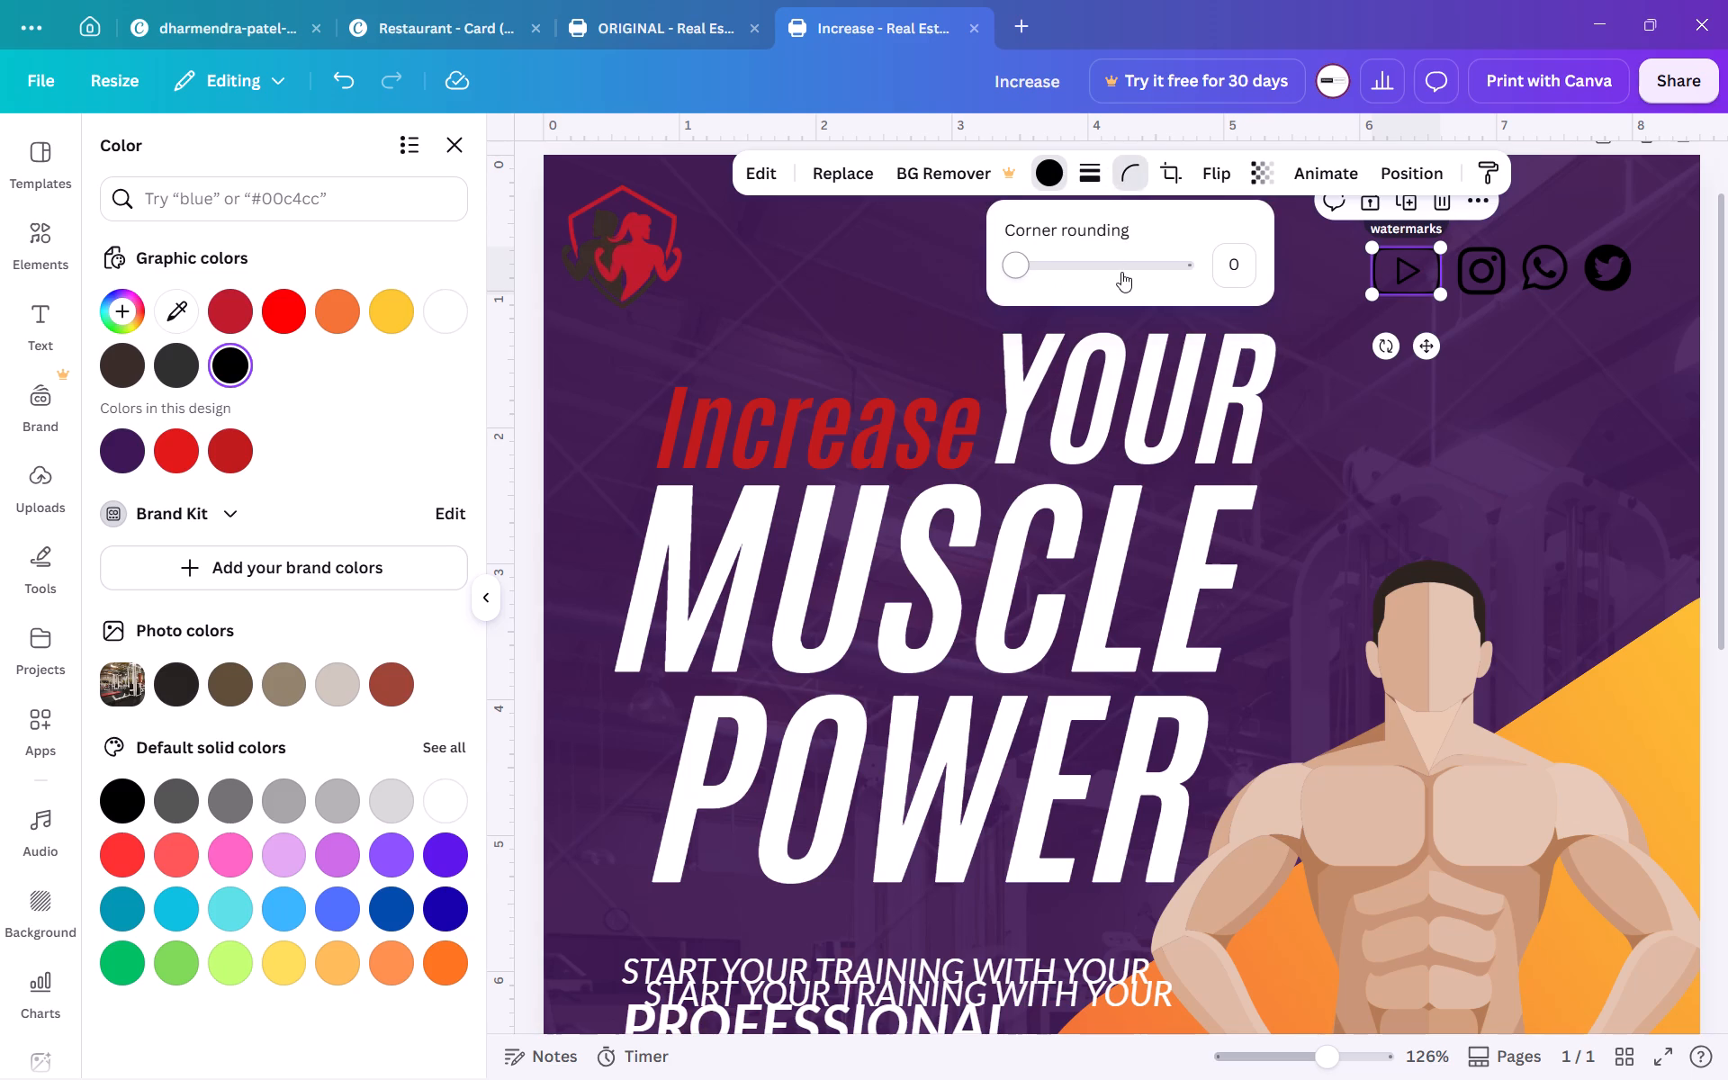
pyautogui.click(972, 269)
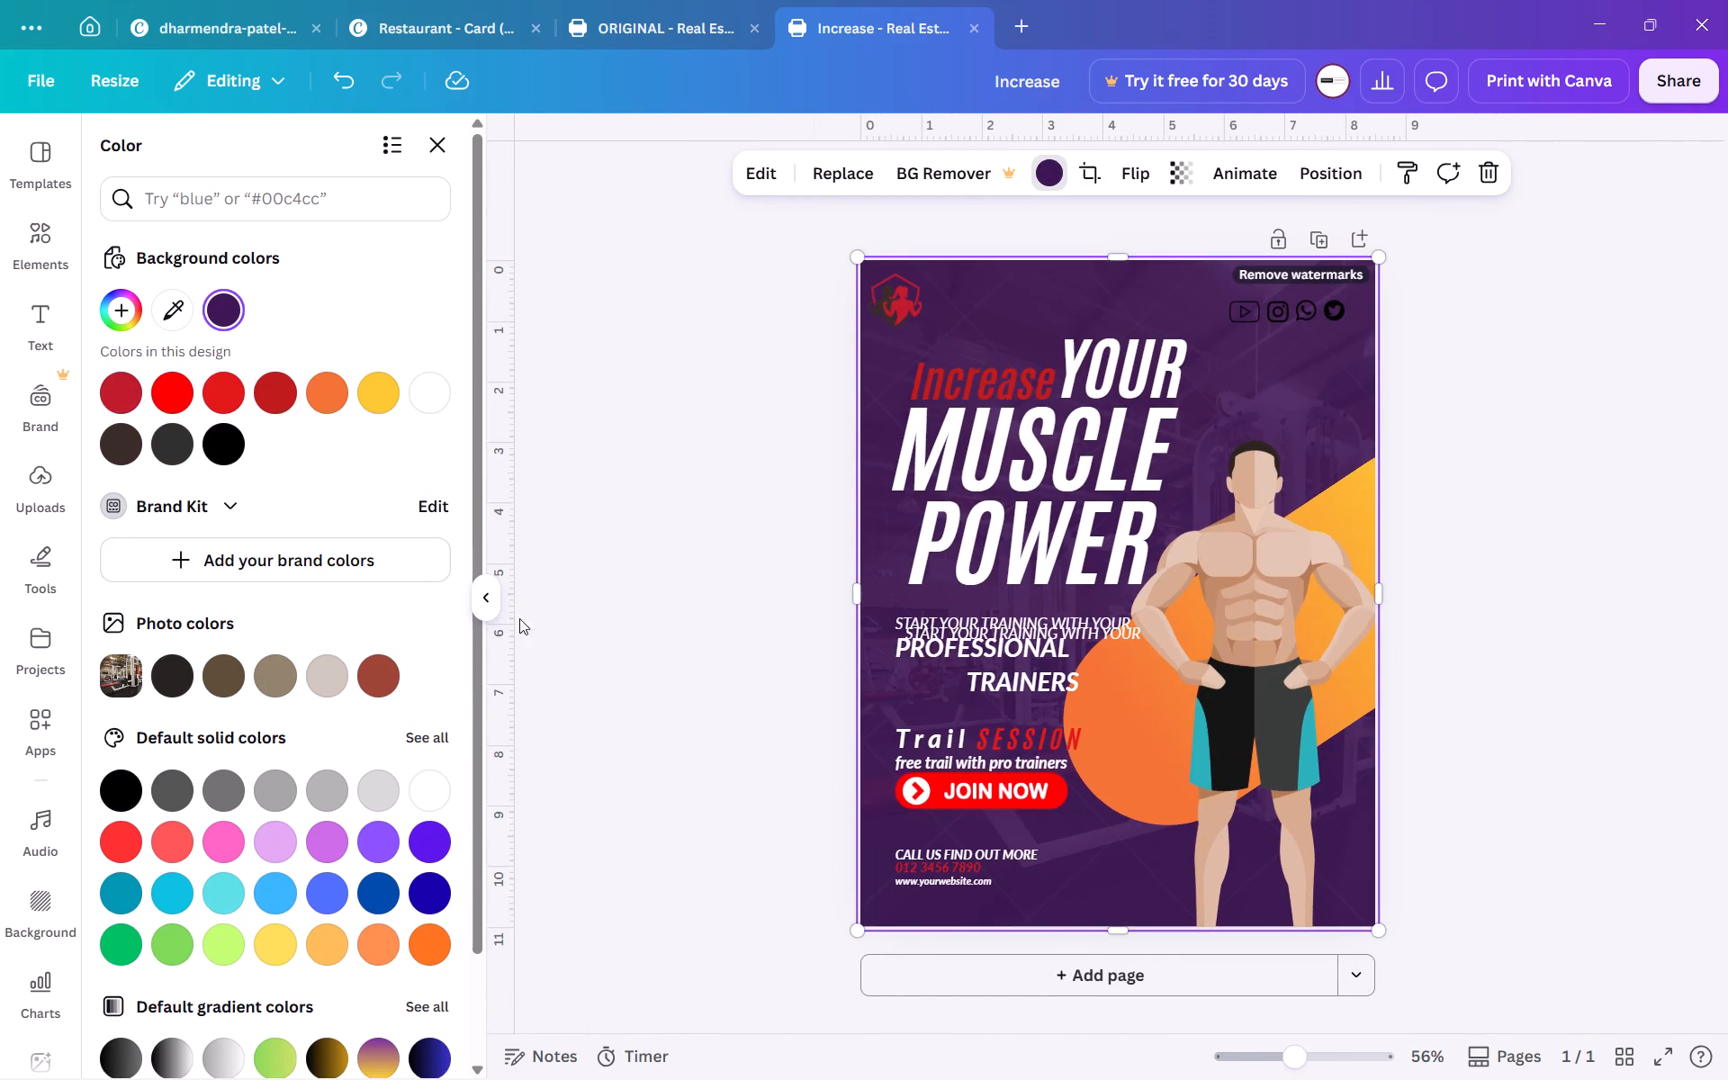
pyautogui.click(487, 605)
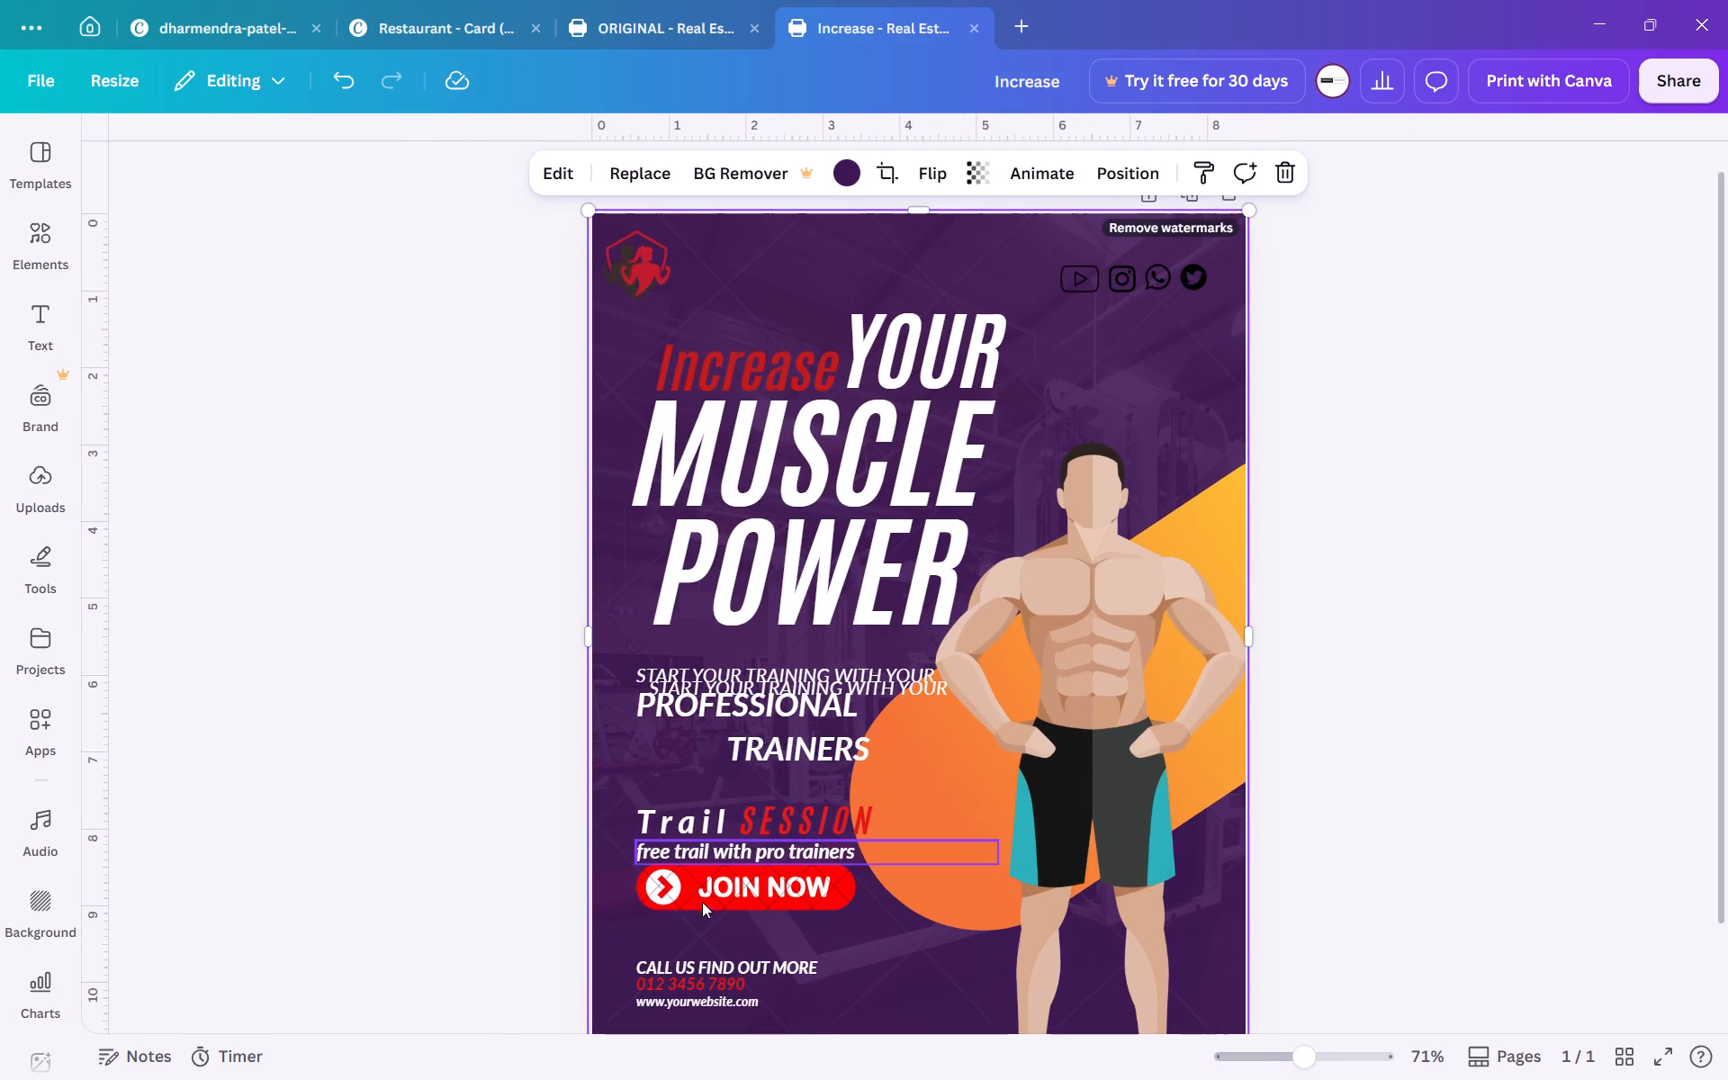
pyautogui.click(701, 966)
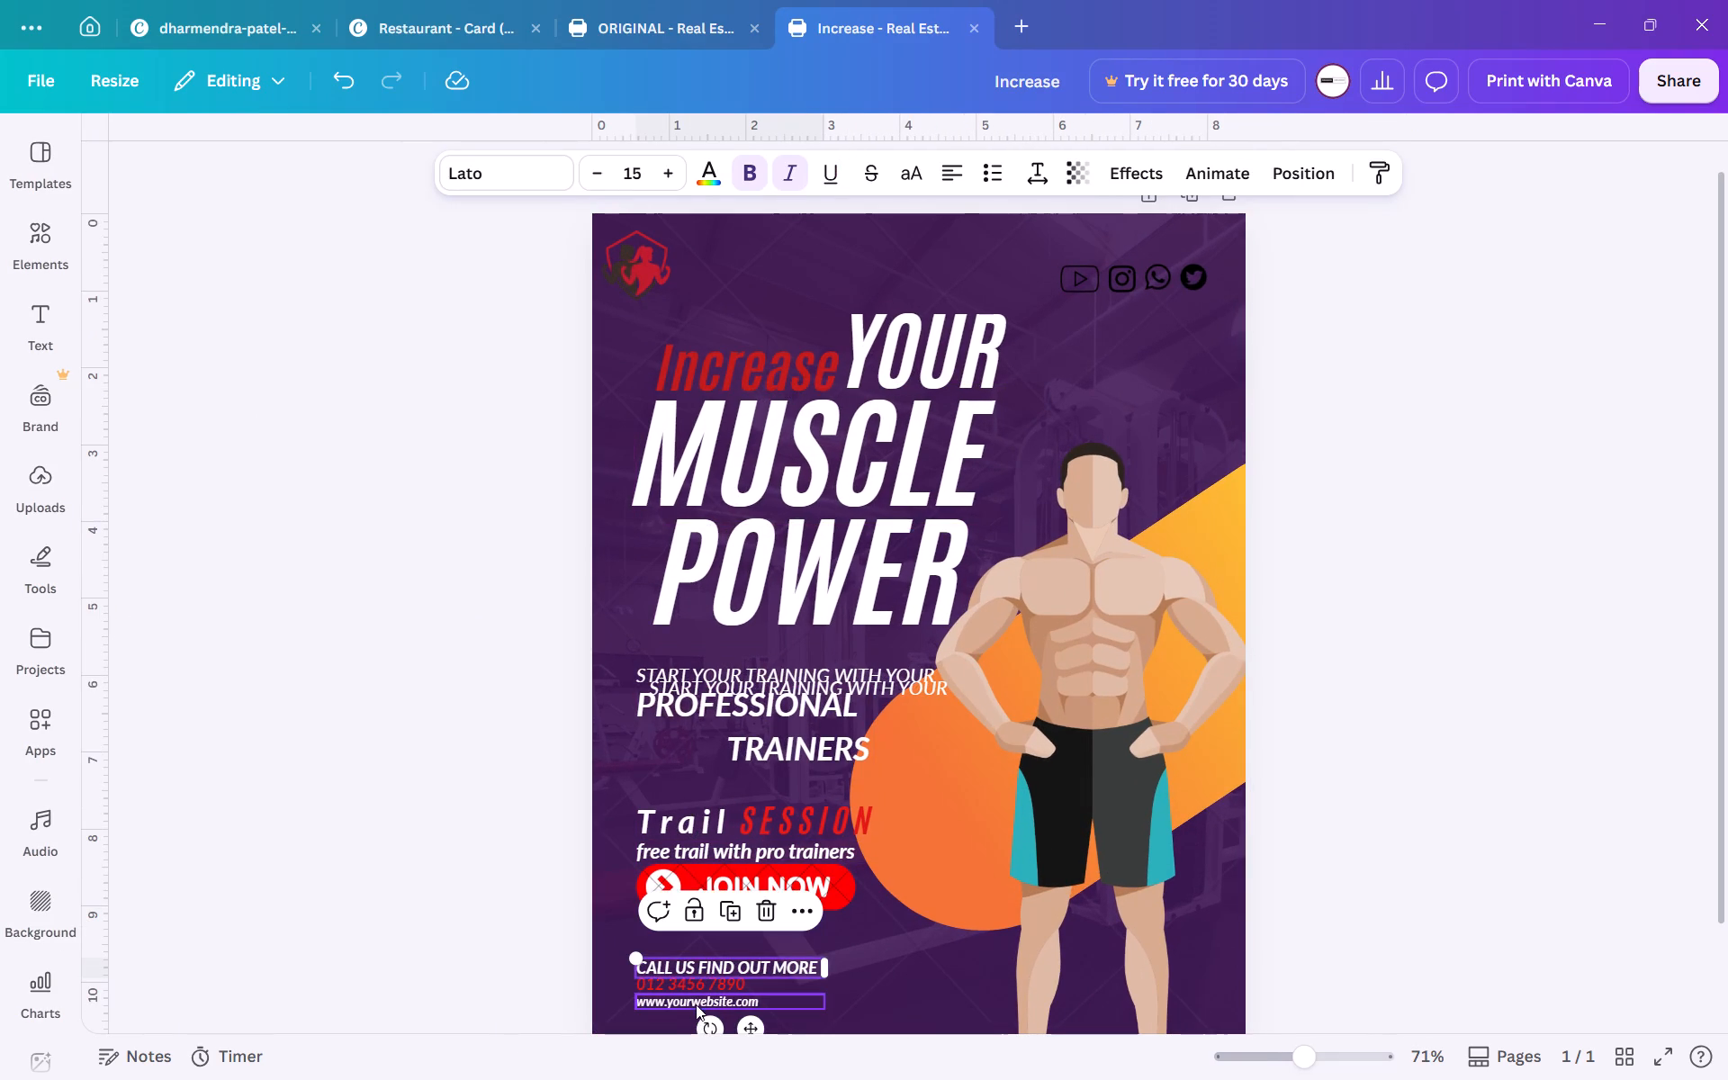
pyautogui.click(697, 1001)
pyautogui.doubleClick(697, 1001)
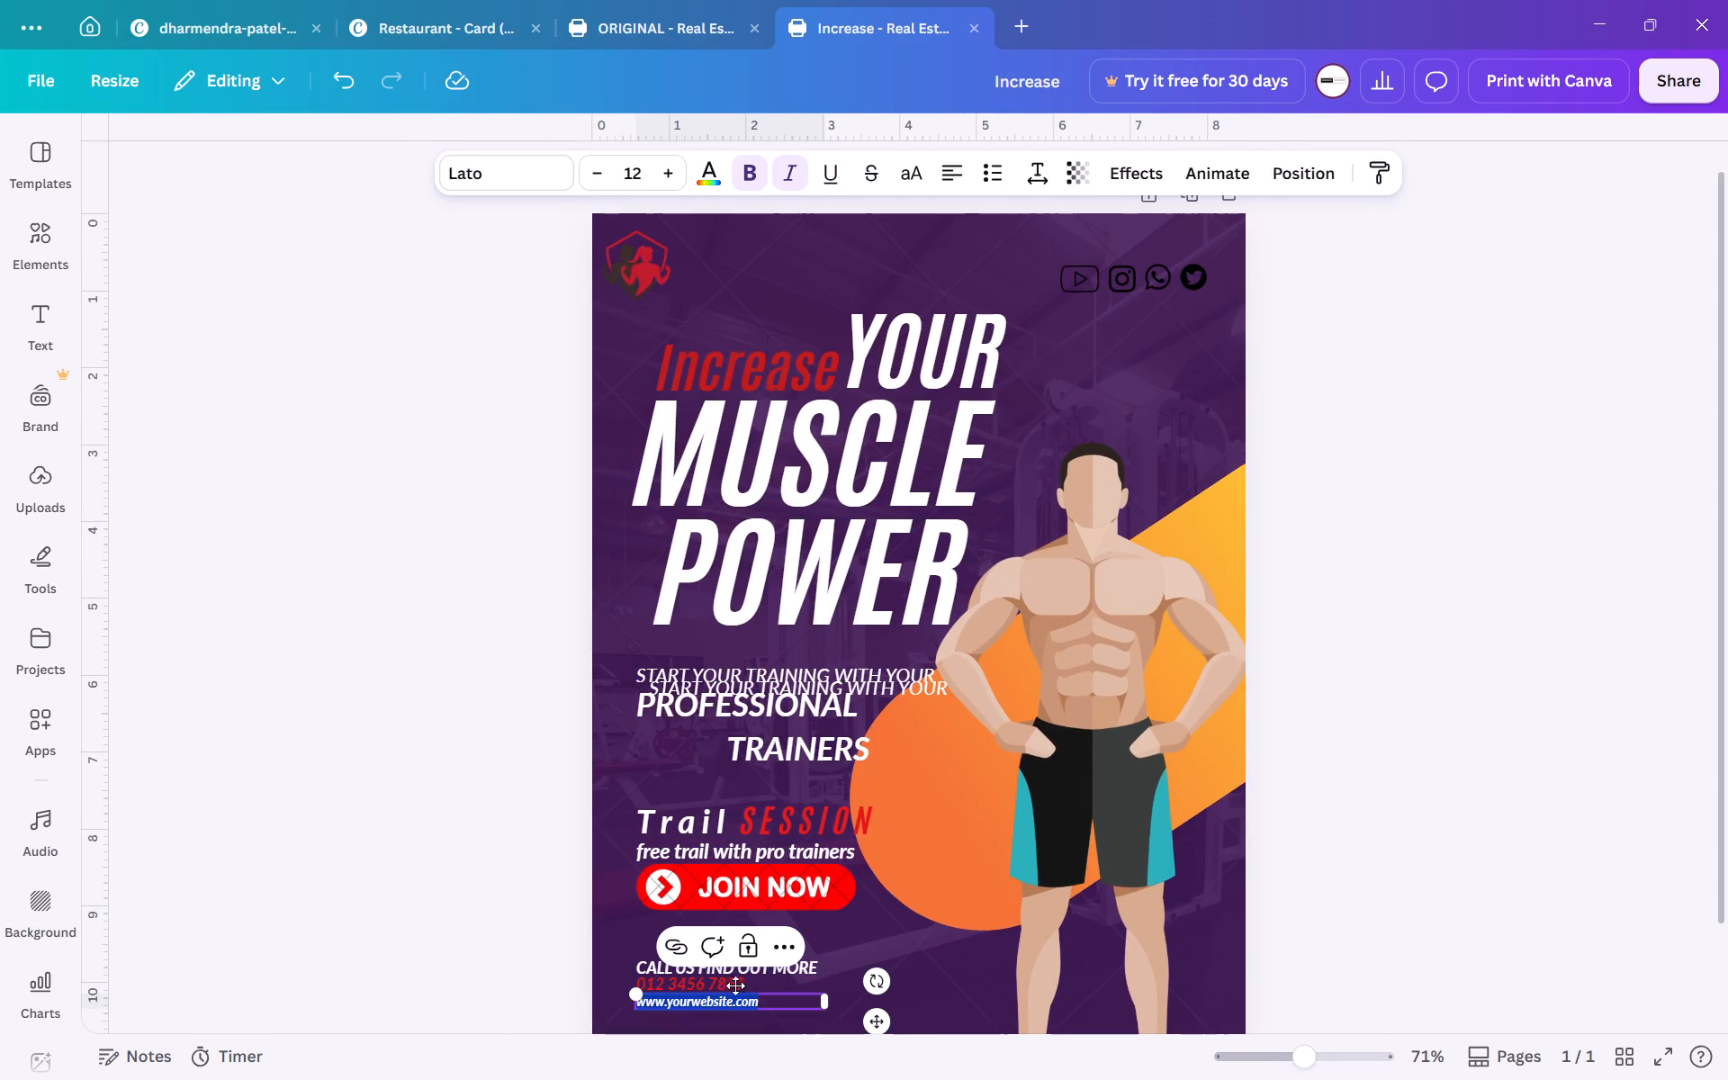
pyautogui.click(809, 1019)
pyautogui.click(761, 1005)
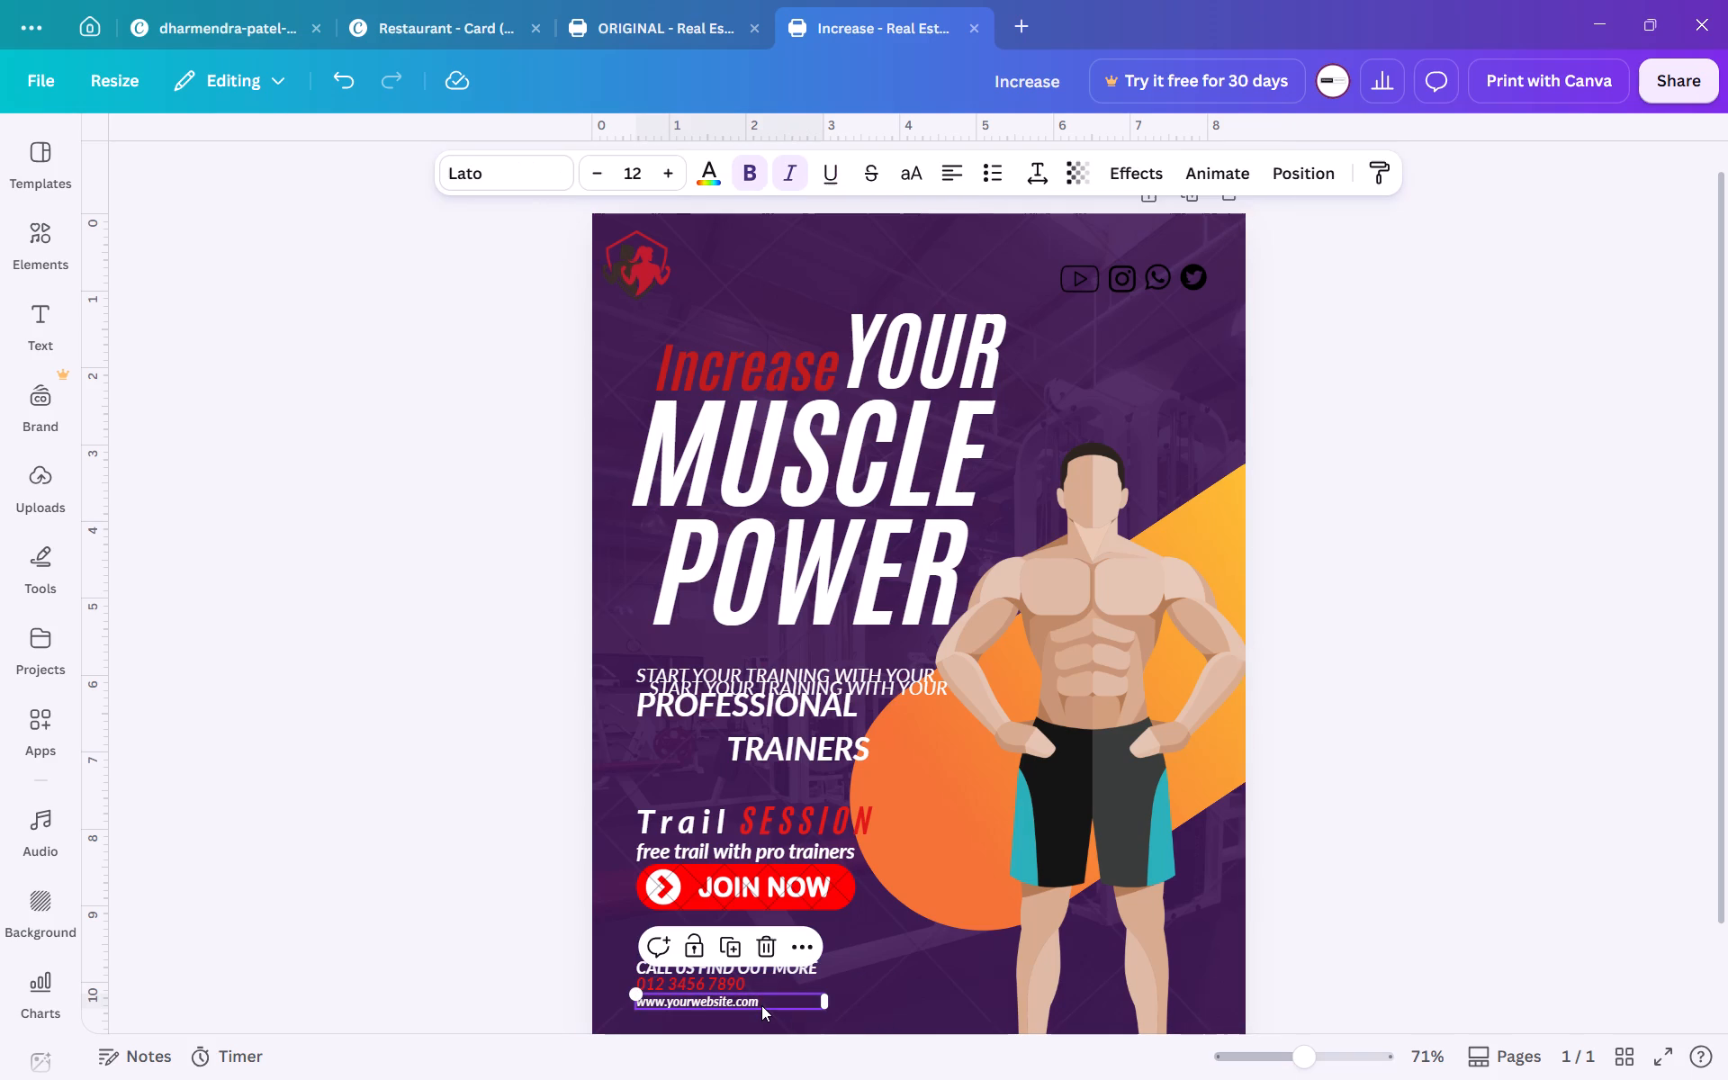
pyautogui.click(736, 949)
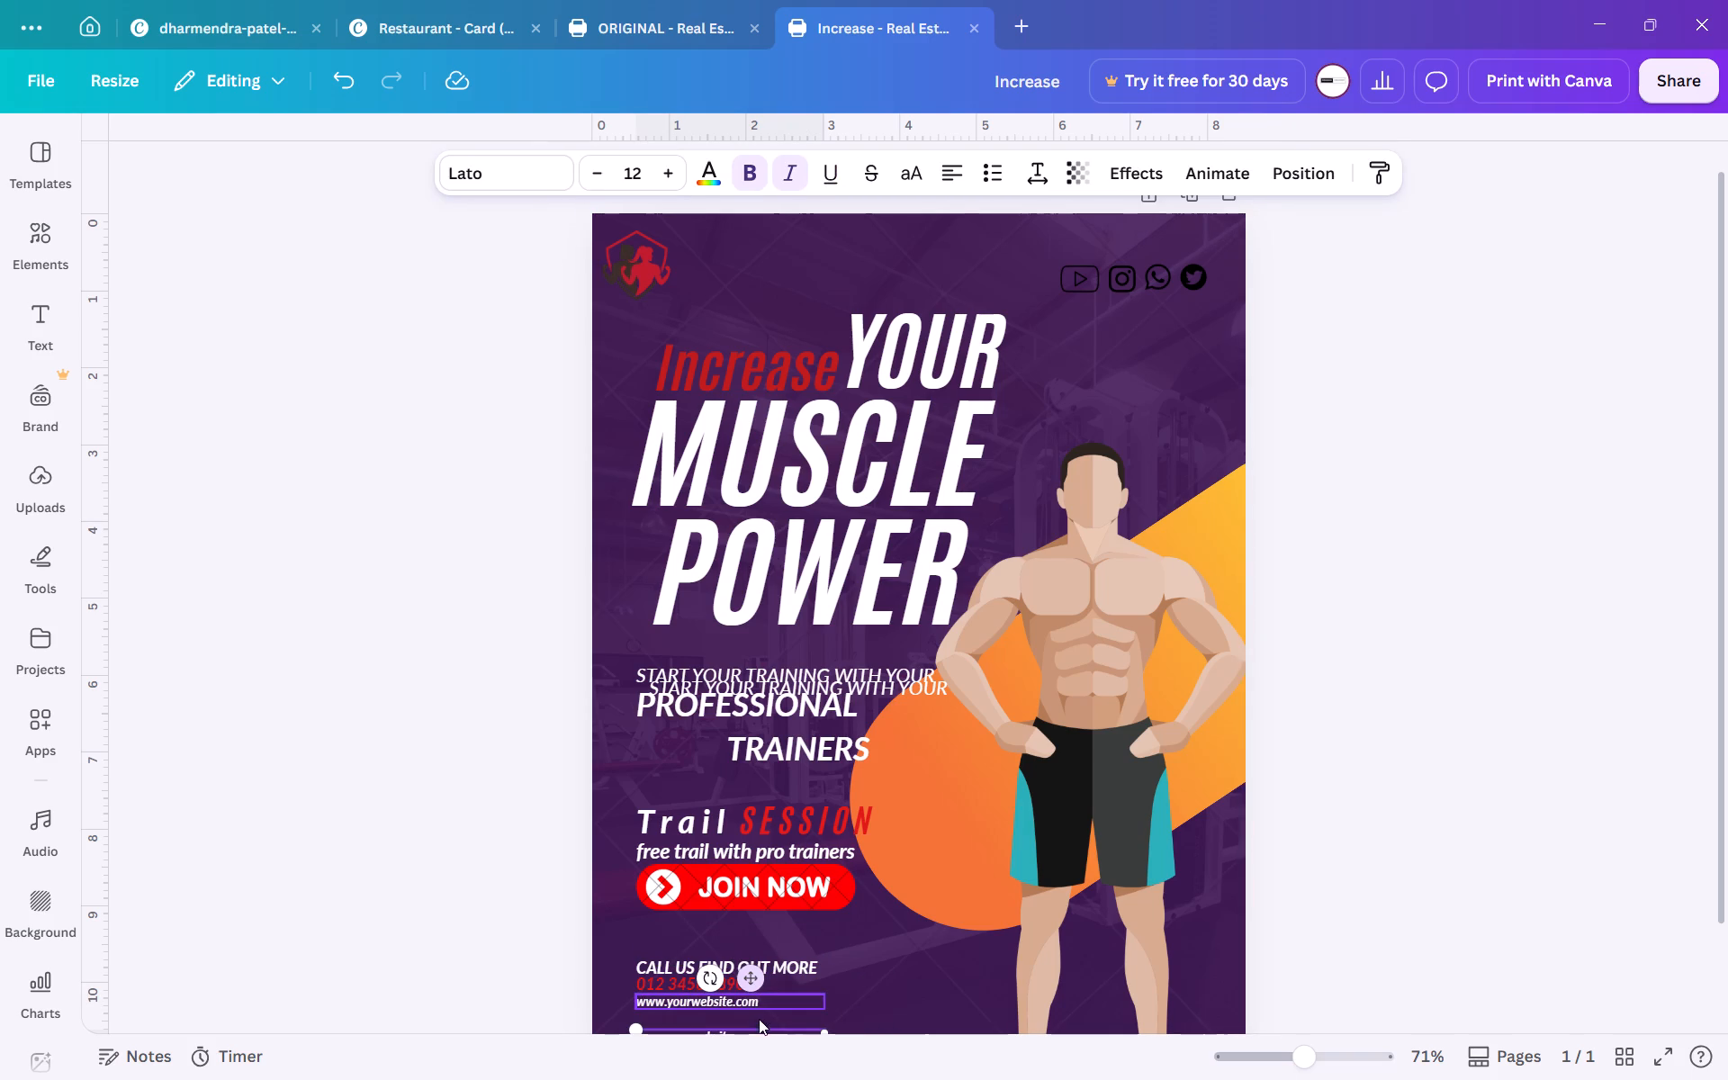
pyautogui.moveTo(752, 981); pyautogui.dragTo(1165, 199)
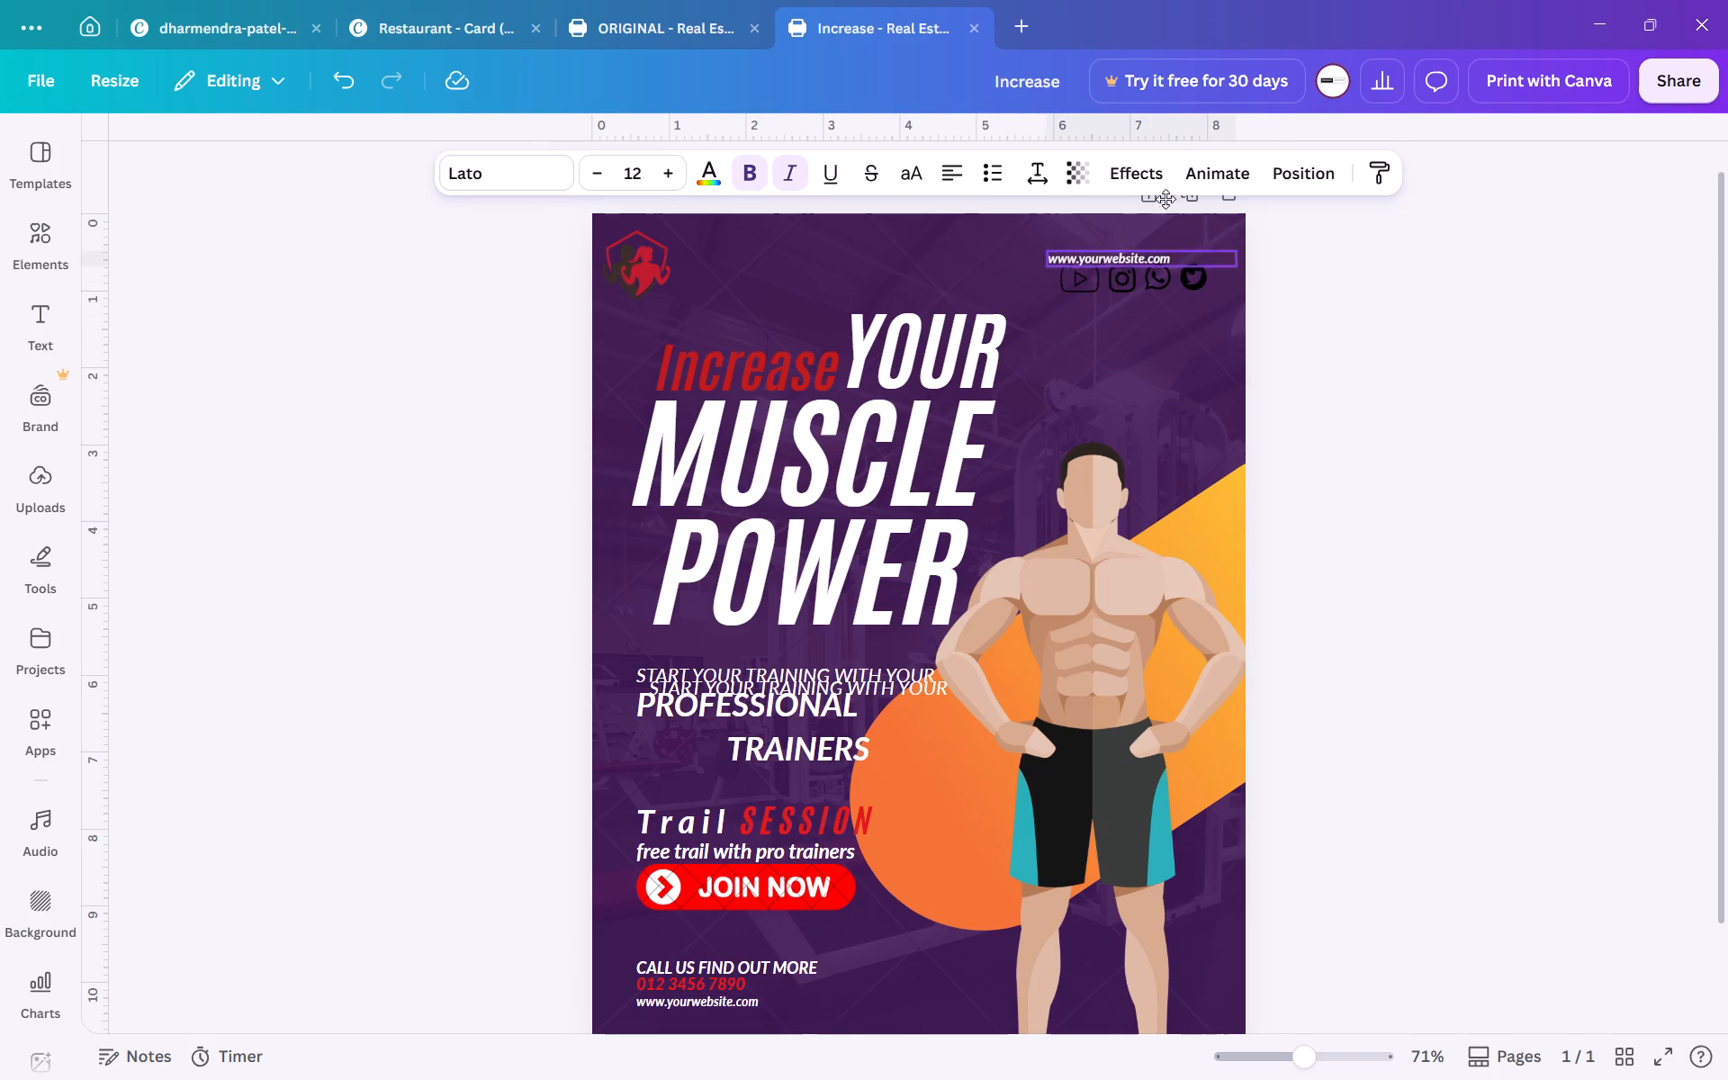
pyautogui.moveTo(1165, 199); pyautogui.dragTo(1181, 195)
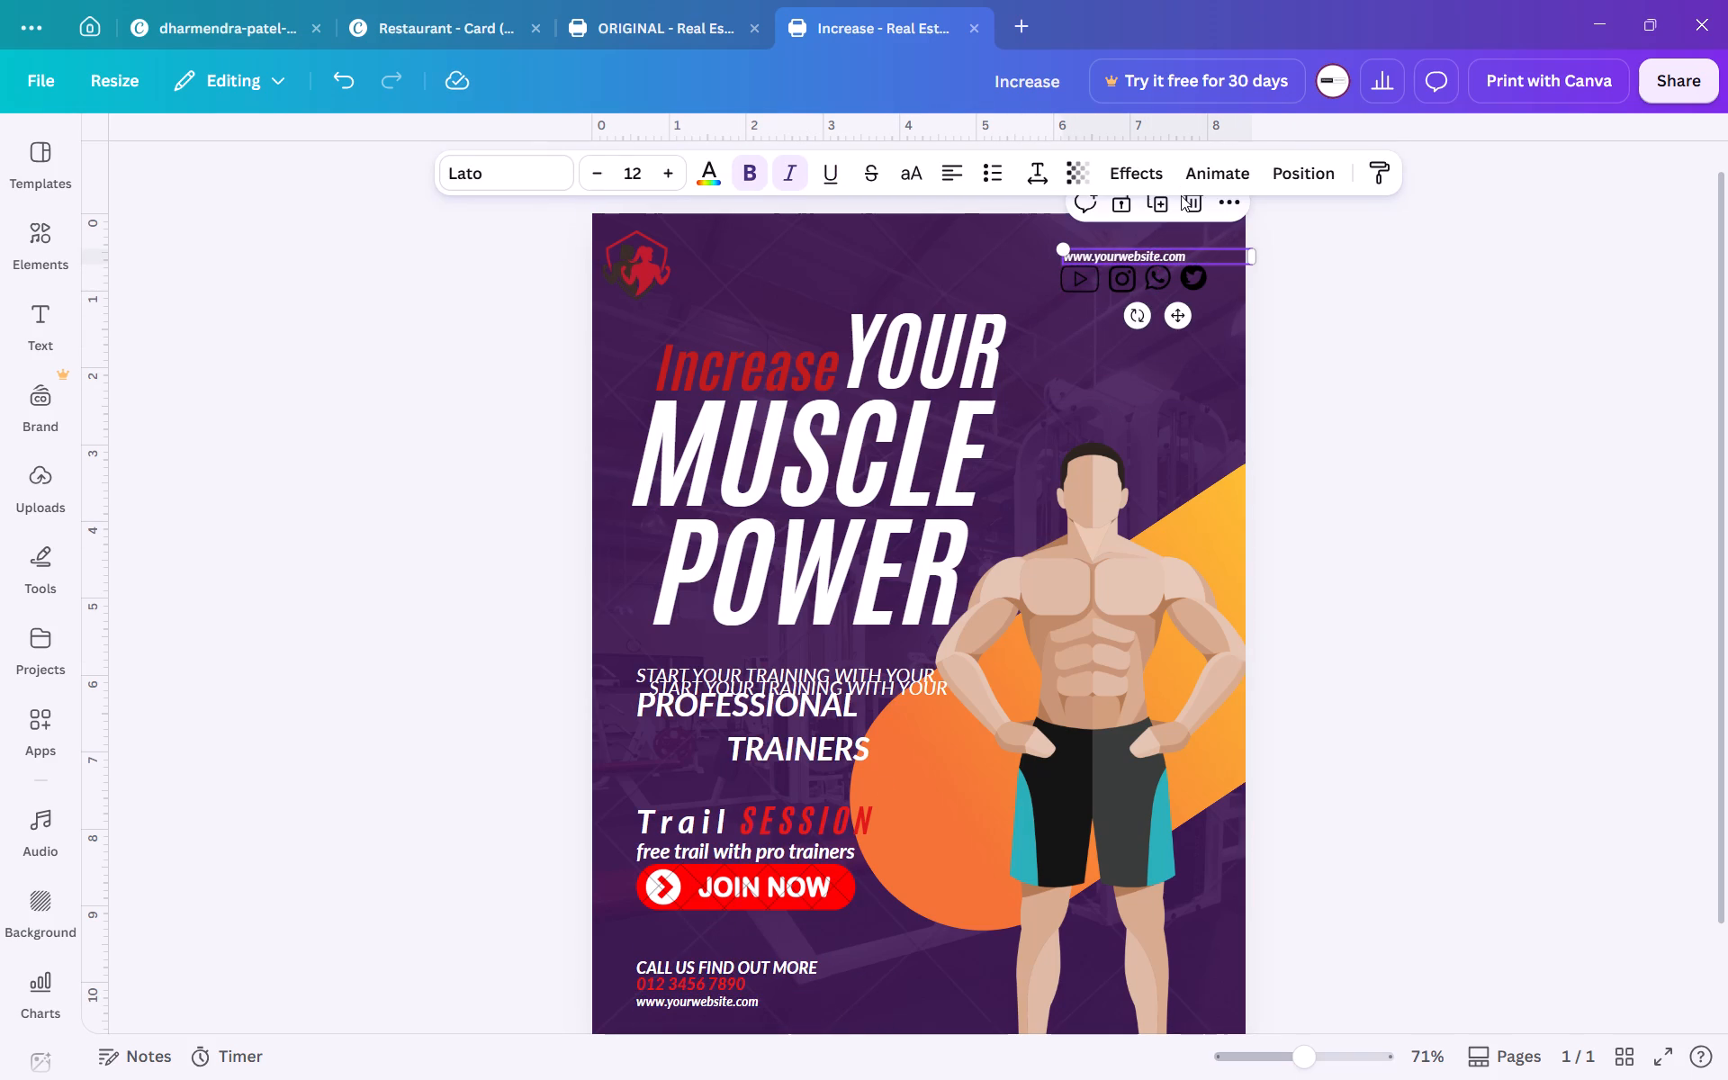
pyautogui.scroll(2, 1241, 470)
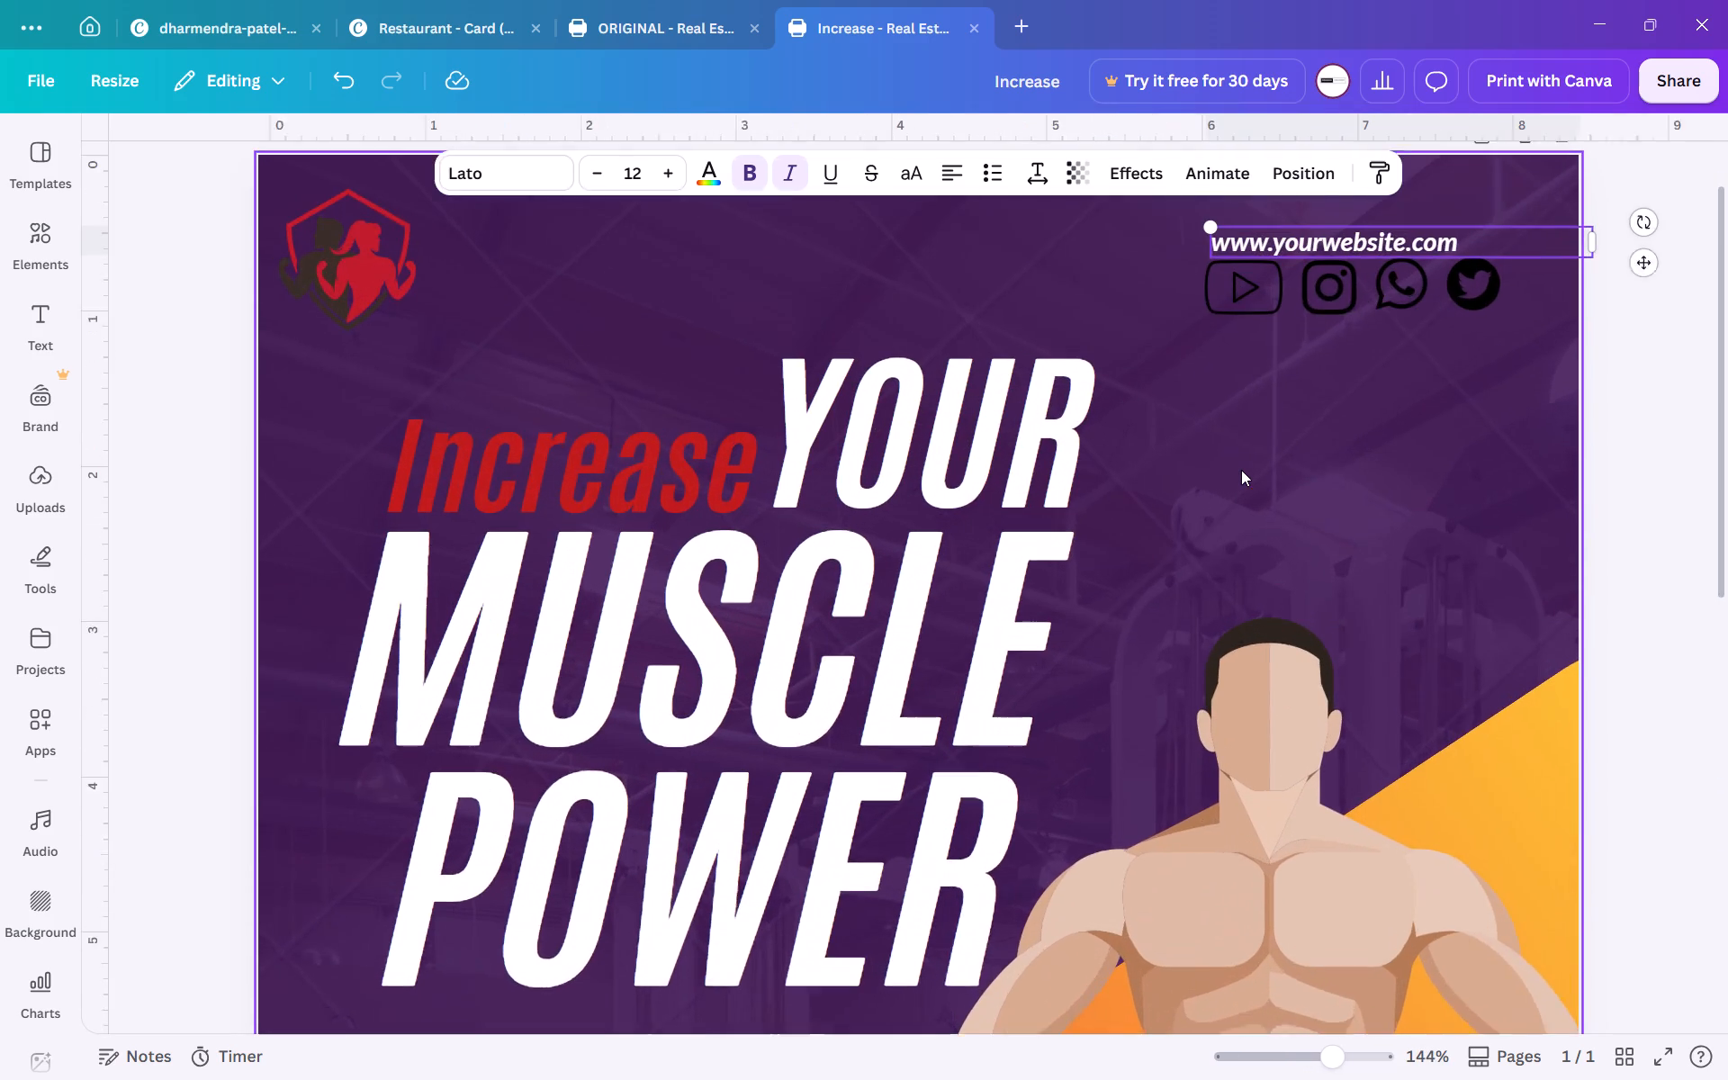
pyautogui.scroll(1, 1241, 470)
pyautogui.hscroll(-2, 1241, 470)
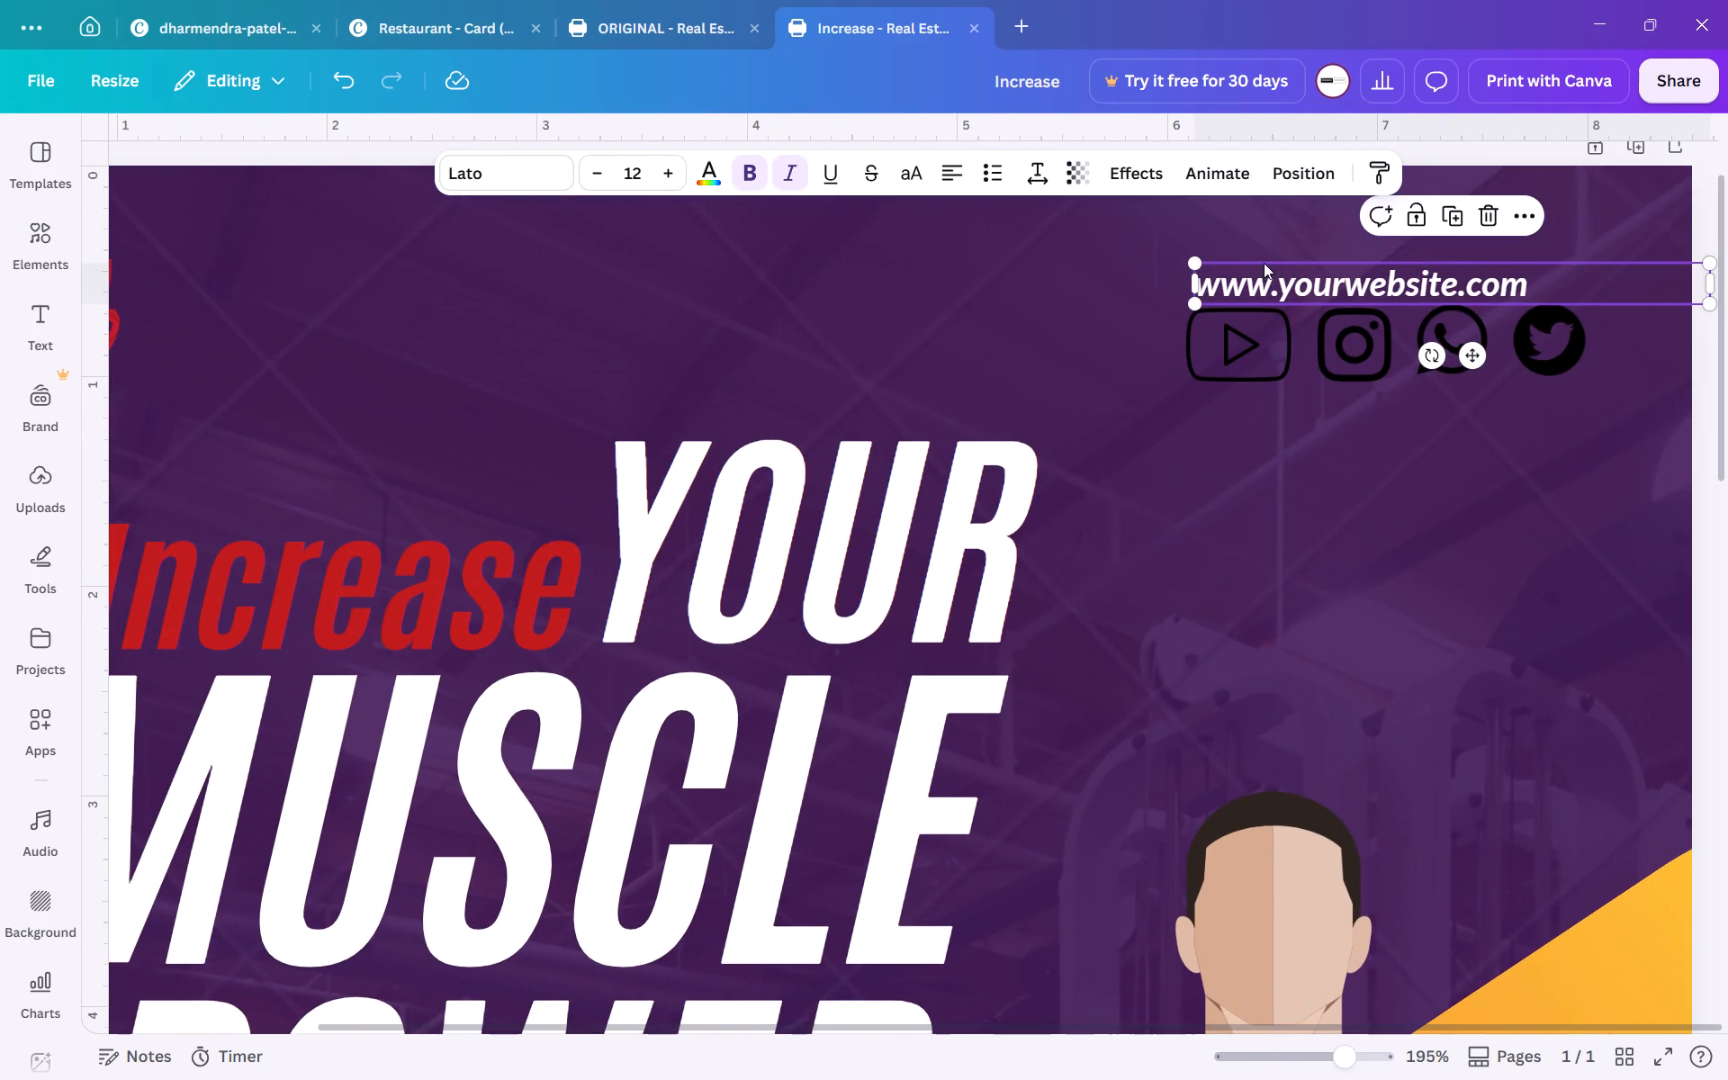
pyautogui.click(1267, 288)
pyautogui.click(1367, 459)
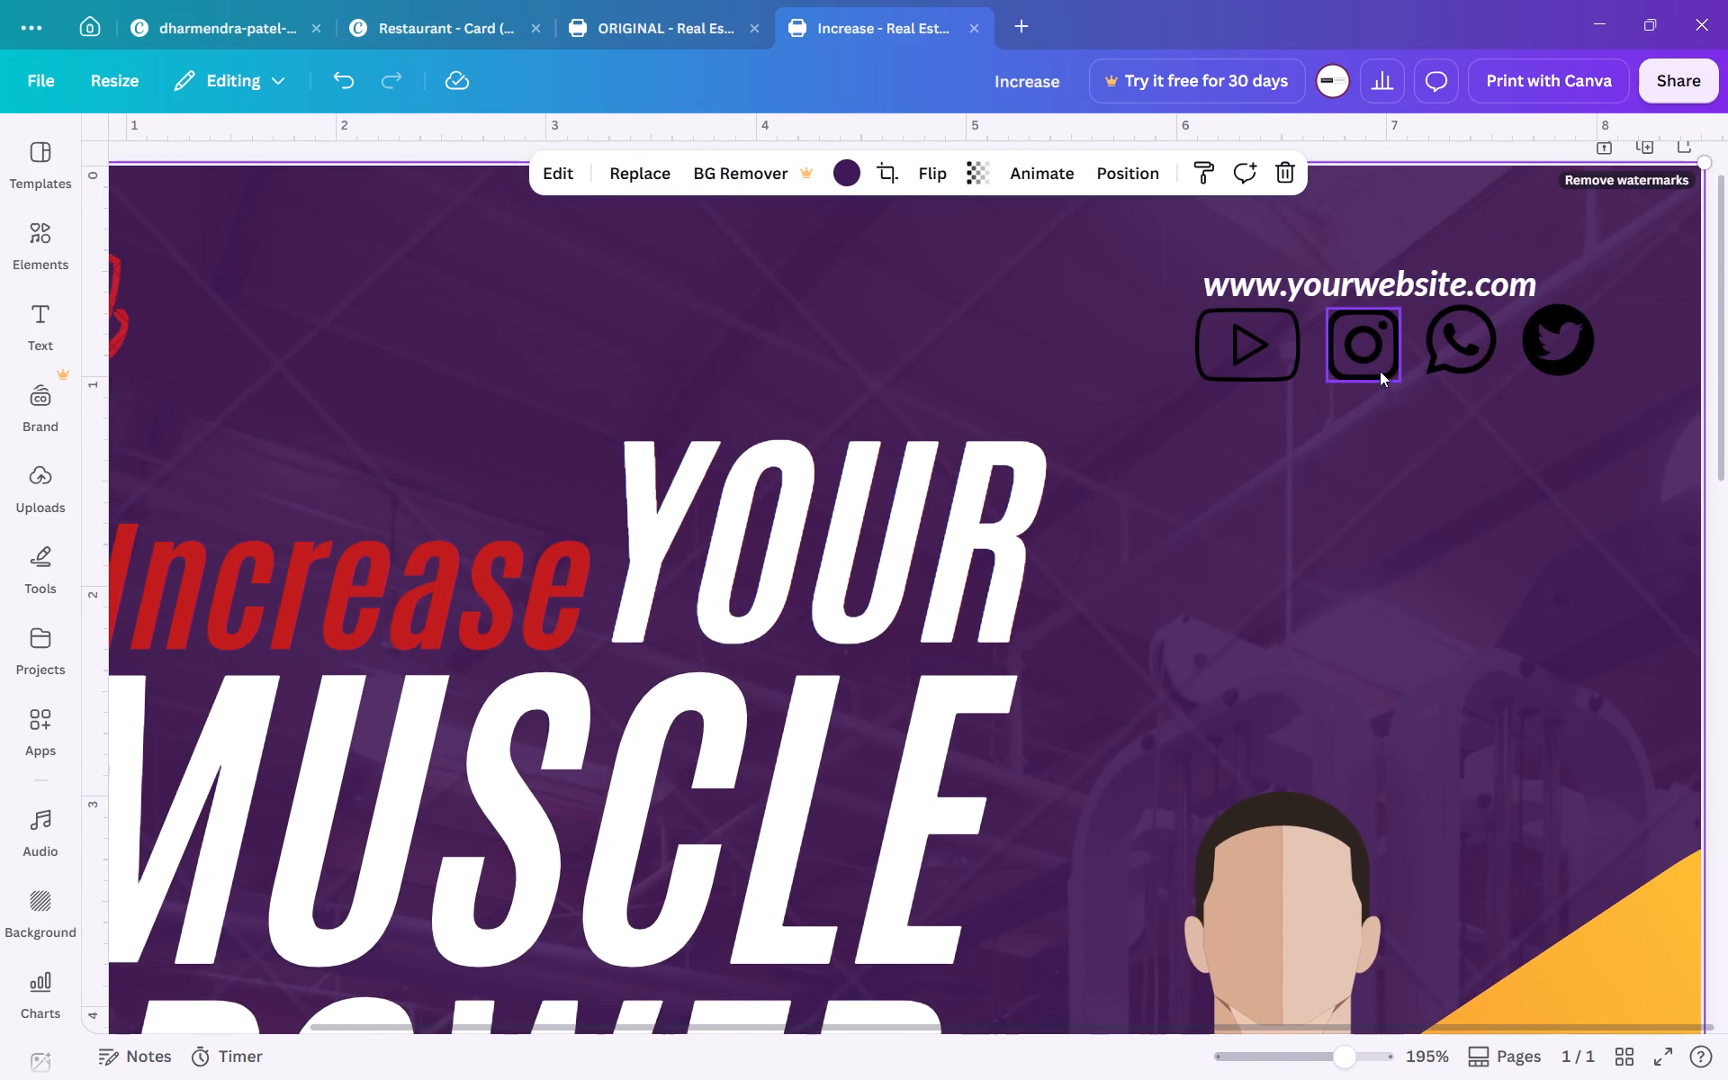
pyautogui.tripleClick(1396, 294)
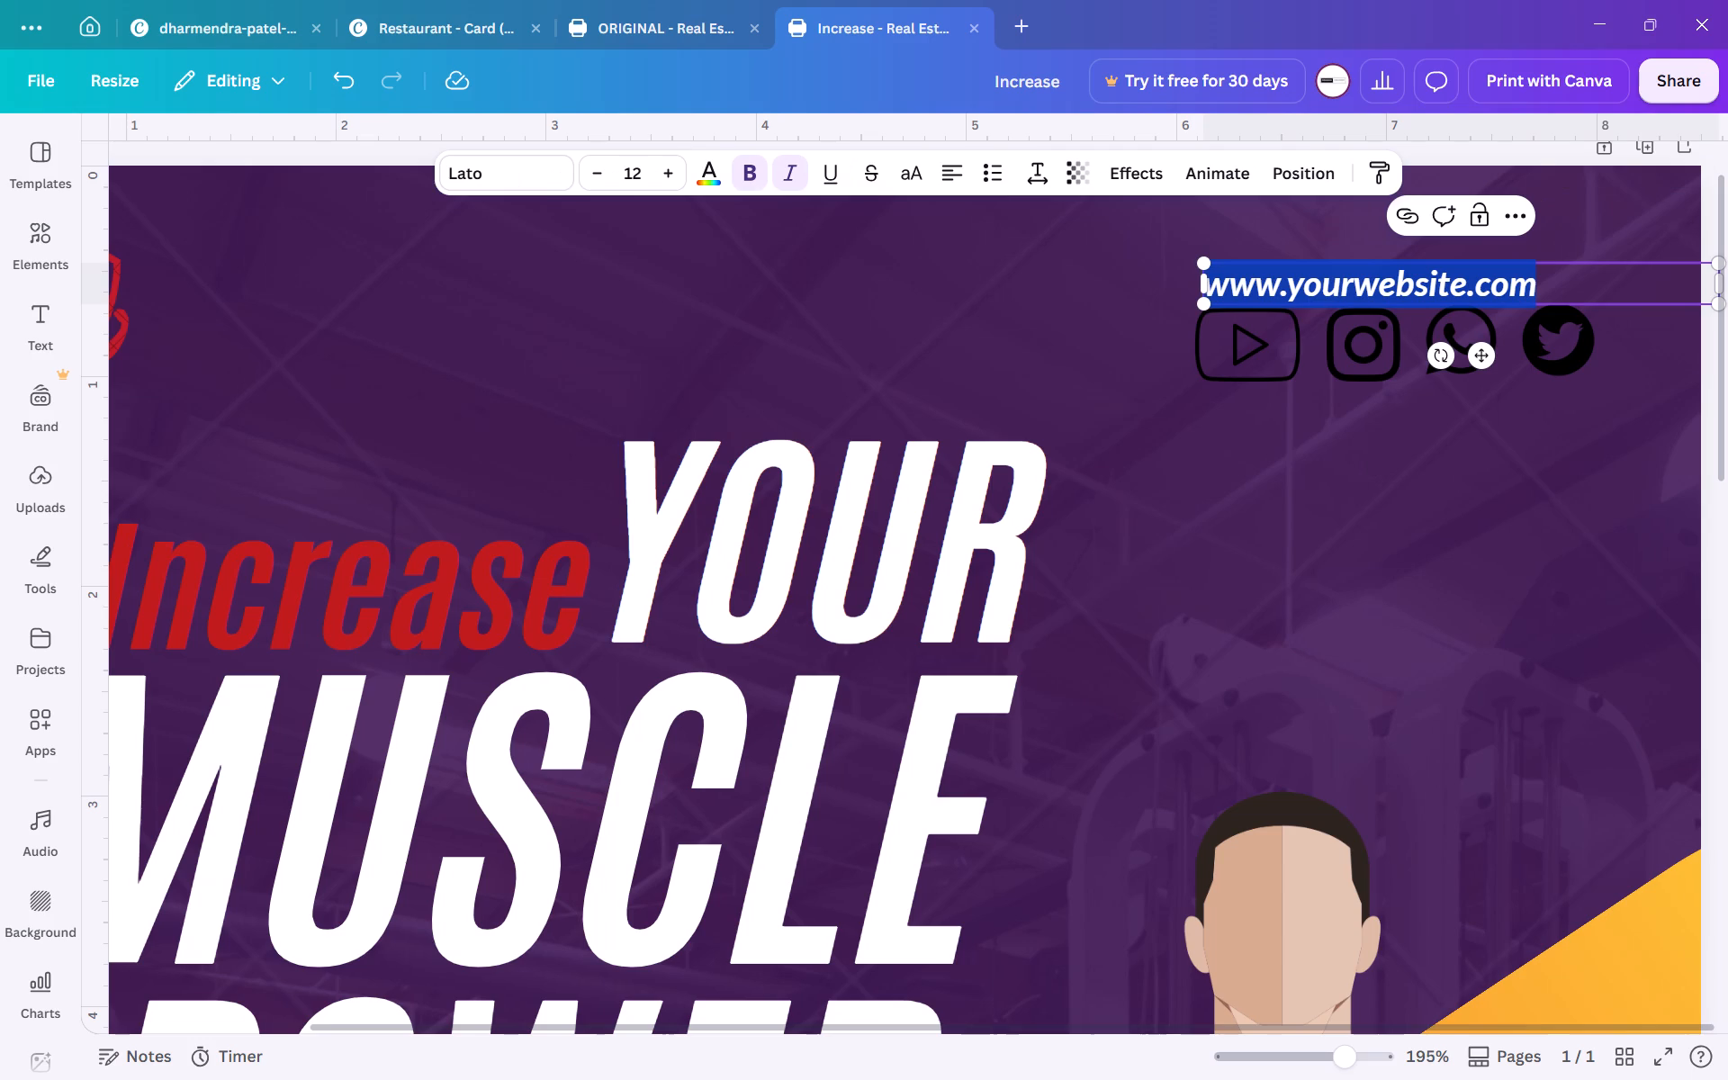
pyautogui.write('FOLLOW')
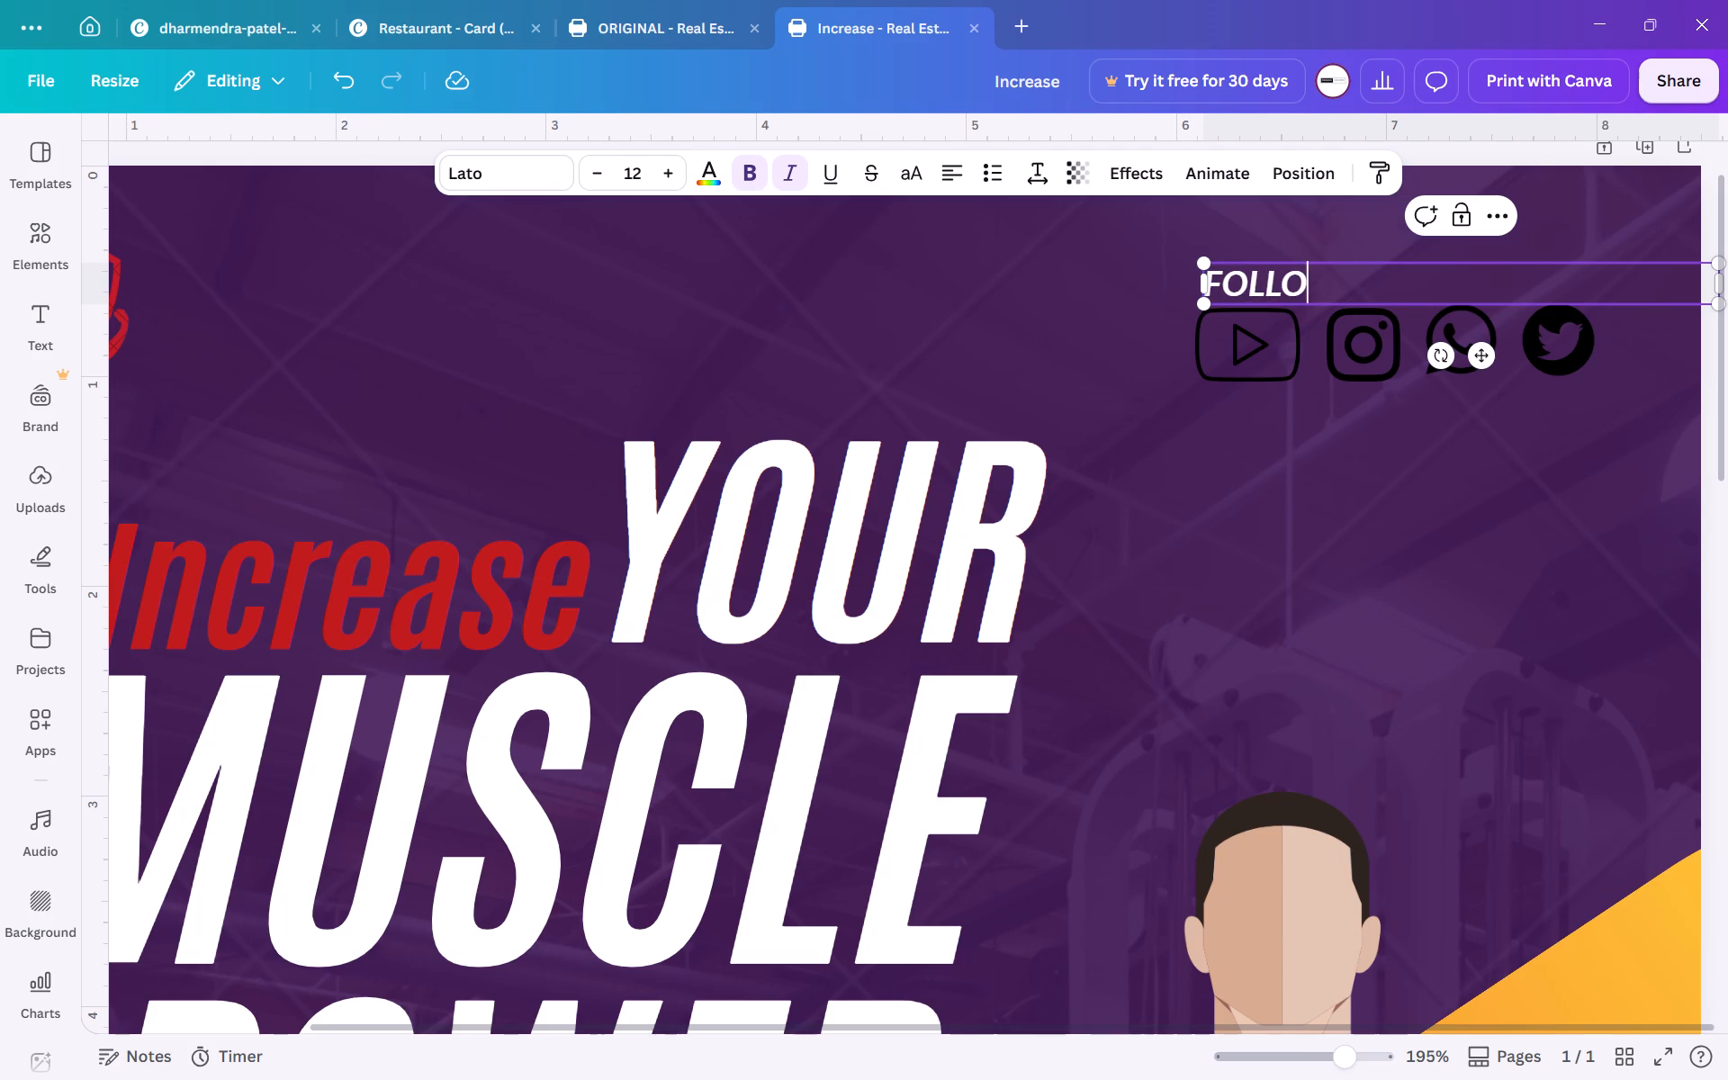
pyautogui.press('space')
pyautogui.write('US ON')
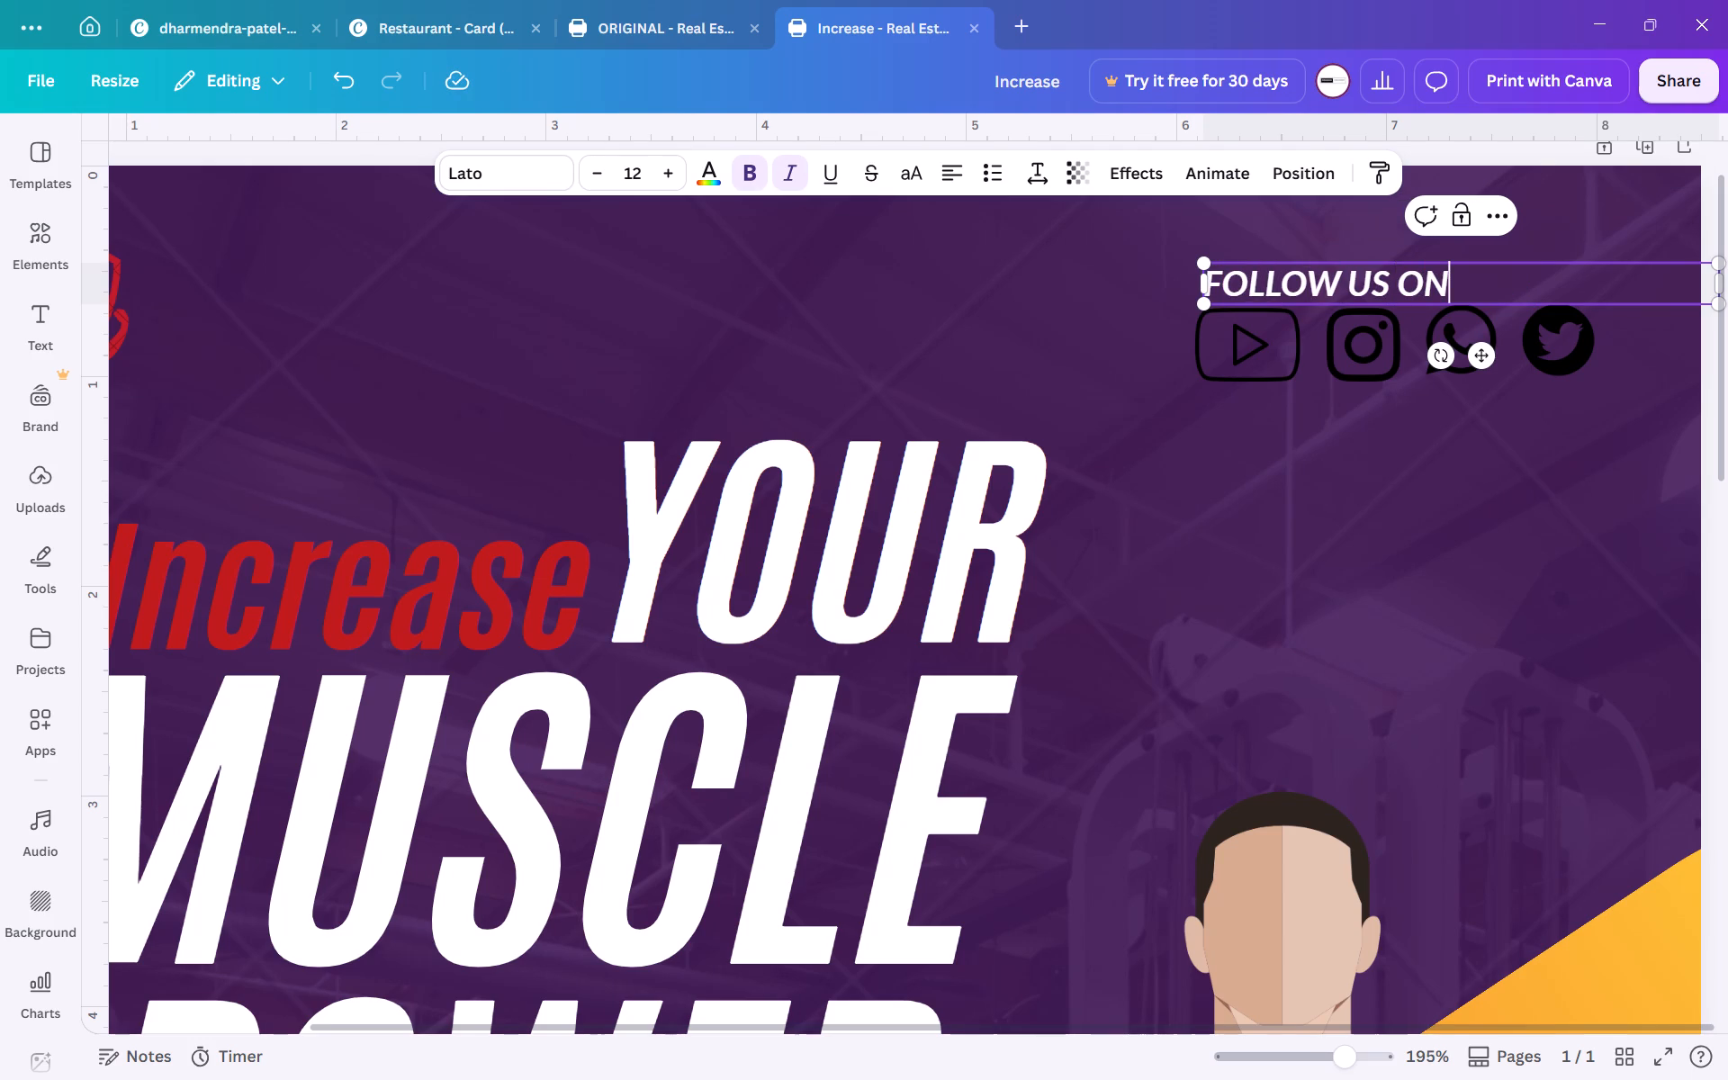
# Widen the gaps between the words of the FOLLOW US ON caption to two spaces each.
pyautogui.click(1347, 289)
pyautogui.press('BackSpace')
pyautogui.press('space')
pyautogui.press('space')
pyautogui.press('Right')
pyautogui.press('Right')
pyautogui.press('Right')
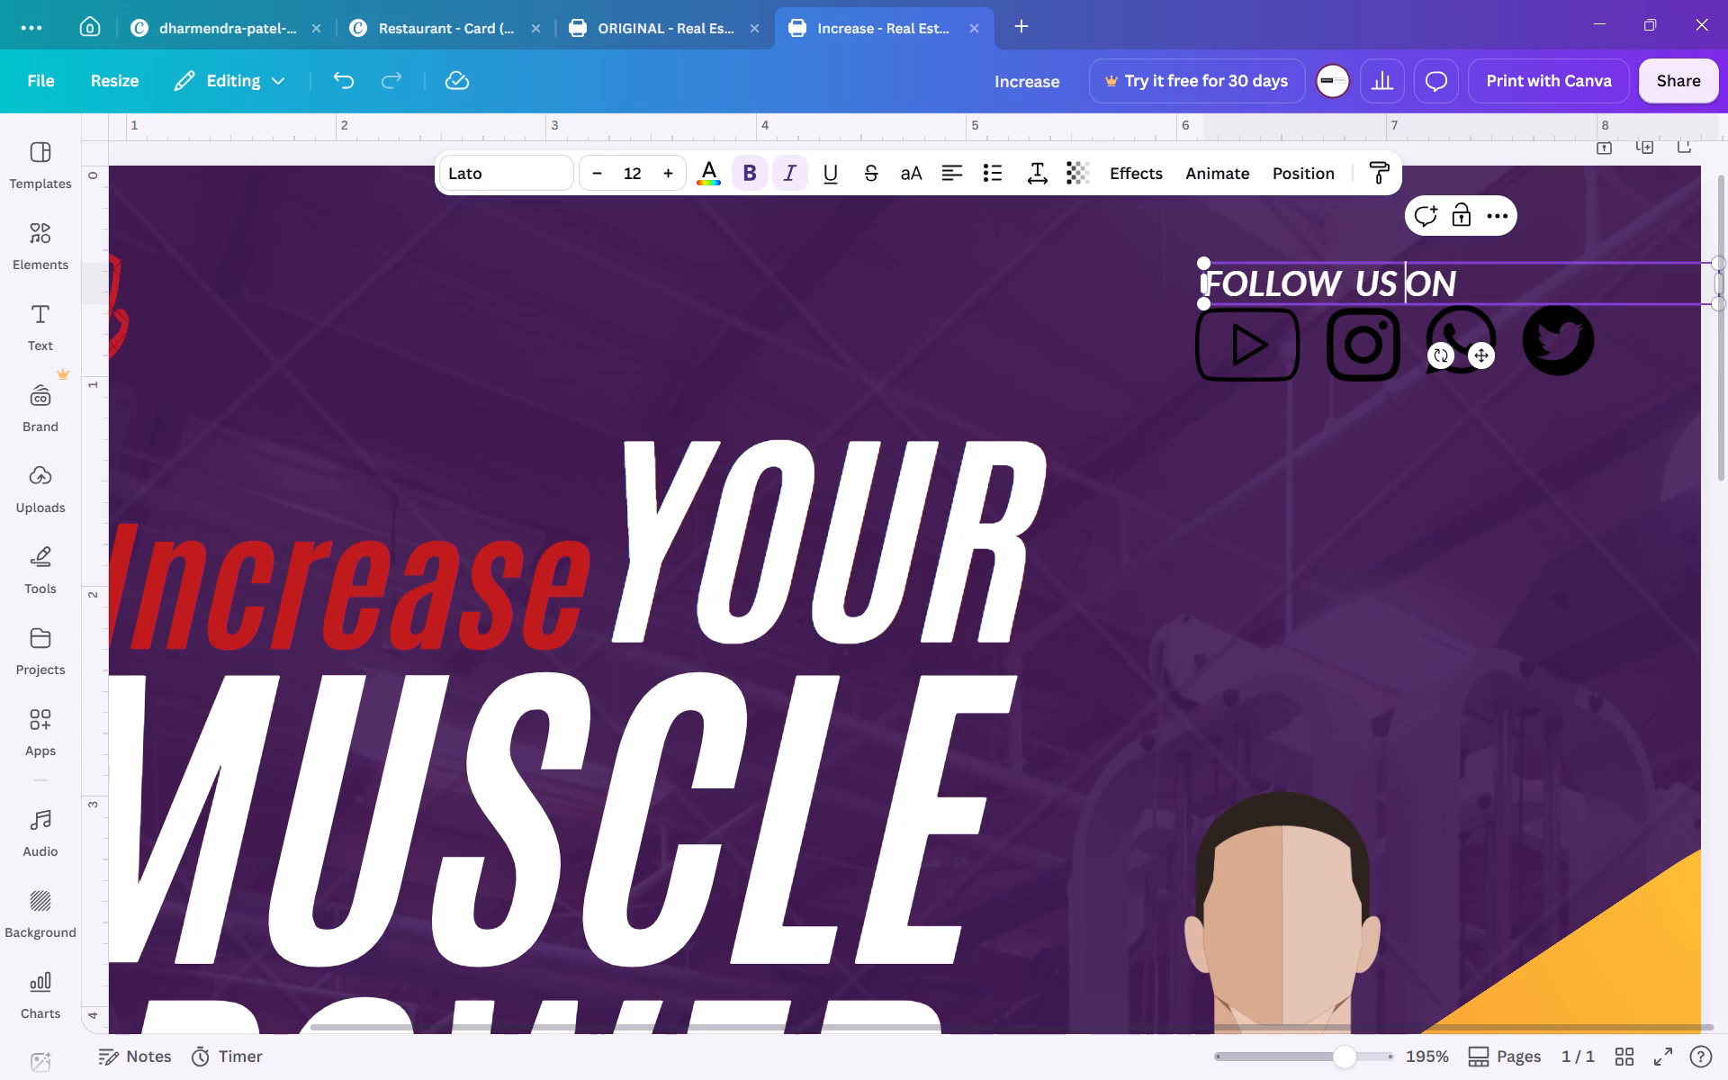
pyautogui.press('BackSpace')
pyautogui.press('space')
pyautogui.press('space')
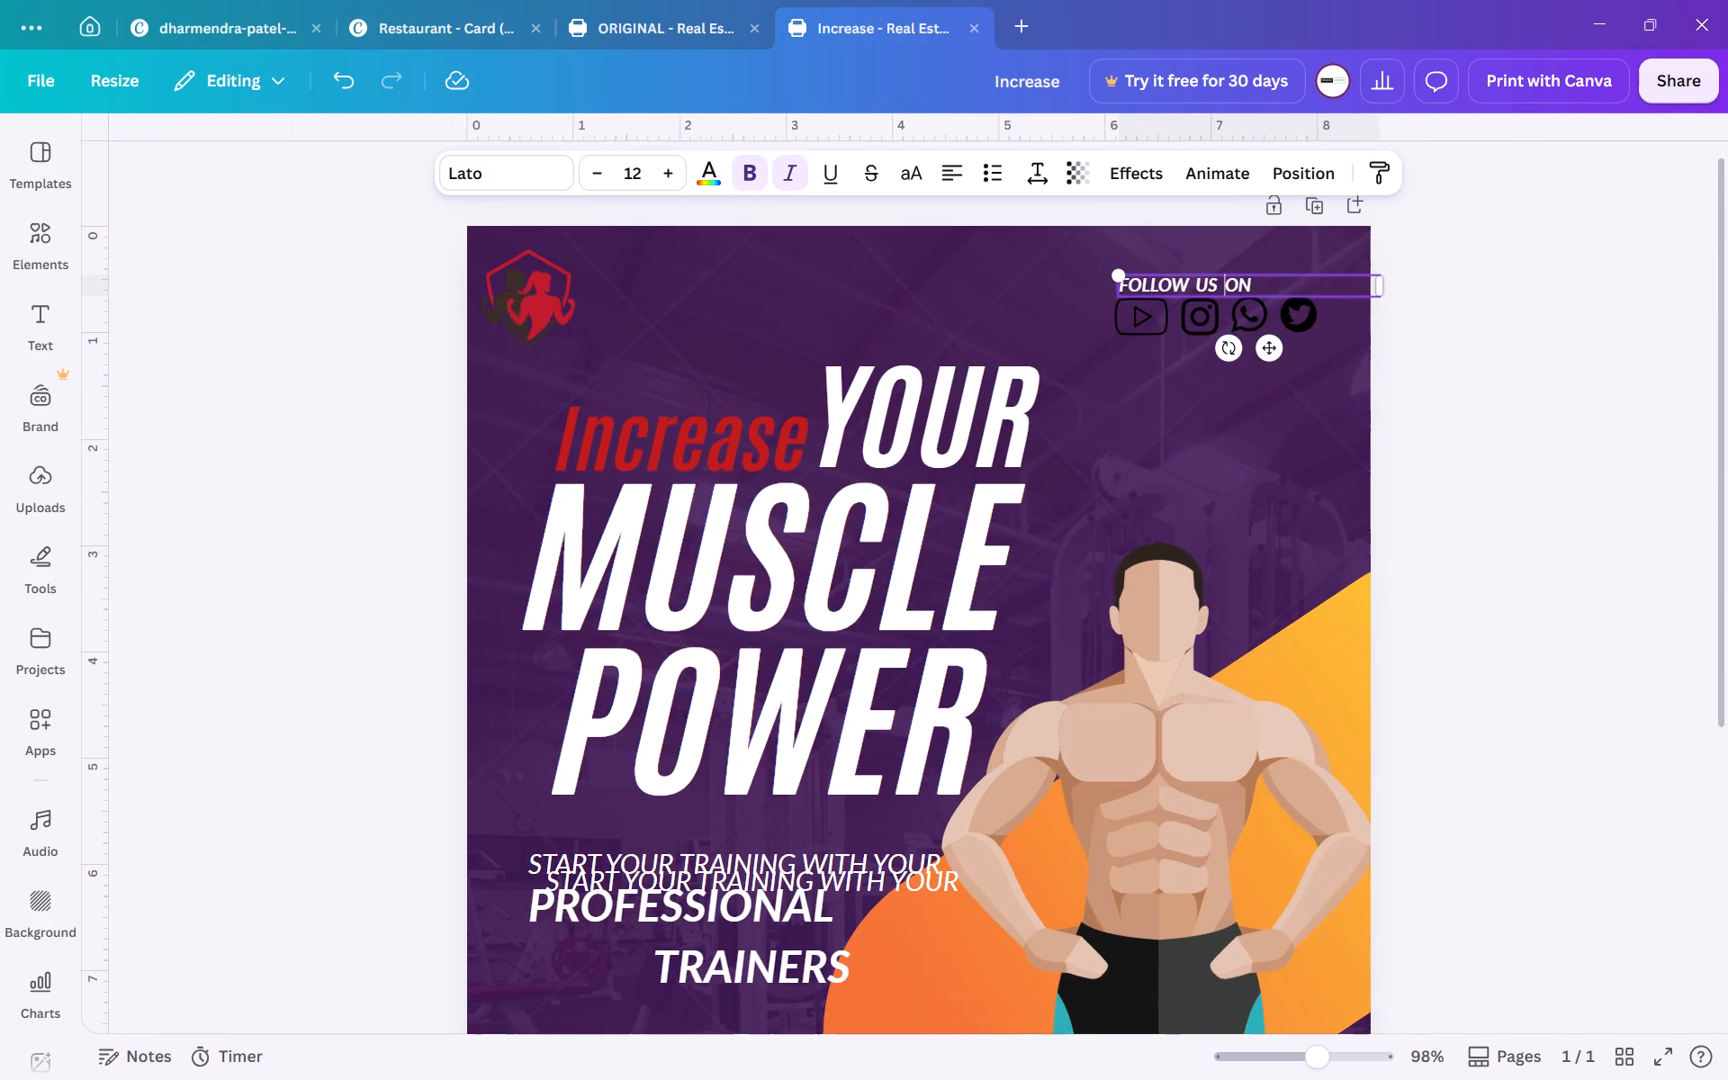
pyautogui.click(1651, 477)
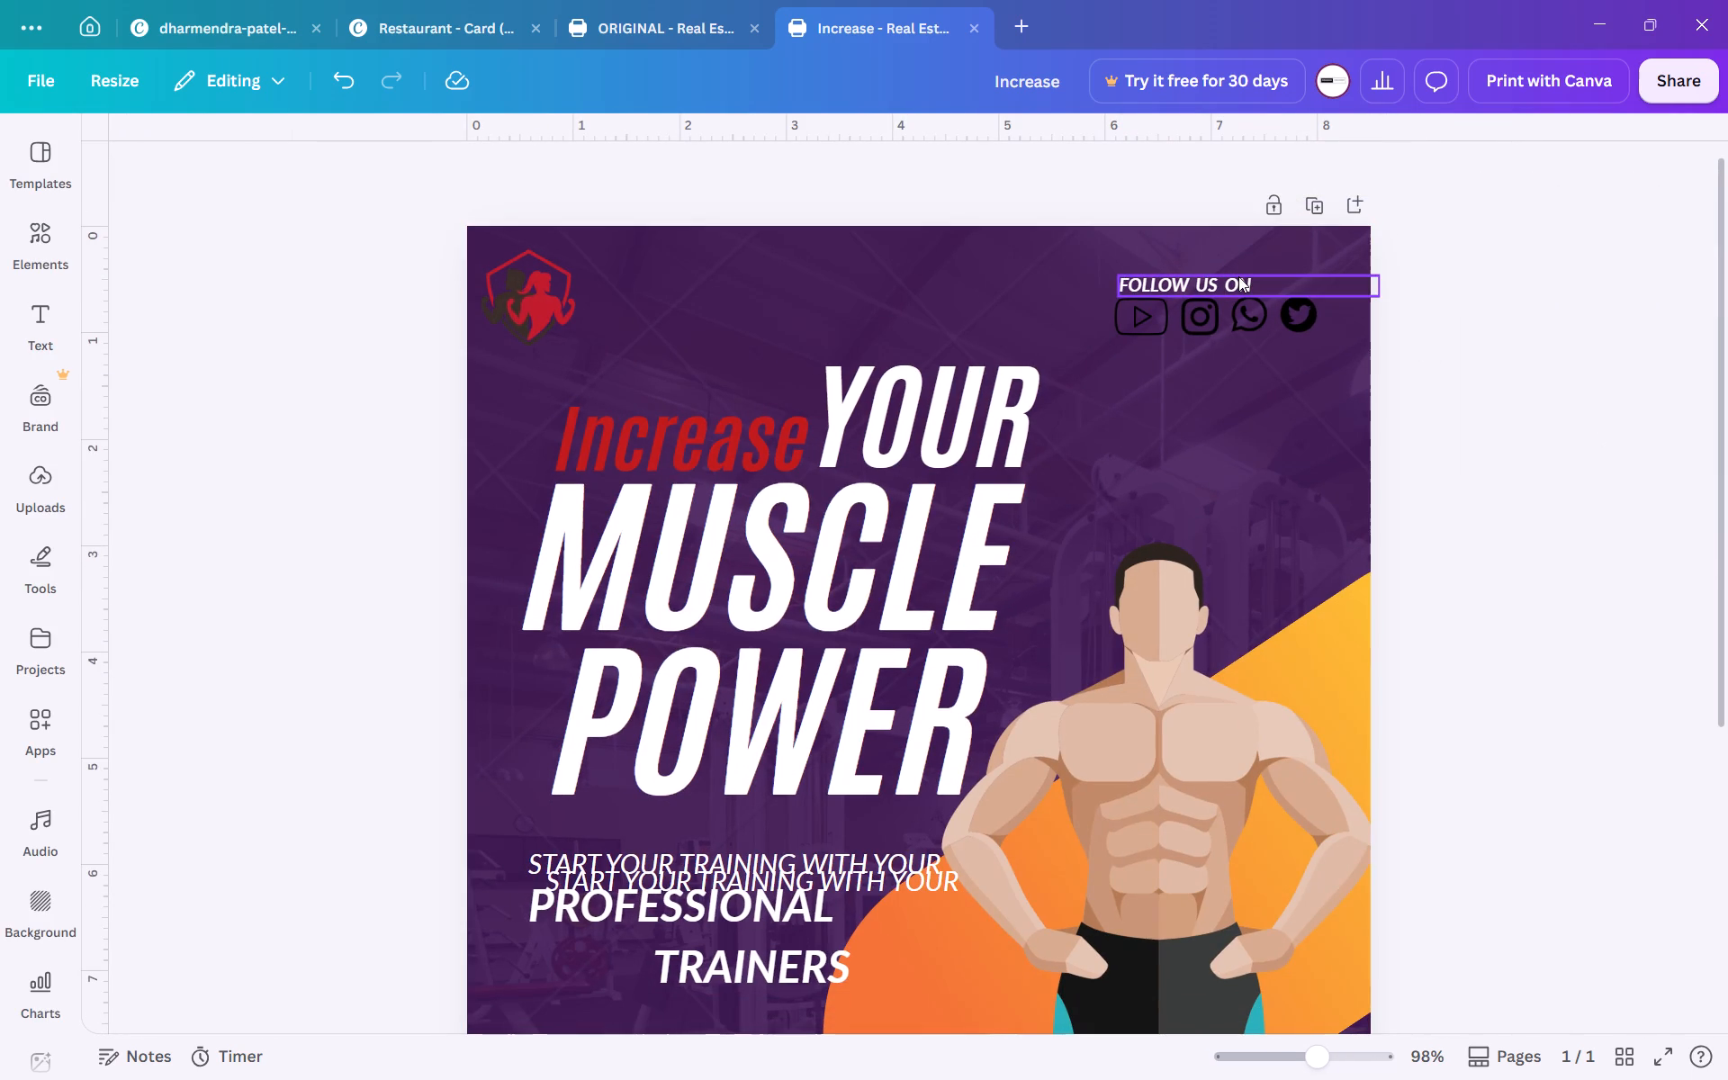
# Set the font size of the FOLLOW US ON caption to 15.
pyautogui.click(1238, 276)
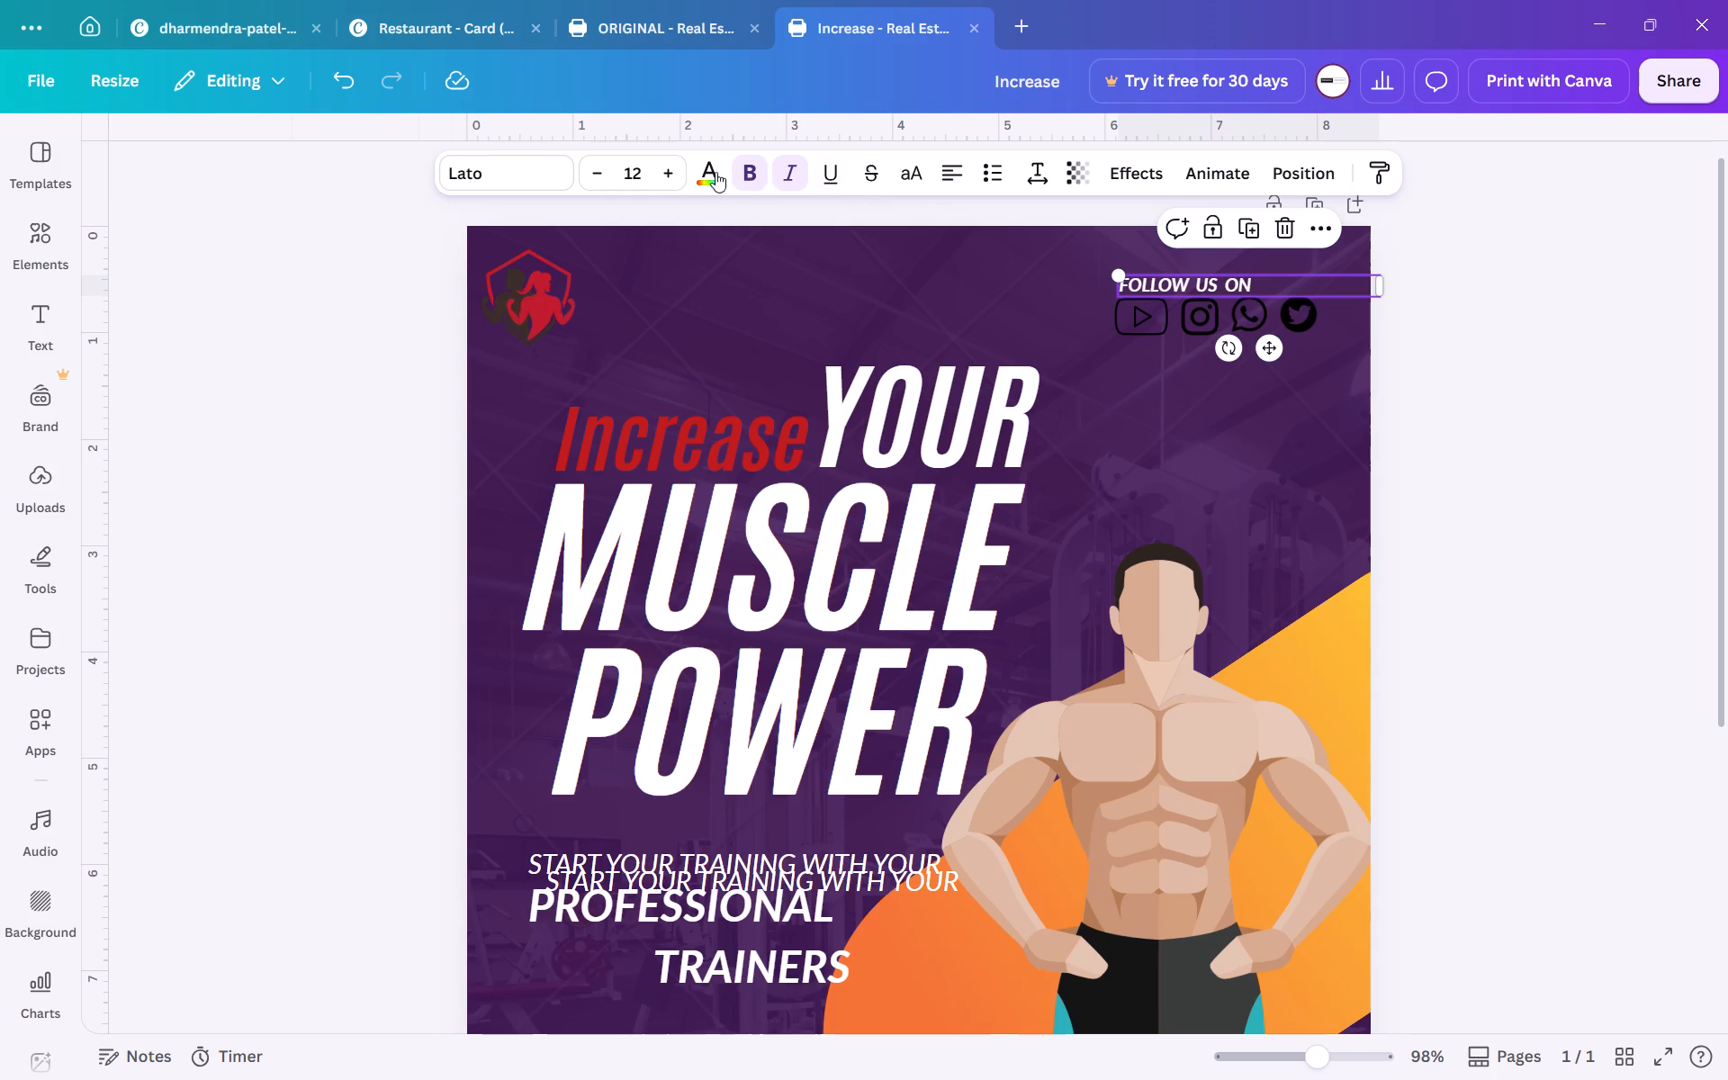
pyautogui.tripleClick(660, 170)
pyautogui.tripleClick(660, 170)
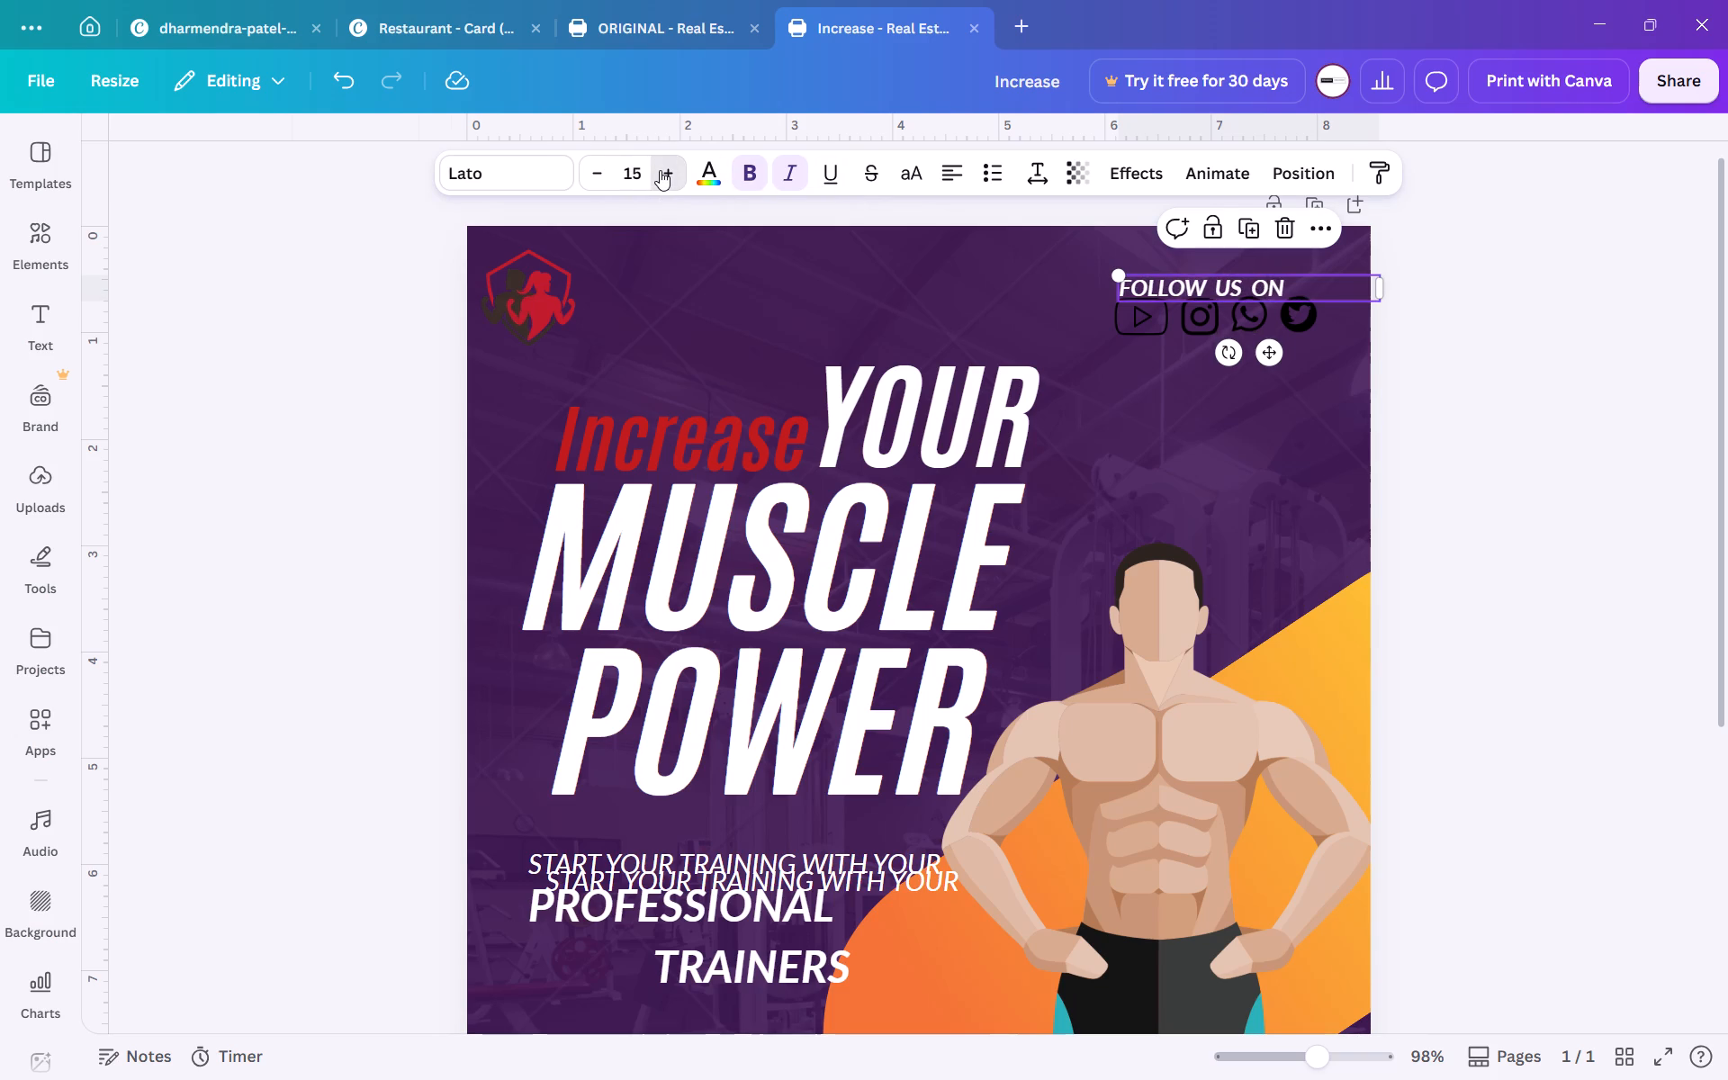
pyautogui.doubleClick(660, 170)
pyautogui.doubleClick(594, 176)
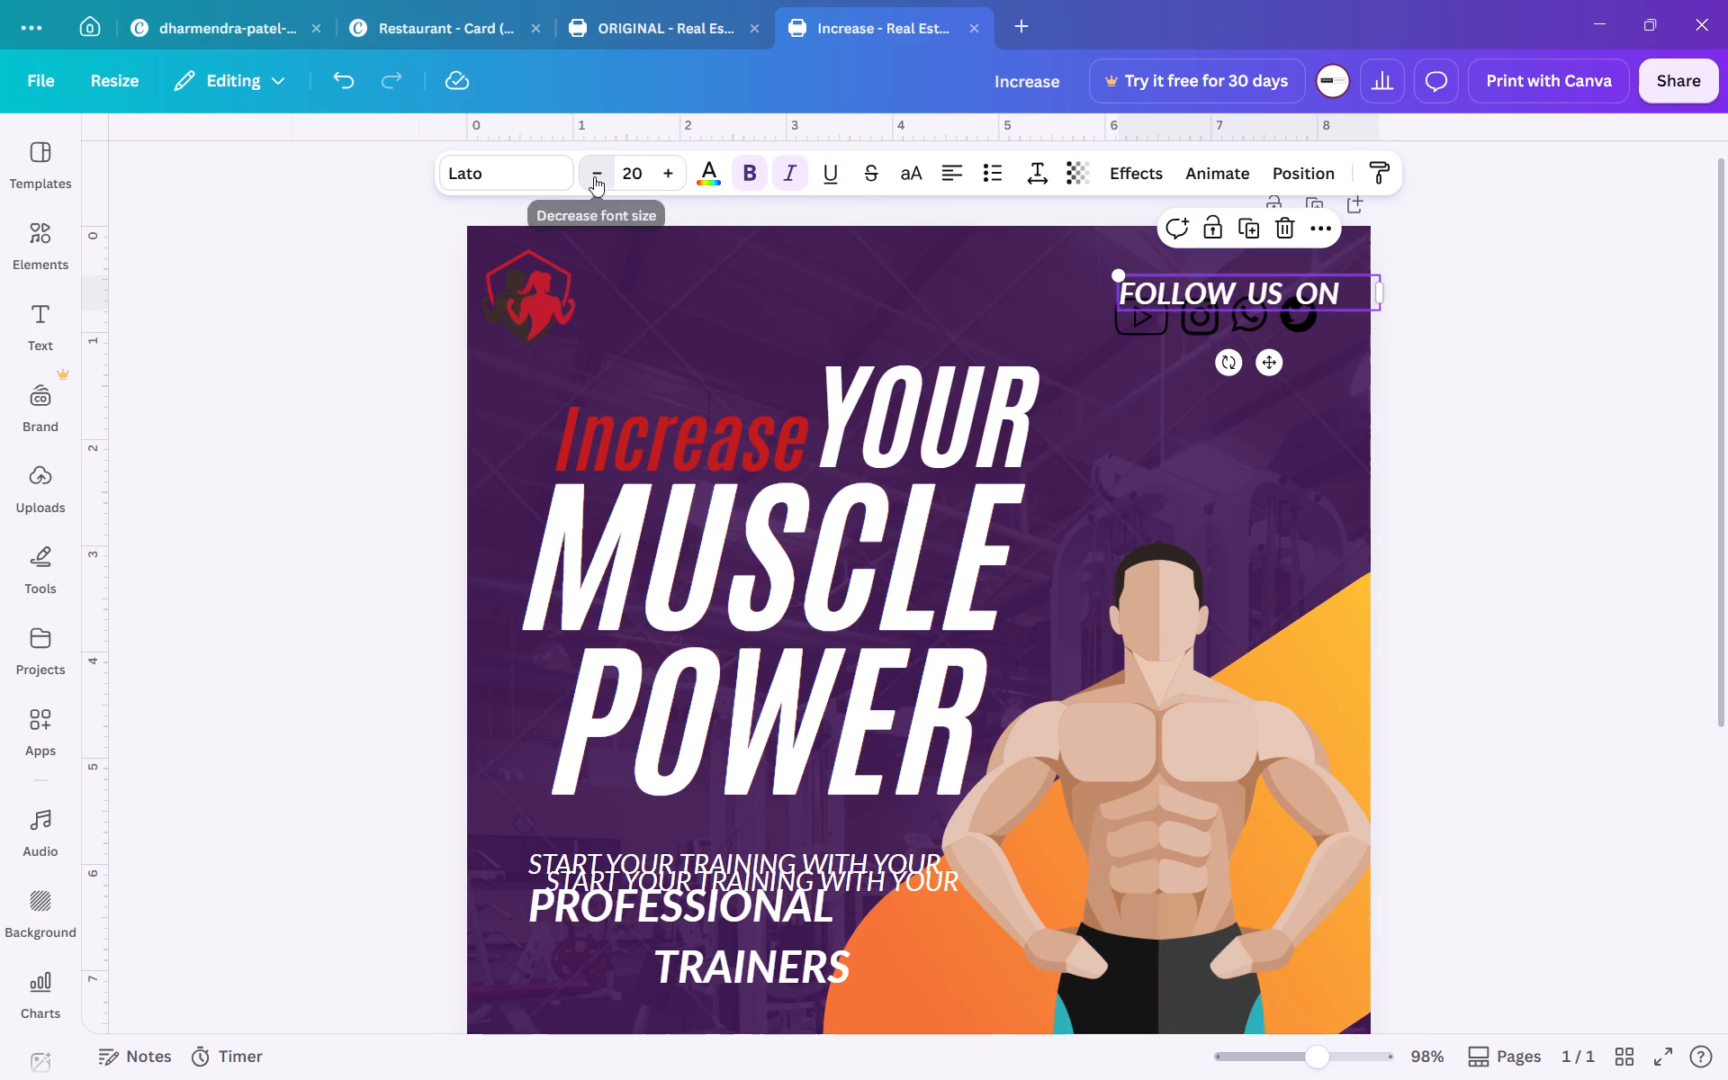
pyautogui.click(594, 176)
pyautogui.click(594, 176)
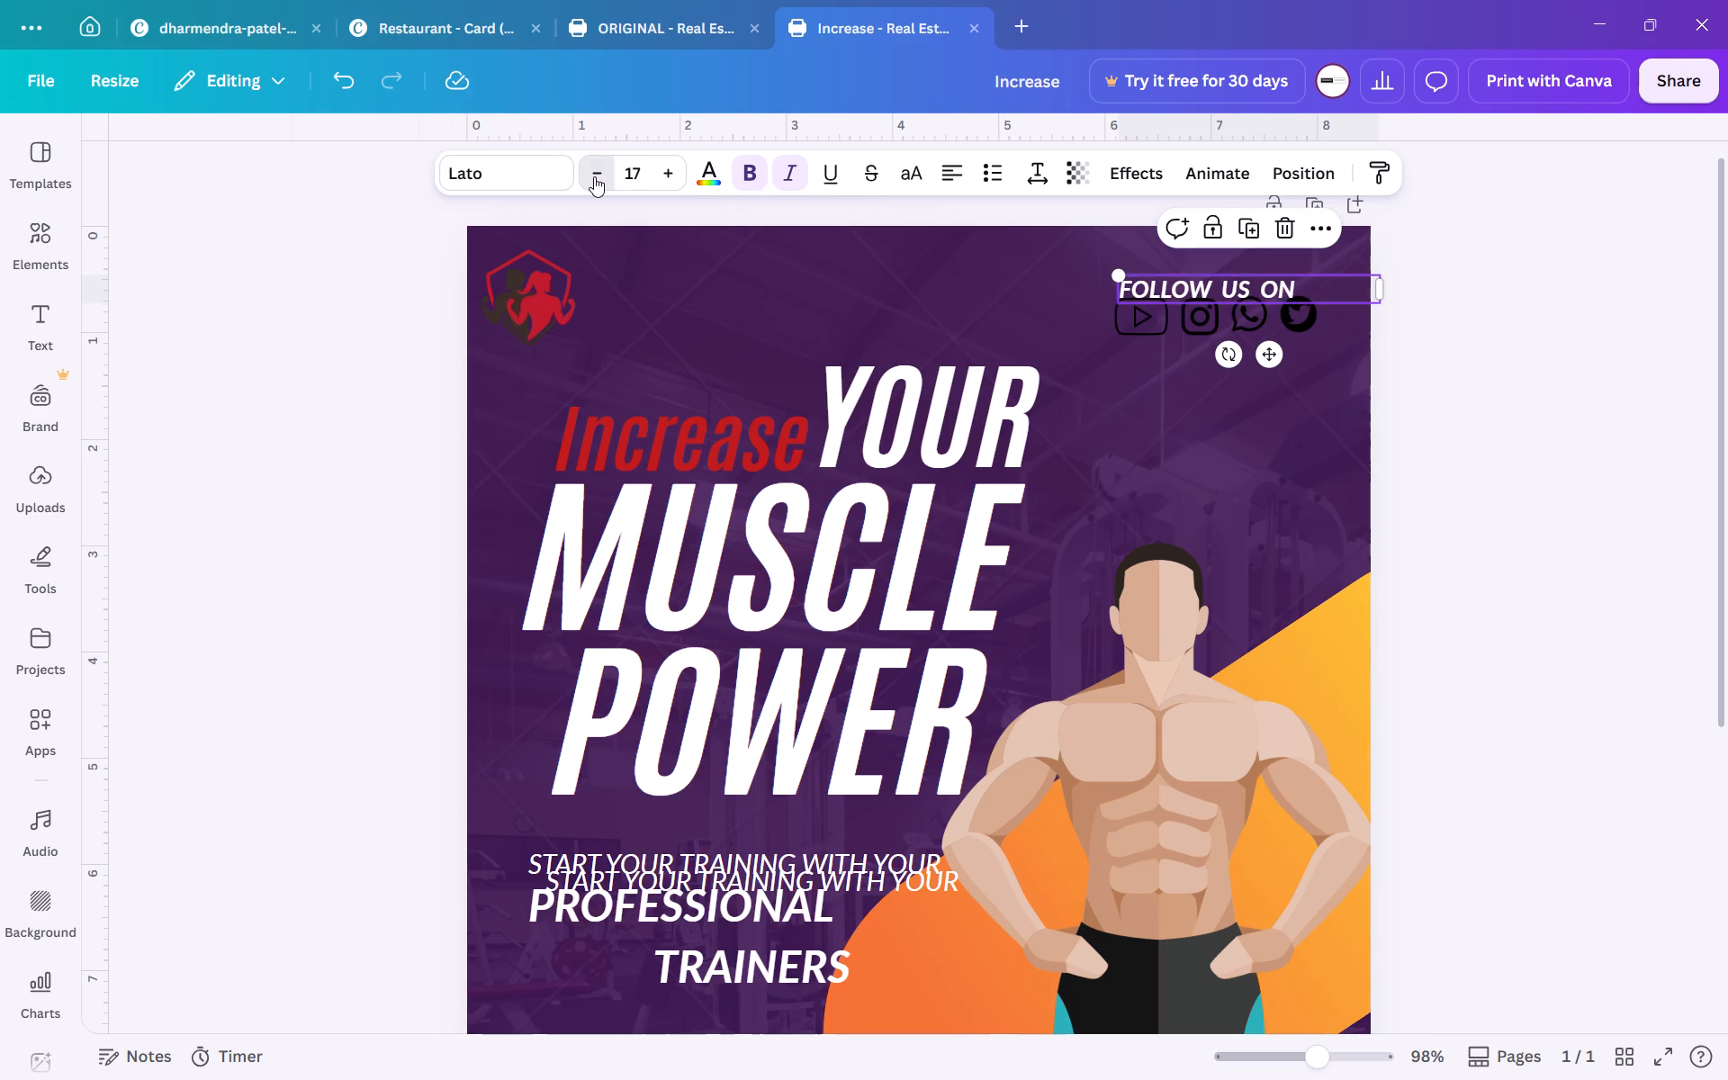
pyautogui.click(594, 176)
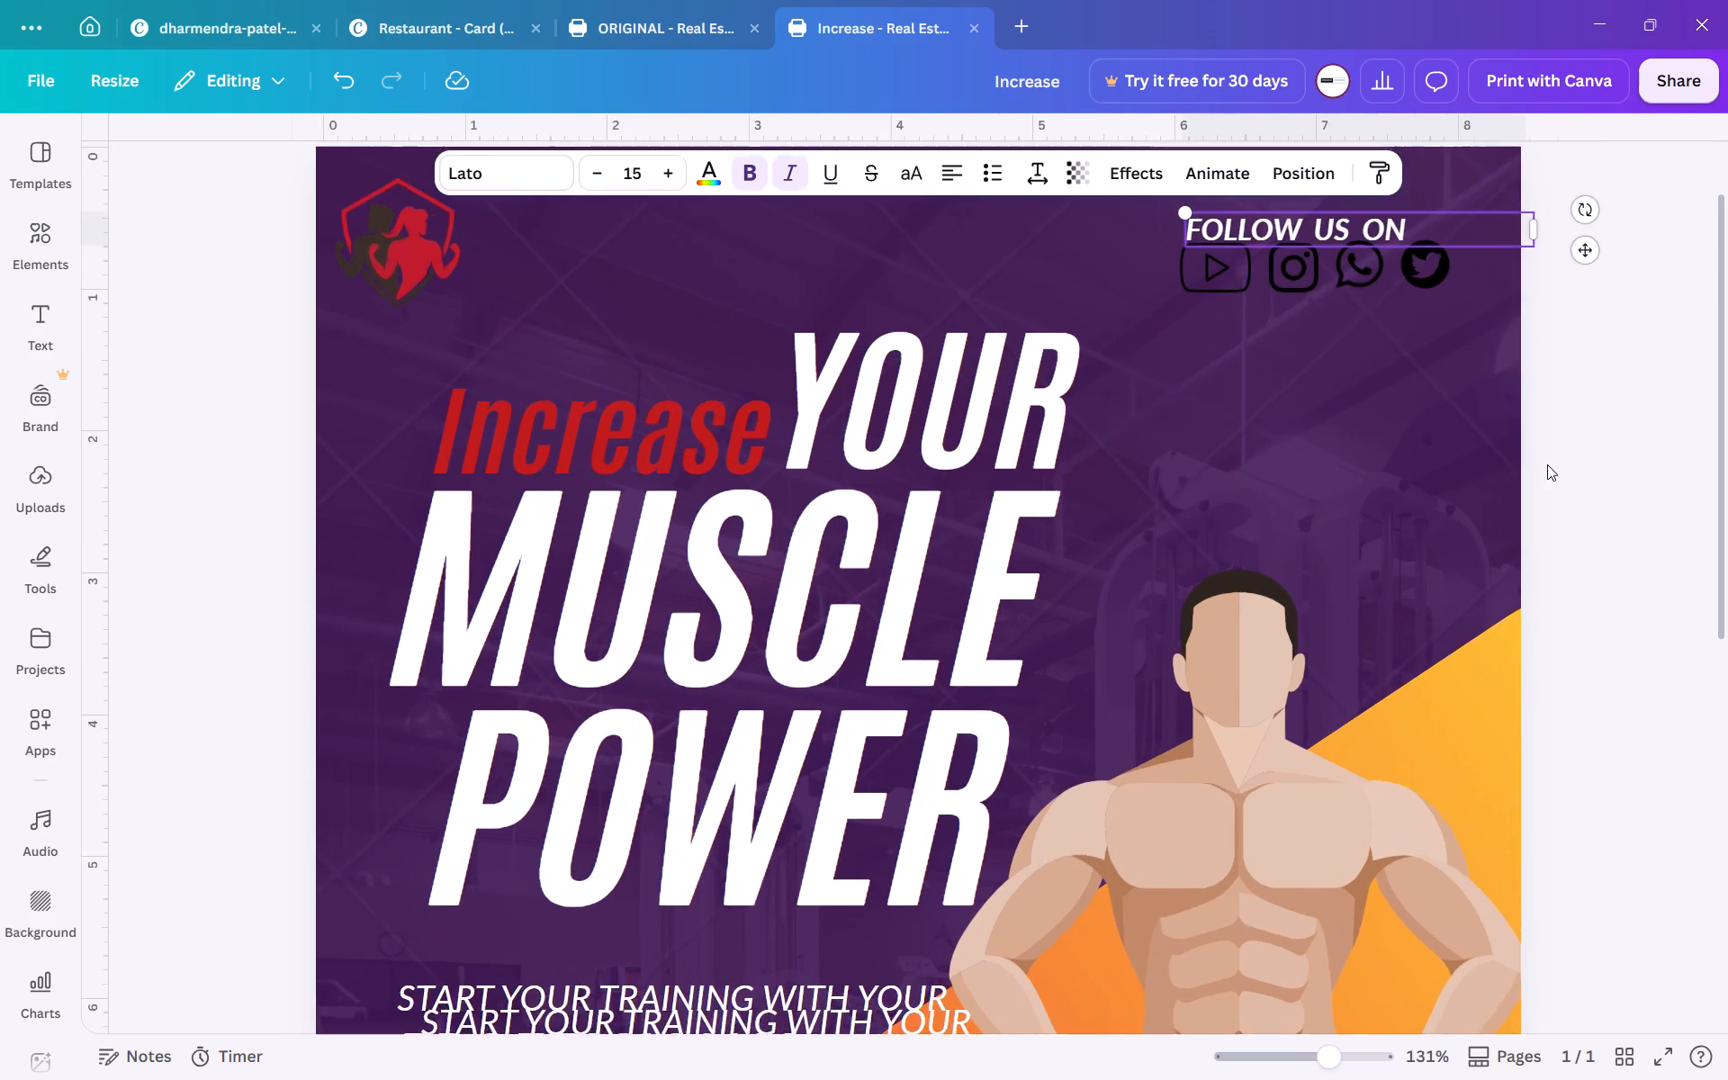
pyautogui.scroll(1, 1547, 464)
pyautogui.click(1547, 464)
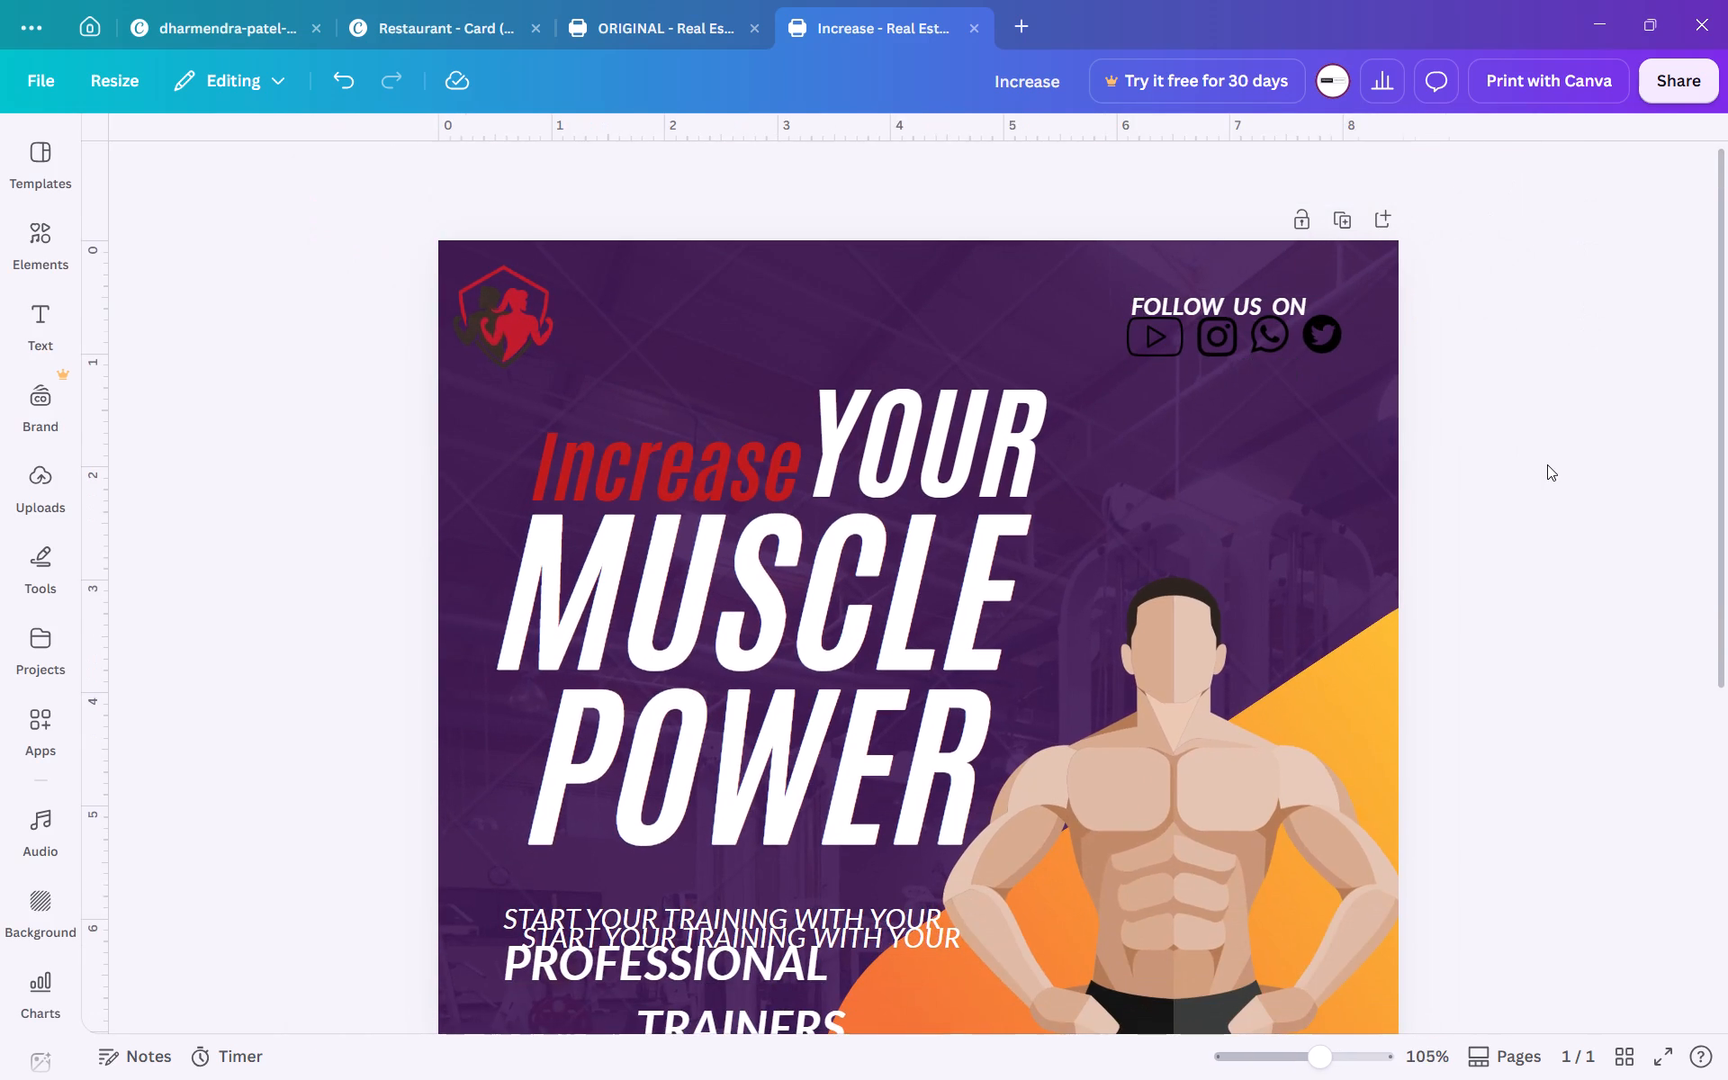
# Move the FOLLOW US ON caption slightly up, lining its left edge up with the YouTube icon below.
pyautogui.scroll(1, 1547, 464)
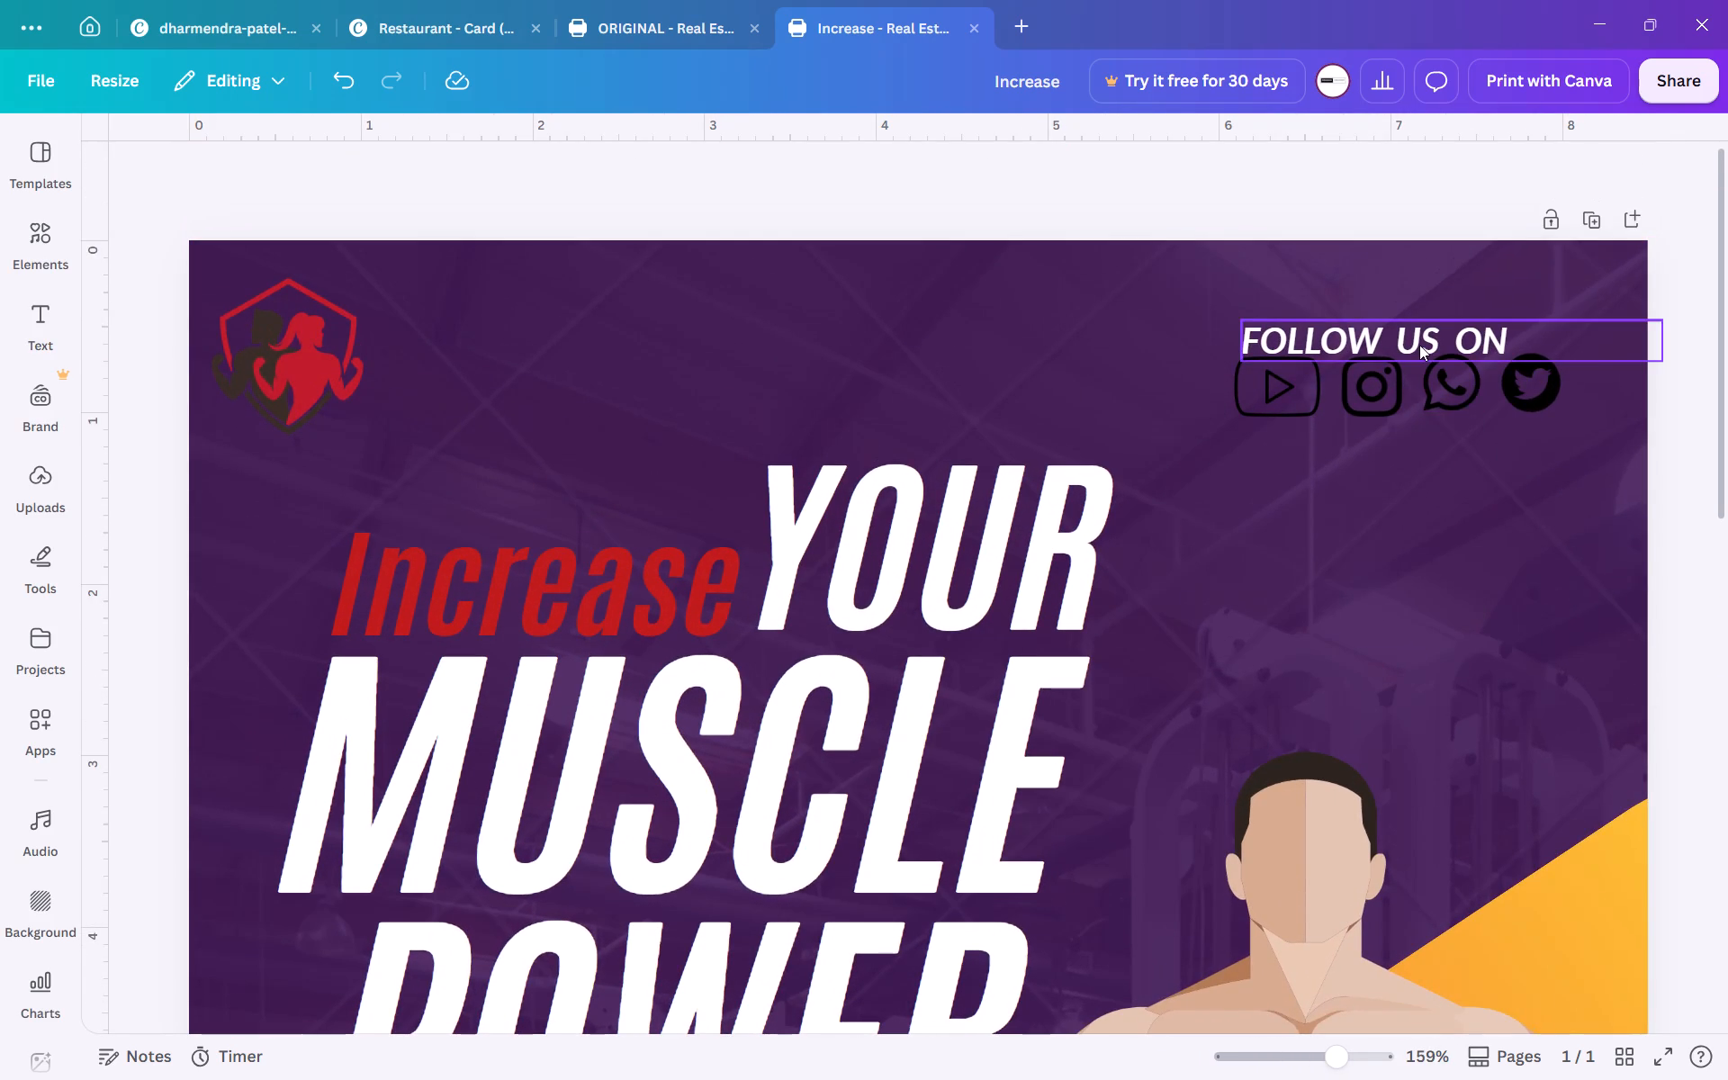
pyautogui.moveTo(1419, 345); pyautogui.dragTo(1412, 329)
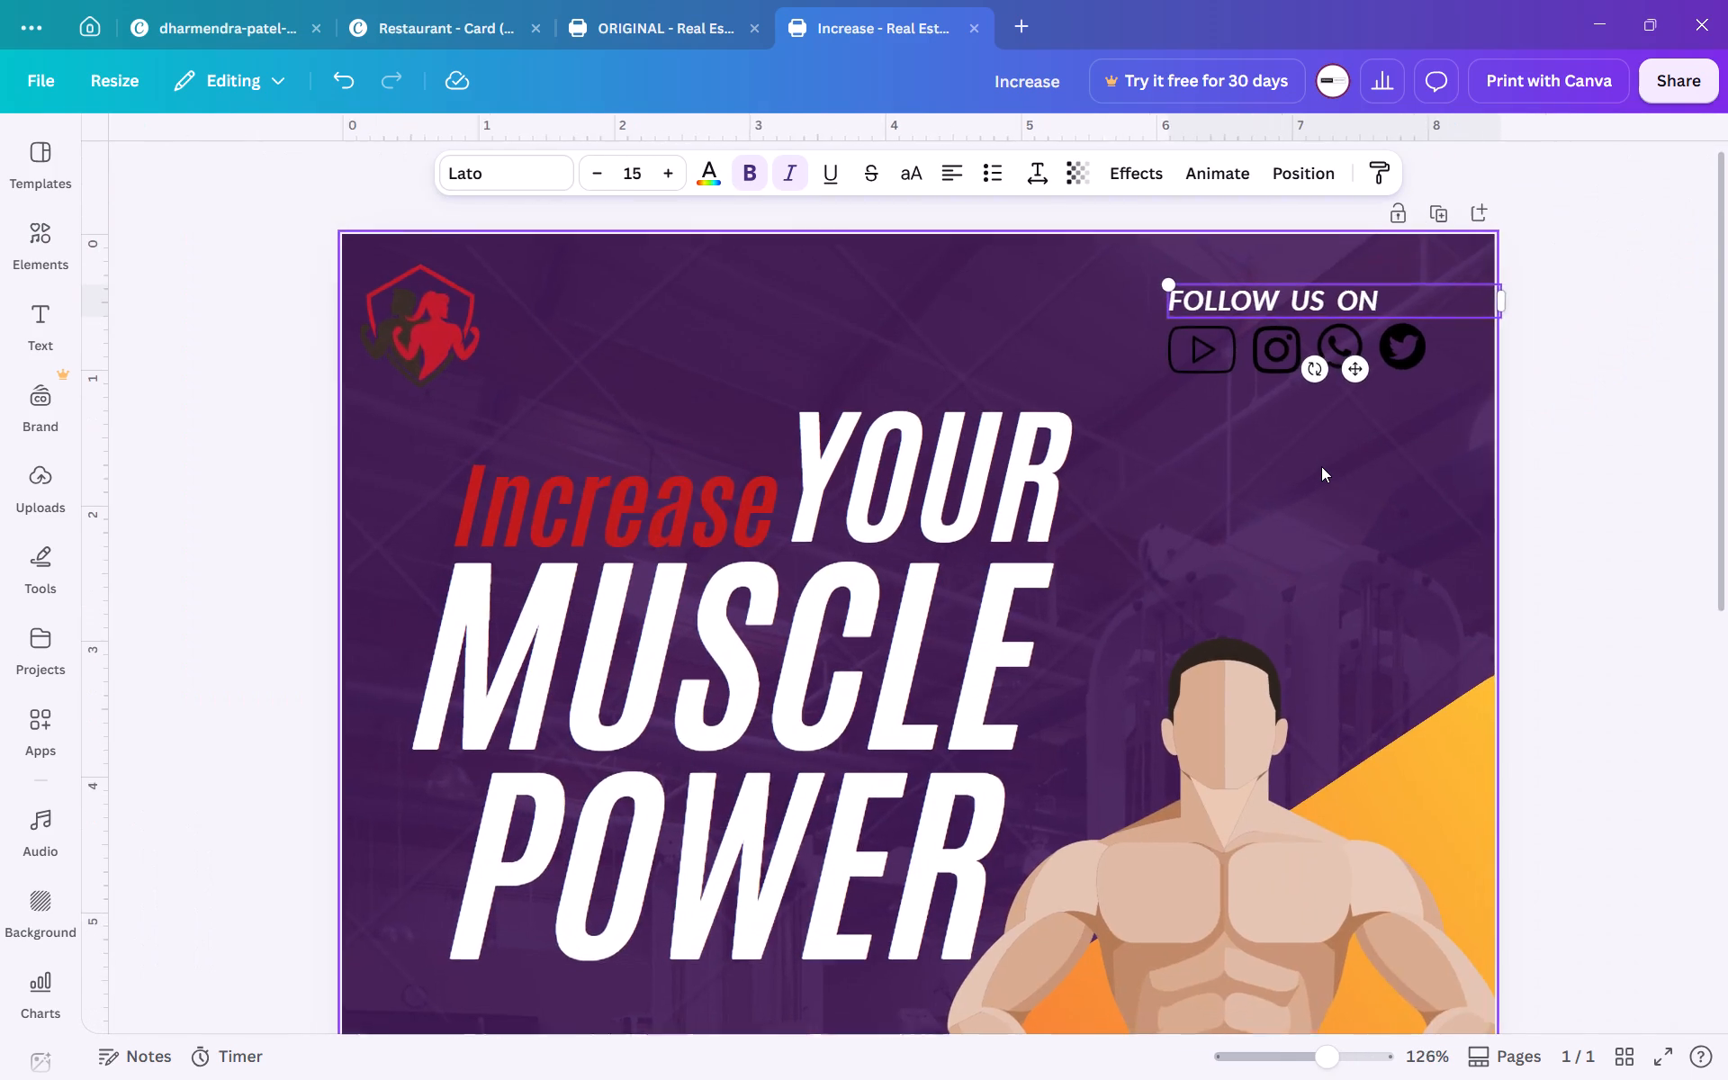
pyautogui.doubleClick(1321, 466)
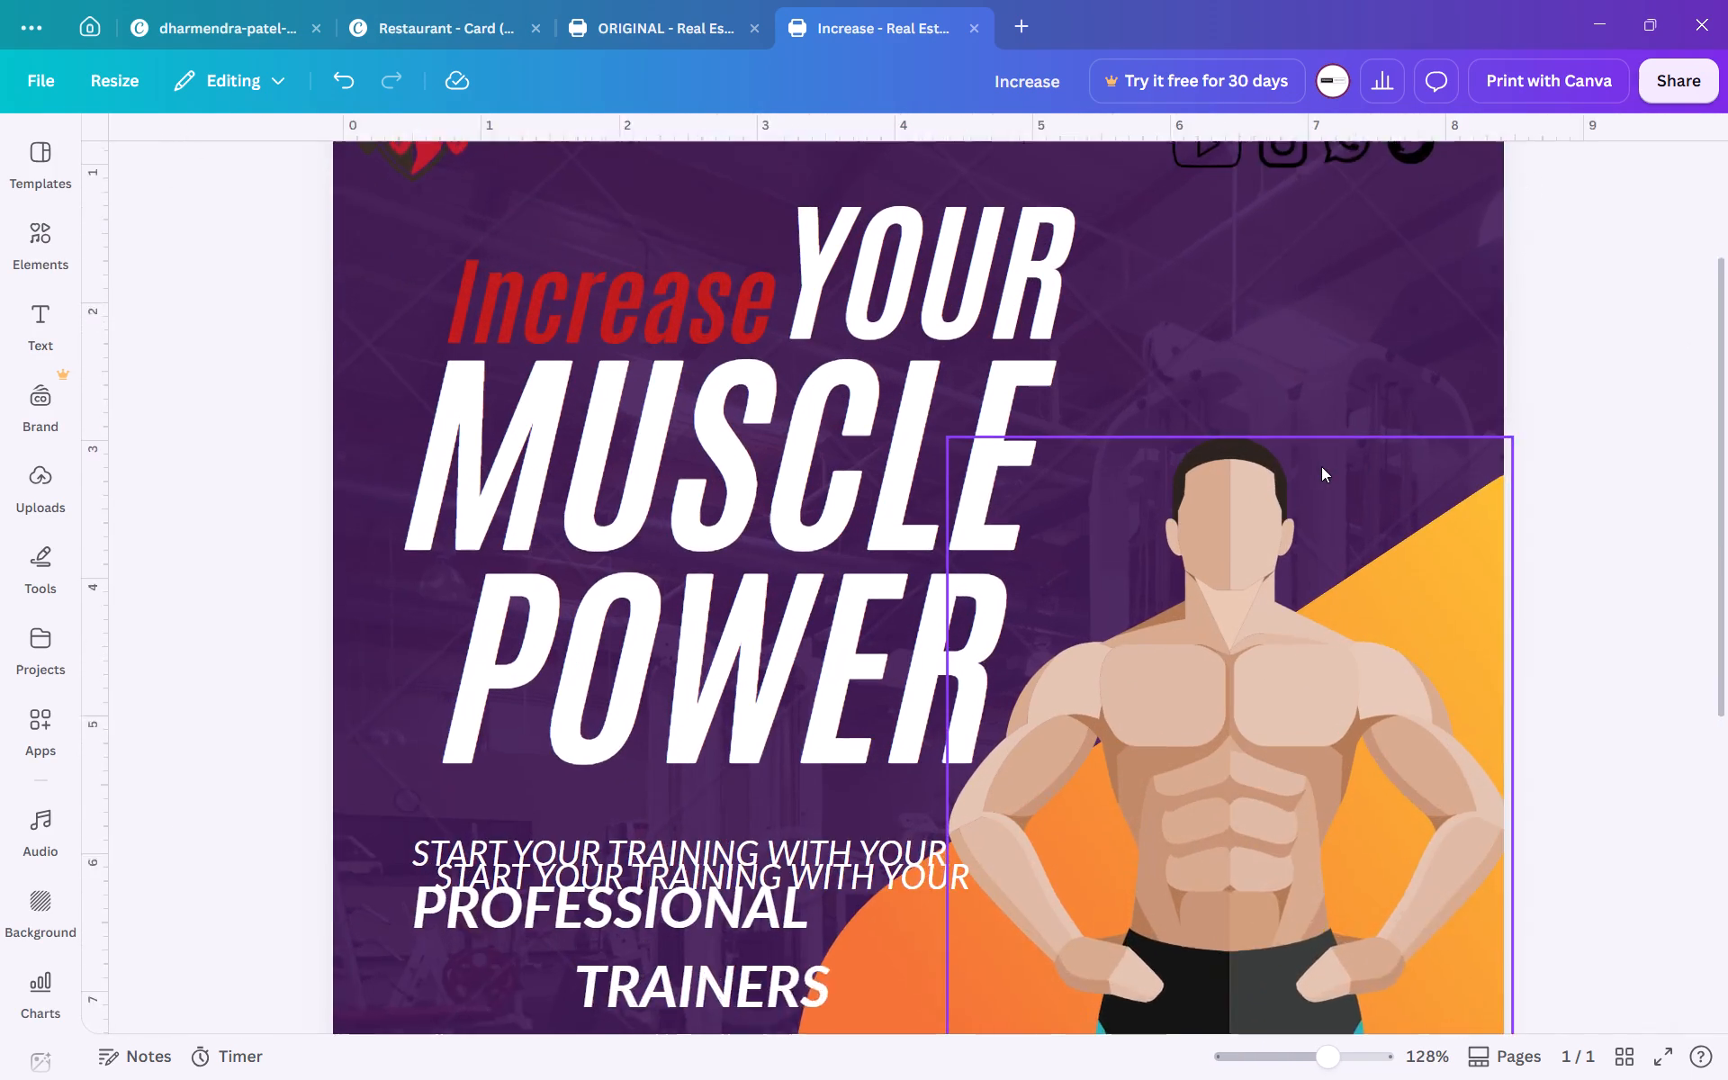
# Take the YouTube icon out of the row and place the Instagram icon first, flush with the caption's left edge.
pyautogui.scroll(3, 1321, 466)
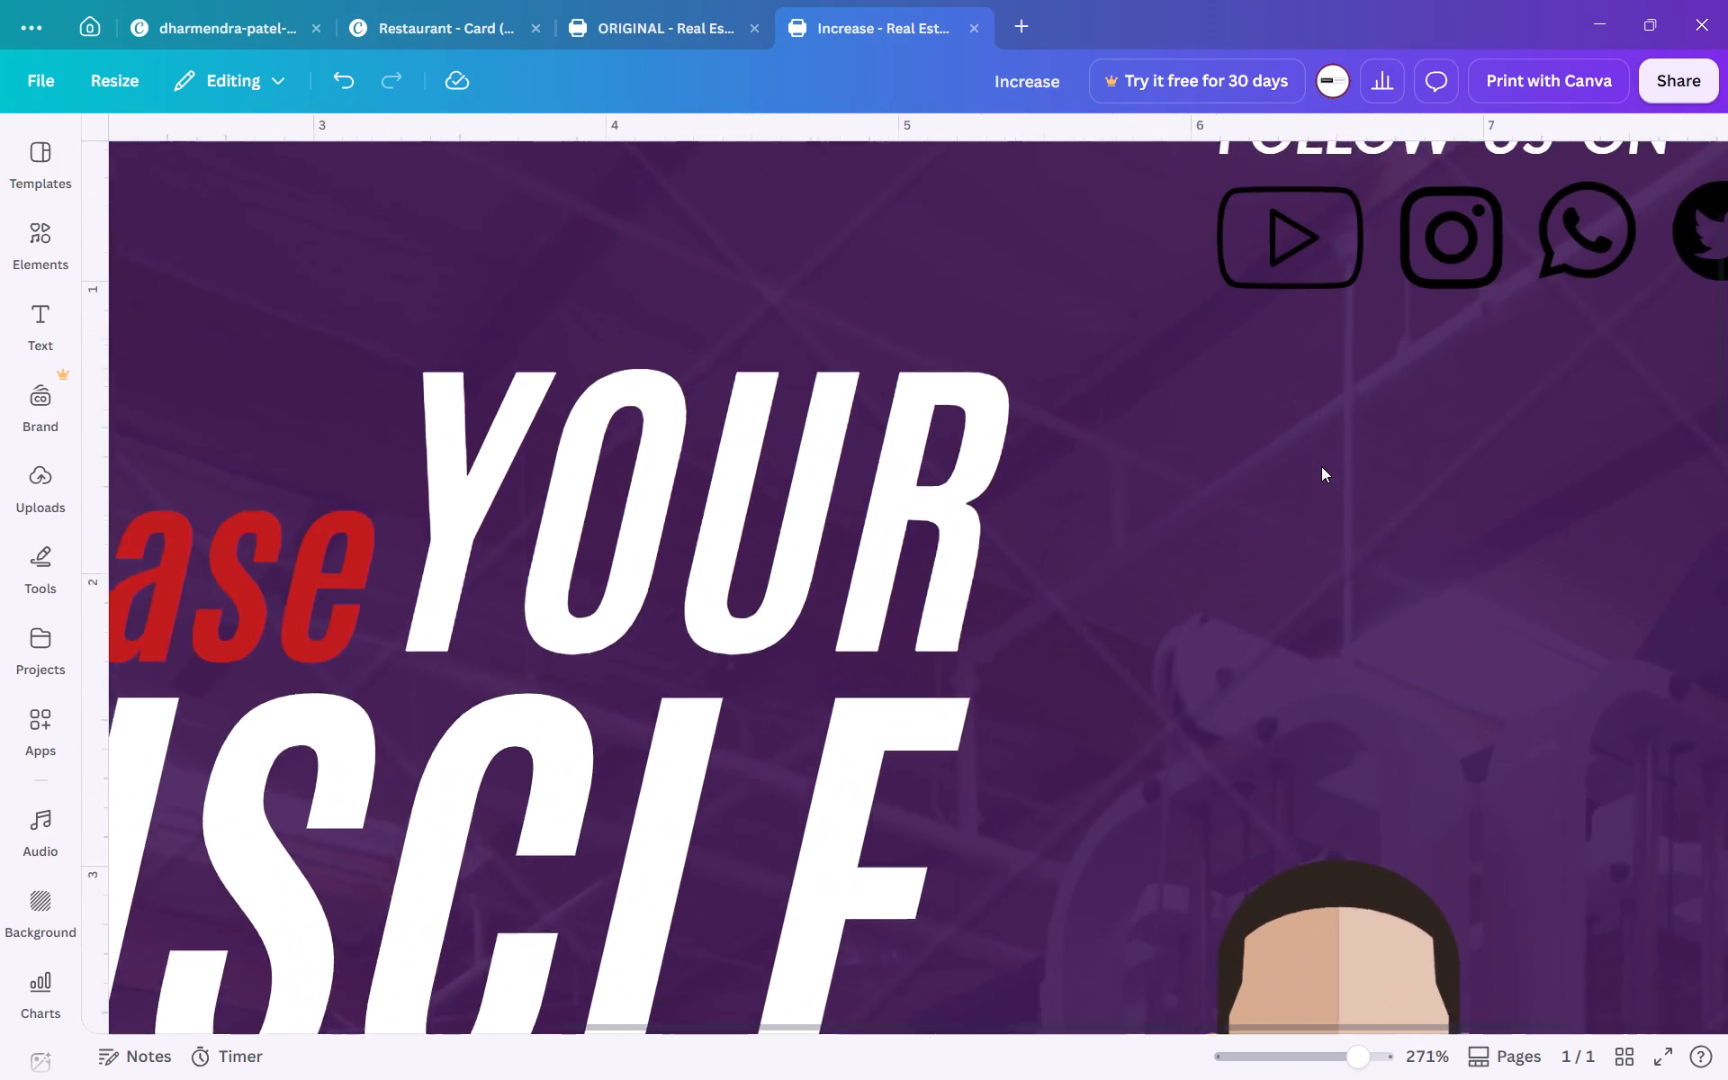
pyautogui.scroll(1, 1321, 466)
pyautogui.moveTo(1141, 428); pyautogui.dragTo(1399, 655)
pyautogui.moveTo(1308, 427); pyautogui.dragTo(1098, 435)
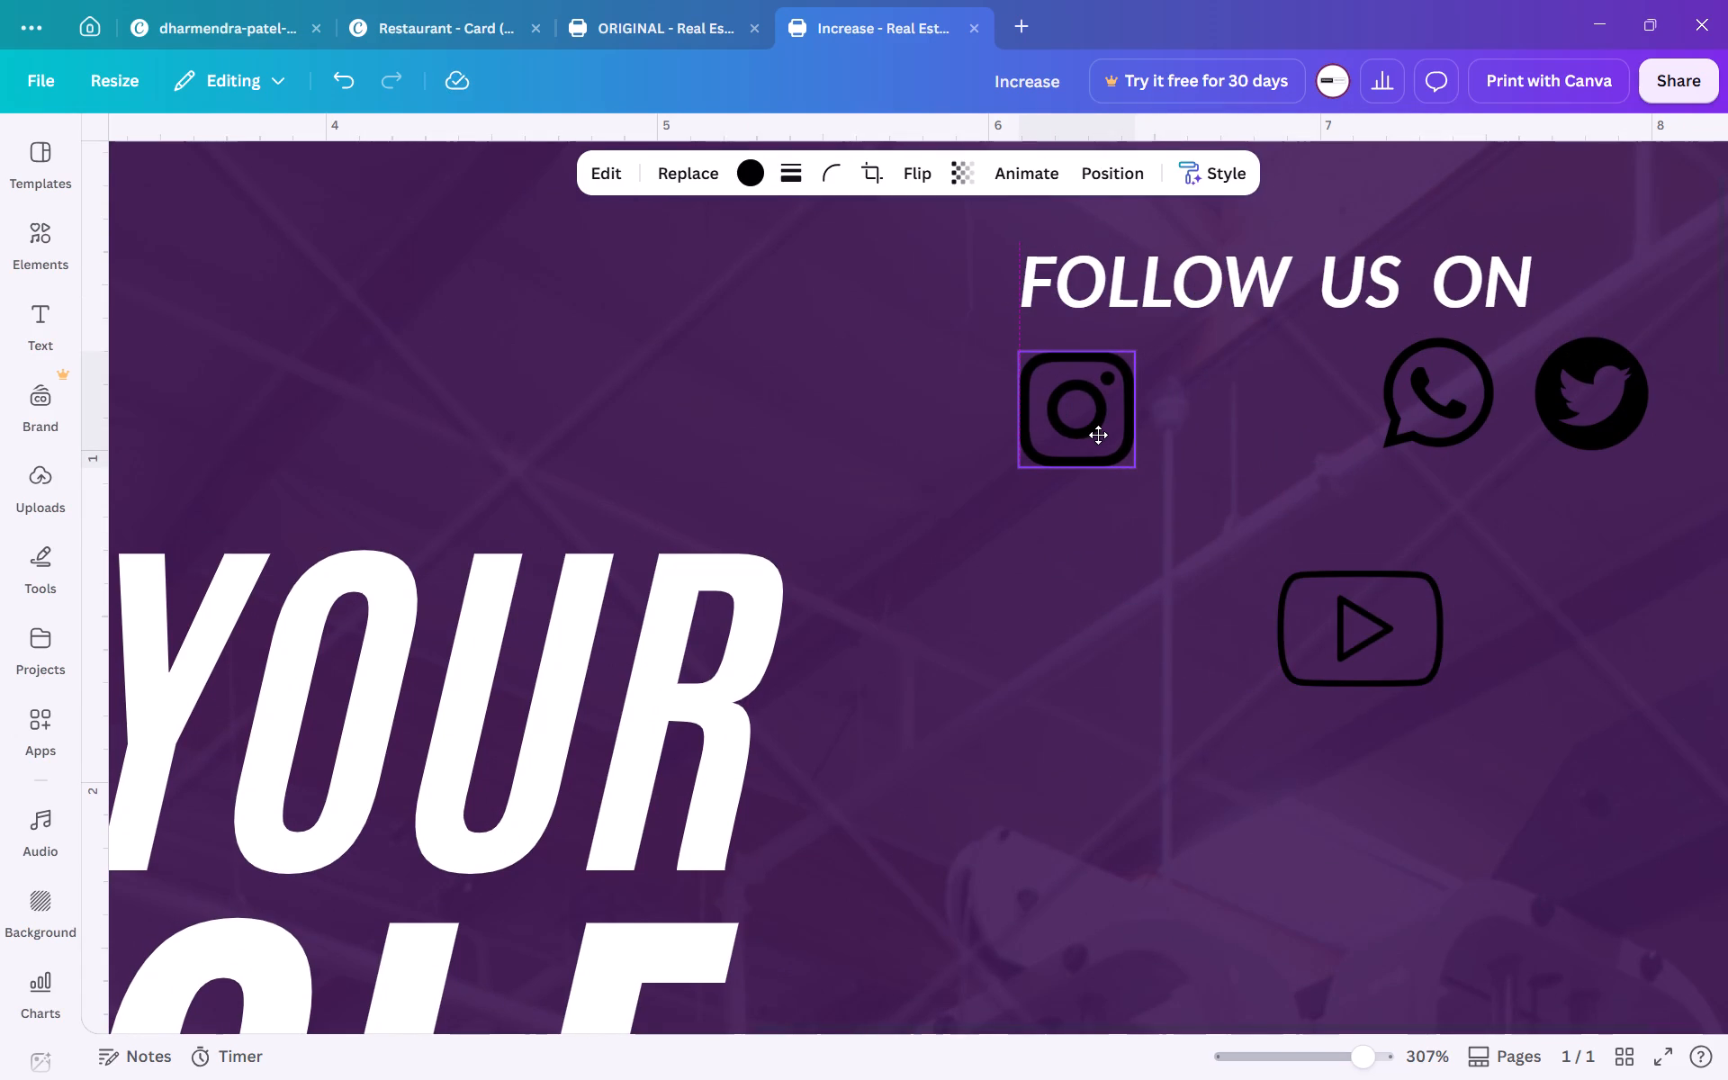
pyautogui.moveTo(1098, 435); pyautogui.dragTo(1097, 427)
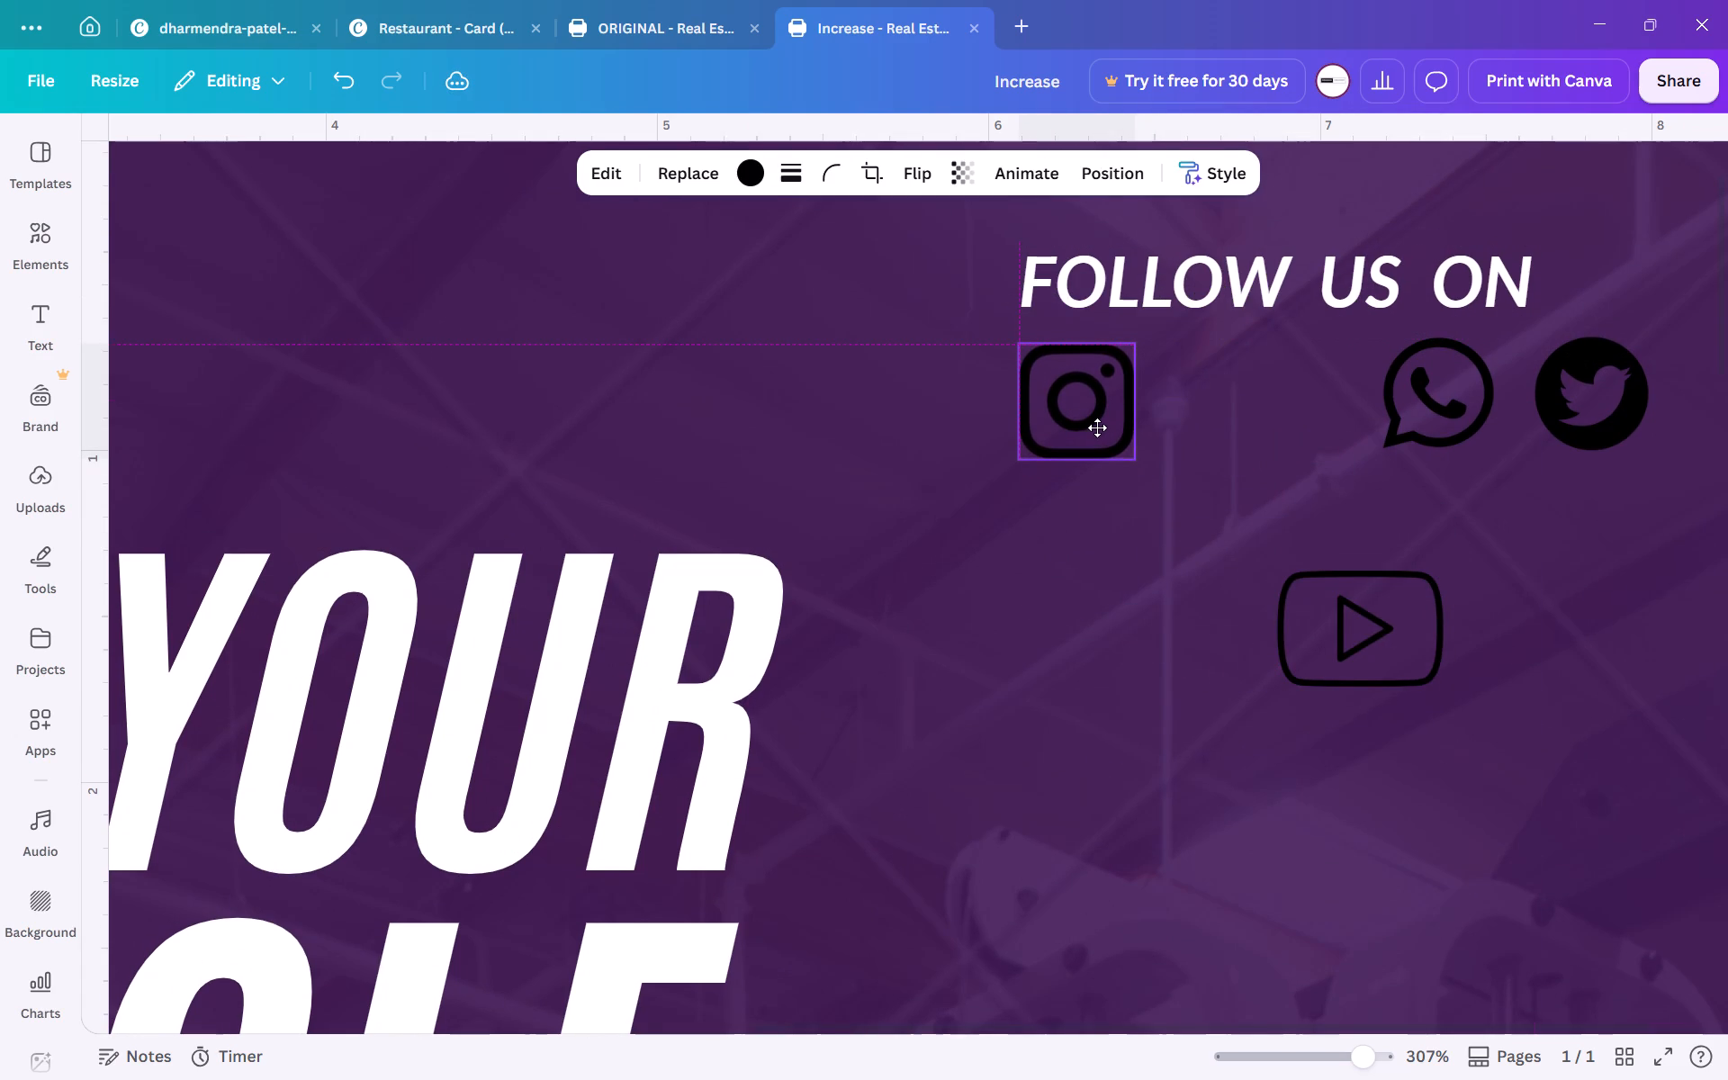
pyautogui.moveTo(1097, 427); pyautogui.dragTo(1096, 426)
# Place the WhatsApp icon directly after the Instagram icon and centre it vertically on that icon.
pyautogui.moveTo(1422, 406); pyautogui.dragTo(1213, 418)
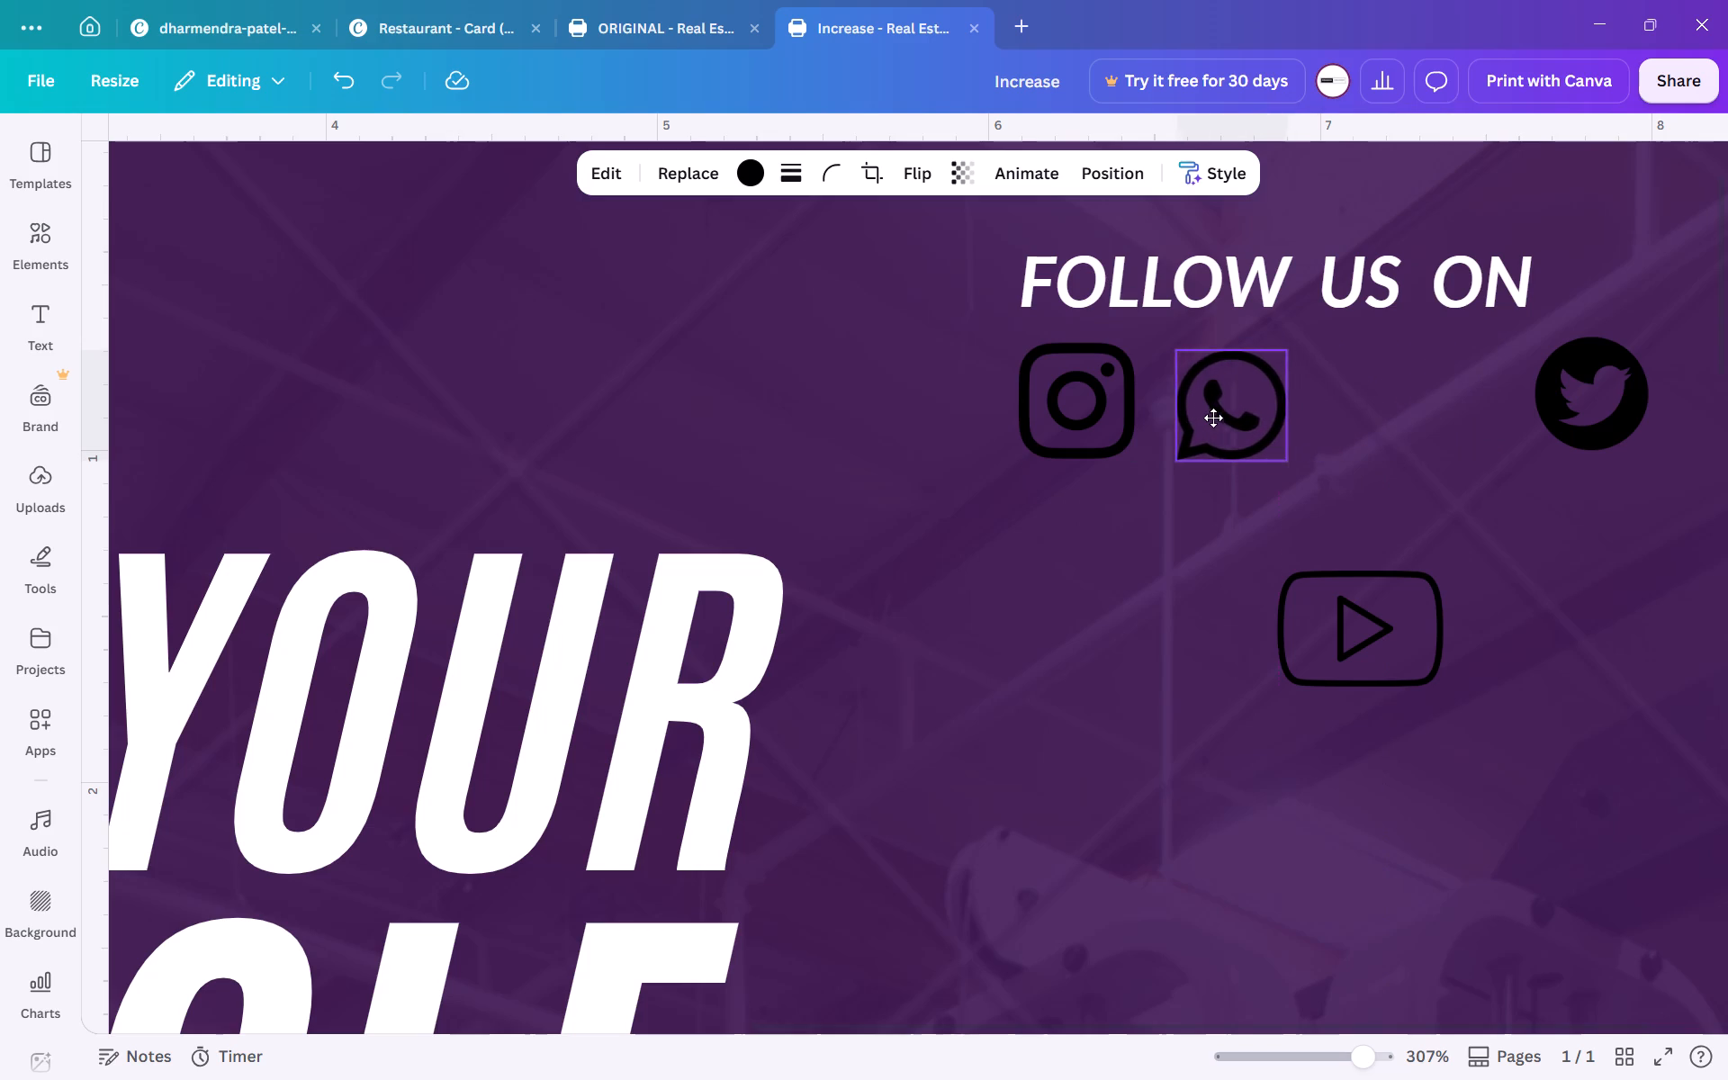
pyautogui.moveTo(1213, 418); pyautogui.dragTo(1205, 418)
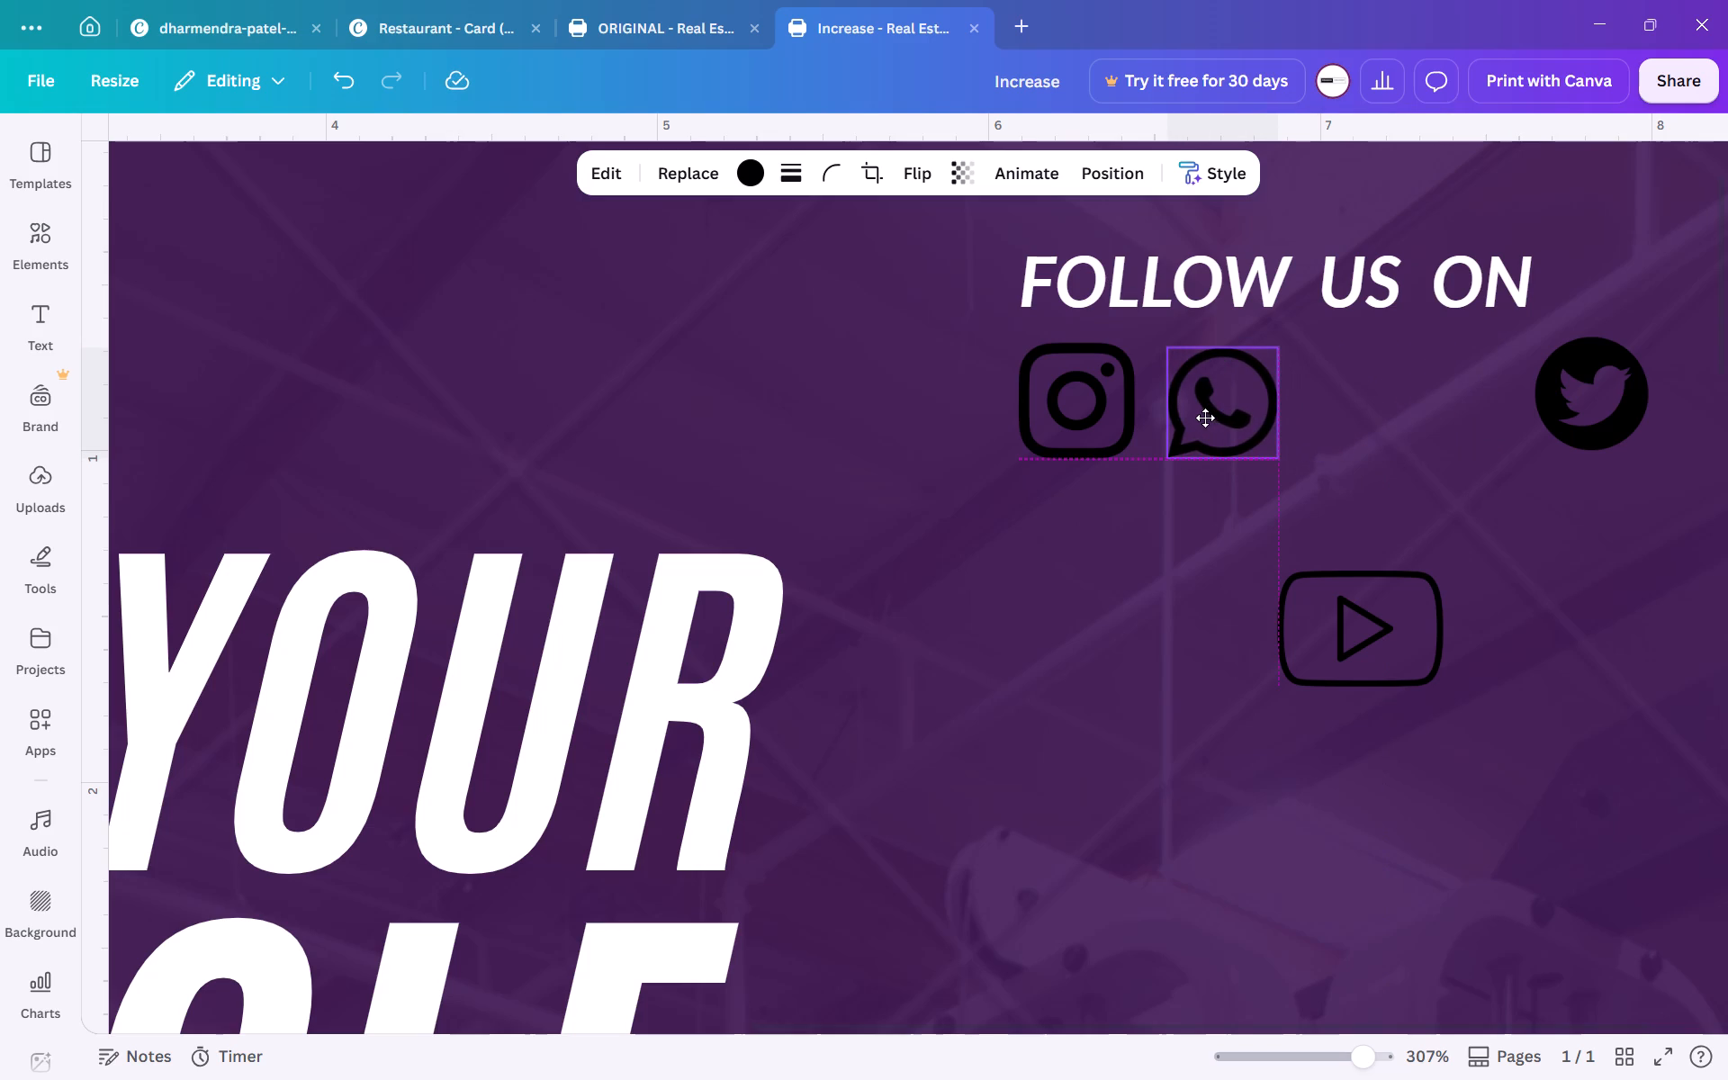
pyautogui.moveTo(1205, 418); pyautogui.dragTo(1204, 412)
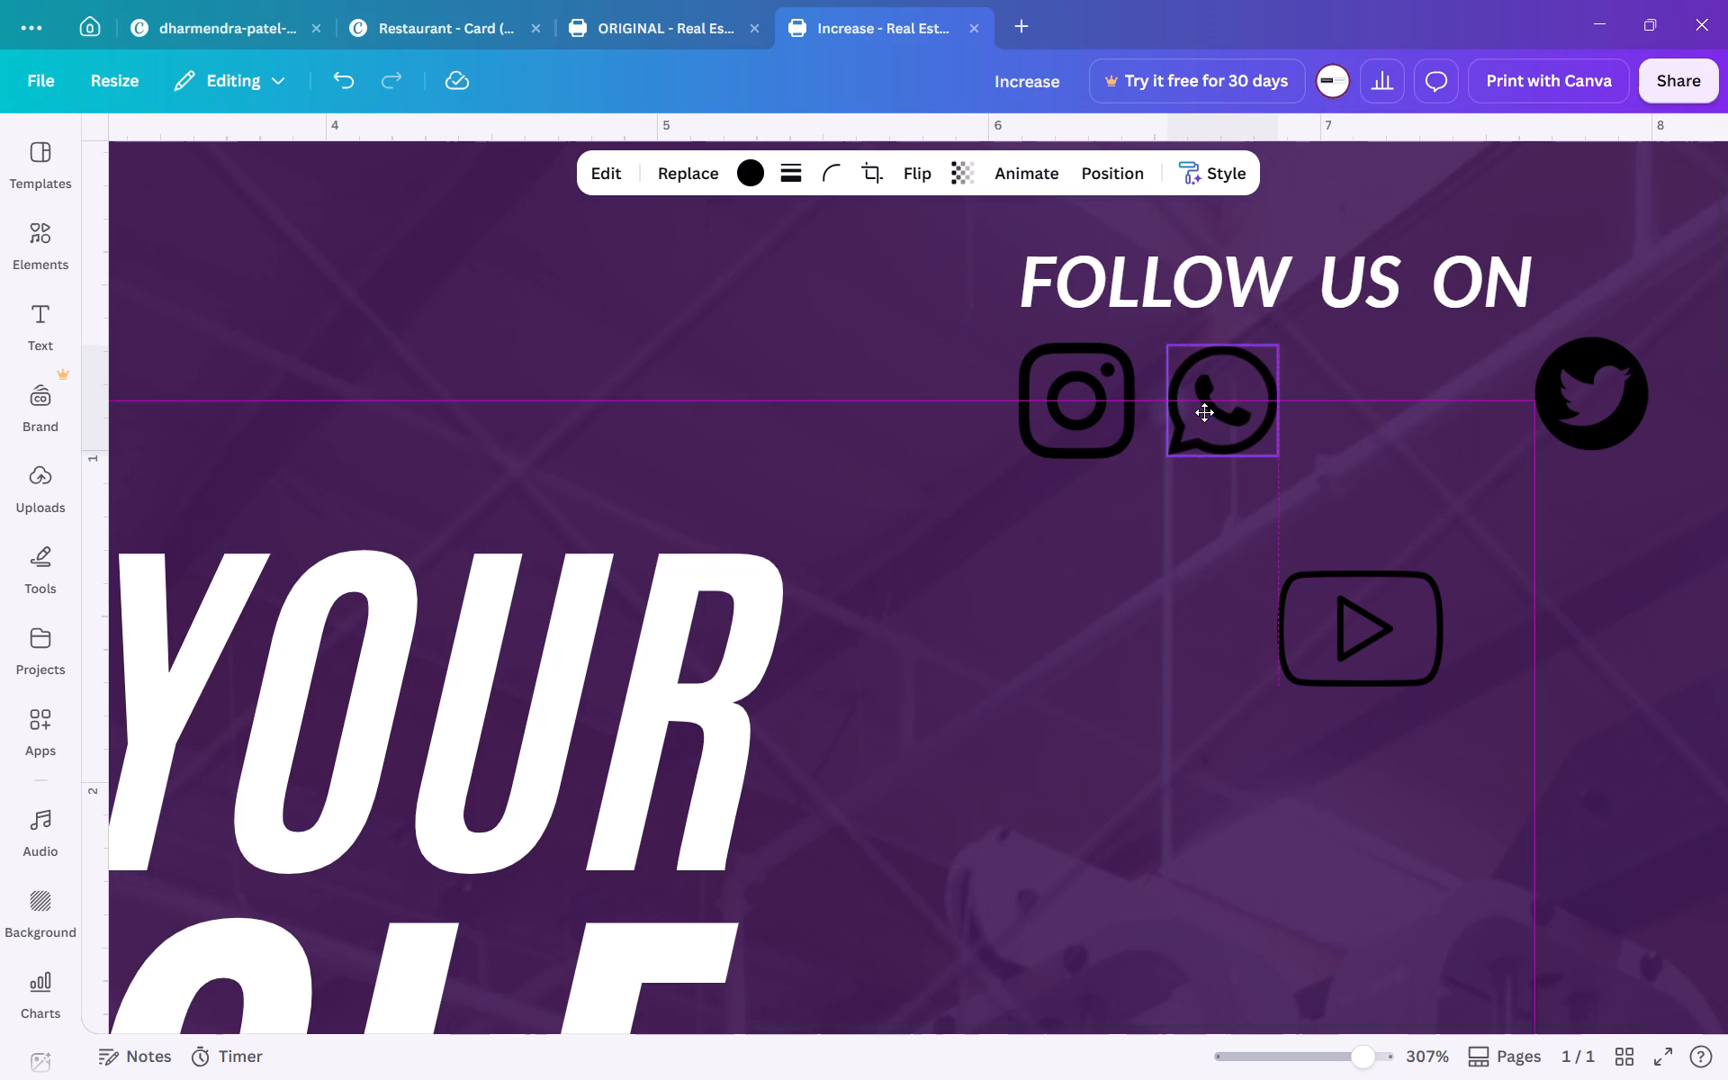
pyautogui.moveTo(1204, 412); pyautogui.dragTo(1204, 410)
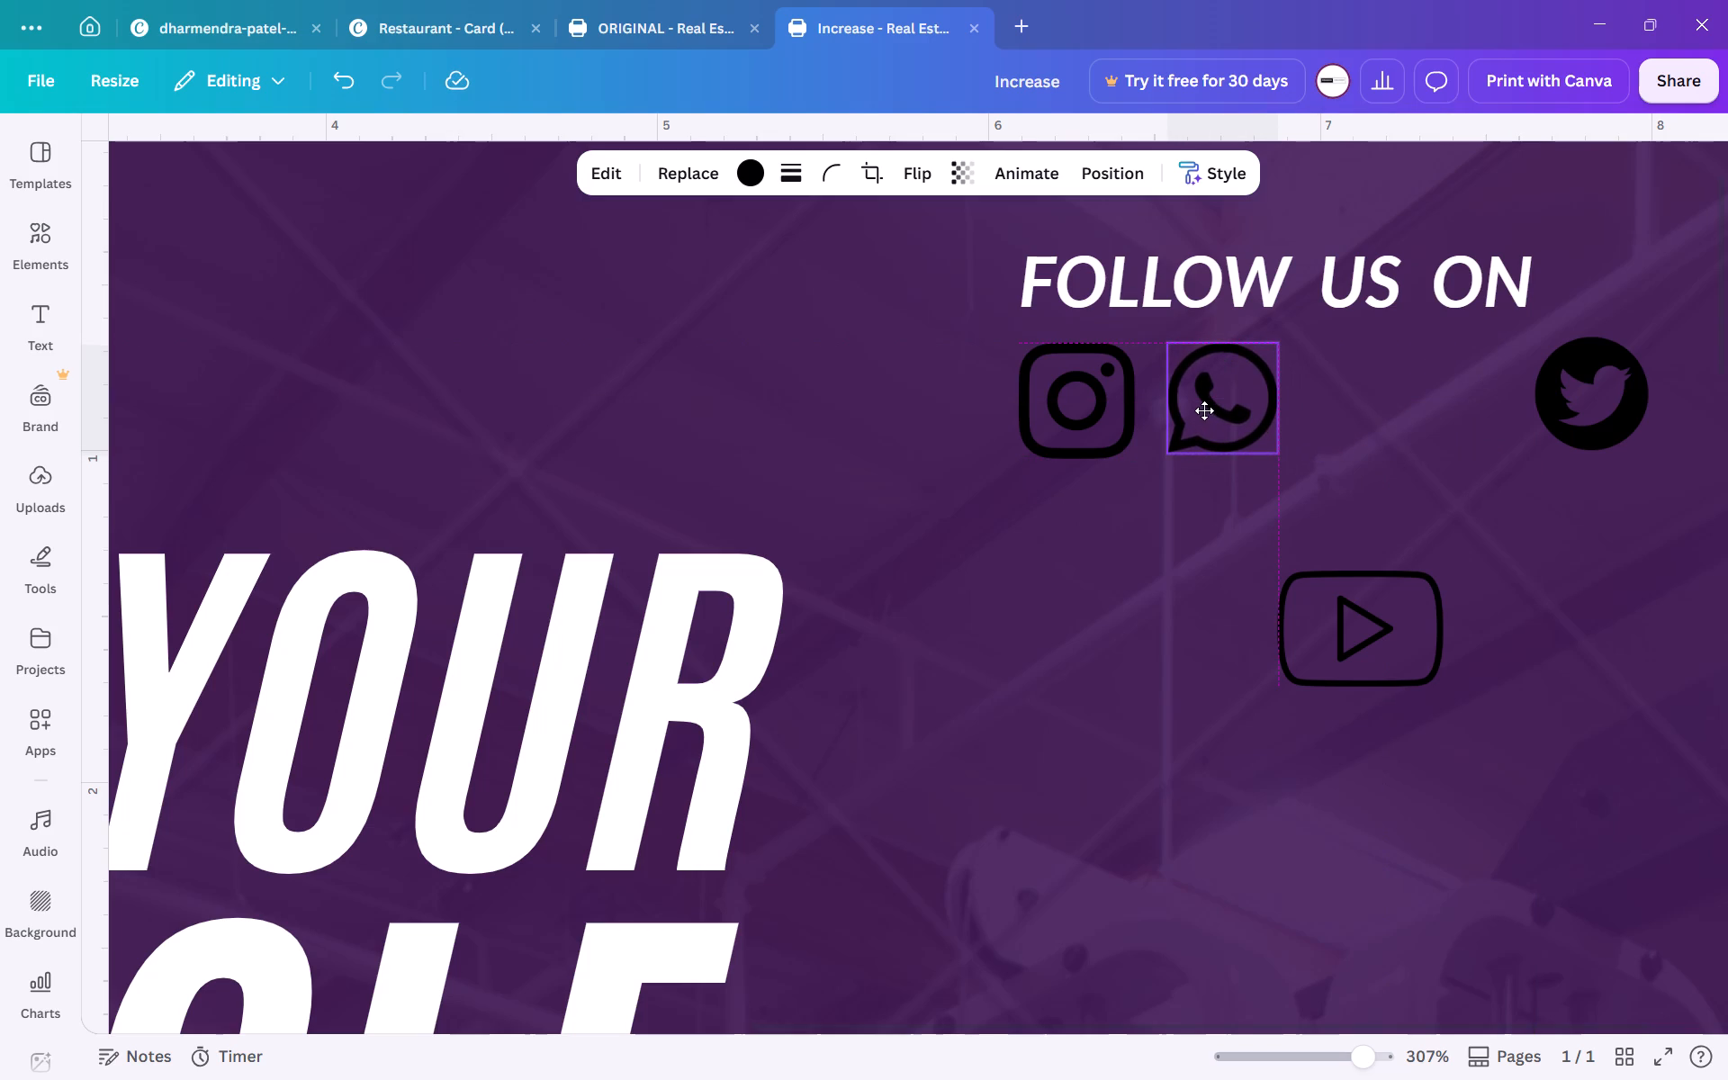
pyautogui.moveTo(1204, 410); pyautogui.dragTo(1204, 413)
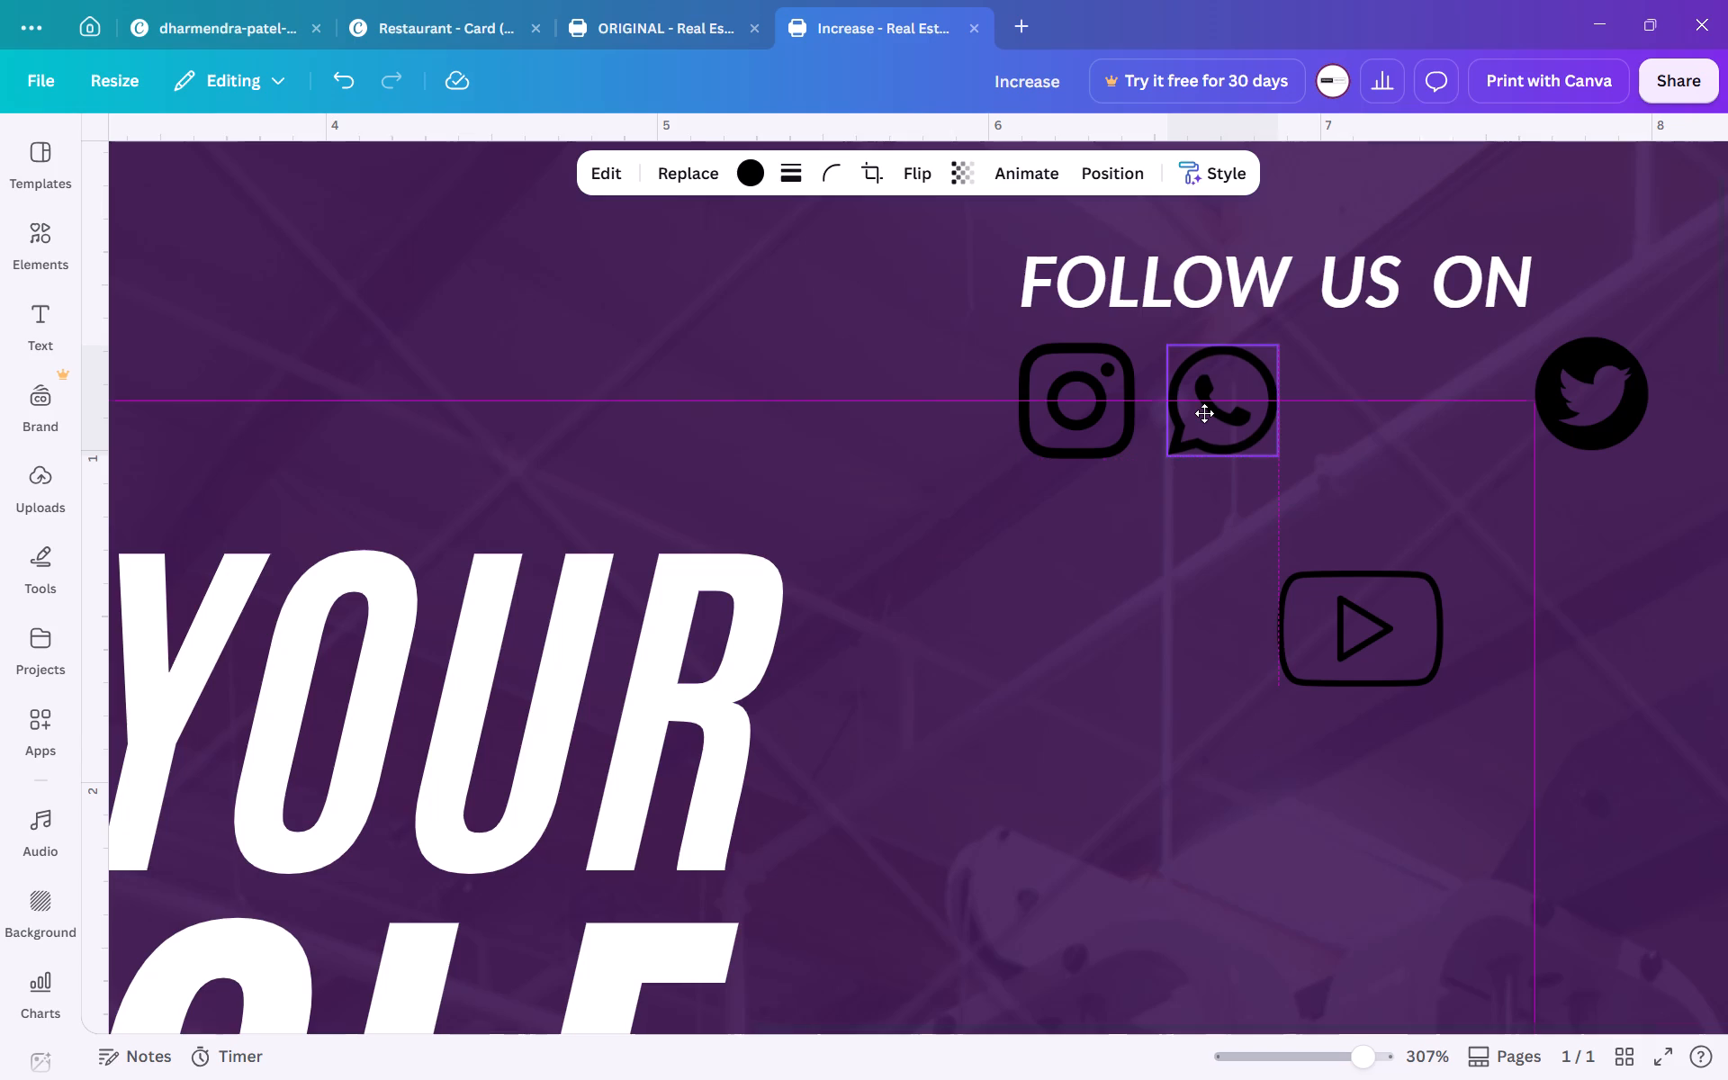
pyautogui.moveTo(1204, 413); pyautogui.dragTo(1204, 412)
# Place the Twitter icon after WhatsApp and the YouTube icon at the end of the row, level with the others.
pyautogui.moveTo(1593, 378); pyautogui.dragTo(1503, 378)
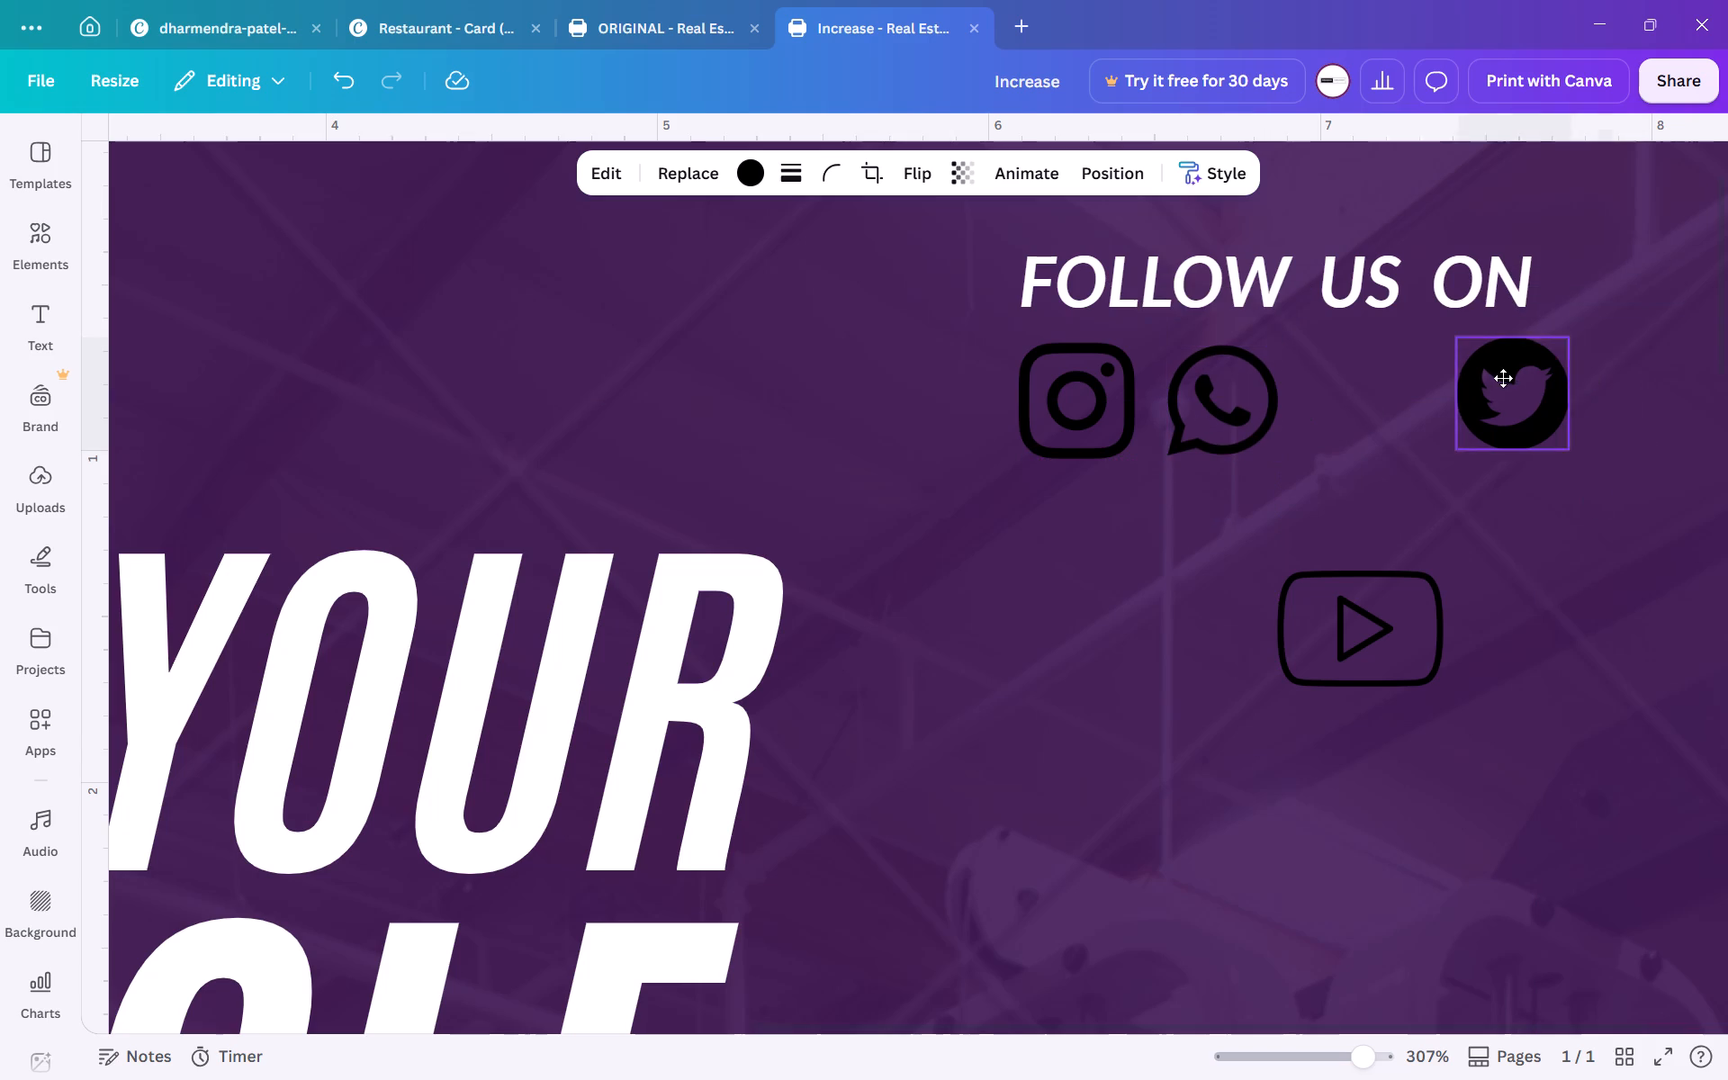
pyautogui.moveTo(1503, 378); pyautogui.dragTo(1372, 386)
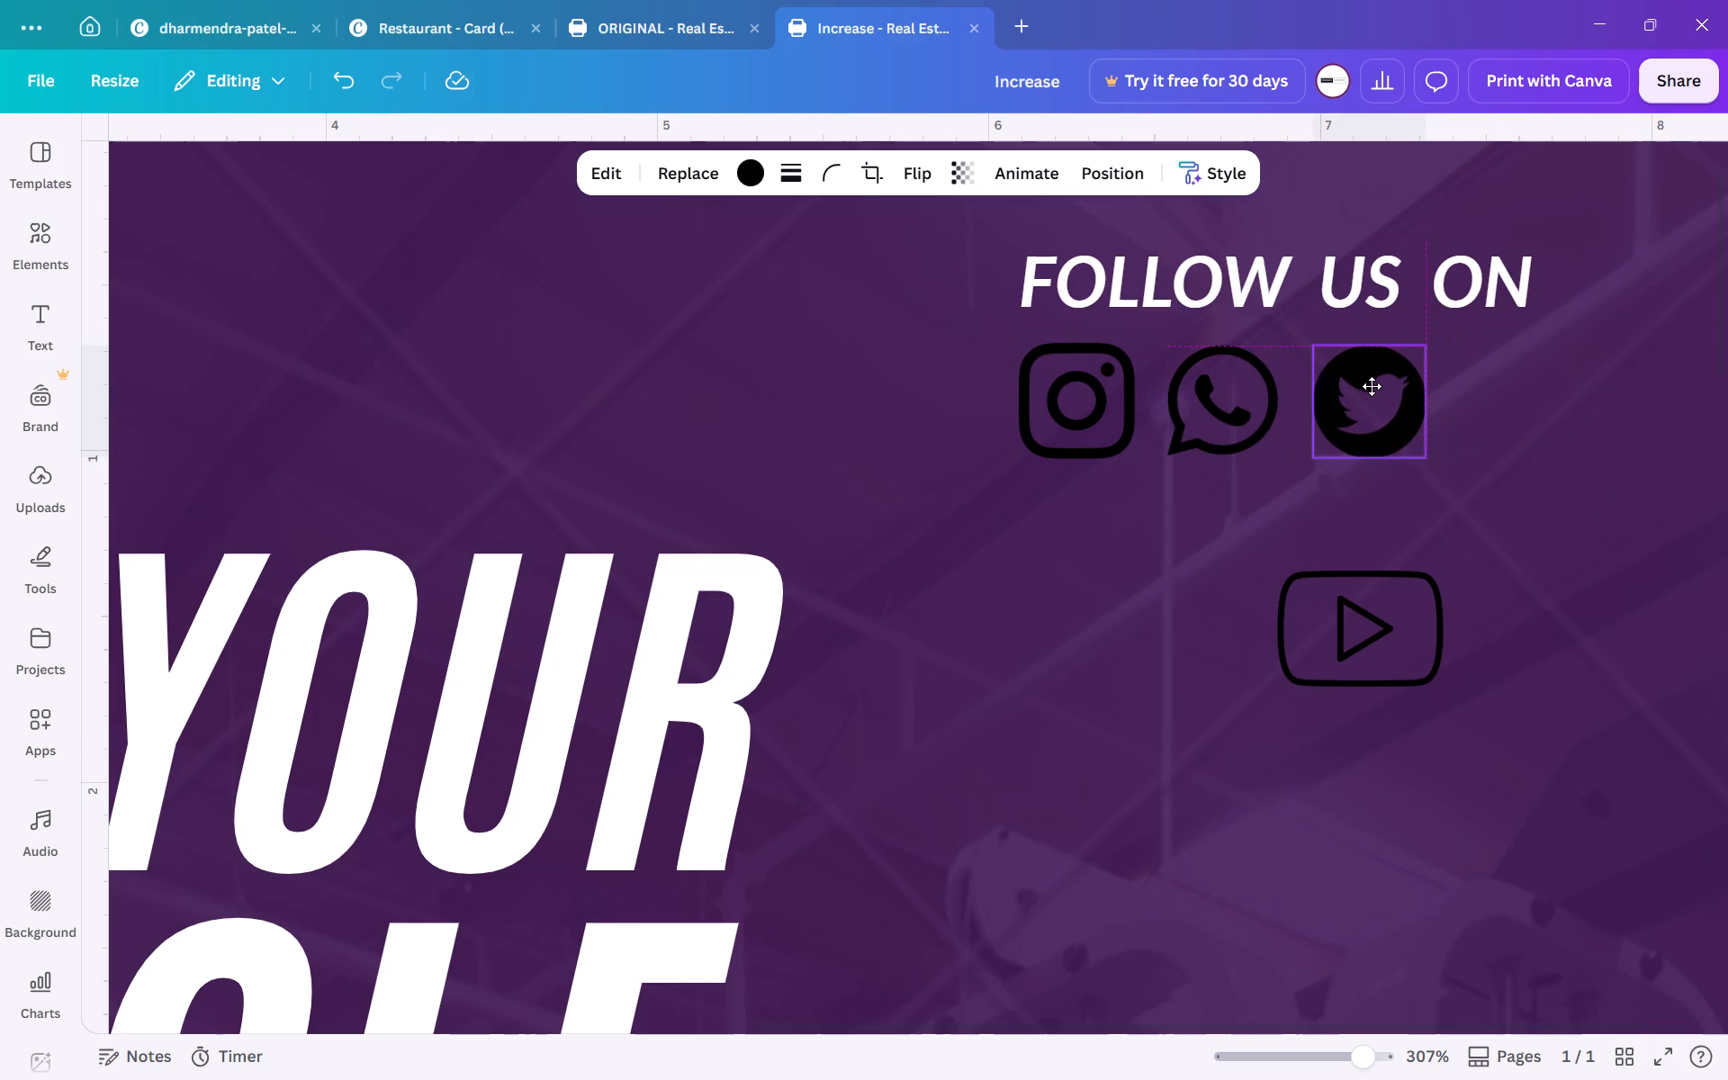
pyautogui.moveTo(1372, 386); pyautogui.dragTo(1368, 386)
pyautogui.moveTo(1378, 612); pyautogui.dragTo(1537, 388)
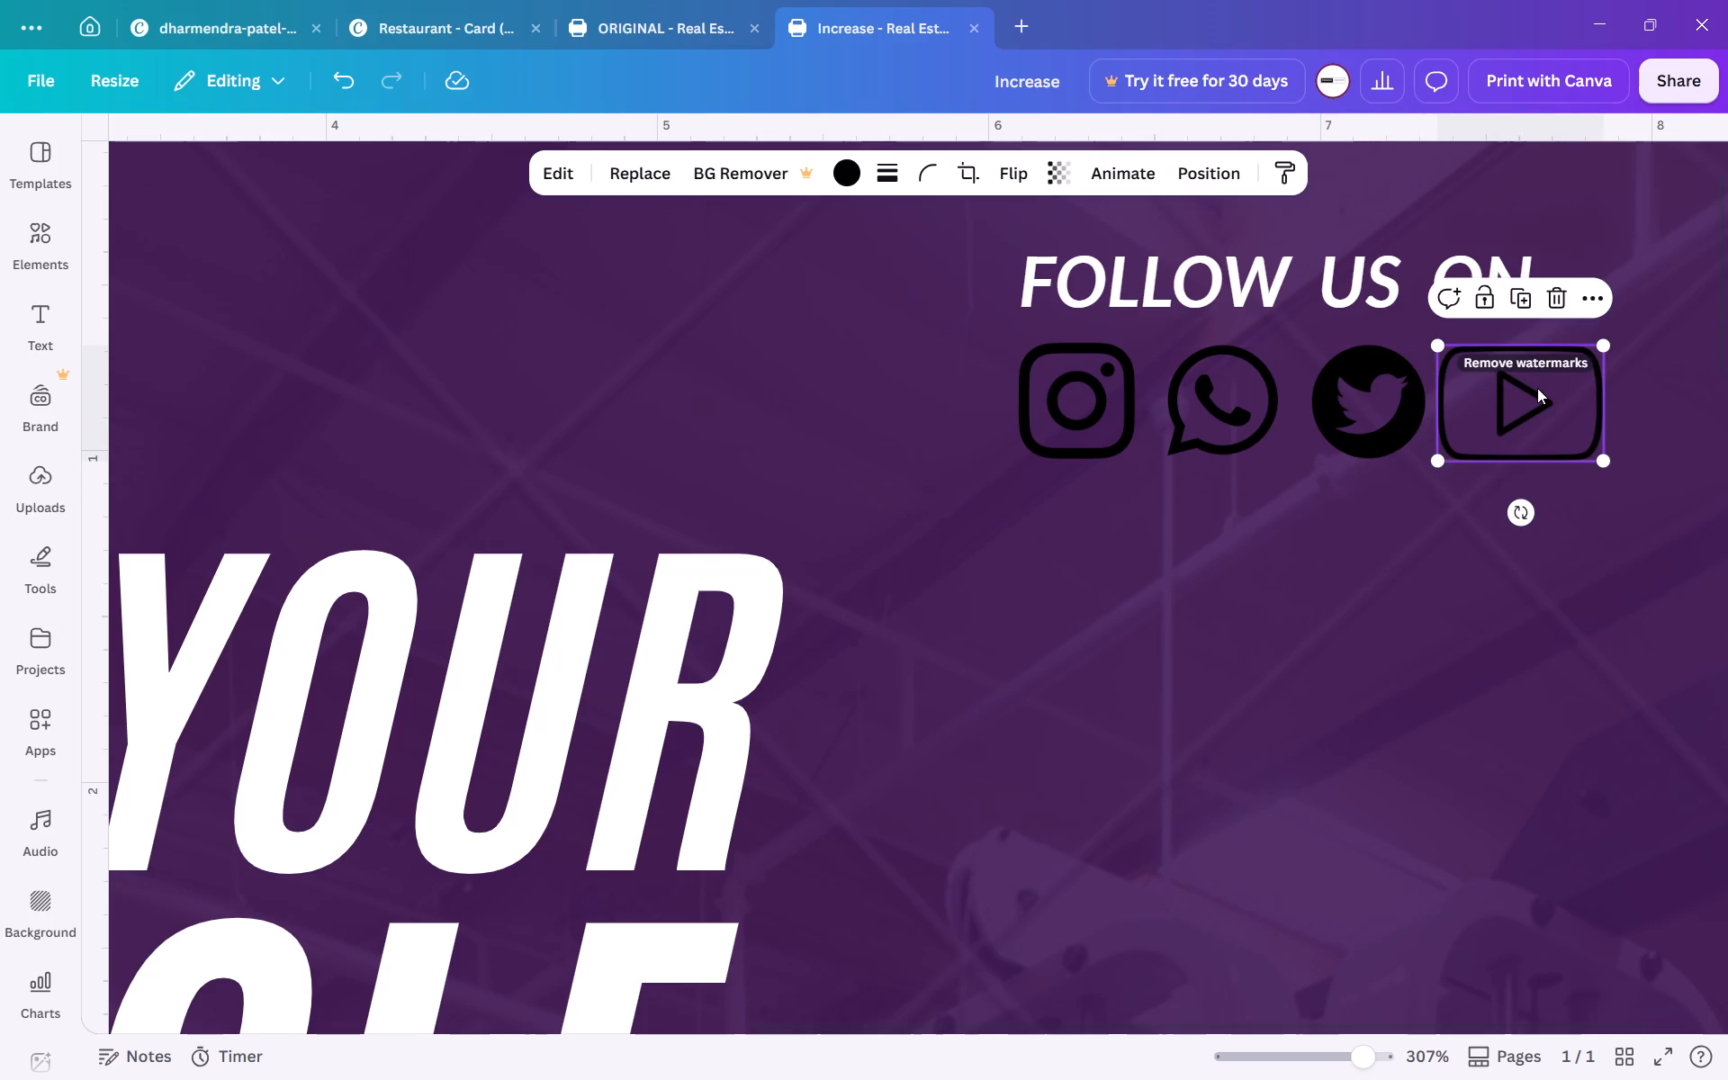
# Widen both word gaps of the FOLLOW US ON caption to four spaces each, stretching it over the icon row.
pyautogui.click(1318, 285)
pyautogui.click(1318, 285)
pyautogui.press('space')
pyautogui.press('Right')
pyautogui.press('Right')
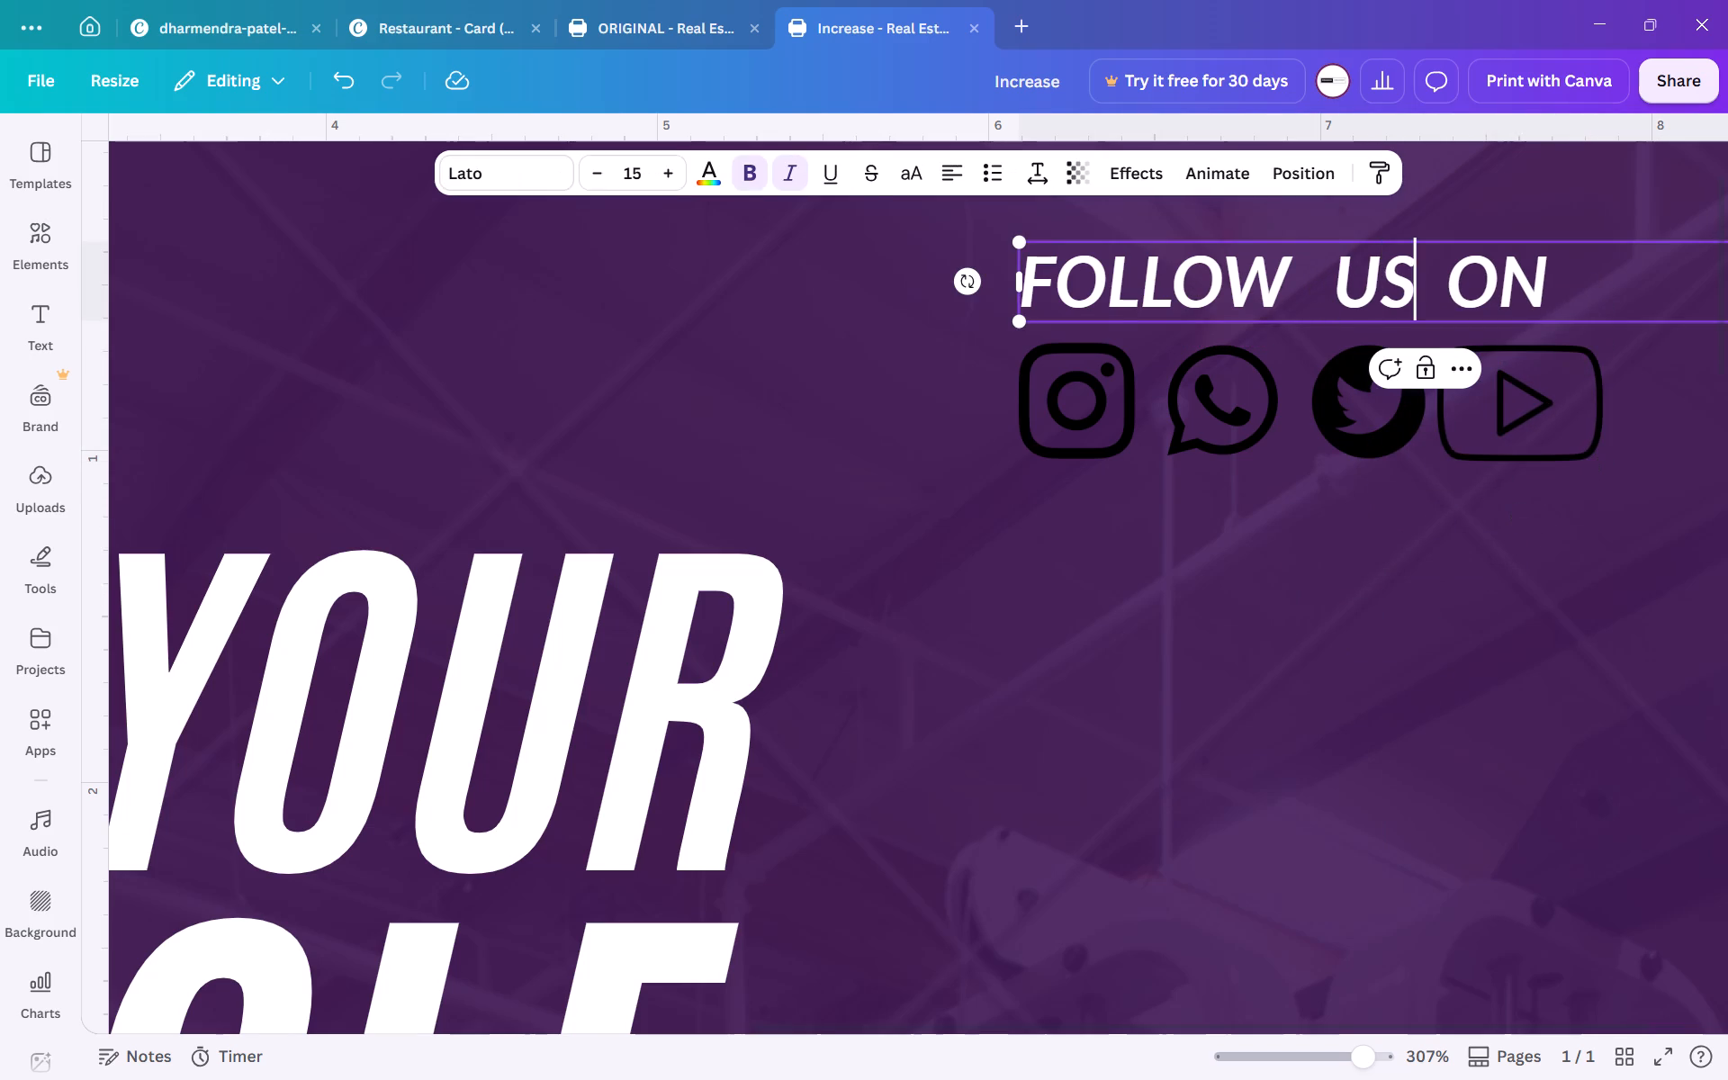
pyautogui.press('Right')
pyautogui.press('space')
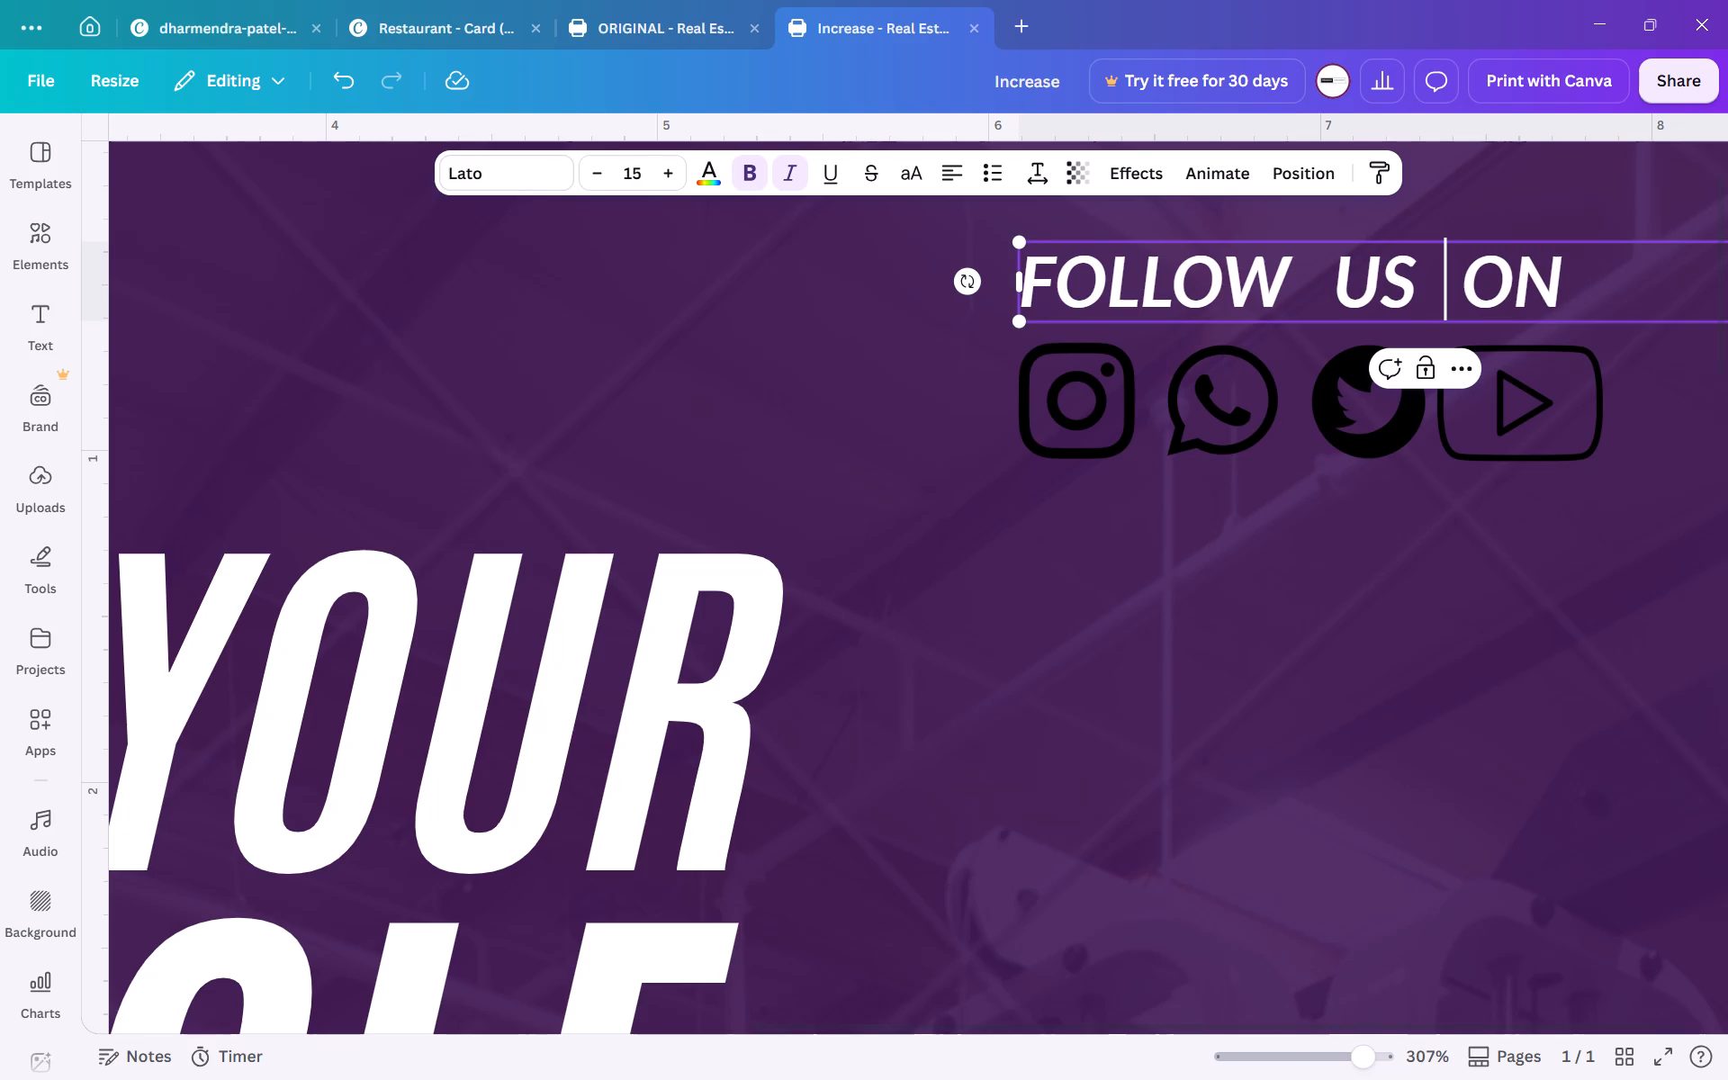
pyautogui.click(1304, 284)
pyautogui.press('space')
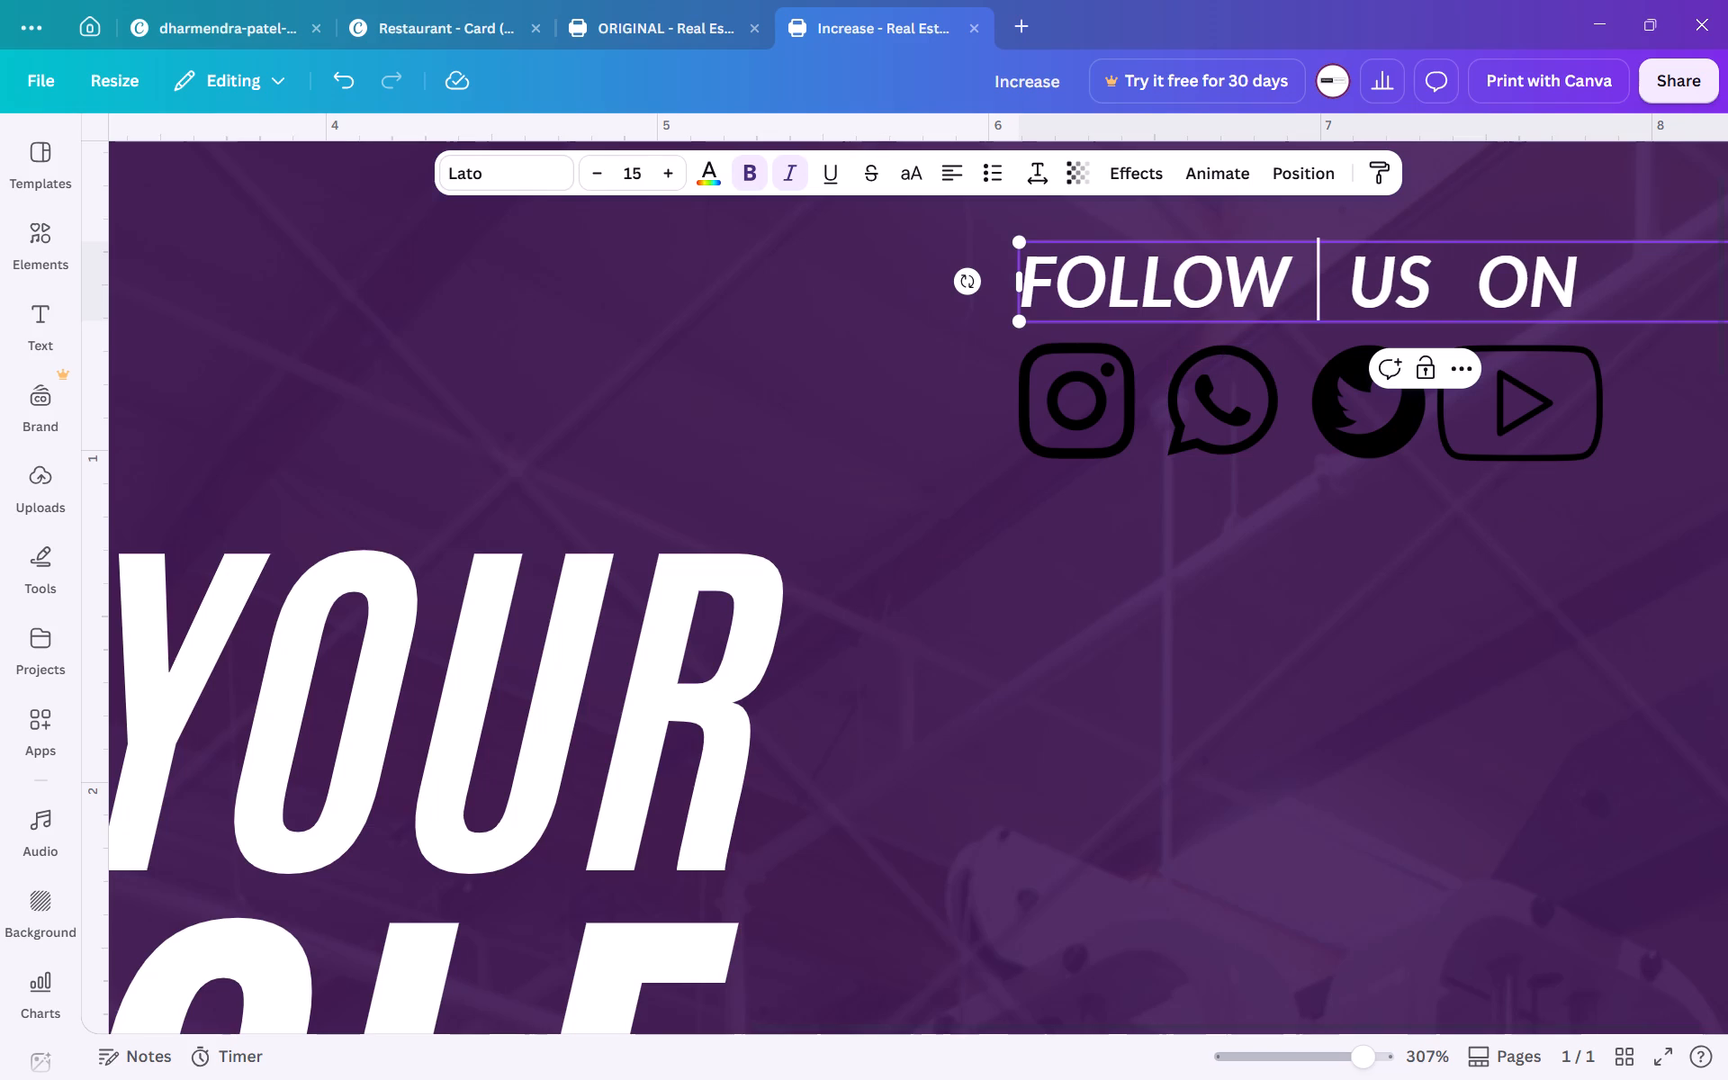
pyautogui.press('Right')
pyautogui.press('Right')
pyautogui.press('Right')
pyautogui.press('Right')
pyautogui.press('Right')
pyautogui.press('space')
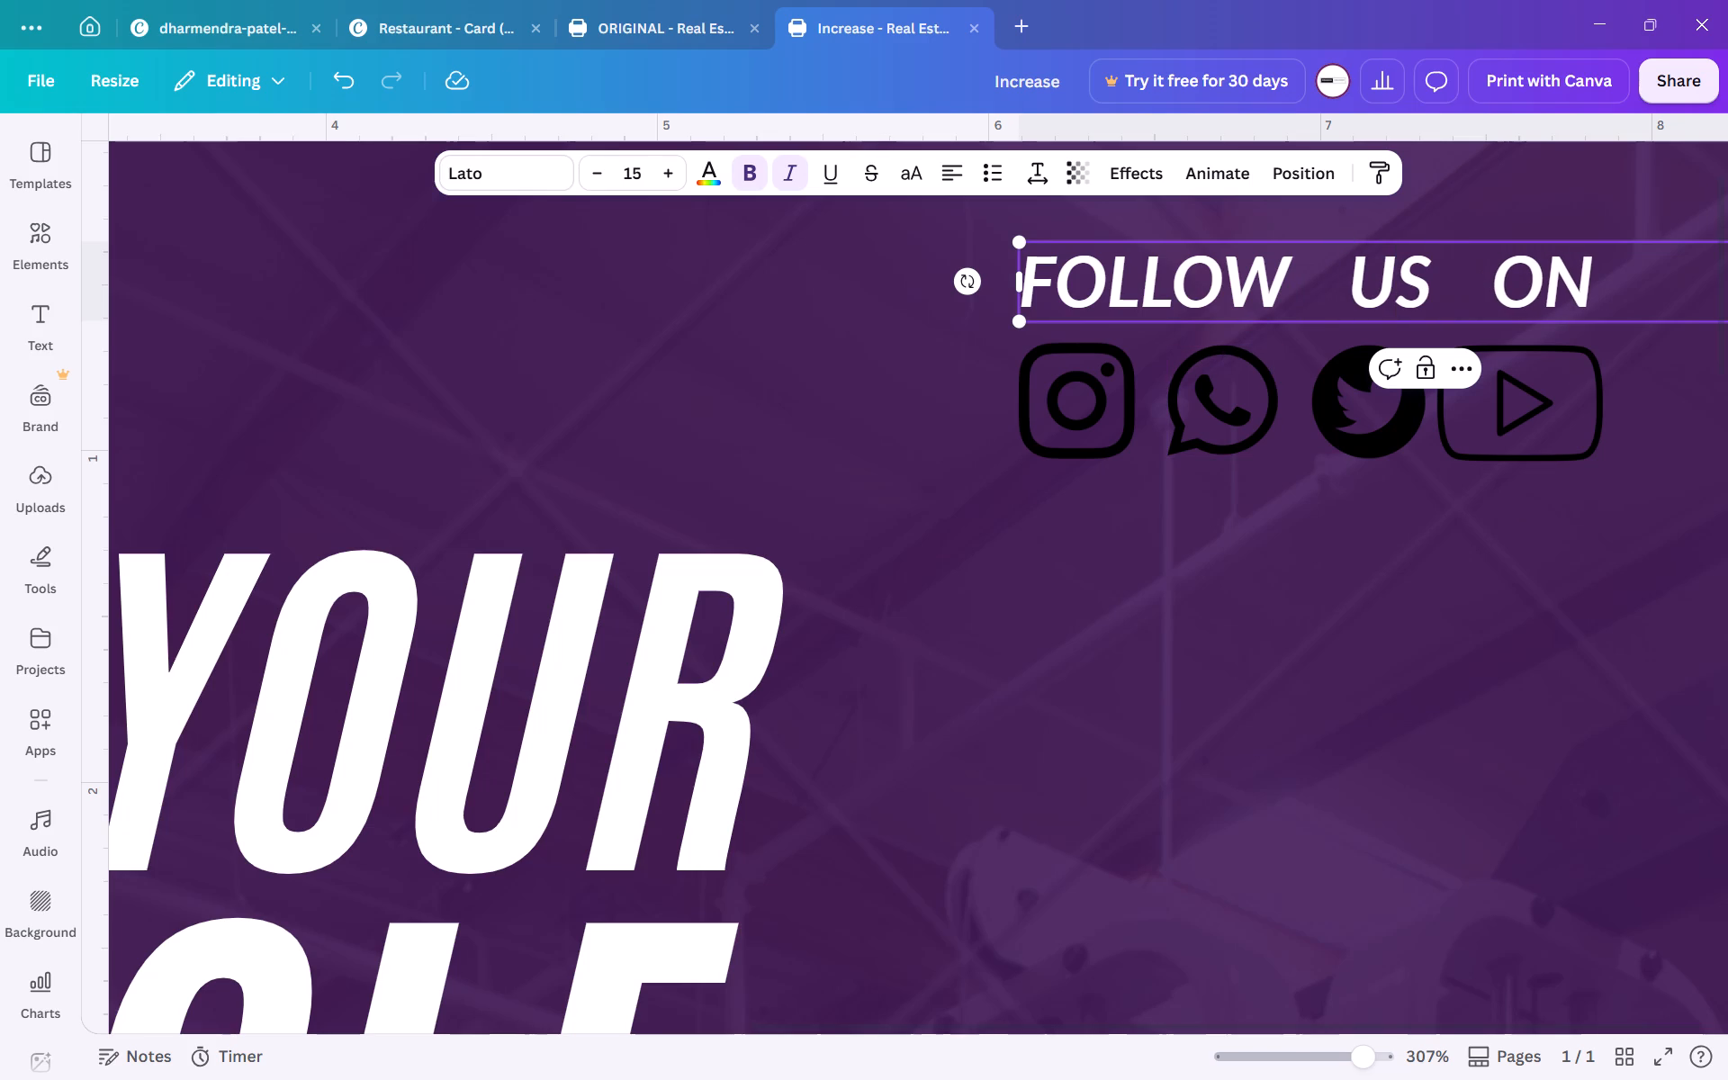
pyautogui.click(882, 409)
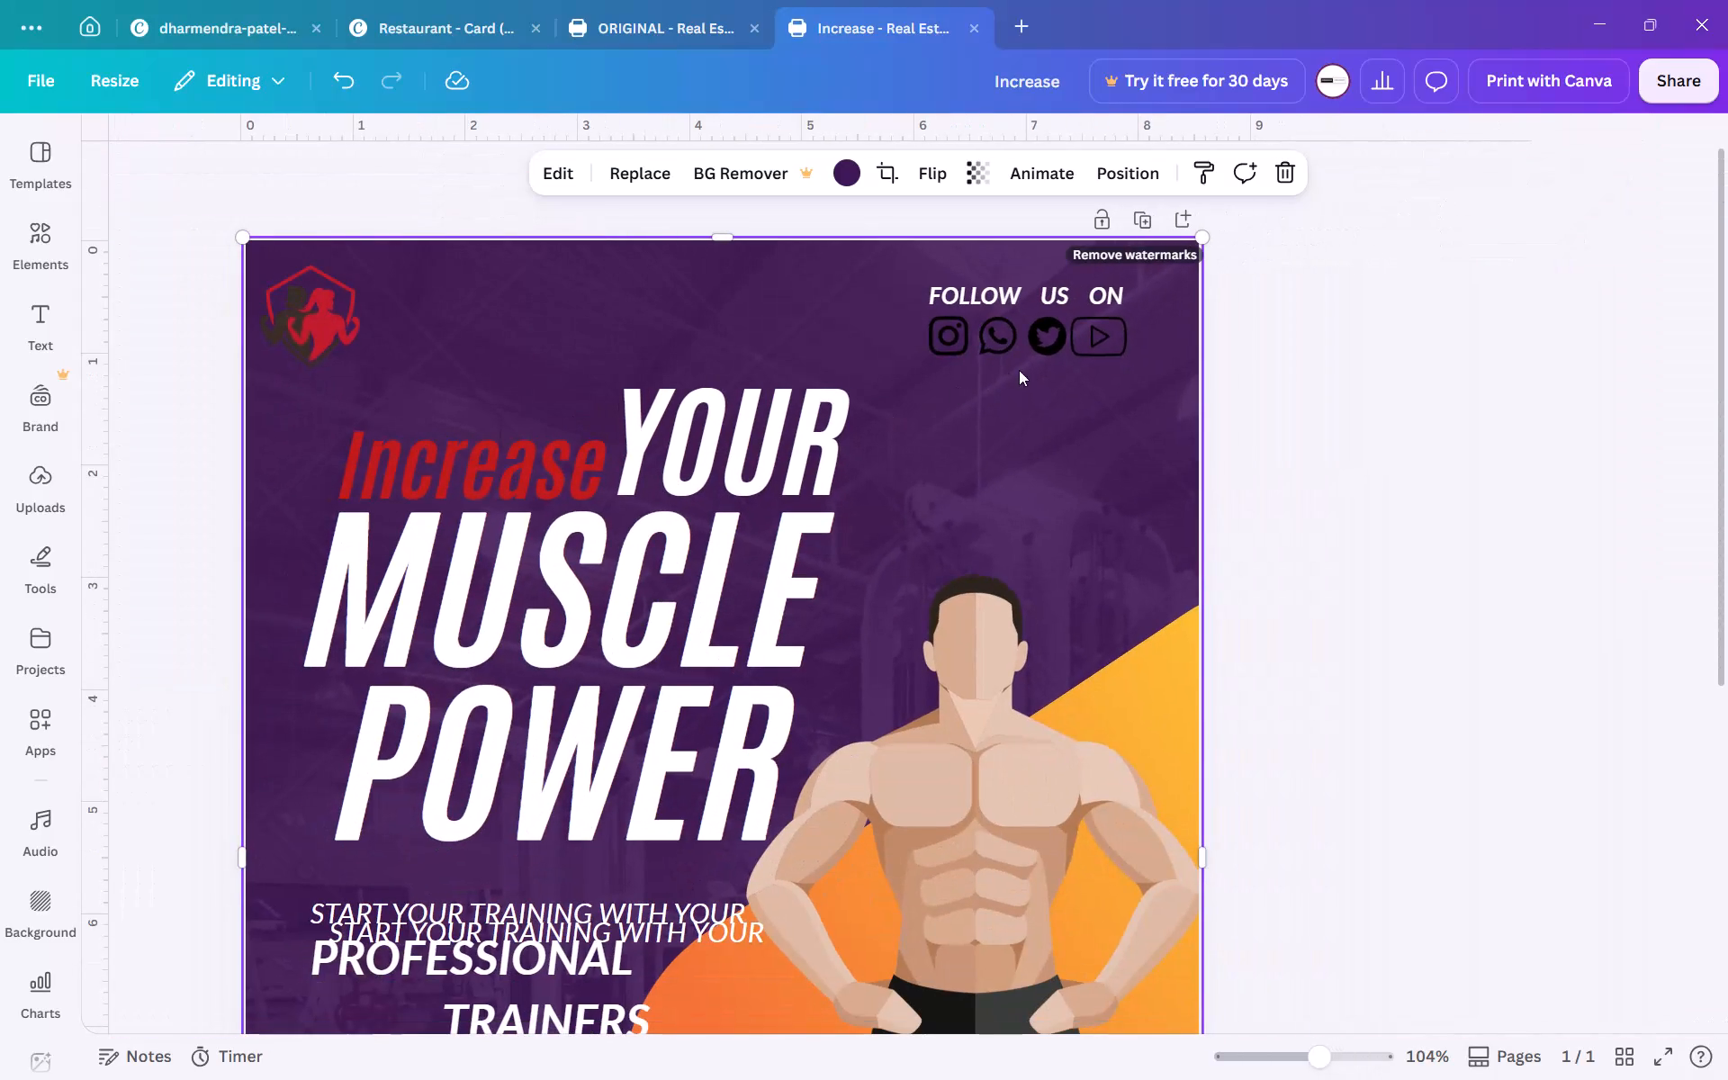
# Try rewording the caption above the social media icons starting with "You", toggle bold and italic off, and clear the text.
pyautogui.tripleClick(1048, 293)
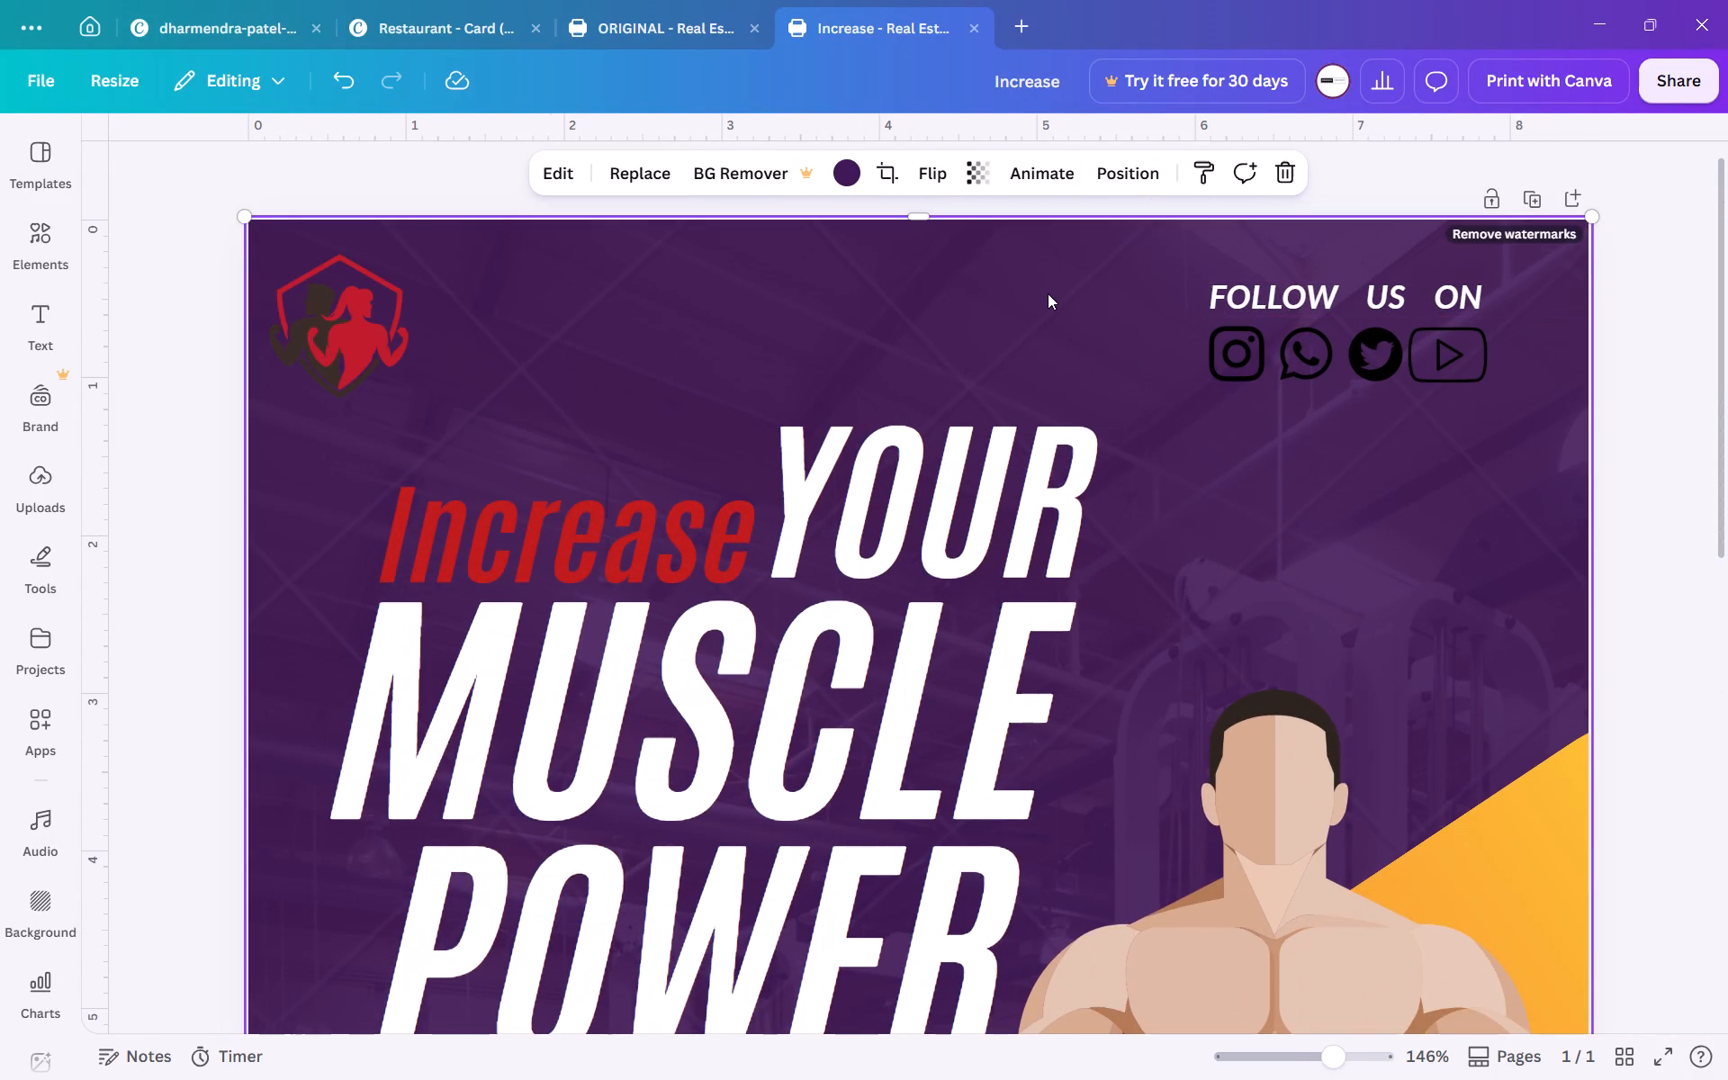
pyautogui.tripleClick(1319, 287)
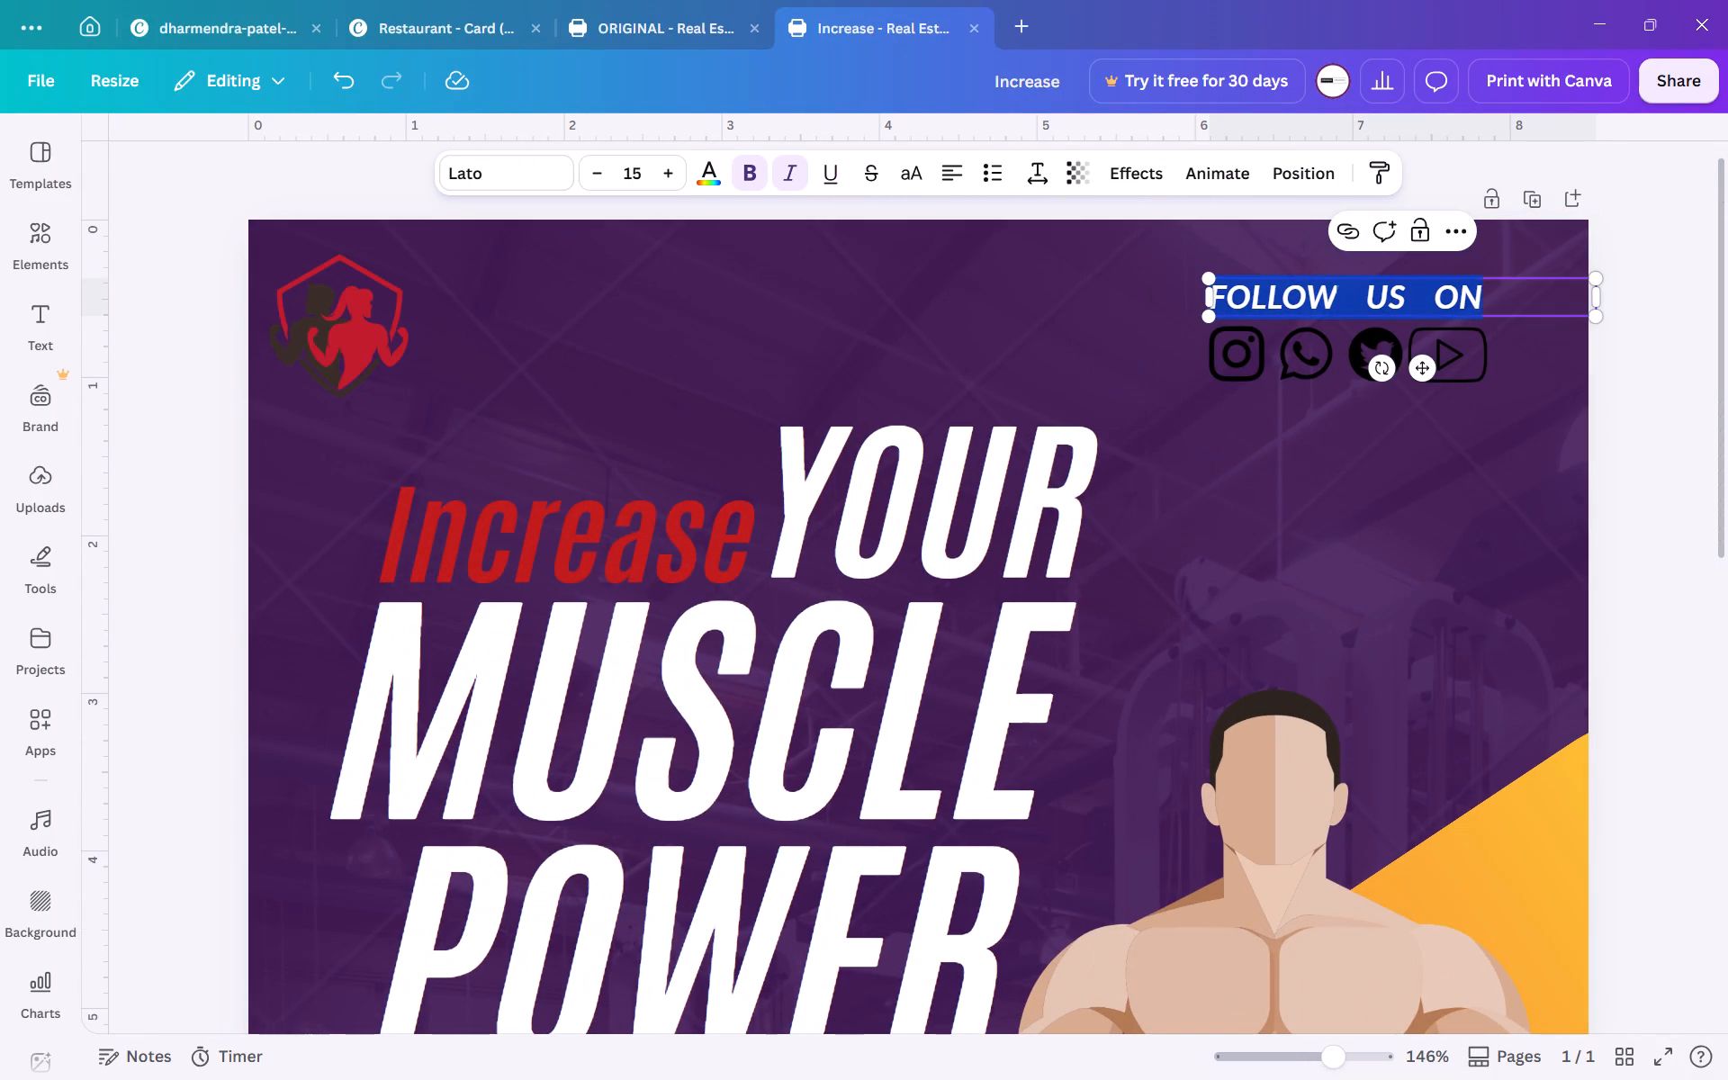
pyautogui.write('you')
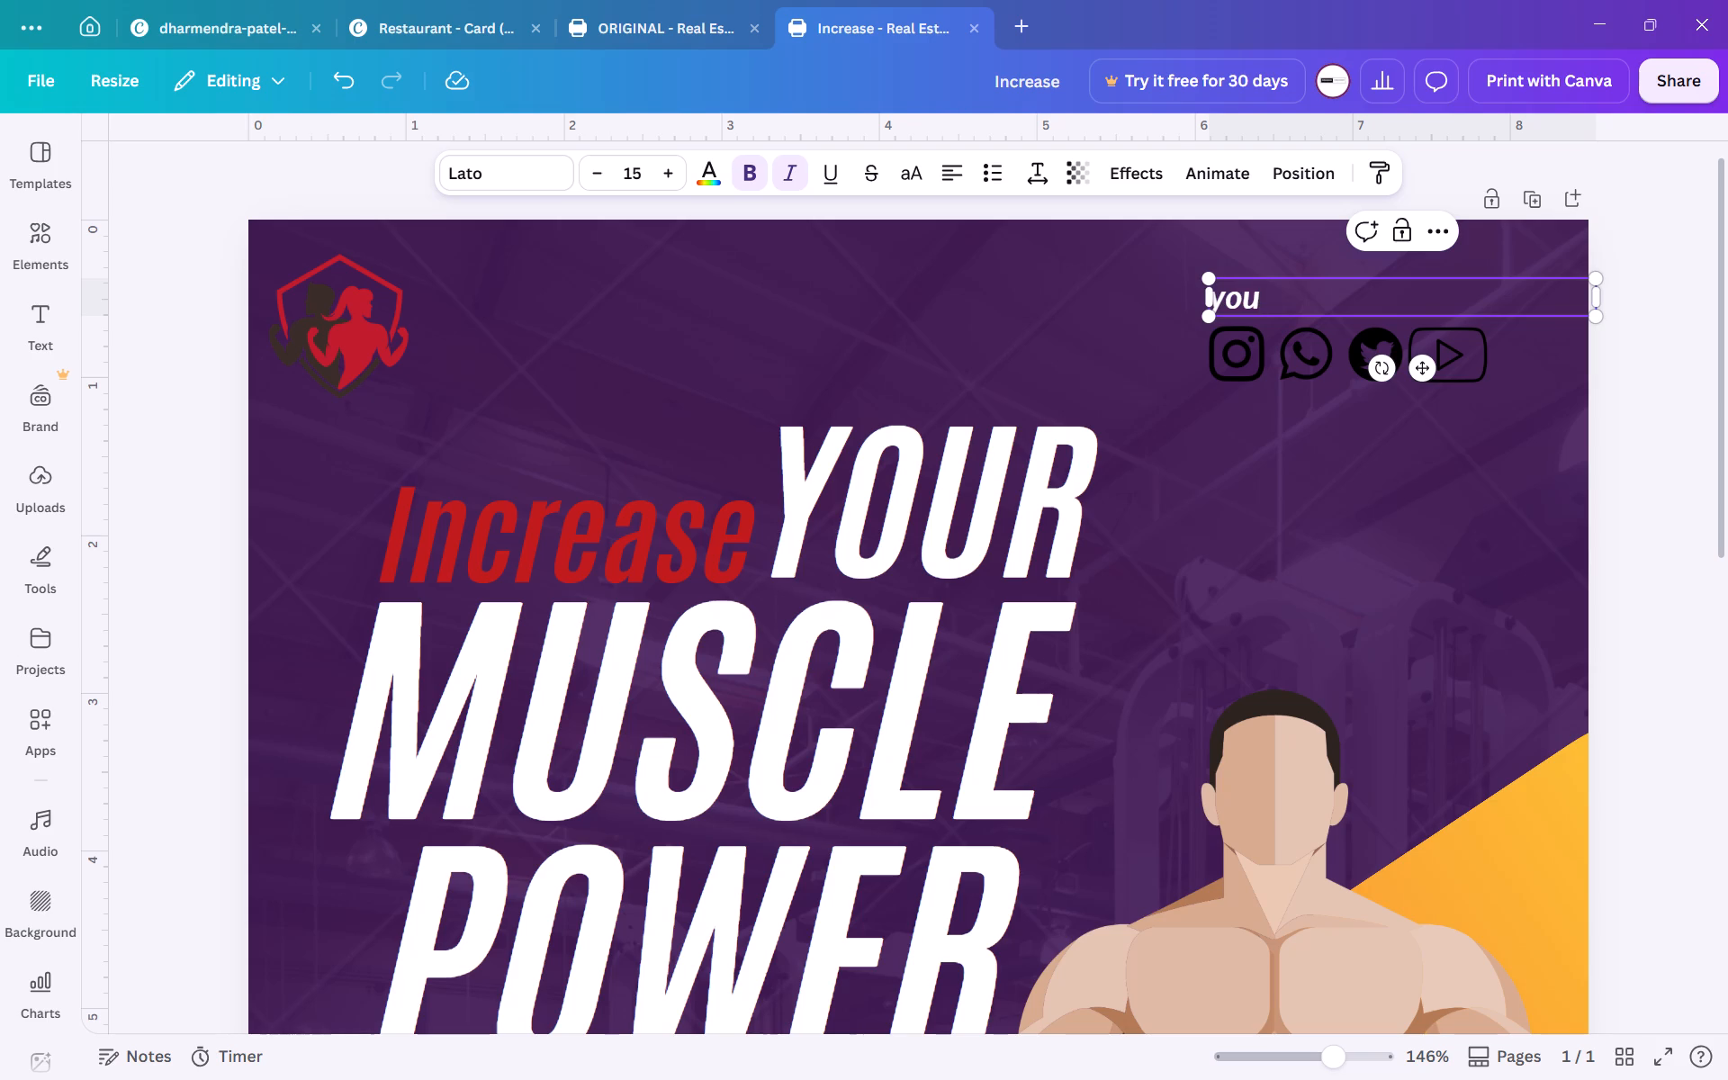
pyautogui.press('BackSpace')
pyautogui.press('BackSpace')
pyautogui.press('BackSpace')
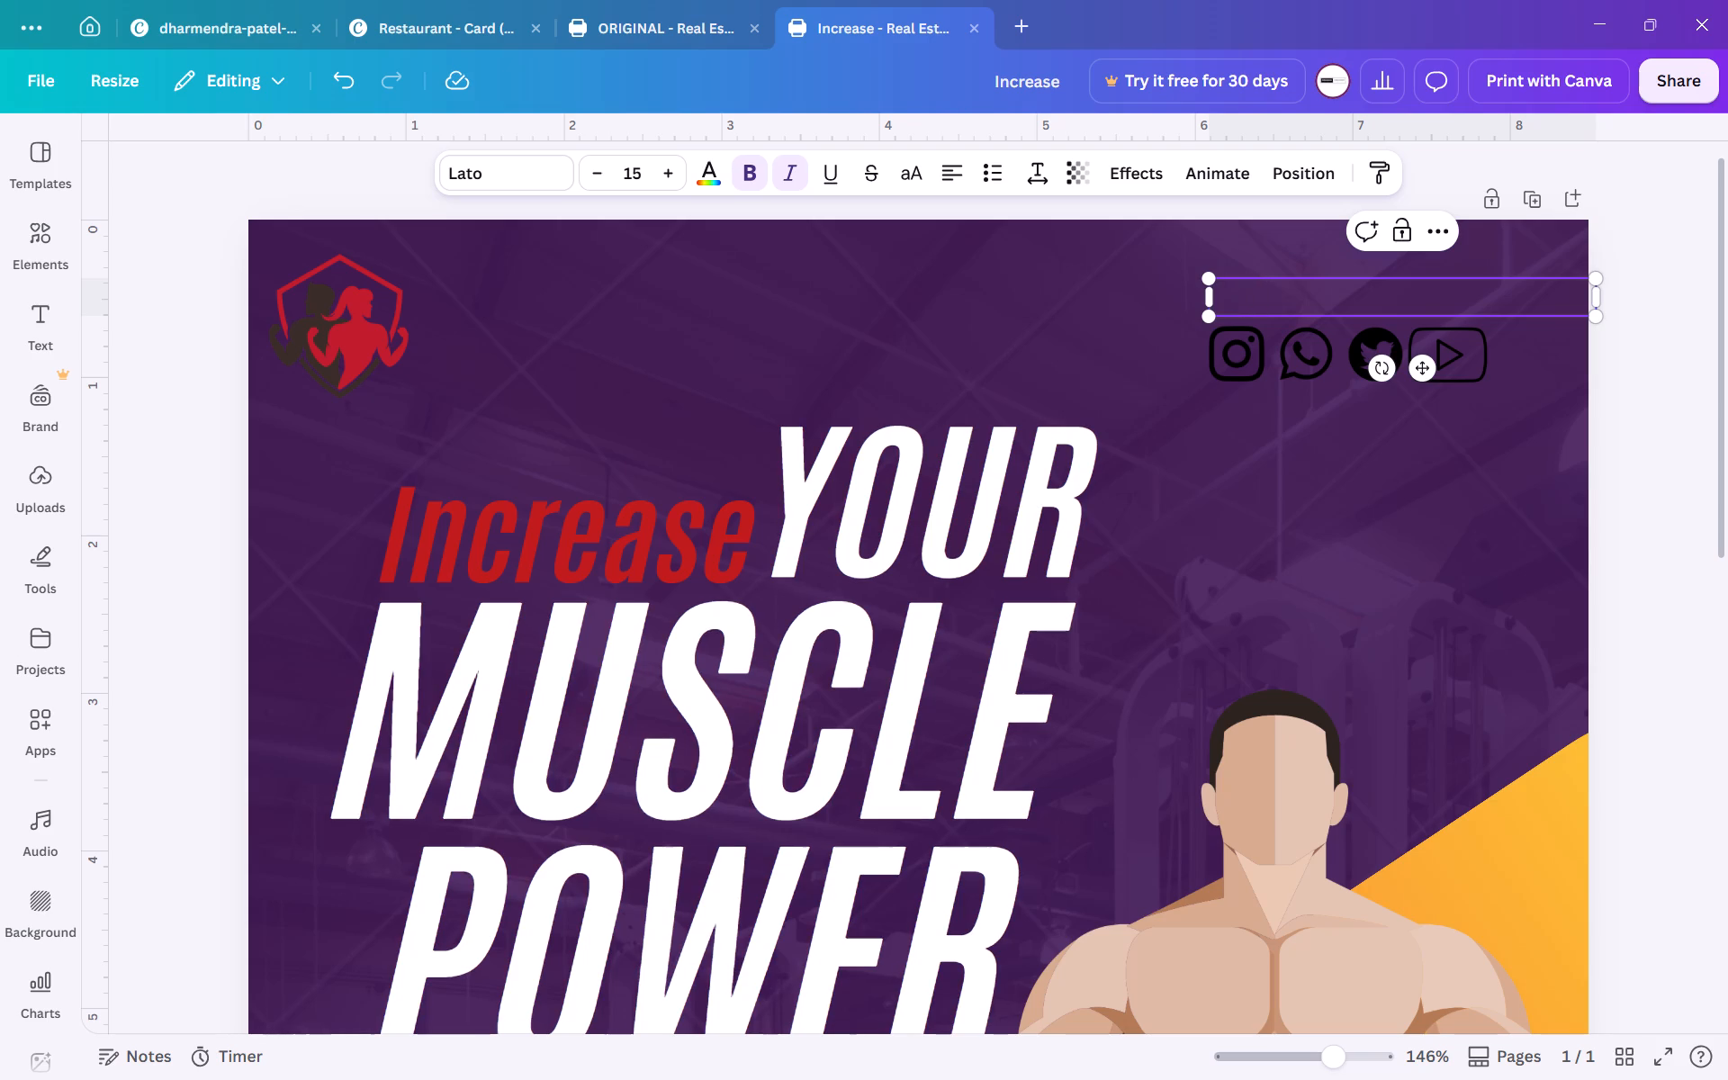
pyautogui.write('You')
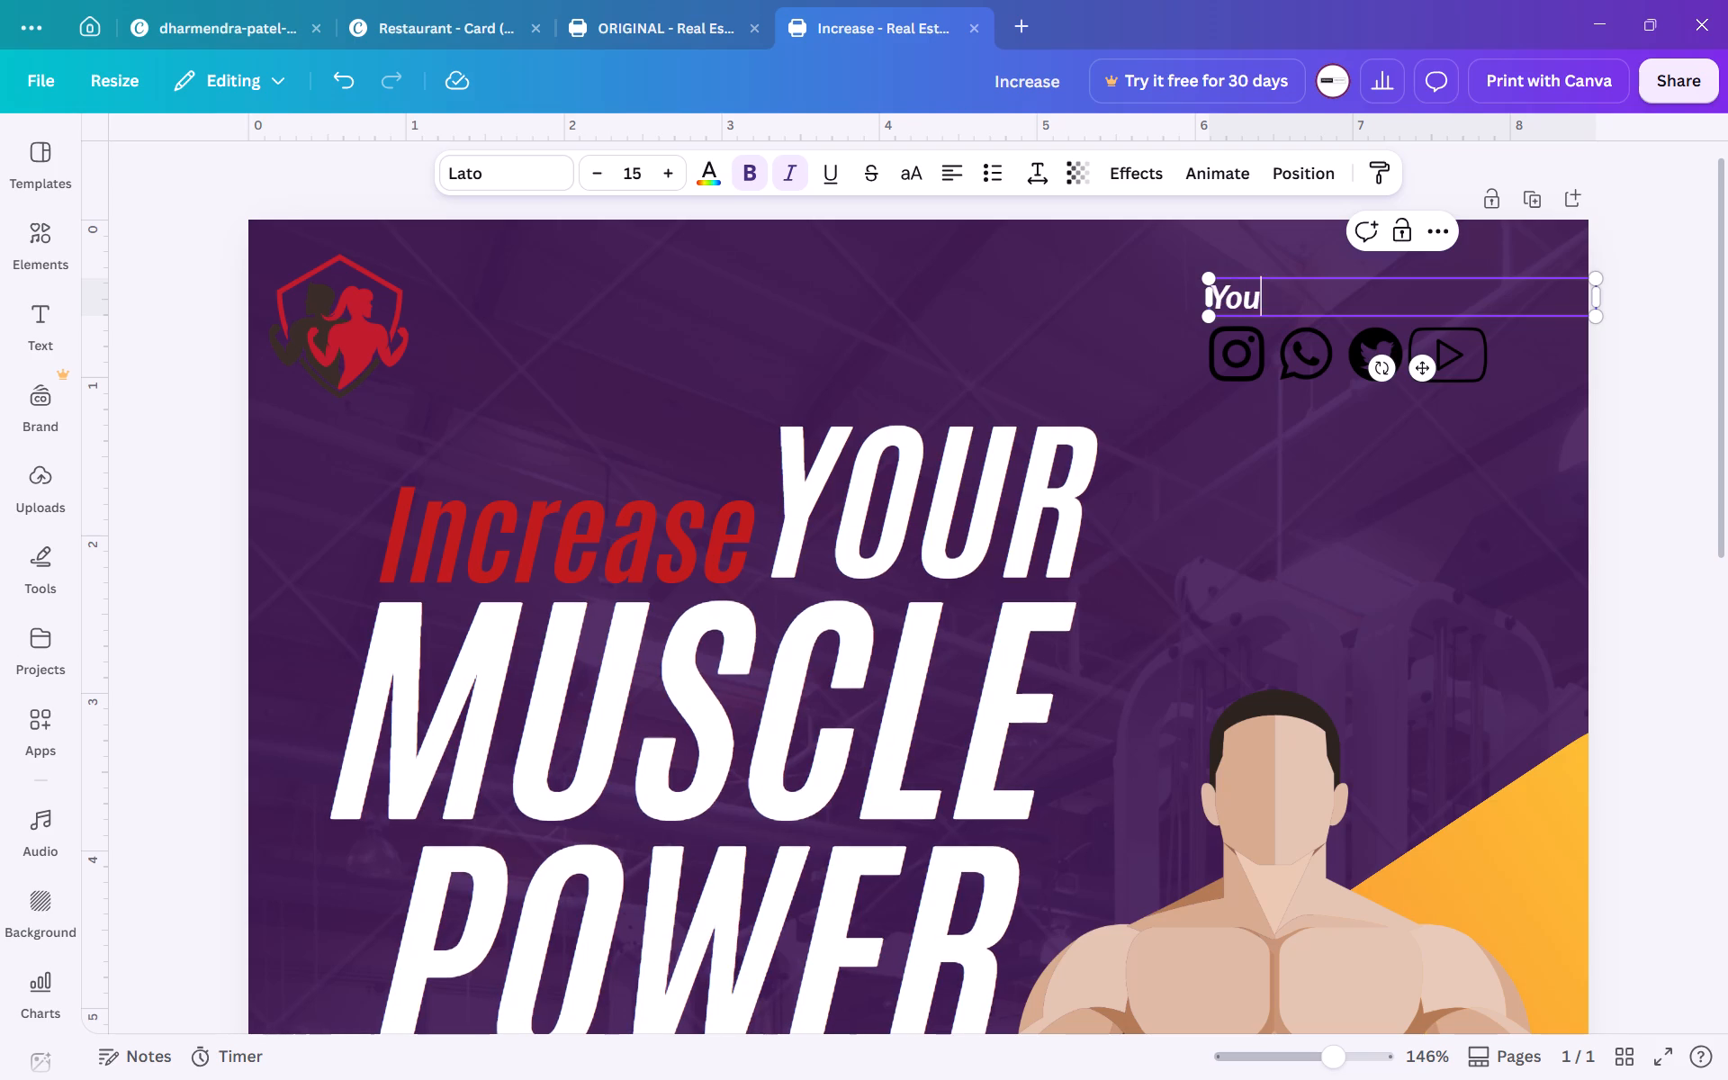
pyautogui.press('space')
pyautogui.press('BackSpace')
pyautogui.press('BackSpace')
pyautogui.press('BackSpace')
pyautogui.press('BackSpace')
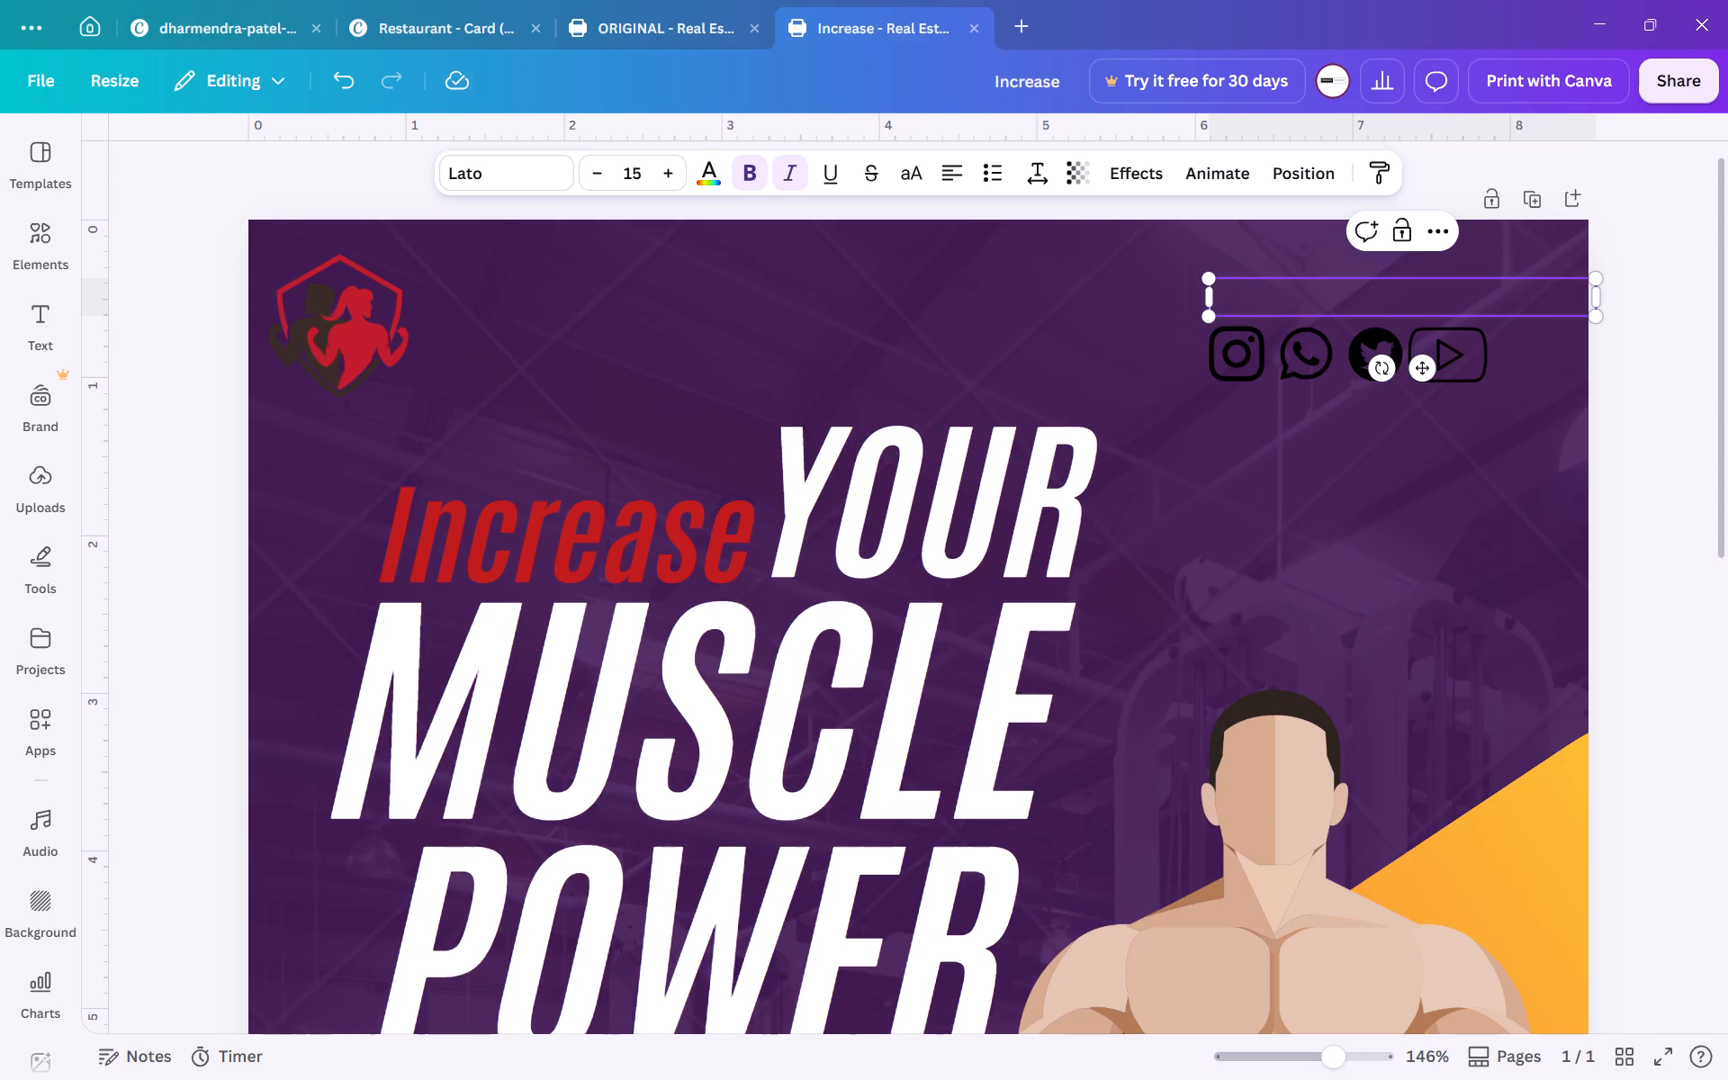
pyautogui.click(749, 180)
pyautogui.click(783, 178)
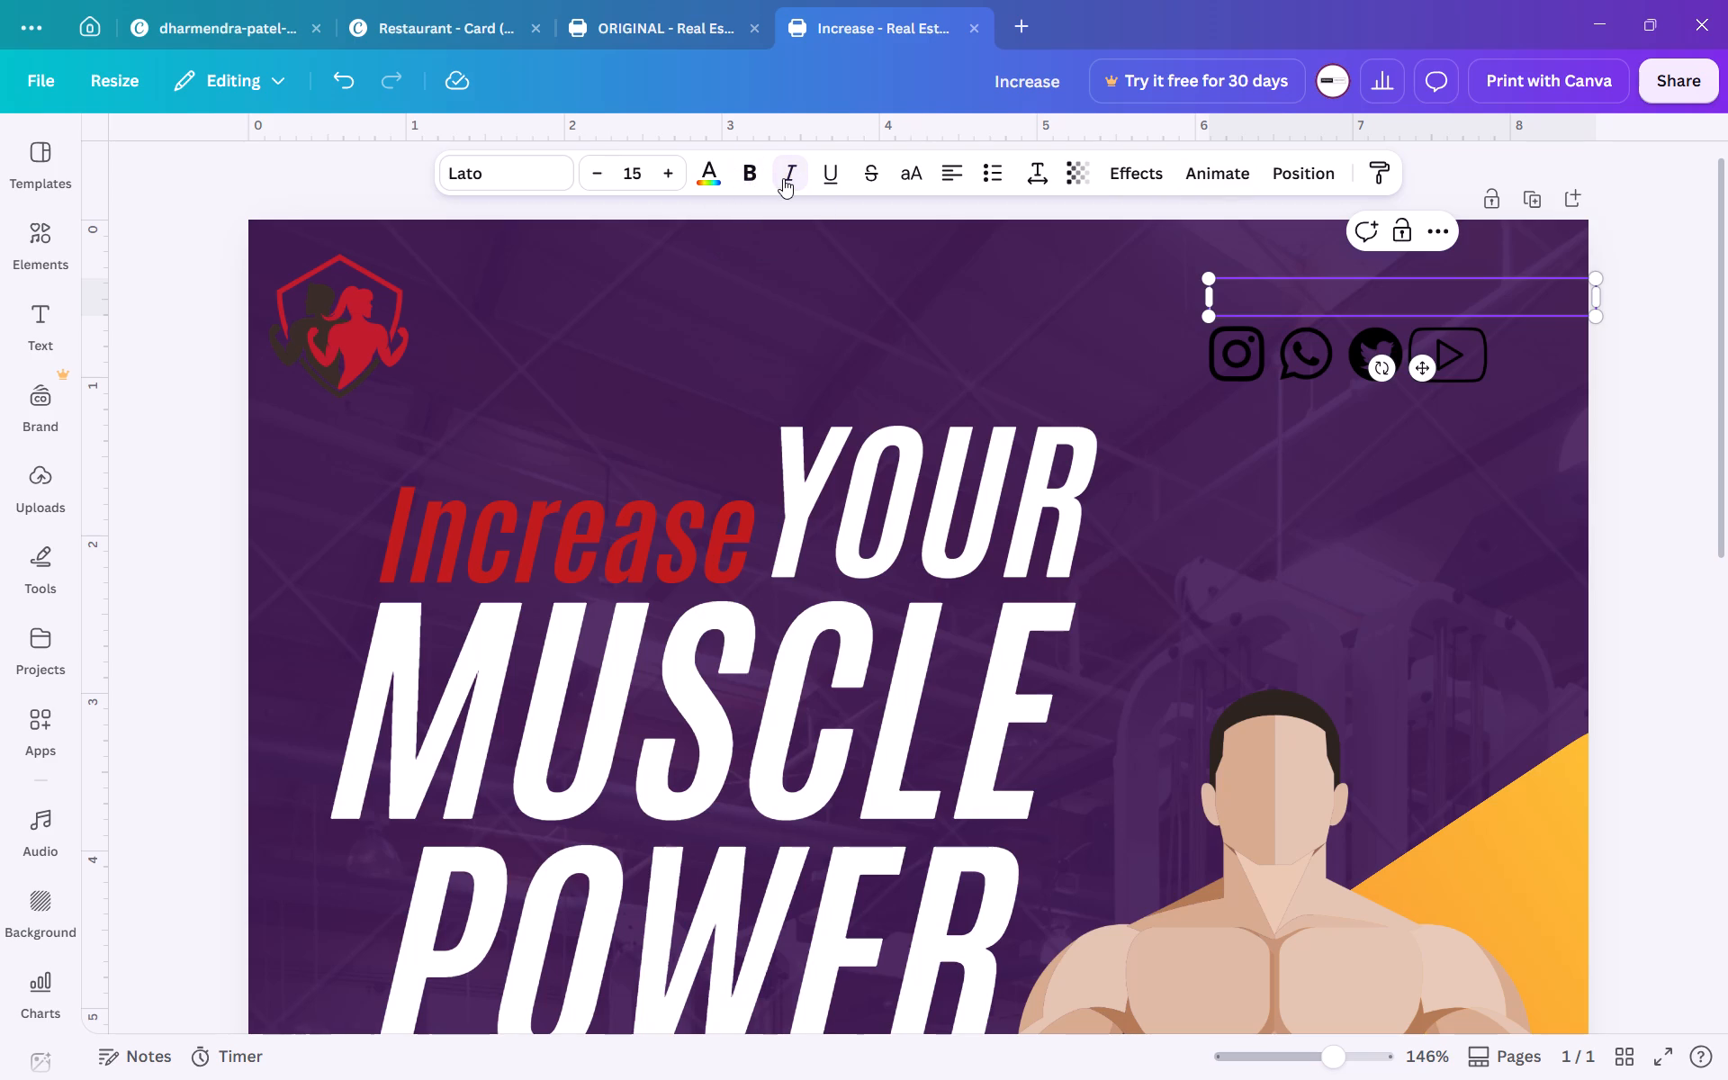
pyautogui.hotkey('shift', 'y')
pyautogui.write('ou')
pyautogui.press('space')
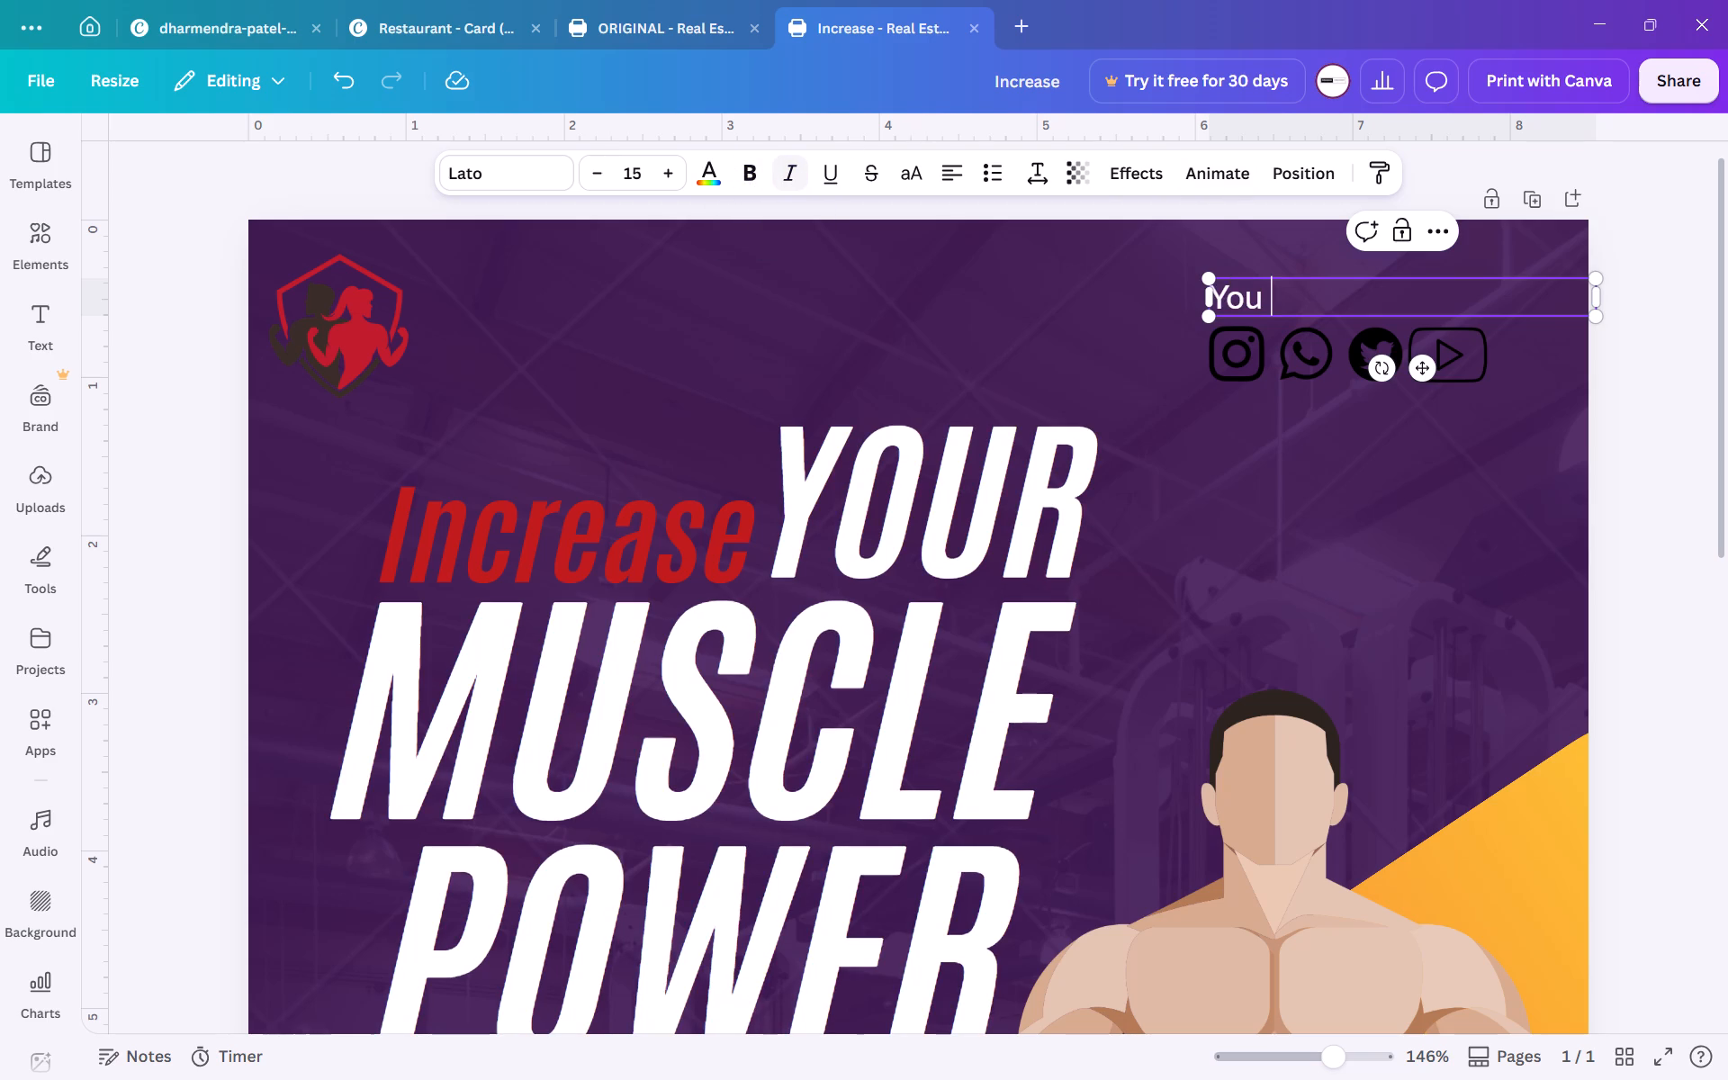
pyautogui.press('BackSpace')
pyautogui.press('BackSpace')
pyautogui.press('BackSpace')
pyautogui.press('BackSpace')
# Enter FOLLOW US NOW in capitals as the caption above the social media icons.
pyautogui.write('Follow us')
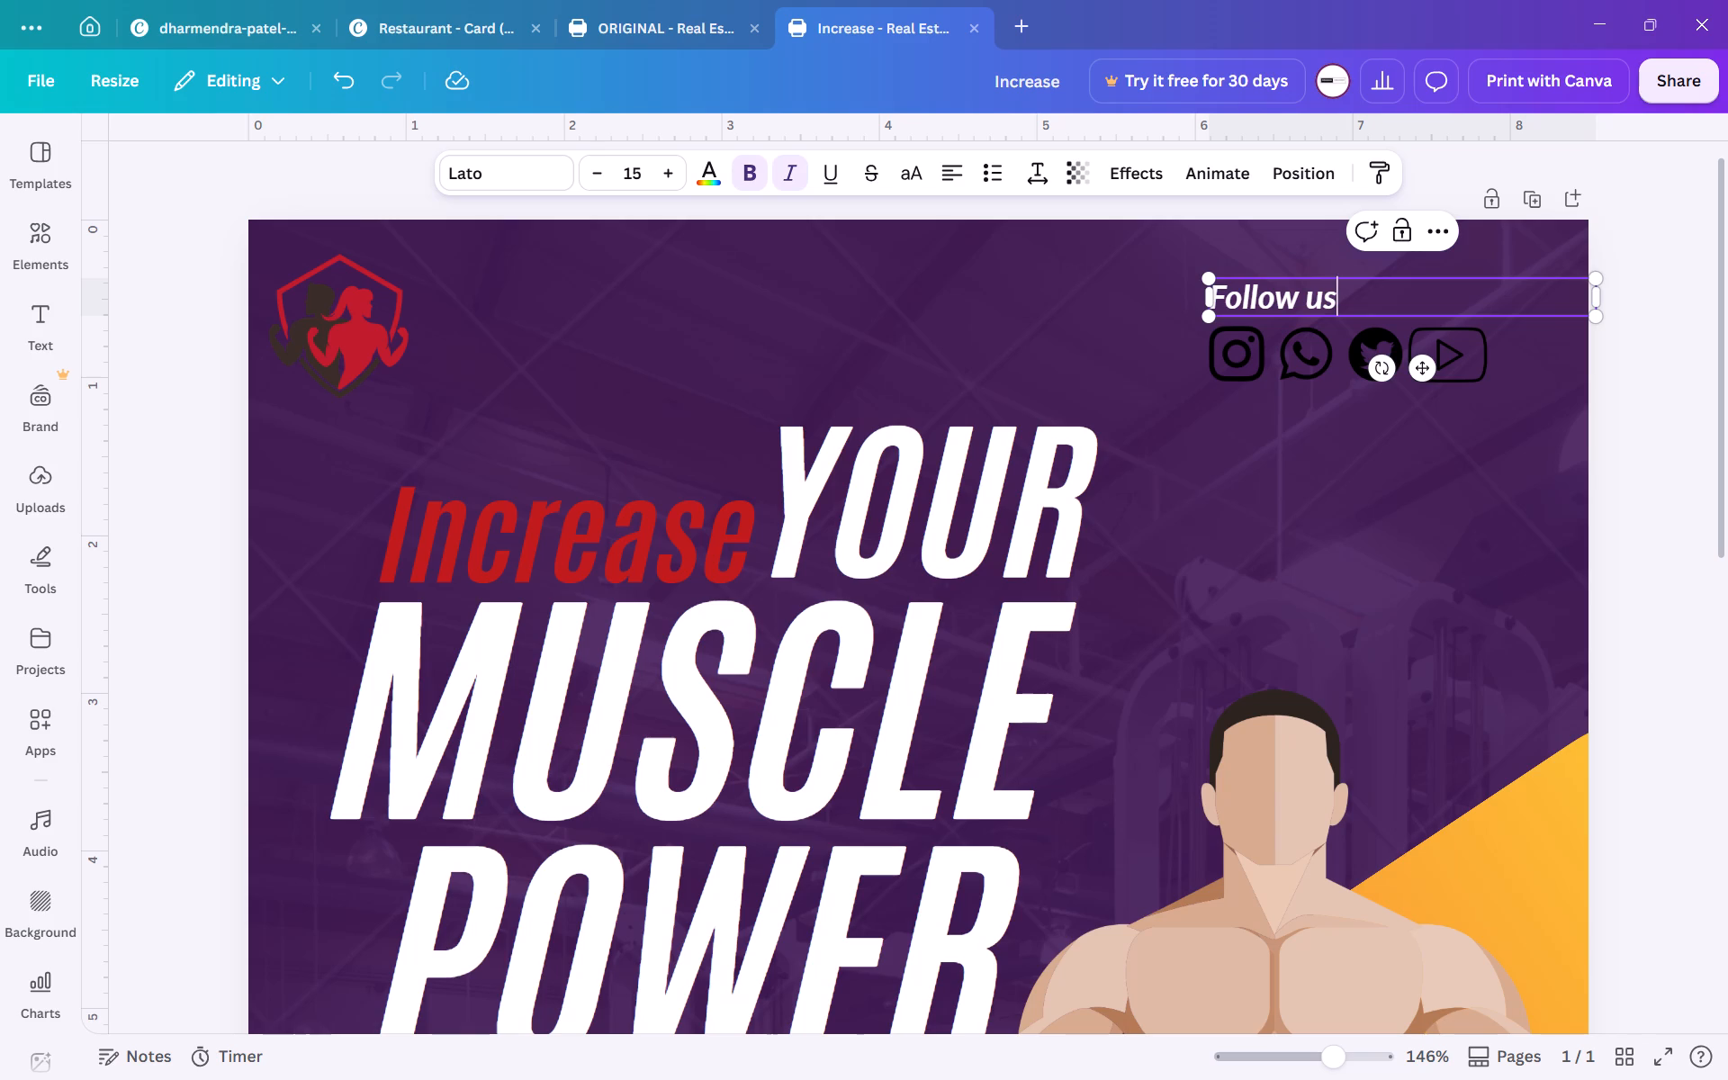
pyautogui.press('space')
pyautogui.press('BackSpace')
pyautogui.press('BackSpace')
pyautogui.press('BackSpace')
pyautogui.write('US')
pyautogui.press('BackSpace')
pyautogui.press('BackSpace')
pyautogui.press('BackSpace')
pyautogui.press('BackSpace')
pyautogui.press('BackSpace')
pyautogui.press('BackSpace')
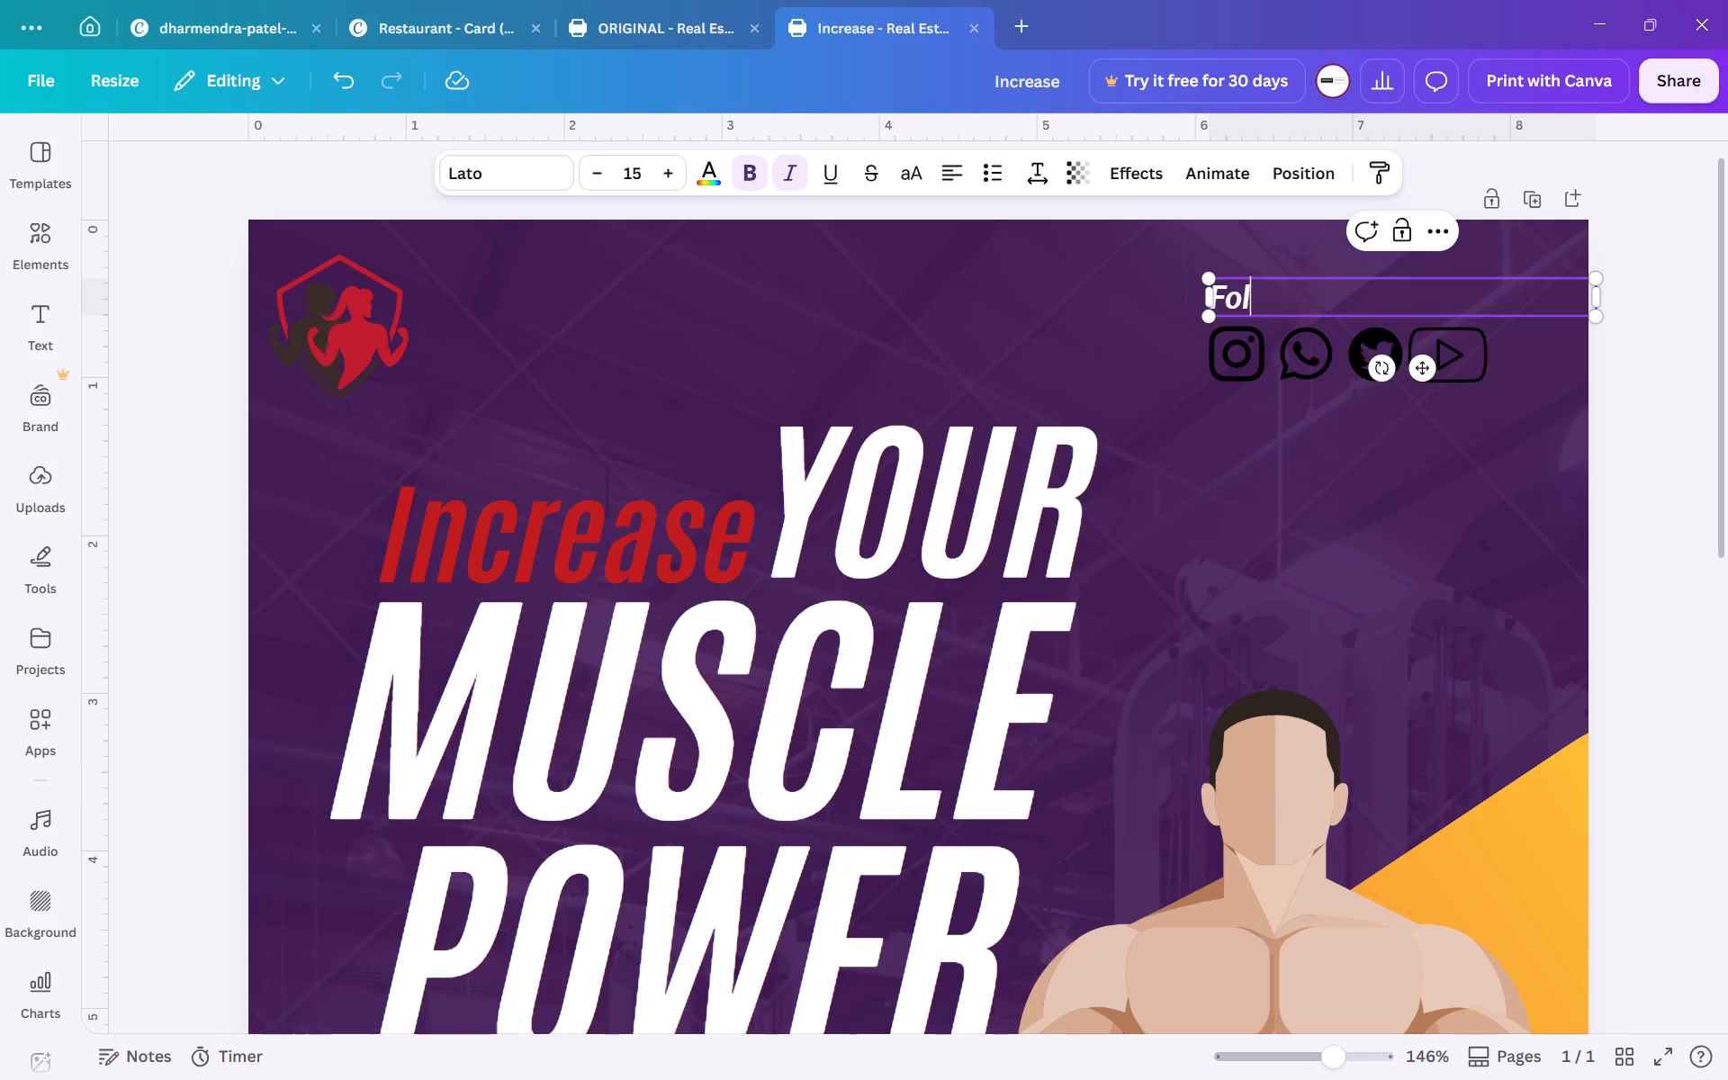
pyautogui.press('BackSpace')
pyautogui.press('BackSpace')
pyautogui.write('OLLOW')
pyautogui.press('space')
pyautogui.write('US NOW')
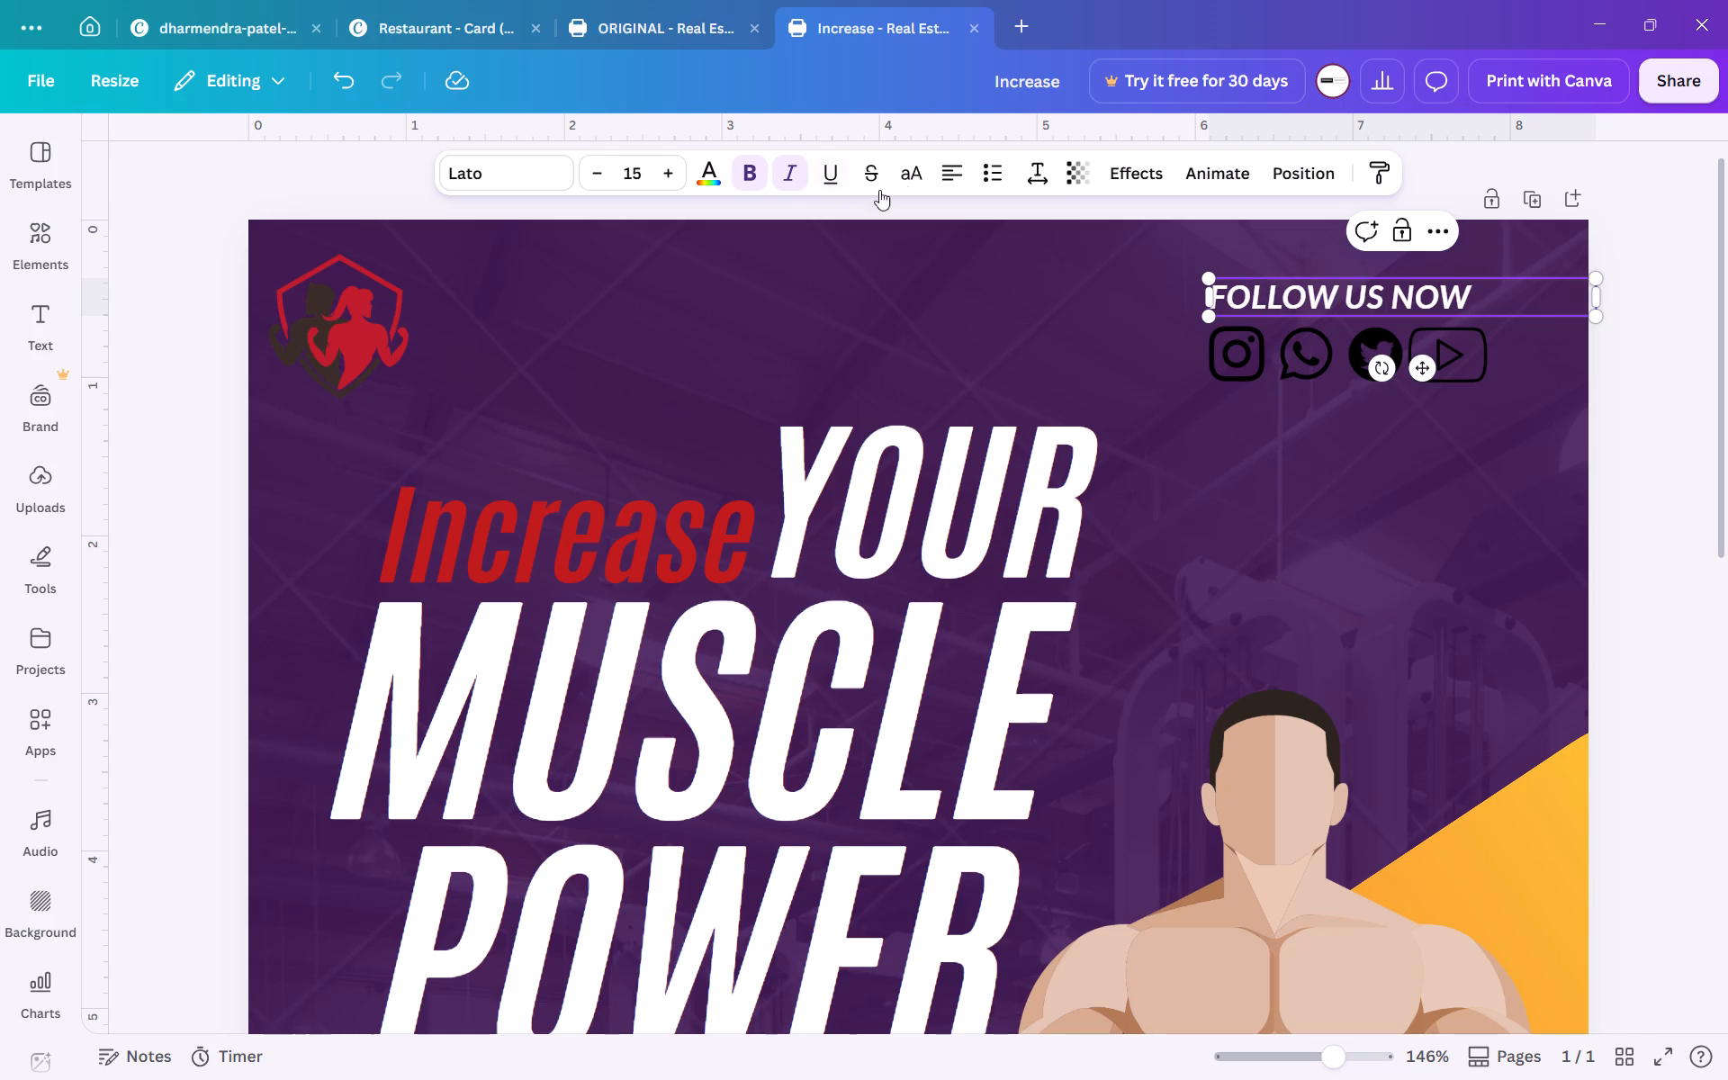
# Remove the italics from the FOLLOW US NOW caption and set its font to Open Sans Hebrew.
pyautogui.tripleClick(1300, 287)
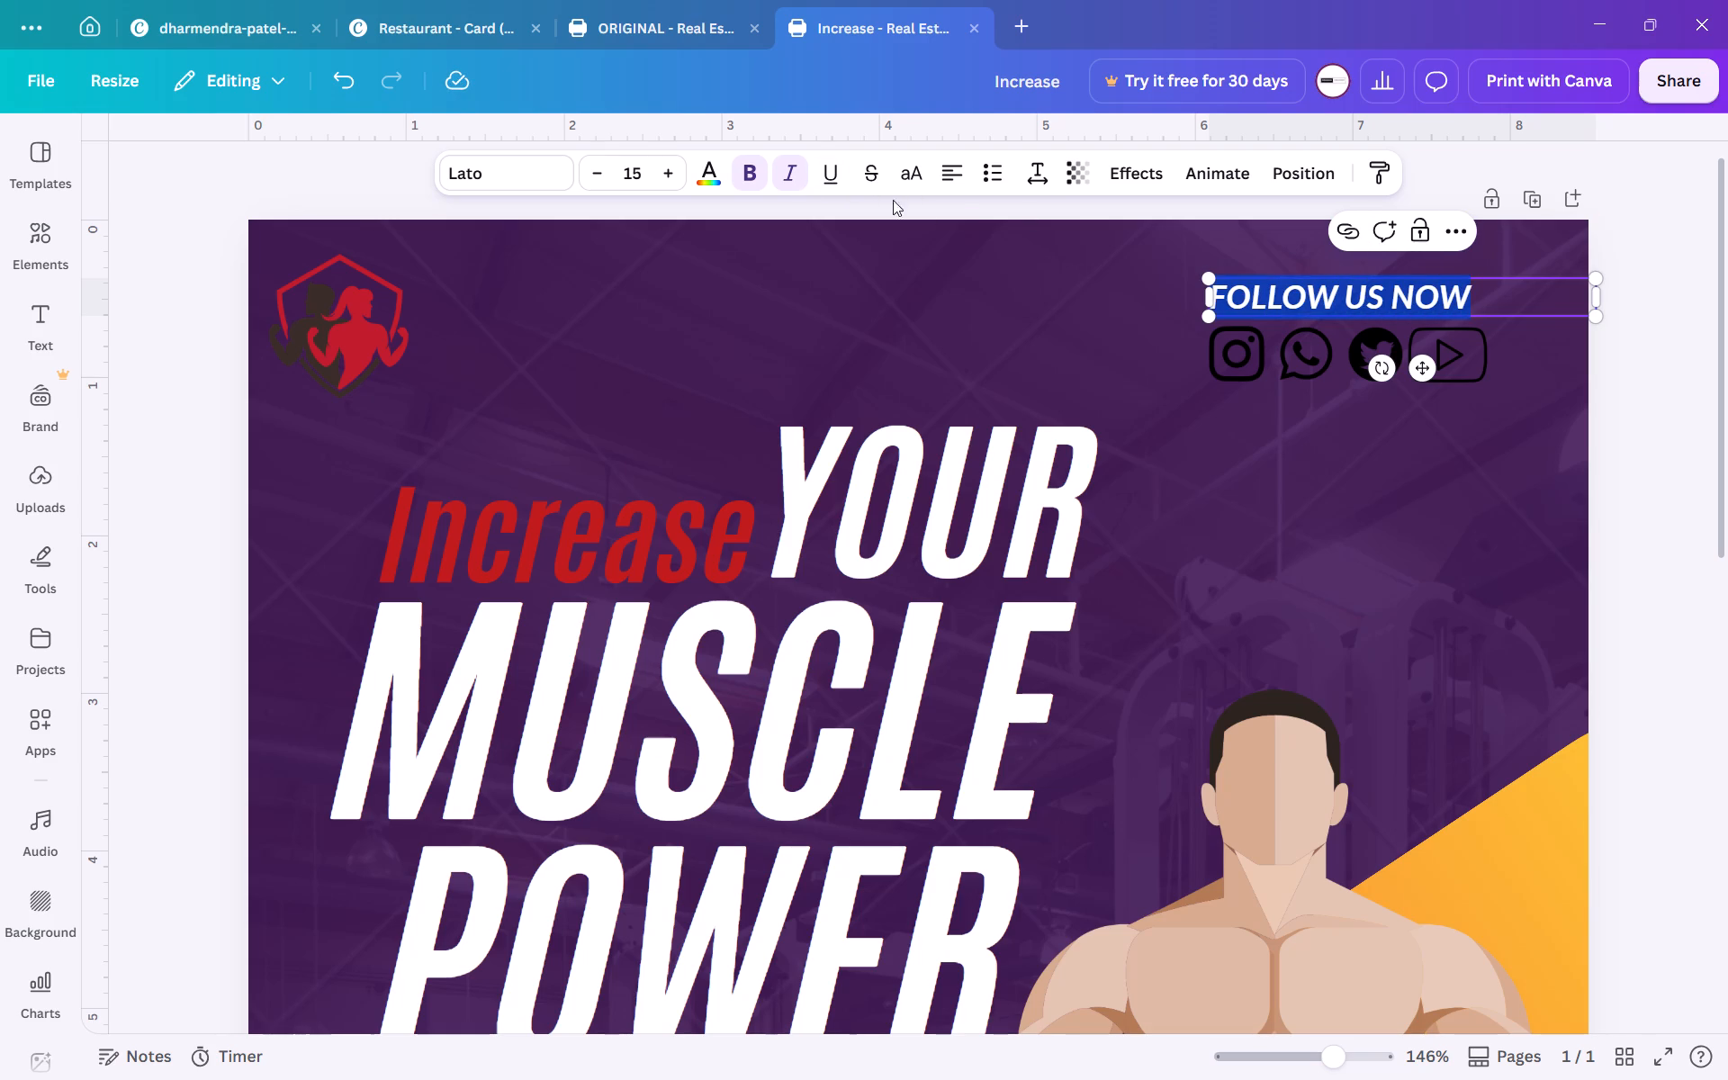
pyautogui.click(795, 169)
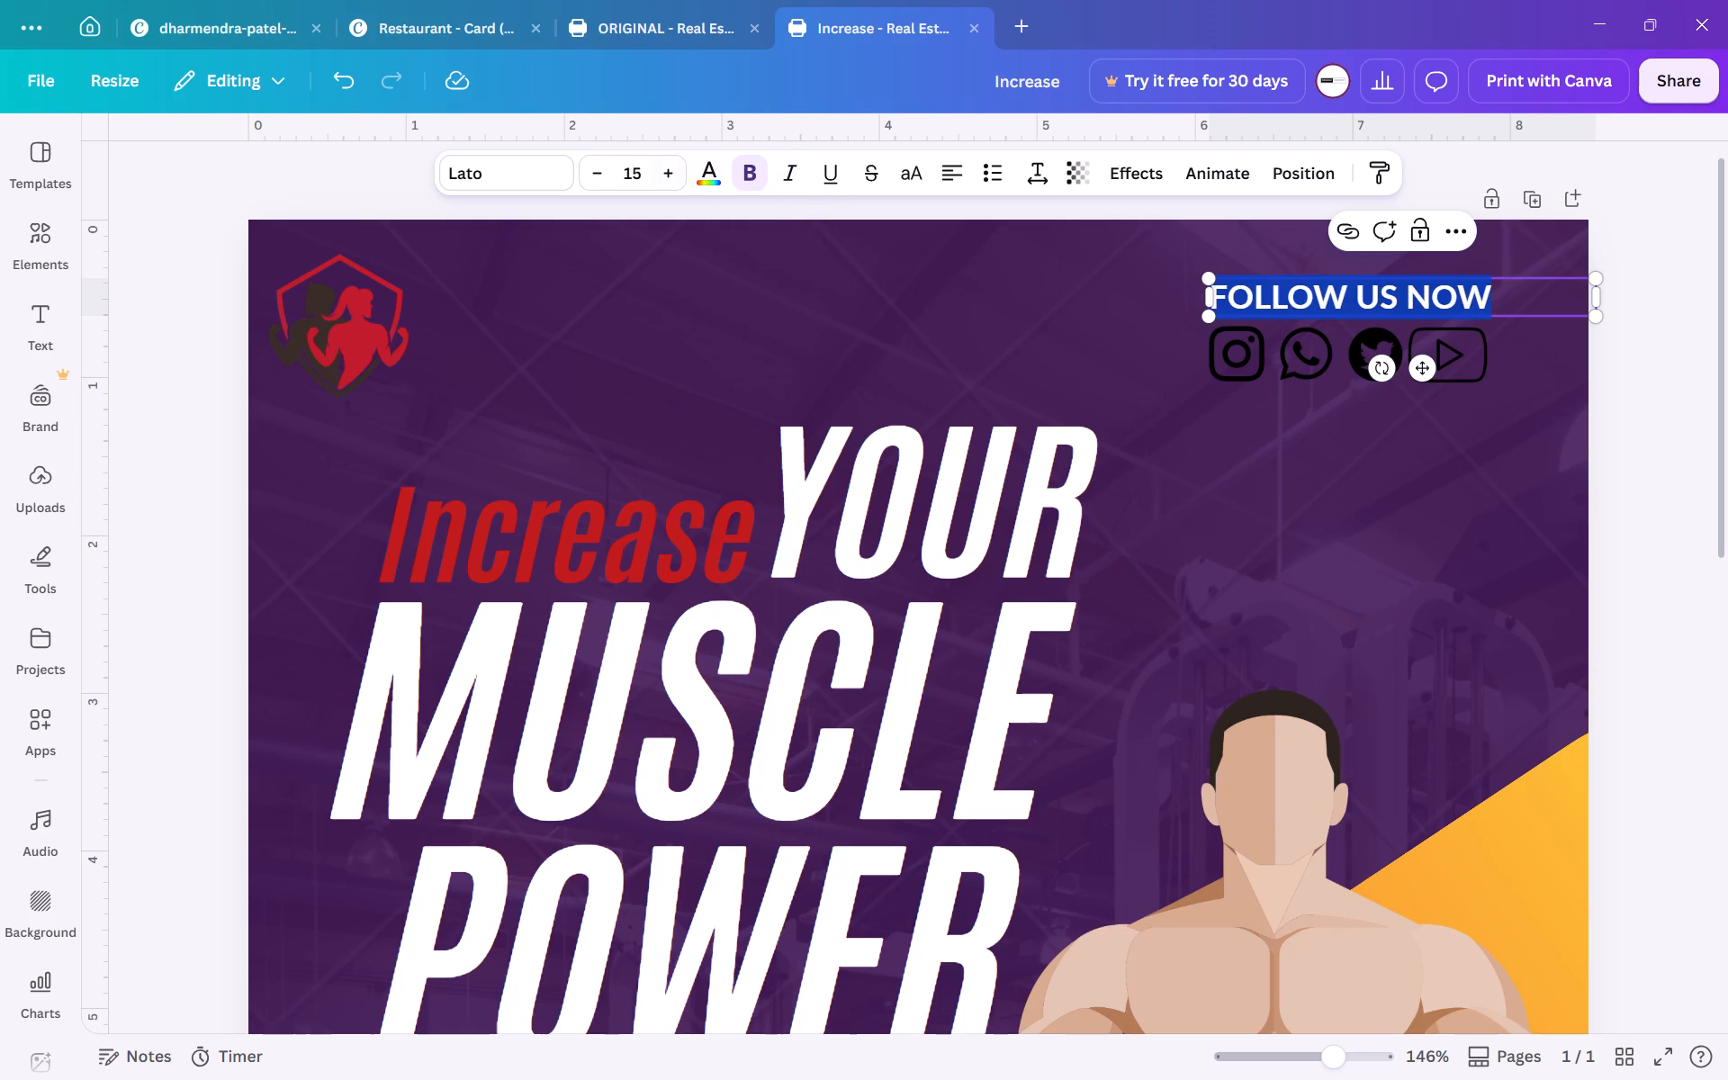
pyautogui.click(508, 174)
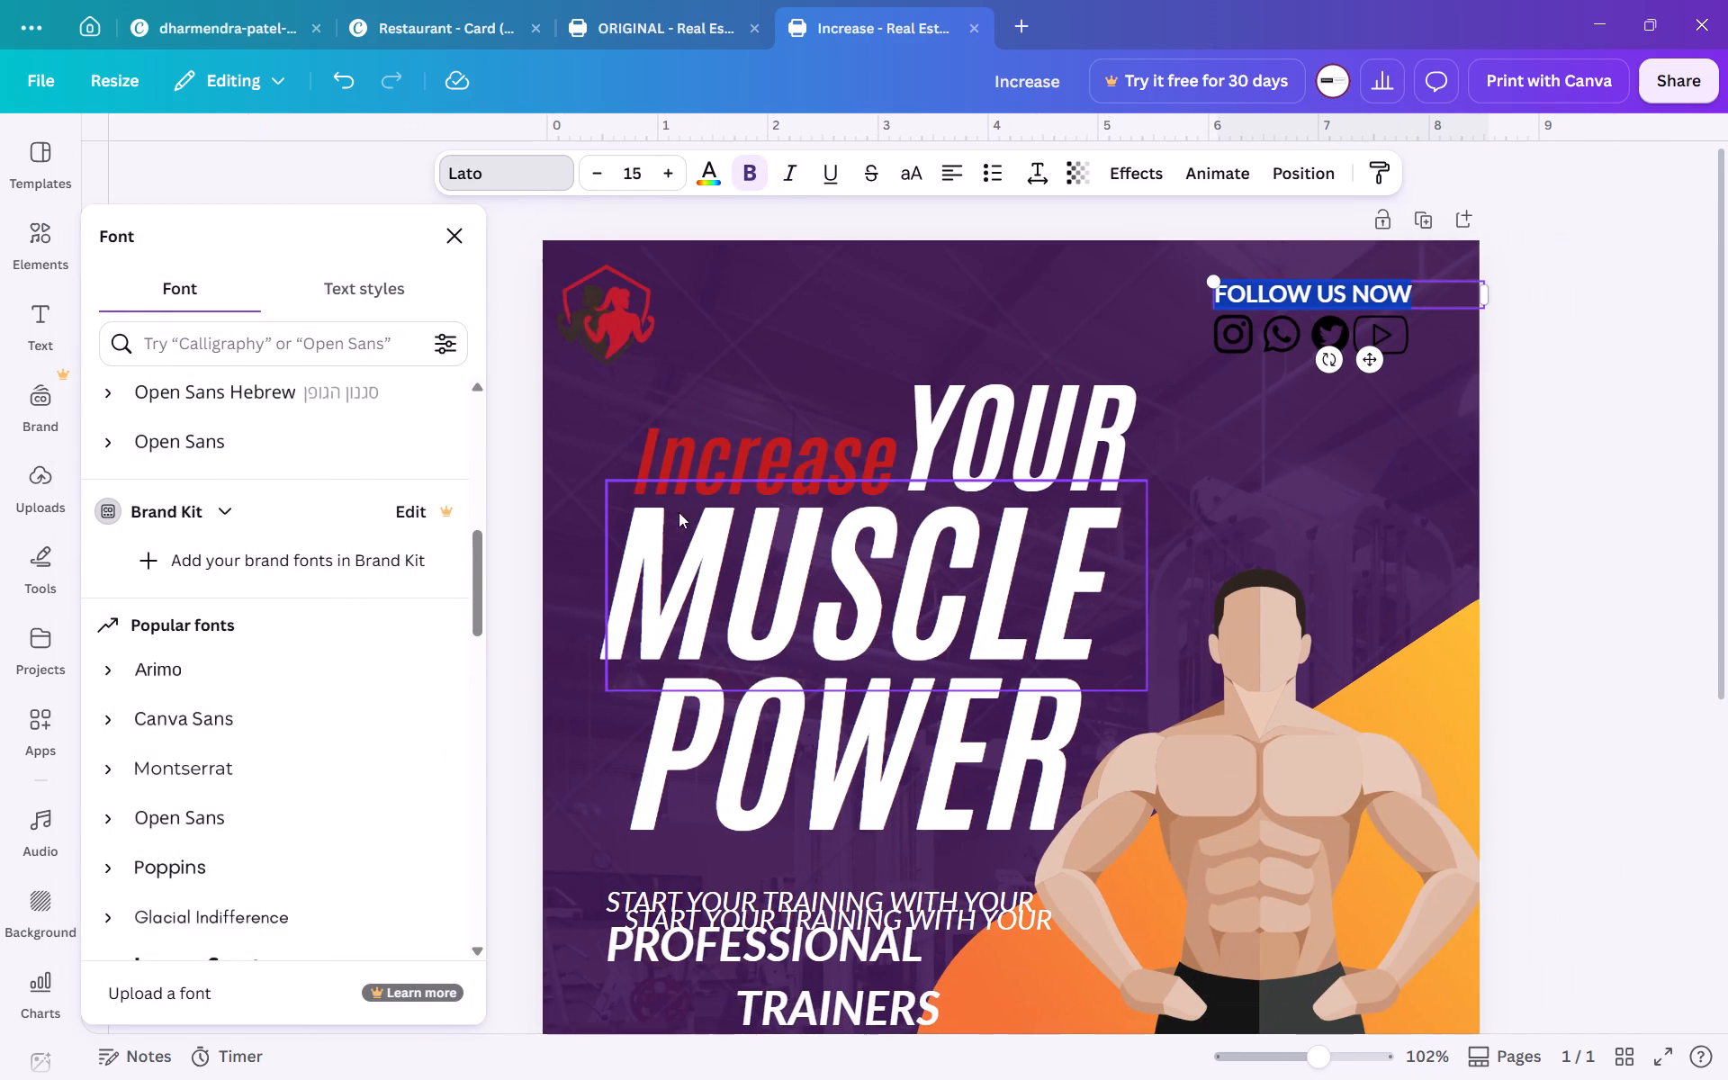
pyautogui.click(258, 407)
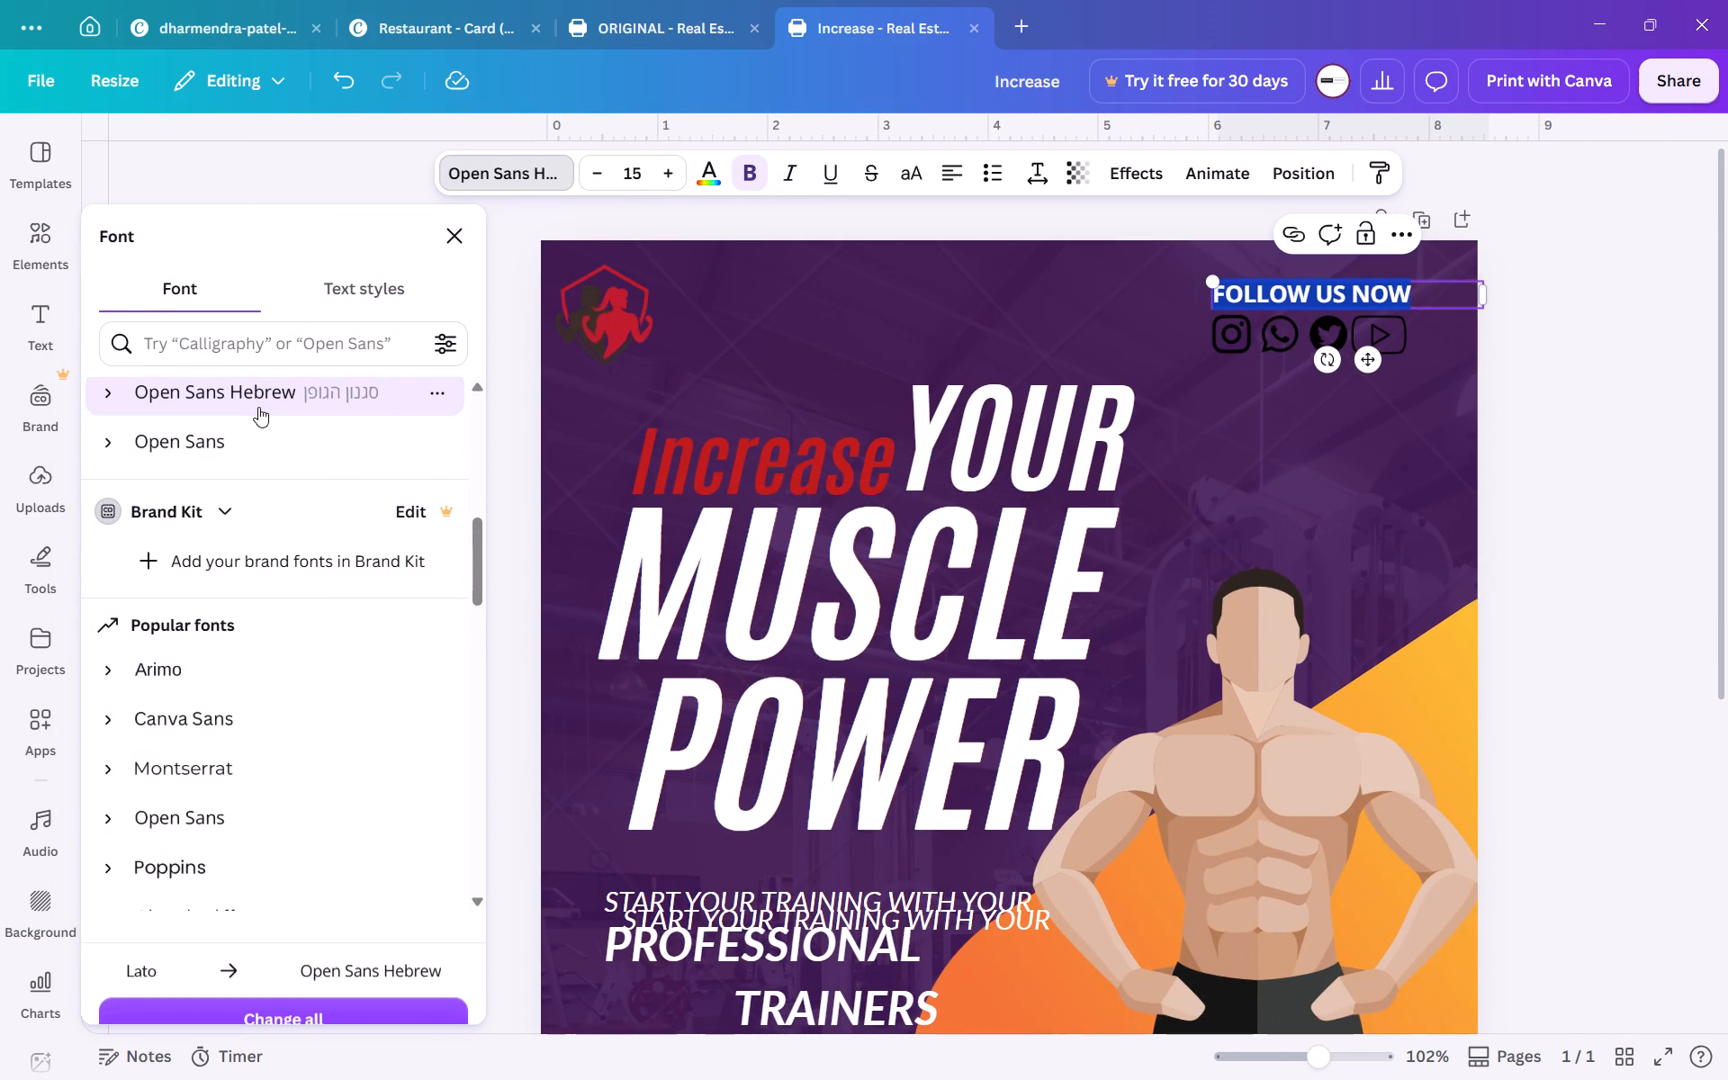
pyautogui.click(1601, 439)
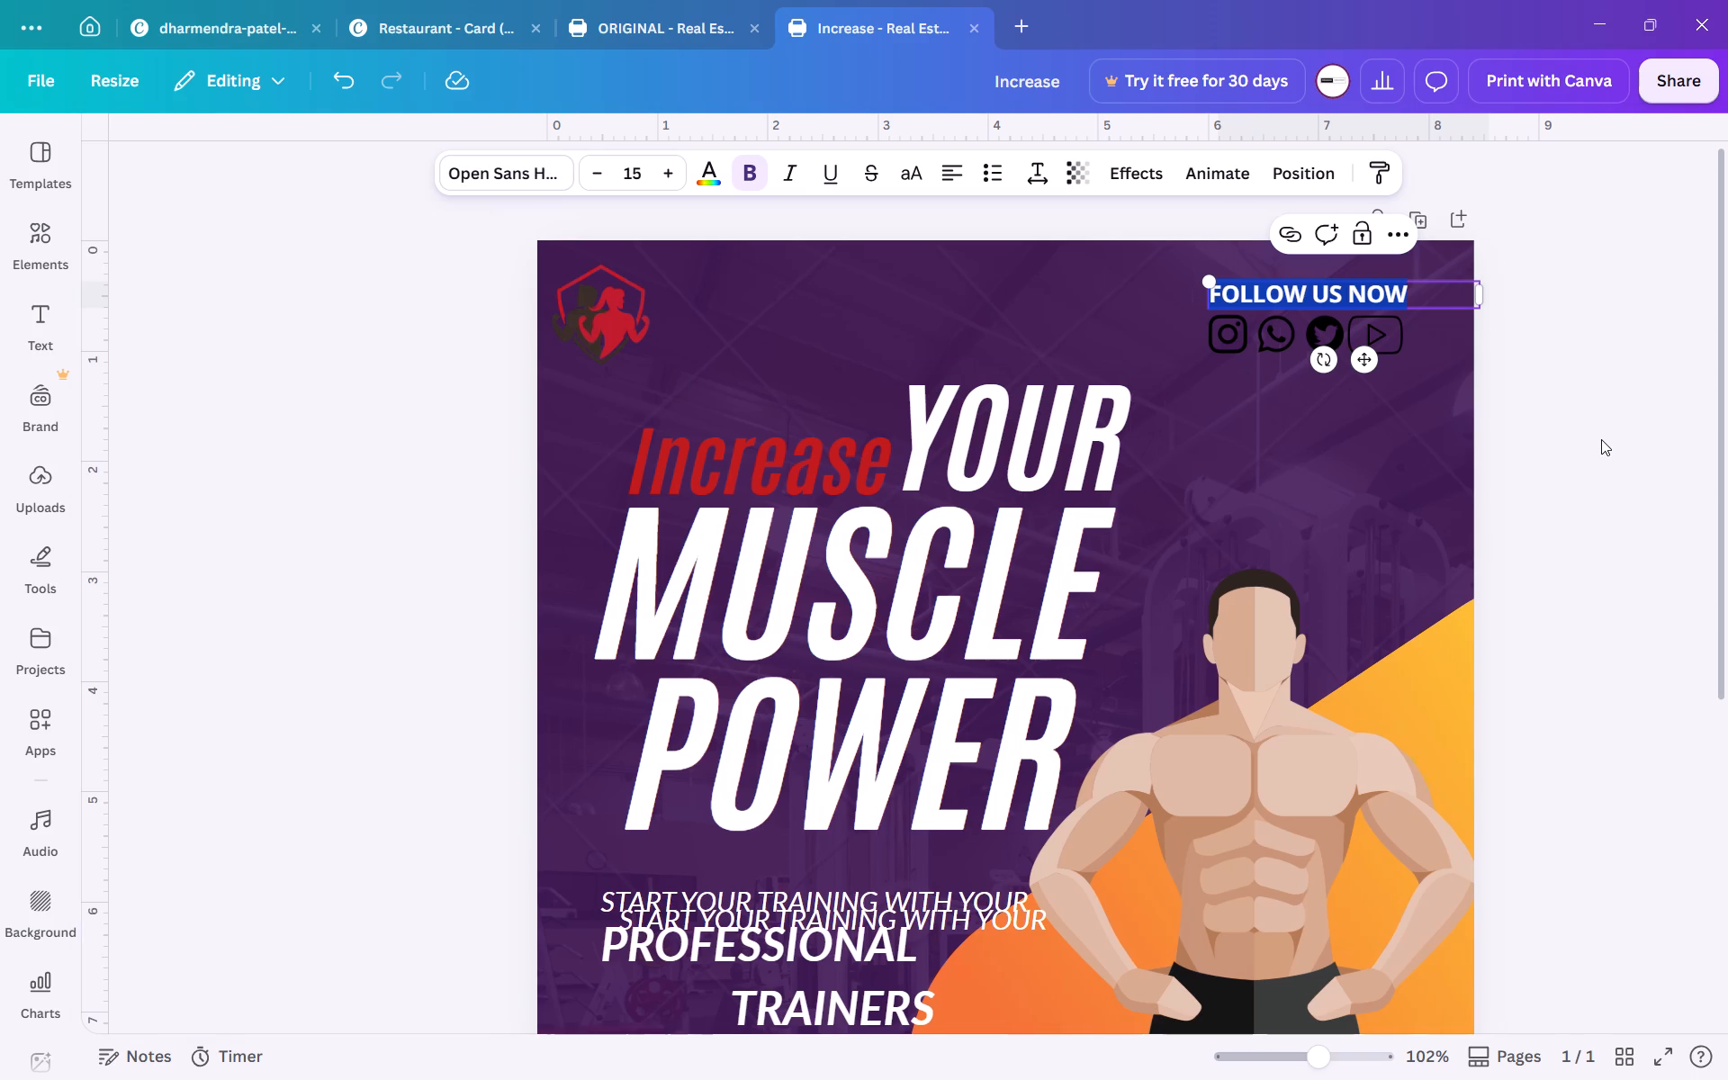
pyautogui.click(1601, 439)
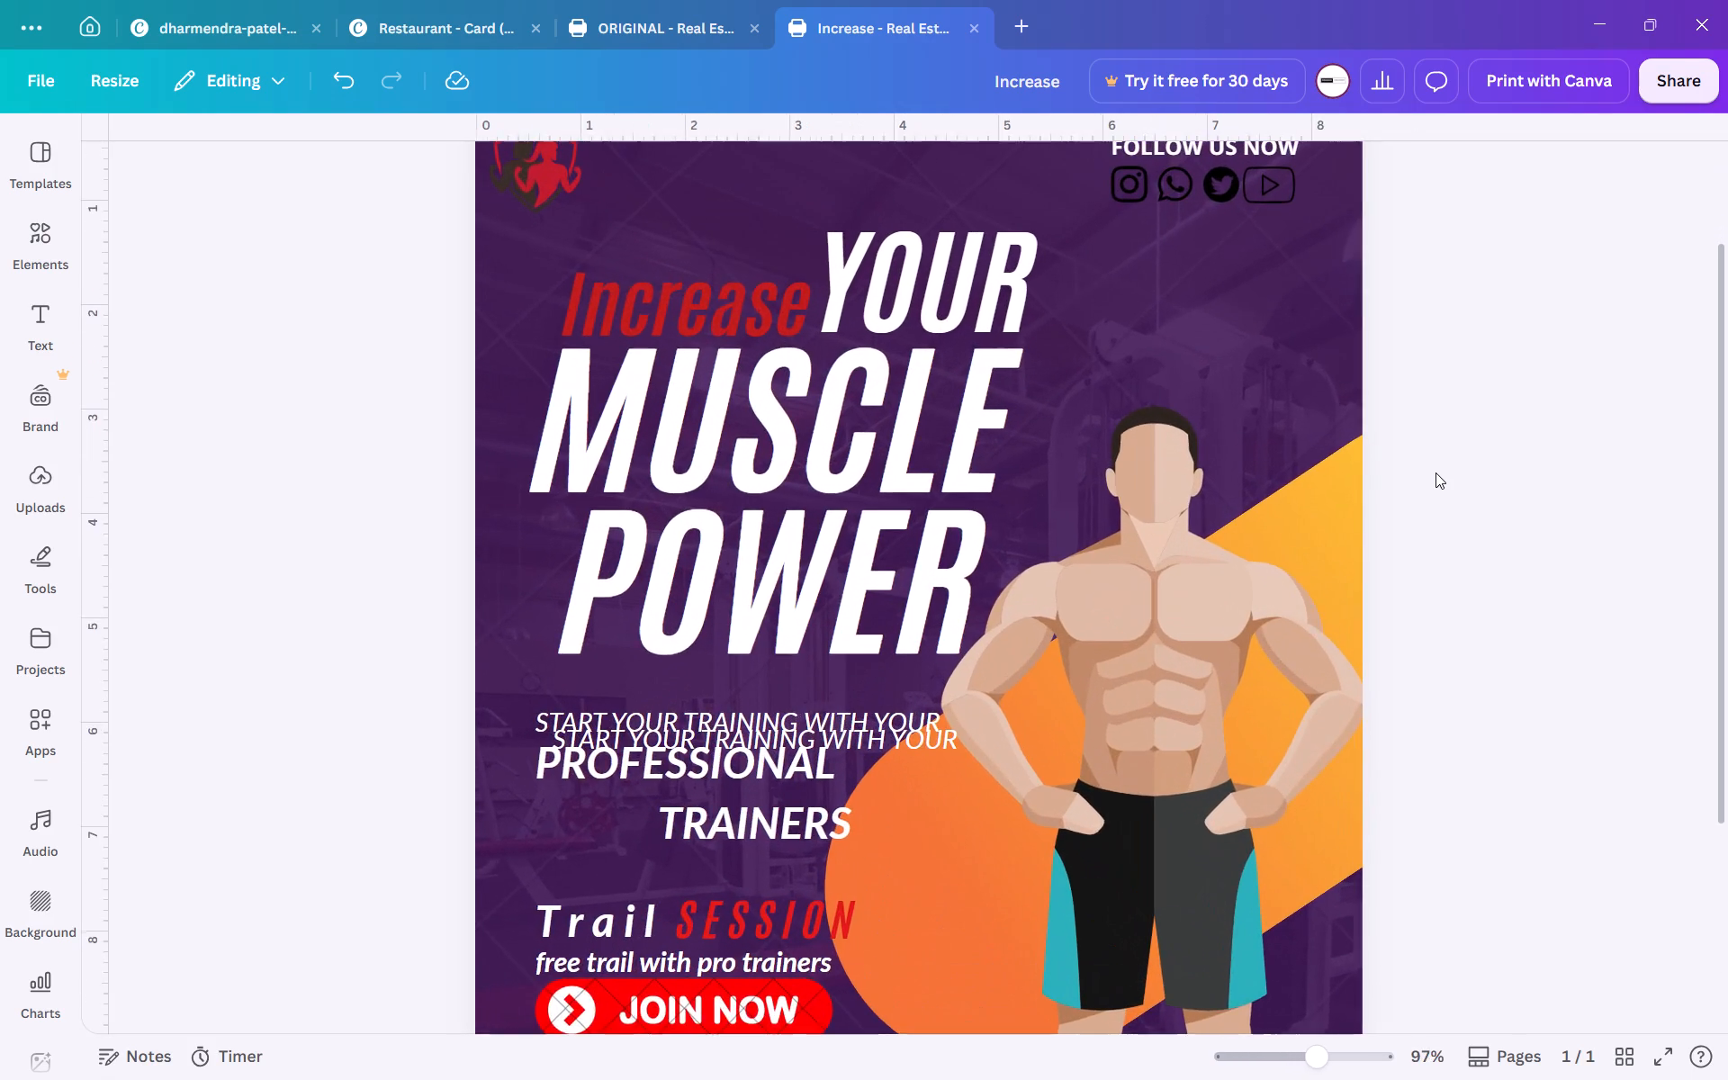
pyautogui.click(1451, 553)
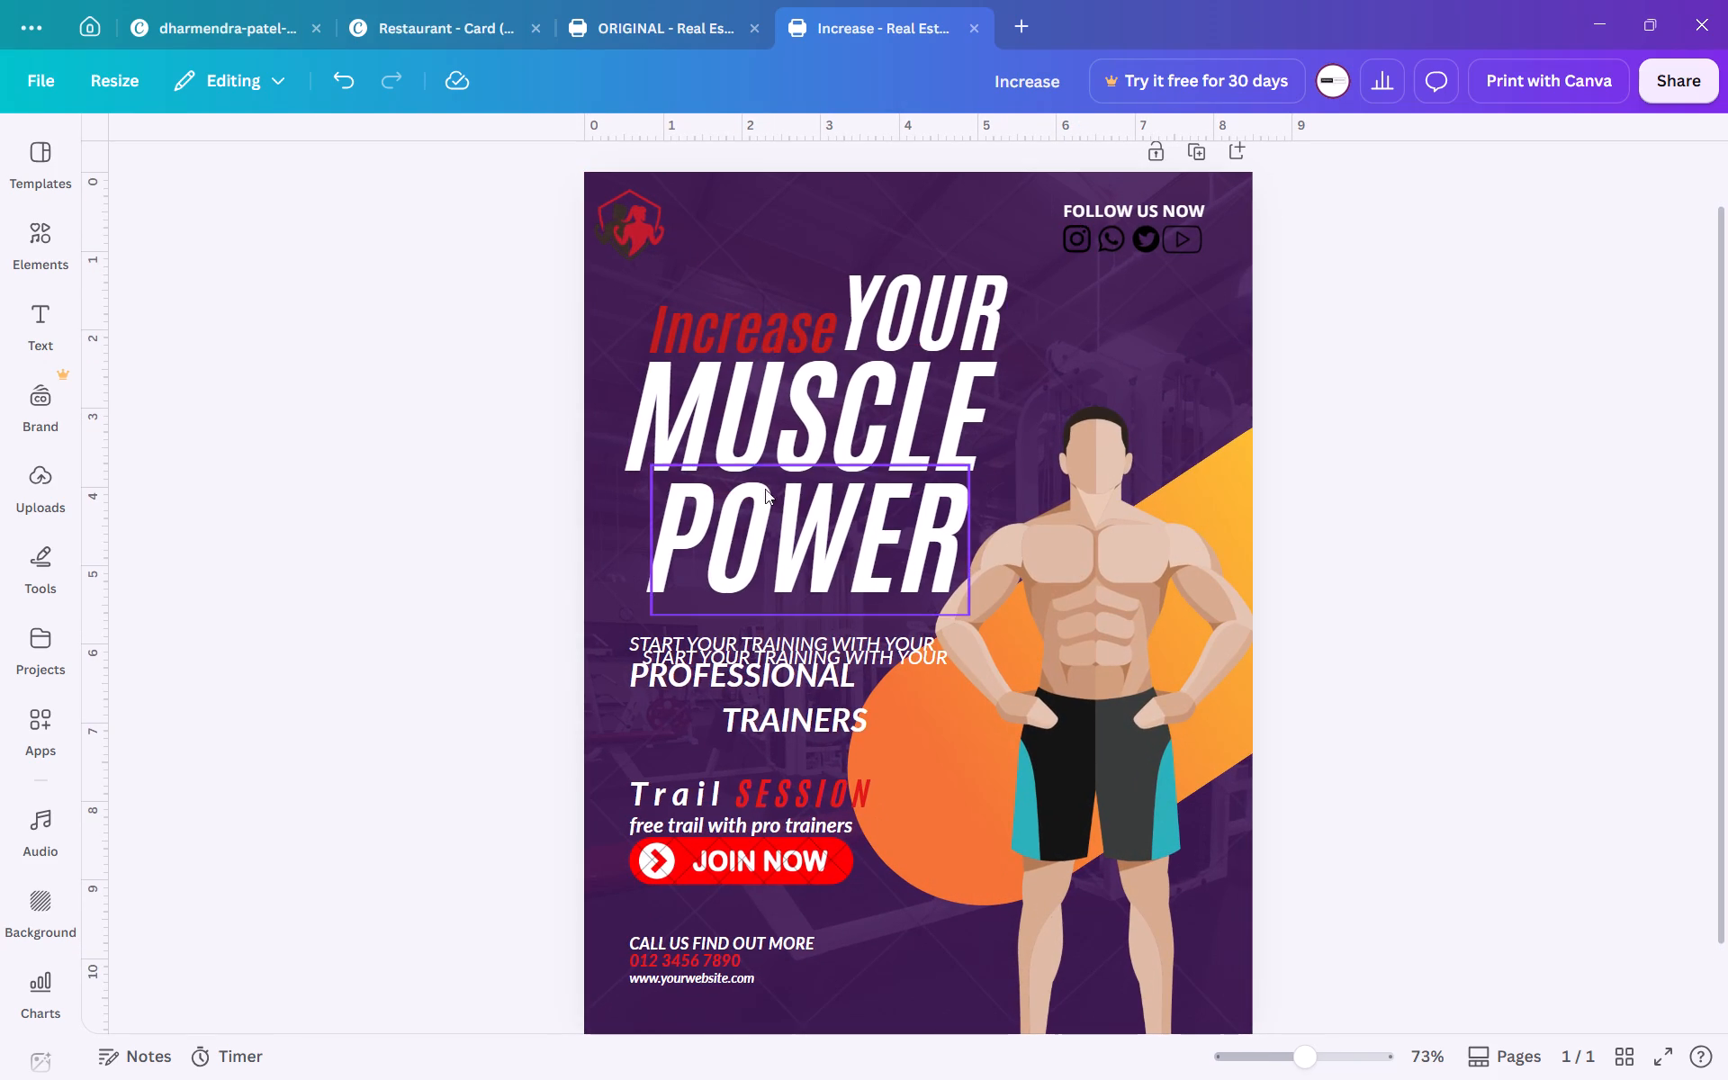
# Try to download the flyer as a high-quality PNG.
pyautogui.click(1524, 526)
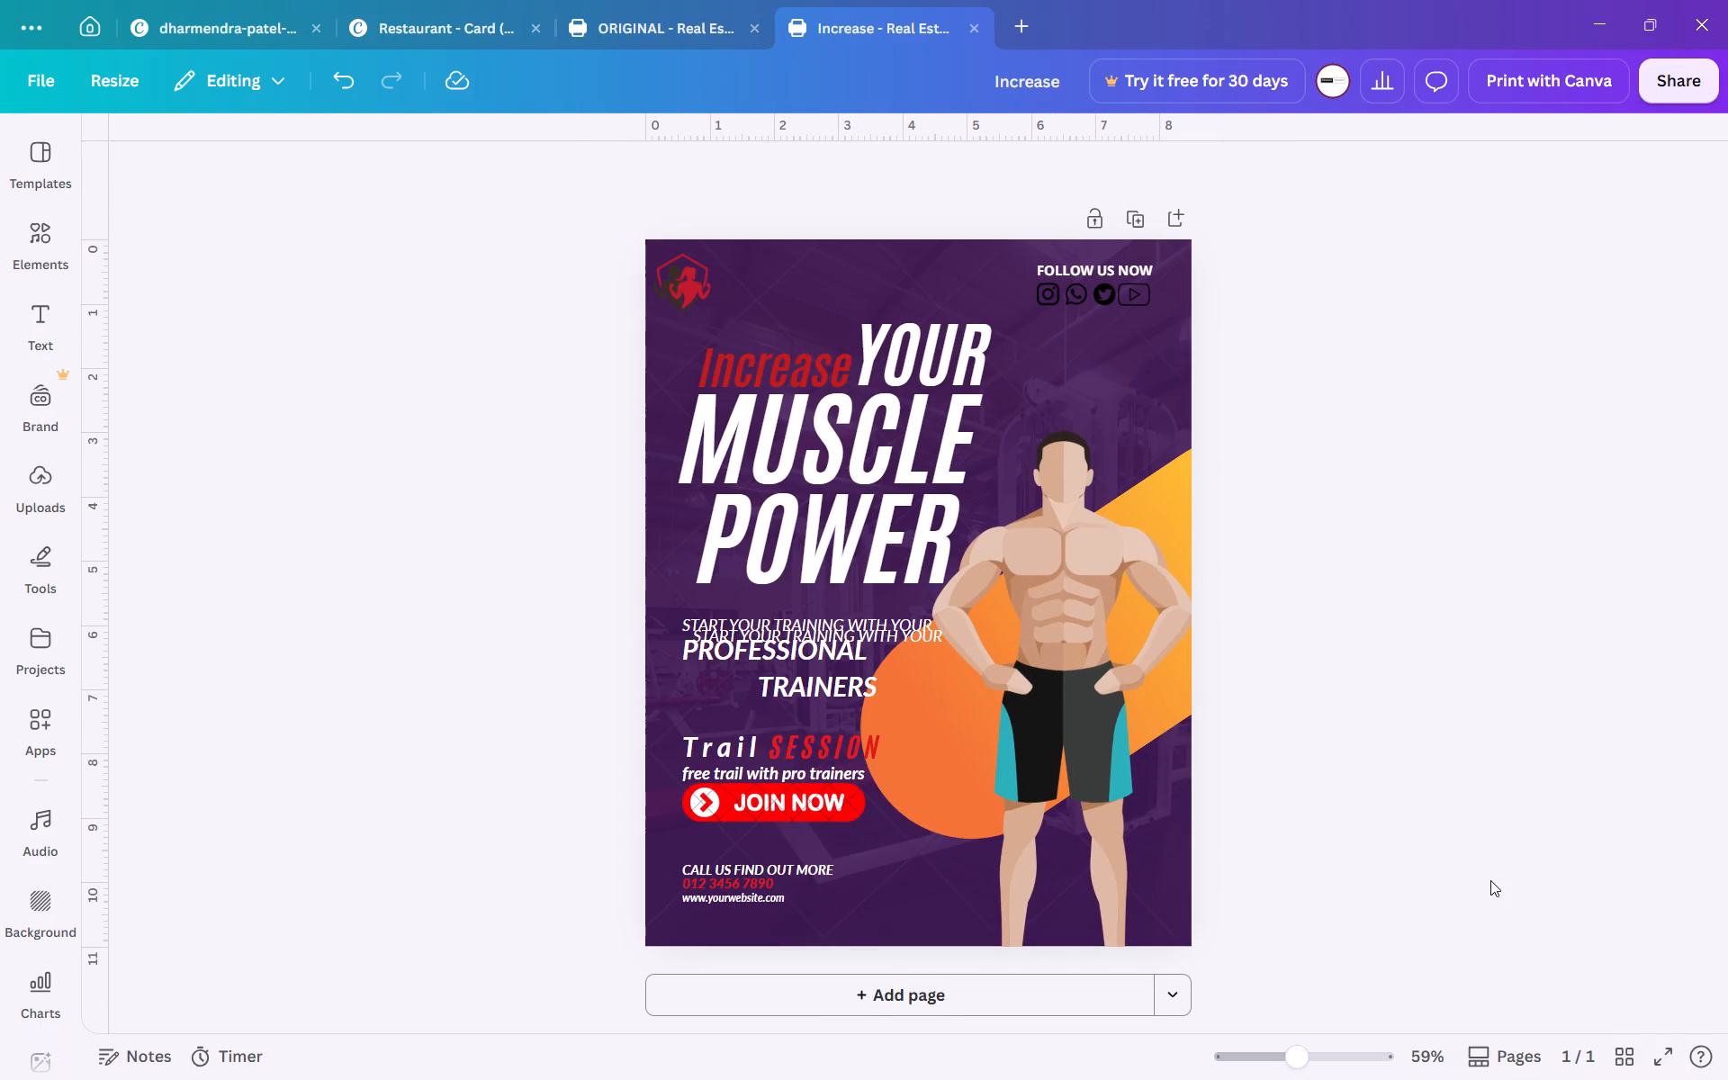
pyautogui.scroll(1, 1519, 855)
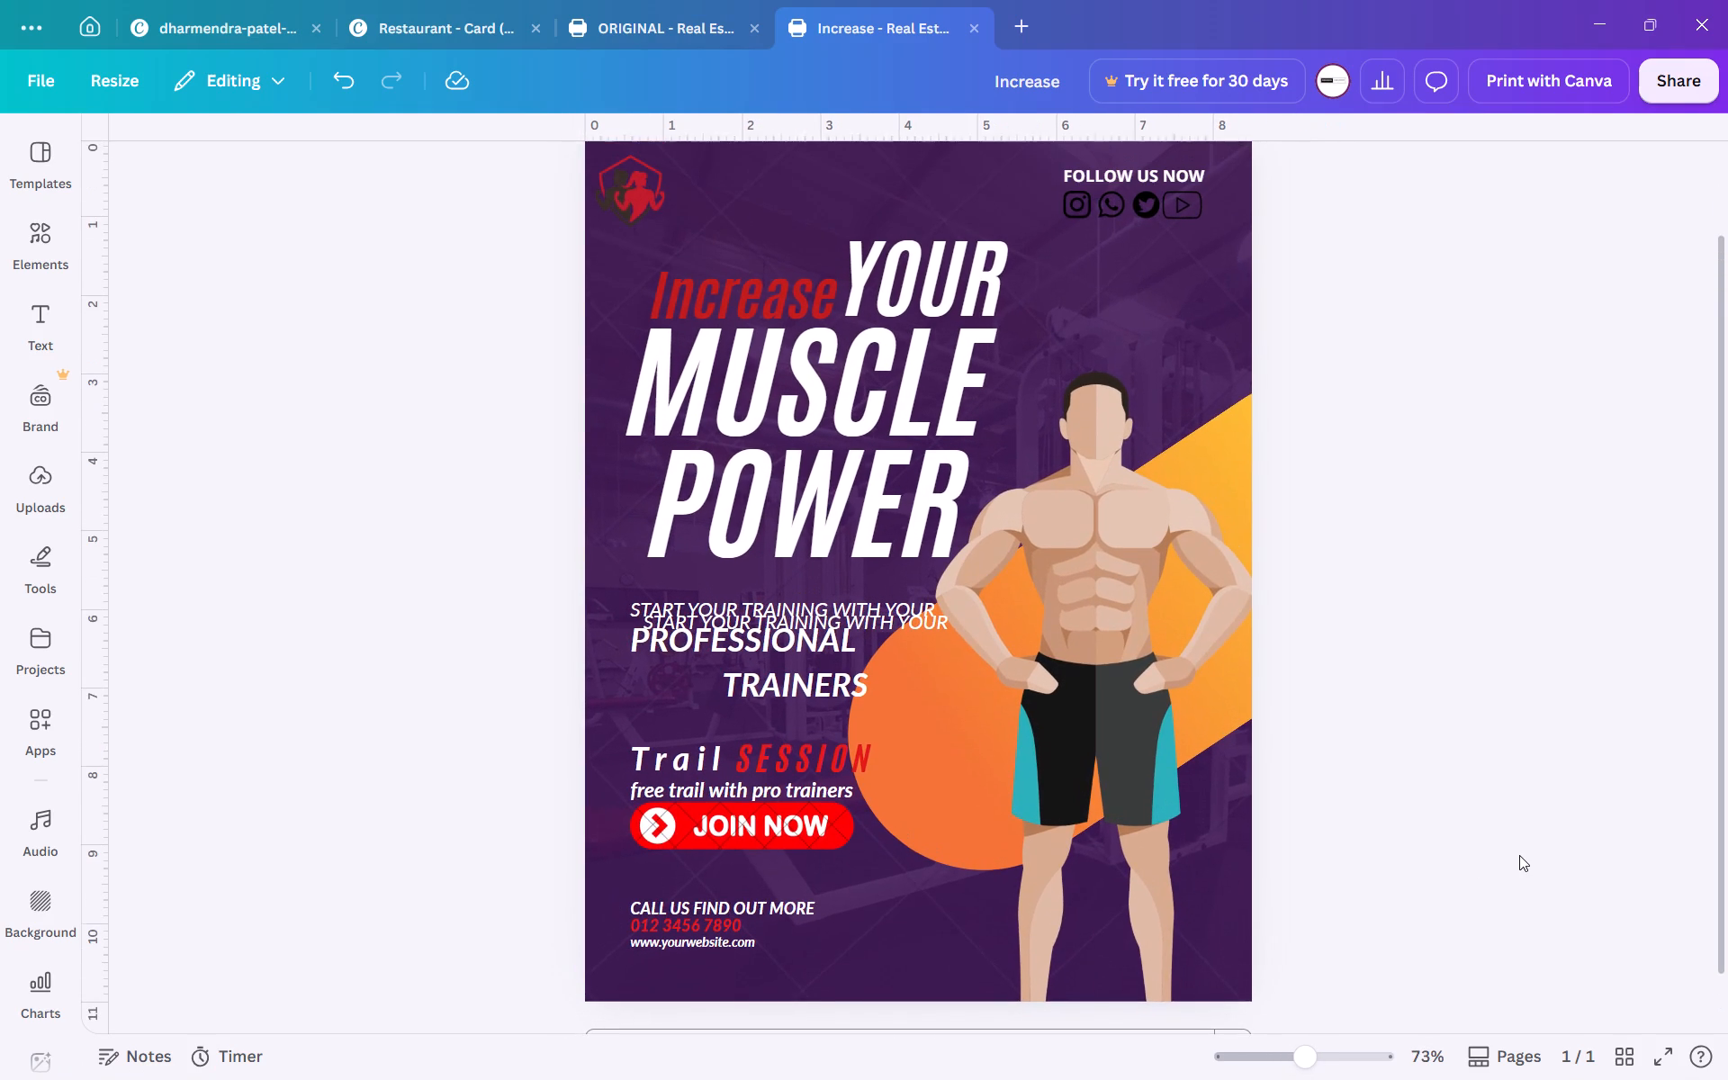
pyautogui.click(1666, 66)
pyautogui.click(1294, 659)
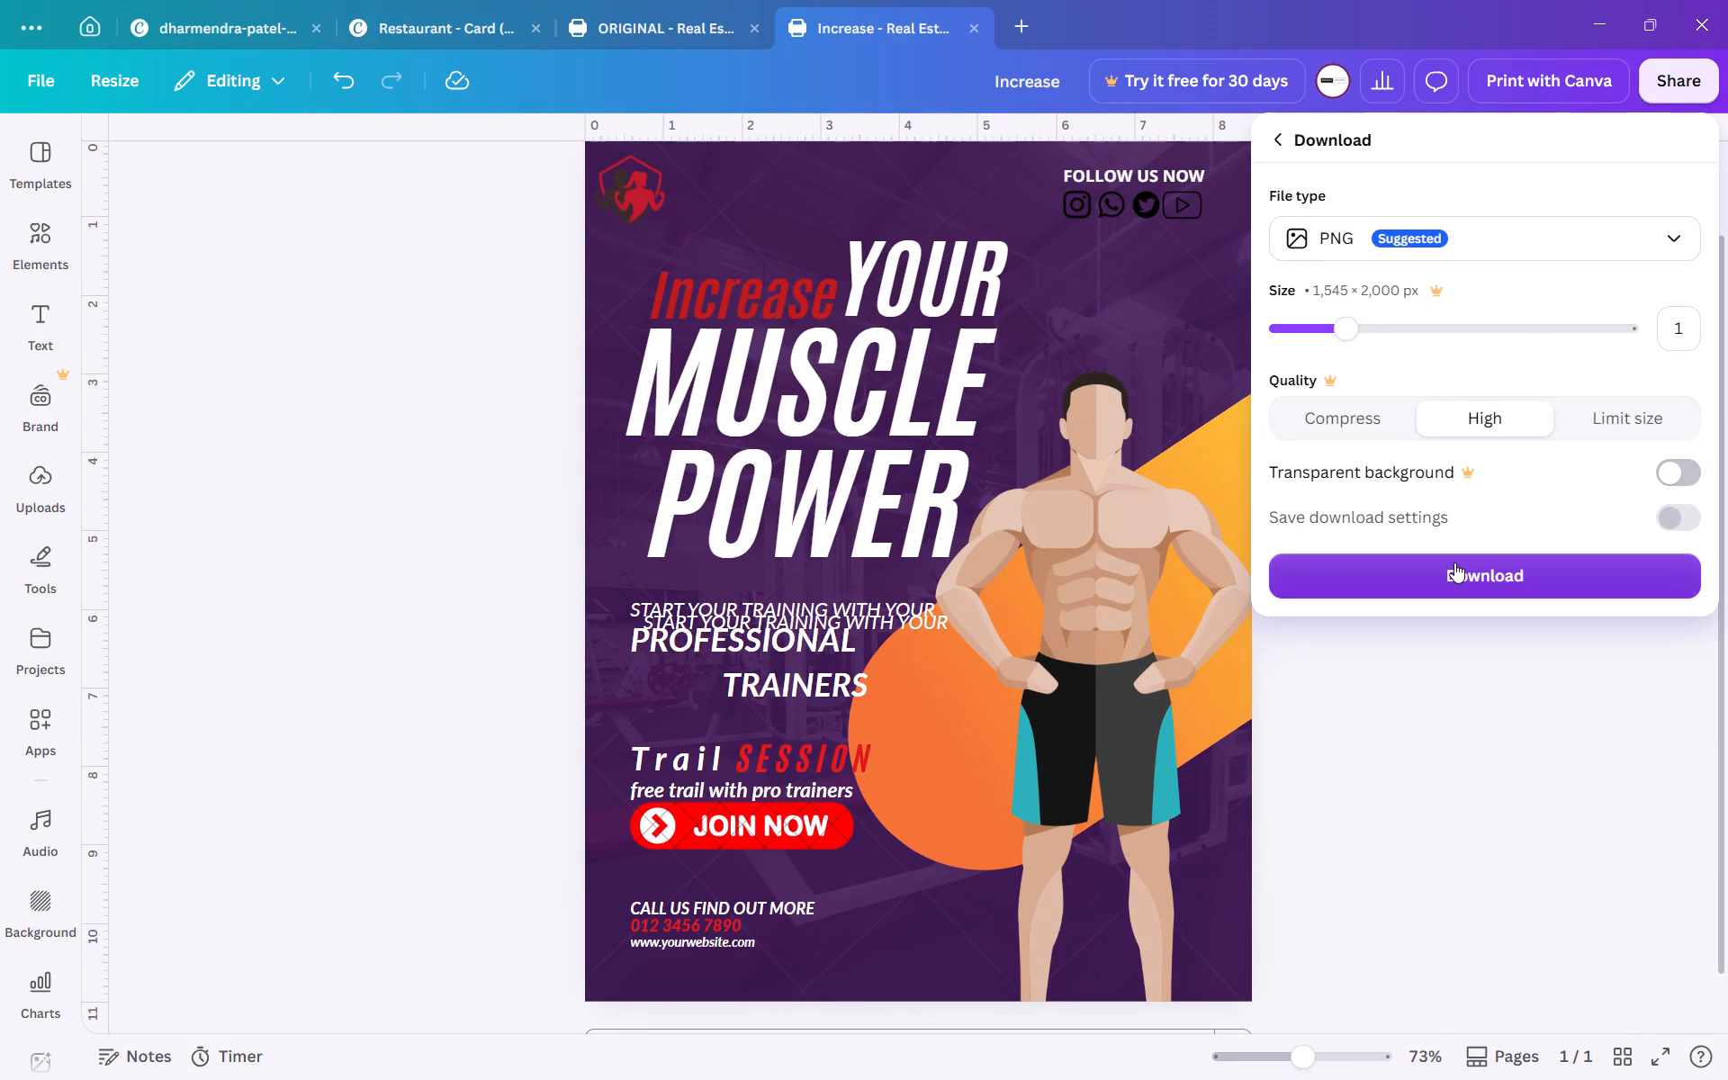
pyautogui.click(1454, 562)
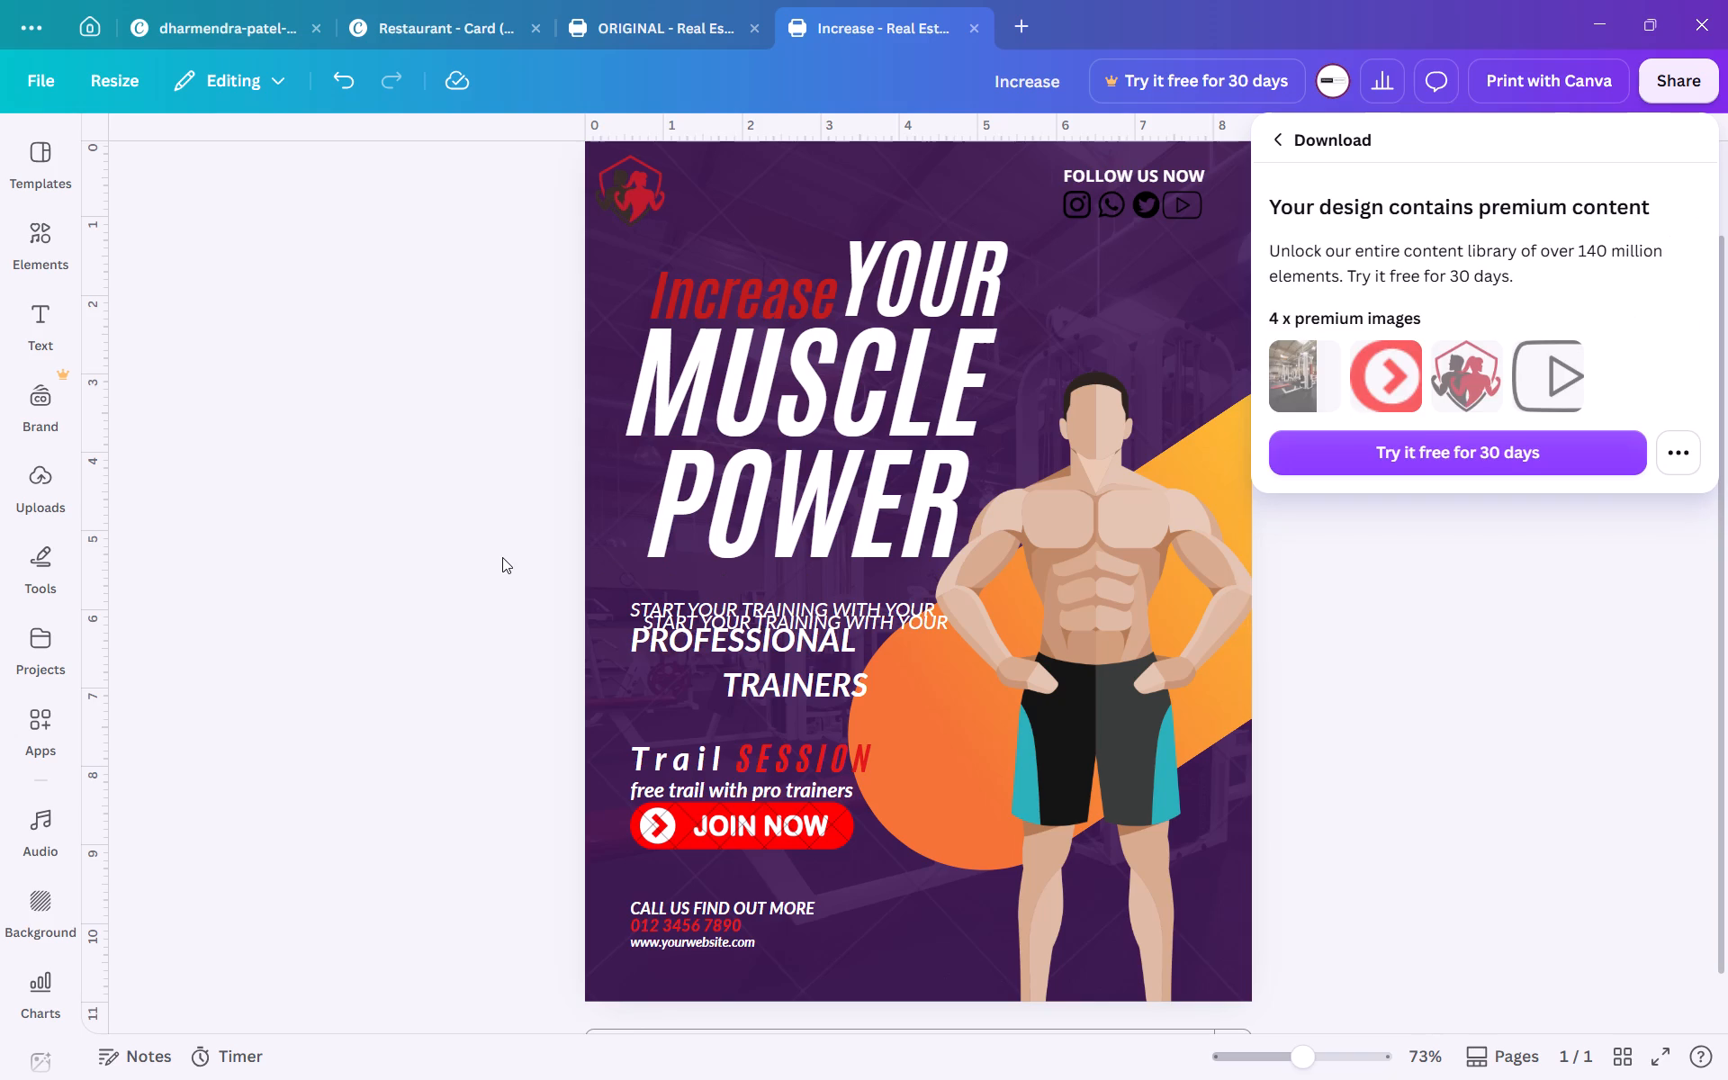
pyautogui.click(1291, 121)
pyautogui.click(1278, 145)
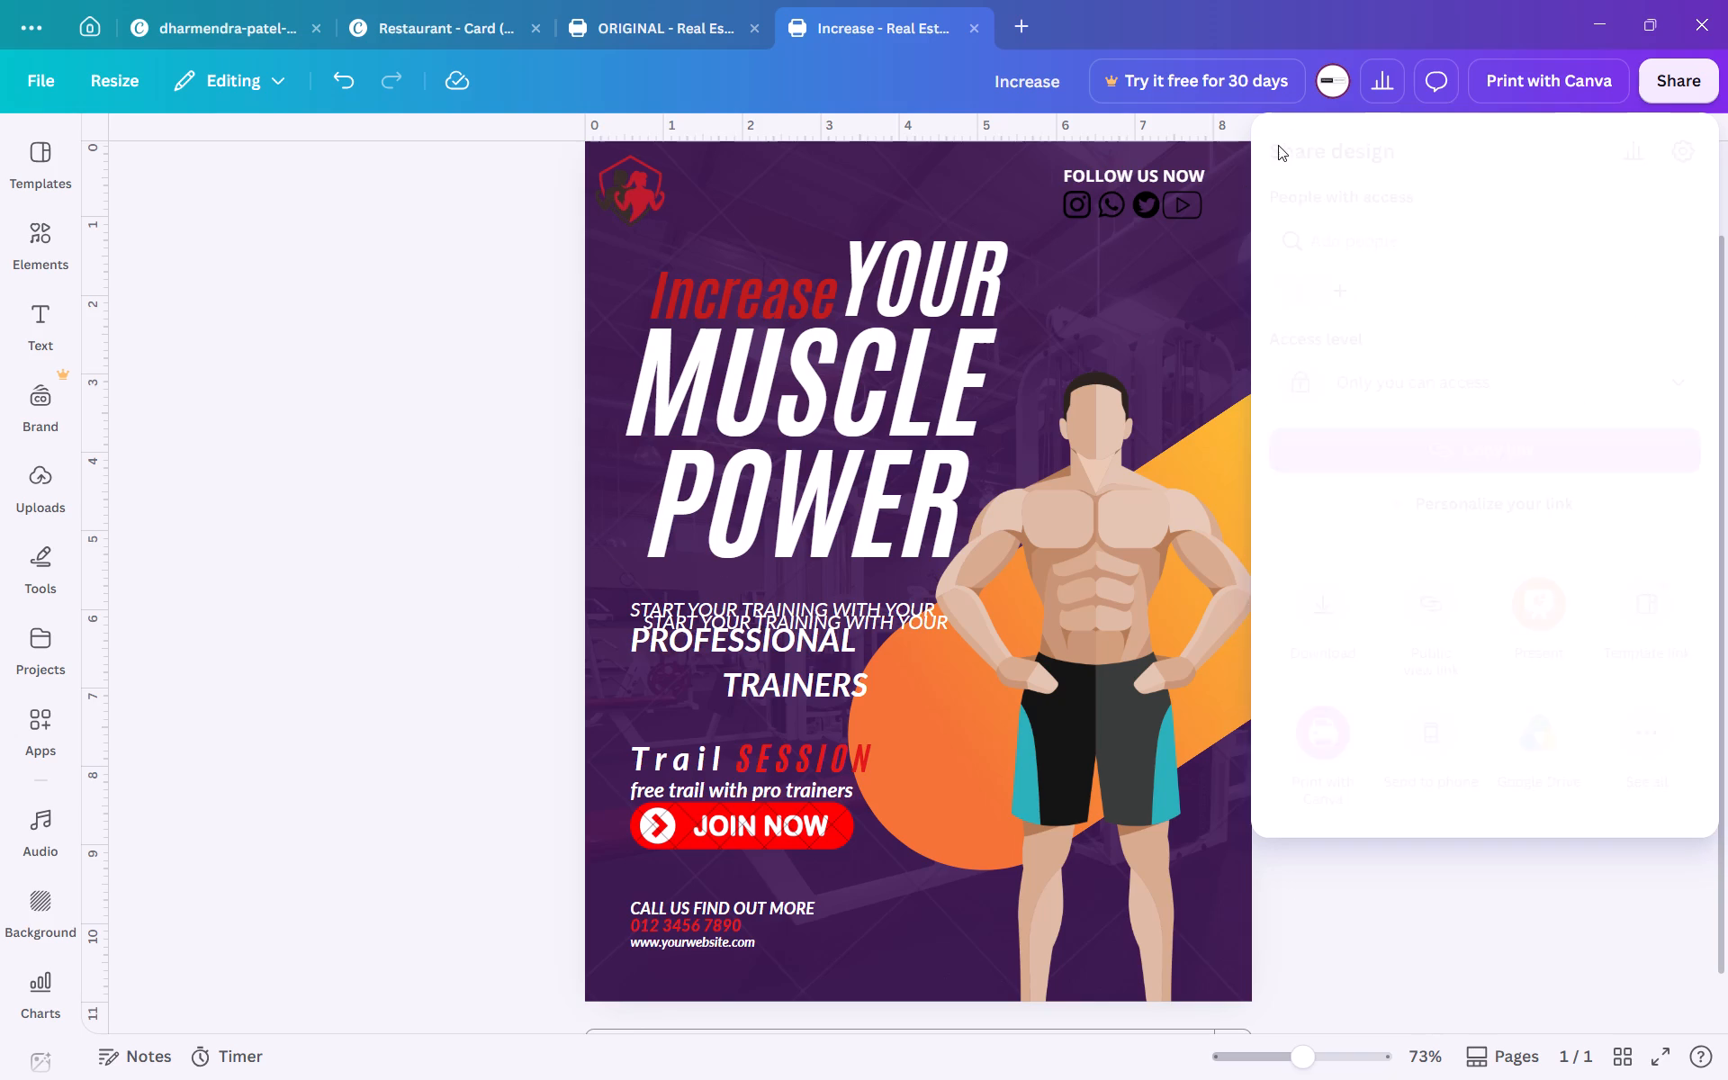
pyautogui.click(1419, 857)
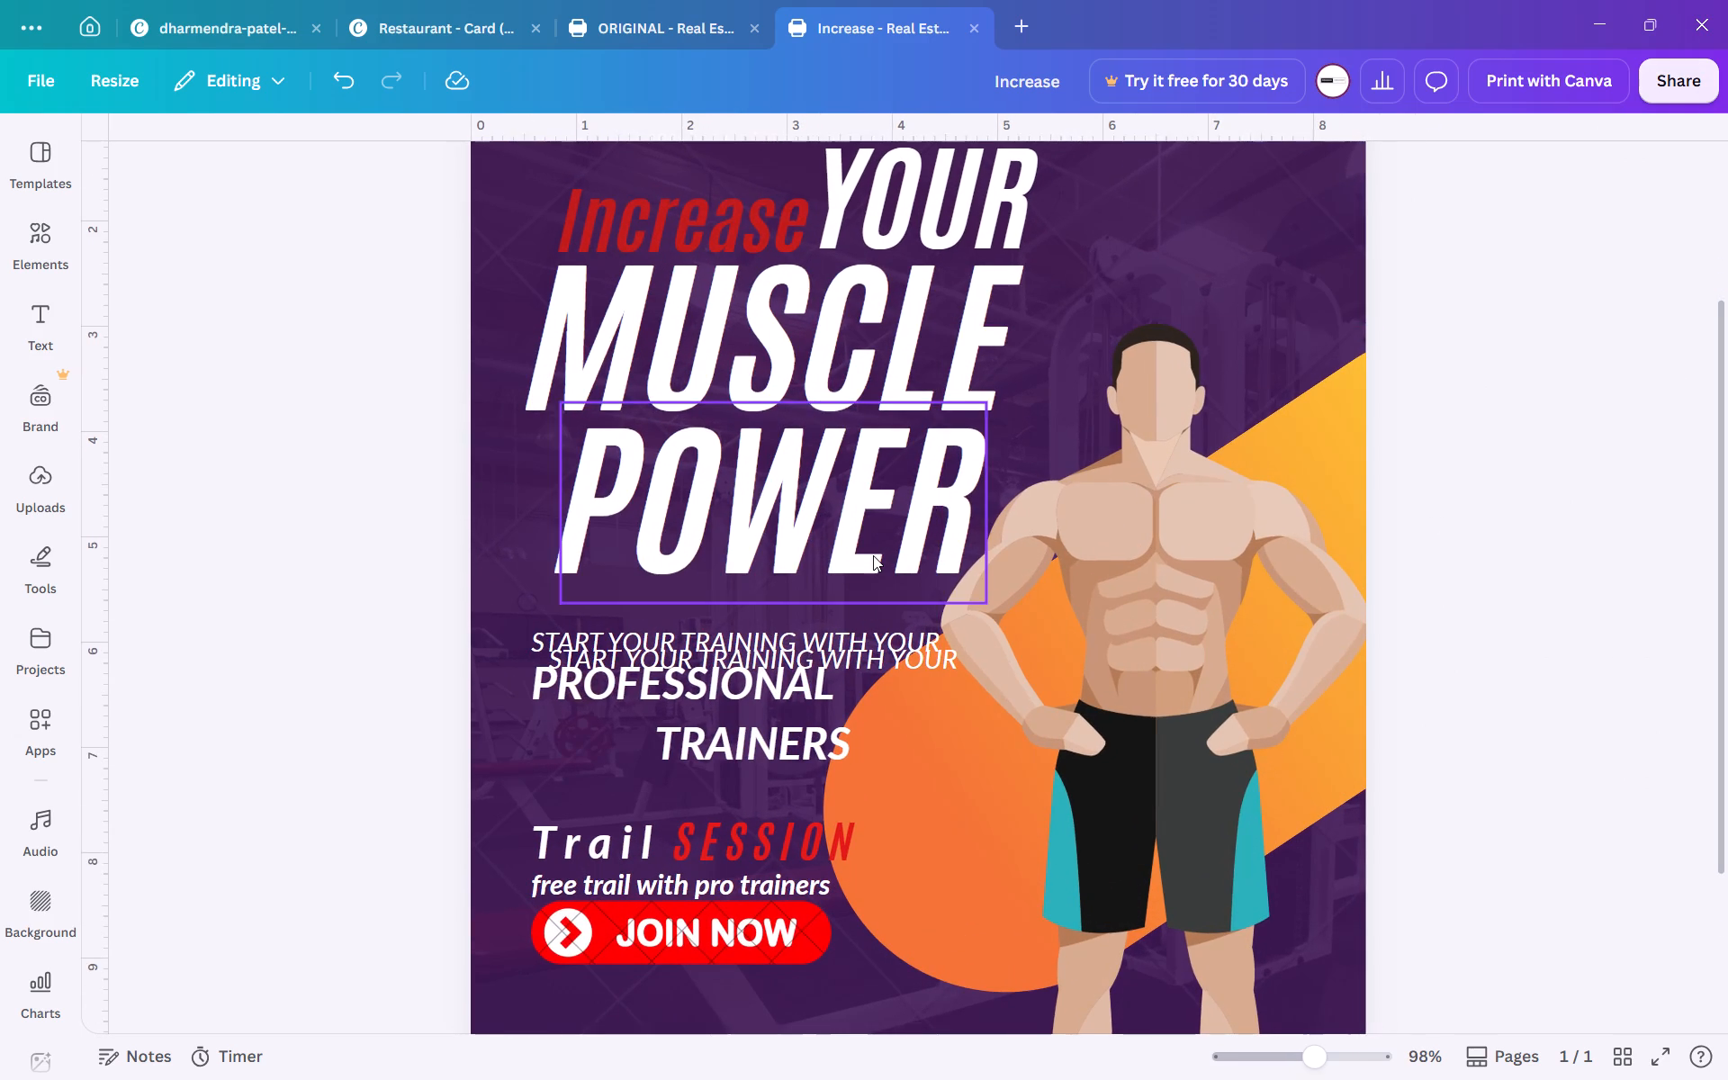
# Delete the overlapping duplicate of the START YOUR TRAINING WITH YOUR line above PROFESSIONAL TRAINERS.
pyautogui.click(868, 681)
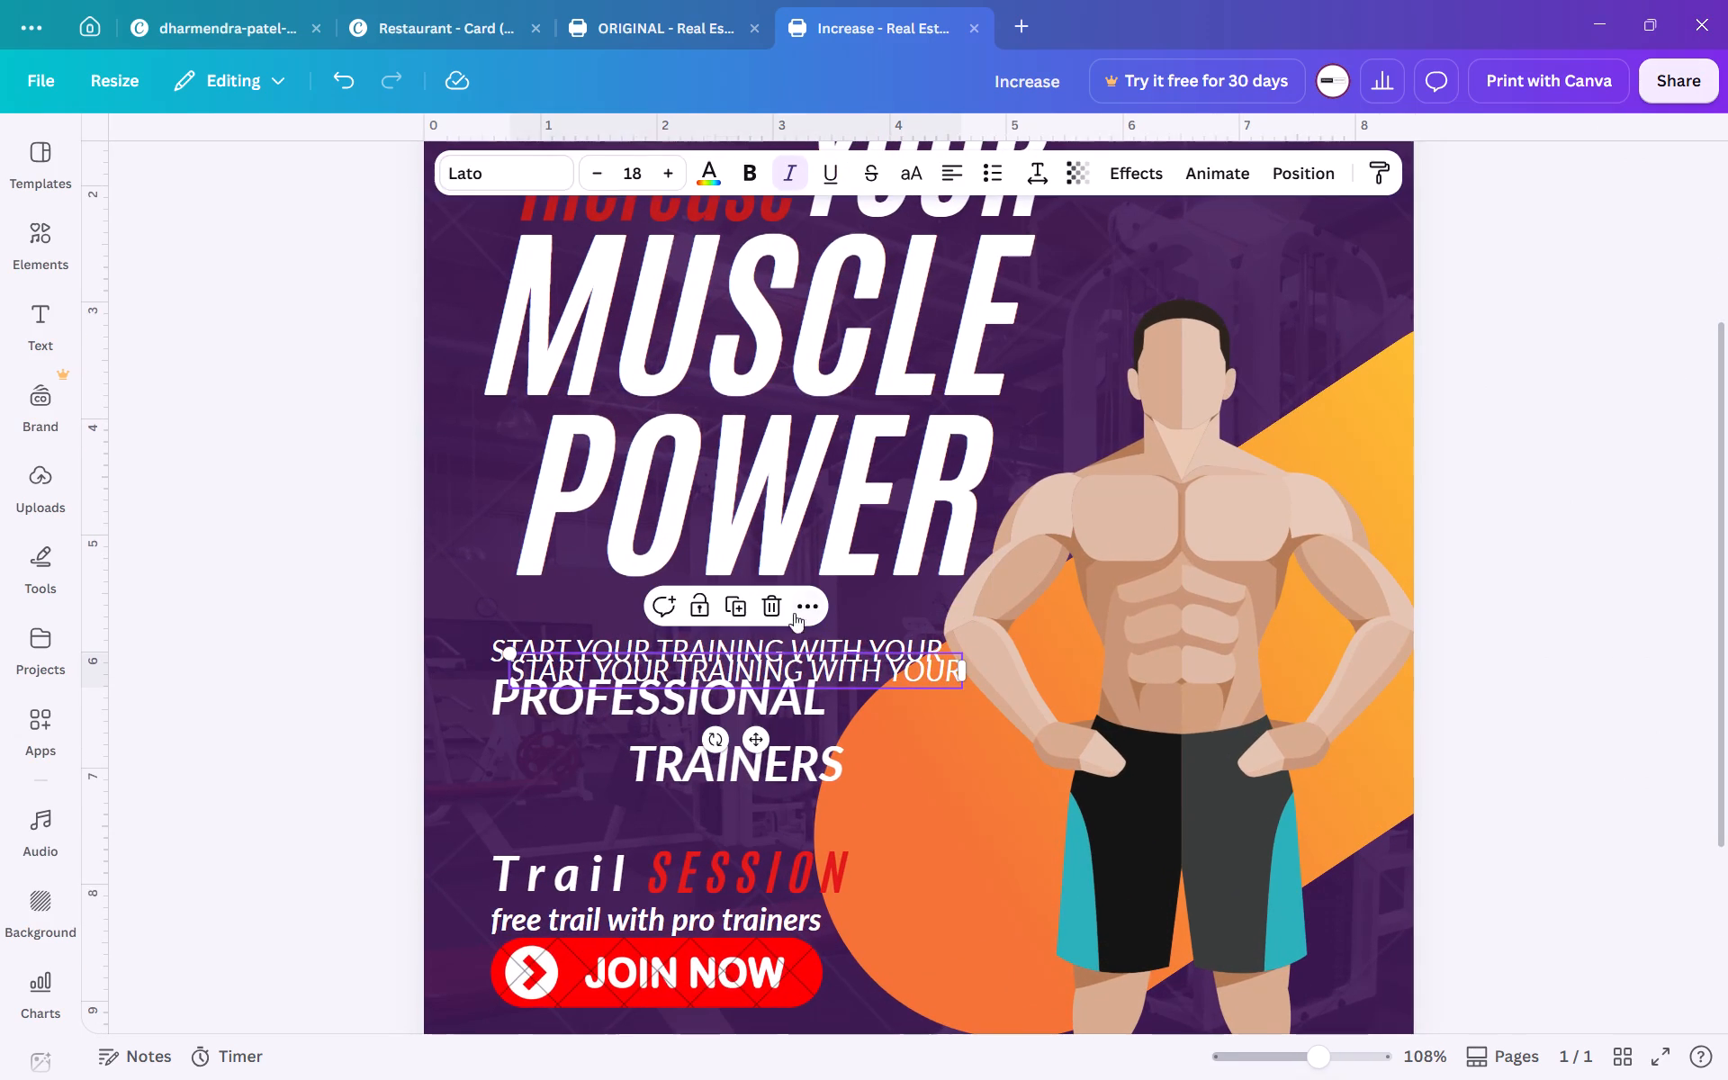
pyautogui.click(769, 607)
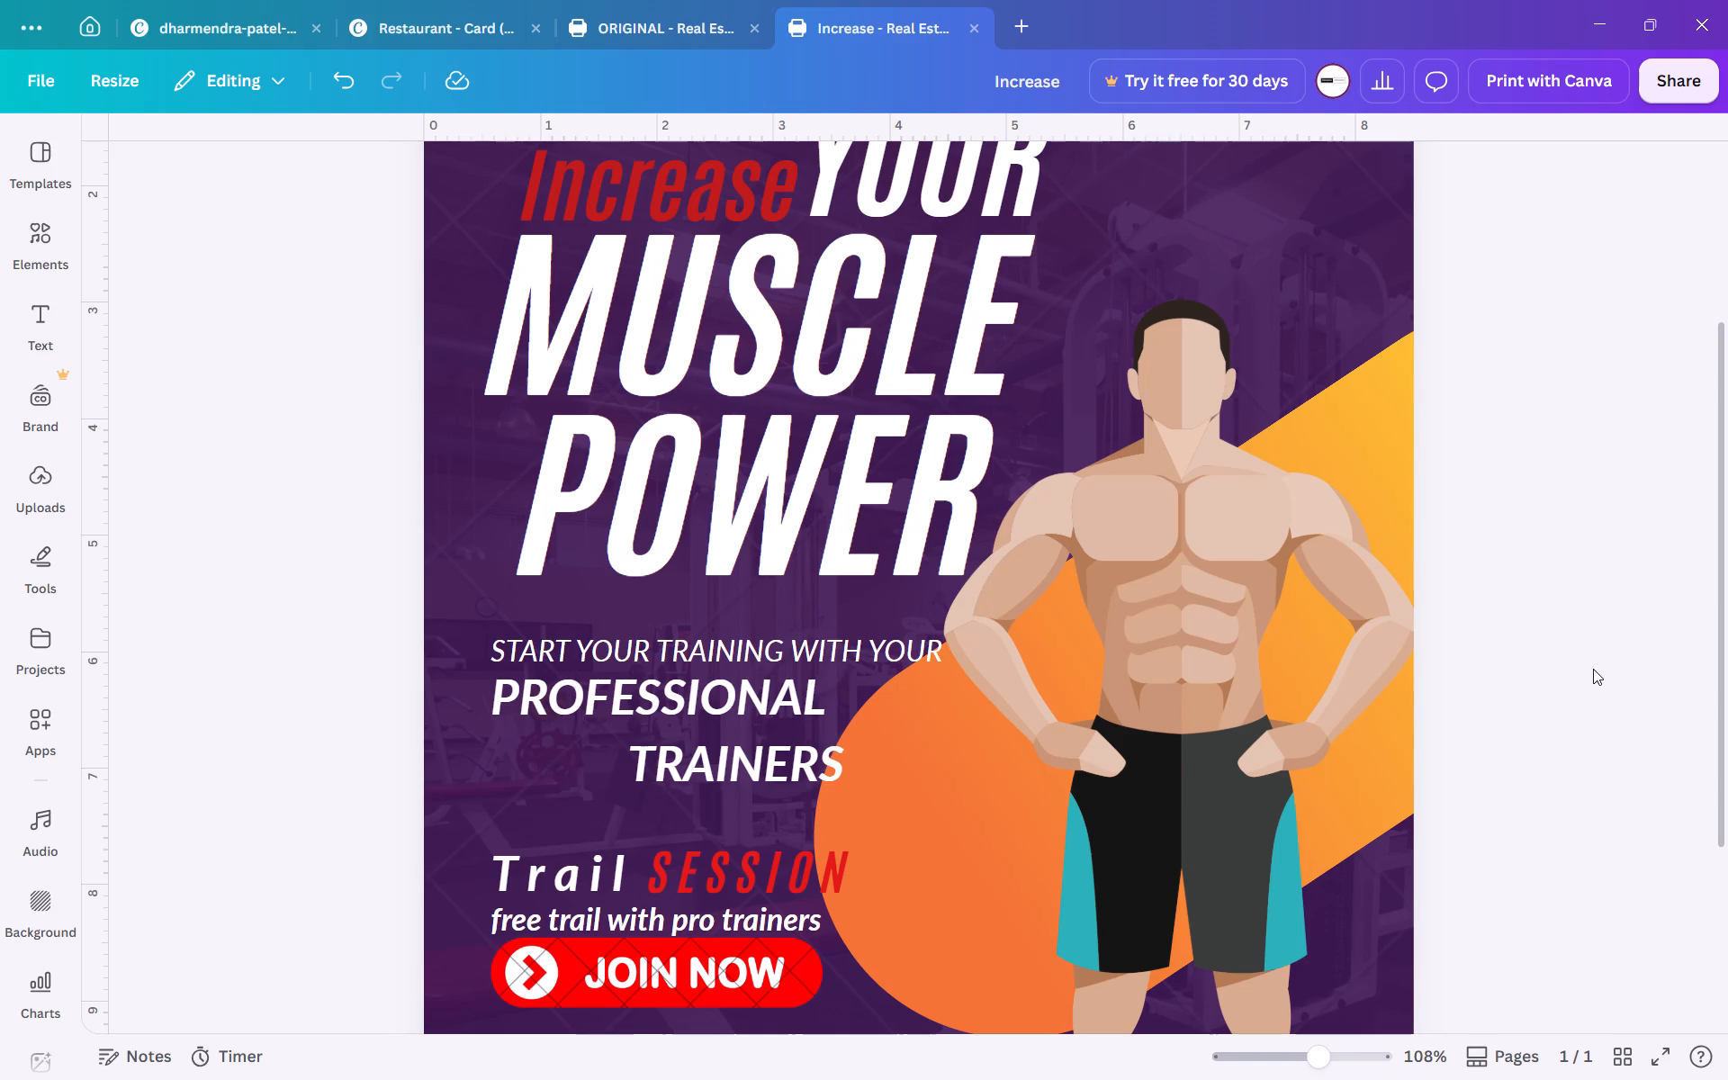
pyautogui.click(1593, 669)
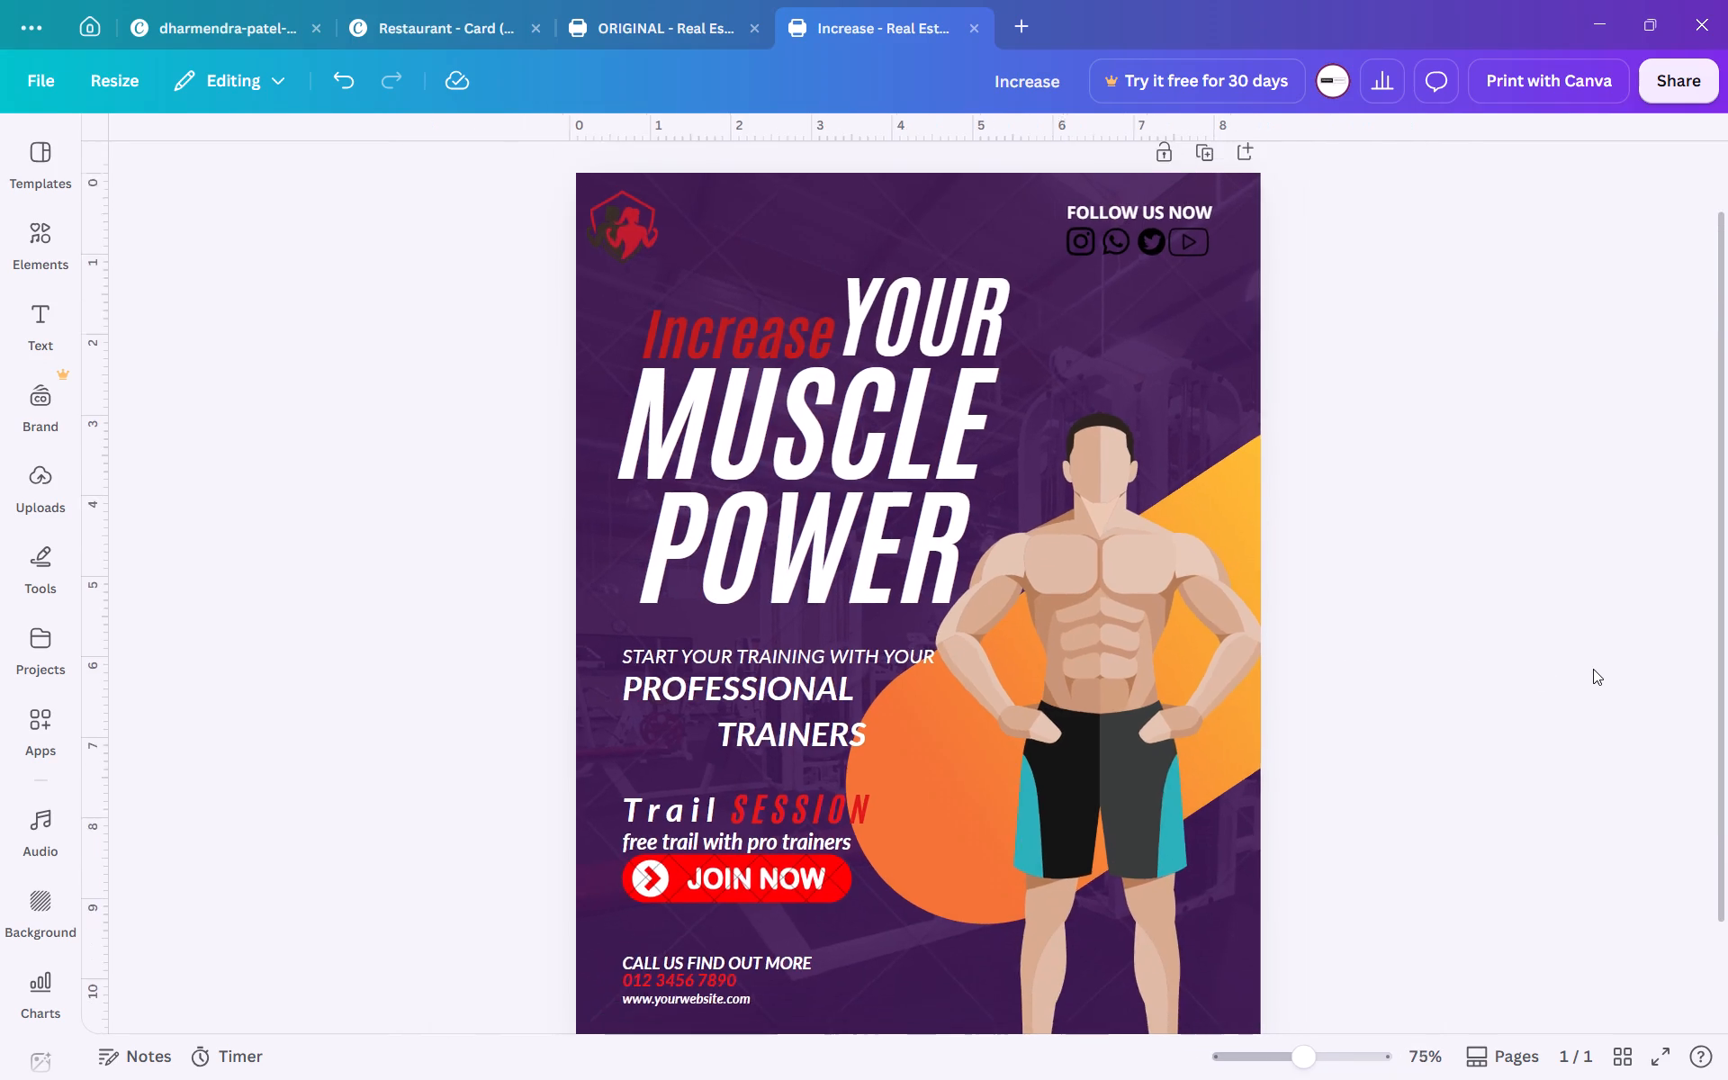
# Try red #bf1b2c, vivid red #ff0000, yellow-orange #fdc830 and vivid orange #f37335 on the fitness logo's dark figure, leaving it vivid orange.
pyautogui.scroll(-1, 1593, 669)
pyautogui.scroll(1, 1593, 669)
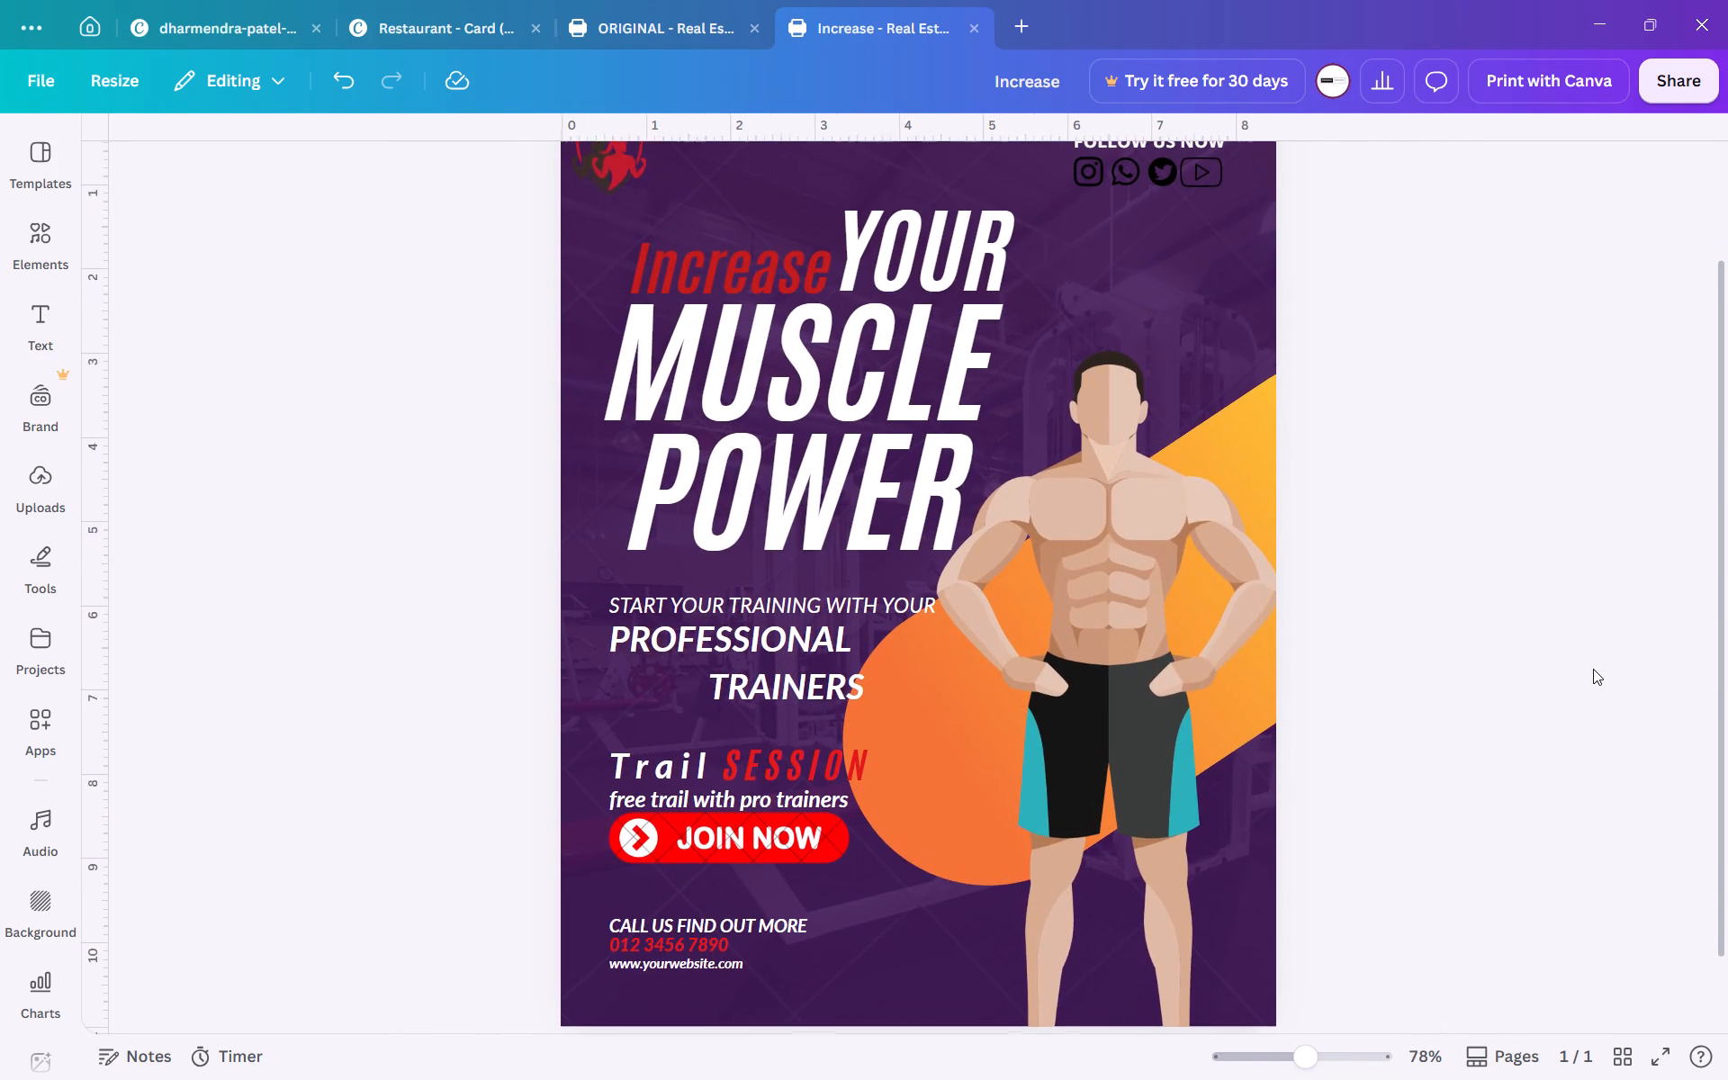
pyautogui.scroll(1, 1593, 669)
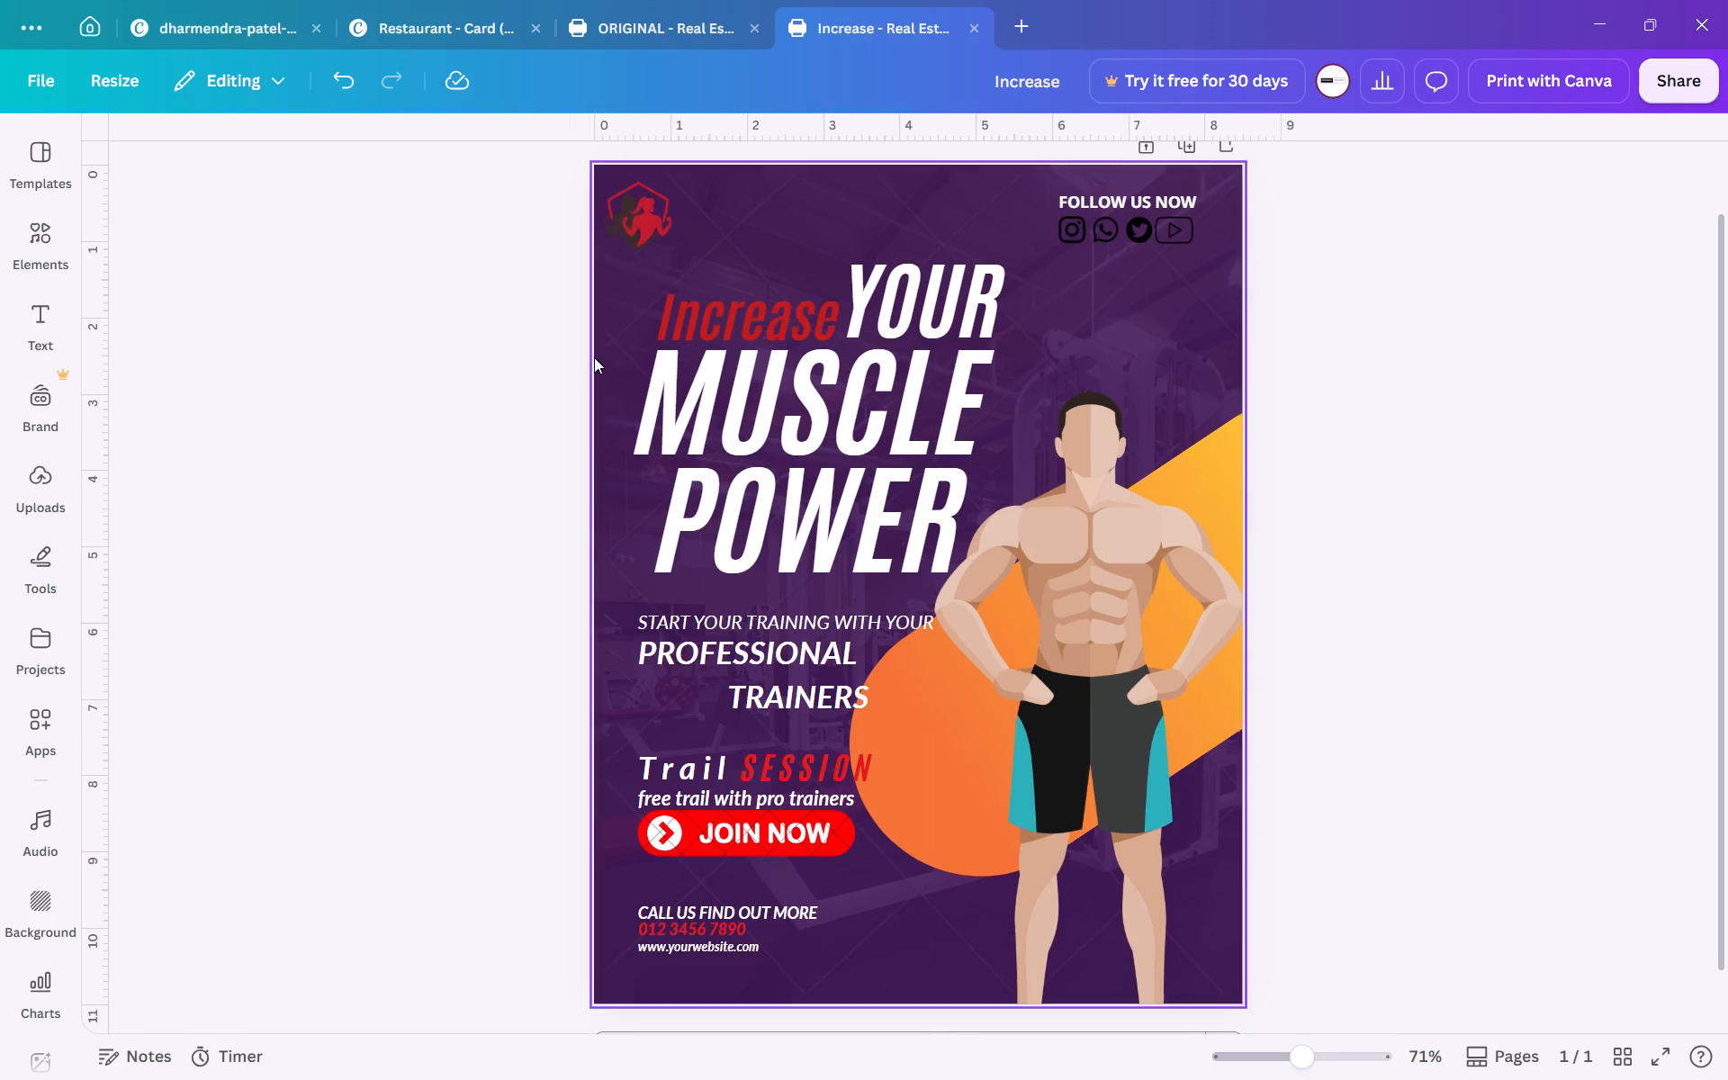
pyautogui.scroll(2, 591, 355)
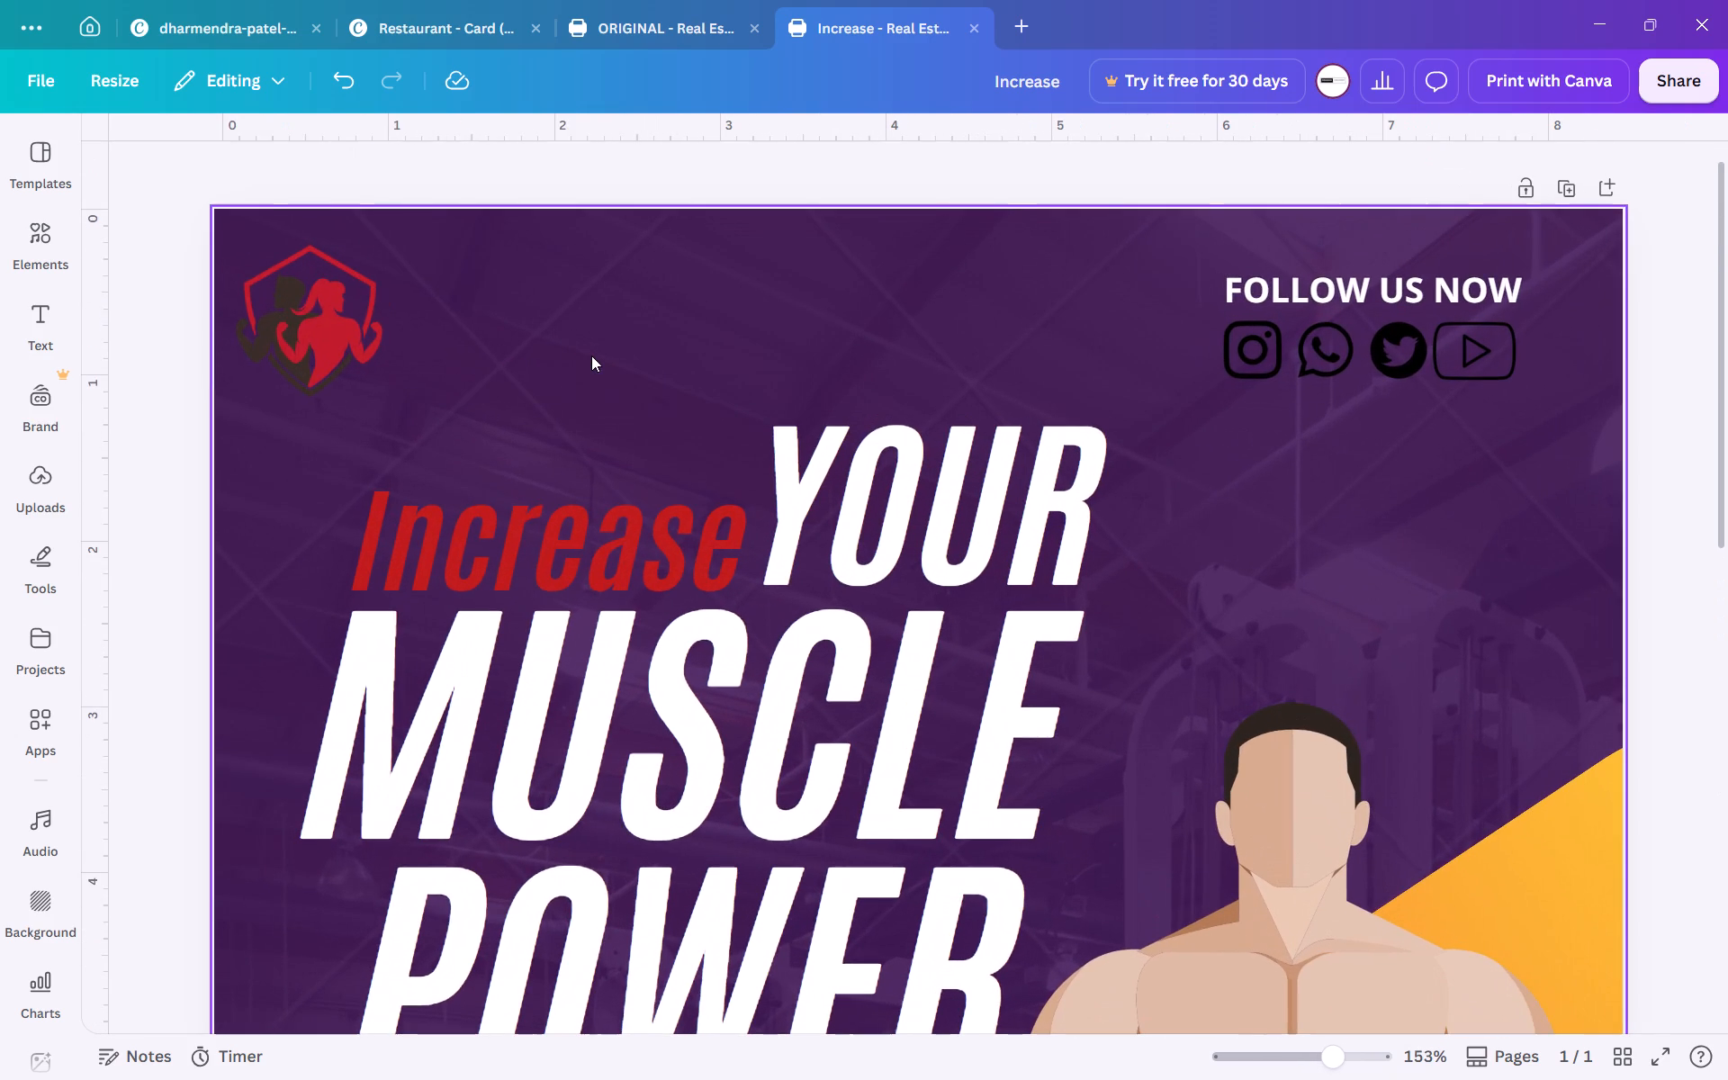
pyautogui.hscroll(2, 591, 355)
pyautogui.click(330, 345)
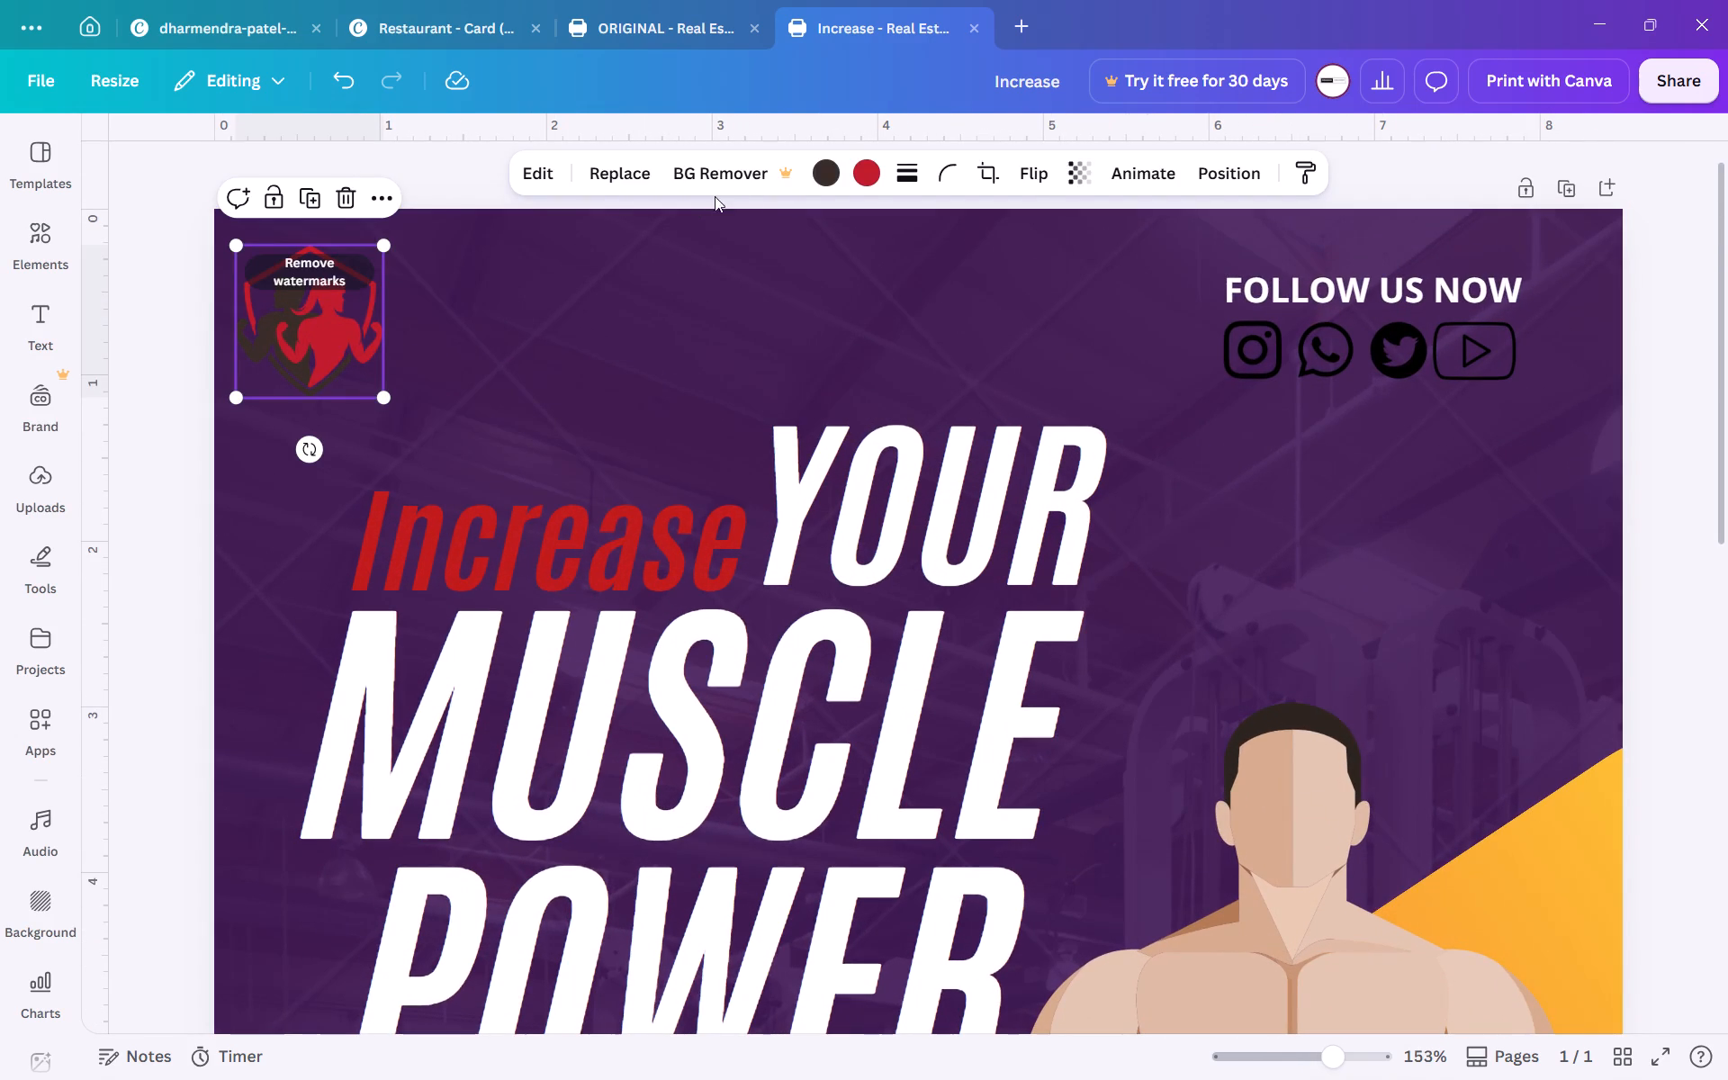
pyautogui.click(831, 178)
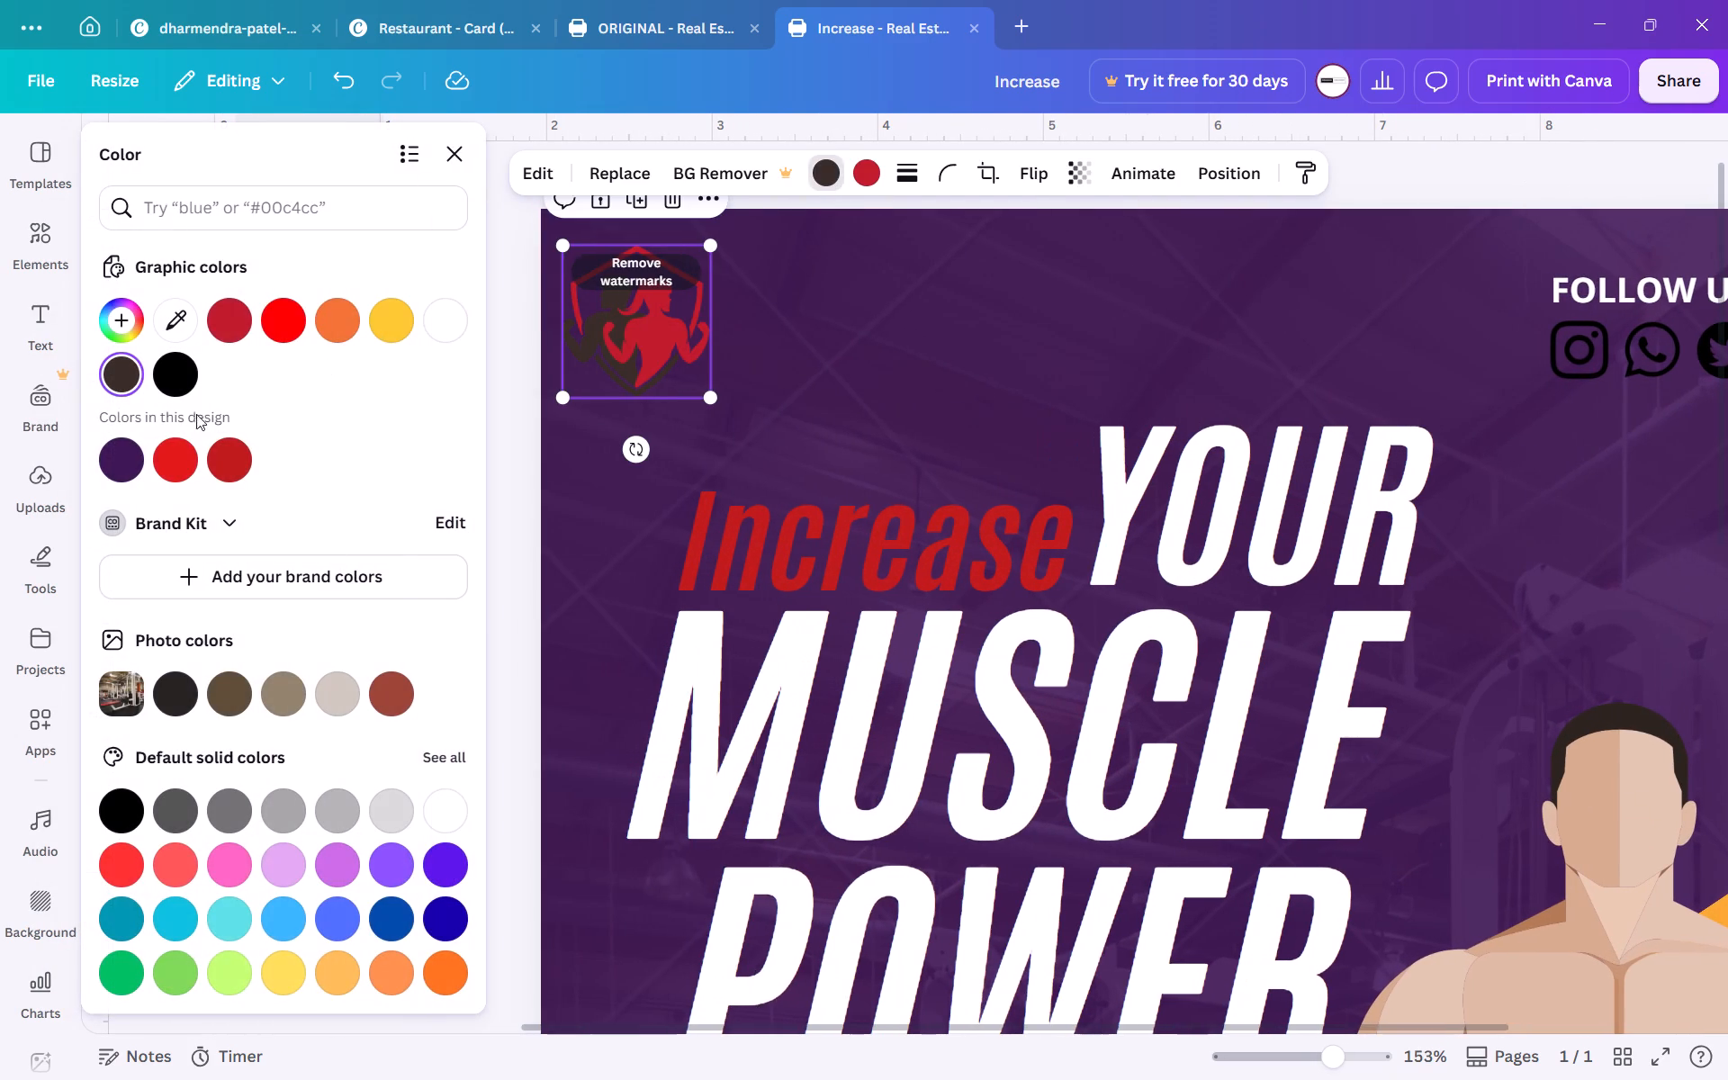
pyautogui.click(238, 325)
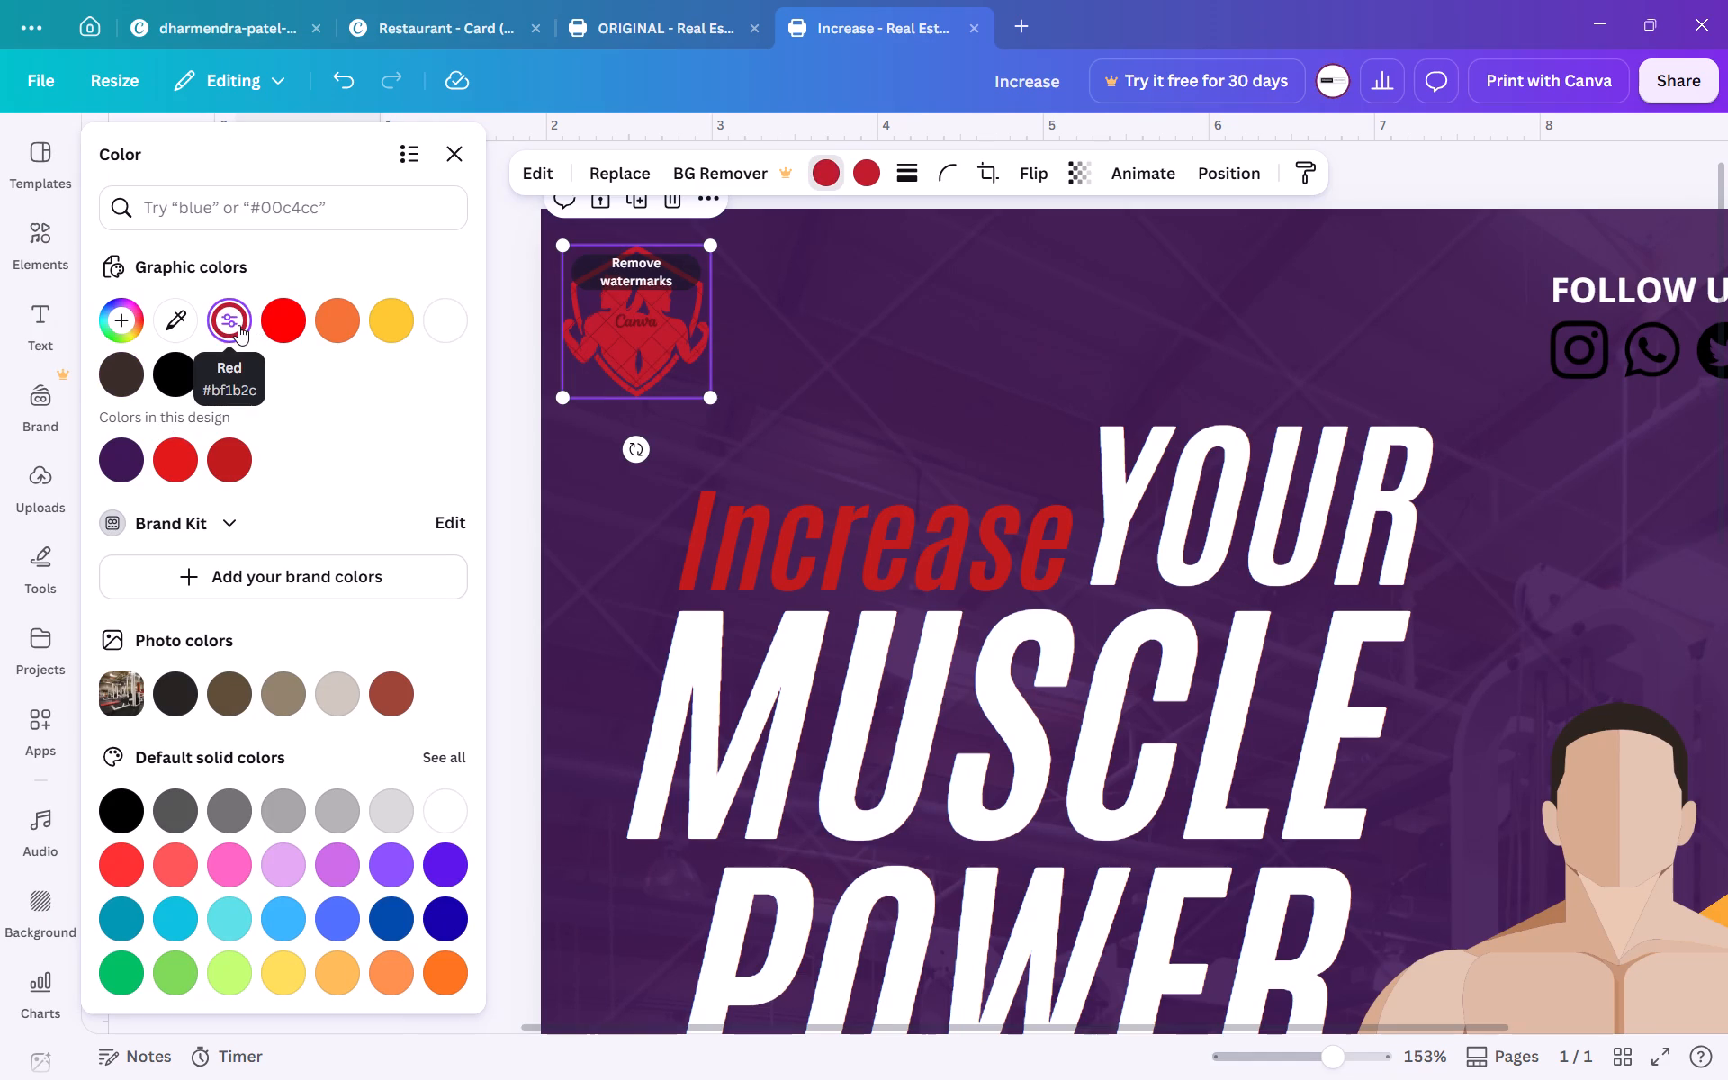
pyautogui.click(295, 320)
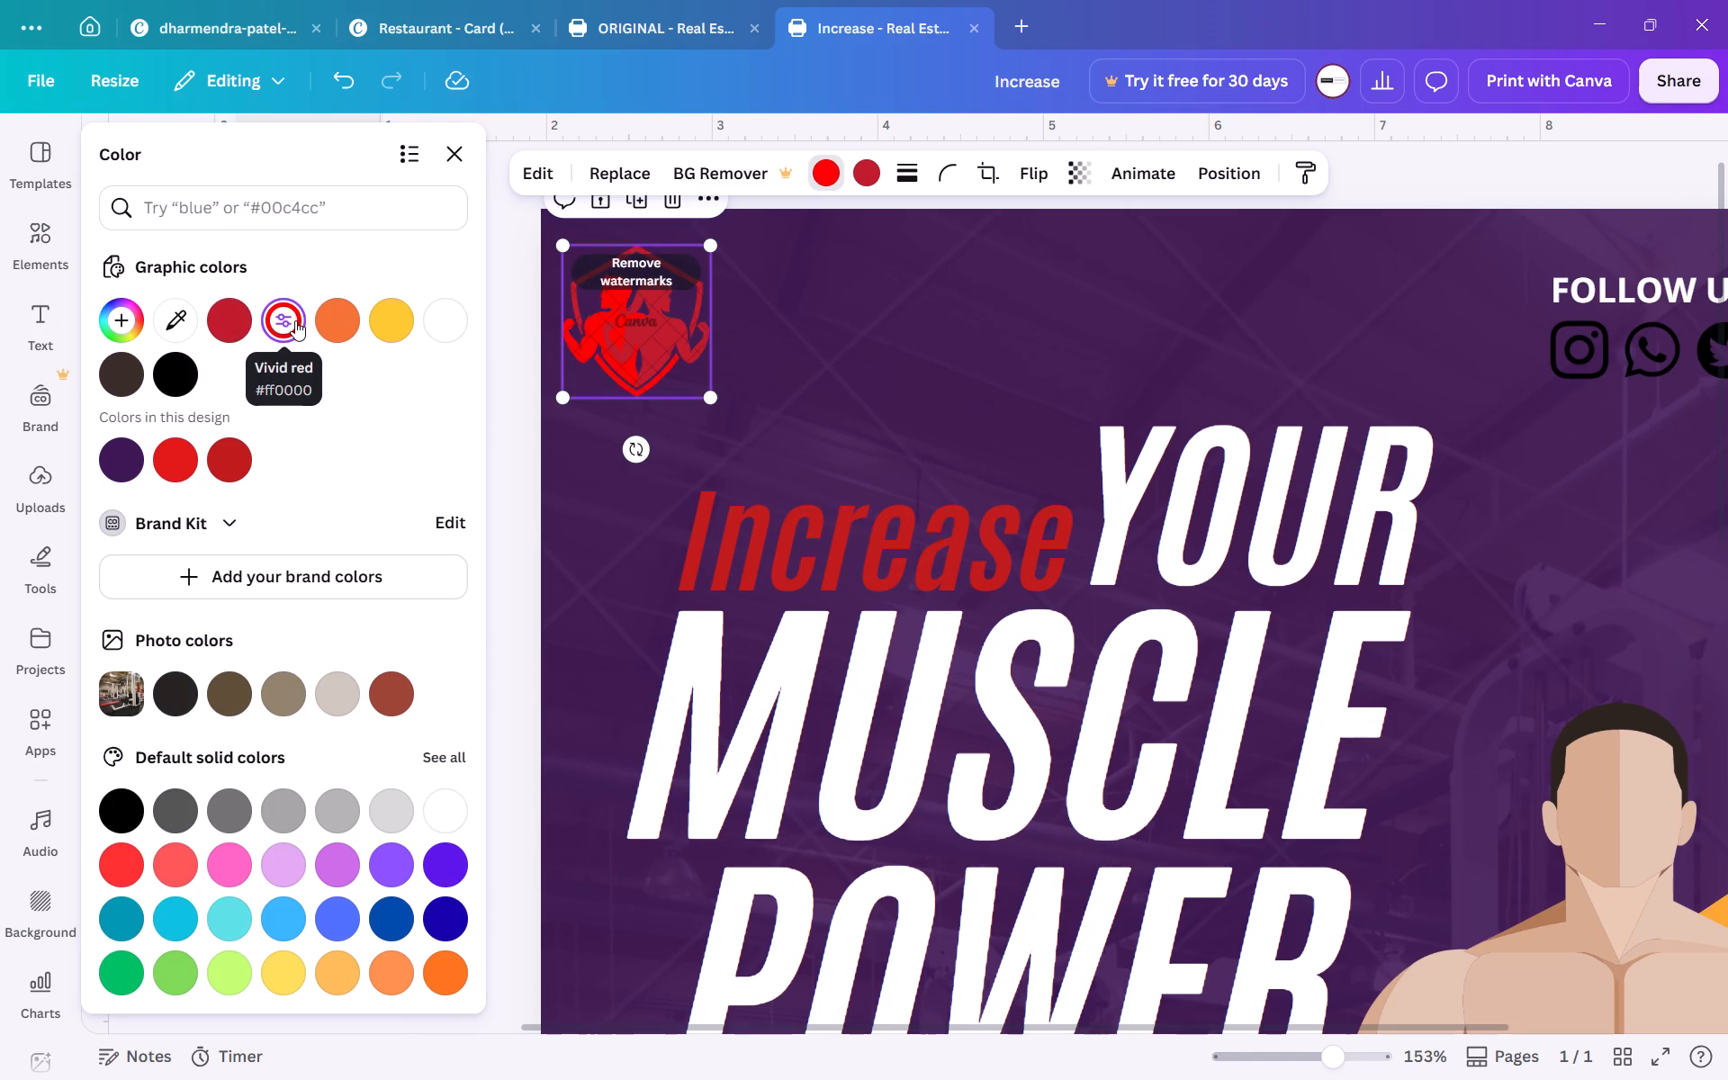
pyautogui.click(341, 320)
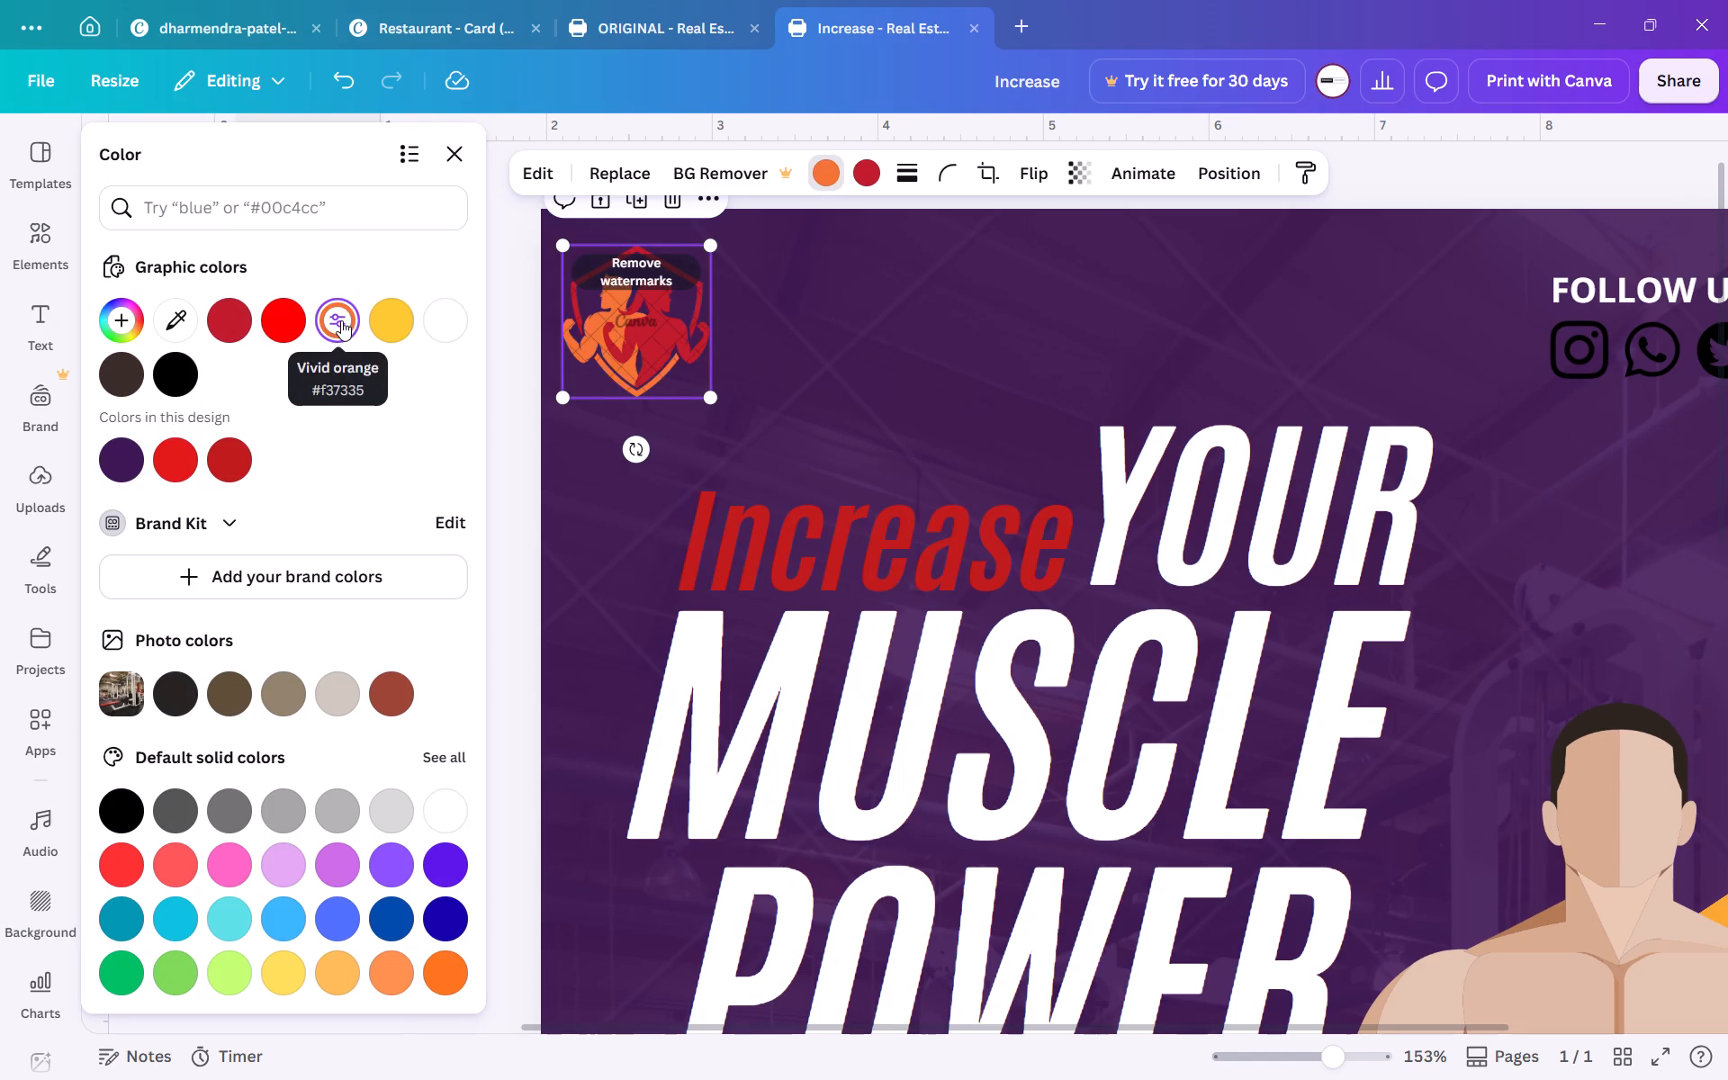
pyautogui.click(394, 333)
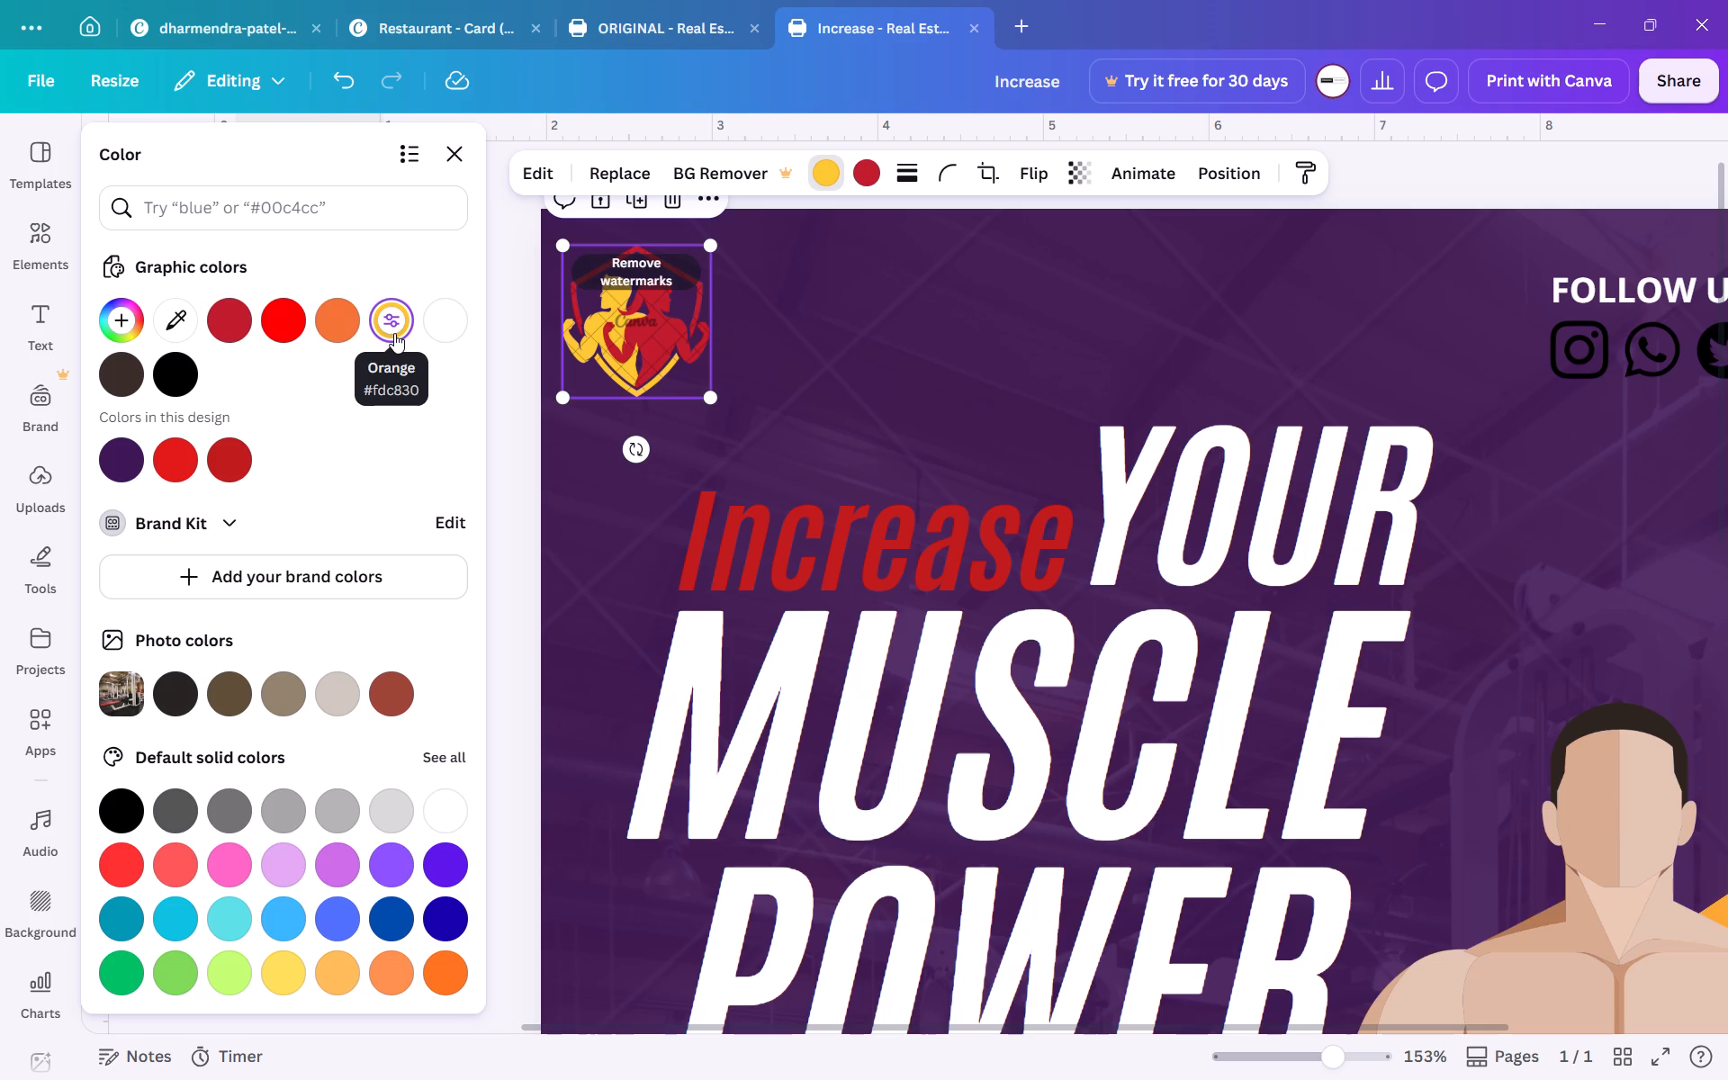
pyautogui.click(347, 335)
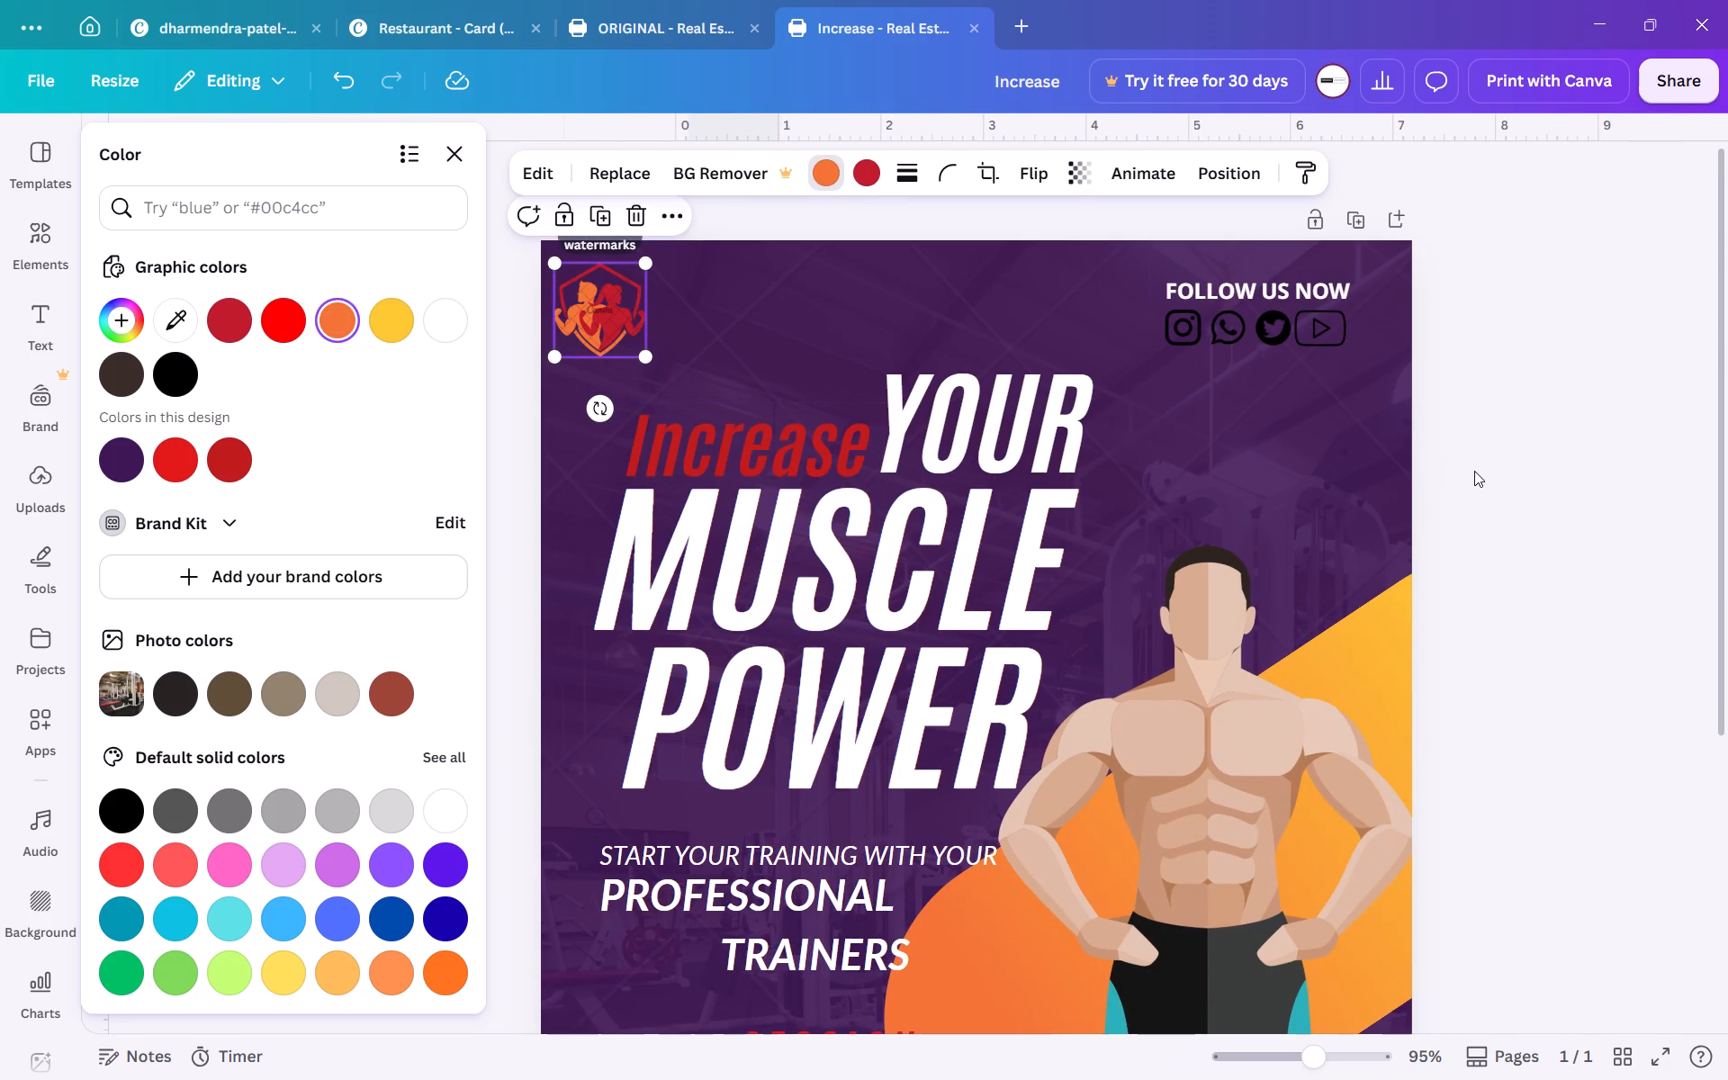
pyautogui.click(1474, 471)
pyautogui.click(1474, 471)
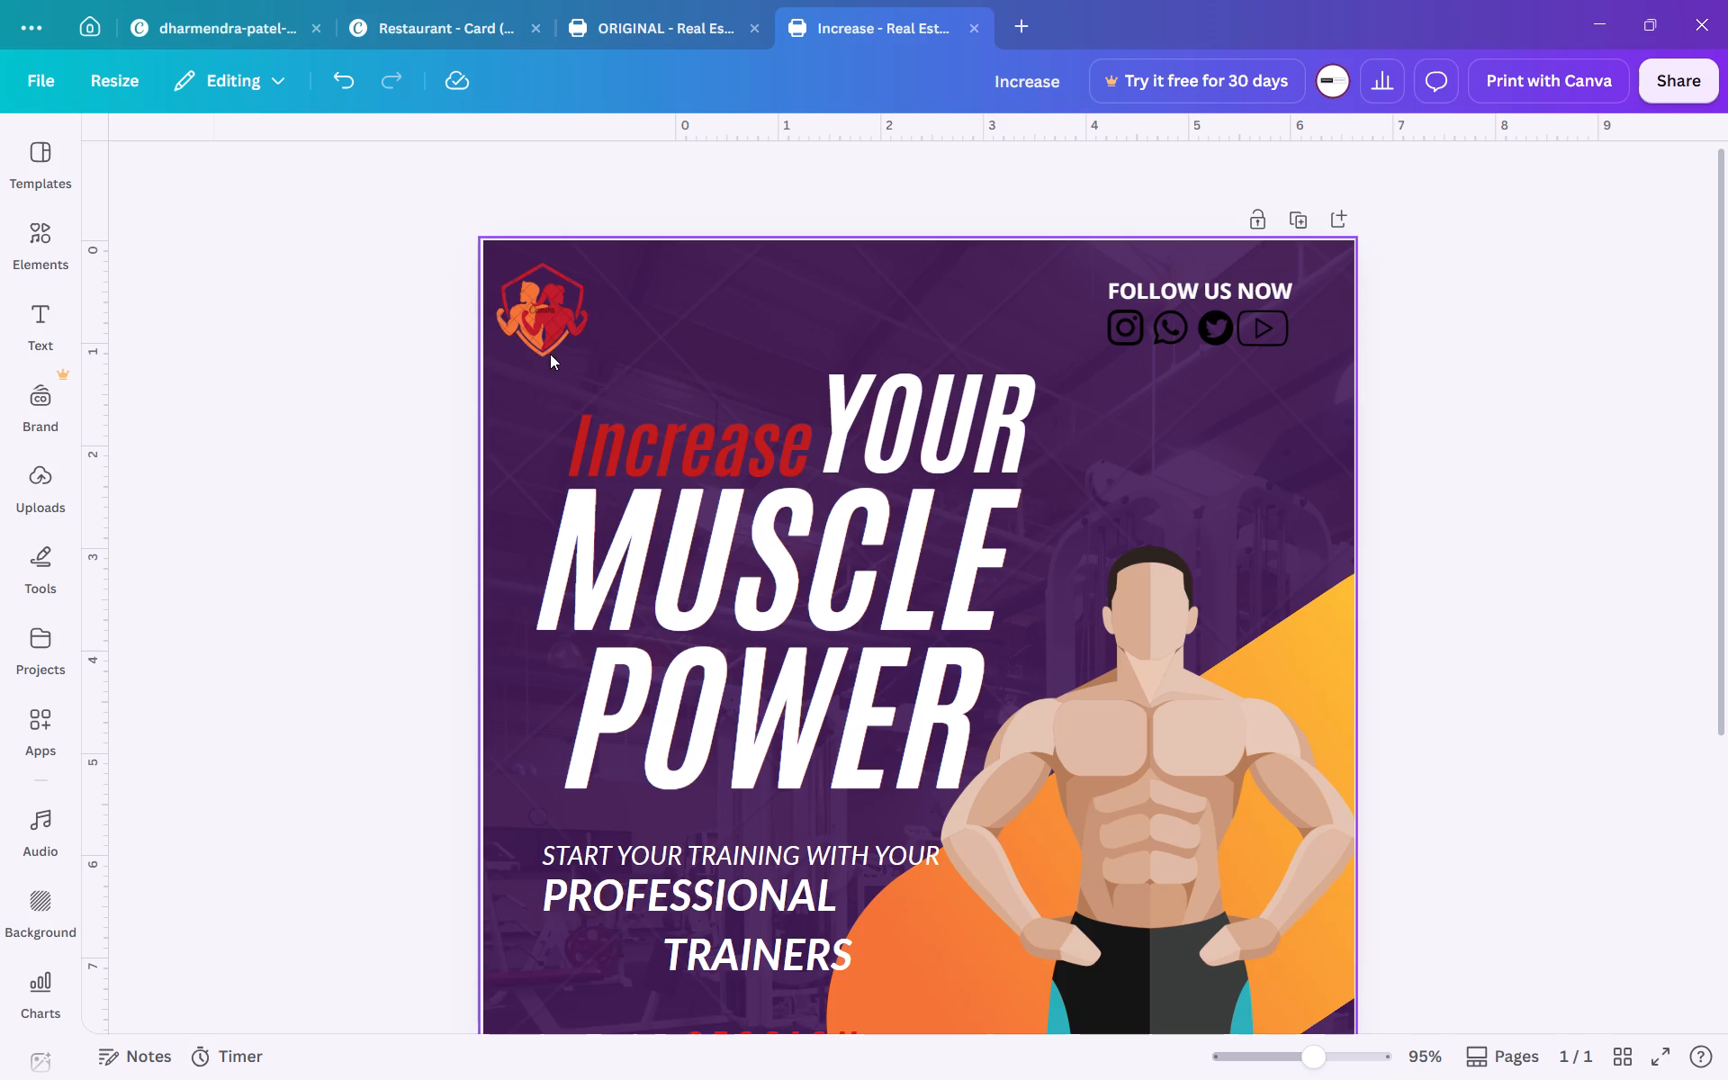
# Recolour the orange figure in the fitness logo to black #000000.
pyautogui.click(553, 314)
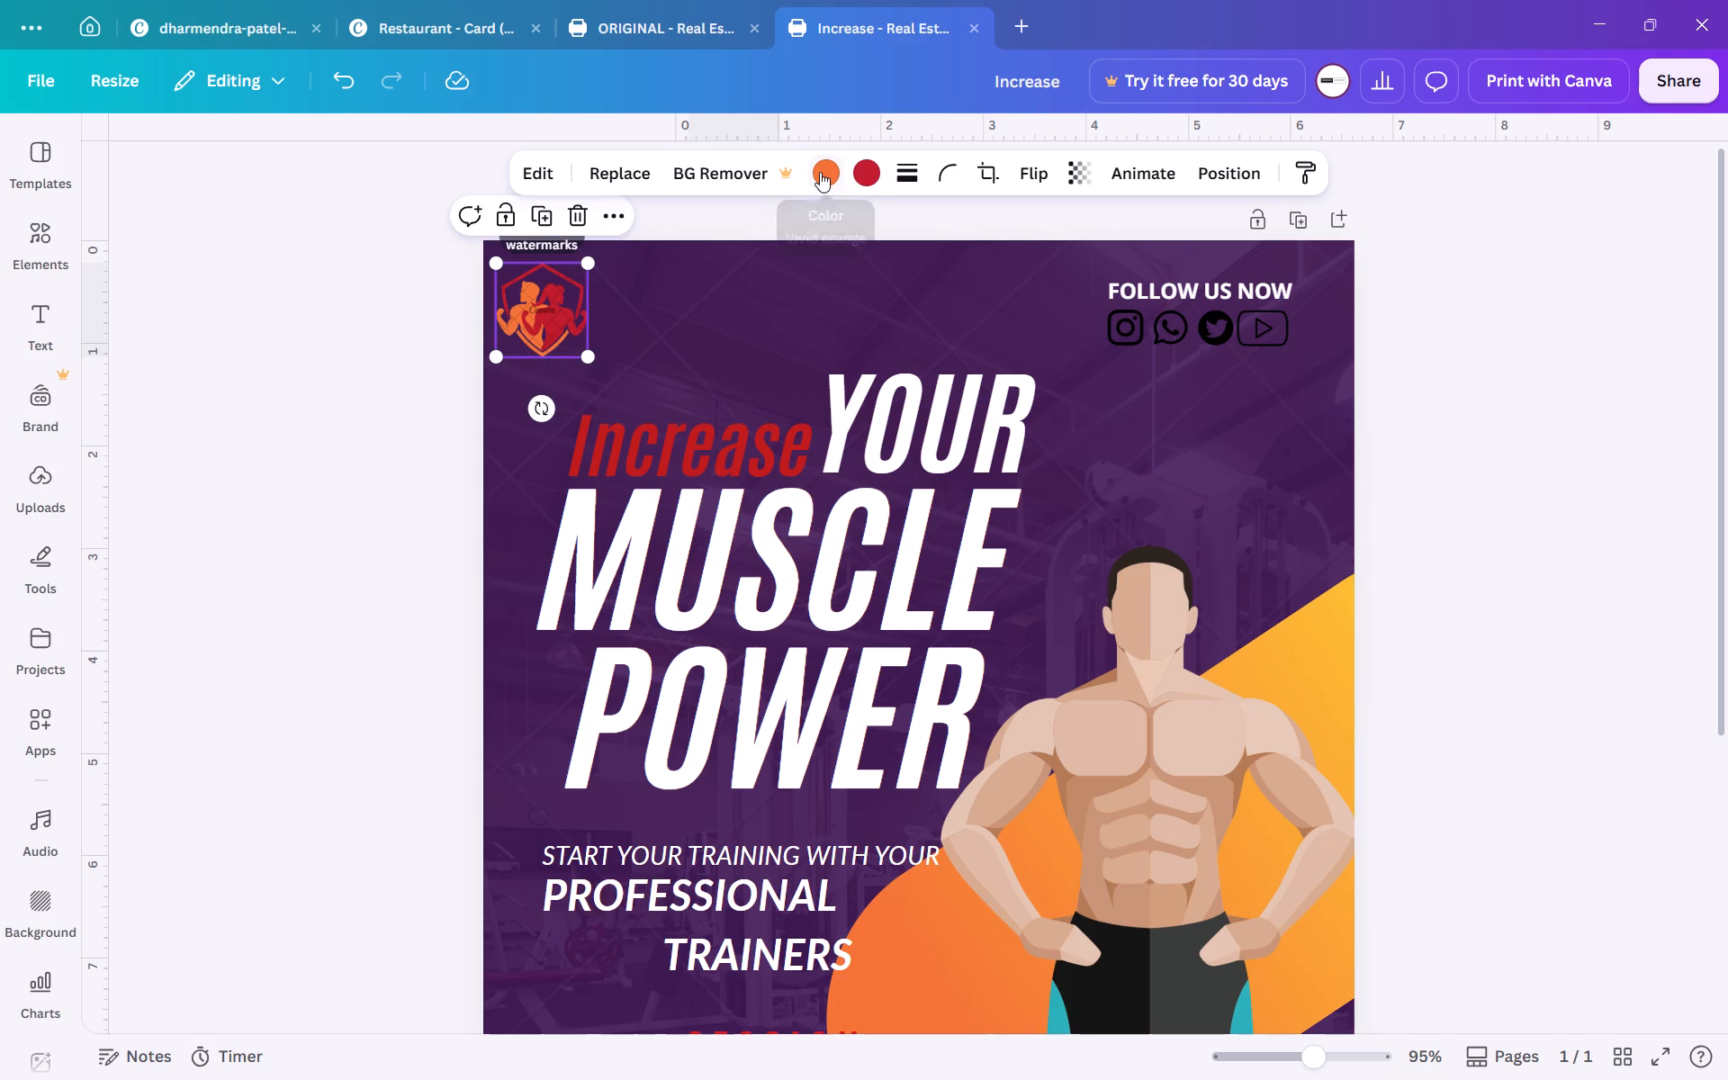
pyautogui.click(820, 172)
pyautogui.click(109, 381)
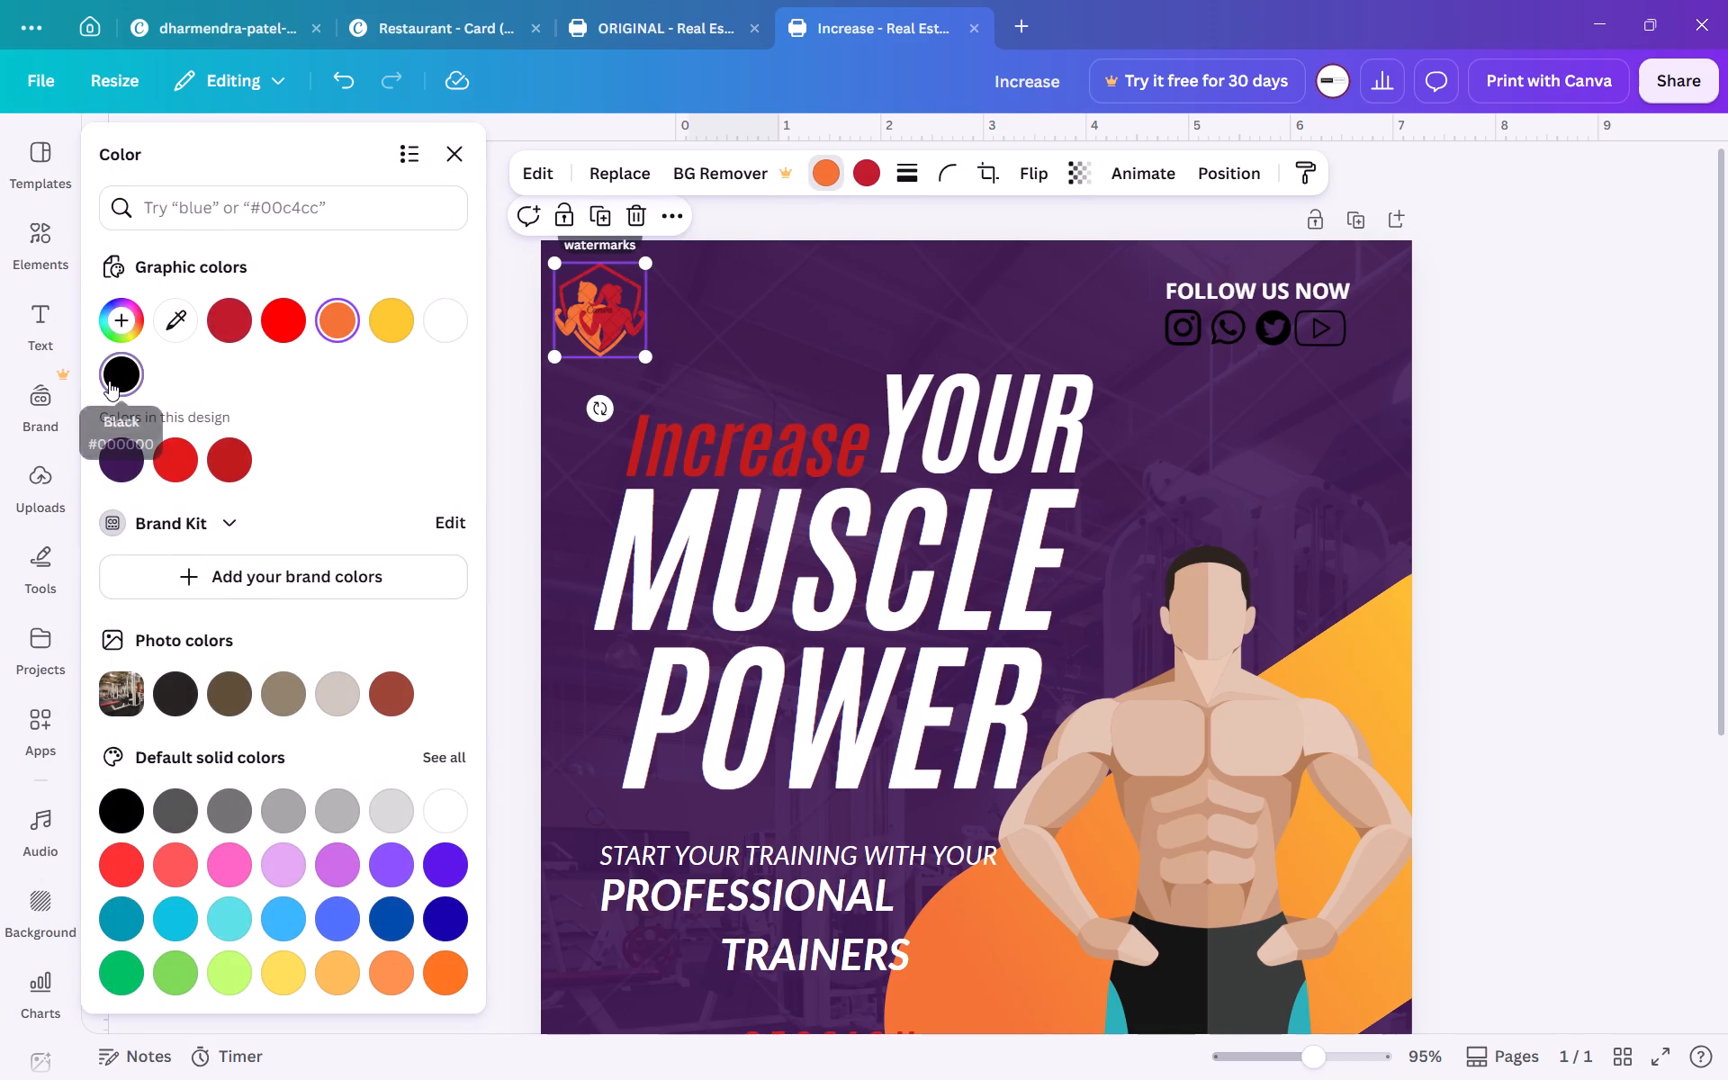
pyautogui.click(1642, 591)
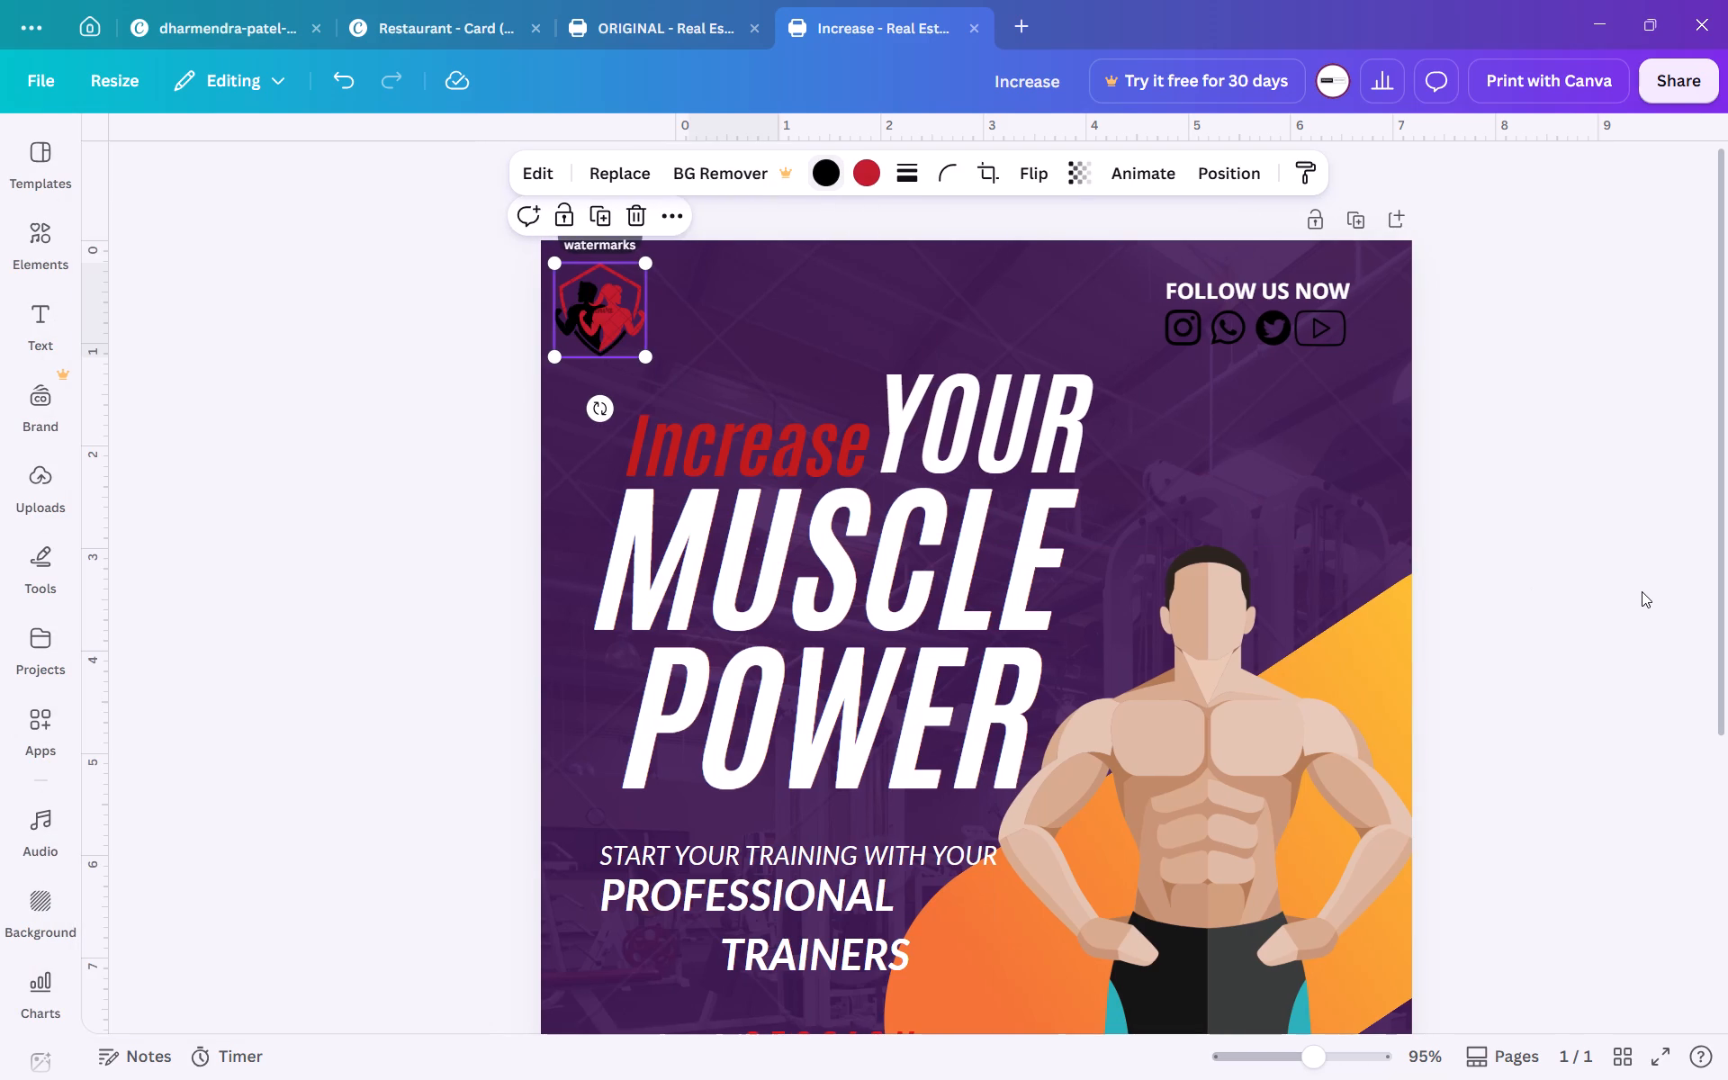
pyautogui.click(1447, 567)
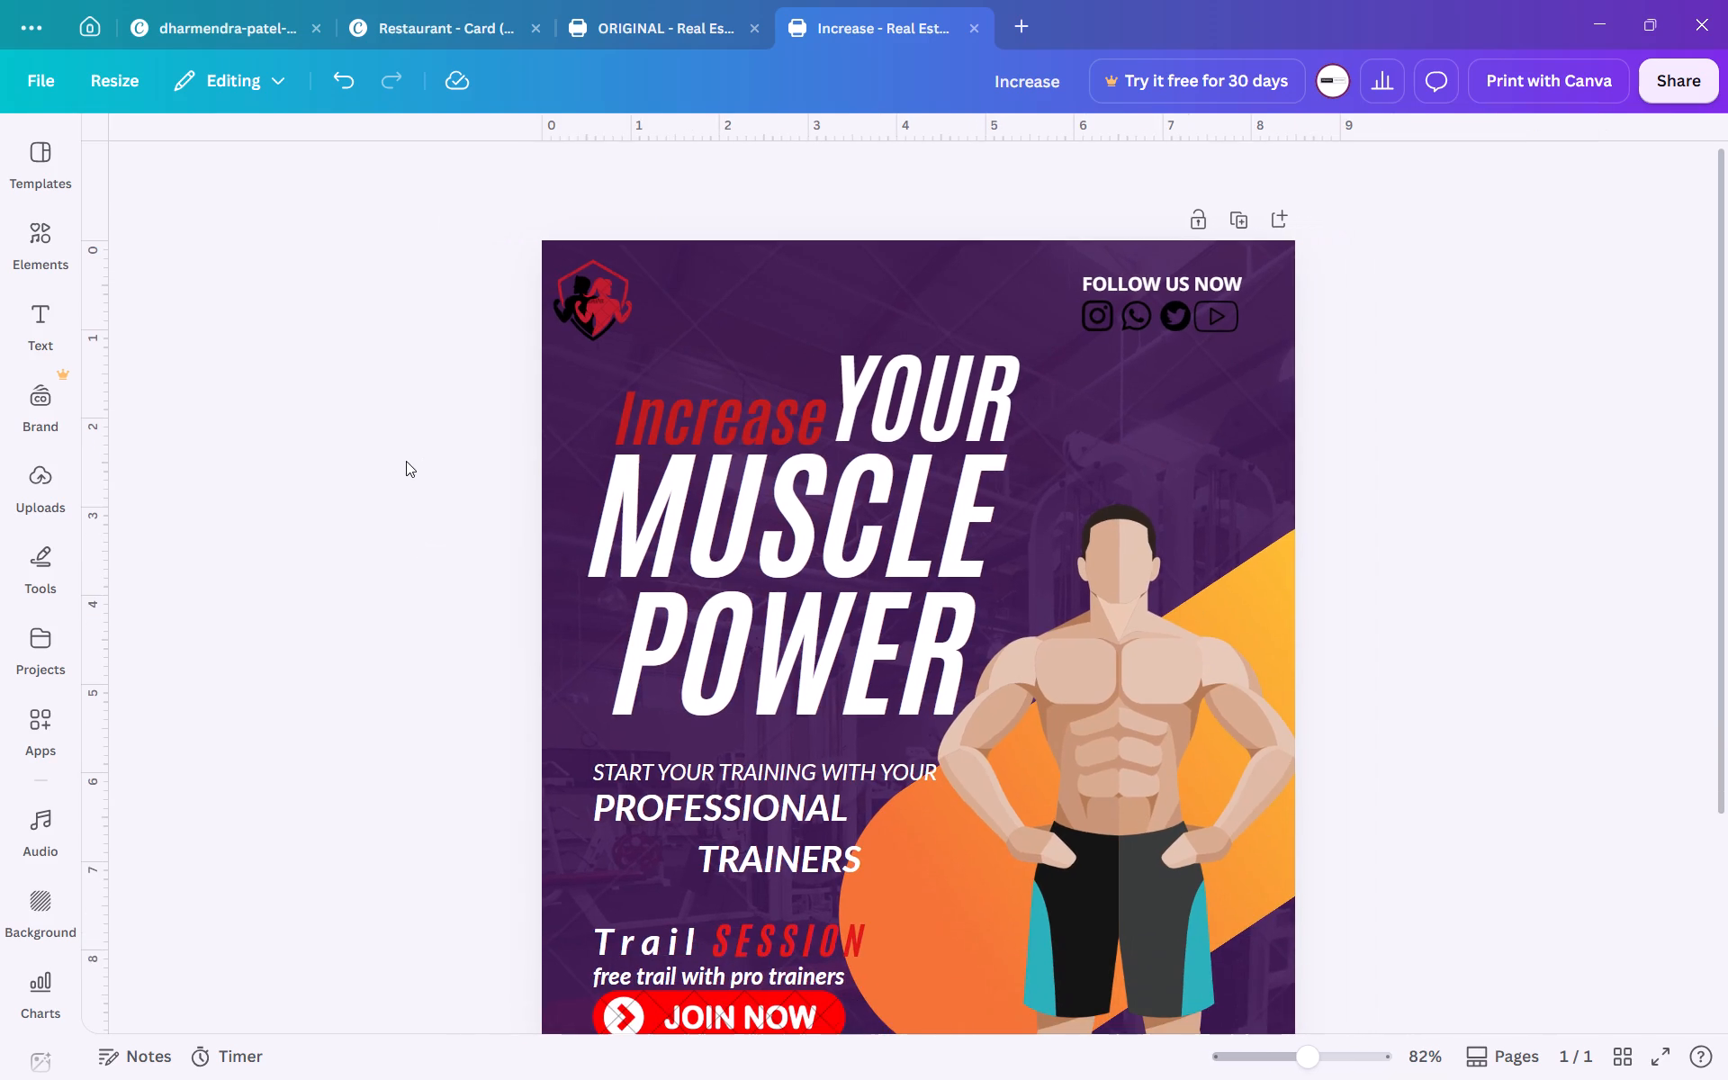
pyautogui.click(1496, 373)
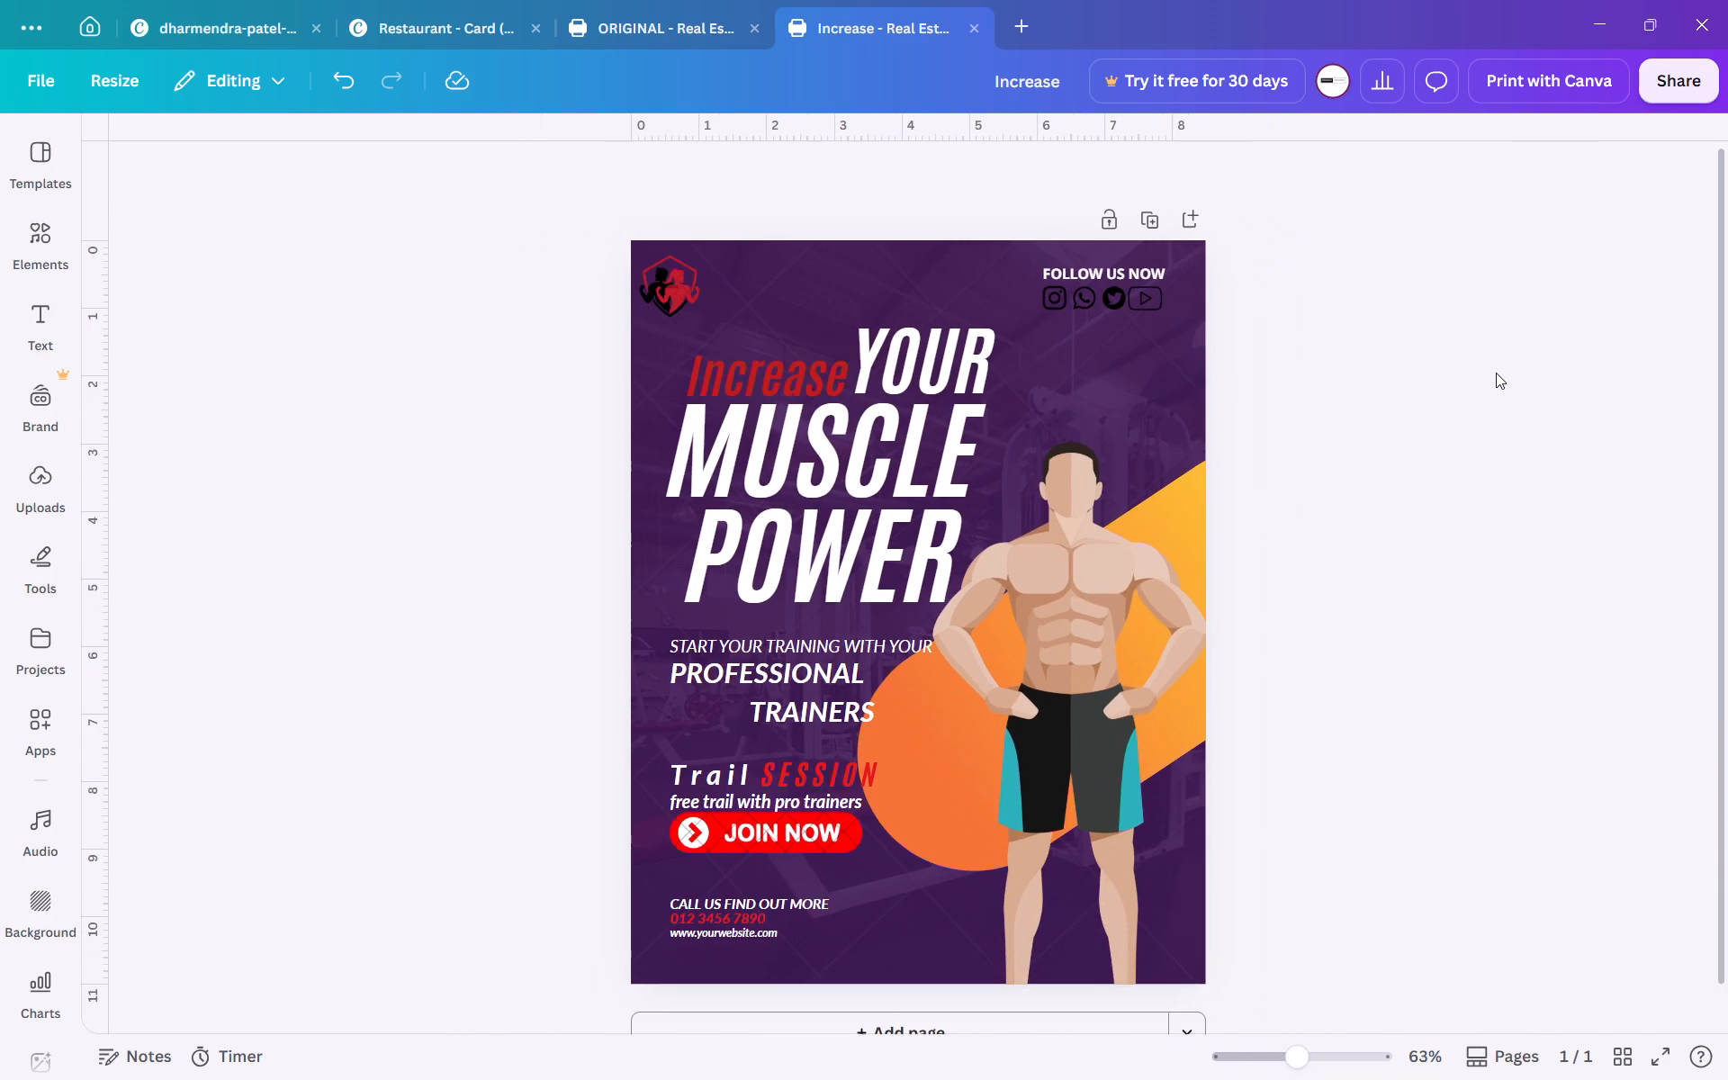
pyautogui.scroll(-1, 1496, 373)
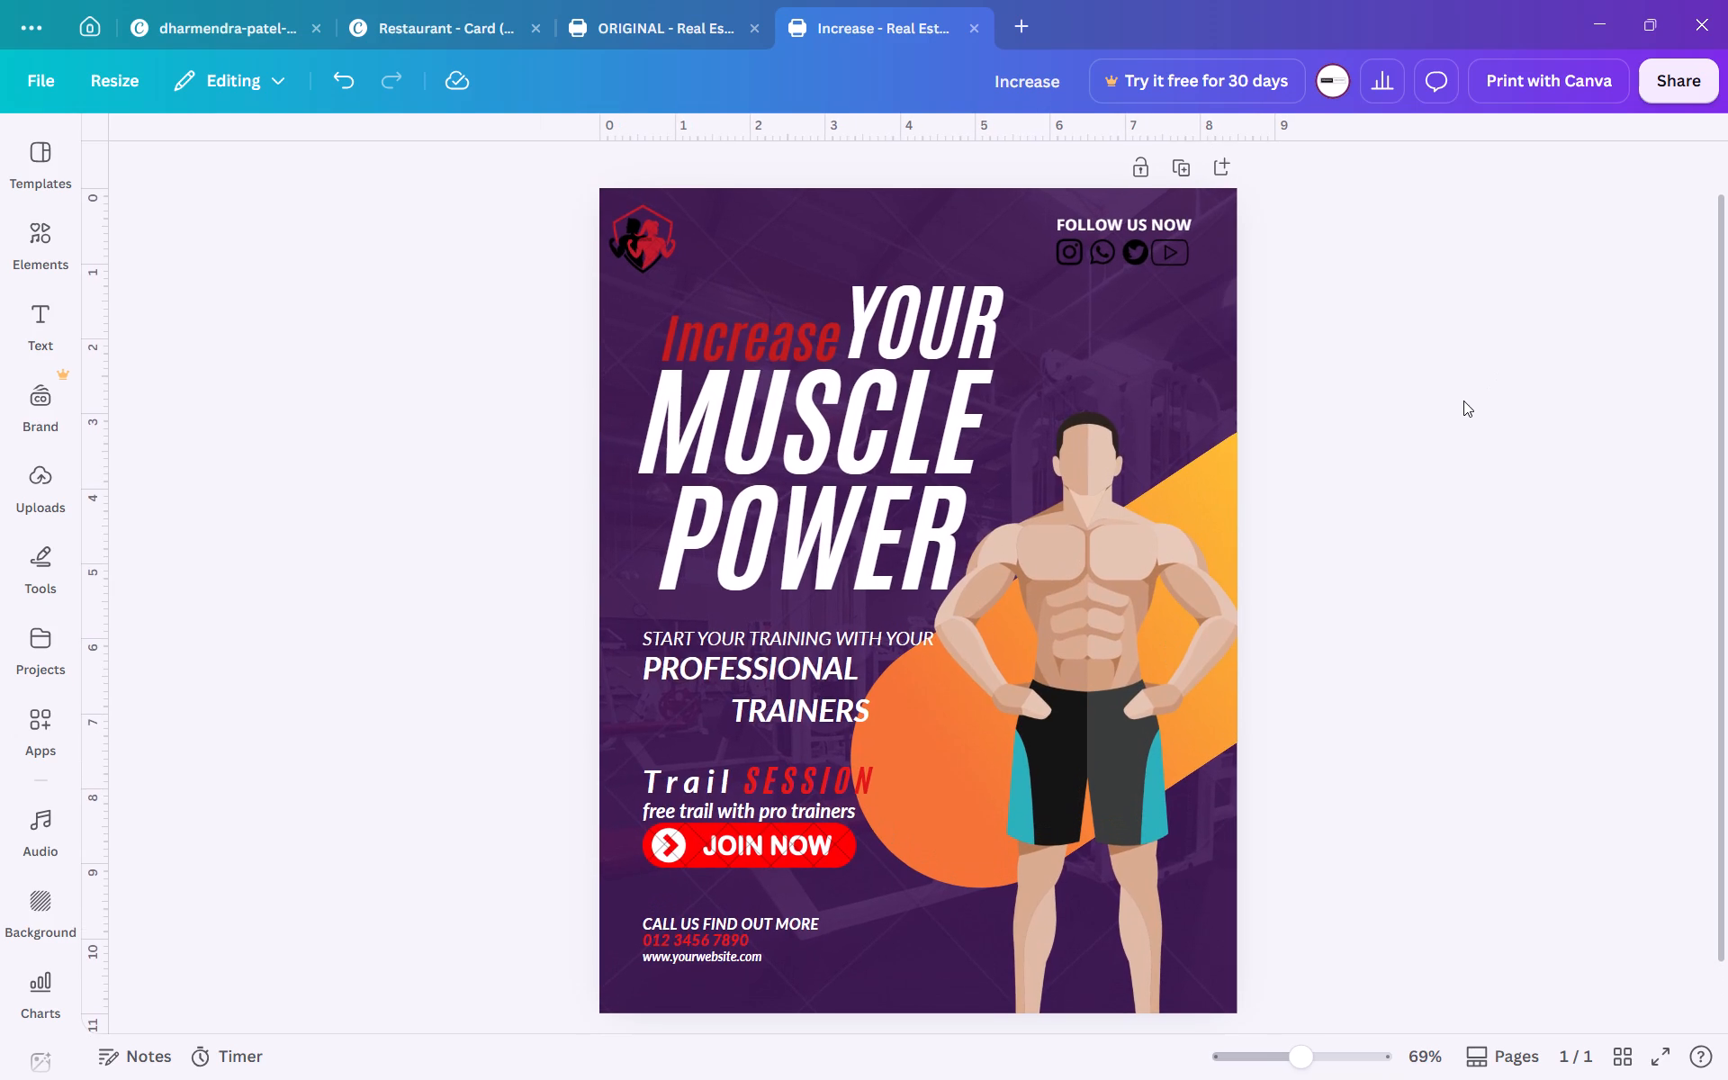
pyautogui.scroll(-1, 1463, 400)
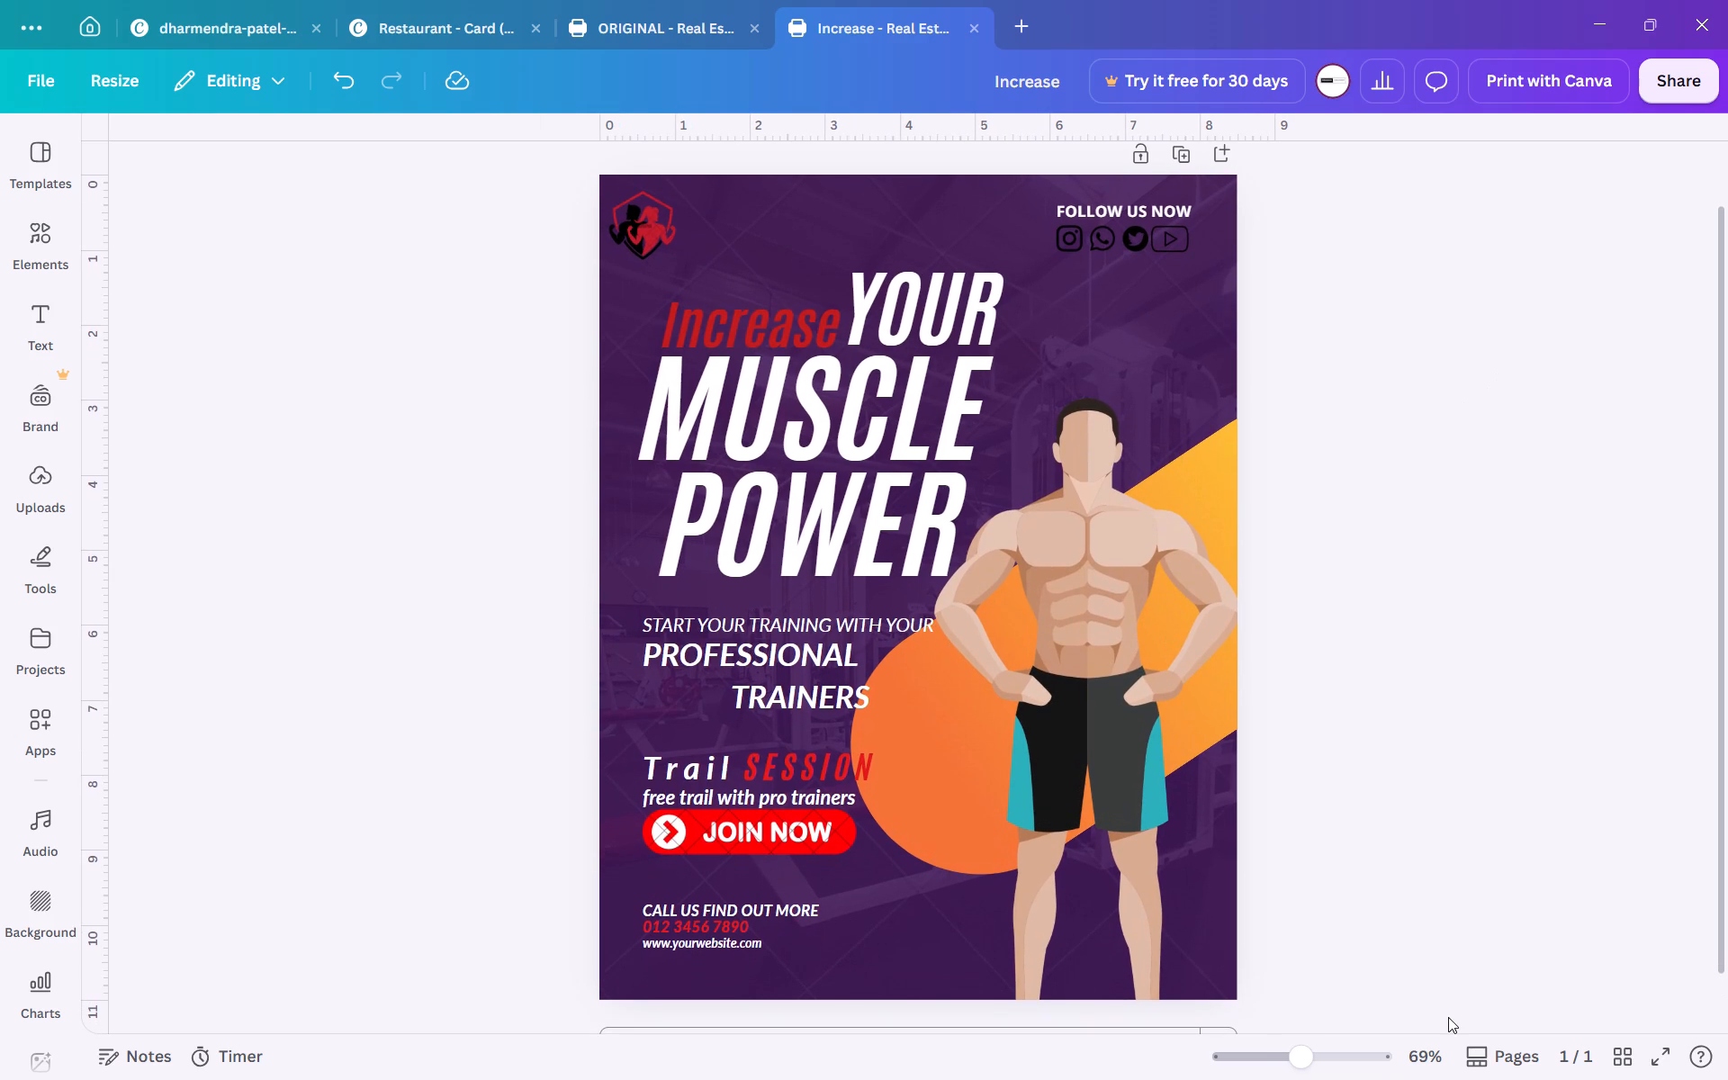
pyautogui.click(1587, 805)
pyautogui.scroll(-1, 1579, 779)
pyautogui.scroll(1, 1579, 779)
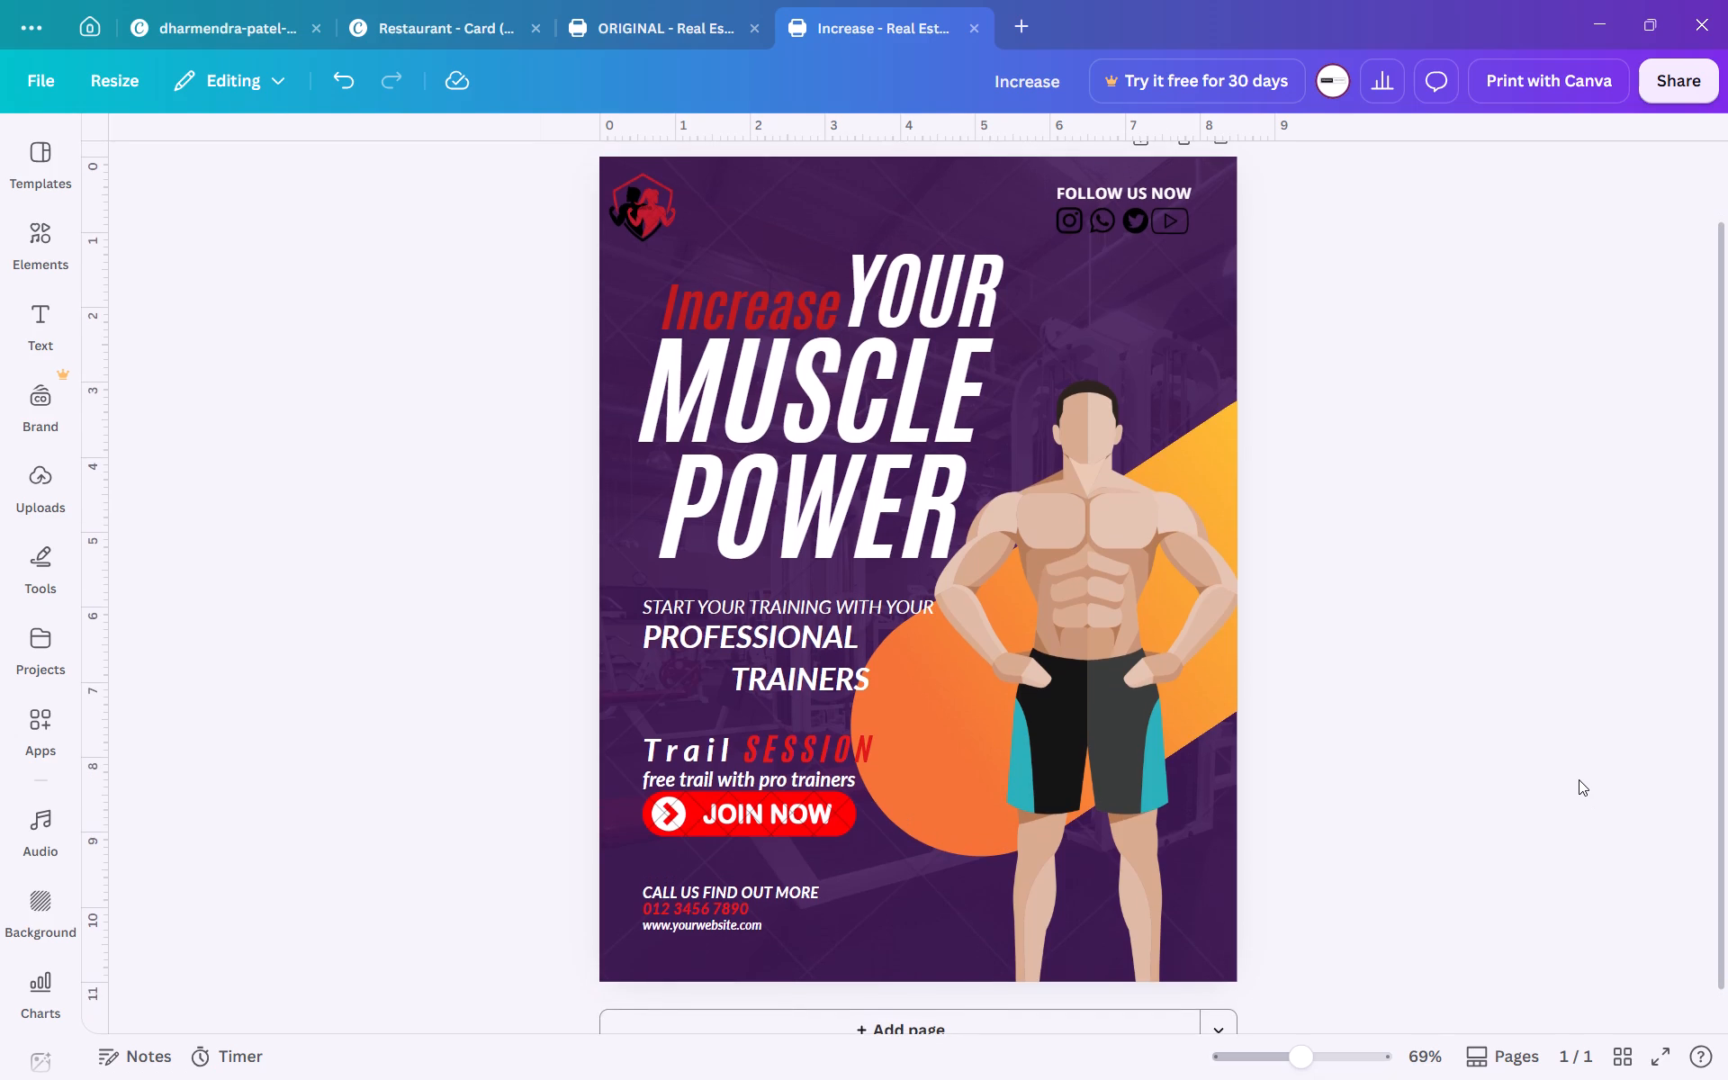